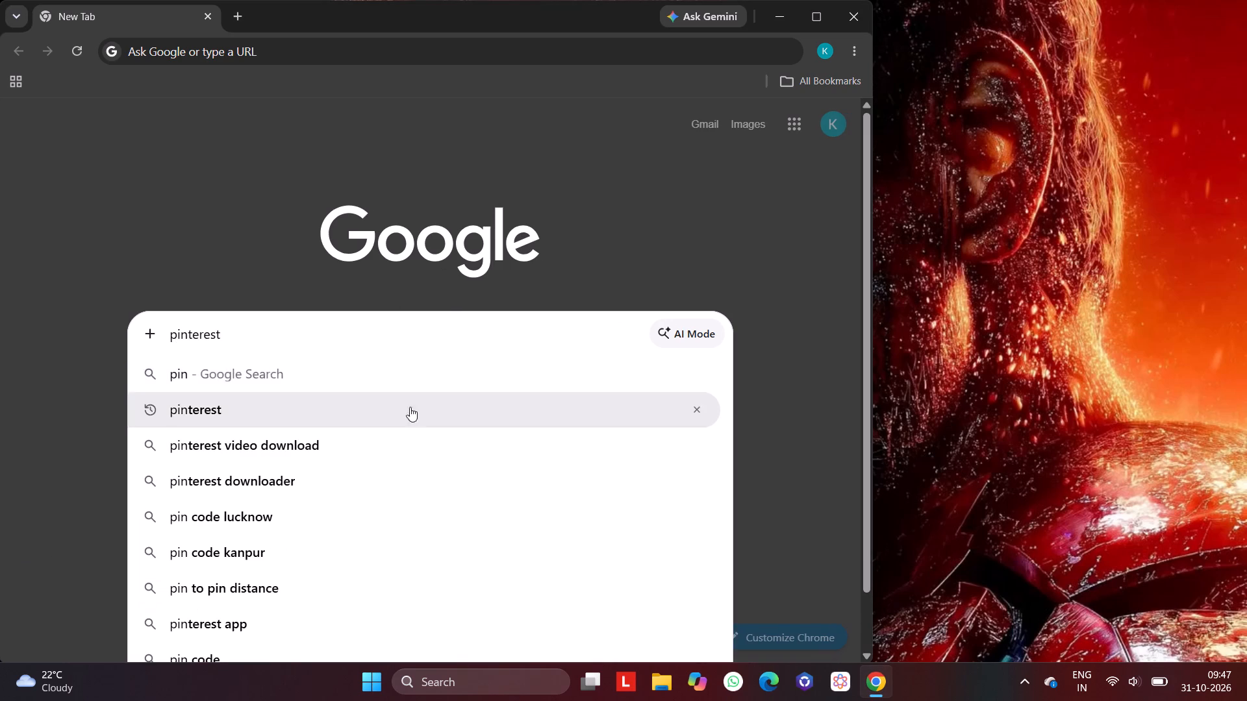
click(112, 251)
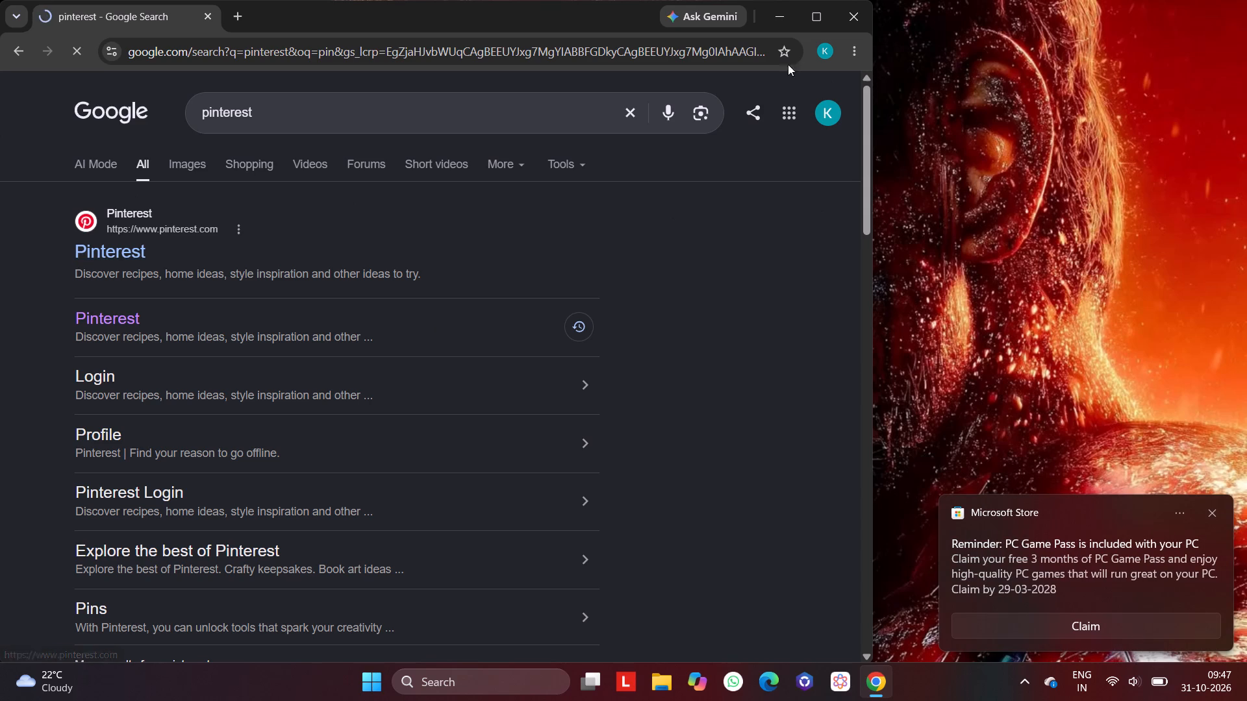
click(803, 8)
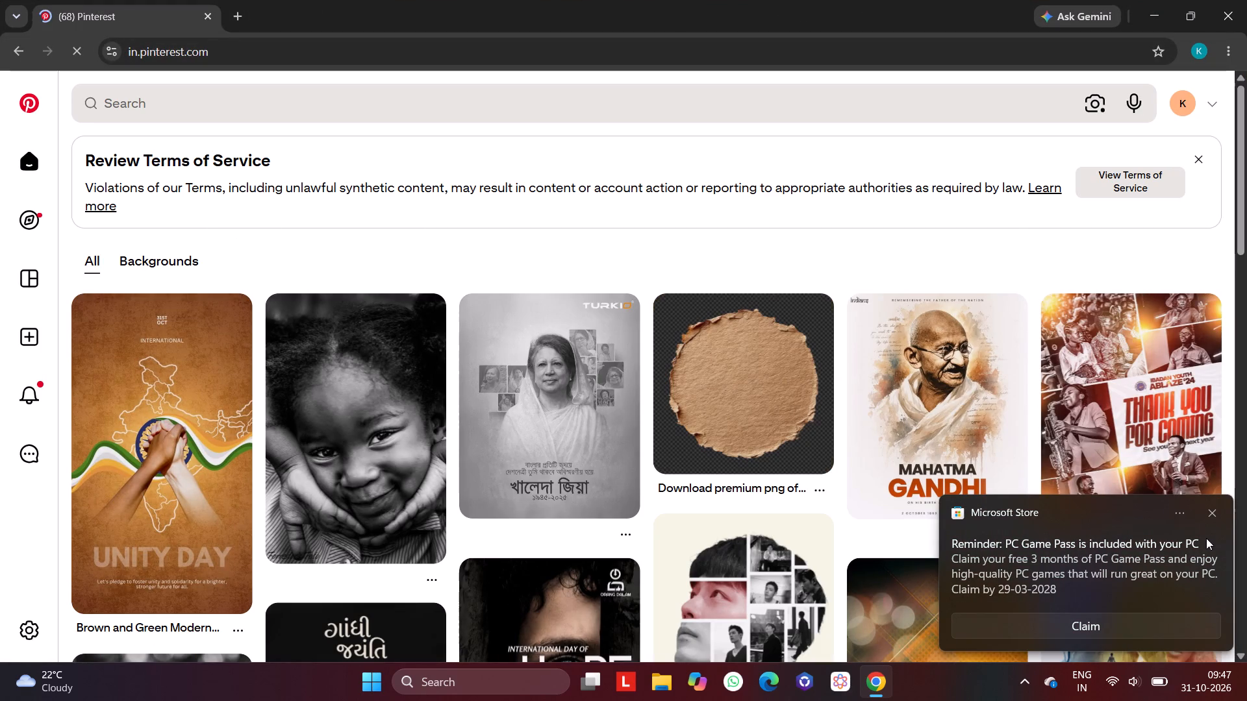
click(1209, 508)
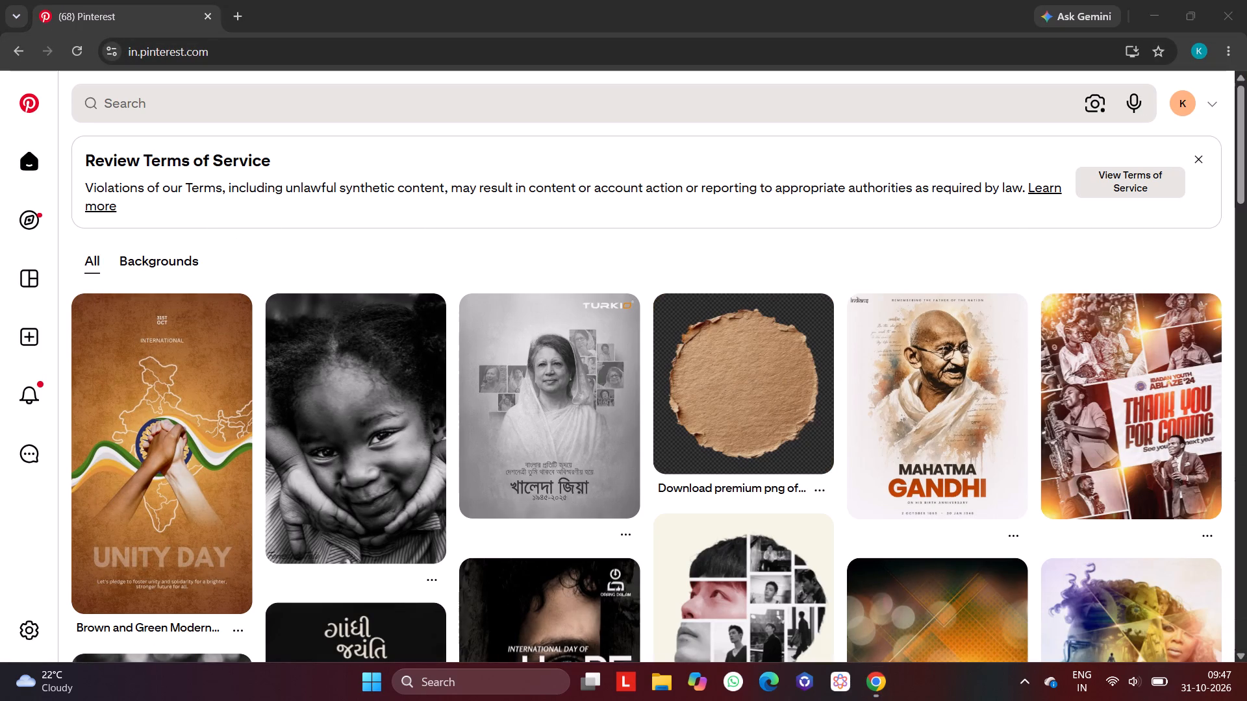
Search Pinterest for "bg for unity day poster".
click(789, 105)
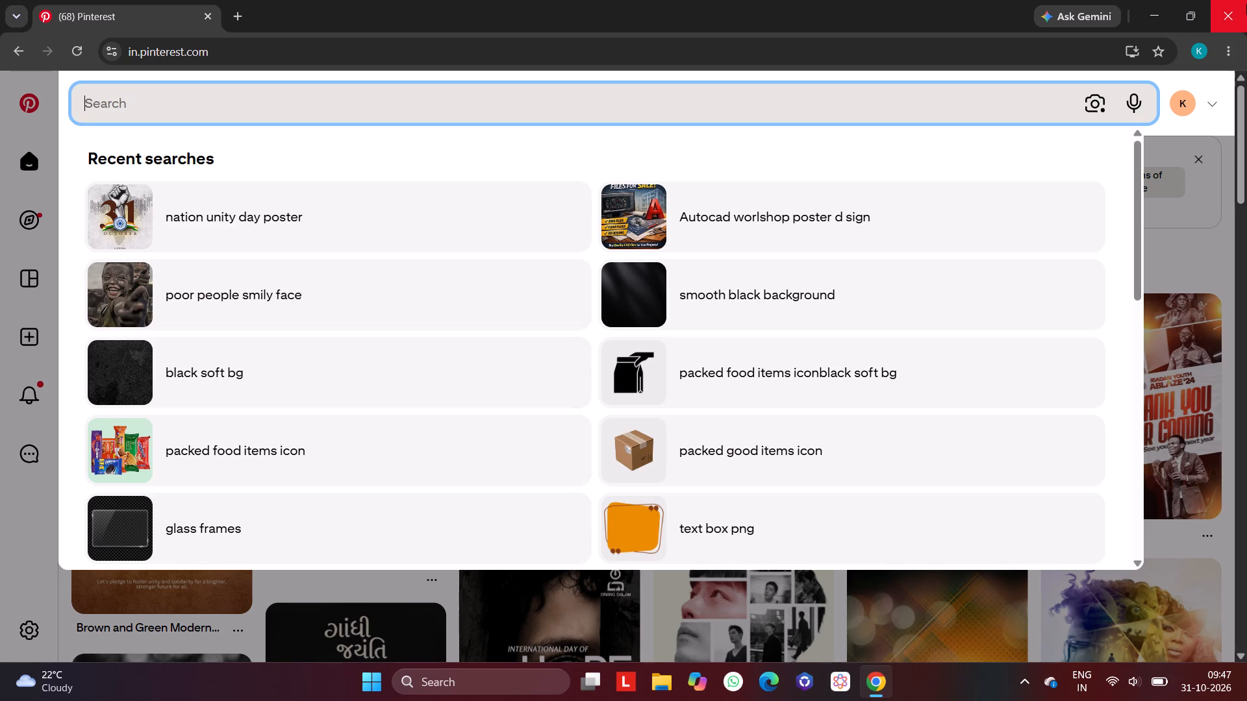
text(bg)
key(space)
text(for)
key(space)
text(unity day)
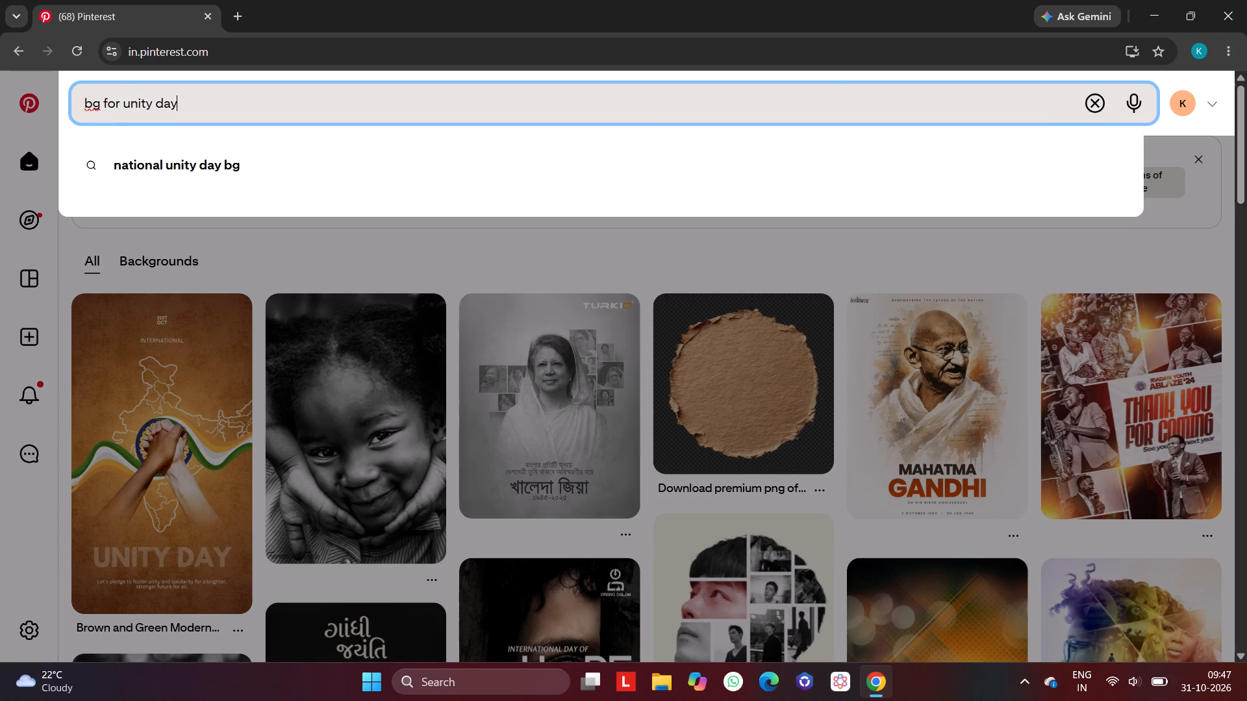
key(space)
text(poster)
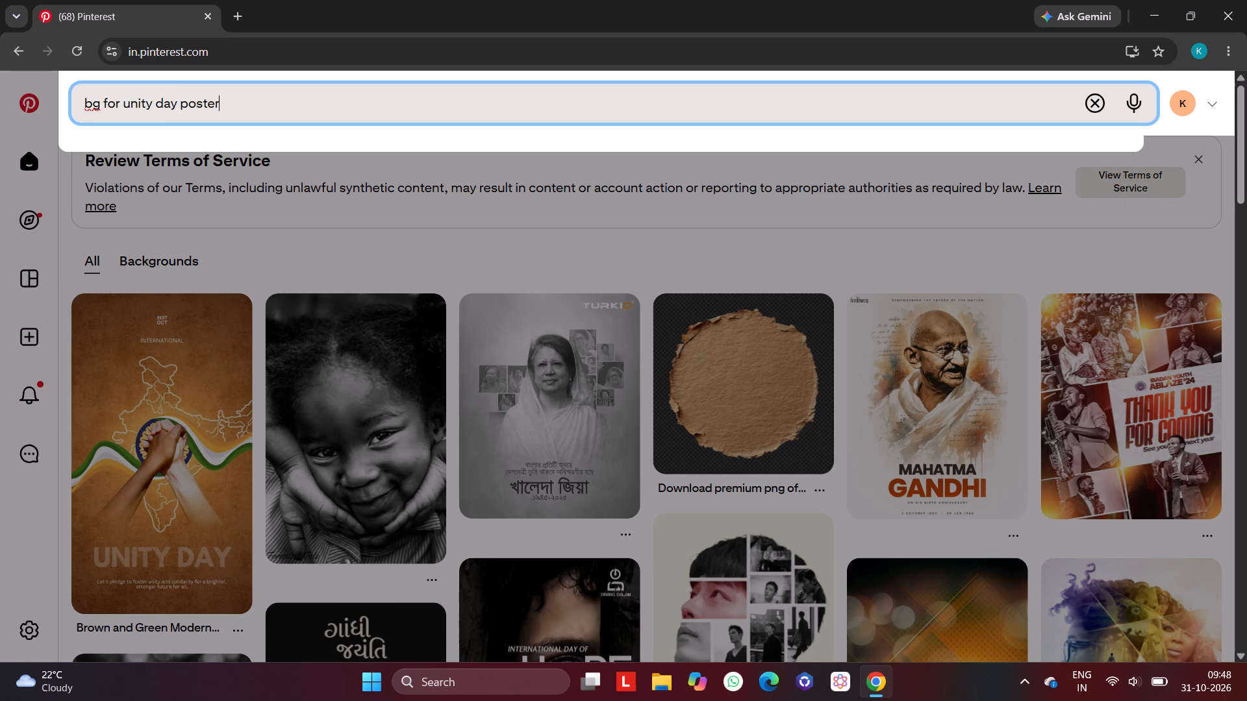
key(Return)
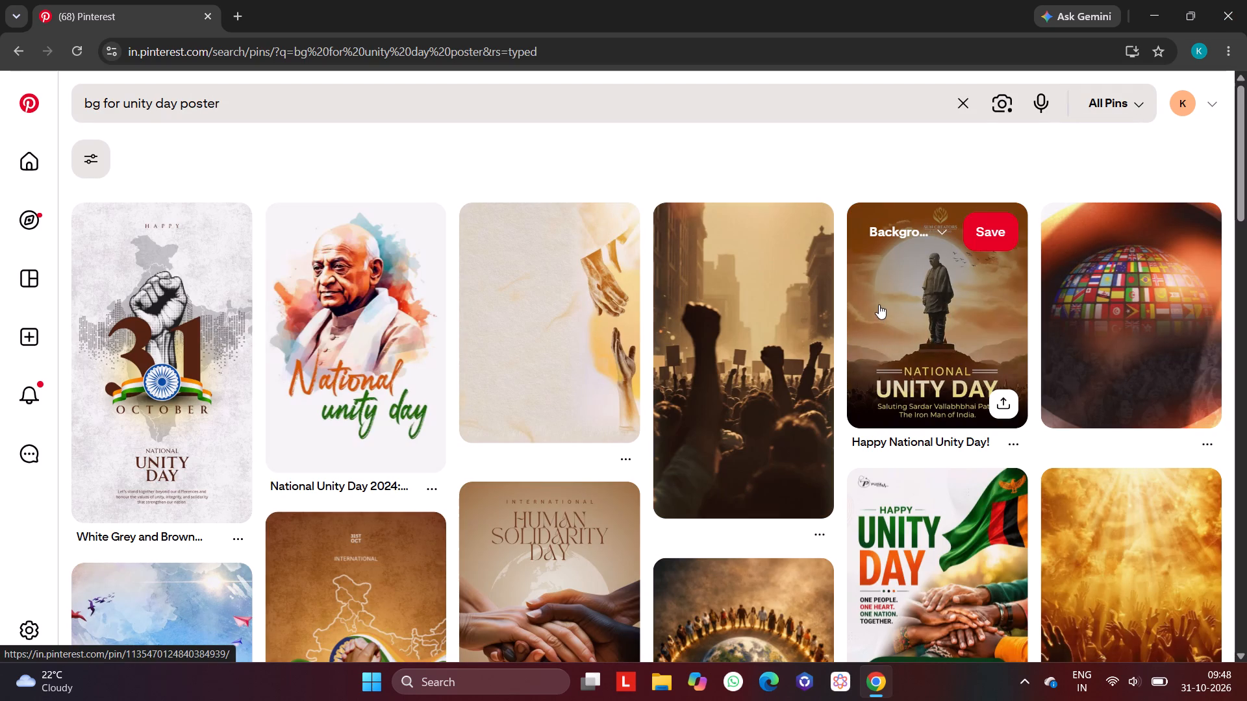
Examine the unity day poster results for a suitable background image.
scroll(879, 304, down, 2)
scroll(879, 304, up, 1)
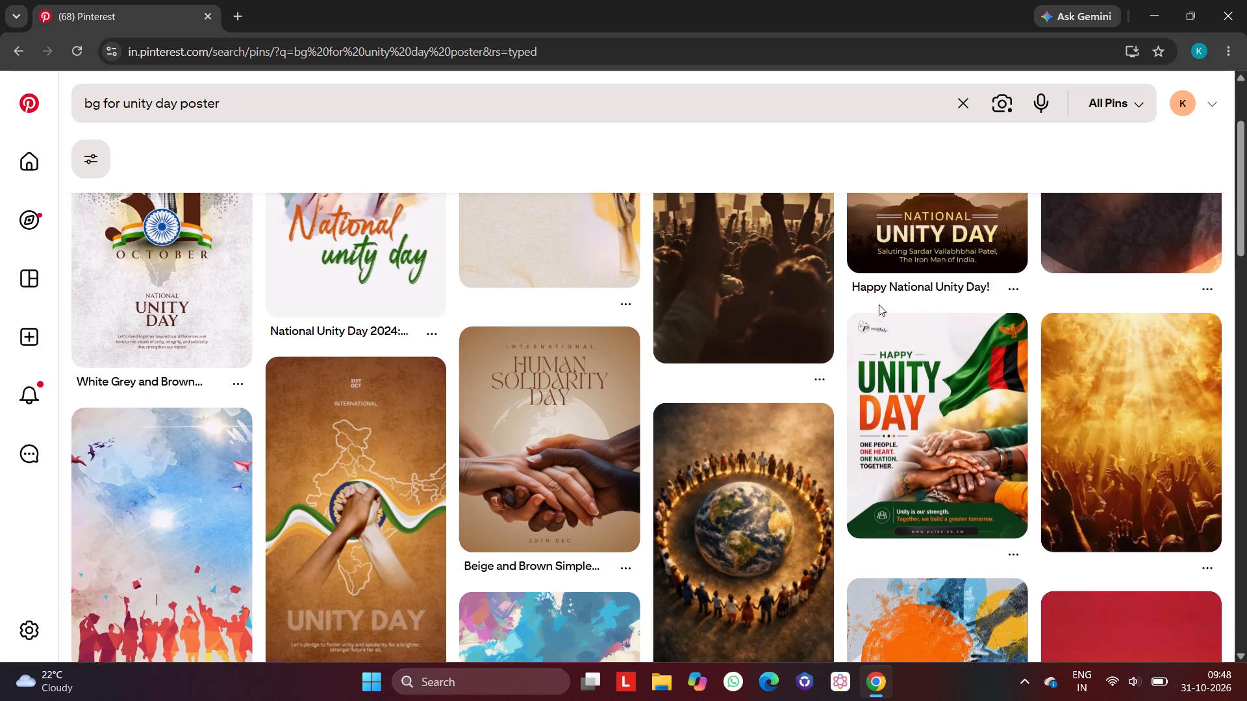
scroll(879, 304, down, 3)
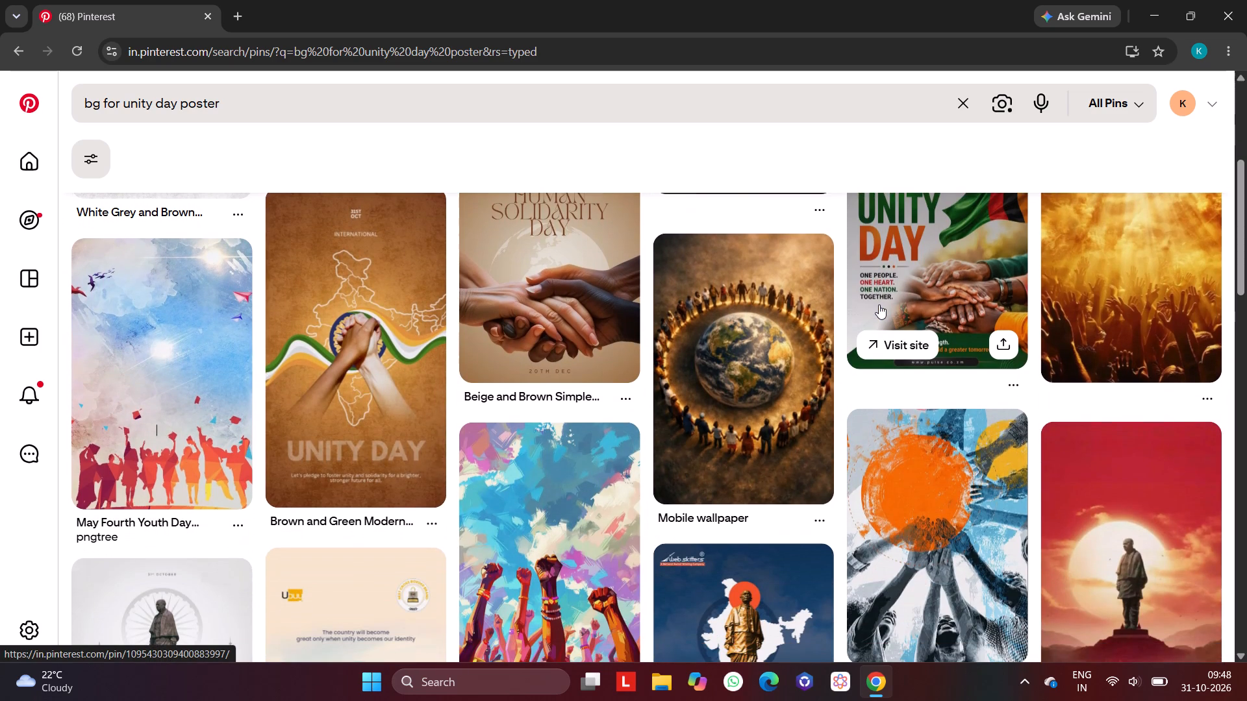
scroll(879, 304, down, 4)
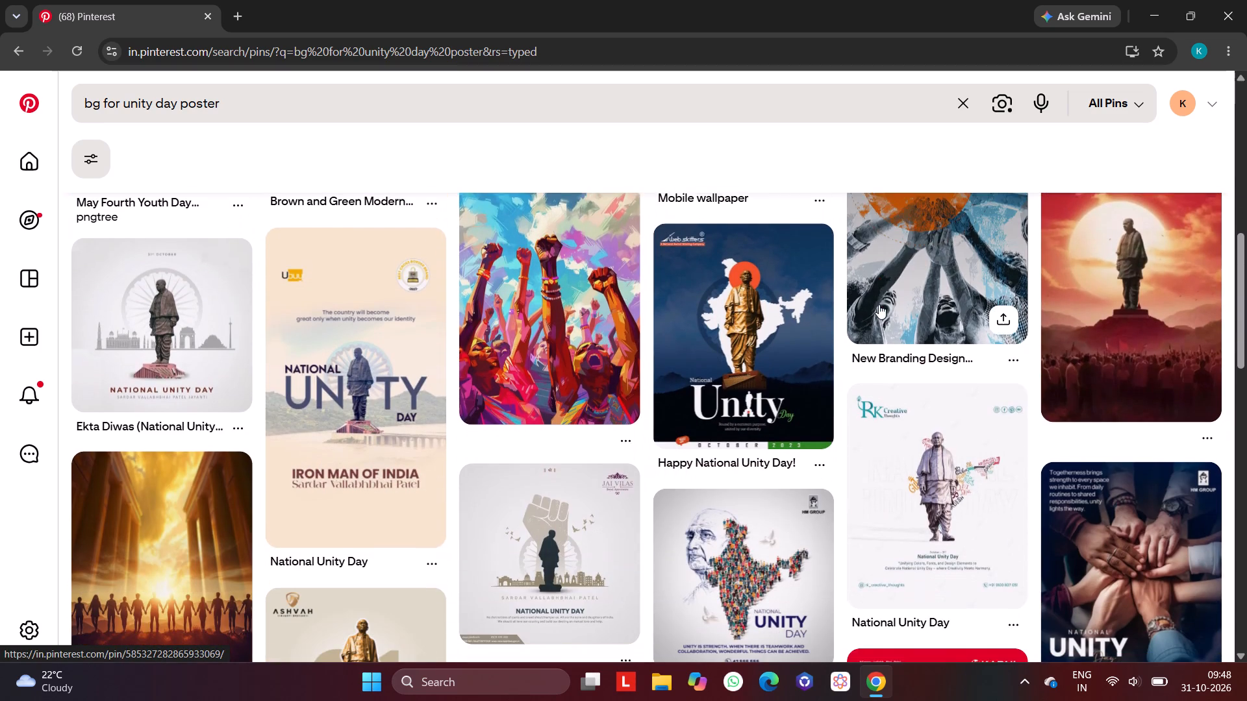
scroll(879, 304, up, 8)
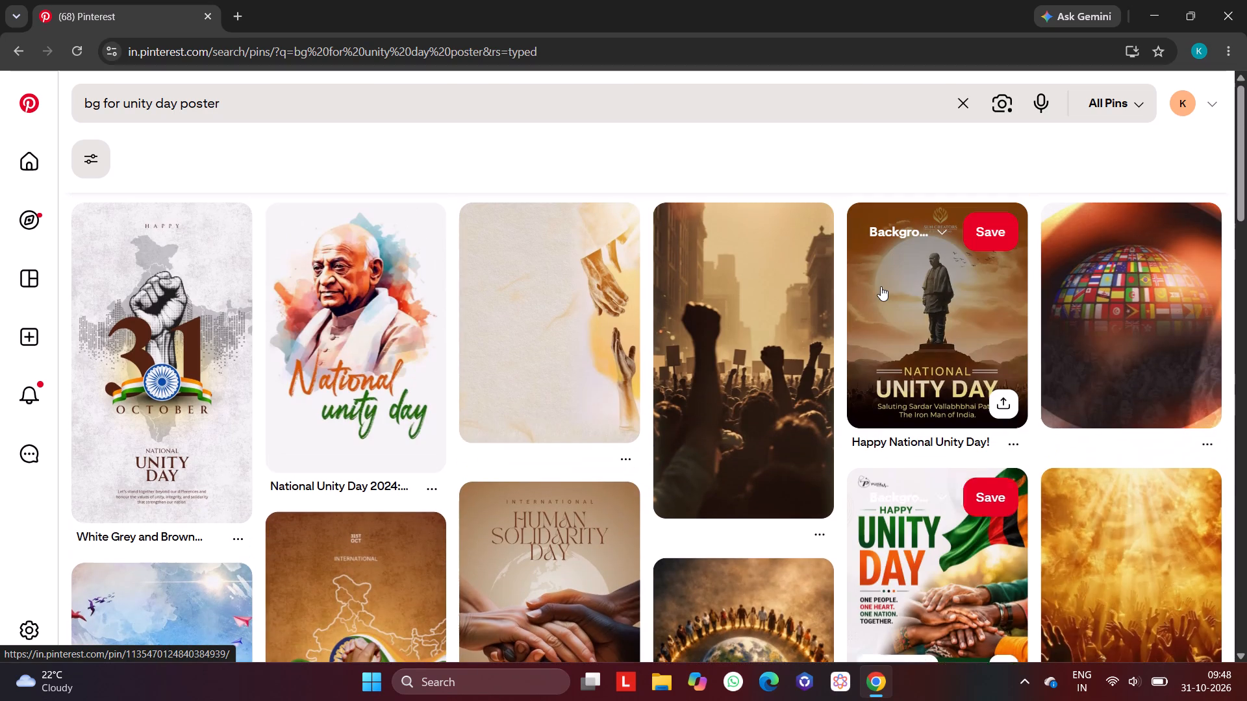
scroll(881, 286, up, 4)
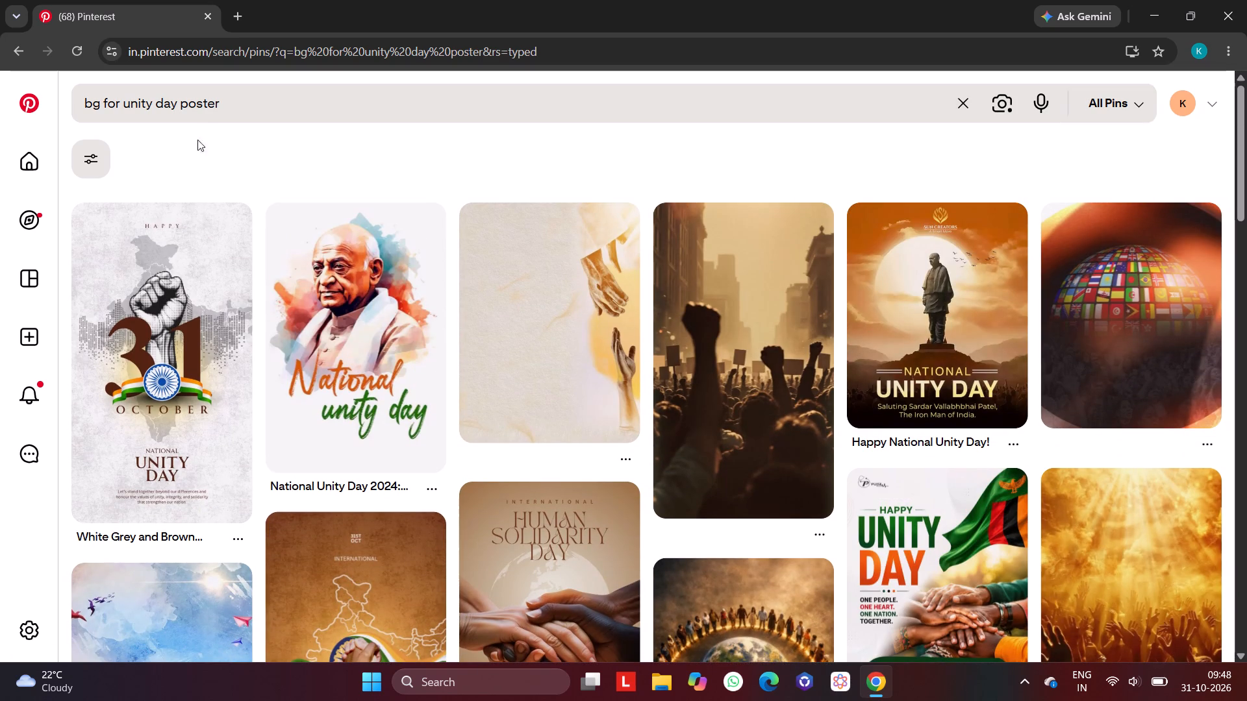
Refine the Pinterest search to "bg for unity day poster beige color".
click(268, 103)
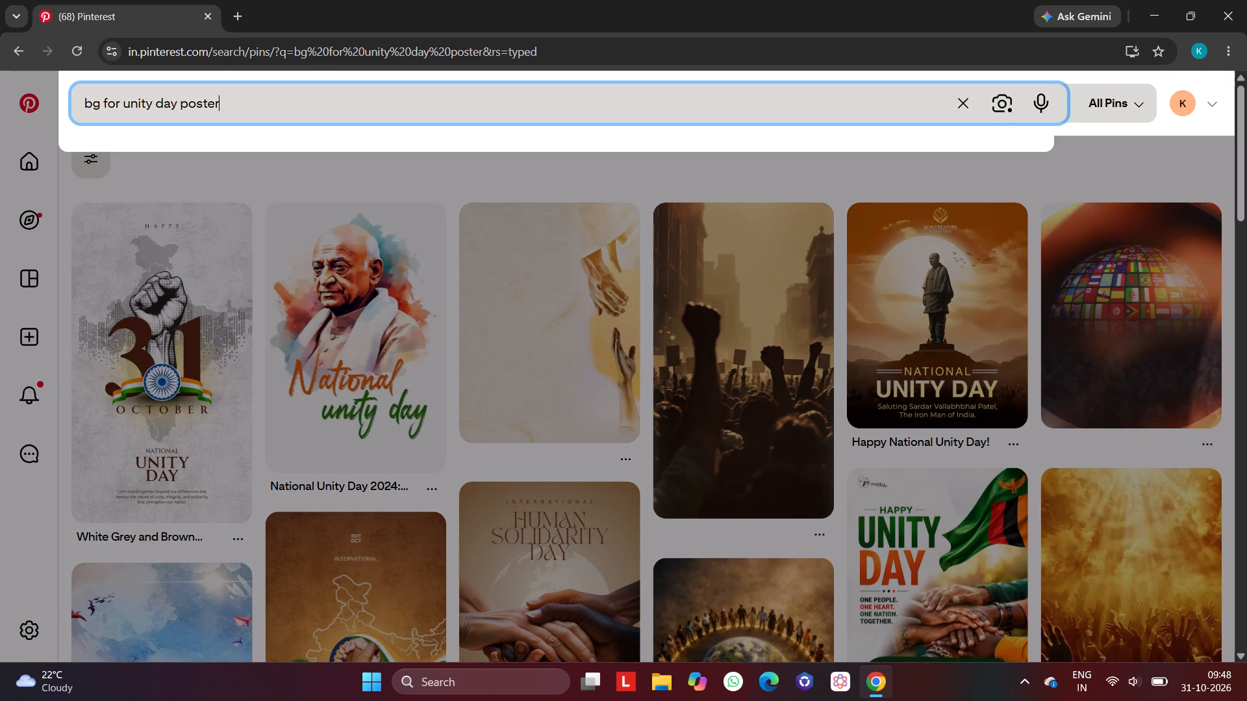
key(space)
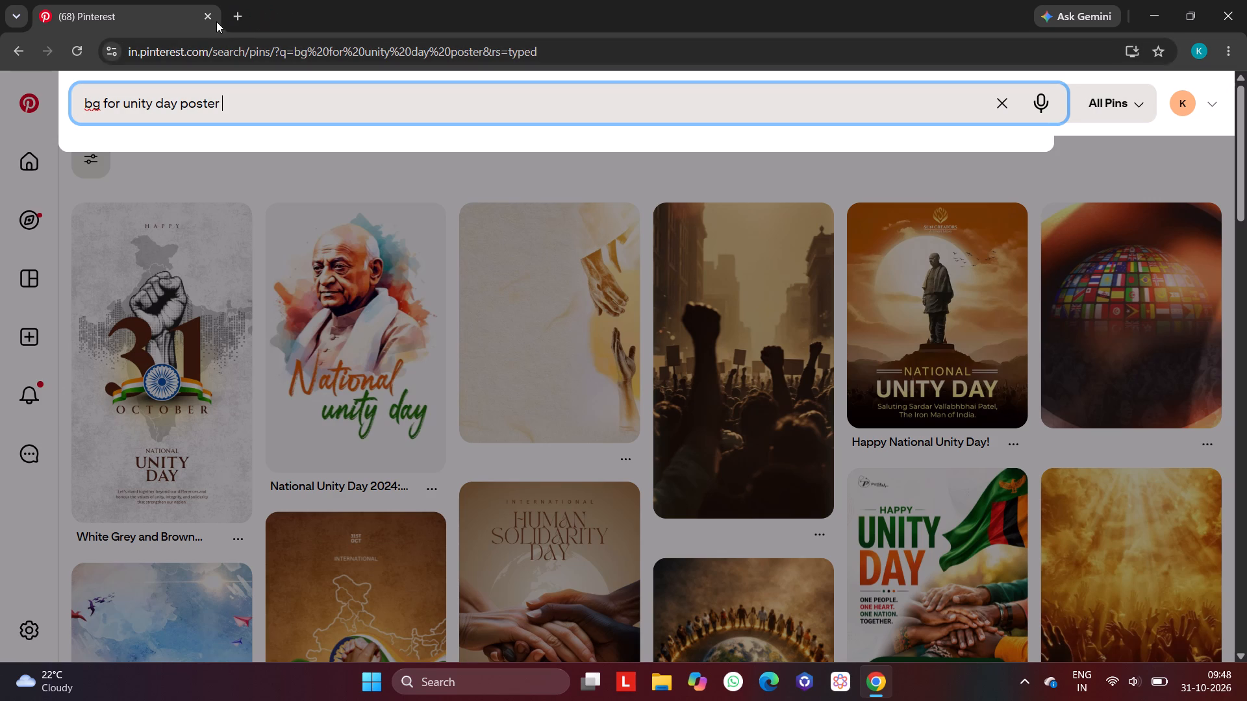
click(236, 10)
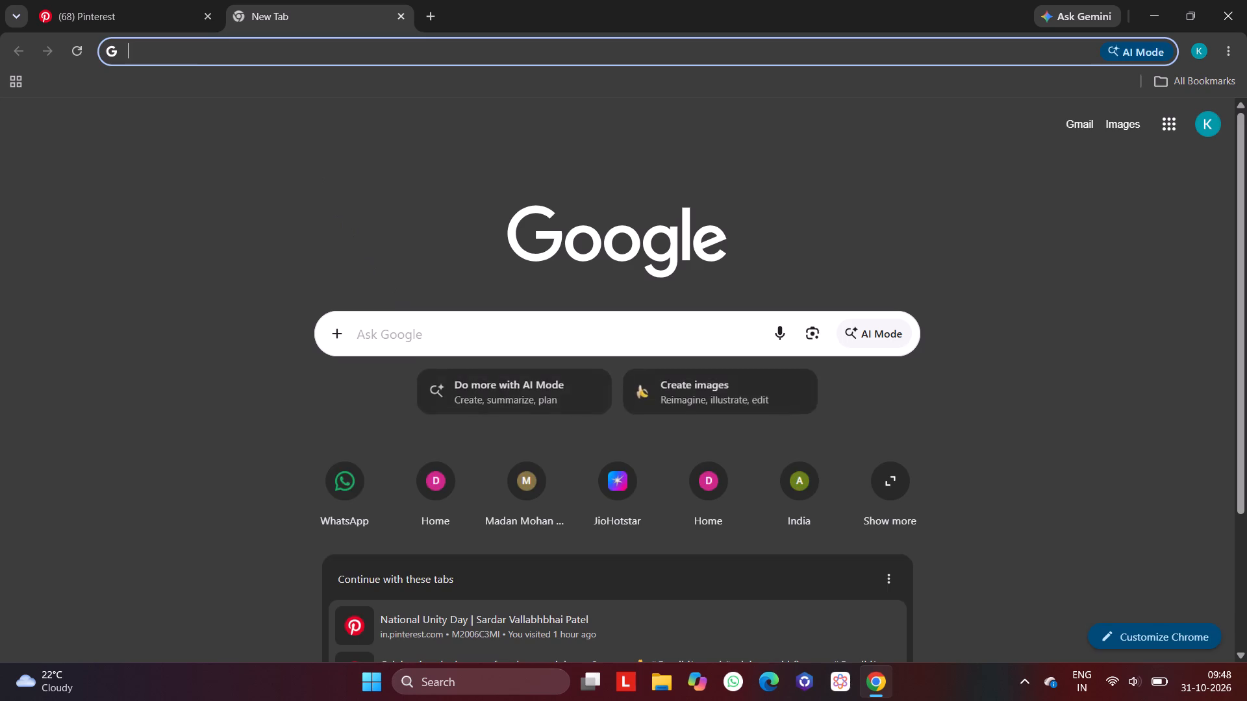
click(433, 343)
click(151, 20)
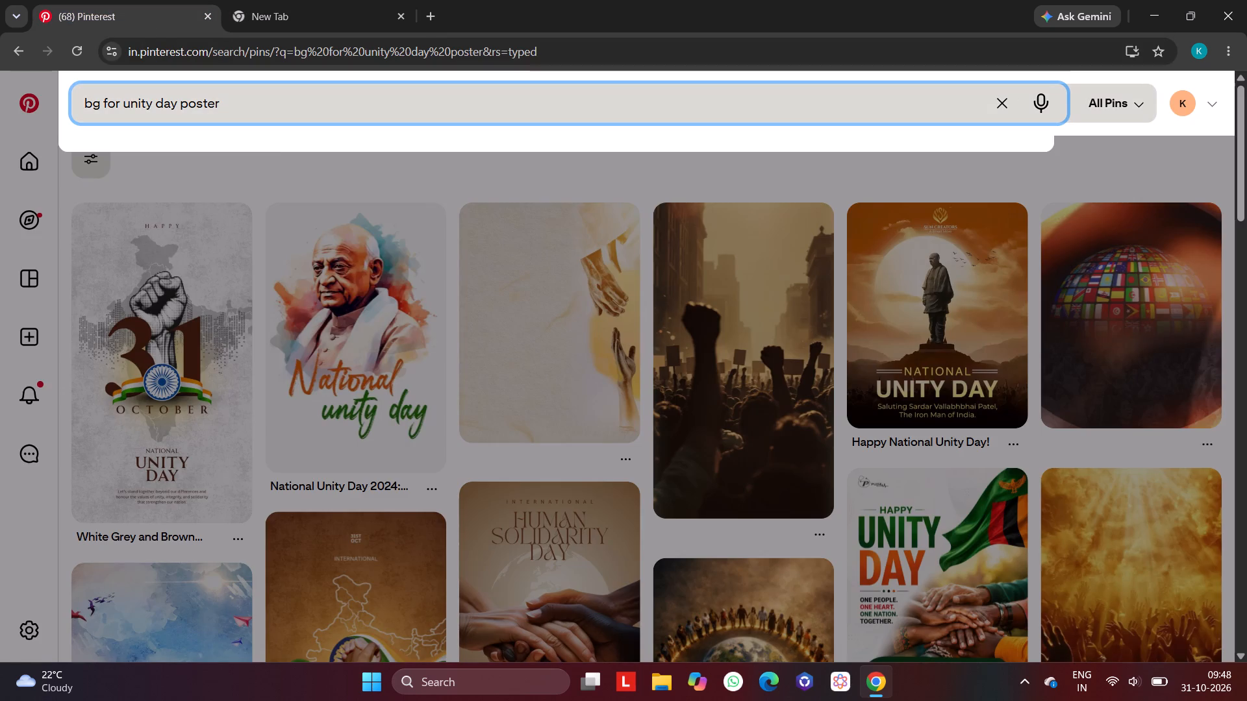
click(270, 105)
text(beige color)
key(Return)
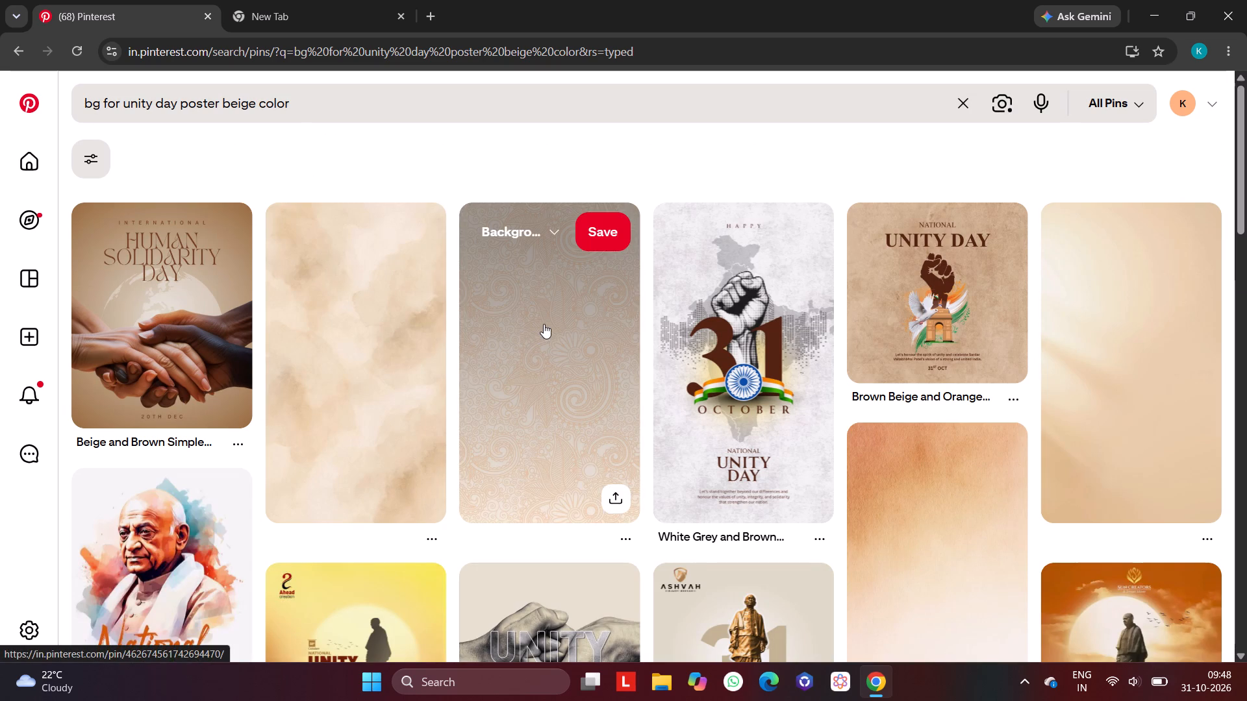
Look through the beige results and the pale watercolour pin's related images, and open the "89 Beige Wallpaper" background pin.
scroll(544, 324, down, 1)
scroll(544, 315, up, 1)
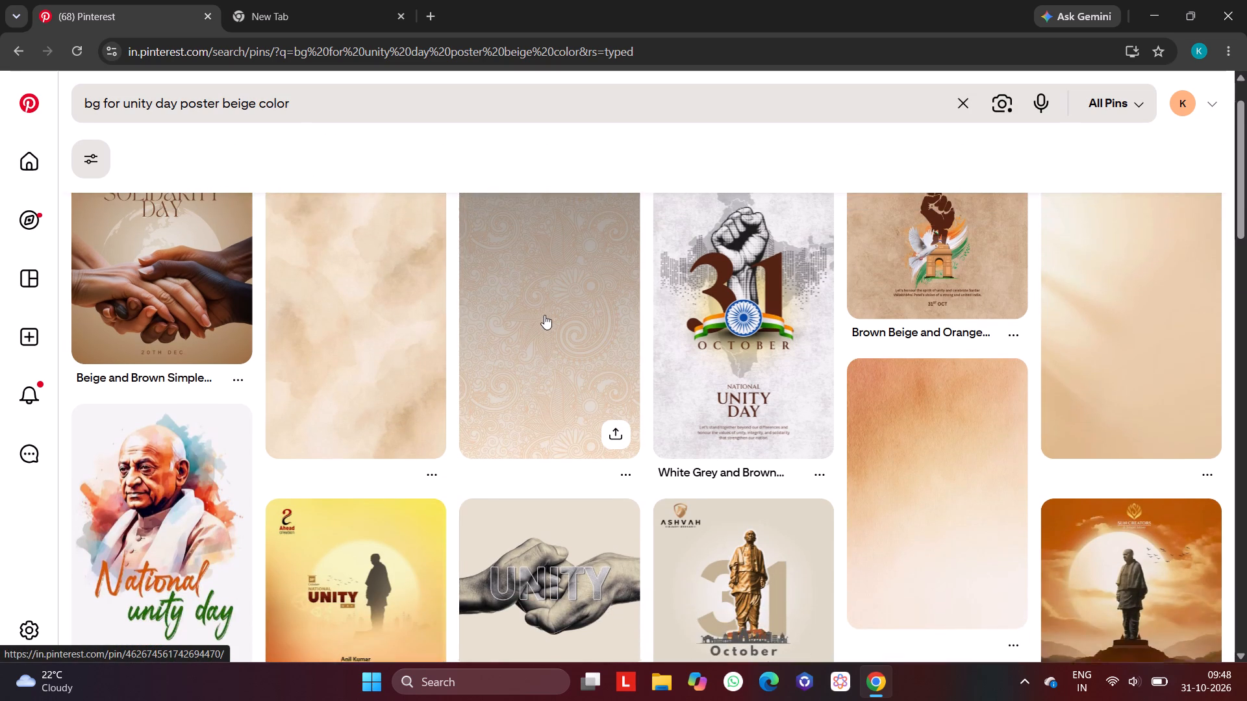
scroll(544, 315, up, 1)
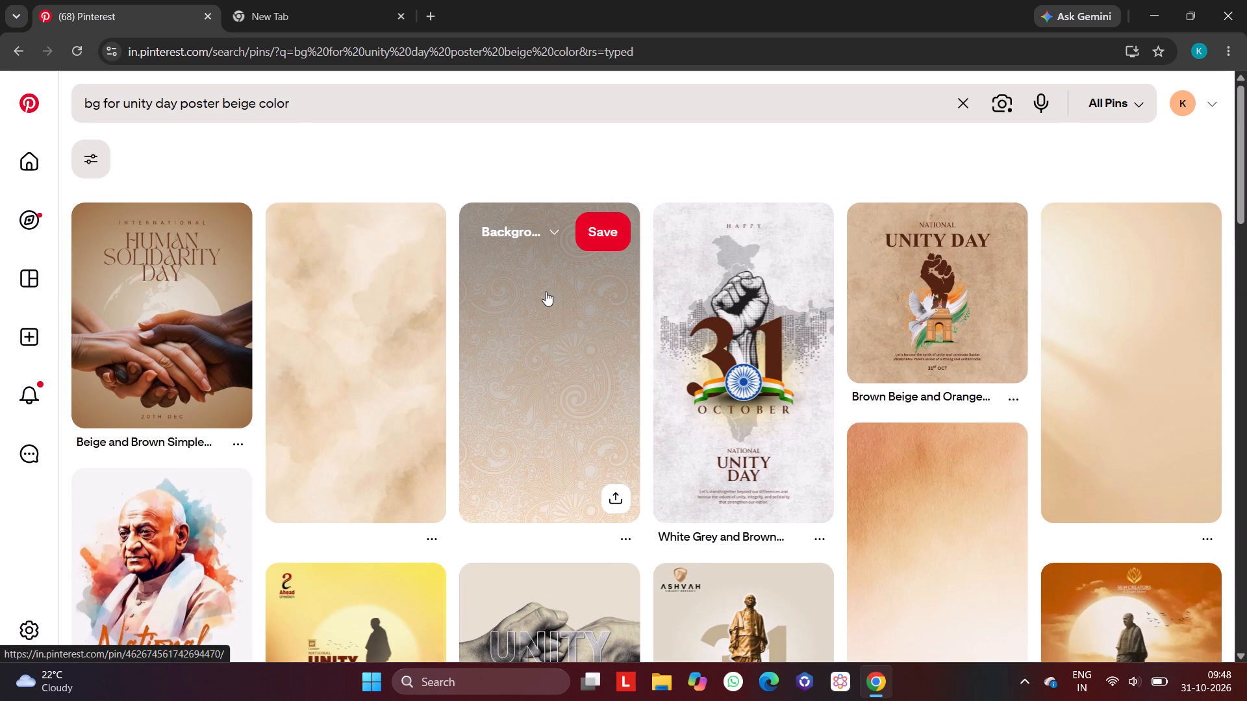
scroll(546, 291, down, 1)
scroll(546, 291, up, 2)
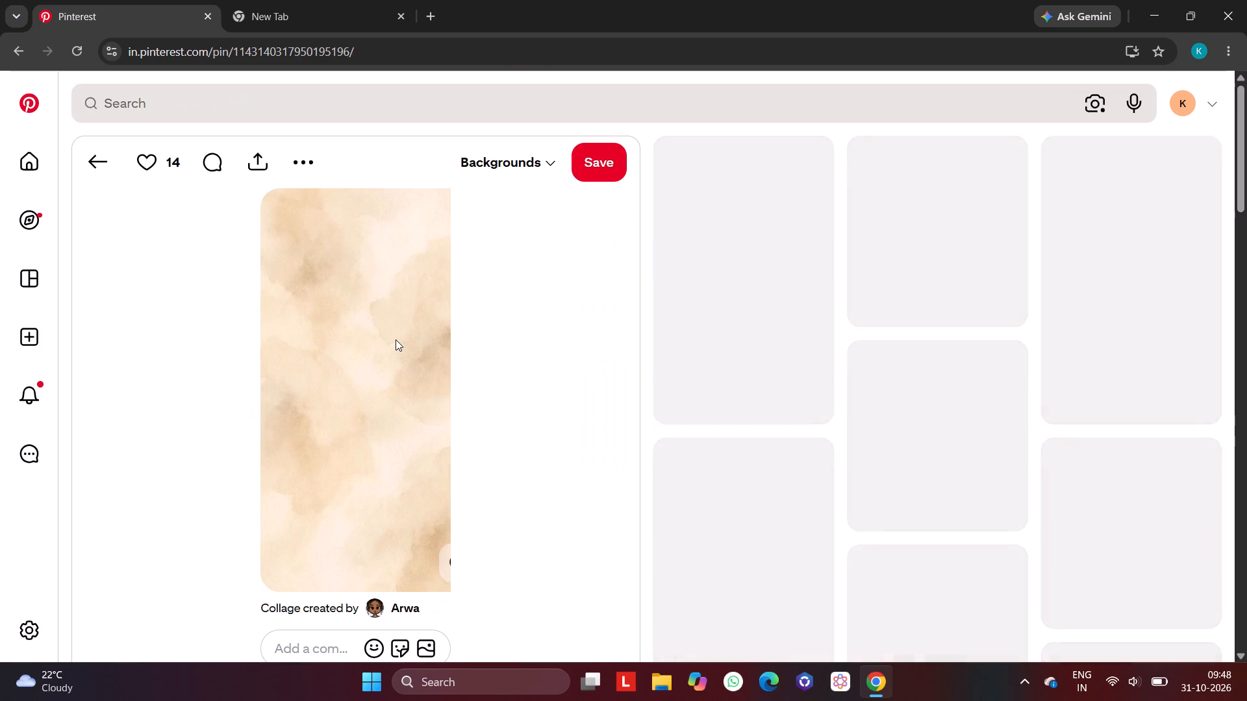
scroll(396, 339, down, 5)
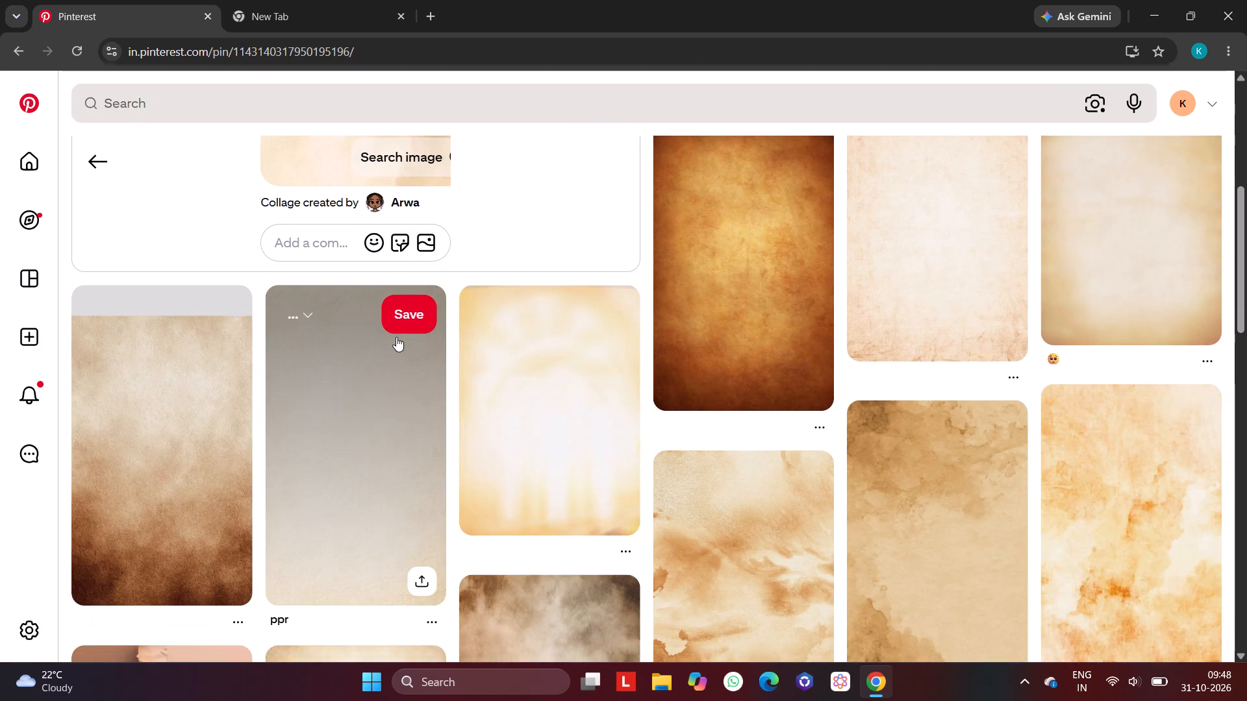
scroll(396, 337, up, 1)
scroll(753, 386, up, 5)
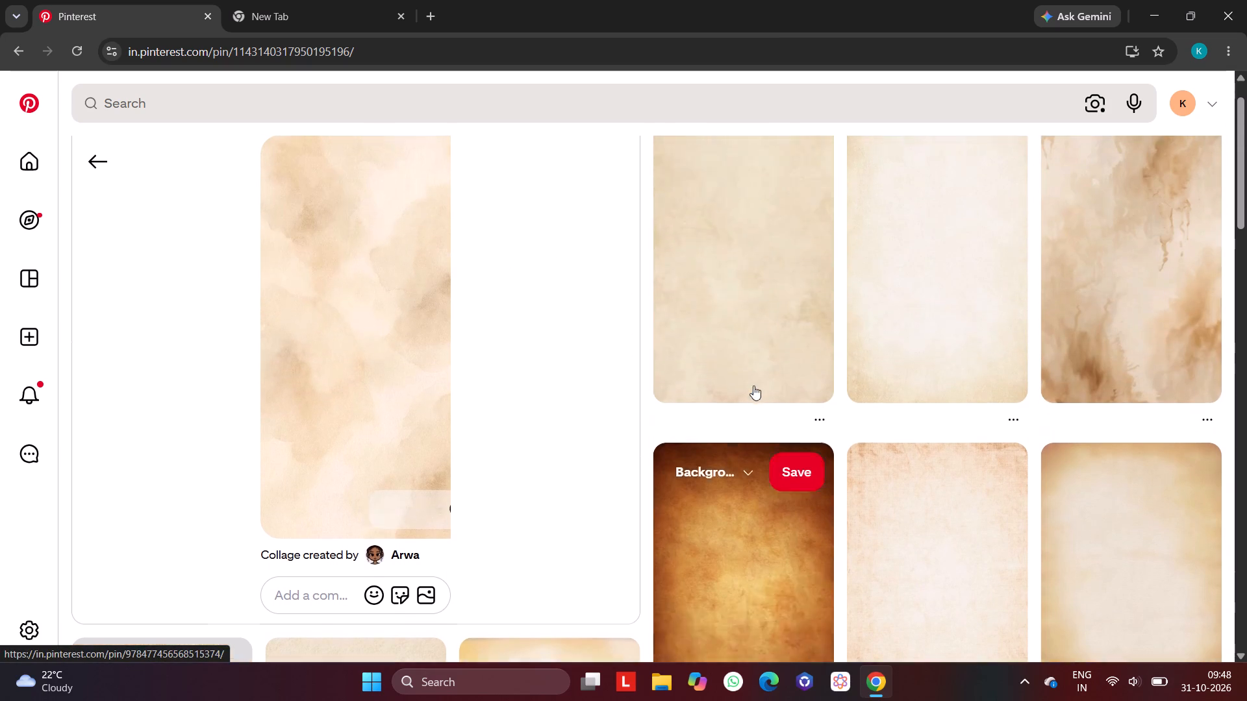
scroll(977, 227, down, 4)
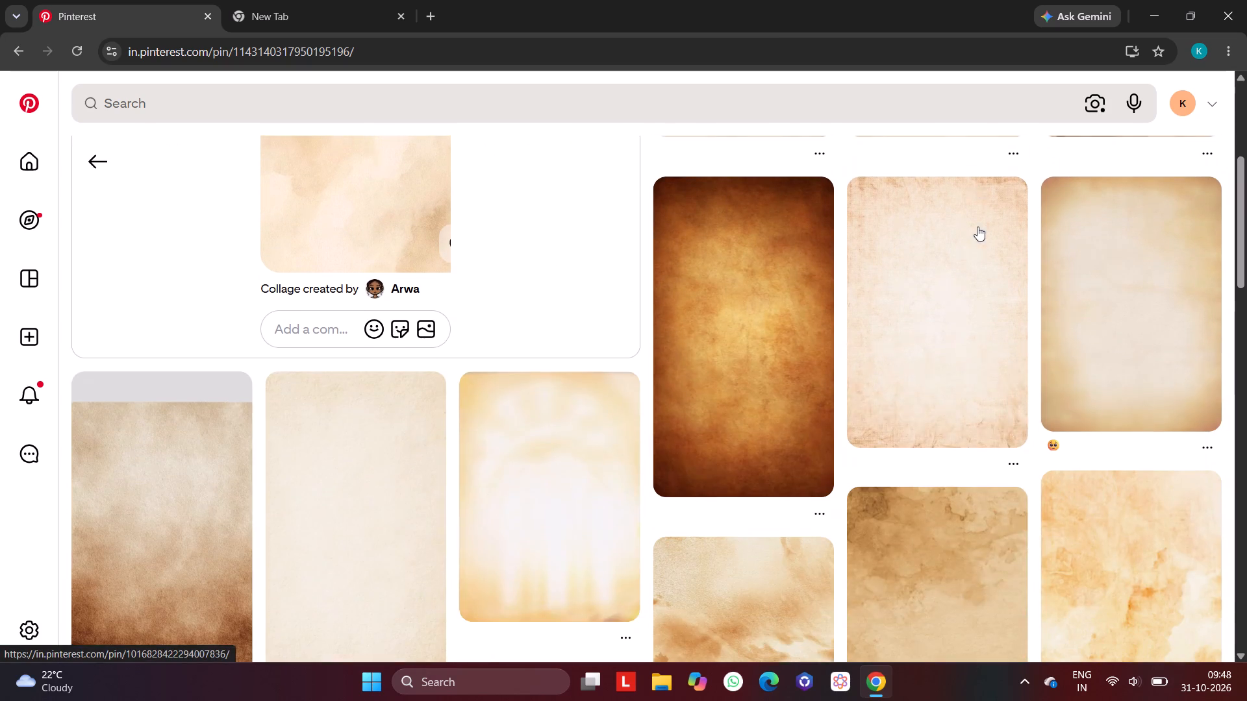
scroll(977, 227, down, 3)
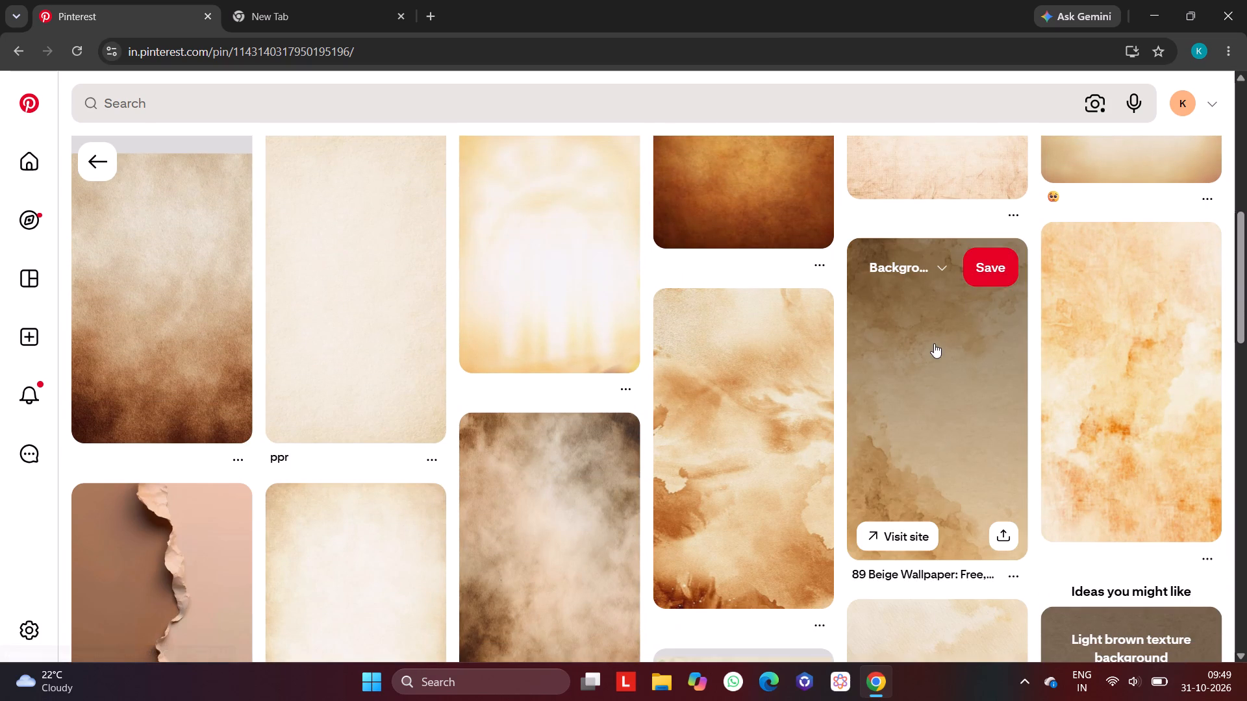
click(931, 361)
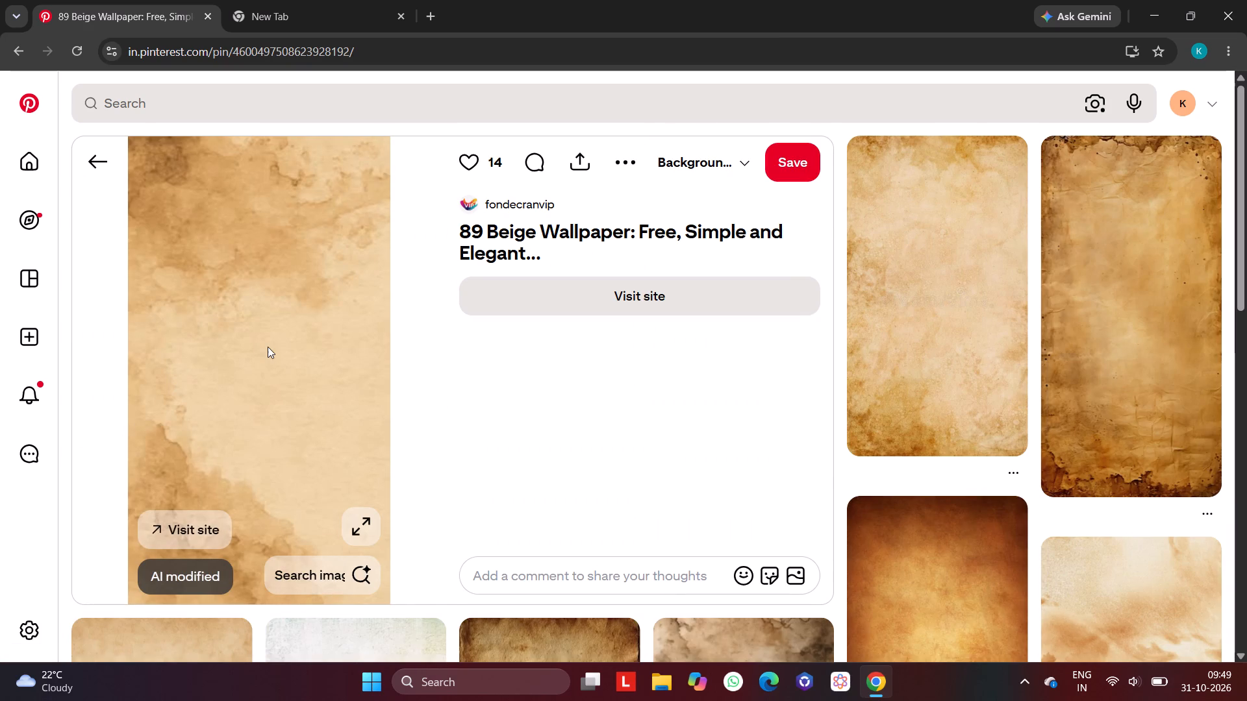
Minimize the browser and launch Adobe Photoshop.
click(1153, 5)
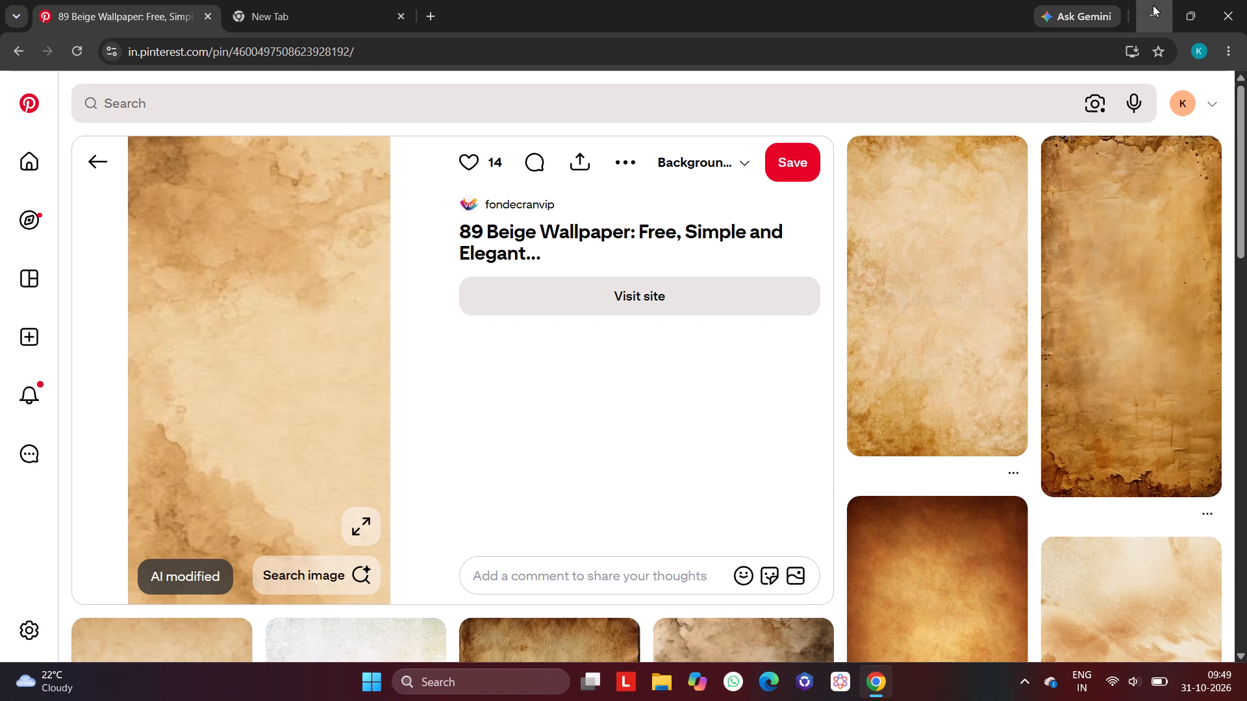
click(371, 680)
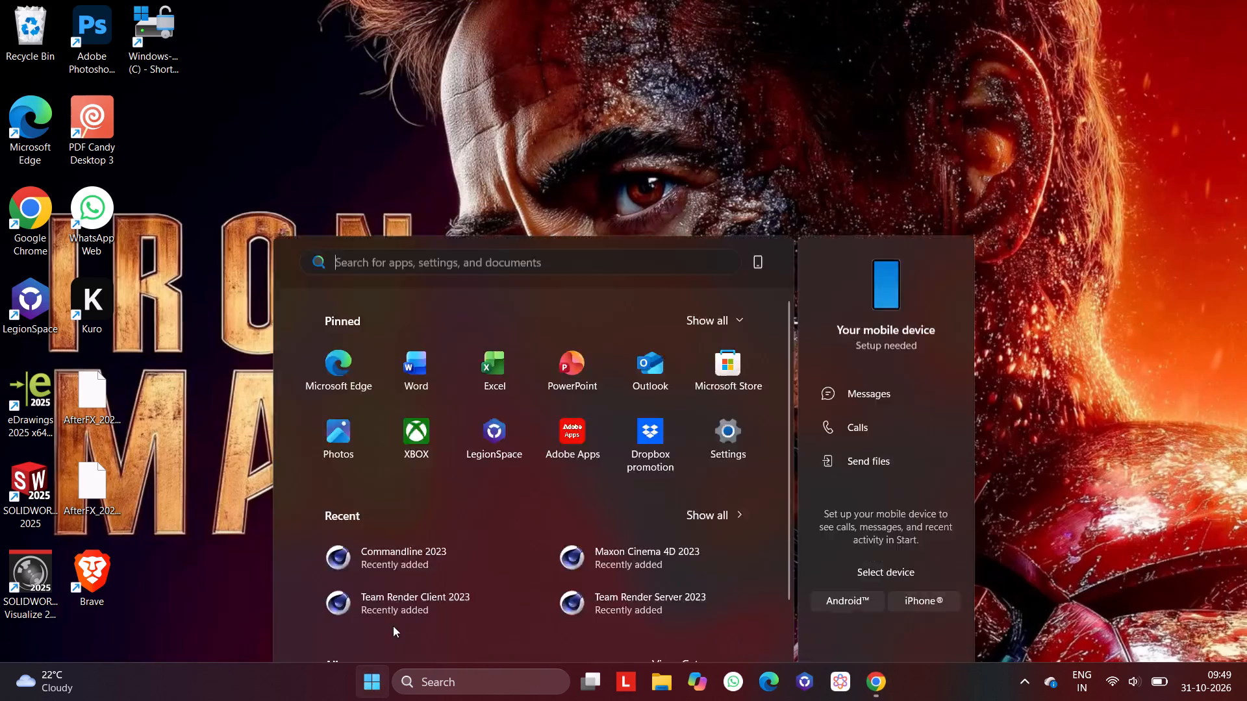
click(496, 541)
click(498, 545)
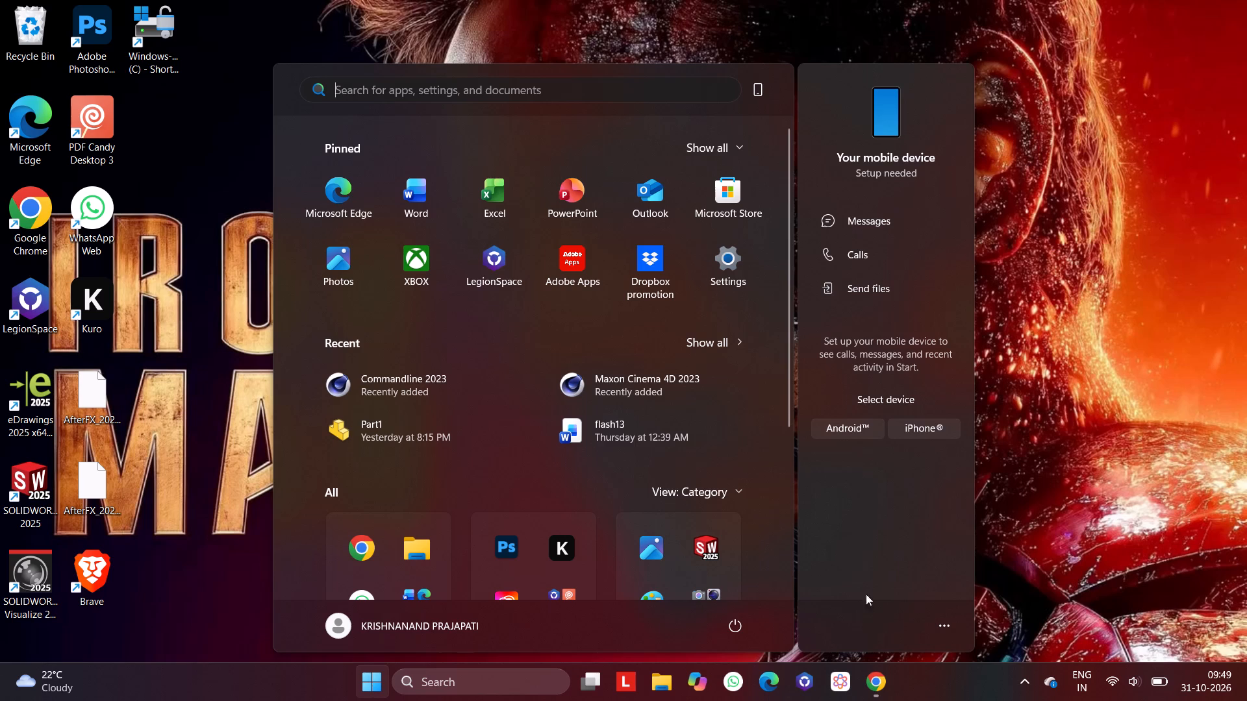
double_click(498, 541)
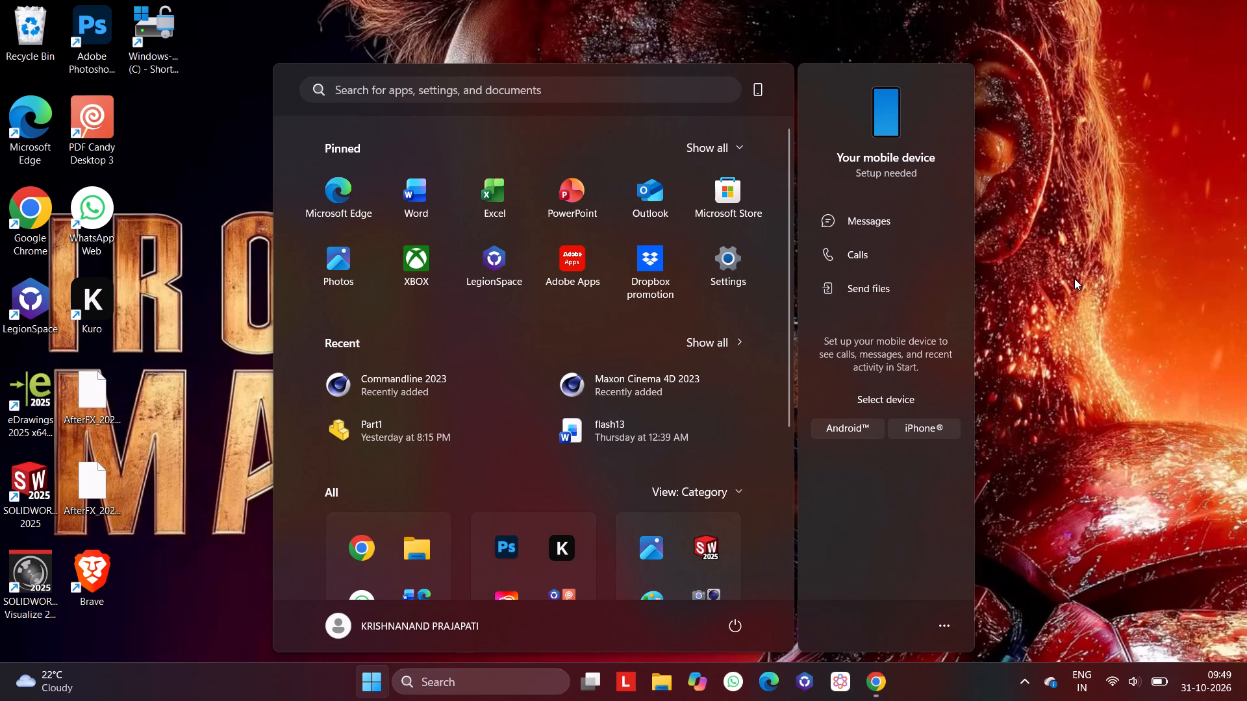
double_click(514, 539)
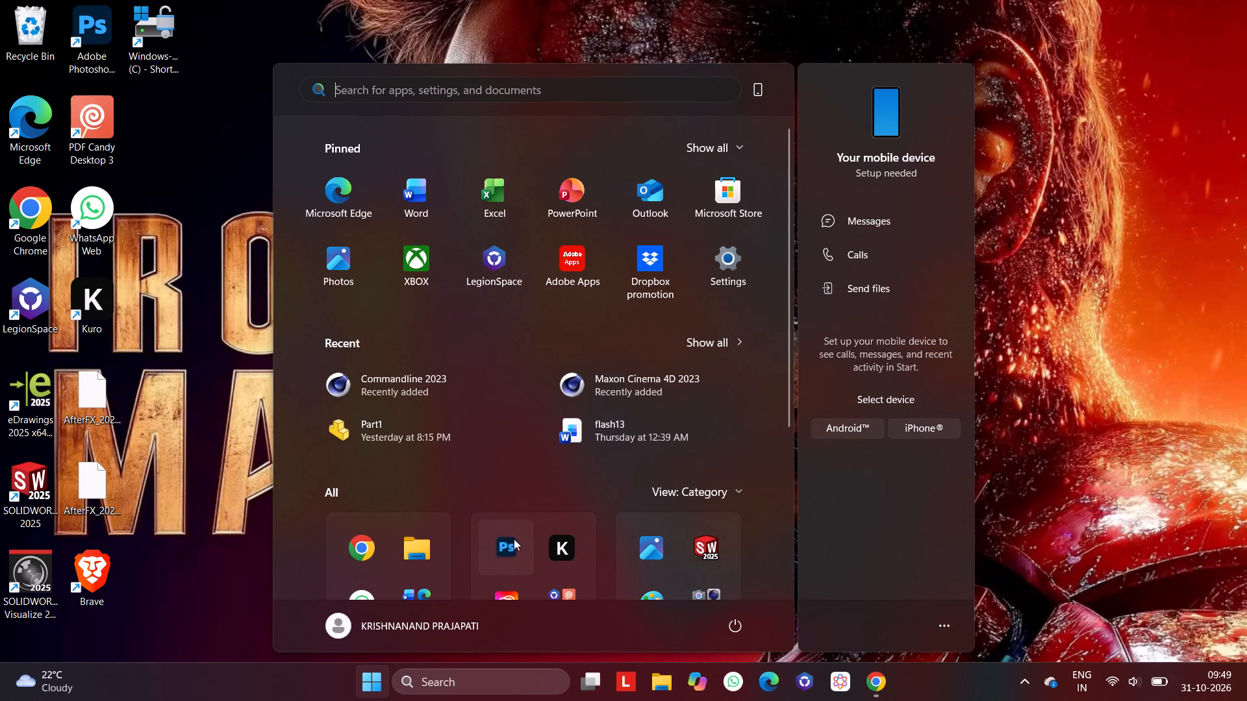
double_click(514, 539)
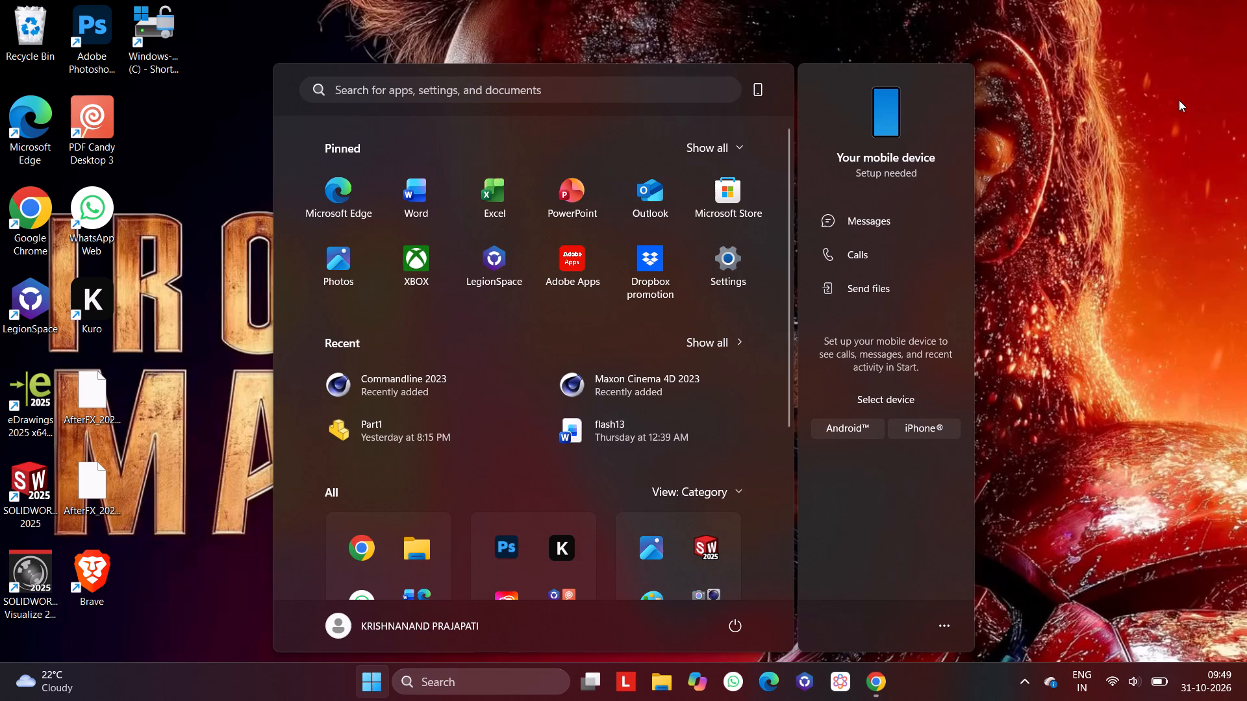
click(1045, 75)
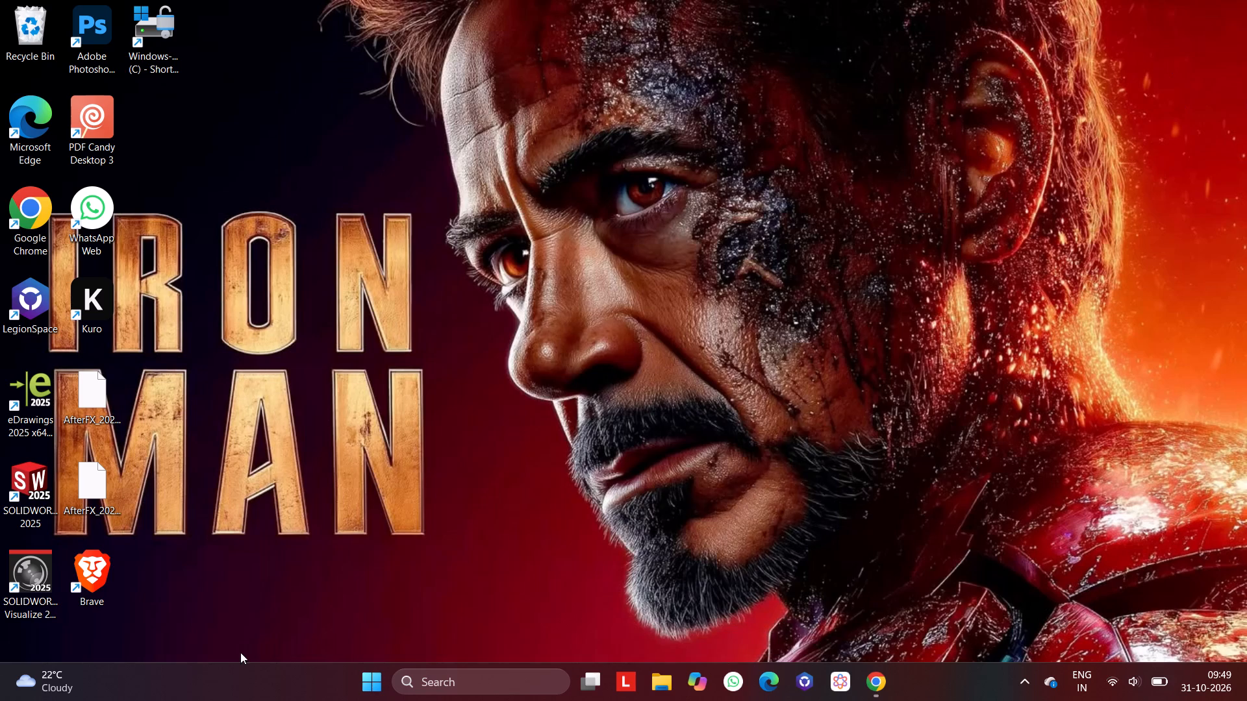
click(386, 691)
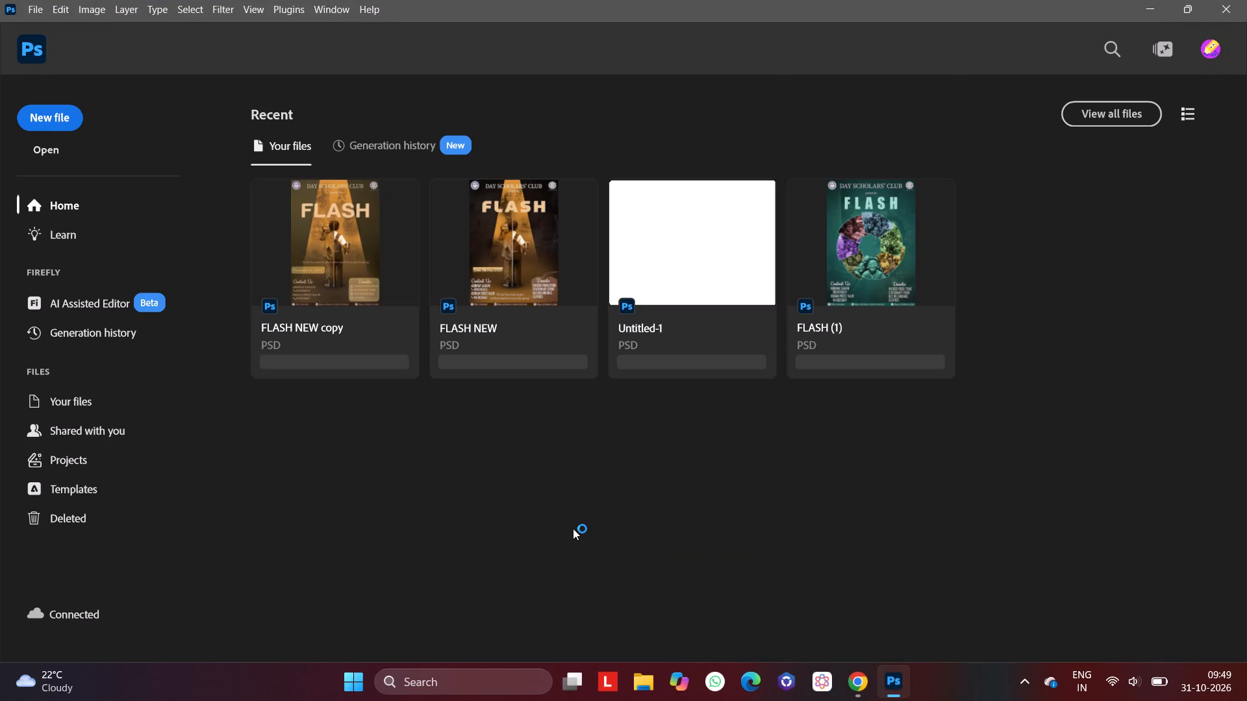
Create a new white portrait document of 2480 x 3508 pixels at 118.11 pixels/centimeter in RGB Color, 8 bit.
click(62, 122)
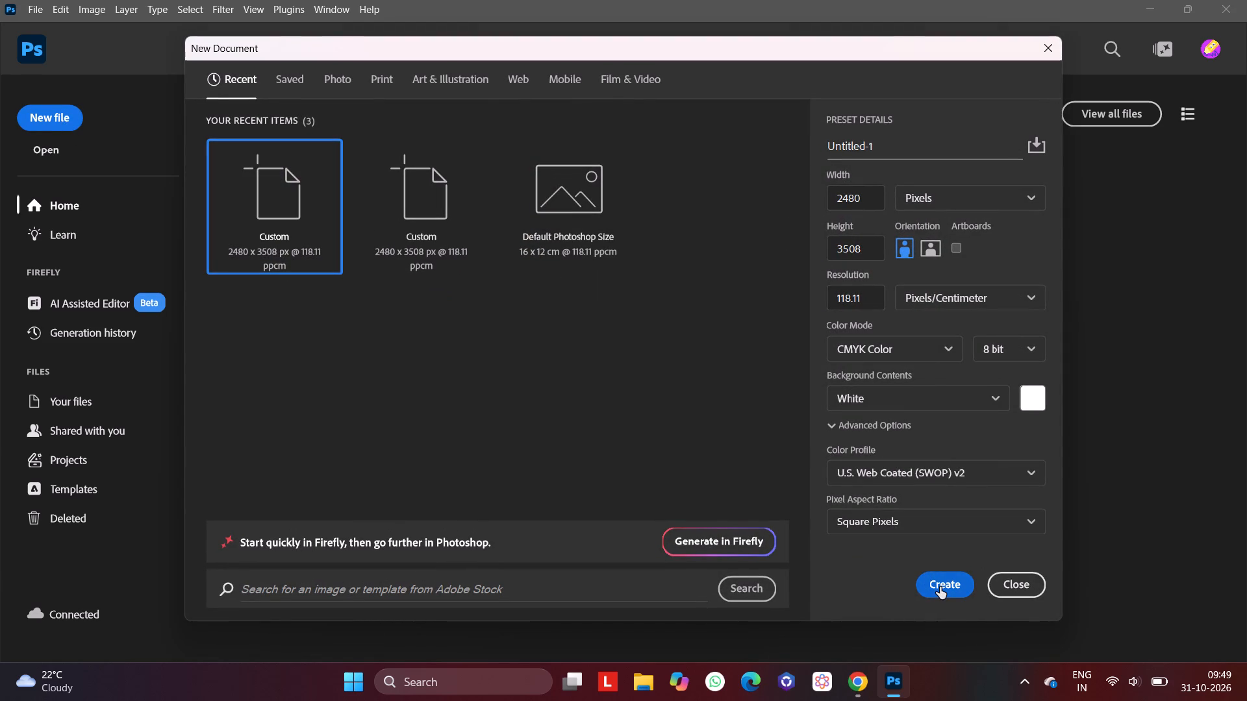
click(893, 352)
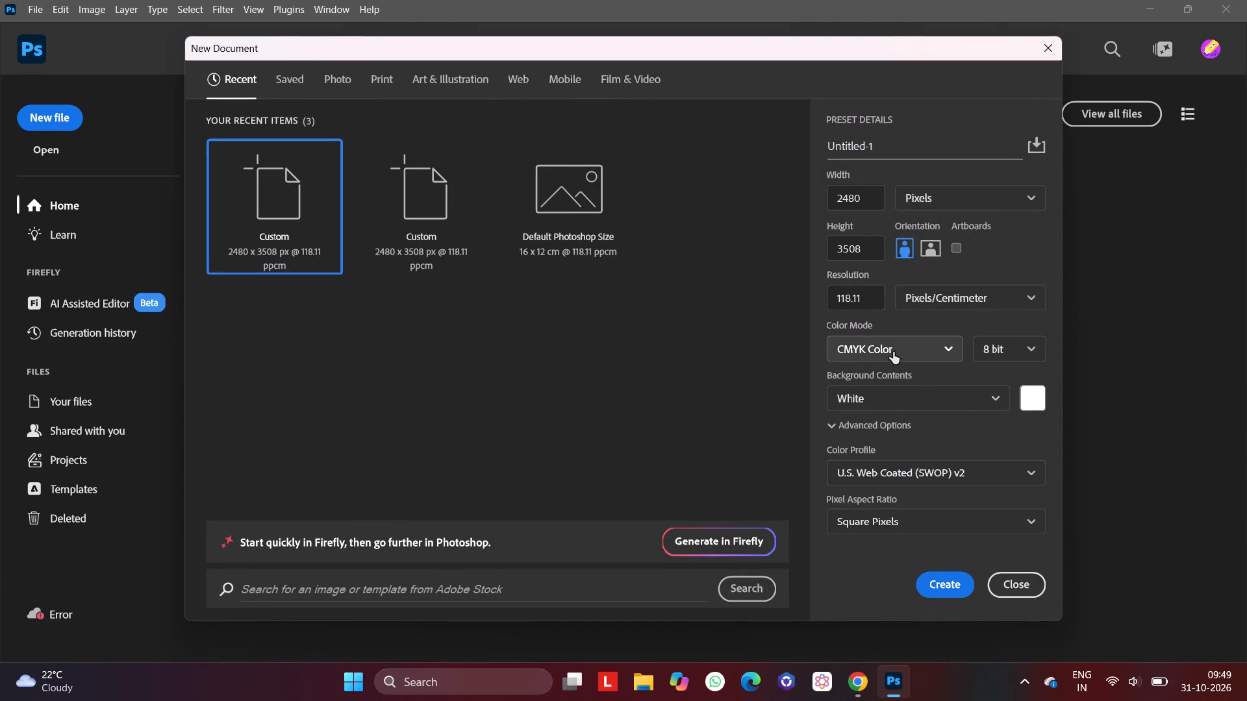
drag(892, 347, 892, 357)
click(892, 356)
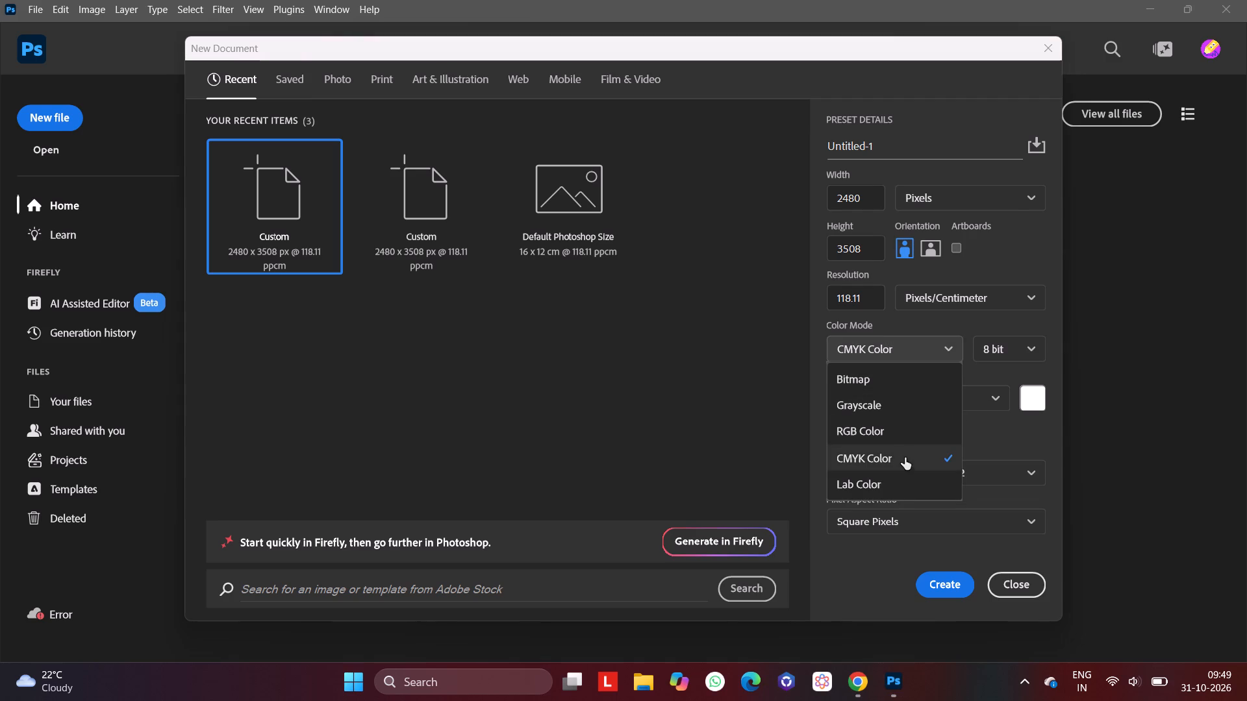
click(894, 436)
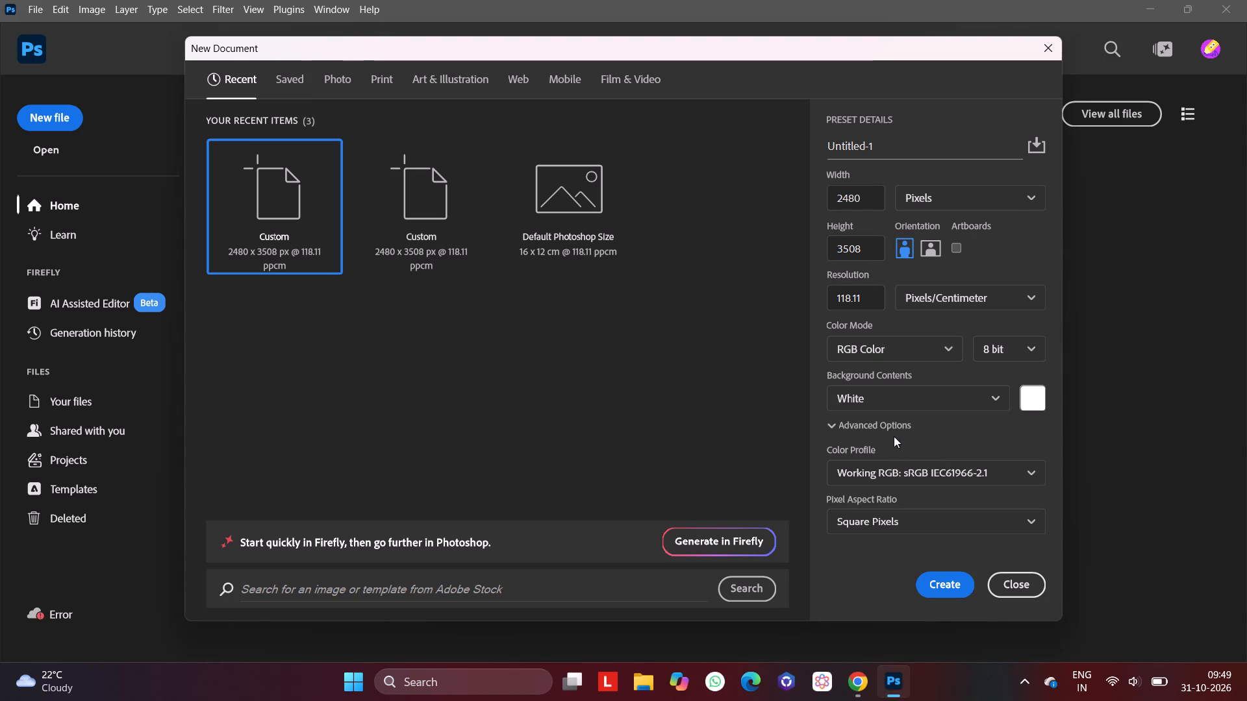
click(964, 584)
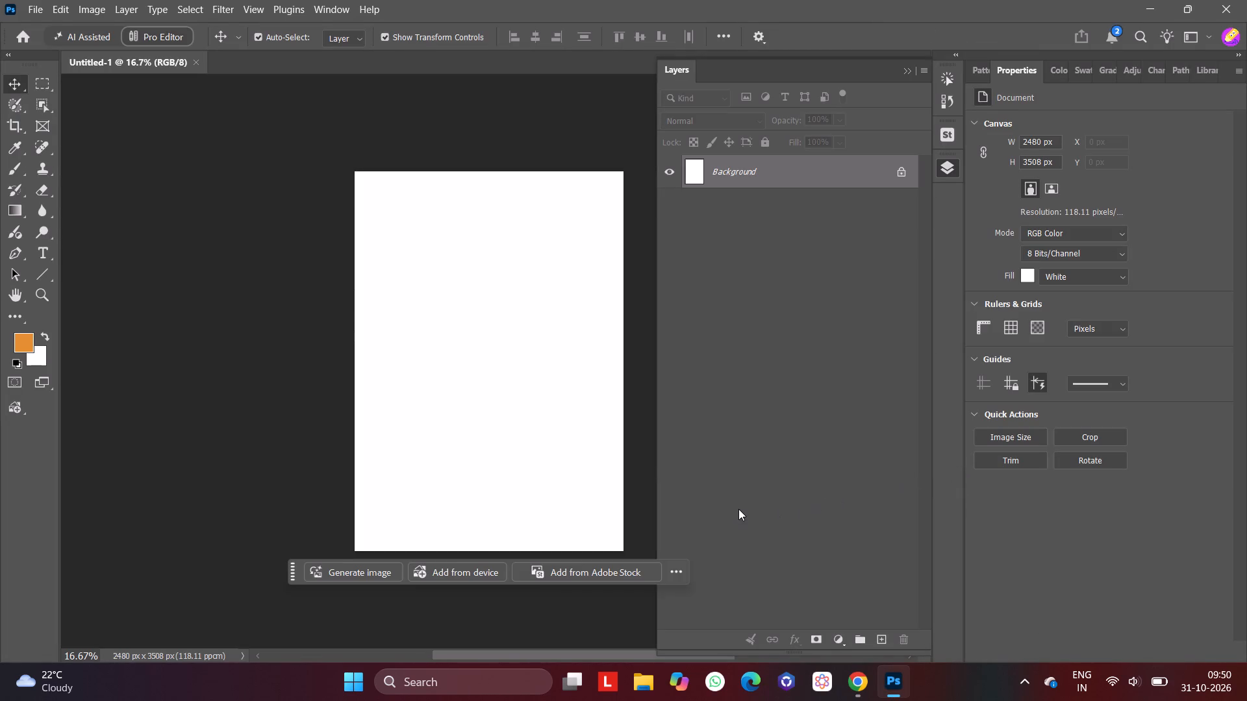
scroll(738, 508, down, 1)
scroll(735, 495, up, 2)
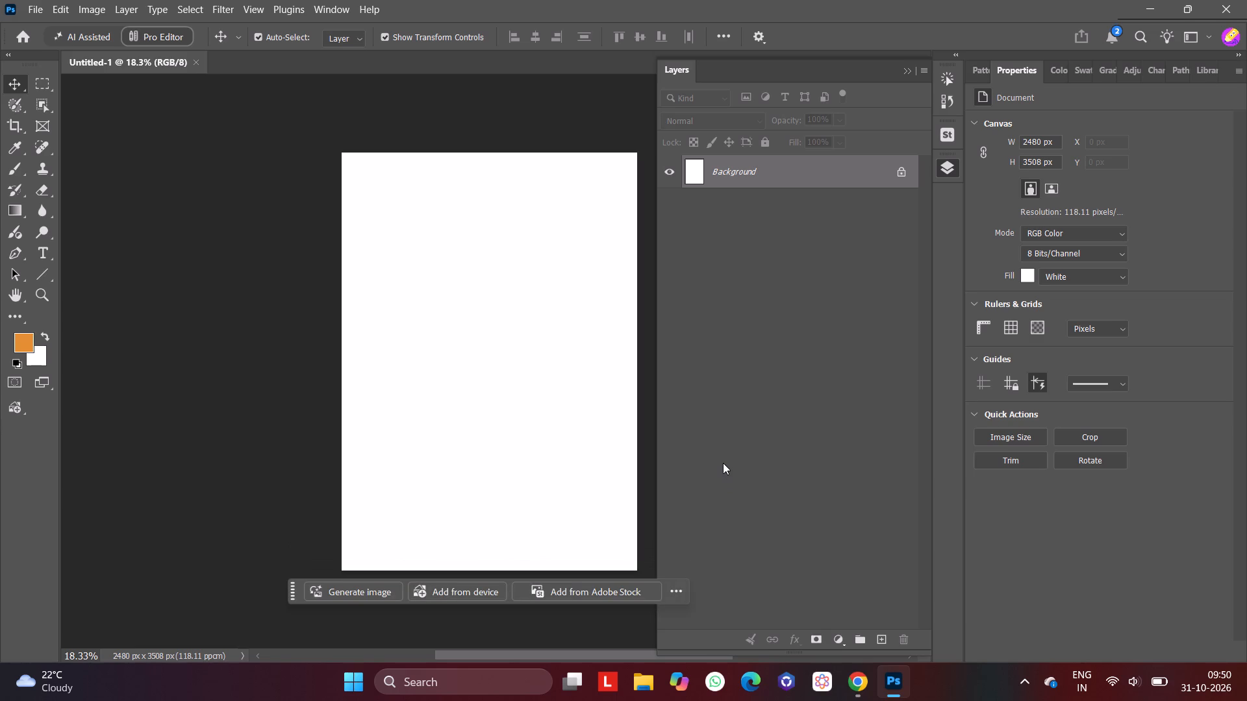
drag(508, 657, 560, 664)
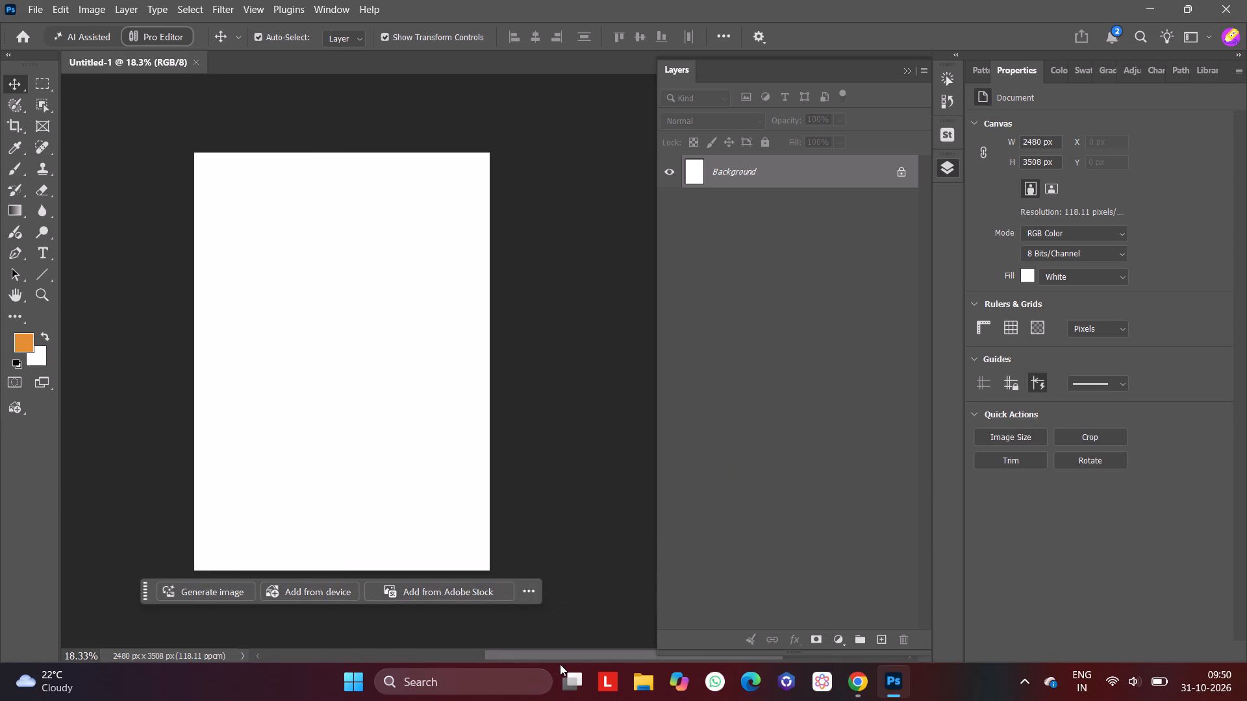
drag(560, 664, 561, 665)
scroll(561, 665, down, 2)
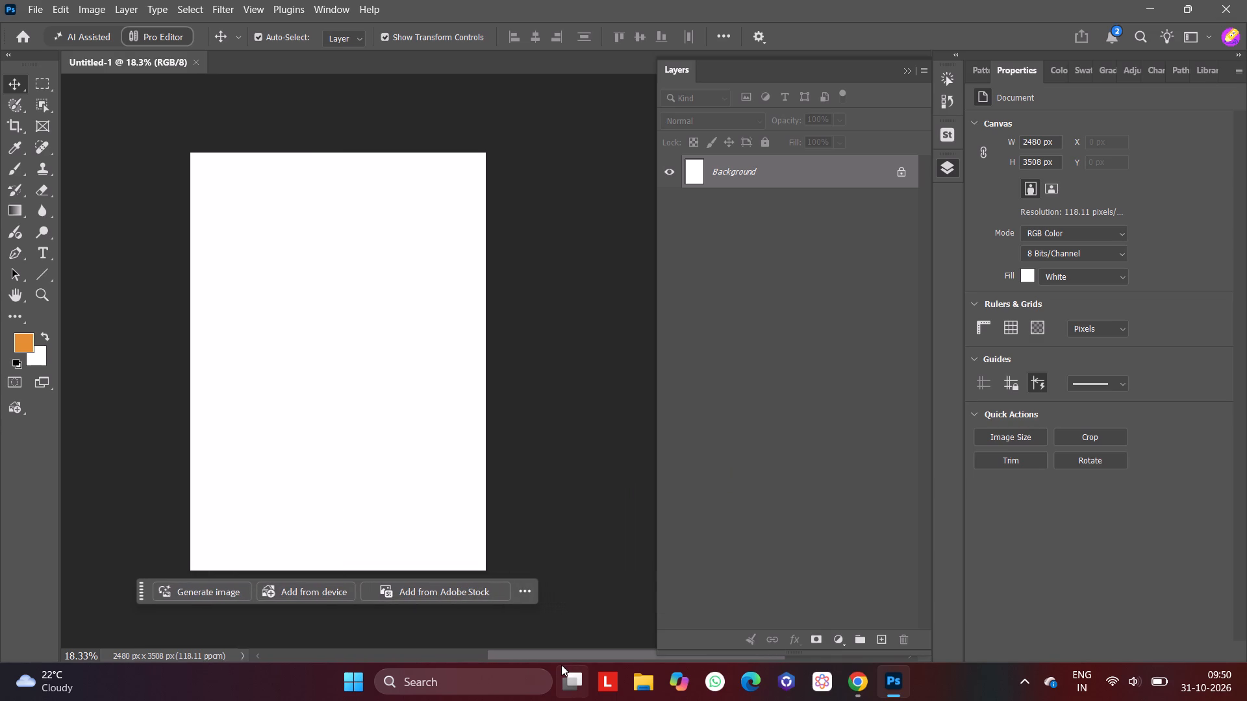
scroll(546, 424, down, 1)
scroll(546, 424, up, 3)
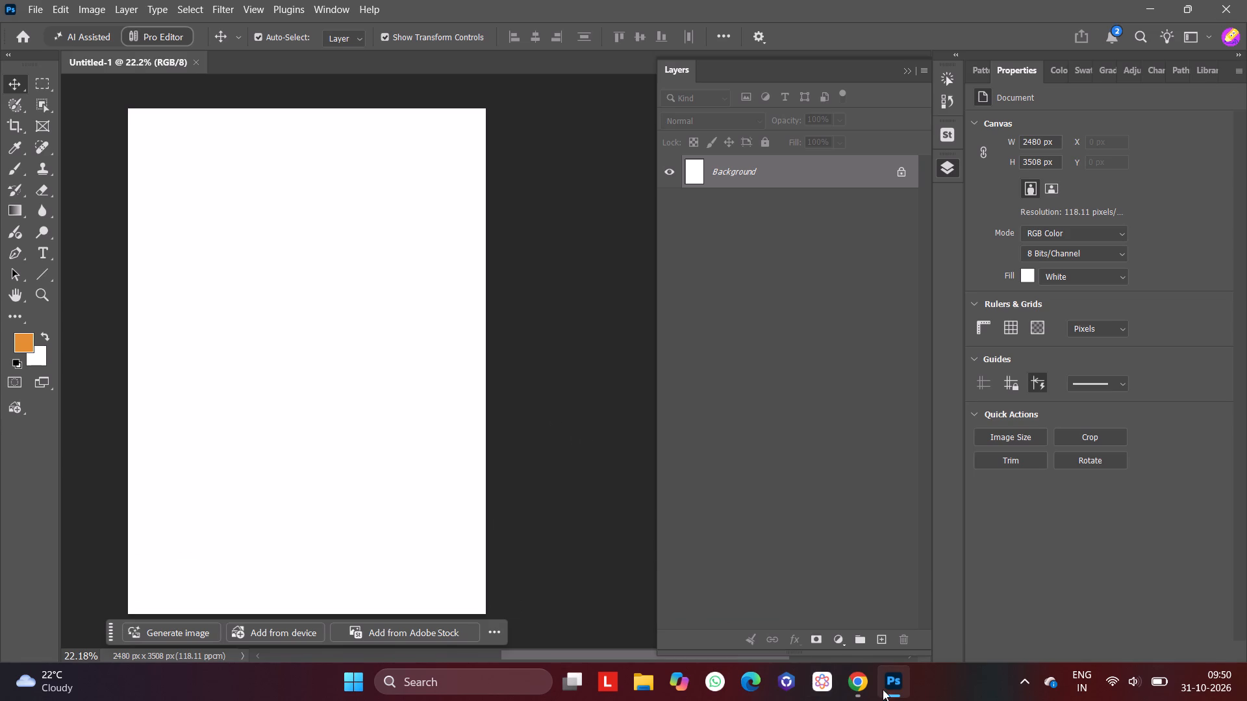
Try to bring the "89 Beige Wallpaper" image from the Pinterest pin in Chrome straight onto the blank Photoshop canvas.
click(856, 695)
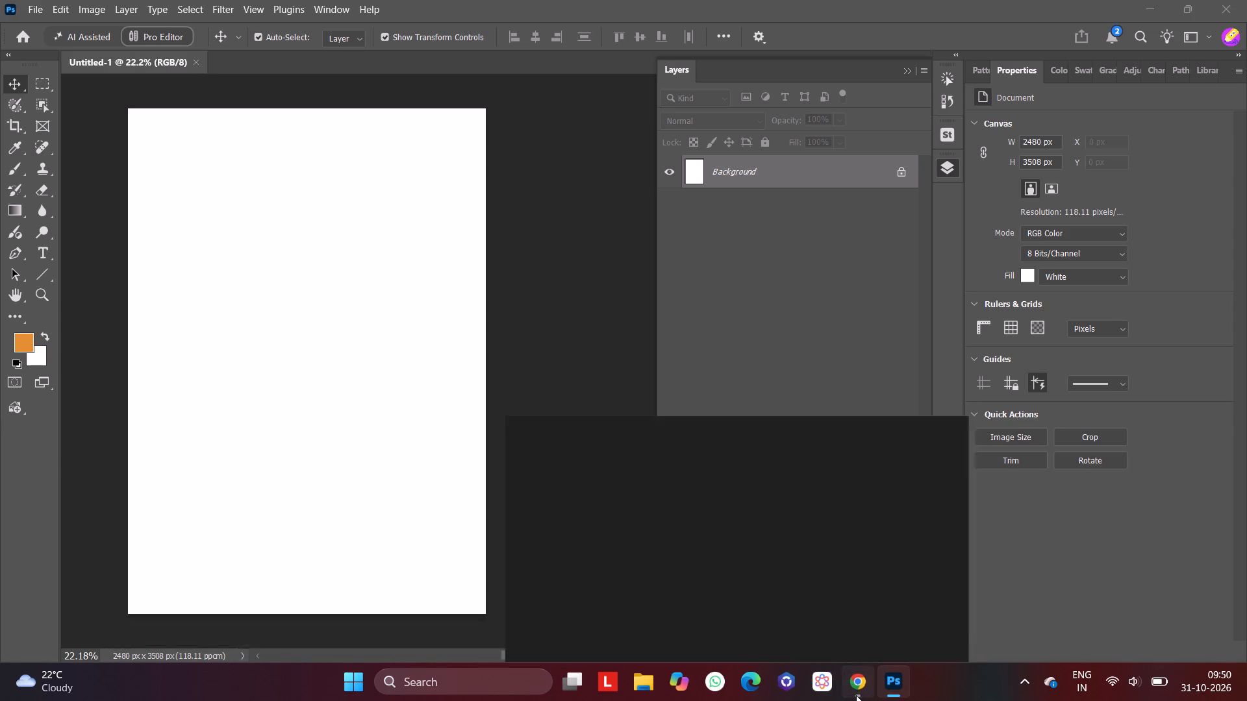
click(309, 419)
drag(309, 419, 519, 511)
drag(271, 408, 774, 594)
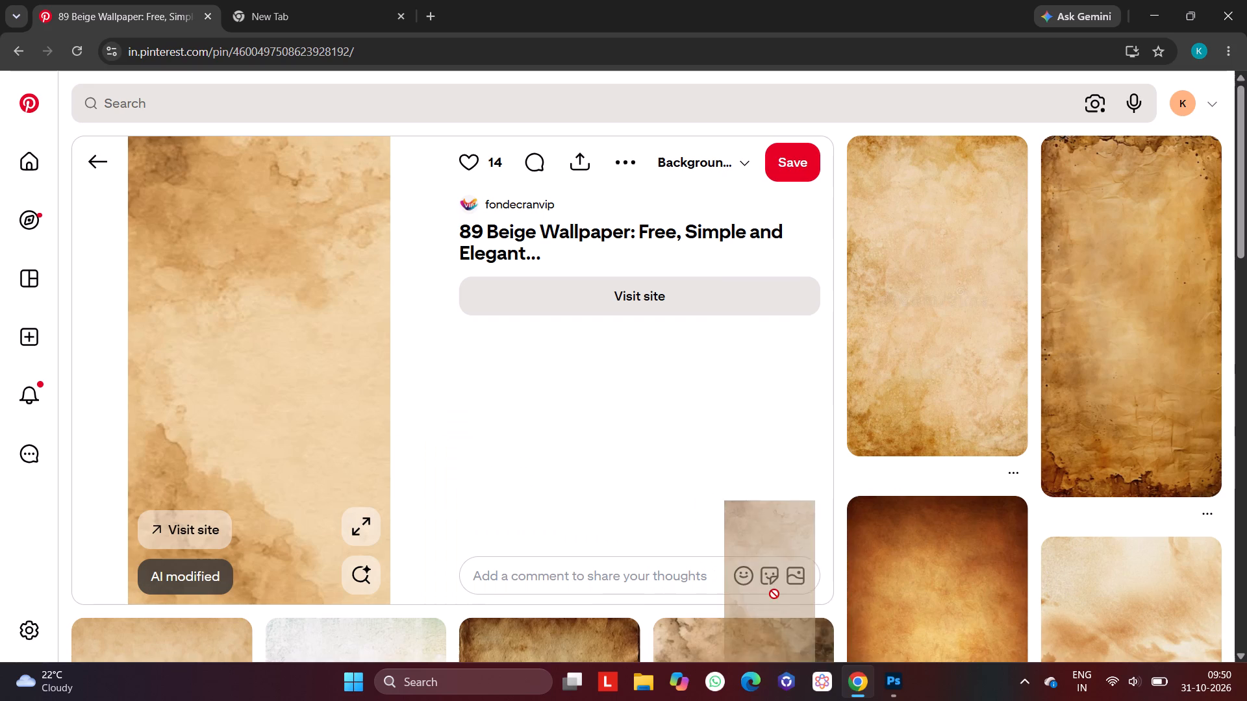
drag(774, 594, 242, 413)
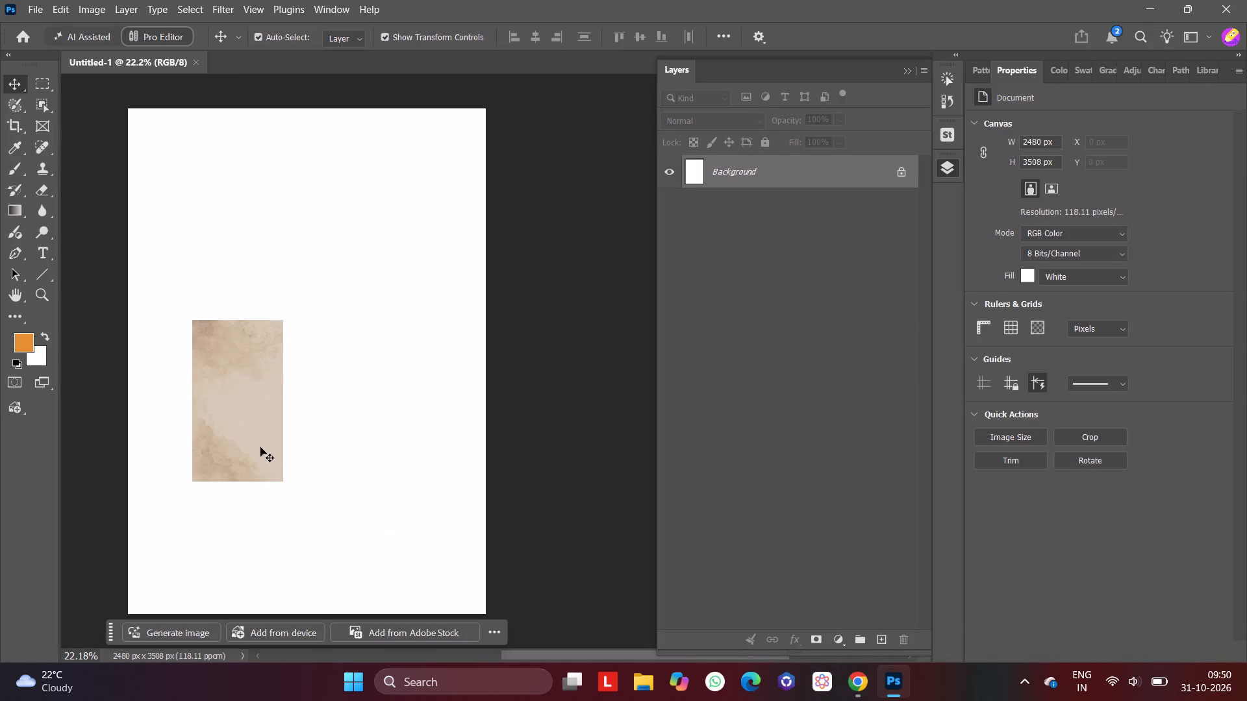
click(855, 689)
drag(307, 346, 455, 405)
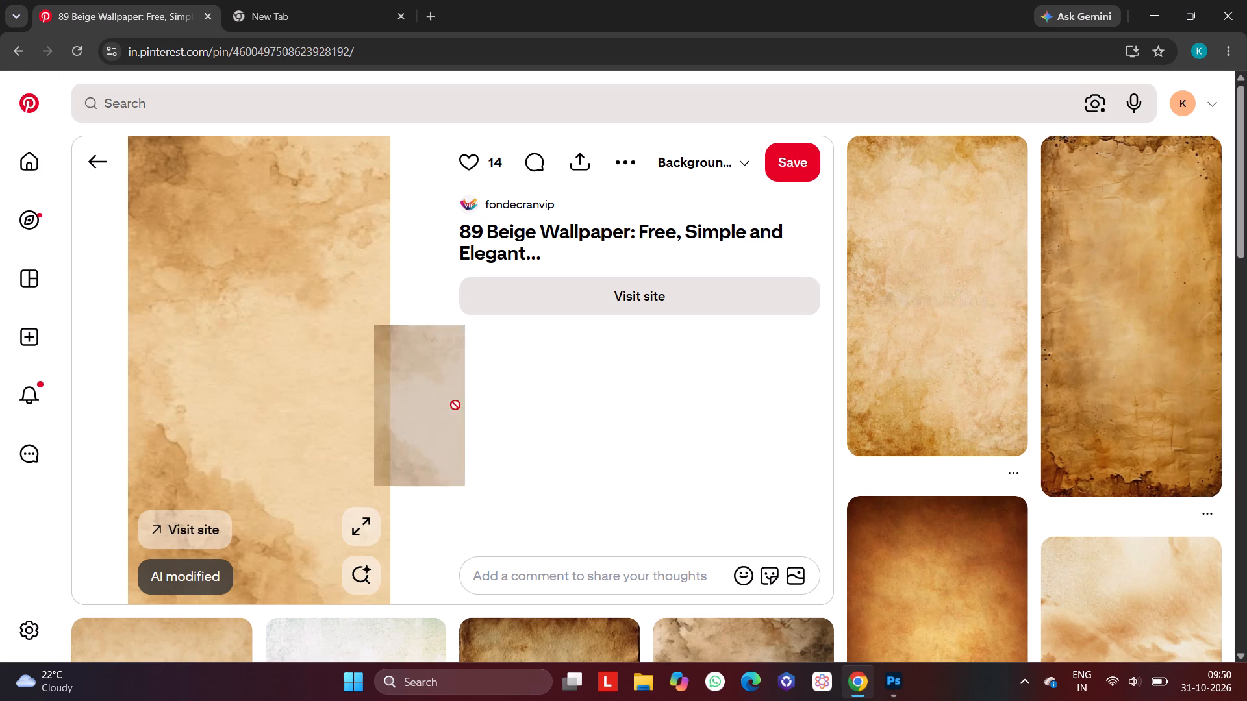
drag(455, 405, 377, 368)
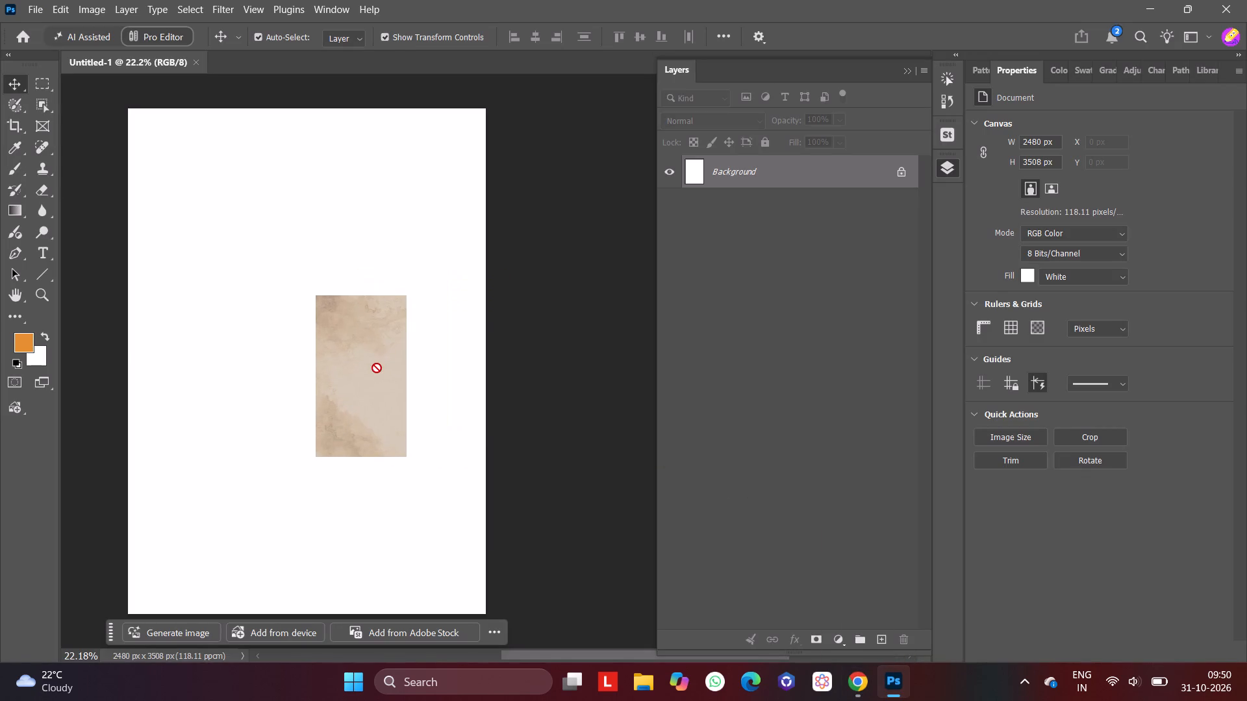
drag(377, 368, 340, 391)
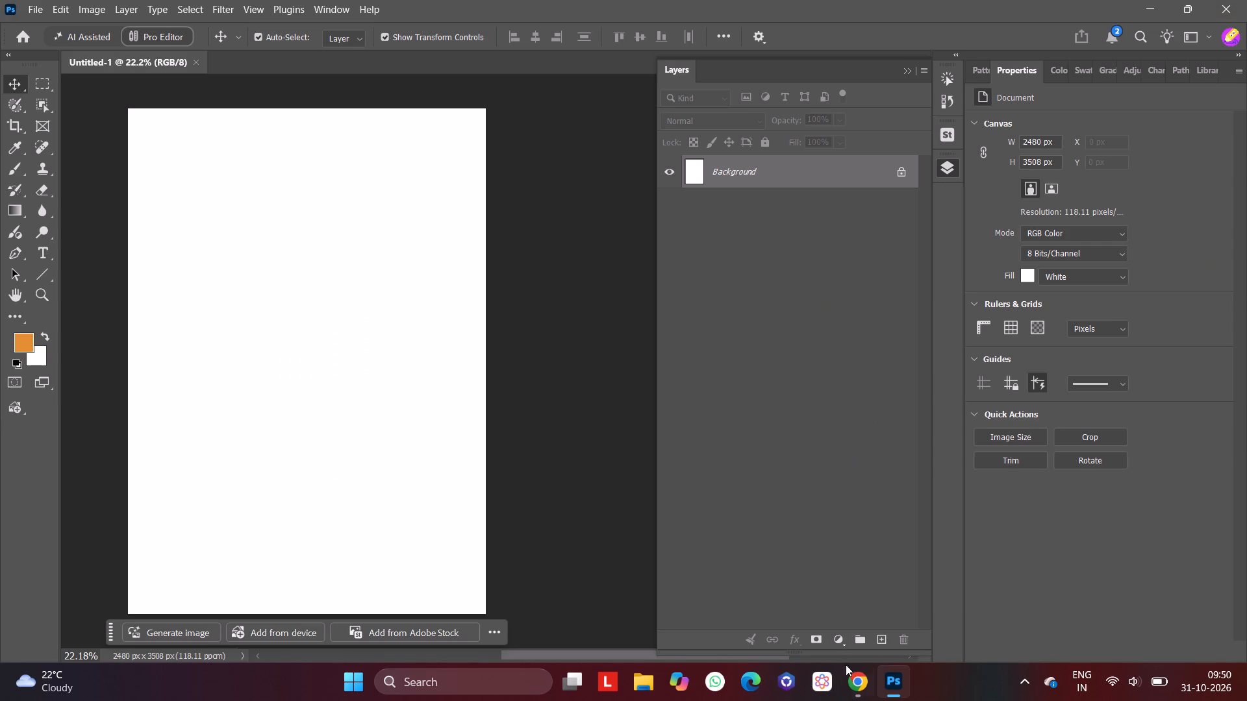
Switch to Chrome and look through the related paper textures below the "89 Beige Wallpaper" pin for a background.
click(861, 690)
scroll(816, 487, down, 2)
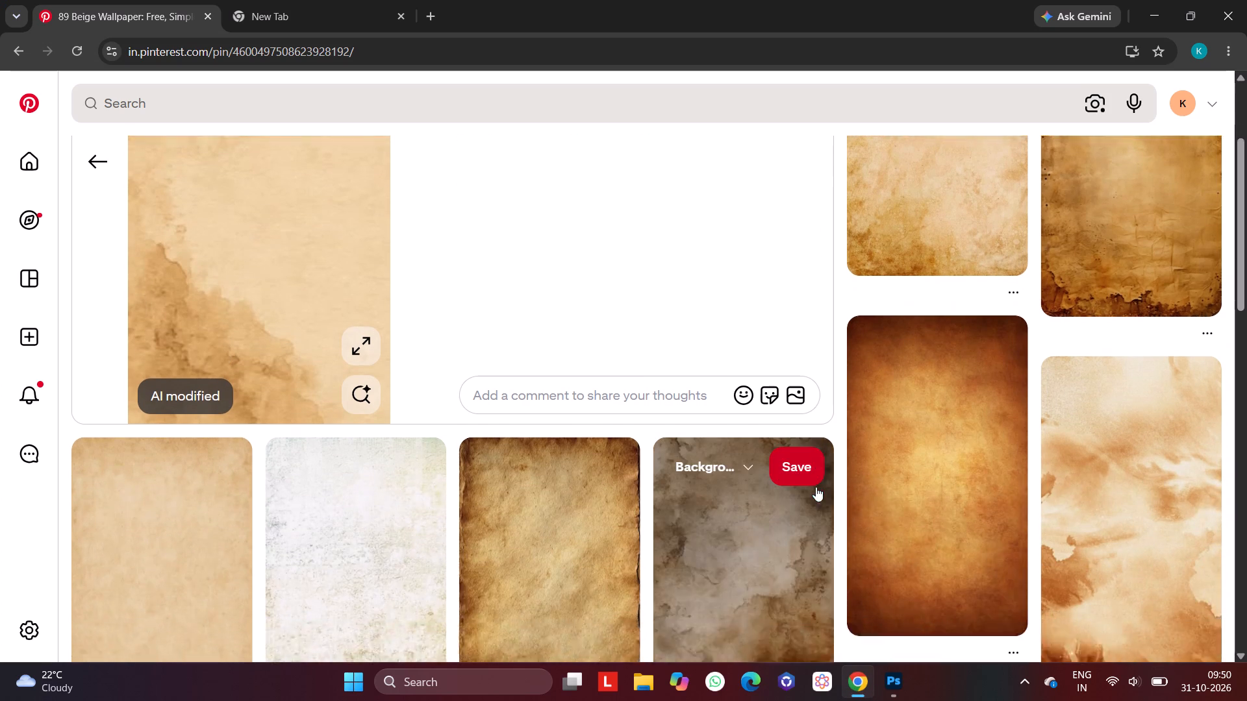
scroll(816, 487, down, 3)
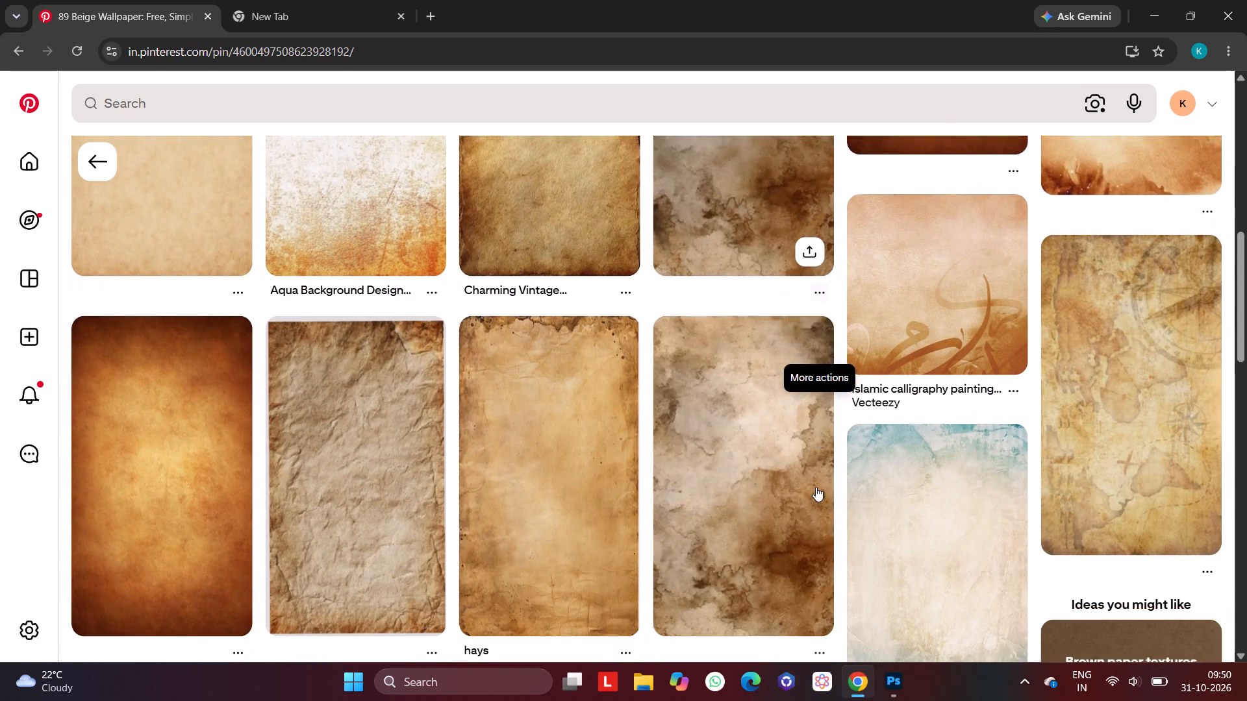
scroll(816, 487, down, 1)
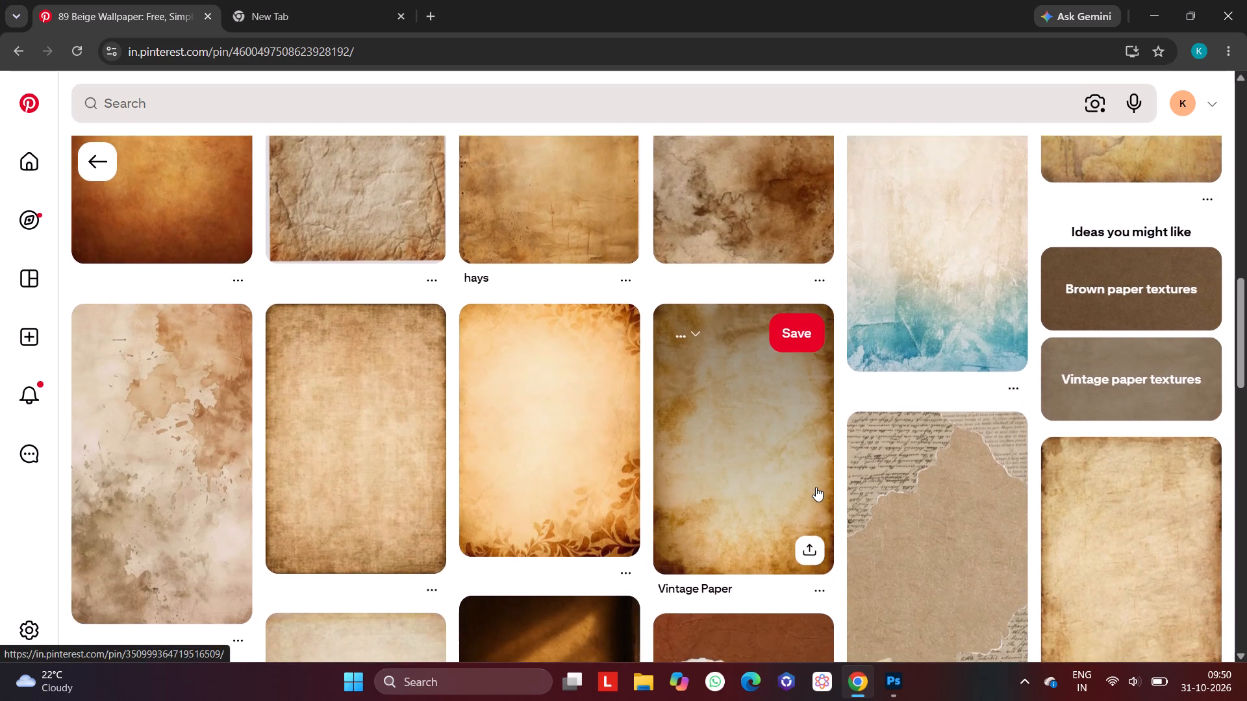
scroll(816, 487, down, 3)
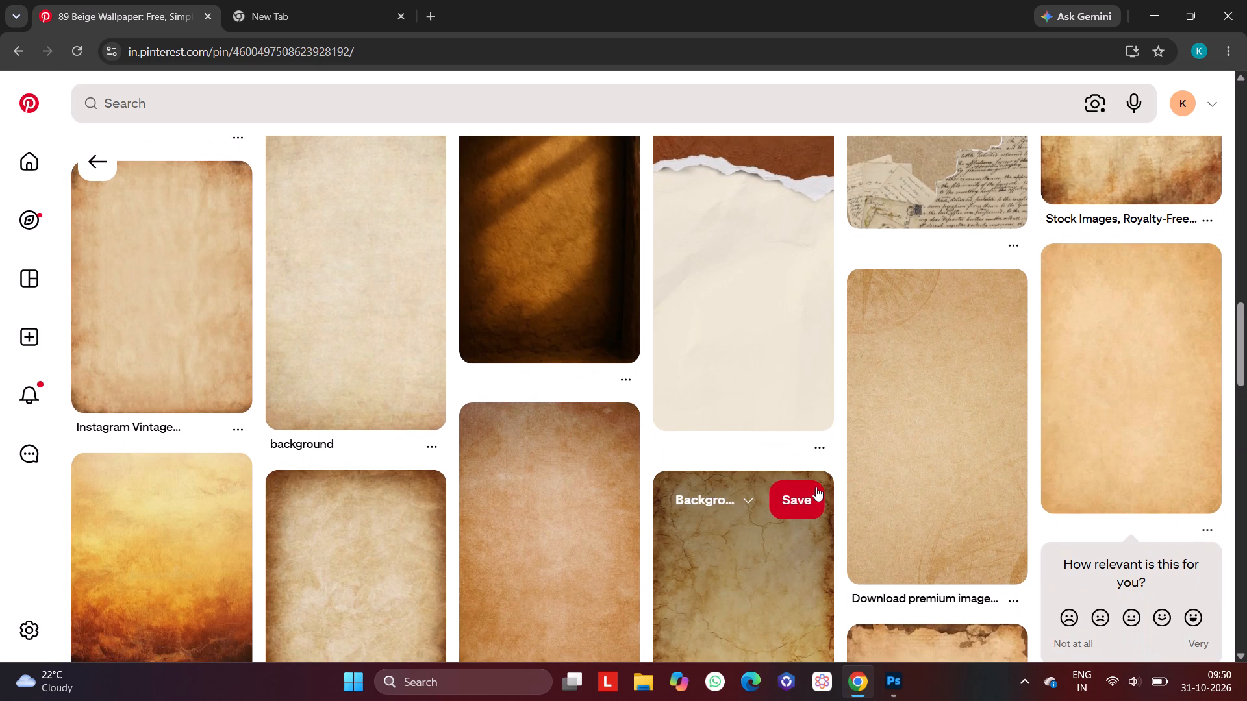
scroll(816, 487, up, 3)
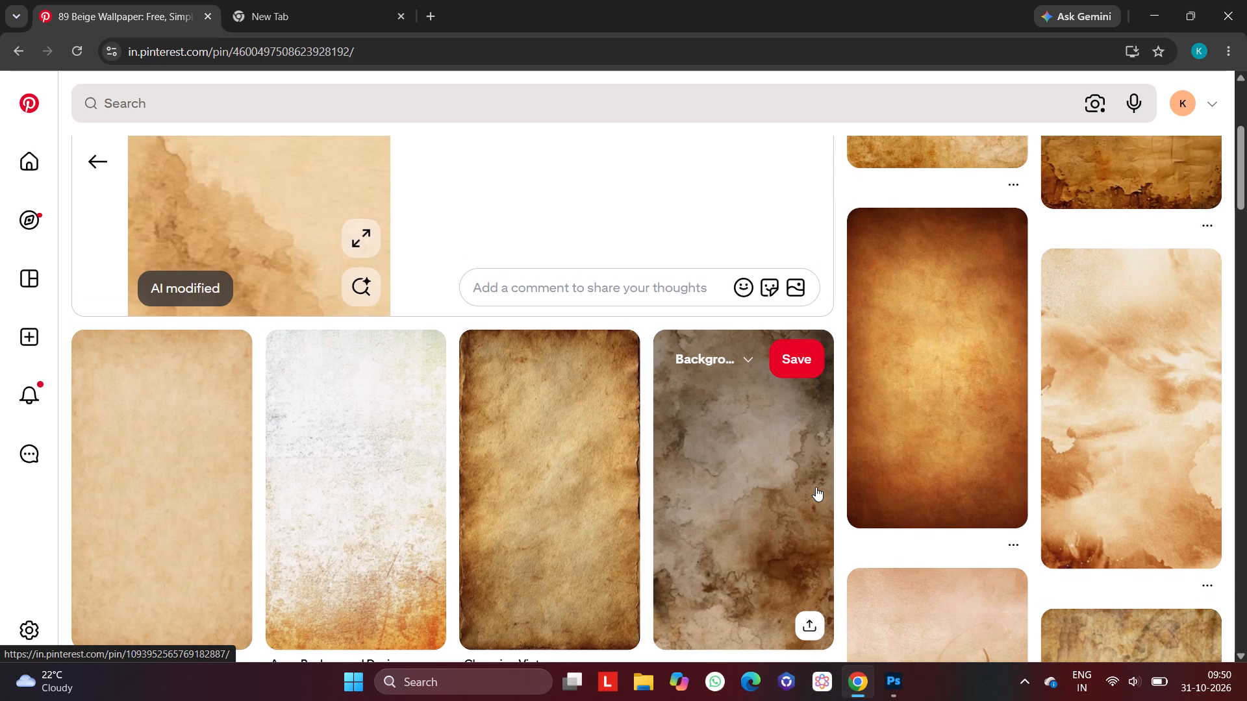
scroll(816, 487, up, 3)
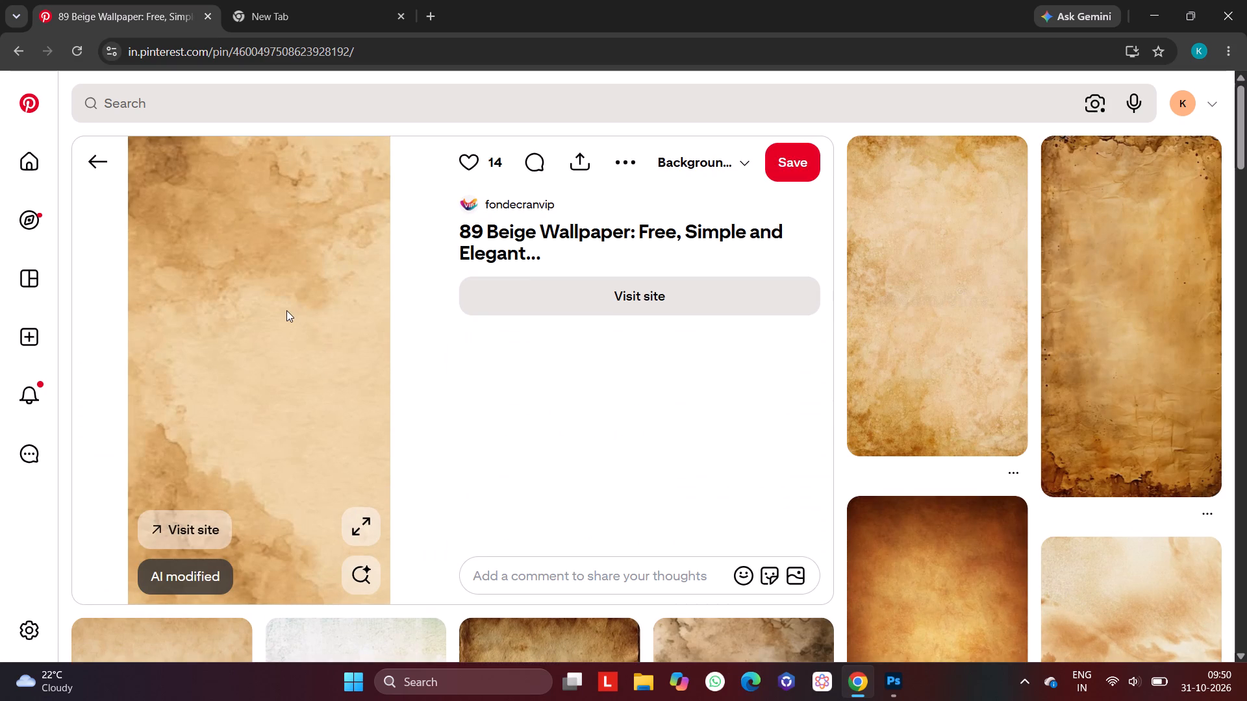
Copy the "89 Beige Wallpaper" pin's image to the clipboard.
right_click(286, 310)
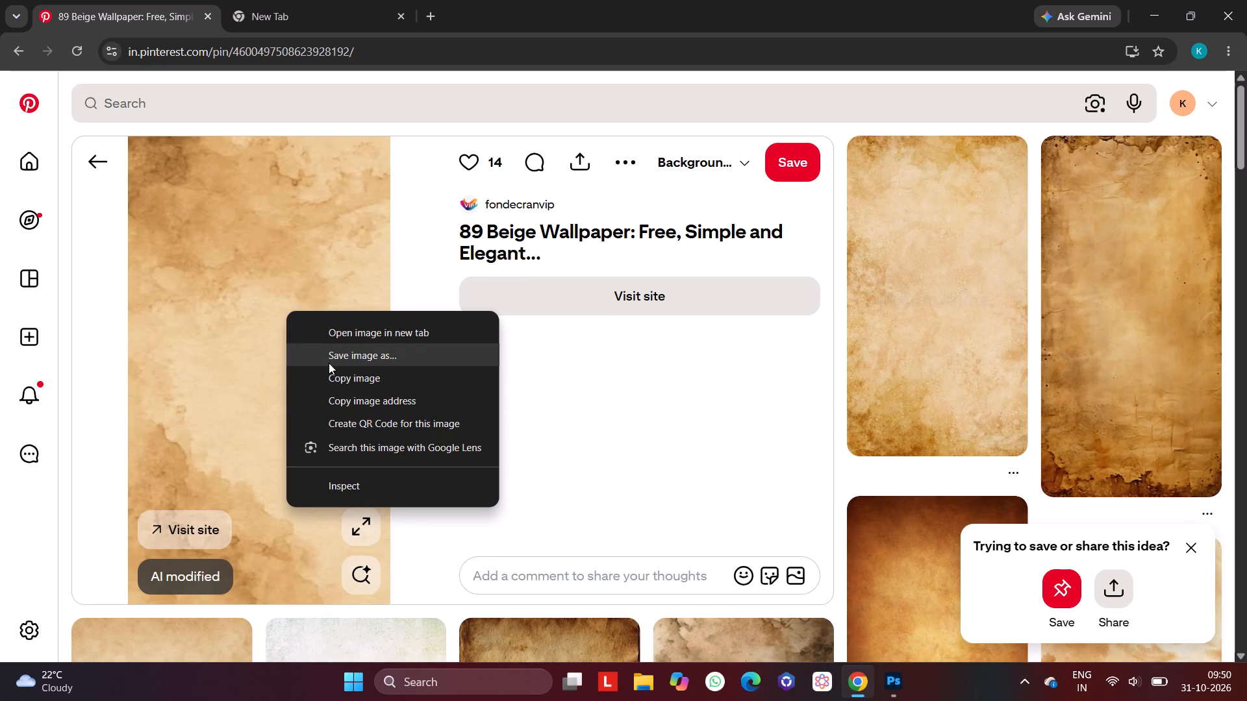
click(332, 377)
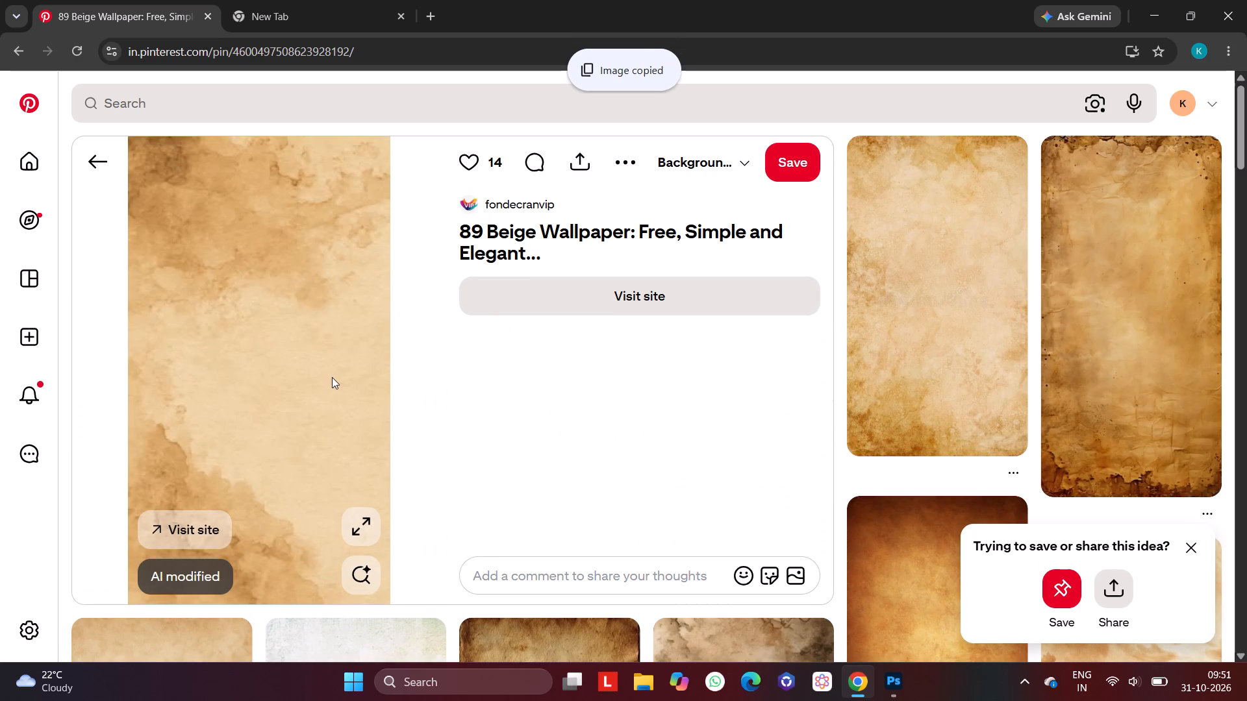
Go back to the pale beige watercolour pin and look over its image and related backgrounds.
click(95, 171)
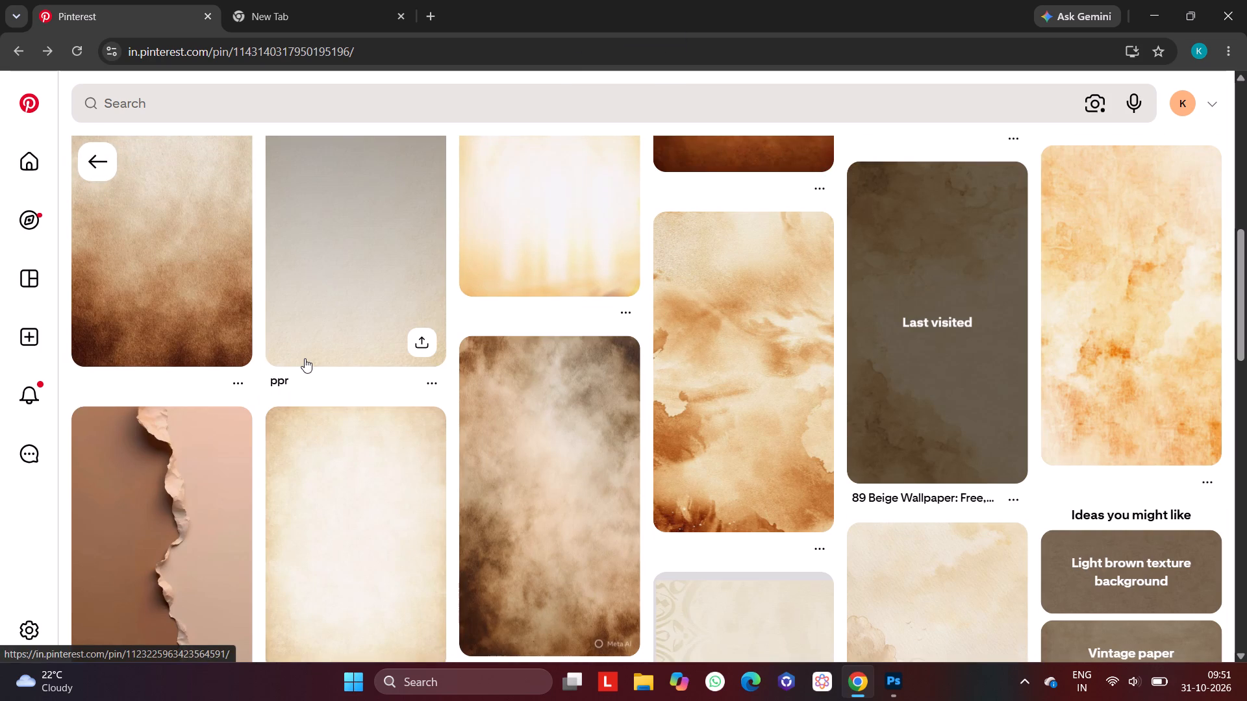
scroll(305, 358, up, 2)
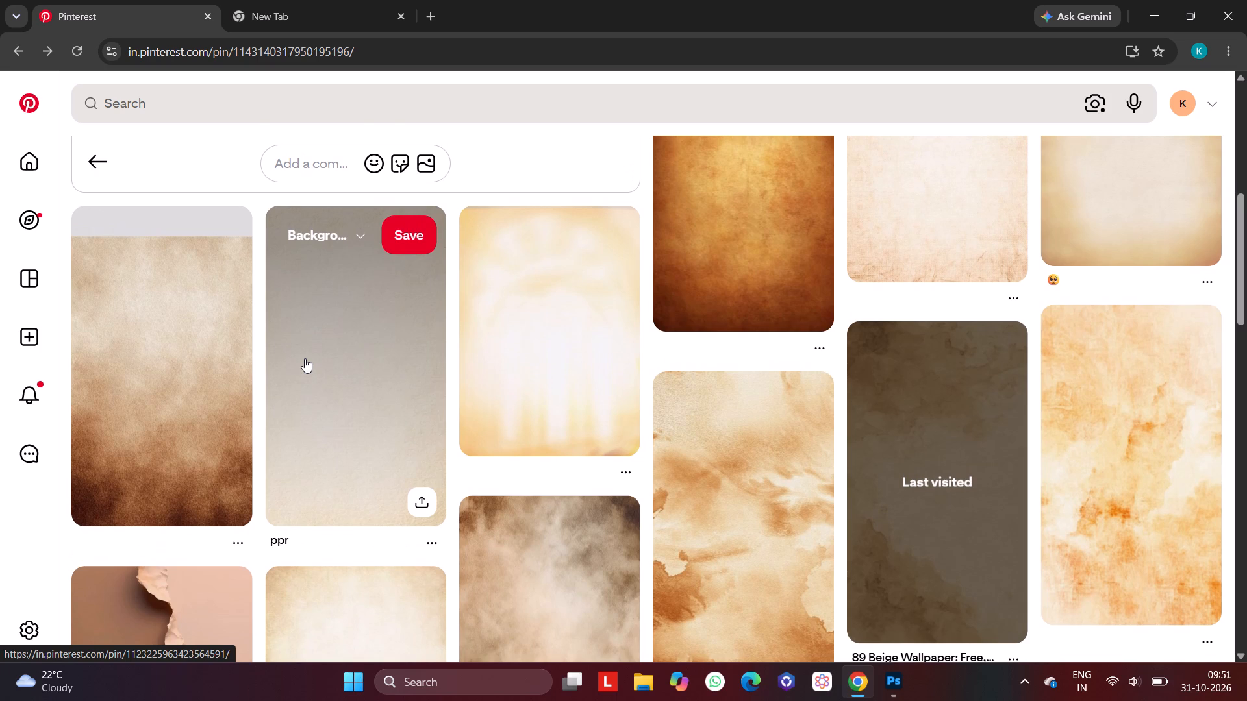
scroll(305, 358, up, 4)
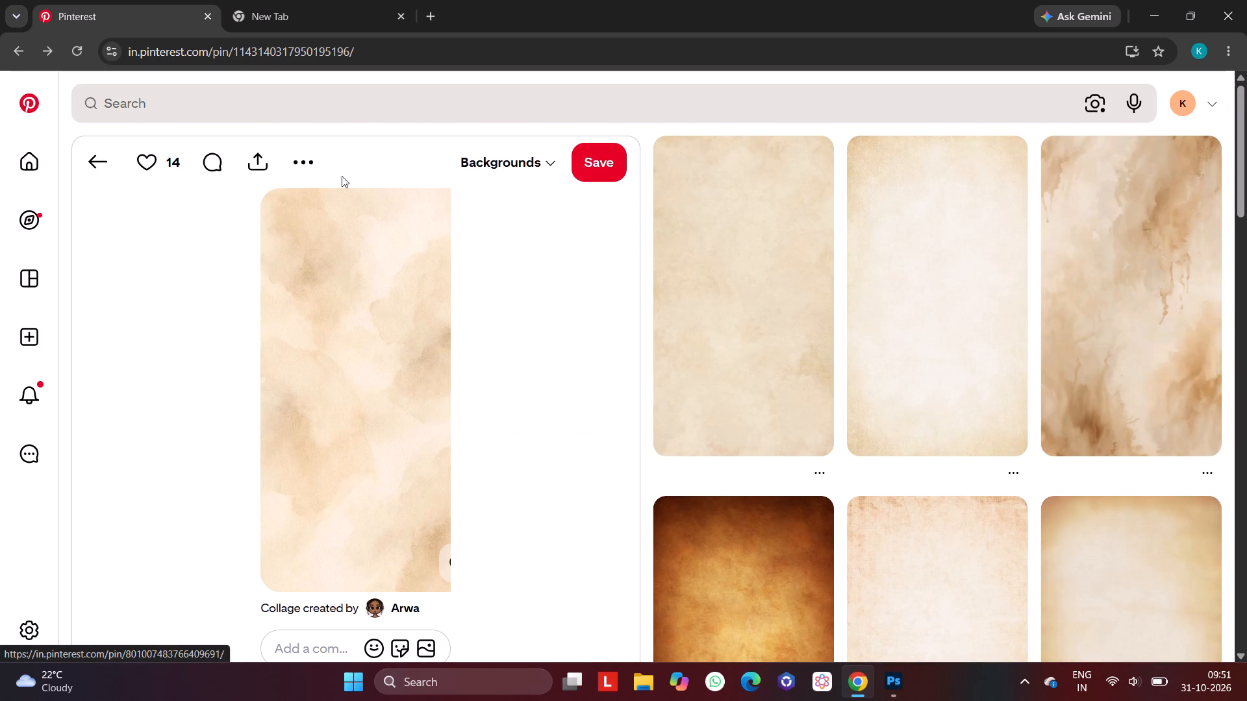
Search Pinterest for "bg for unity day poster warm vintage cream color", adapting the recent beige colour search.
click(323, 95)
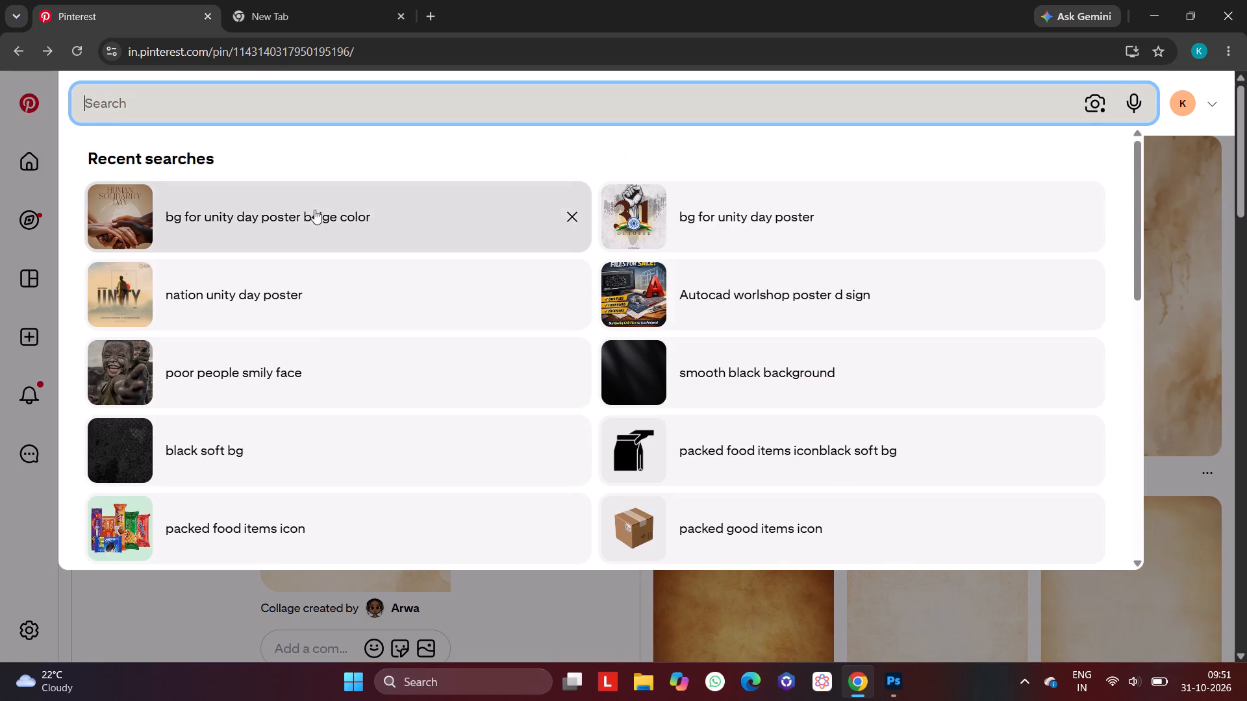
click(314, 219)
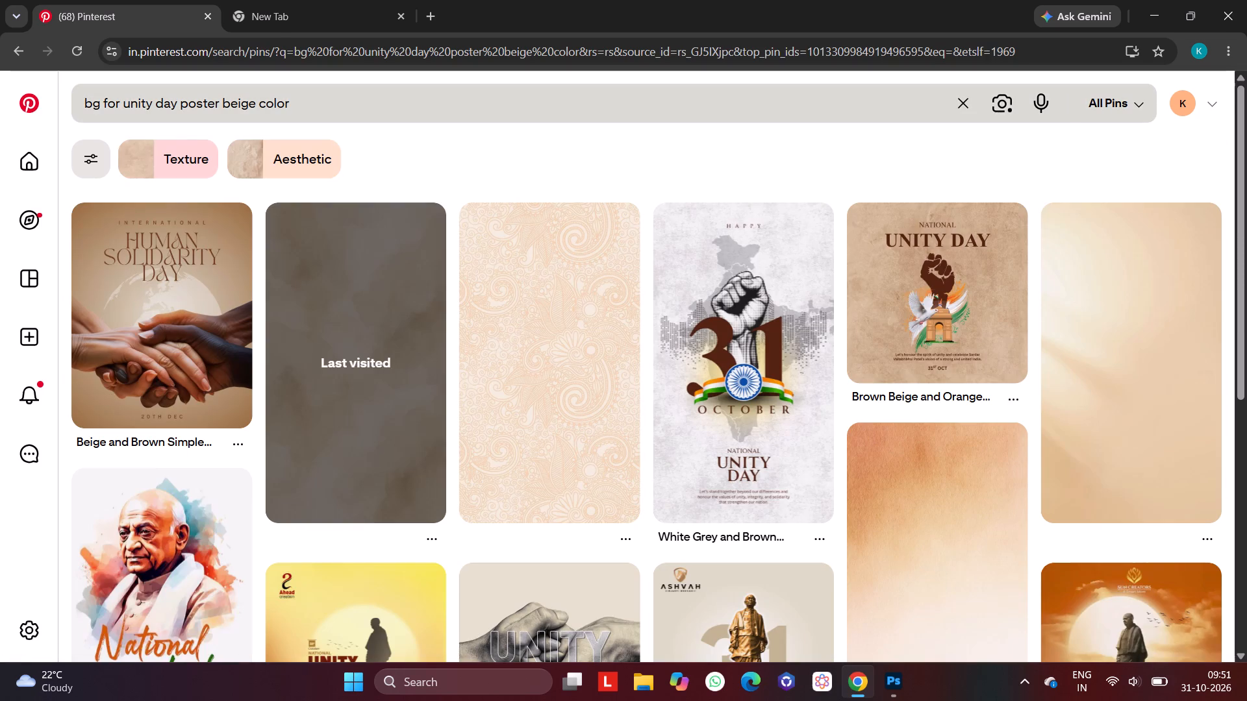
click(255, 104)
key(BackSpace)
key(BackSpace)
key(BackSpace)
key(BackSpace)
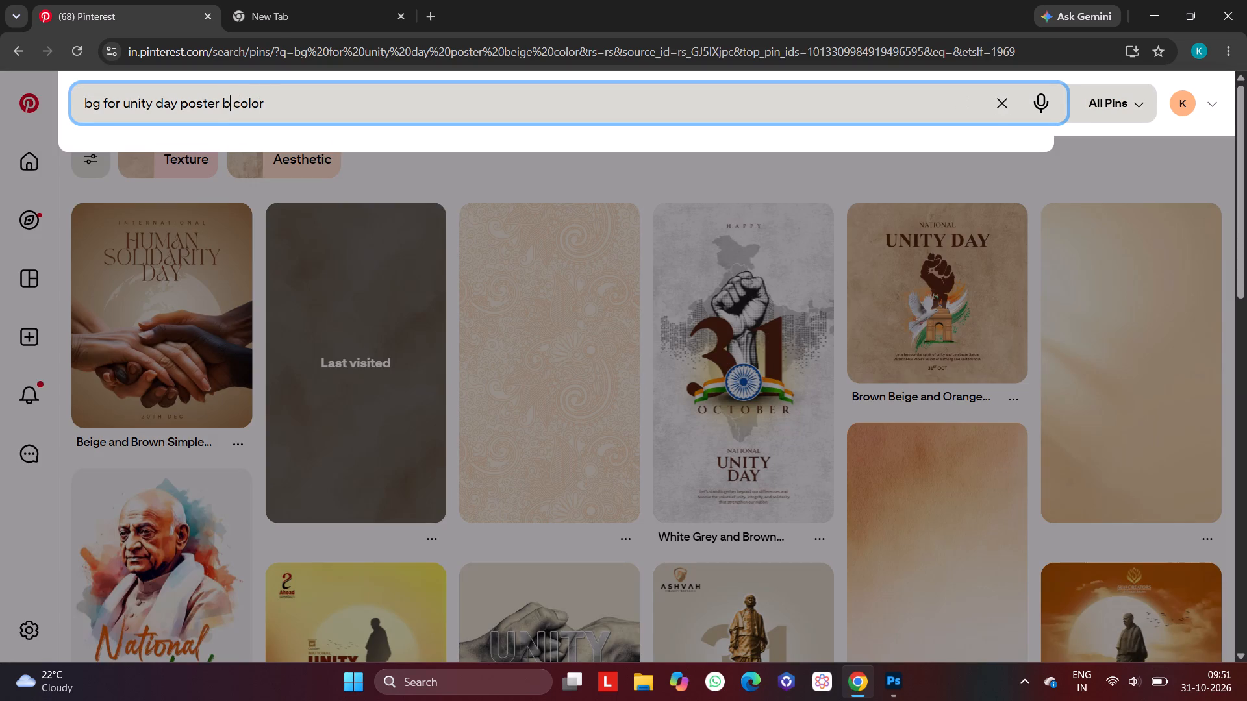
key(BackSpace)
text(warm vintage)
key(space)
text(cream)
key(Return)
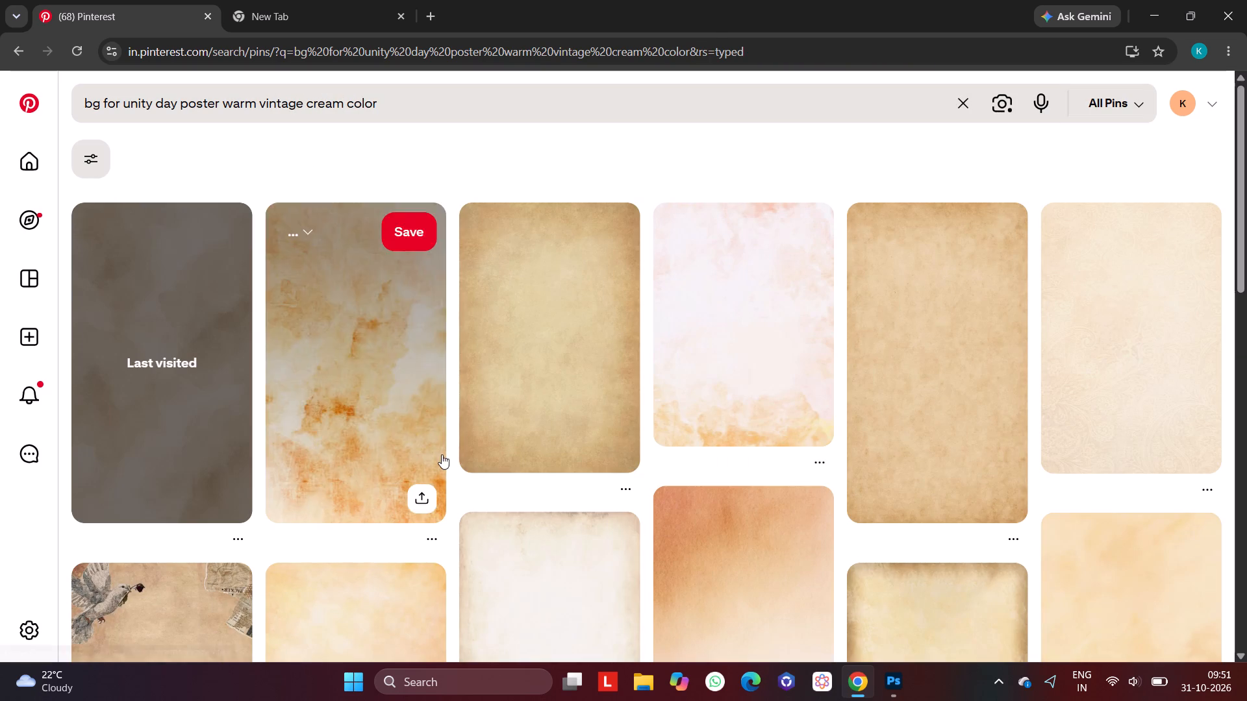
Browse the search results and open the pin of a pale cream parchment background with soft tan edges.
scroll(442, 454, down, 5)
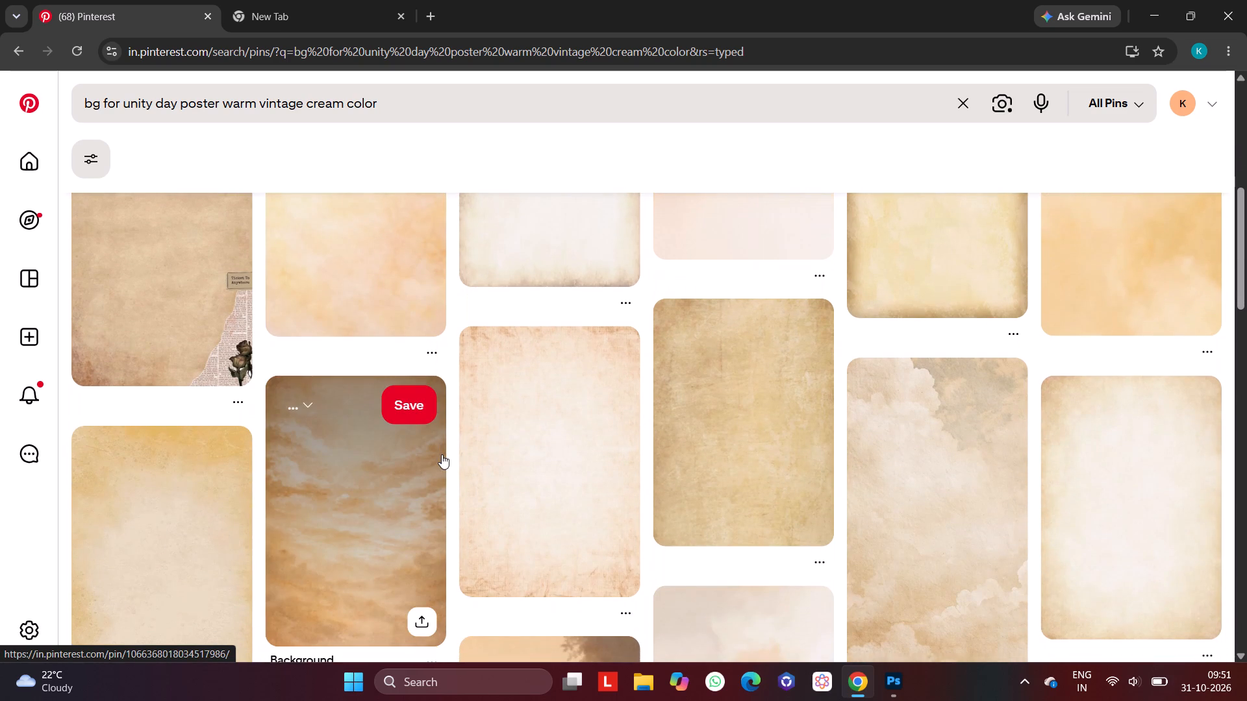
scroll(442, 454, down, 2)
scroll(442, 454, up, 1)
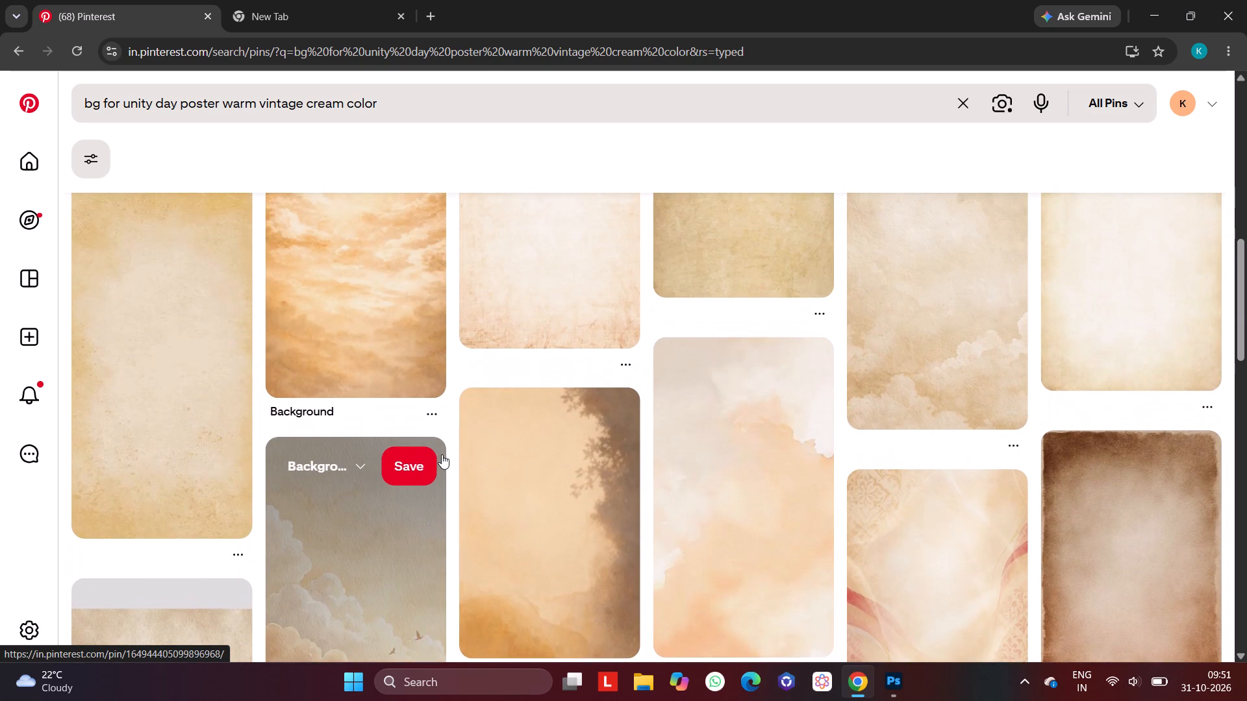
click(1070, 306)
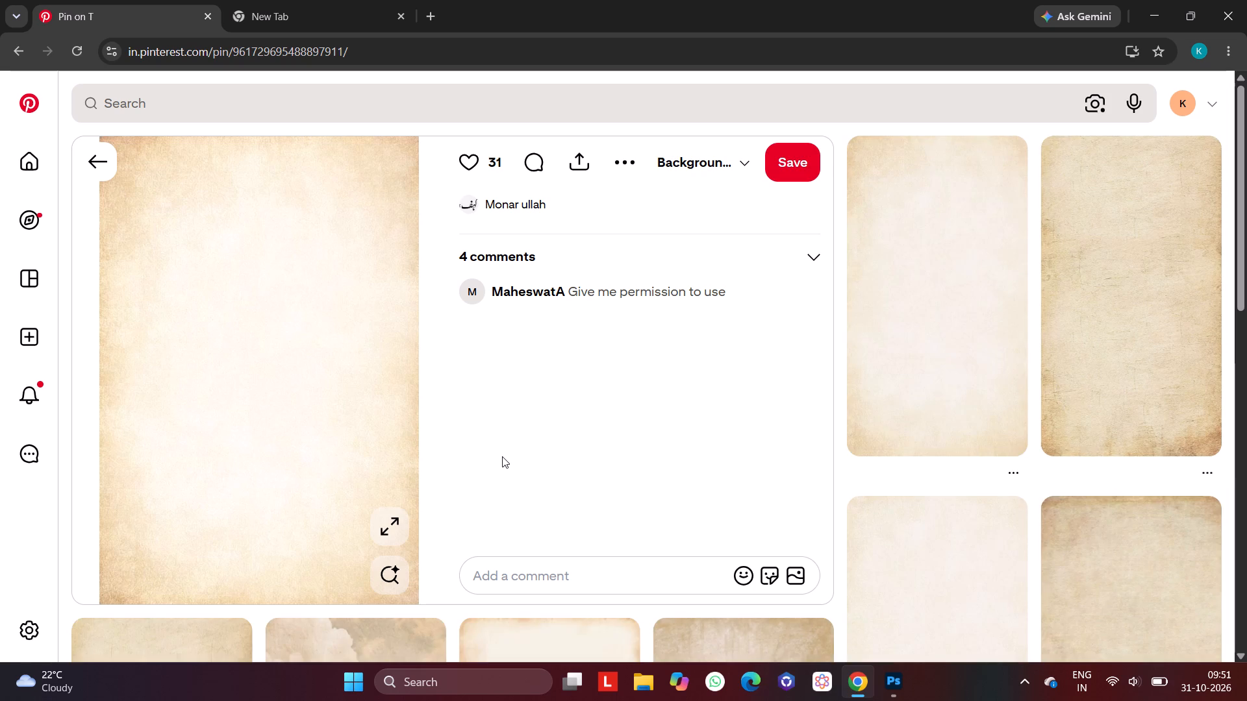
Check the related backgrounds below the cream parchment pin, then copy that pin's own image to the clipboard.
scroll(502, 456, down, 3)
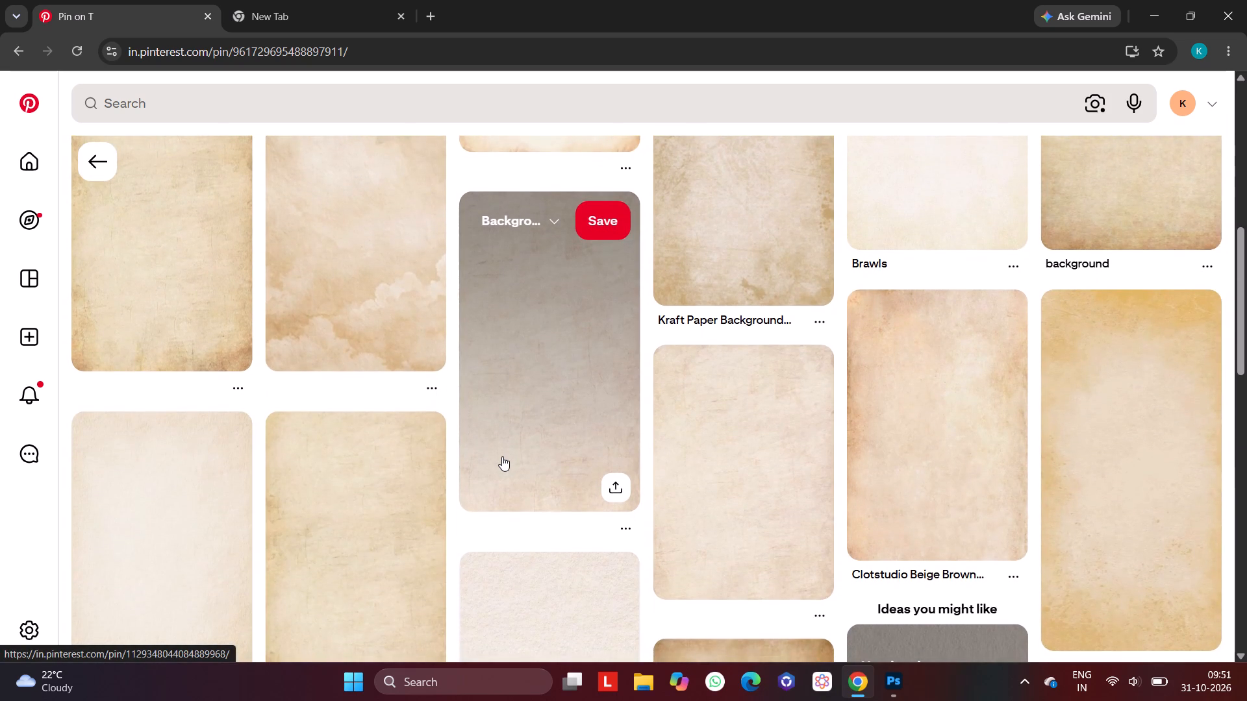
scroll(502, 456, up, 5)
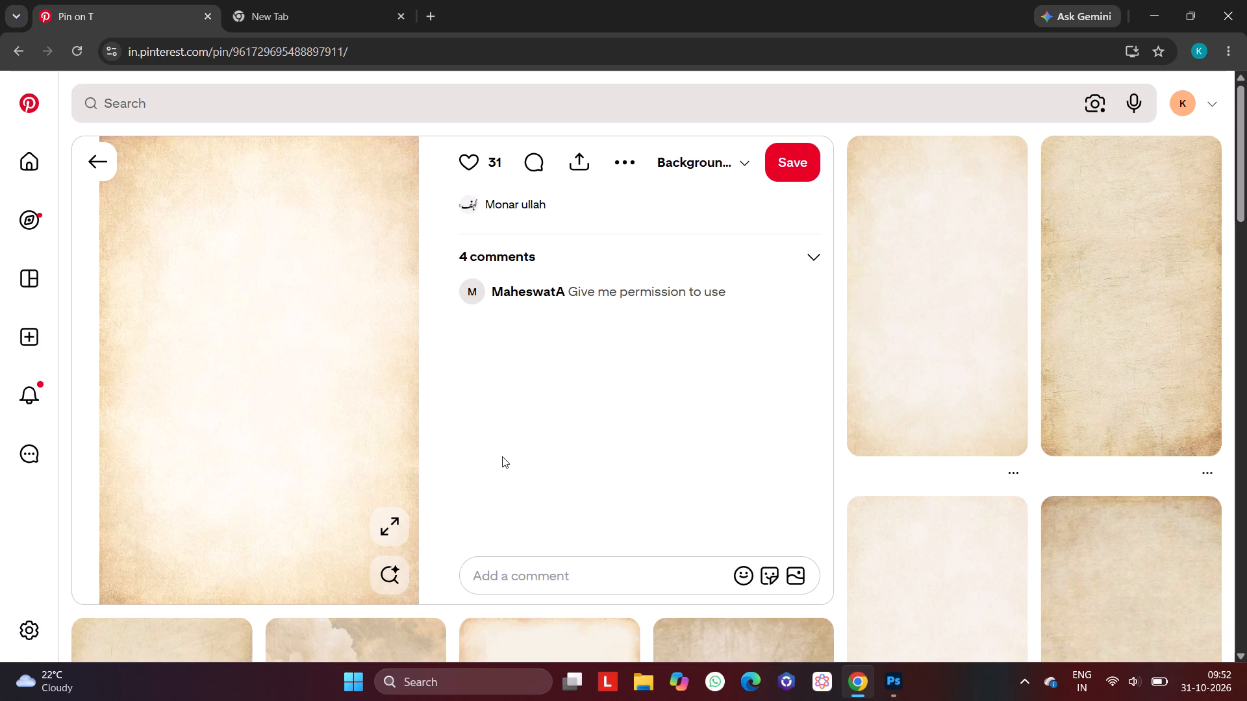
scroll(502, 456, down, 5)
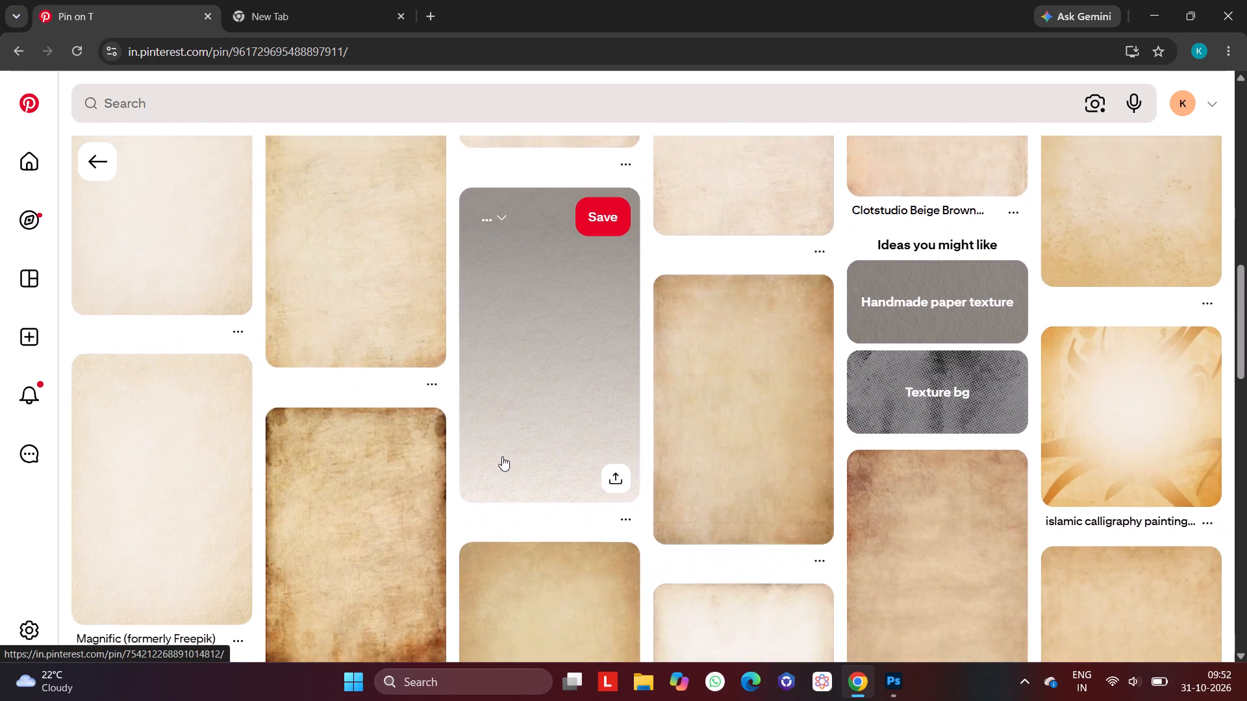
scroll(502, 456, up, 8)
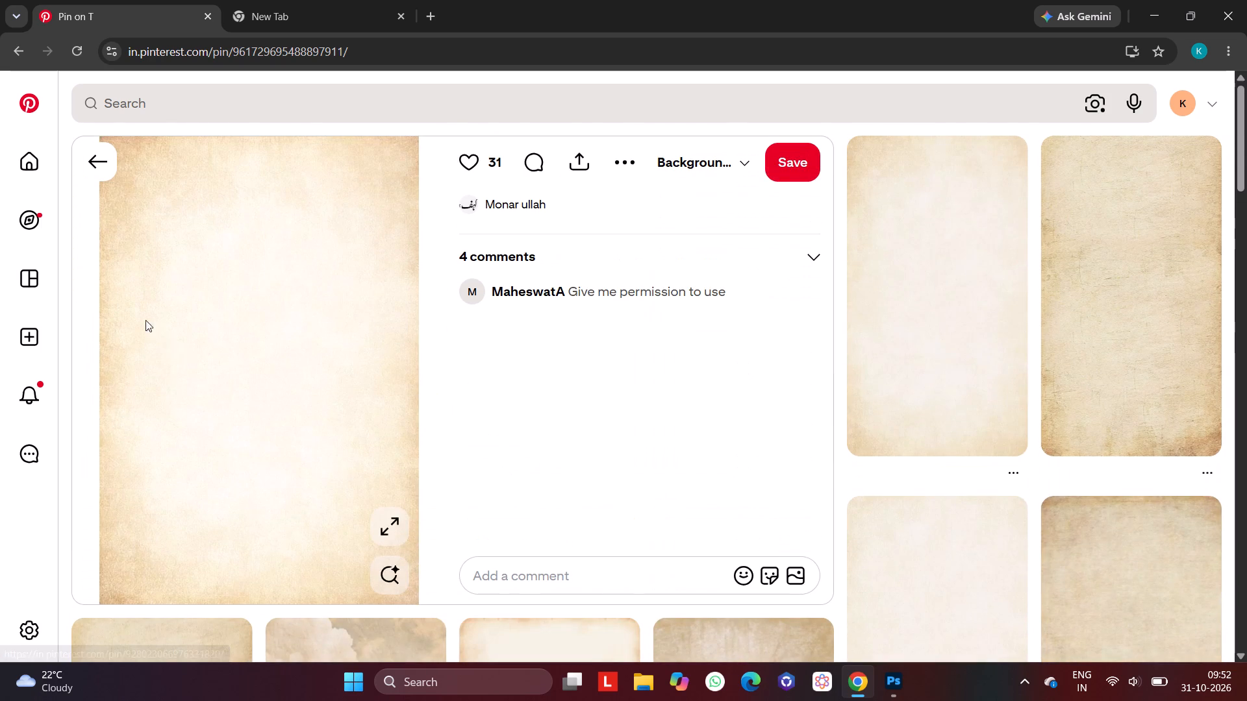
click(259, 308)
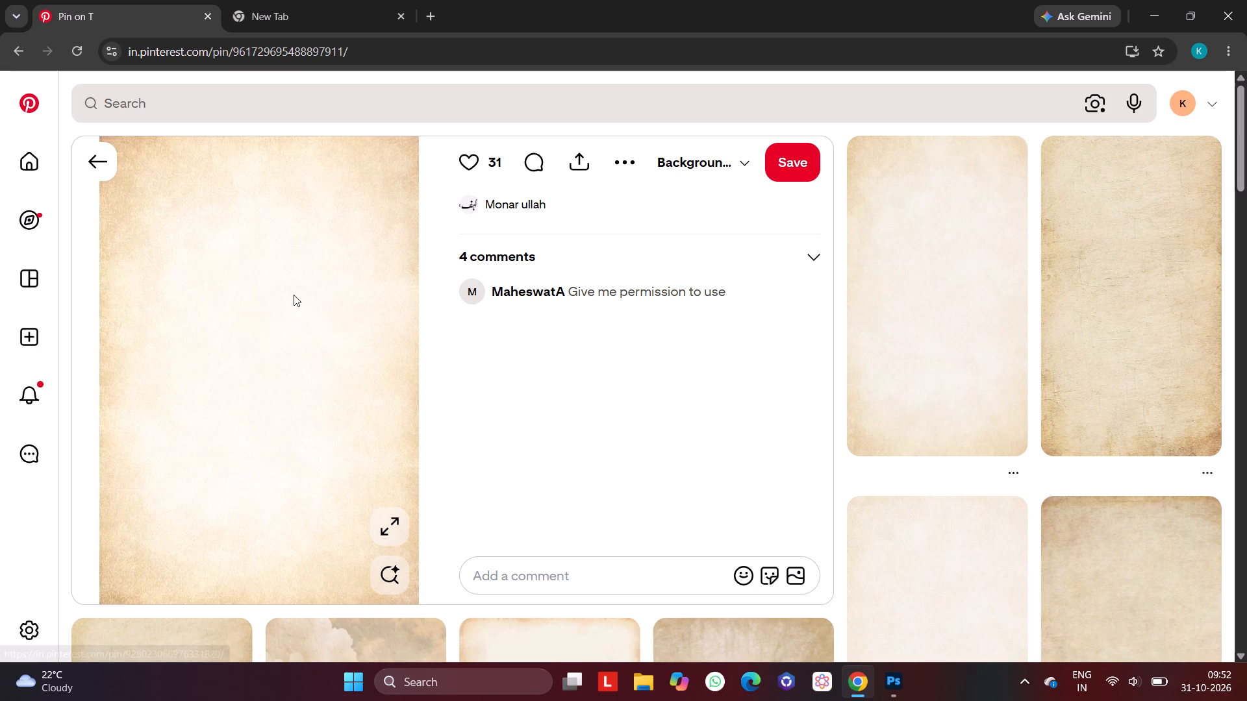
right_click(286, 297)
click(338, 363)
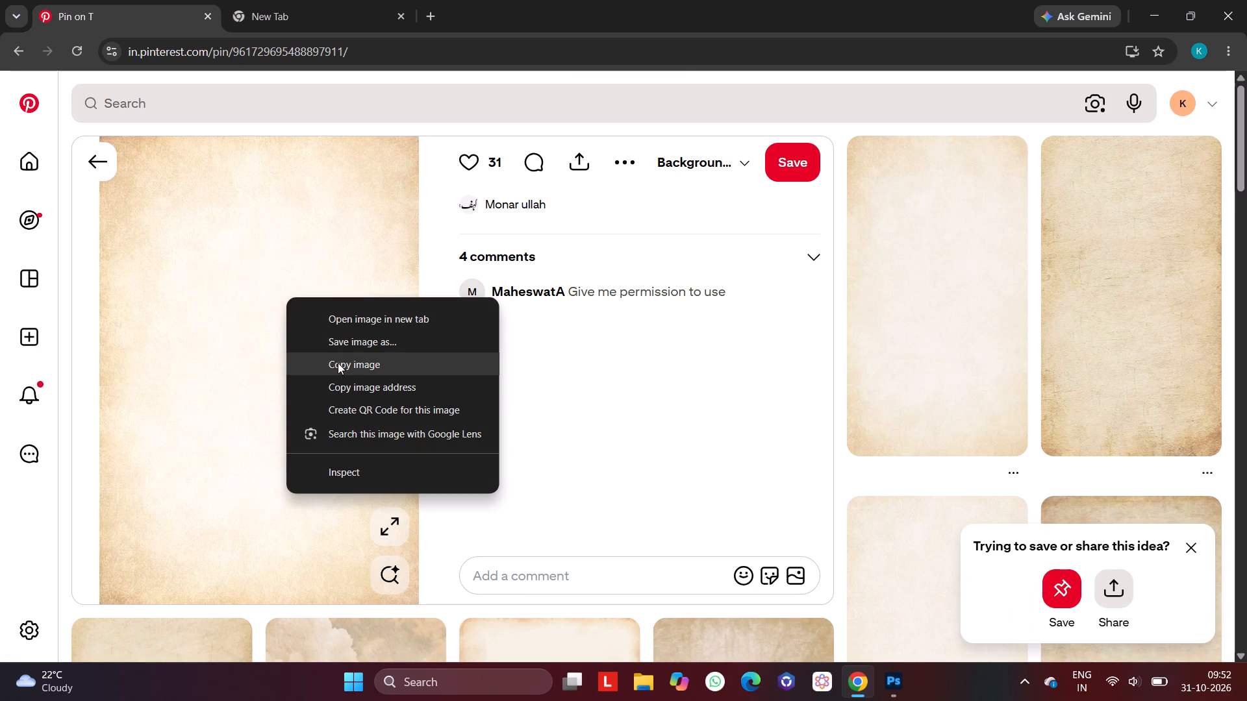
Switch to Photoshop and paste the cream parchment image onto the blank poster canvas.
click(884, 692)
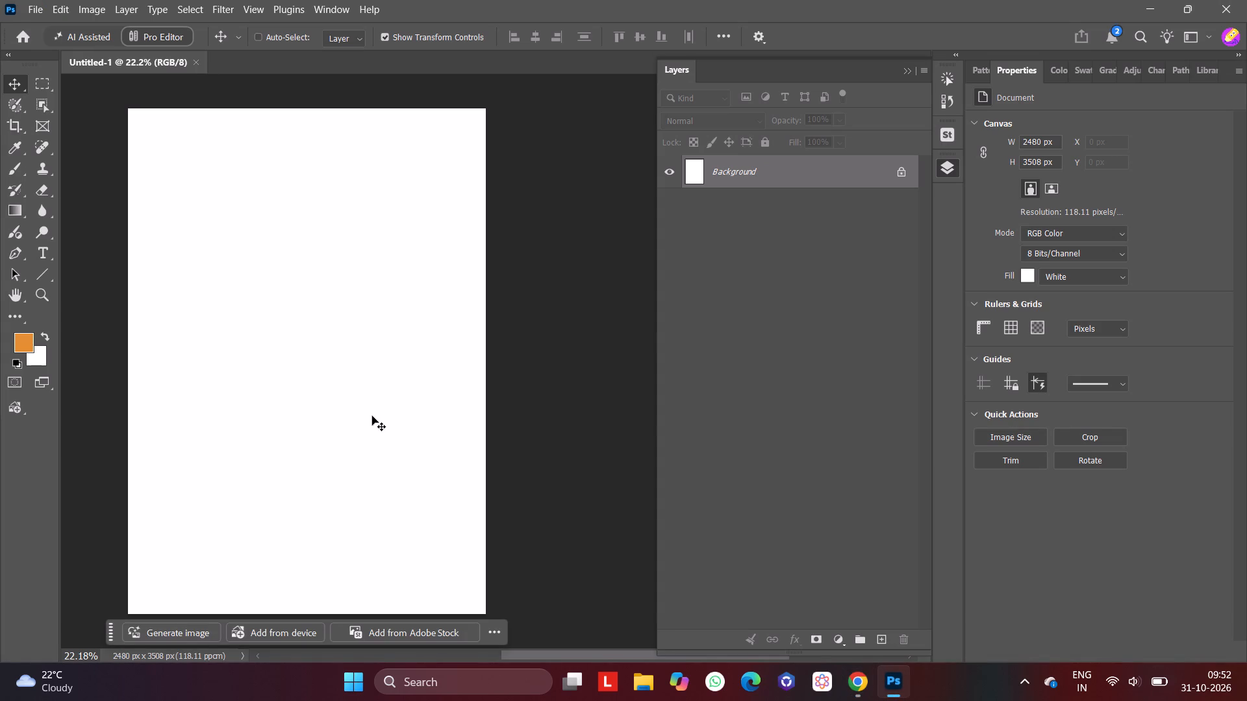
key(ctrl+v)
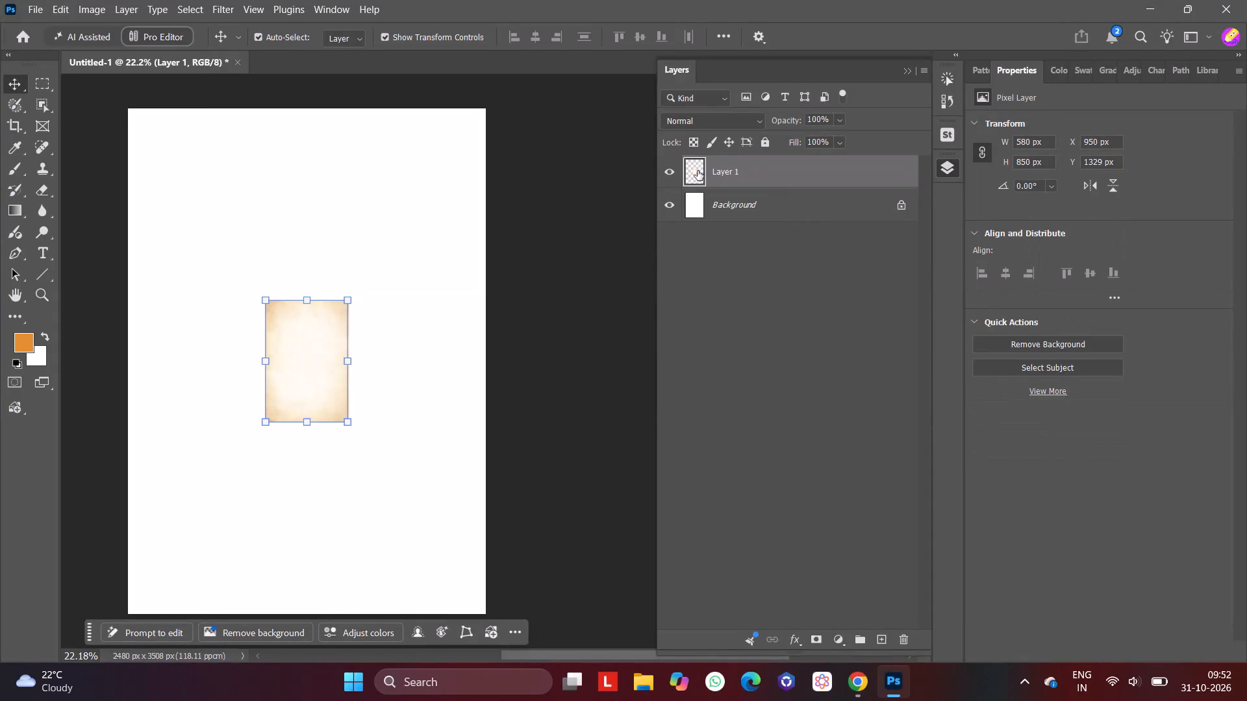
Convert the pasted parchment layer to a smart object.
right_click(698, 171)
drag(698, 171, 738, 175)
right_click(738, 175)
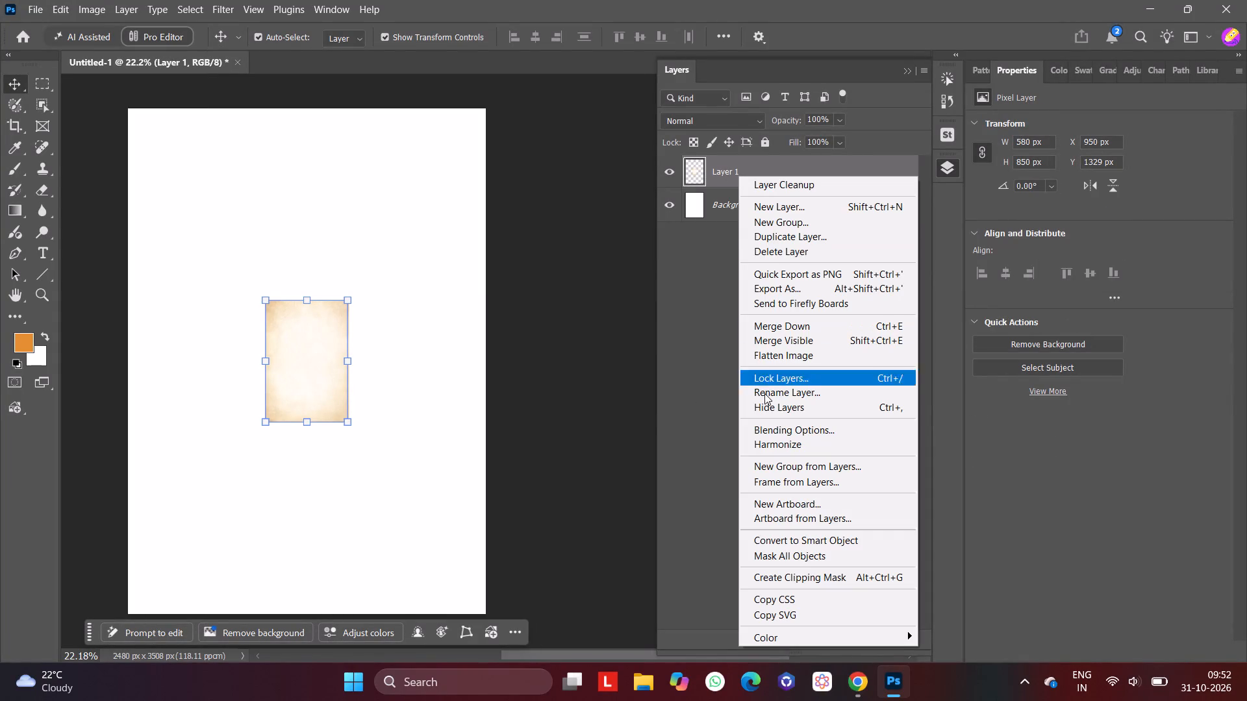
right_click(768, 503)
click(770, 541)
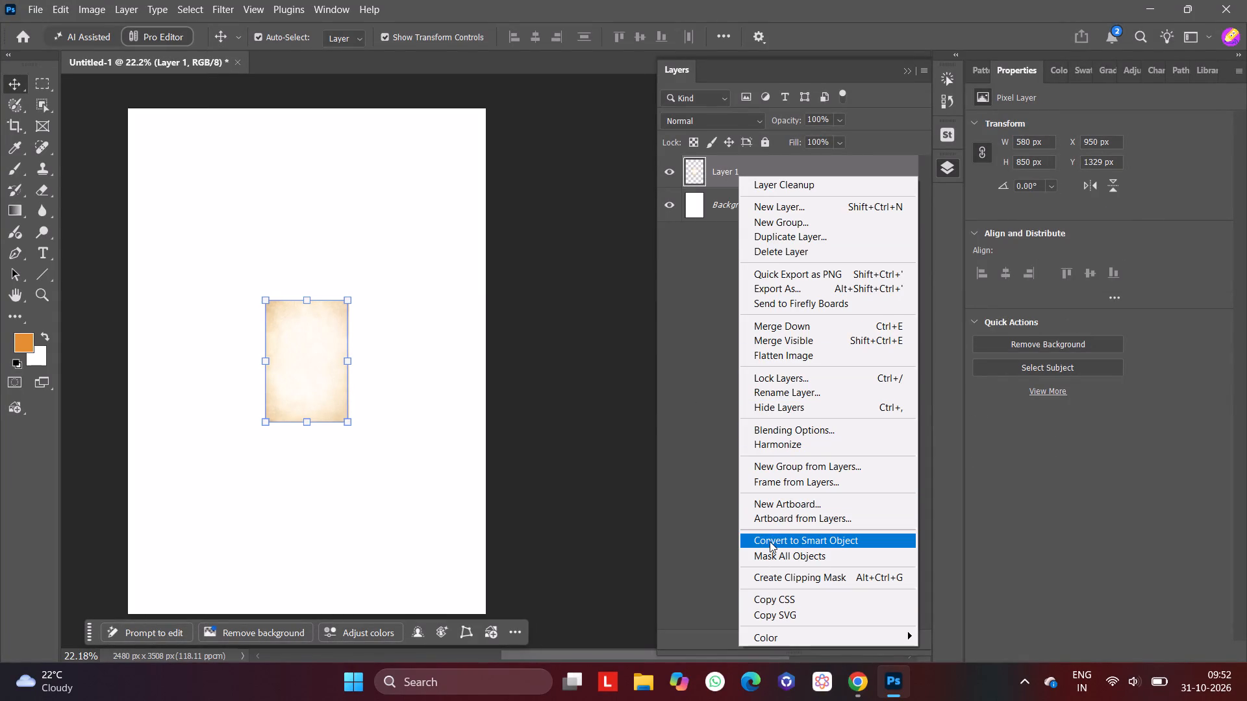
Scale the parchment layer proportionally to about 2567 x 3762 px so it covers the whole canvas, and apply the transform.
key(ctrl+t)
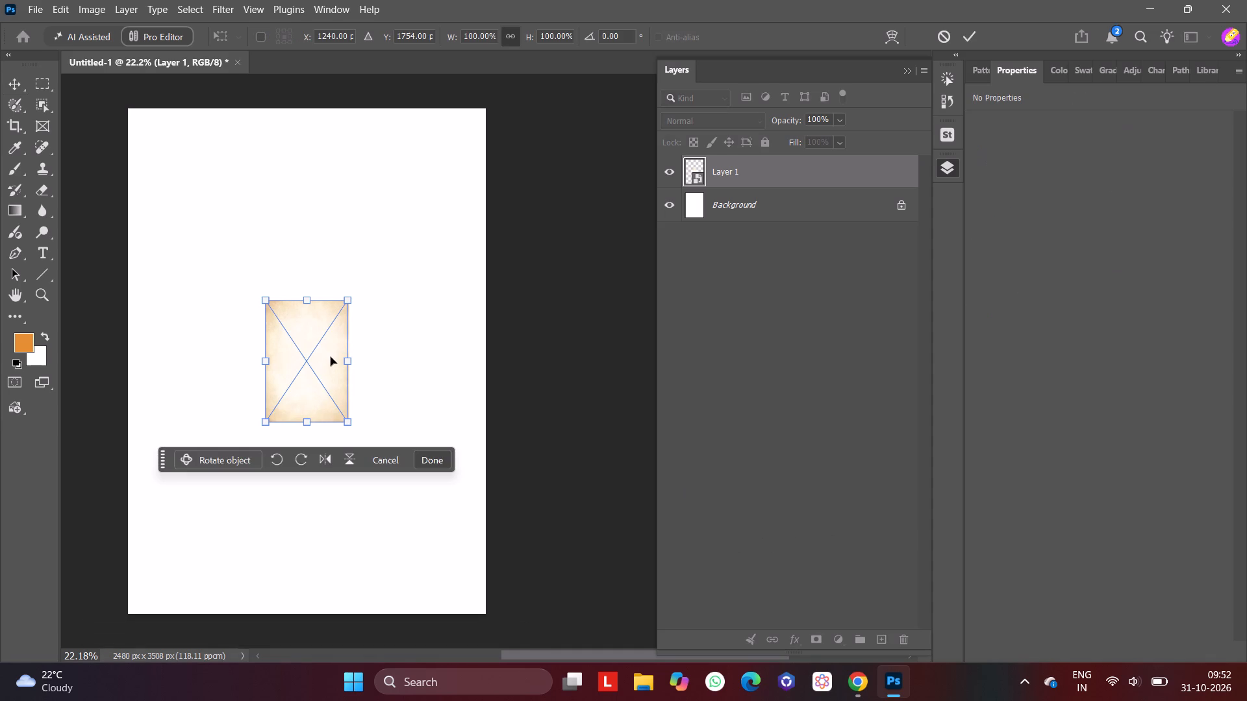
drag(349, 299, 455, 191)
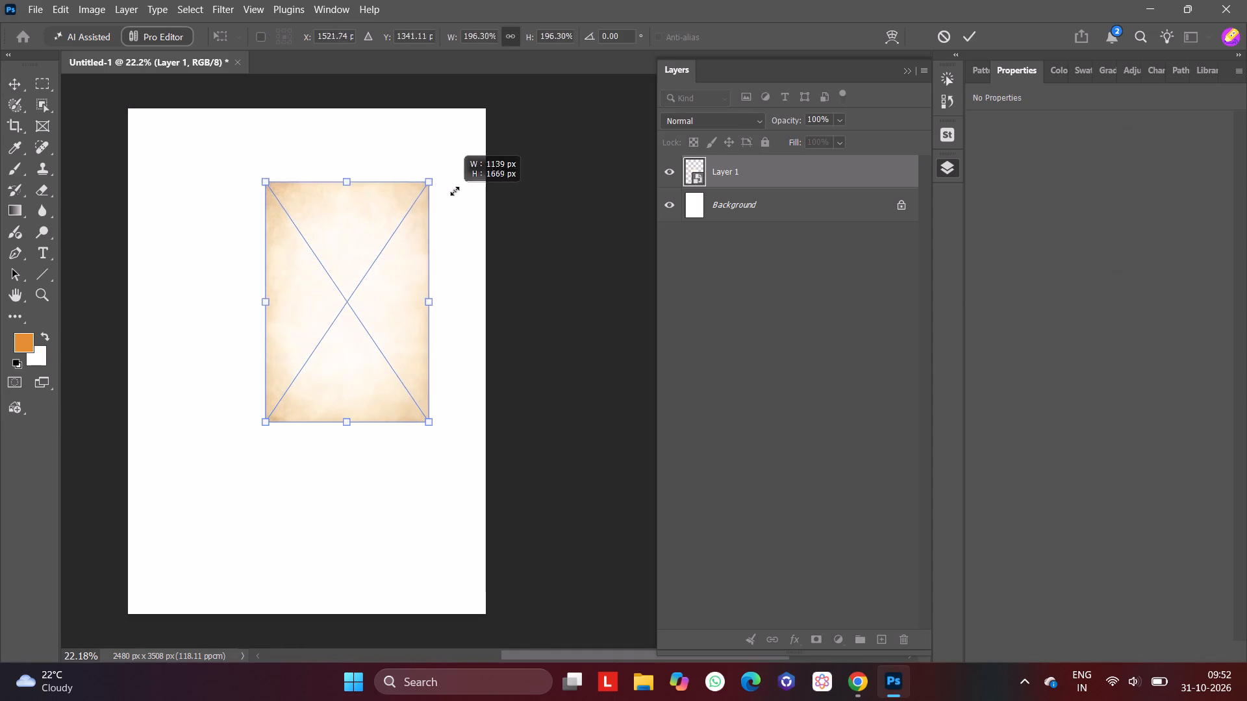
drag(455, 191, 528, 141)
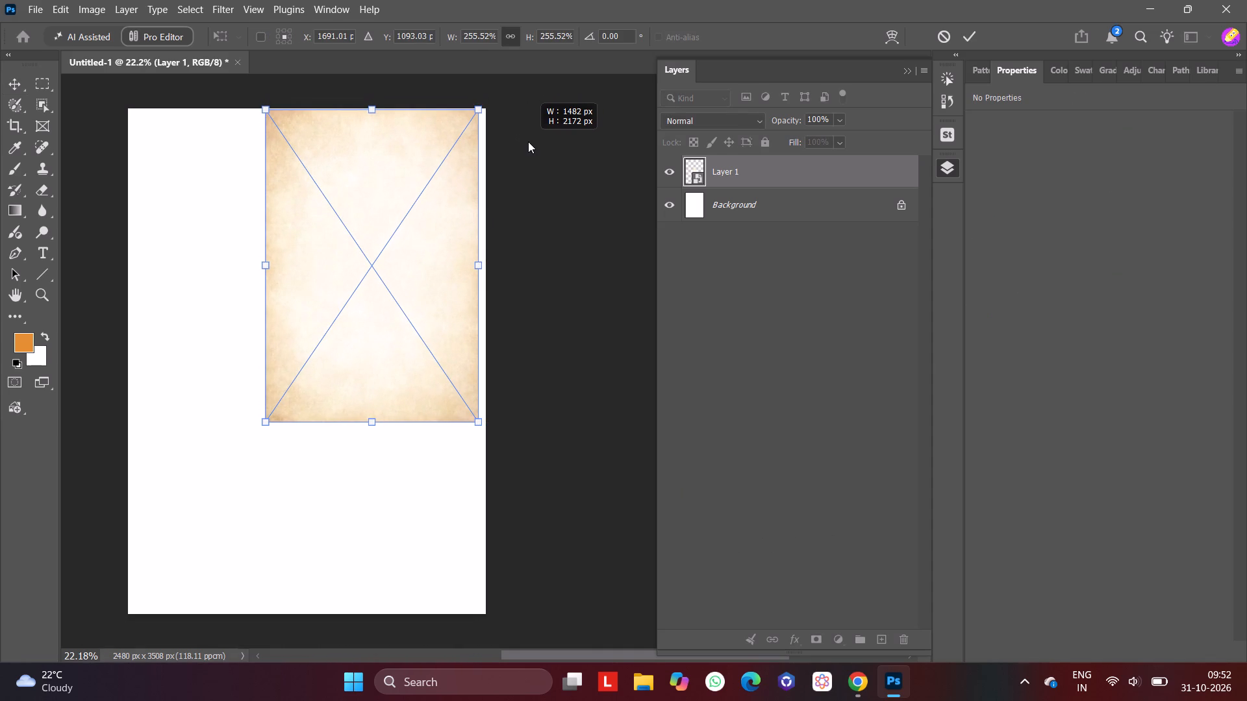
drag(528, 141, 528, 136)
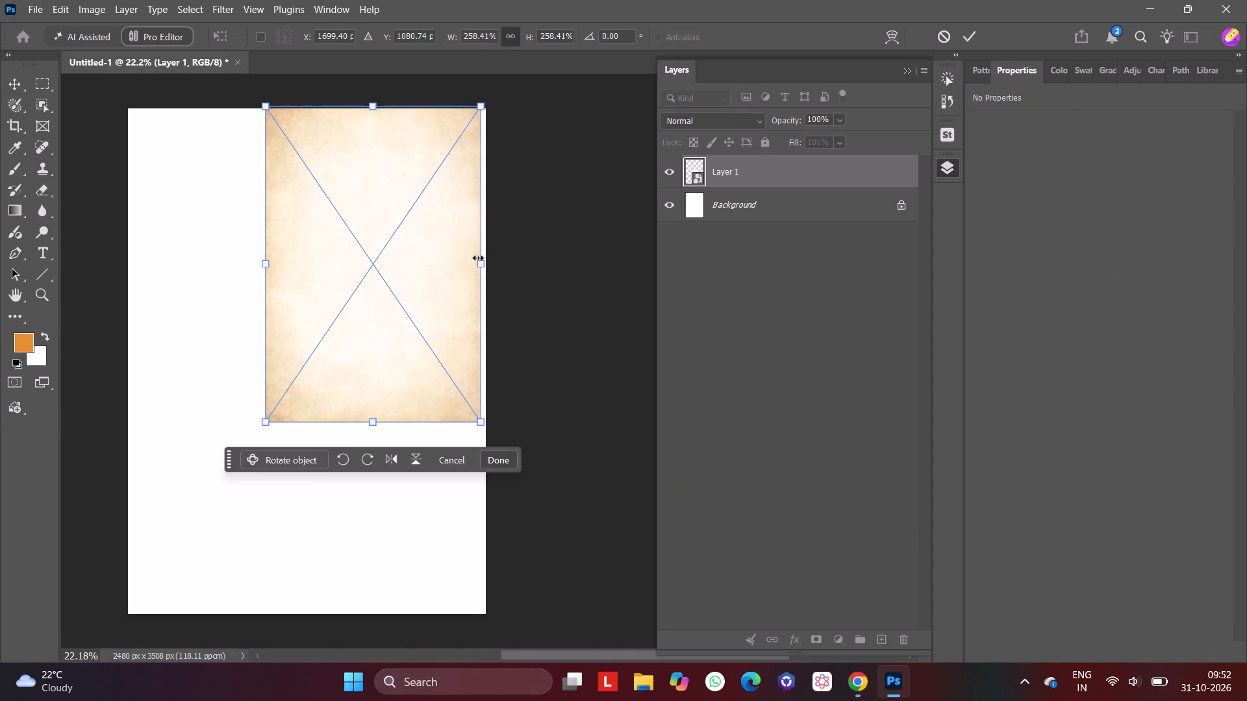
drag(481, 262, 492, 266)
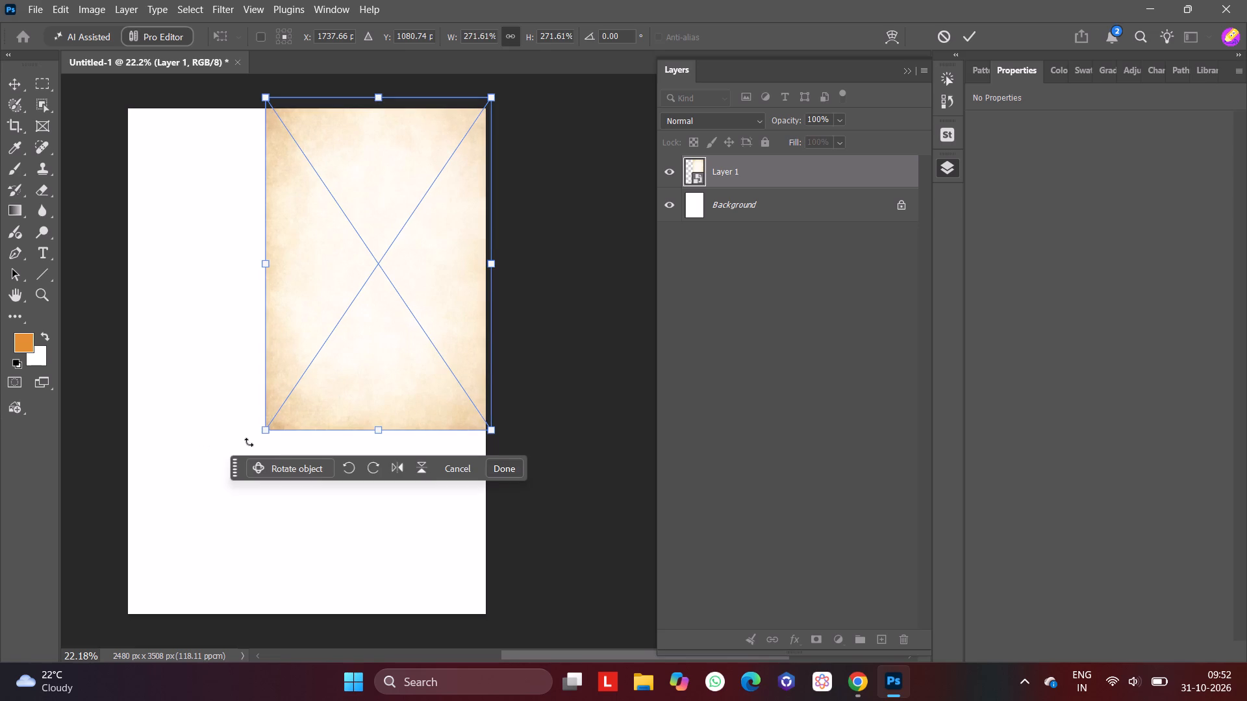
drag(265, 430, 112, 602)
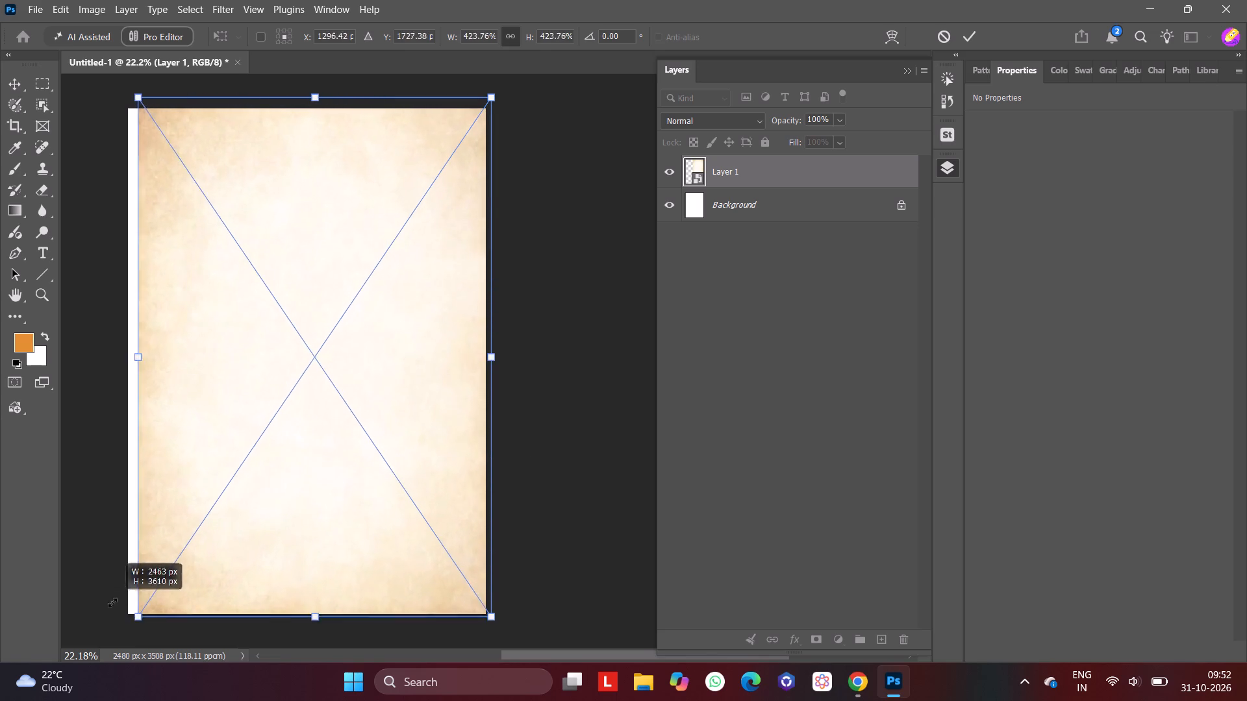
drag(112, 602, 167, 563)
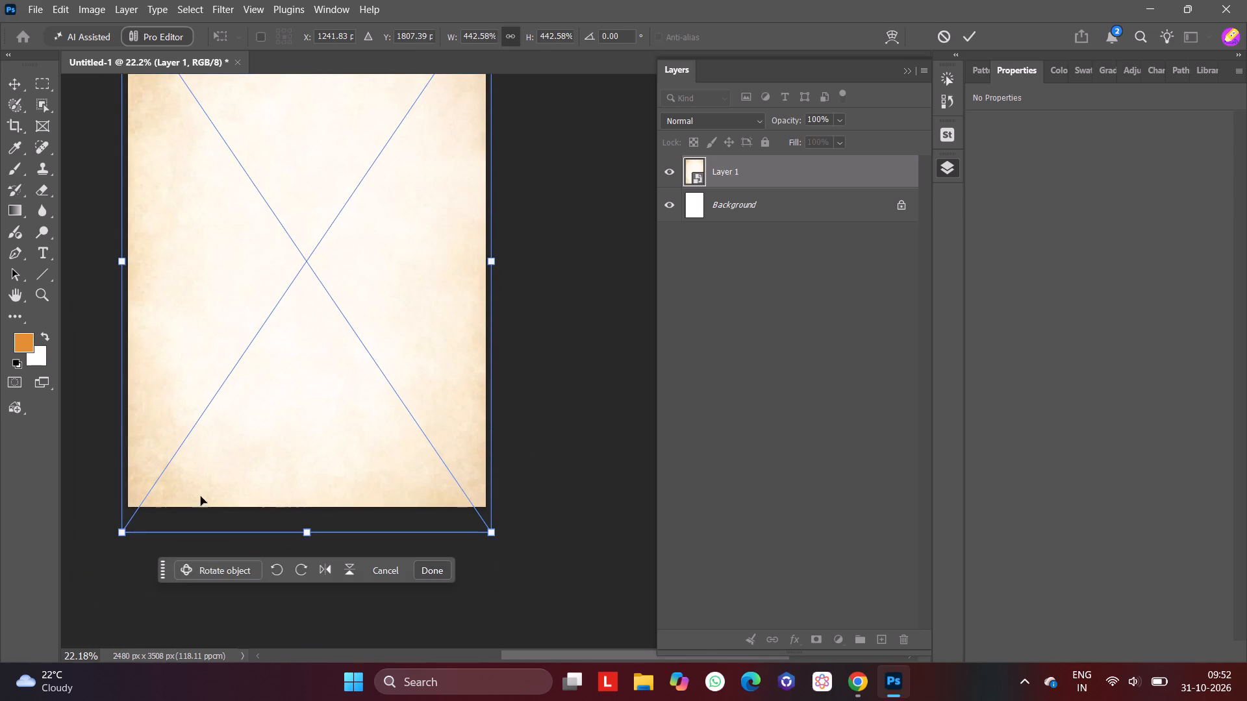
scroll(216, 456, up, 1)
scroll(216, 456, down, 3)
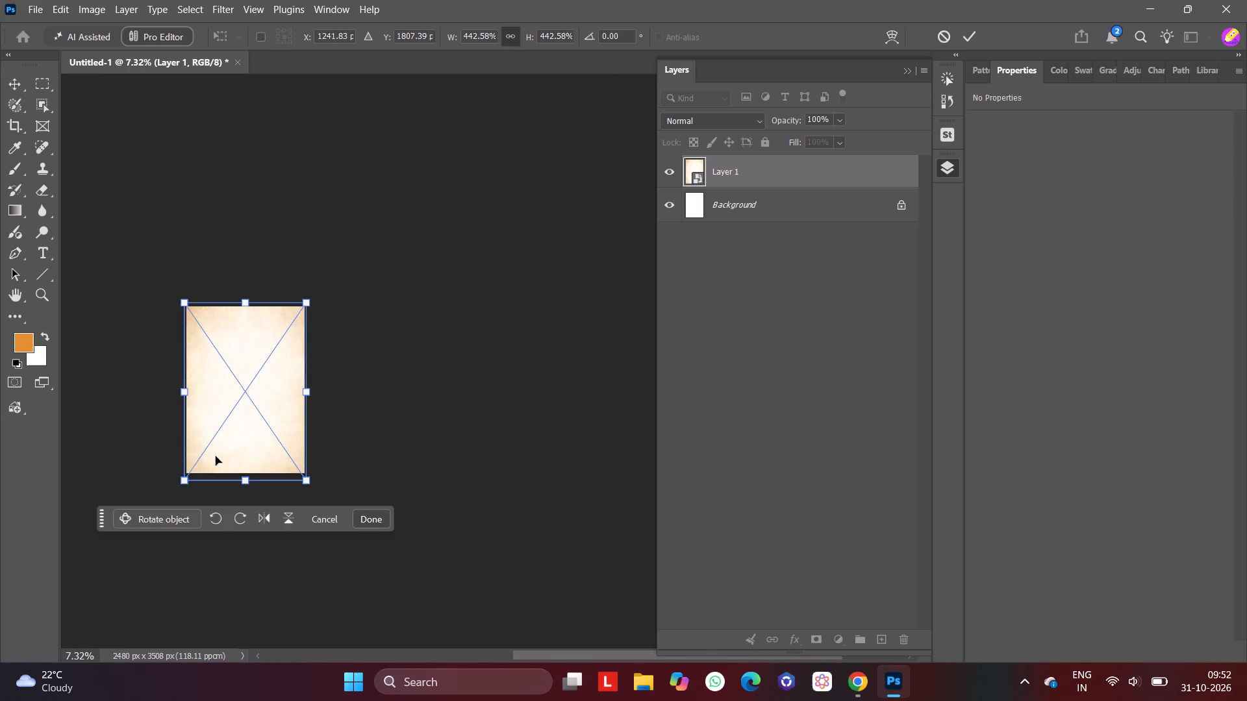
scroll(216, 456, up, 3)
scroll(216, 456, down, 1)
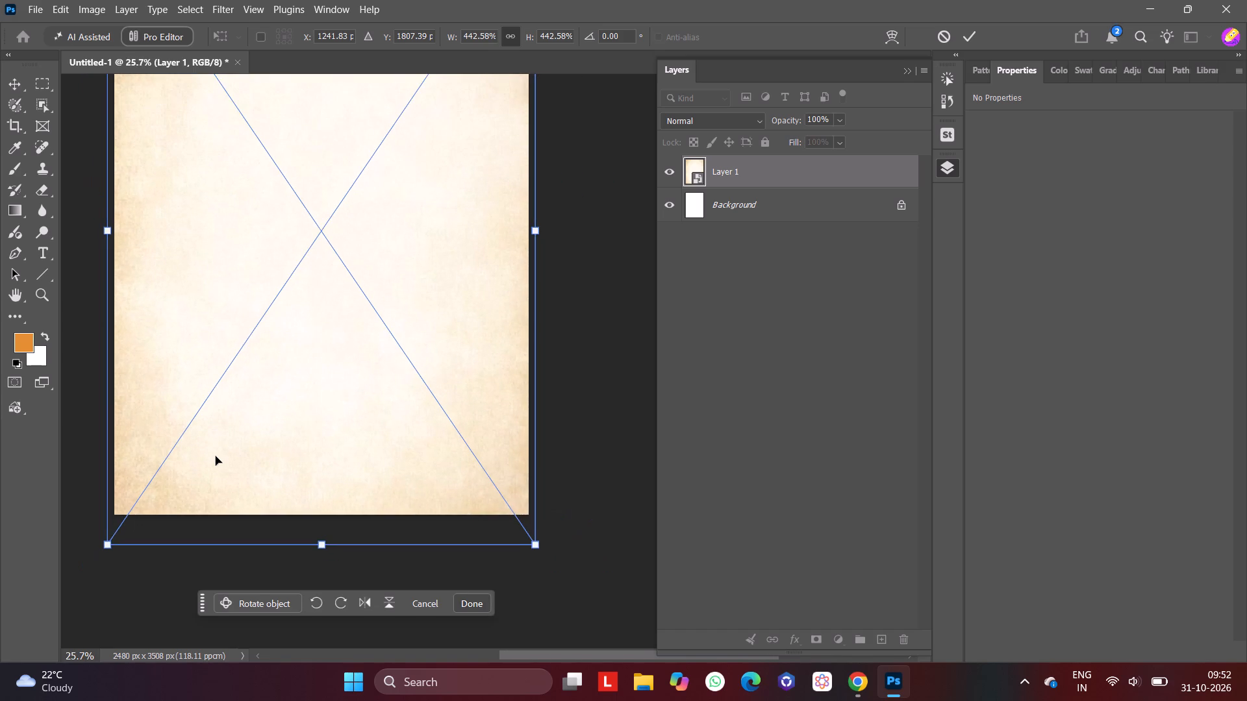
scroll(216, 456, down, 1)
scroll(542, 359, down, 1)
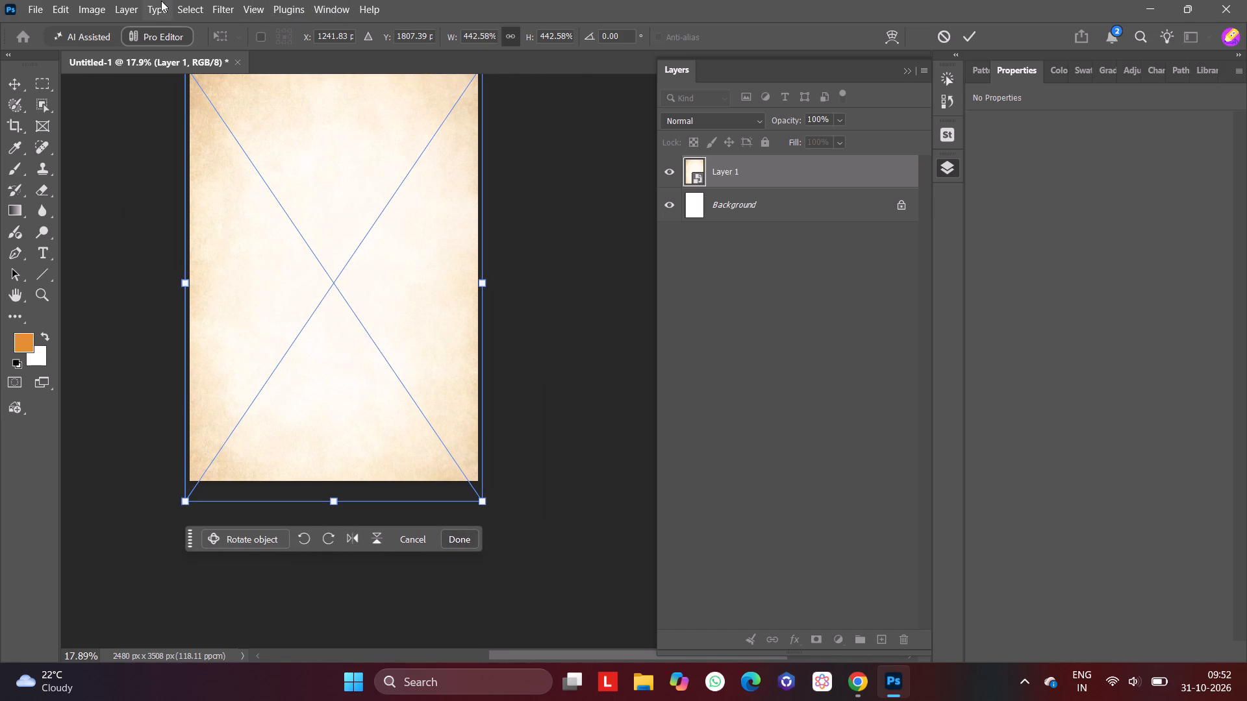
scroll(305, 285, down, 1)
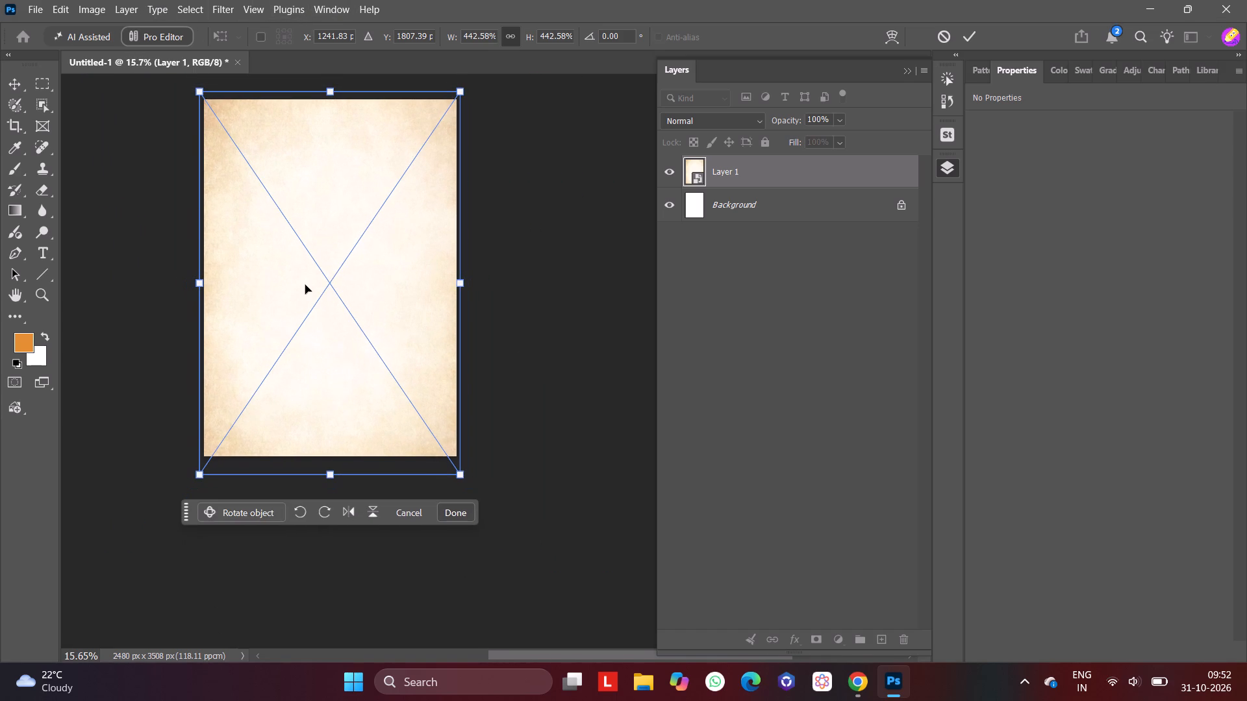
click(305, 285)
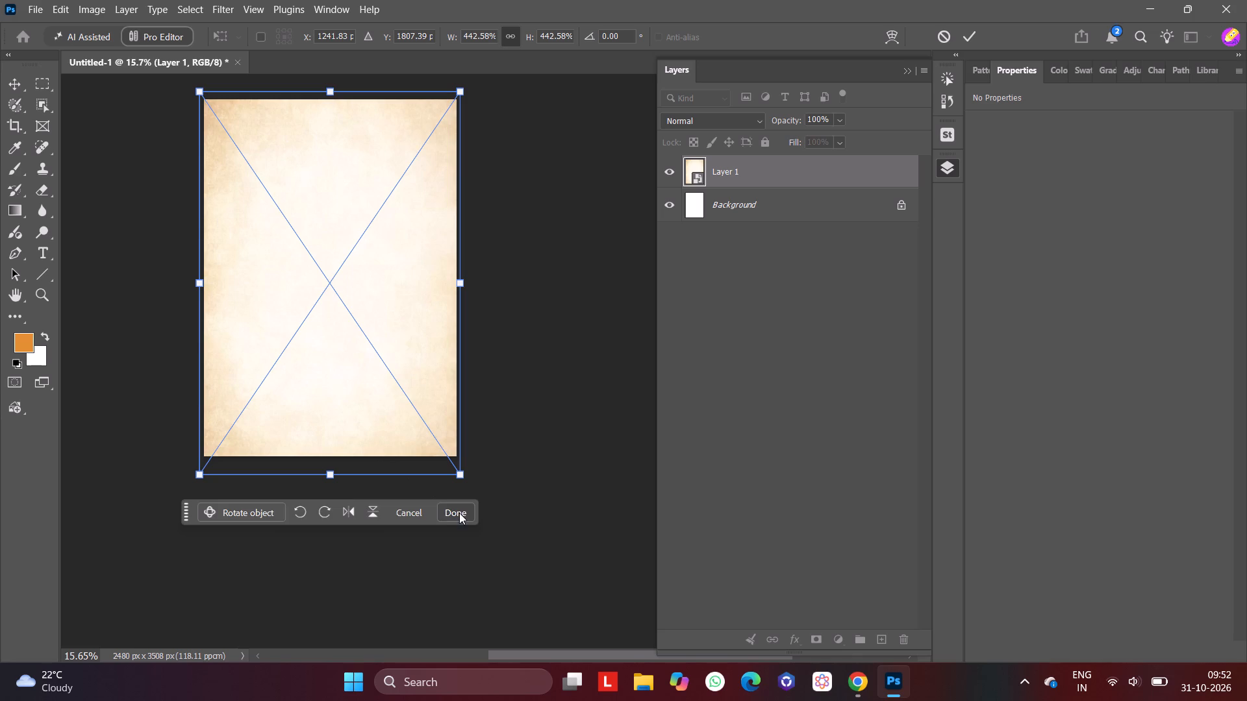
click(459, 513)
click(524, 535)
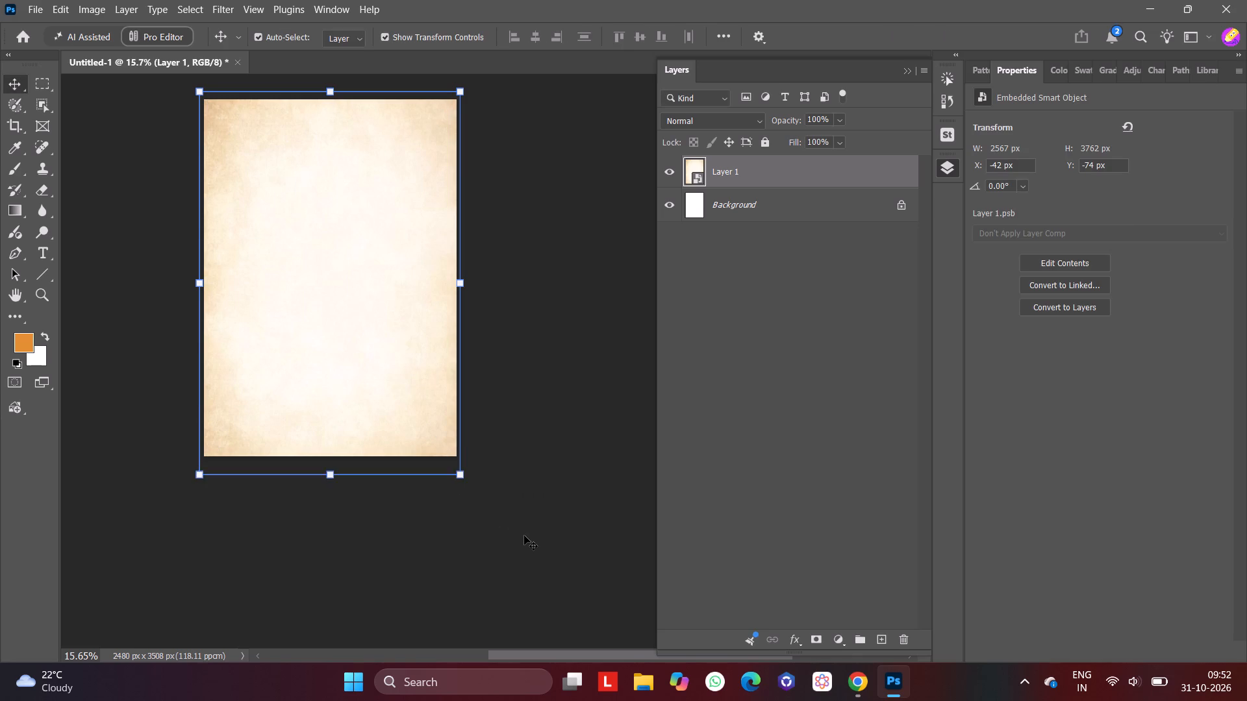
Shrink the parchment layer slightly to about 438% scale, keeping the canvas fully covered, then apply the transform and deselect the layer.
click(377, 298)
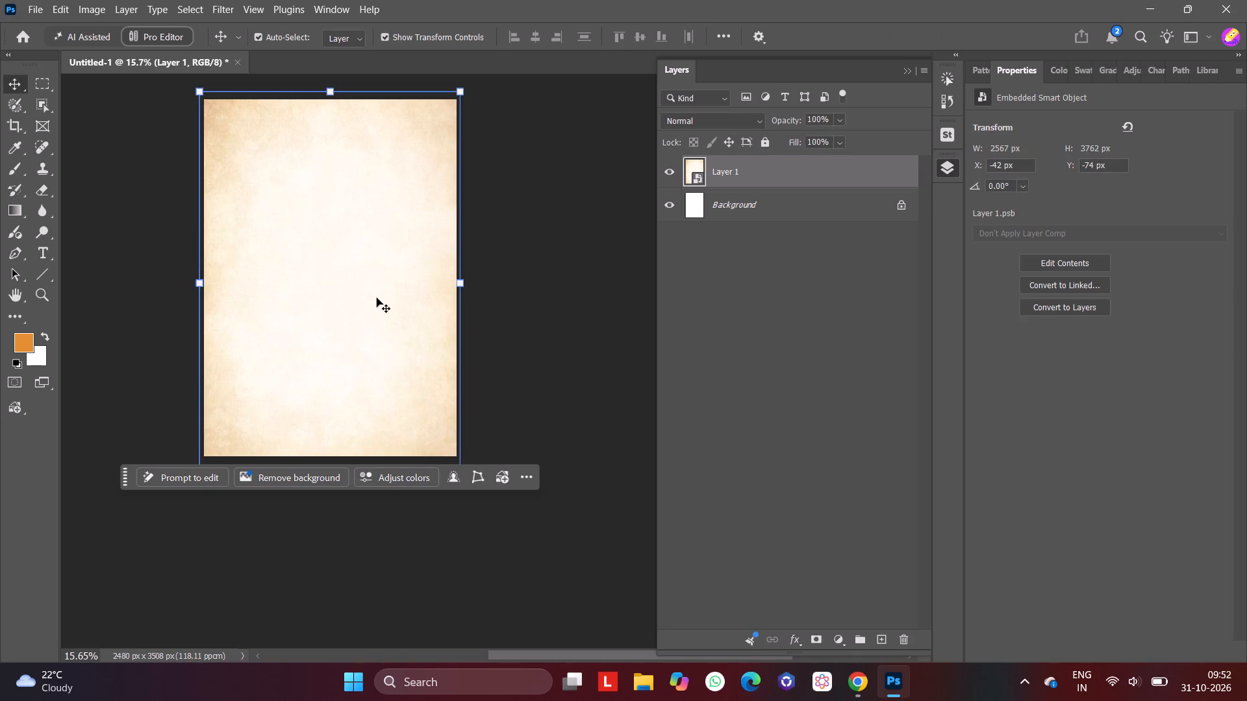
click(462, 92)
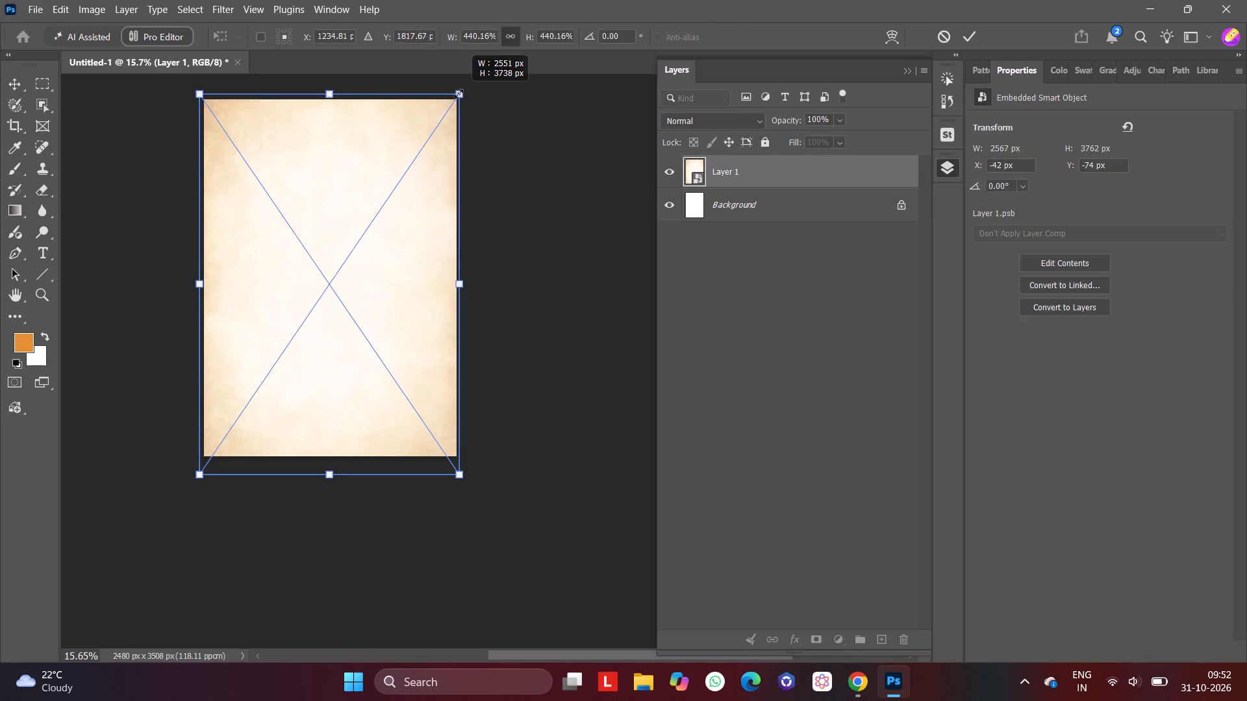
click(202, 473)
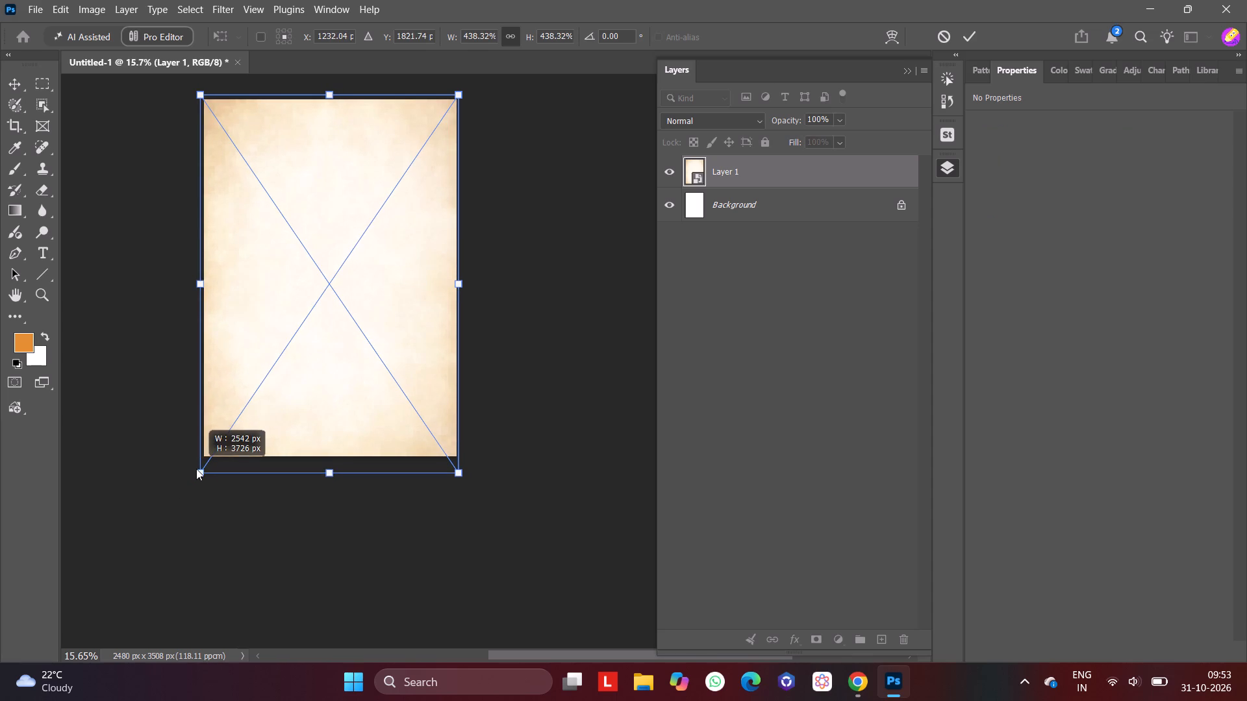
click(459, 511)
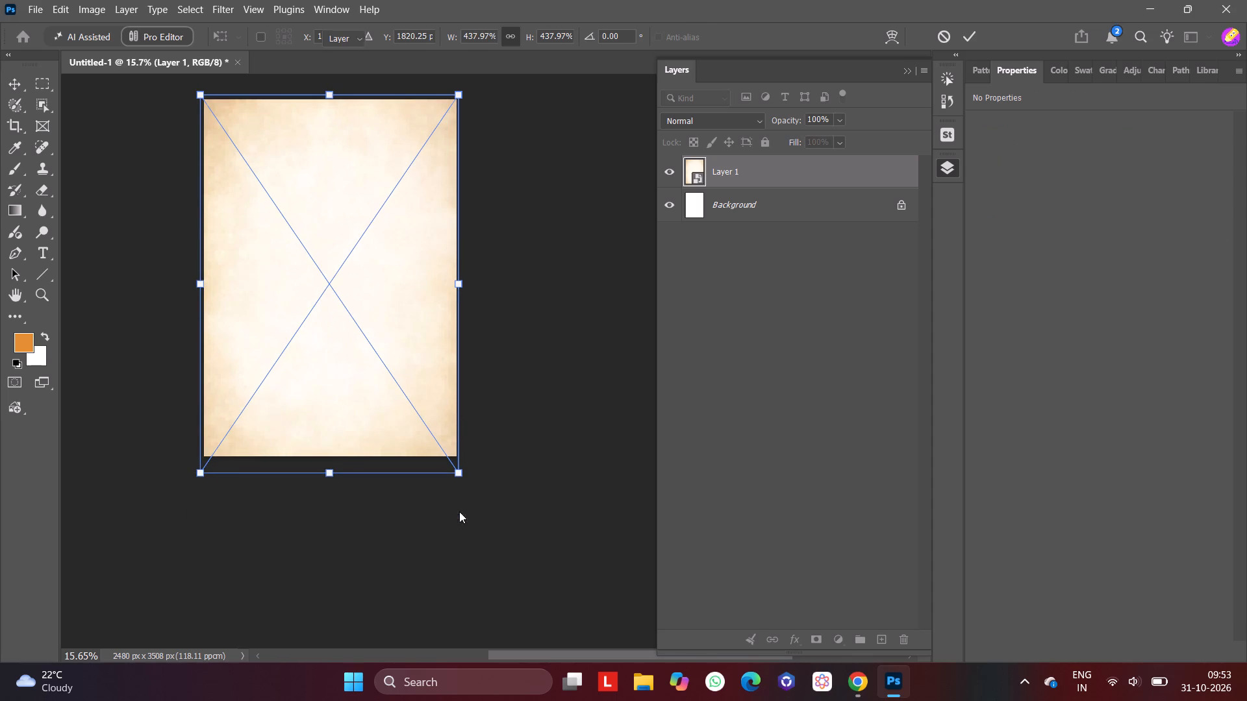
click(572, 457)
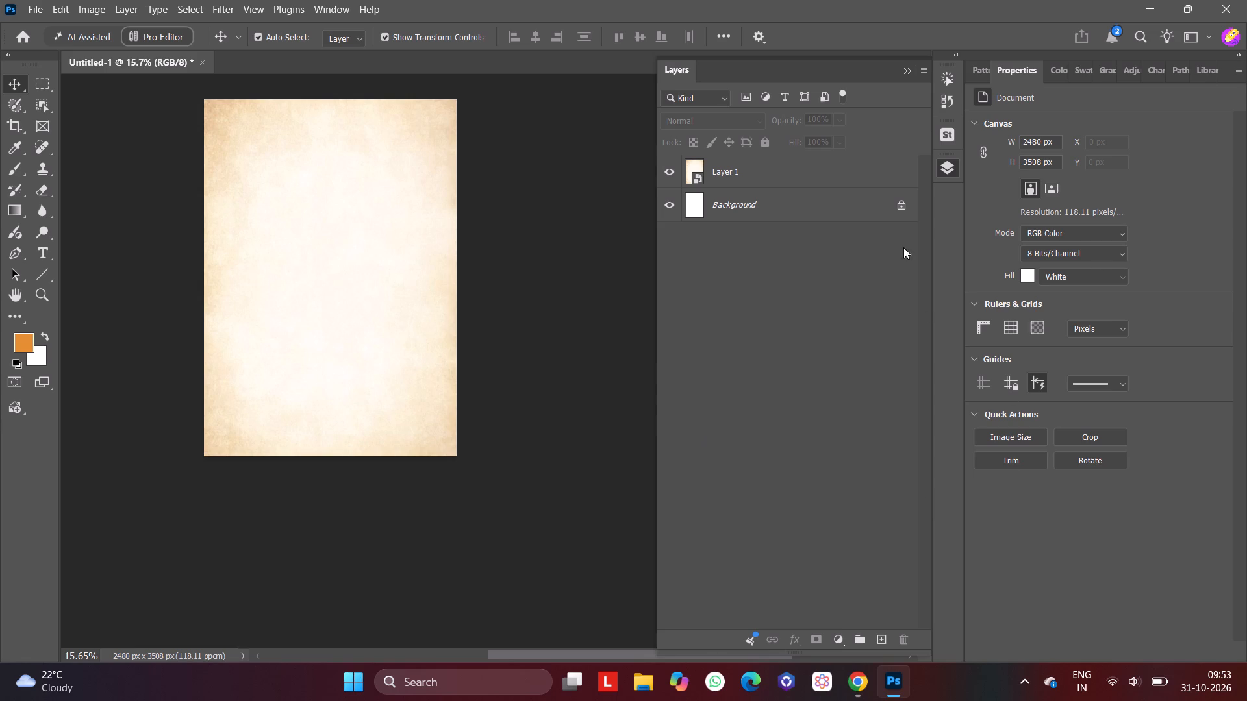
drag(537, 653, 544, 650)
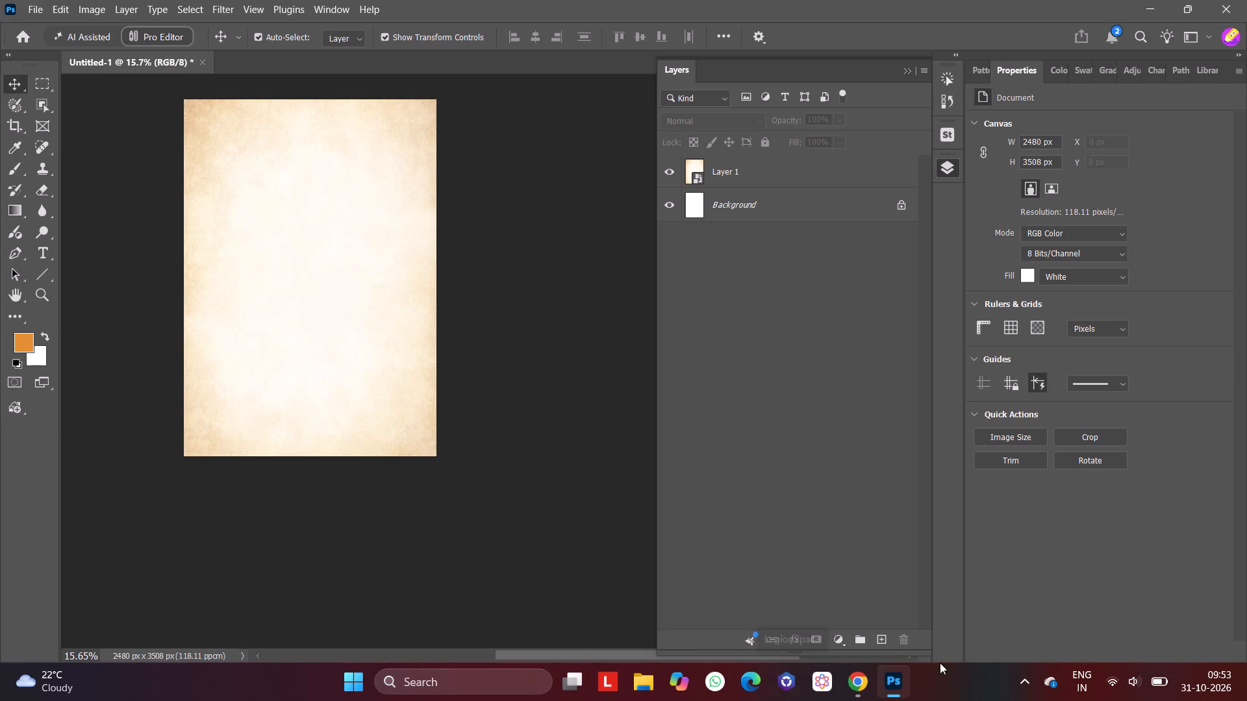
Switch to Chrome and search Pinterest for "Center element iron man".
click(864, 689)
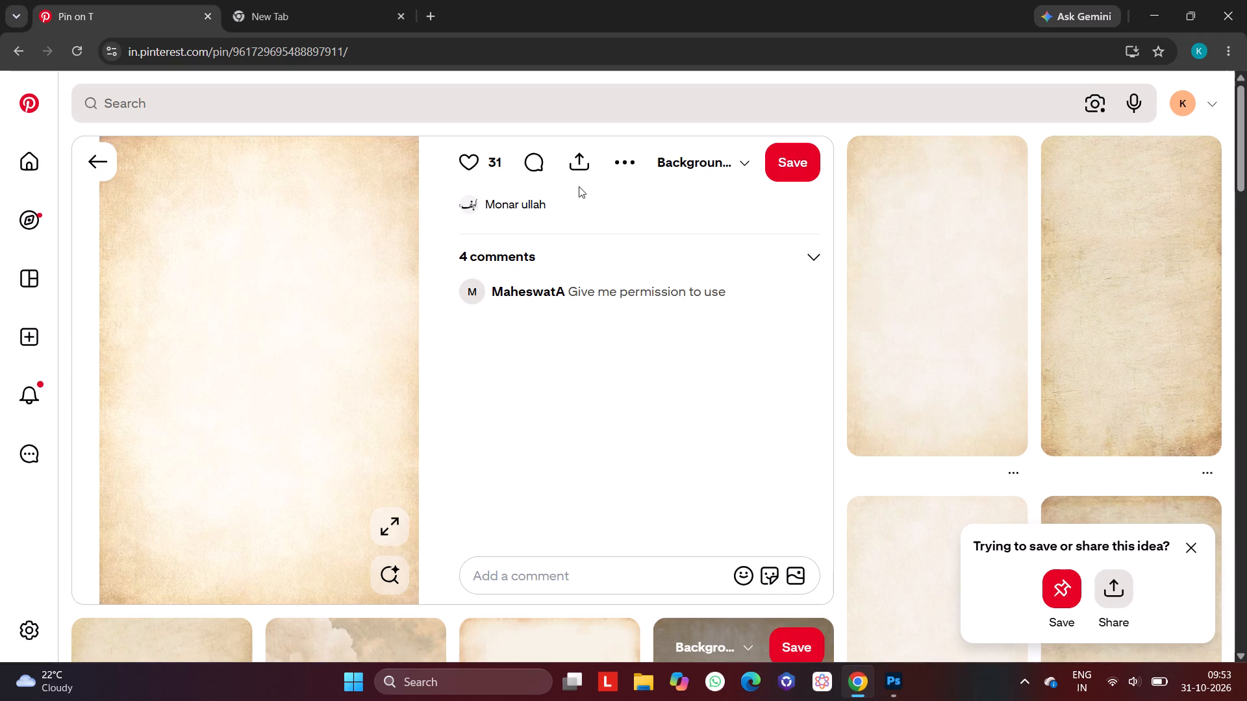
click(568, 122)
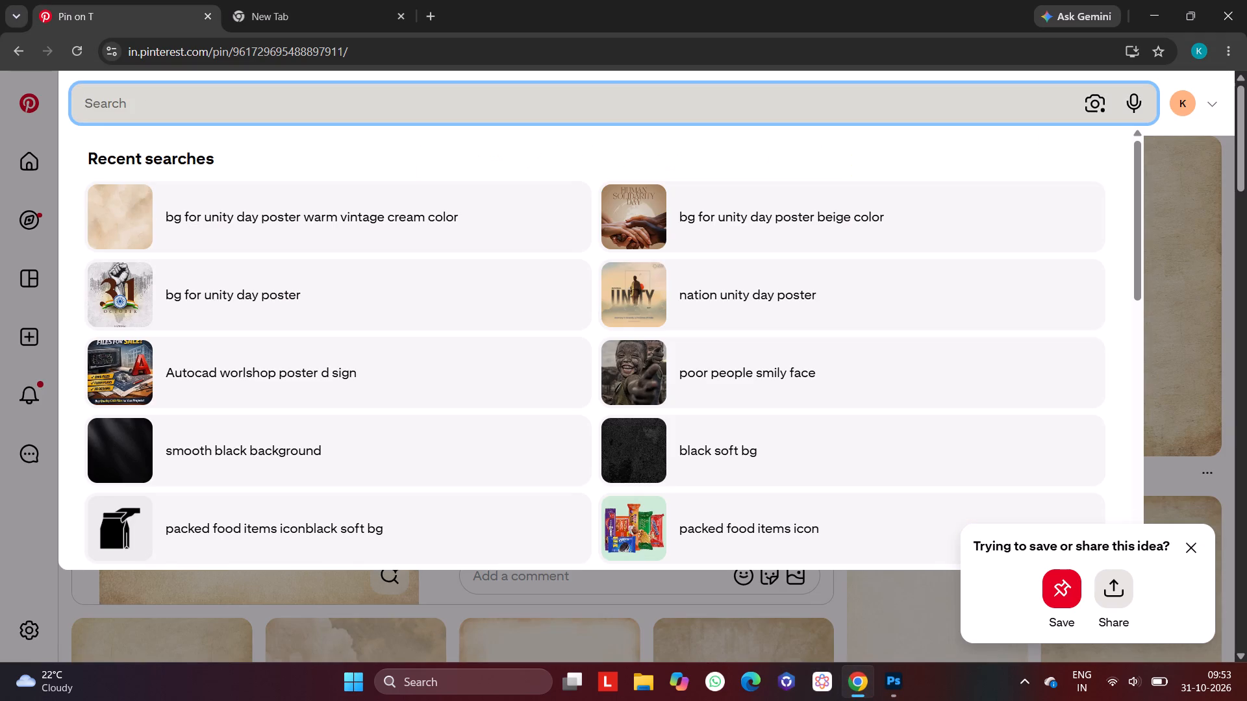
text(Center element for)
key(space)
key(BackSpace)
key(BackSpace)
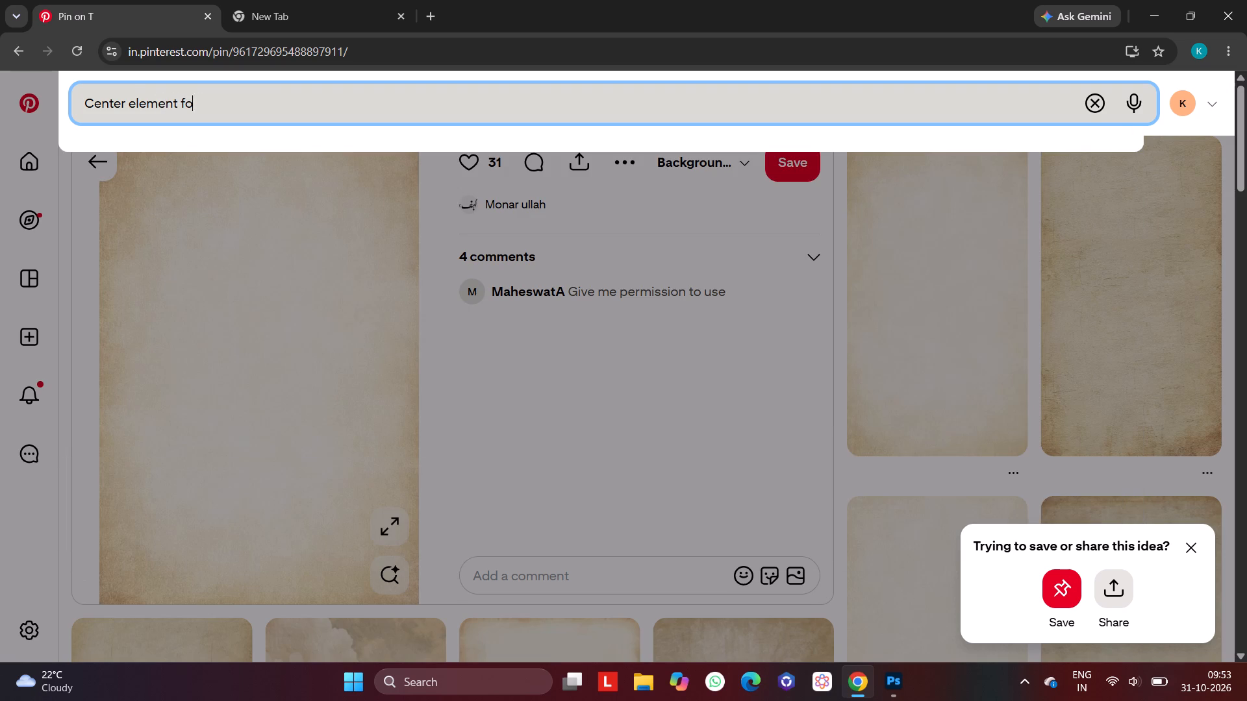
key(BackSpace)
key(BackSpace)
text(iron man)
key(Return)
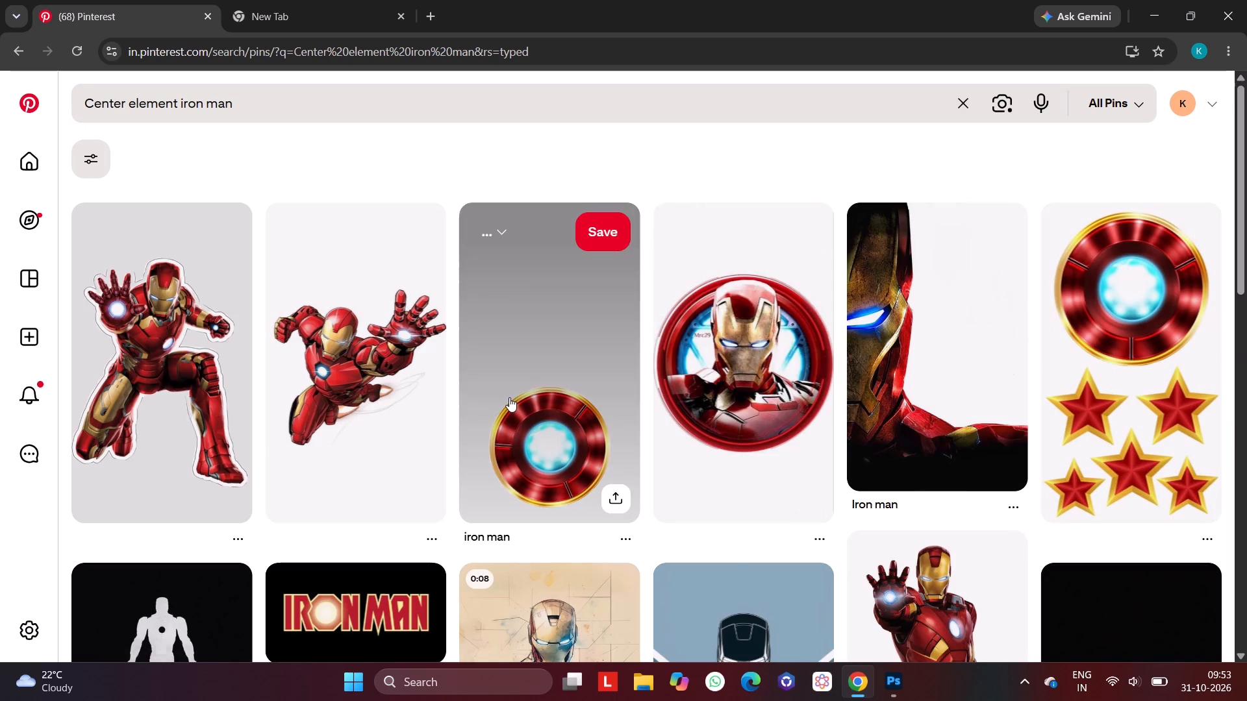
Change the Pinterest search to "Center element sardar vallab bhai patel" and run it.
drag(244, 105, 188, 108)
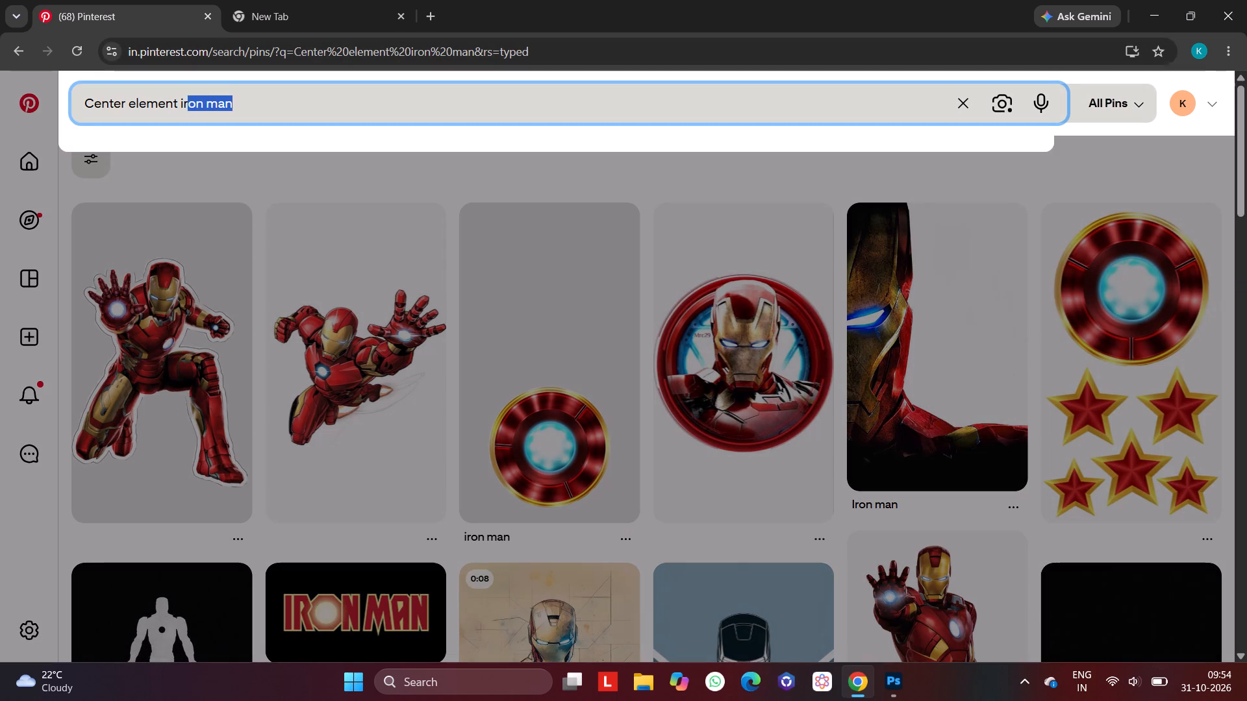
drag(188, 108, 181, 109)
key(BackSpace)
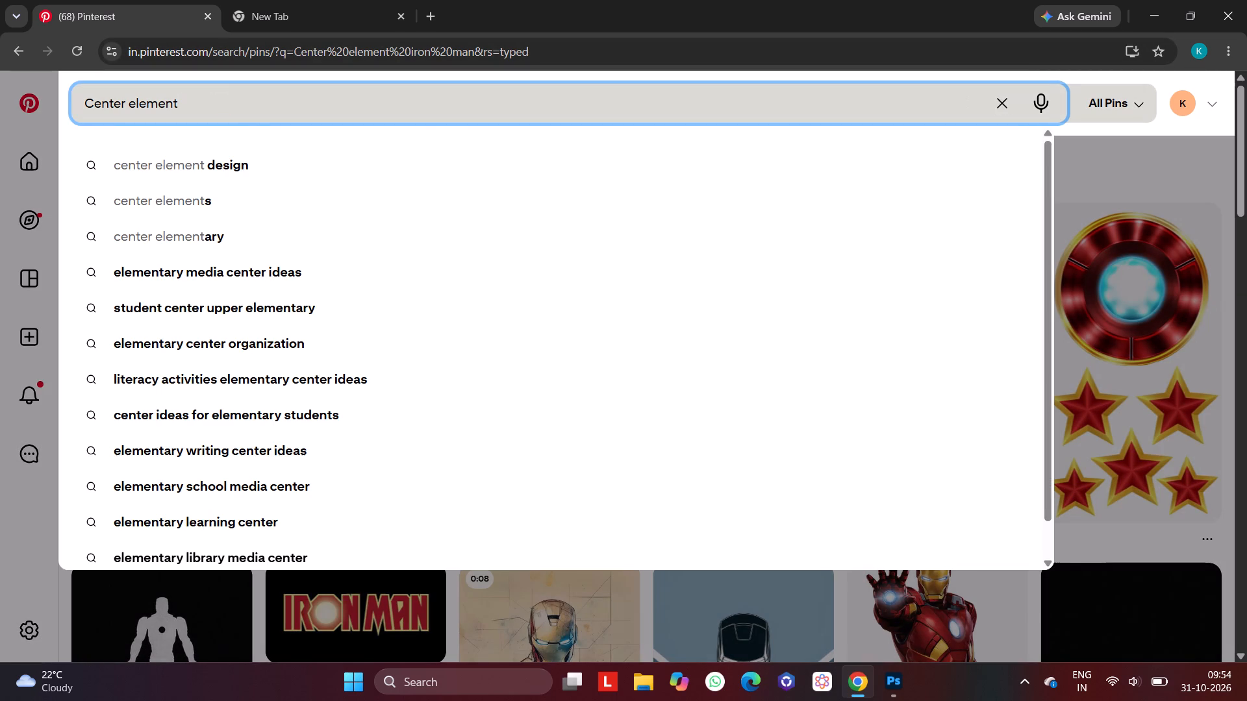
text(sardar vallab bhai pate)
key(l)
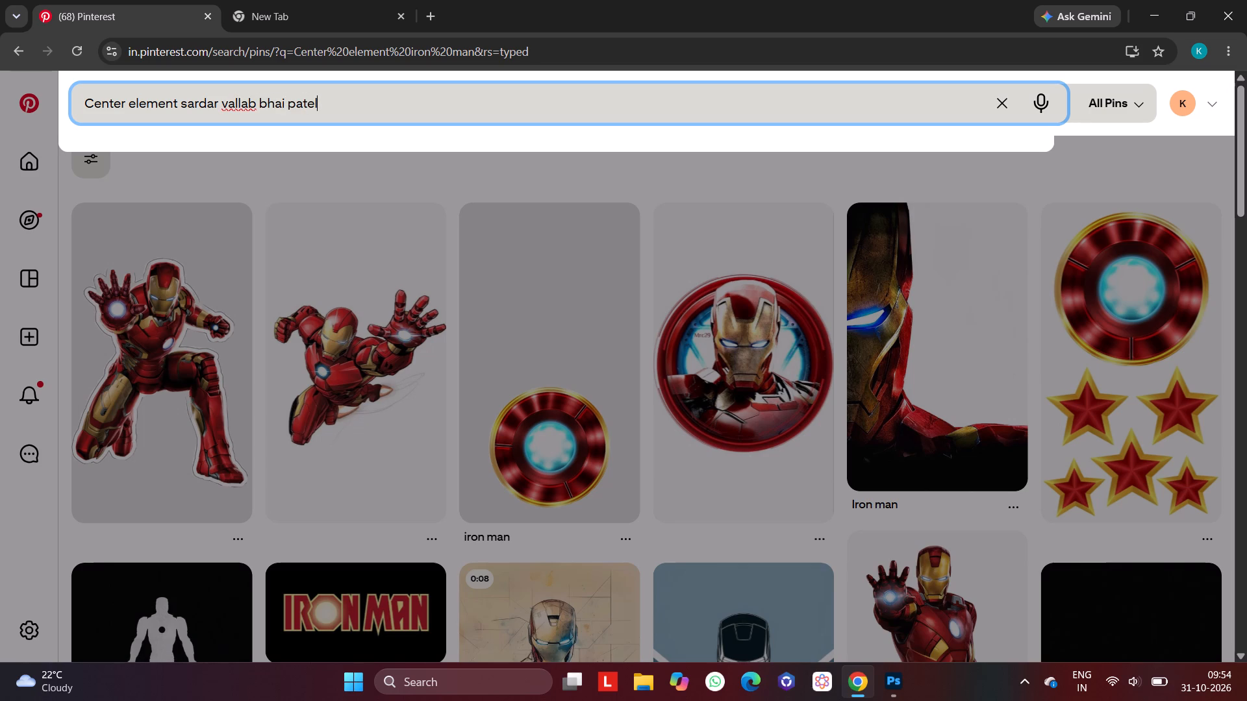
key(Return)
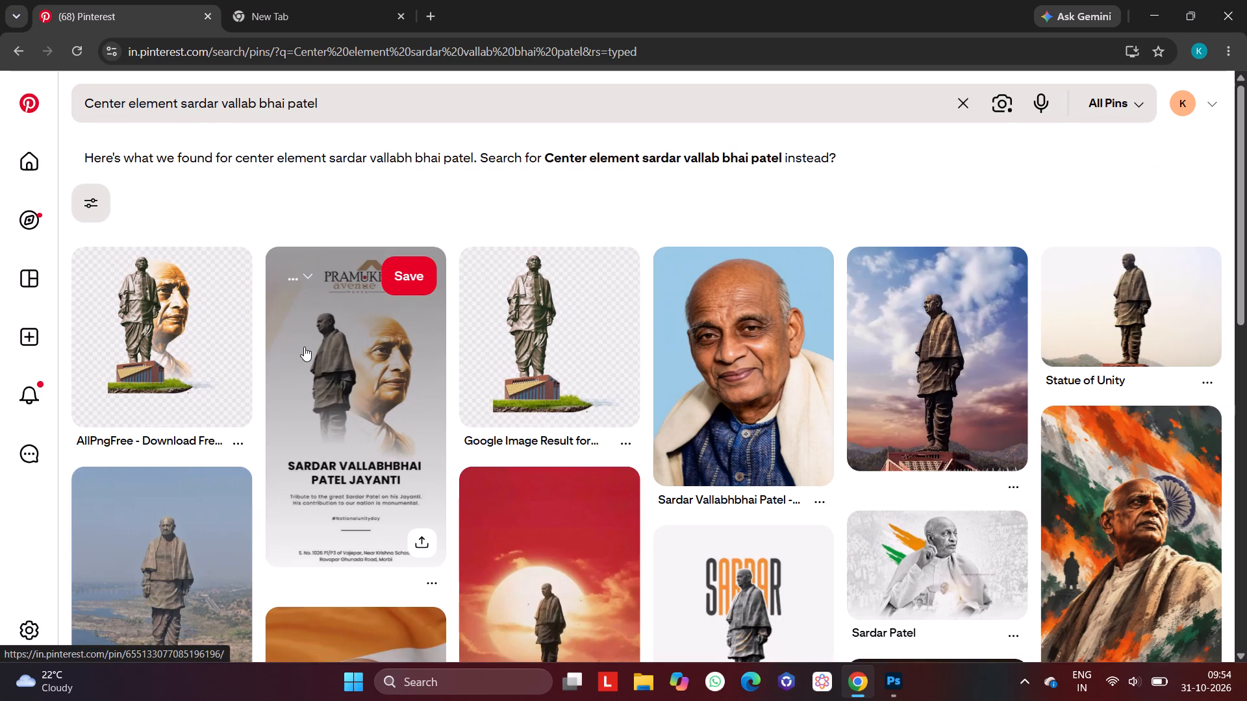
Browse the Sardar Patel search results for a suitable central image for the poster.
scroll(304, 347, down, 1)
scroll(304, 347, up, 3)
scroll(304, 347, right, 4)
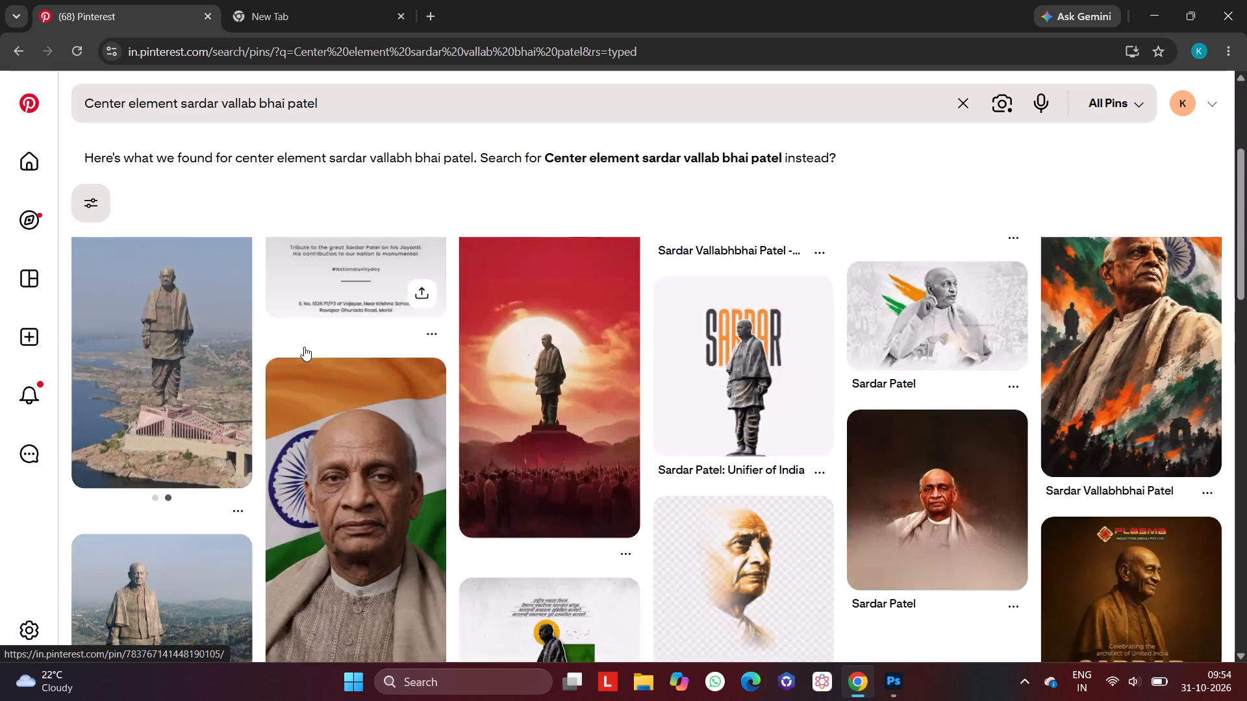
scroll(304, 347, up, 8)
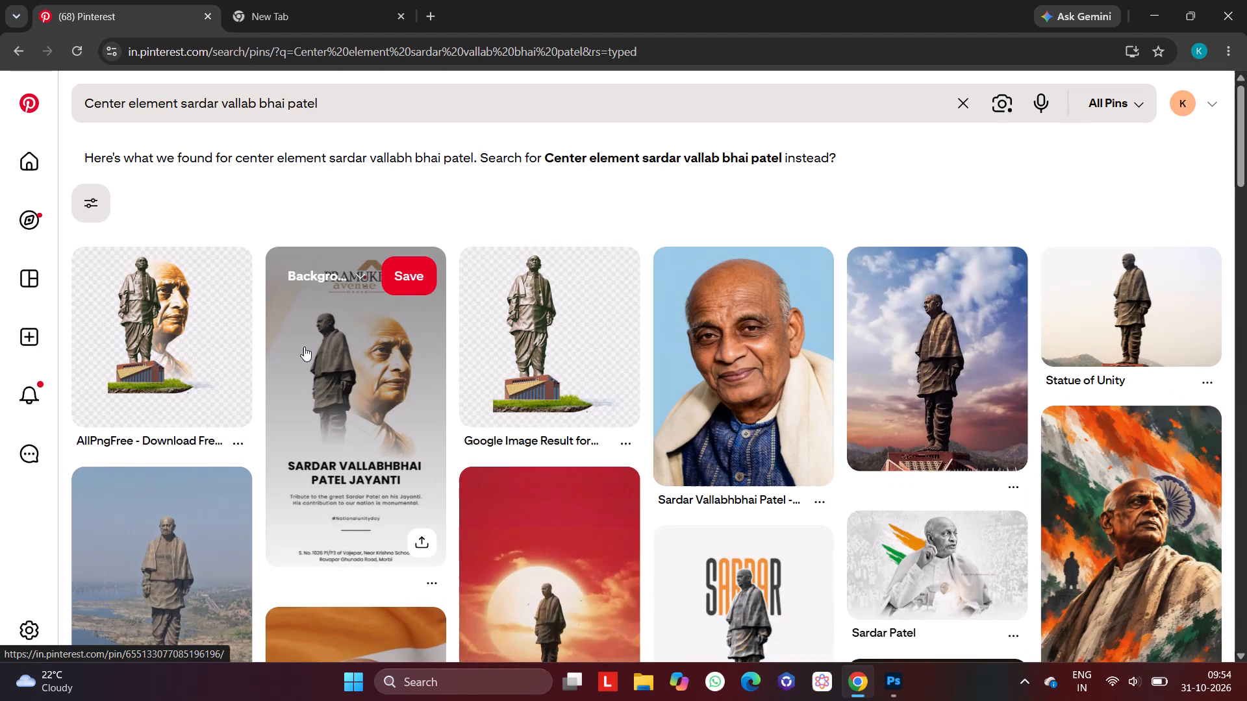
scroll(304, 347, down, 2)
scroll(304, 347, right, 7)
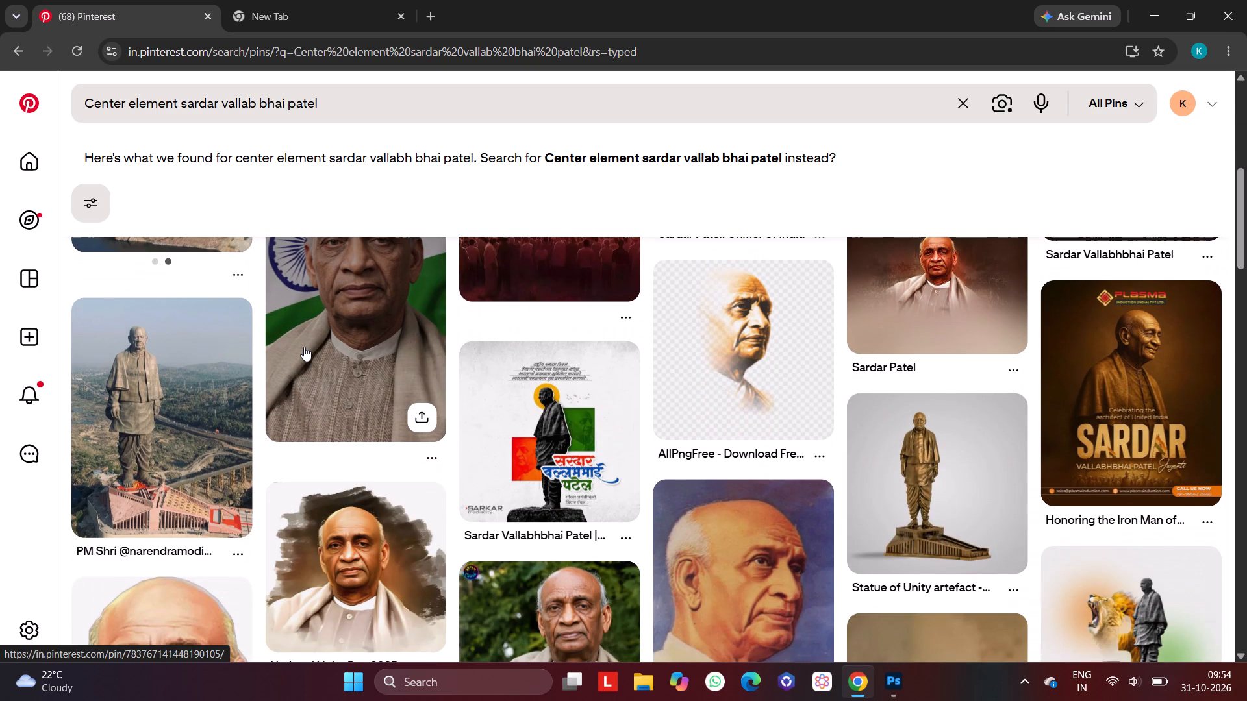
scroll(304, 347, right, 2)
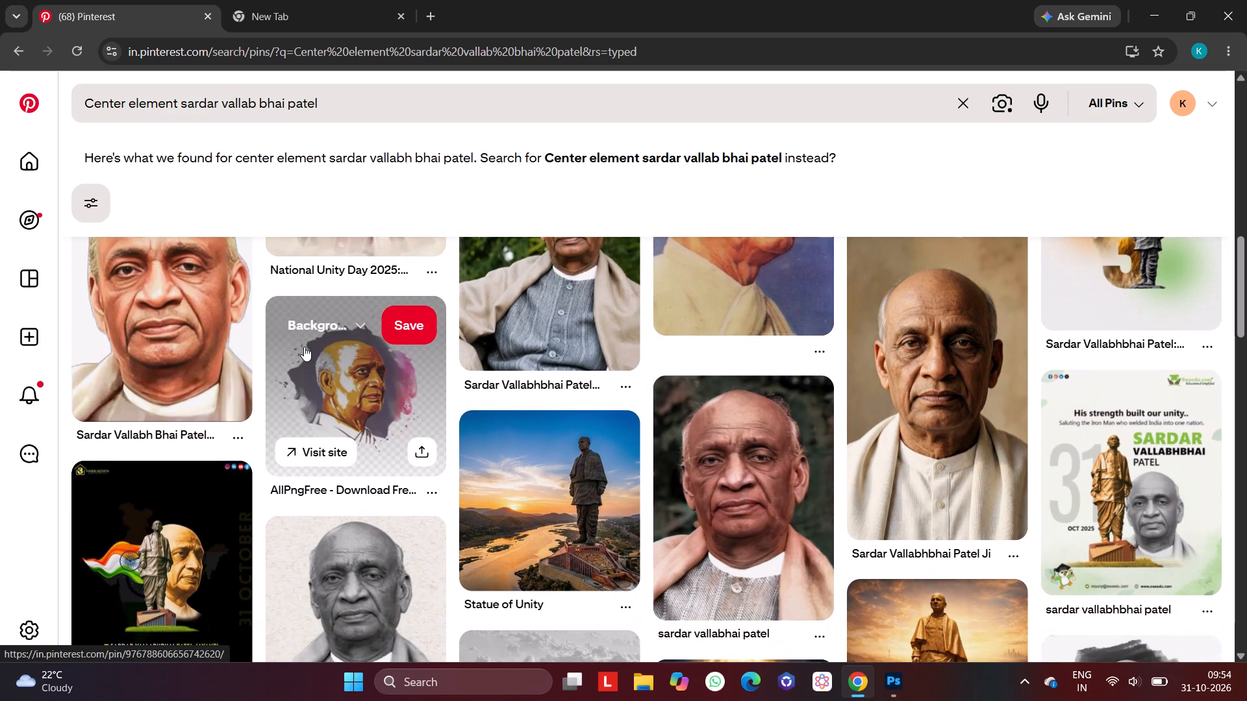
scroll(304, 347, down, 2)
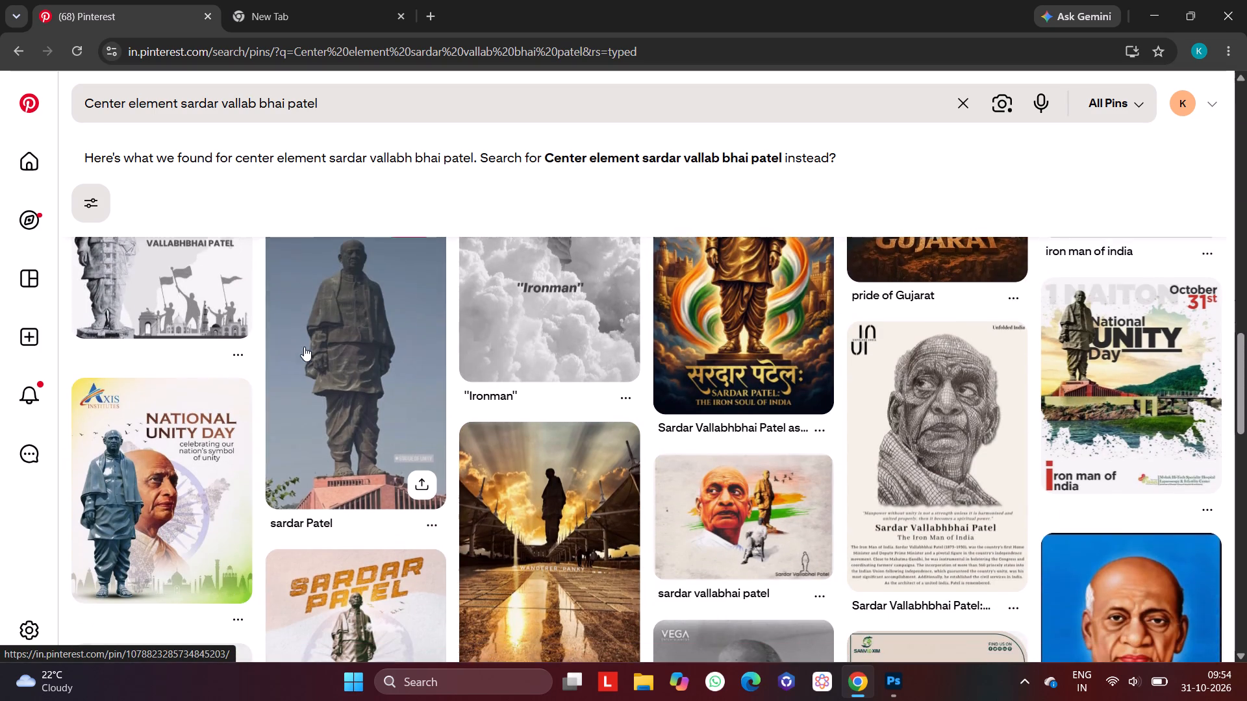
scroll(304, 347, right, 8)
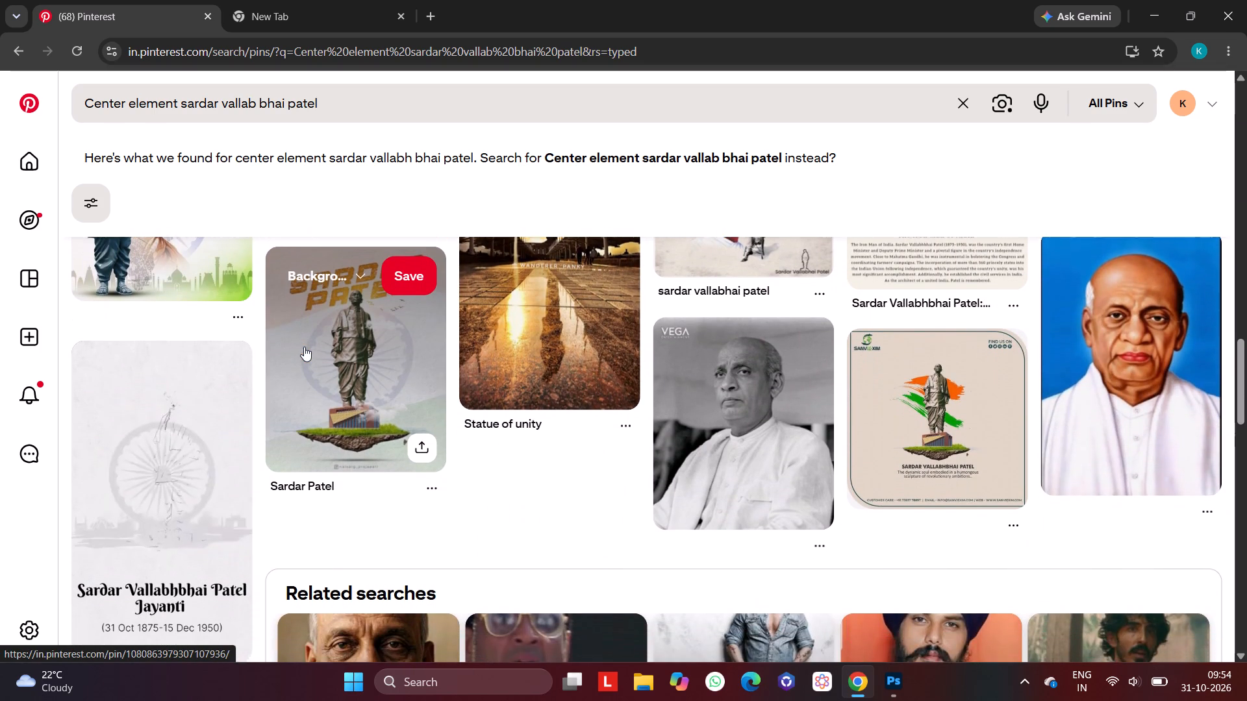
scroll(304, 347, right, 1)
scroll(304, 347, down, 2)
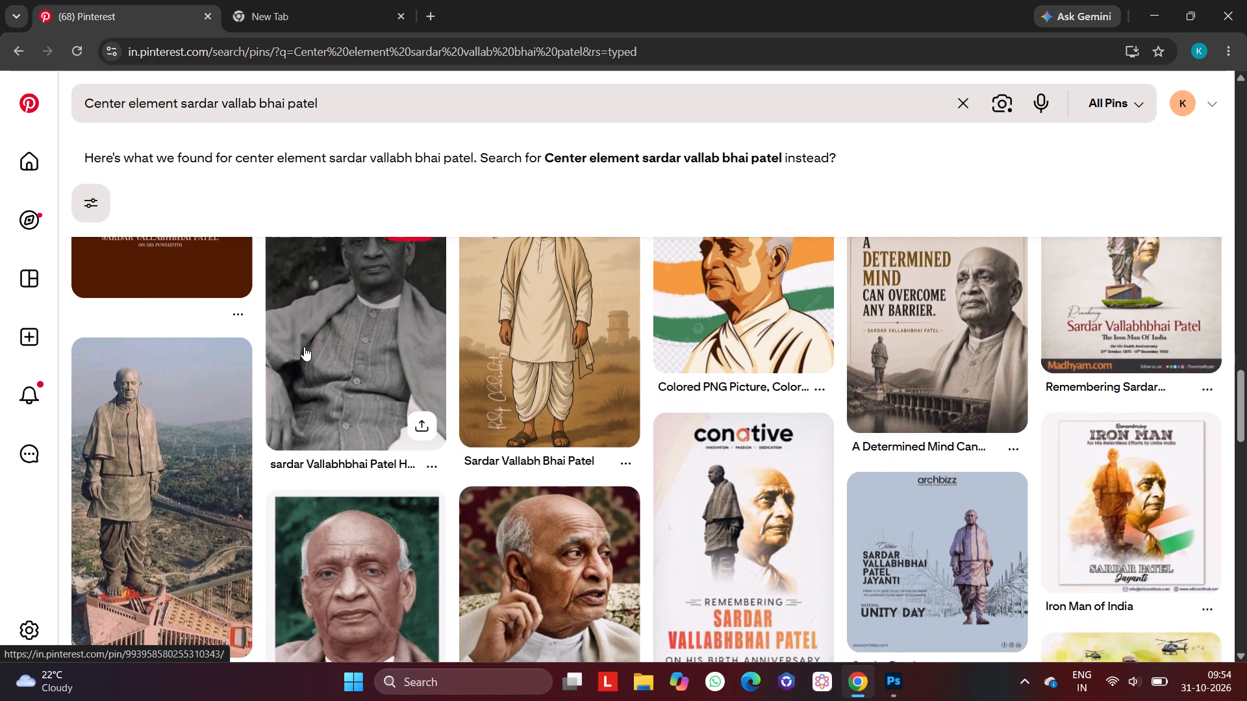
scroll(304, 347, right, 2)
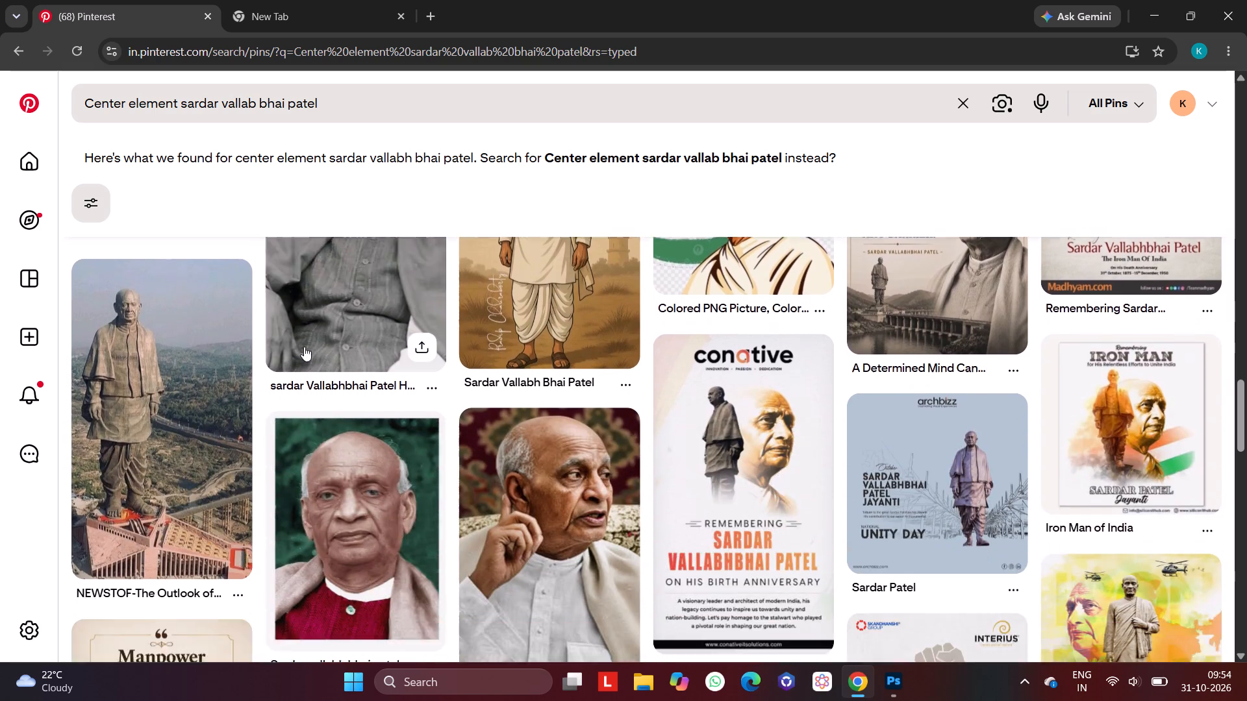
scroll(304, 347, up, 6)
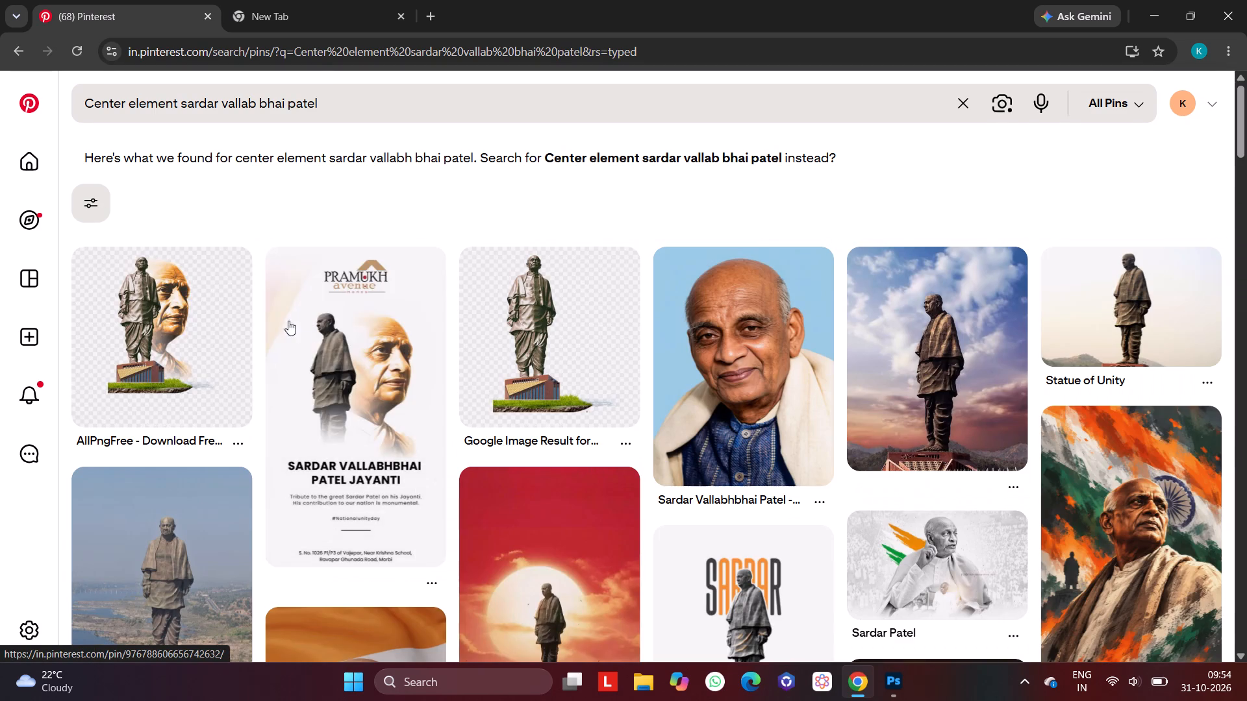
Examine the AllPngFree statue-and-portrait pin and the related golden statue pin with their similar images, then return to the search results.
click(150, 318)
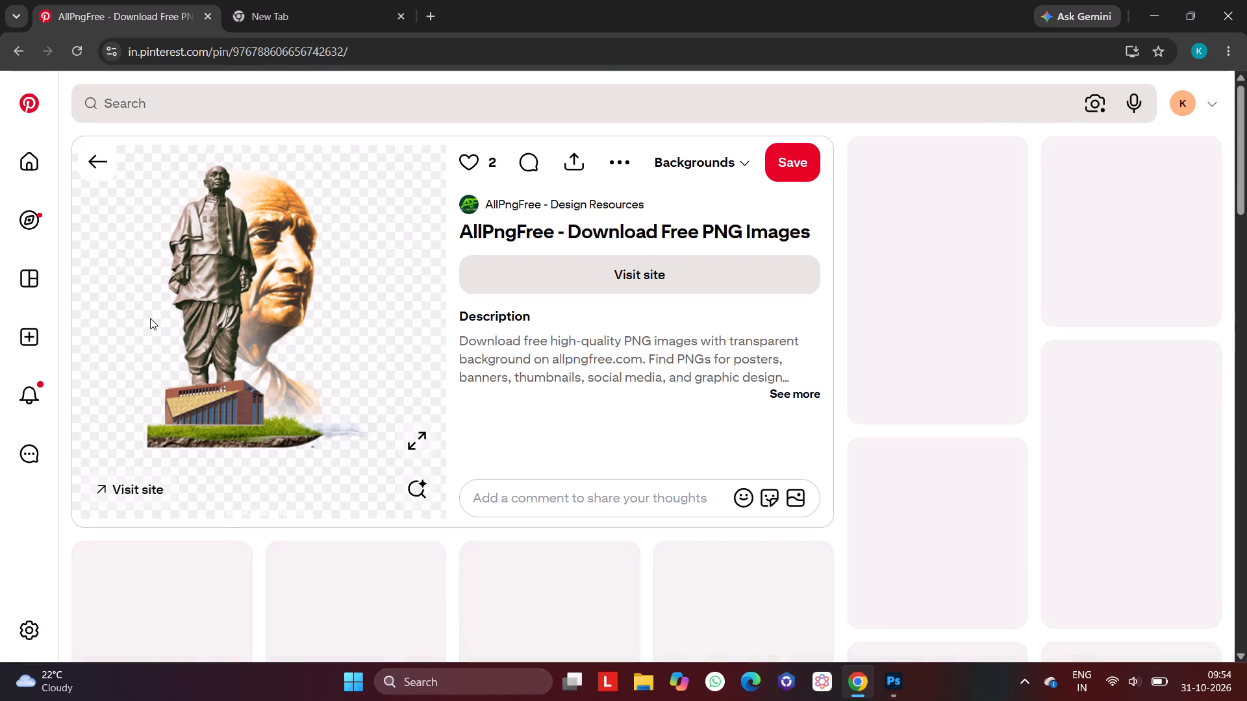
scroll(285, 308, down, 1)
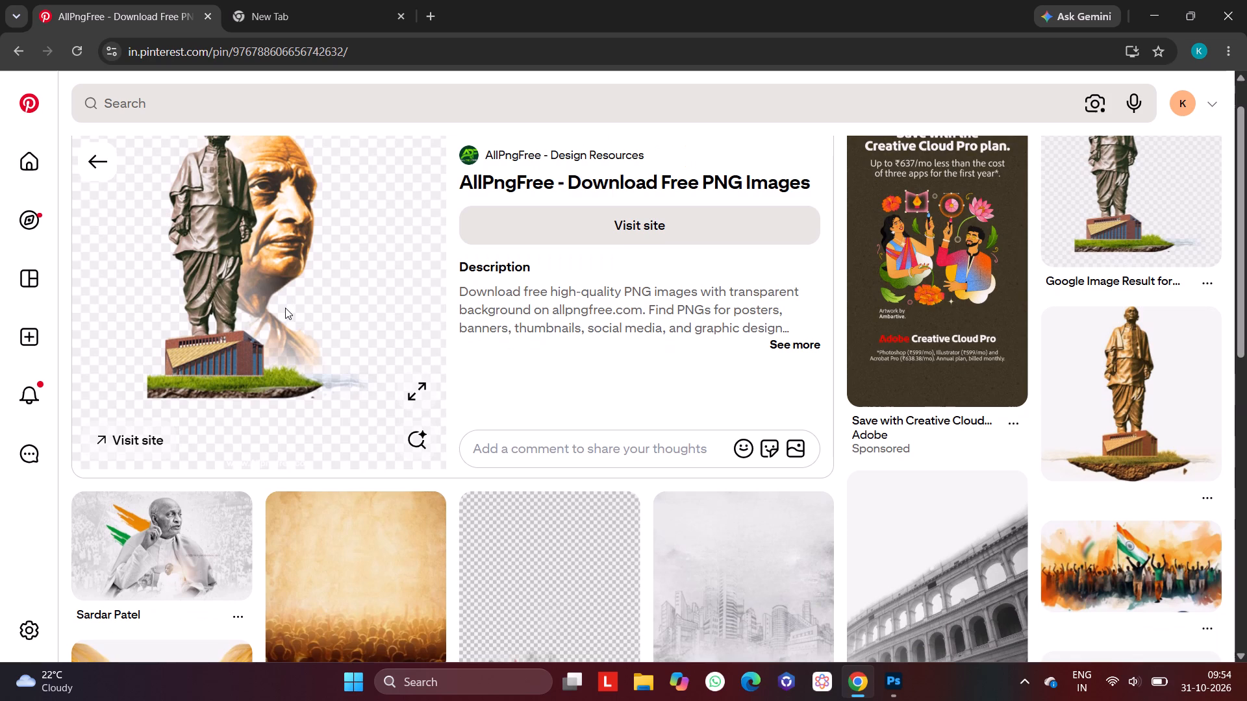
scroll(285, 308, down, 1)
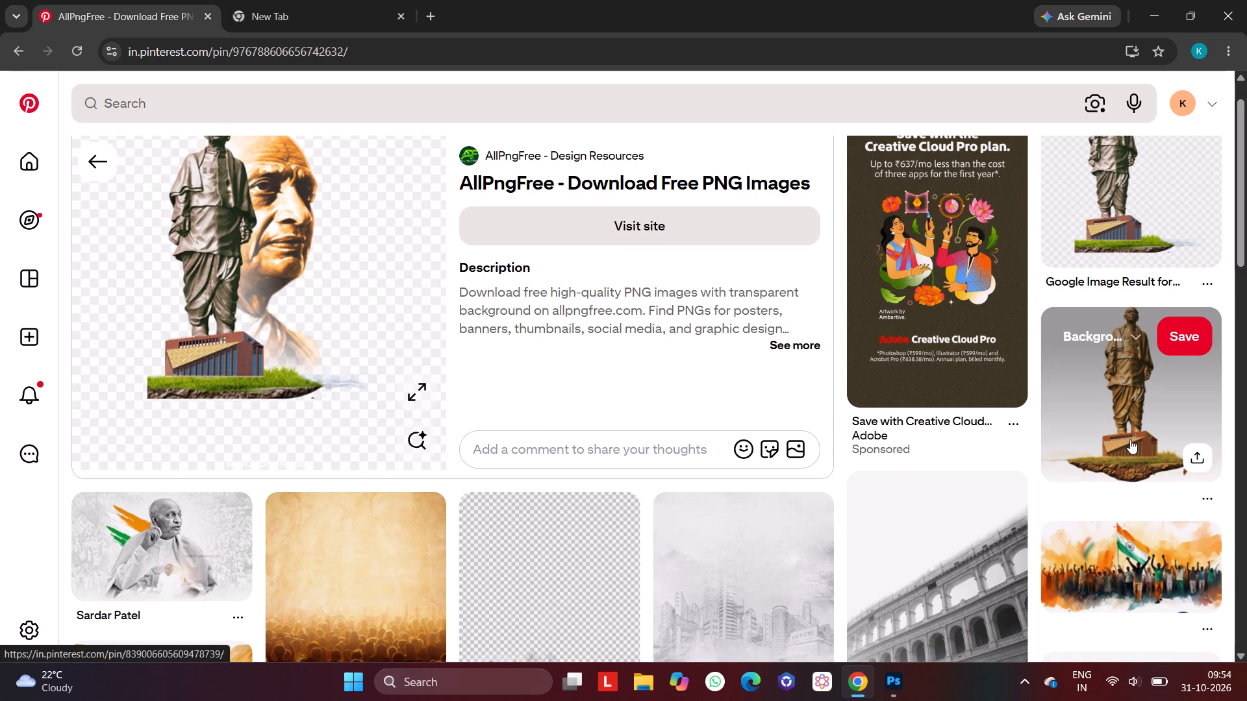
click(1129, 402)
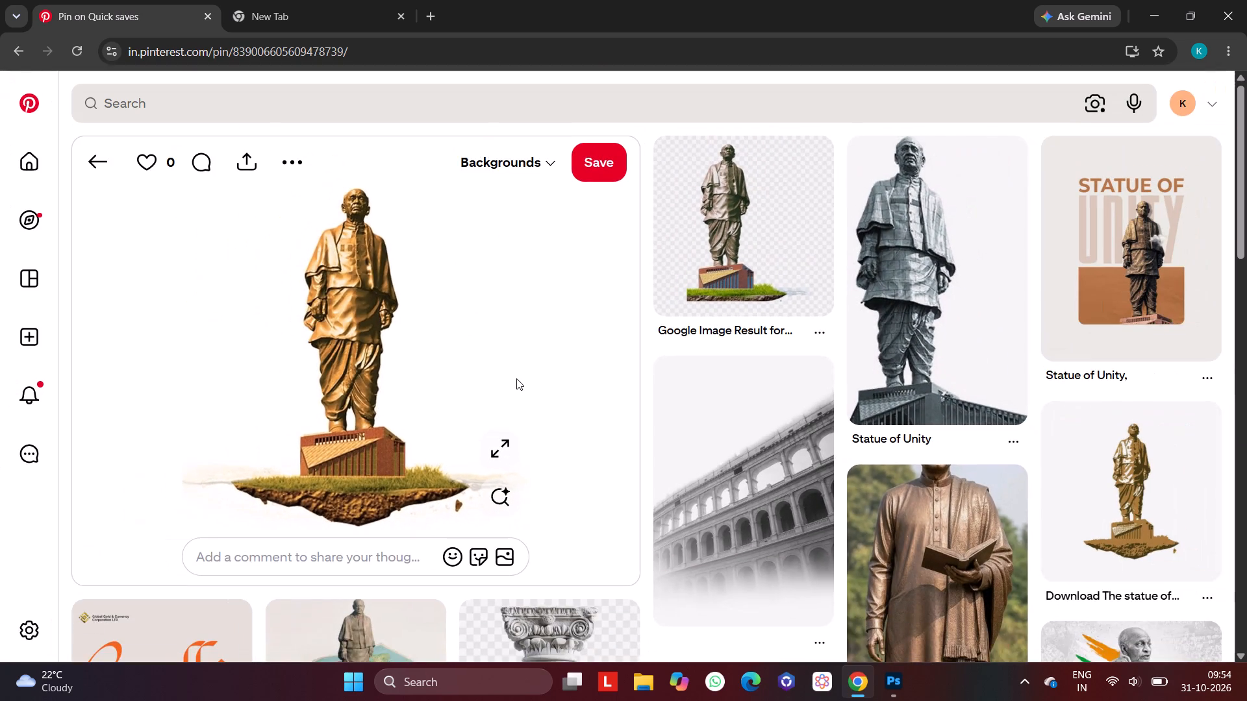
scroll(909, 571, down, 5)
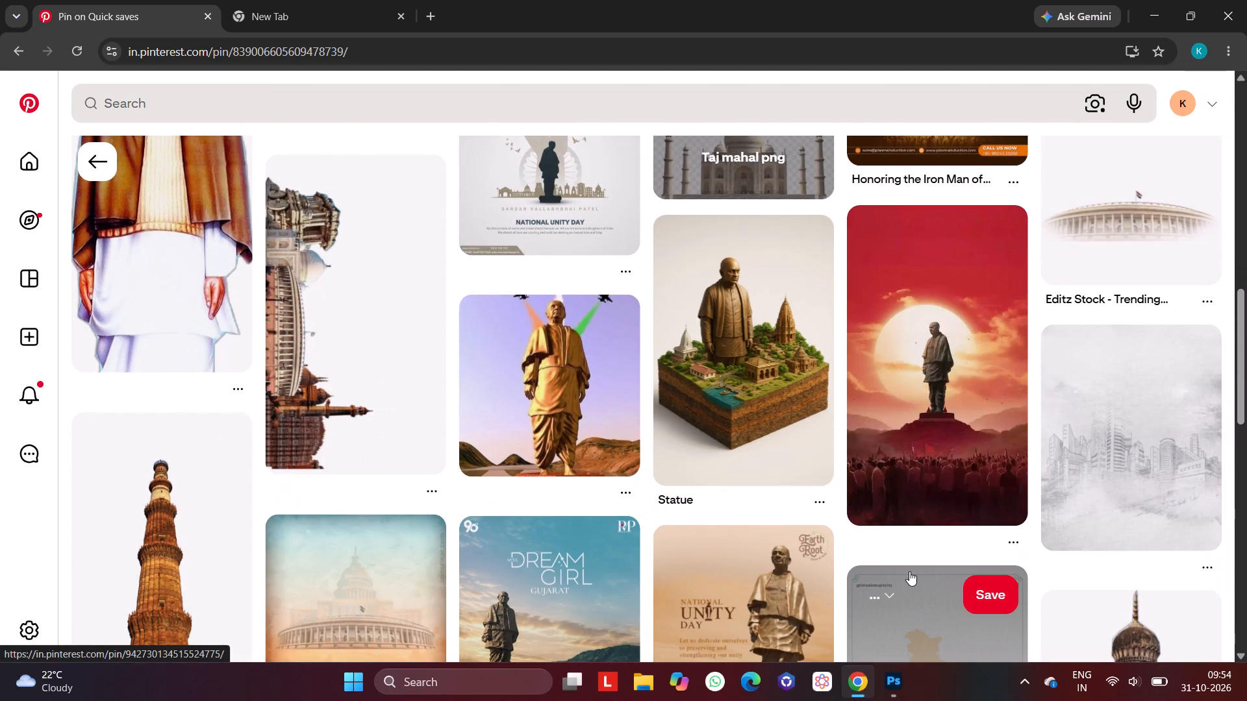
scroll(909, 571, up, 7)
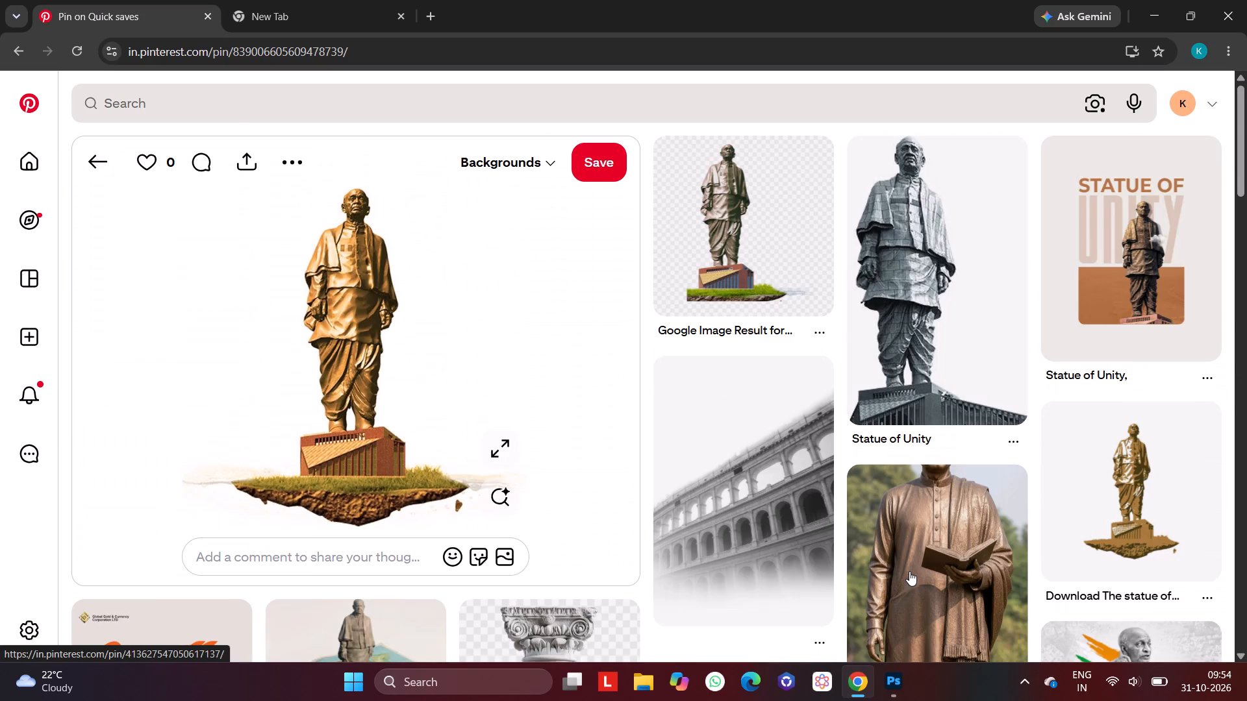
scroll(909, 571, down, 4)
scroll(909, 571, up, 10)
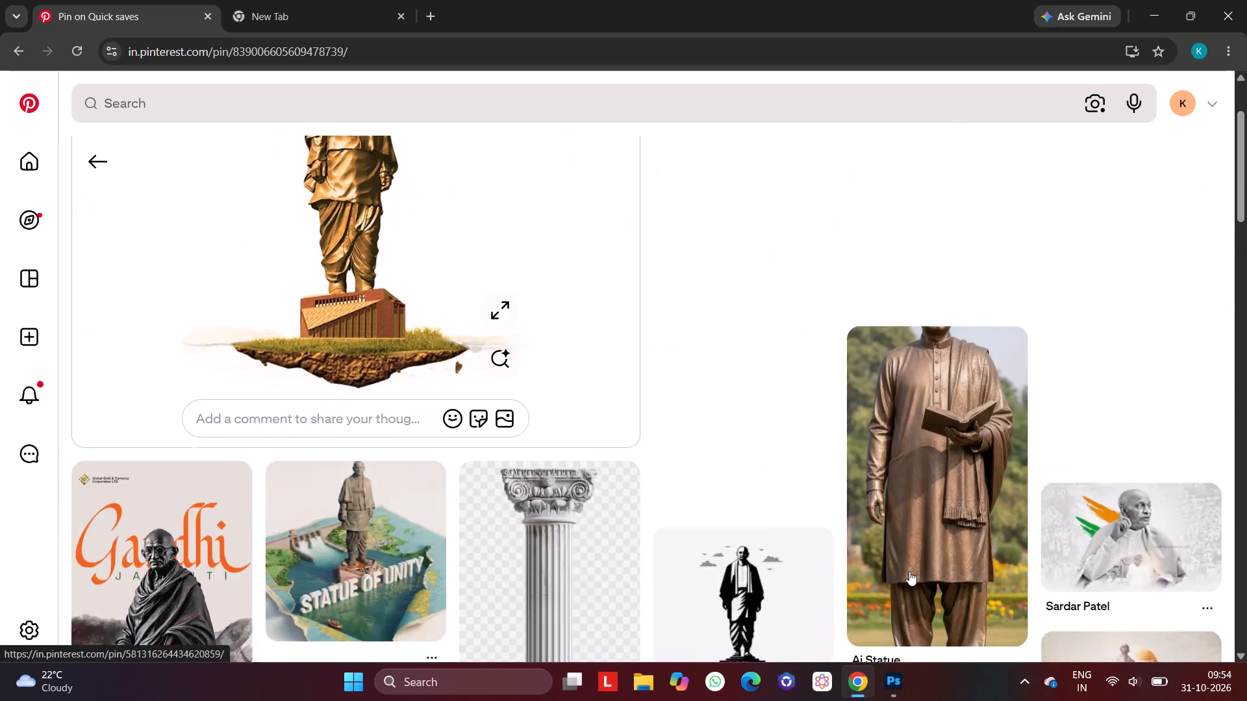
click(89, 165)
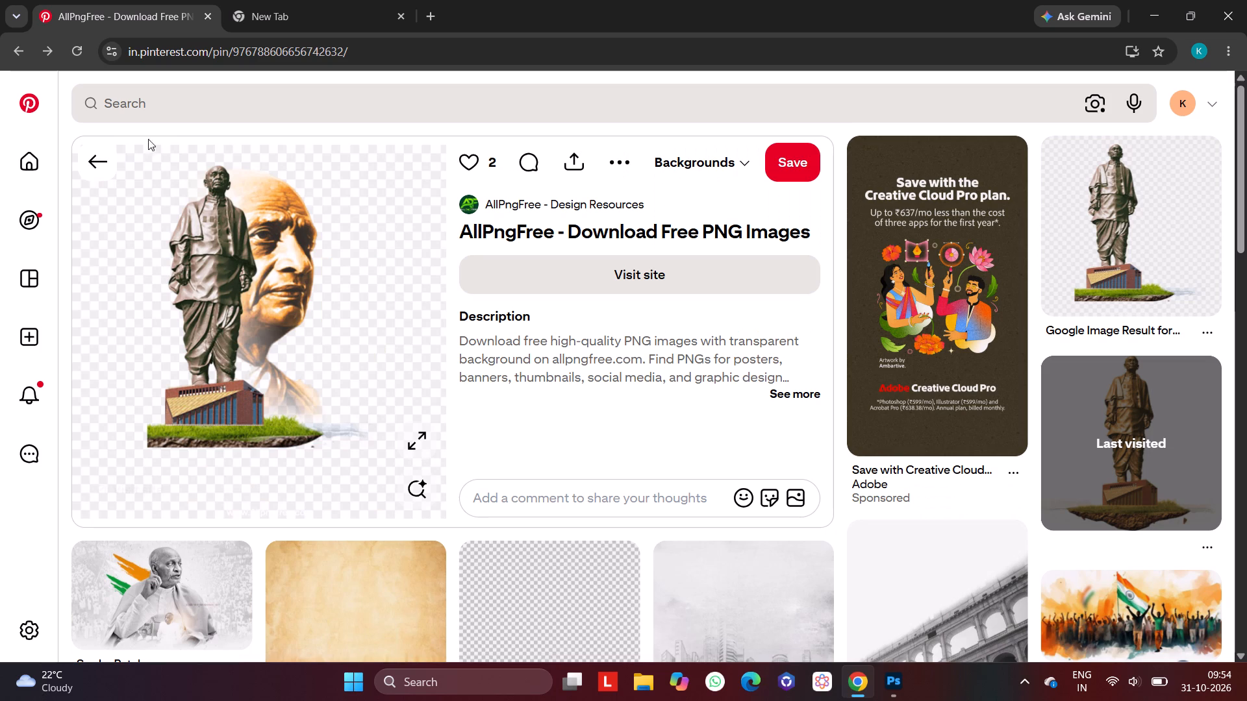
click(85, 156)
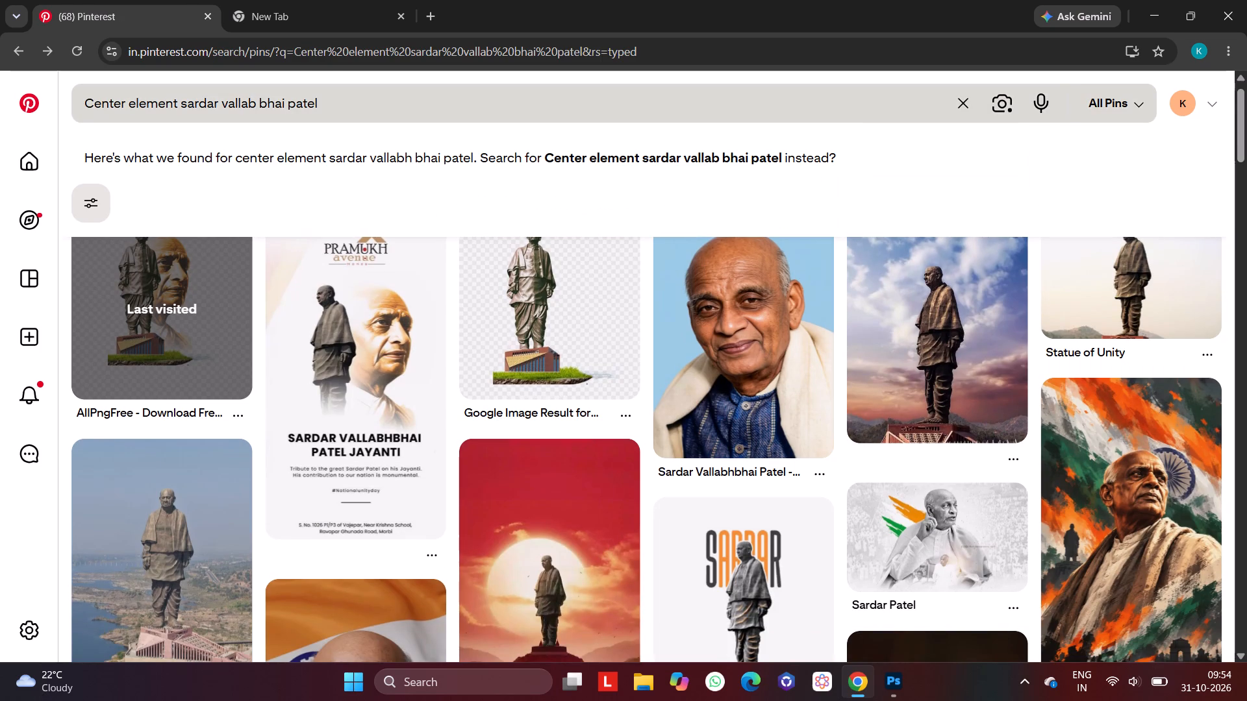
Refine the Pinterest search to "Center element sardar vallab bhai patel hd".
click(364, 106)
key(space)
text(hd)
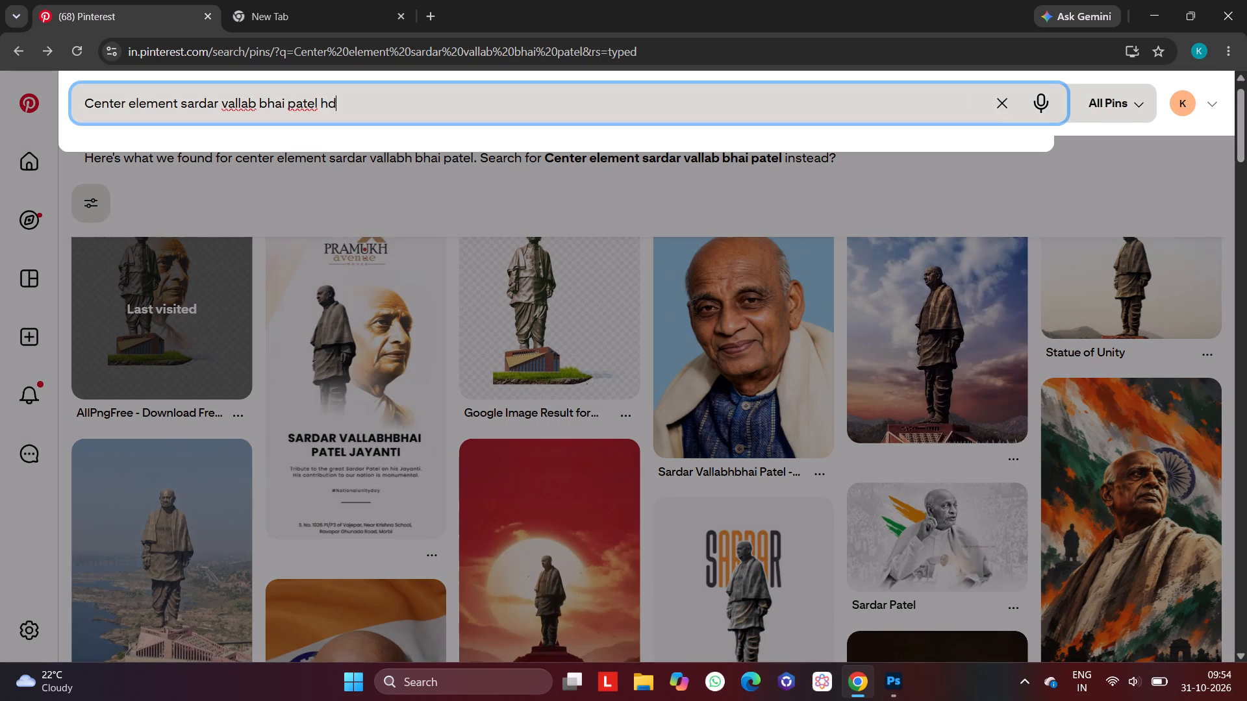
key(Return)
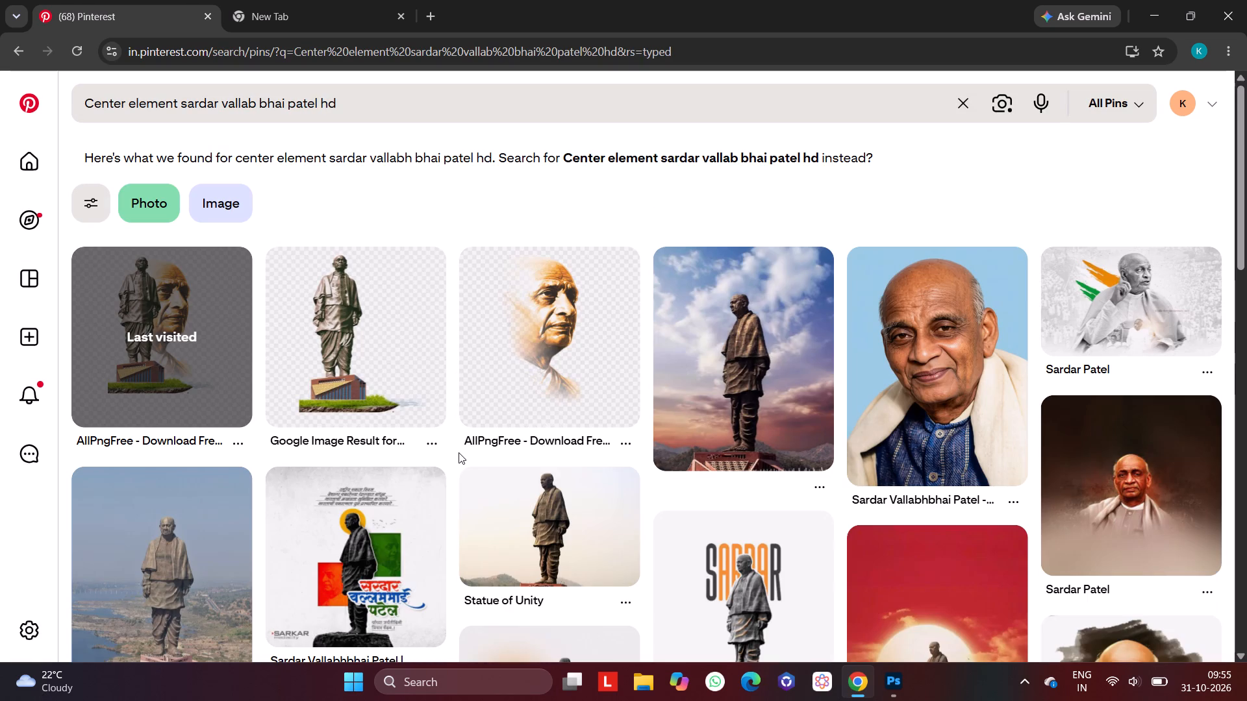
Browse the Pinterest results for "Center element sardar vallab bhai patel hd" for a high-quality central portrait or statue image.
scroll(459, 452, down, 3)
scroll(459, 452, right, 1)
scroll(459, 452, down, 1)
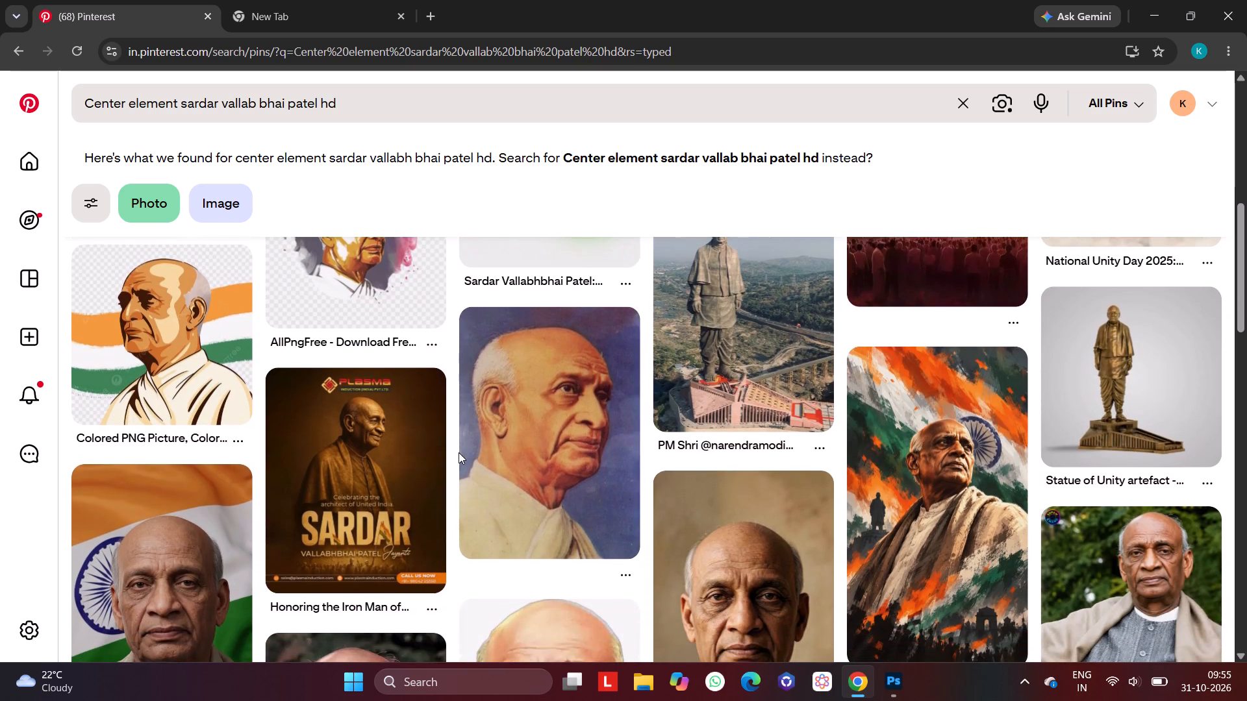
scroll(459, 452, down, 1)
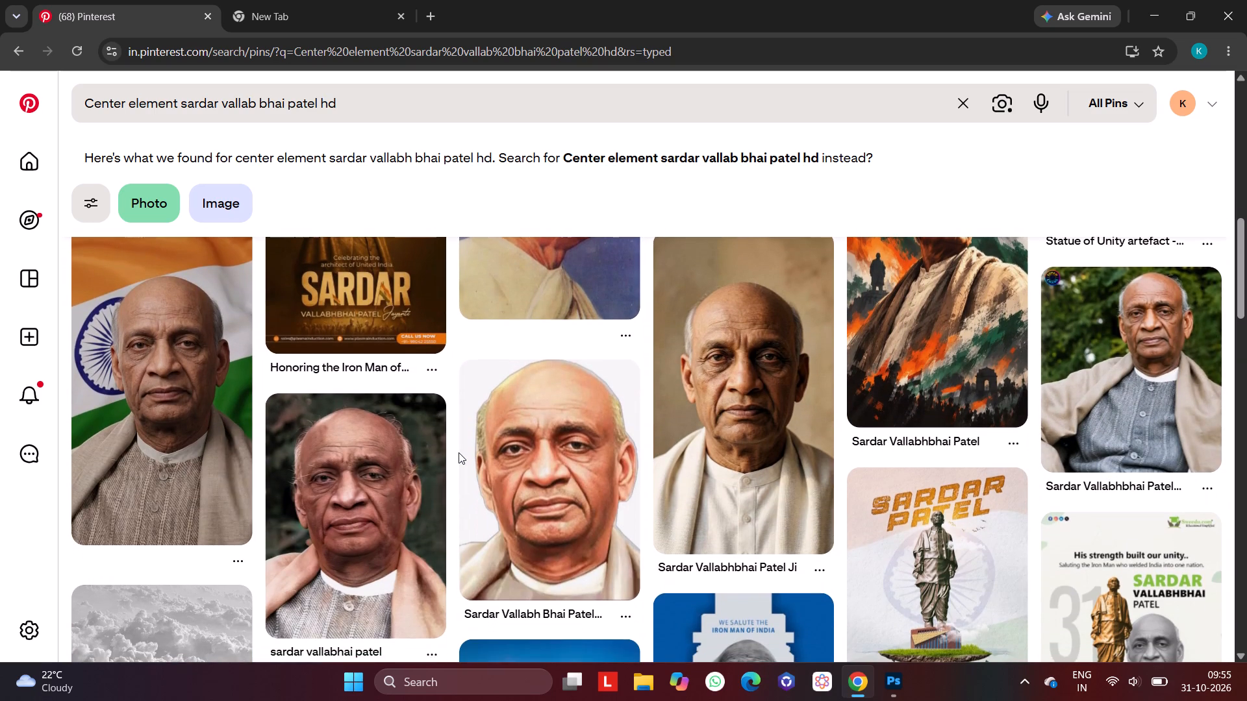
scroll(459, 452, down, 1)
scroll(459, 452, right, 1)
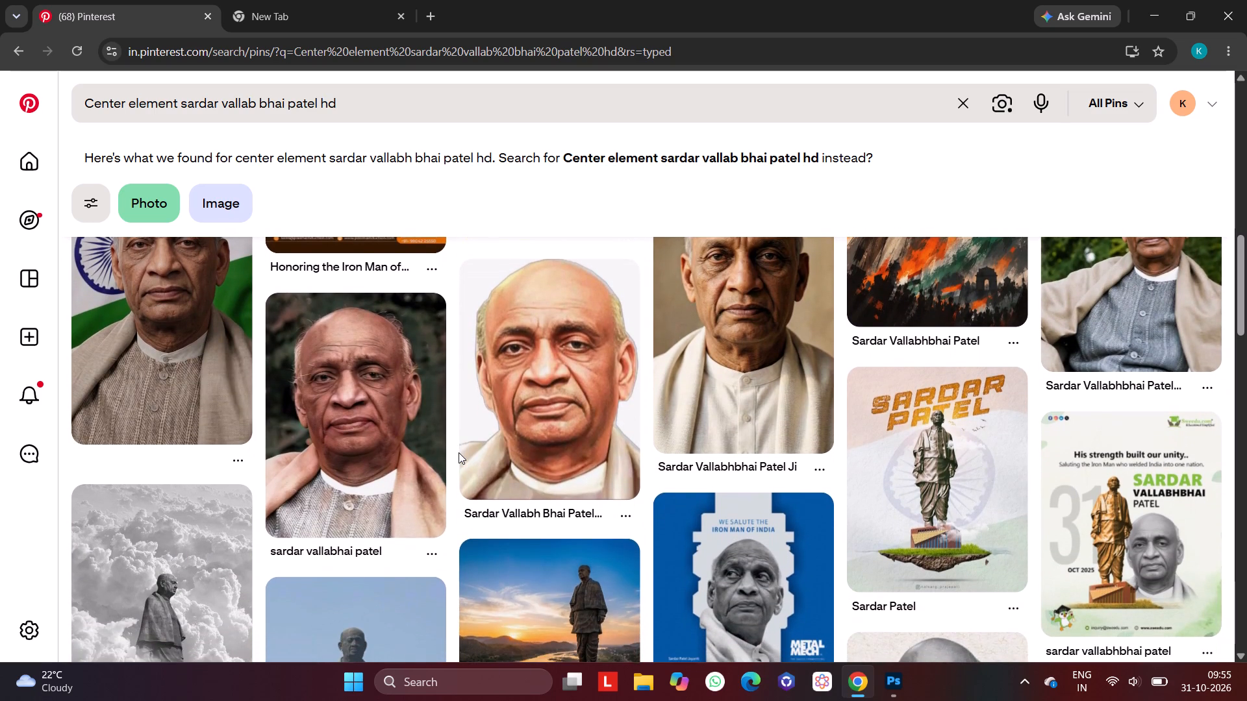
scroll(459, 452, up, 1)
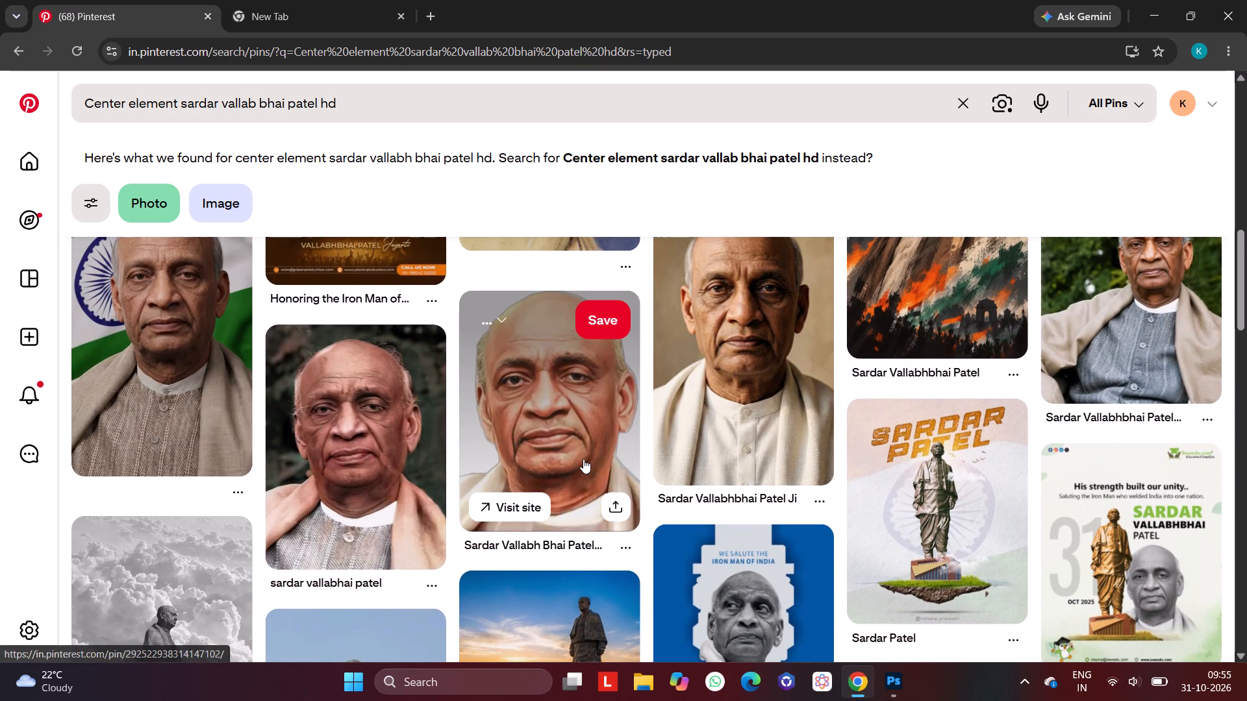
scroll(583, 459, down, 2)
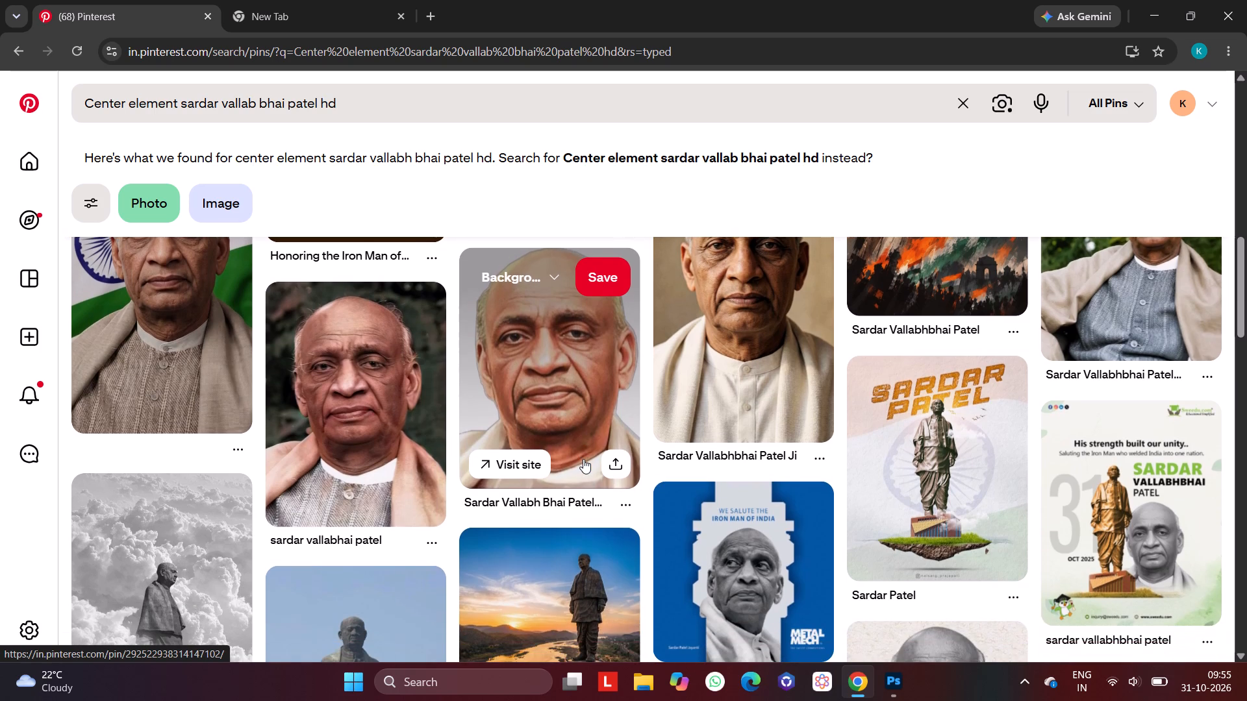
scroll(583, 459, down, 3)
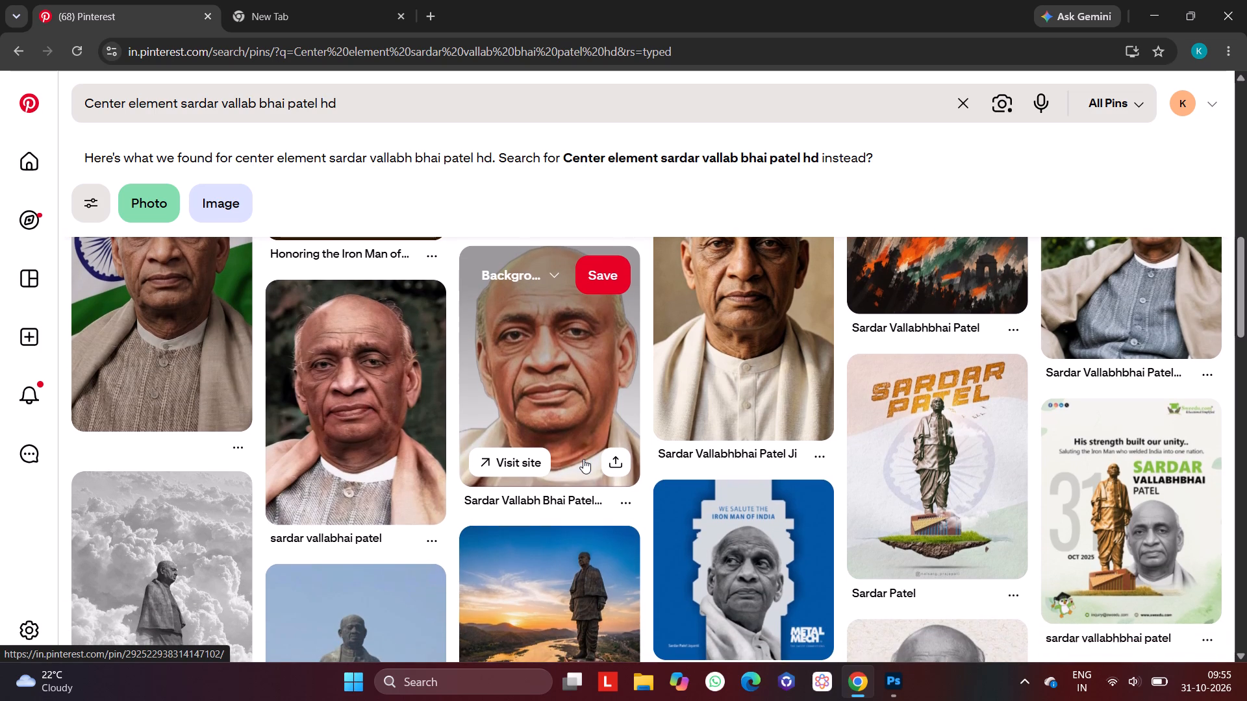
scroll(583, 459, down, 1)
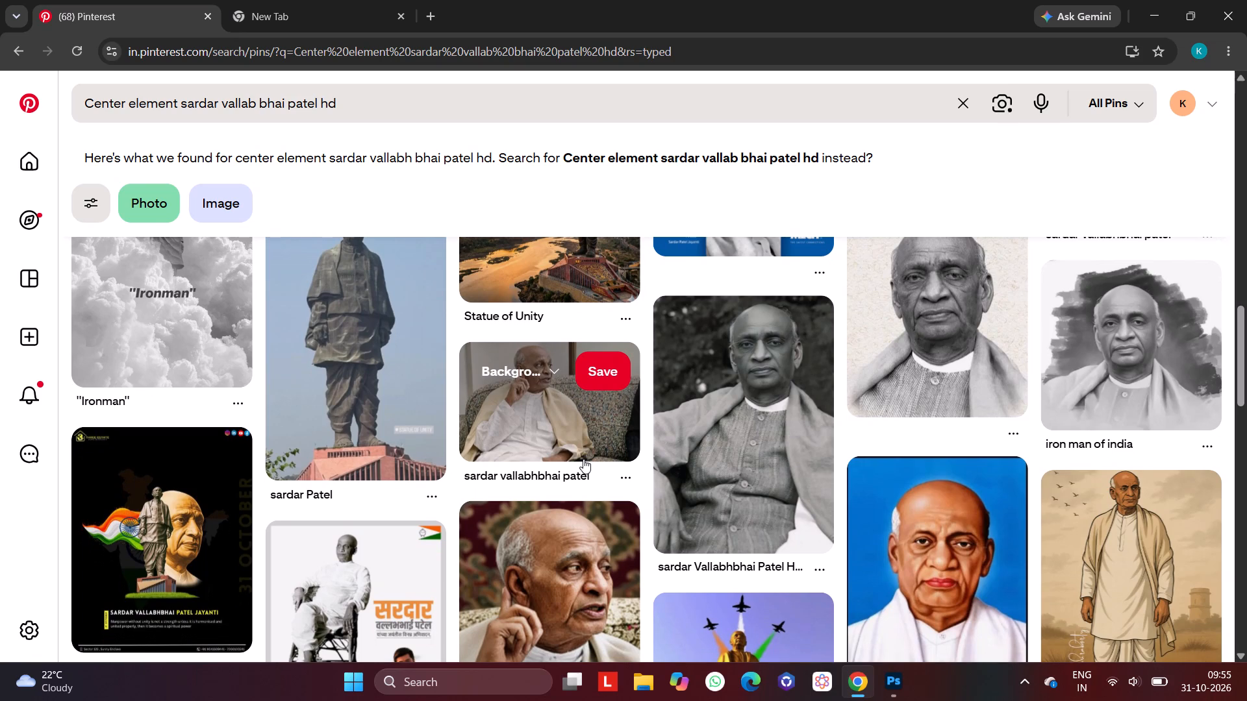
scroll(583, 459, down, 3)
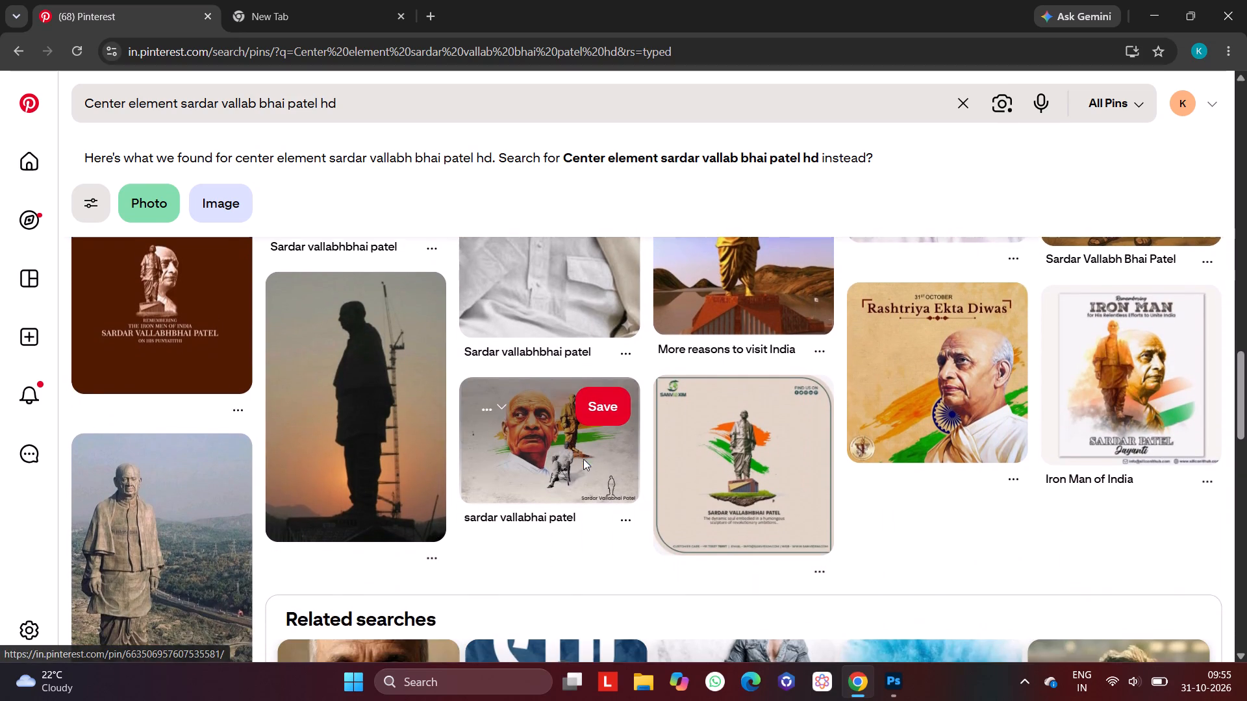
scroll(583, 459, down, 4)
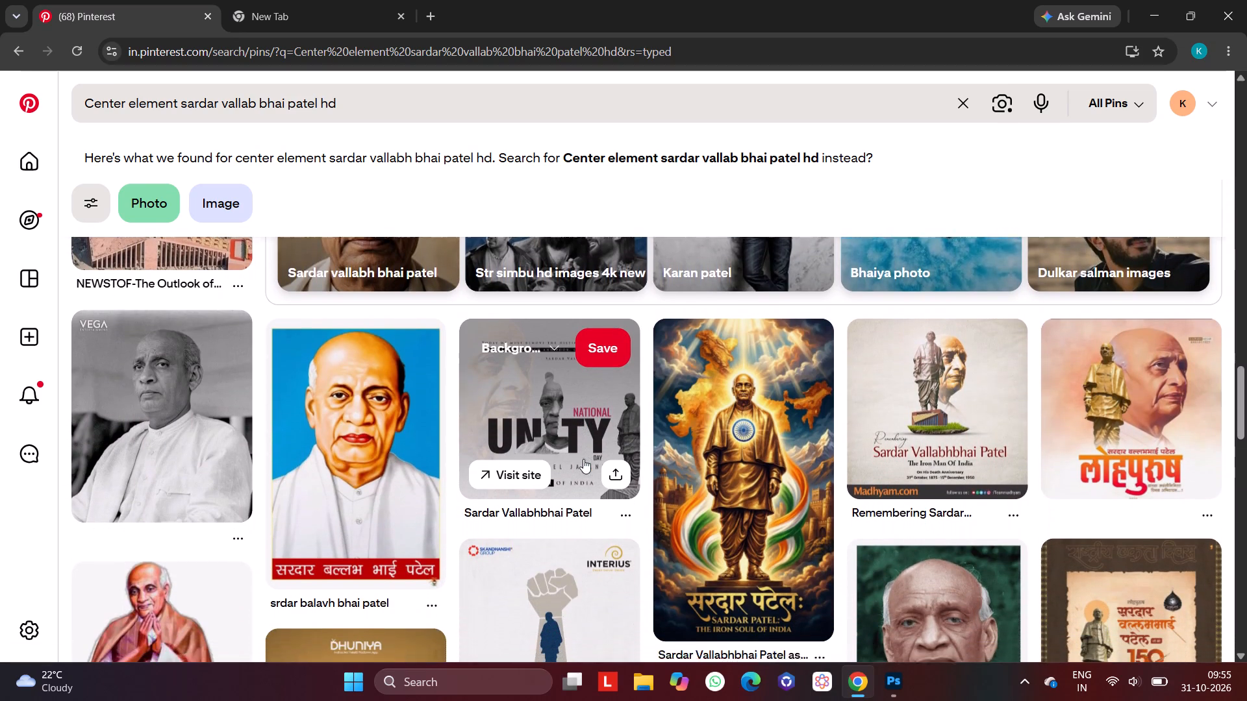
scroll(583, 459, down, 1)
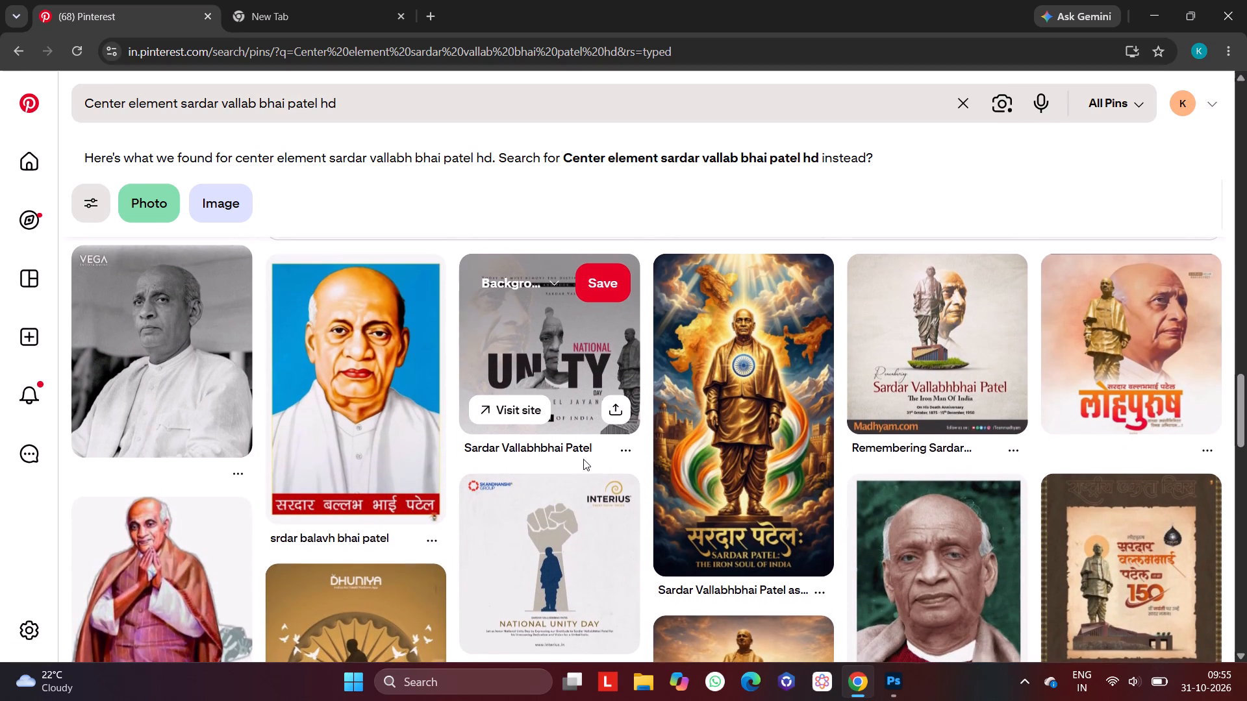
scroll(583, 459, down, 1)
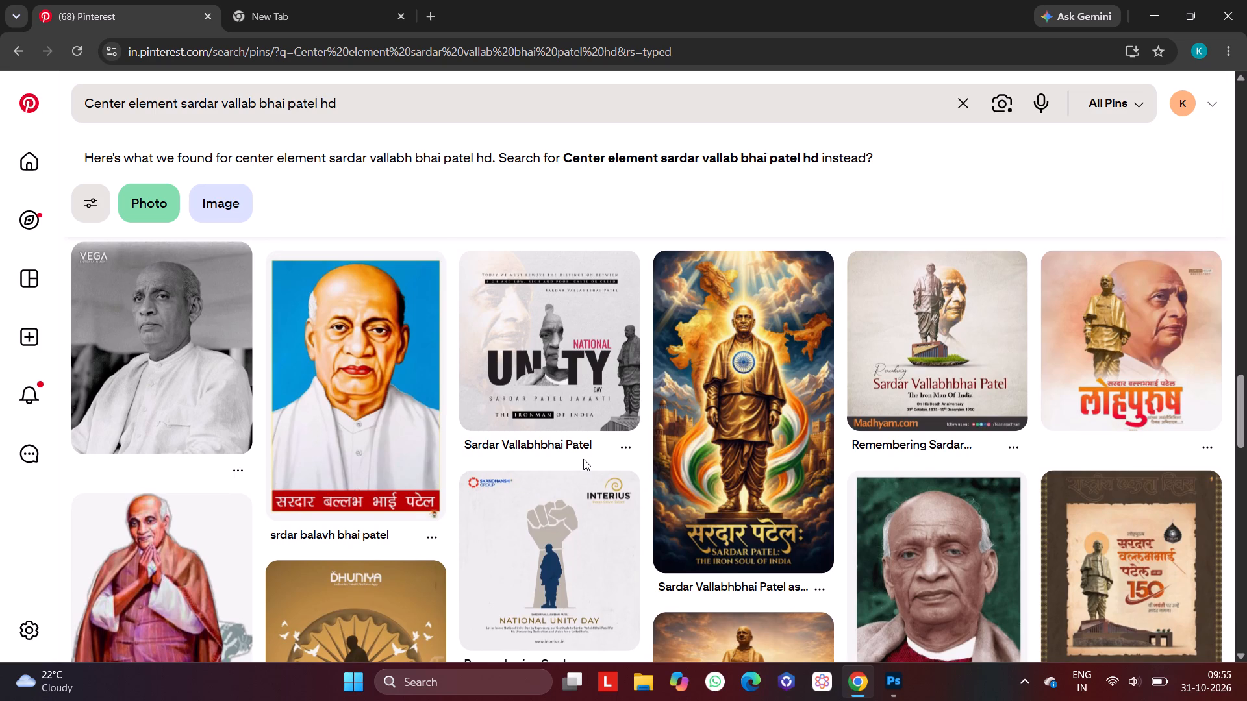
scroll(583, 459, down, 4)
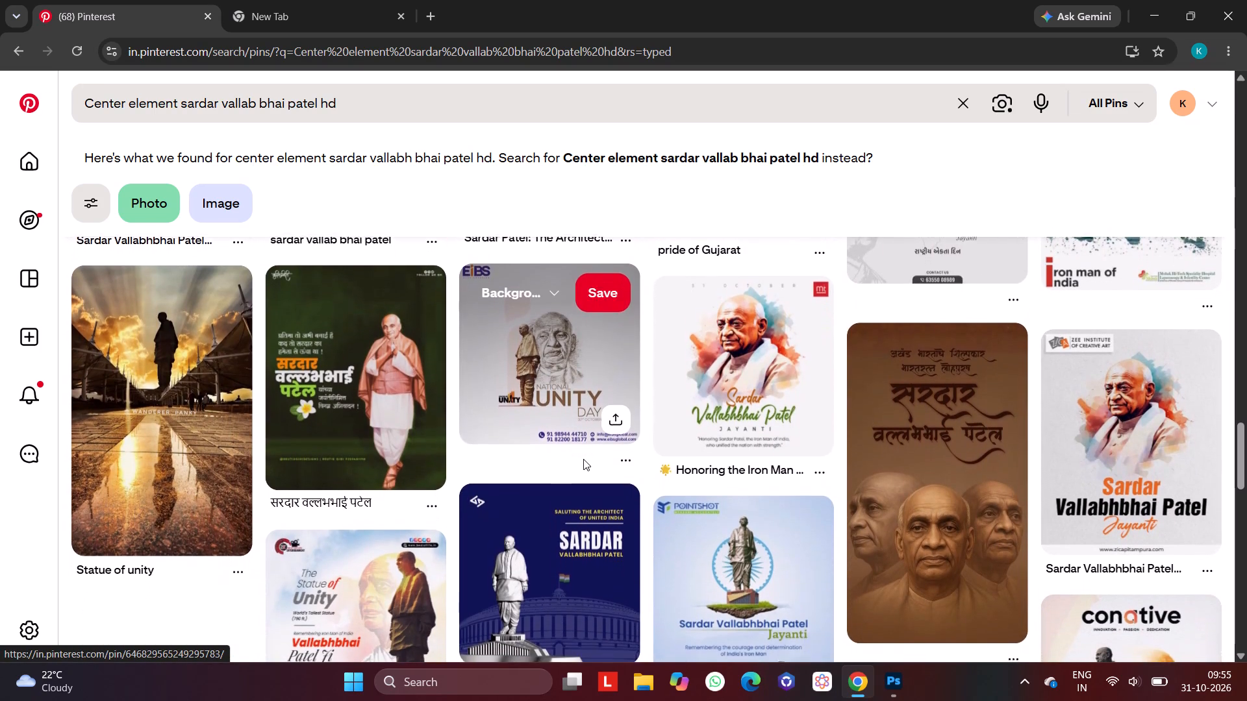
scroll(583, 459, down, 1)
scroll(583, 459, right, 3)
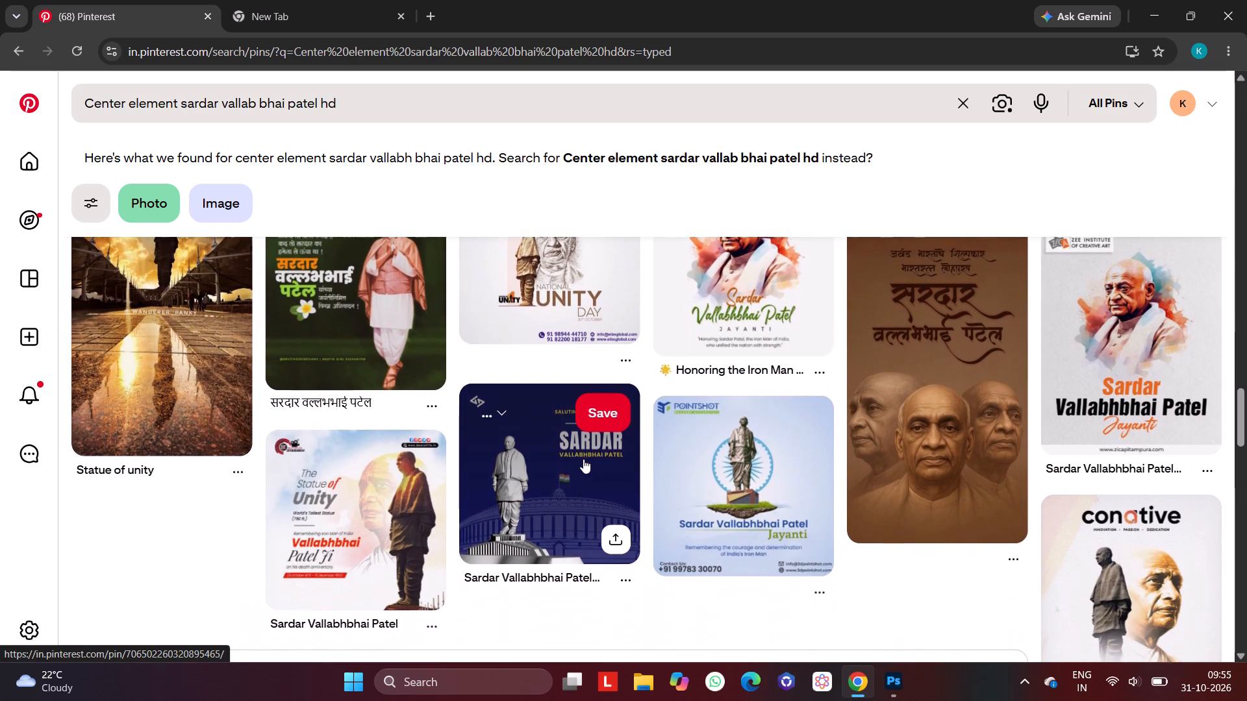
scroll(583, 459, right, 5)
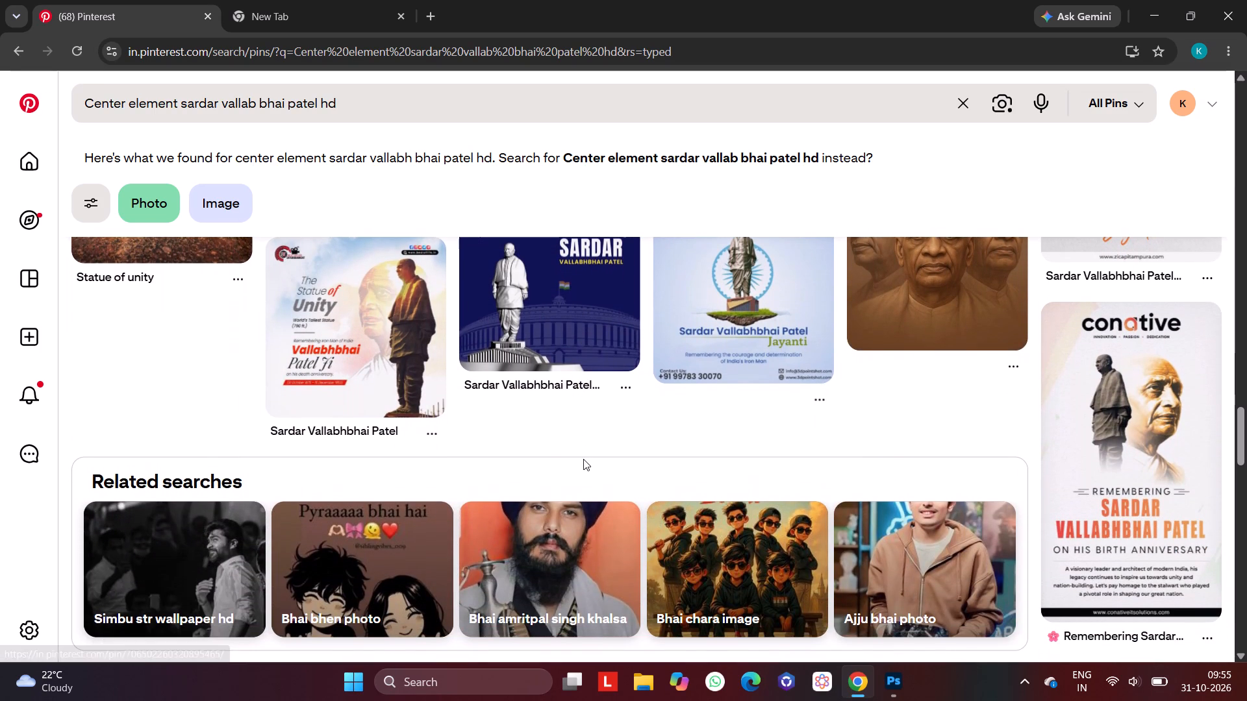
scroll(583, 459, down, 2)
scroll(583, 459, right, 1)
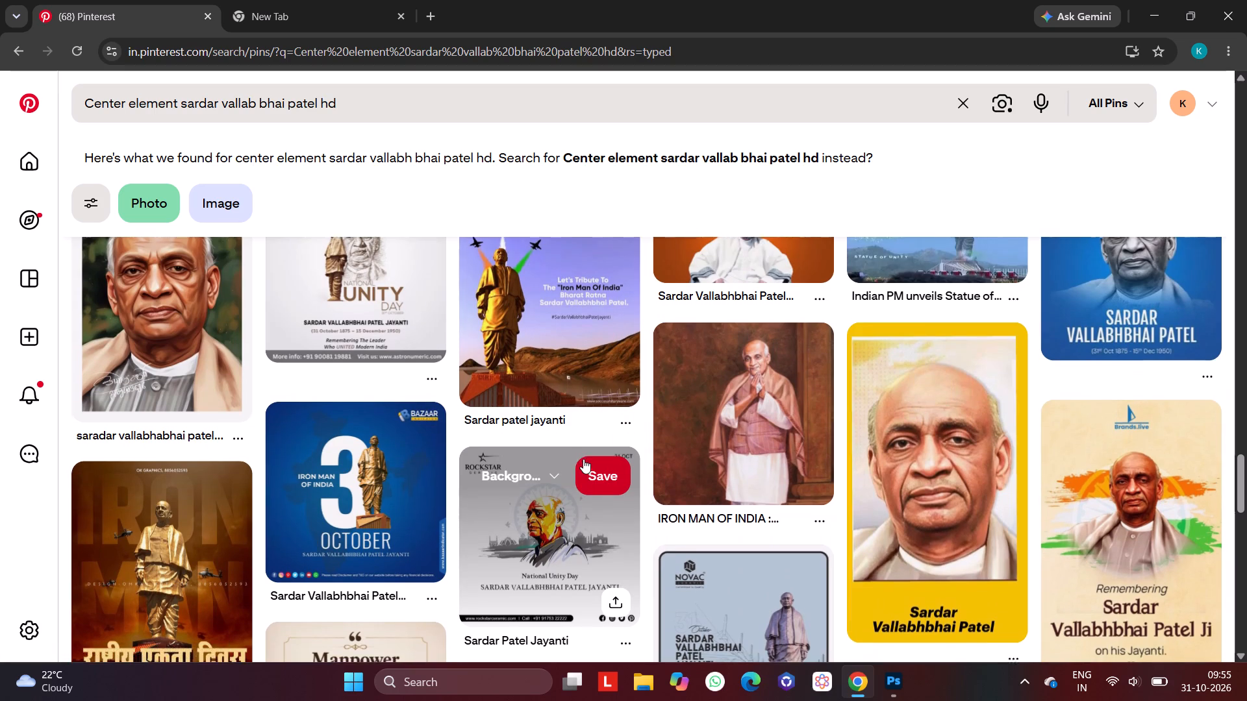
scroll(583, 459, right, 8)
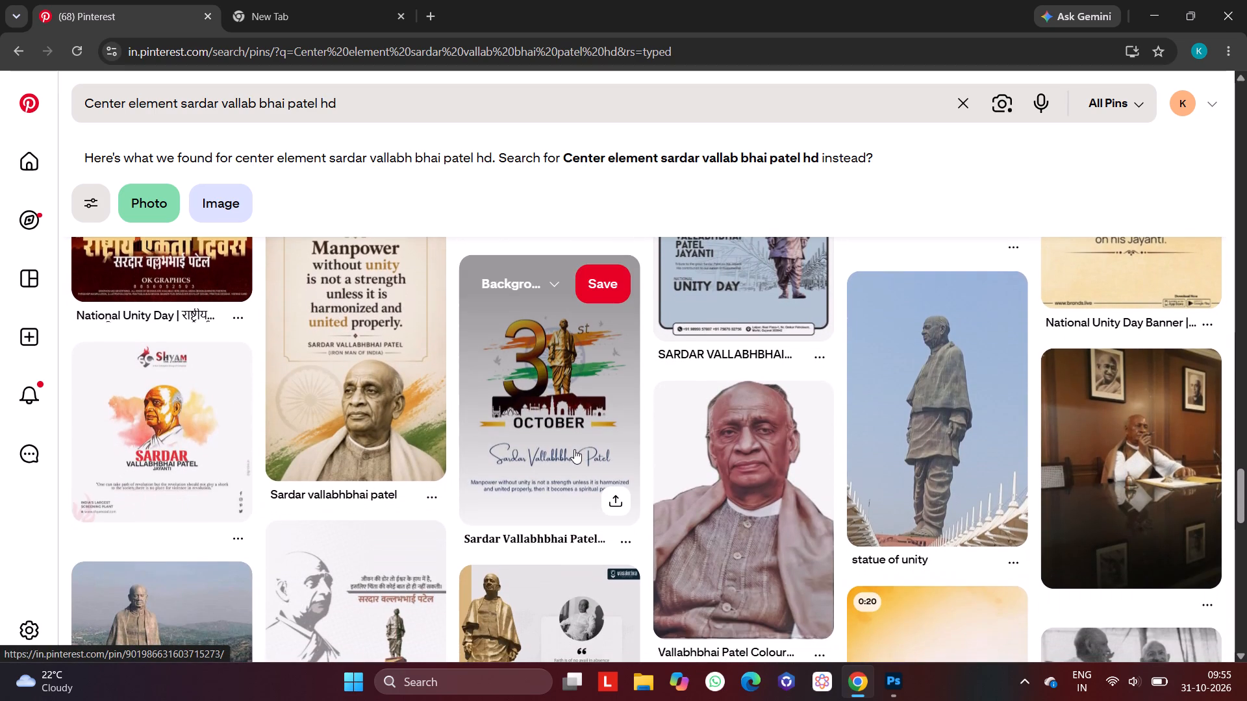
scroll(574, 449, down, 1)
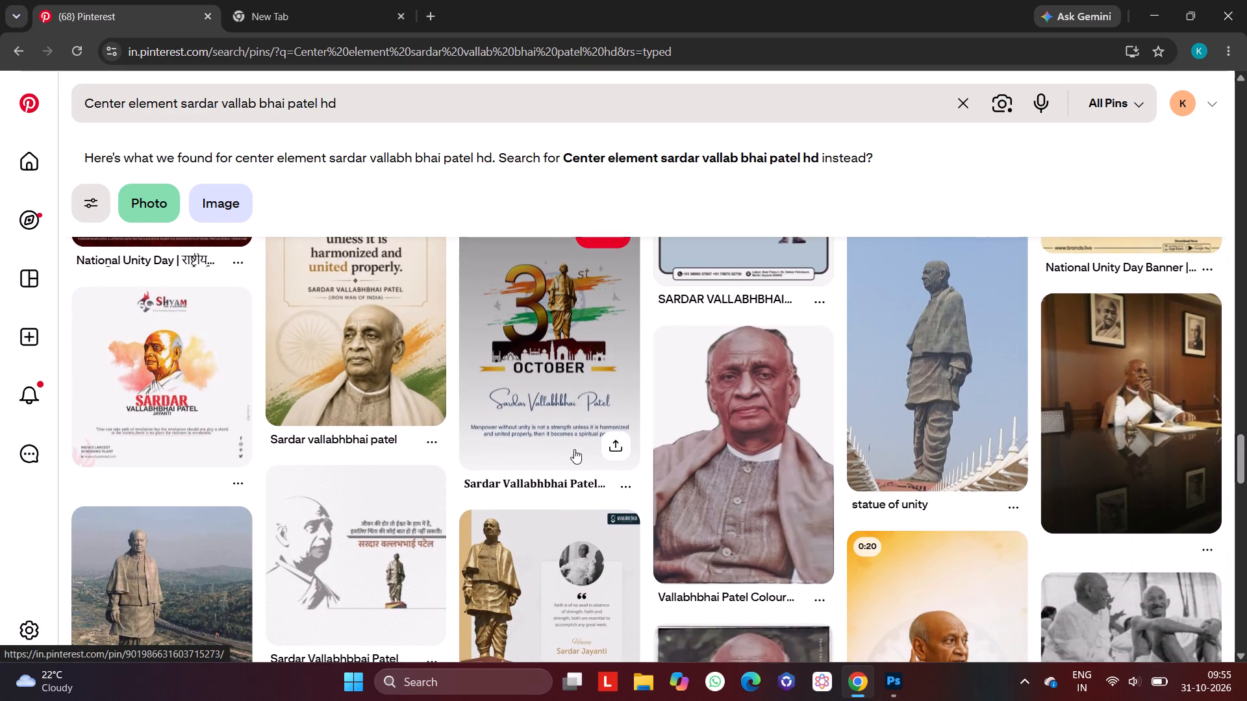
scroll(574, 449, right, 6)
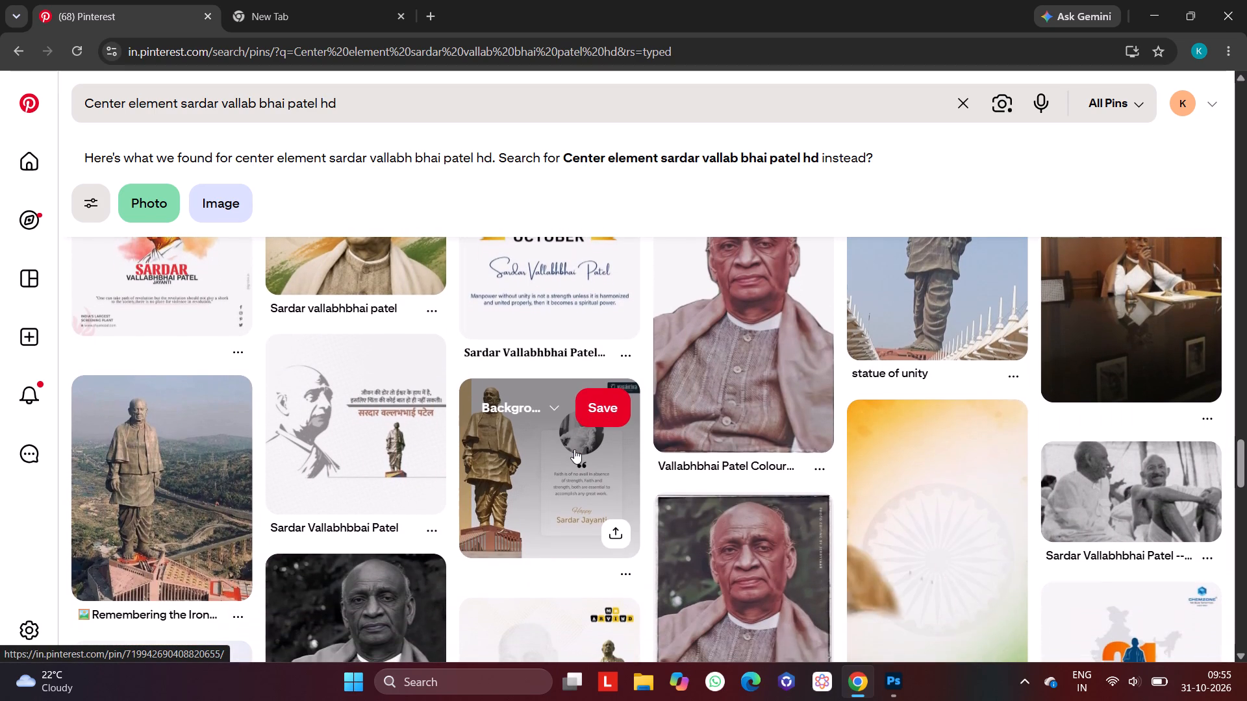
Return to the first Pinterest results and re-examine the Sardar Patel statue and portrait pins for the poster's central image.
scroll(574, 449, up, 10)
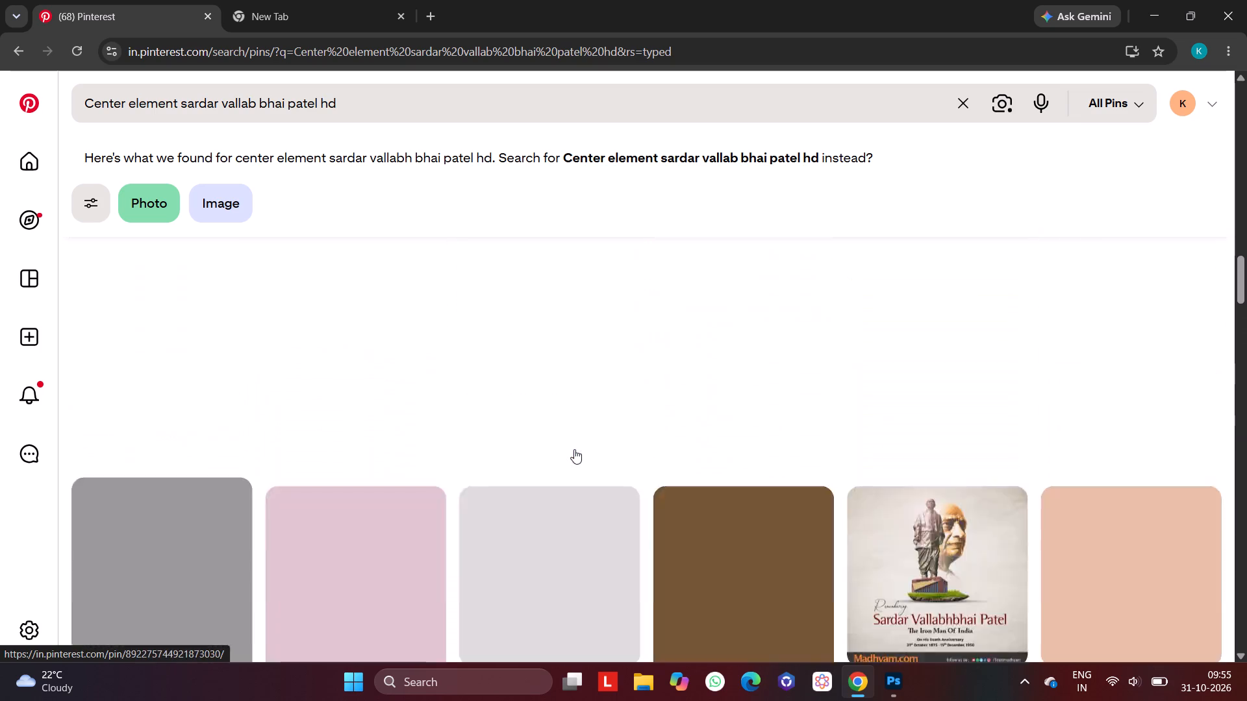
scroll(574, 449, up, 4)
scroll(759, 593, down, 1)
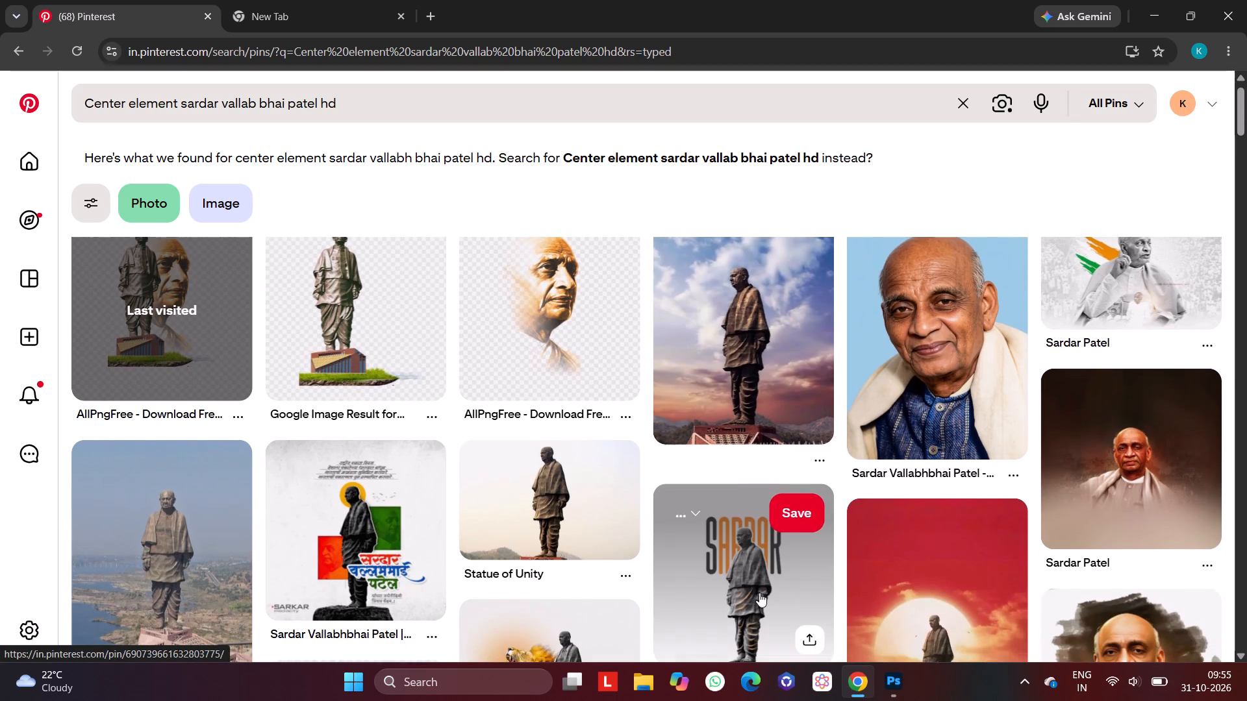
scroll(759, 593, down, 1)
drag(721, 547, 705, 576)
right_drag(721, 547, 705, 577)
scroll(568, 512, down, 1)
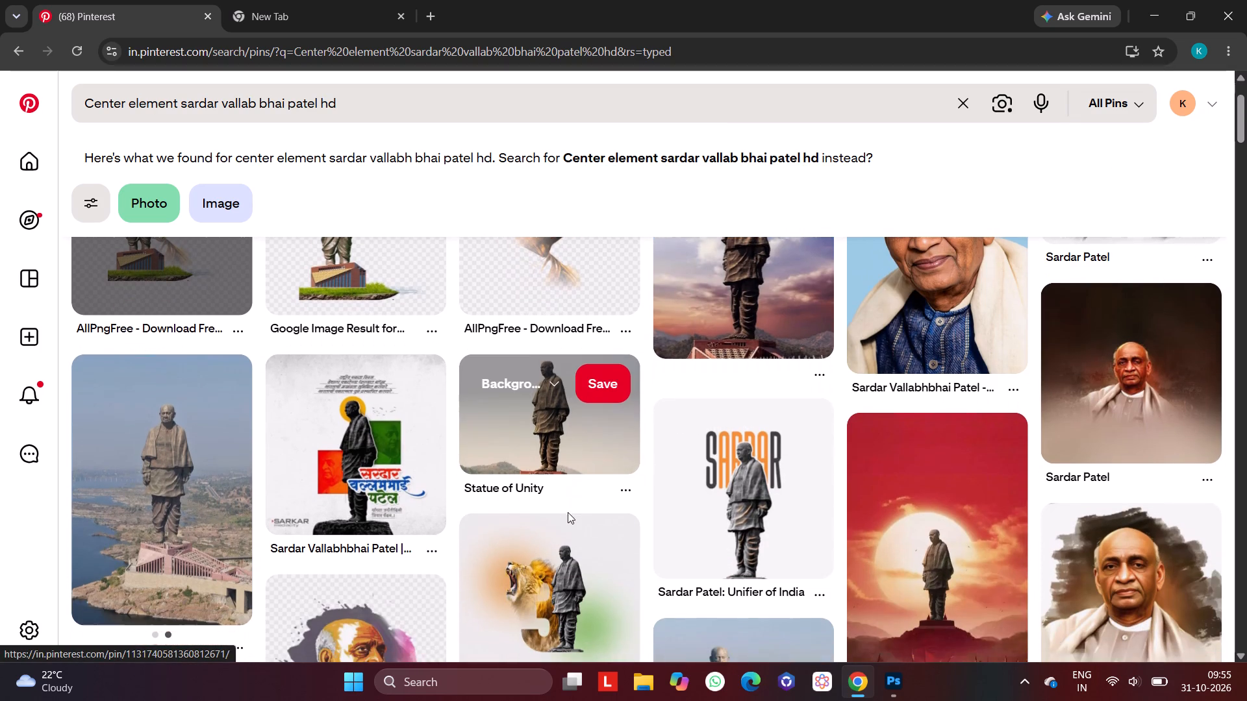
scroll(568, 512, down, 1)
scroll(958, 543, down, 1)
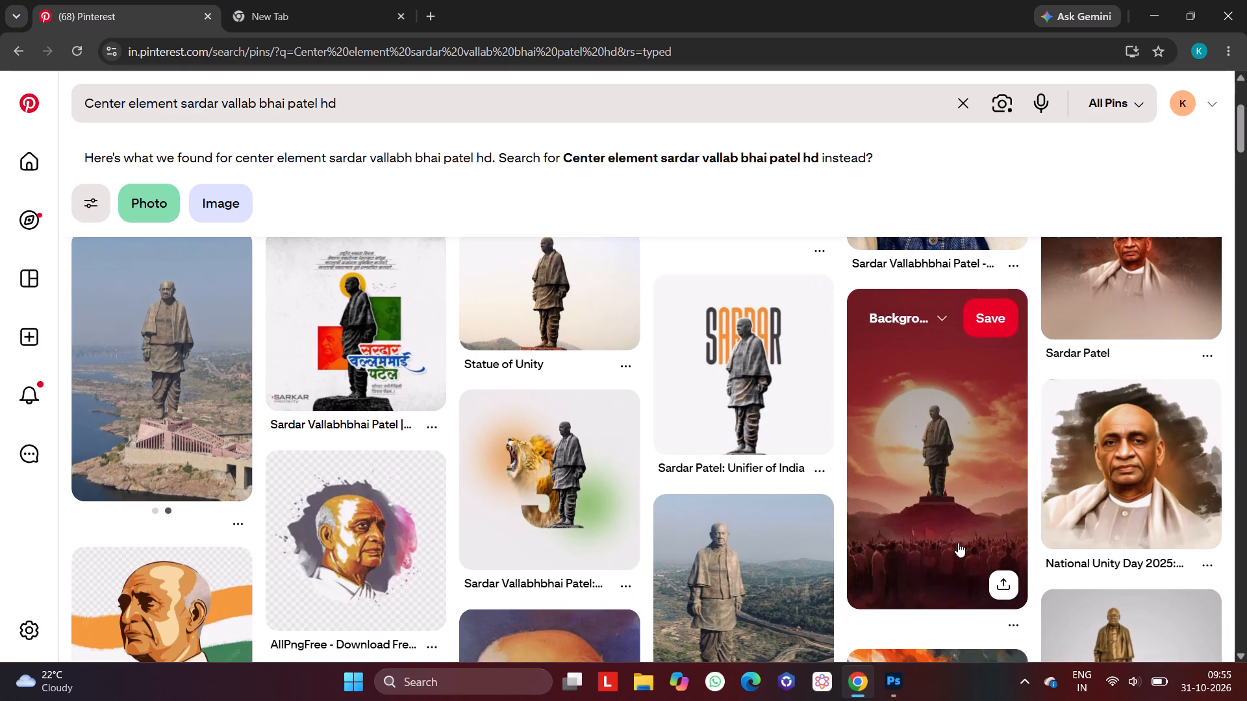
scroll(958, 543, down, 1)
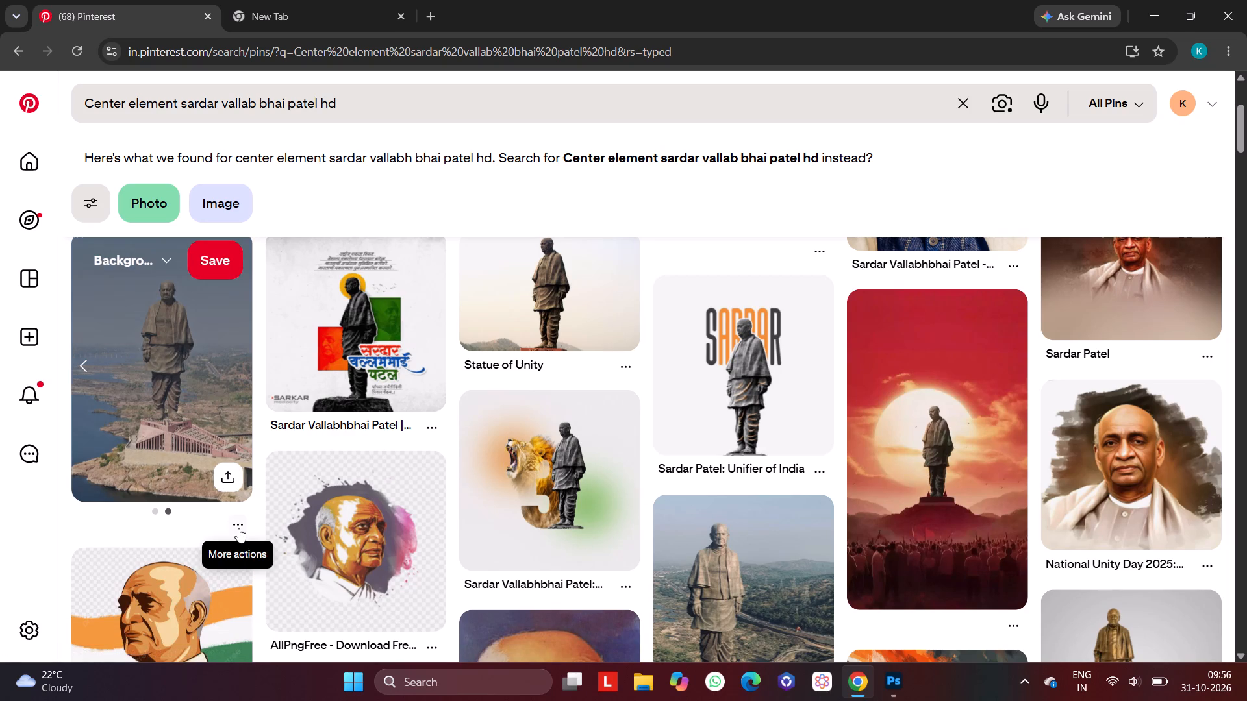
scroll(171, 593, right, 2)
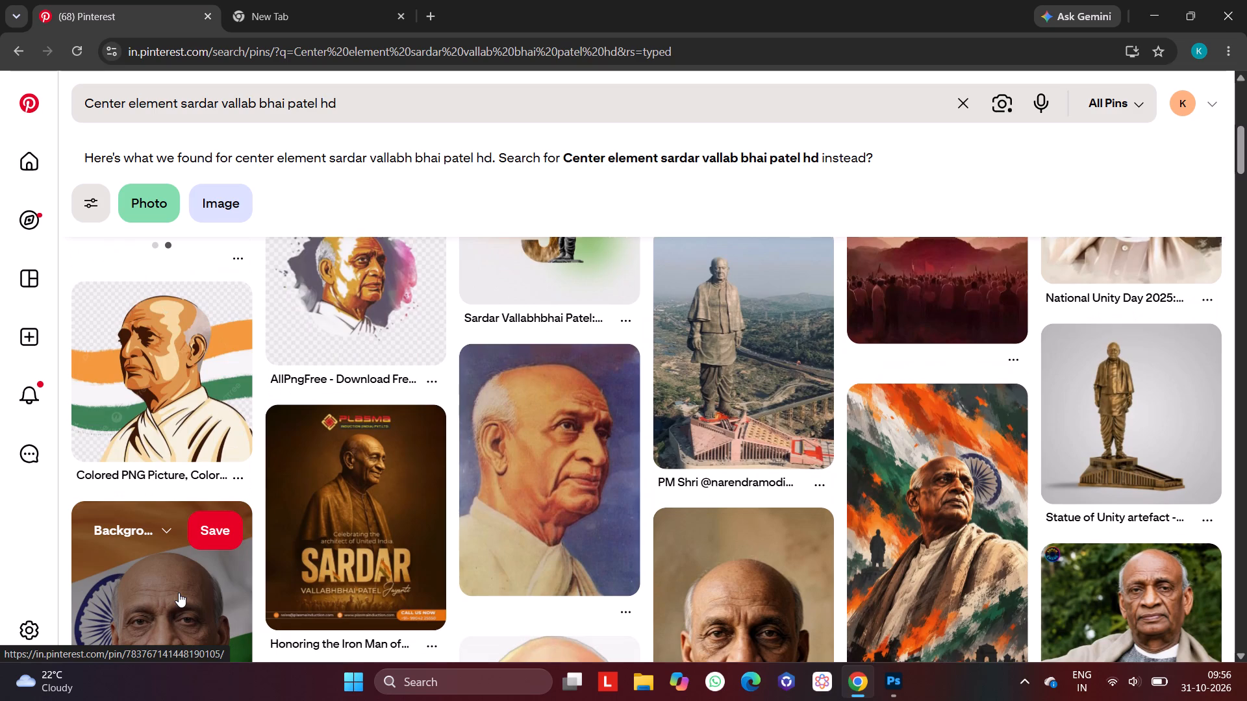
scroll(179, 593, right, 2)
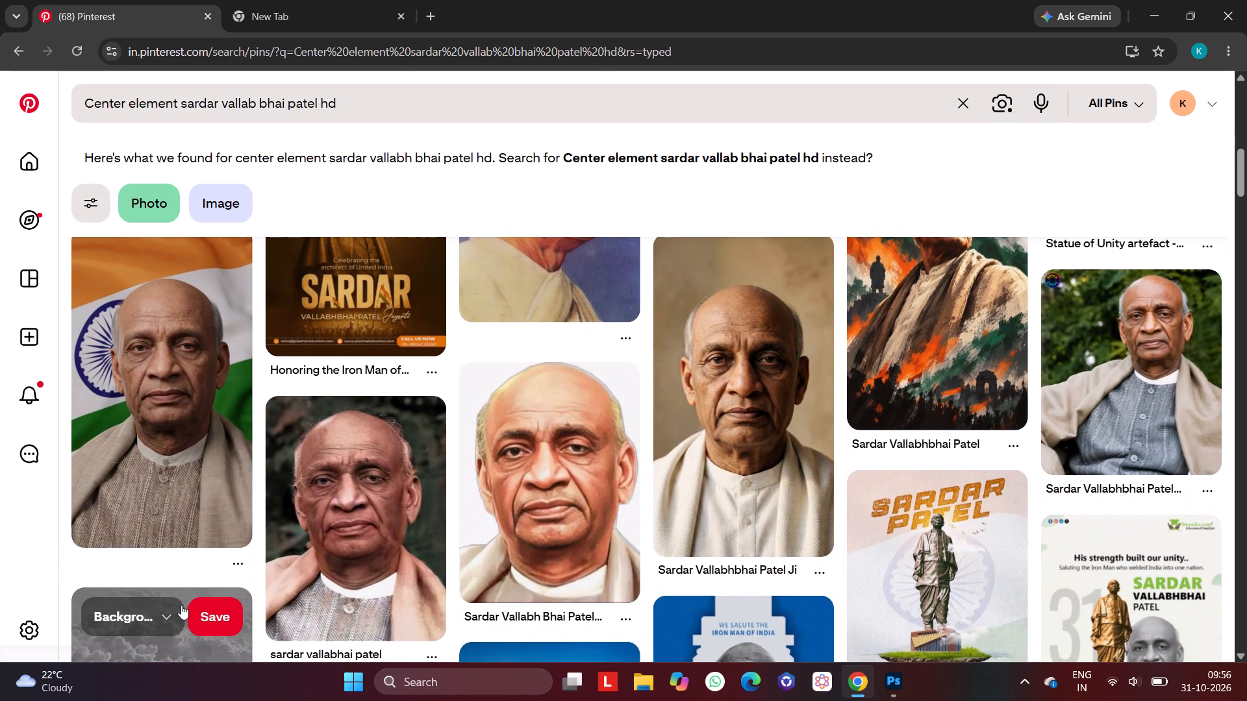
Browse further down the "Center element sardar vallab bhai patel hd" results for other portraits, statues and National Unity Day designs.
scroll(181, 605, down, 3)
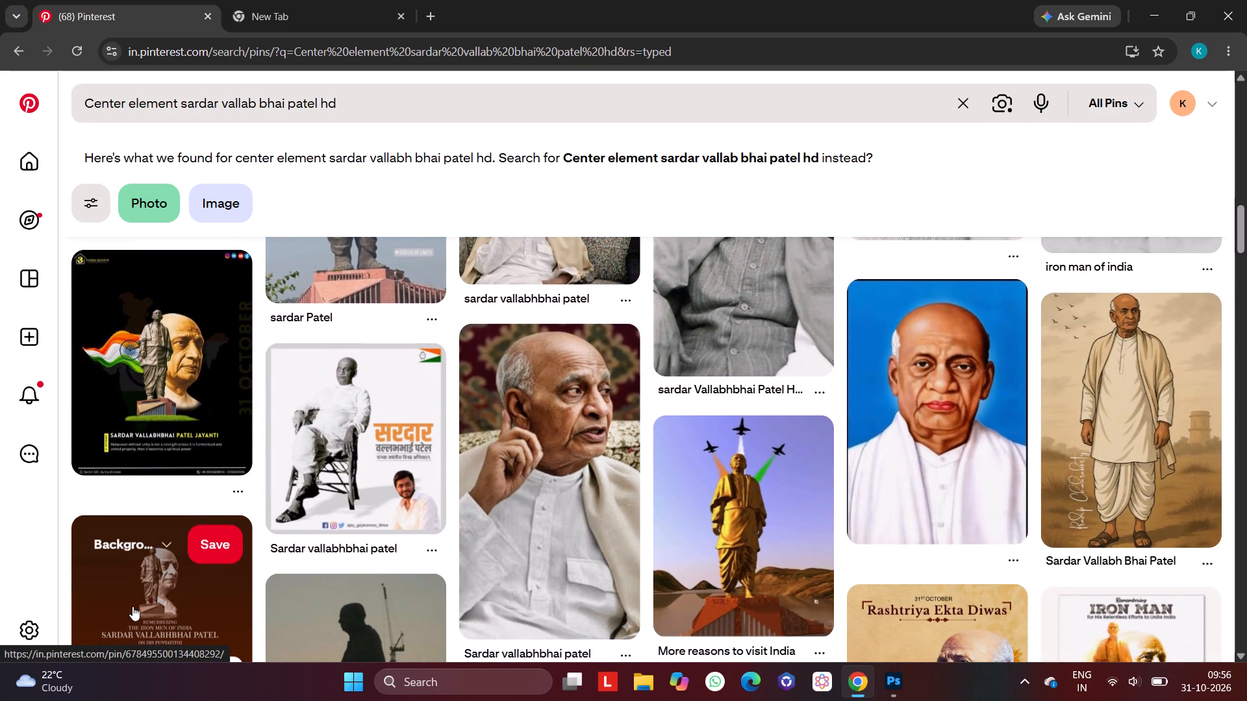
scroll(132, 606, down, 1)
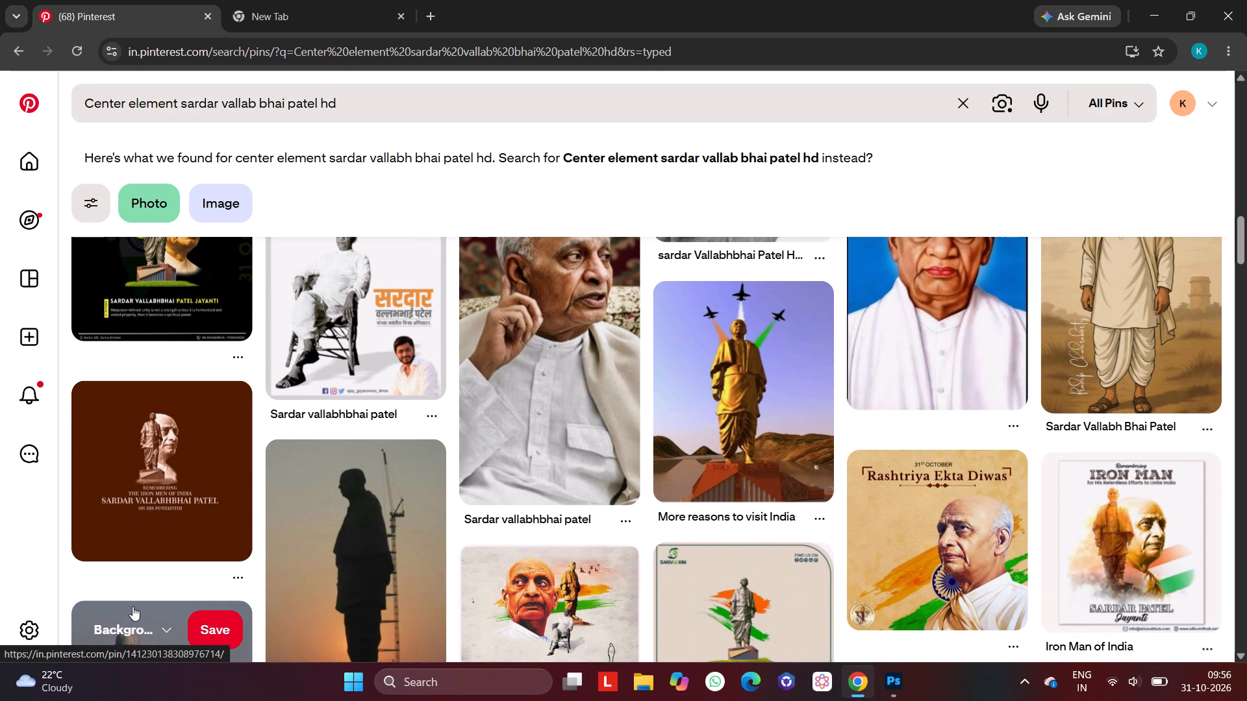
scroll(51, 619, down, 1)
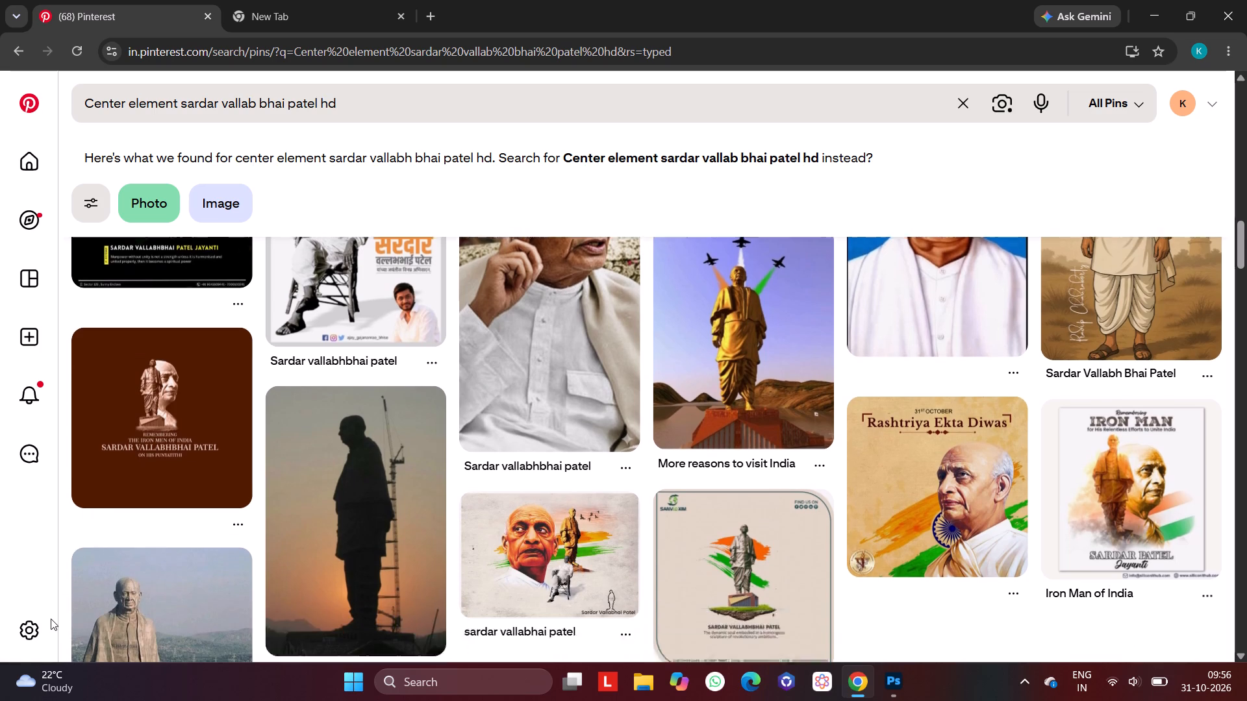
scroll(51, 619, down, 1)
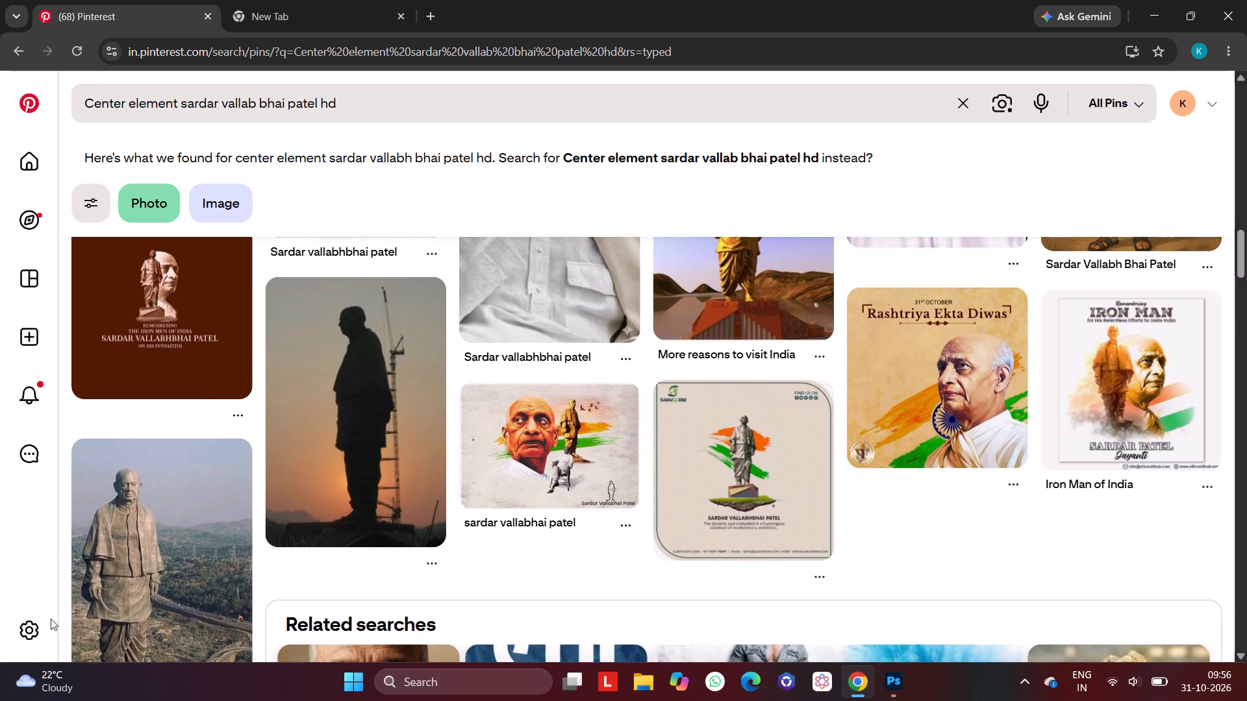
scroll(51, 619, down, 2)
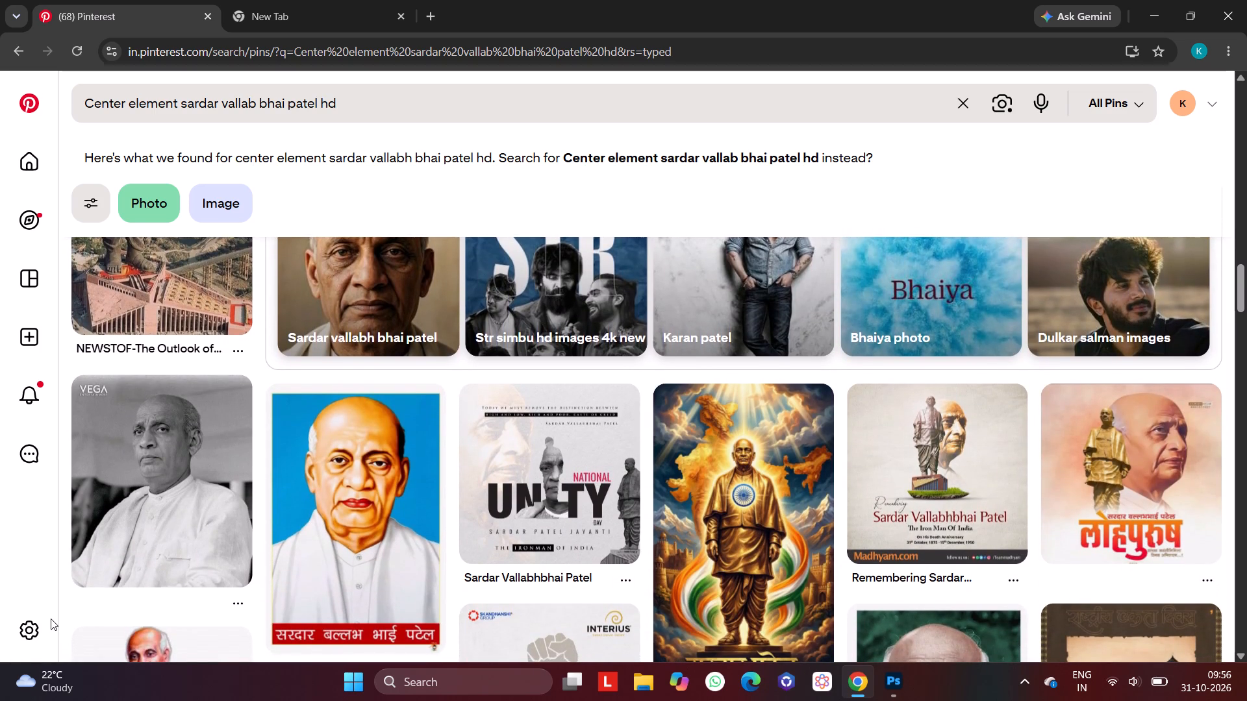
scroll(51, 619, down, 2)
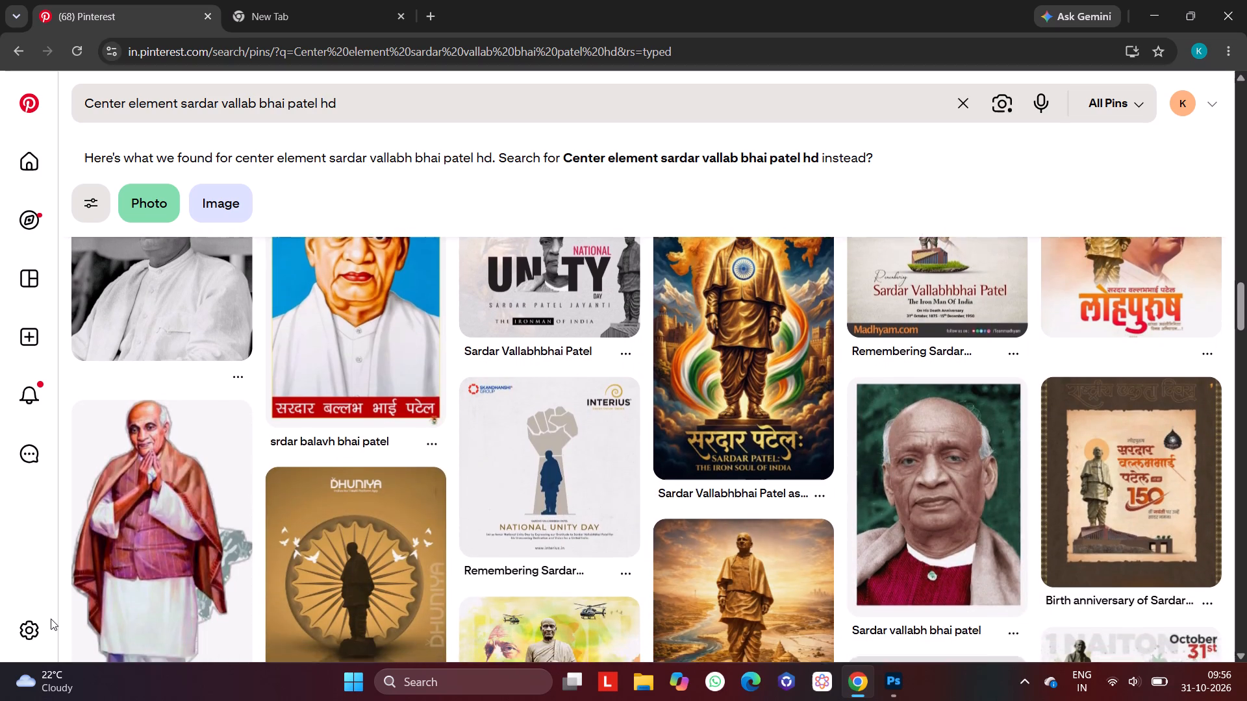
scroll(51, 619, down, 3)
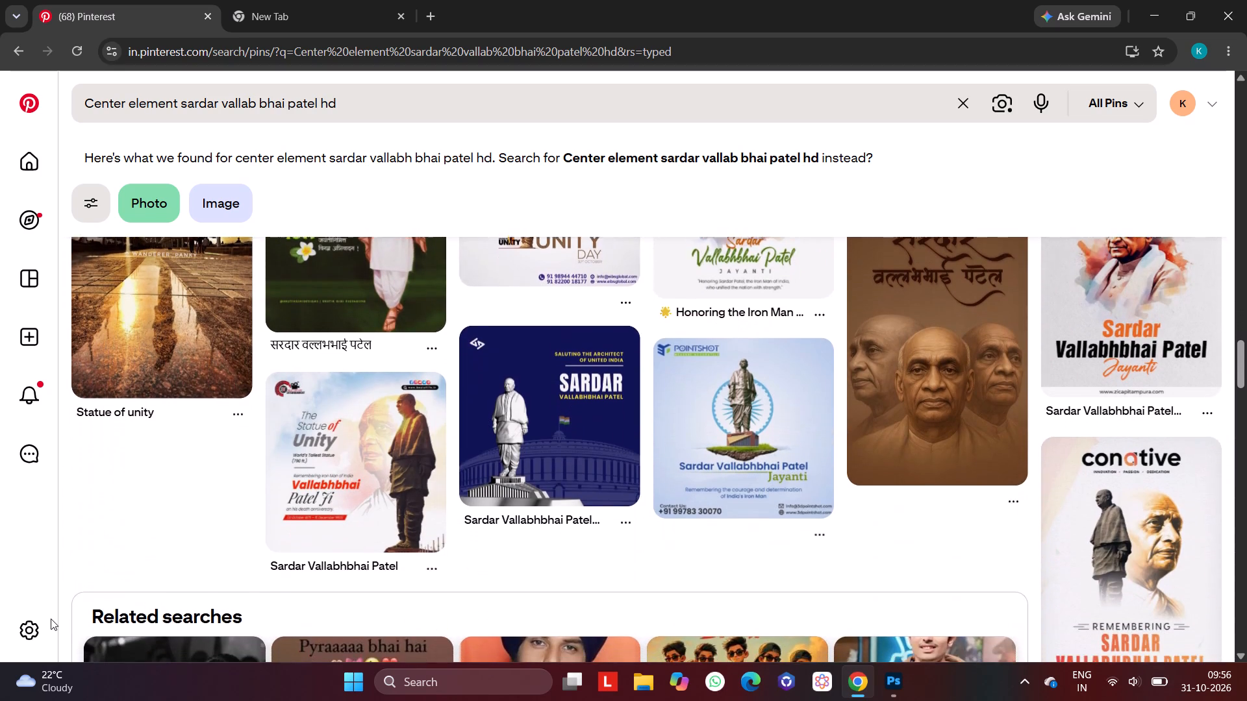
scroll(51, 619, down, 2)
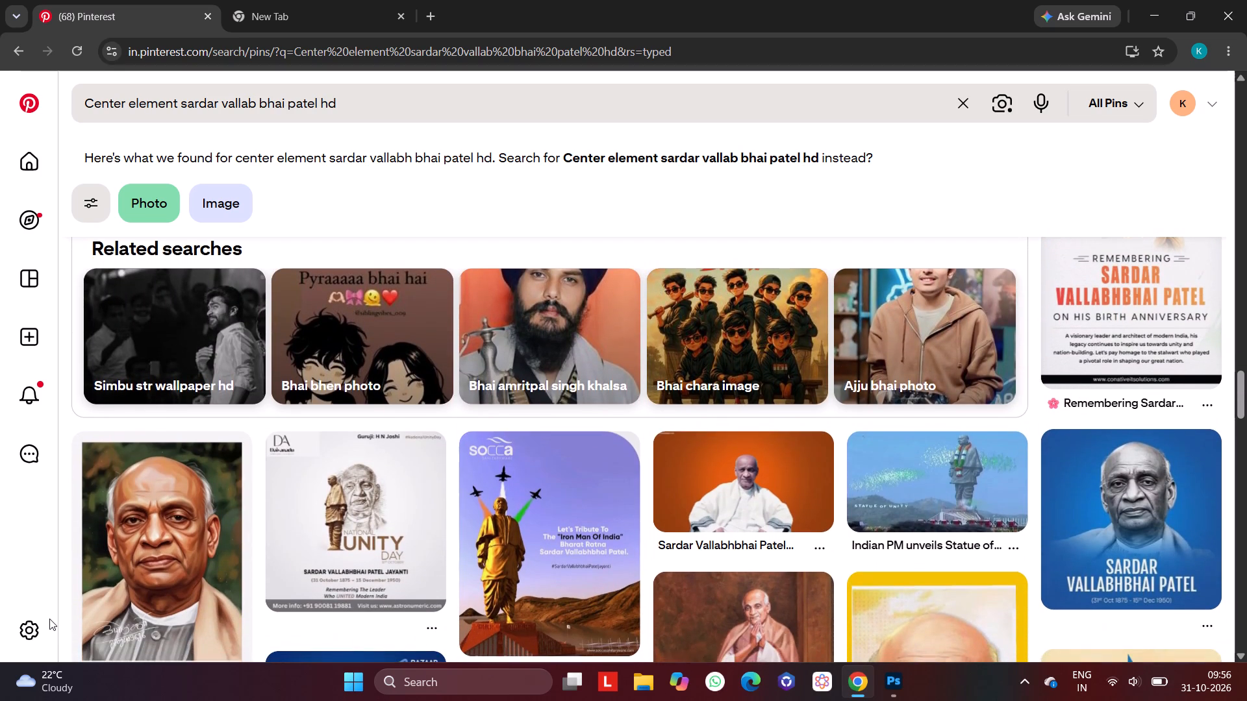
scroll(49, 619, down, 2)
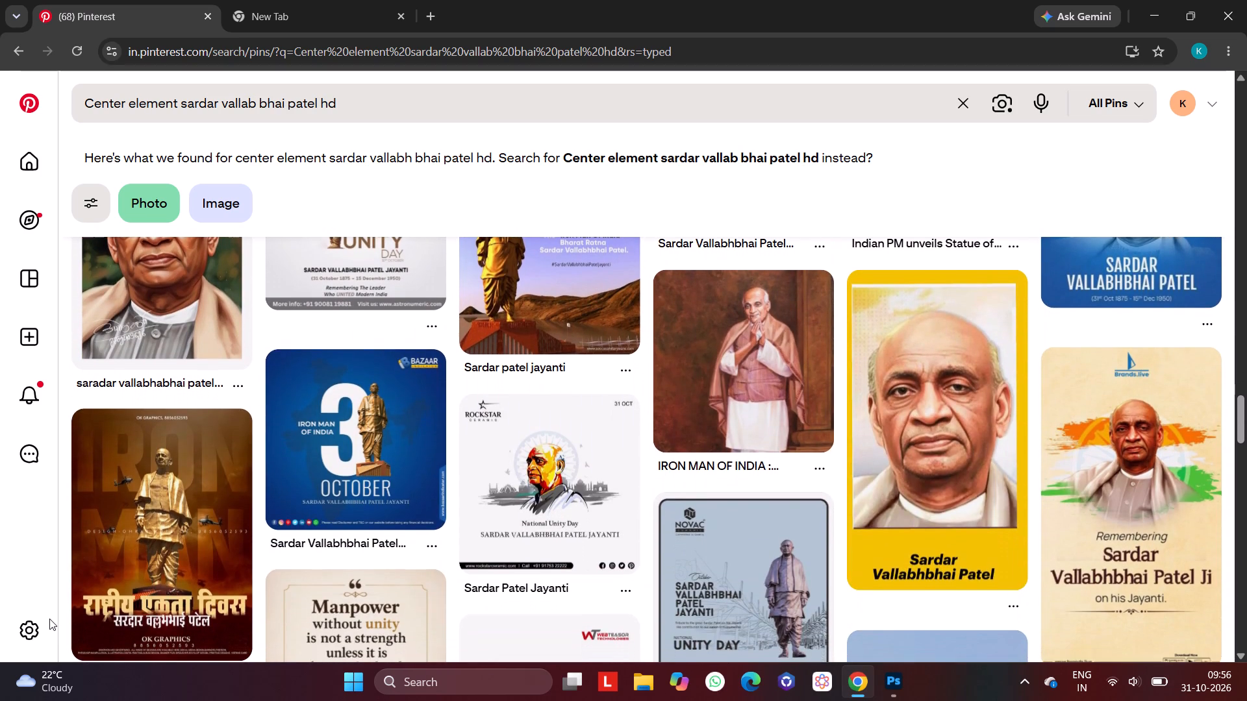
scroll(49, 619, down, 1)
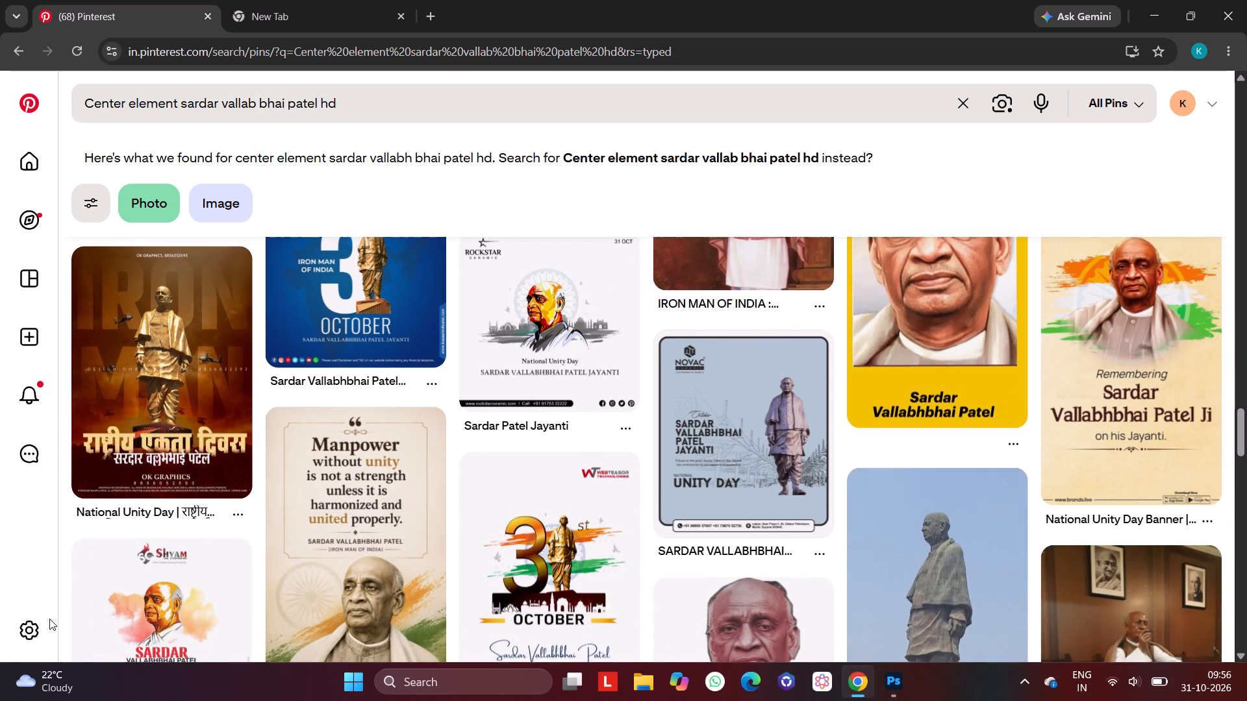
scroll(49, 619, down, 1)
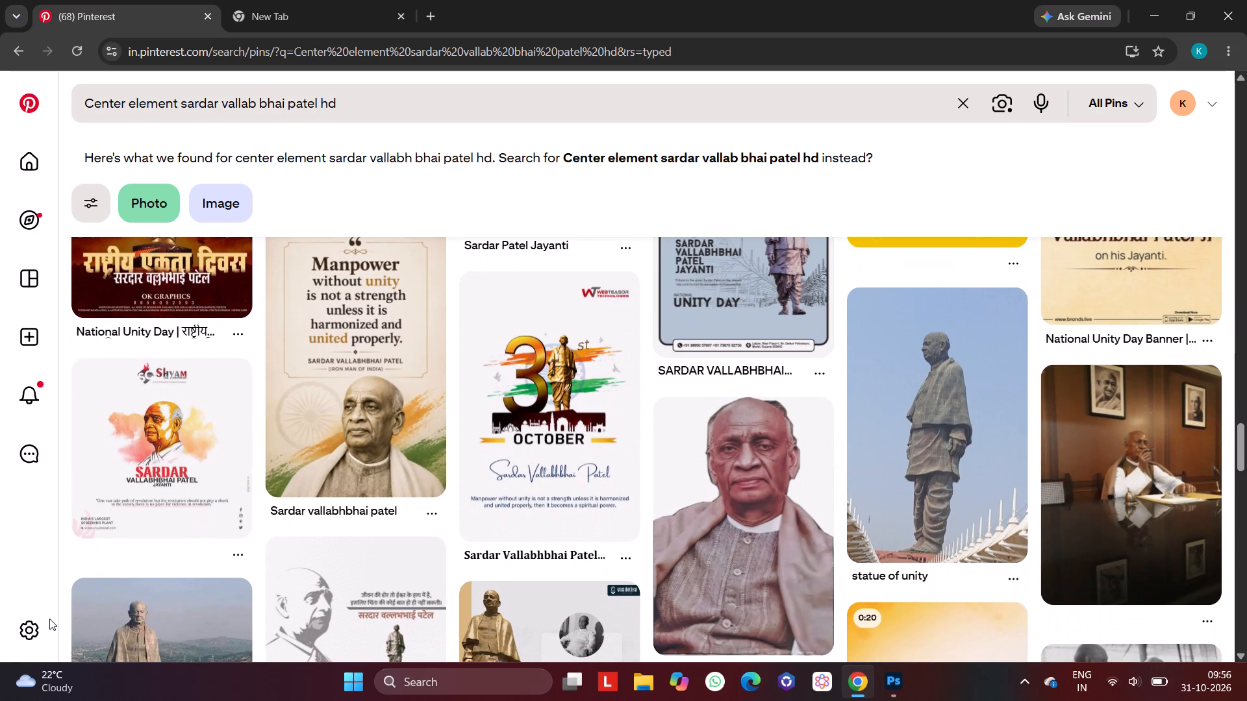
scroll(49, 619, down, 1)
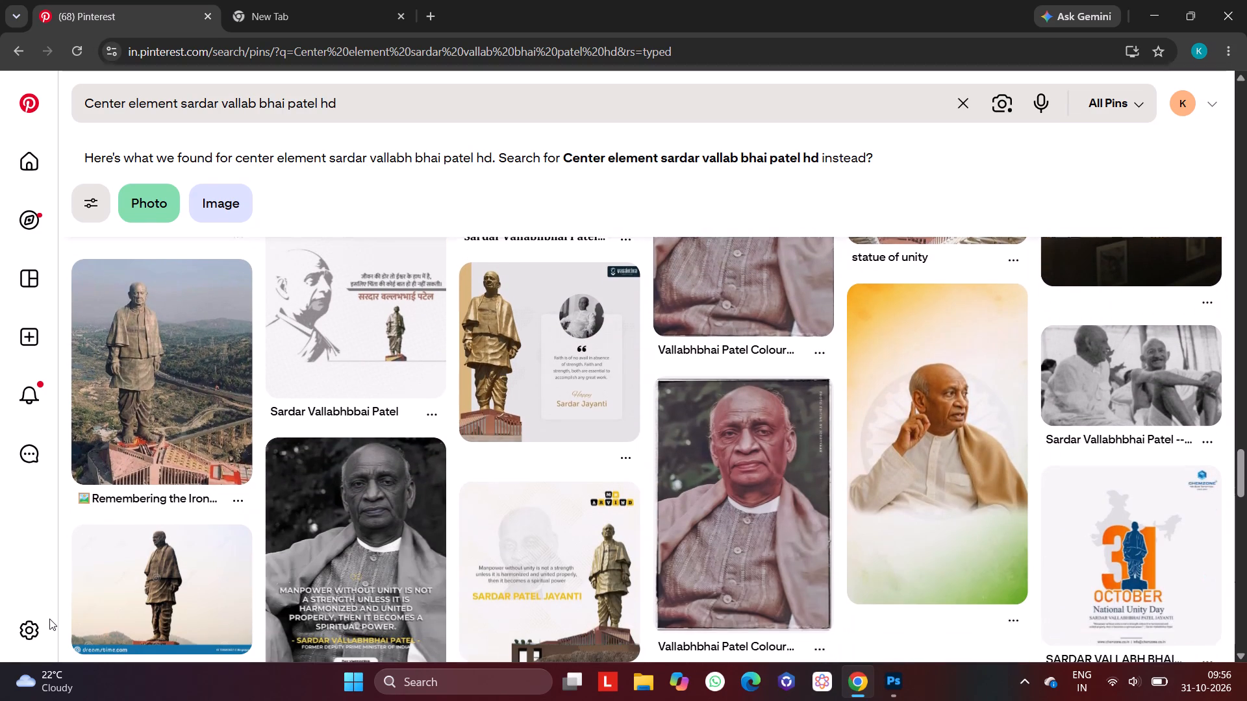
scroll(49, 619, down, 2)
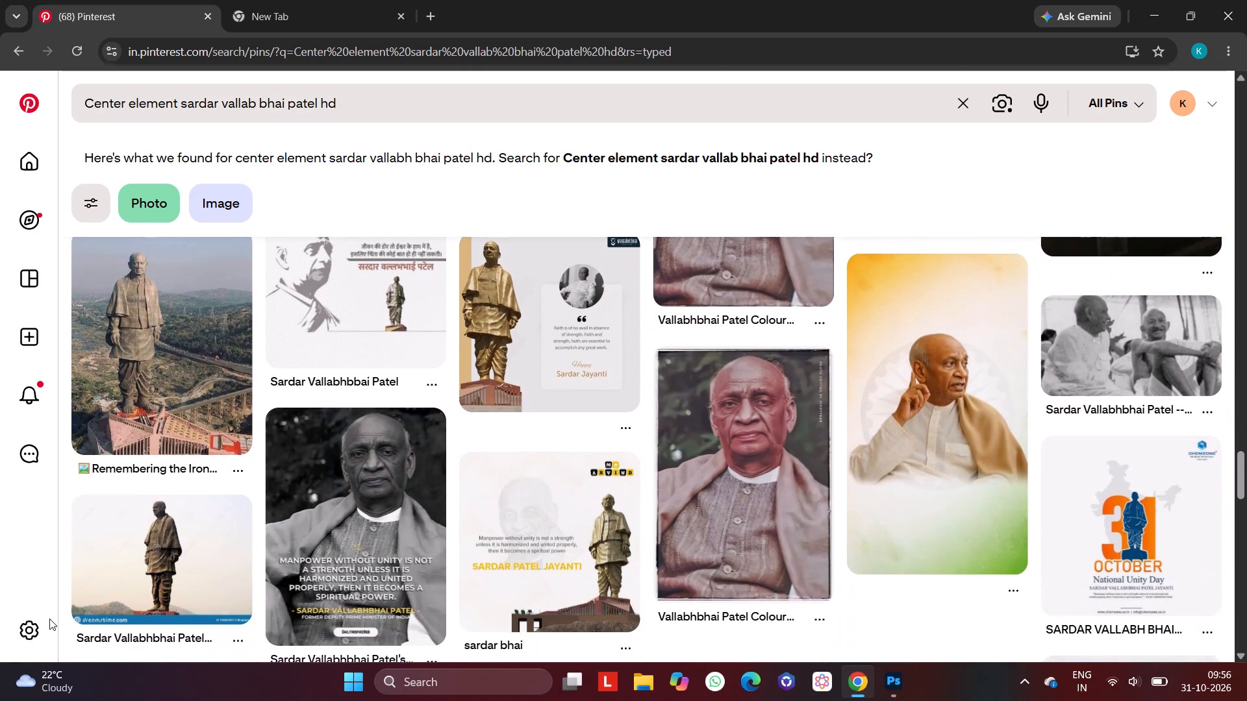
scroll(49, 619, down, 3)
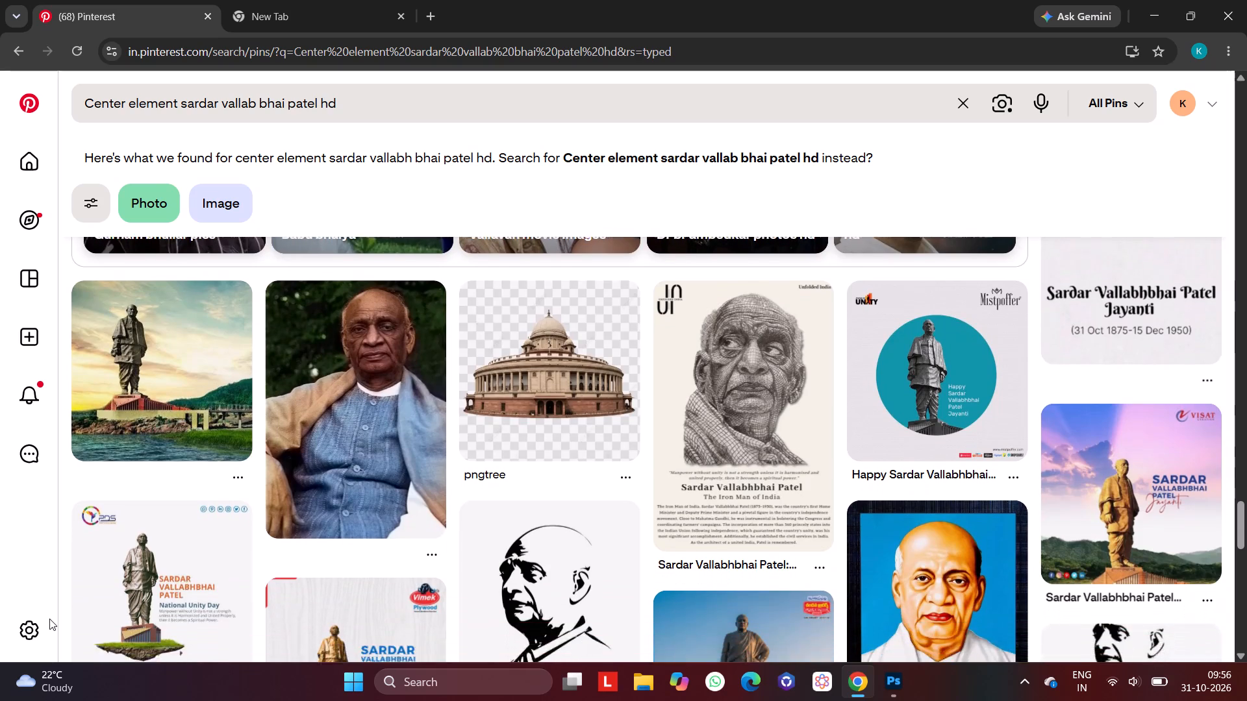
scroll(49, 619, down, 2)
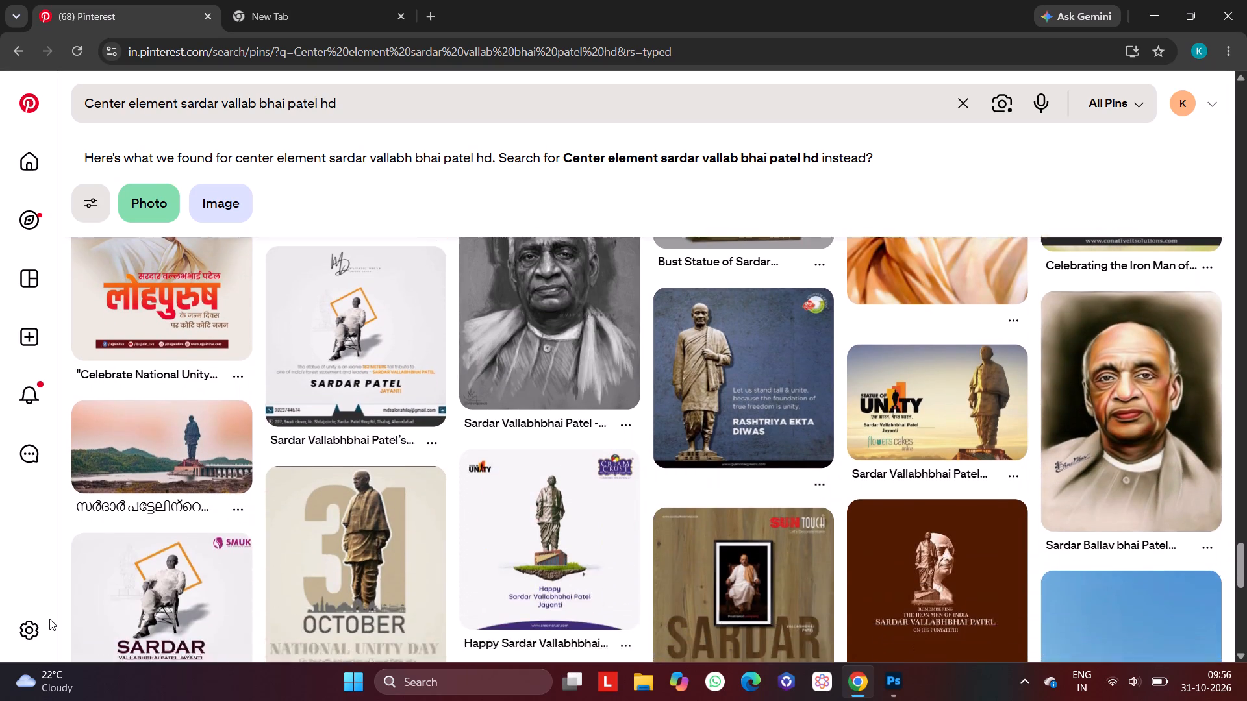
scroll(49, 619, down, 2)
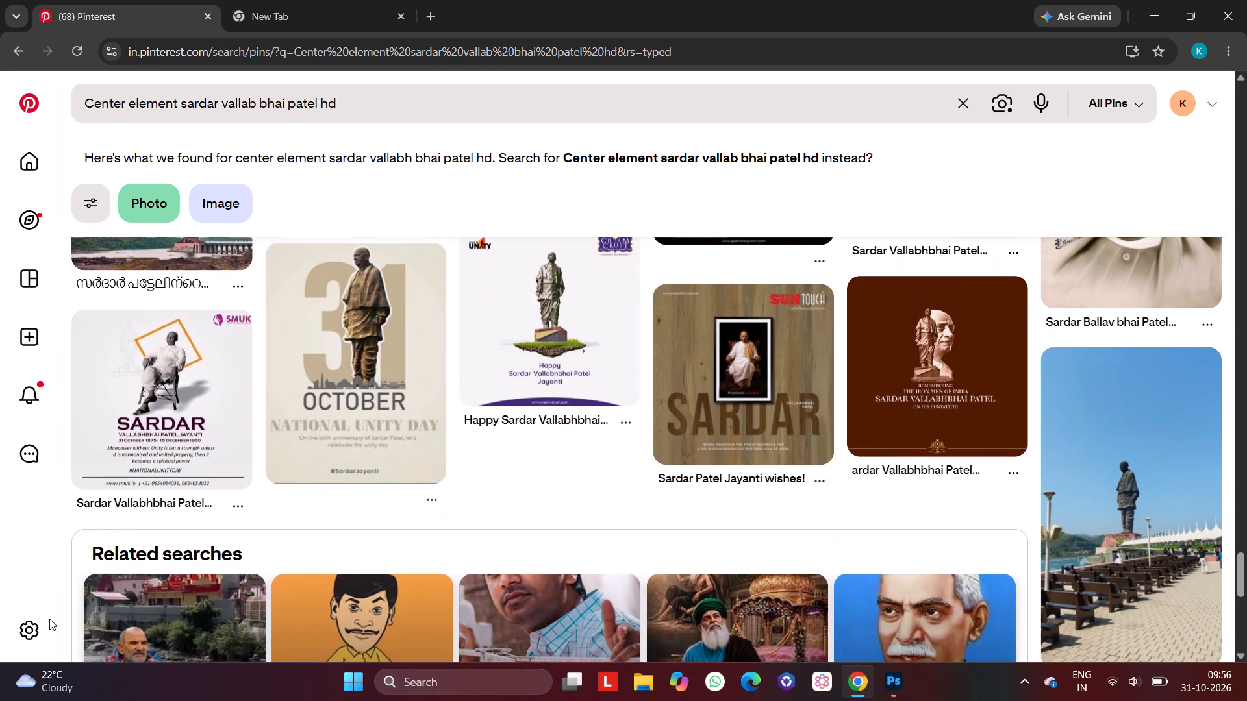
scroll(49, 619, down, 4)
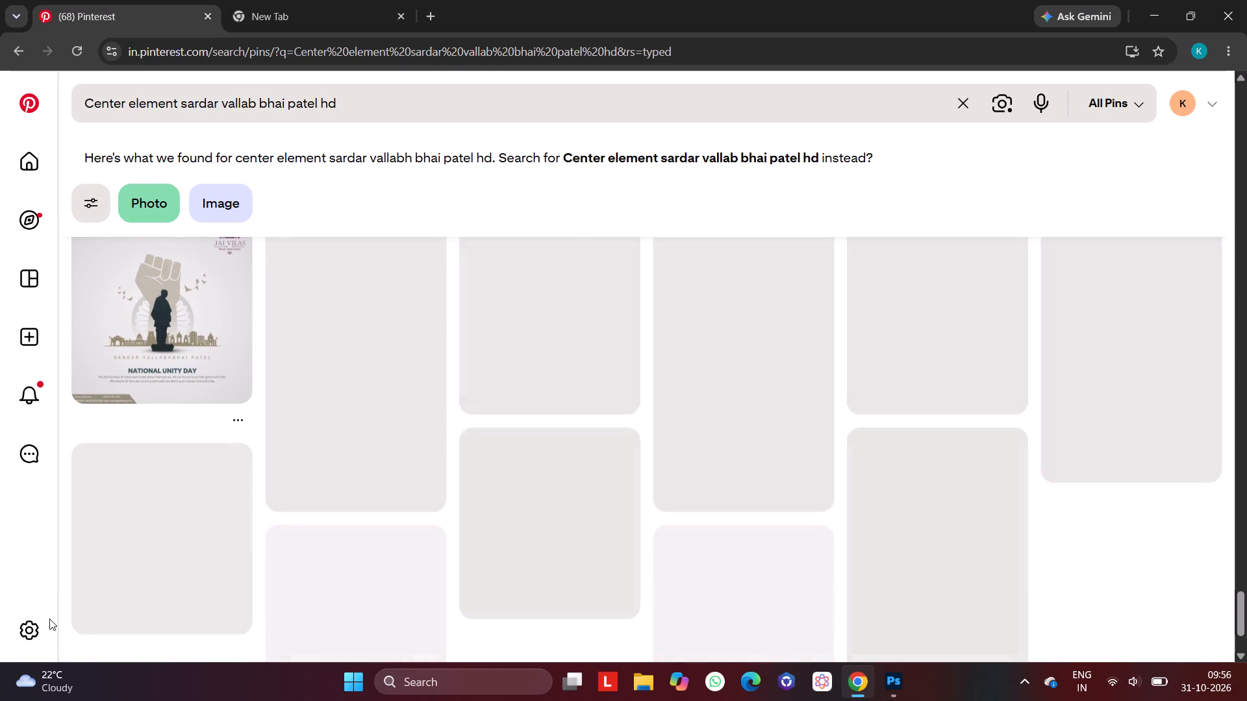
Look back through the already browsed Sardar Patel results and compare the National Unity Day and Jayanti poster pins.
scroll(49, 619, up, 2)
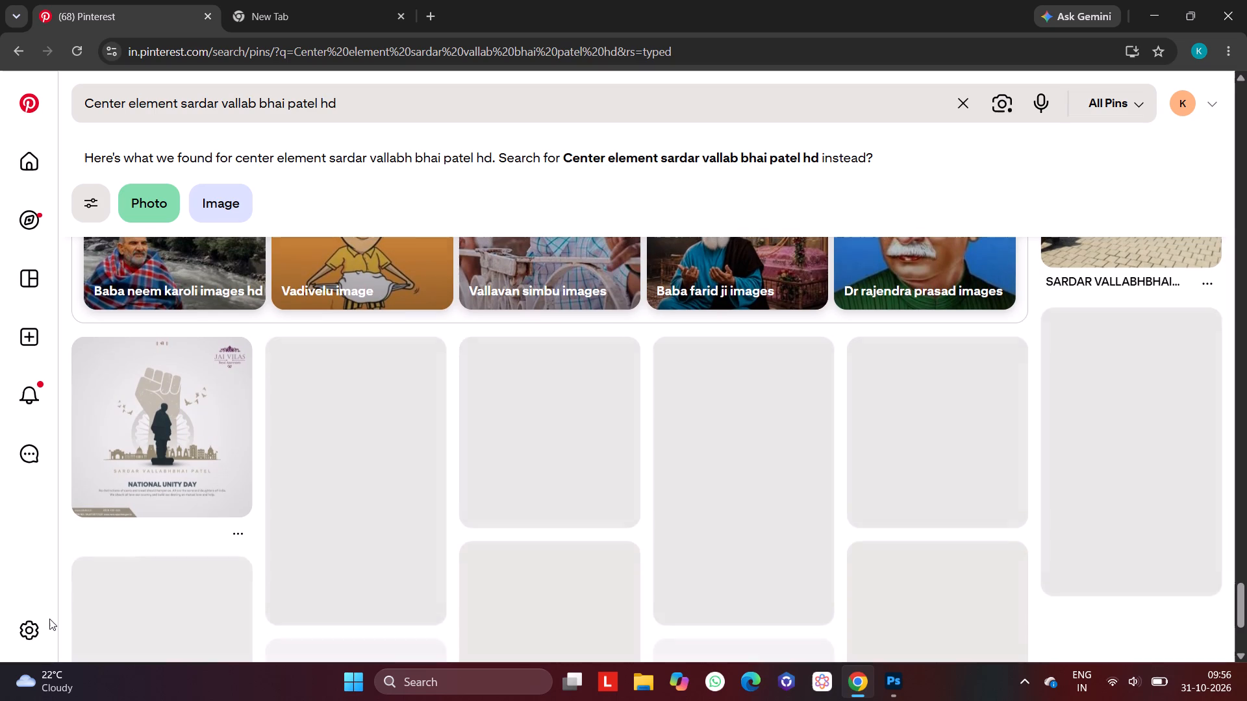
scroll(49, 619, up, 2)
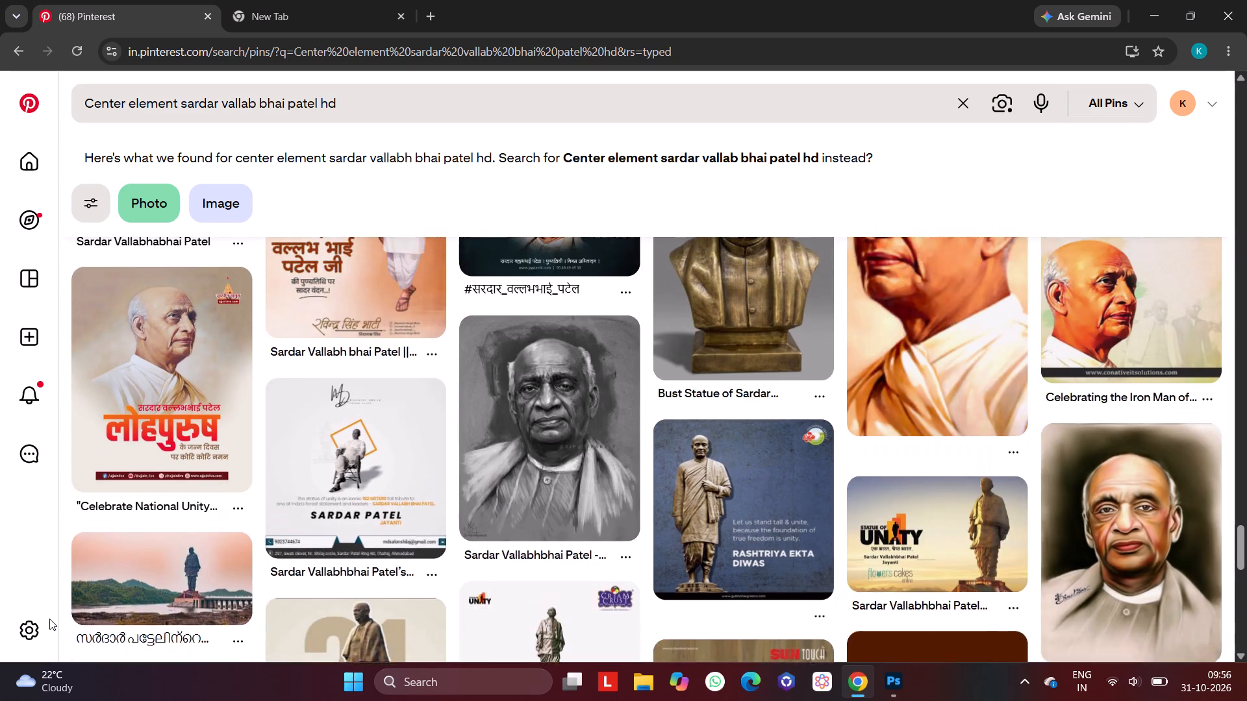
scroll(49, 619, up, 3)
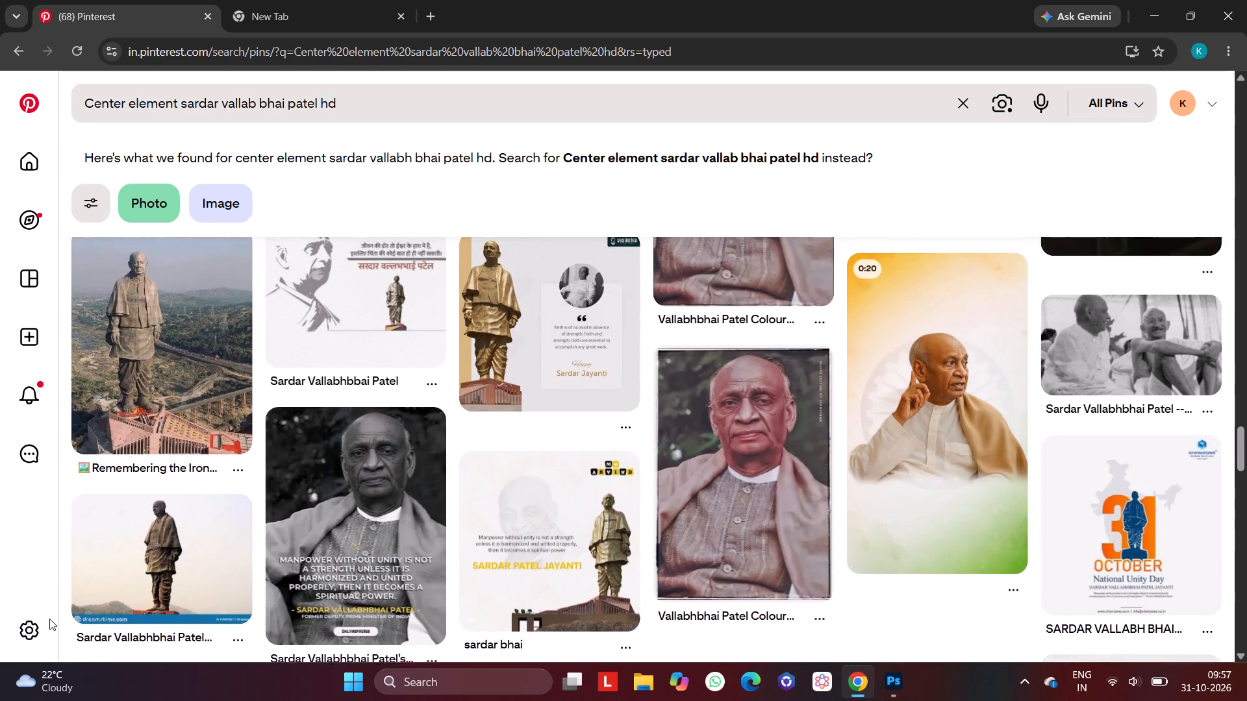
scroll(49, 619, up, 6)
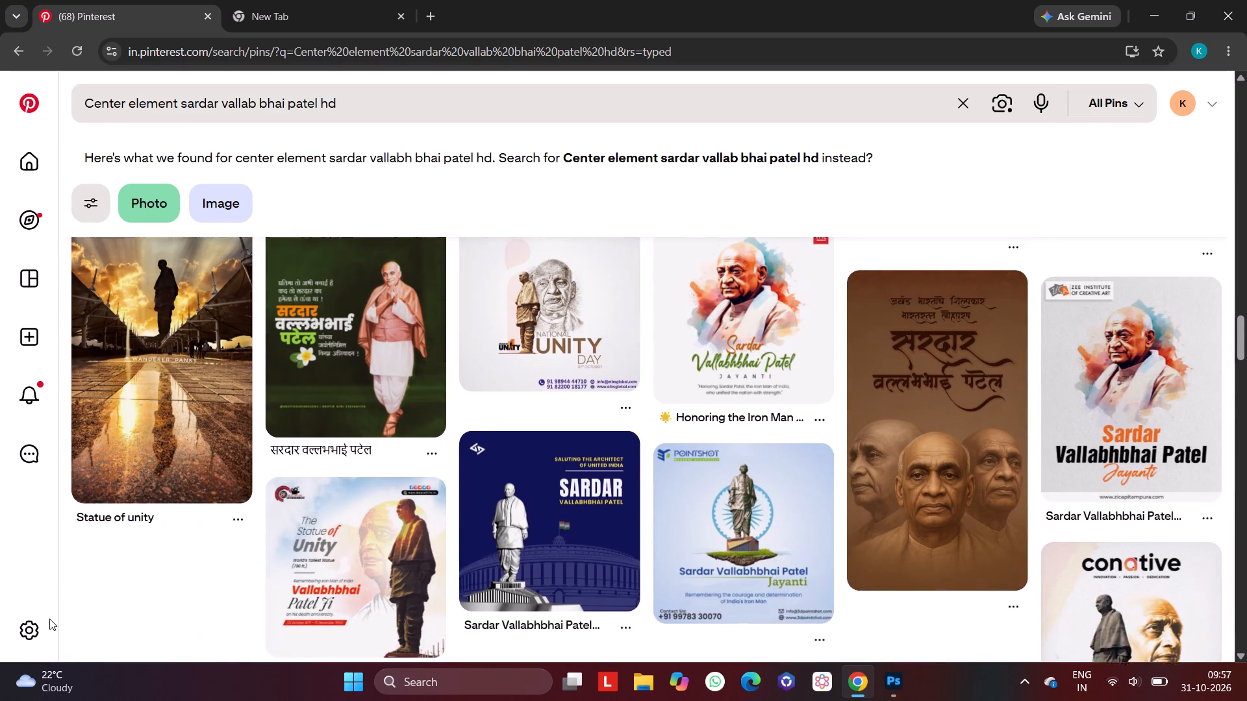
scroll(49, 619, up, 1)
scroll(49, 619, down, 1)
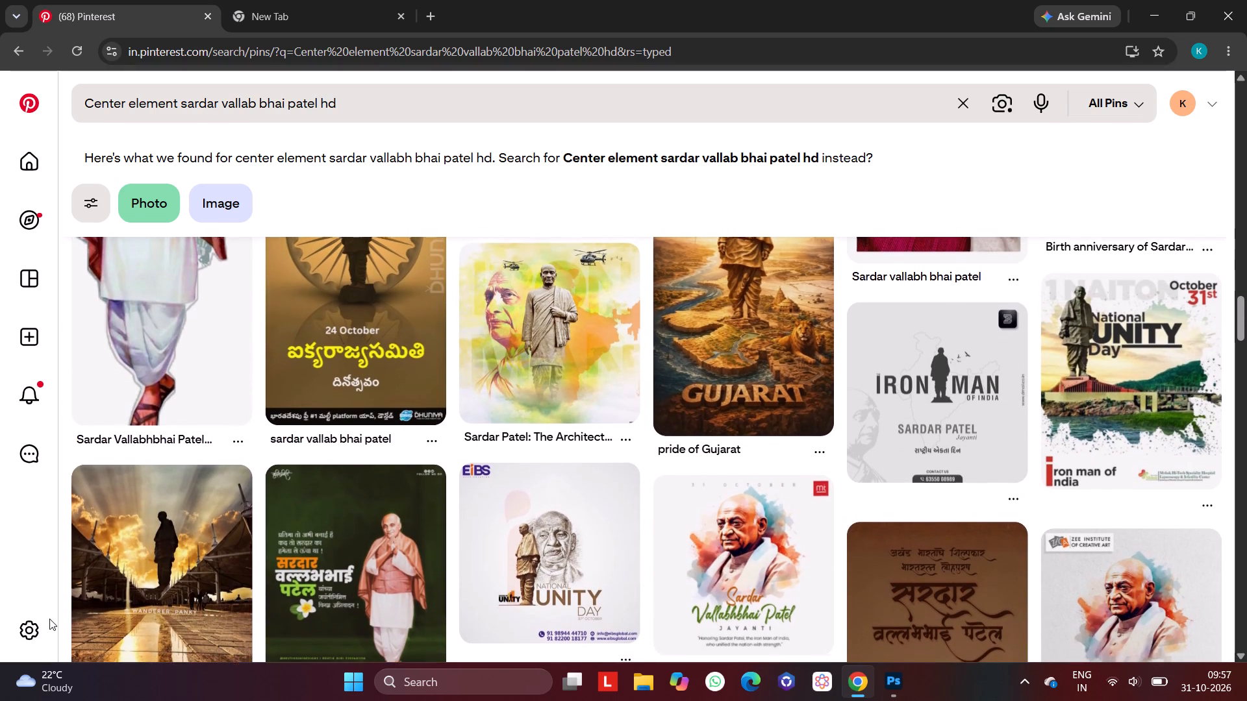
scroll(49, 619, down, 1)
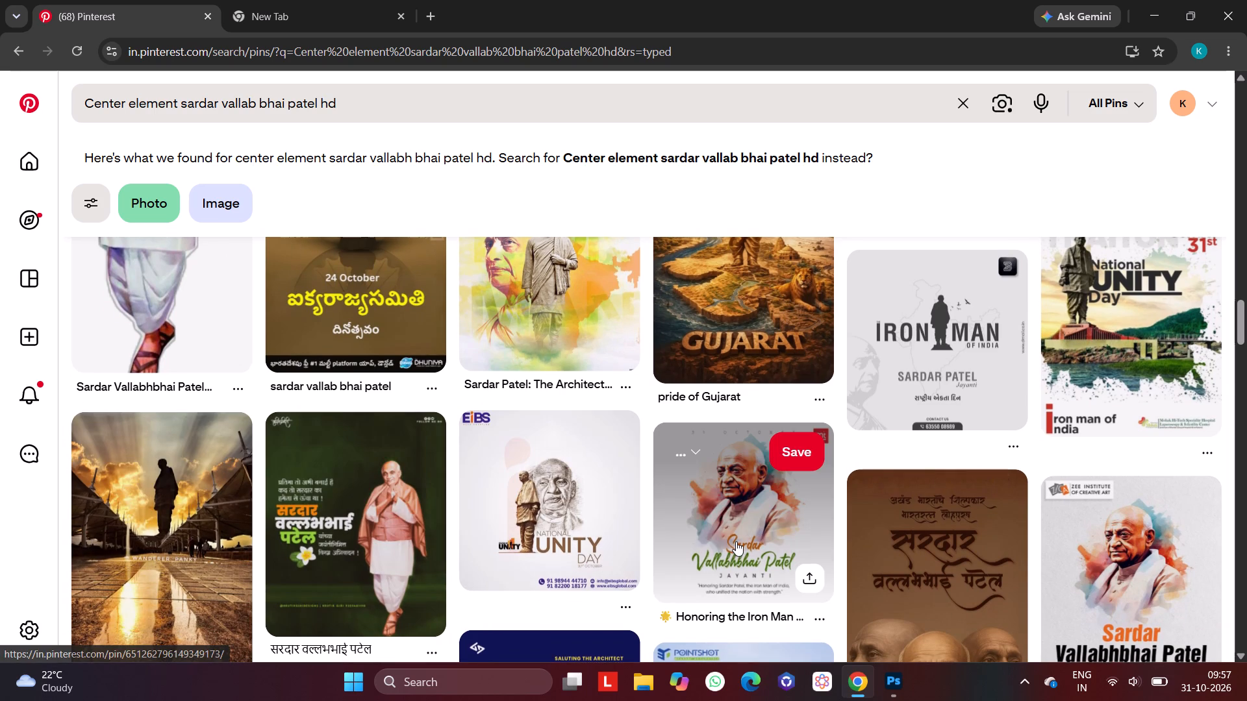
Open the "Honoring the Iron Man of India on his birth anniversary!" pin to view its Sardar Patel Jayanti portrait.
click(736, 541)
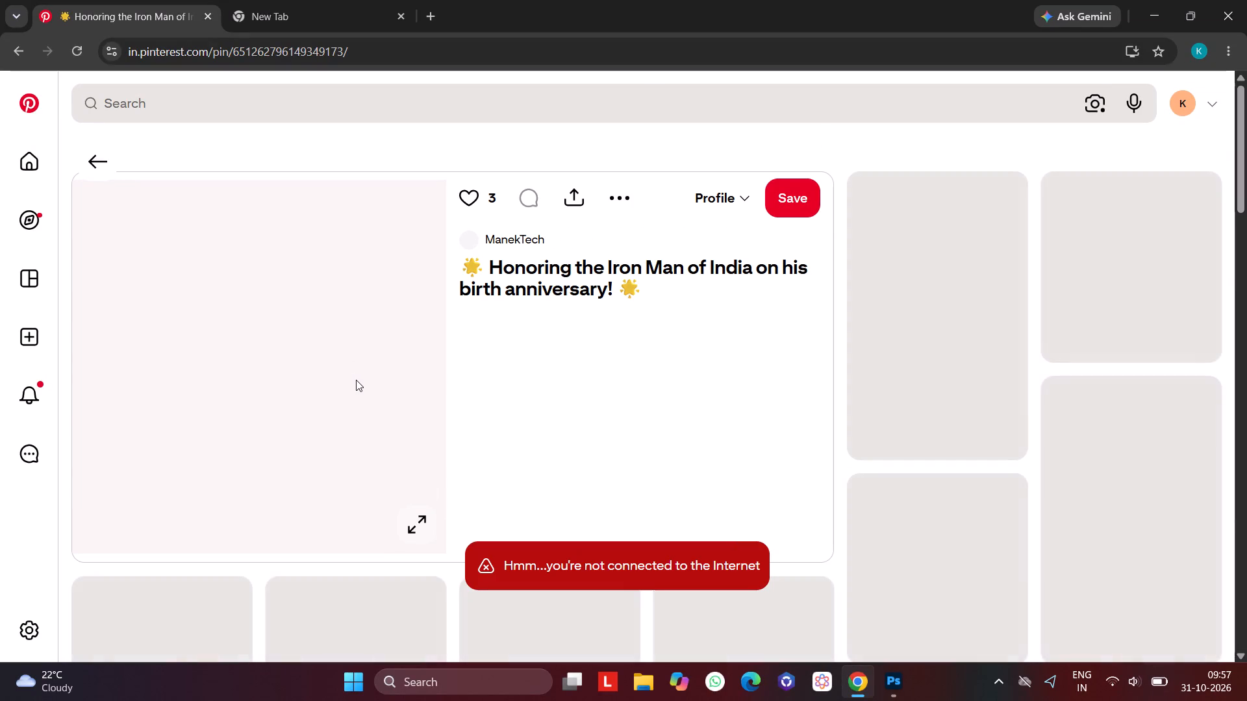
scroll(356, 380, down, 2)
scroll(356, 380, up, 5)
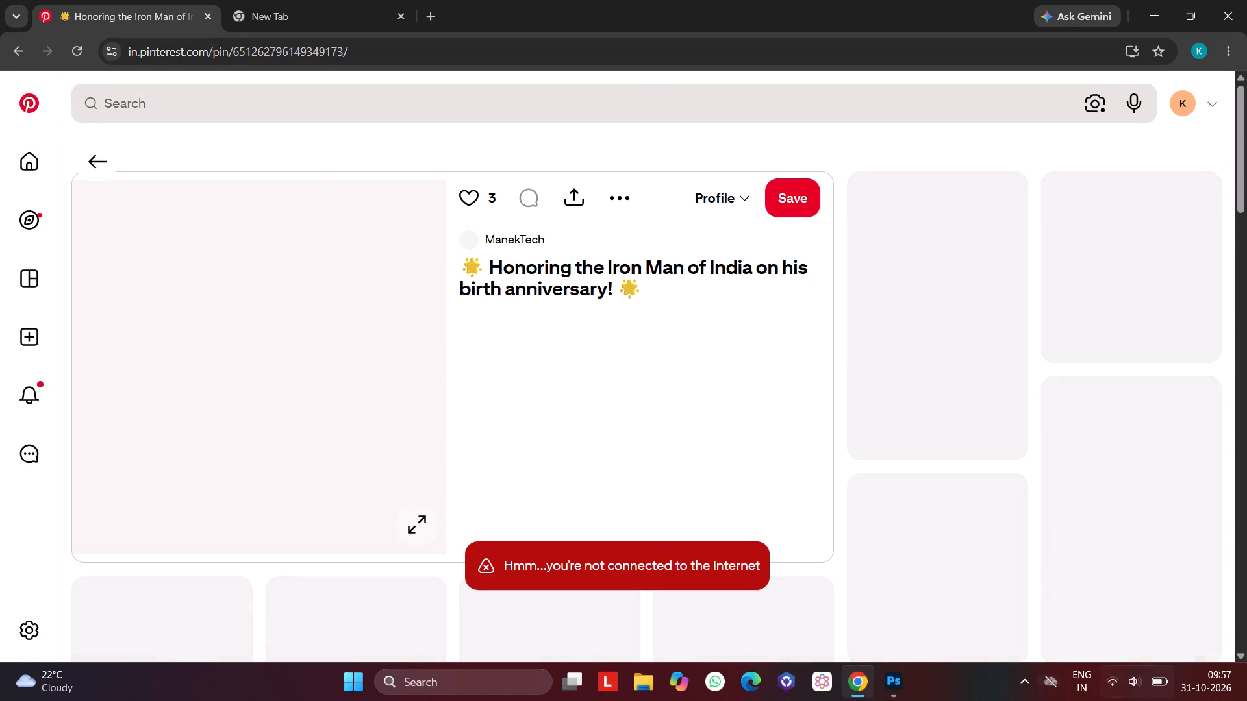
Check the Wi-Fi connection and refresh the list of available networks, then return to the open pin.
click(1128, 674)
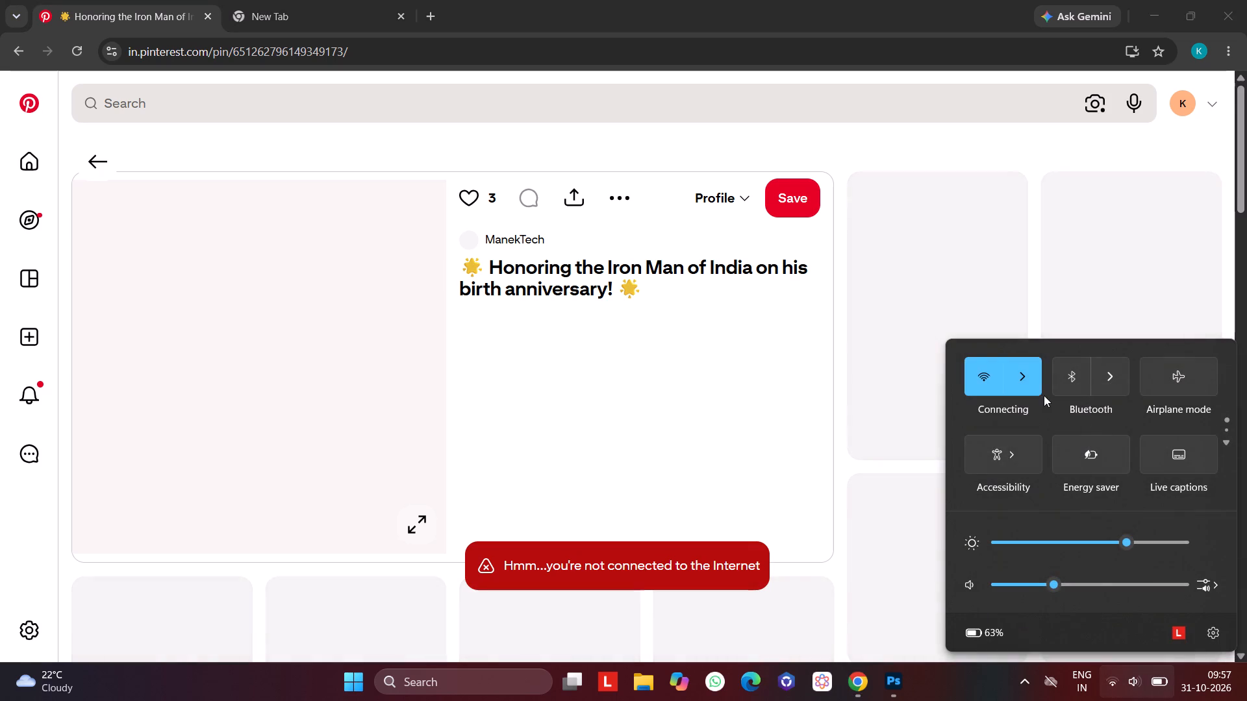
click(1033, 384)
scroll(1033, 384, up, 5)
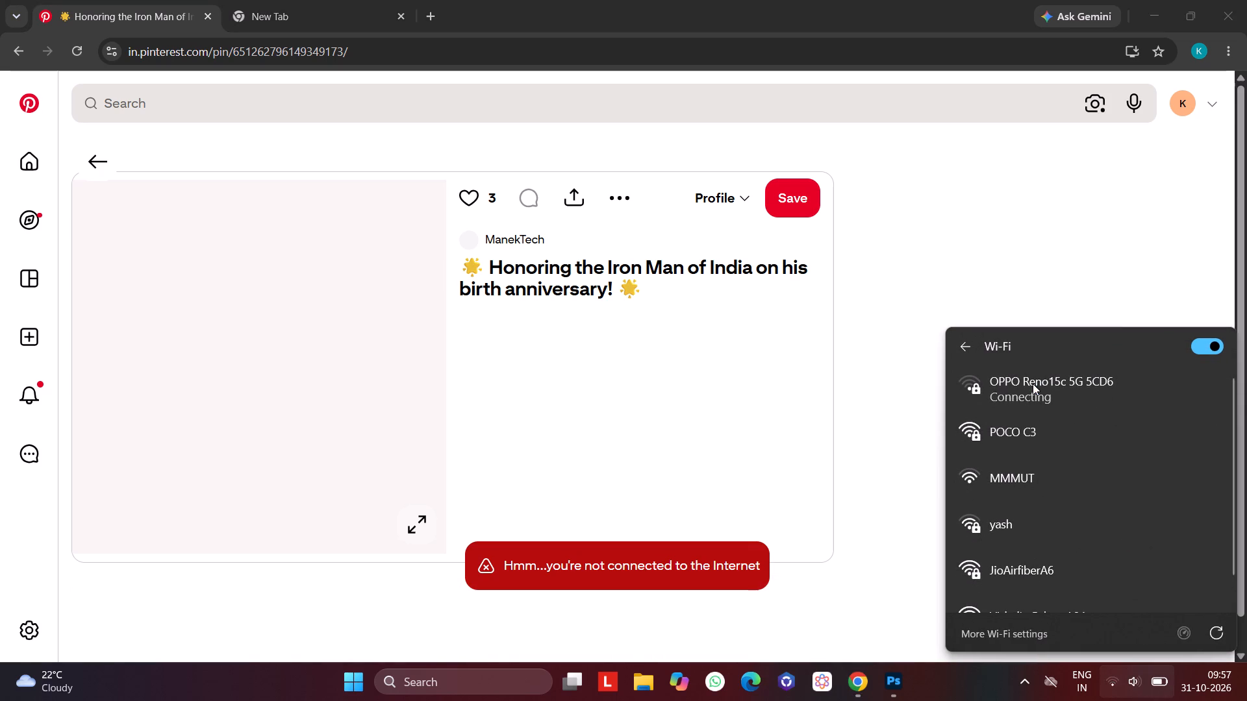
click(1208, 640)
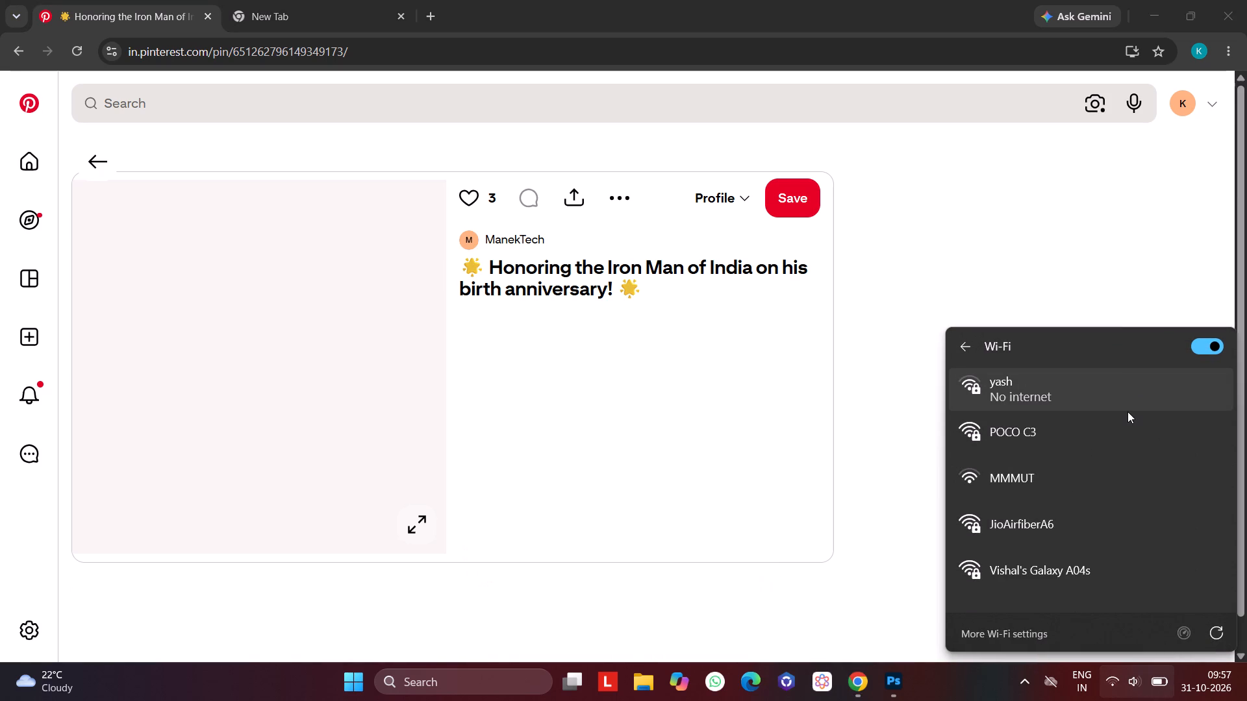
click(896, 435)
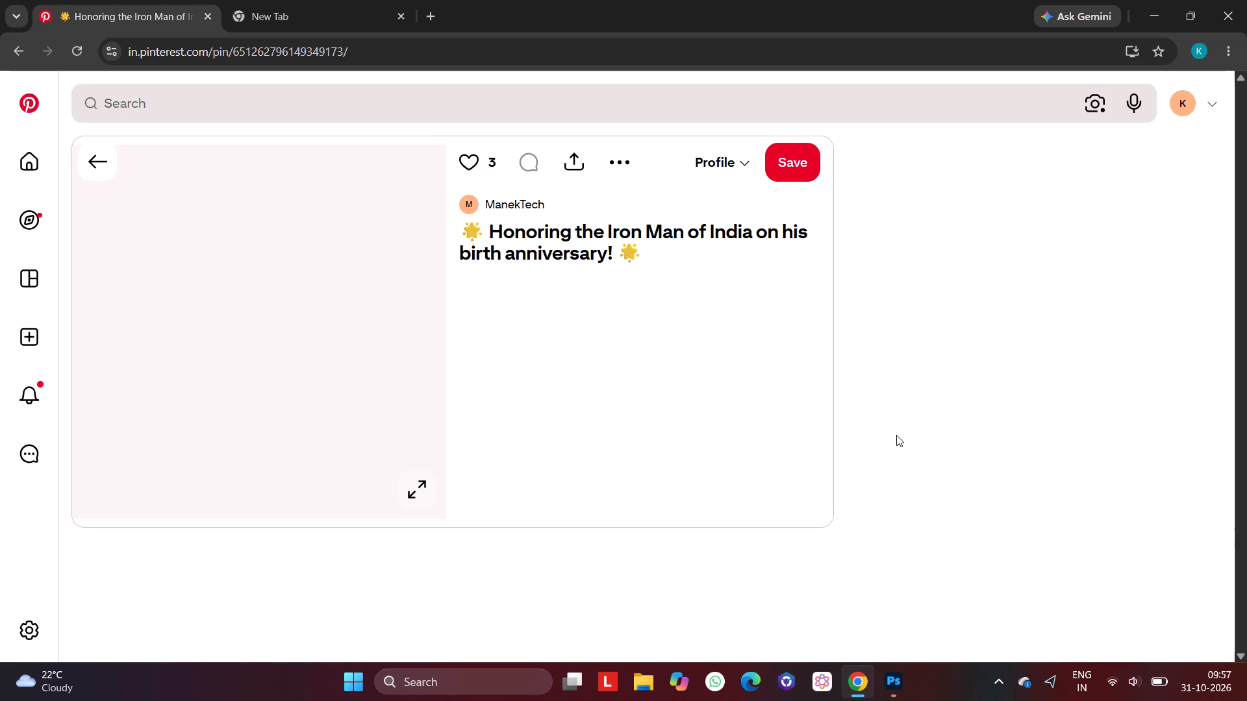
click(896, 435)
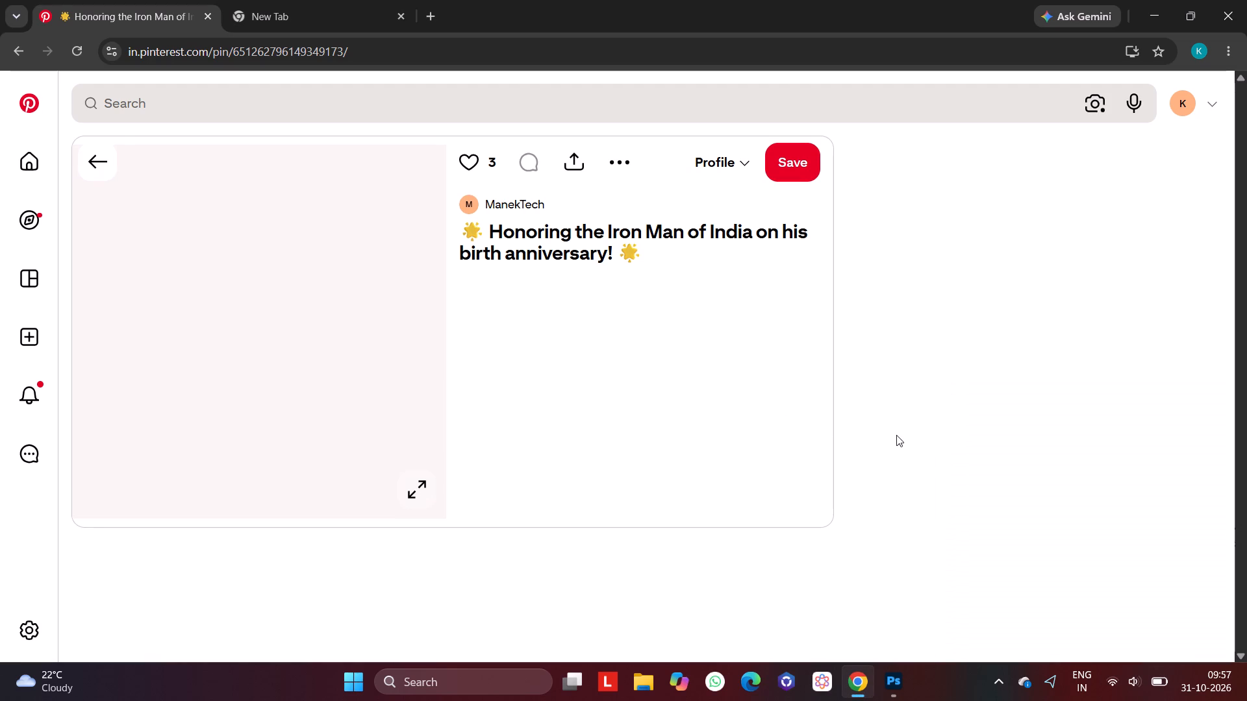
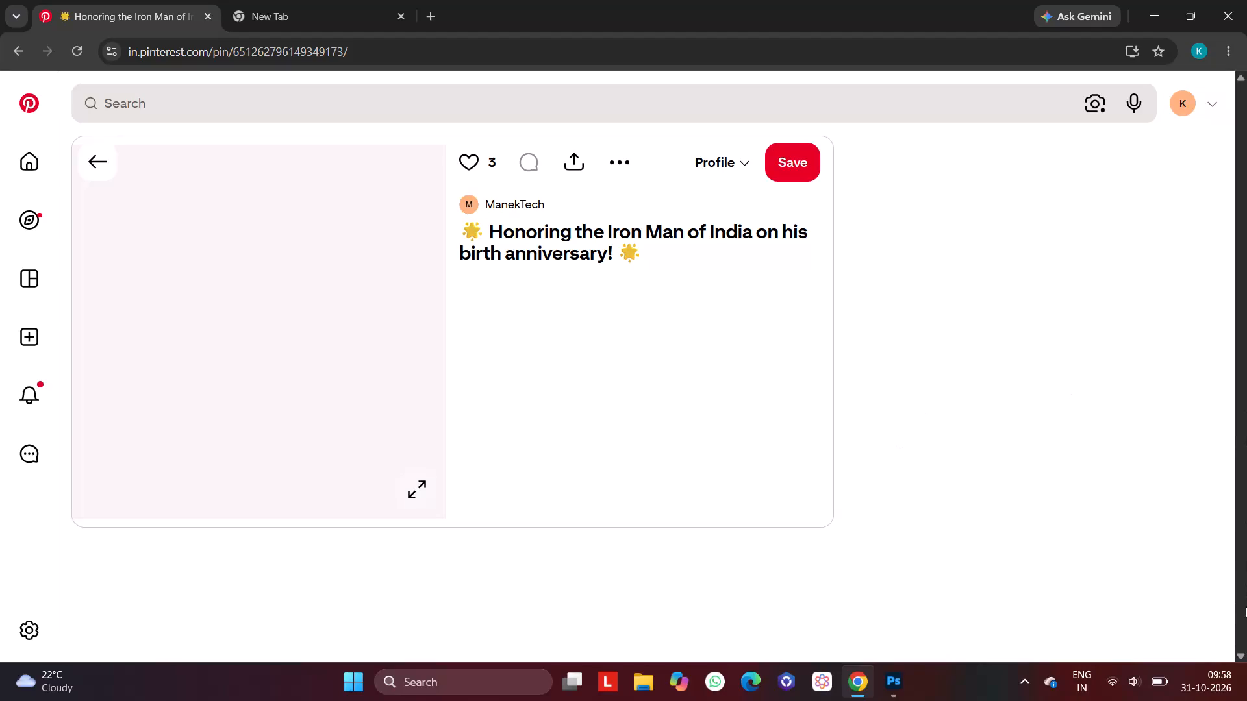
Return to the Sardar Patel search results, then examine the Plasma Induction Sardar Vallabhbhai Patel Jayanti pin and its related designs.
click(106, 164)
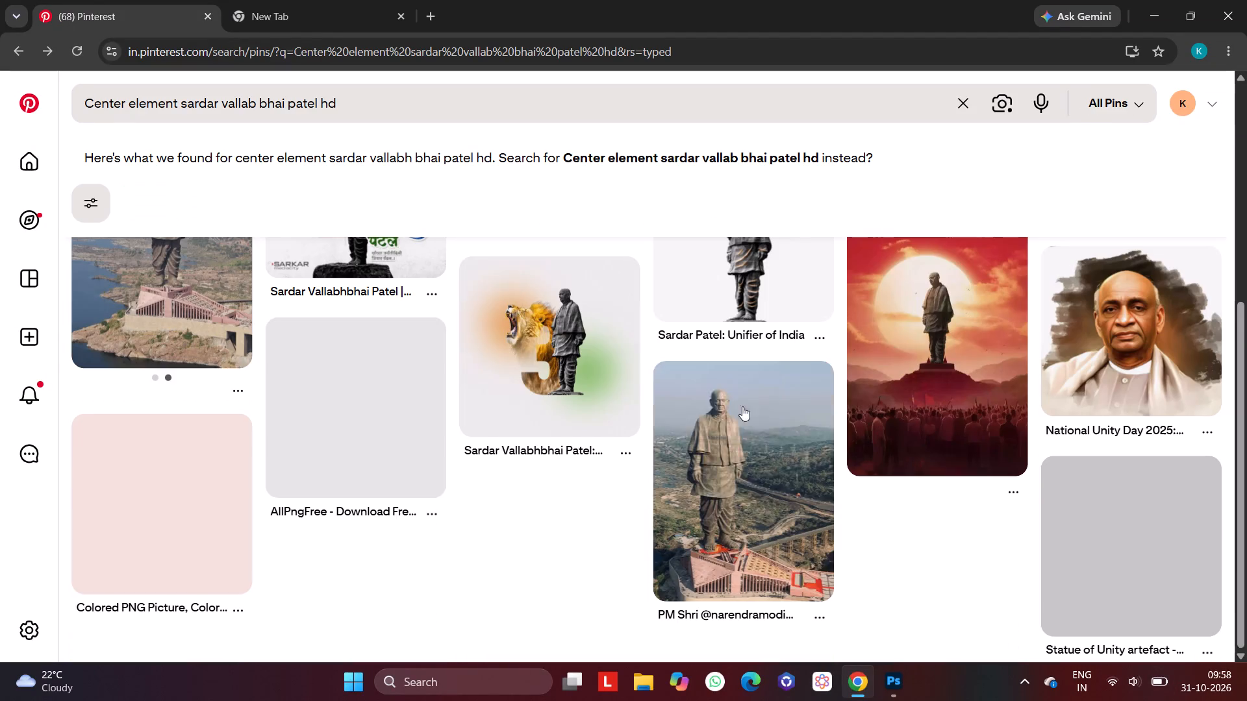
scroll(735, 447, up, 4)
scroll(735, 447, down, 6)
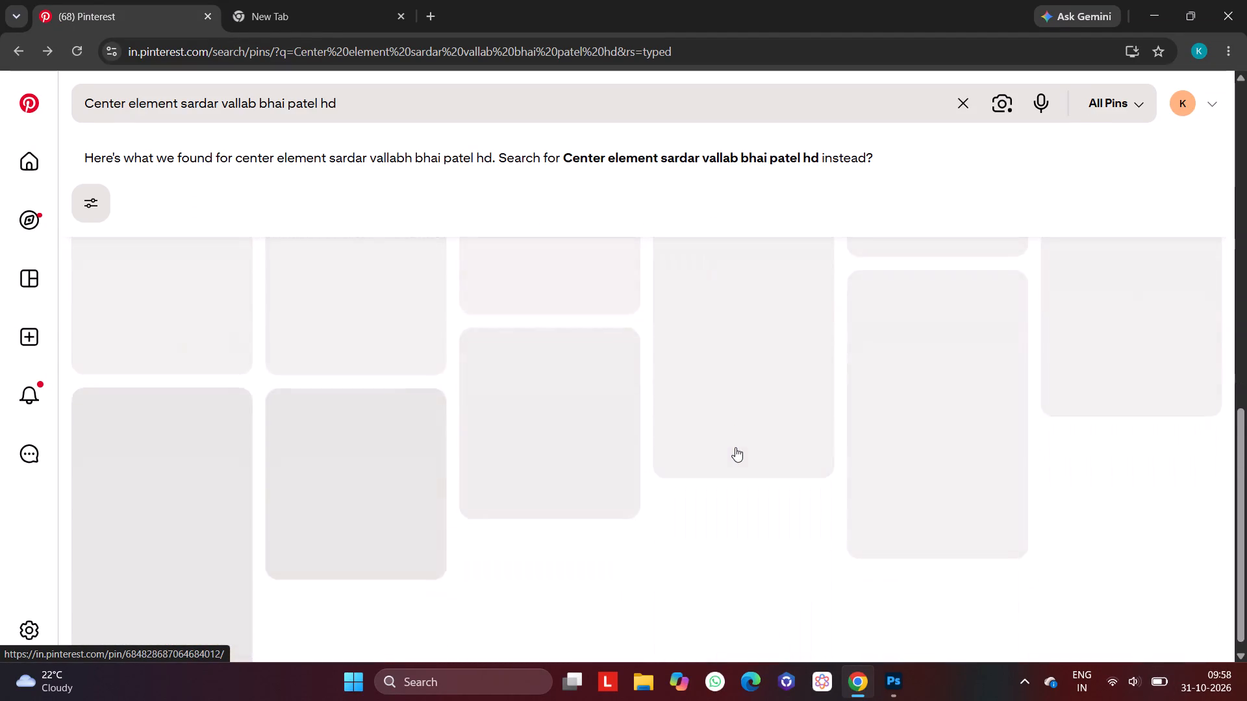
scroll(735, 447, up, 3)
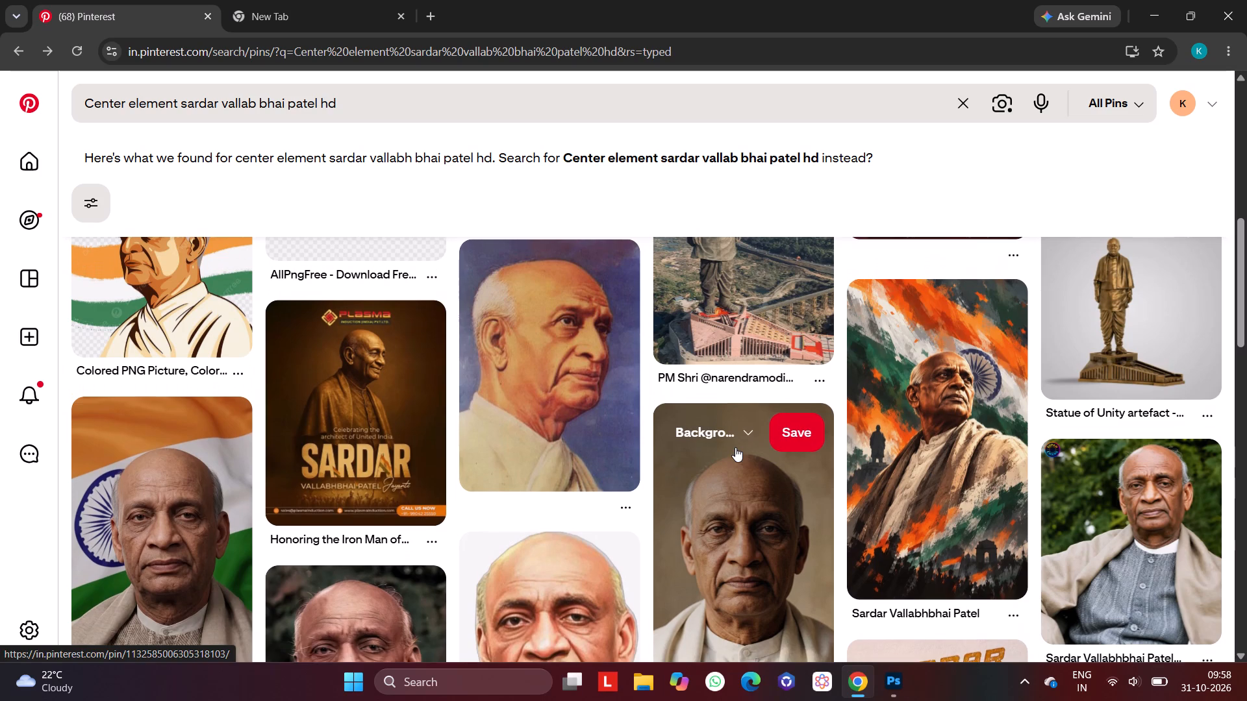
scroll(735, 447, up, 1)
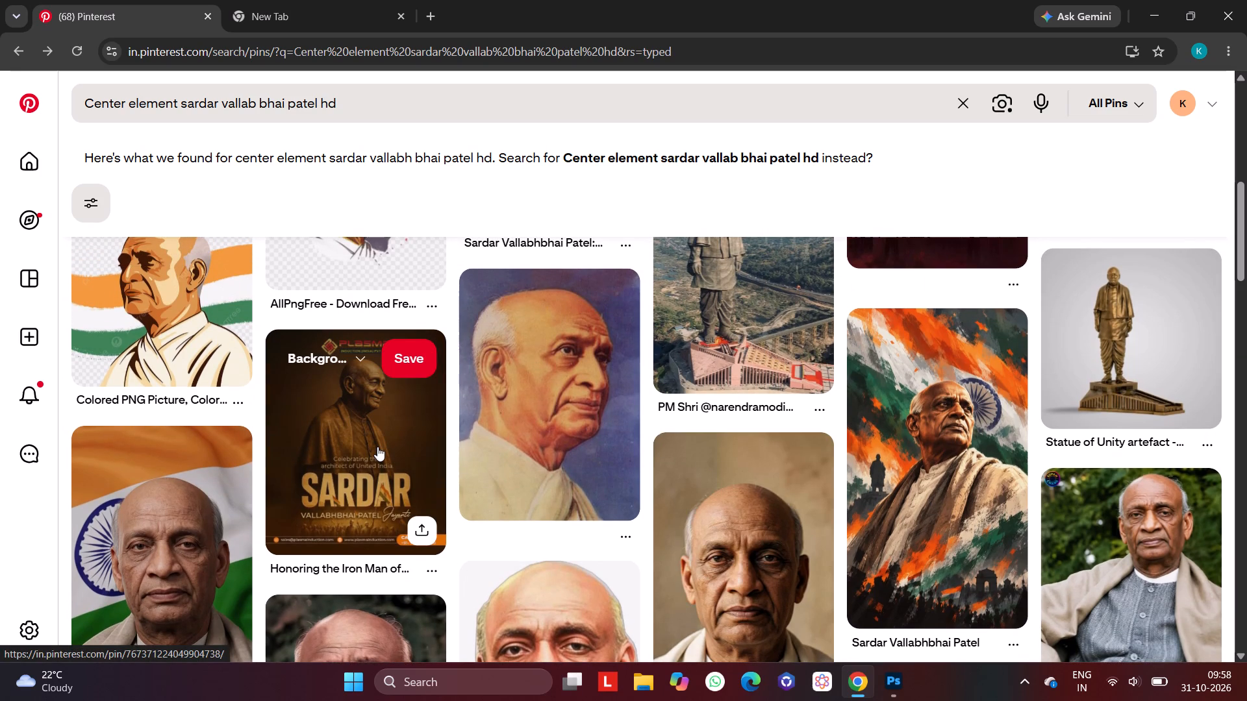
click(377, 447)
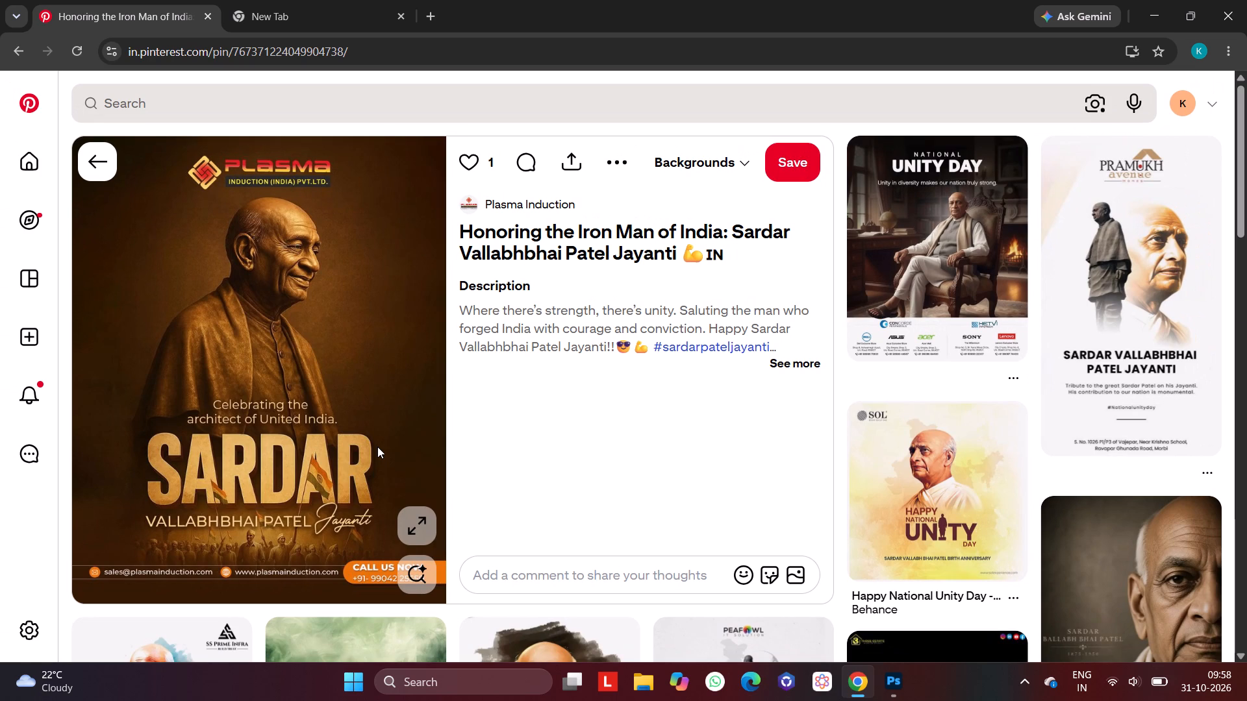
scroll(377, 447, down, 1)
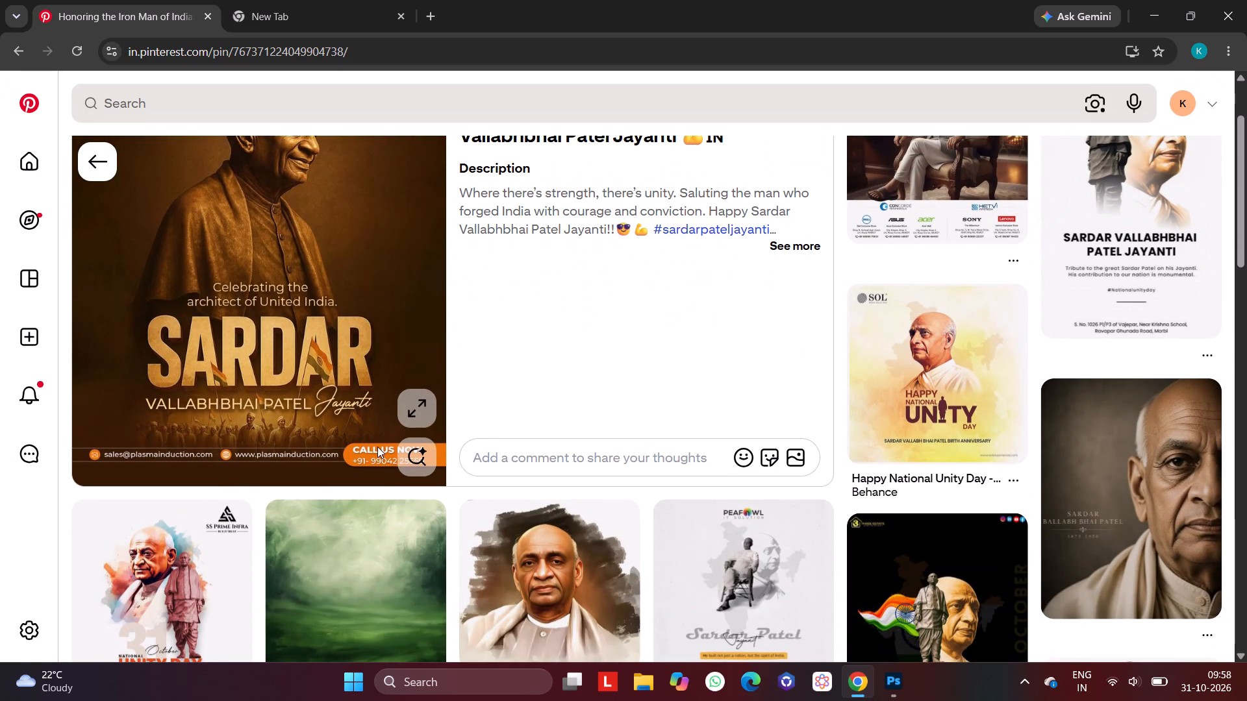
Open the related SOL Brand Solutions "Happy National Unity Day" pin and examine its portrait and similar designs.
click(963, 395)
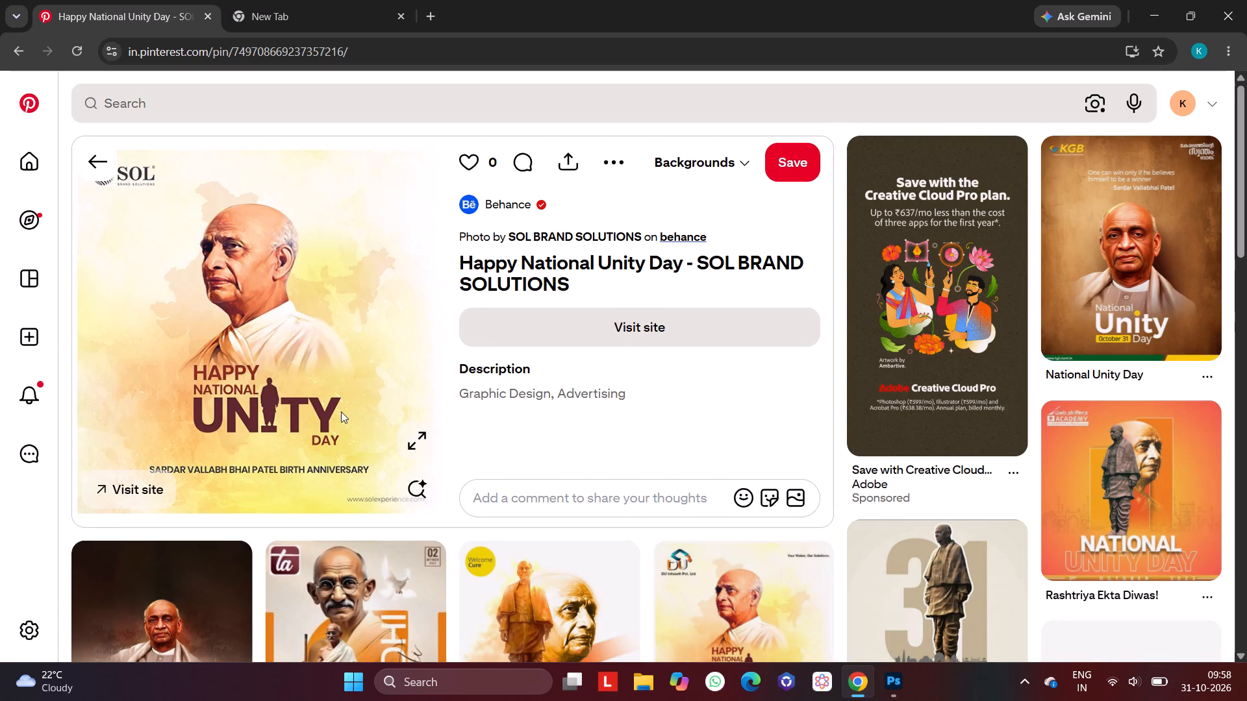
scroll(341, 412, down, 2)
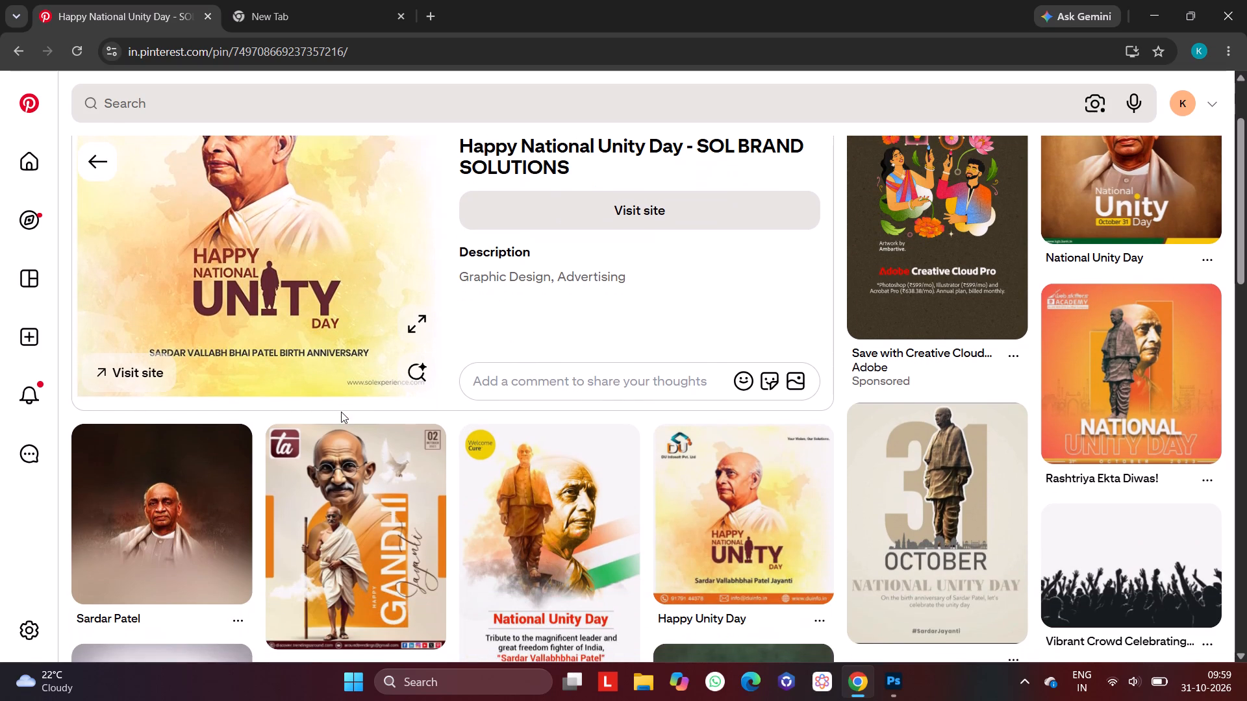
scroll(341, 412, down, 1)
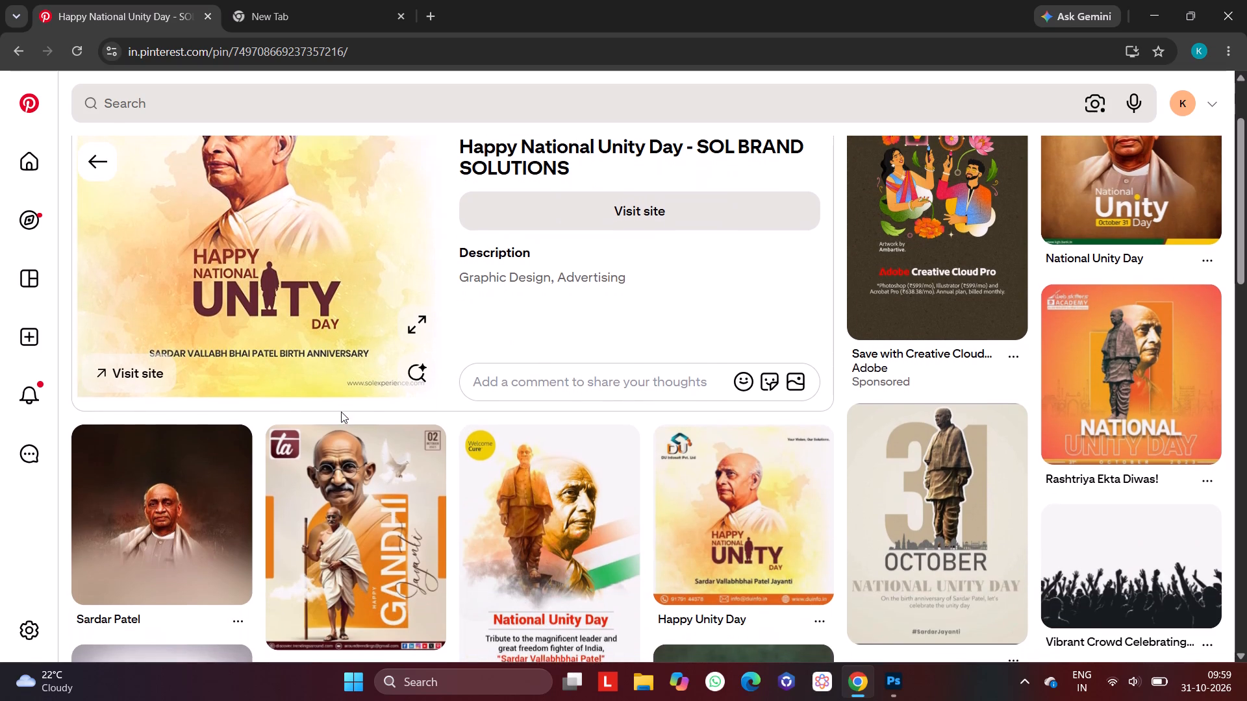
scroll(341, 412, up, 2)
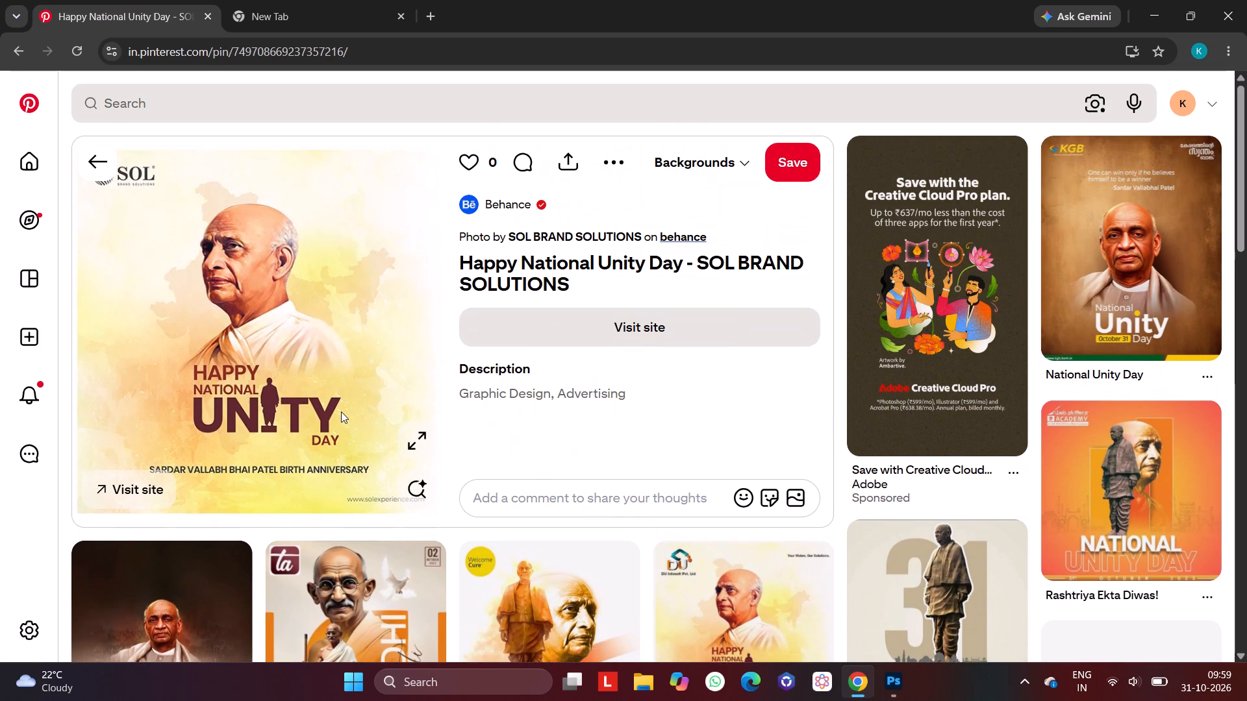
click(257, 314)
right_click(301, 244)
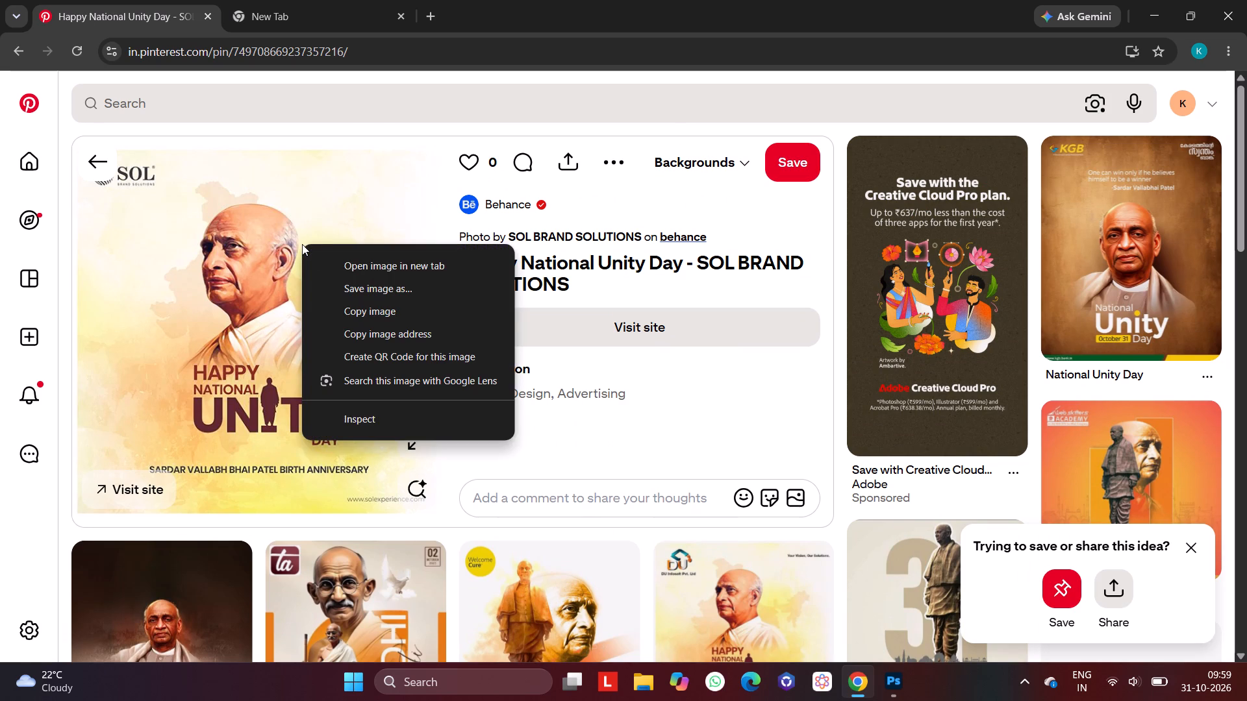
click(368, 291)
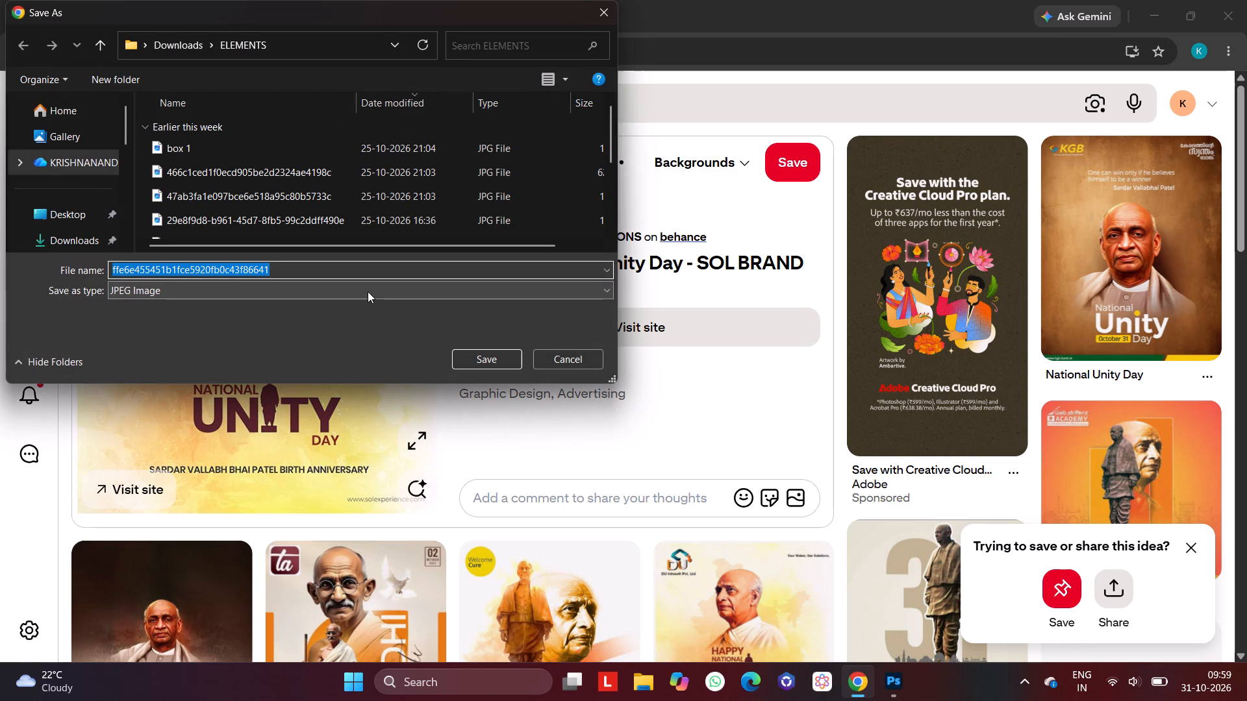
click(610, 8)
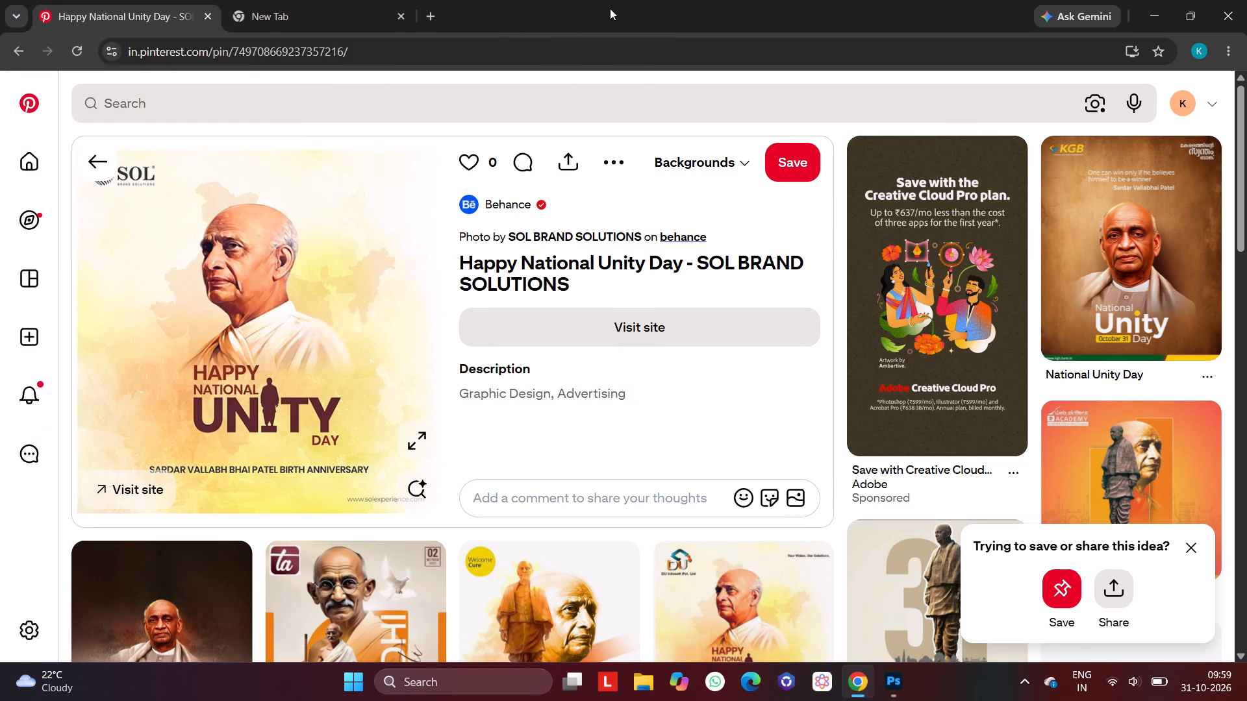
Search Google for "pixelcut bg remover" in a new browser tab and open Pixelcut's free Background Remover page.
click(431, 13)
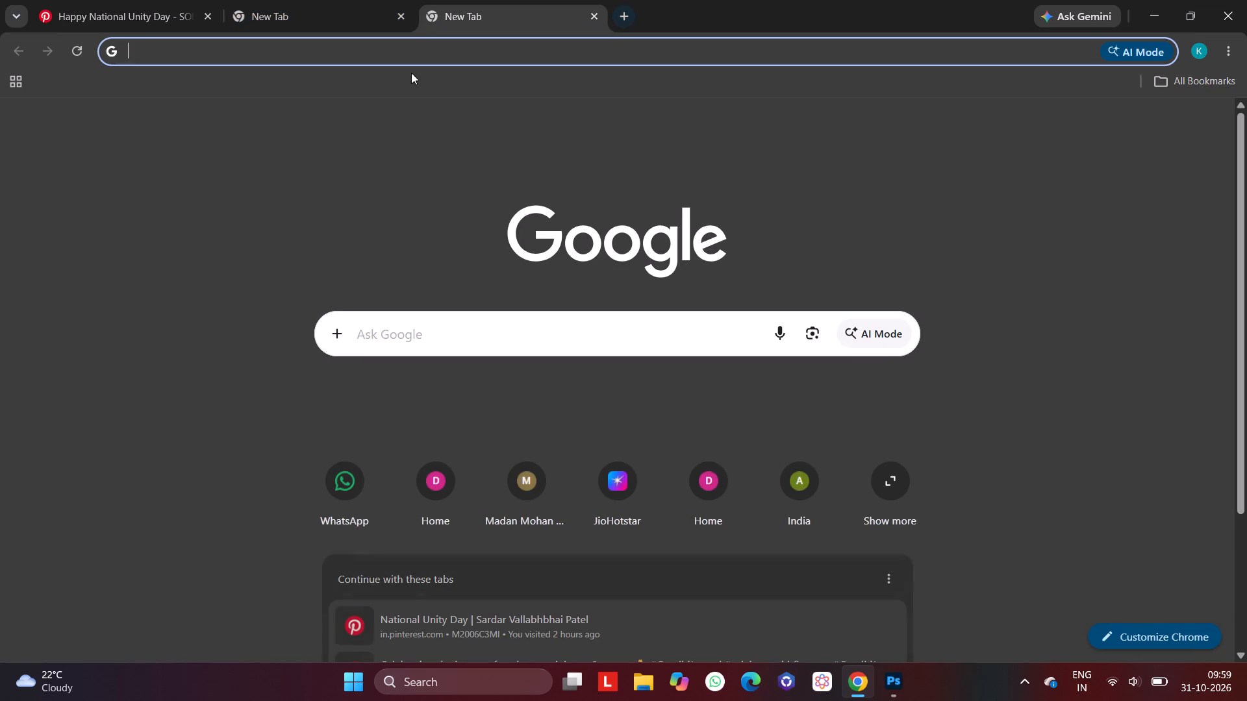
click(377, 328)
text(pixe)
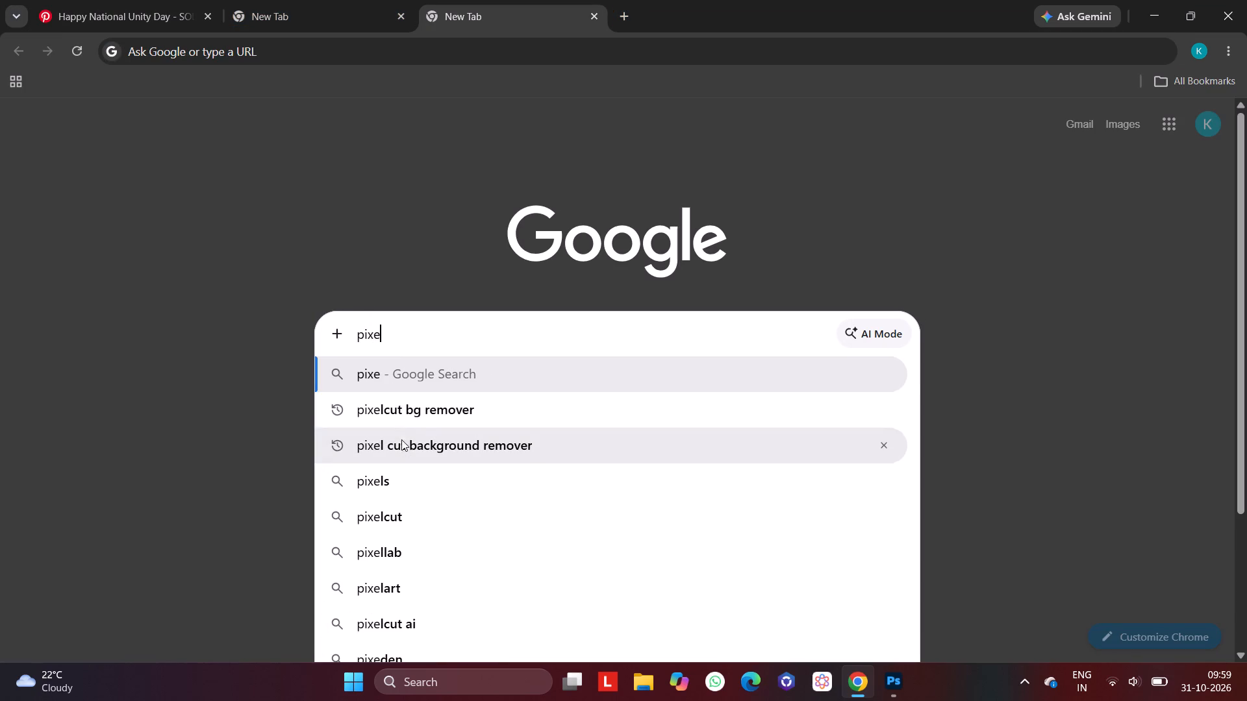
click(404, 417)
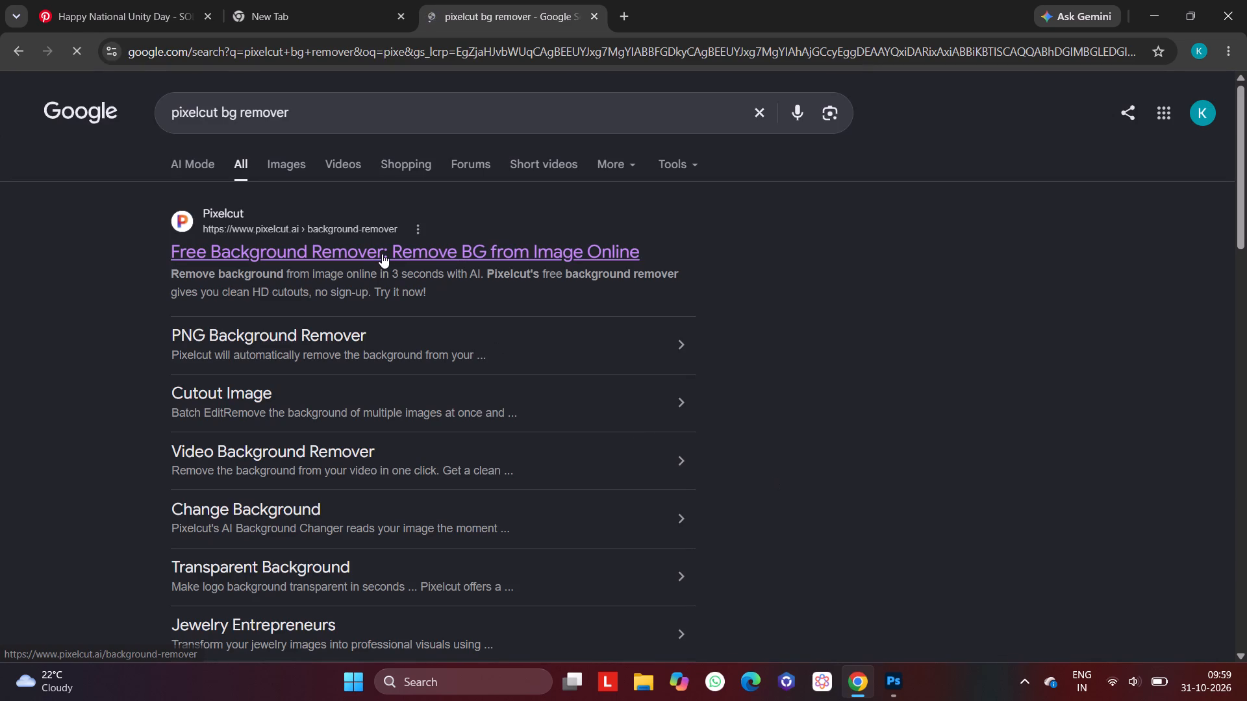
click(382, 254)
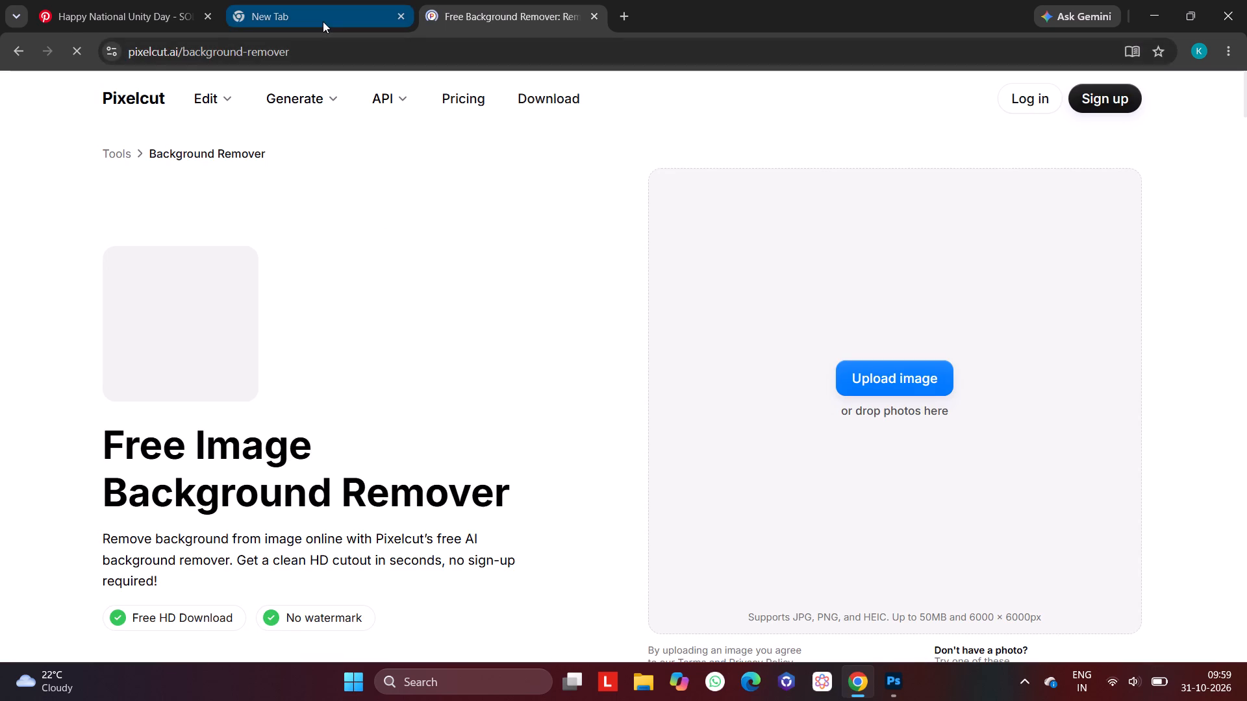
click(323, 21)
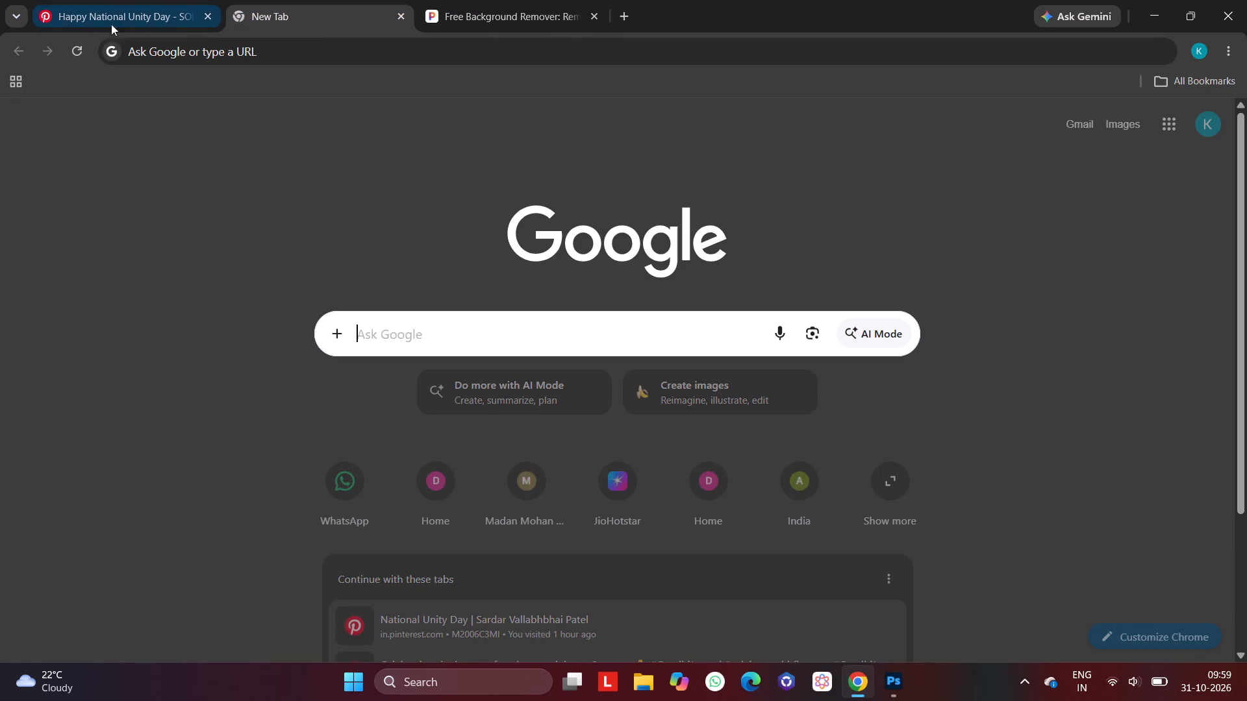
click(93, 15)
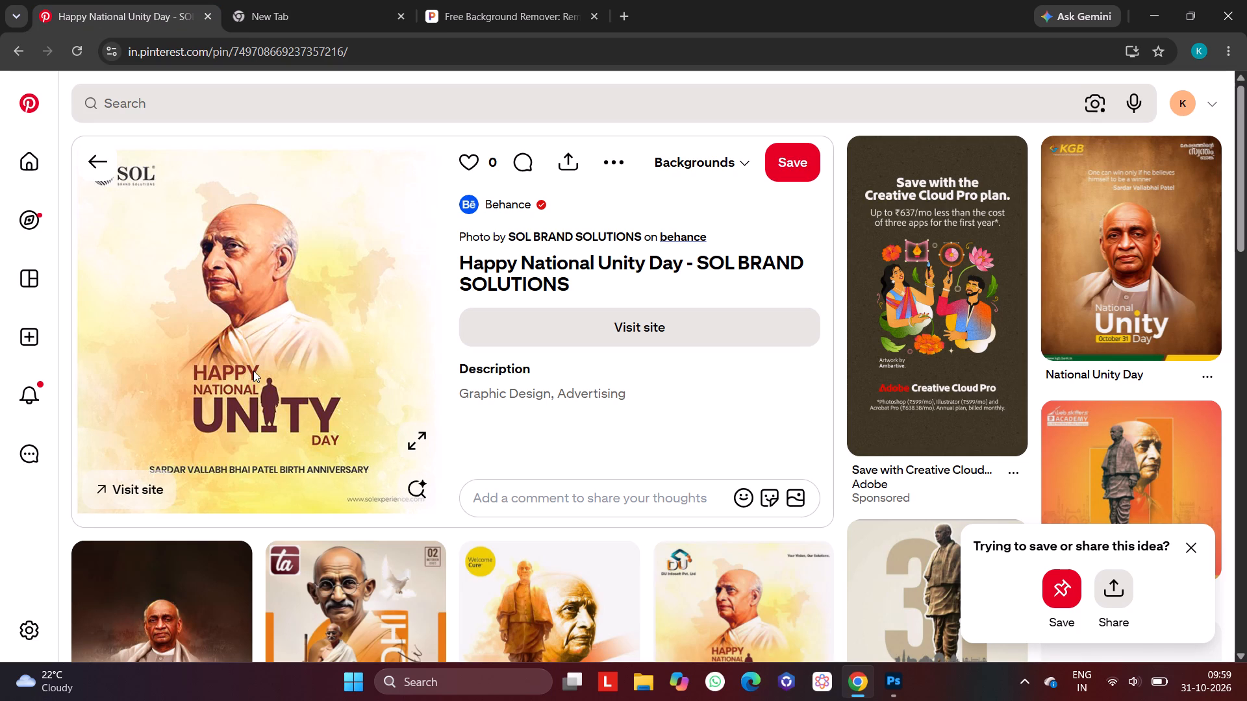
drag(253, 371, 816, 363)
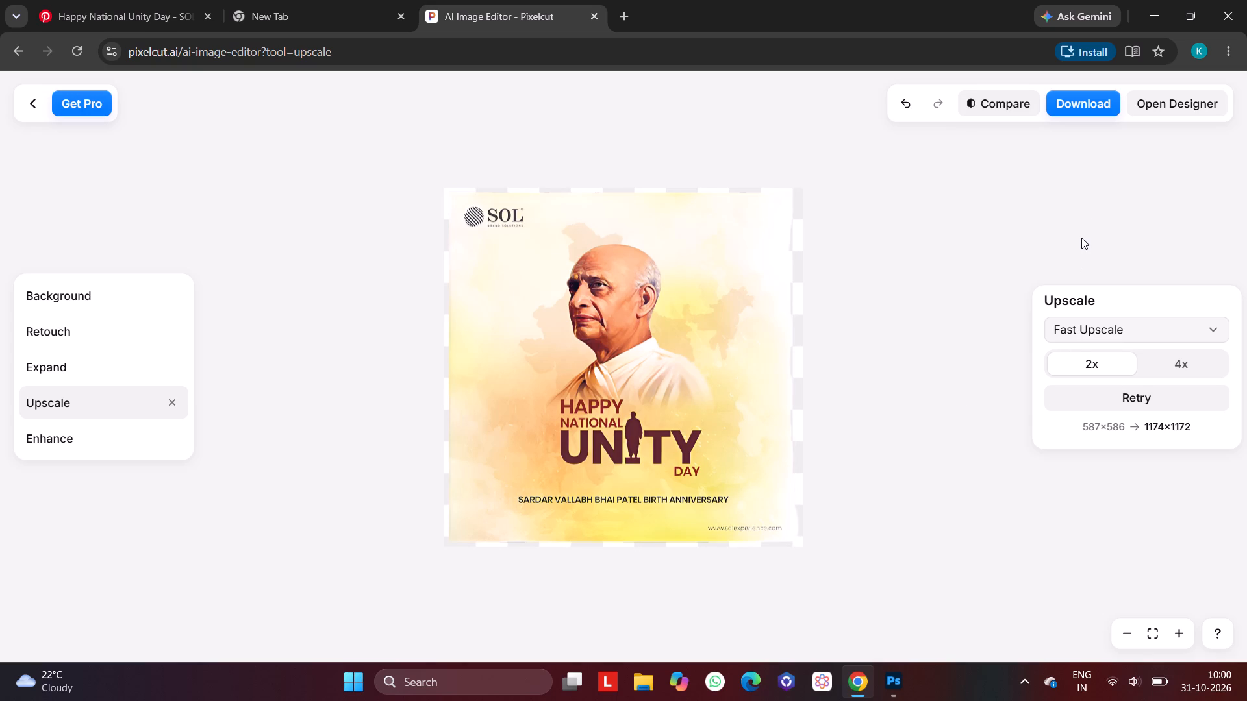
Download the upscaled Unity Day image from Pixelcut as a PNG.
click(1093, 103)
click(1003, 210)
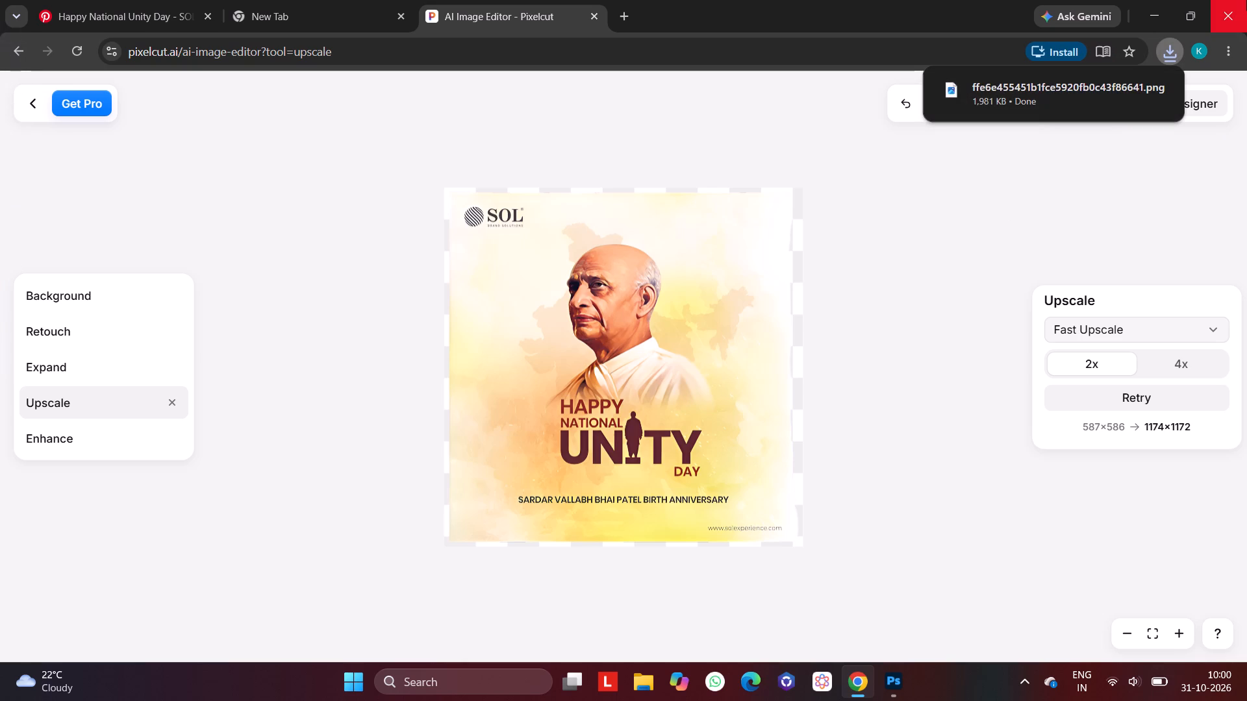
Switch back to Pinterest and search for "india map background".
click(166, 7)
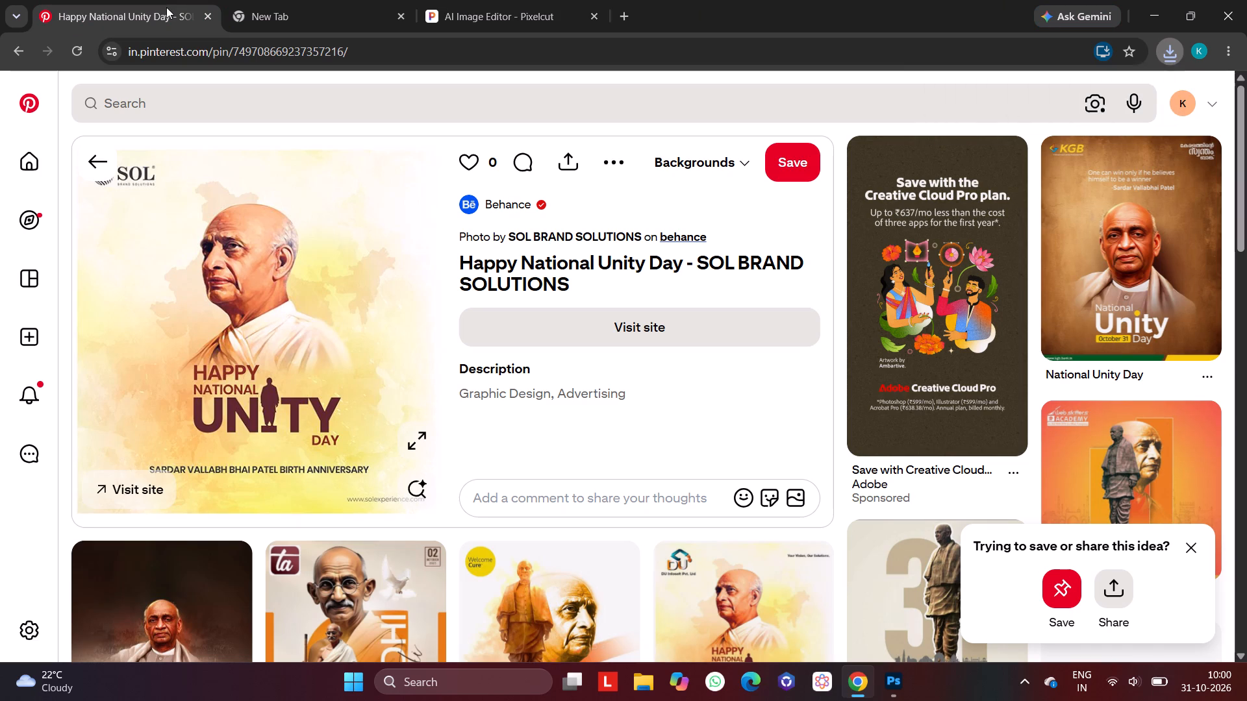
click(235, 105)
text(india map)
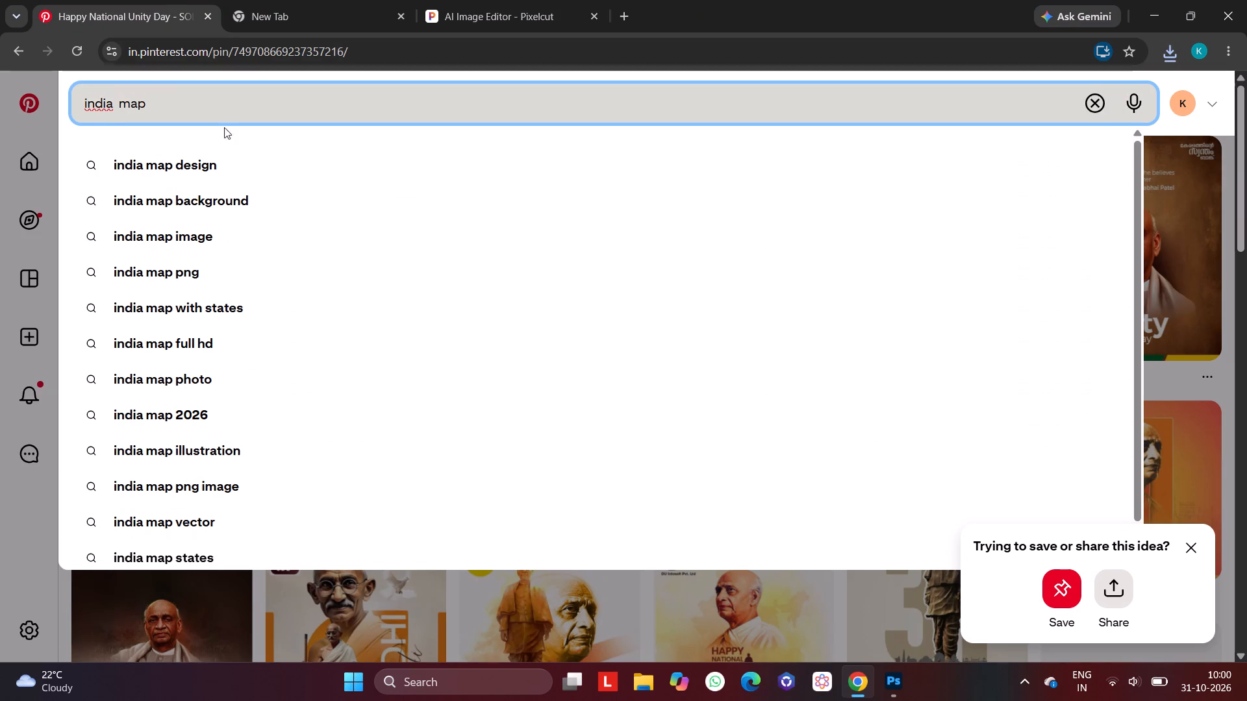
click(221, 209)
click(0, 85)
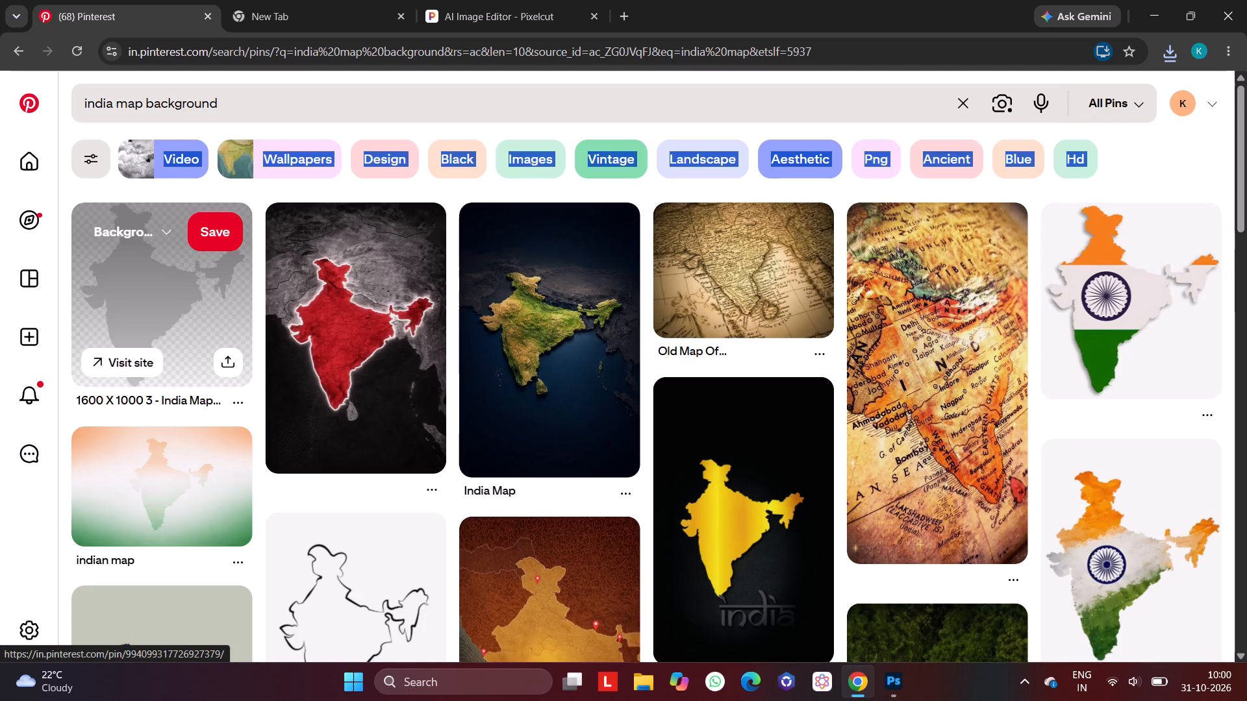
Copy the grey India map image from its TopPNG pin and paste it into the Photoshop poster.
click(184, 287)
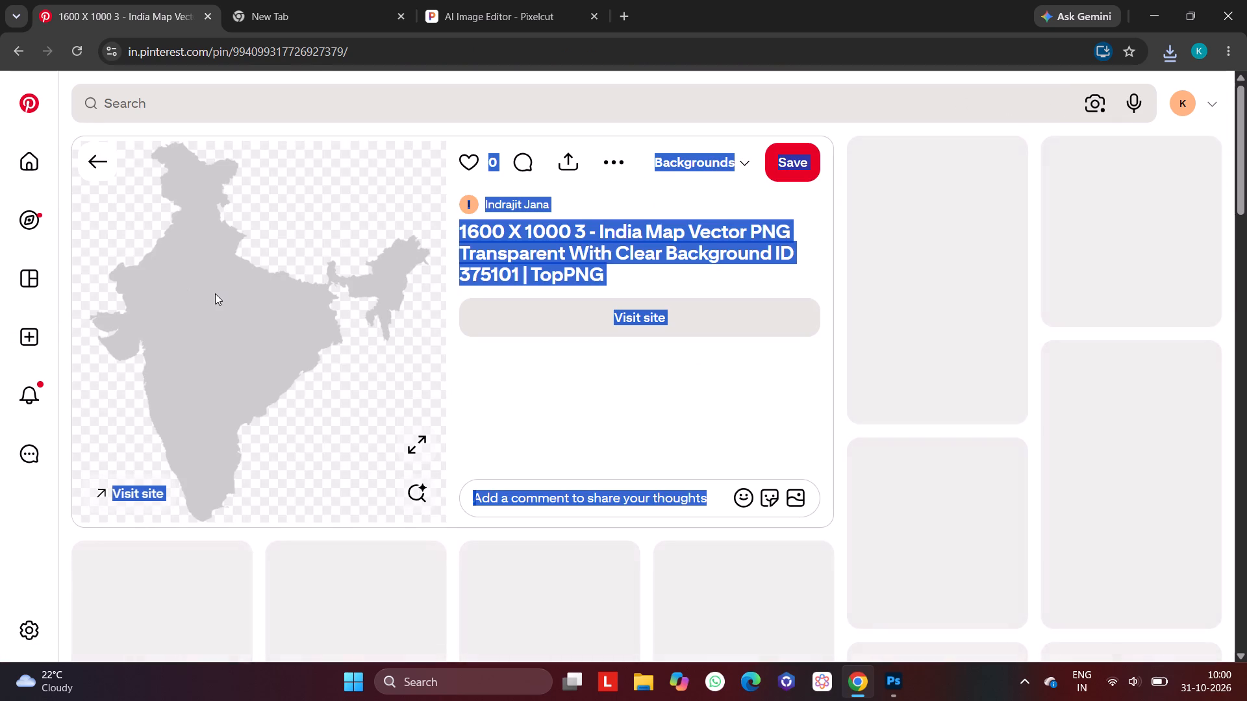
scroll(215, 293, right, 1)
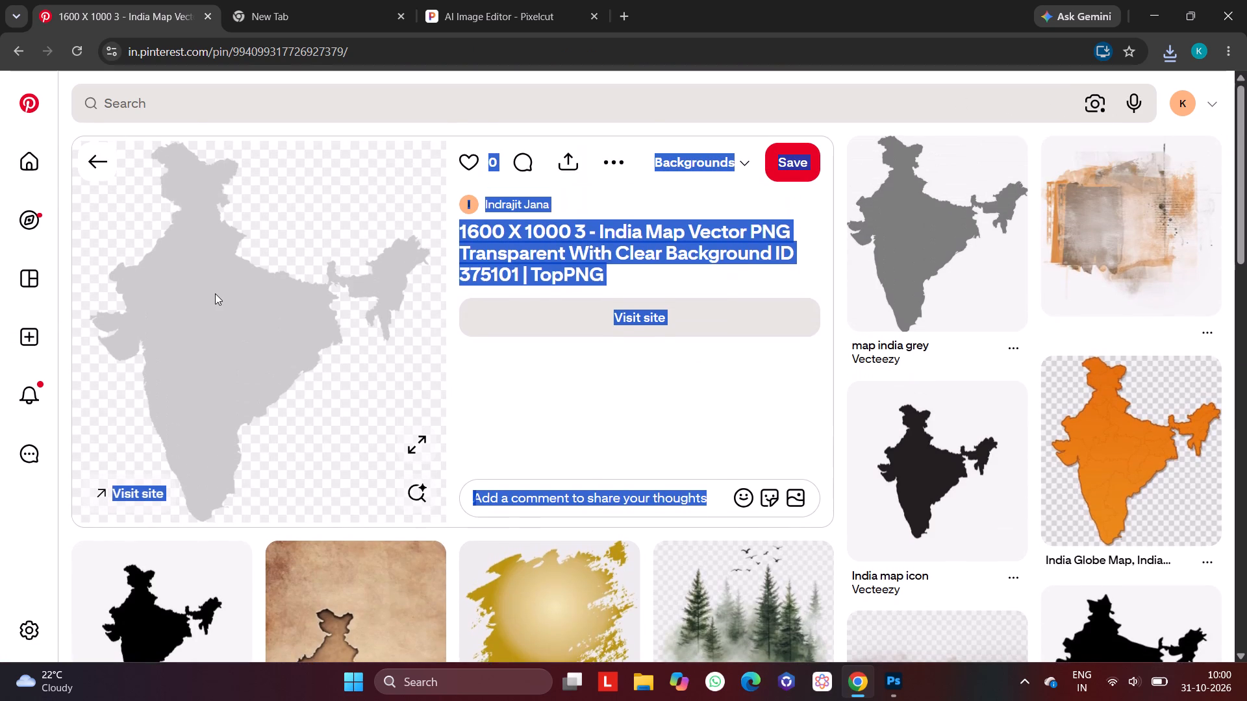
right_click(234, 240)
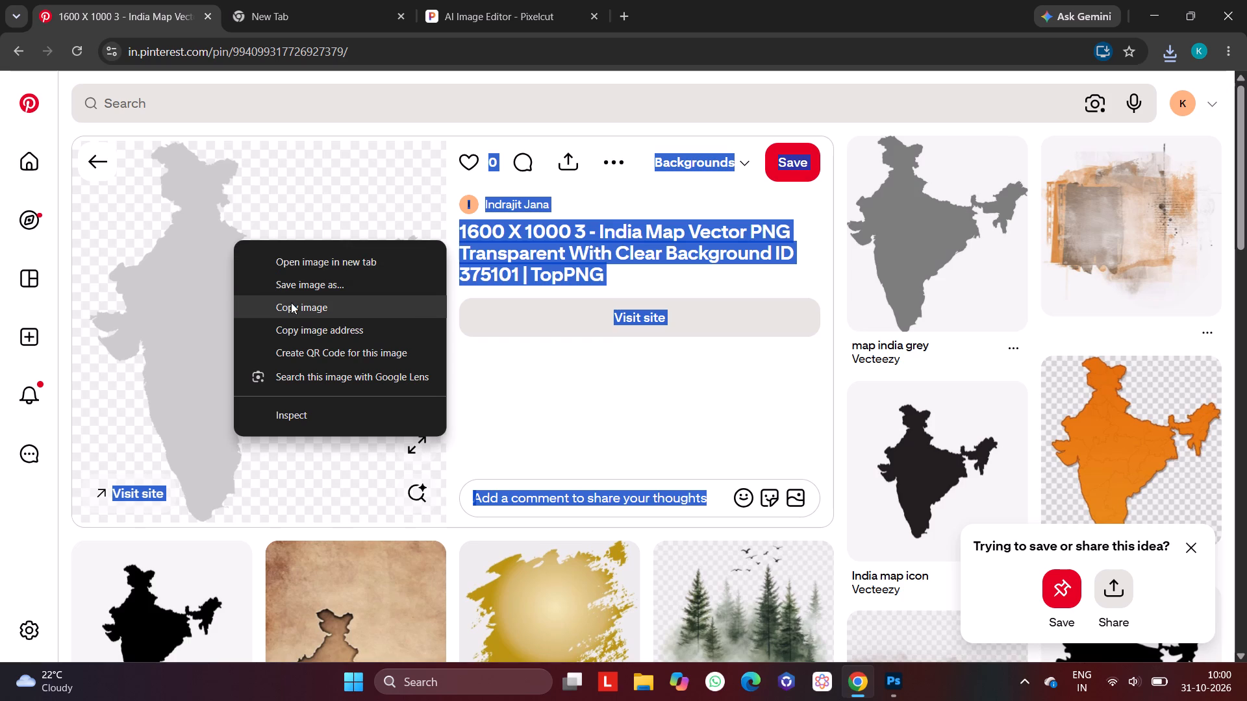
click(290, 308)
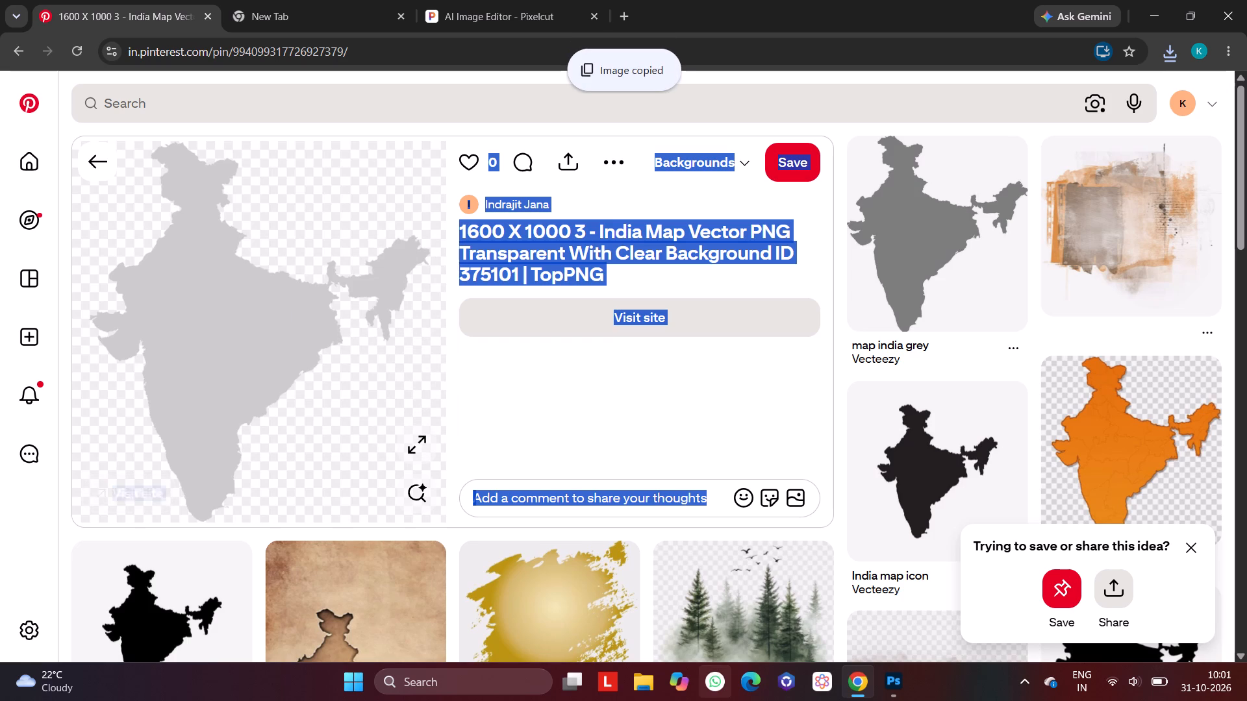
click(881, 694)
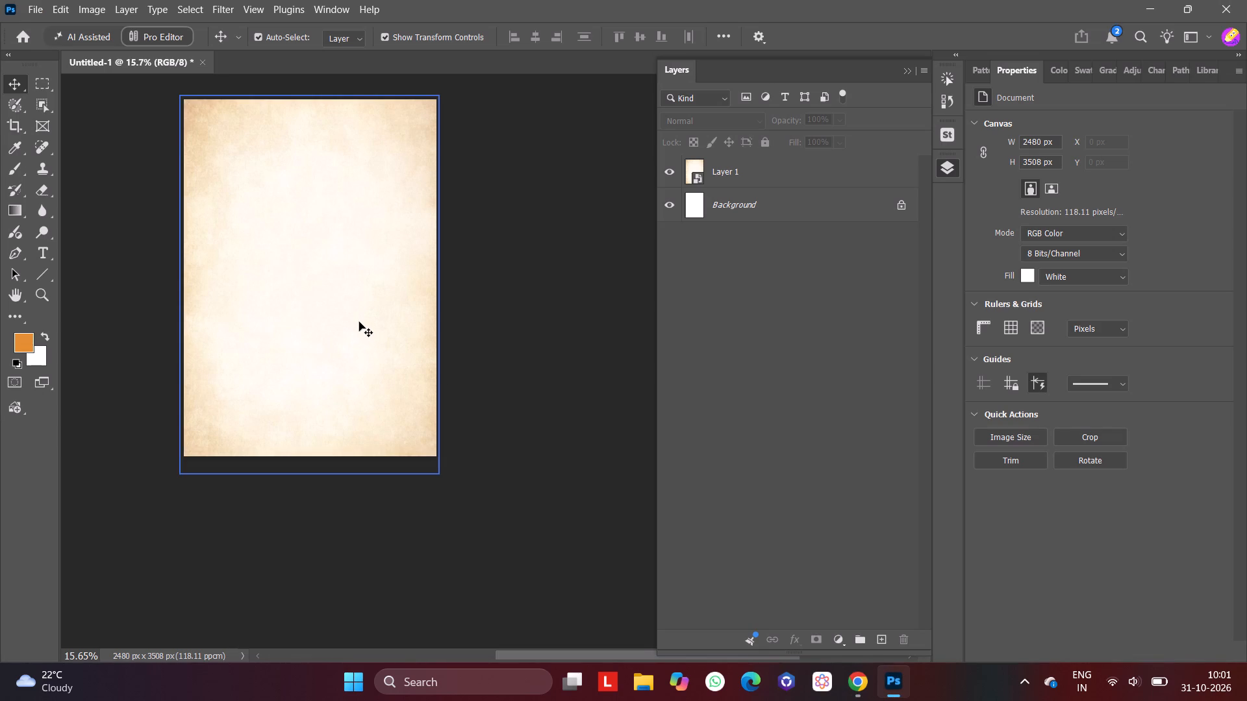
key(ctrl+v)
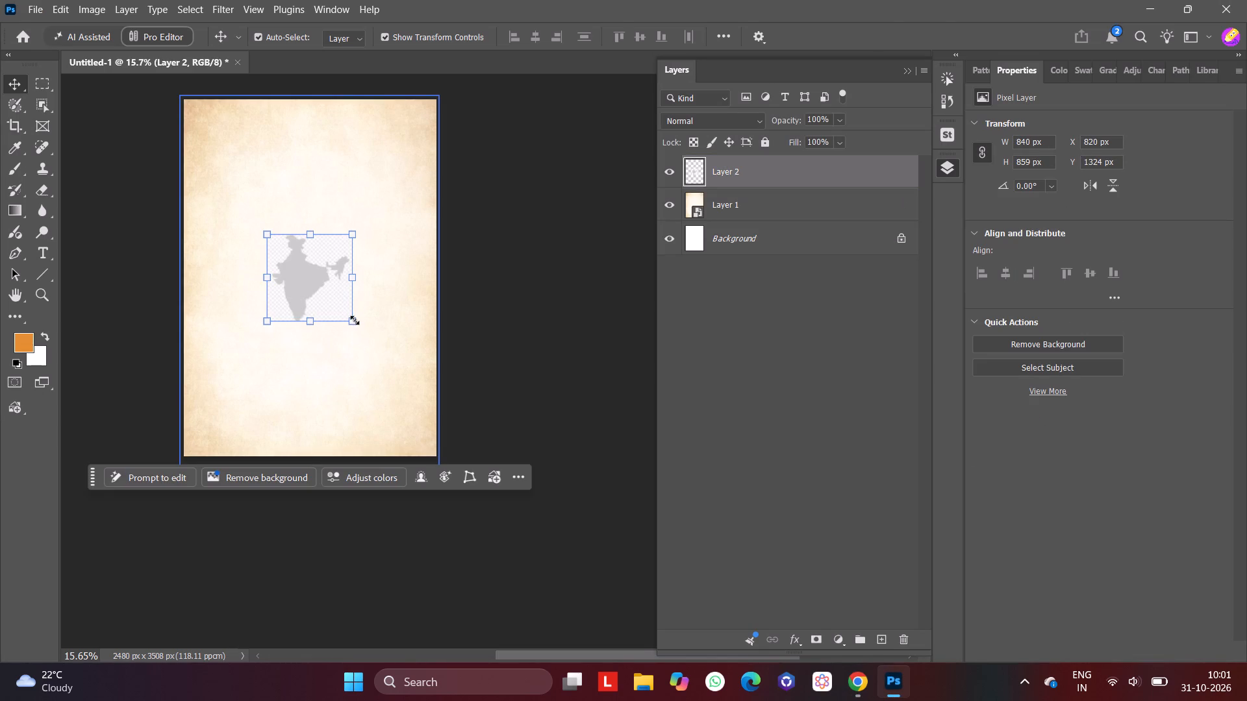
Enlarge the pasted India map to about 242% and centre it horizontally, slightly above the middle of the poster.
drag(355, 320, 426, 421)
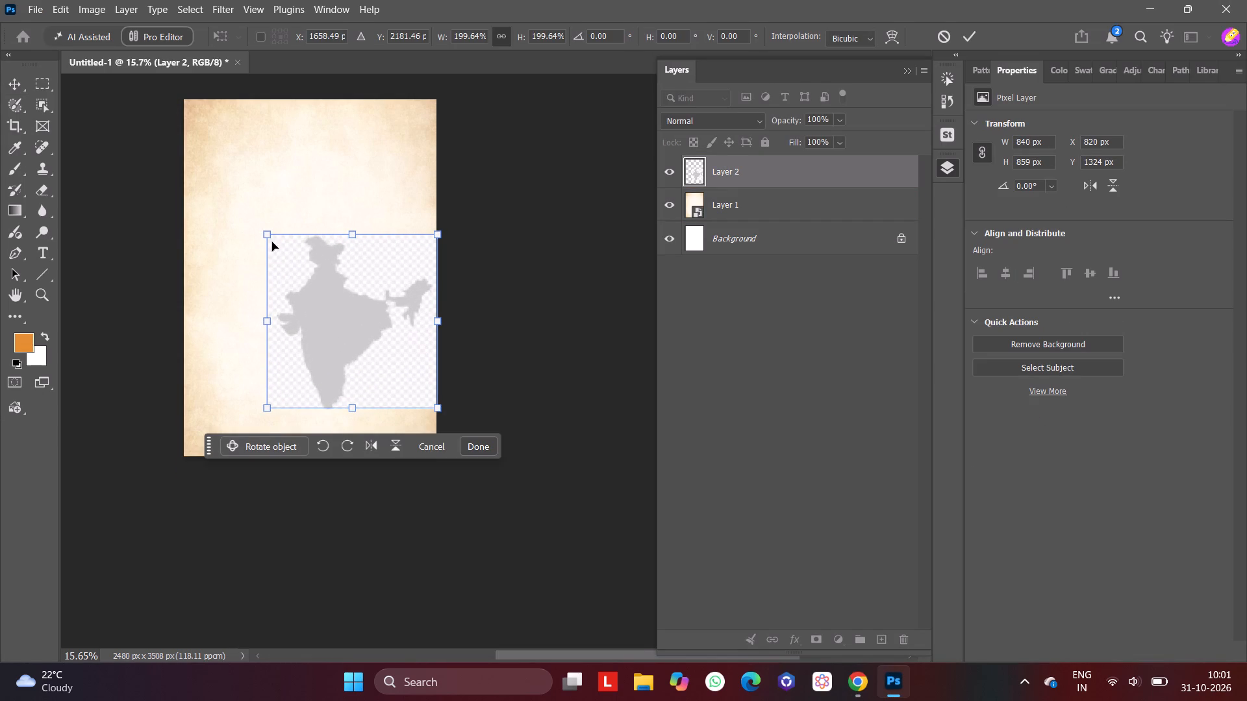
drag(272, 241, 235, 204)
drag(333, 293, 323, 247)
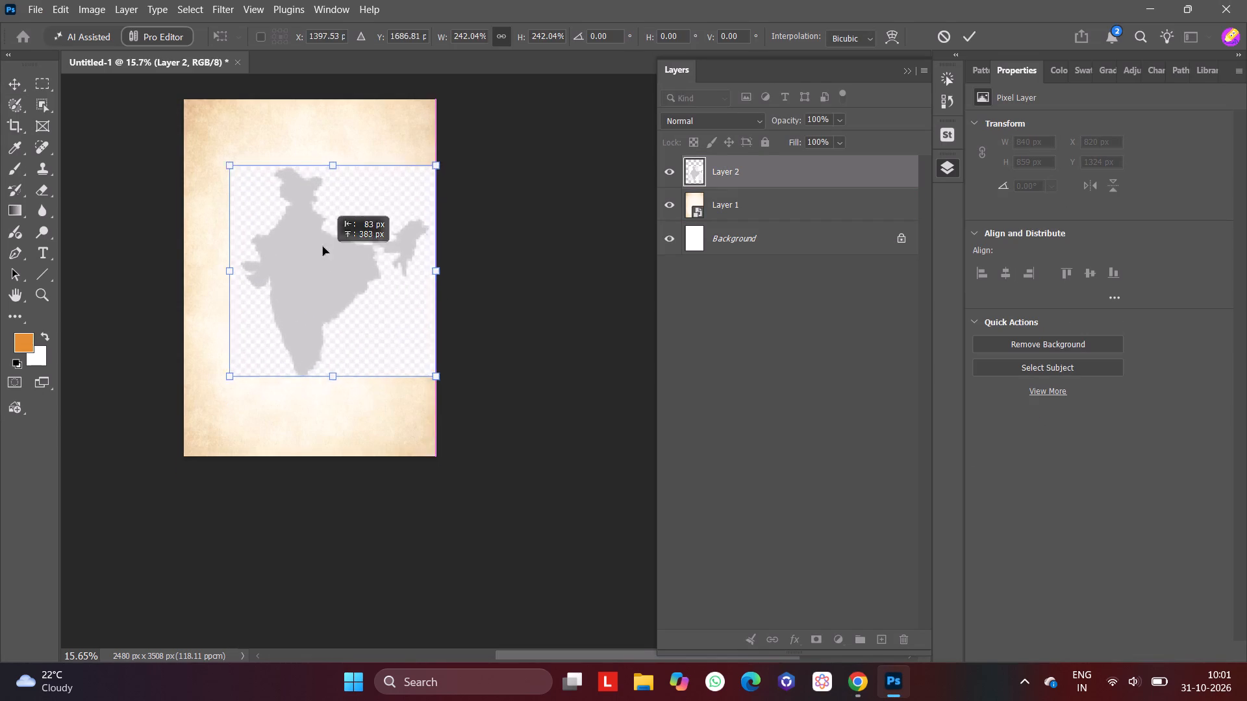
drag(323, 247, 230, 251)
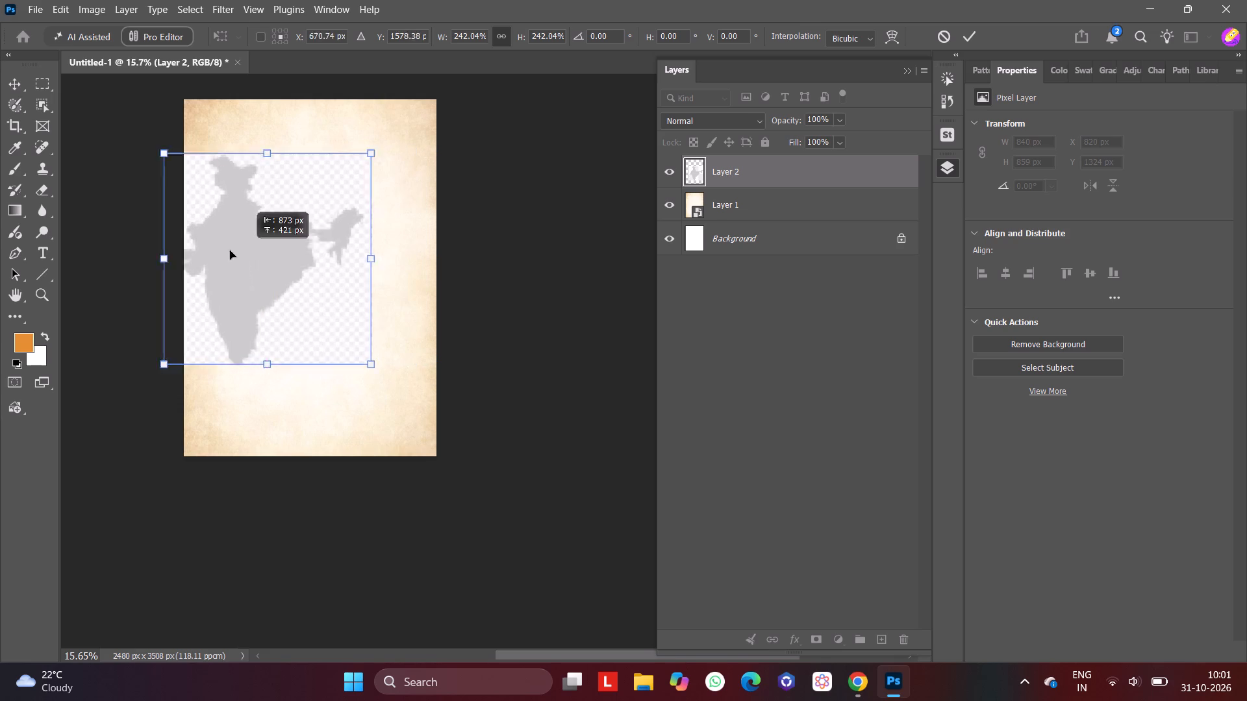
drag(230, 251, 301, 258)
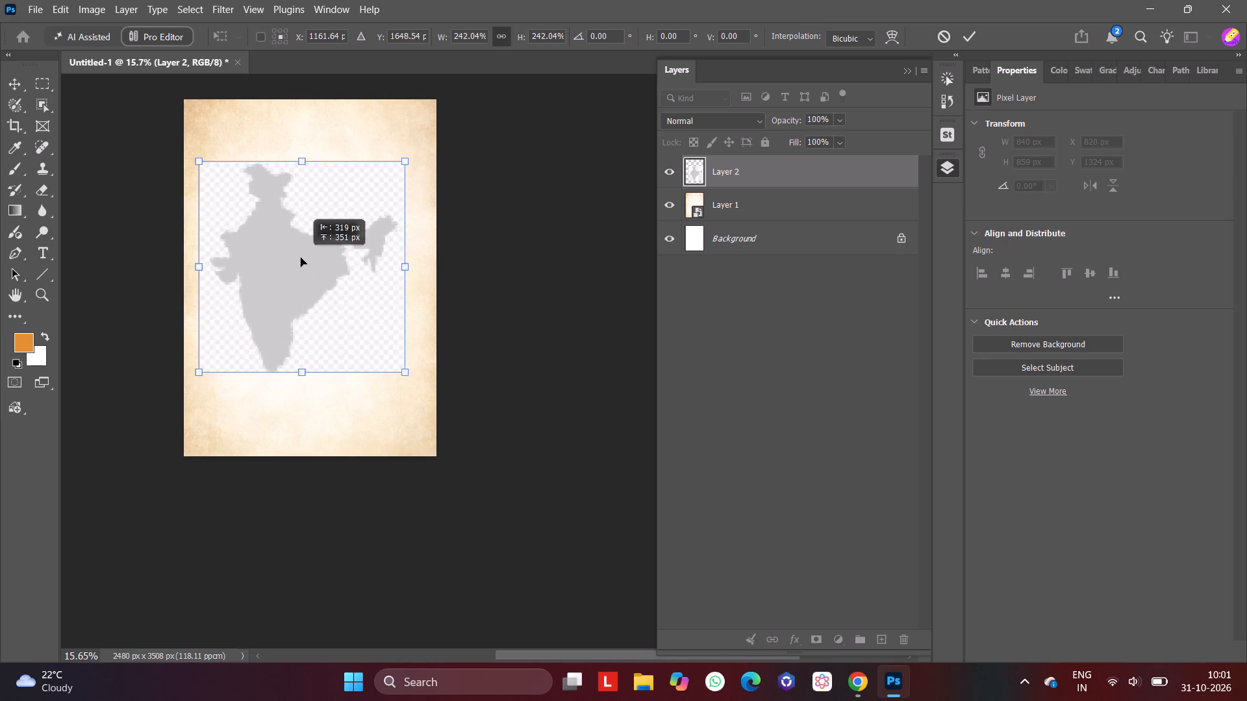
drag(301, 258, 310, 245)
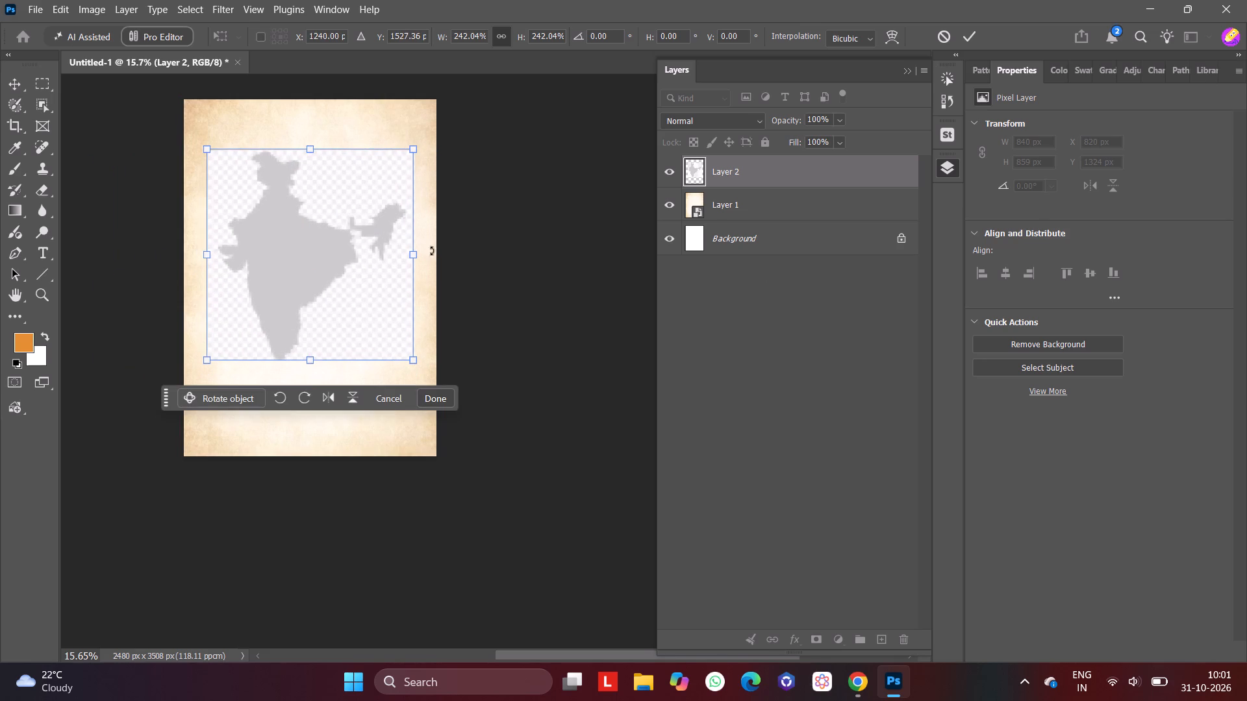
click(809, 182)
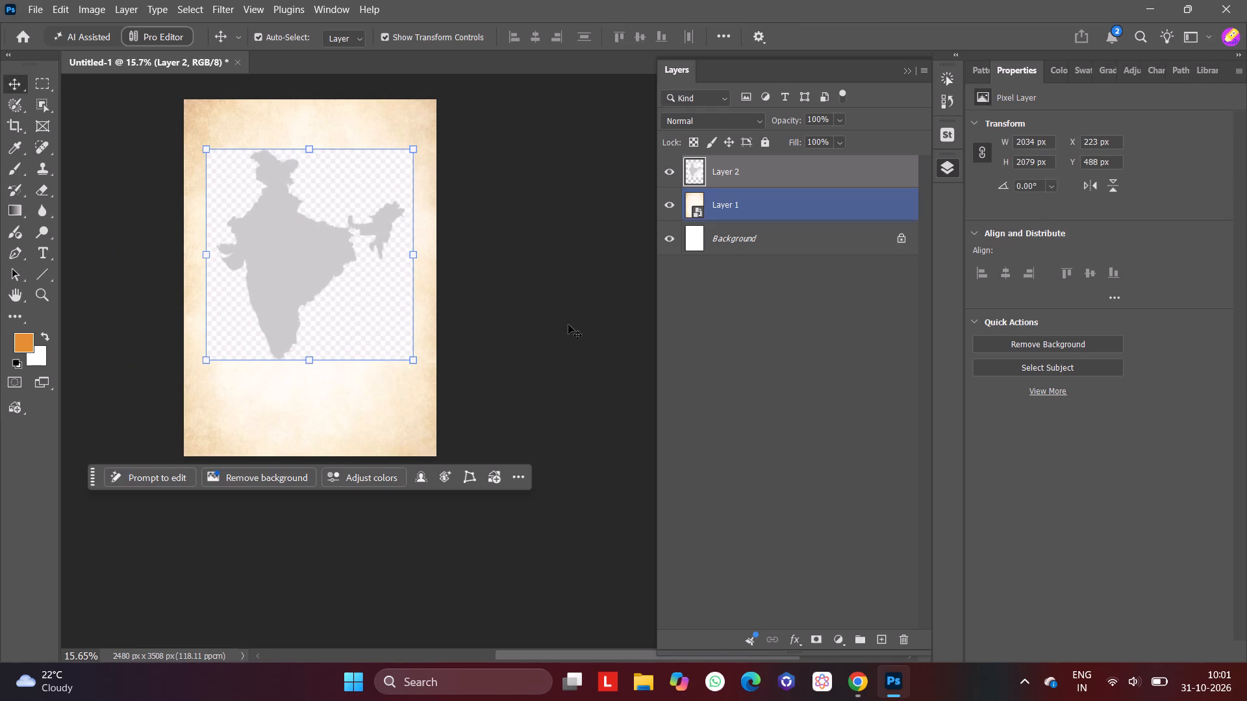
click(568, 325)
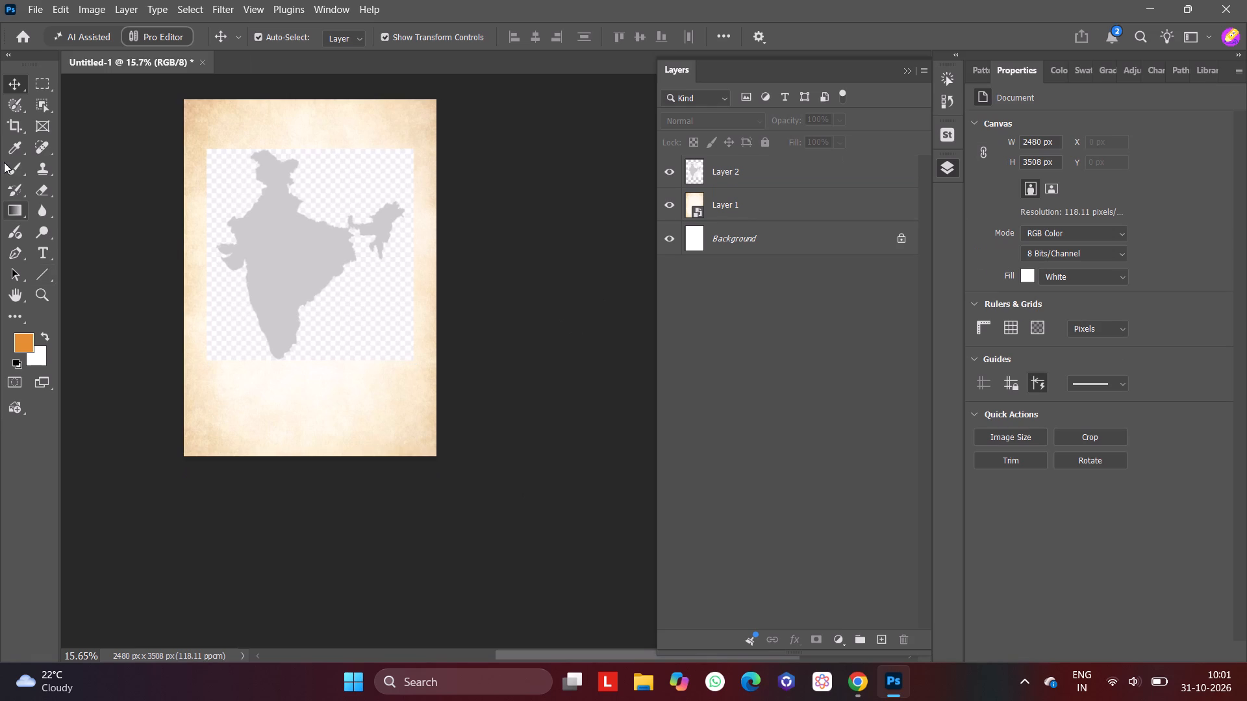
Erase the checkered background around the India map on Layer 2 with the Magic Eraser.
right_click(46, 188)
click(103, 219)
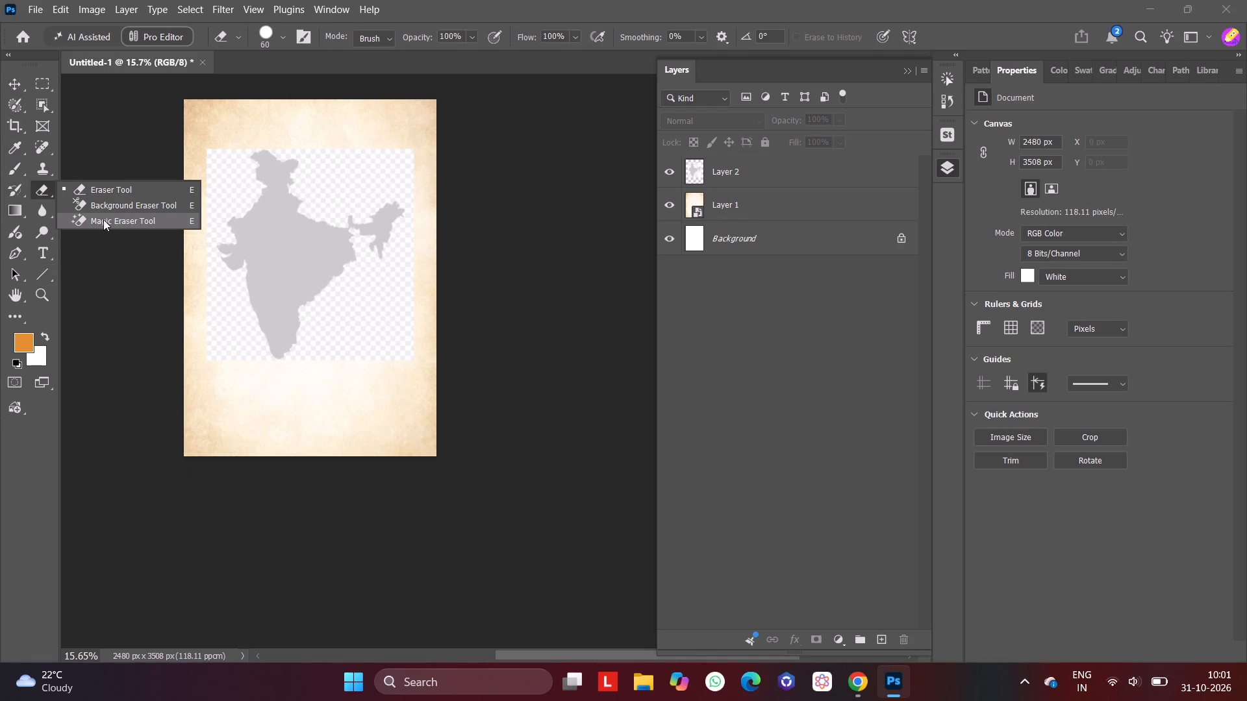
click(360, 314)
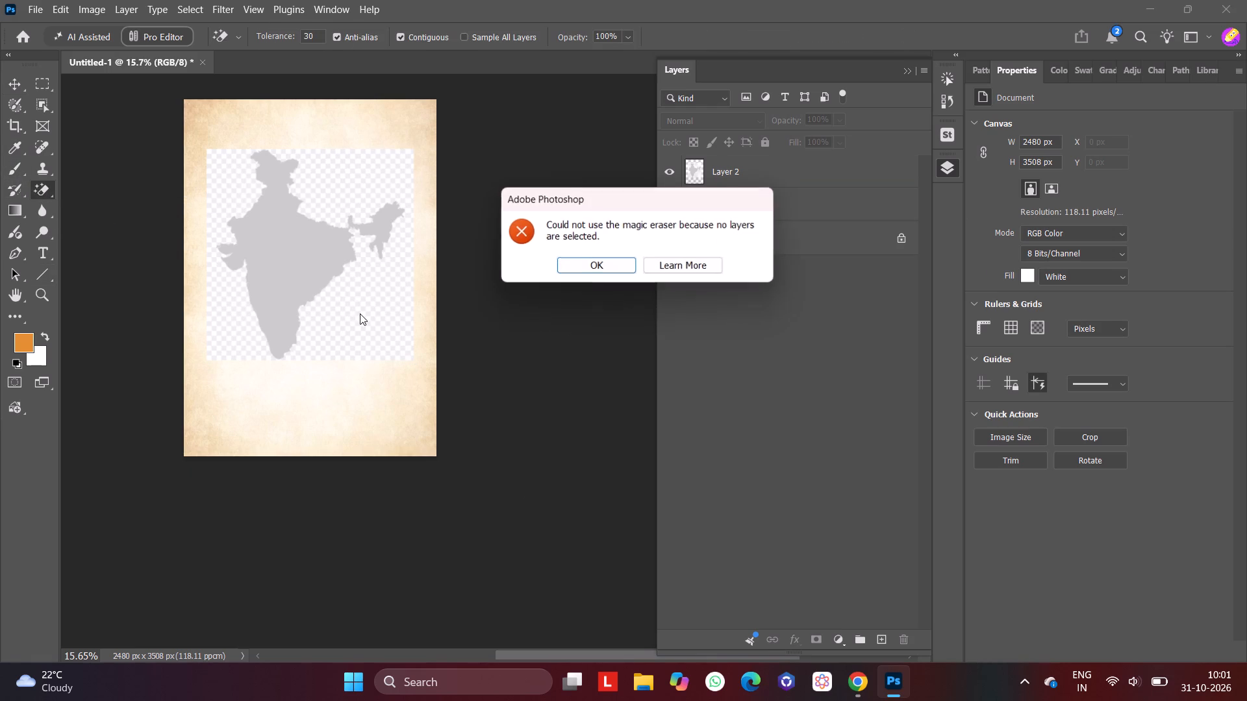
click(581, 265)
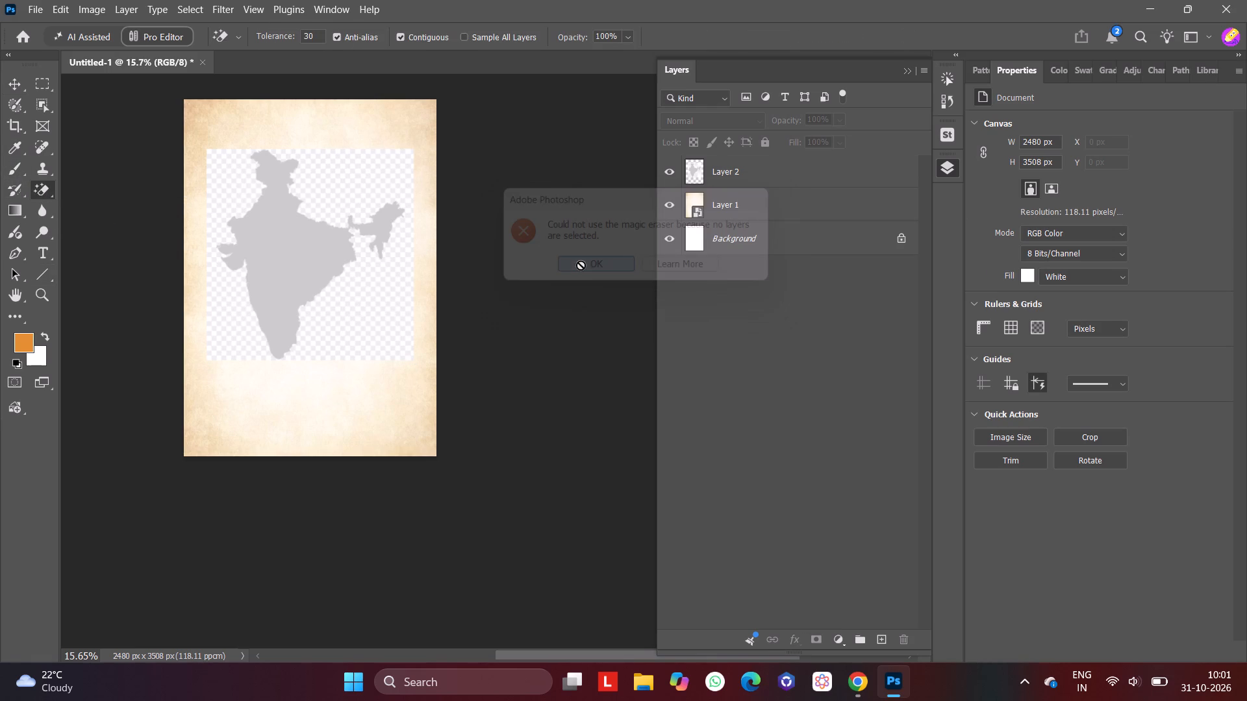
click(757, 169)
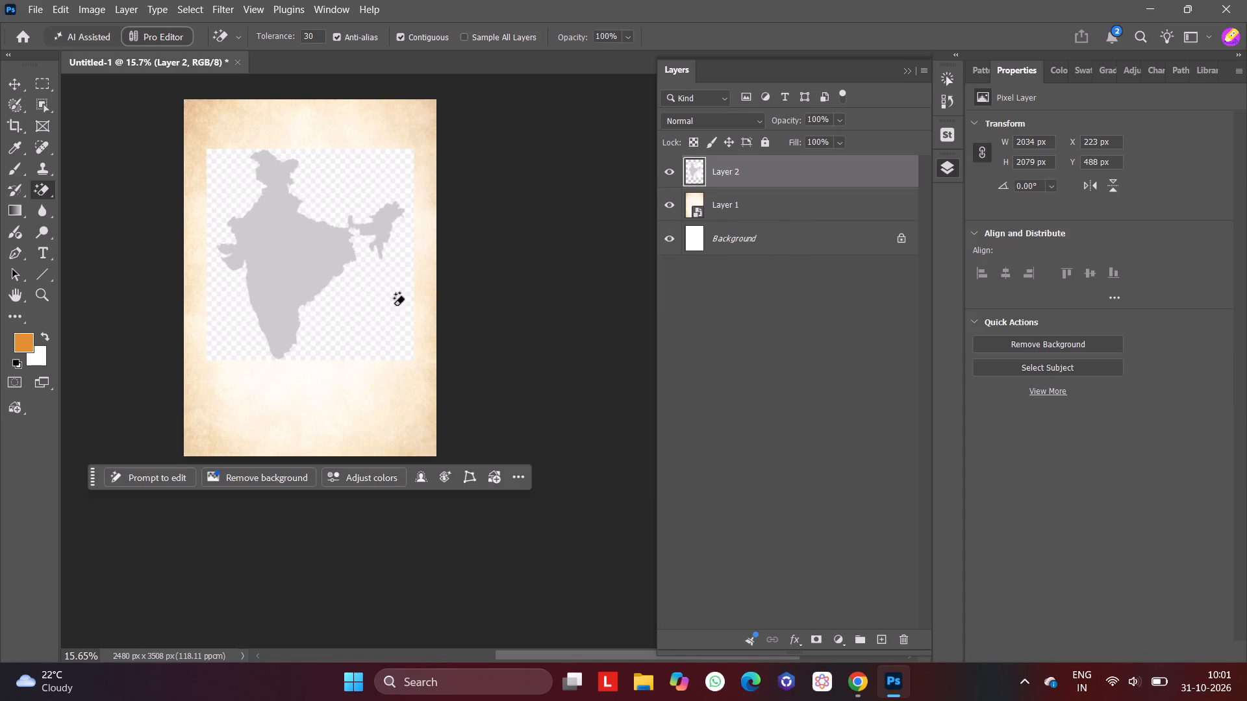
click(367, 314)
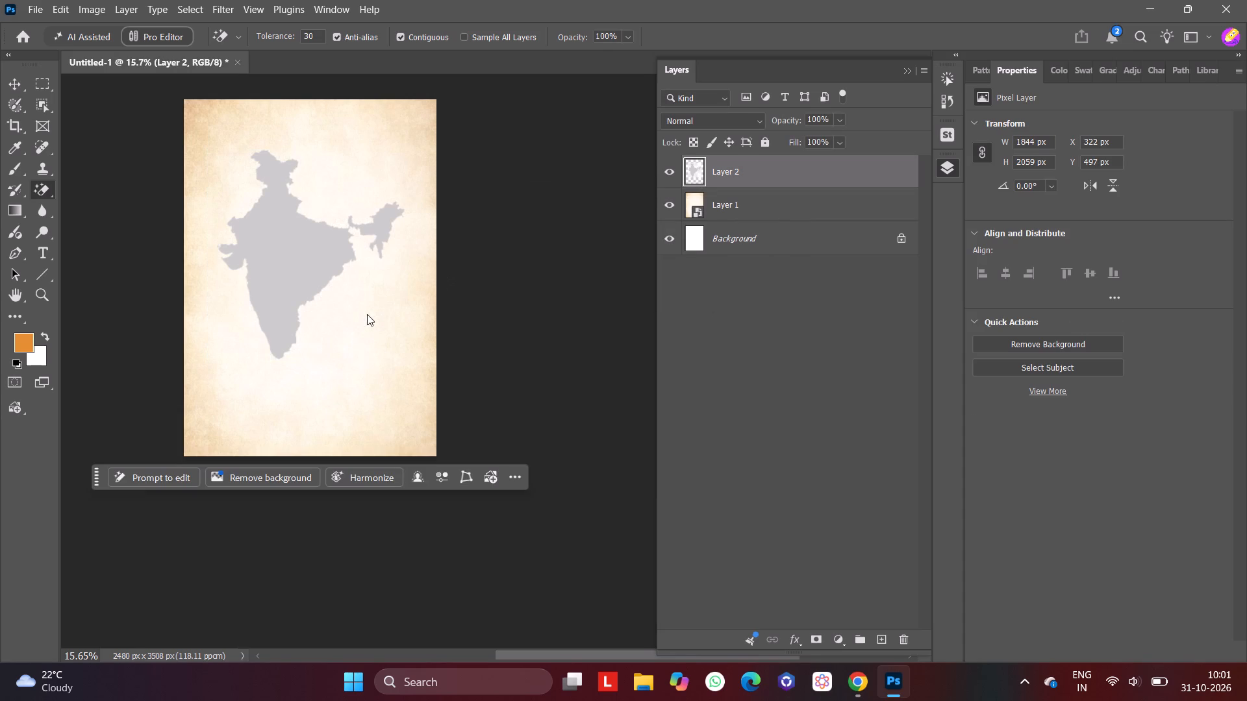
click(16, 86)
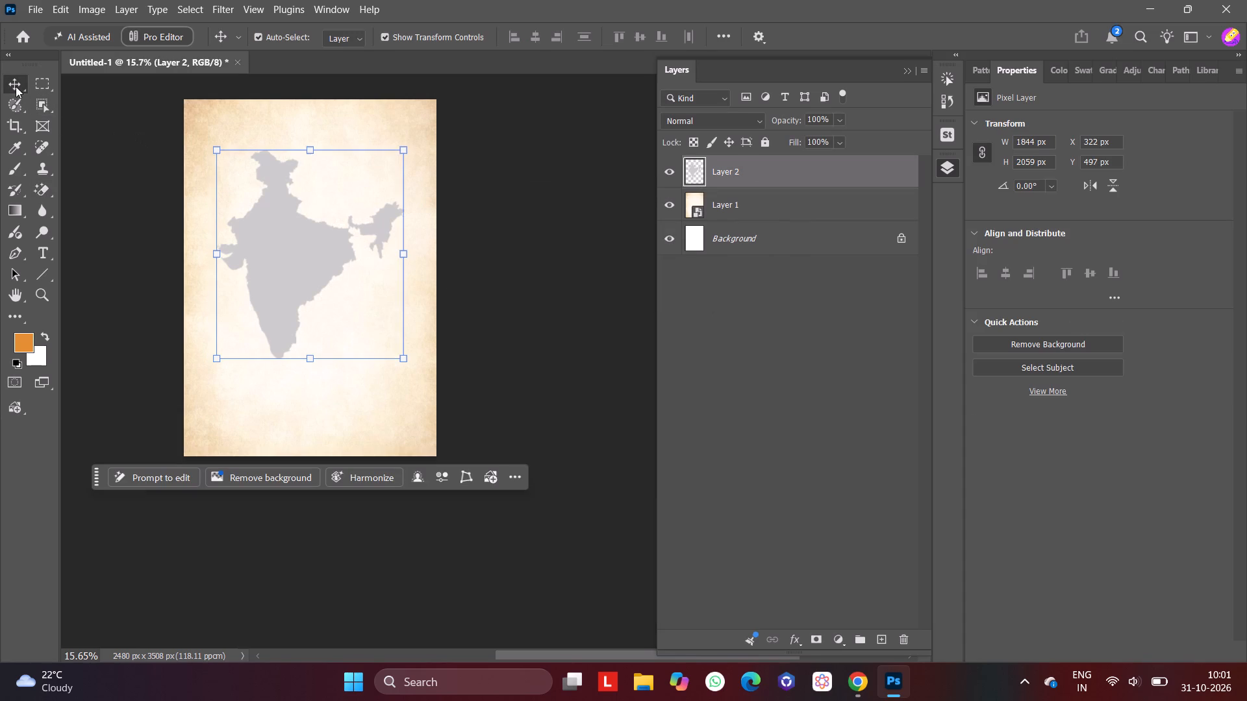
click(531, 206)
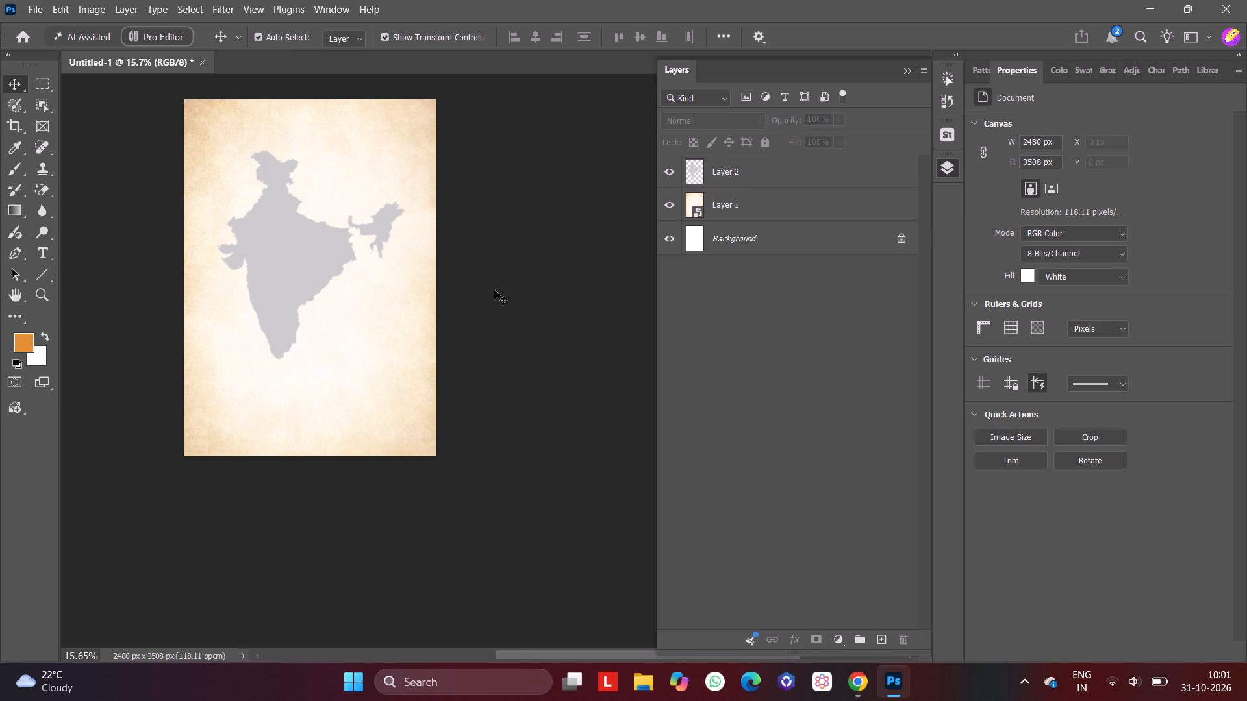
Hide the India map layer.
click(671, 174)
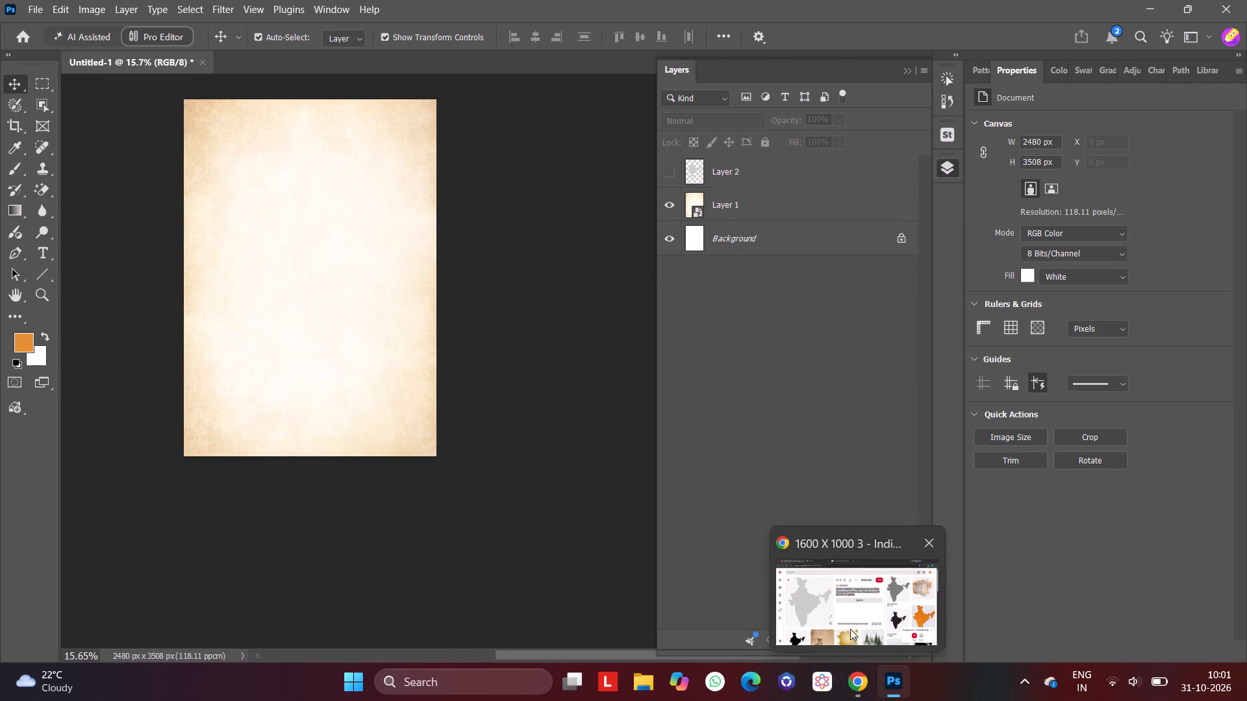
Open the Downloads folder in File Explorer to locate the upscaled Unity Day PNG.
click(849, 619)
click(497, 0)
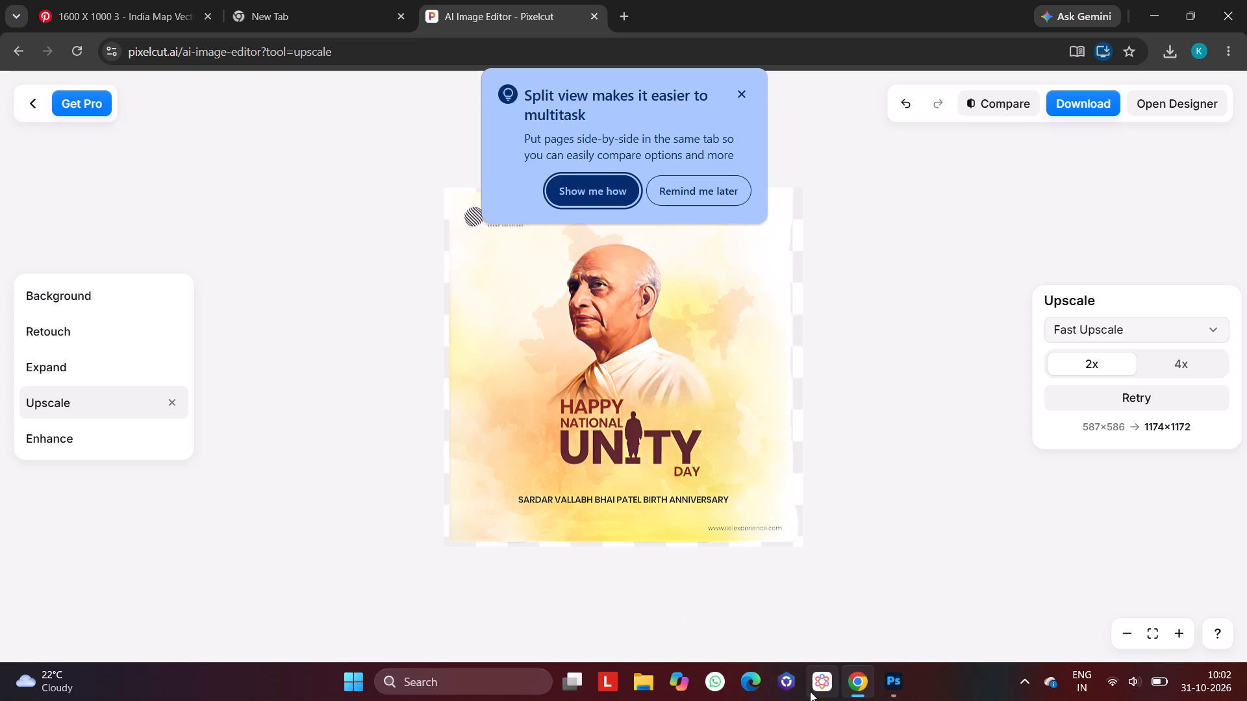
drag(742, 700, 444, 697)
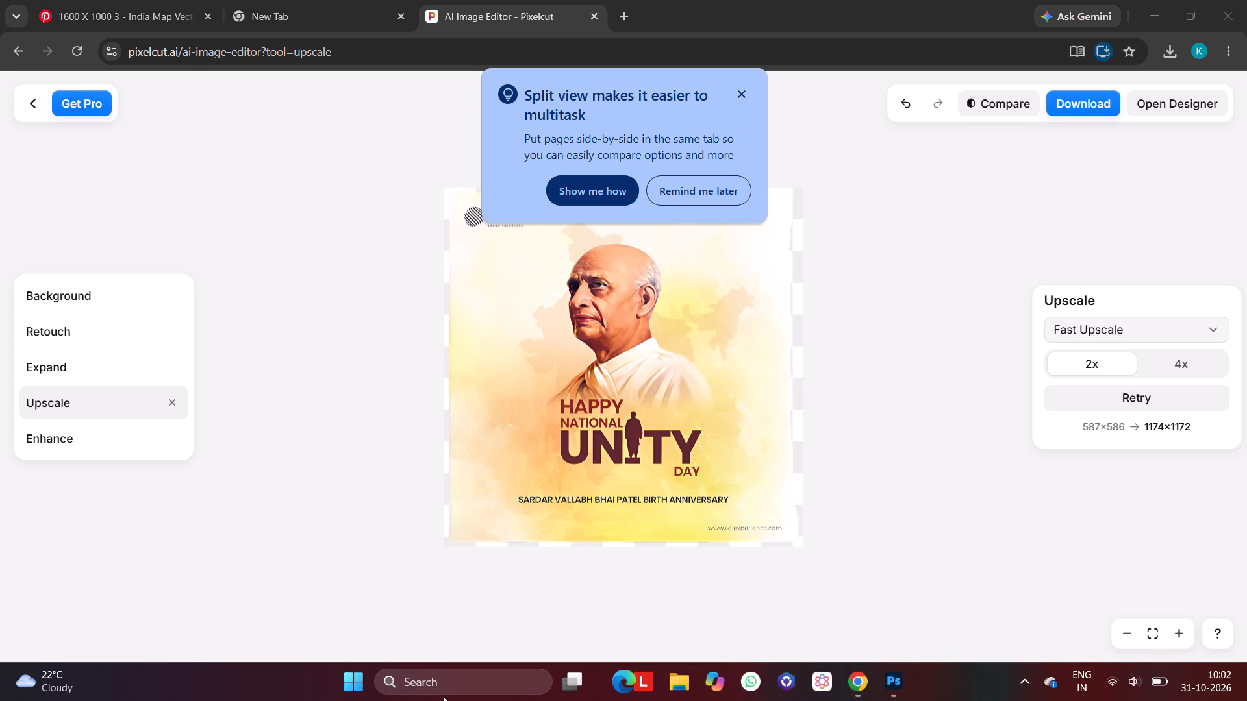
drag(444, 697, 405, 700)
click(683, 678)
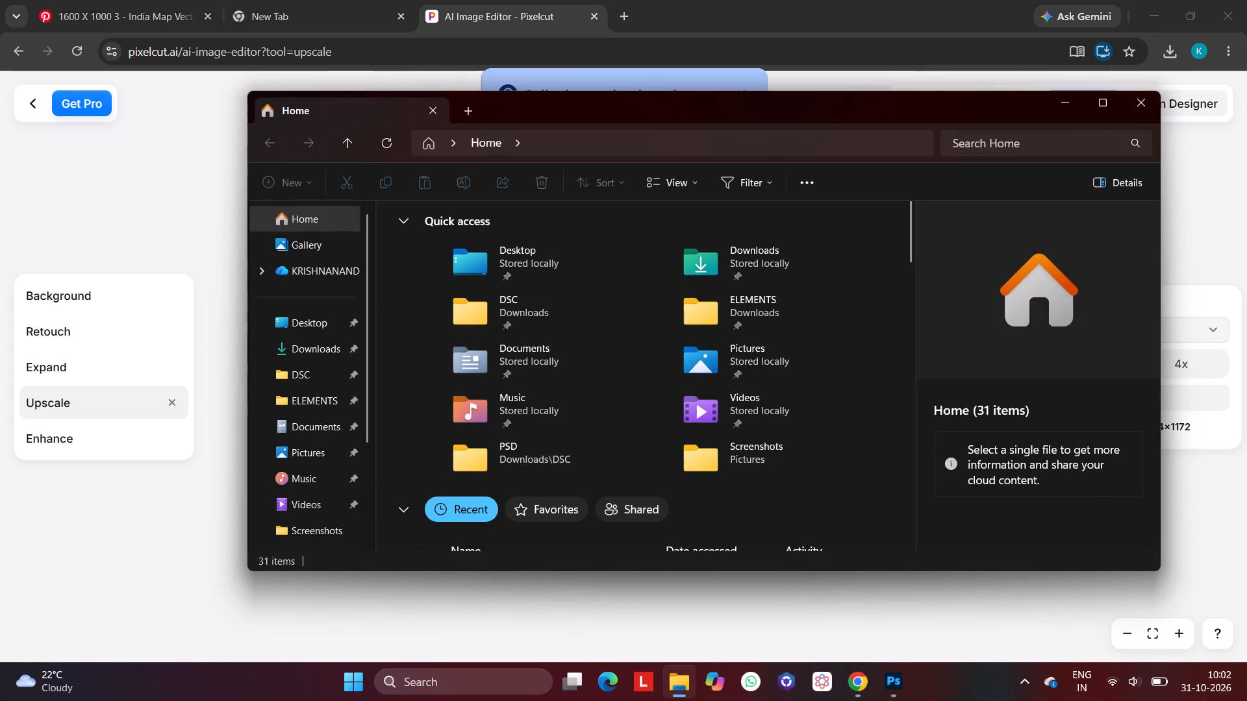
click(302, 356)
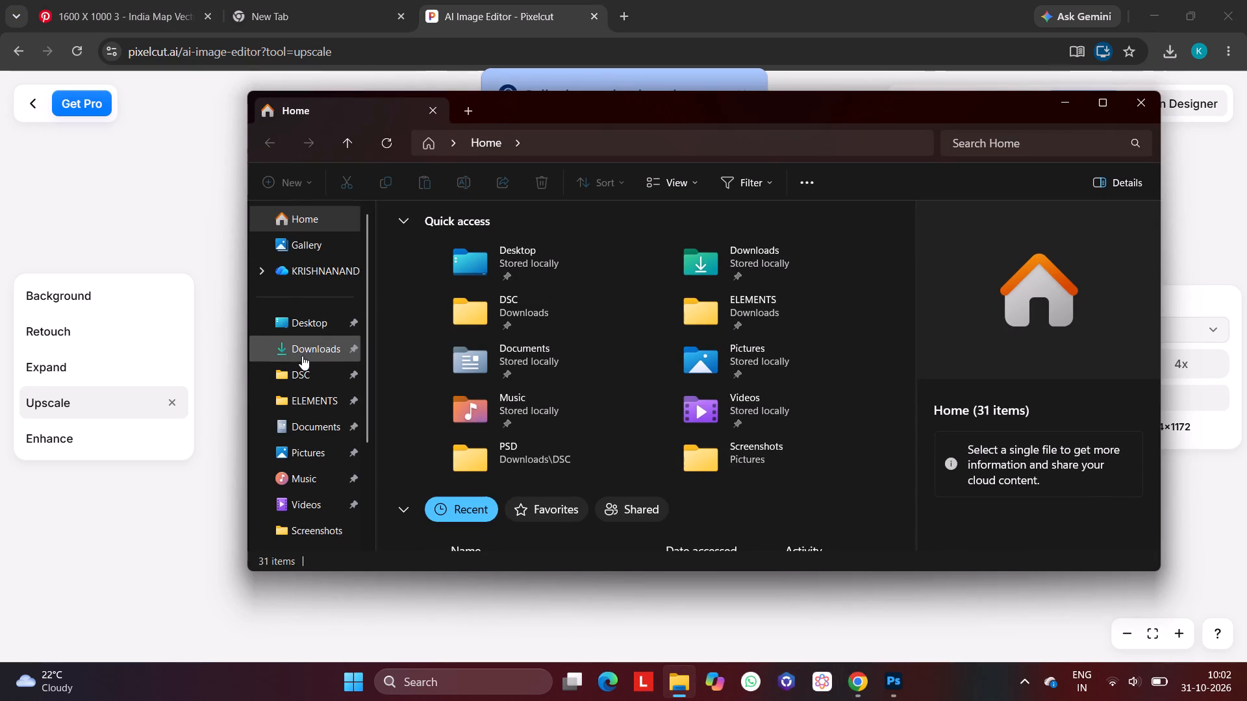
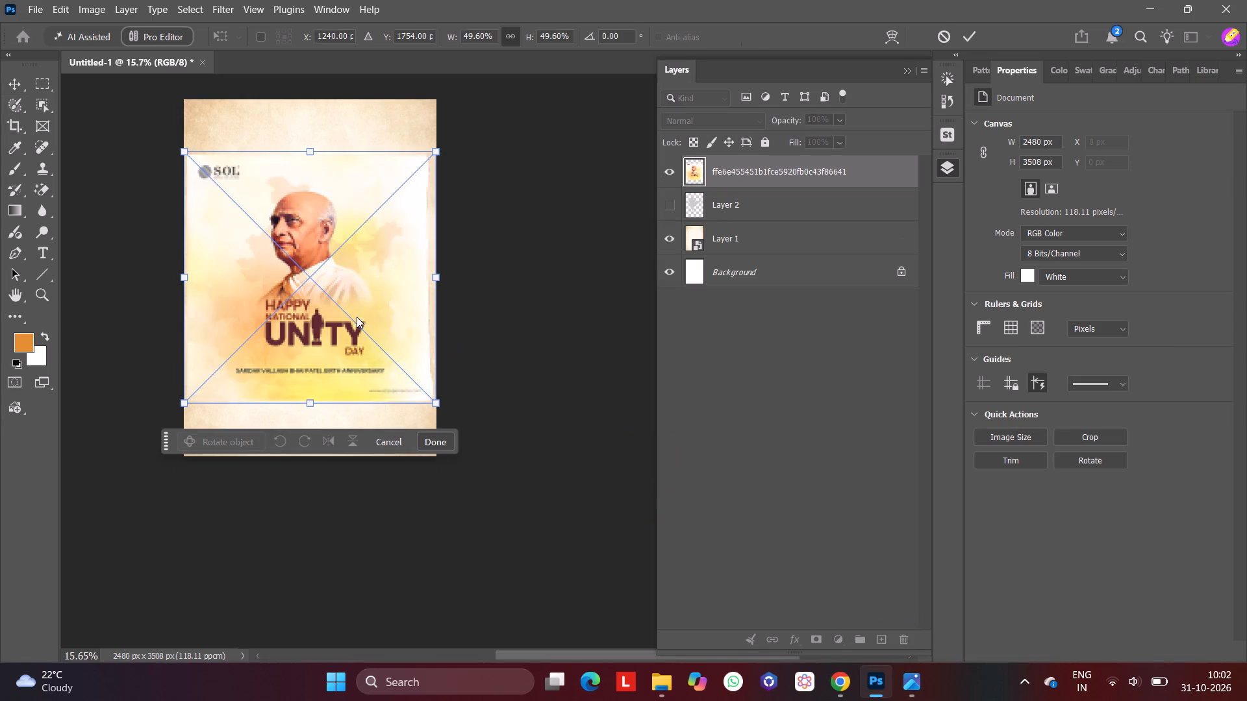
Finish placing the Unity Day image at 49.60% scale, centred on the poster at X 1240, Y 1754 px.
click(514, 365)
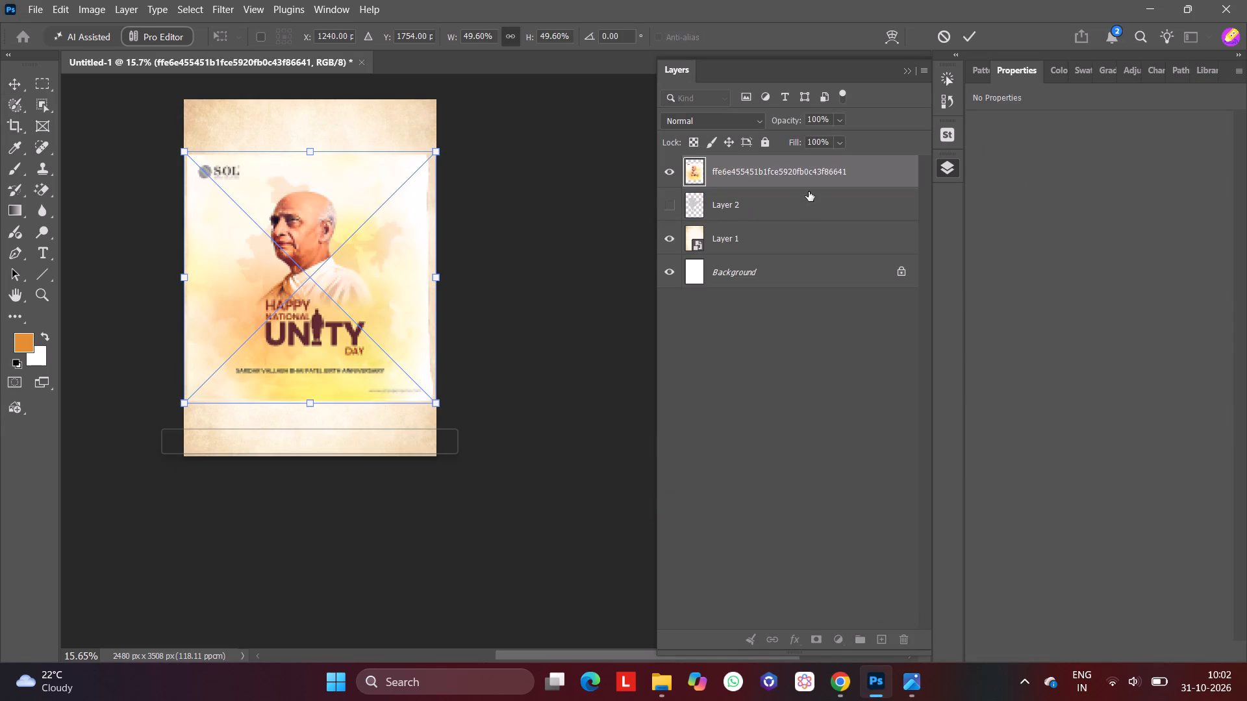
click(797, 177)
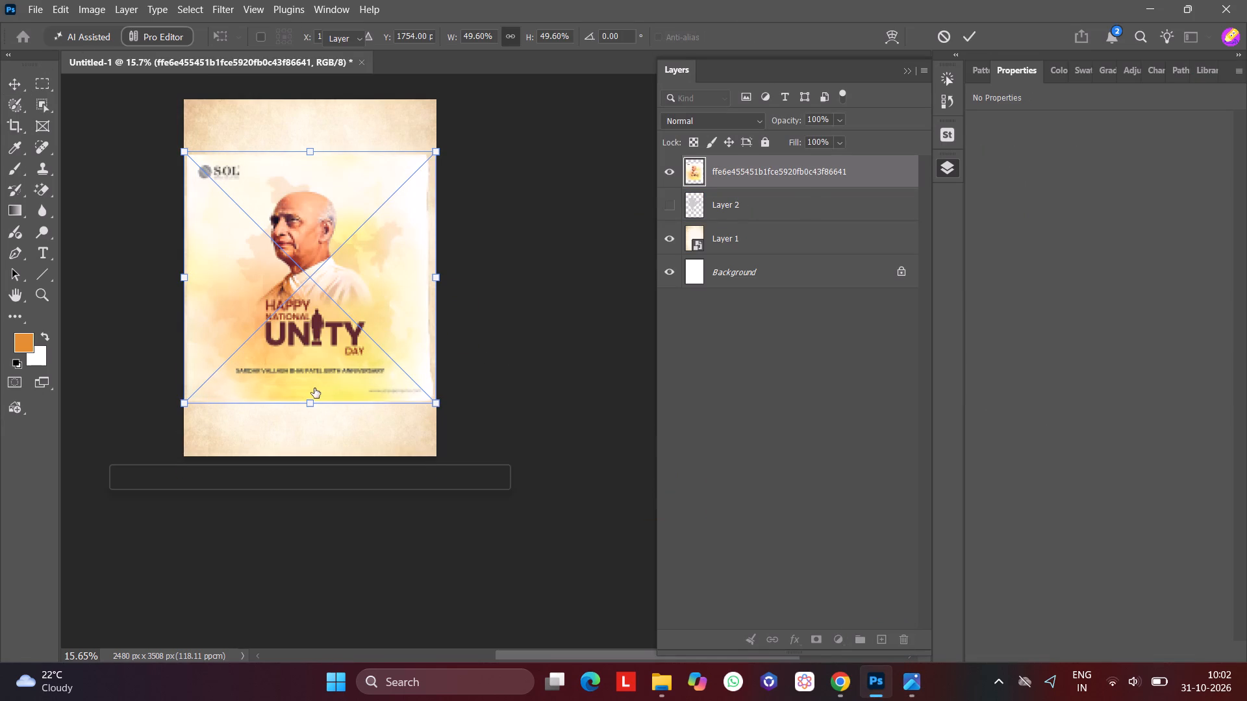
click(967, 35)
click(751, 166)
double_click(970, 34)
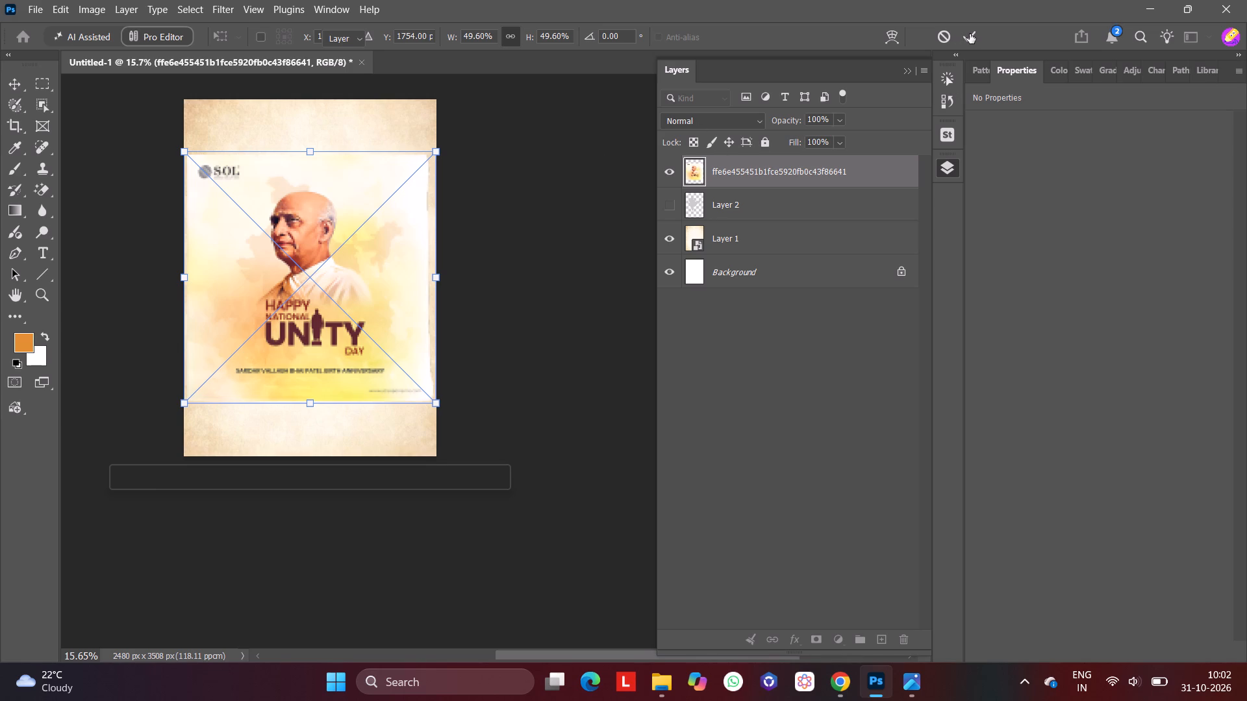
click(781, 218)
click(781, 218)
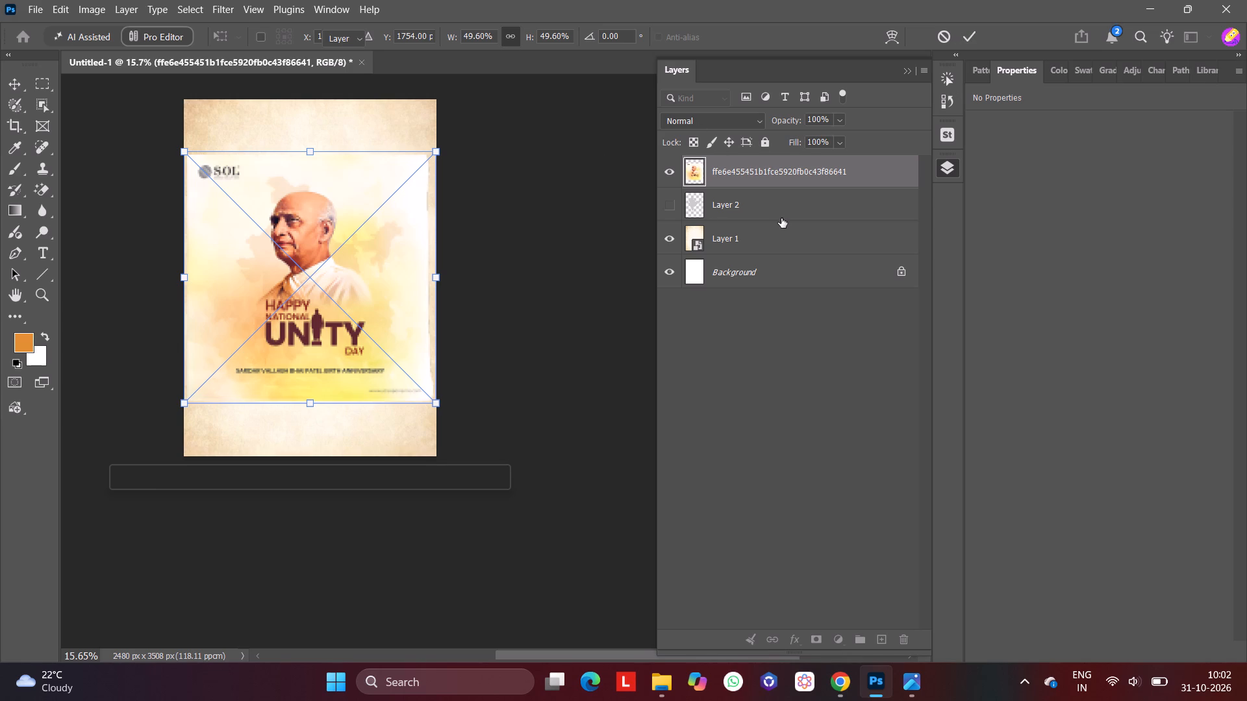
click(782, 206)
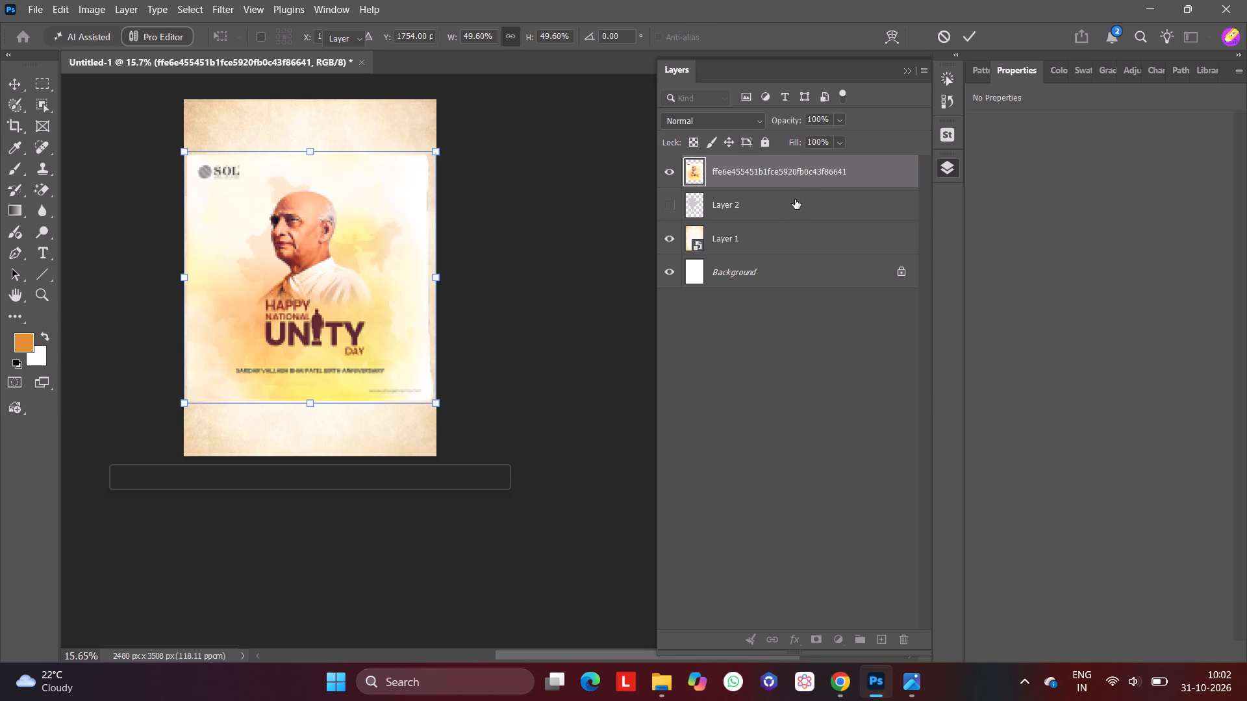
click(795, 200)
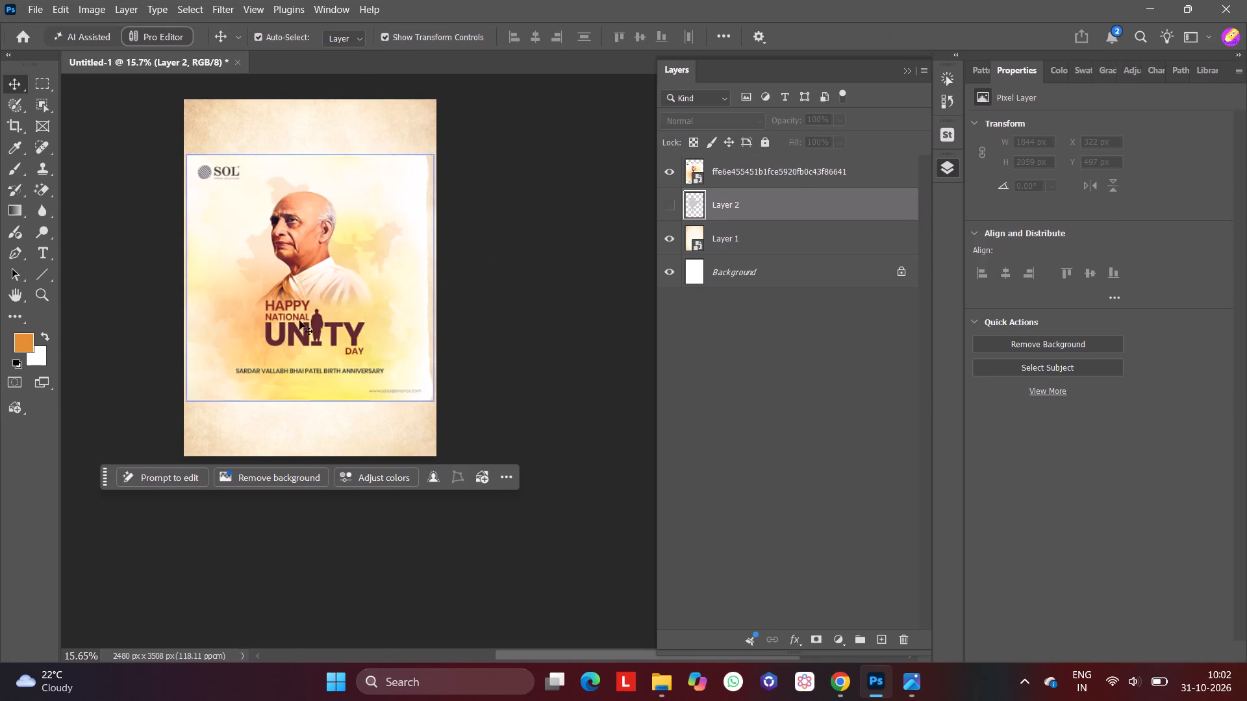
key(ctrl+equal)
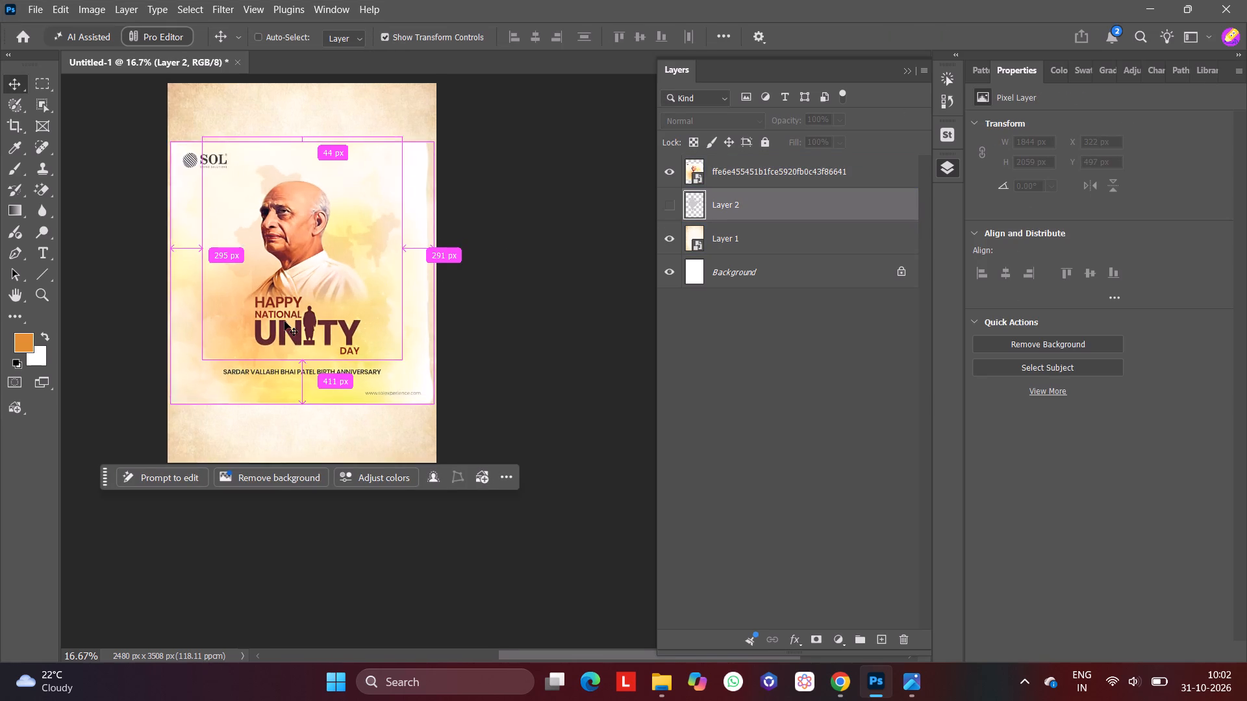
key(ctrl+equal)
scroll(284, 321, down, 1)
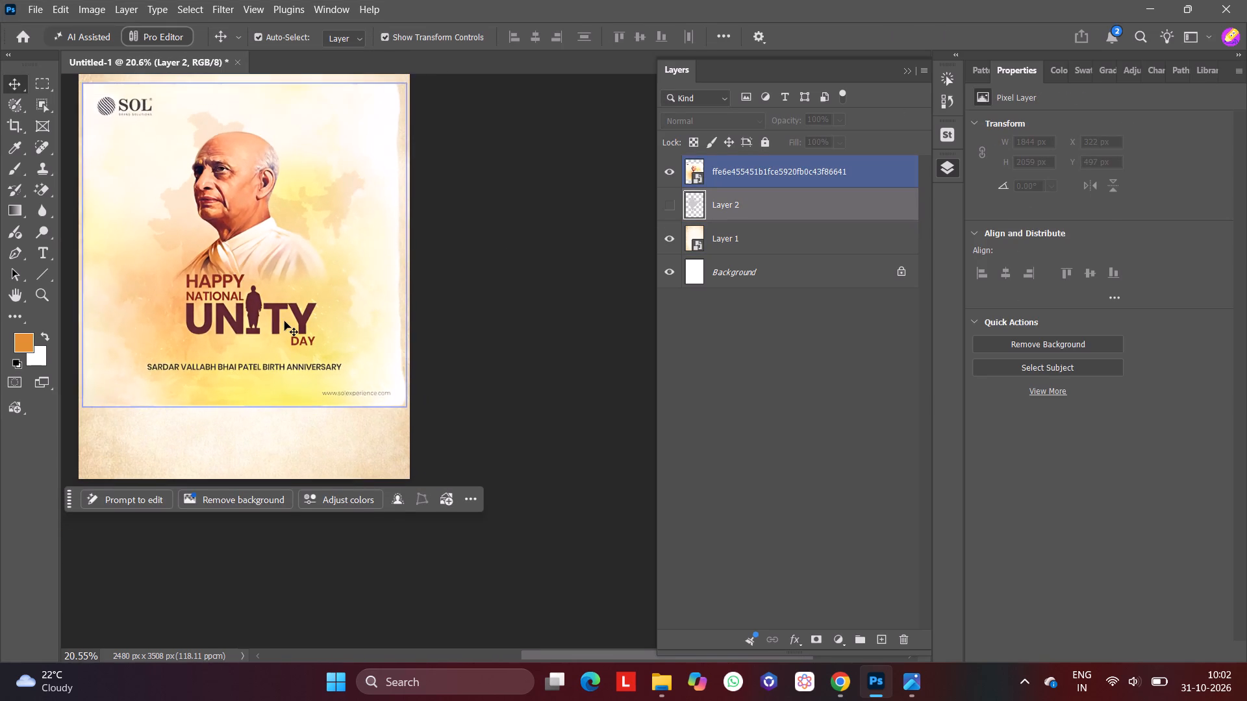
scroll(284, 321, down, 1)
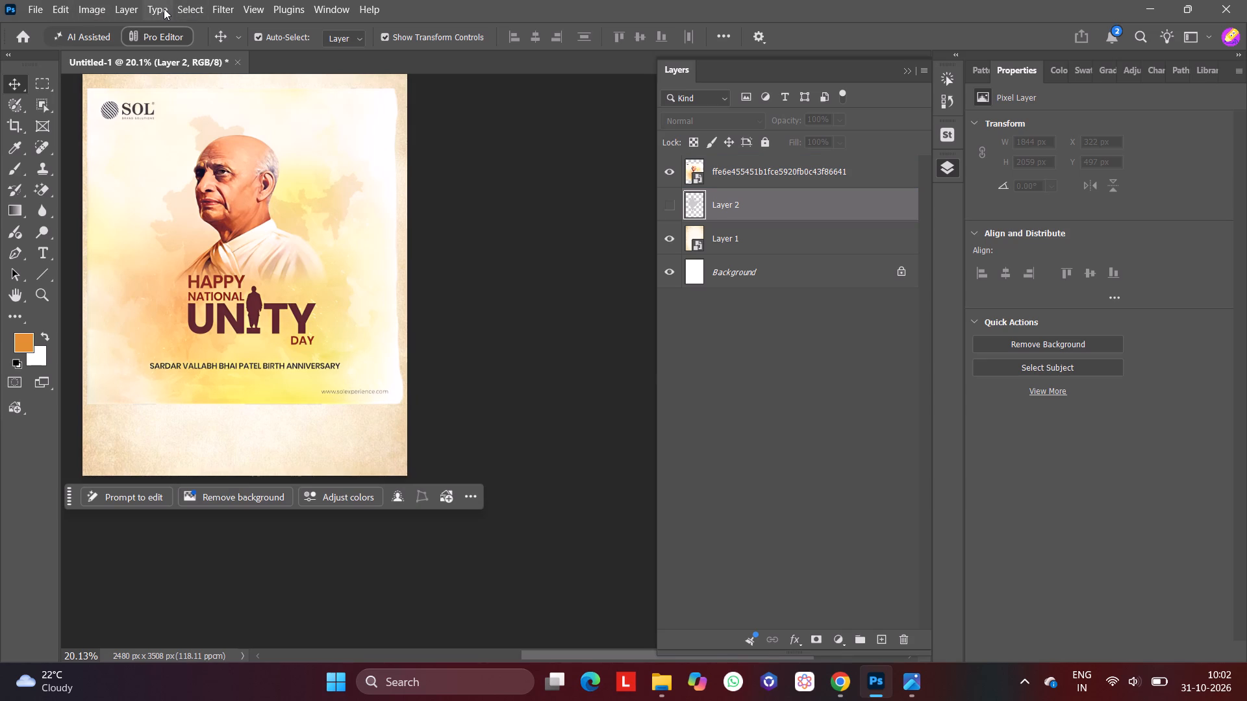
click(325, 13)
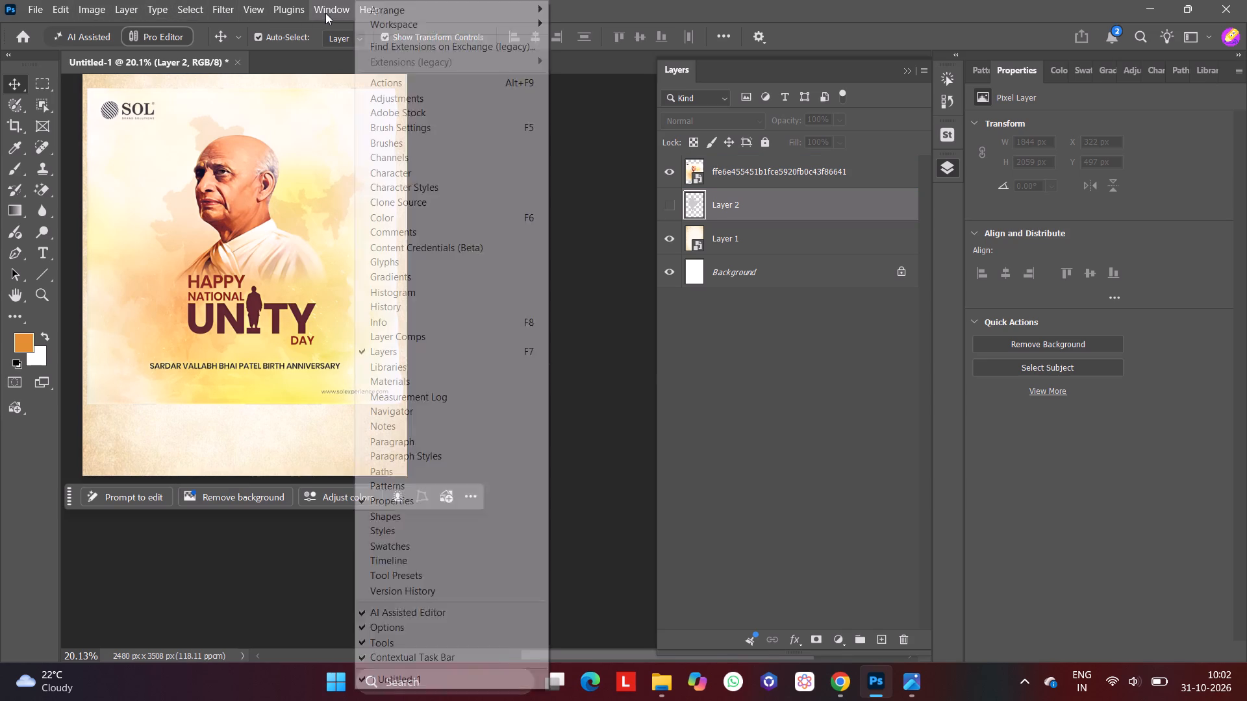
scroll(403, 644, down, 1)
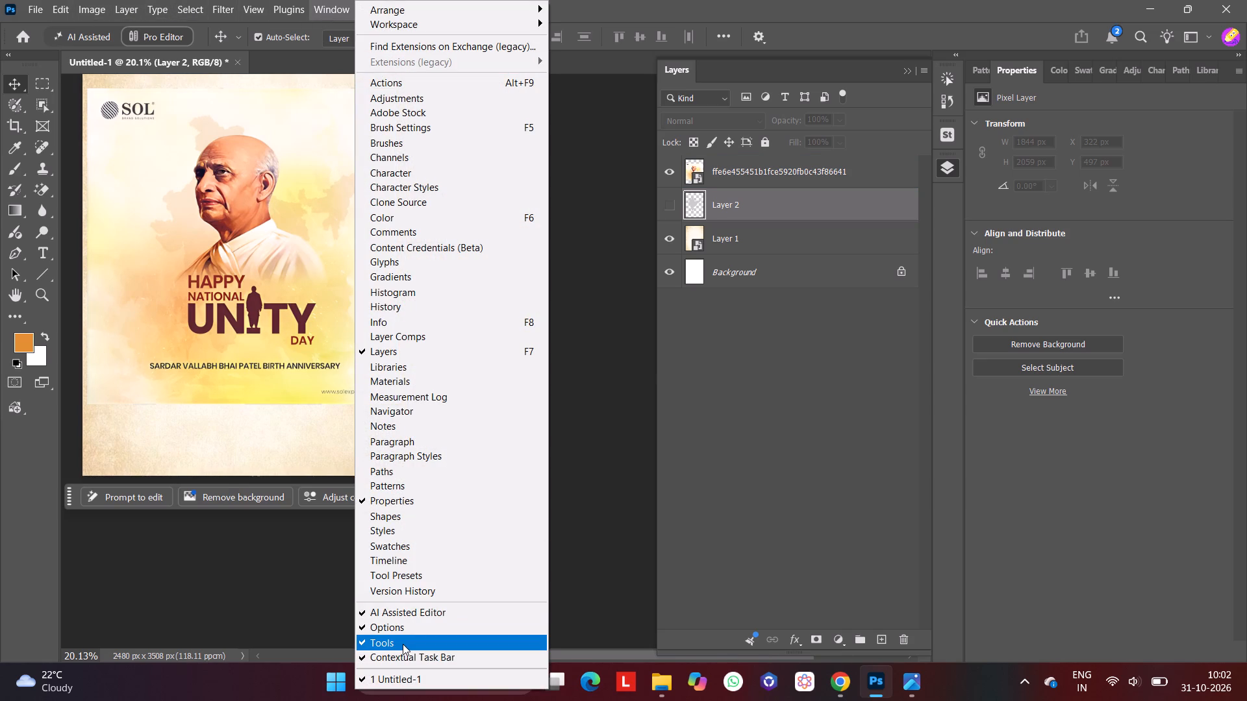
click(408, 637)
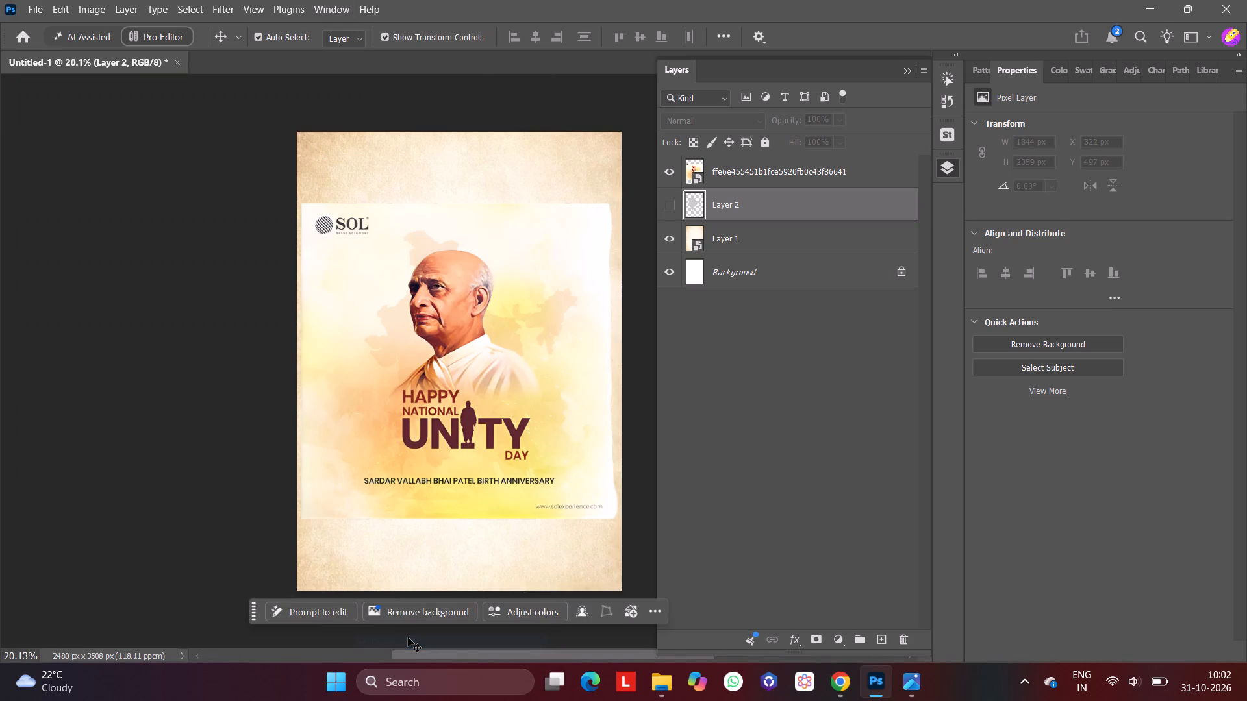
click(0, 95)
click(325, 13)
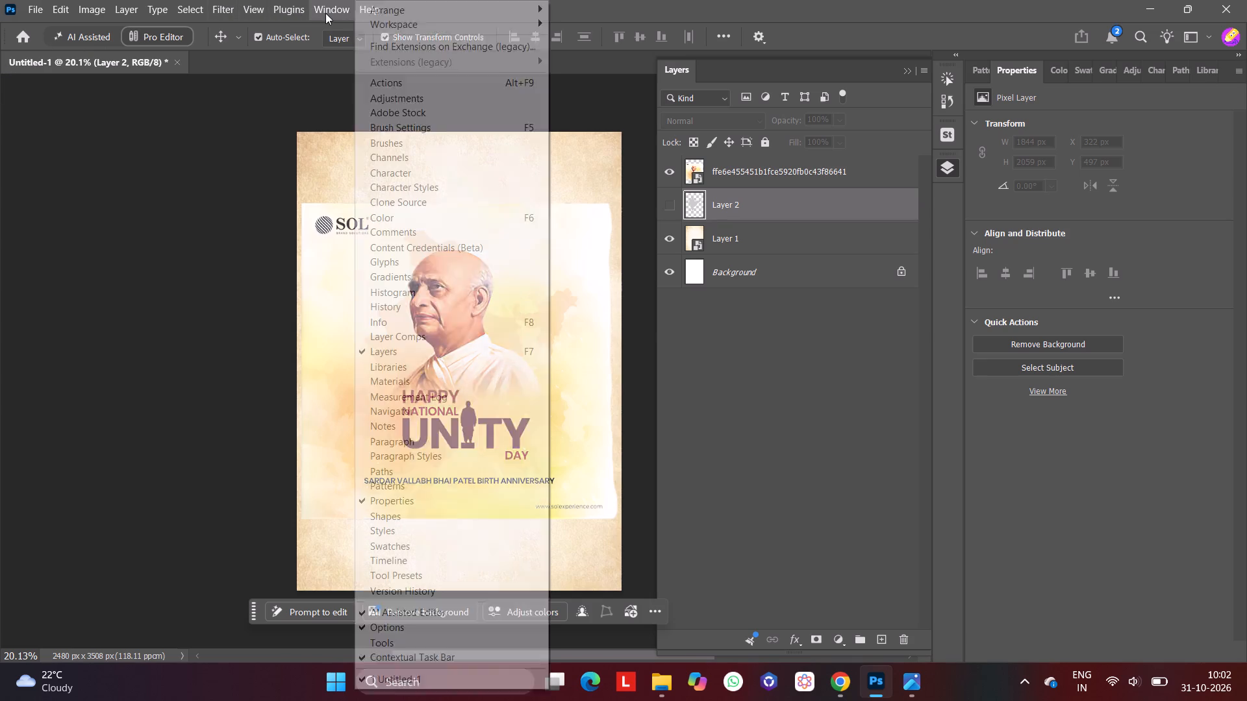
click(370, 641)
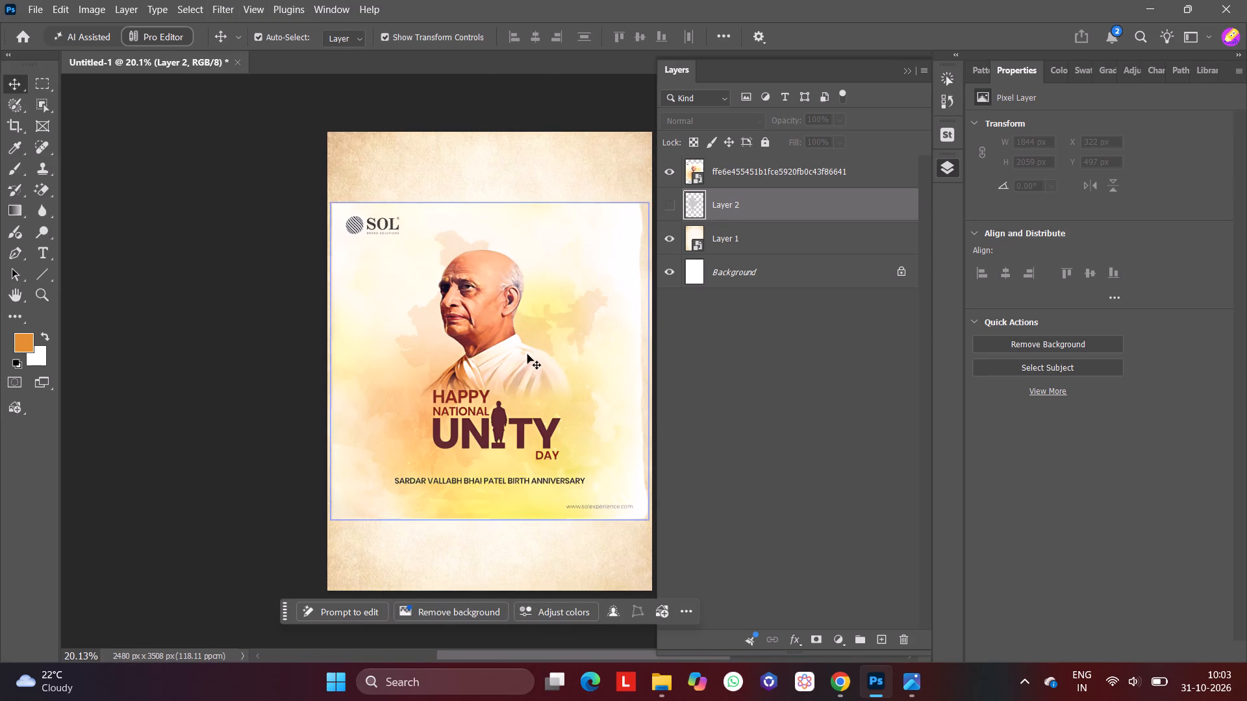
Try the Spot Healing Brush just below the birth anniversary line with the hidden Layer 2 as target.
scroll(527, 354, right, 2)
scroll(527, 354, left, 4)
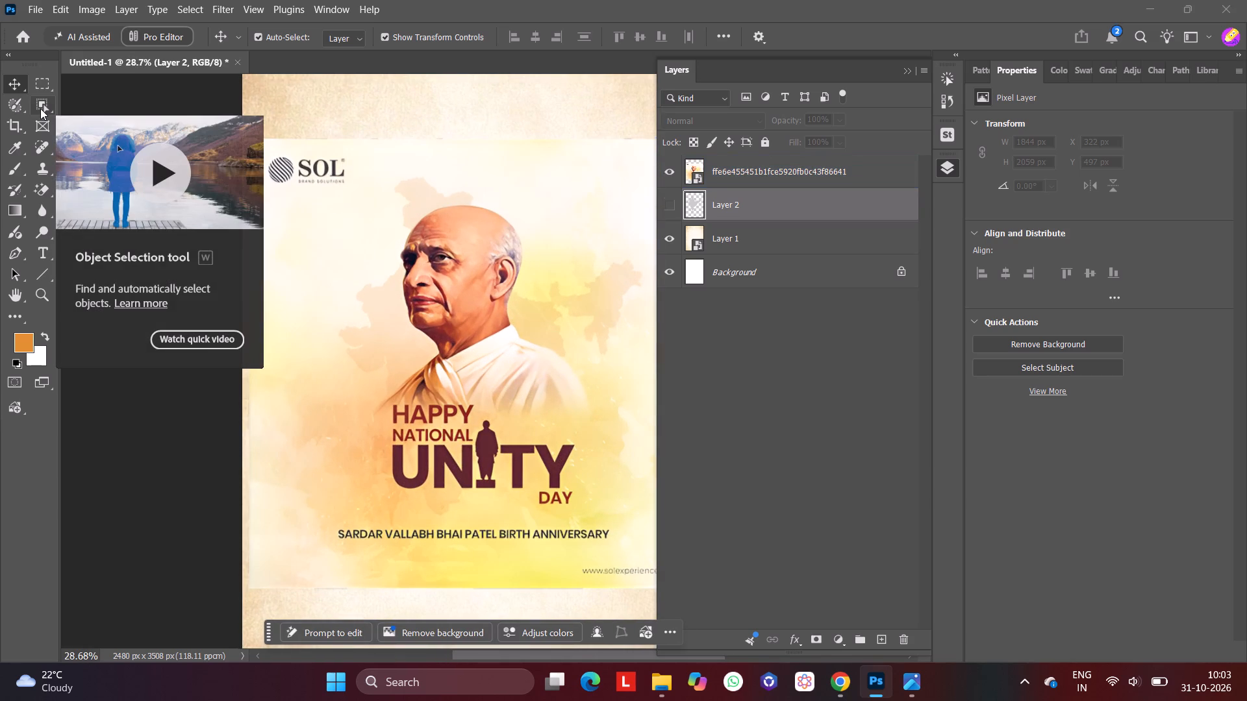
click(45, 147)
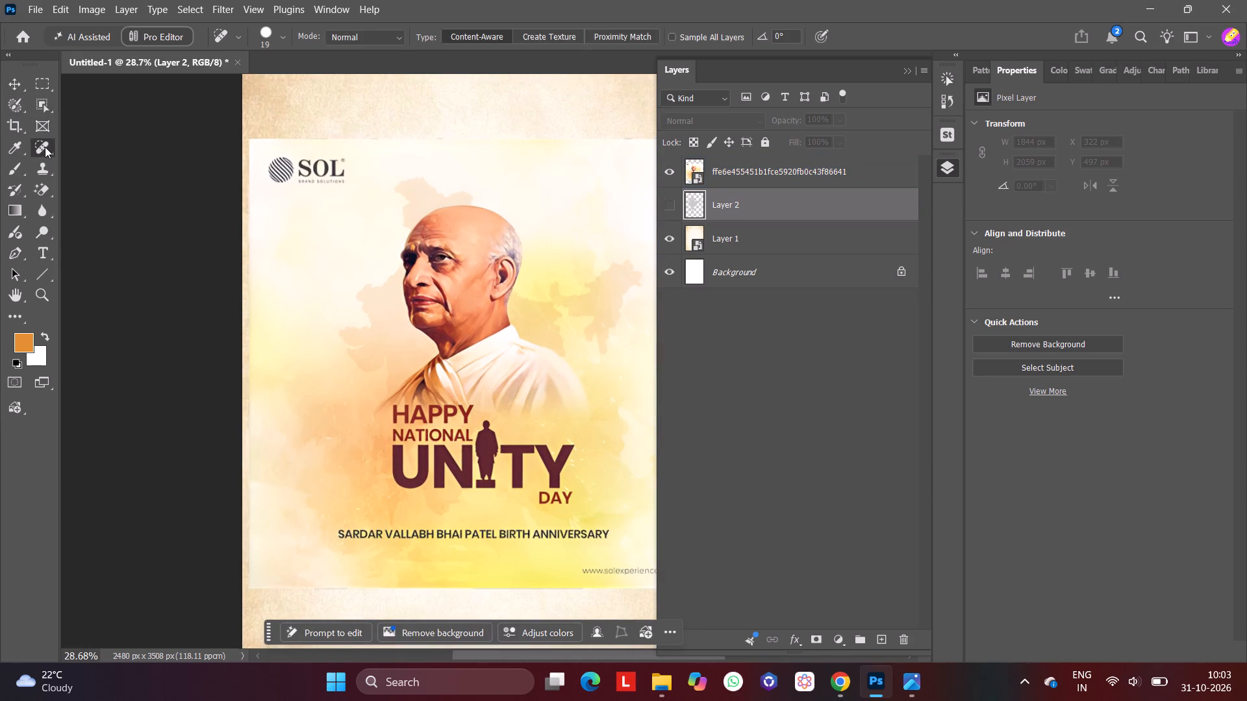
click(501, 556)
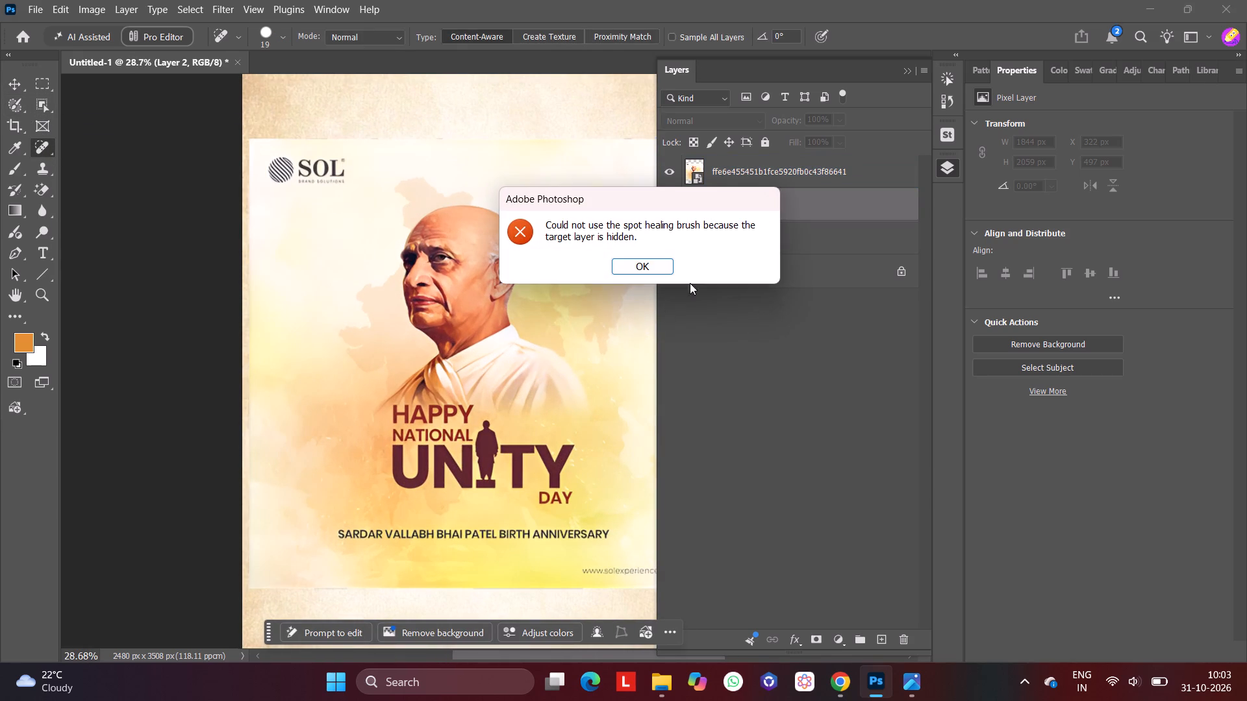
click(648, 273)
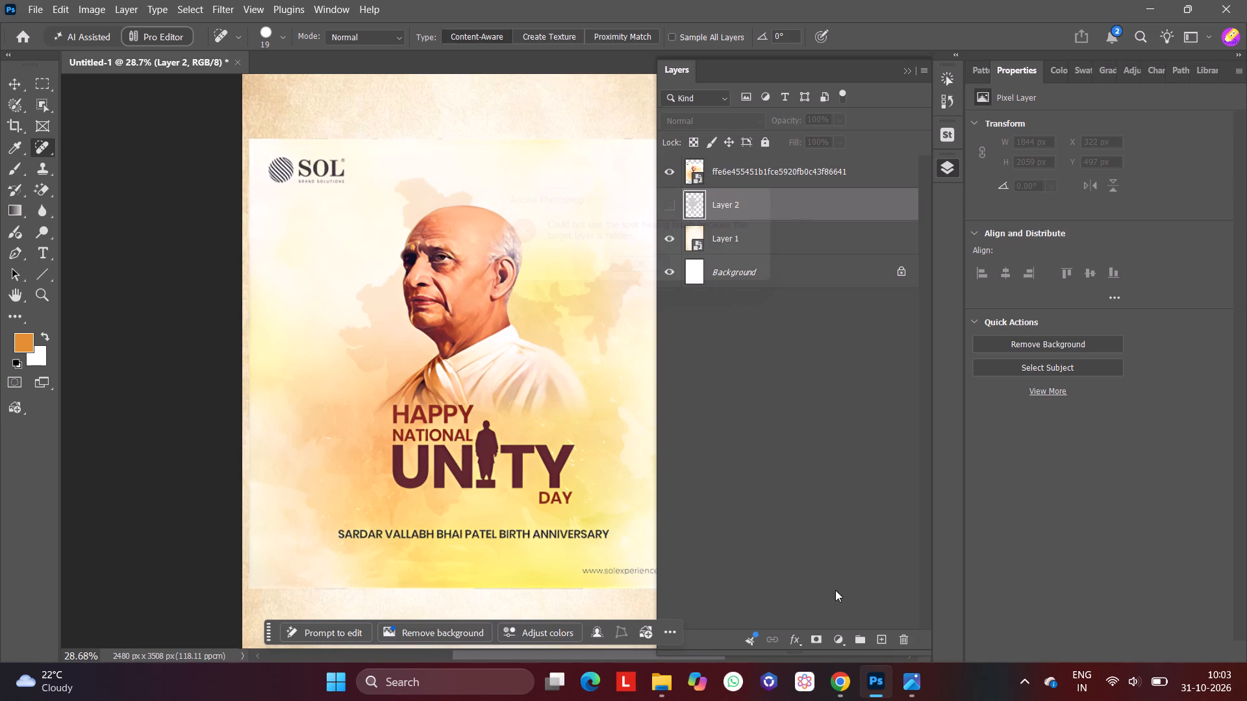
Add a layer mask to the placed Unity Day image layer.
click(788, 175)
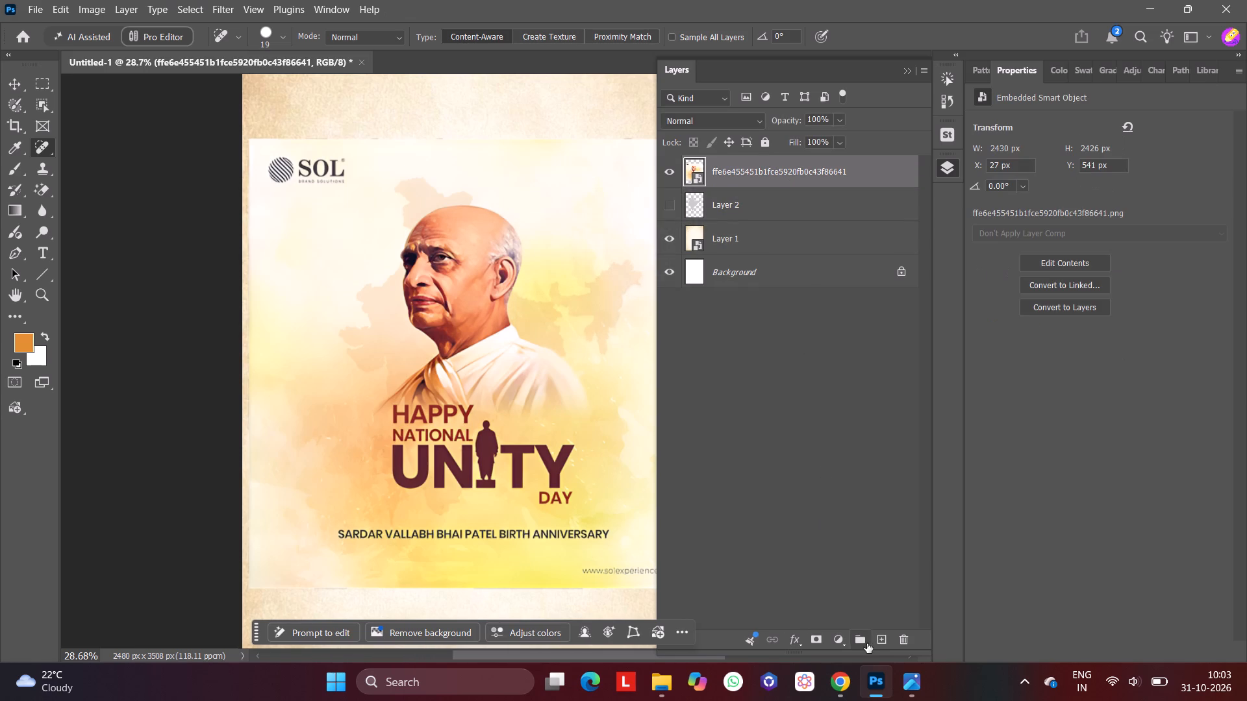
click(811, 633)
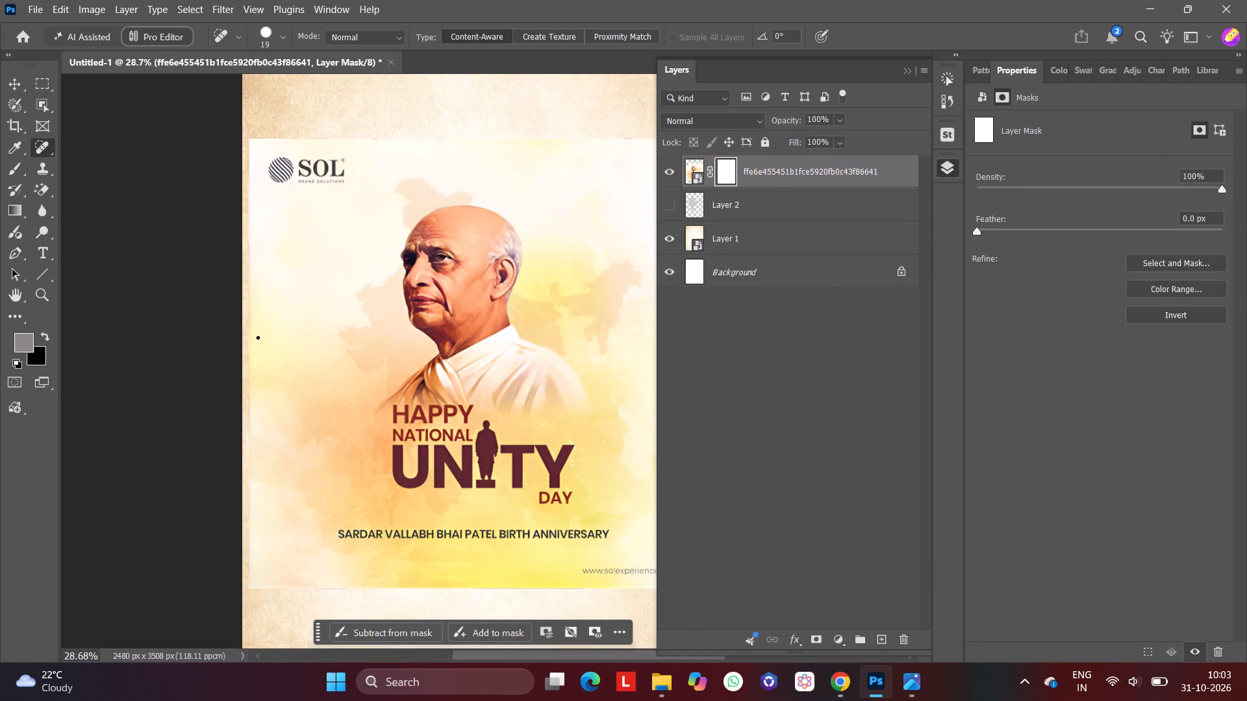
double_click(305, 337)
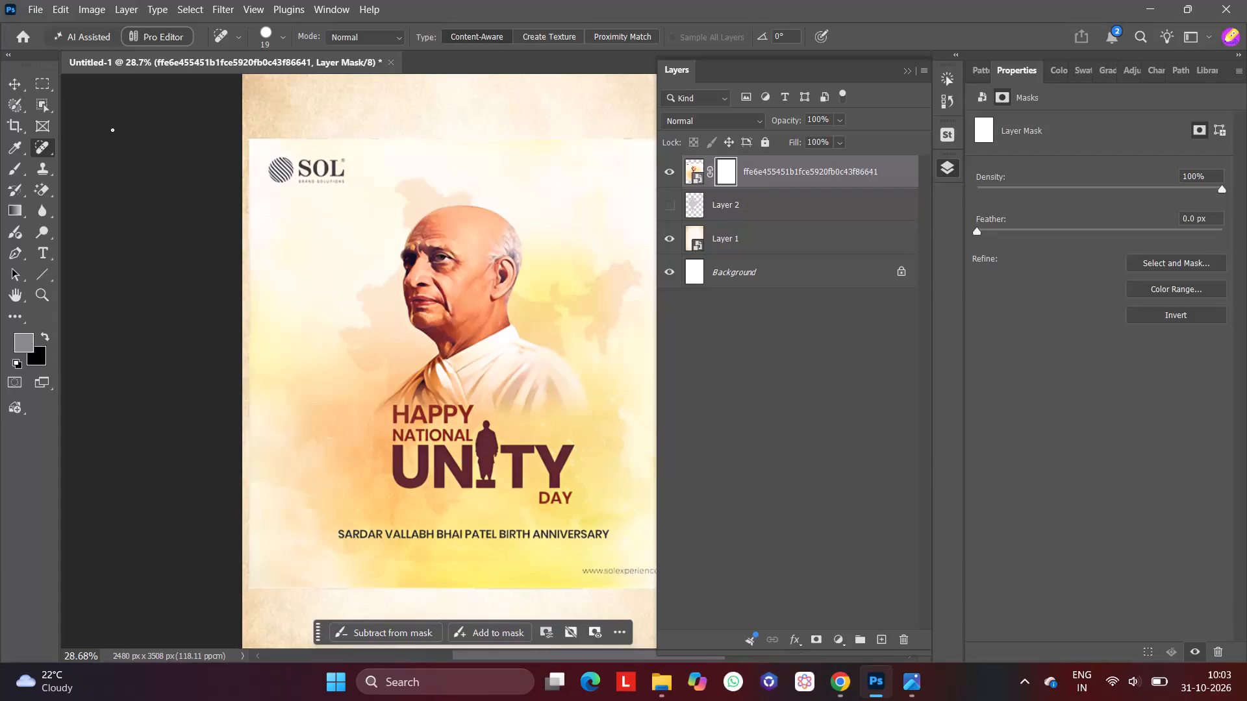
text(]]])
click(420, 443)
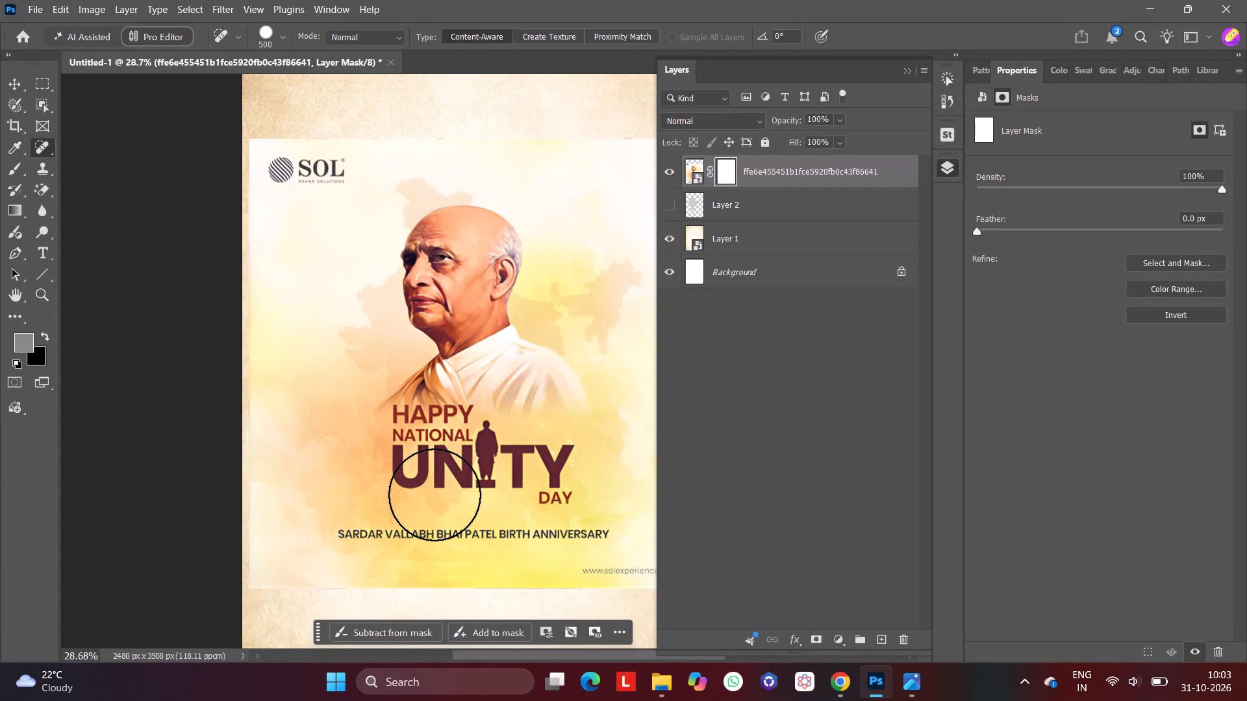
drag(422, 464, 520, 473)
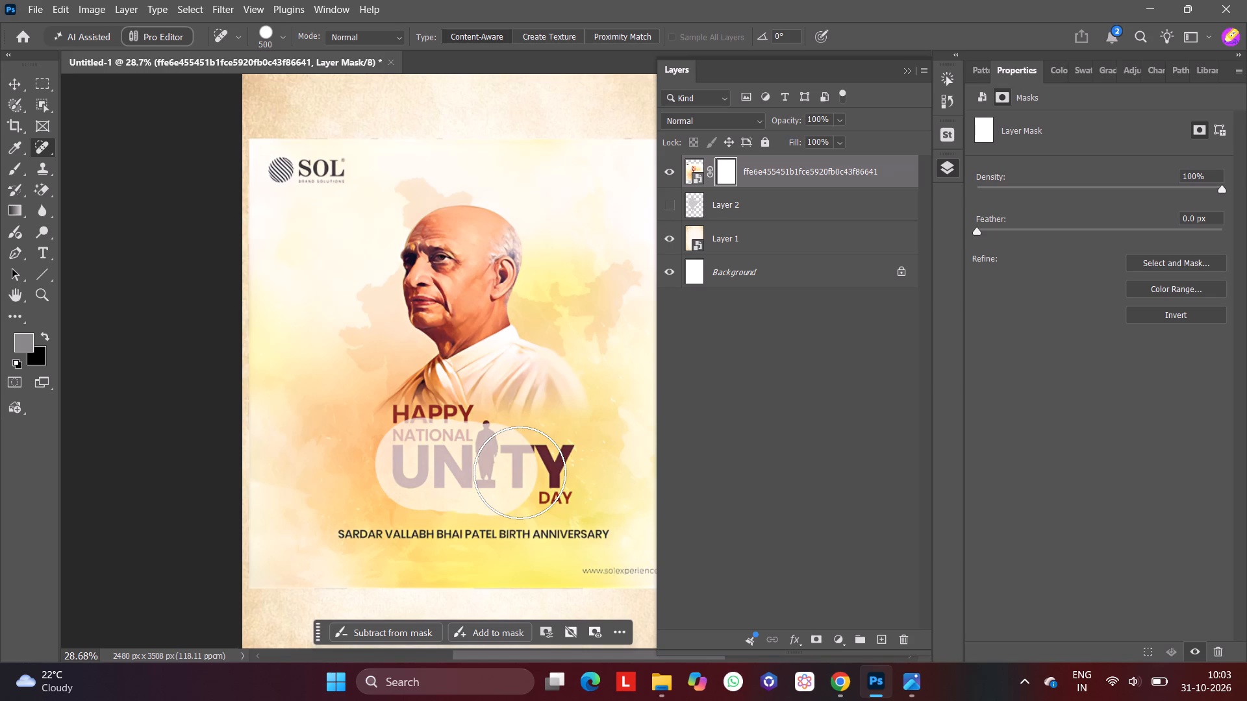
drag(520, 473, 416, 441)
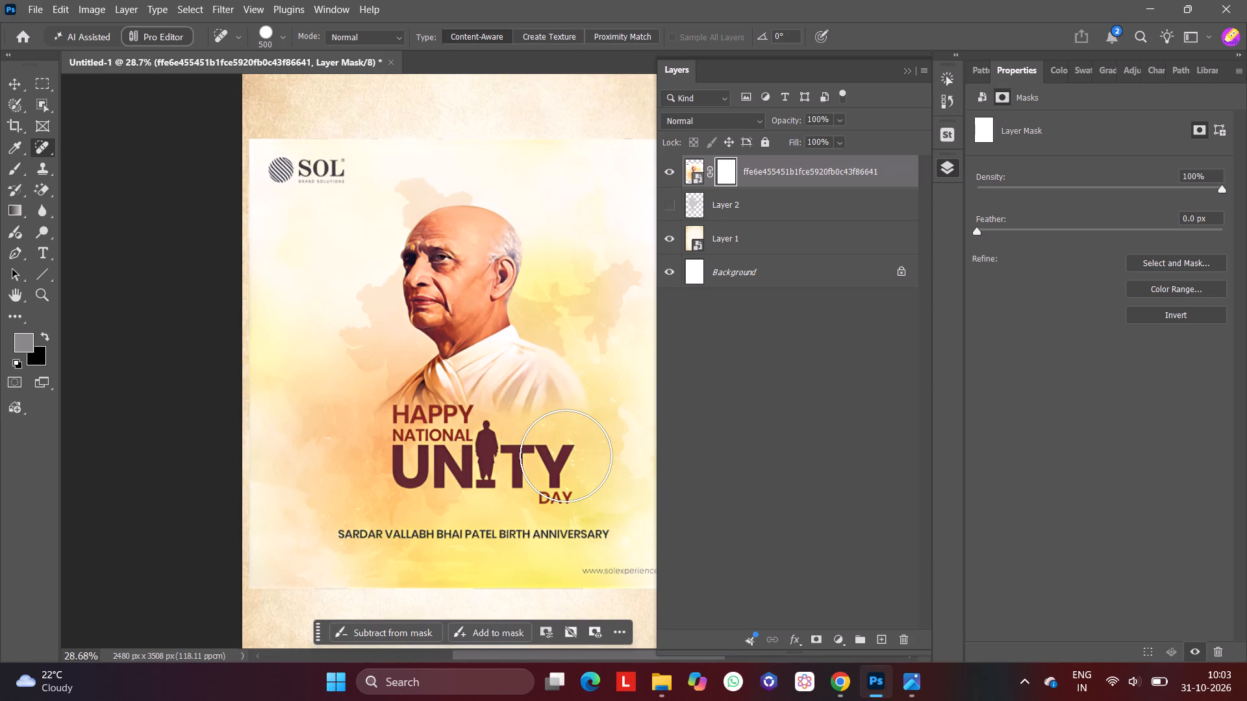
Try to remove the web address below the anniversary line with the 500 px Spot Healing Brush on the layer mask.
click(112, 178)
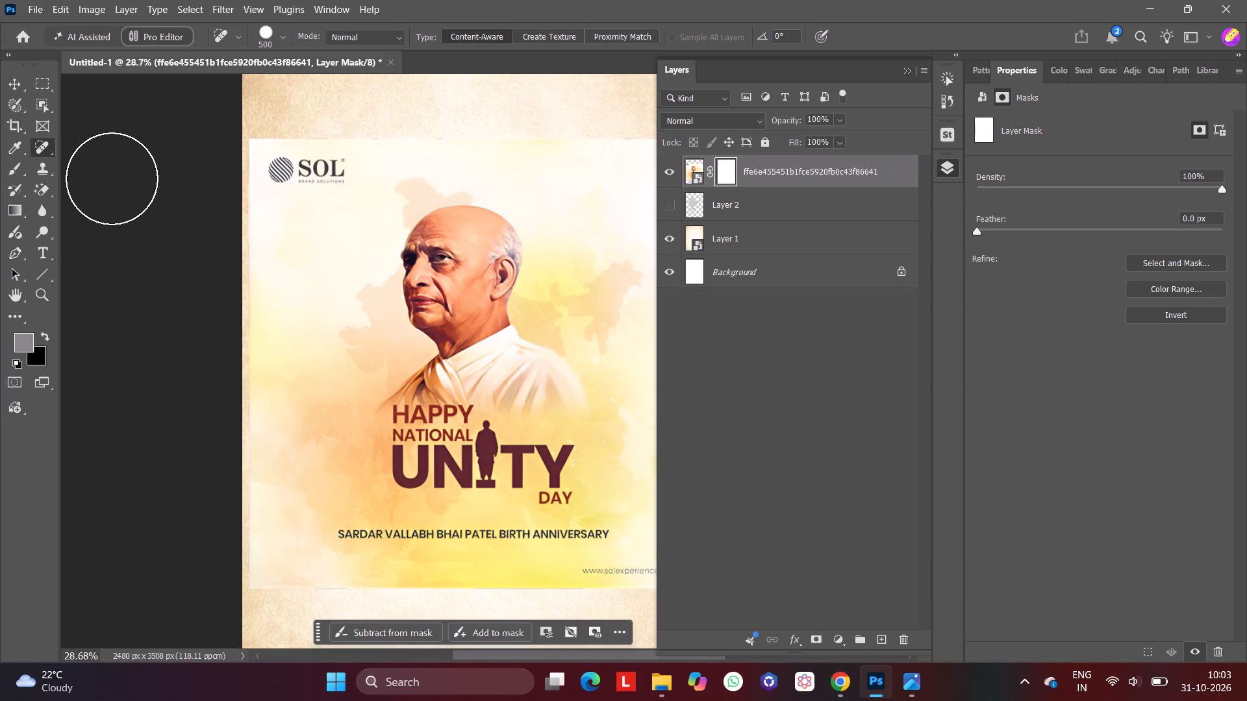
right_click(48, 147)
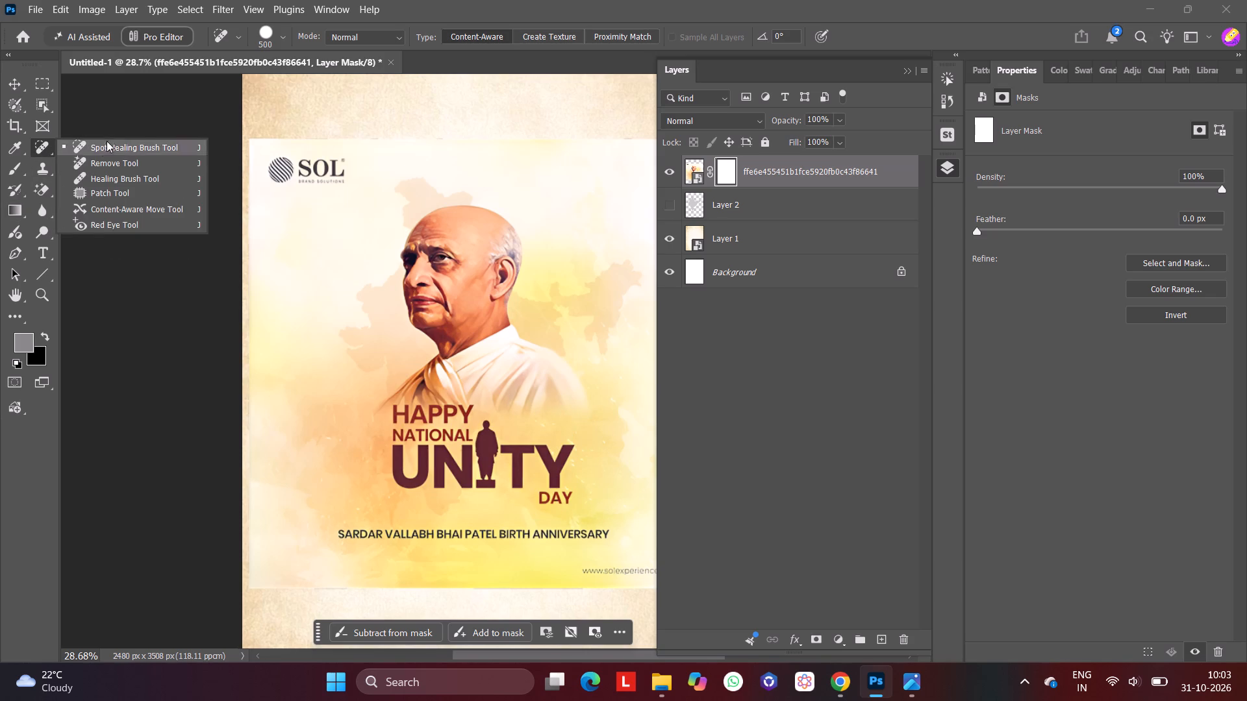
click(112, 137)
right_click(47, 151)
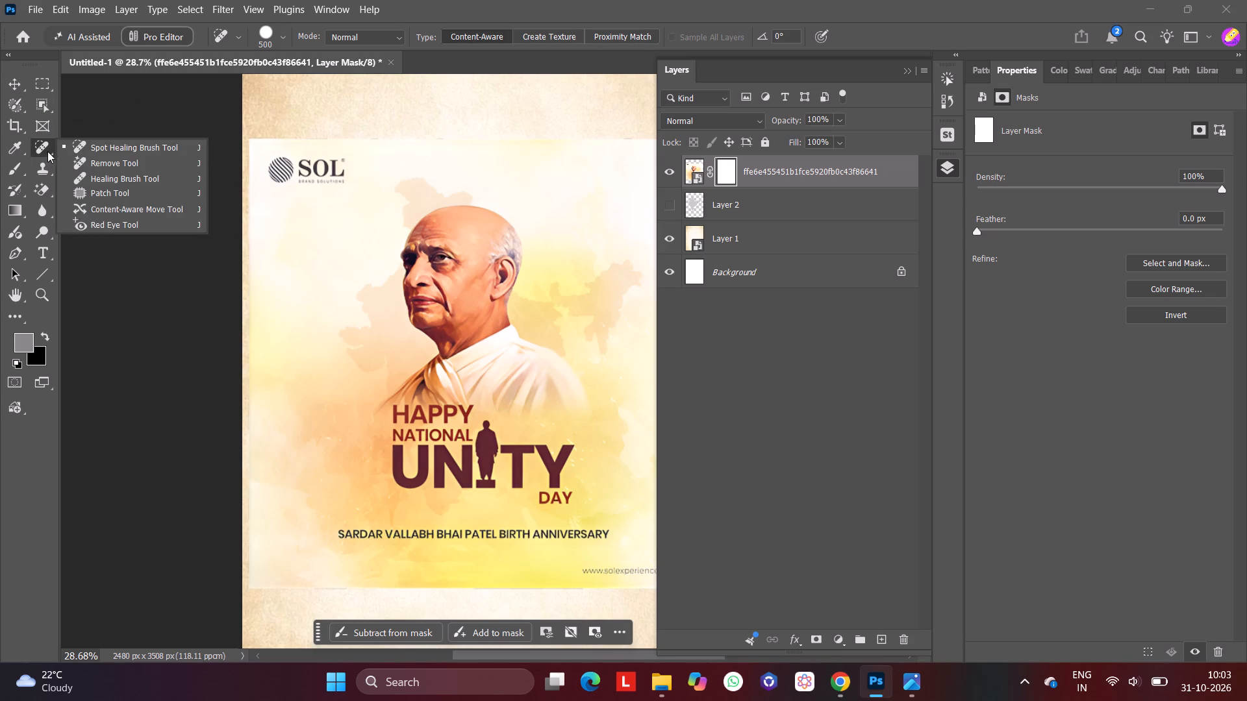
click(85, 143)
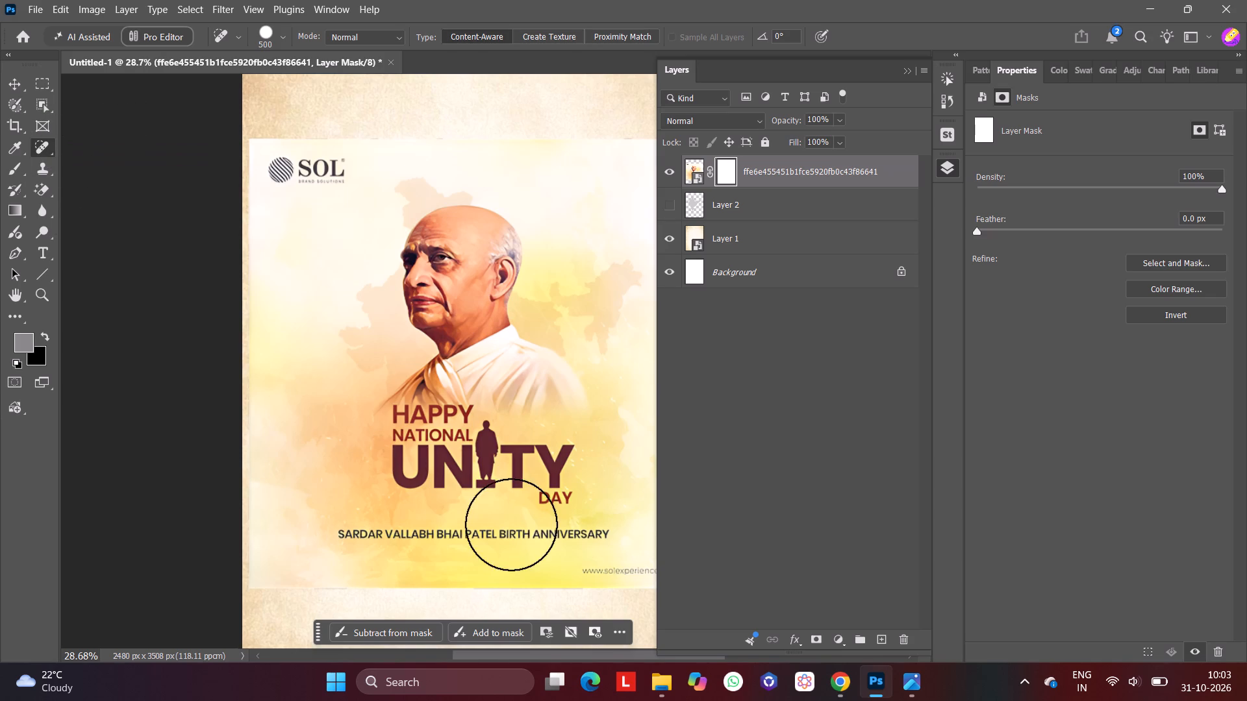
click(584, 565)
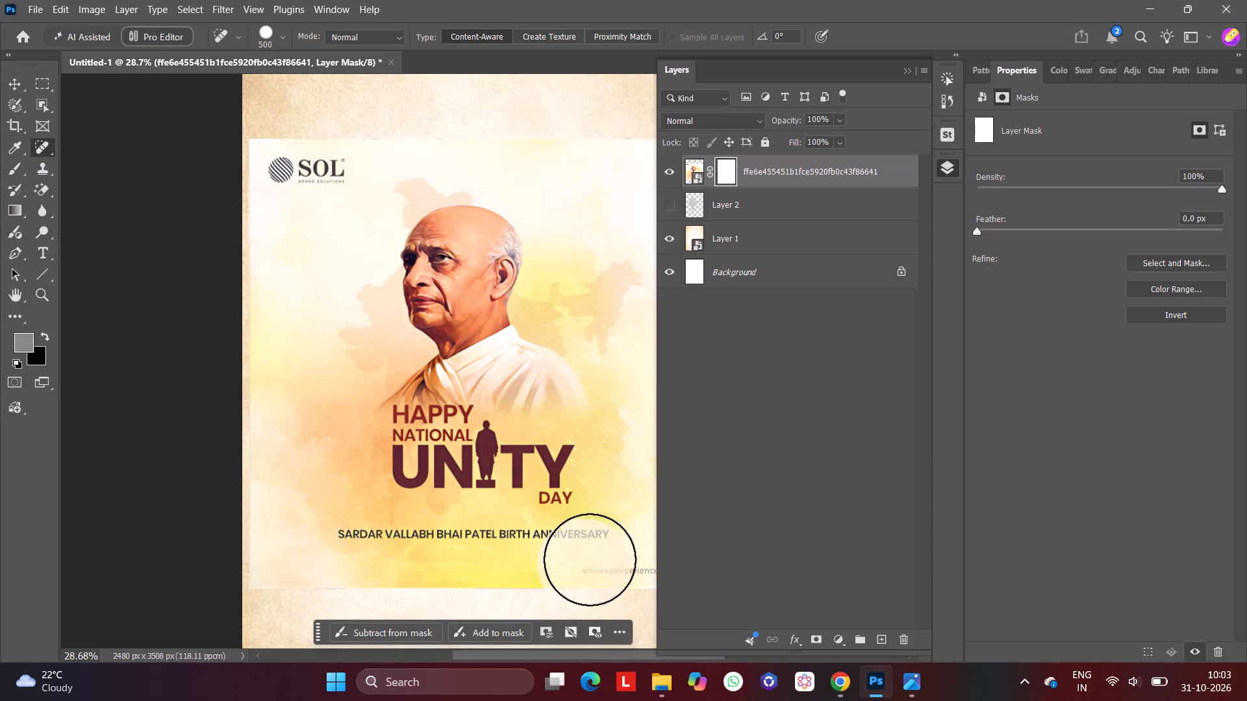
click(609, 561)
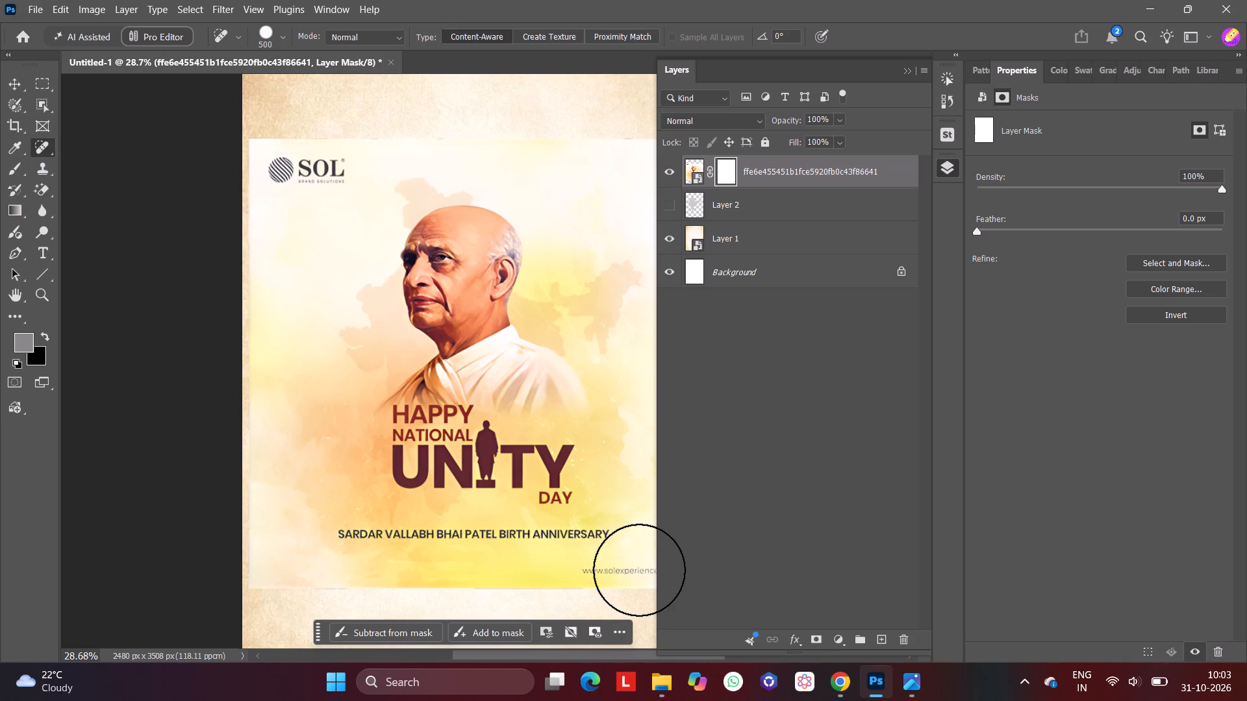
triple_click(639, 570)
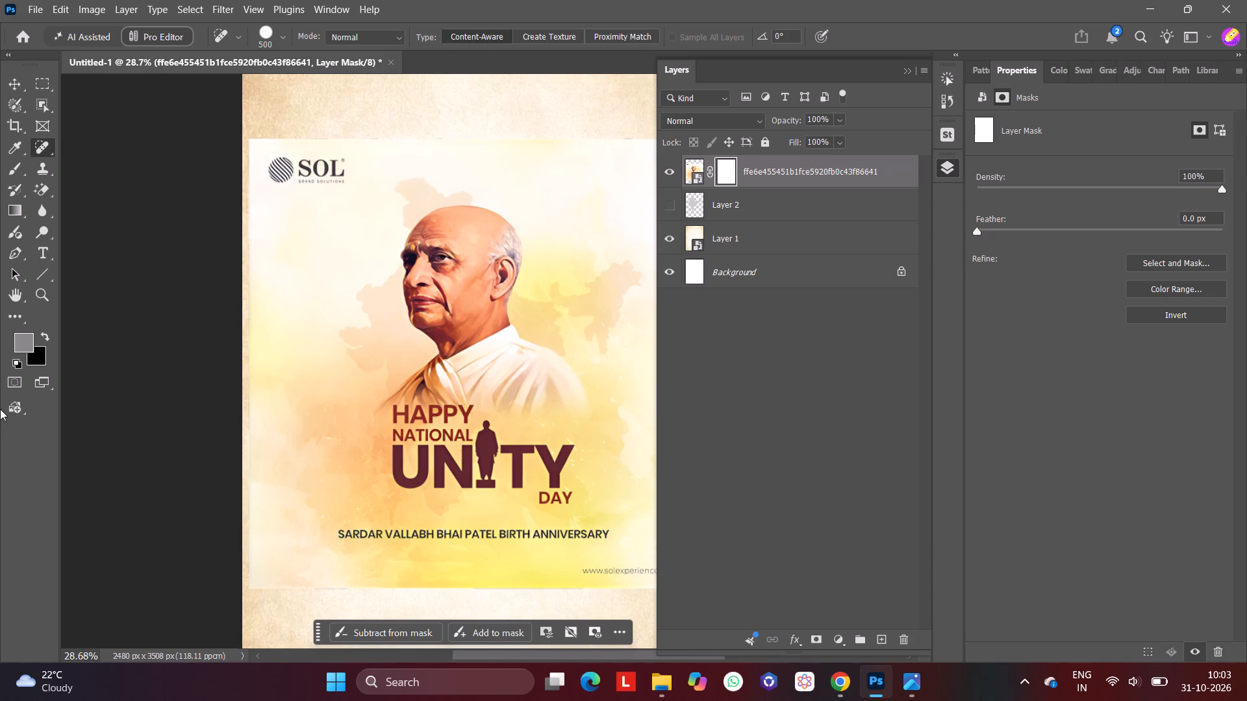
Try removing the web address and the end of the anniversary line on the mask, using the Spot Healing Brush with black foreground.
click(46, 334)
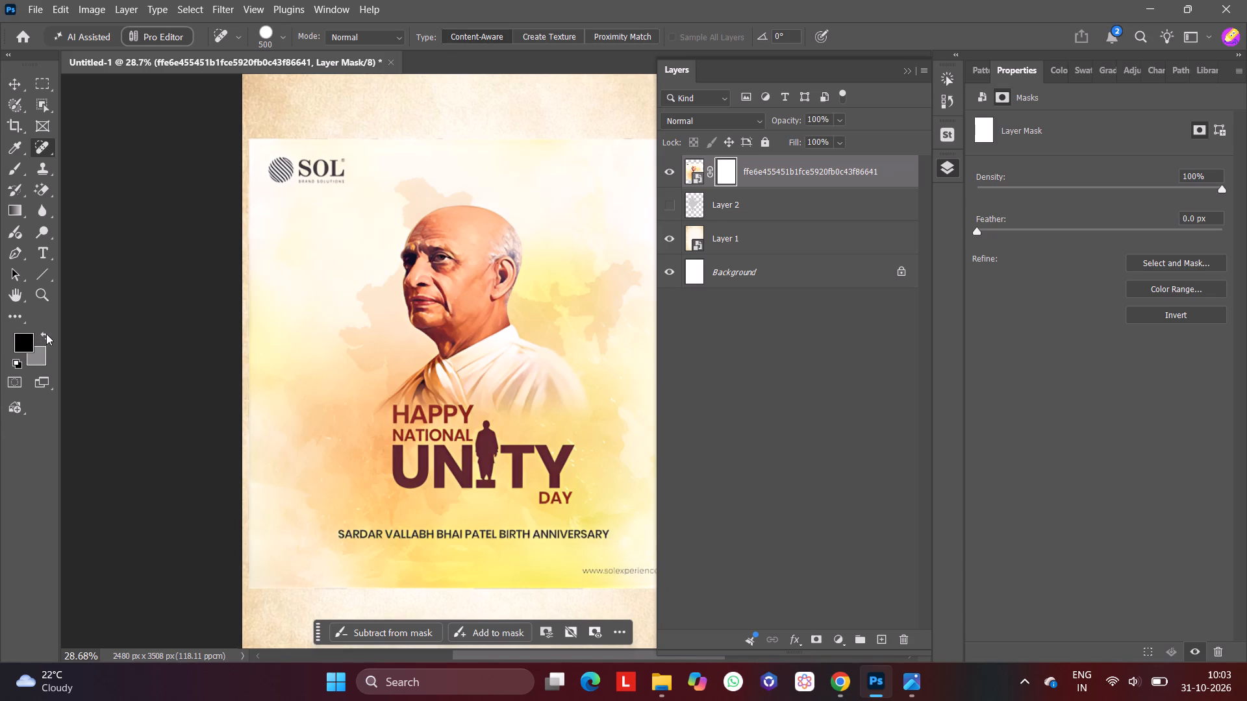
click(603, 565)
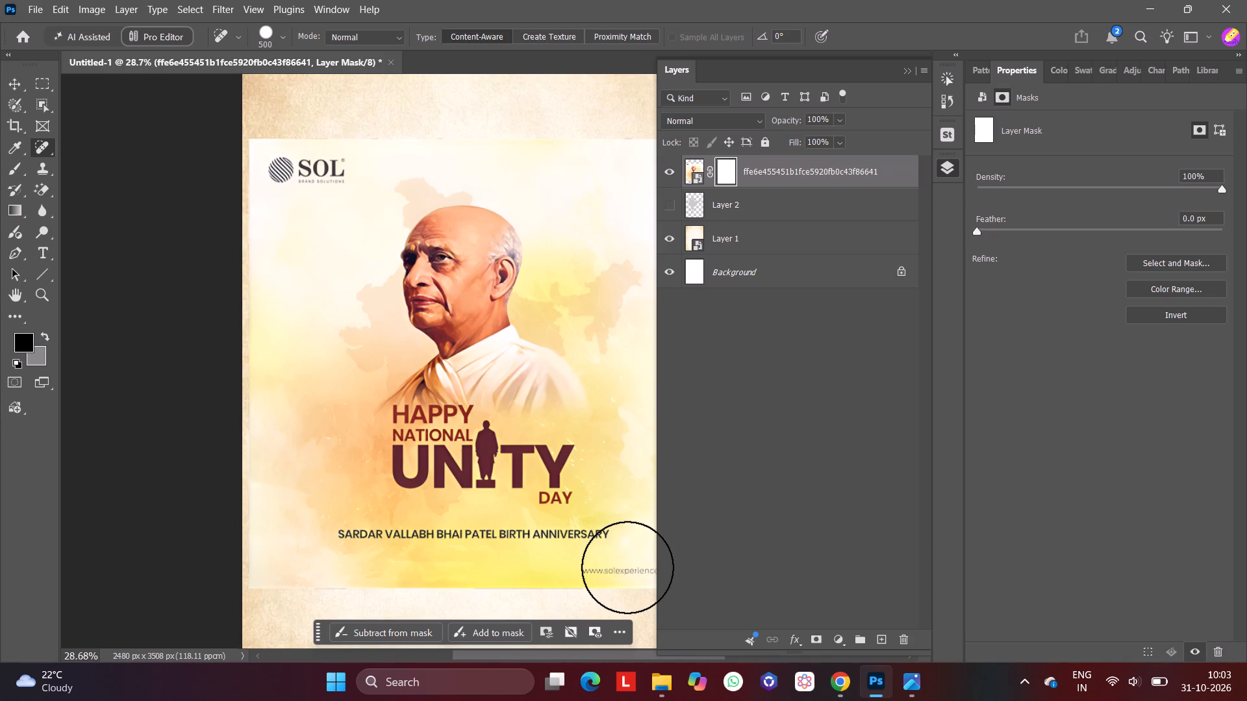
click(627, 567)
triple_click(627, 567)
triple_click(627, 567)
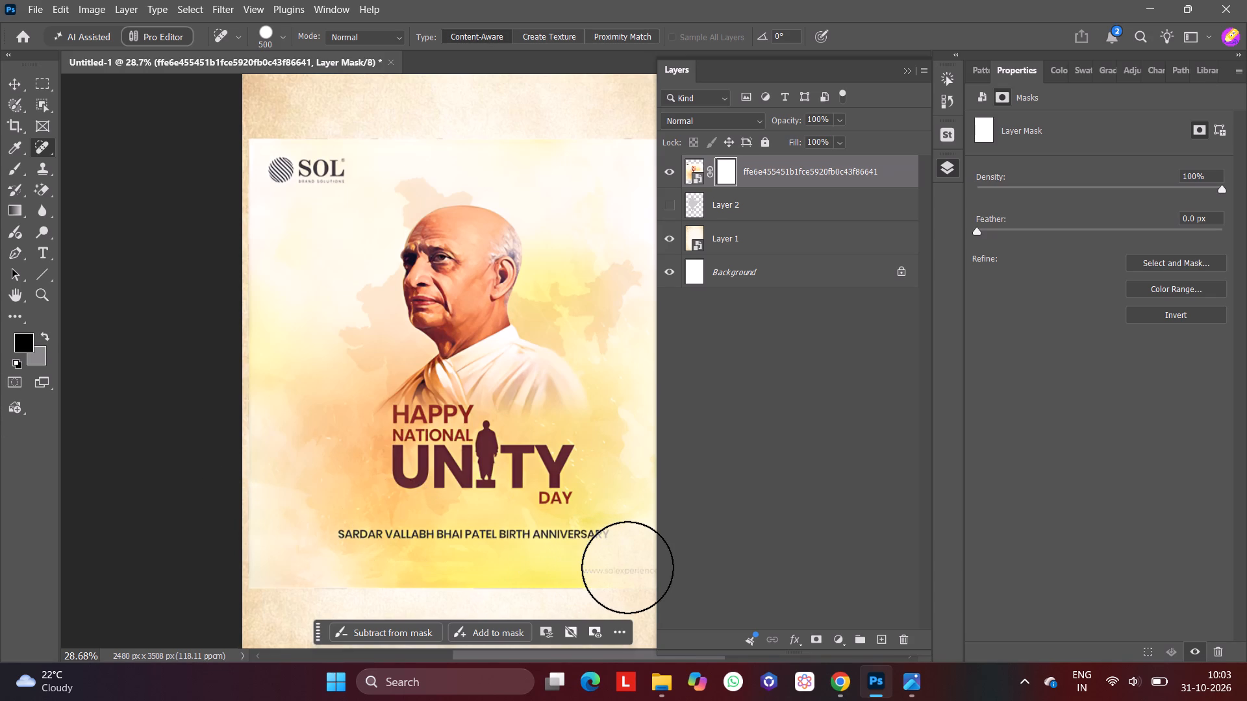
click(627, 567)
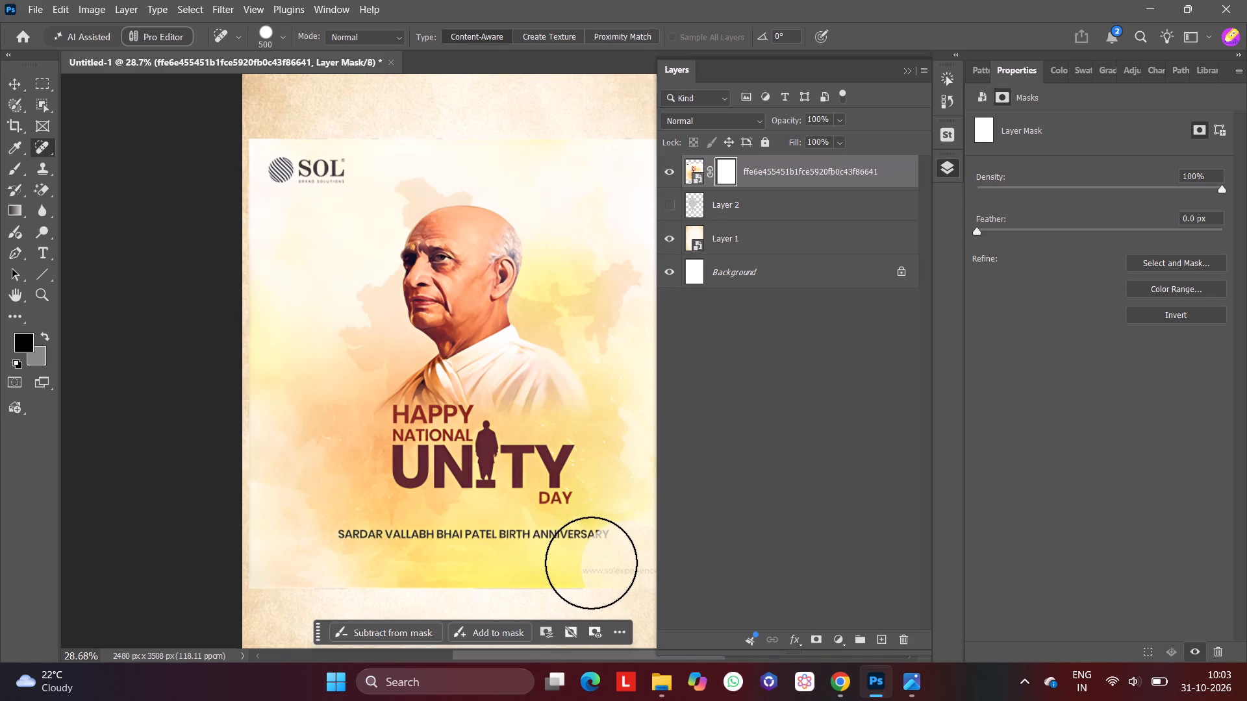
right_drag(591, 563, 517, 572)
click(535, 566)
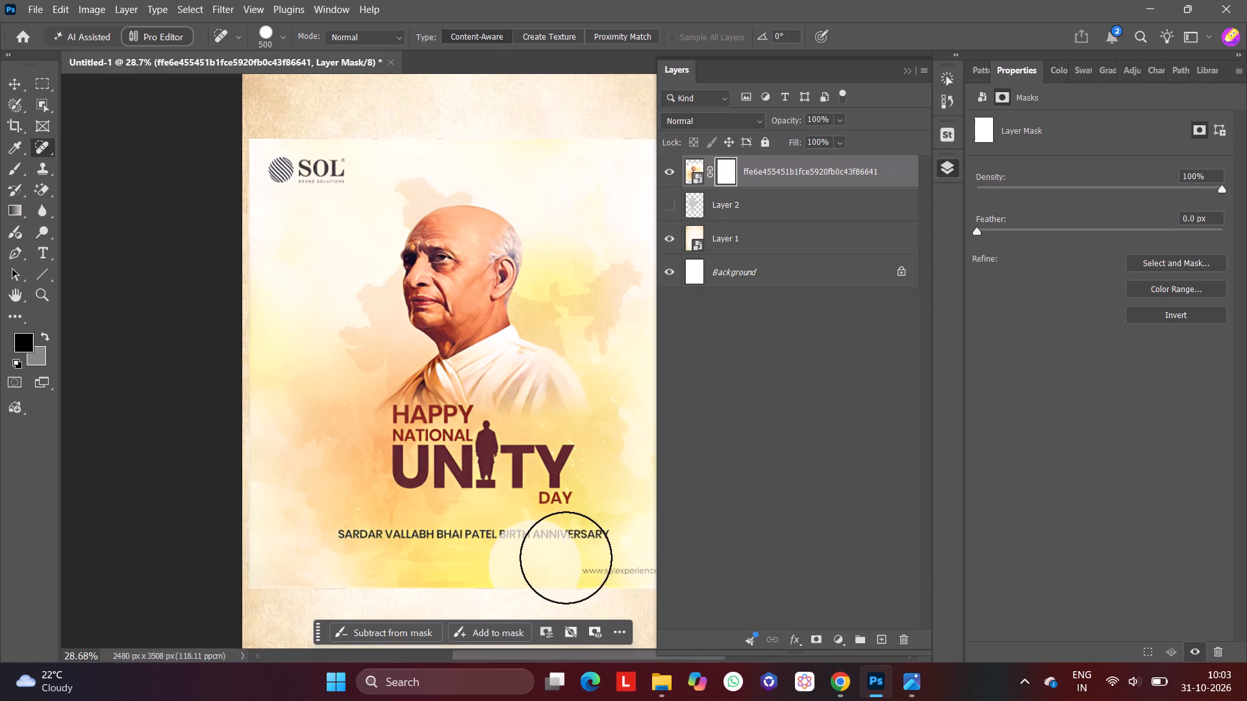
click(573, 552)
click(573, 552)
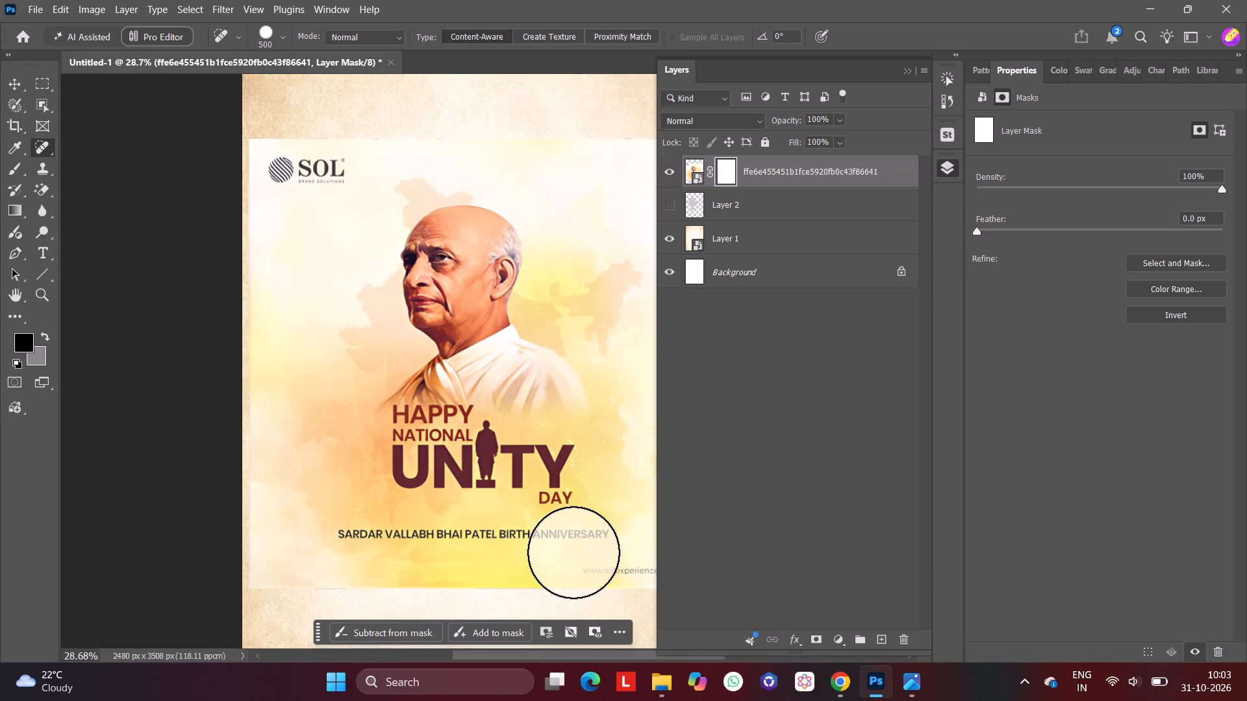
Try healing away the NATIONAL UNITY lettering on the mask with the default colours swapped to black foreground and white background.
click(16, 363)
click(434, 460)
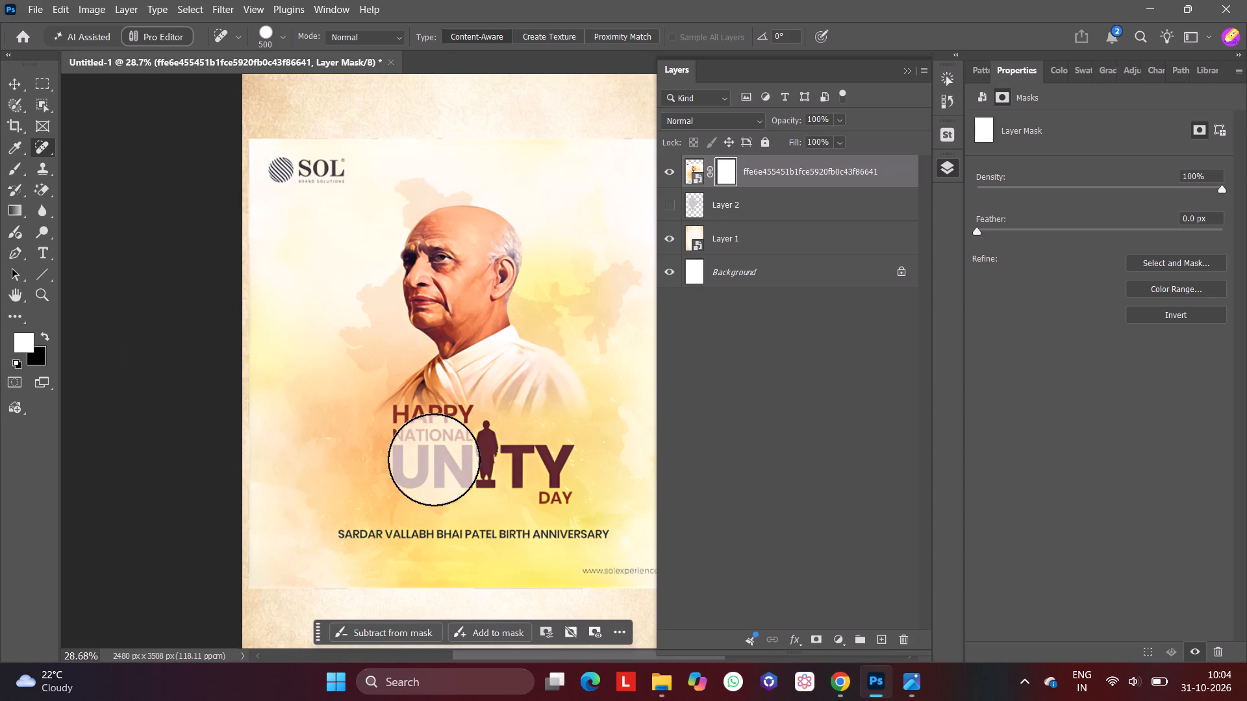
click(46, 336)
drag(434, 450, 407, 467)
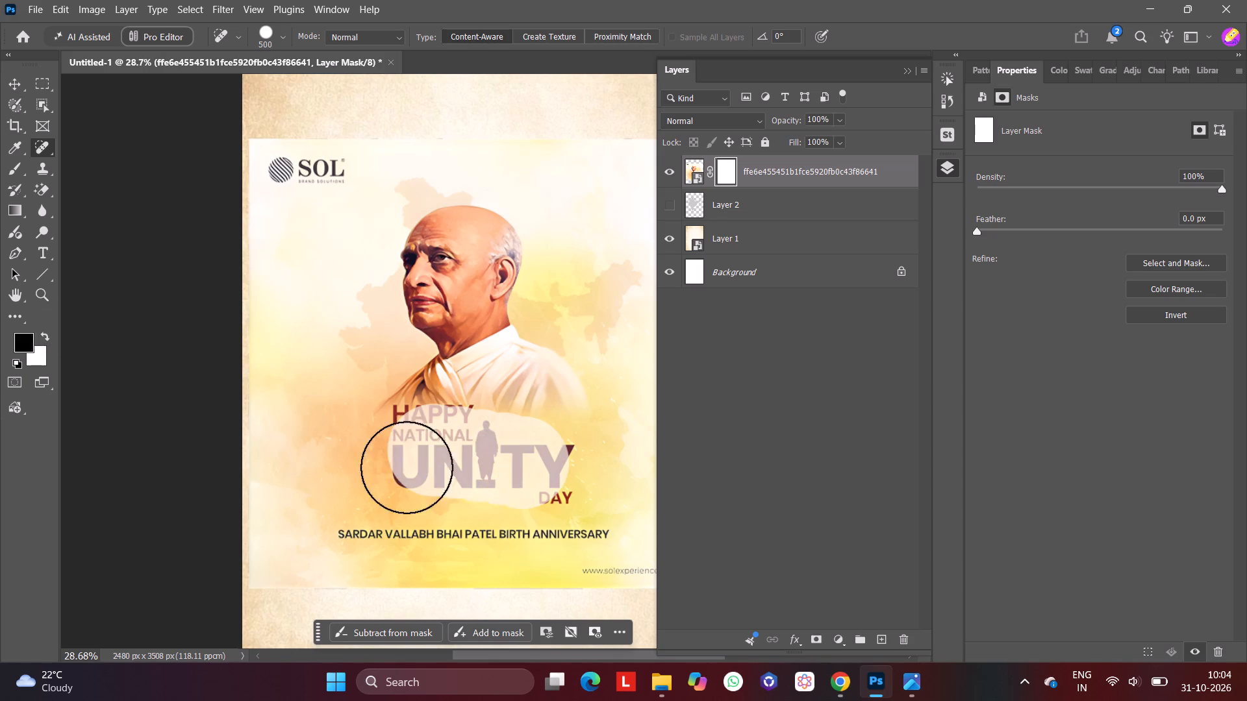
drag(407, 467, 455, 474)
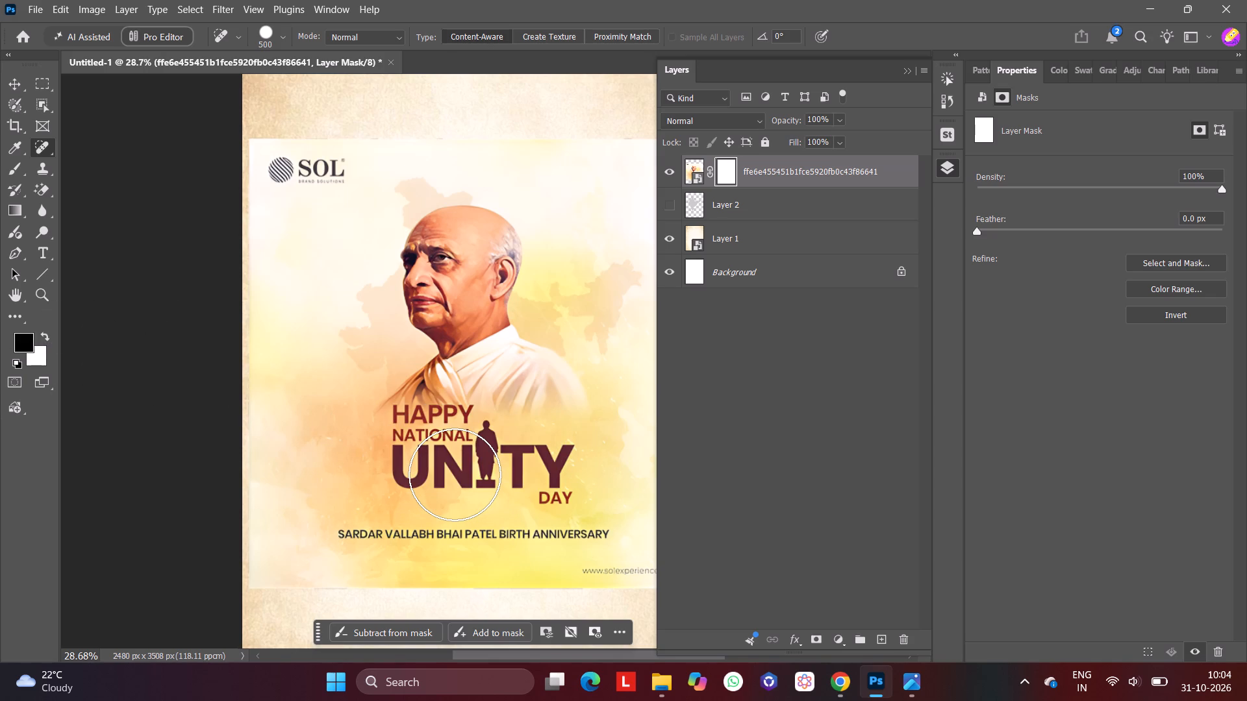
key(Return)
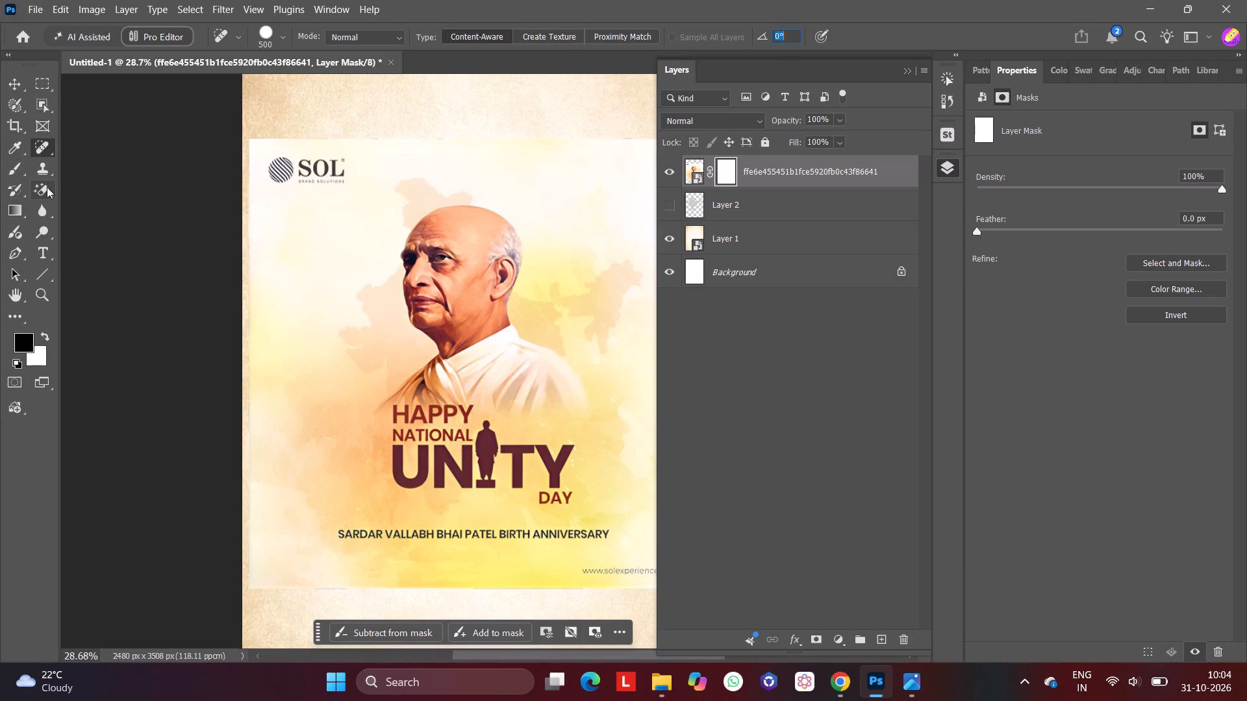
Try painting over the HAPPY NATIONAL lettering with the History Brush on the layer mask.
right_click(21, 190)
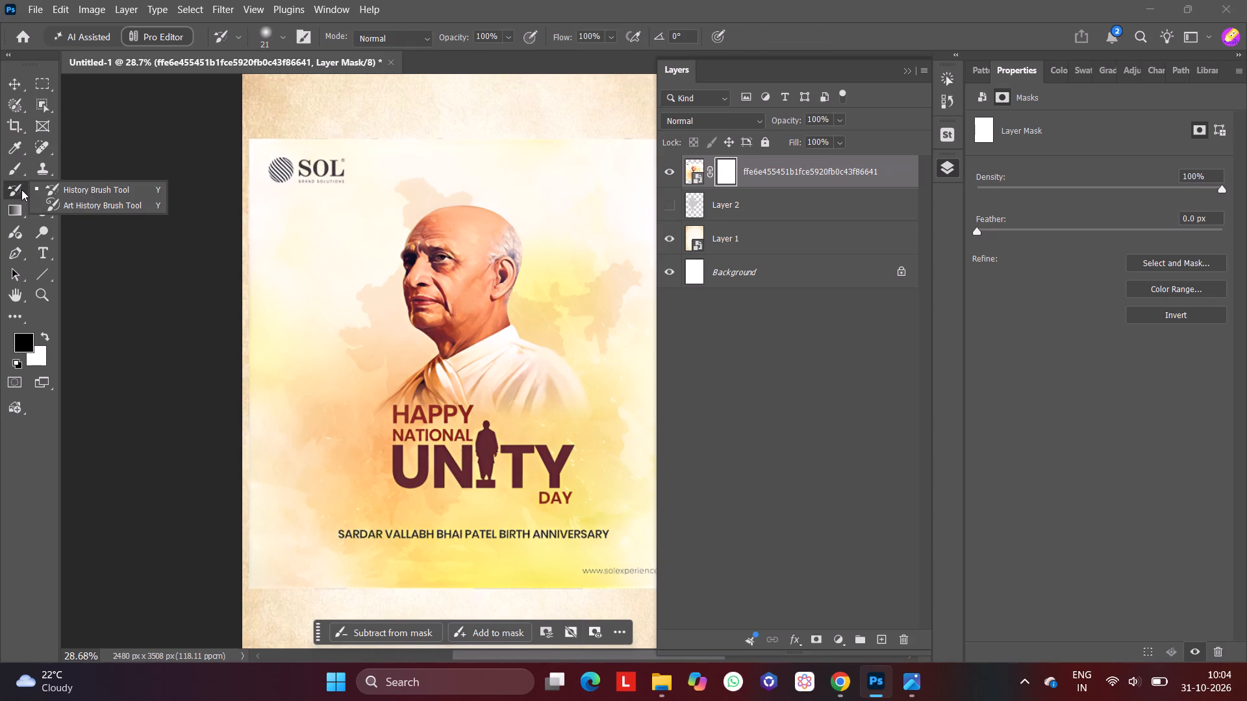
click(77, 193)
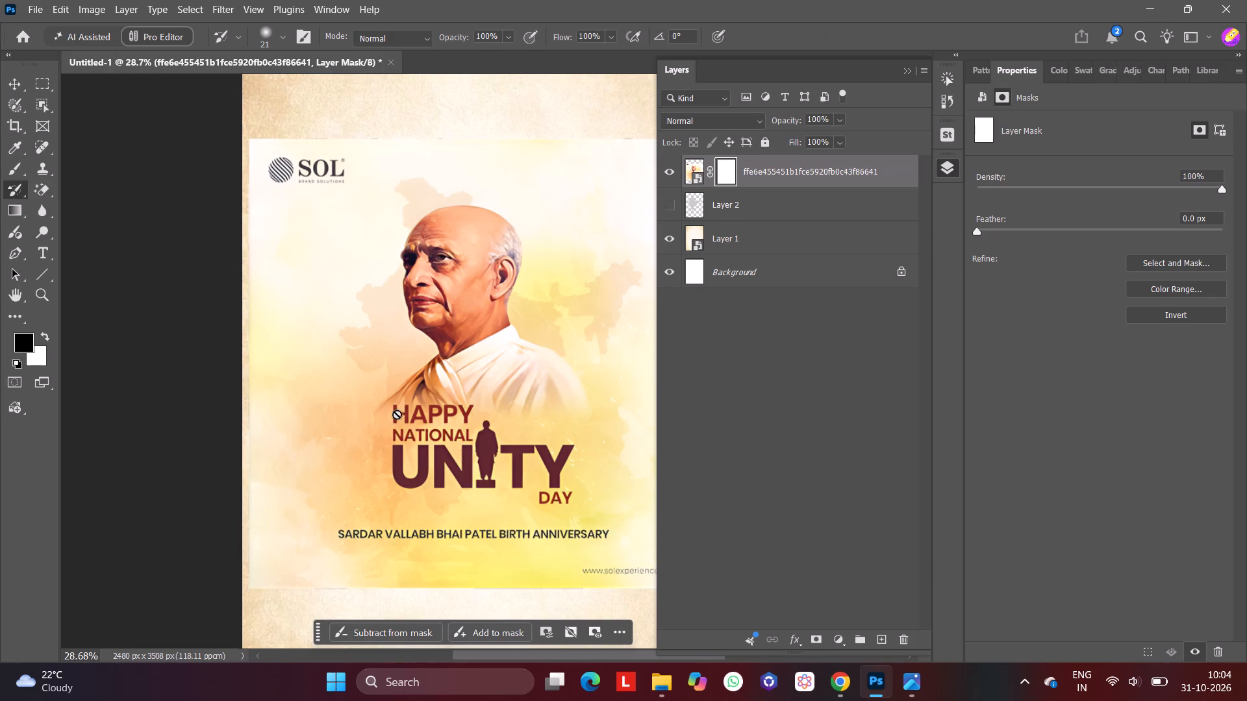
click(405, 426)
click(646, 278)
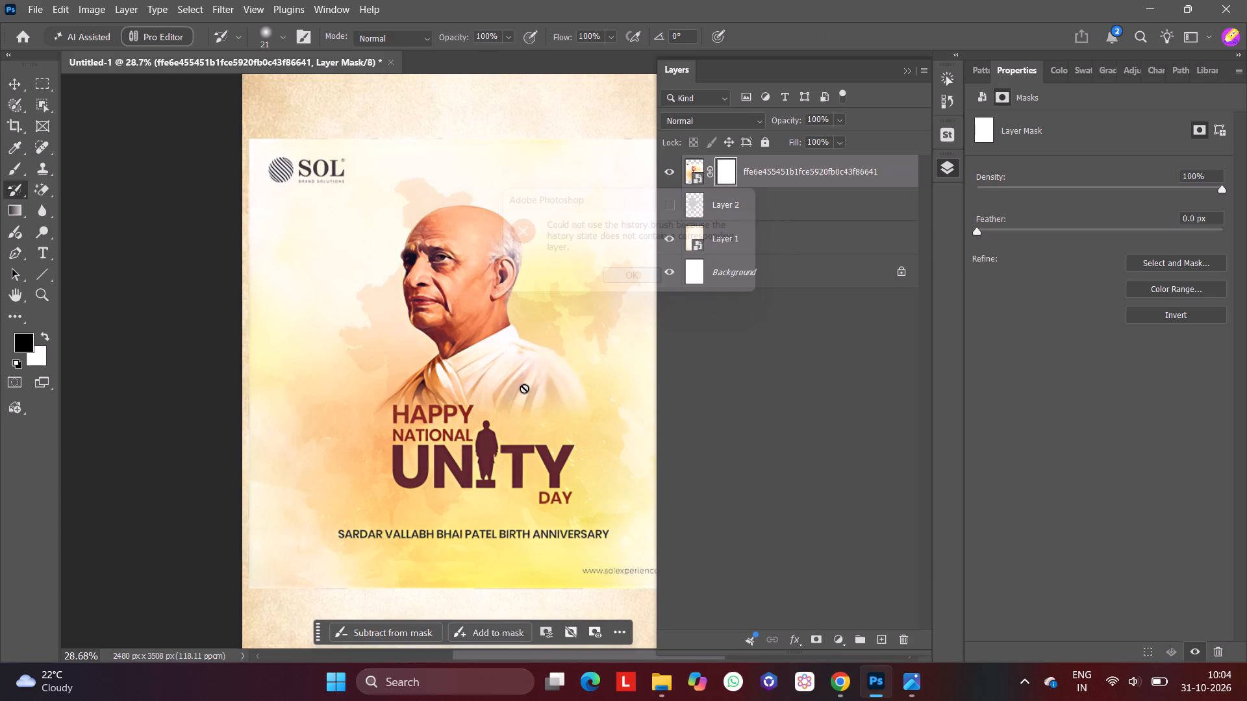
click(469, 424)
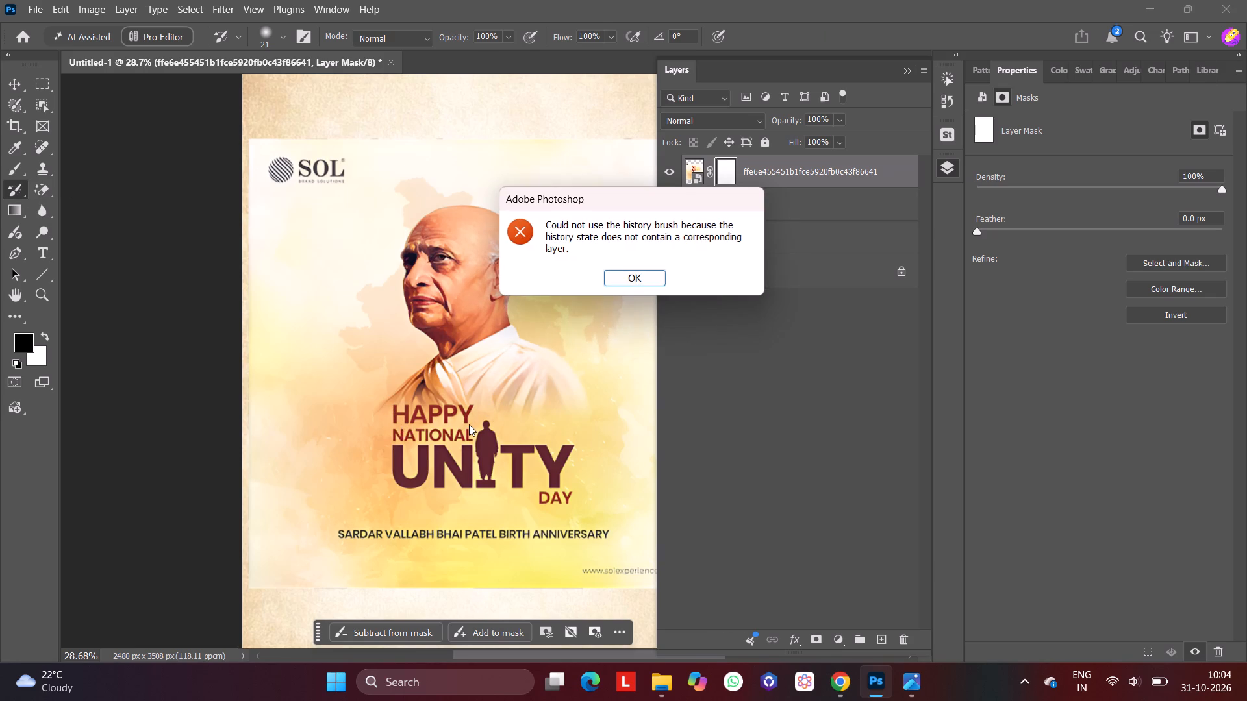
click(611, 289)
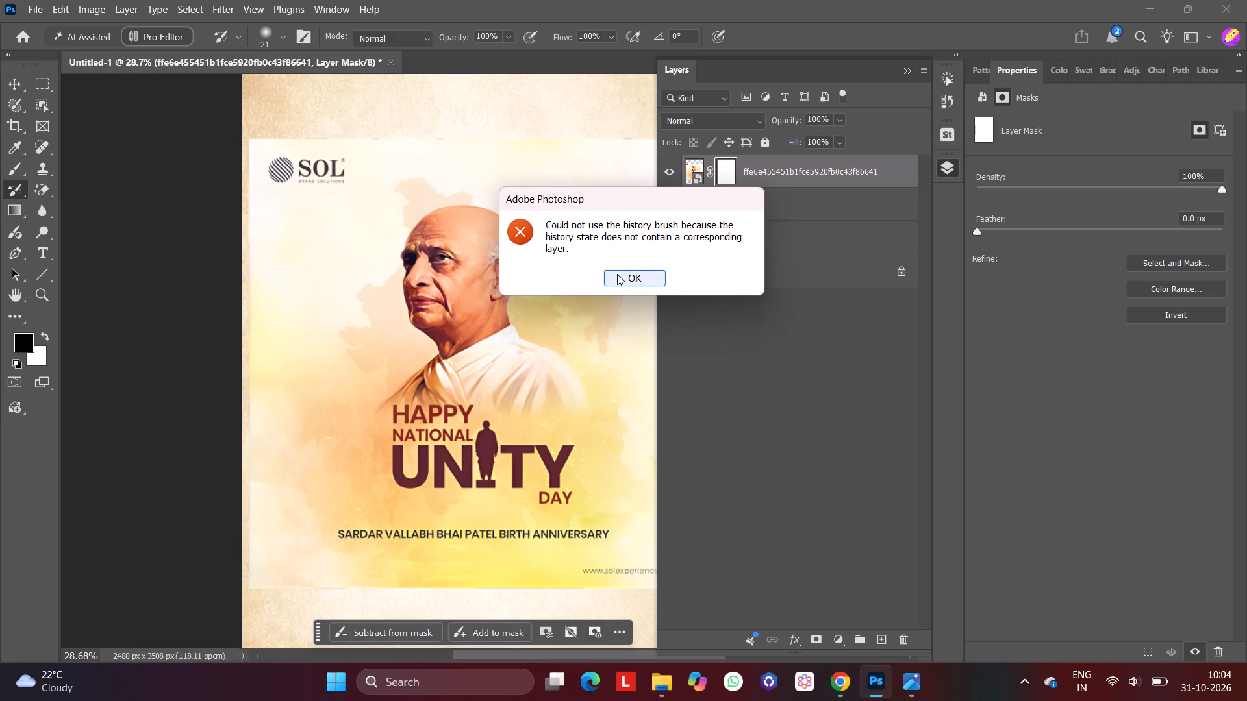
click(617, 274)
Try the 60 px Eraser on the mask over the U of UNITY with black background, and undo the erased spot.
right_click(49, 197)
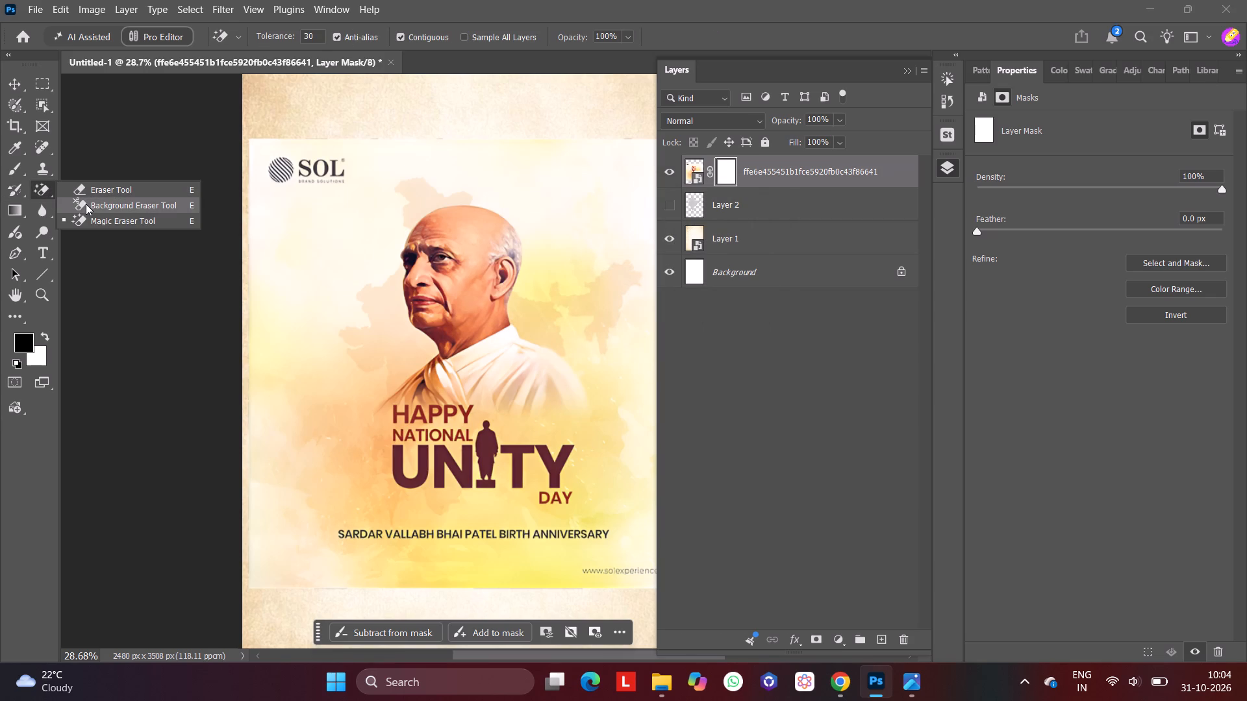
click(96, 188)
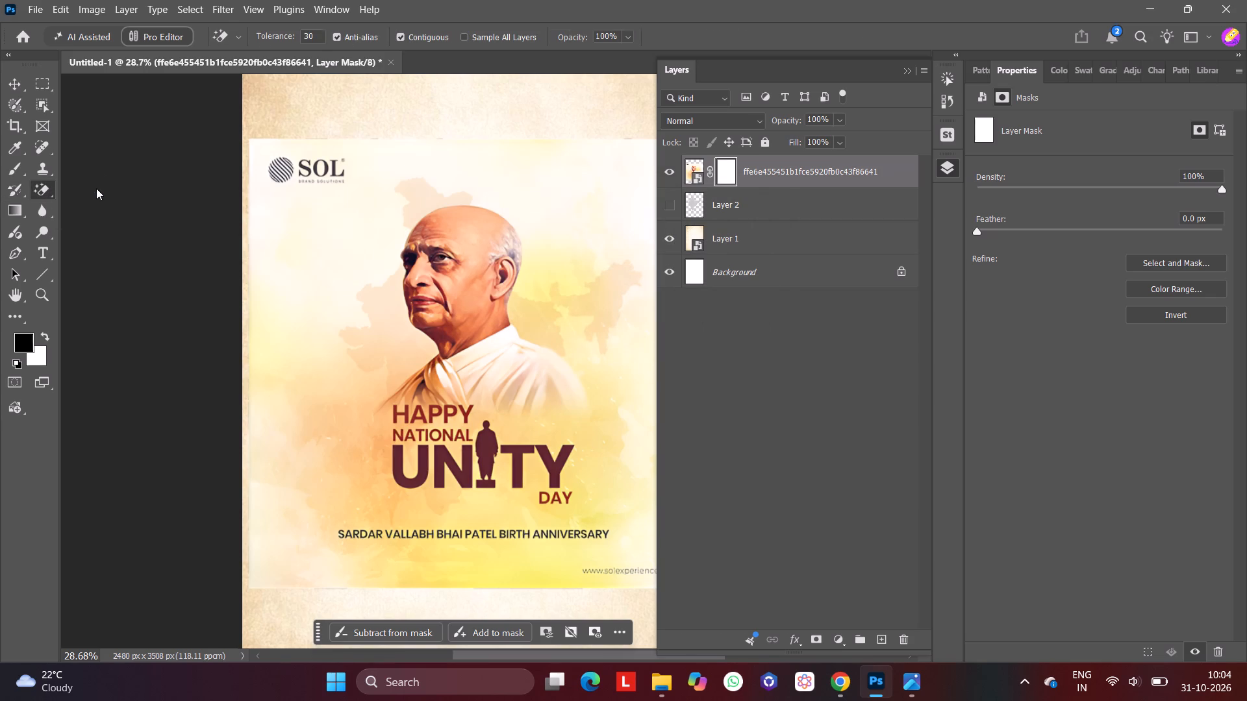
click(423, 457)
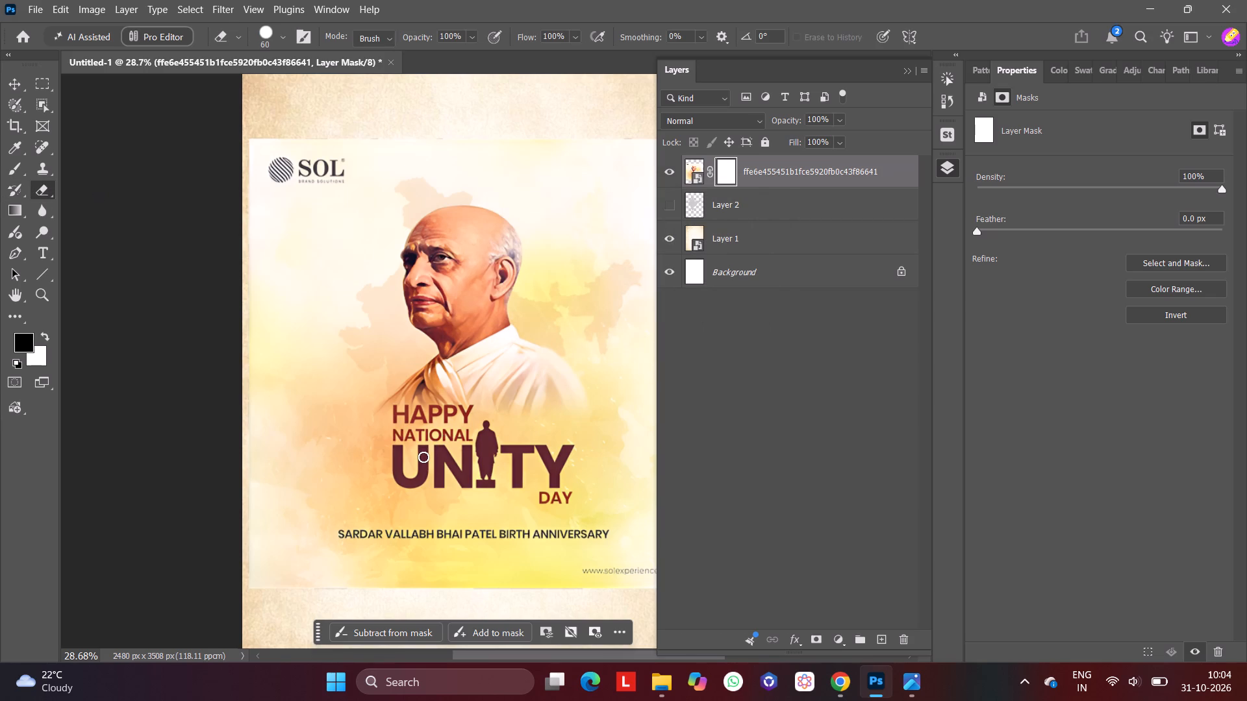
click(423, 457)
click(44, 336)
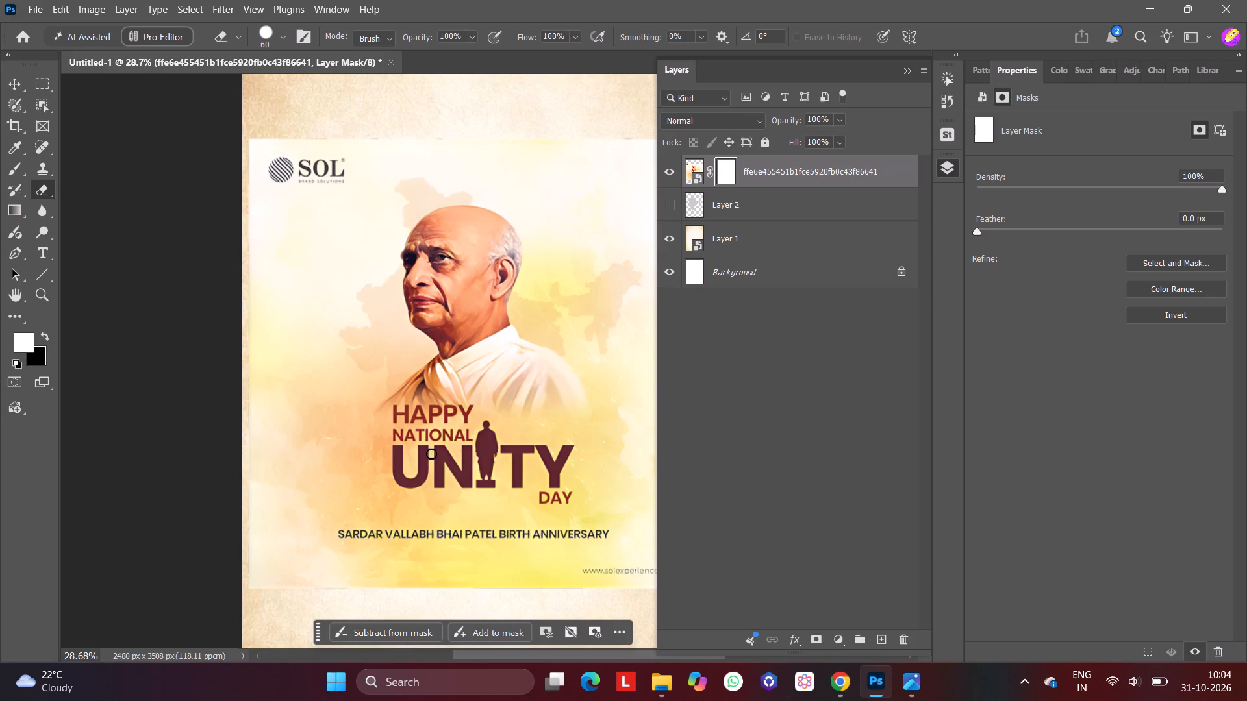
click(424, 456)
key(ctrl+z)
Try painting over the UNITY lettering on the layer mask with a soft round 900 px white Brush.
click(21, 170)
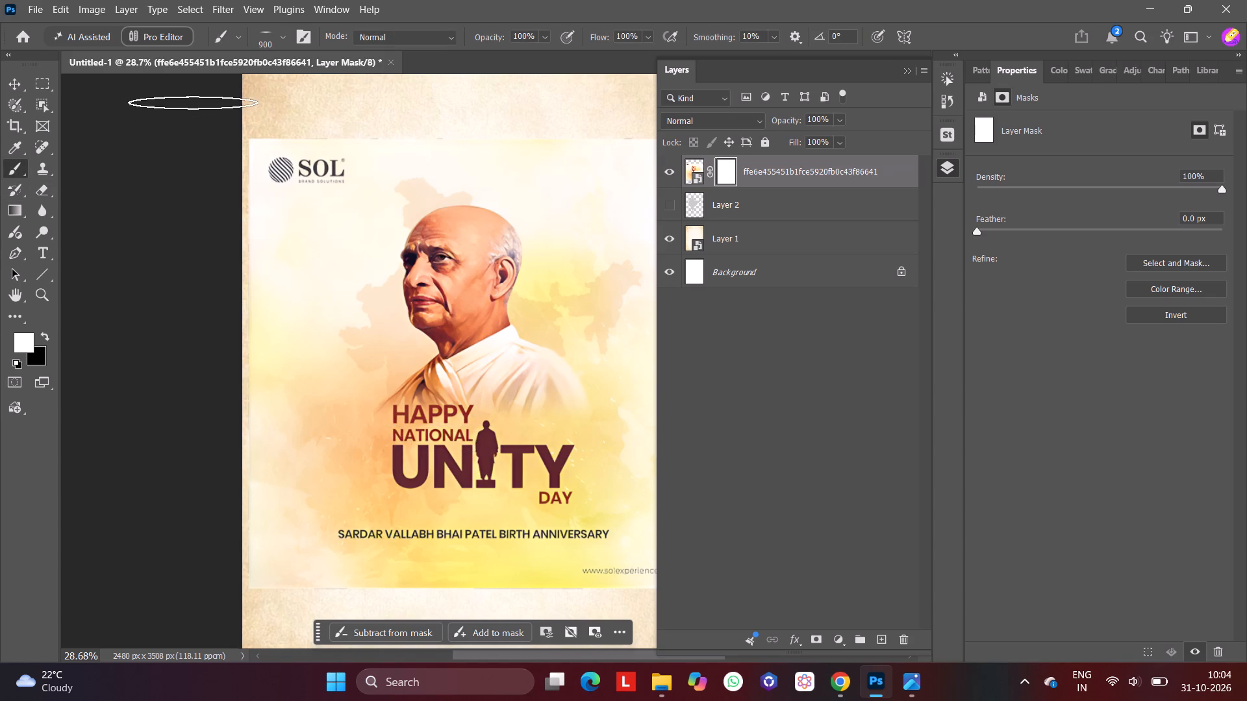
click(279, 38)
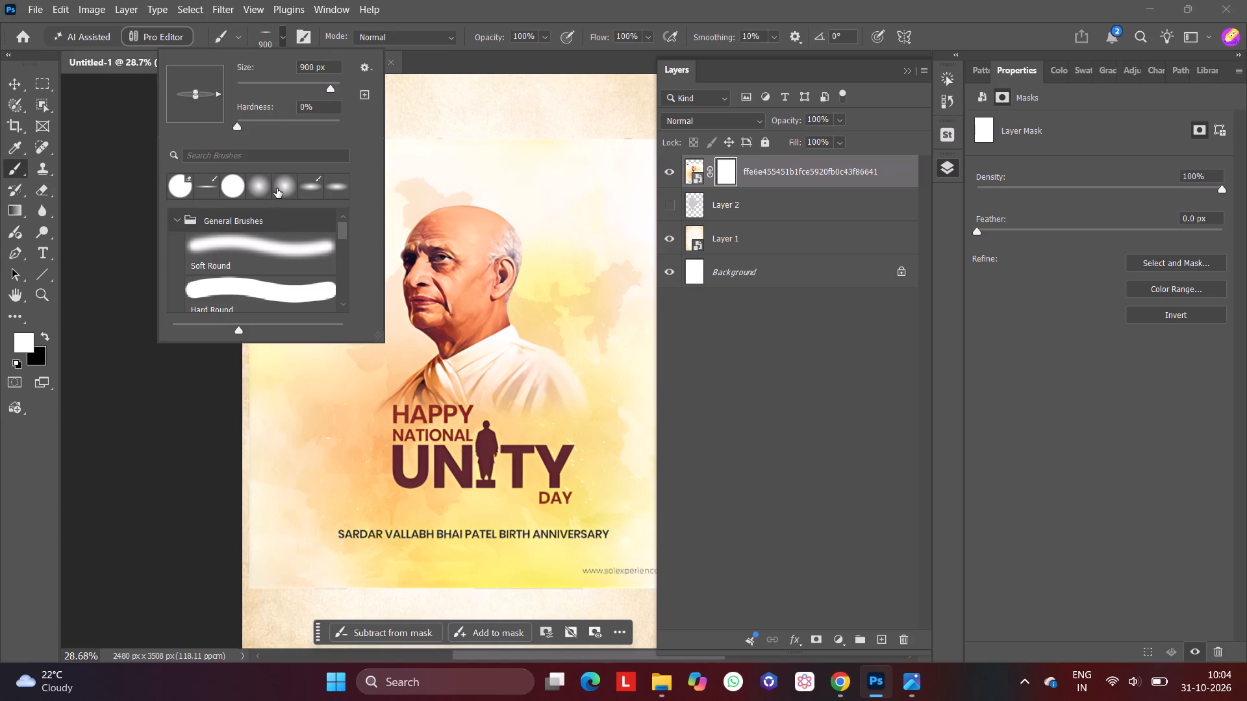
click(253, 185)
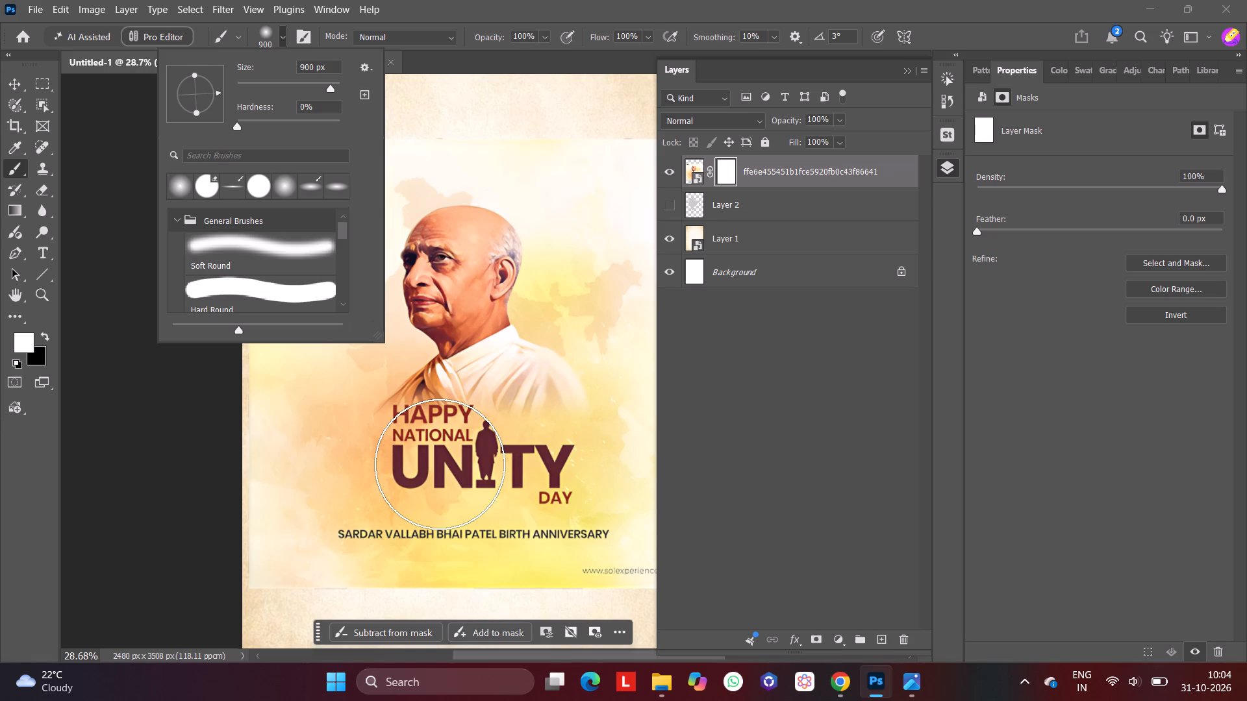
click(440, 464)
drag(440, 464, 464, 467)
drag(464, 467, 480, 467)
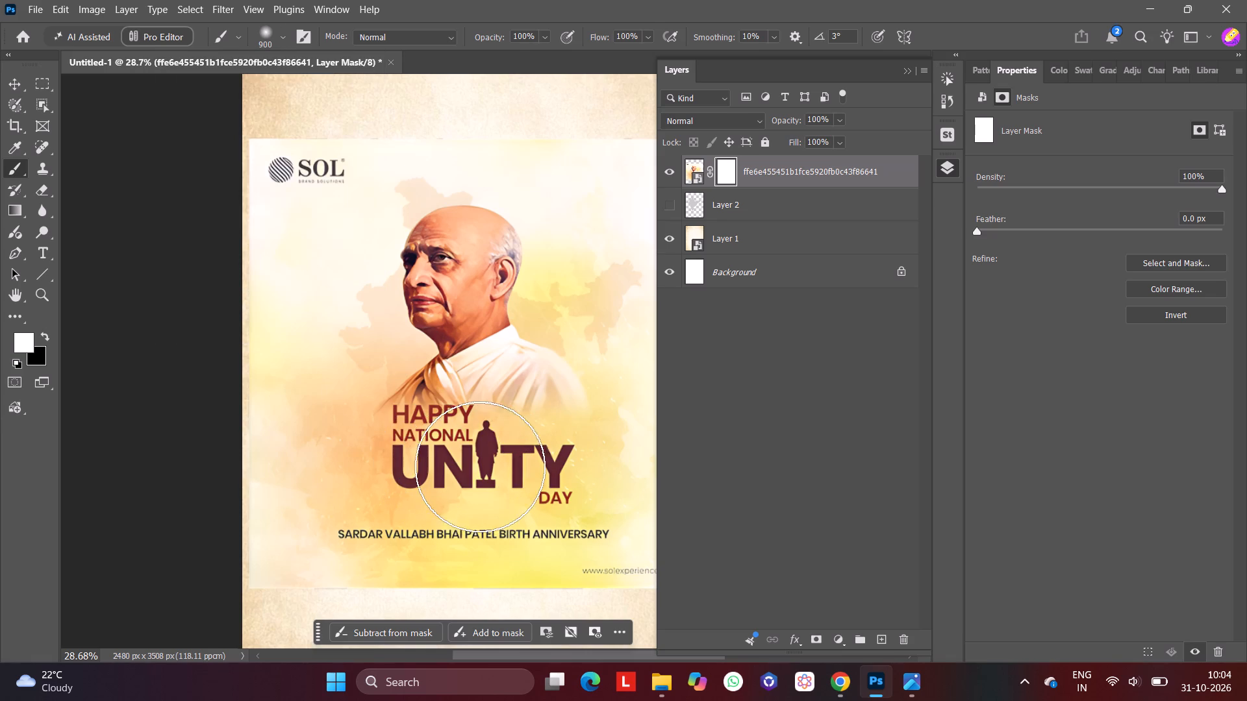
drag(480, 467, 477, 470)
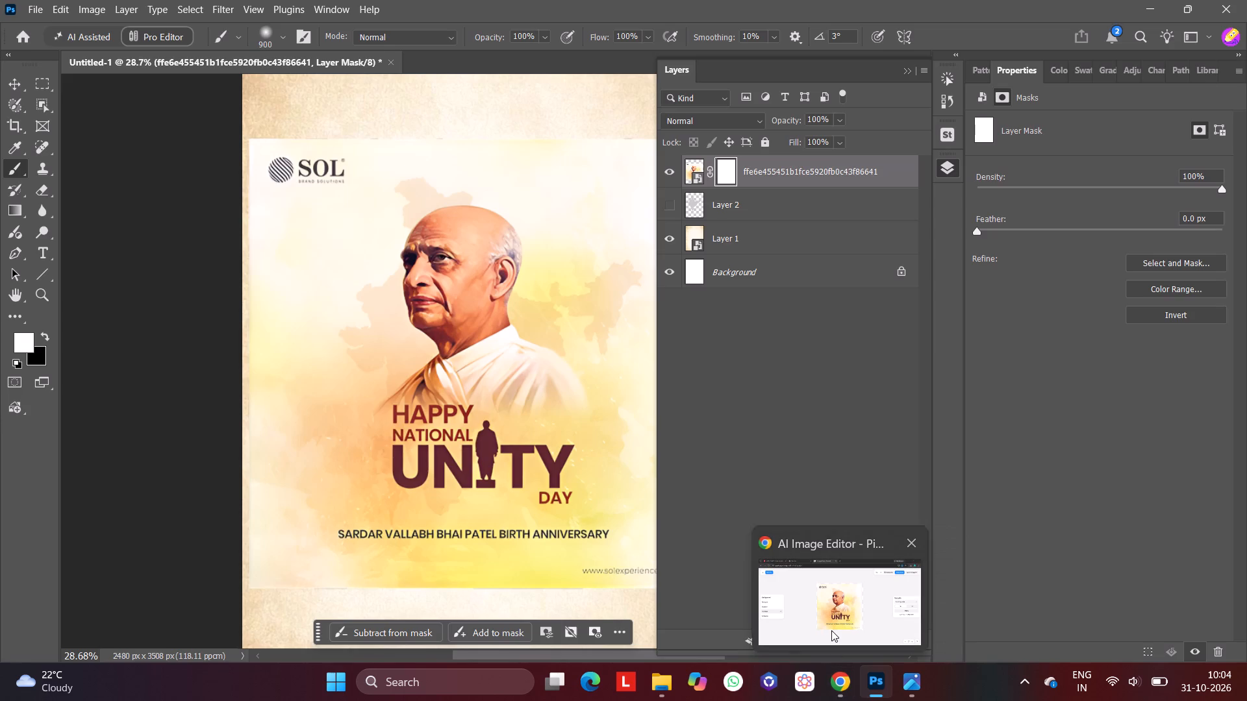
Switch to Pinterest in Chrome and rerun the recent search "Center element sardar vallab bhai patel".
click(831, 630)
click(157, 0)
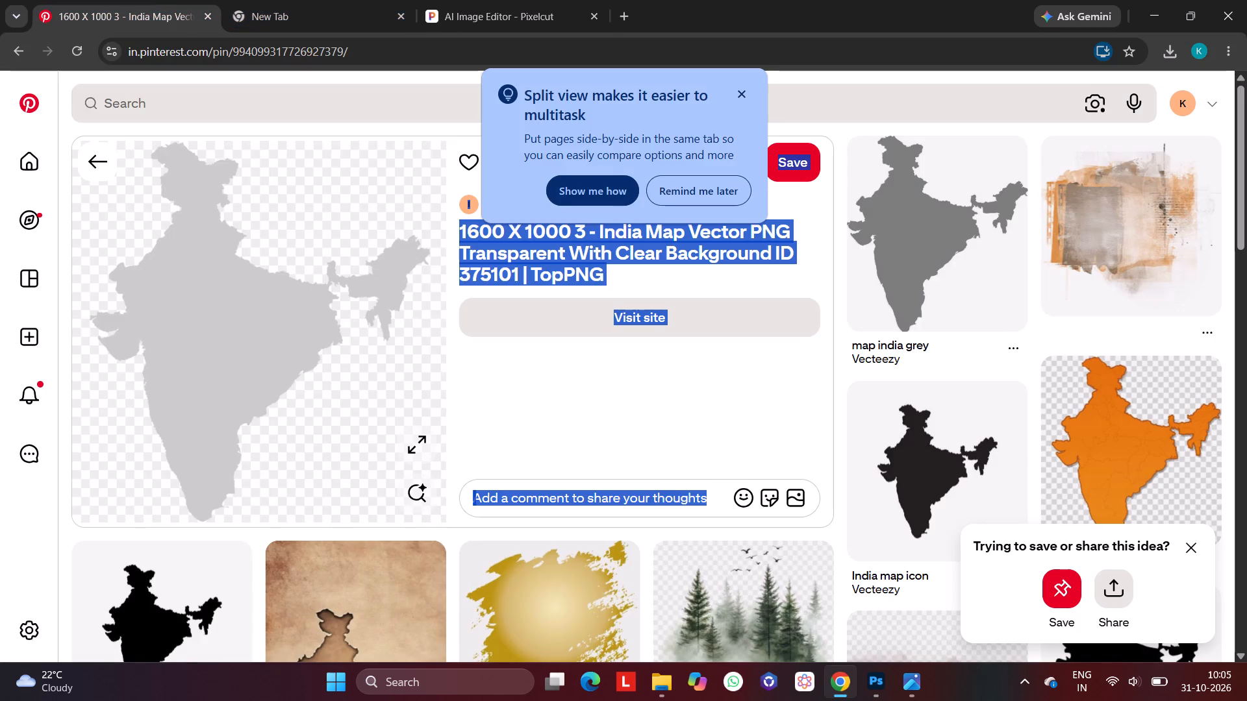
scroll(592, 378, down, 2)
scroll(592, 378, up, 3)
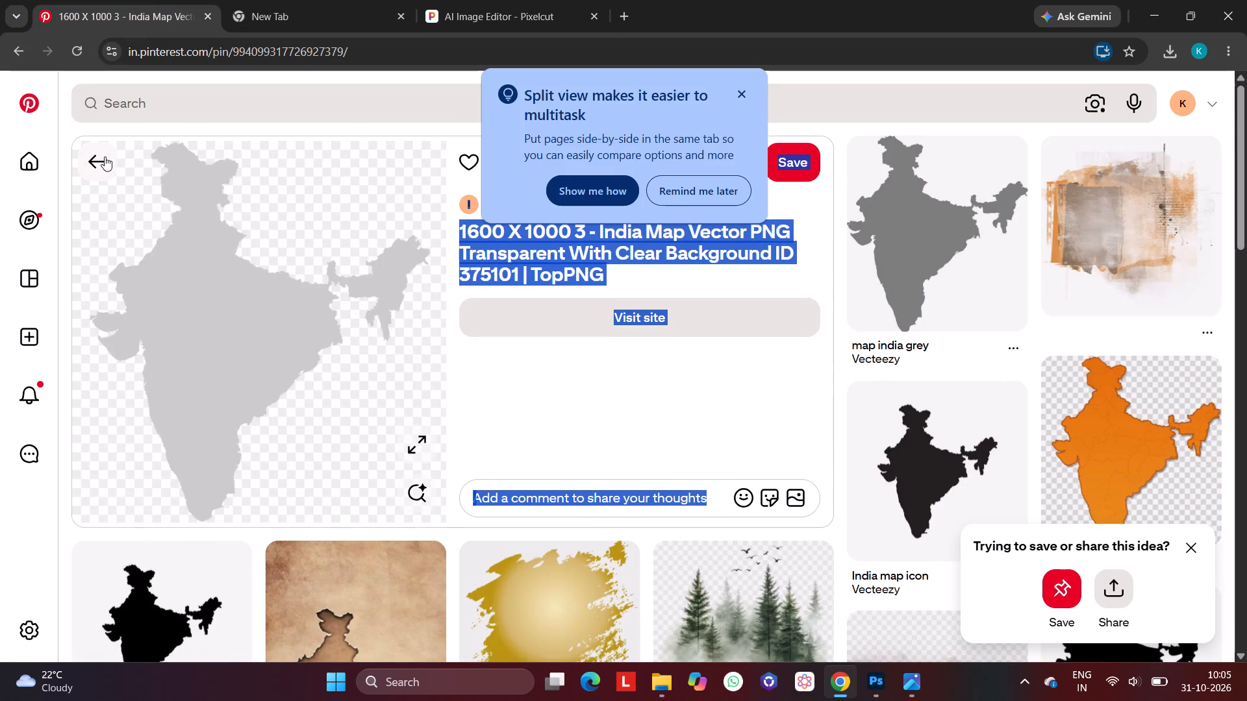
click(105, 156)
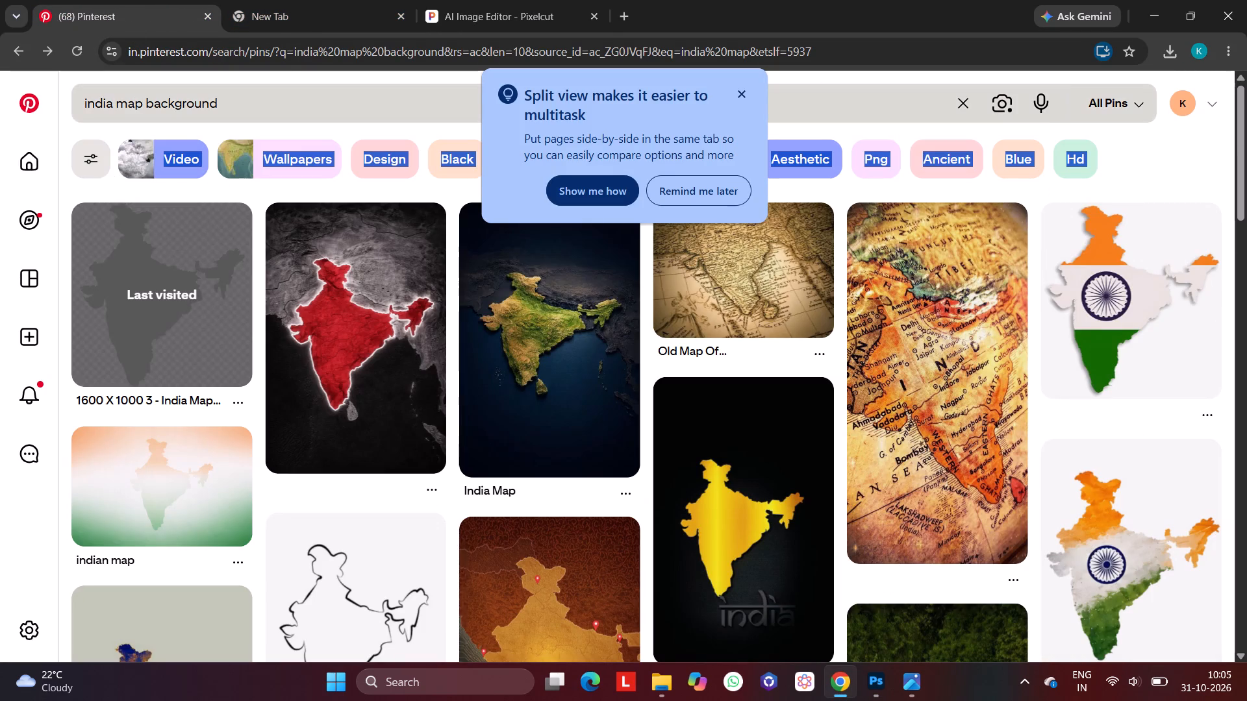
click(270, 119)
drag(241, 101, 0, 92)
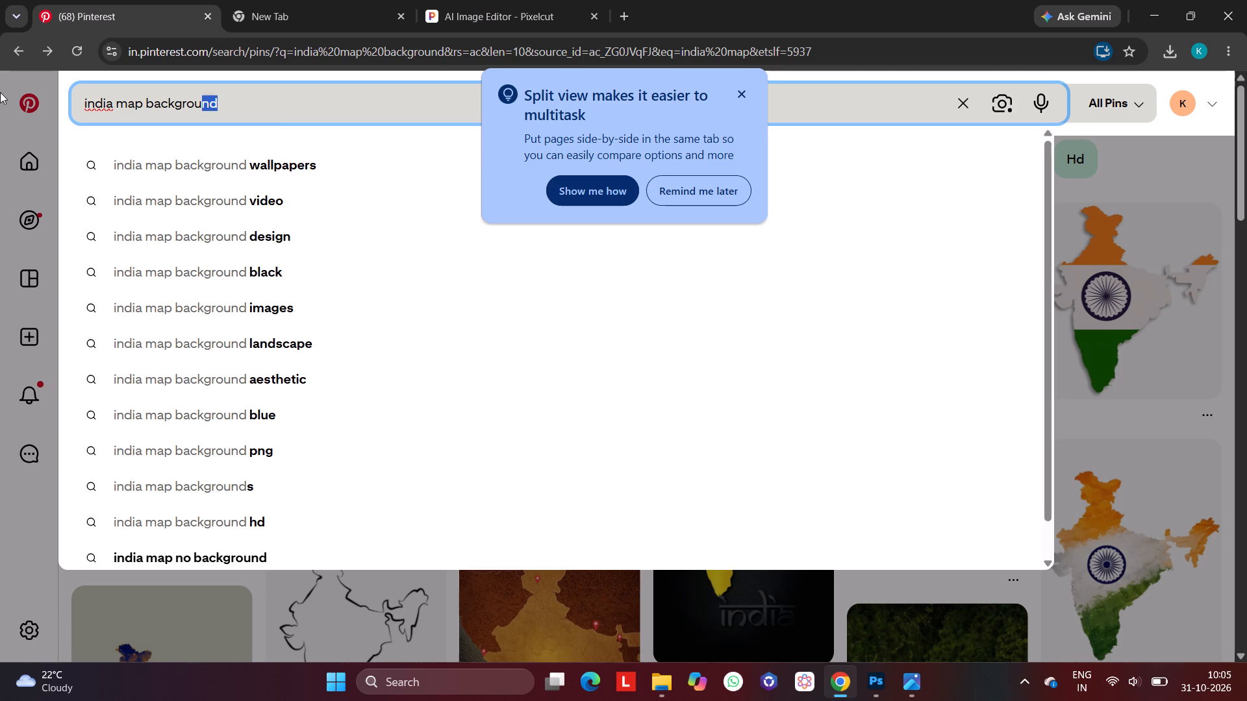
drag(0, 92, 2, 93)
key(BackSpace)
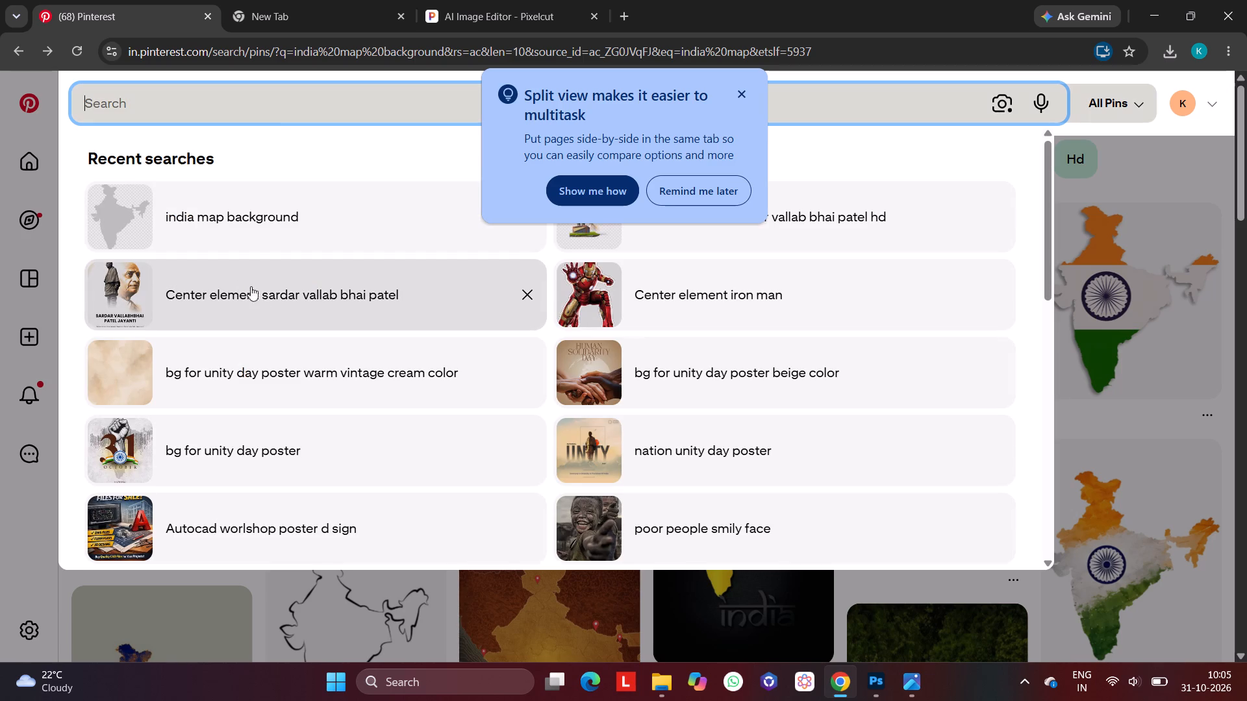
click(262, 291)
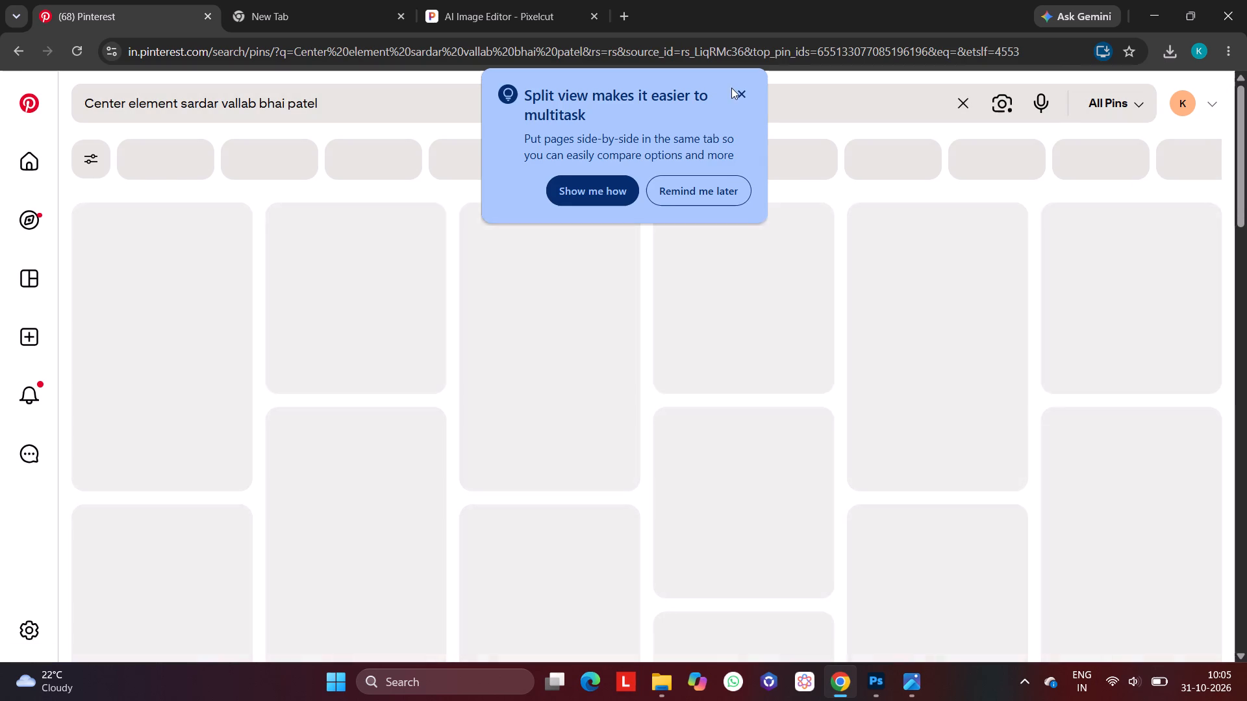
click(744, 95)
Look through the Pinterest results for a text-free Sardar Patel portrait, opening the Indian flag portrait and the related black-and-white one.
scroll(660, 401, down, 3)
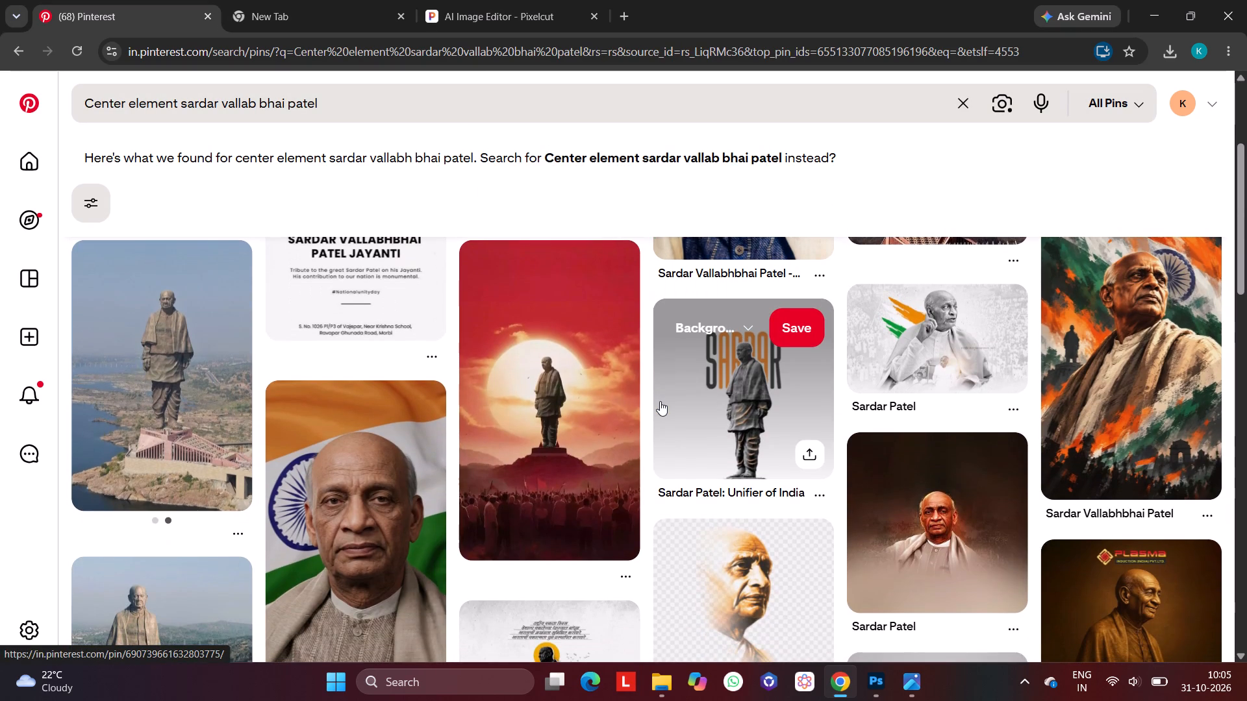
scroll(660, 401, down, 1)
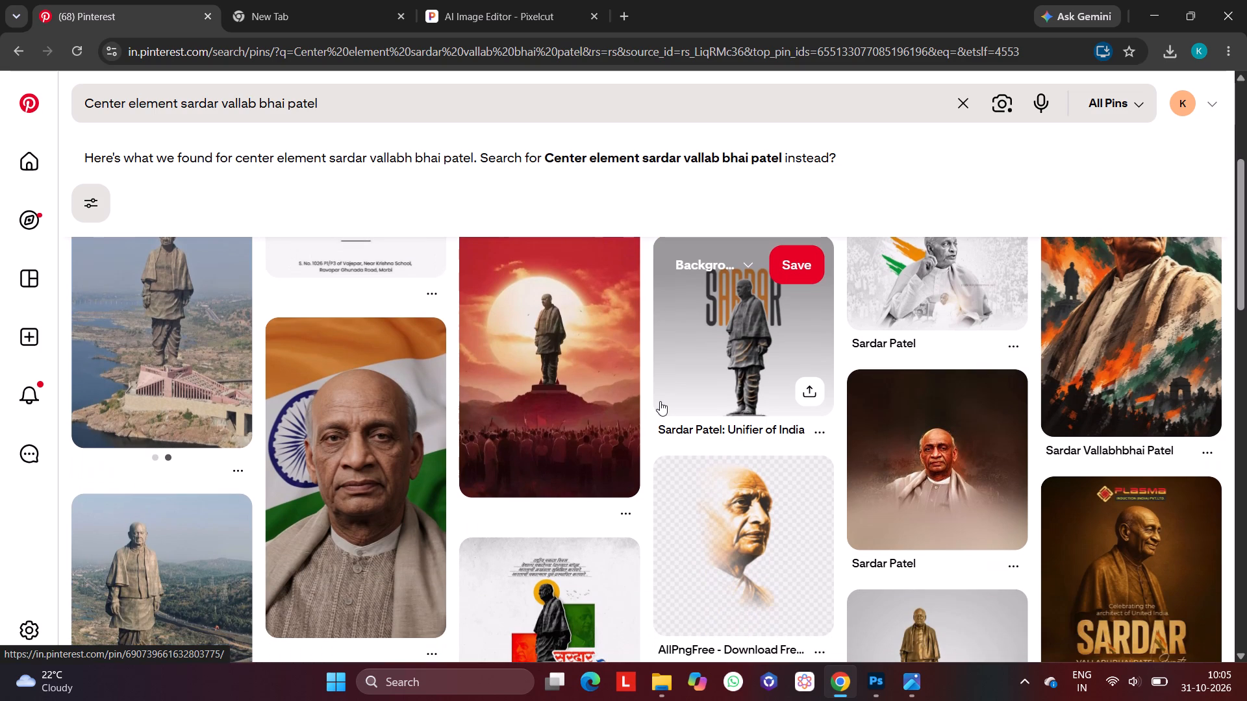
scroll(660, 401, right, 2)
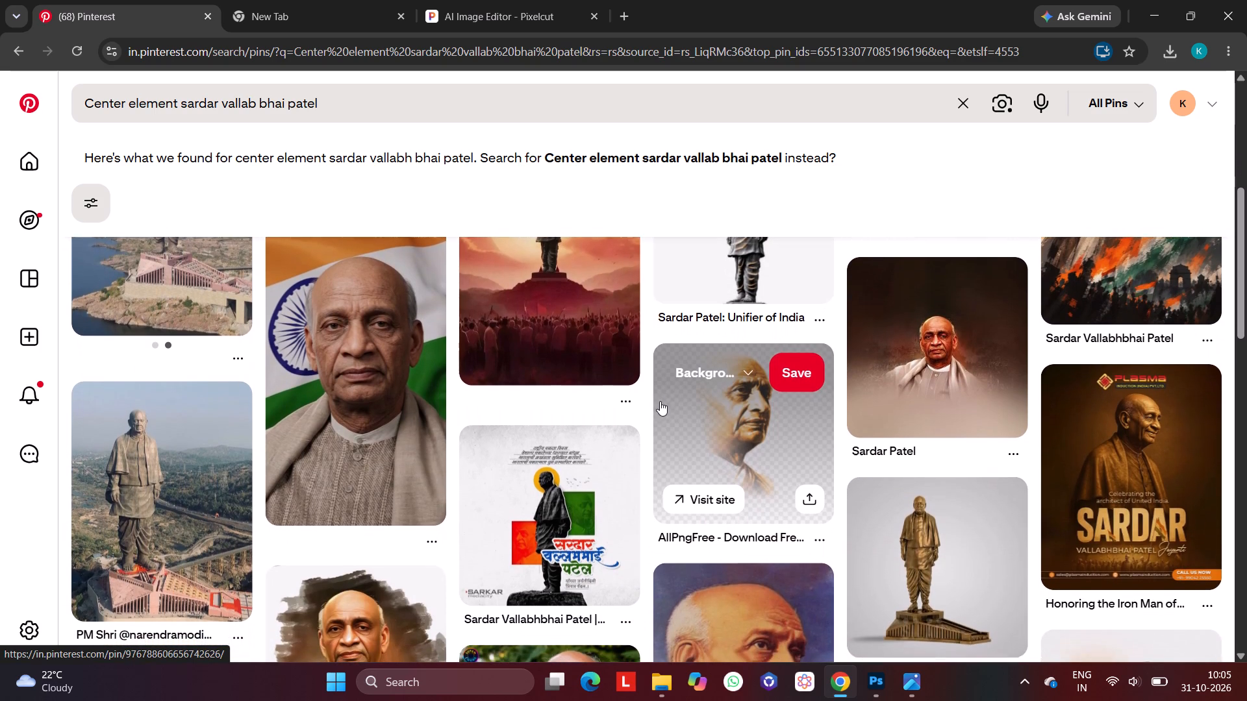
scroll(660, 401, right, 1)
click(347, 384)
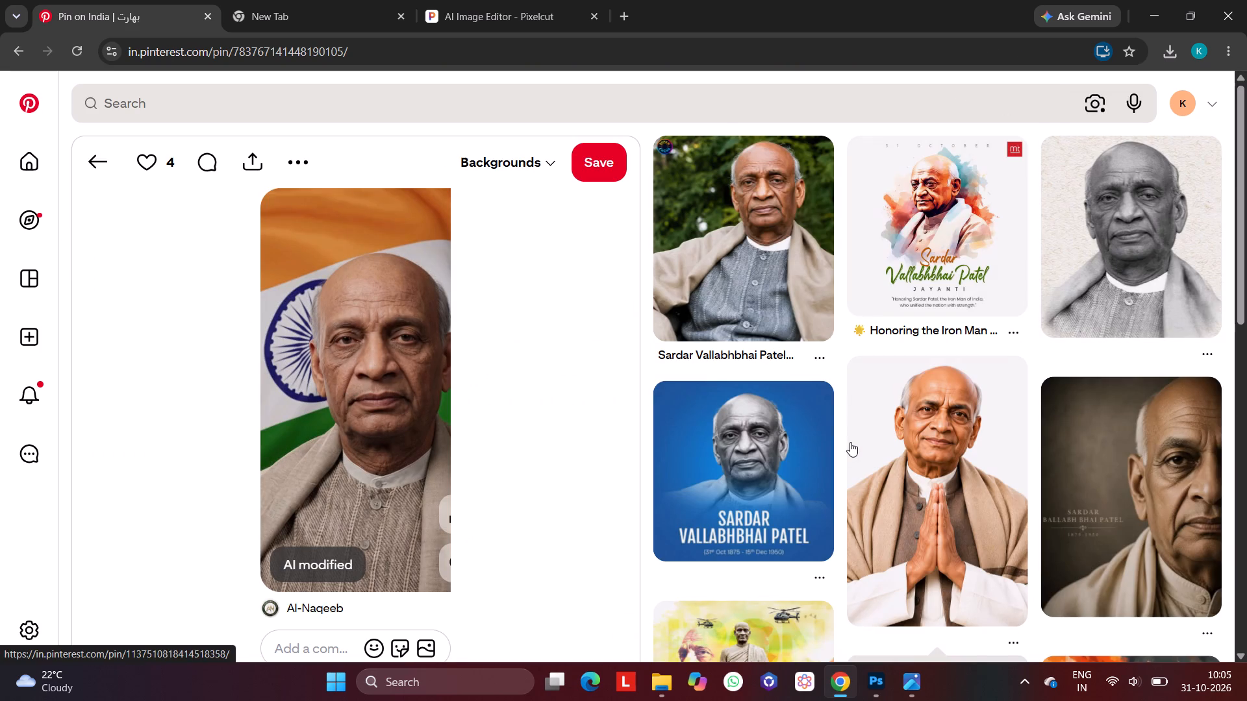
click(1162, 260)
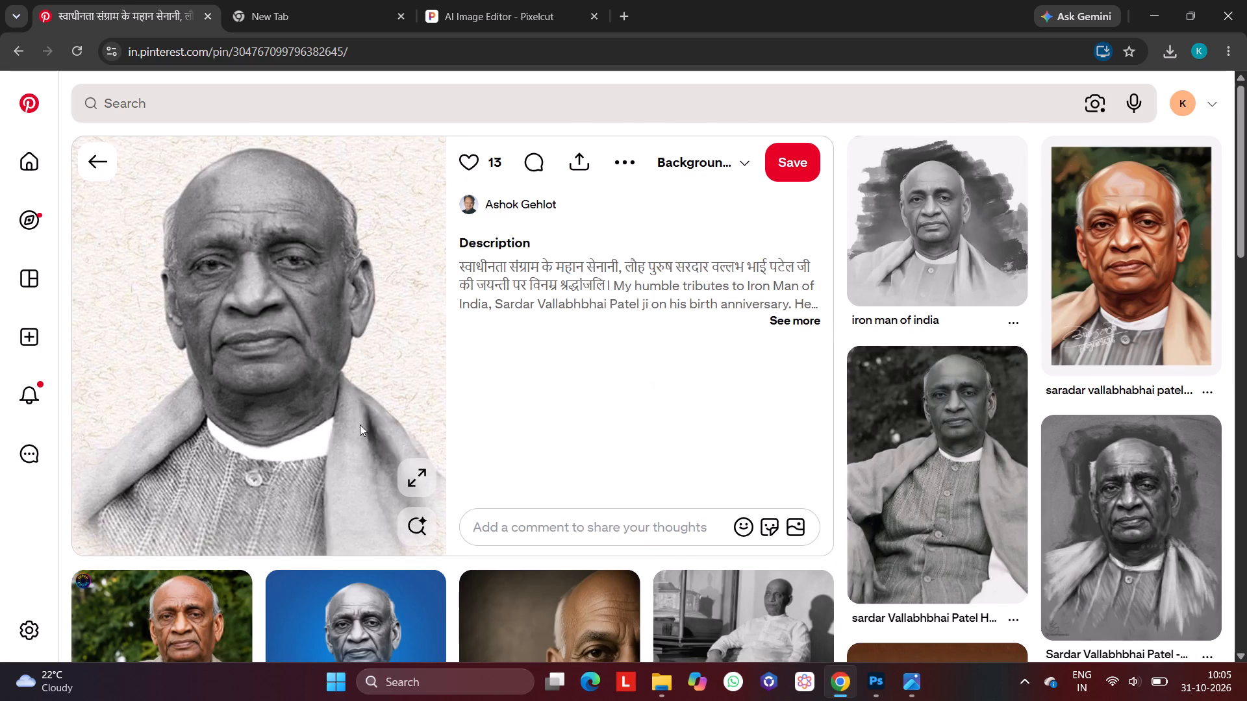
Open the related colour portrait of Sardar Patel in a grey vest and beige shawl against green foliage.
scroll(360, 424, down, 2)
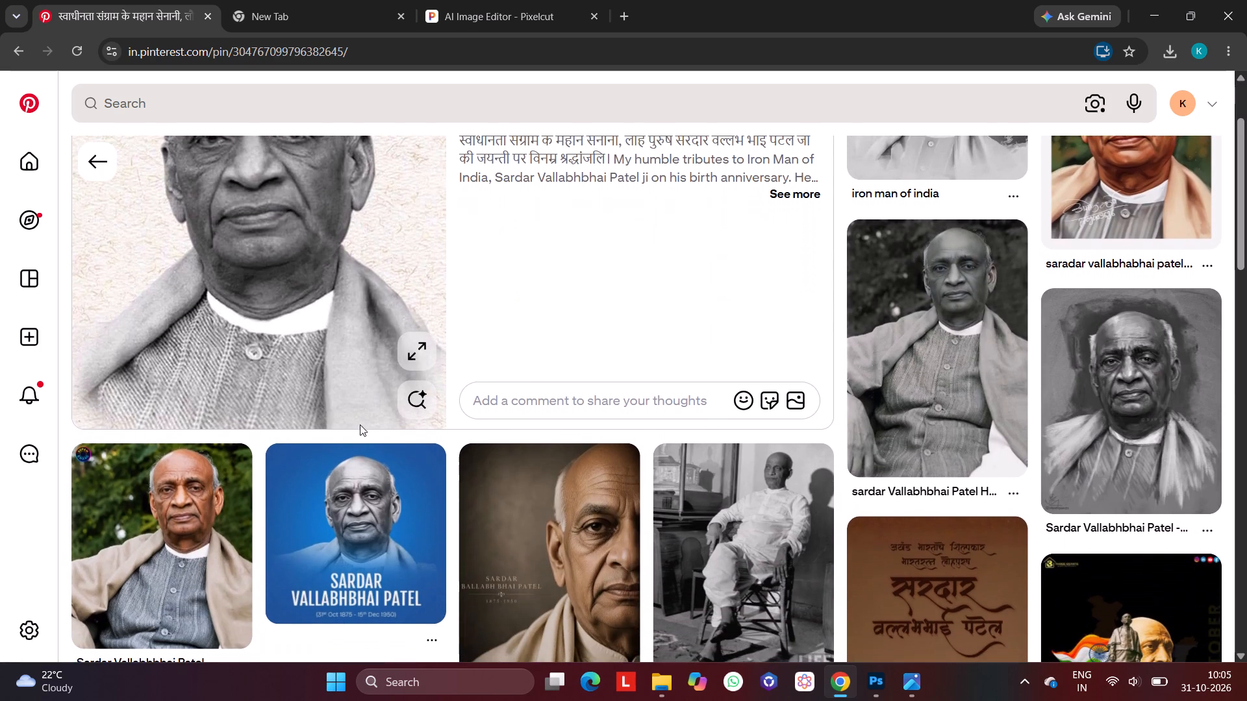
scroll(360, 424, down, 2)
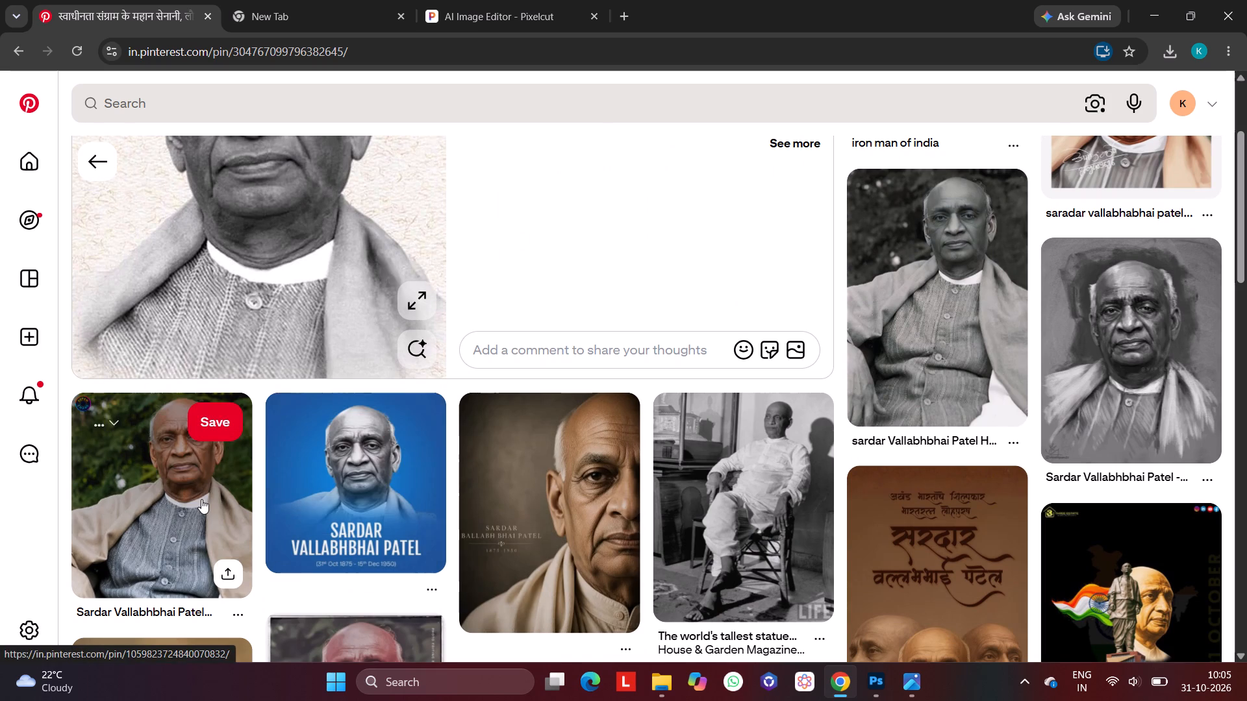
click(202, 499)
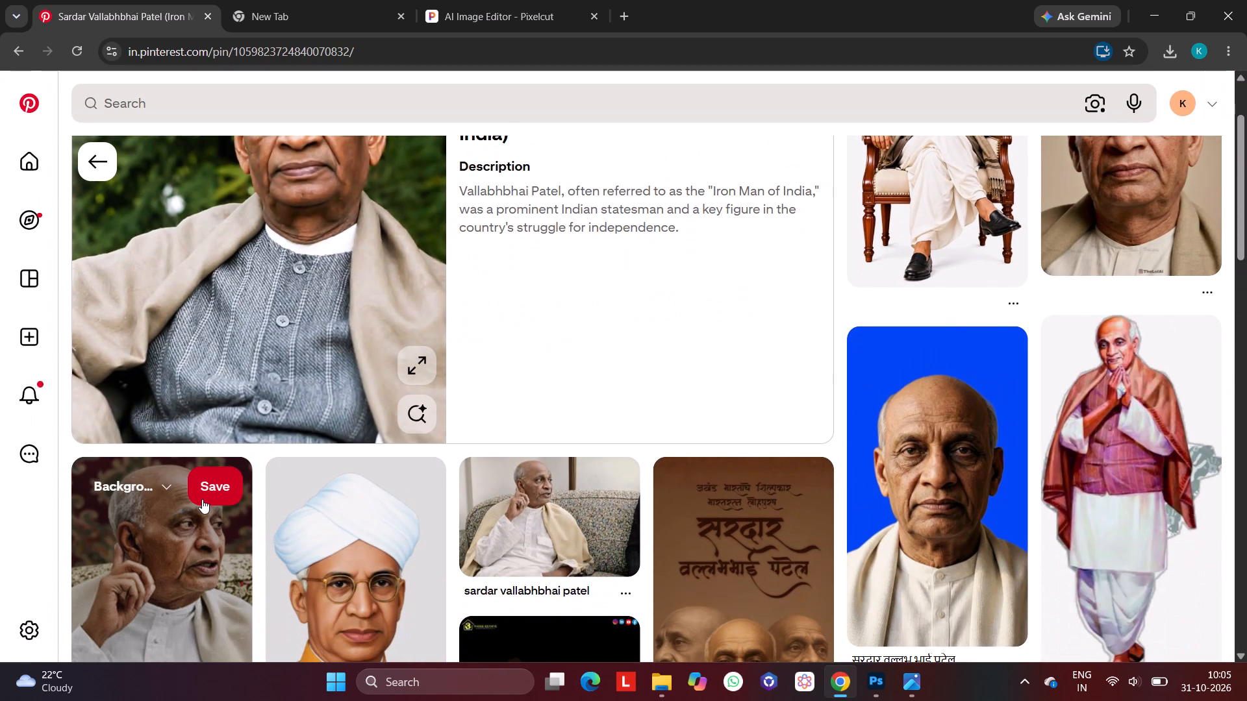
Examine the pins related to the colour portrait for other suitable Sardar Patel images, and return to the portrait.
right_click(213, 385)
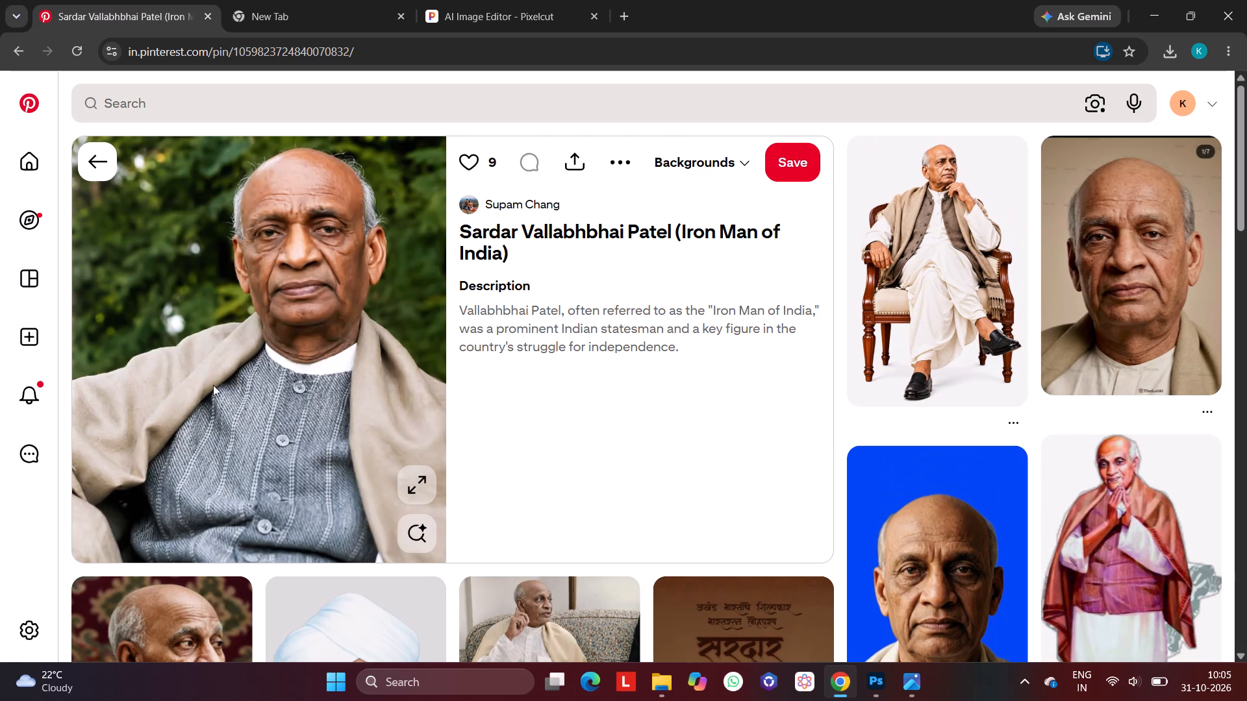
click(256, 347)
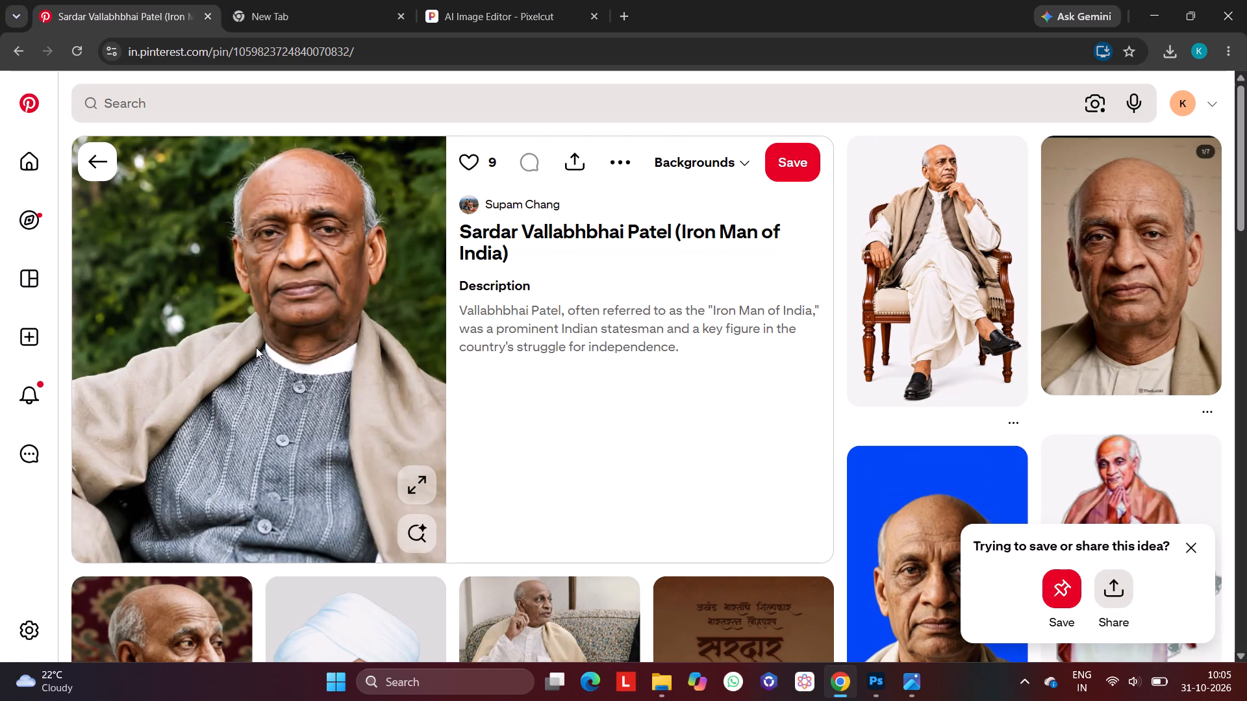
scroll(256, 347, down, 1)
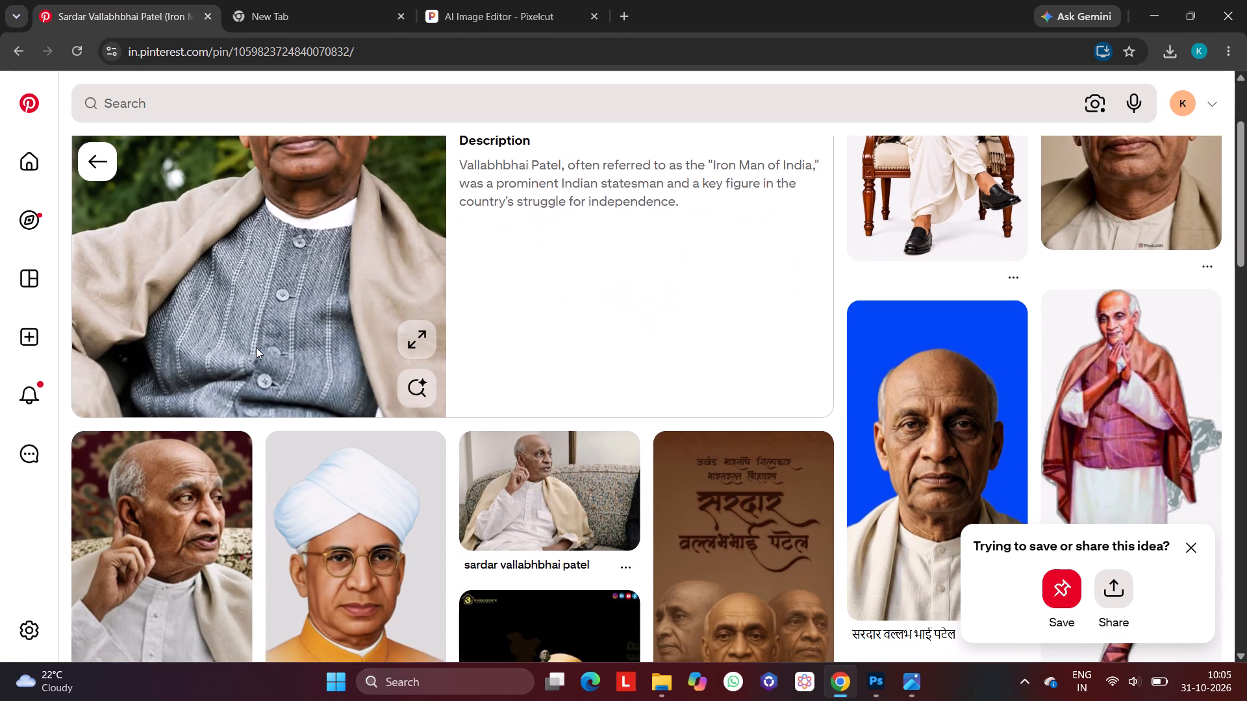
scroll(256, 347, down, 6)
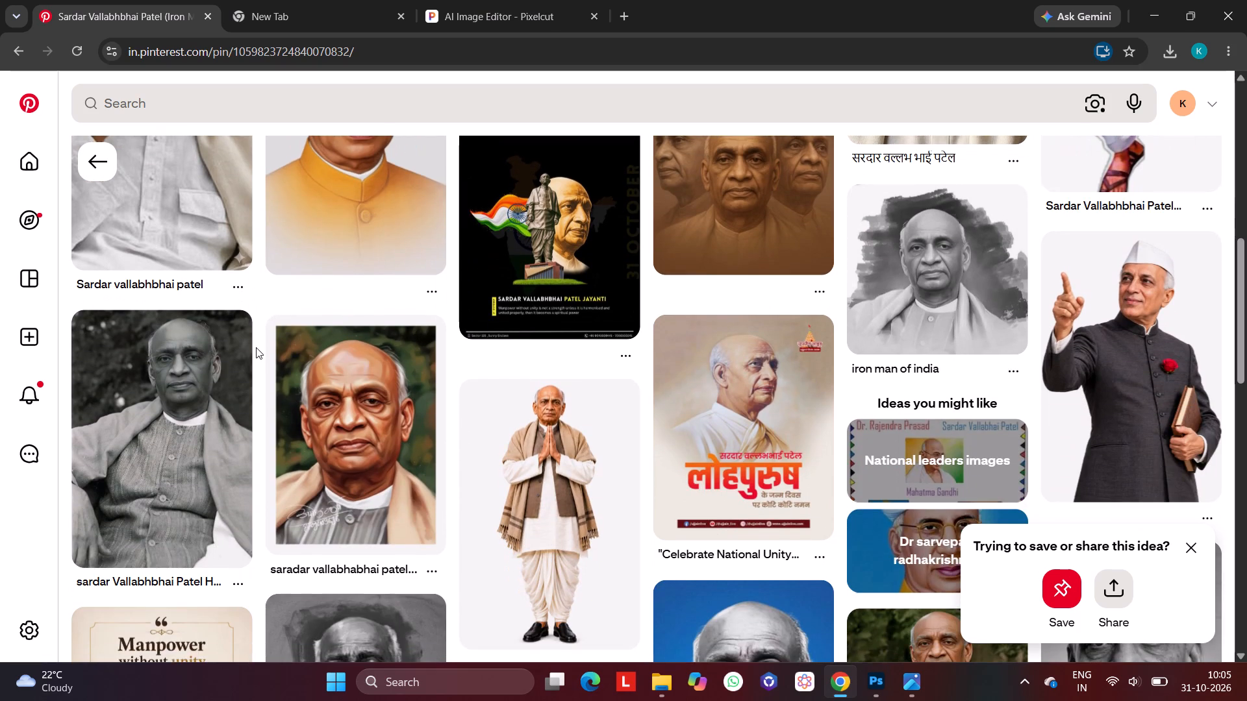
scroll(256, 347, down, 2)
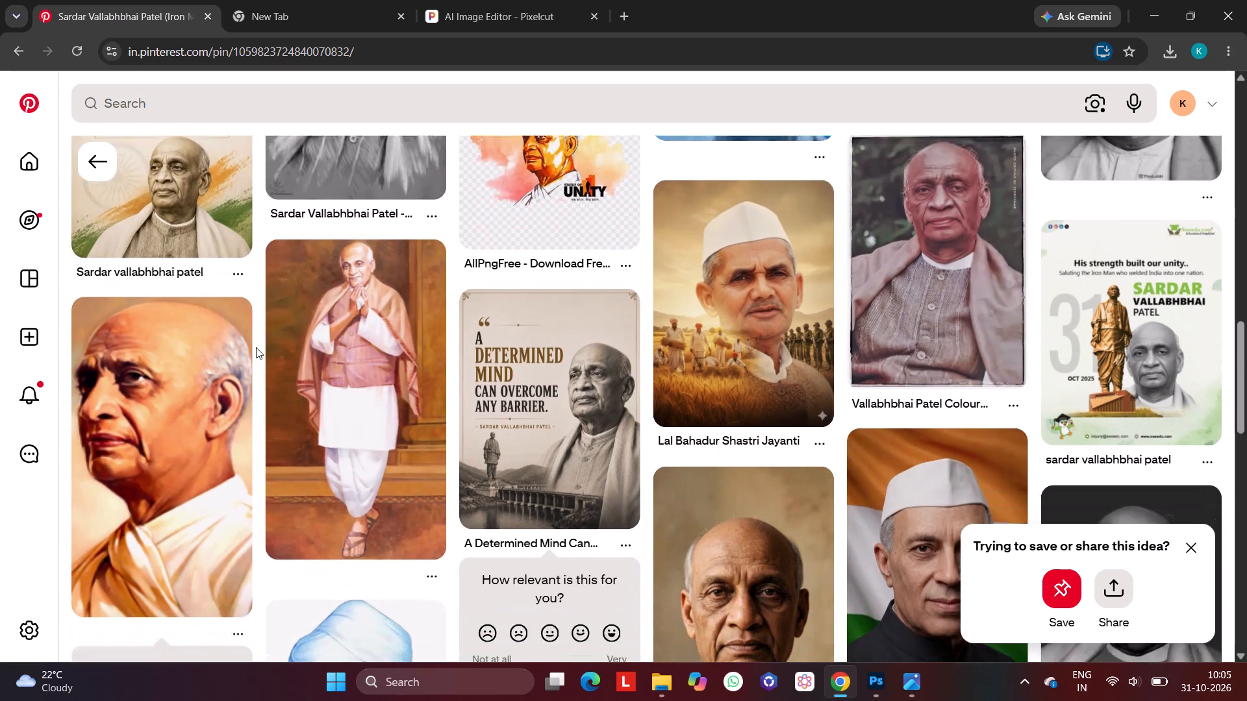
scroll(256, 347, up, 1)
scroll(256, 347, down, 1)
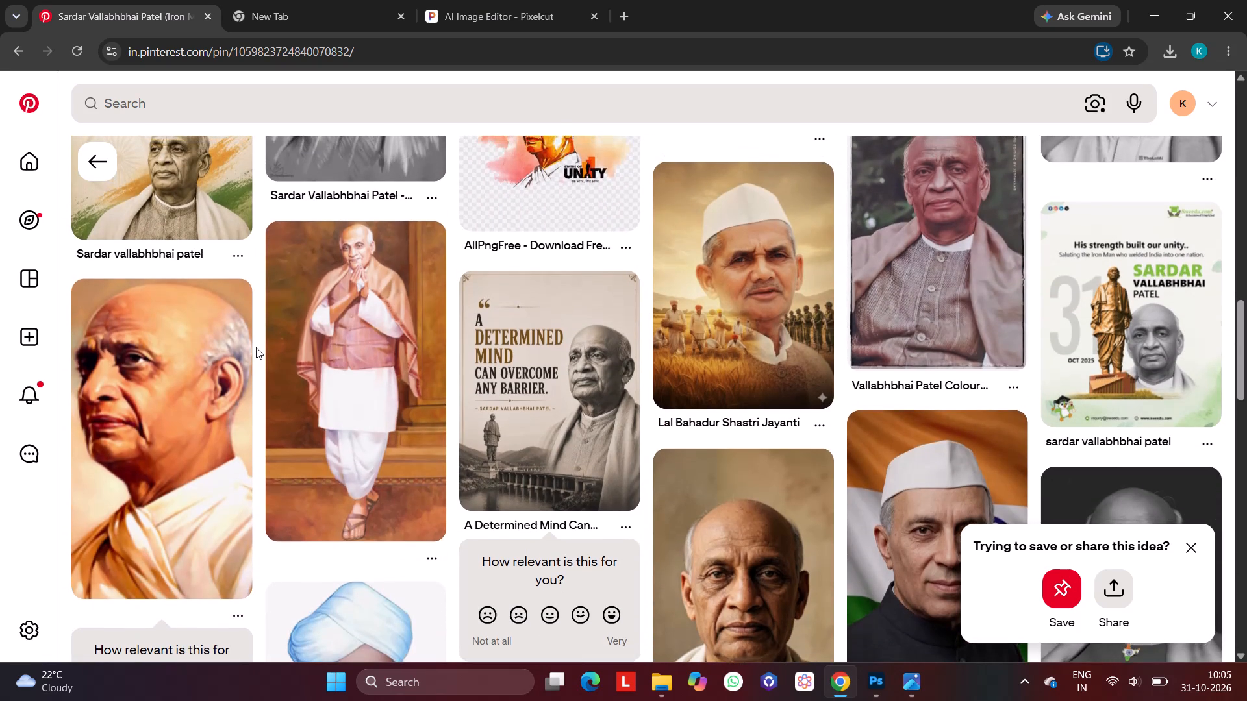
scroll(256, 347, down, 2)
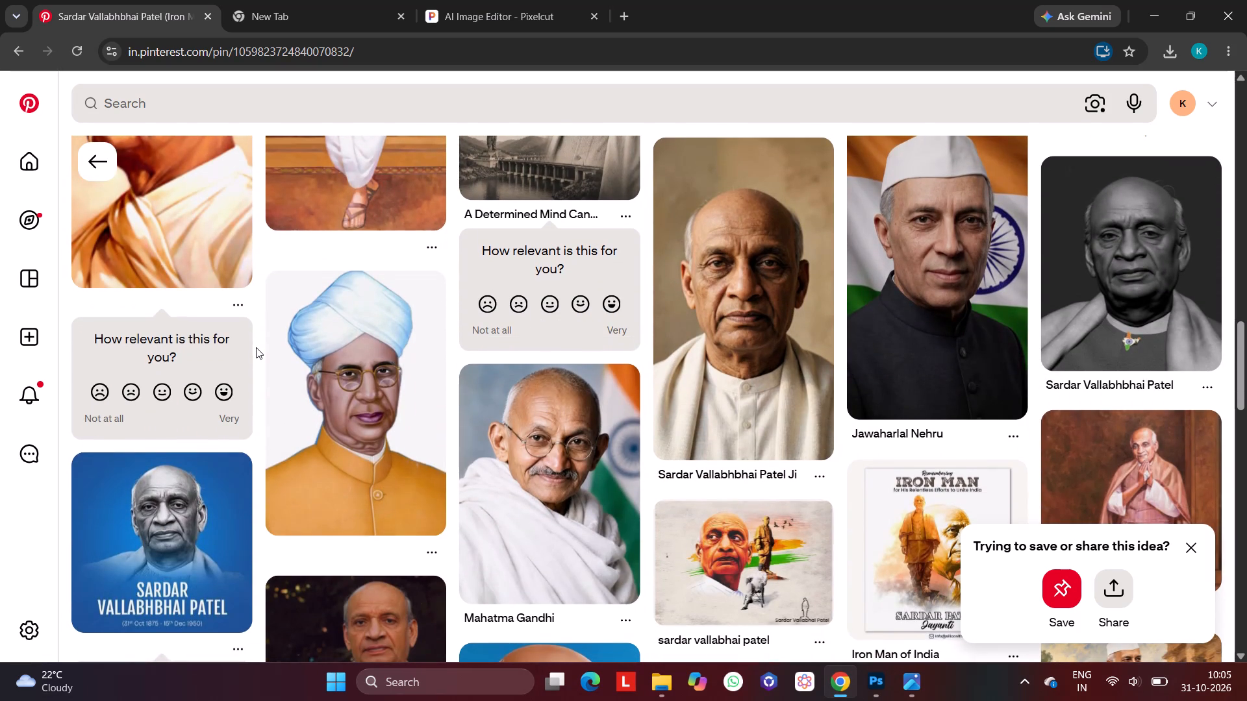
scroll(256, 347, down, 2)
scroll(256, 347, up, 2)
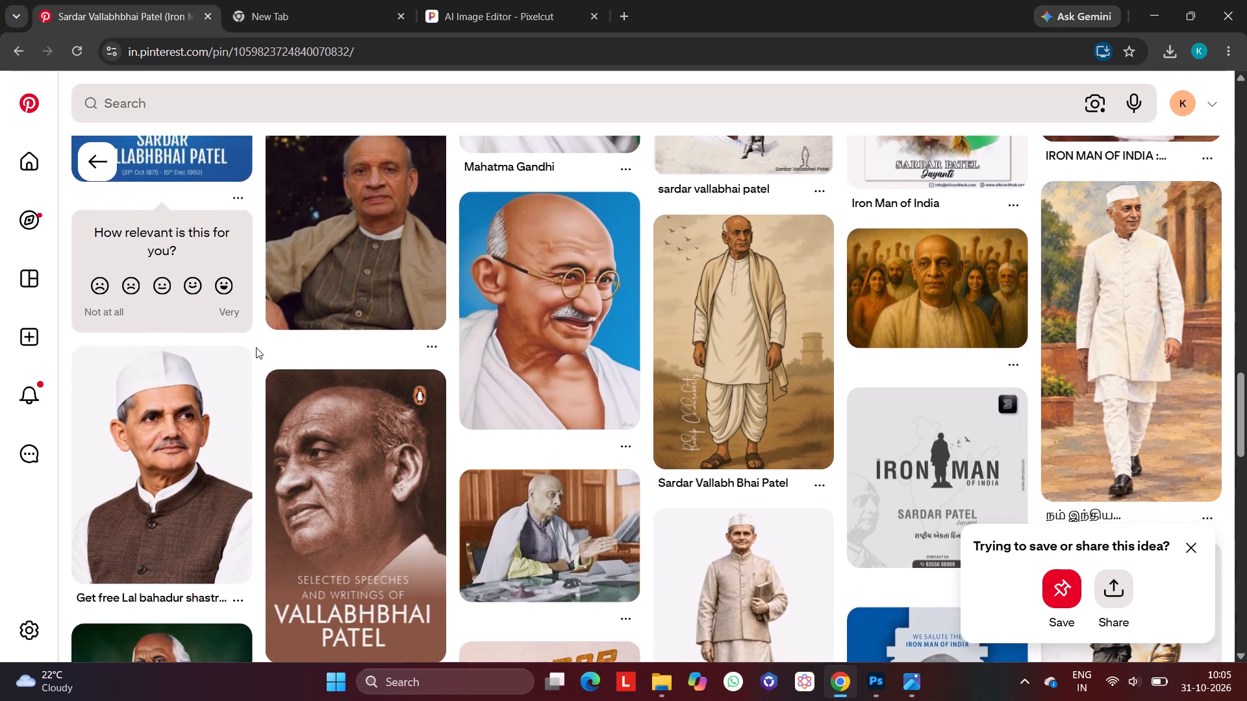
scroll(256, 347, up, 3)
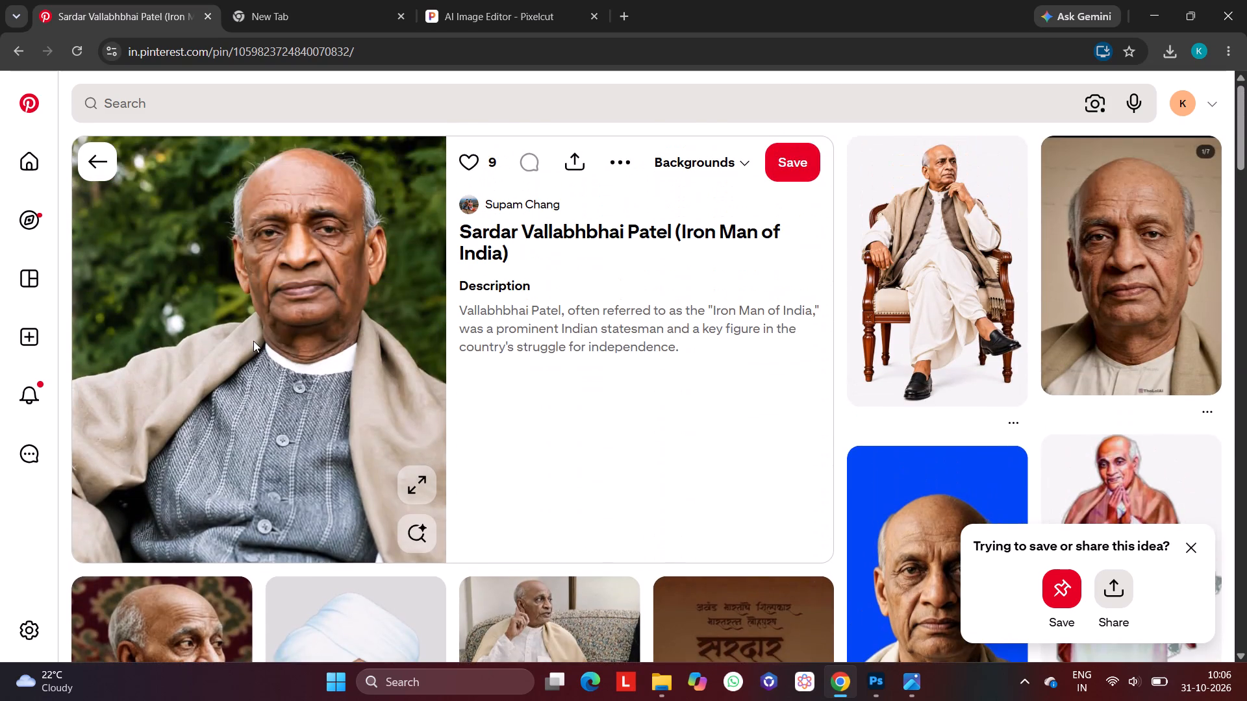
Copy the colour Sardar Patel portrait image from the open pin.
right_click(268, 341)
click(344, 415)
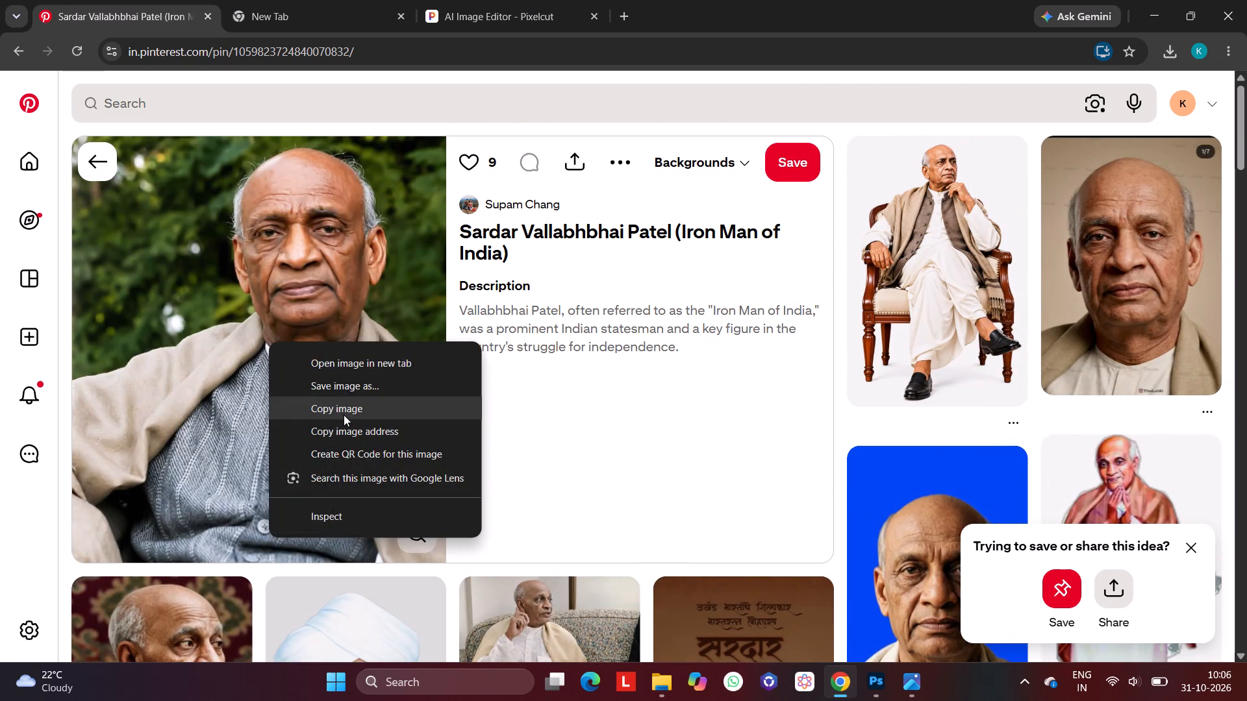
Switch to Photoshop and hide the masked Unity Day poster layer ffe6e455451b1fce5920fb0c43f86641.
click(872, 688)
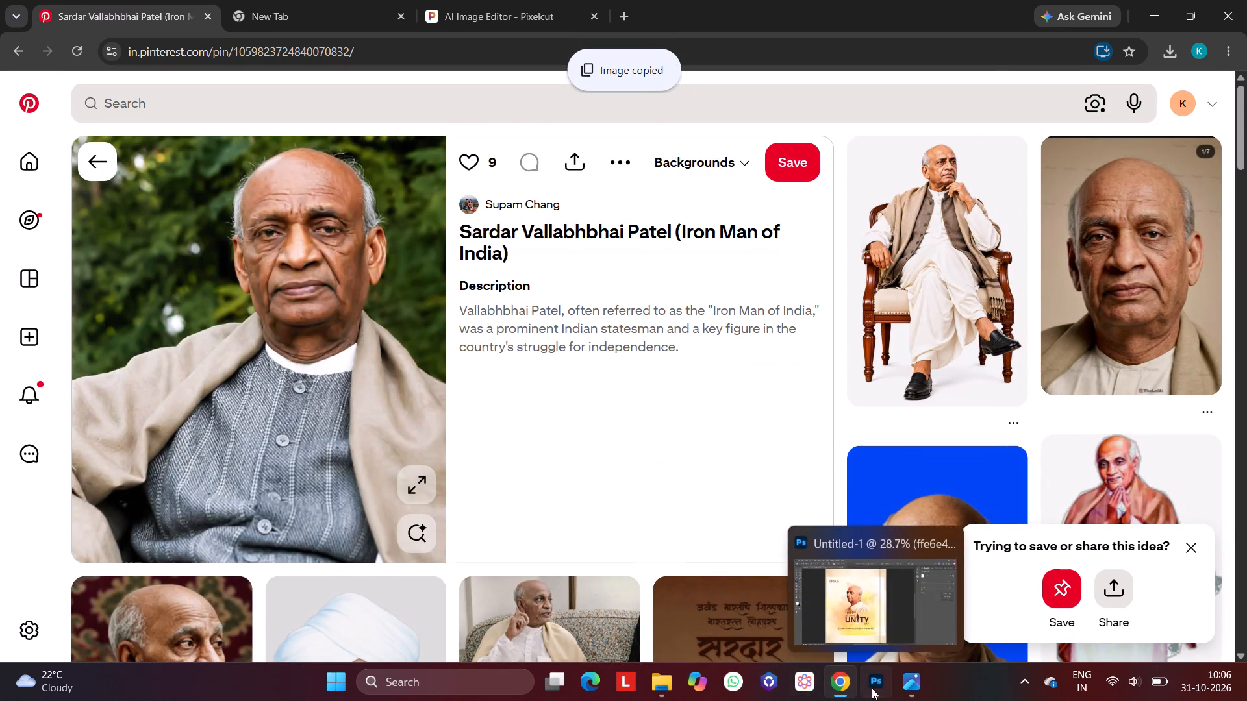
click(672, 174)
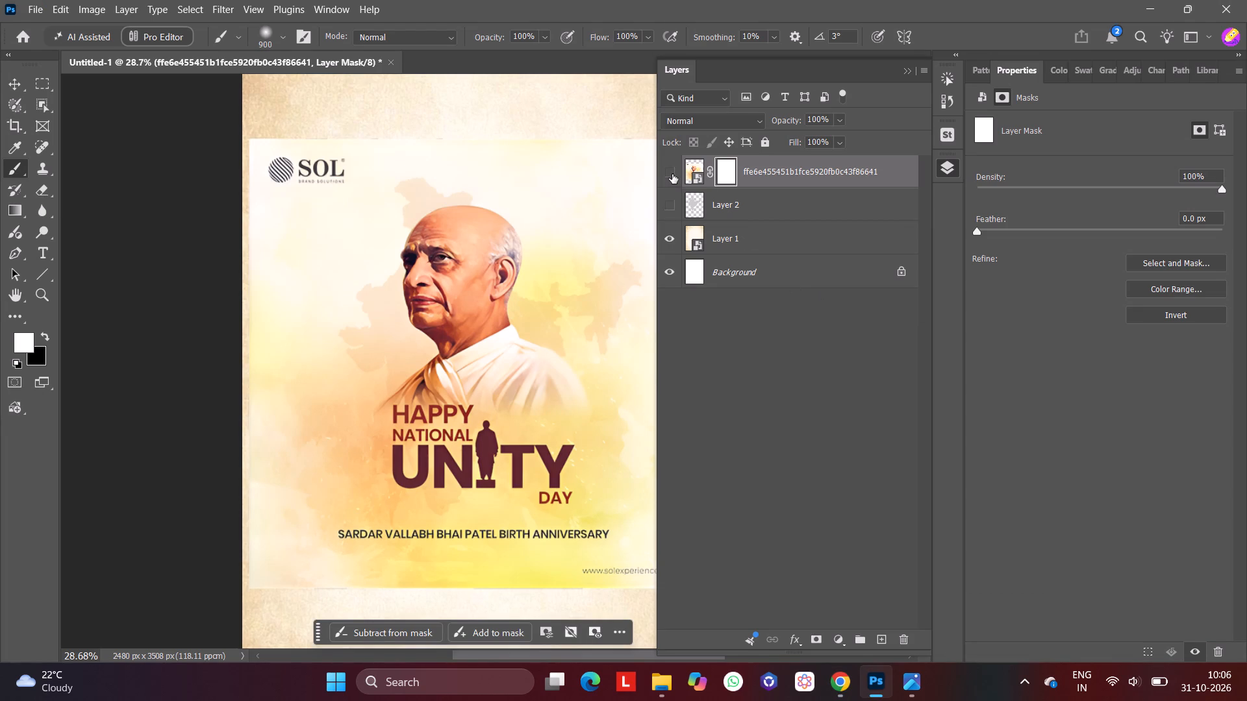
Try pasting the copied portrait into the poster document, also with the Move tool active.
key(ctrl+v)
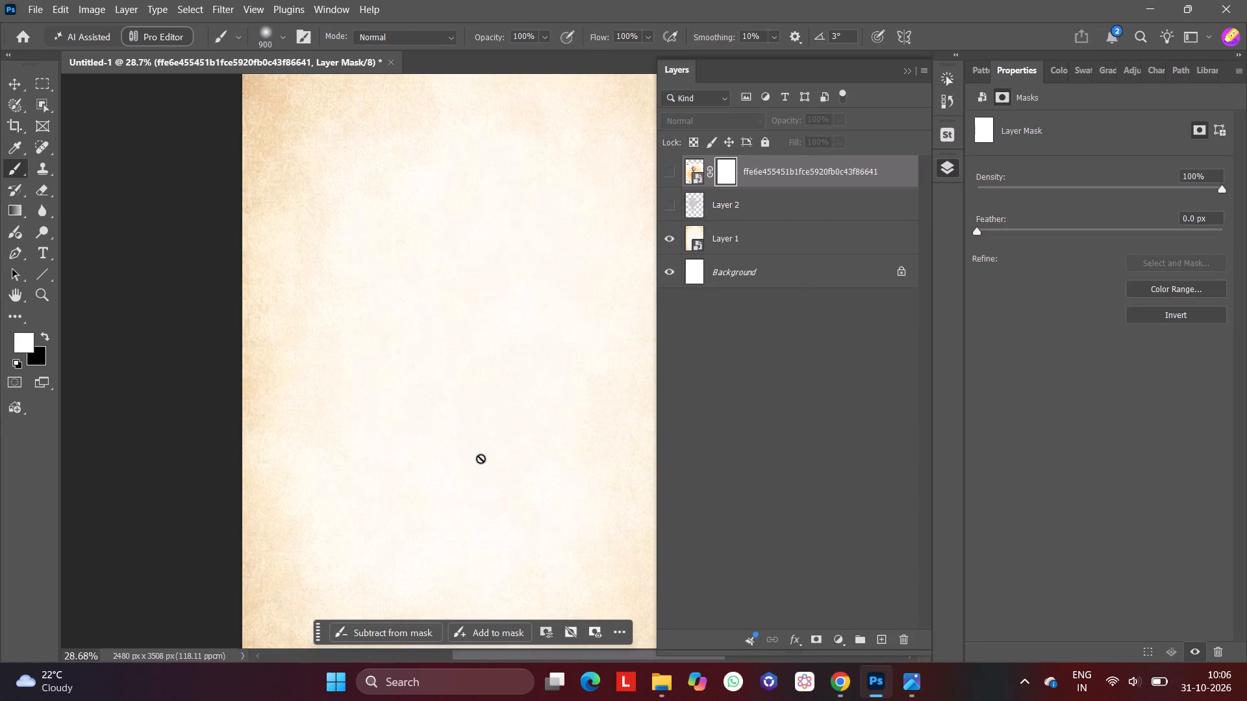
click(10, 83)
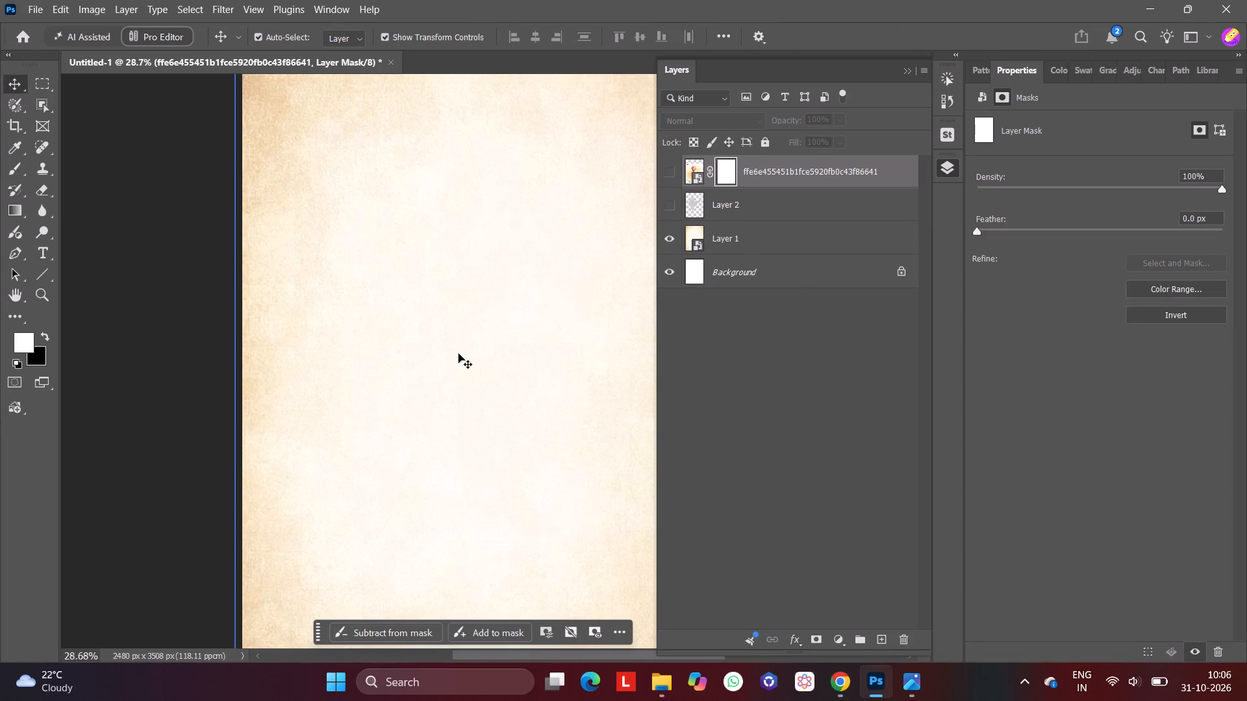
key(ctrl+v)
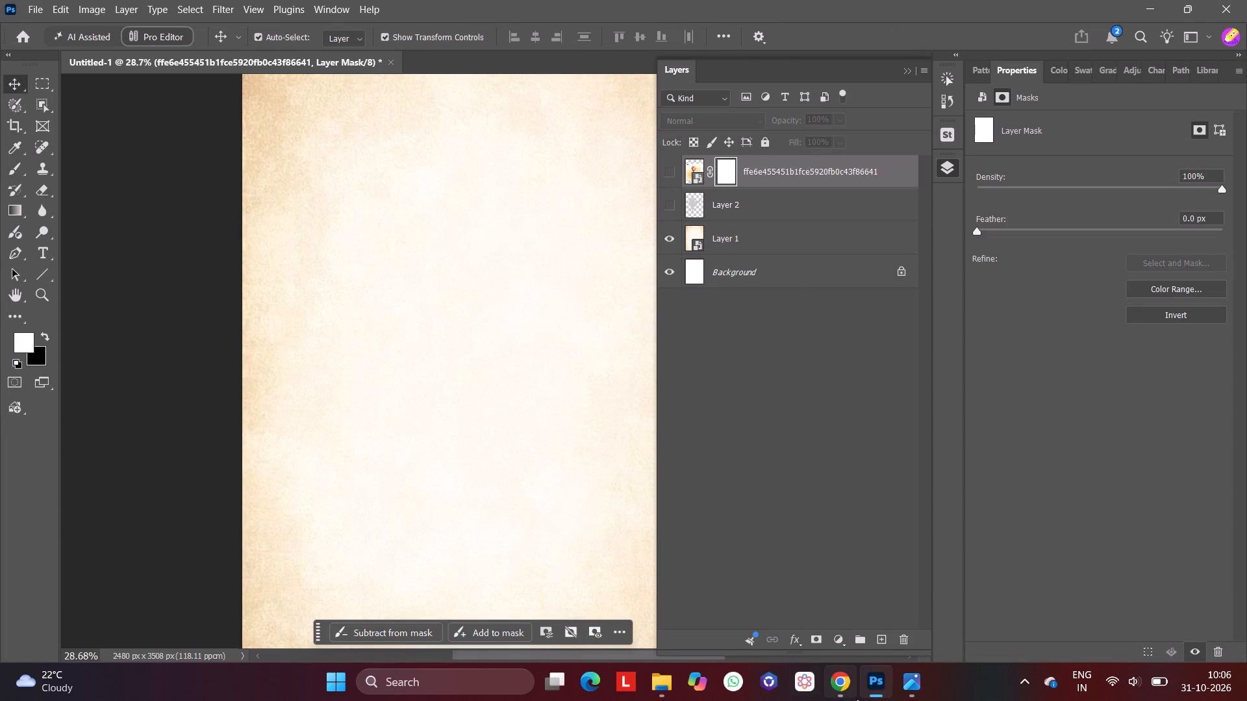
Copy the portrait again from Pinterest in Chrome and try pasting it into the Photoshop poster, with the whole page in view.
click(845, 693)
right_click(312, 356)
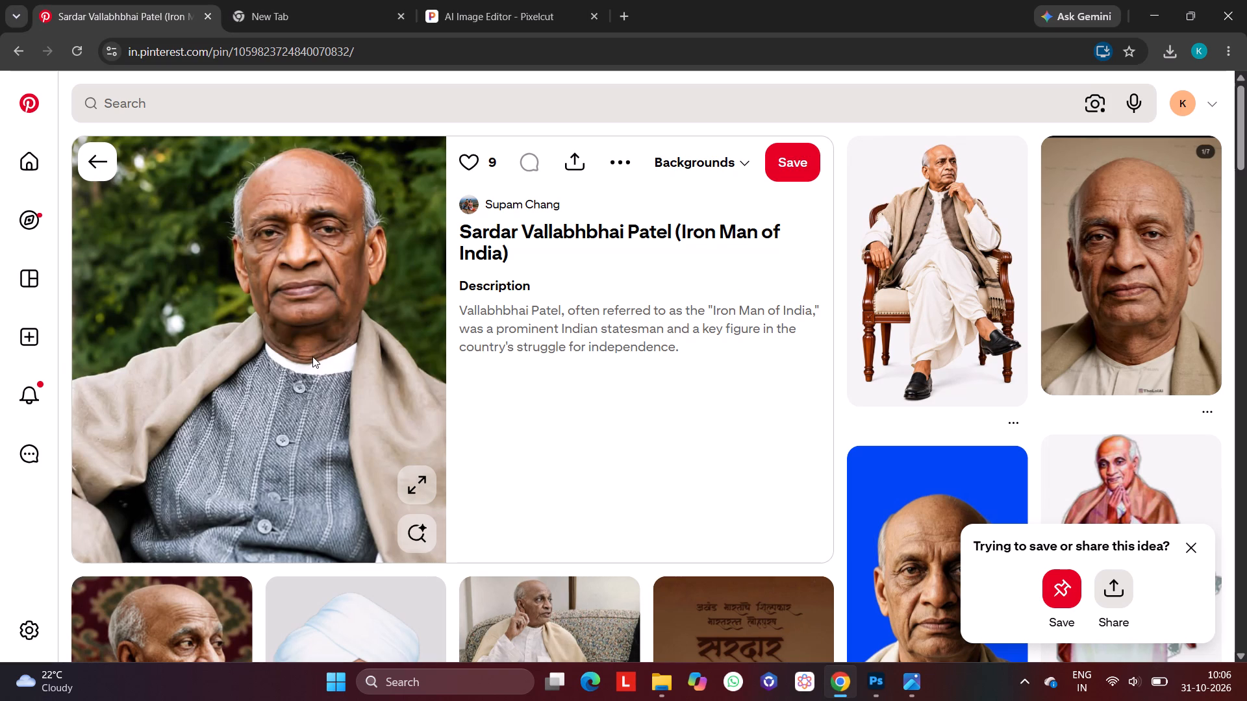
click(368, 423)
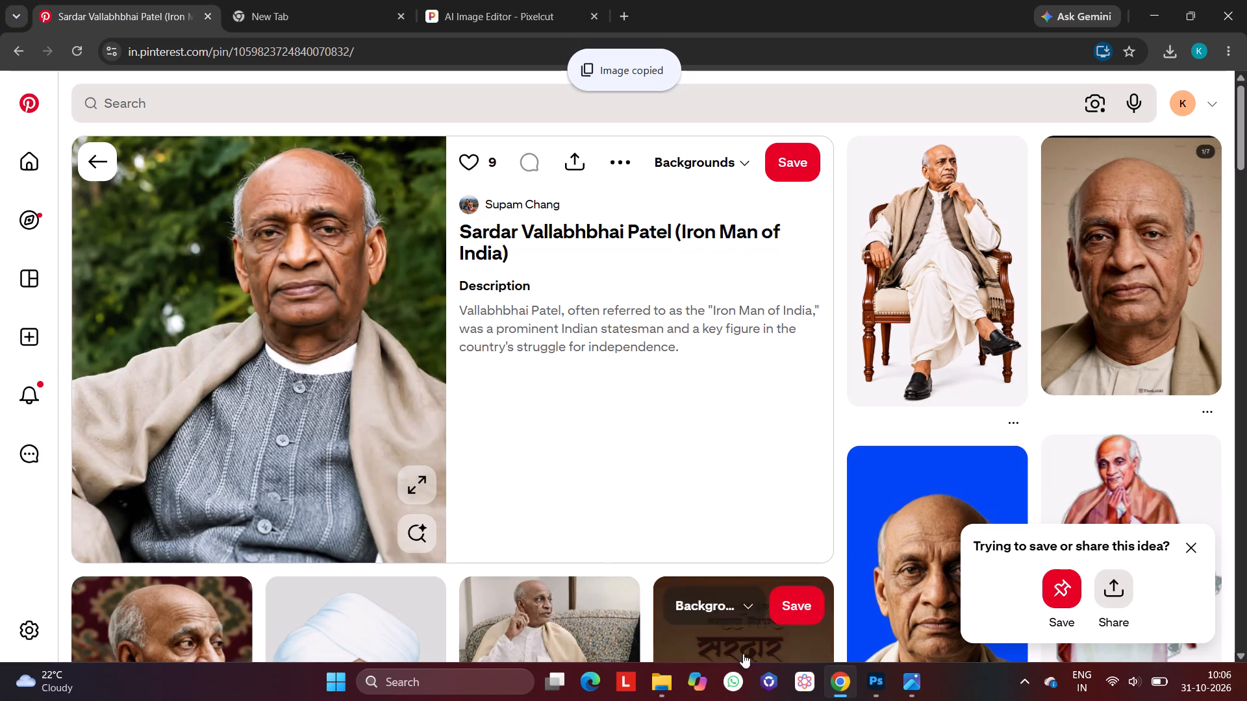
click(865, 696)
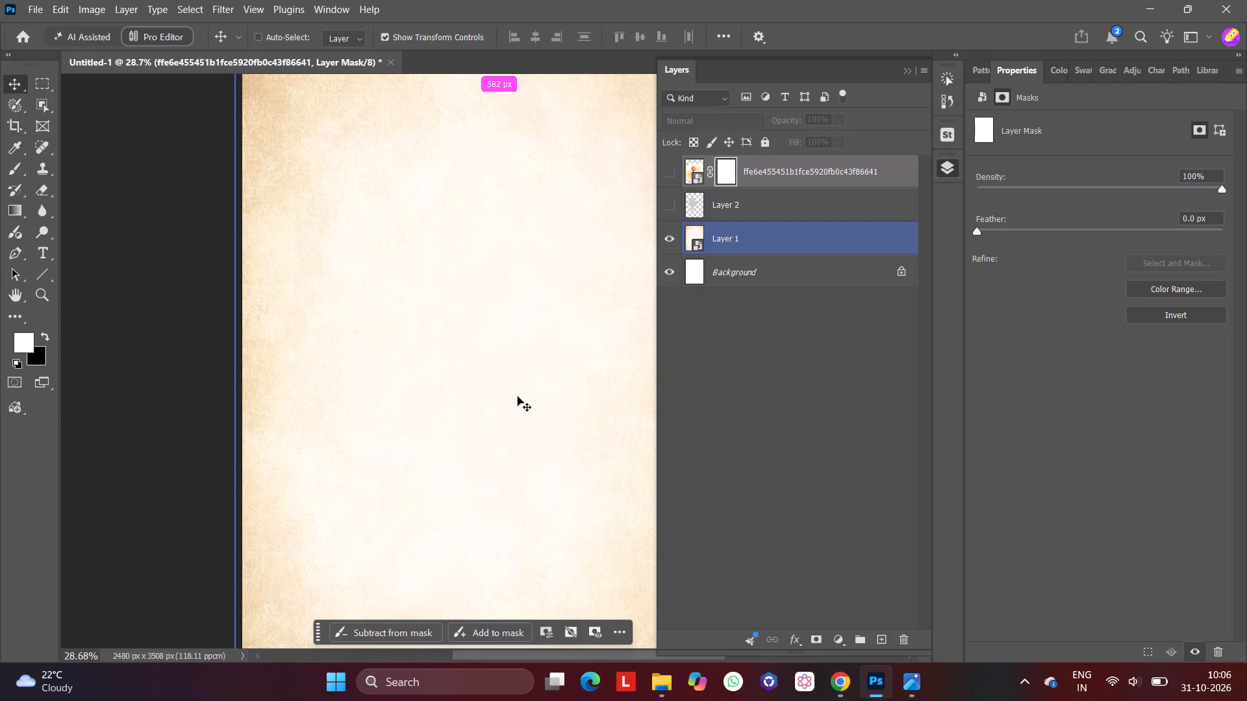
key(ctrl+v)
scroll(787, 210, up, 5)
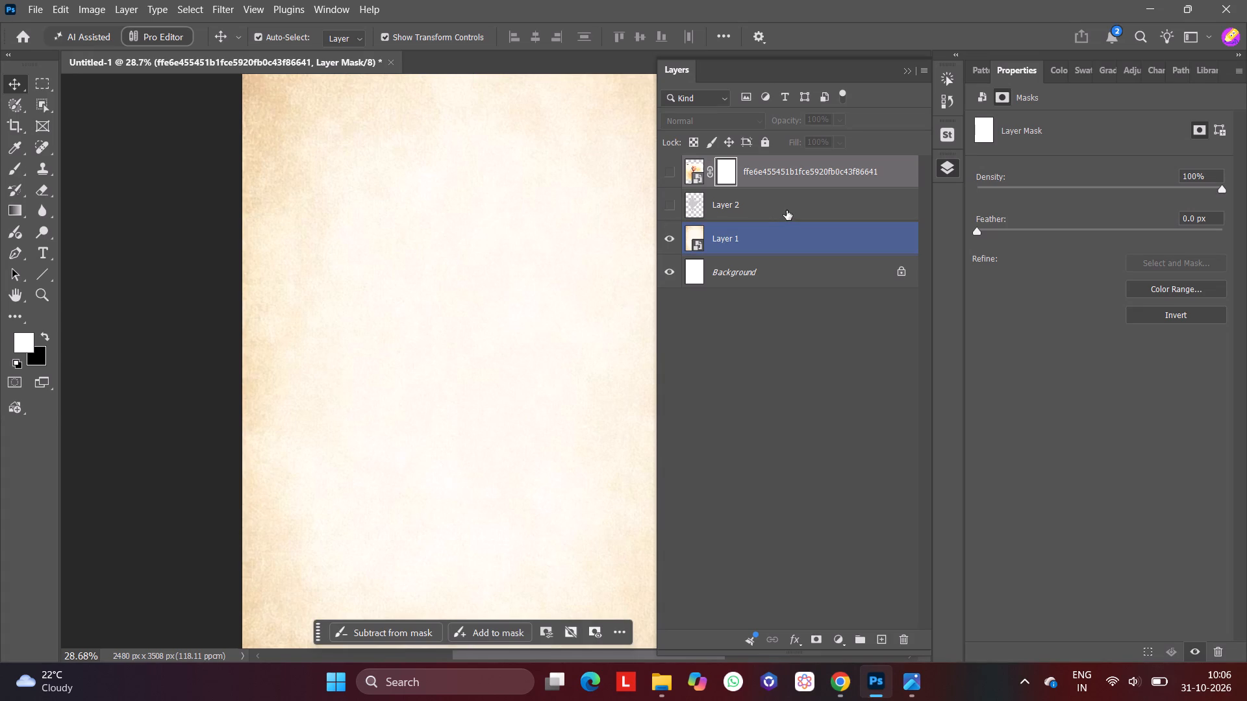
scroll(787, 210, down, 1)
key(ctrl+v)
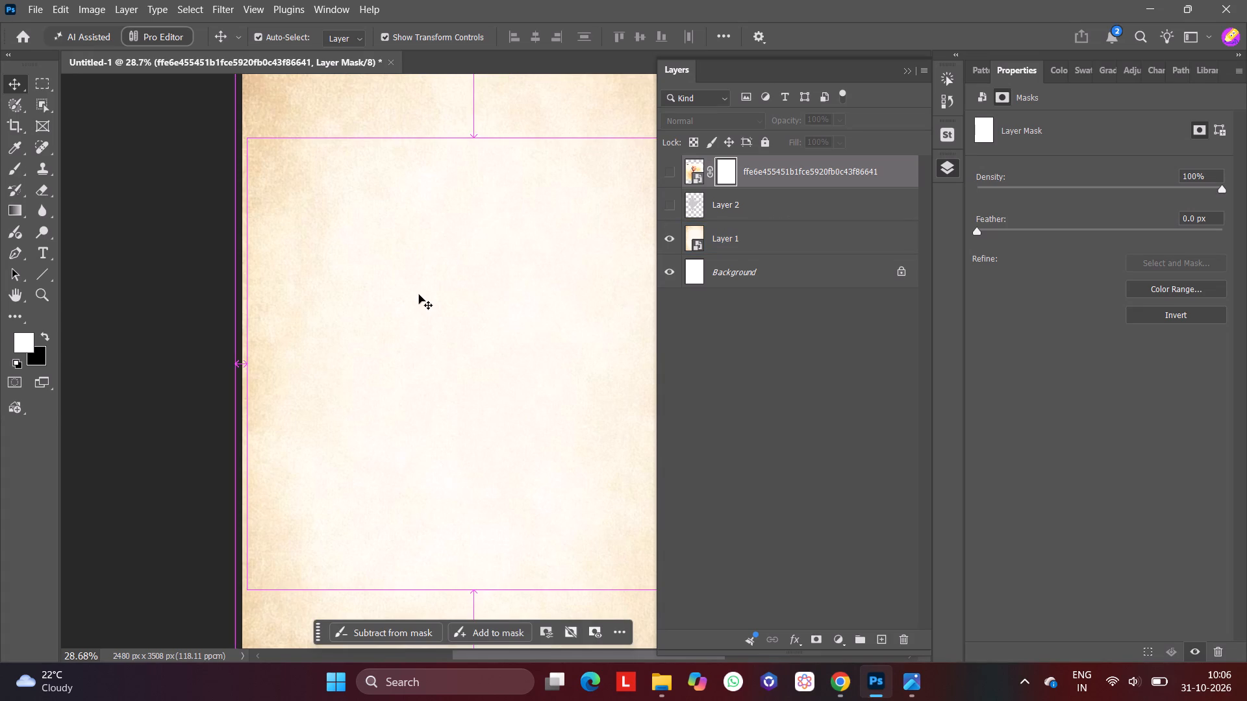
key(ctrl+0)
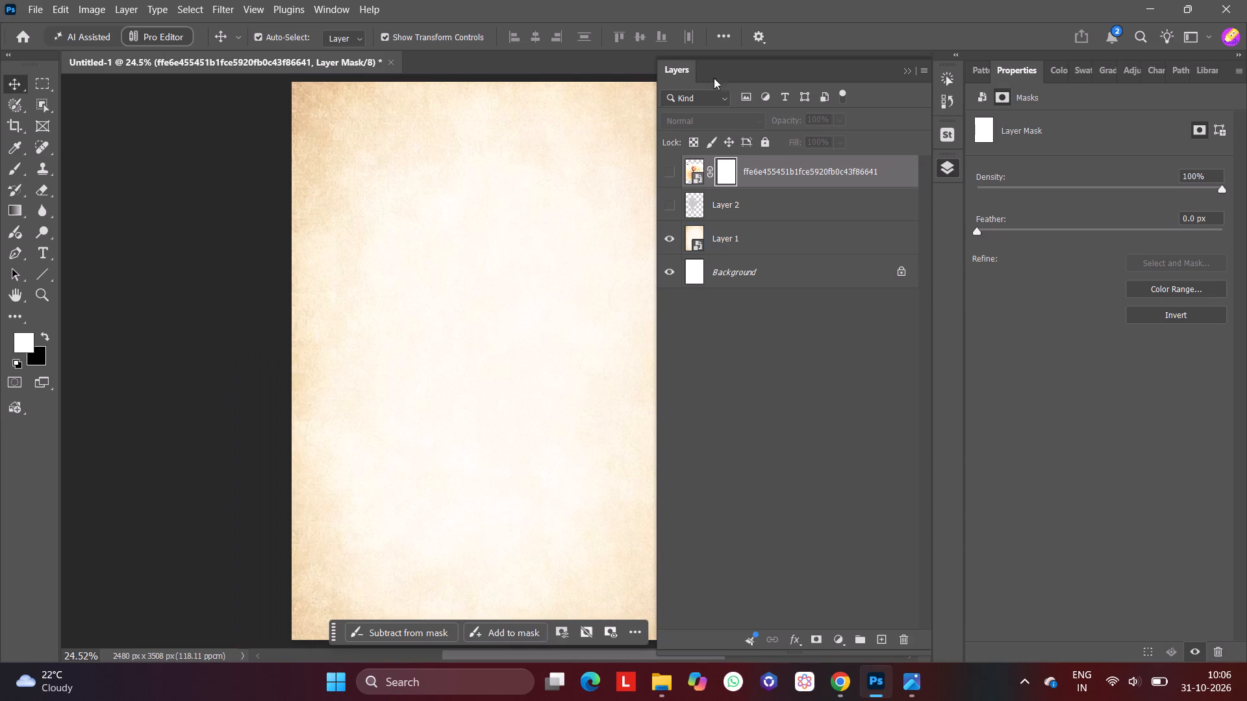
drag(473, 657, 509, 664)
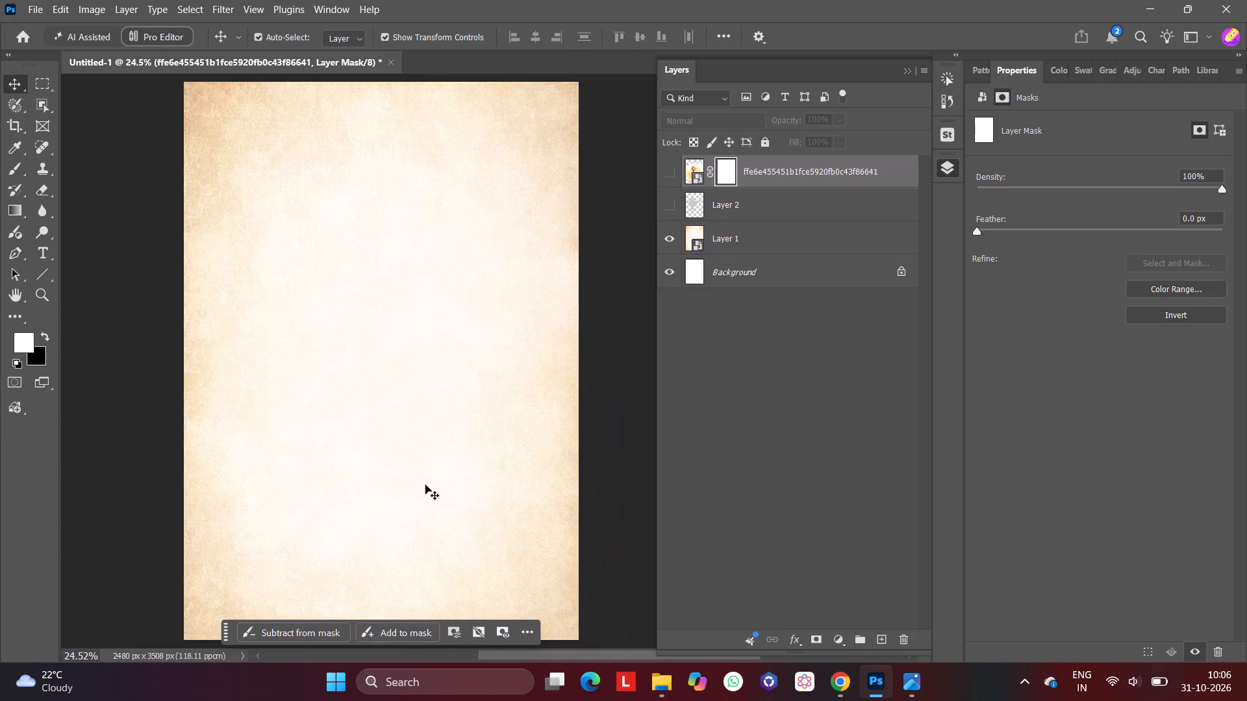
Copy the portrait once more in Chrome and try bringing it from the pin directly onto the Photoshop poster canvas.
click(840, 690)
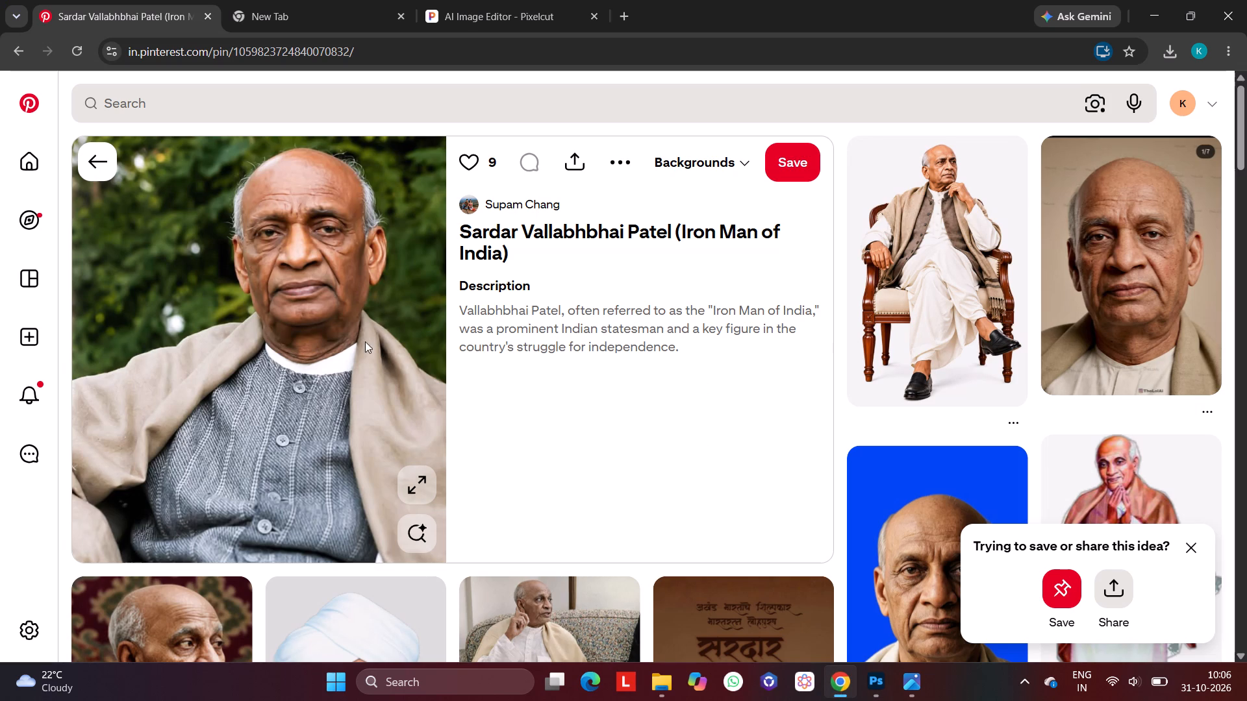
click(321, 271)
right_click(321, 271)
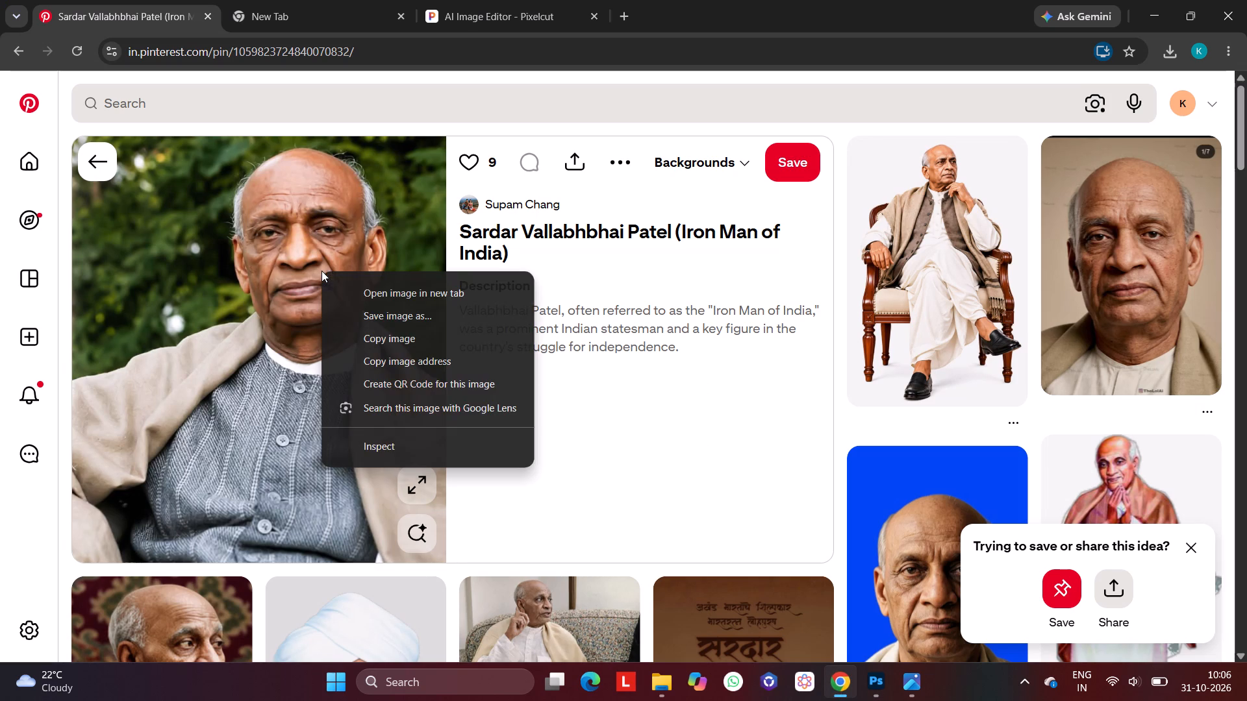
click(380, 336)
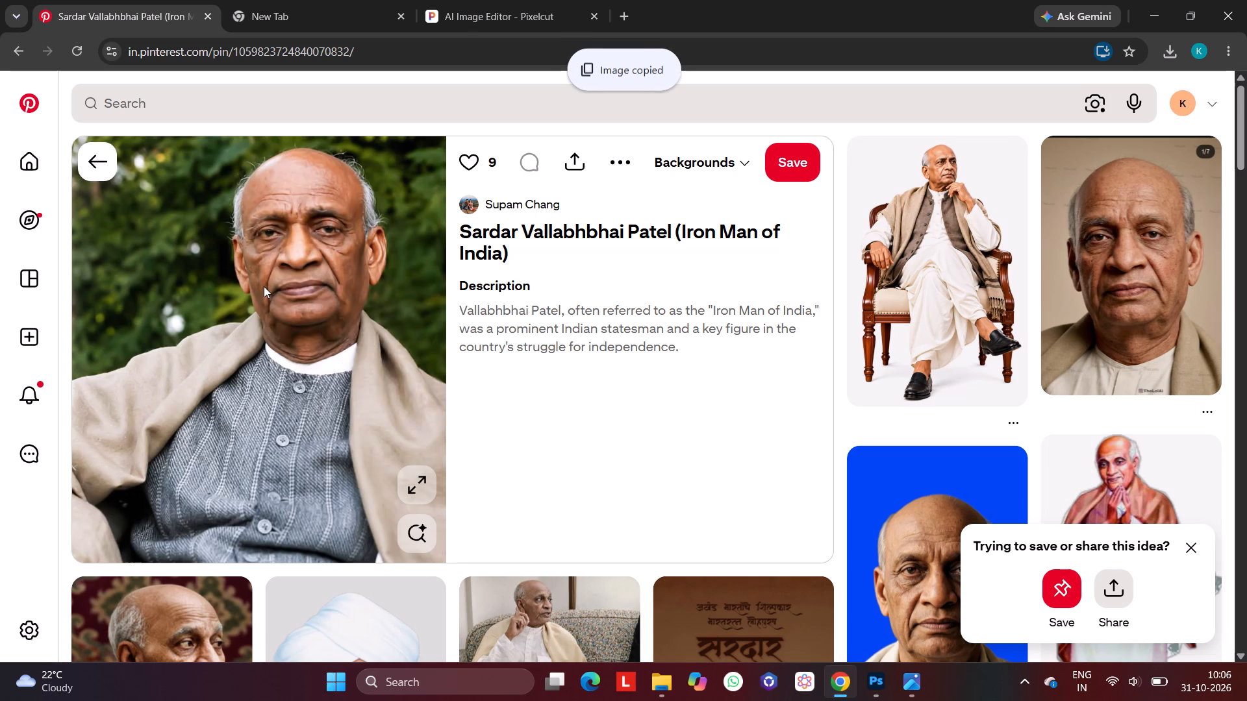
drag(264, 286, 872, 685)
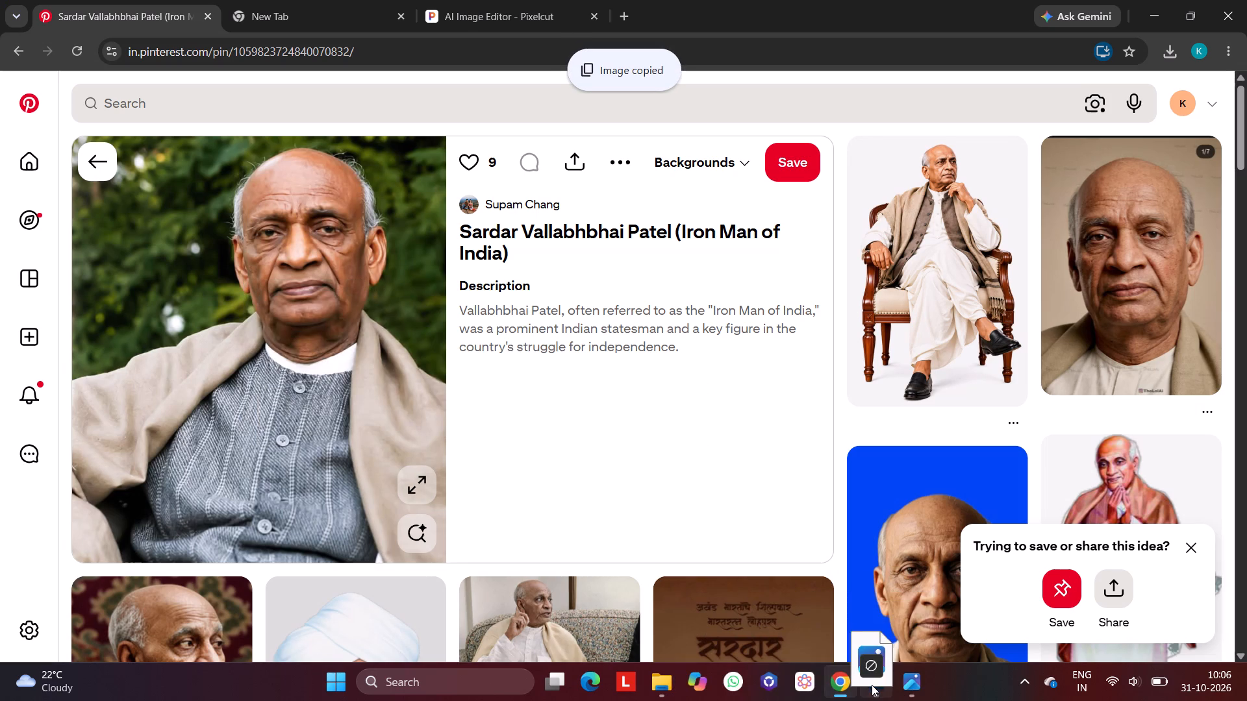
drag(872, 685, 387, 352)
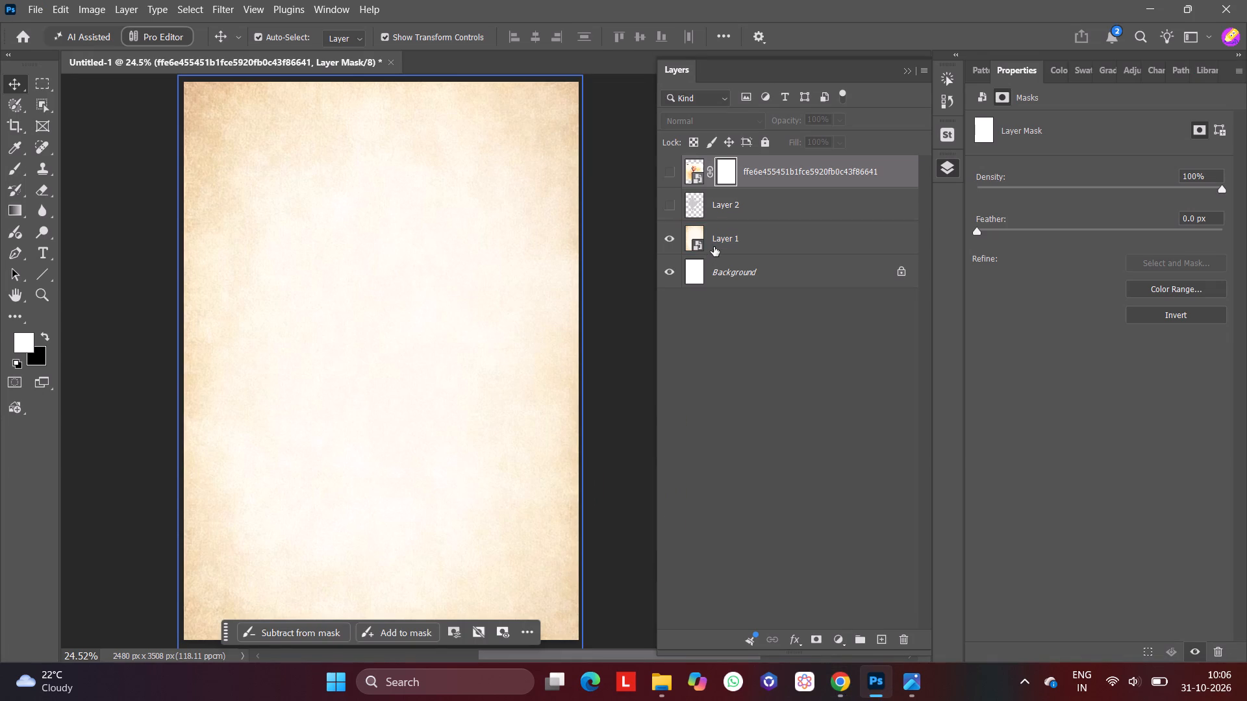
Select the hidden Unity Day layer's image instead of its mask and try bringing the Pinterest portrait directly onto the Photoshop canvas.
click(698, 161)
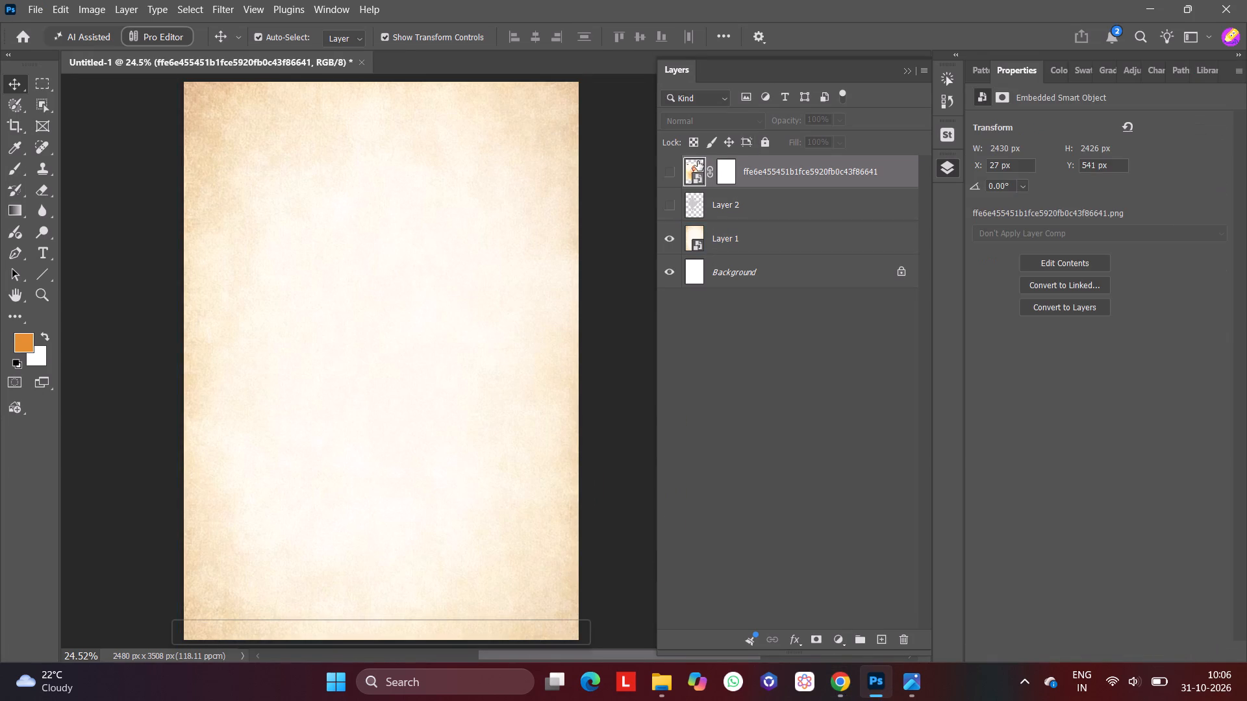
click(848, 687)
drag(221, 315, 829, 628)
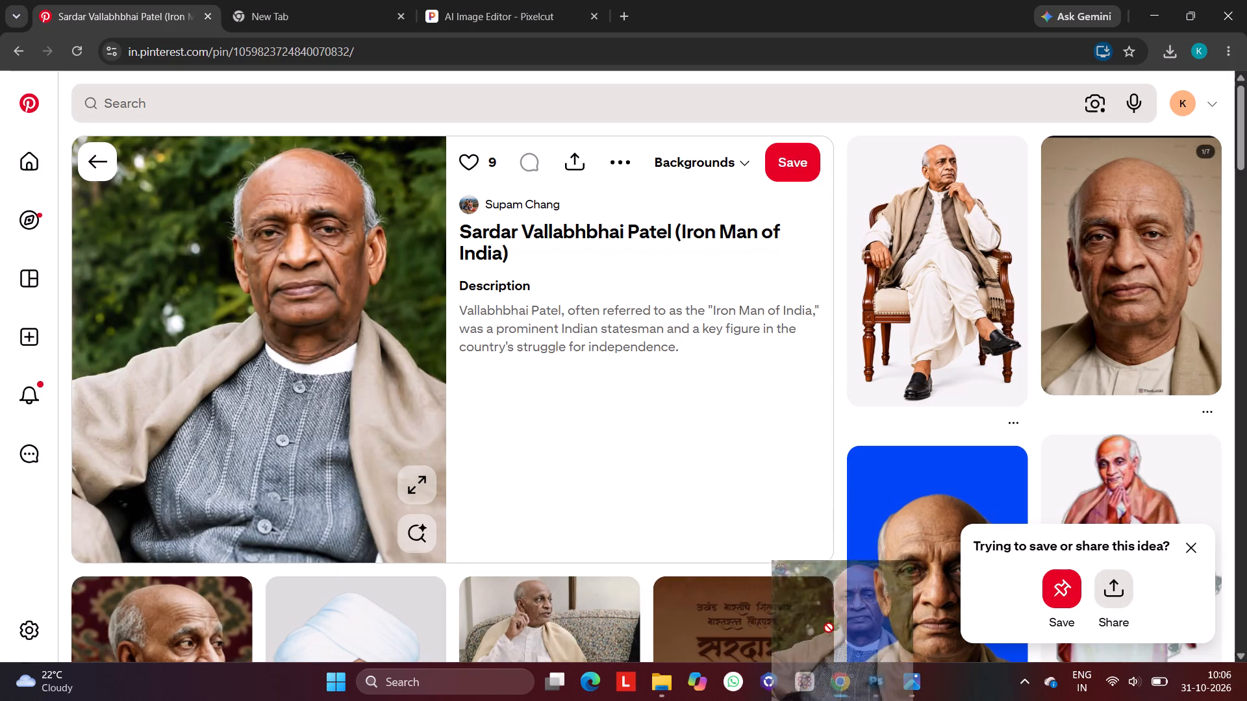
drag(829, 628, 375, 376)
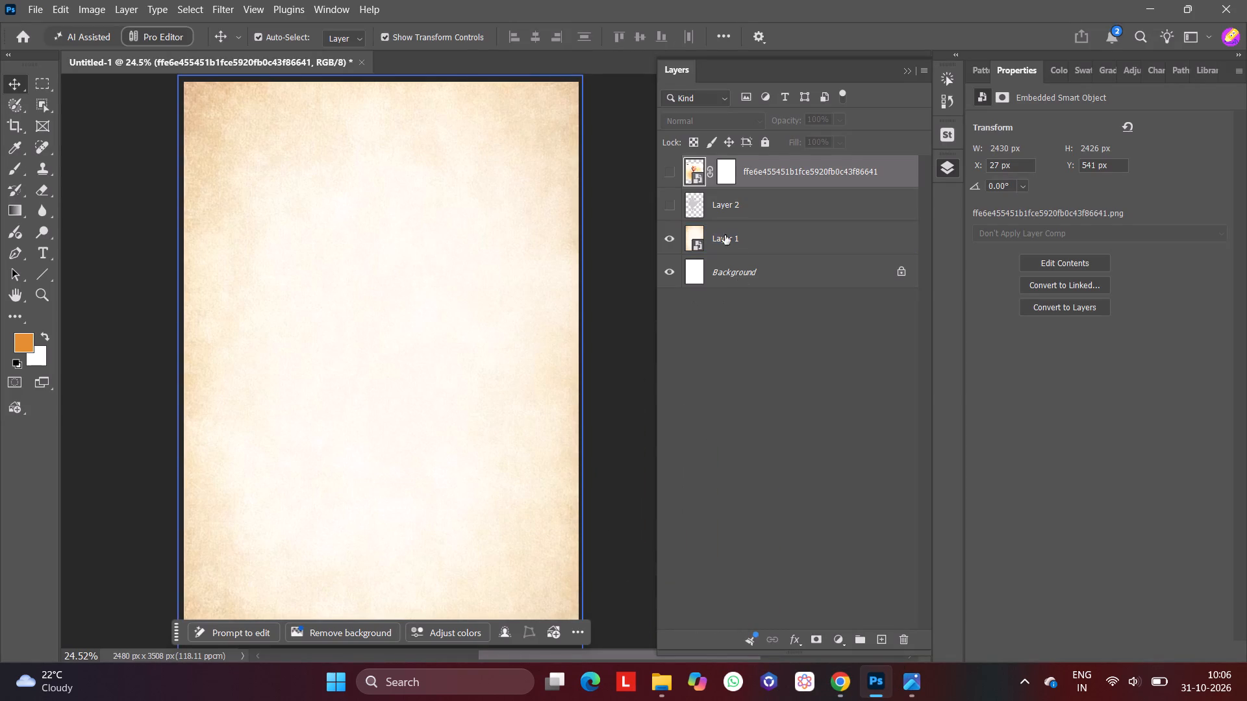
Select Layer 2, copy the Sardar Patel portrait from Pinterest in Chrome and paste it into the Photoshop poster.
click(740, 201)
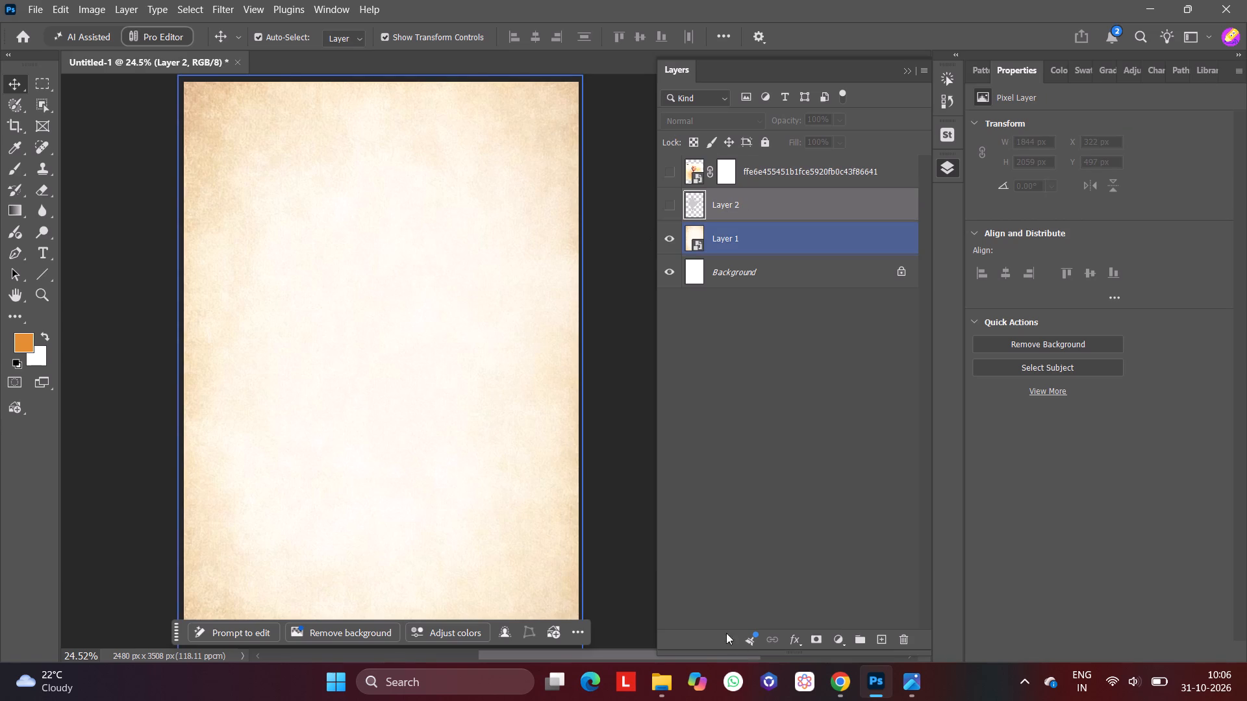
click(827, 687)
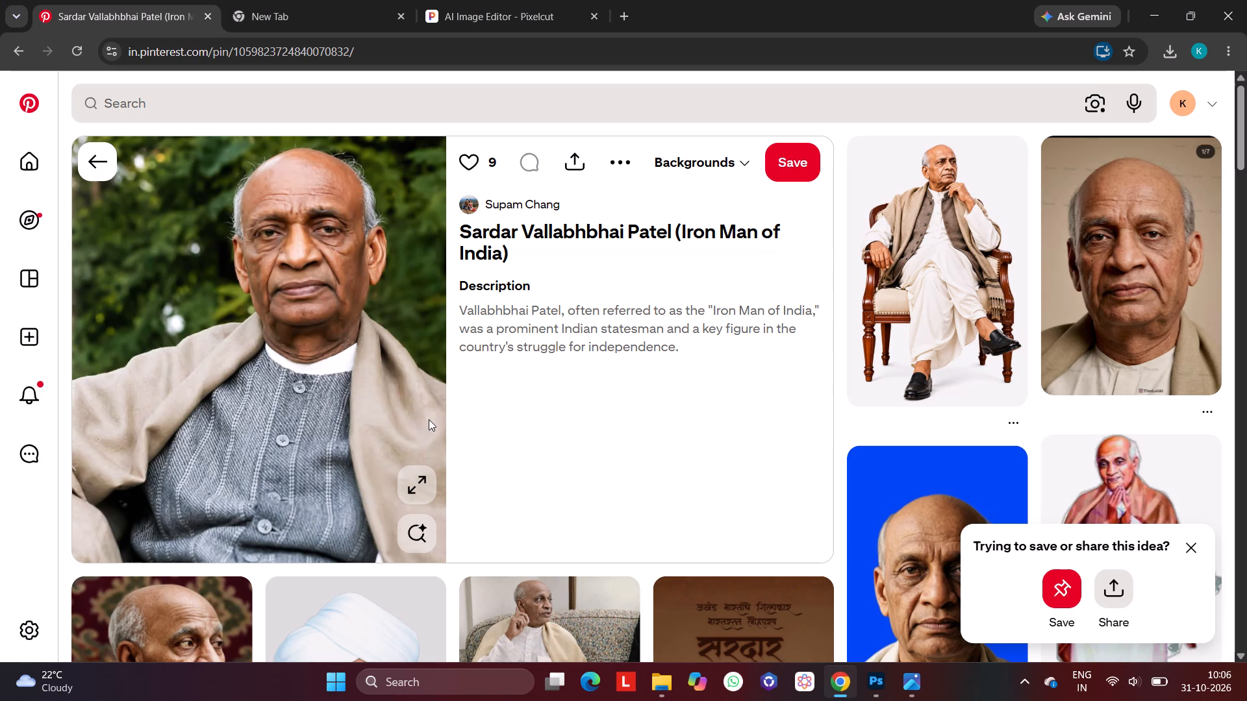
click(429, 419)
right_click(334, 338)
click(399, 408)
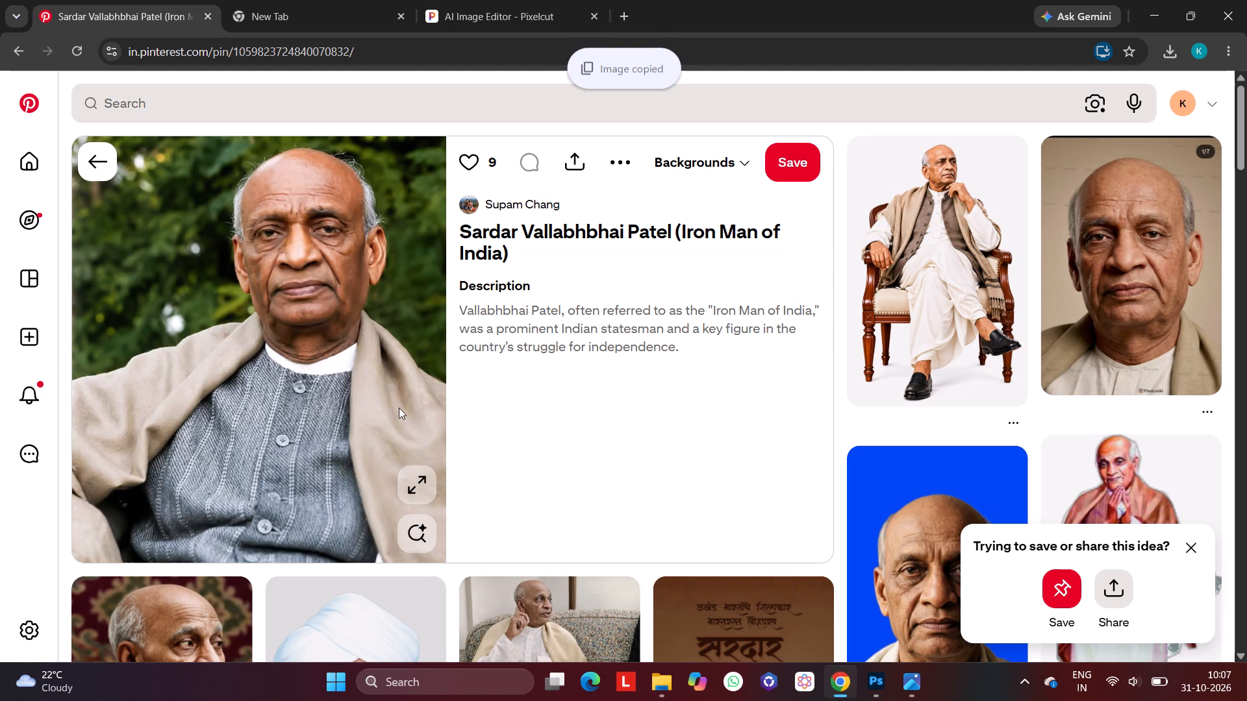
click(874, 688)
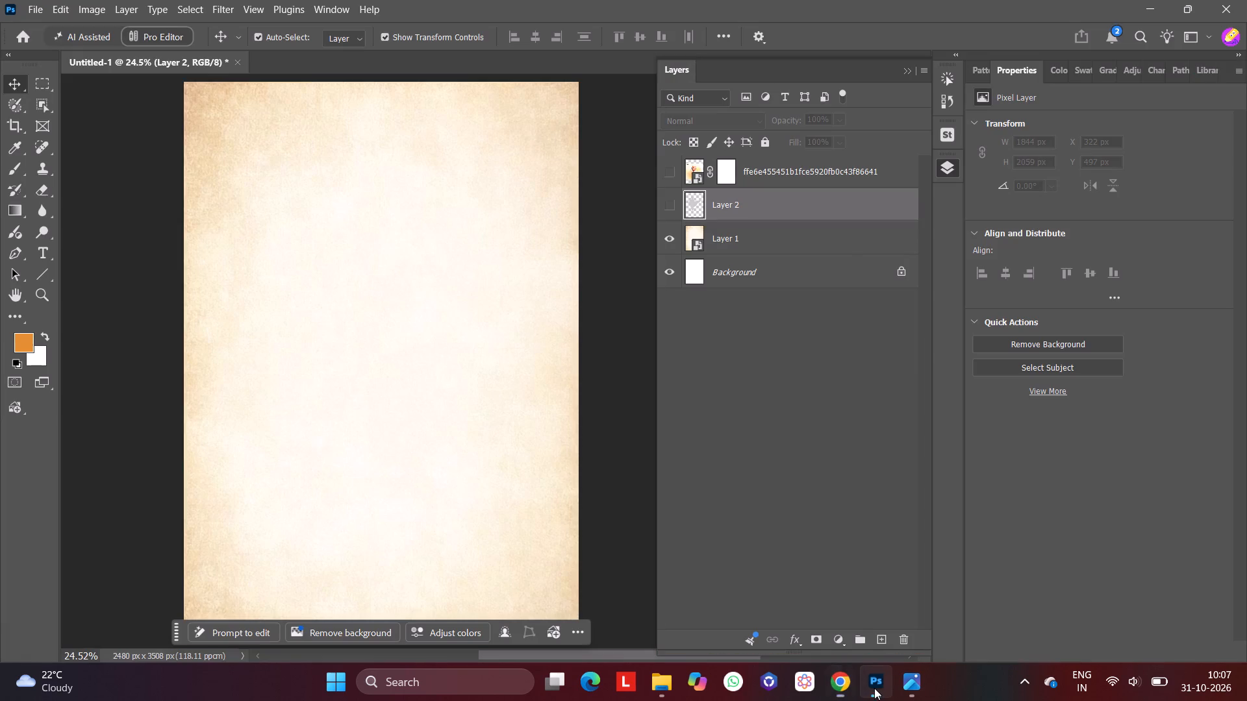
key(ctrl+v)
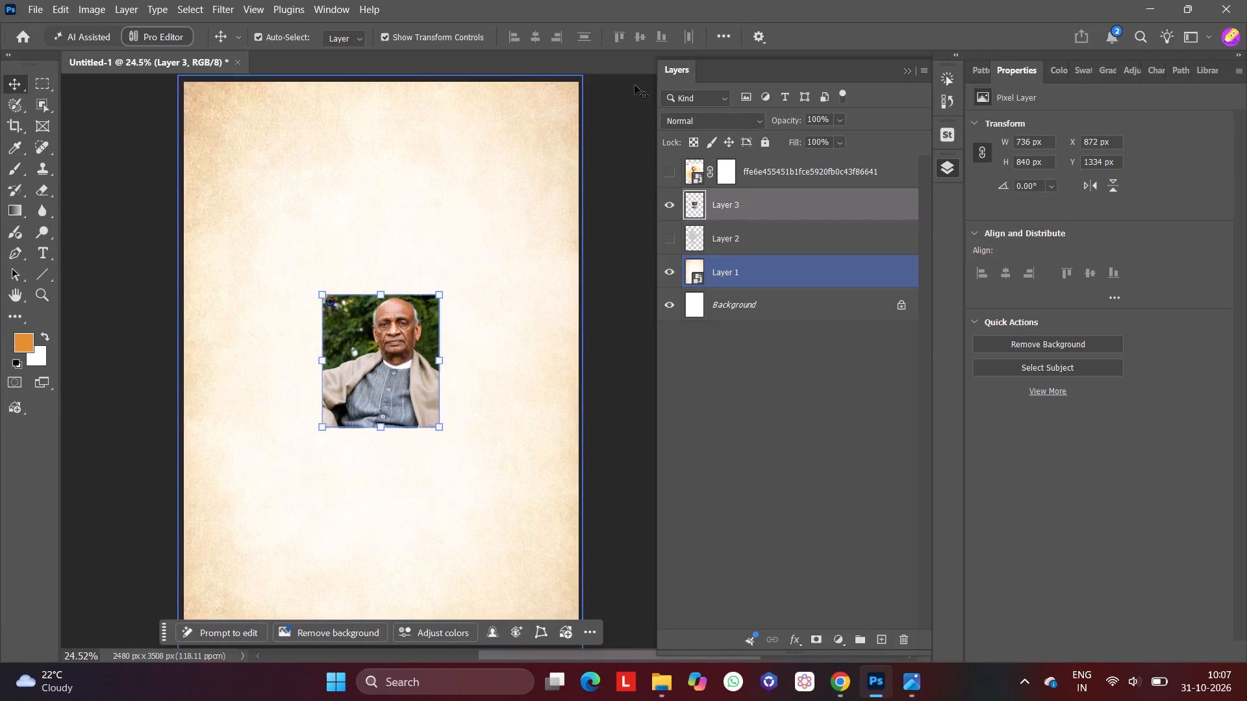
Convert the pasted portrait on Layer 3 to a smart object.
right_click(698, 208)
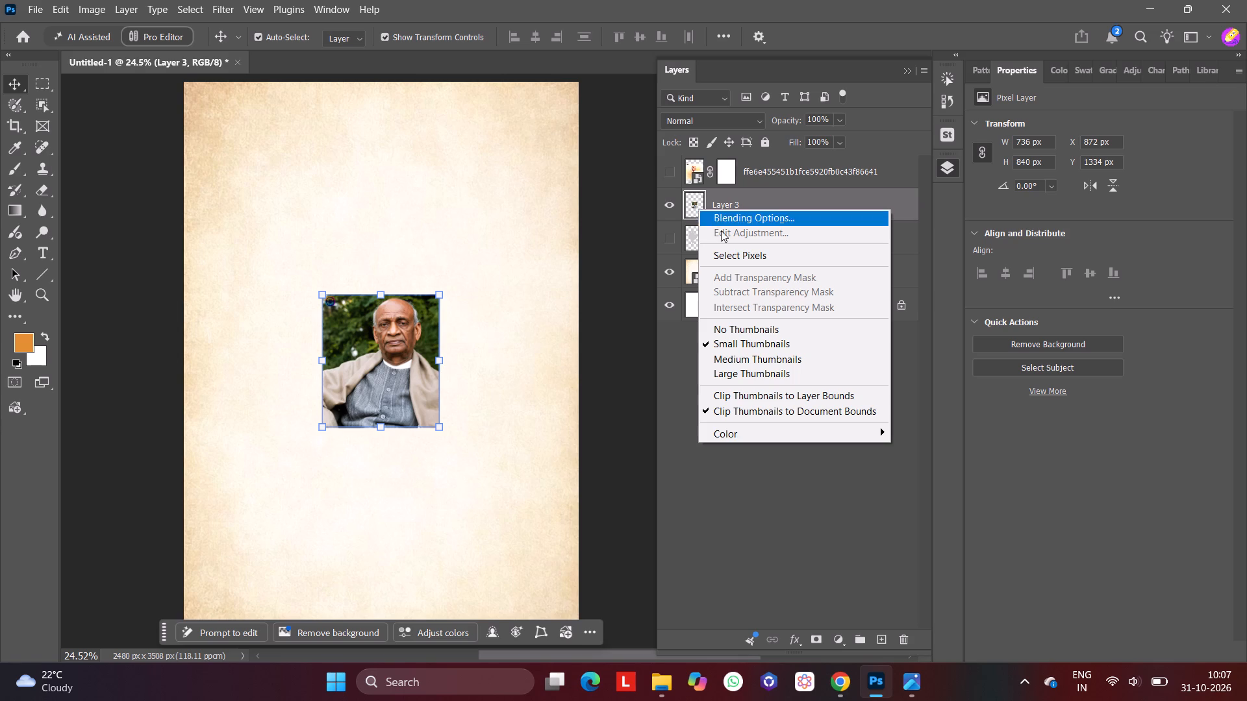
click(741, 198)
right_click(741, 198)
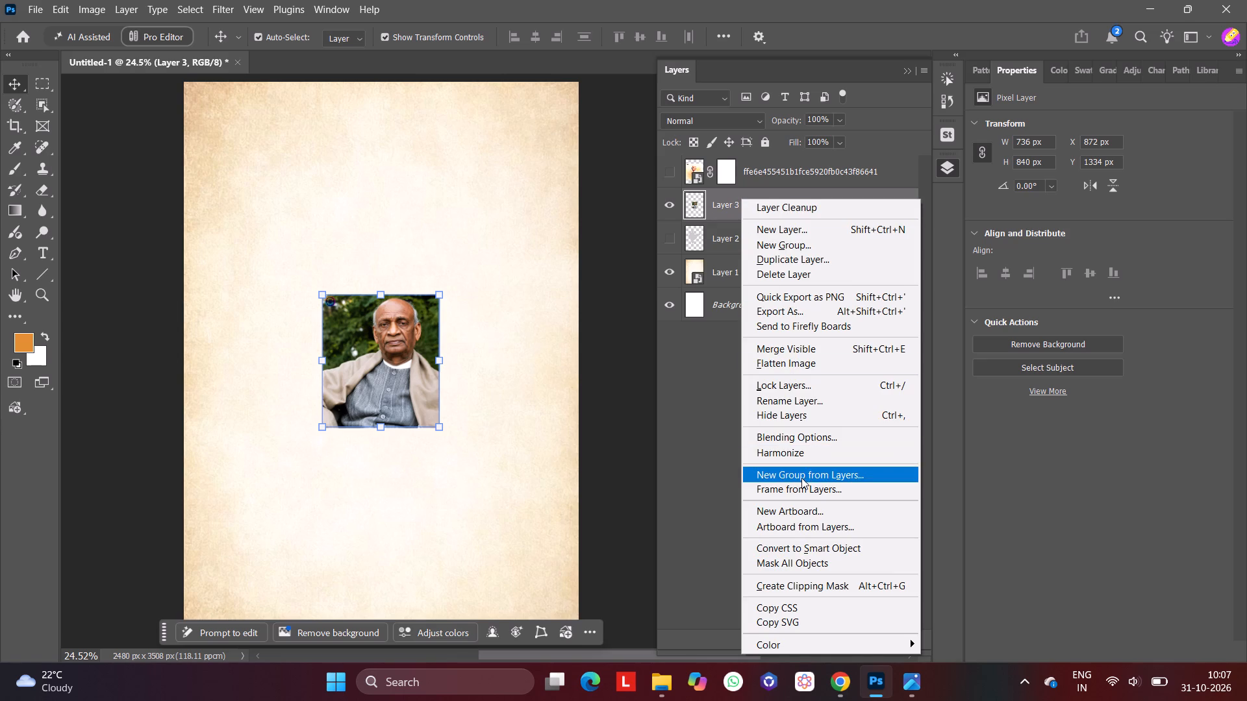
click(807, 545)
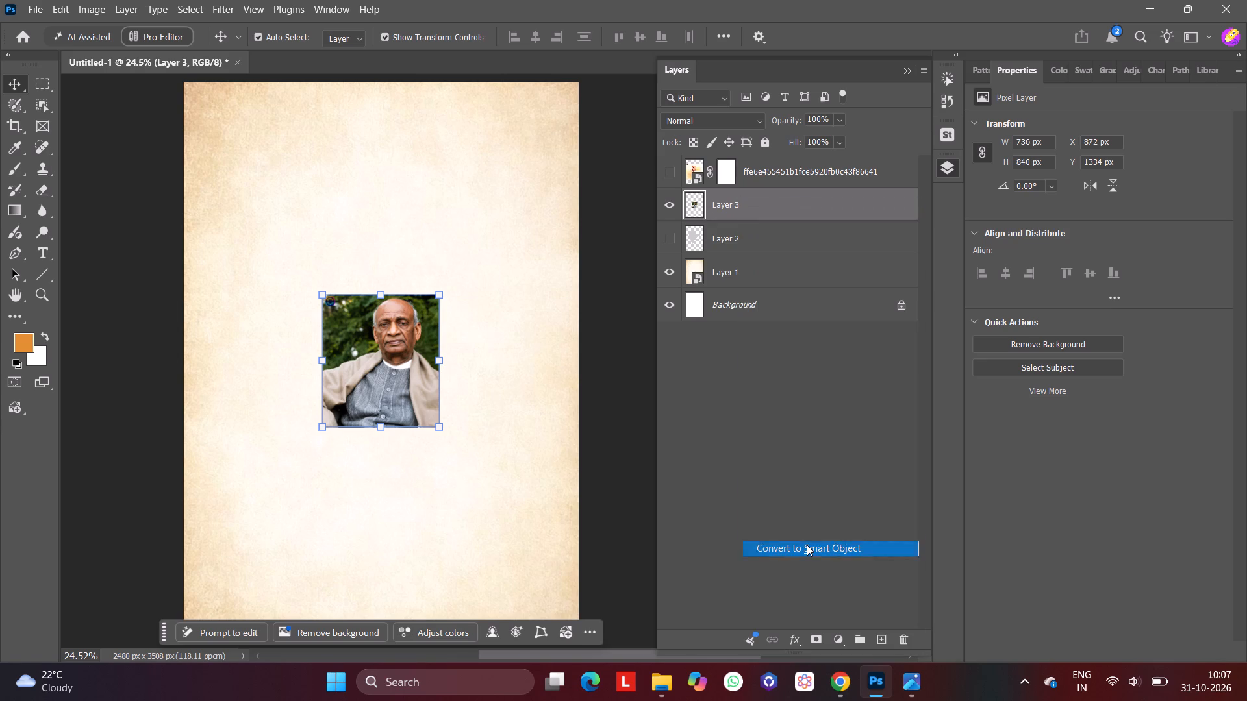
Scale the Layer 3 portrait to about 1644 x 1877 px and position it in the upper middle of the poster.
drag(442, 295, 483, 249)
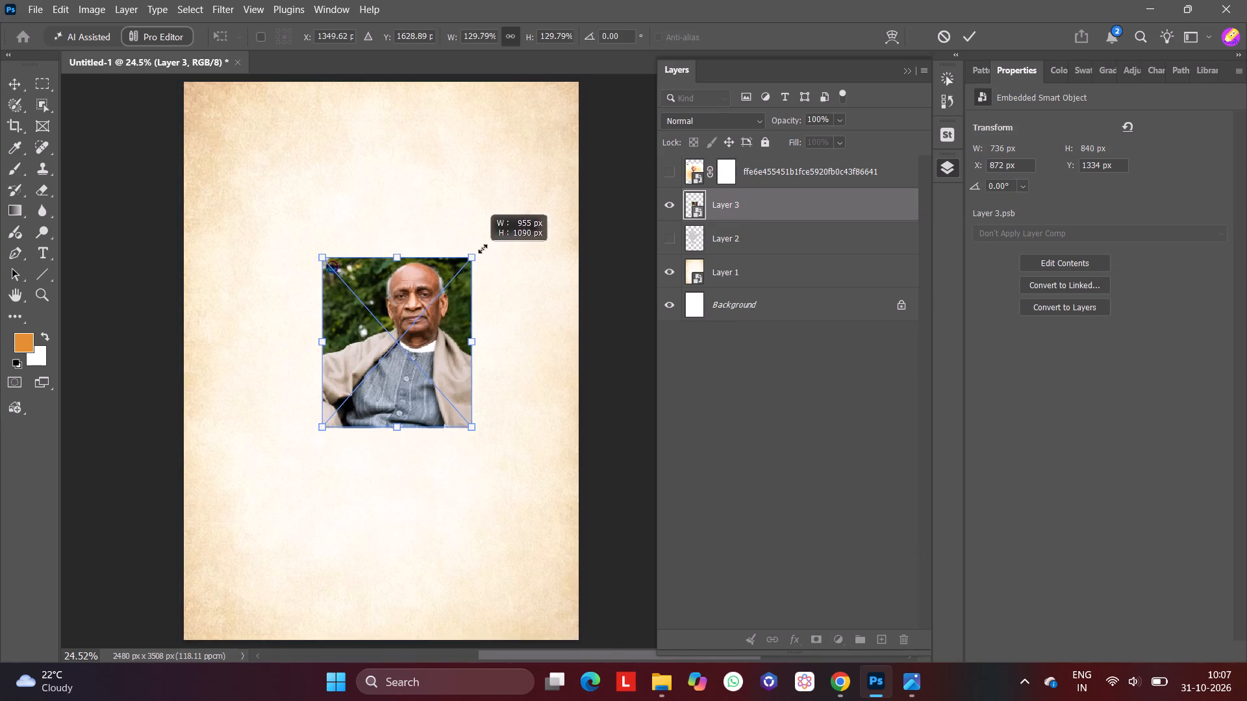
drag(483, 249, 536, 201)
drag(431, 362, 372, 388)
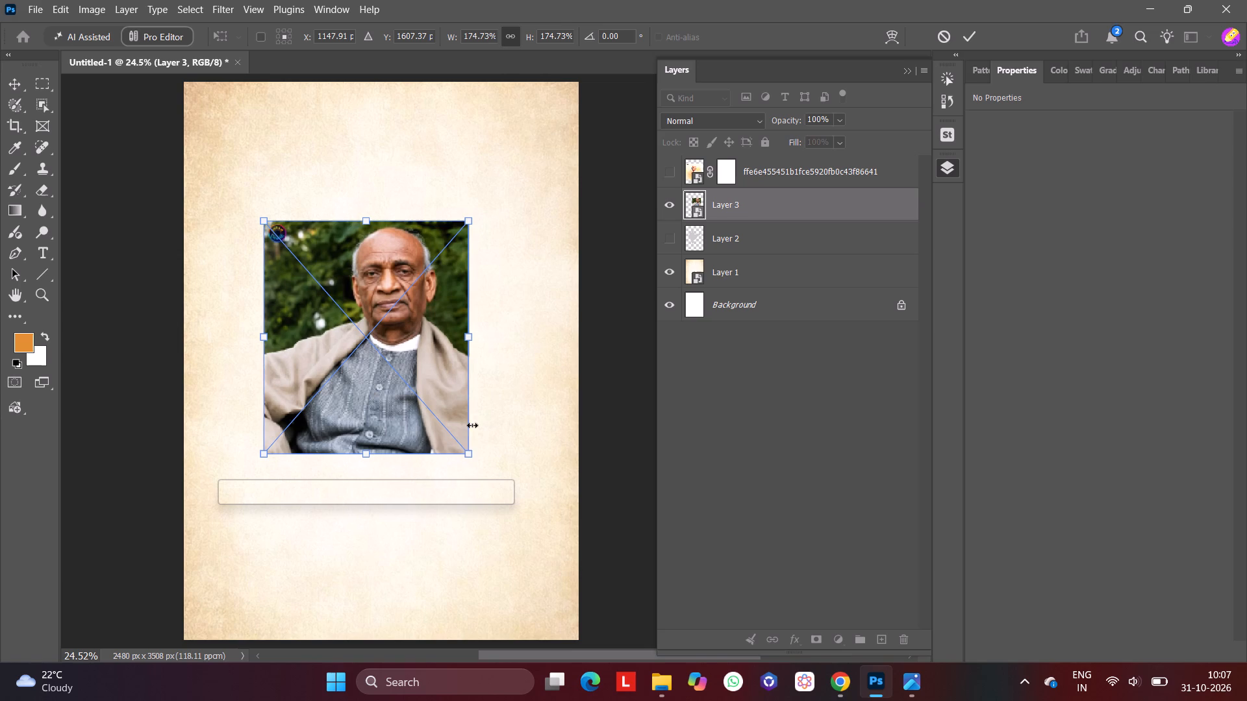
drag(467, 452, 525, 516)
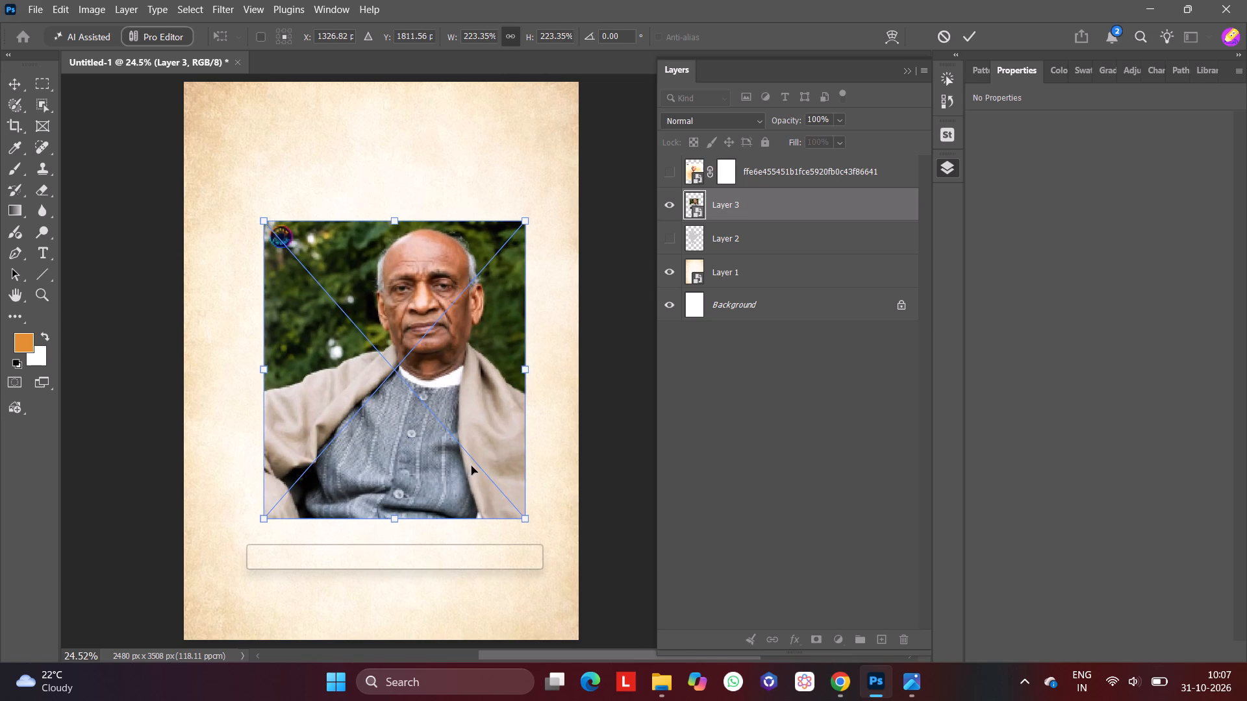
drag(470, 463, 447, 413)
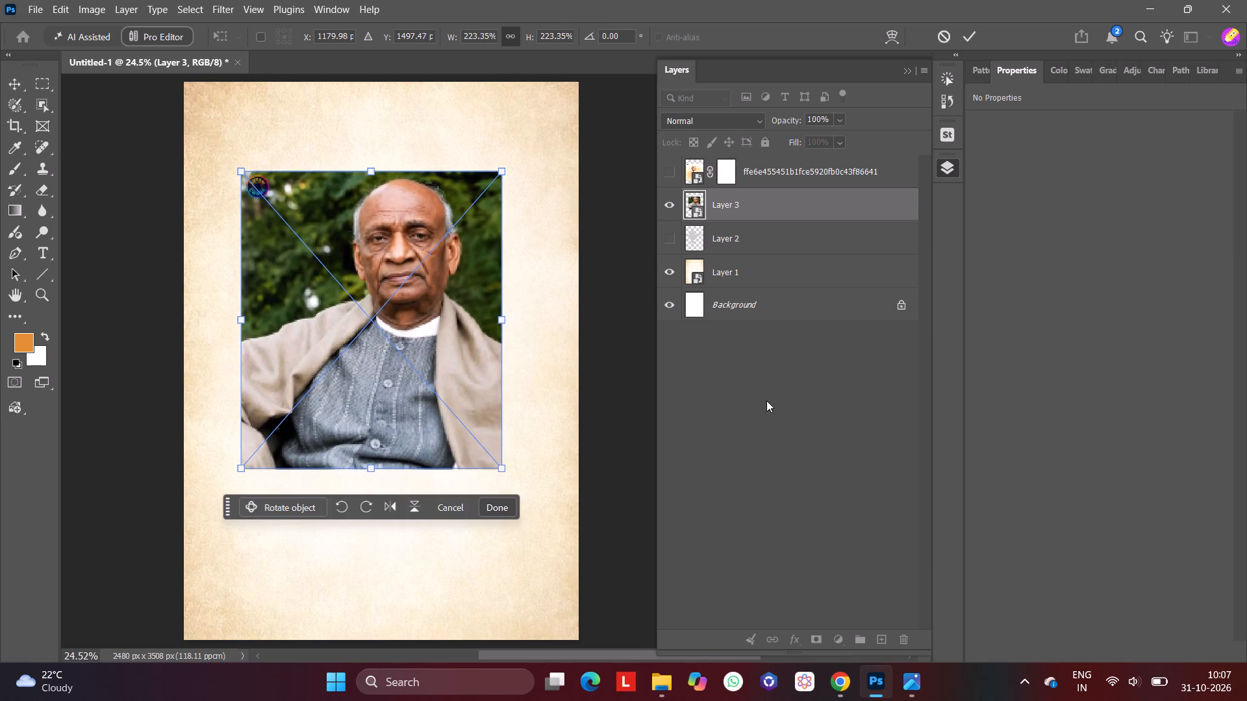
click(800, 214)
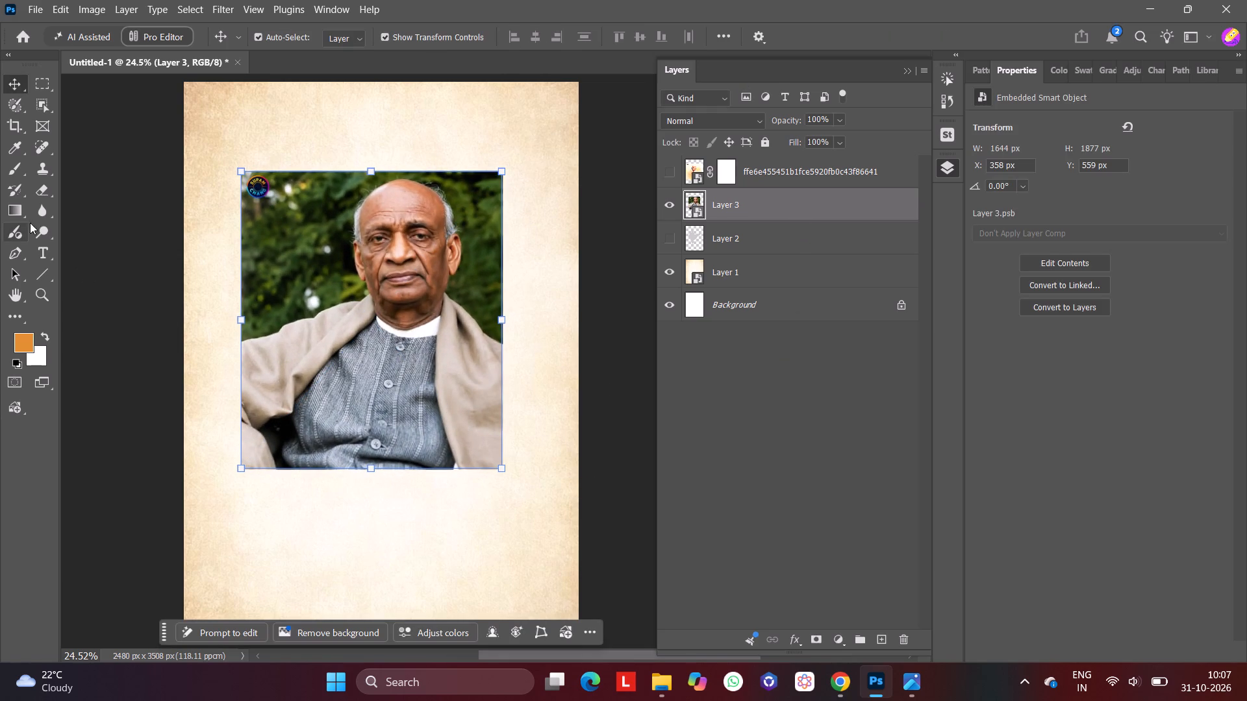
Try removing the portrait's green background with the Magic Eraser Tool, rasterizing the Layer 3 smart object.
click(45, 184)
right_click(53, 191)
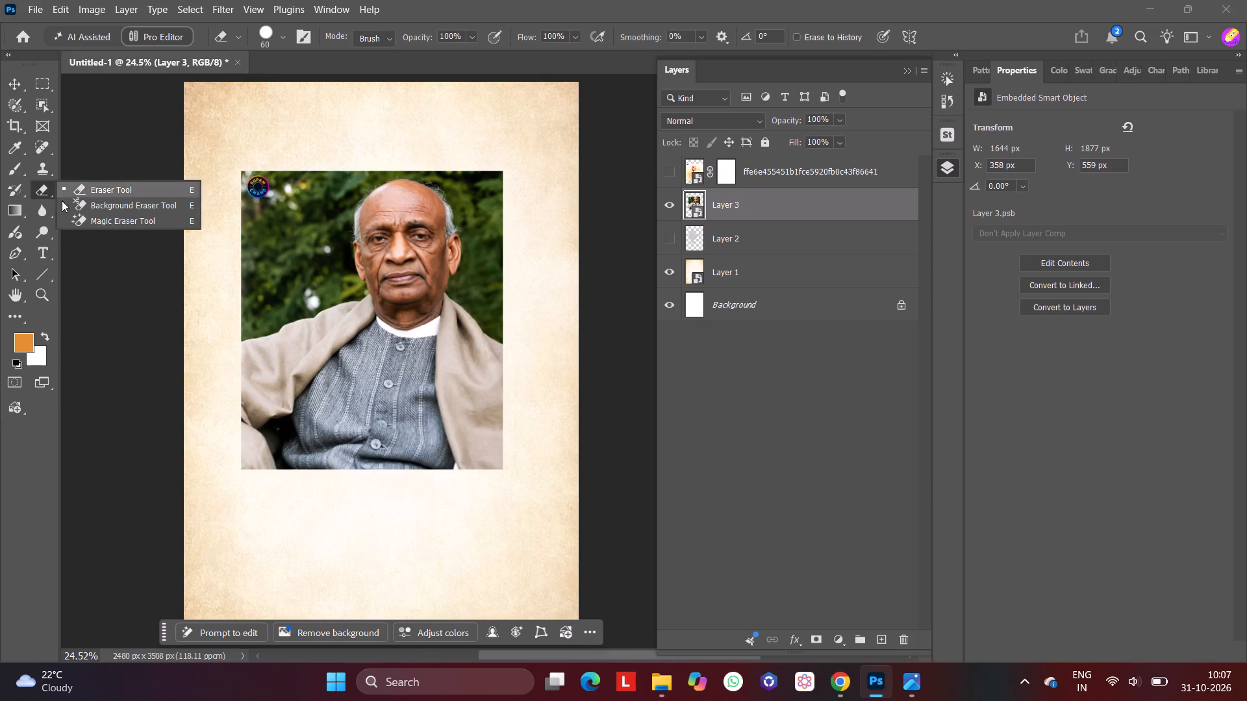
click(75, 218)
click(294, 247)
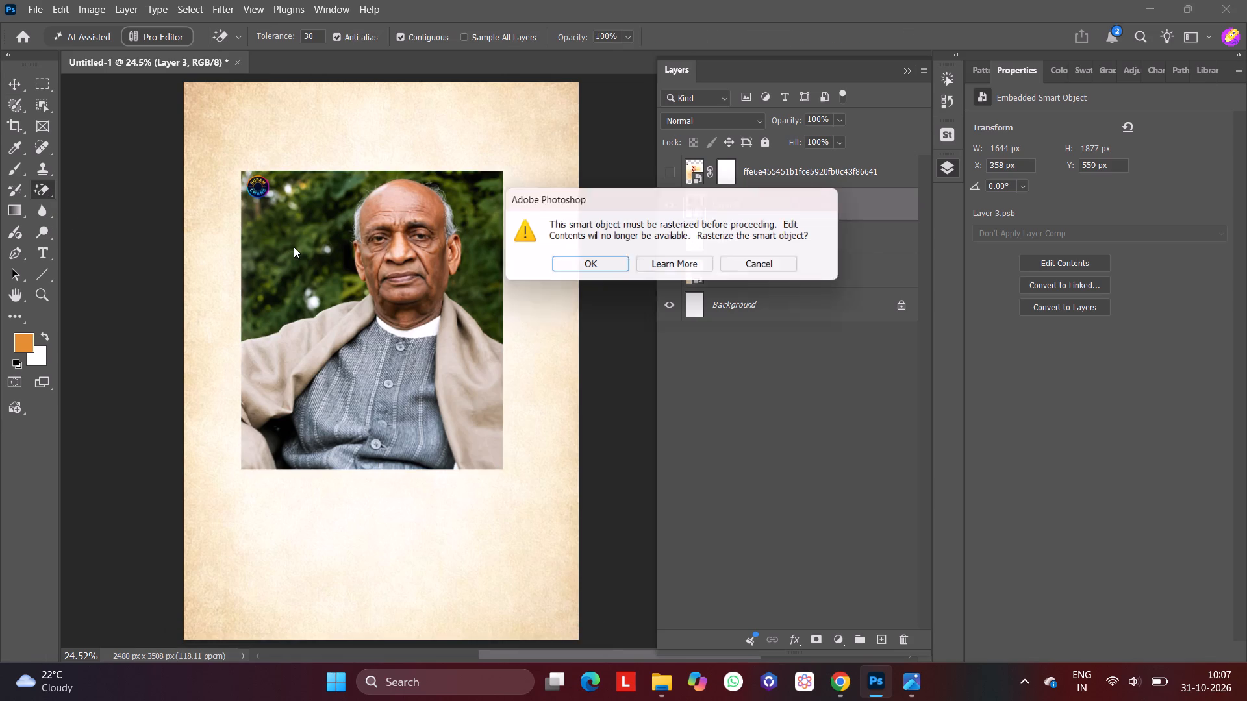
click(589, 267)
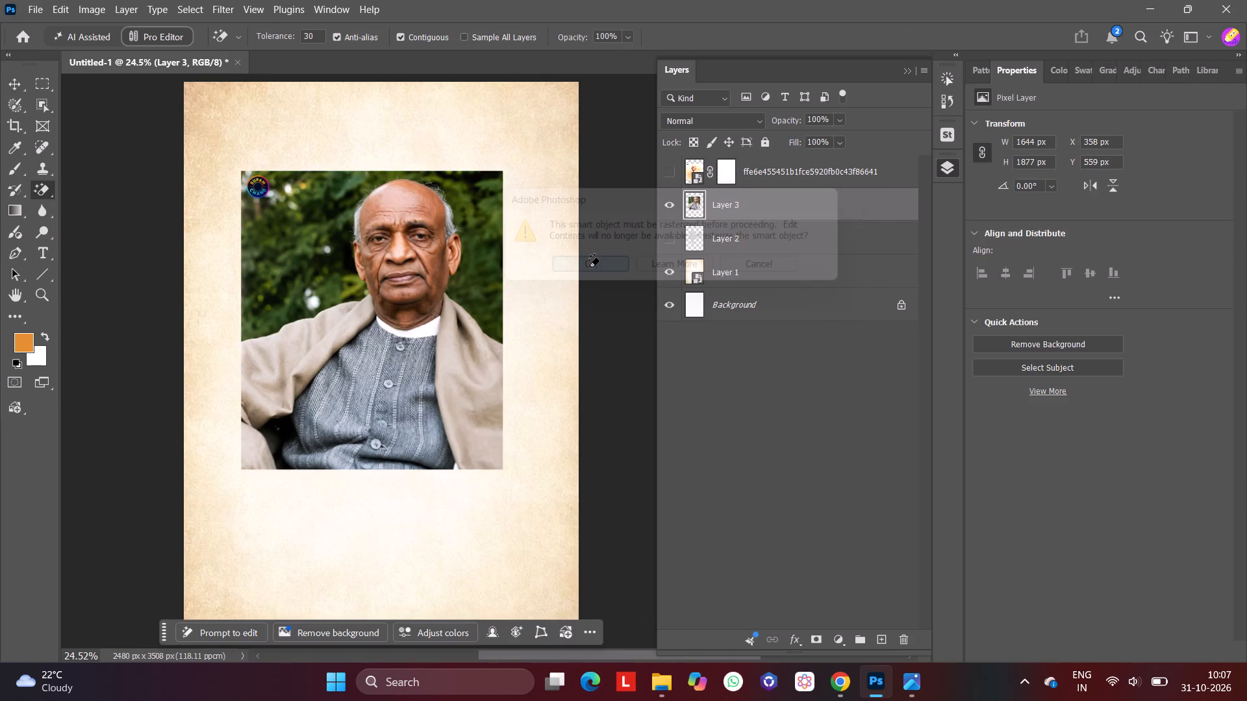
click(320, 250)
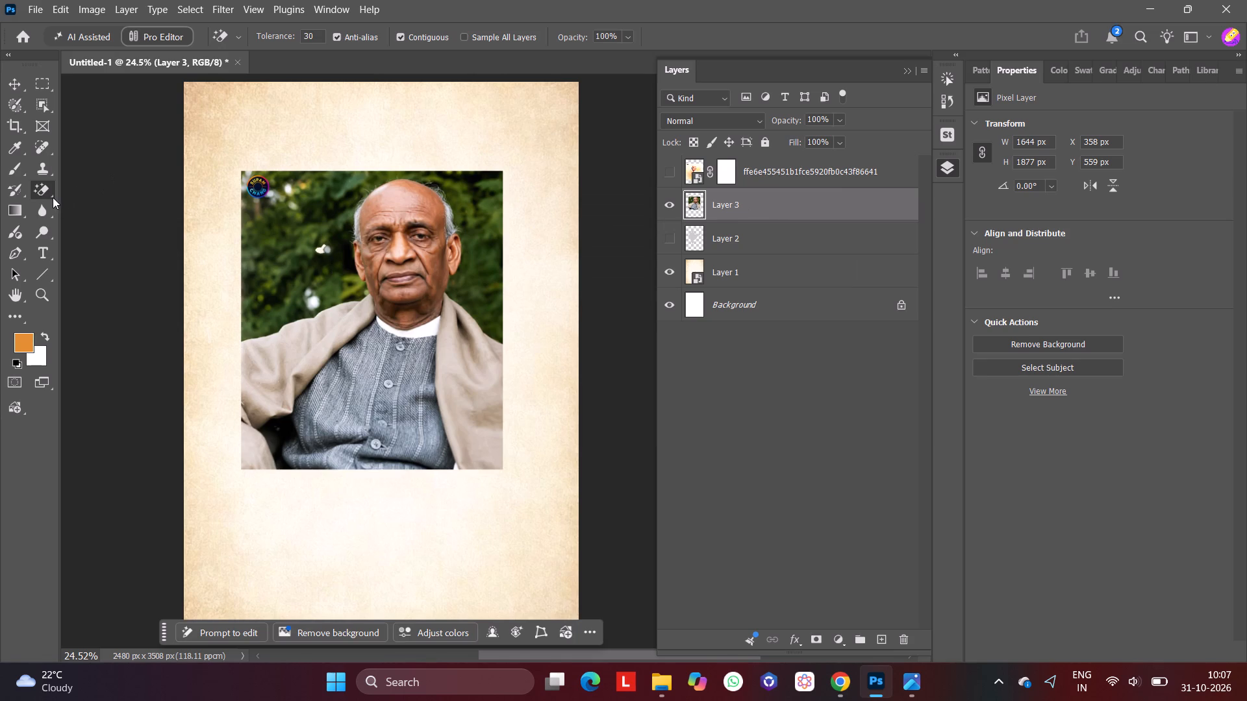
Select the poster's top layer, switch to Chrome and replace the image in Pixelcut's upscaler with the Pinterest portrait.
click(804, 175)
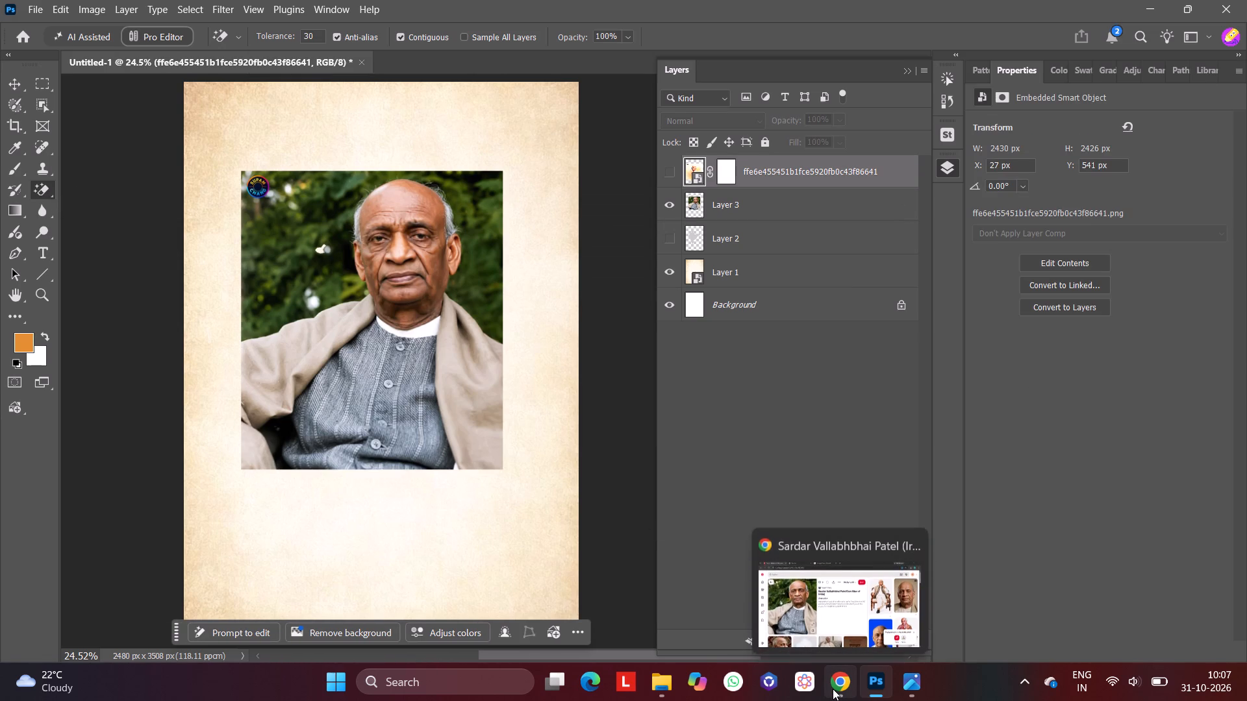
click(833, 689)
drag(247, 423, 370, 269)
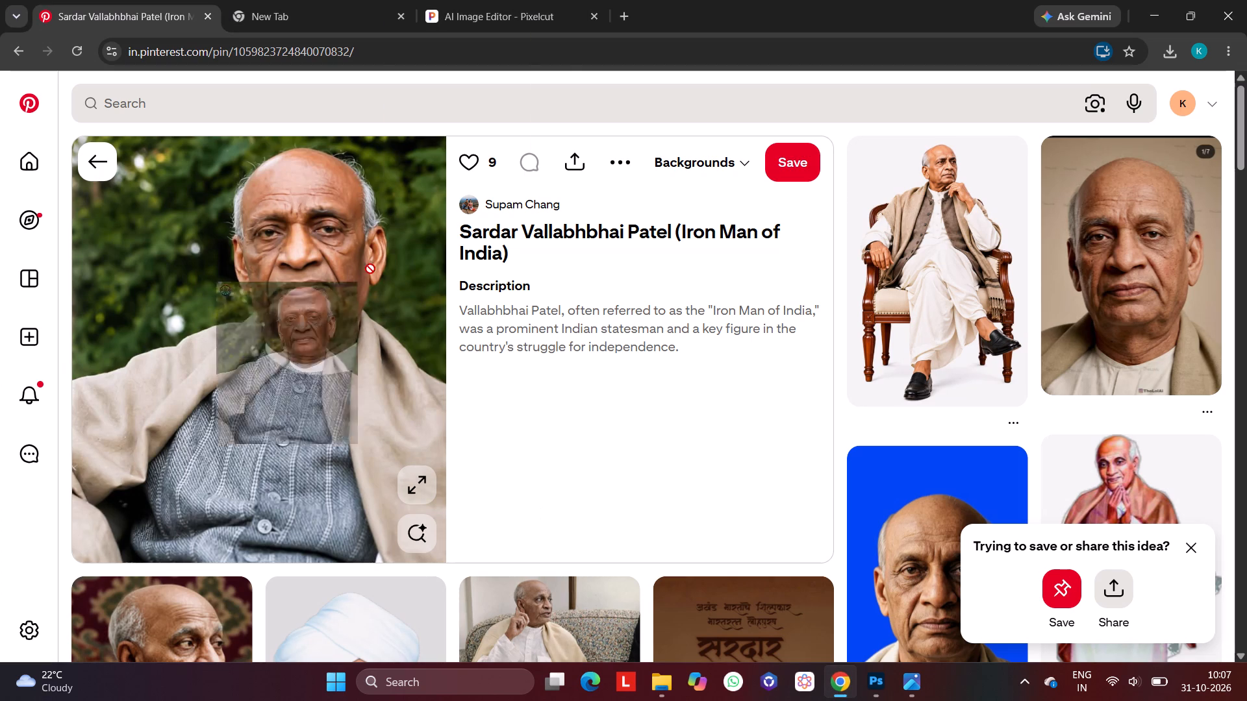
drag(370, 269, 571, 254)
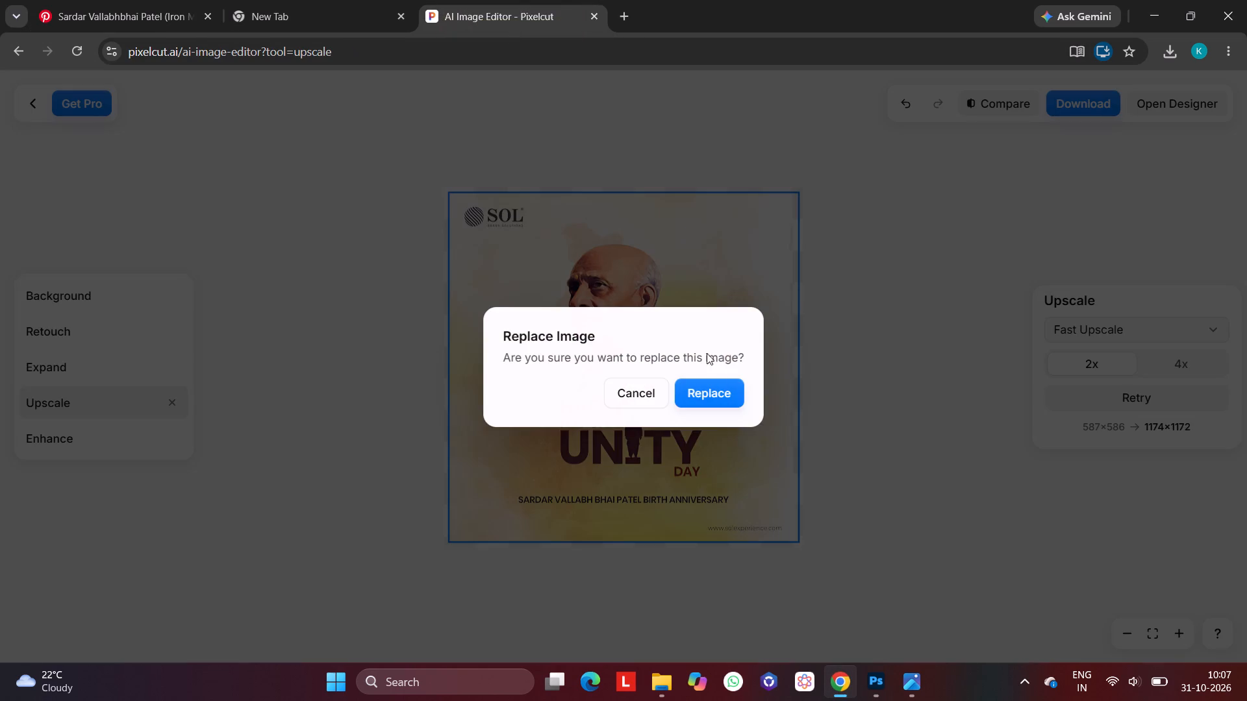
click(735, 396)
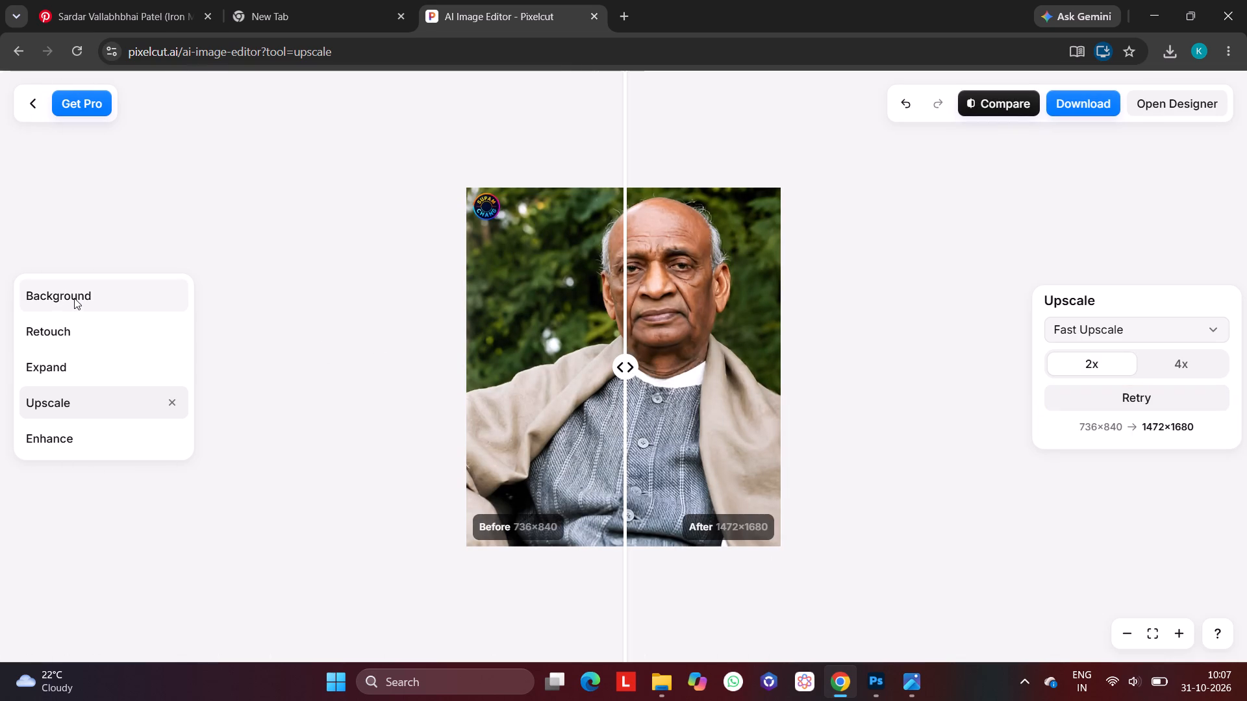
Remove the upscaled portrait's background in Pixelcut and download the transparent cutout.
click(74, 298)
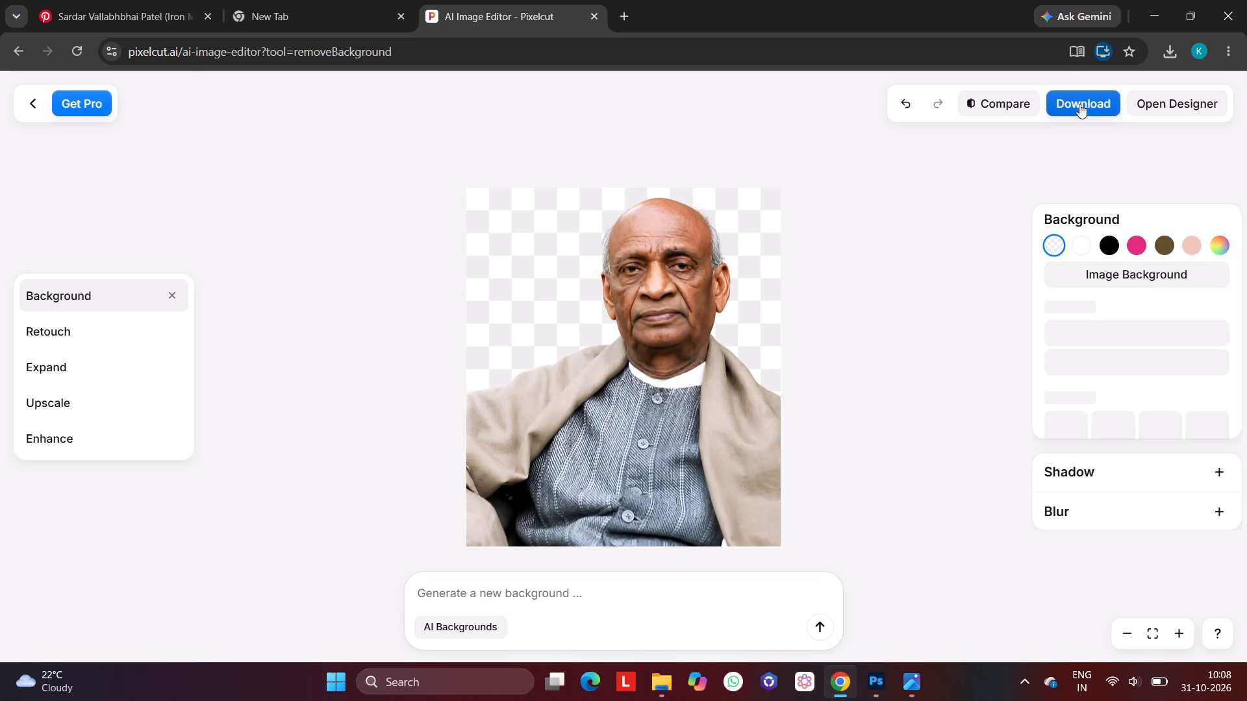
click(1081, 105)
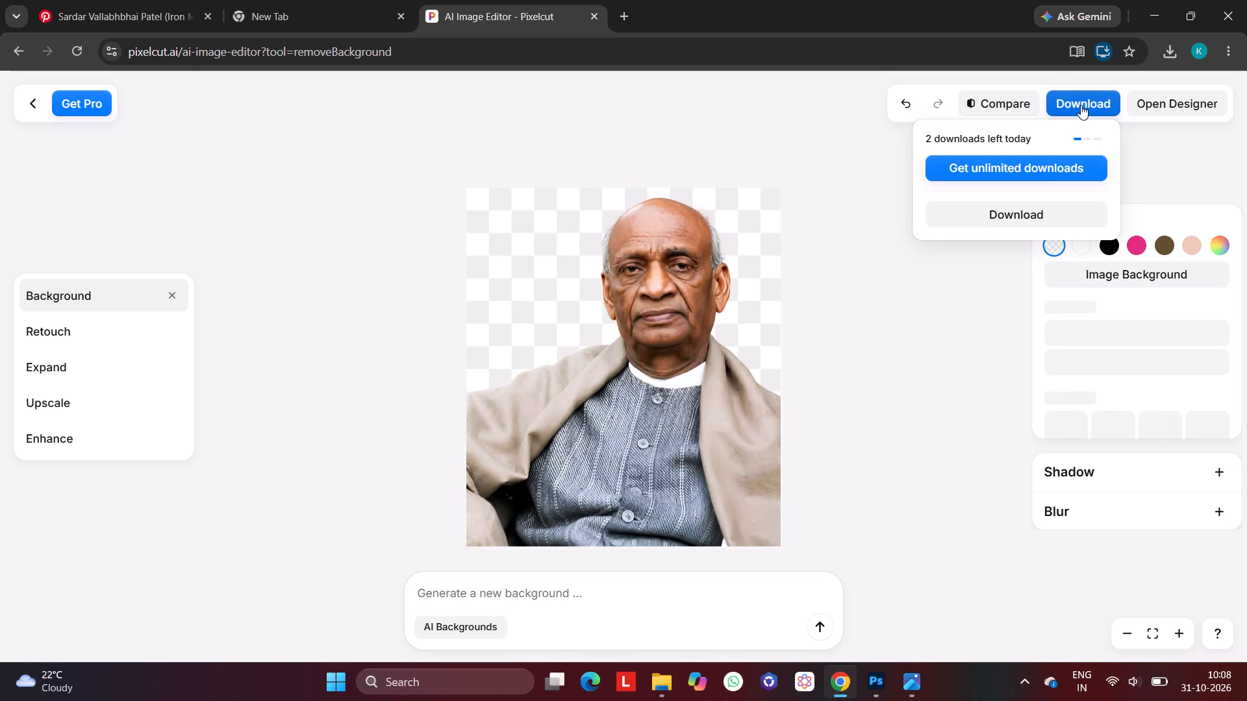
click(1020, 211)
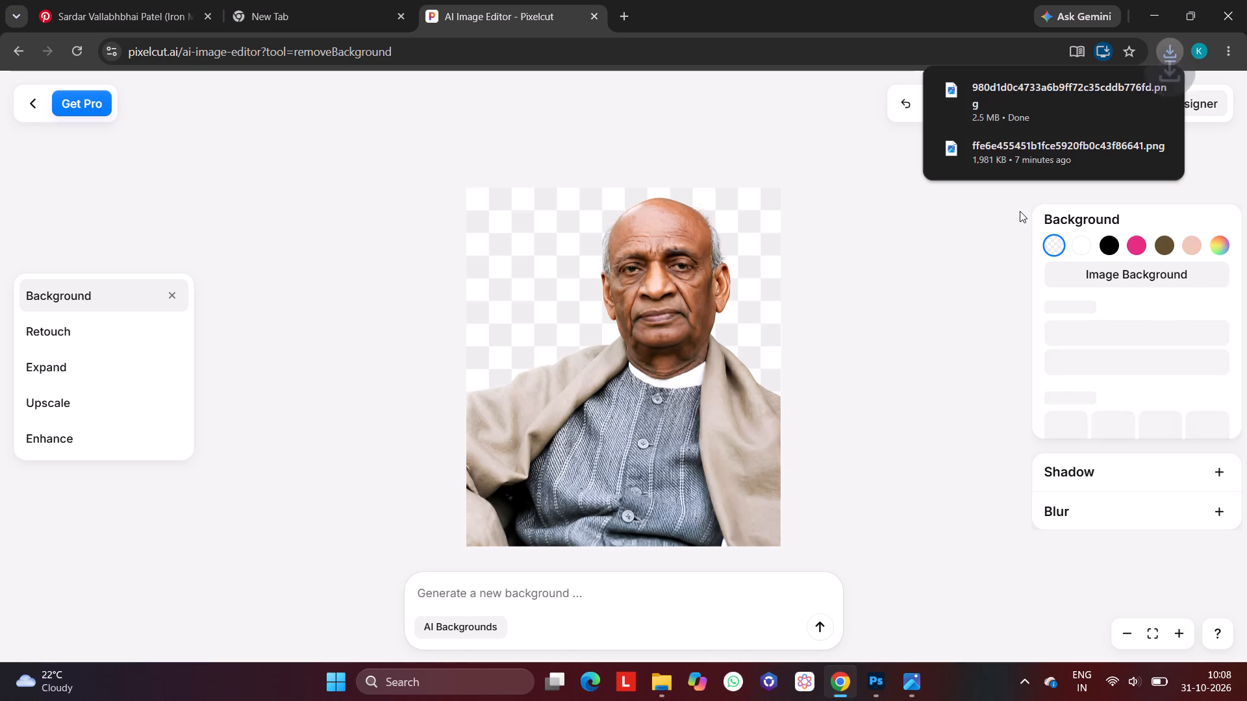
Open the downloaded cutout in Photos, place it as the top layer of the Photoshop poster, and hide Layer 3.
double_click(1051, 90)
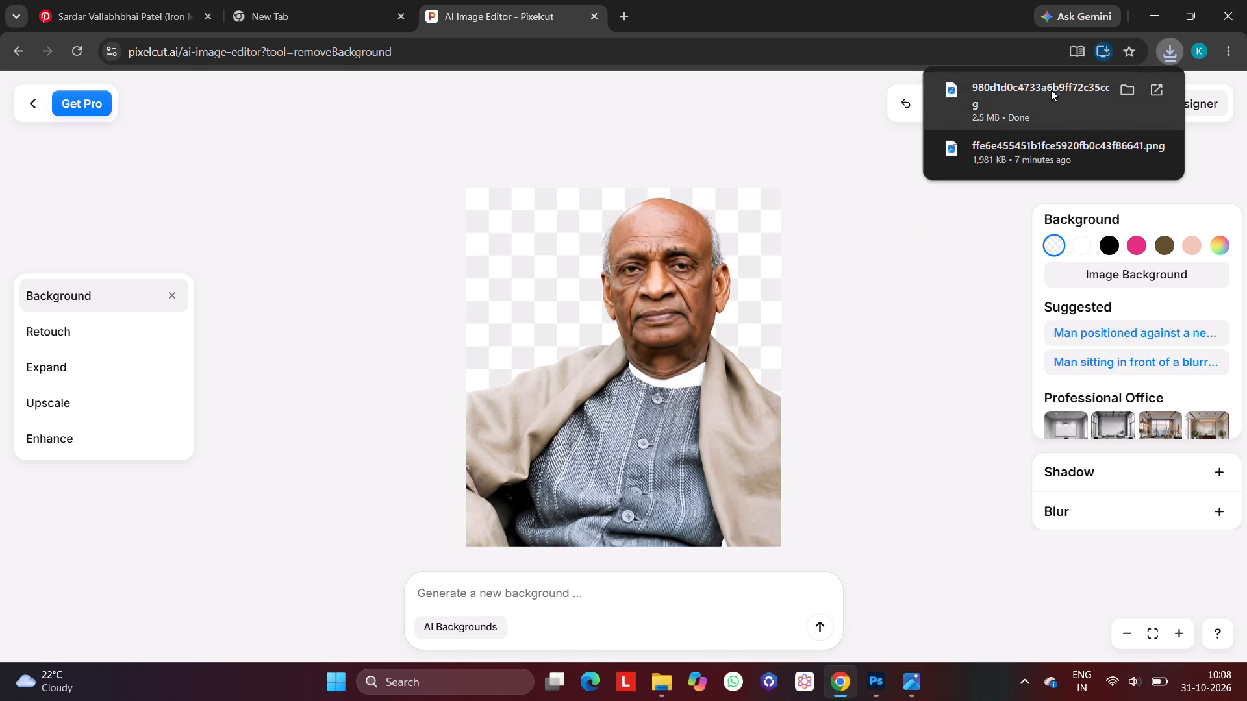
drag(675, 376, 872, 686)
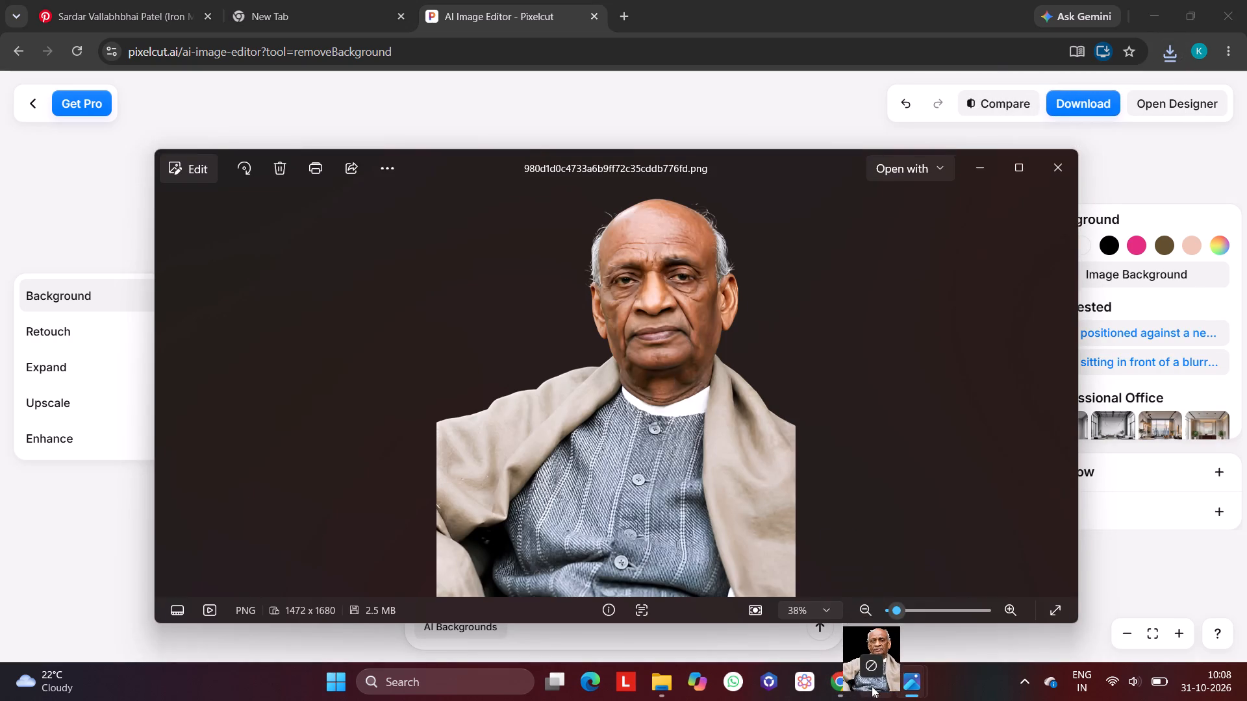
drag(872, 686, 396, 376)
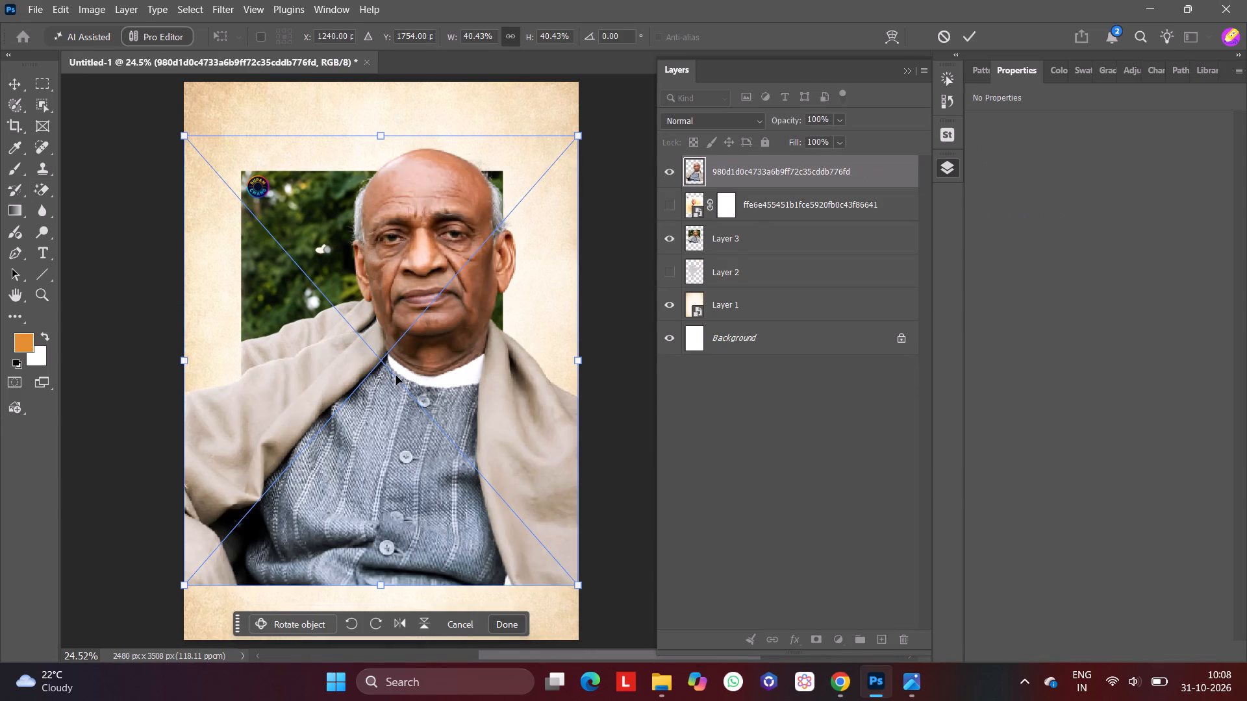
click(669, 238)
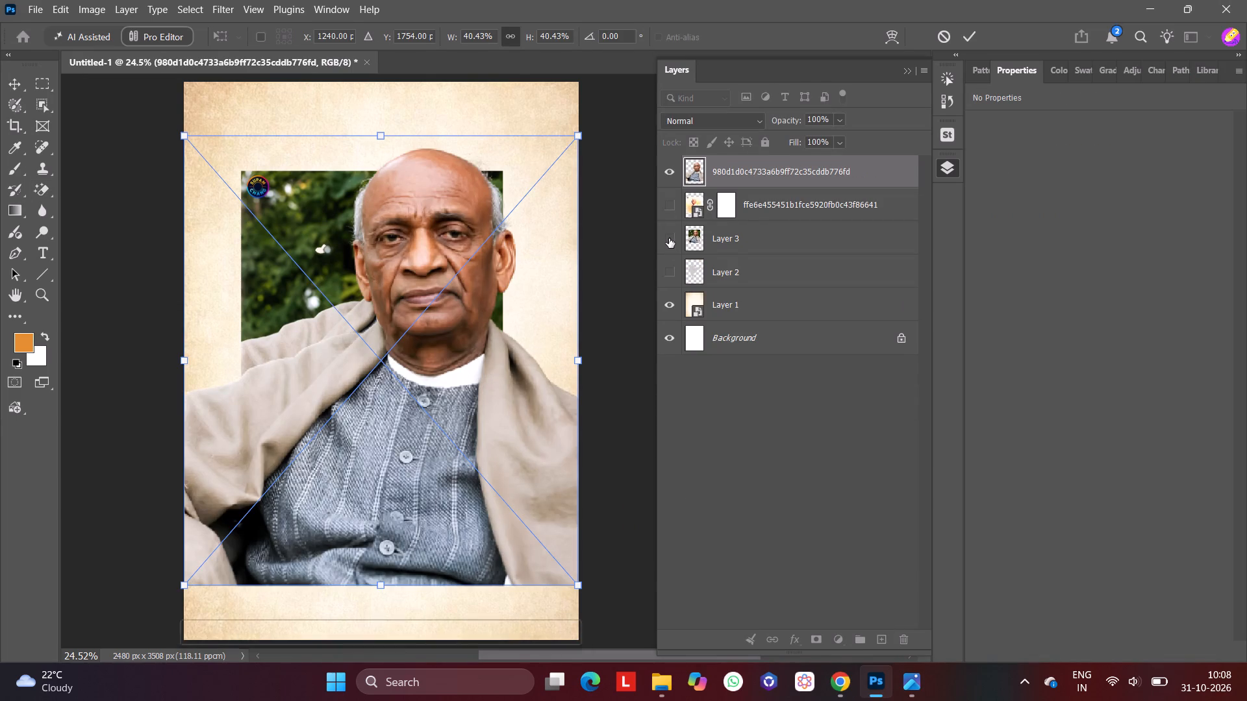
Scale the top portrait cutout down proportionally and place it near the middle of the poster, with parchment showing on all sides.
click(768, 166)
key(ctrl+t)
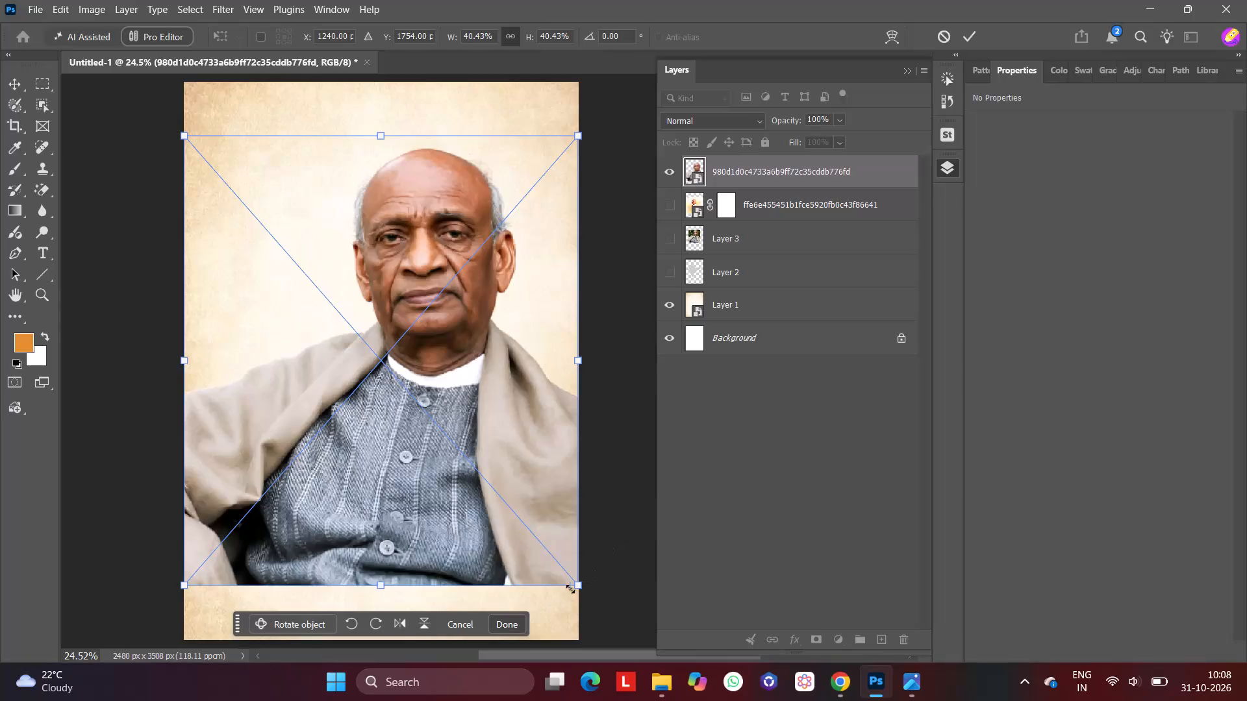
drag(581, 586, 476, 455)
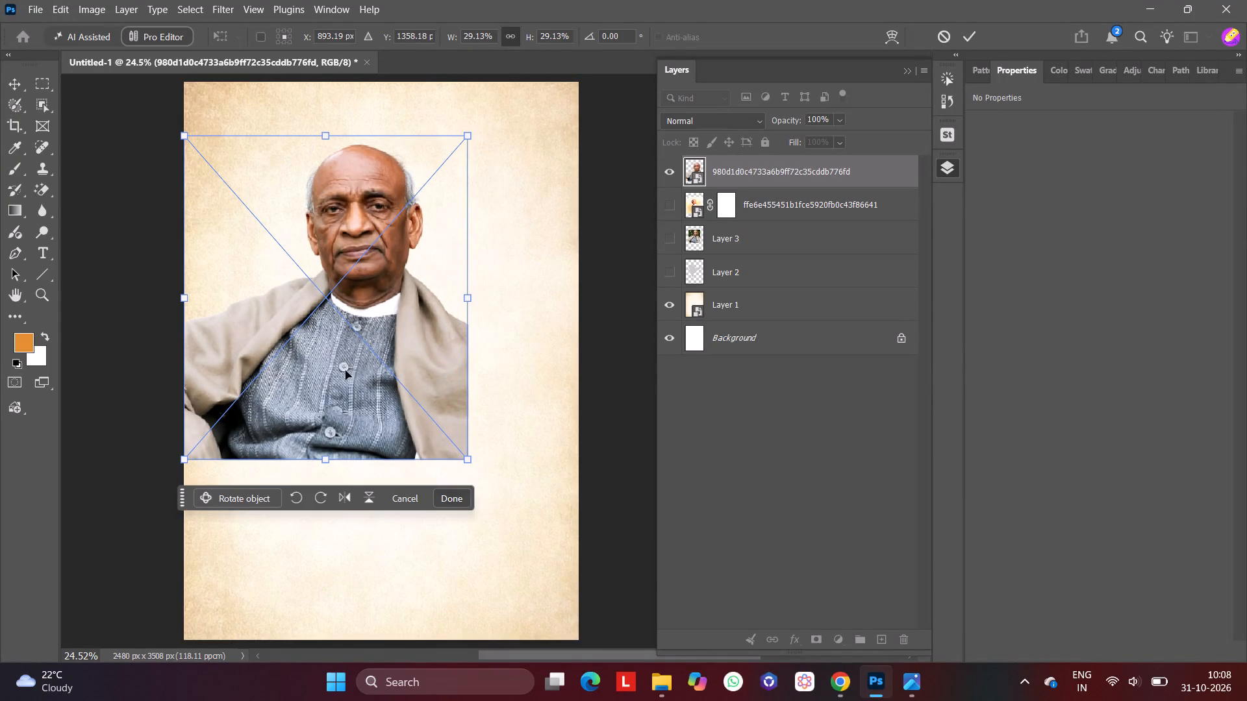
drag(346, 371, 391, 439)
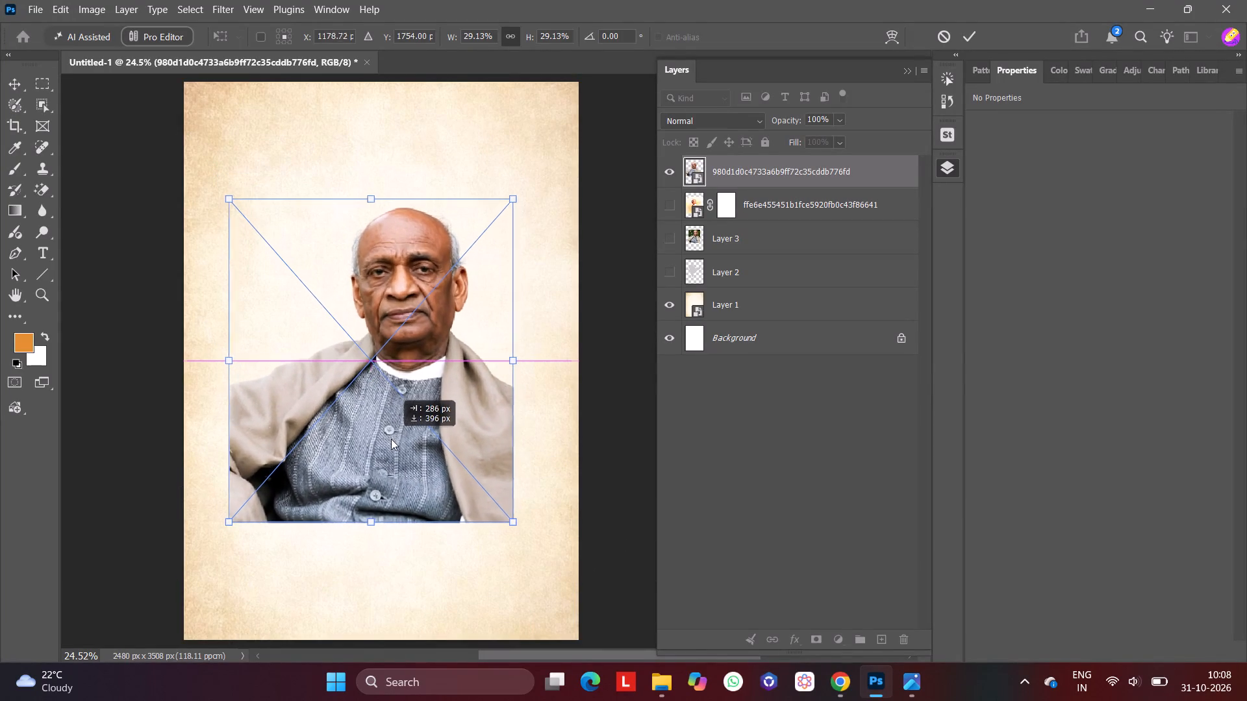
drag(391, 439, 396, 428)
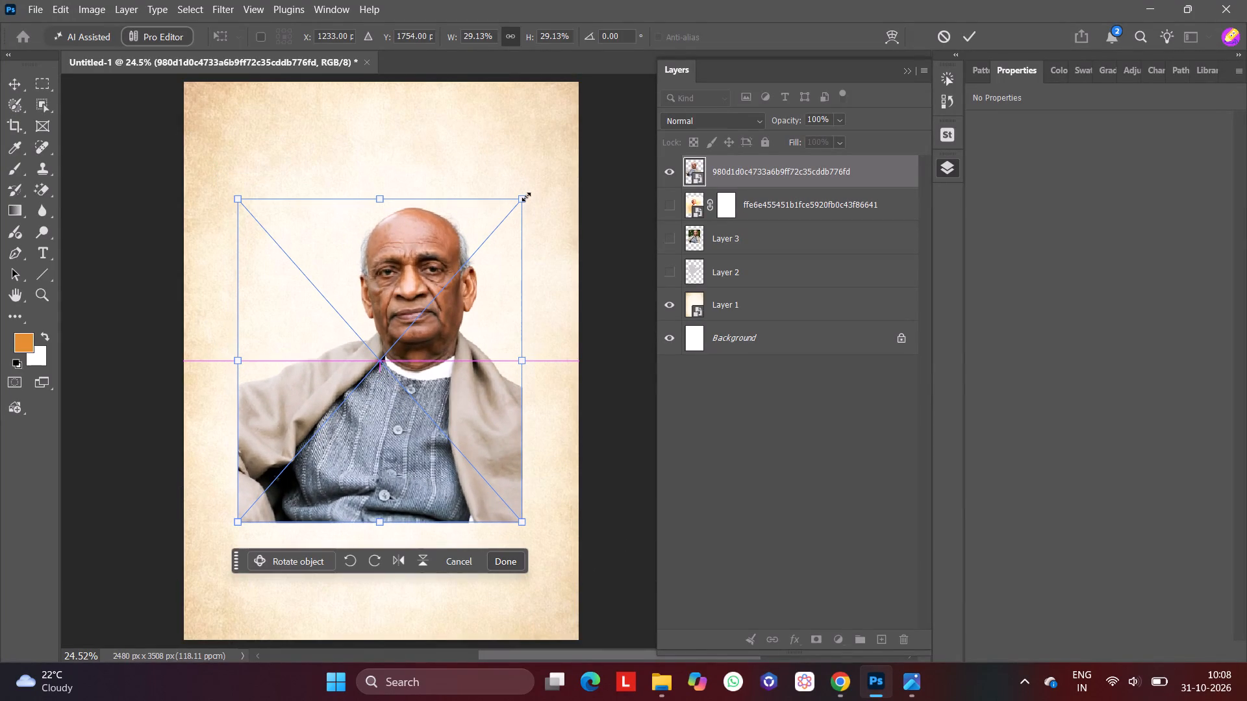
drag(526, 197, 512, 225)
drag(372, 427, 372, 402)
click(722, 460)
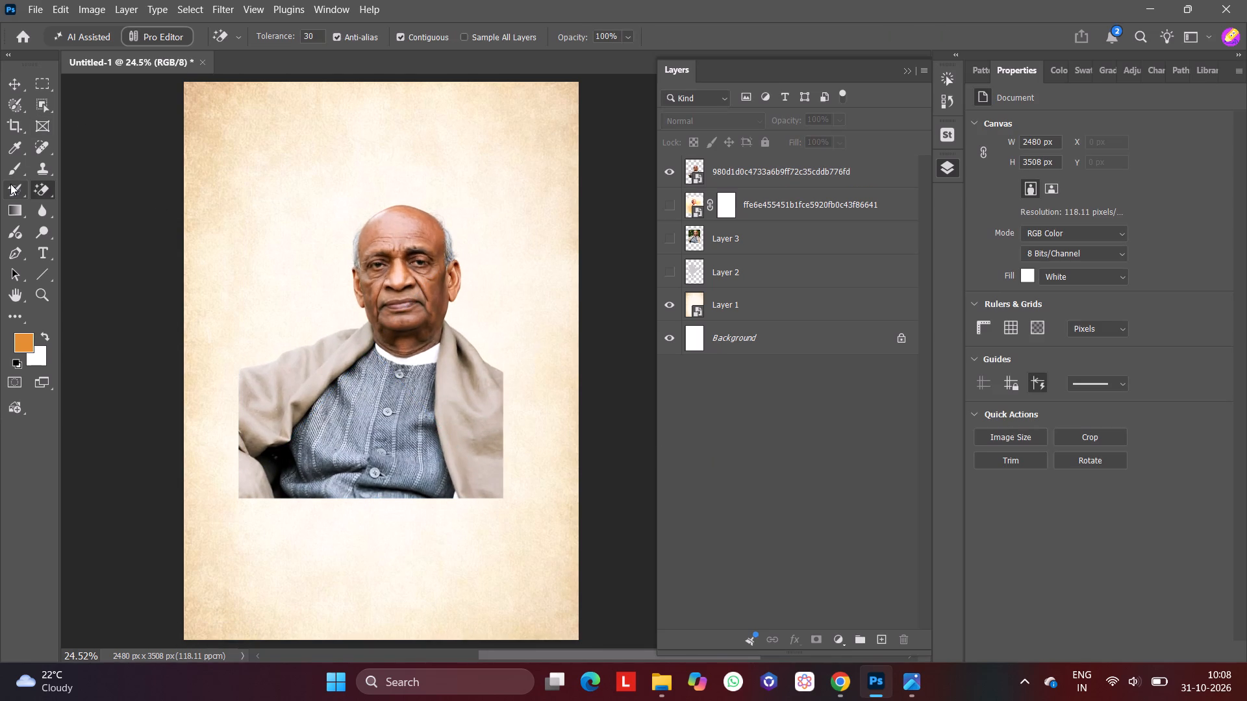
Choose the Brush Tool and add a layer mask to the portrait cutout layer.
click(13, 164)
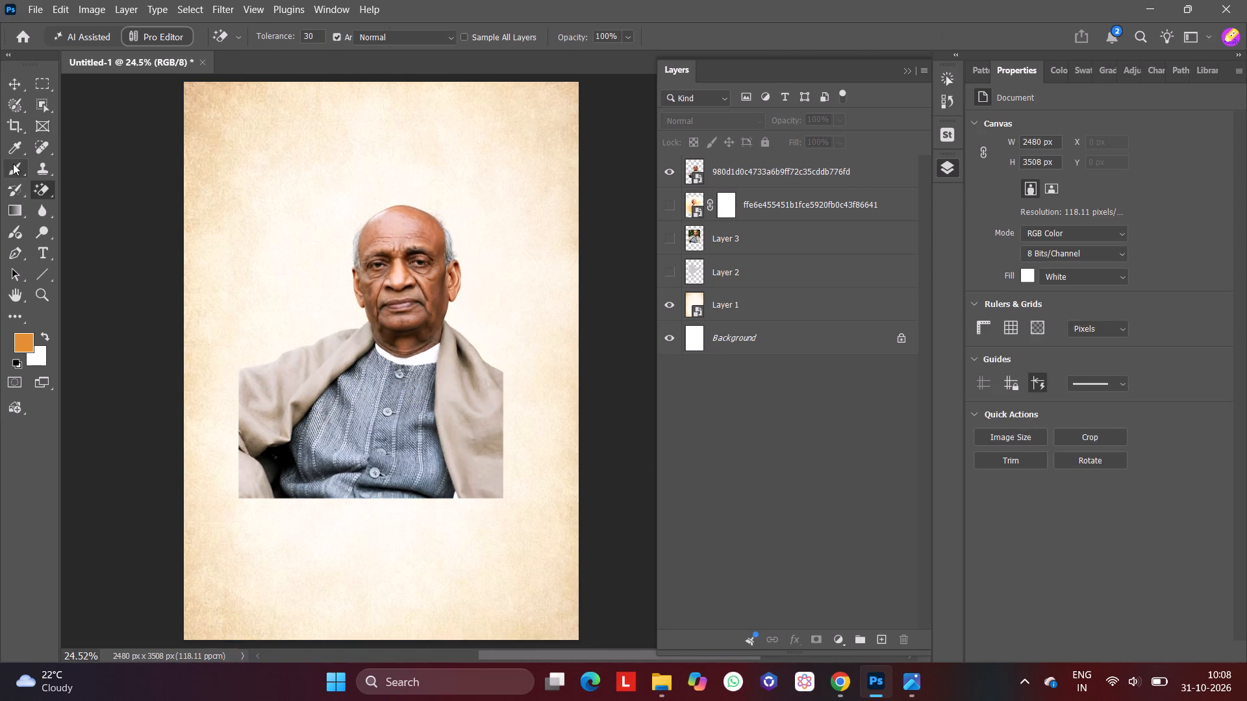
right_click(13, 164)
click(76, 167)
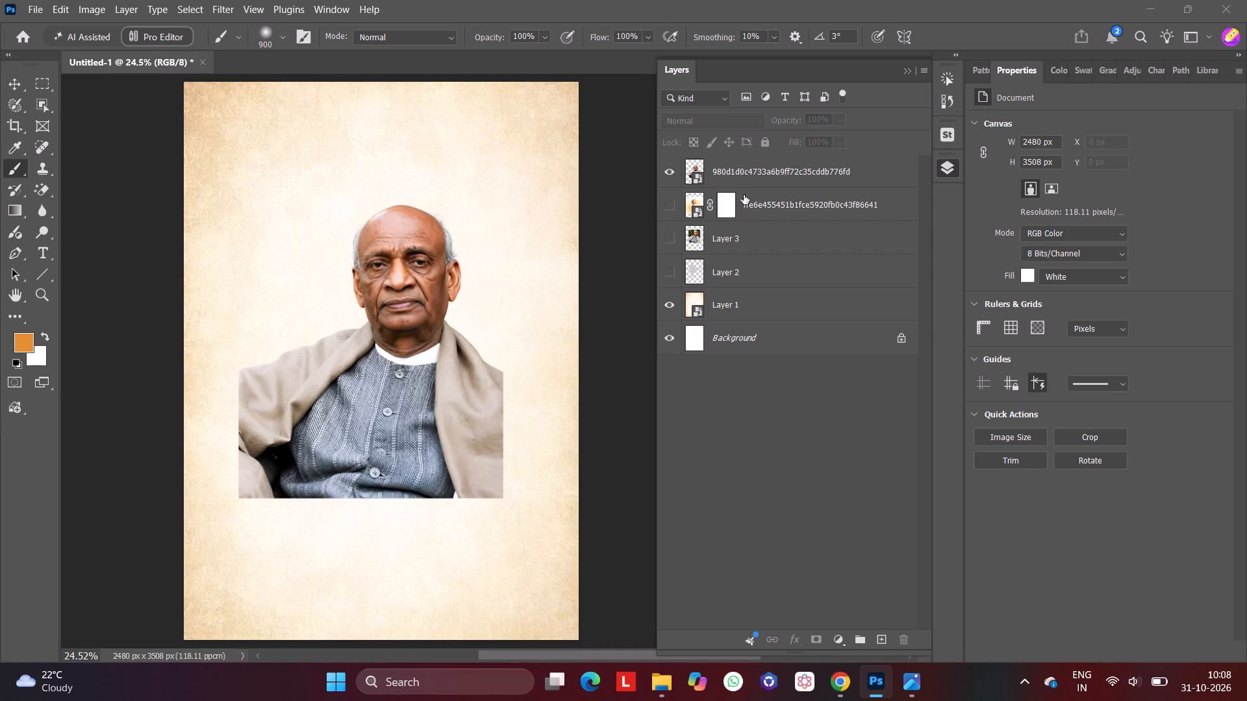
click(783, 172)
click(819, 646)
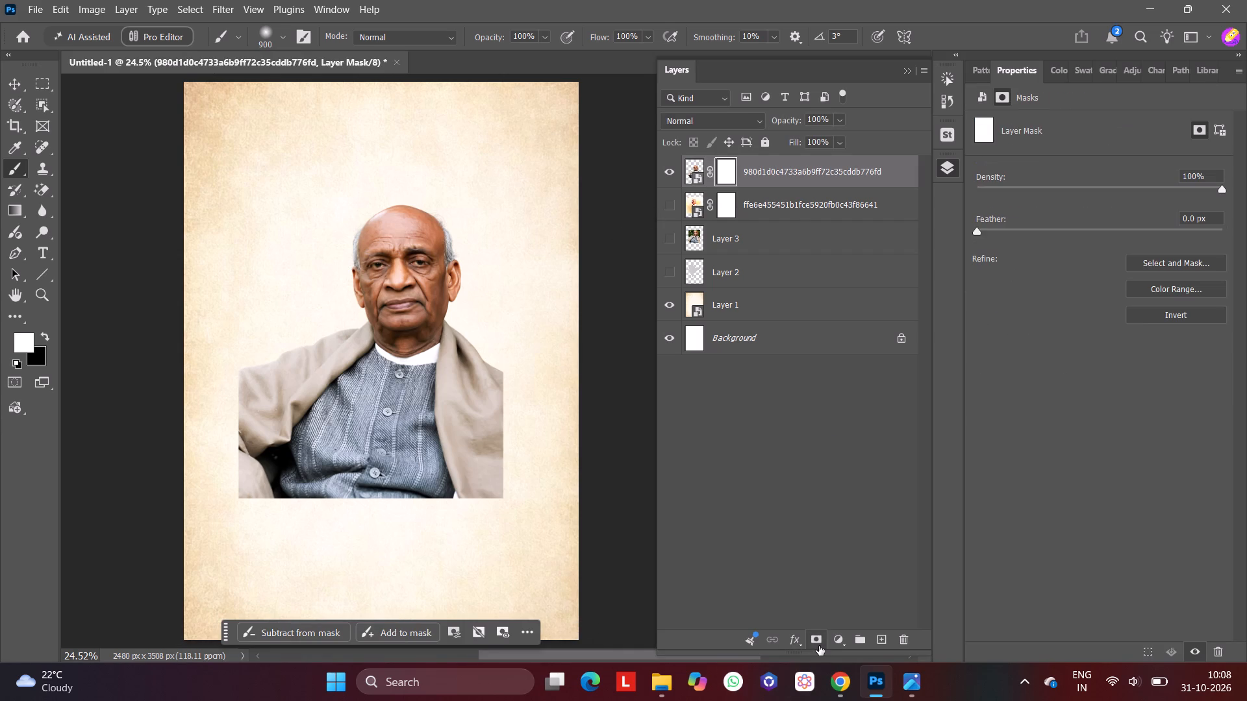
Paint black on the portrait's mask with the soft 900 px brush to fade both shoulders and the lower body into the parchment.
click(212, 400)
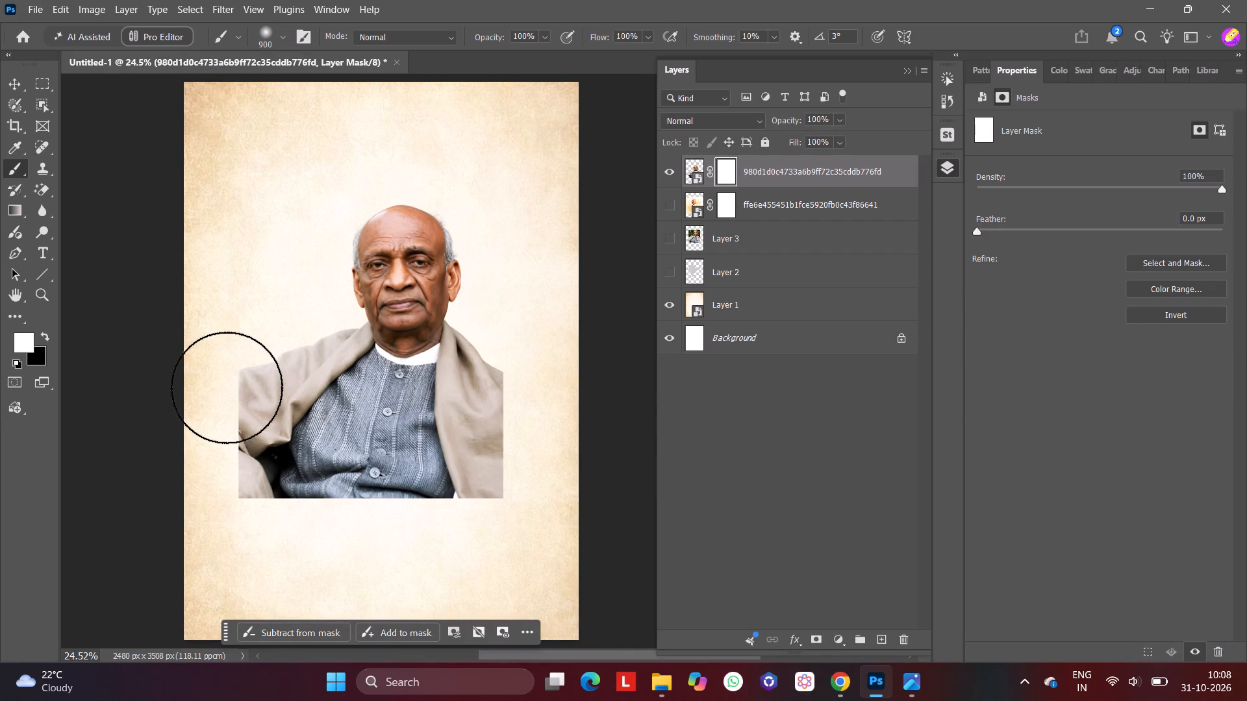
drag(232, 391, 253, 477)
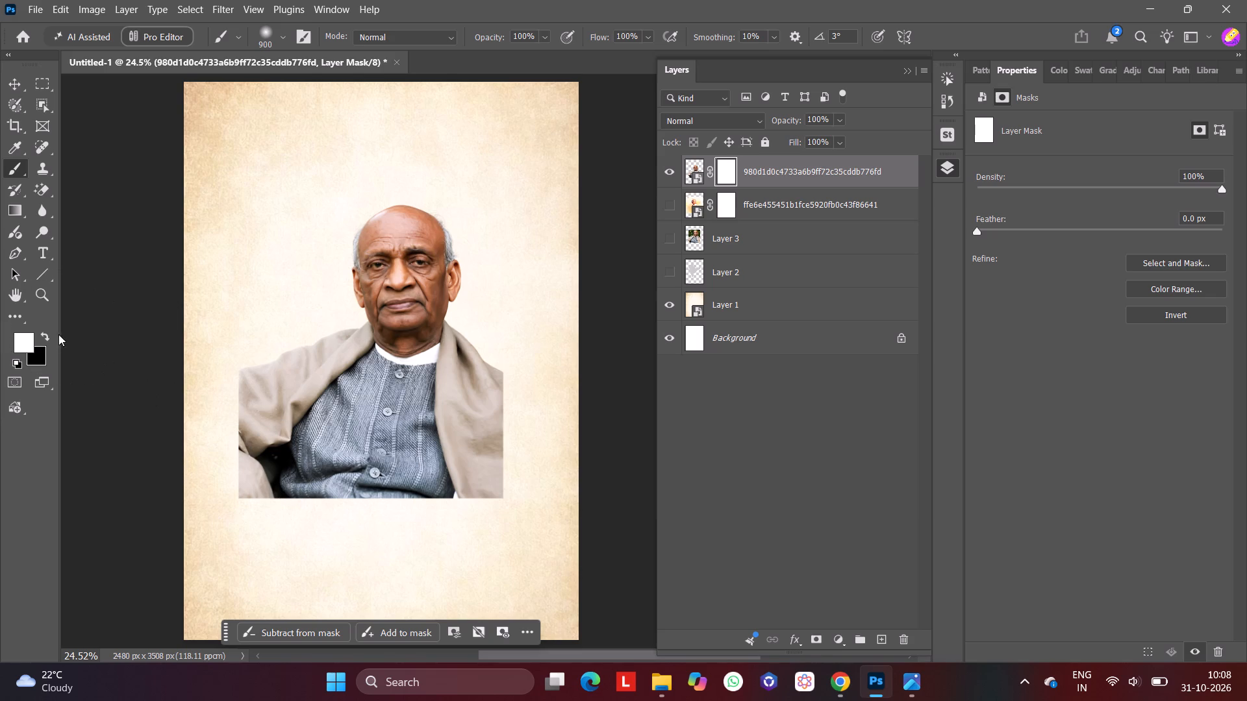
click(46, 336)
click(228, 441)
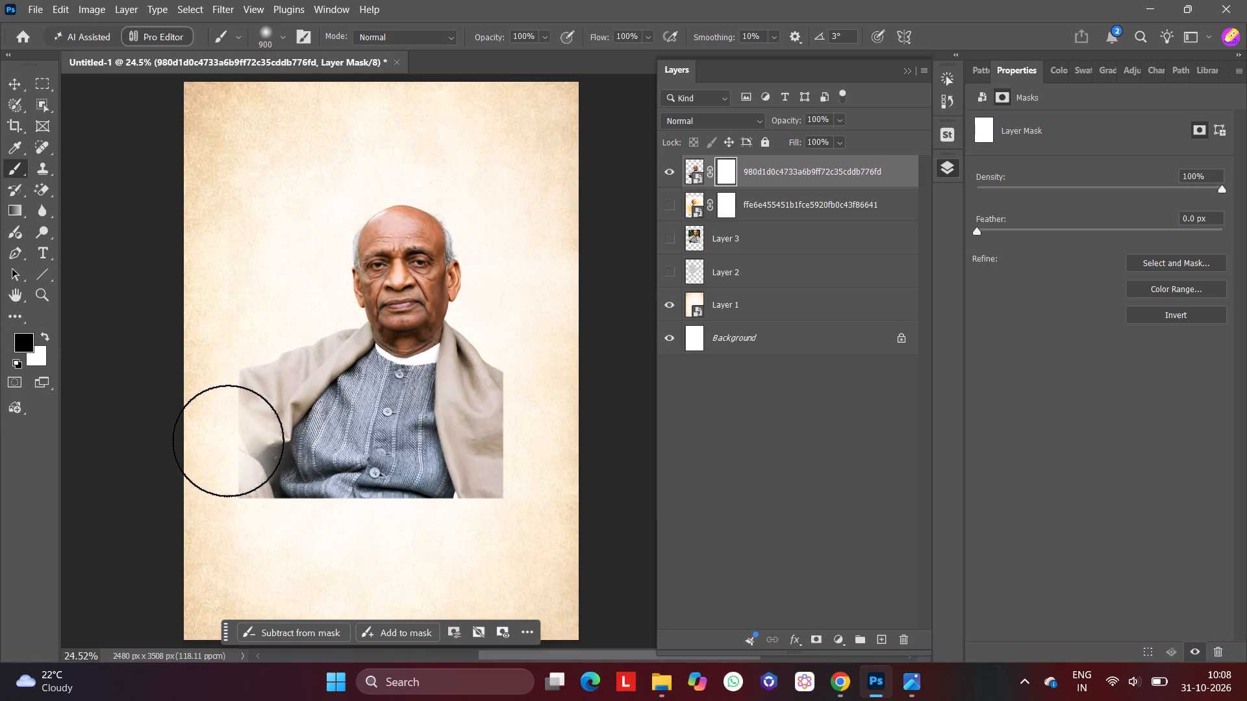
drag(211, 408, 265, 537)
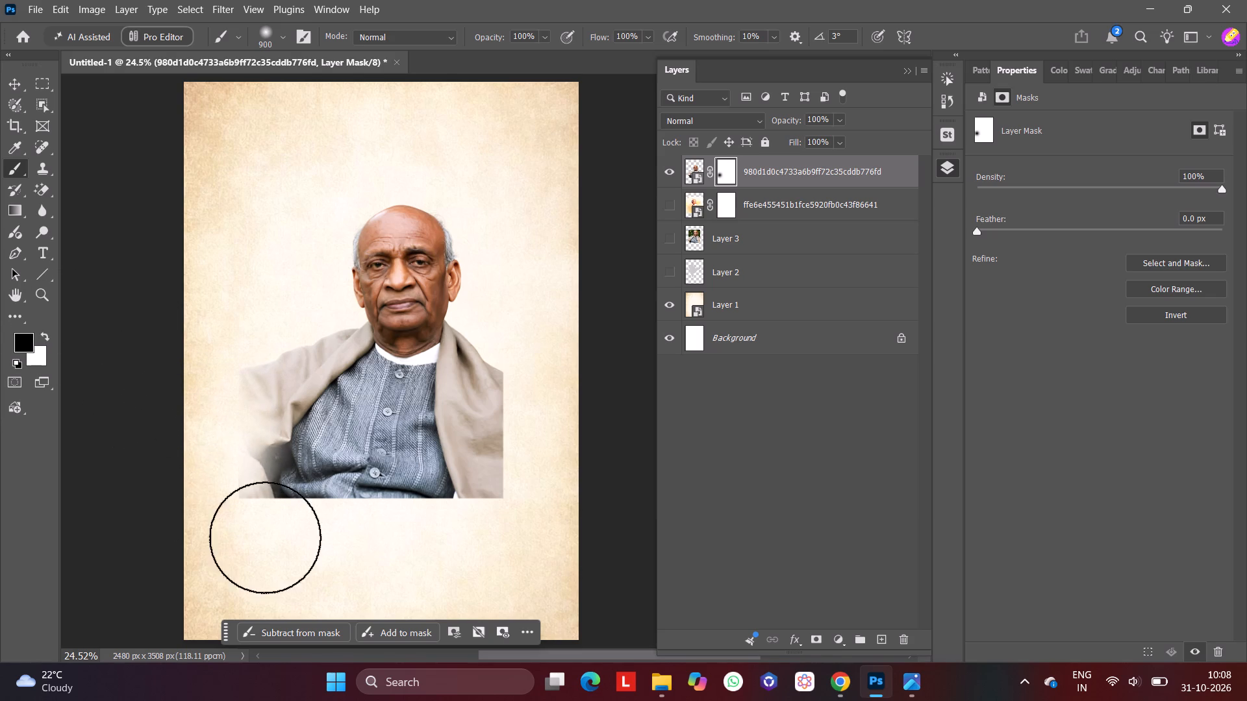
drag(265, 537, 336, 546)
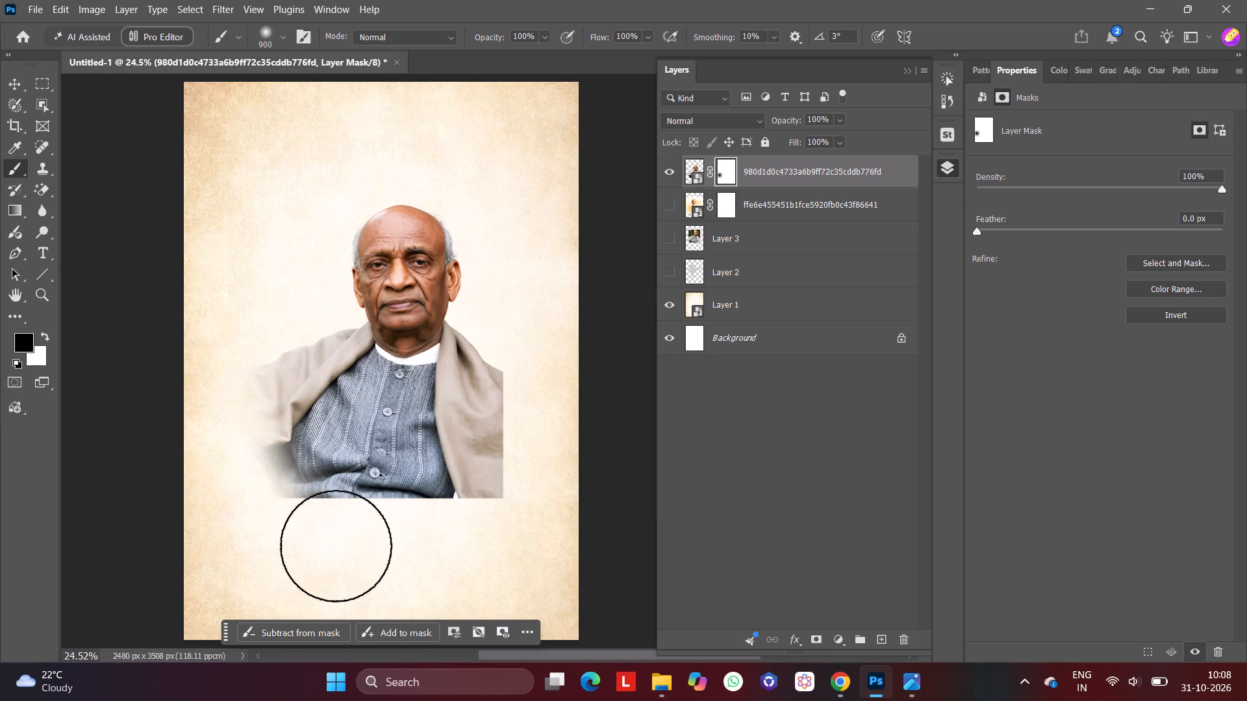
drag(336, 546, 281, 572)
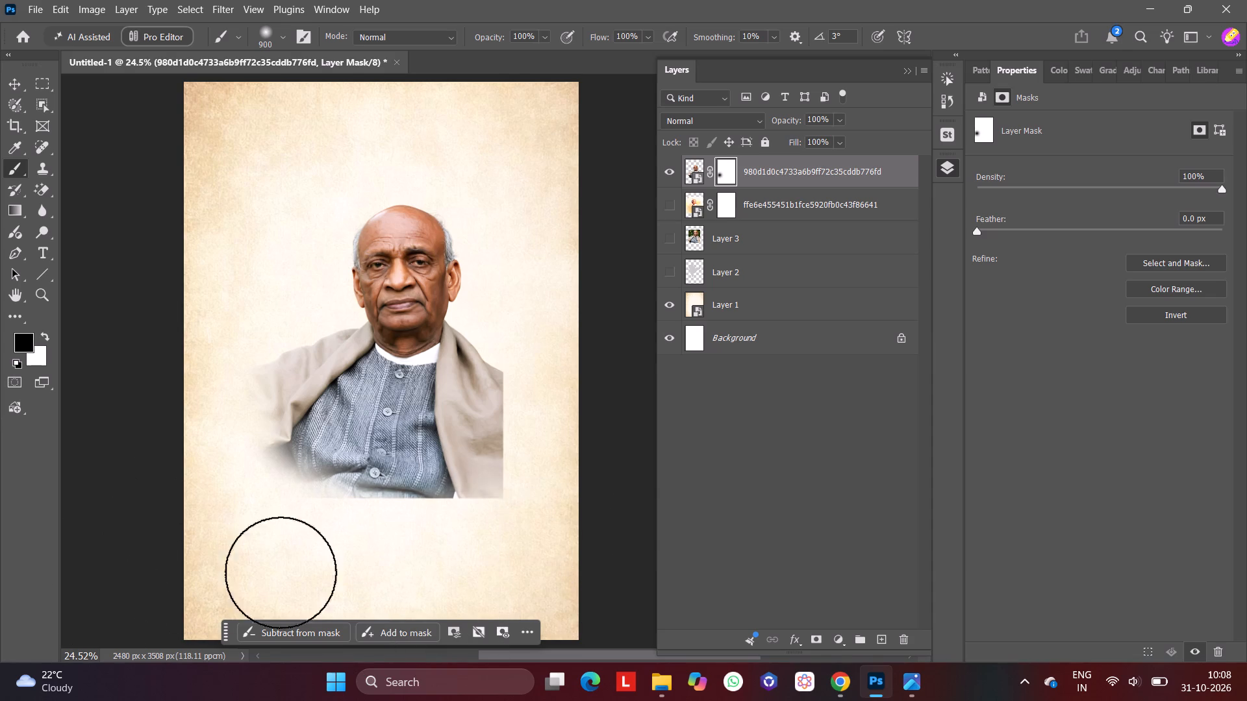
drag(281, 572, 594, 366)
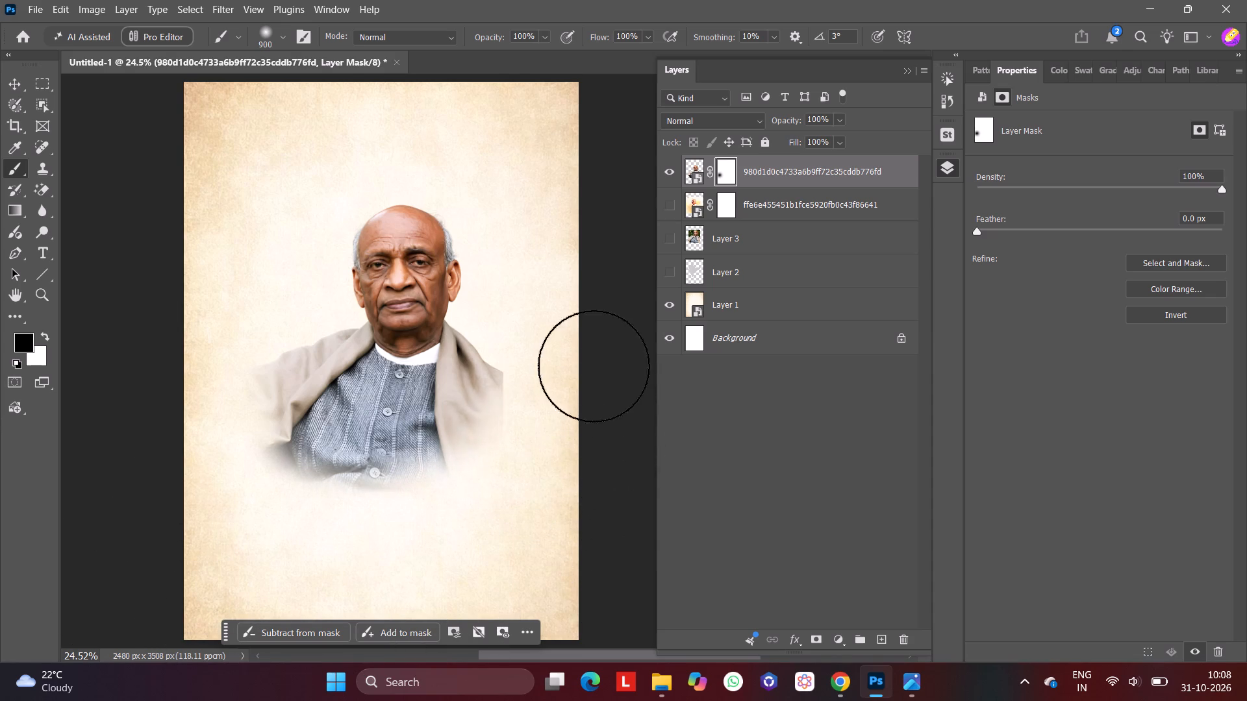
drag(594, 366, 675, 494)
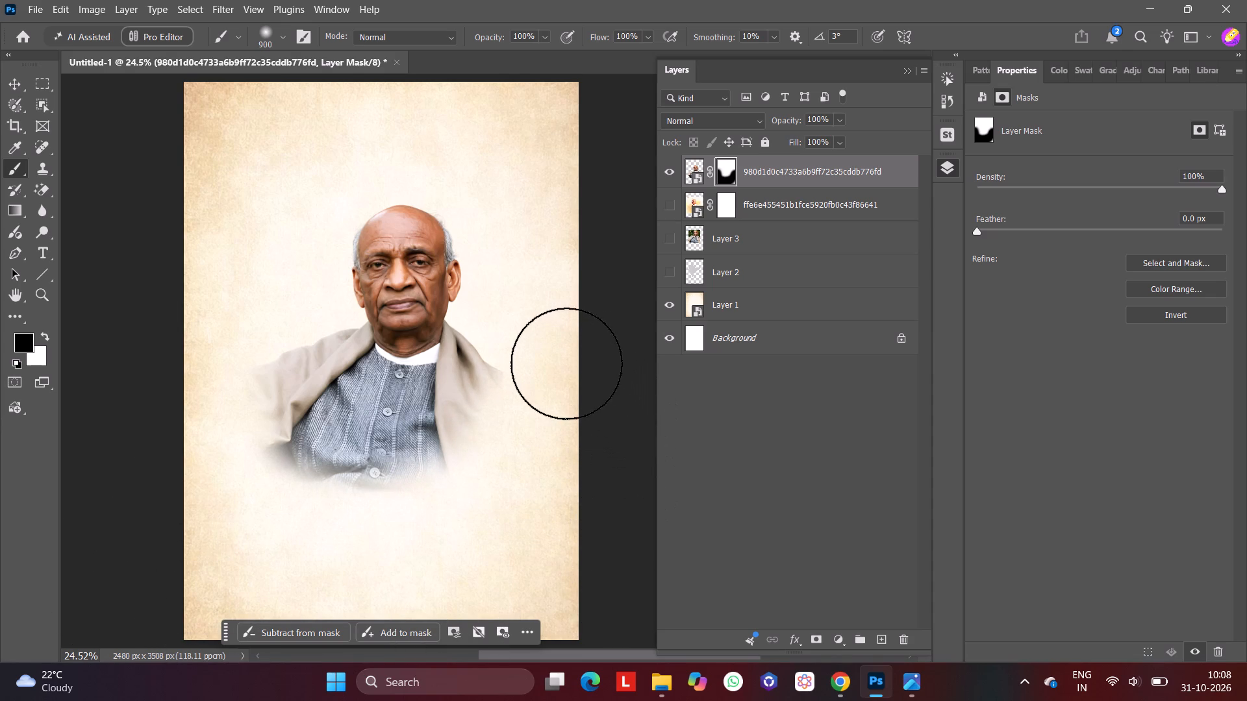
click(557, 353)
double_click(562, 356)
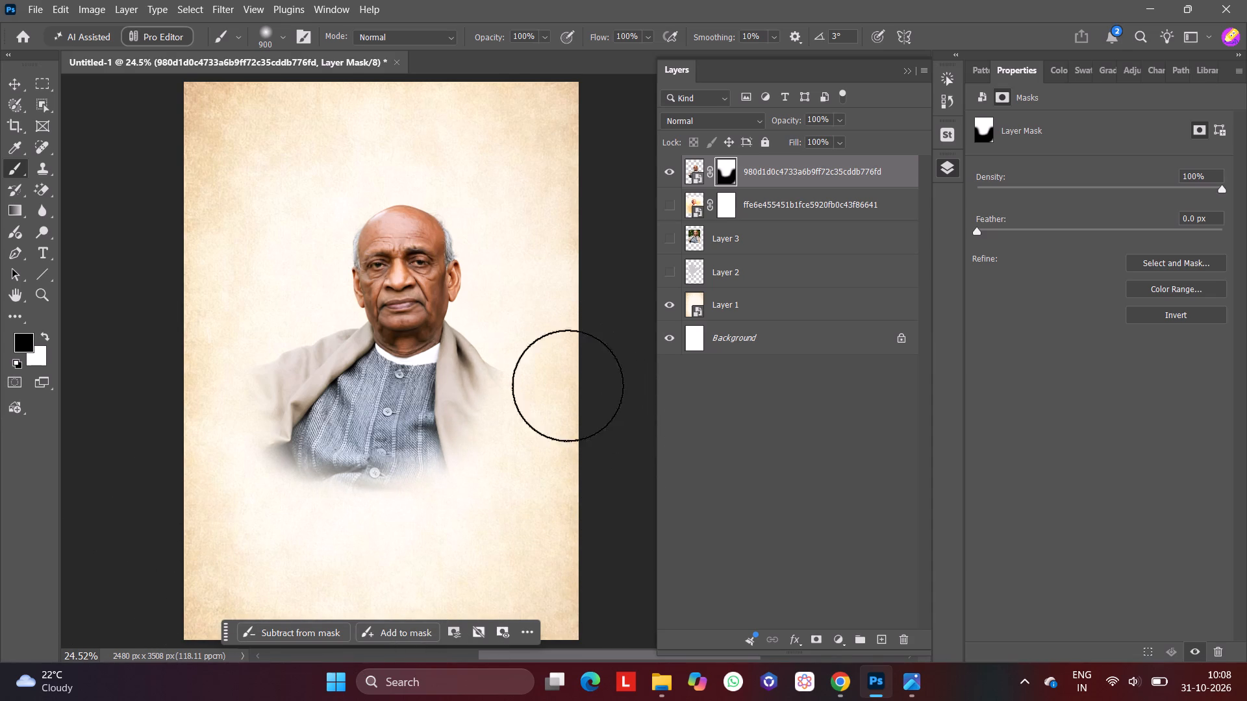
Brush more black along the bottom of the portrait's mask to soften the lower edge of the torso further.
drag(425, 565, 186, 571)
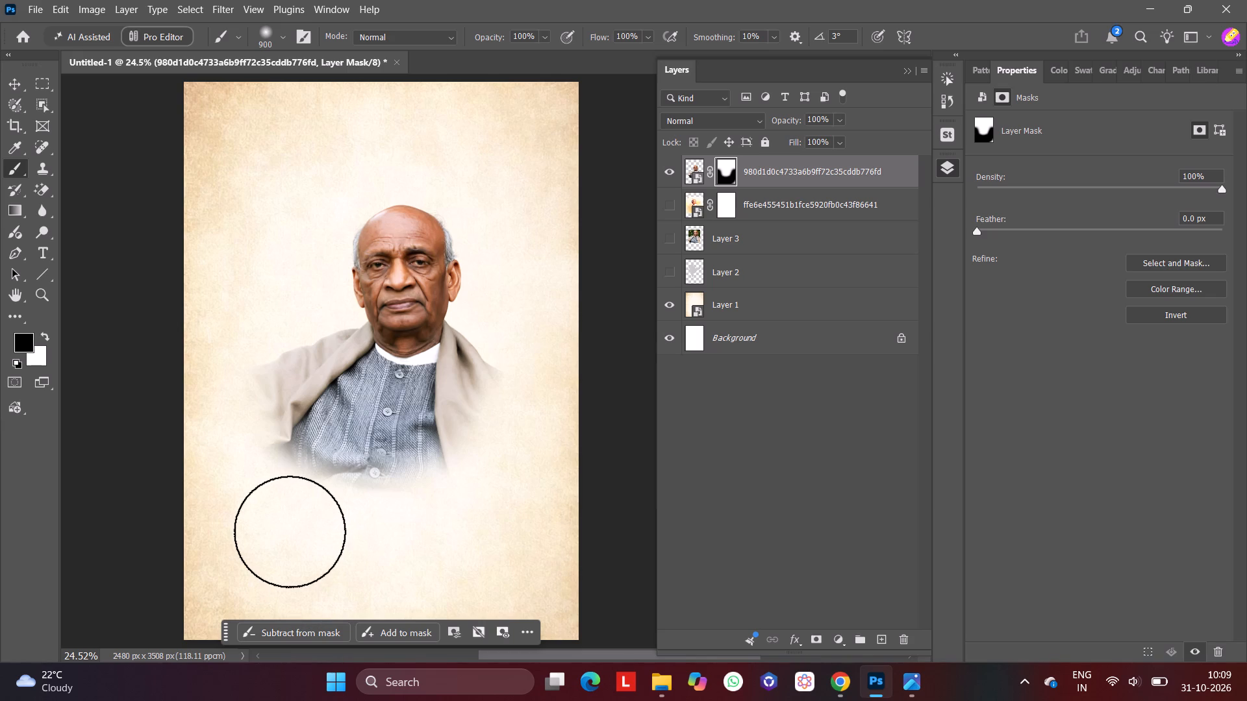
drag(290, 532, 236, 492)
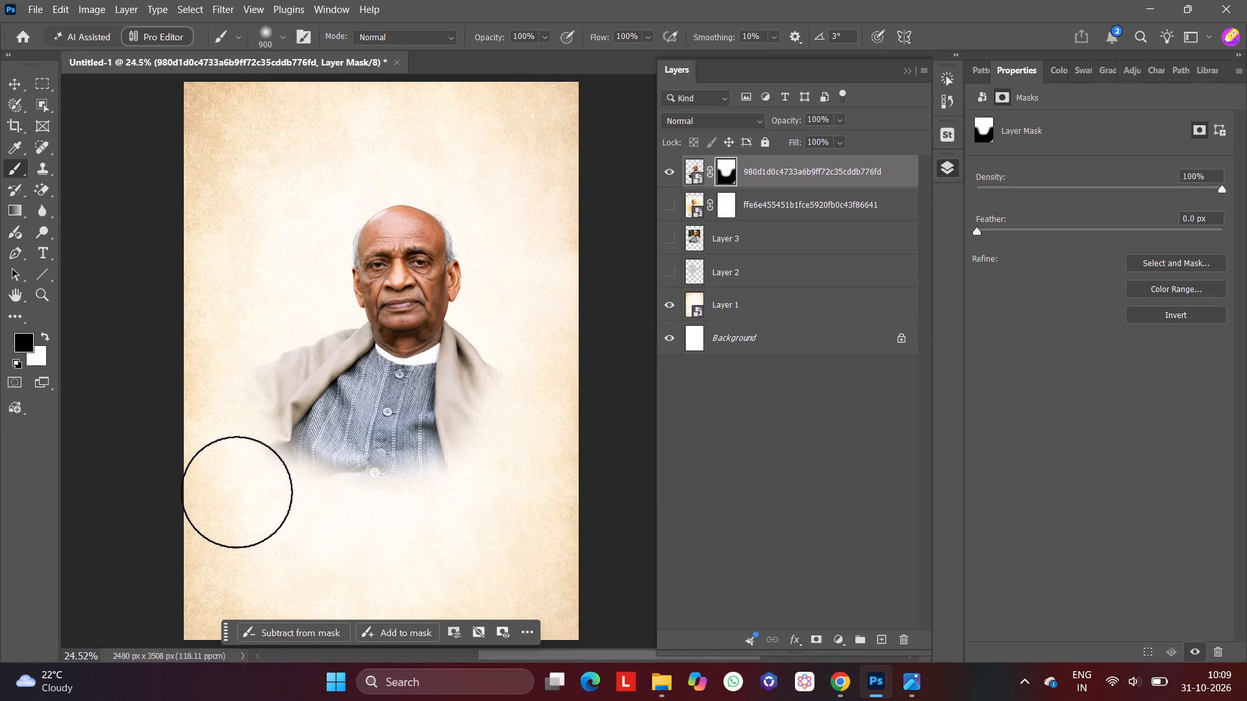
double_click(236, 492)
drag(236, 492, 292, 528)
drag(292, 528, 294, 529)
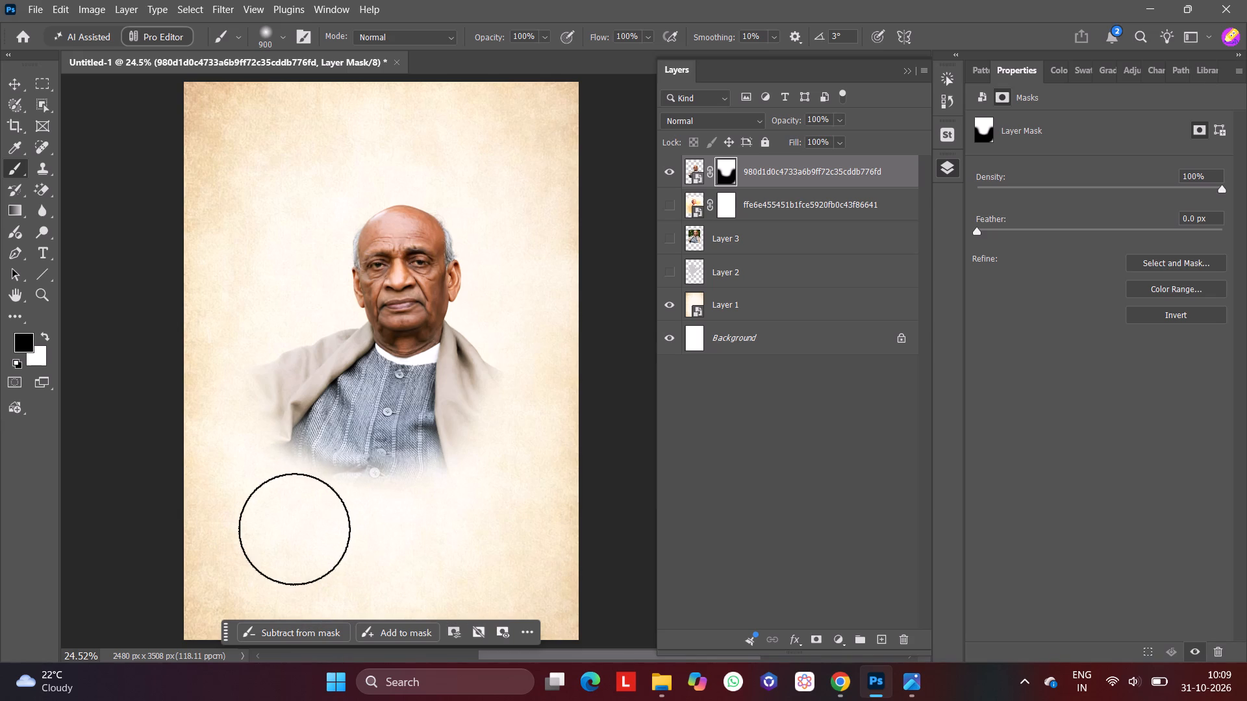
drag(294, 529, 403, 574)
drag(403, 574, 440, 553)
double_click(440, 553)
drag(440, 553, 468, 543)
click(468, 543)
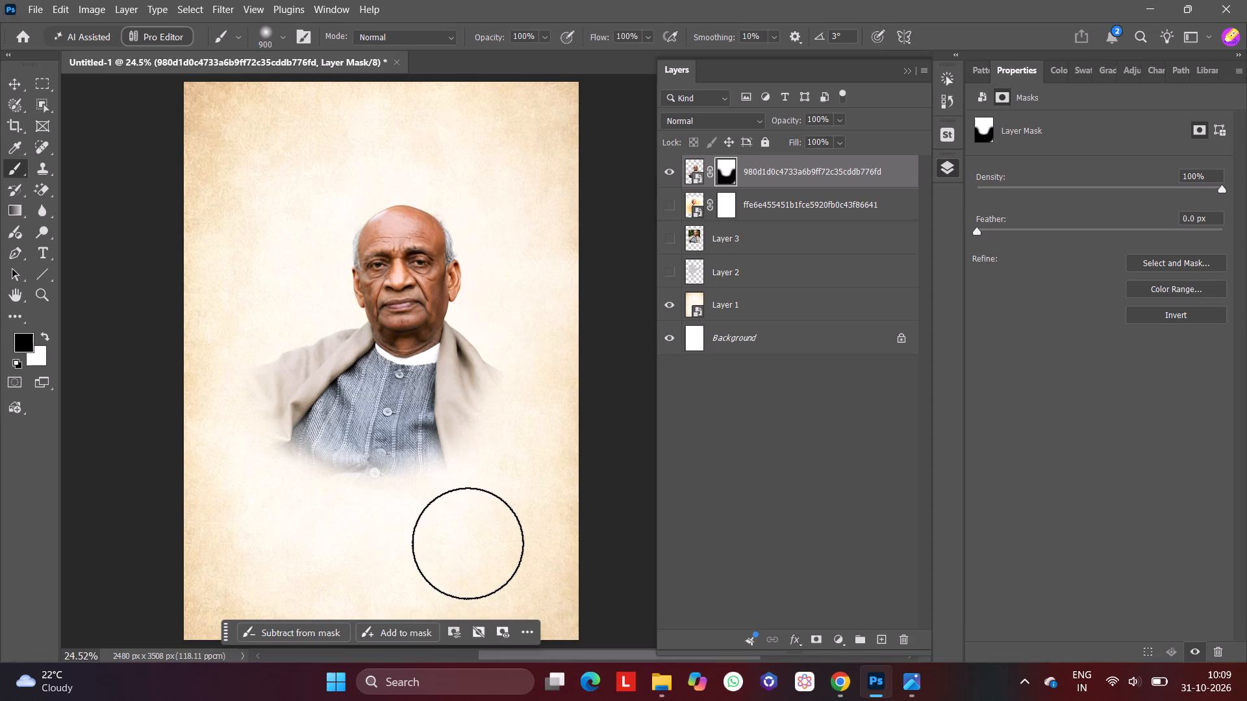
Show Layer 2 with the India map, enlarge it to about 120% (2211 x 2469 px) and position it behind the portrait.
click(822, 217)
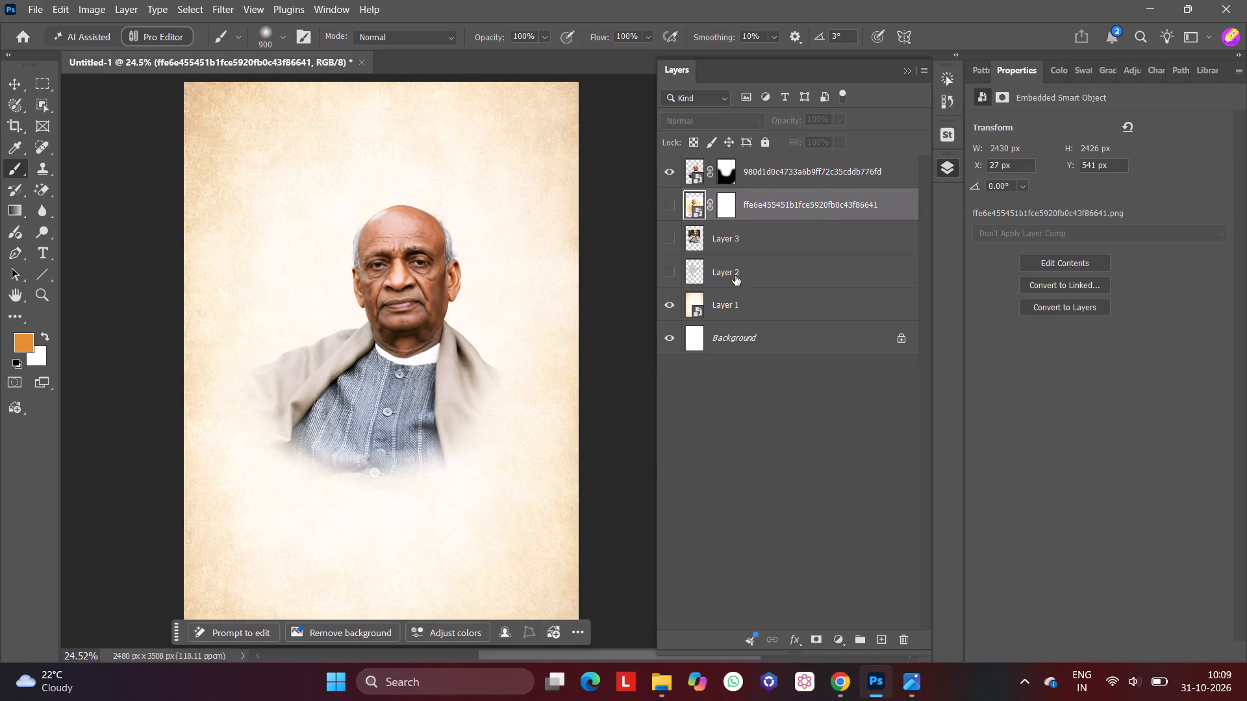
click(674, 271)
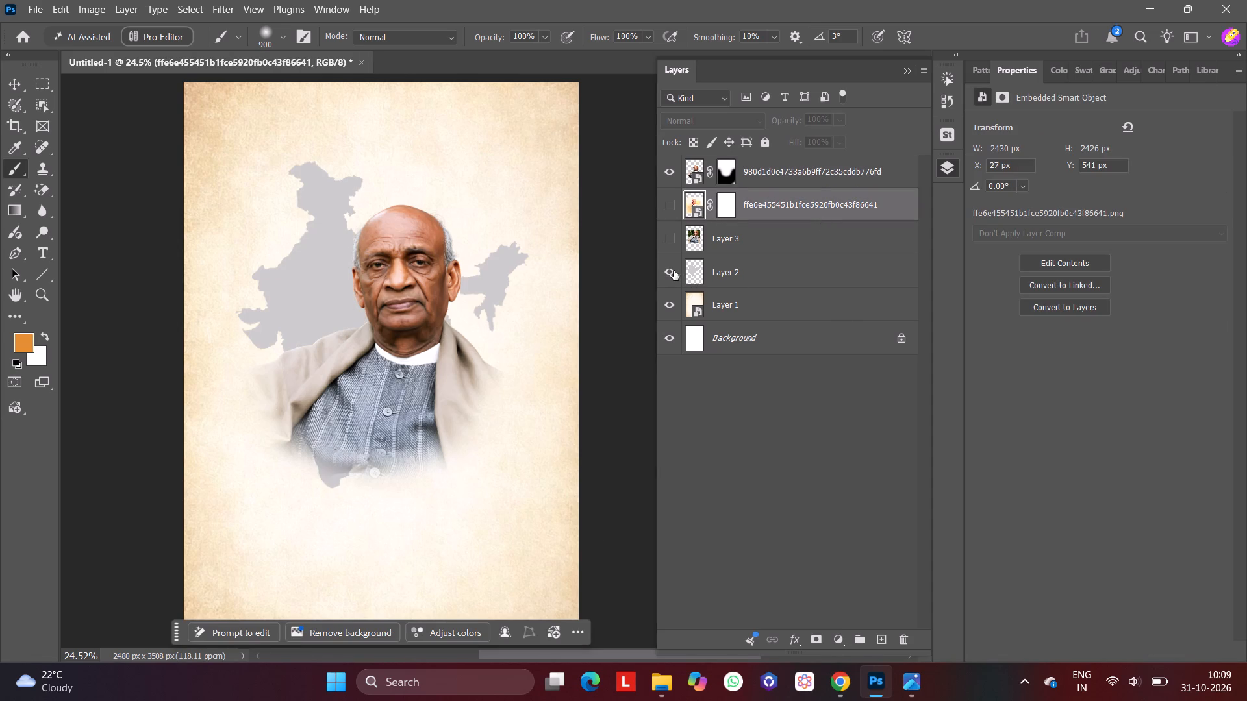
click(748, 267)
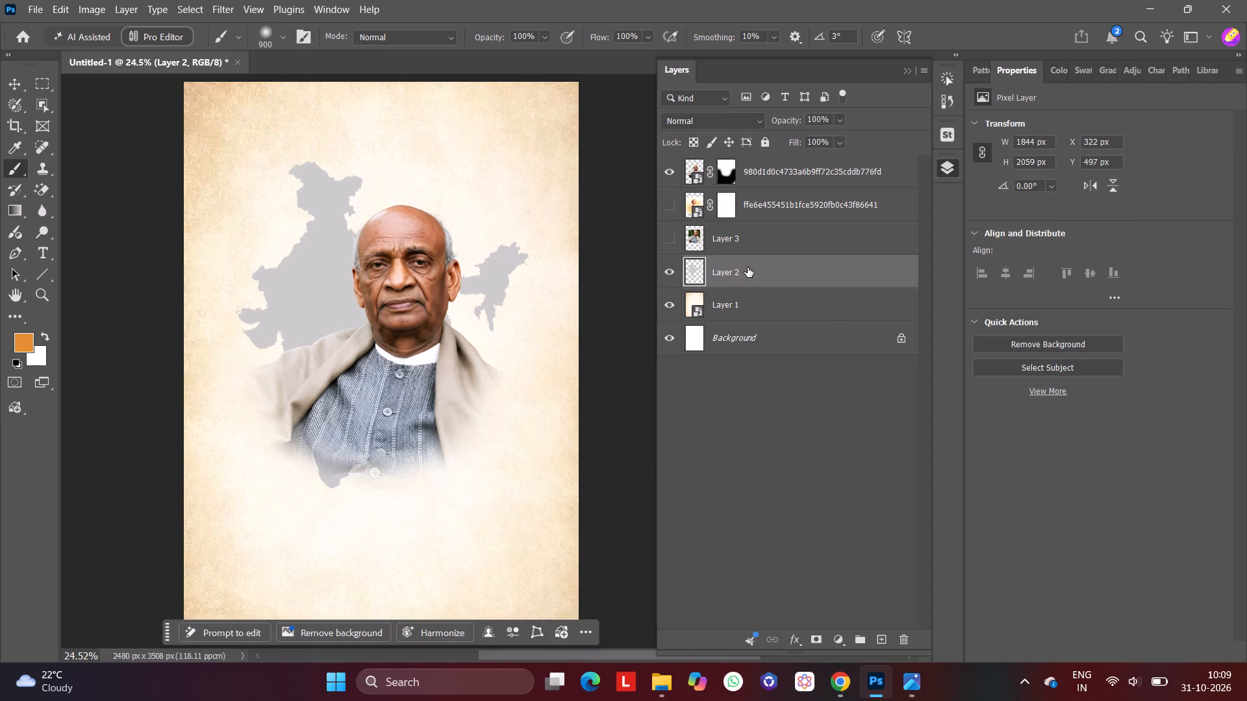
key(ctrl+t)
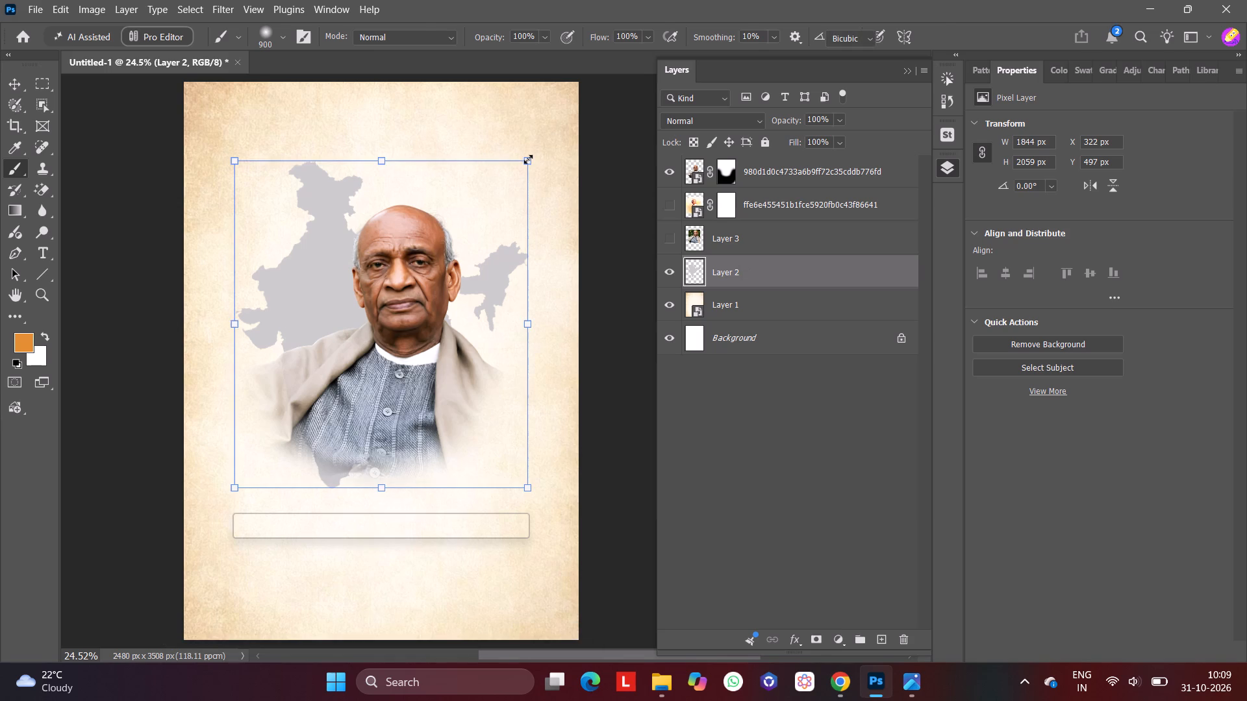
drag(528, 159, 609, 114)
drag(503, 280, 495, 339)
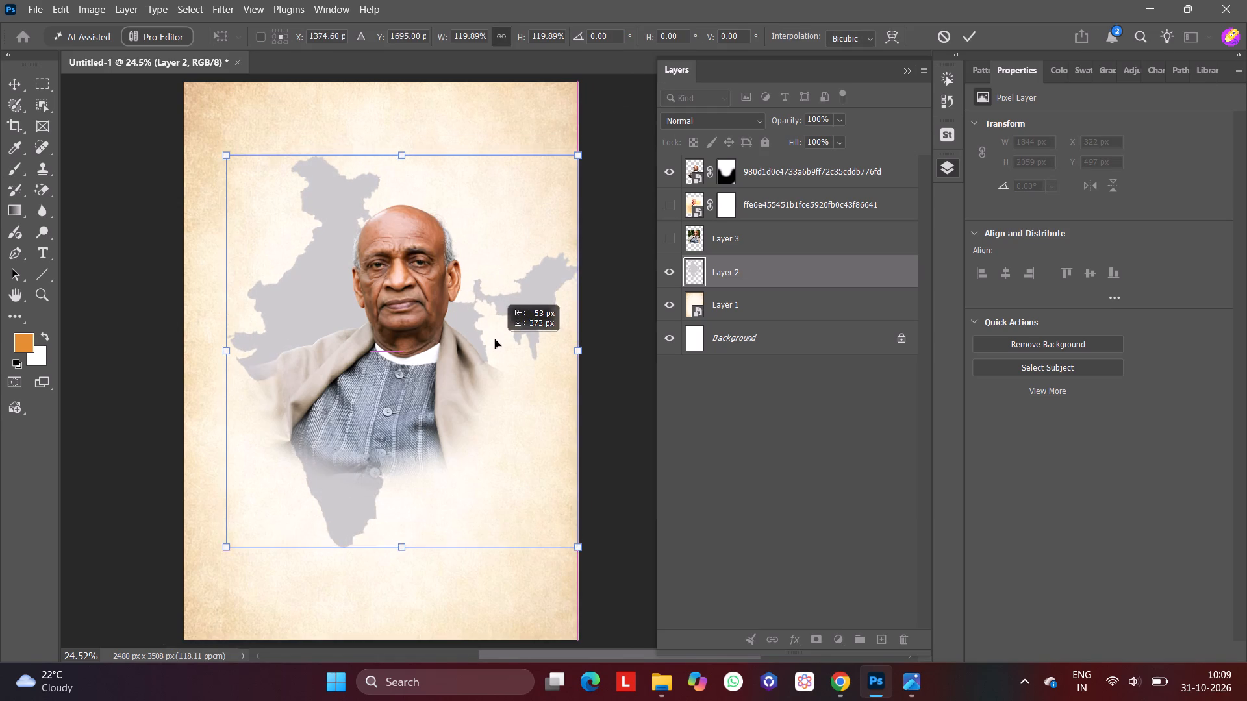
drag(495, 339, 499, 322)
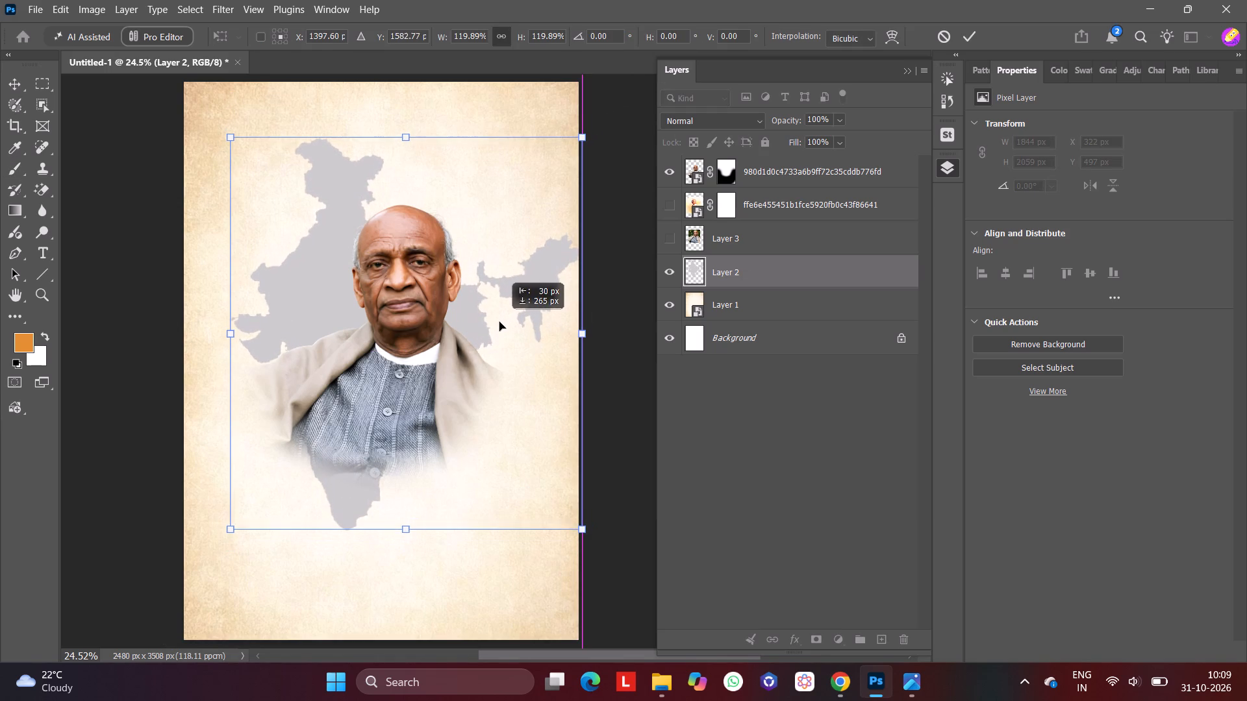
drag(499, 322, 500, 324)
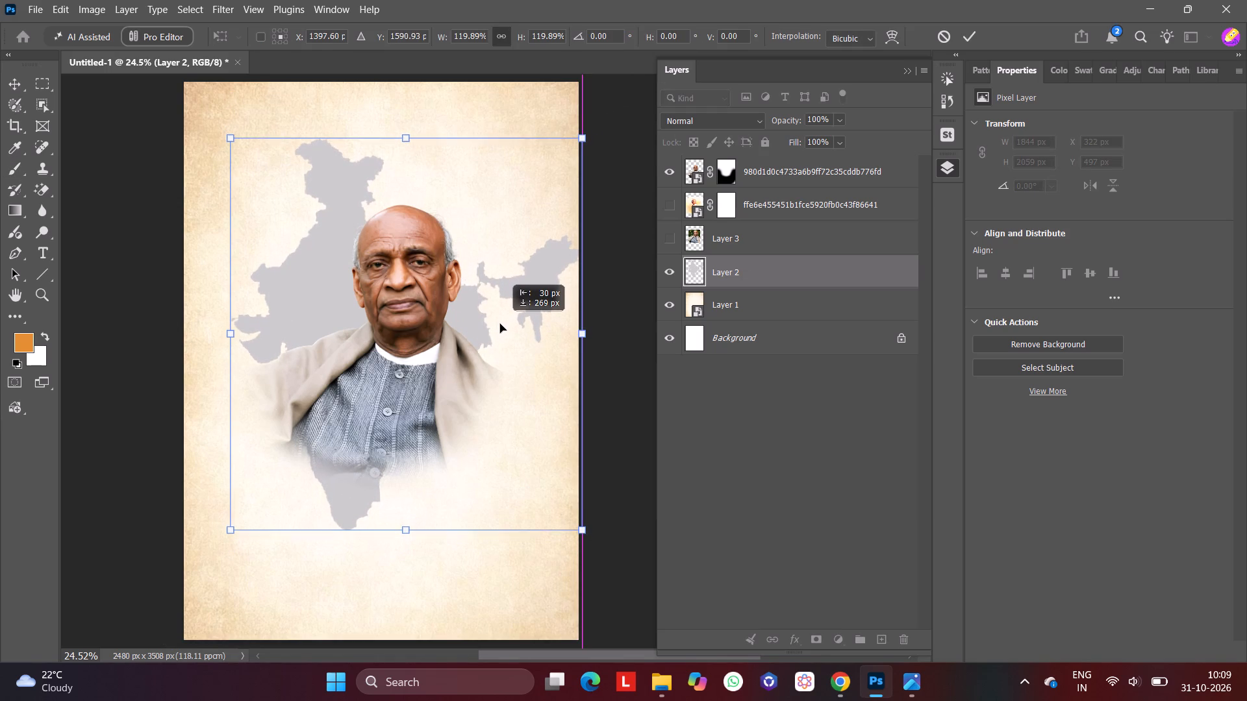
drag(500, 324, 501, 325)
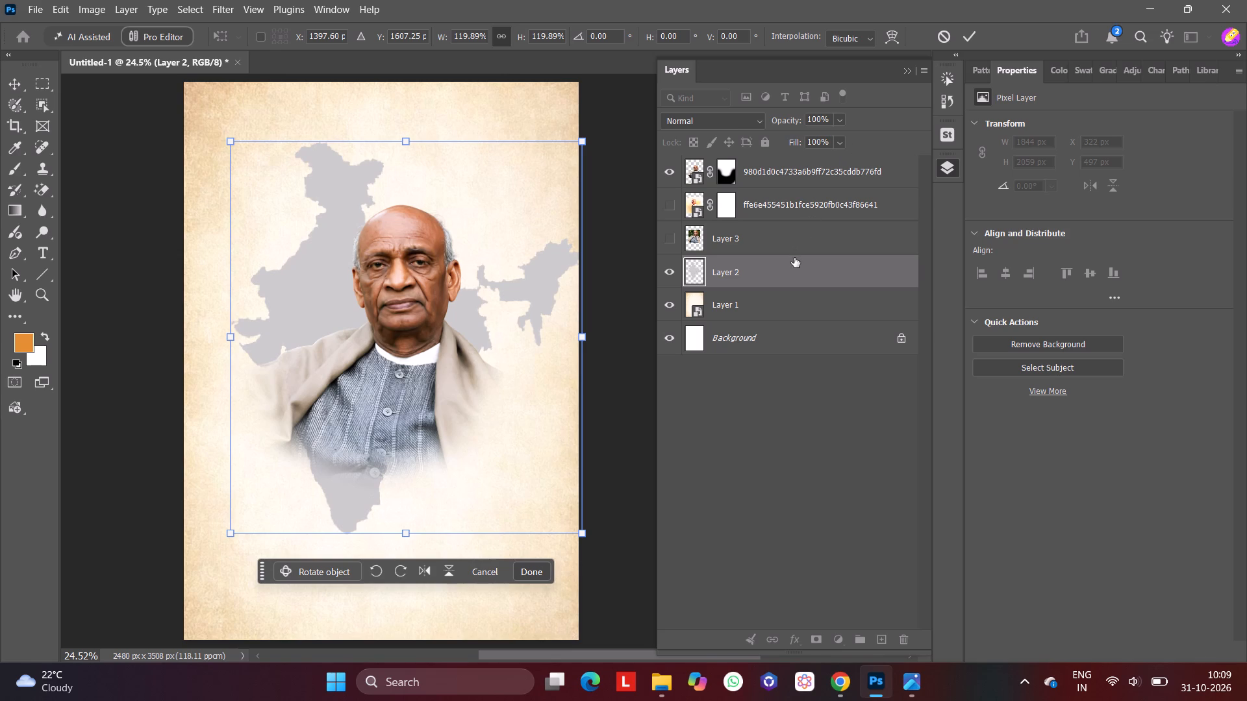
click(796, 263)
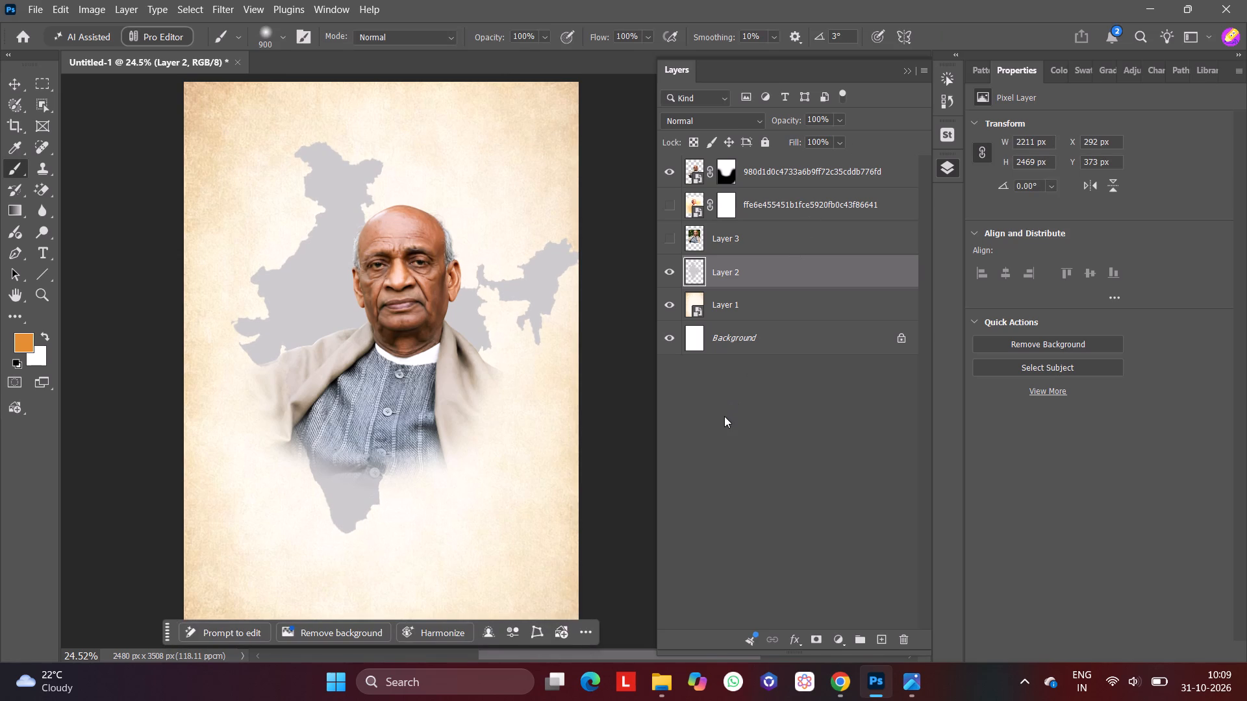
Add a layer mask to Layer 2 and apply a black-to-white linear gradient that fades out the map's lower part behind the chest.
click(818, 643)
click(16, 208)
drag(368, 389, 366, 428)
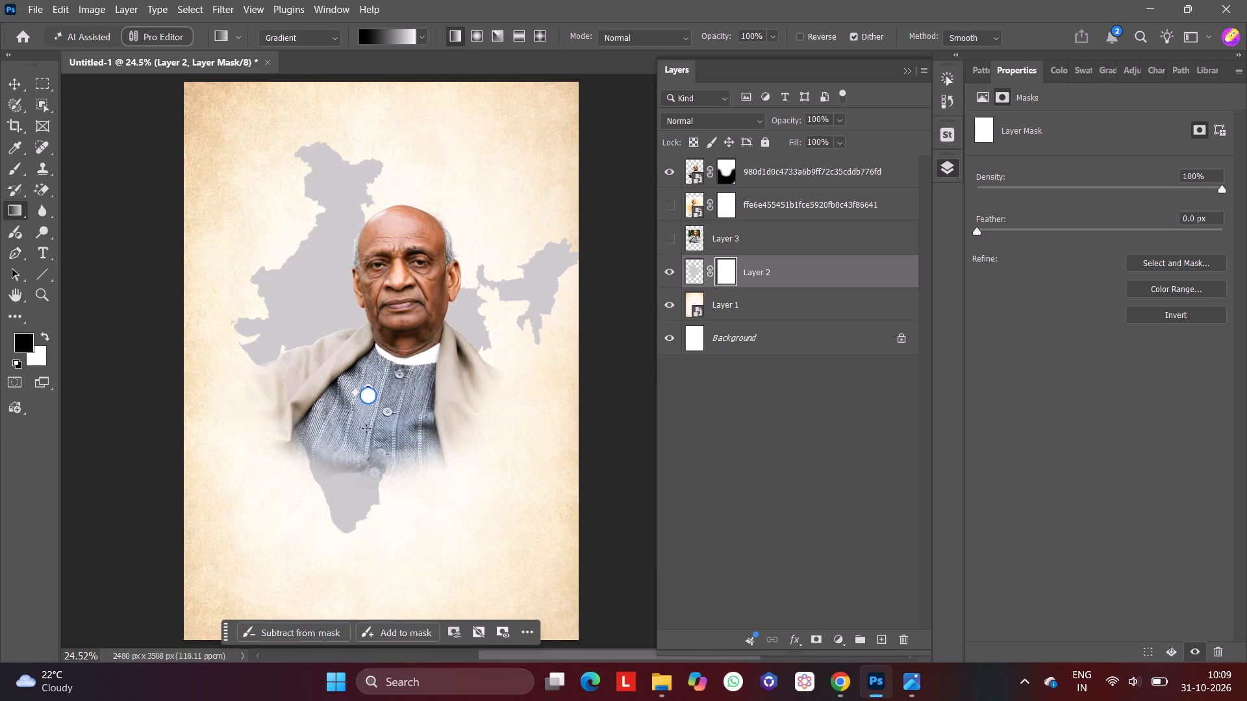
drag(366, 428, 368, 321)
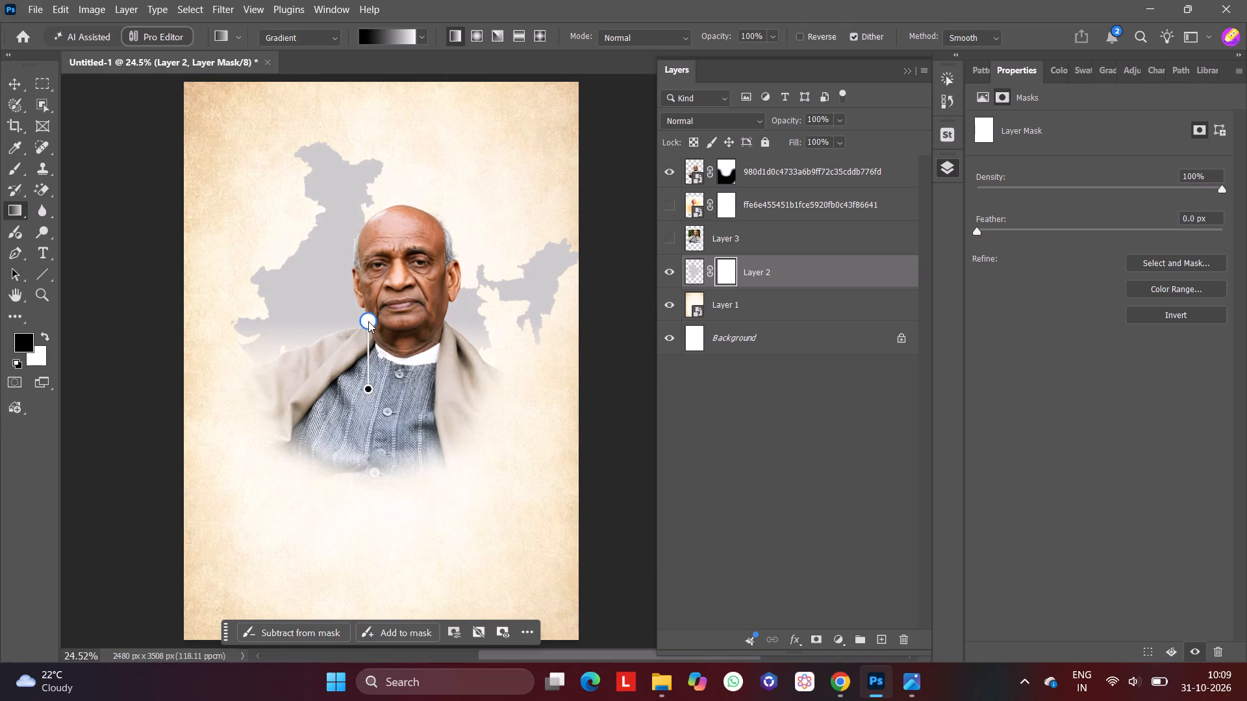
drag(368, 321, 368, 321)
drag(369, 391, 368, 442)
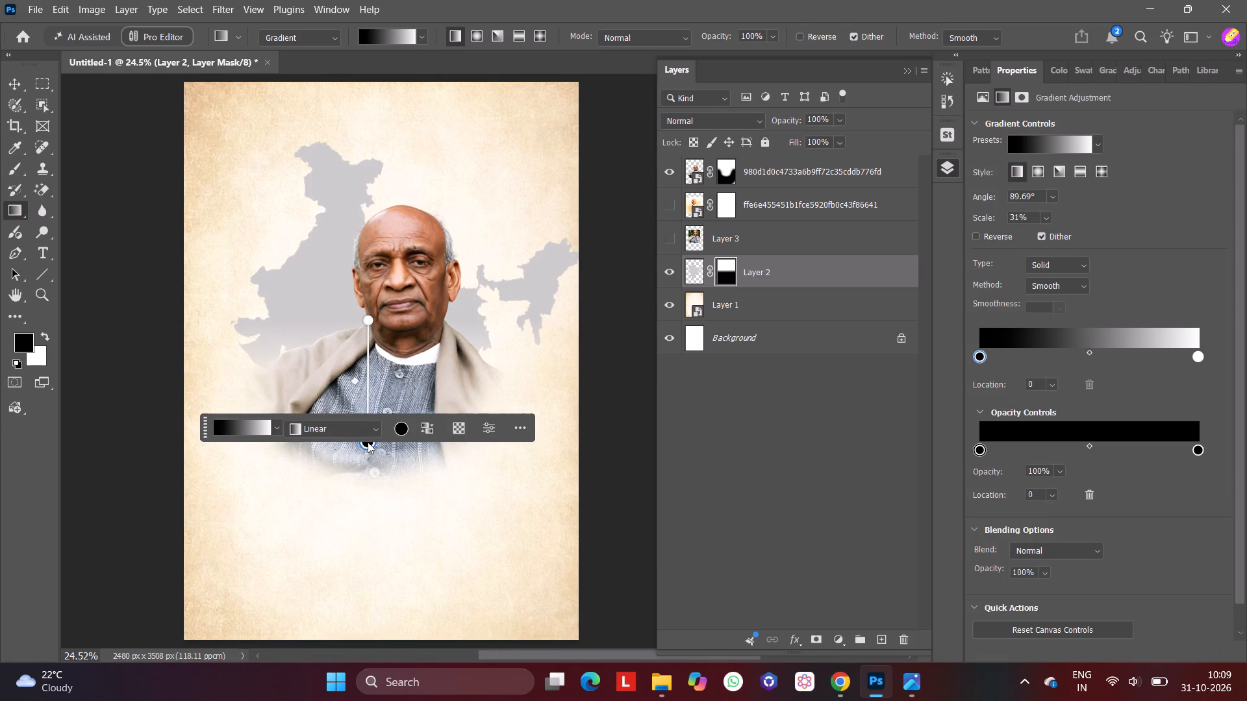
Refine the gradient on Layer 2's mask by extending its black end lower down the chest and setting the midpoint to 40.
drag(368, 442, 366, 445)
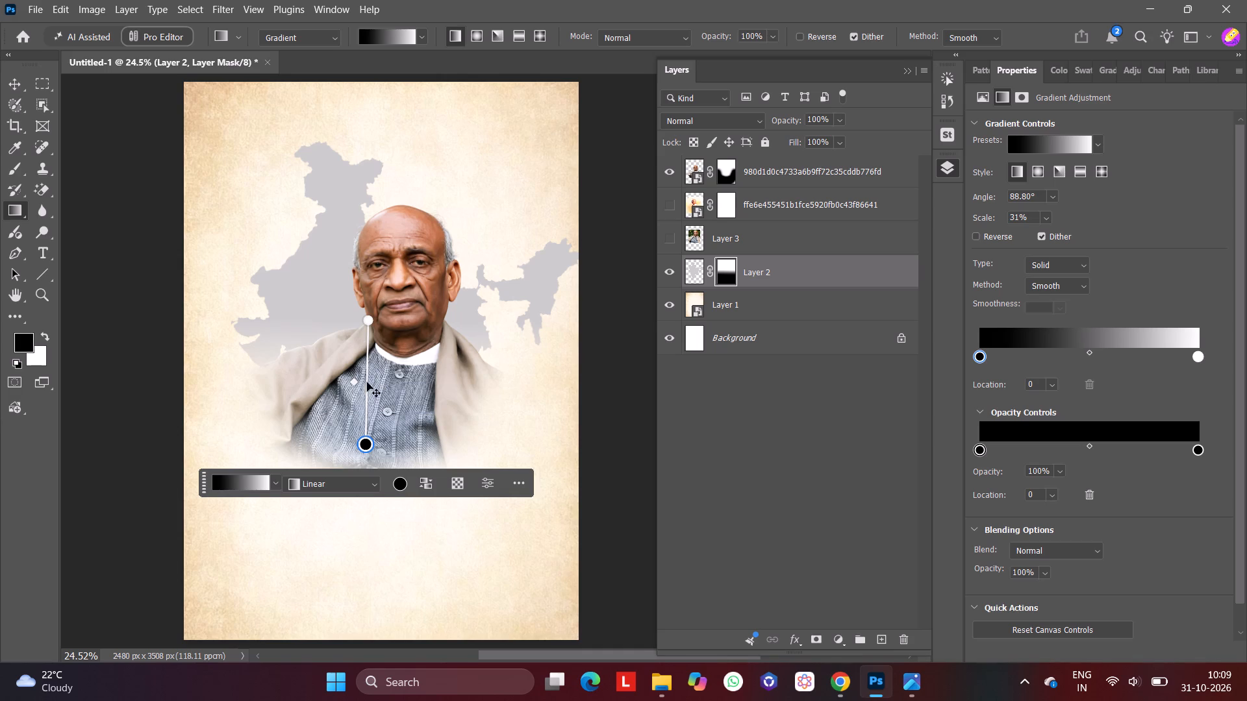
drag(352, 382, 350, 376)
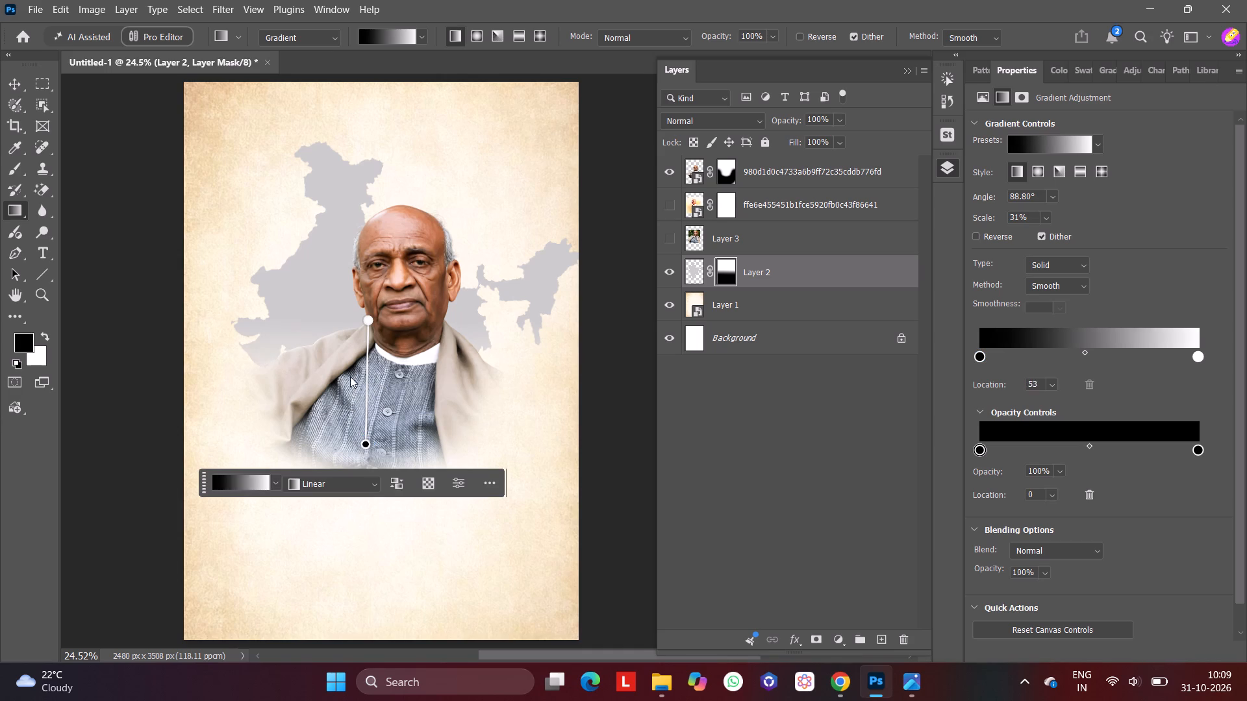
drag(350, 376, 344, 394)
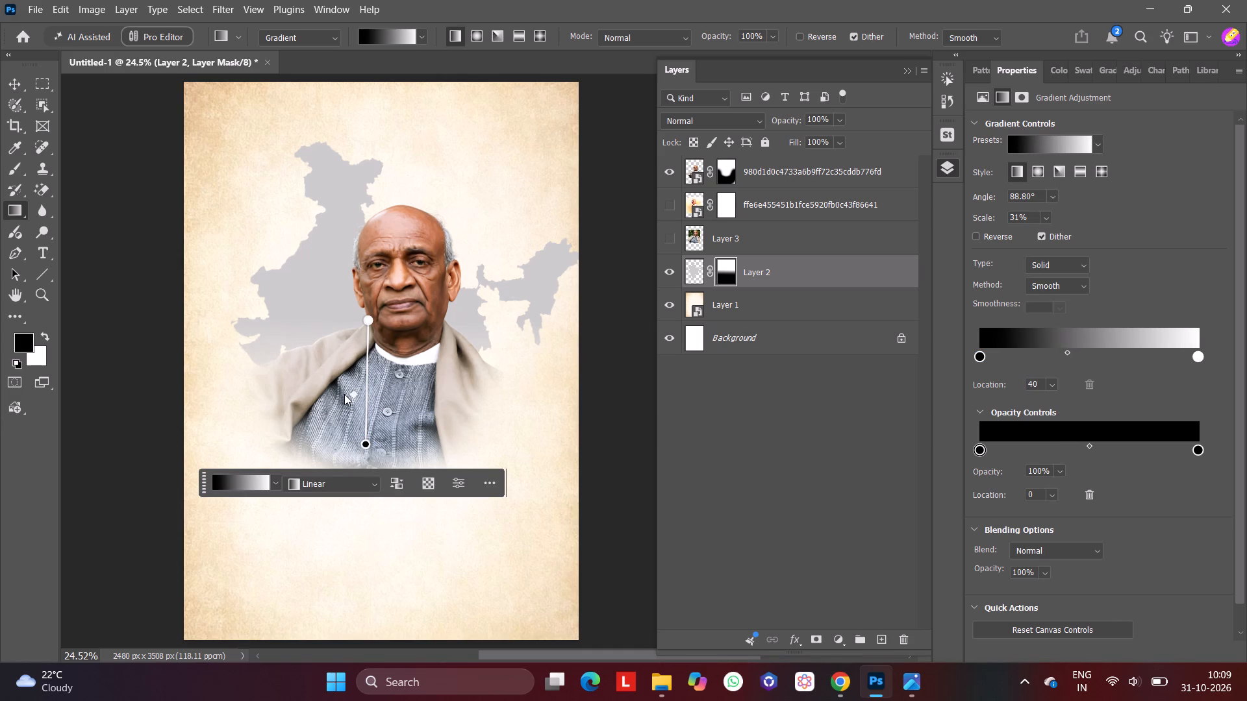
drag(366, 446, 364, 467)
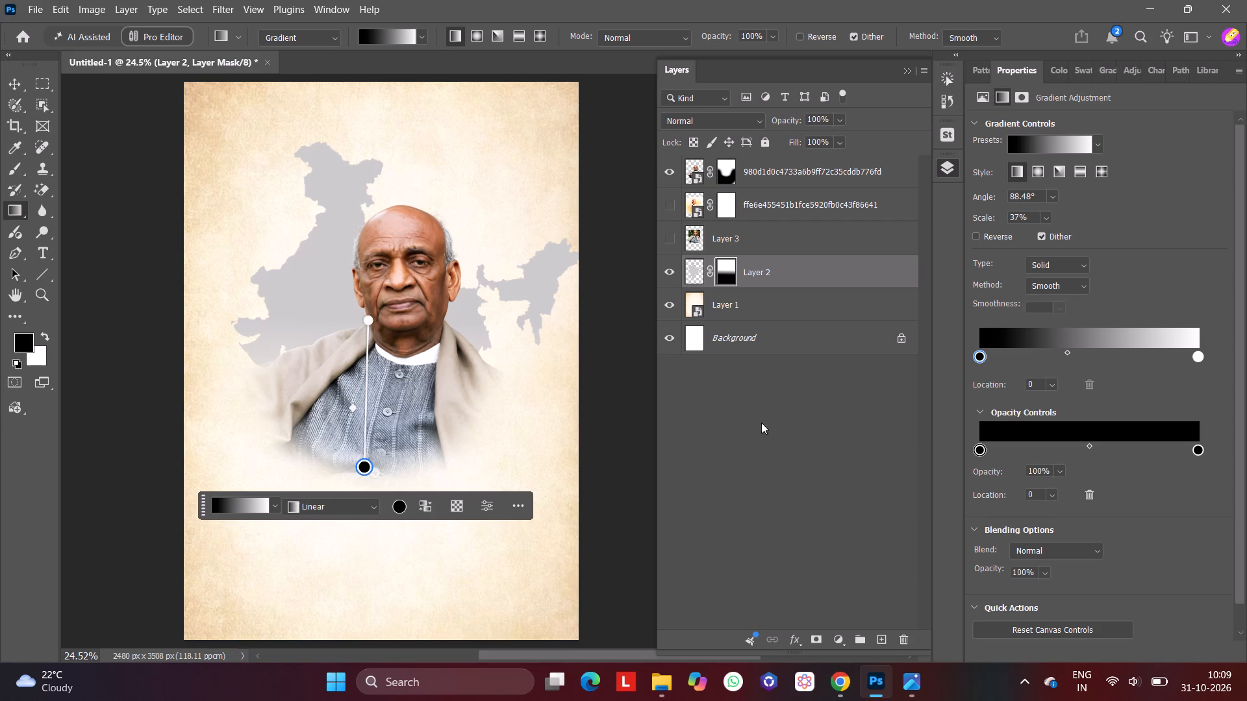
Scale the India map on Layer 2 down to about 2022 x 2258 px and place it at about X 344, Y 360 px.
click(798, 265)
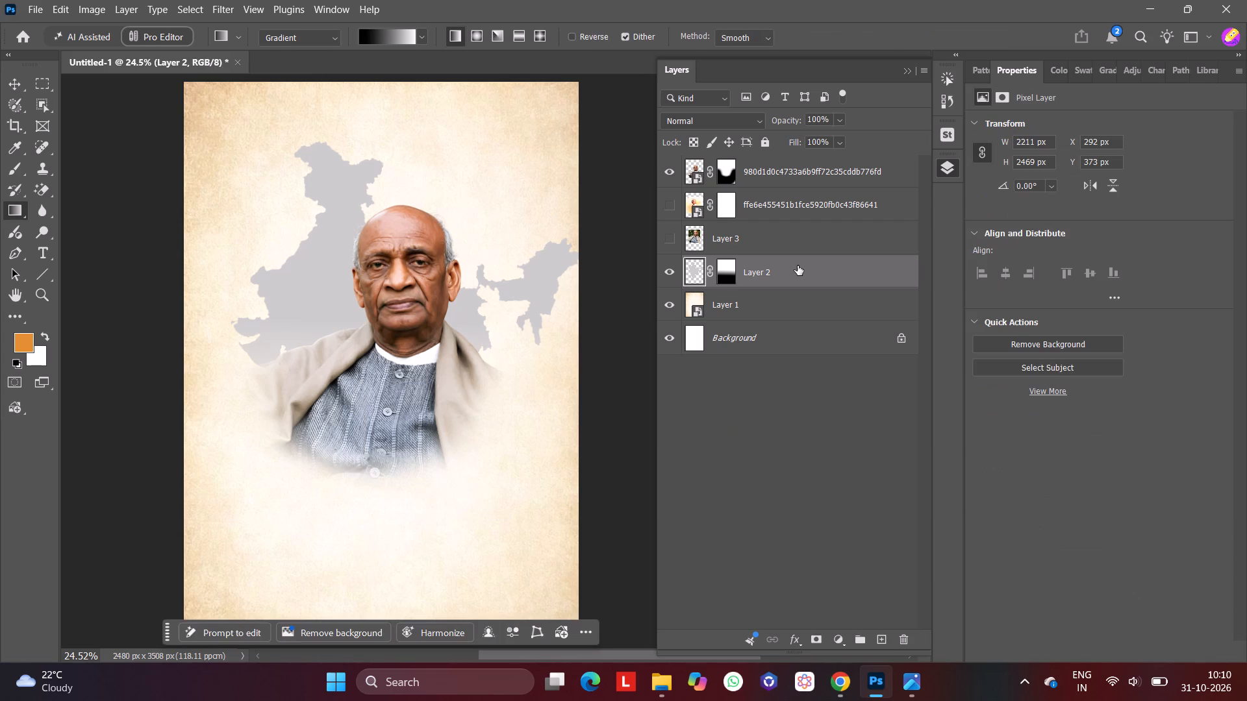
key(ctrl+t)
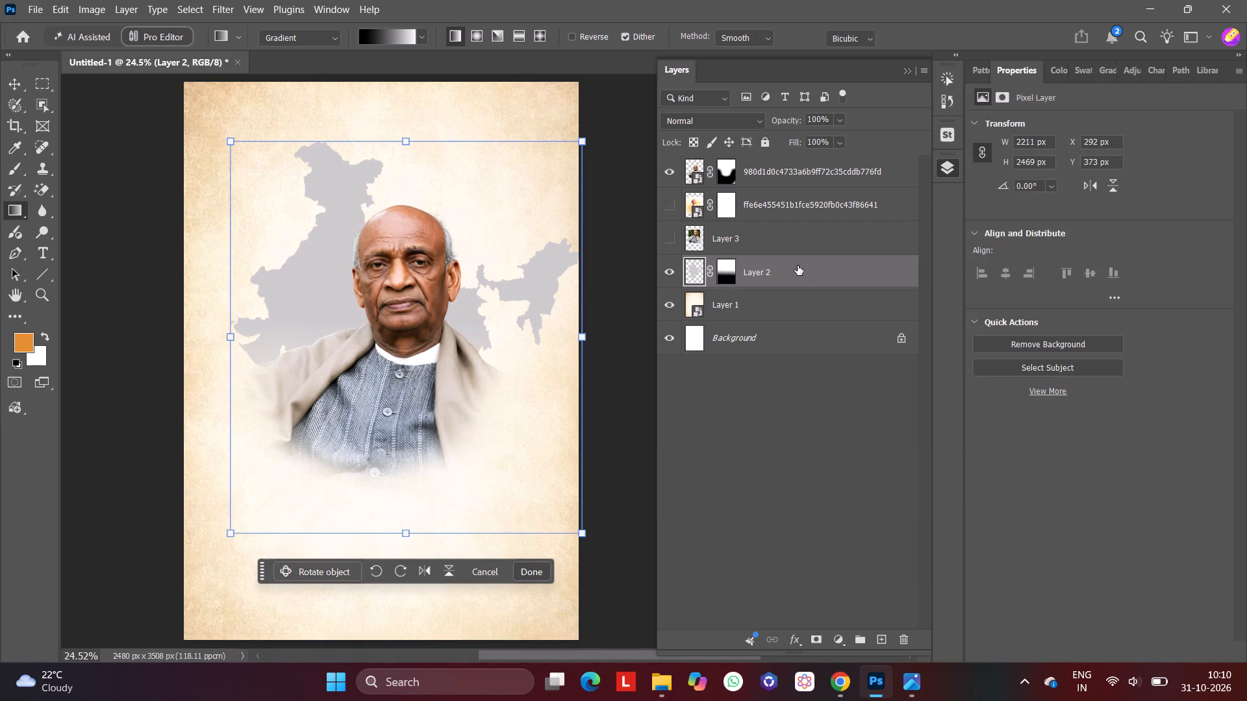
drag(585, 141, 555, 173)
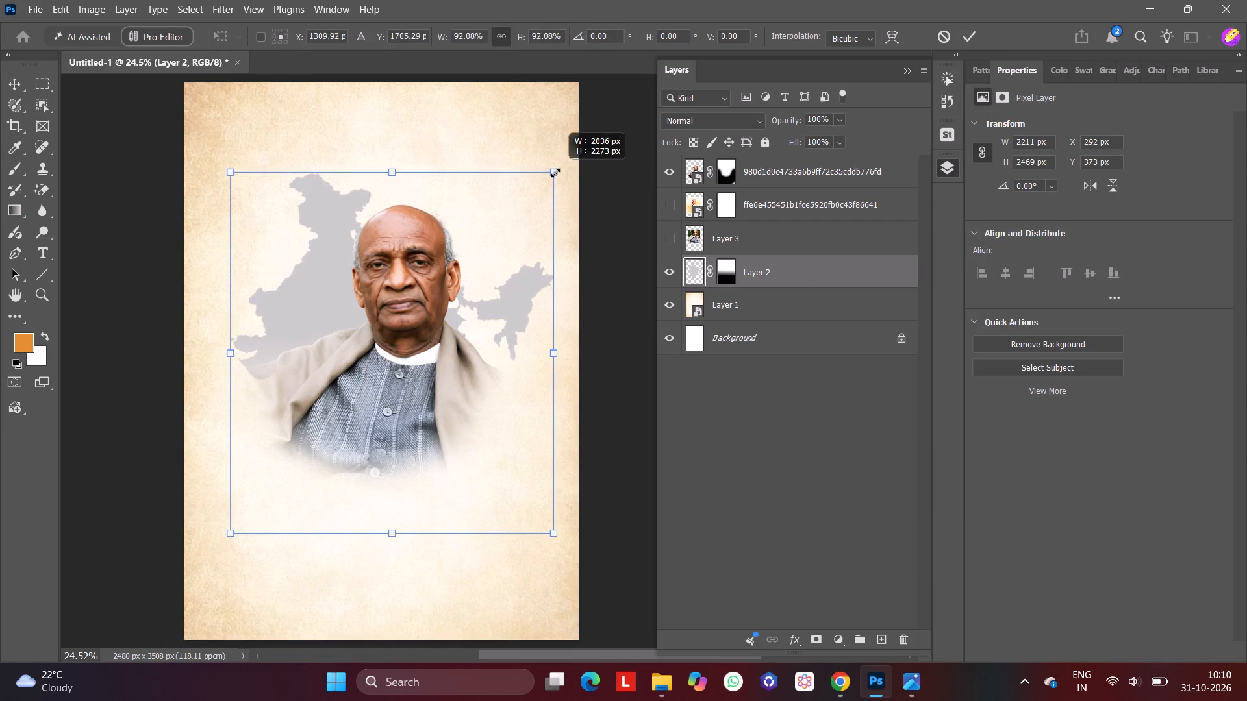
drag(555, 173, 554, 174)
drag(473, 266, 496, 255)
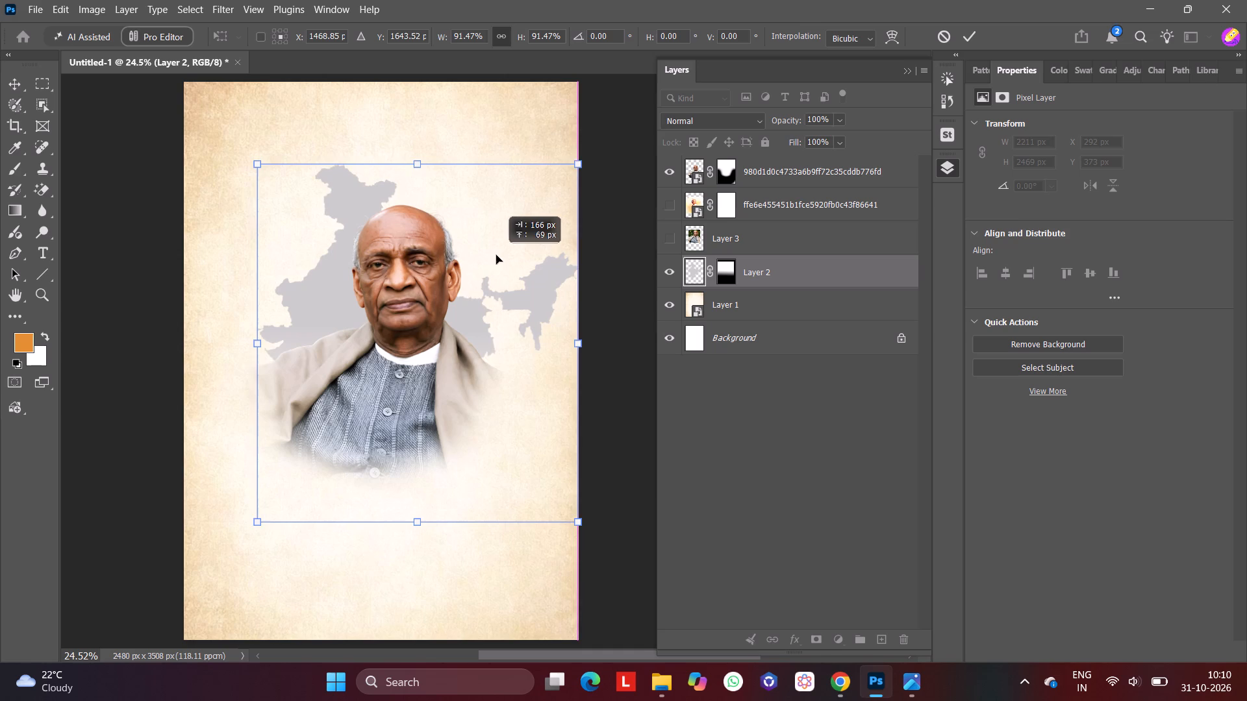
drag(496, 255, 475, 251)
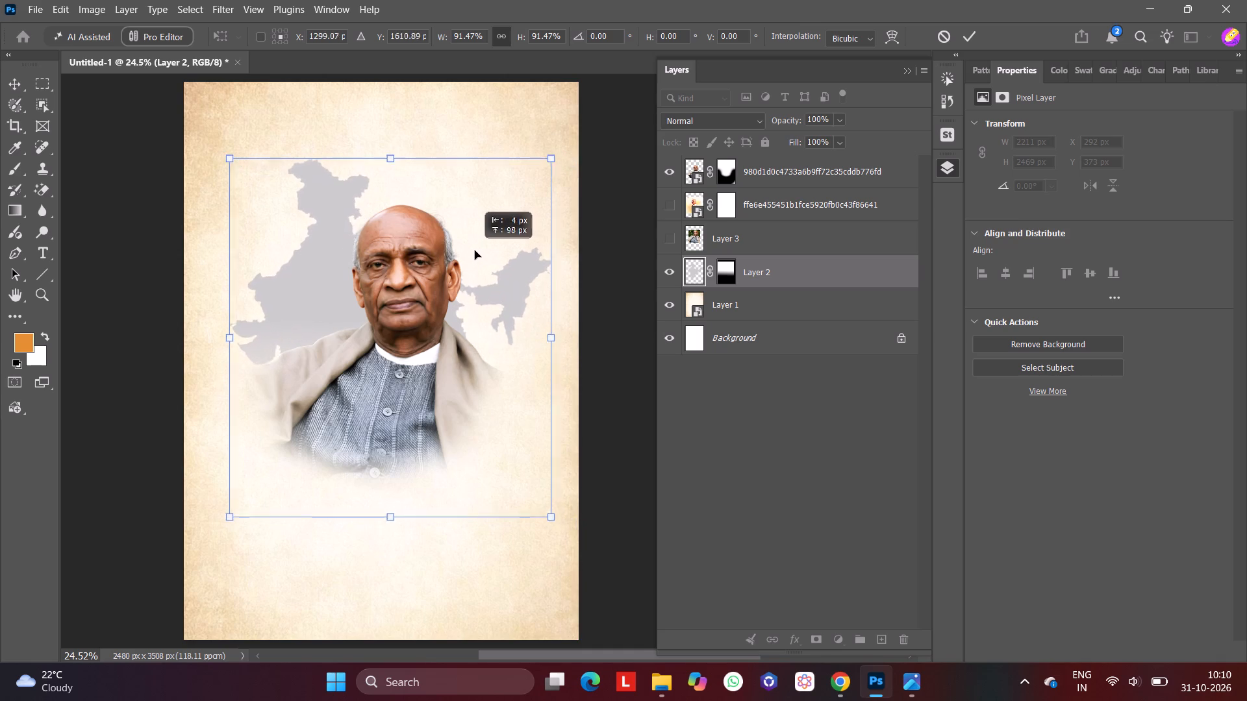
drag(475, 251, 475, 259)
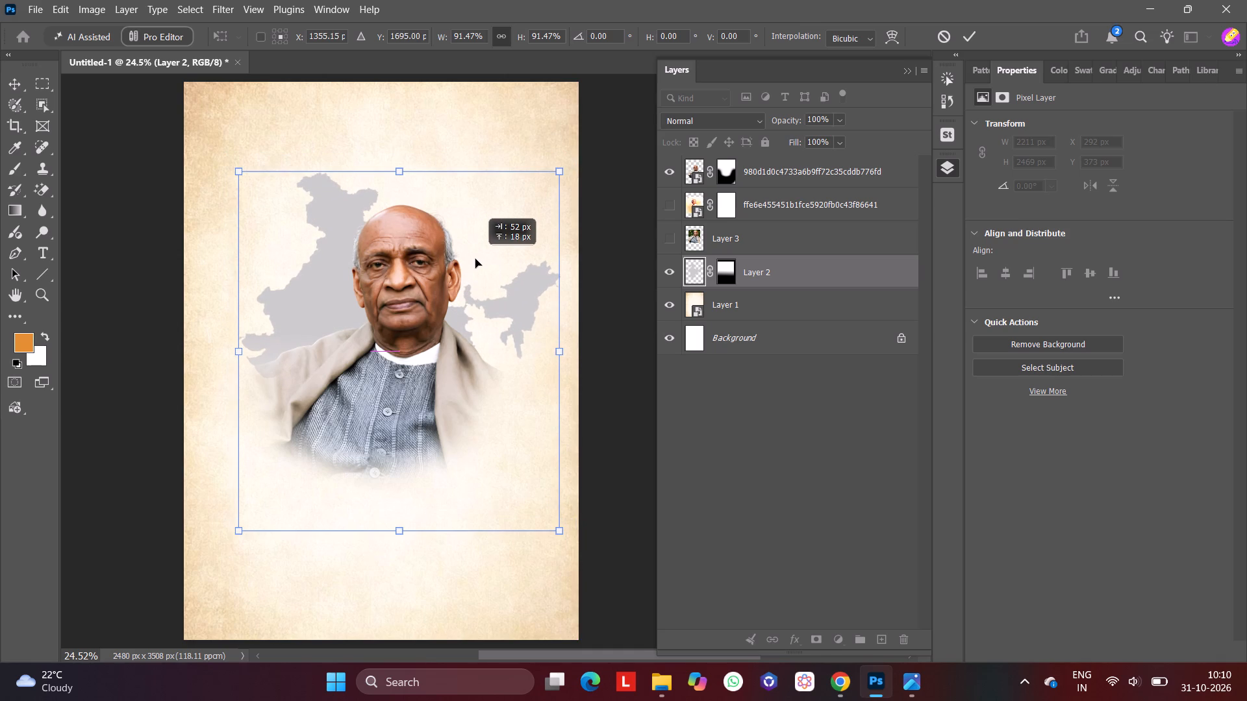
drag(475, 259, 479, 235)
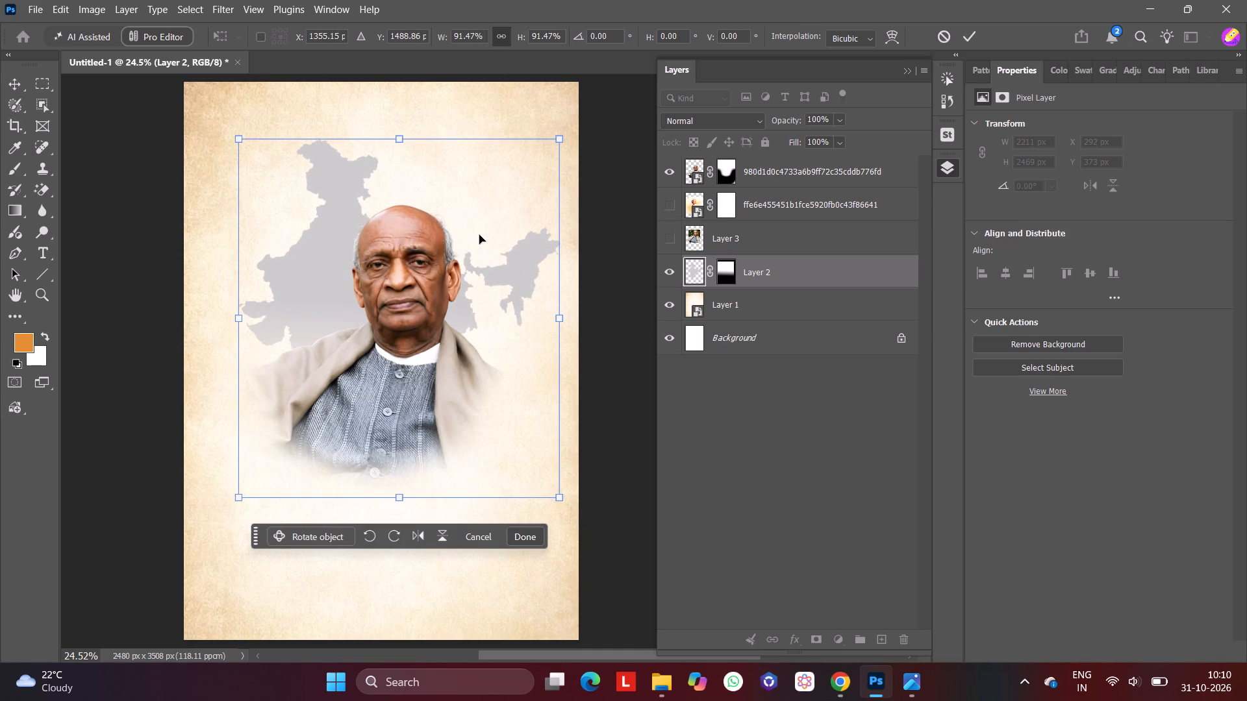
click(802, 288)
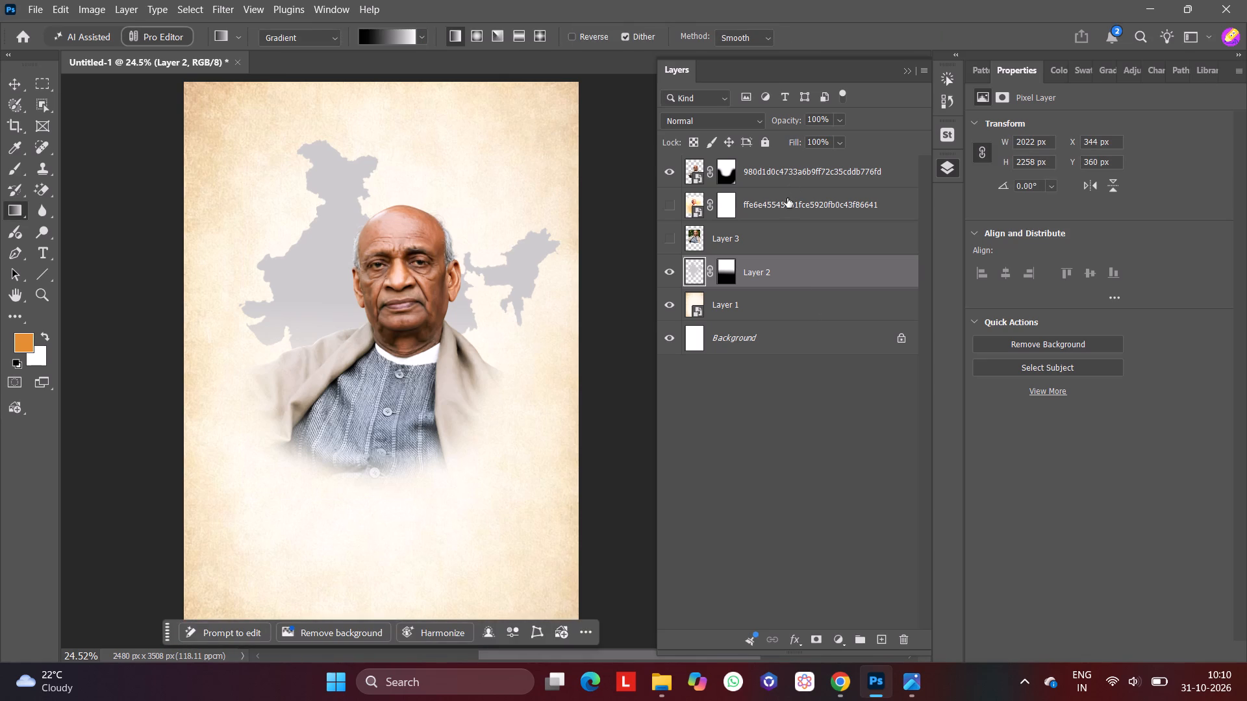
Scale the visible portrait layer down to about 1408 x 1564 px and place it over the map at about X 344, Y 707 px.
click(789, 172)
key(ctrl+t)
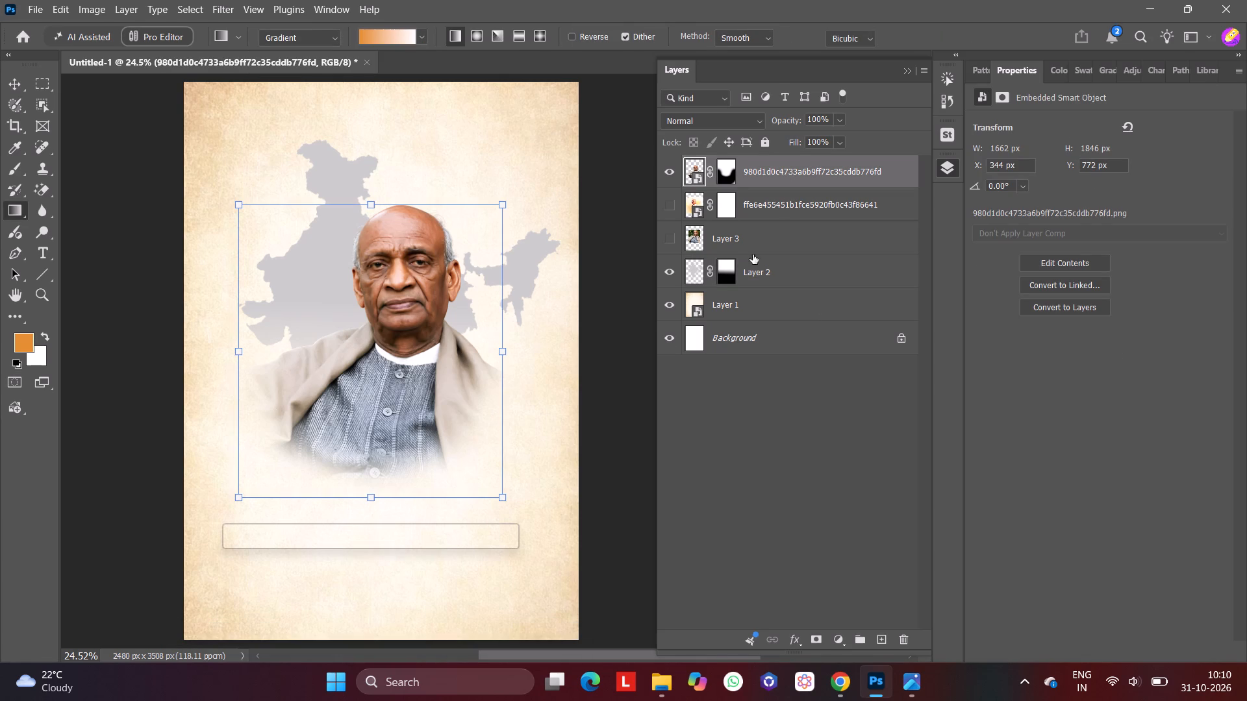
drag(505, 498, 468, 456)
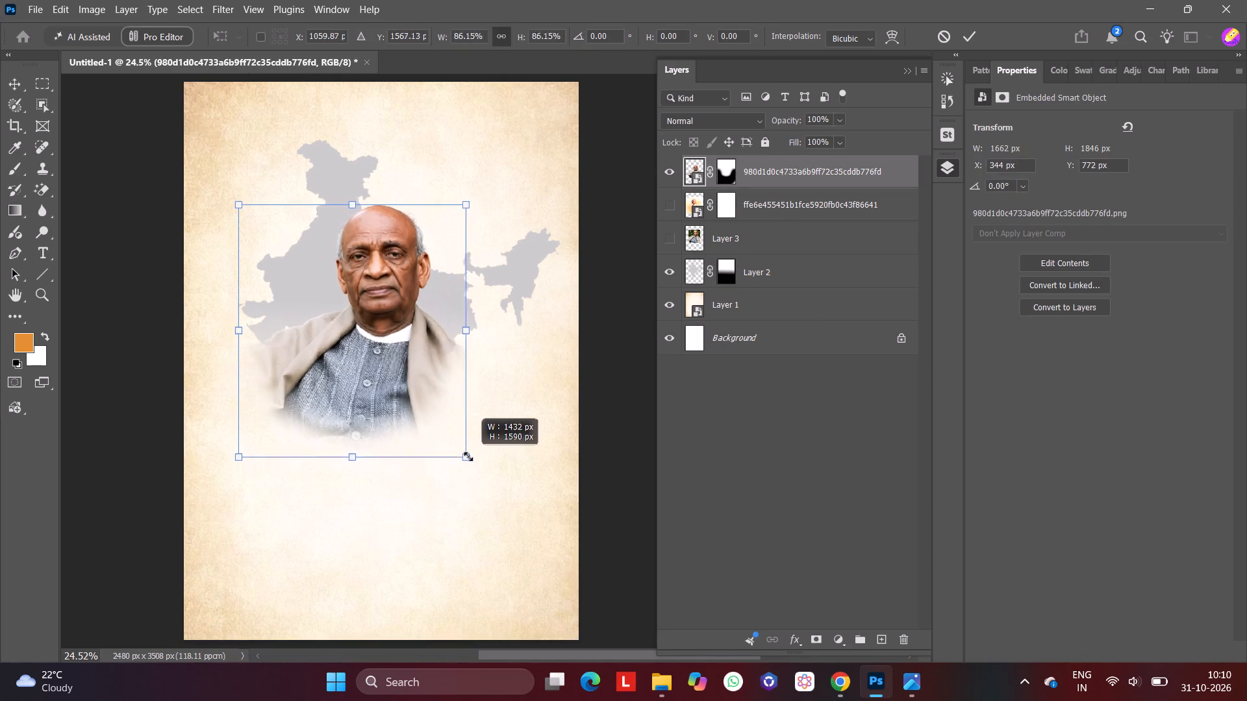
drag(468, 456, 466, 452)
drag(374, 424, 382, 397)
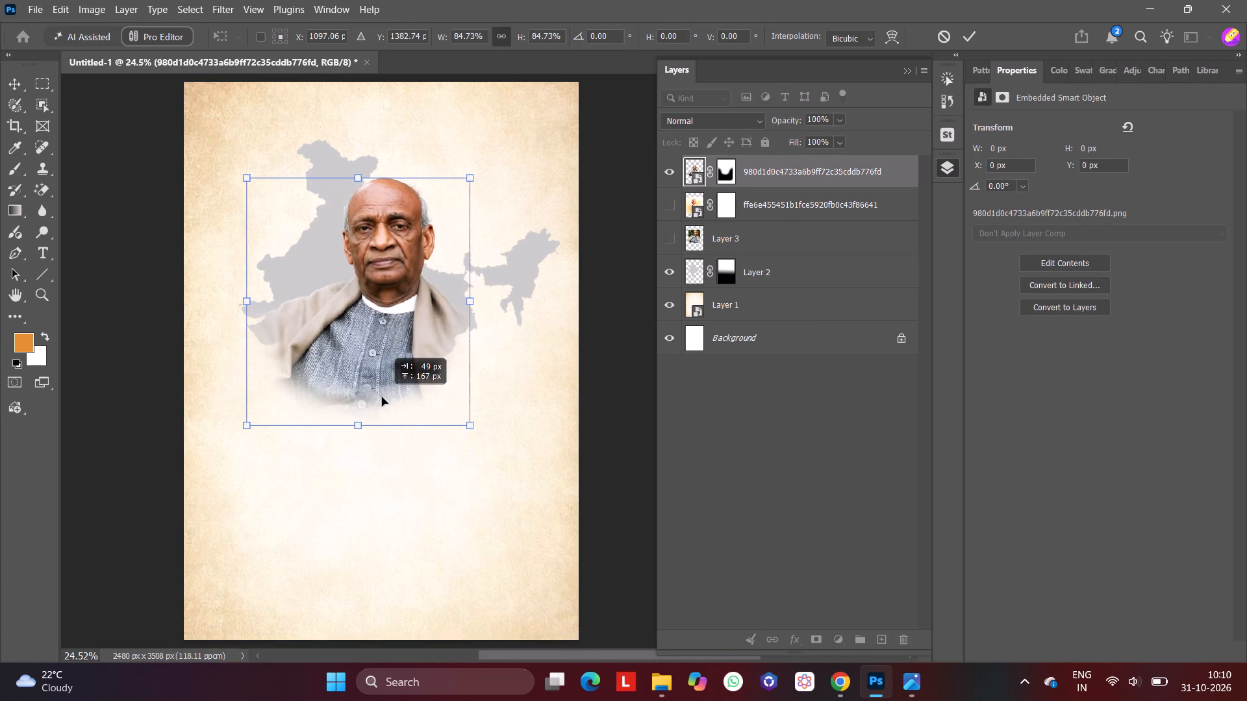
drag(382, 397, 383, 398)
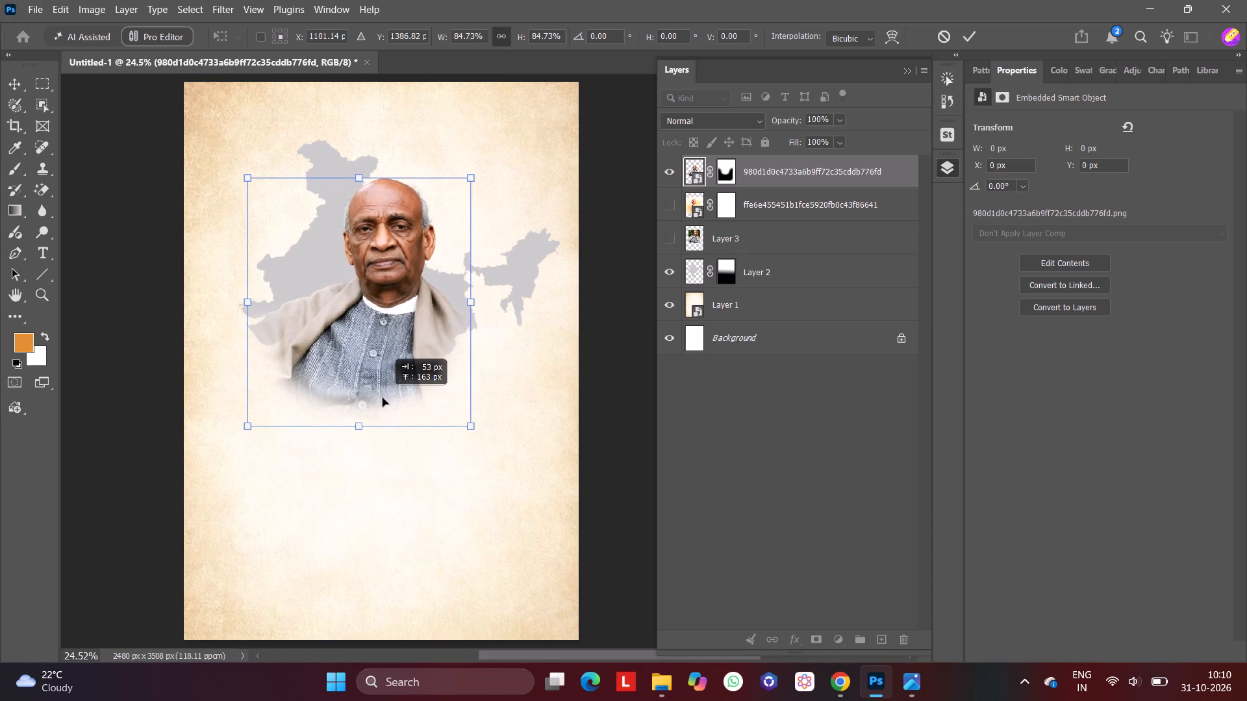
drag(383, 398, 382, 410)
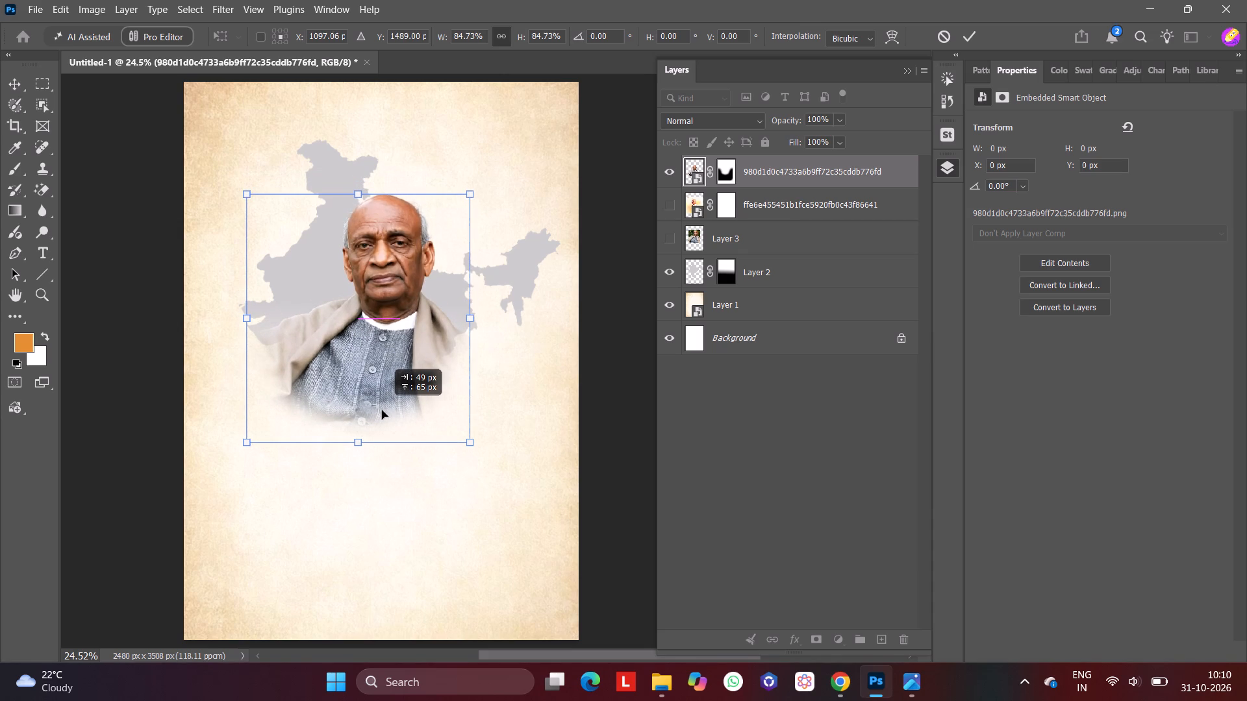
drag(382, 410, 383, 410)
click(383, 410)
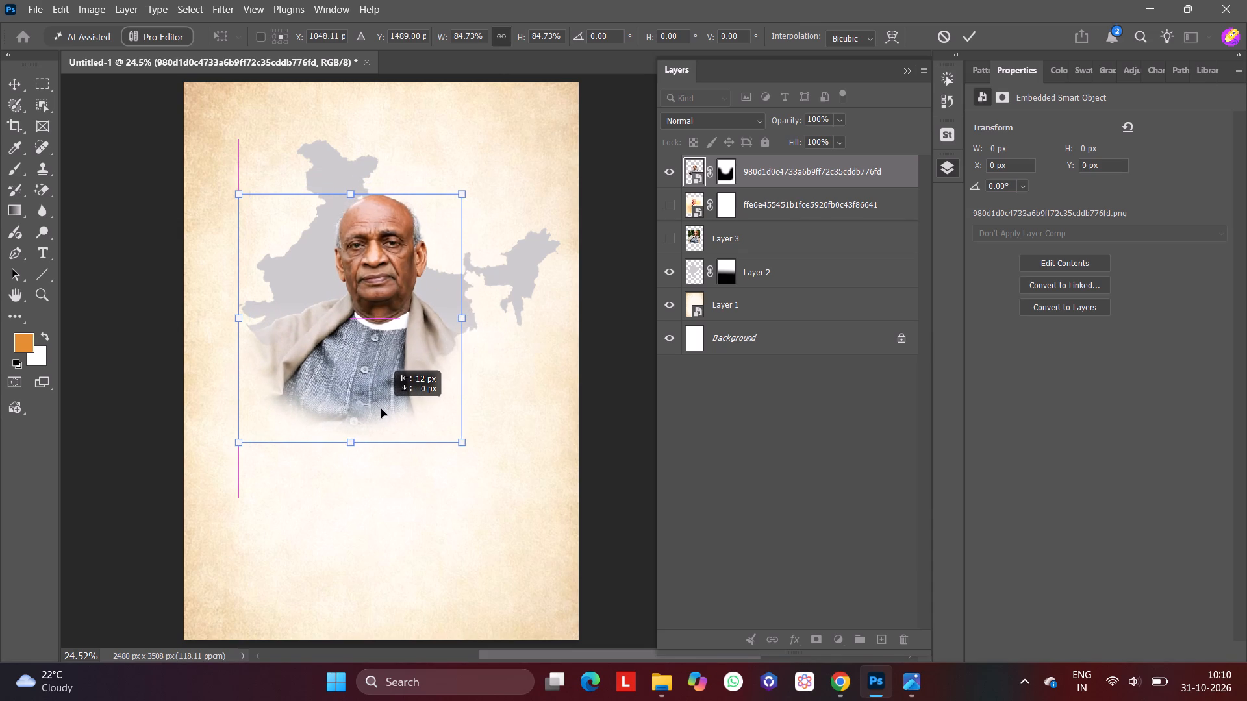
click(755, 478)
Add a colorized Hue/Saturation adjustment above Layer 2 with hue 32 and saturation 44, and clip it to the map.
click(781, 269)
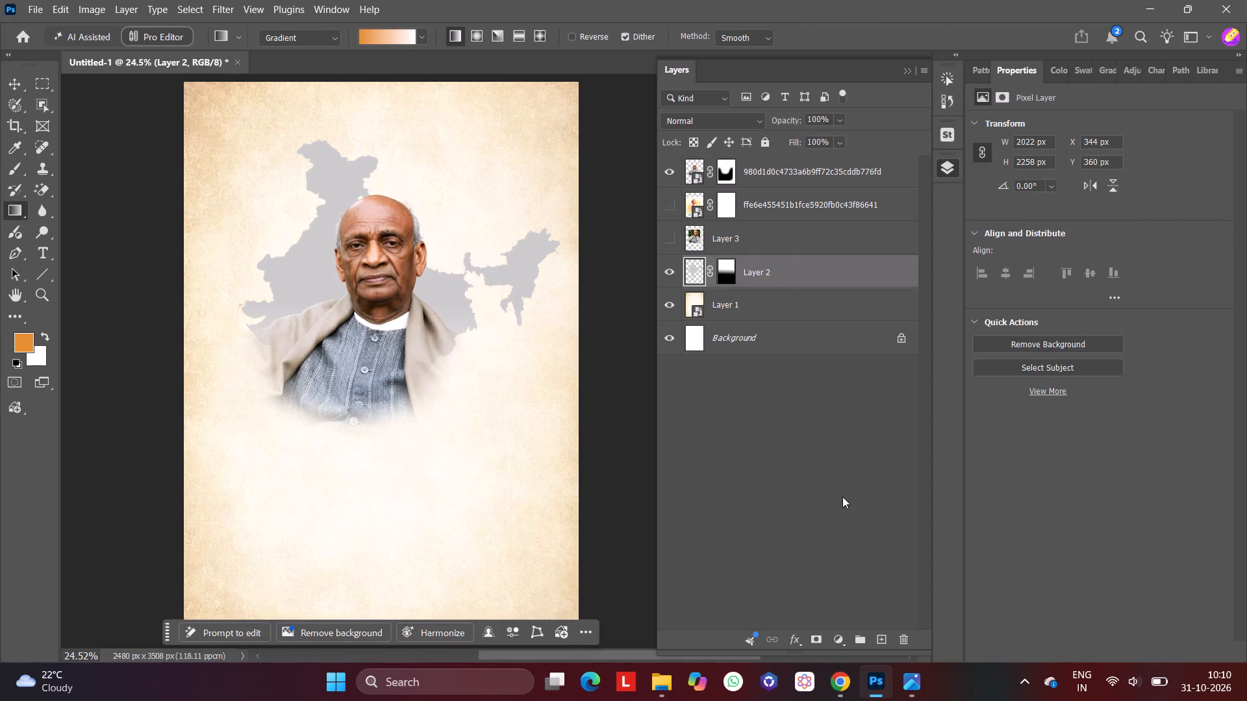
click(836, 640)
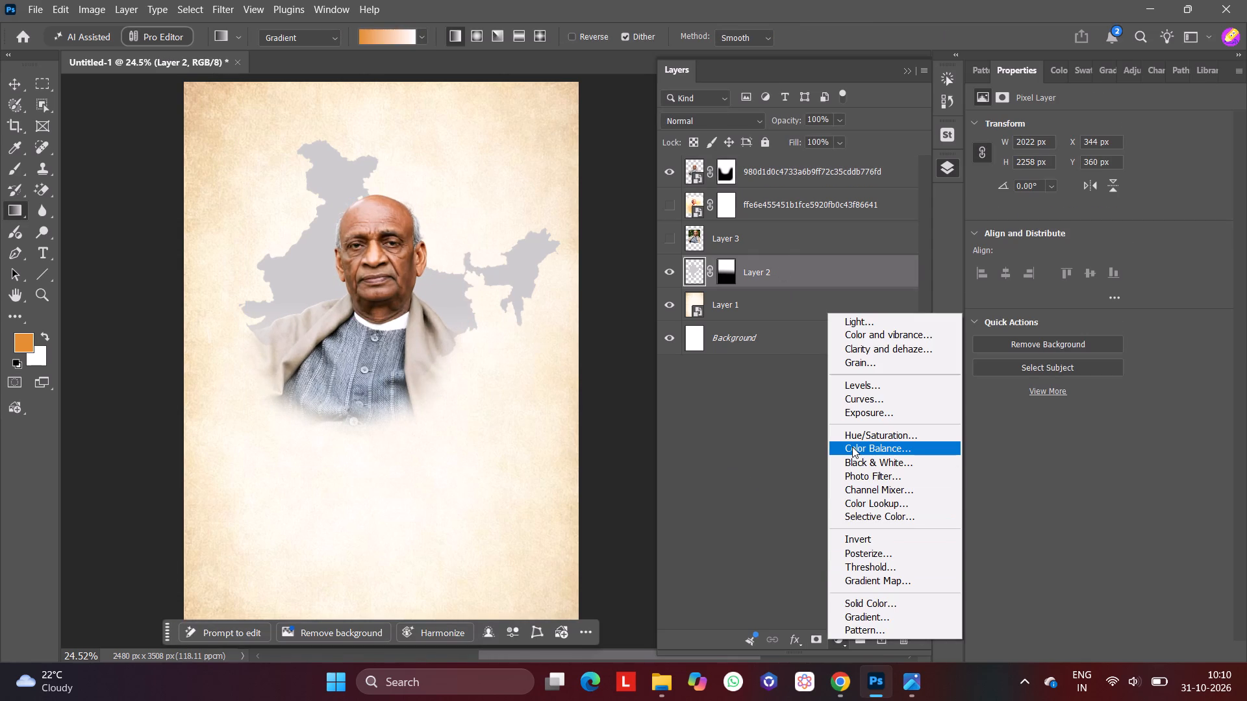
click(853, 438)
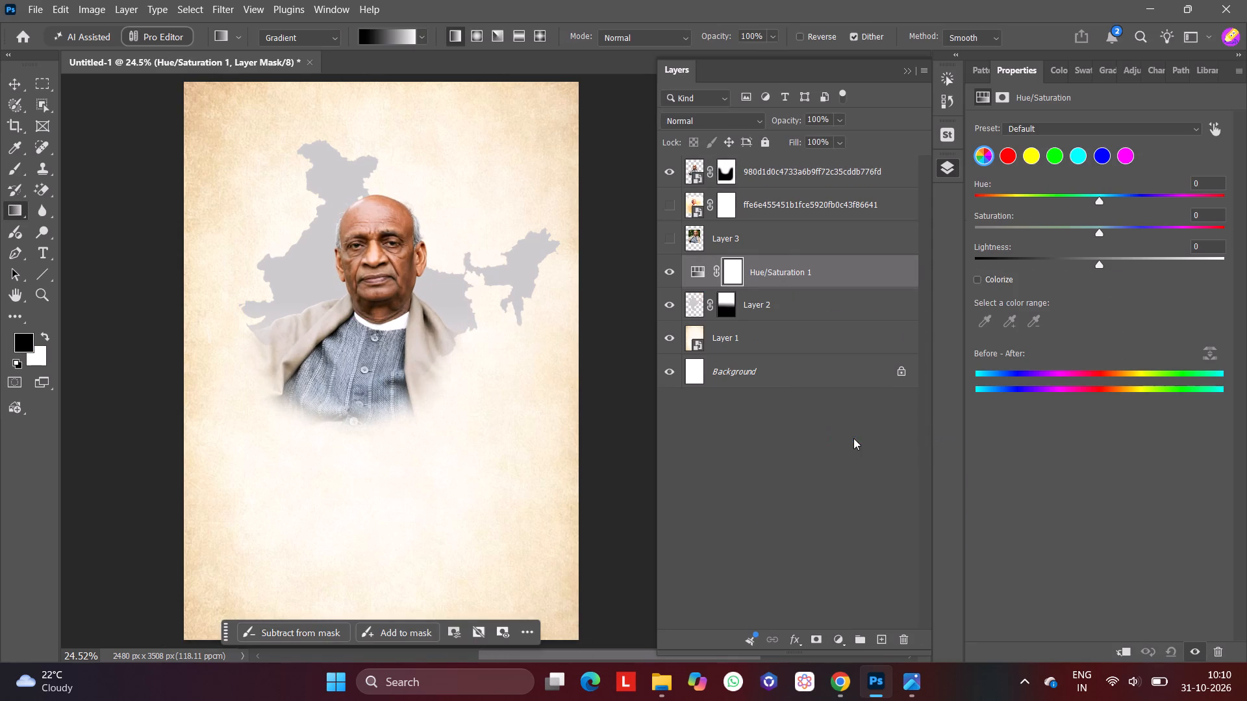
click(979, 276)
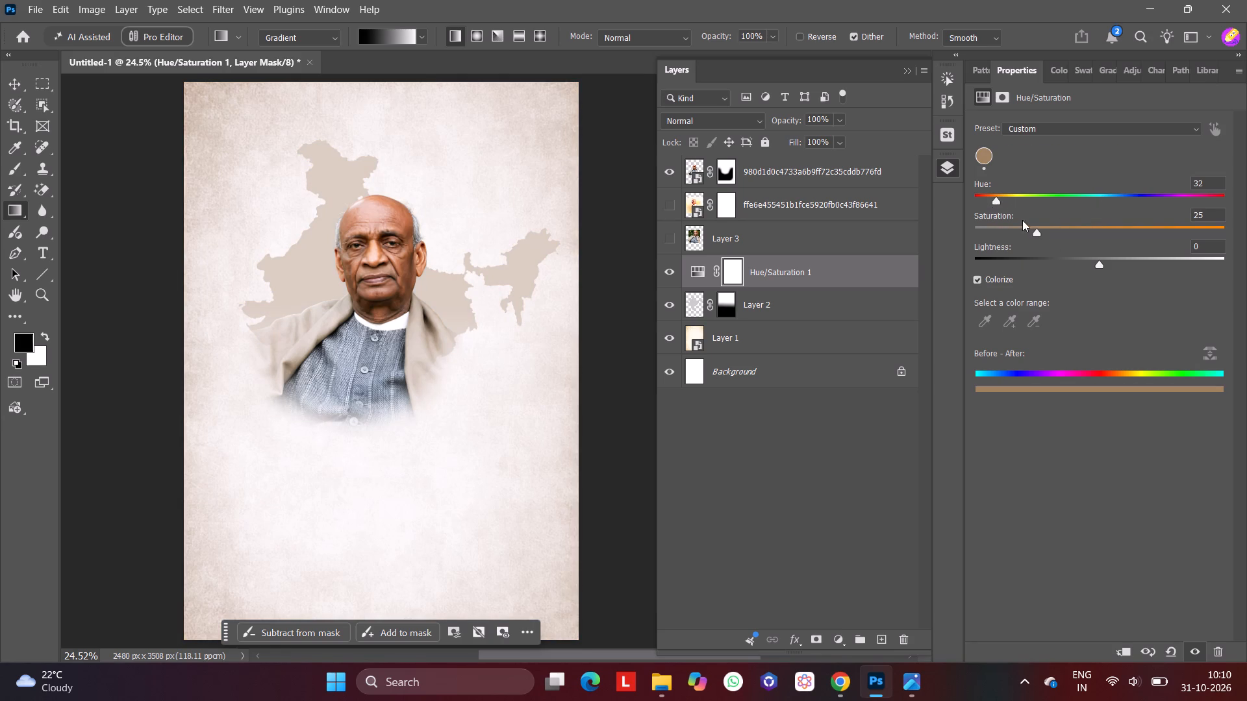
drag(1036, 228, 1088, 228)
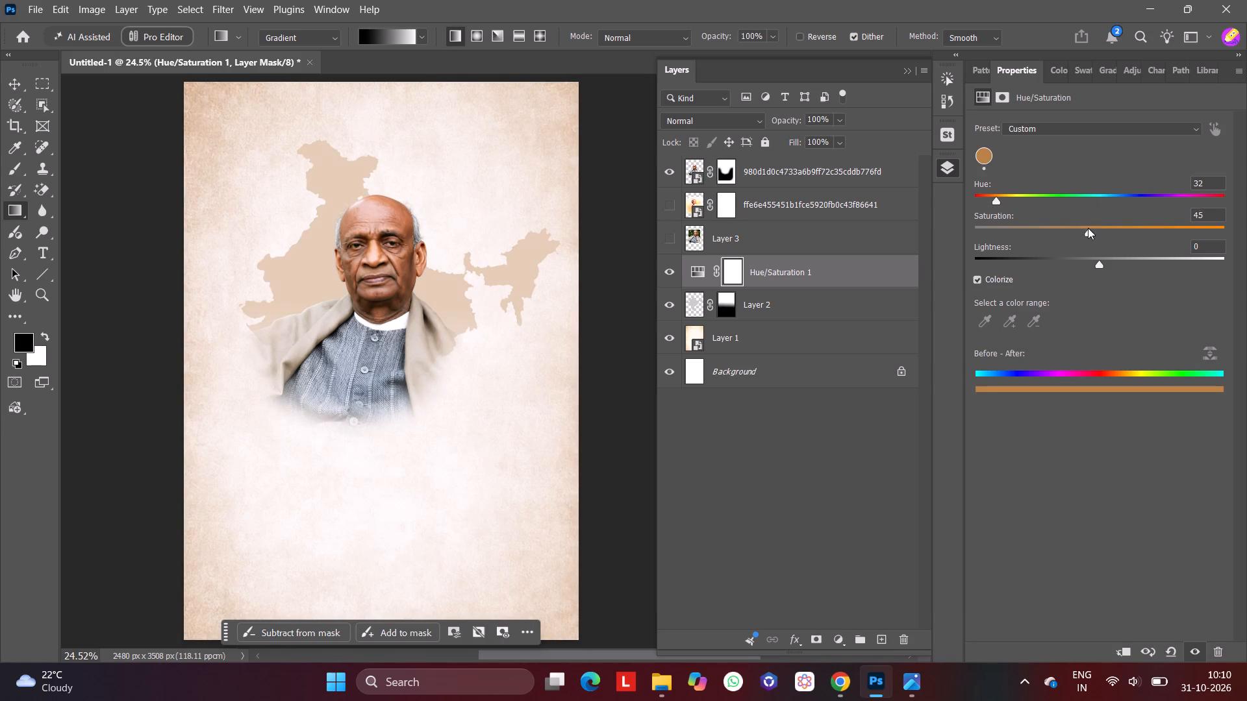
drag(1088, 228, 1033, 250)
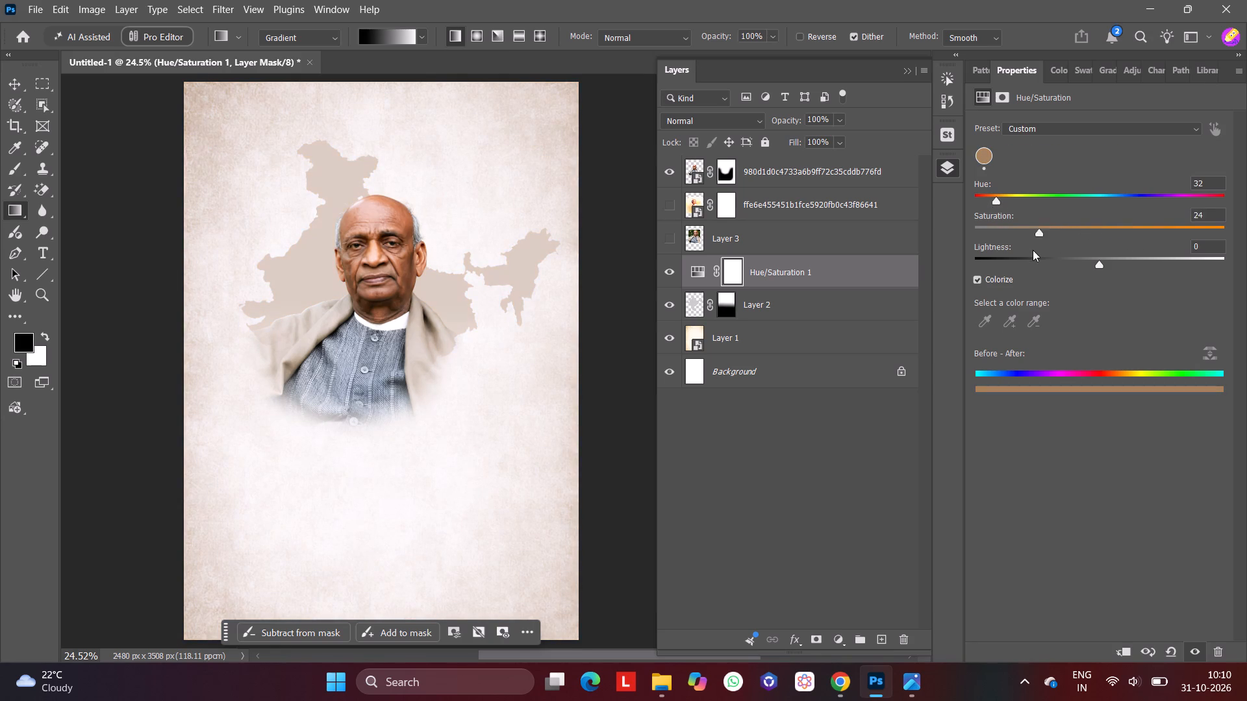
drag(1033, 250, 1083, 246)
right_click(837, 271)
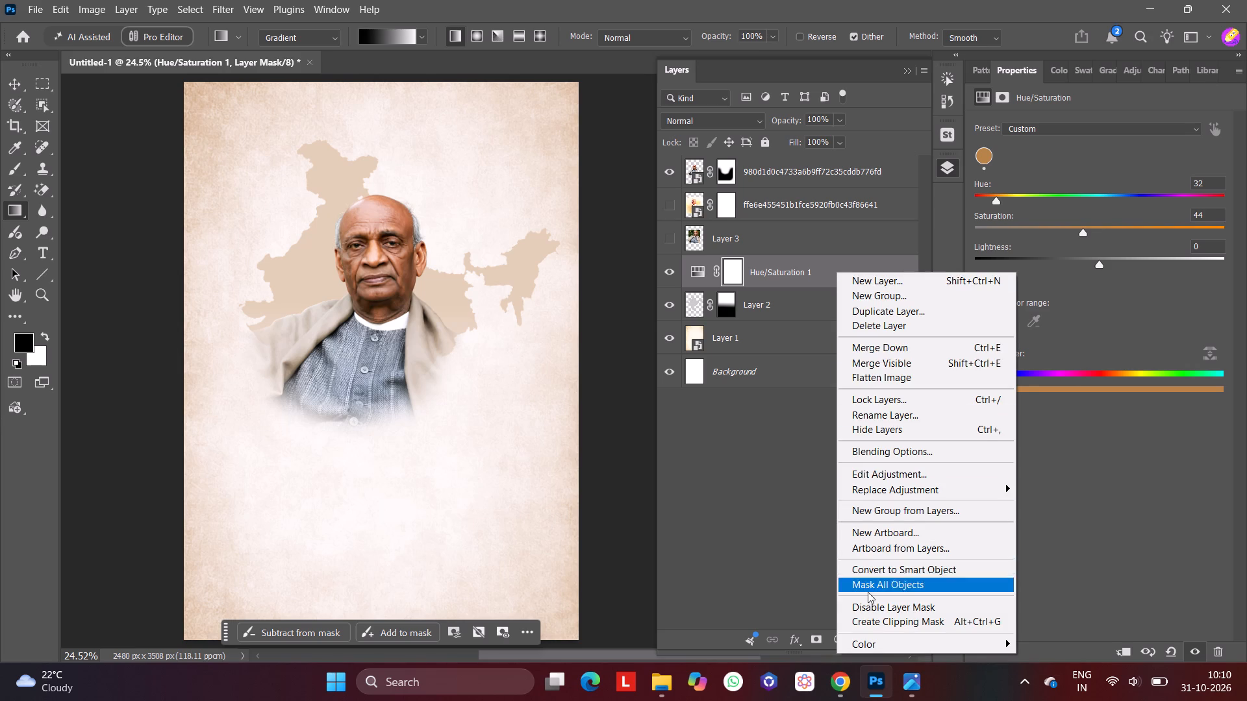
click(871, 617)
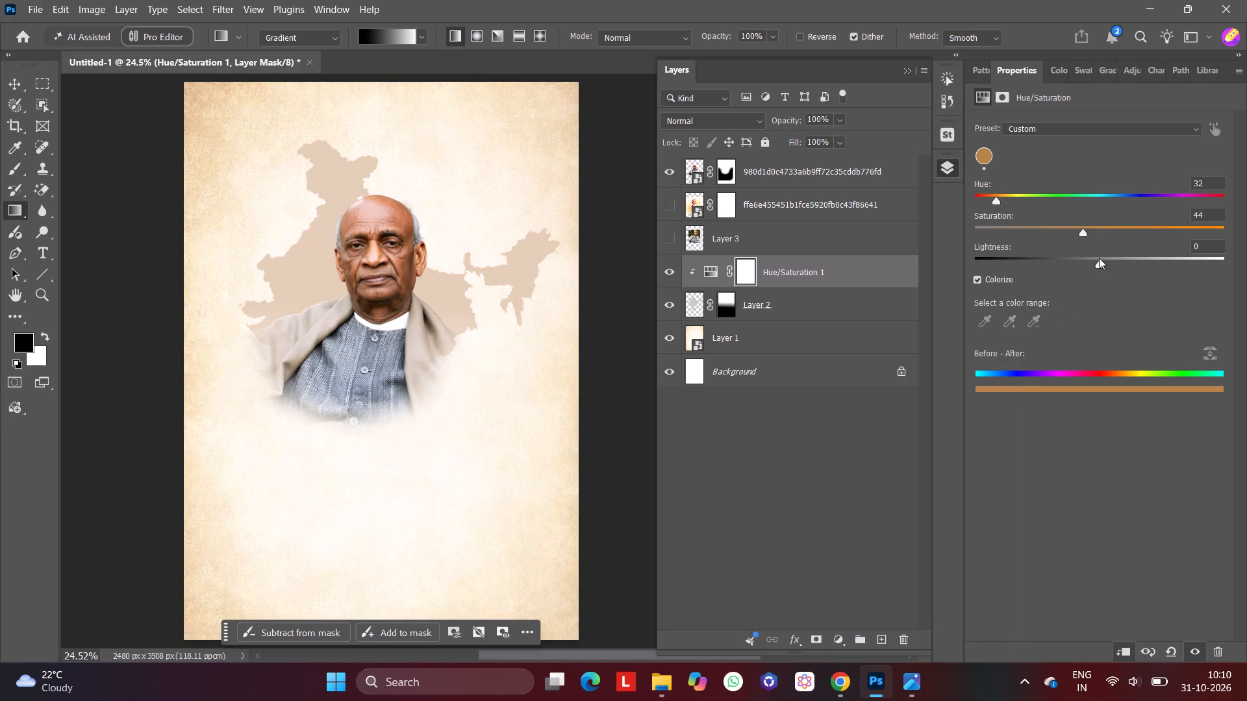
Set the map's Hue/Saturation adjustment to saturation 50 and lightness +13.
drag(1082, 233, 1103, 231)
drag(1103, 231, 1099, 232)
drag(1098, 262, 1106, 263)
drag(1106, 263, 1116, 263)
click(1043, 486)
Scale the visible portrait layer down to about 89% and keep it placed over the map.
click(823, 219)
click(818, 186)
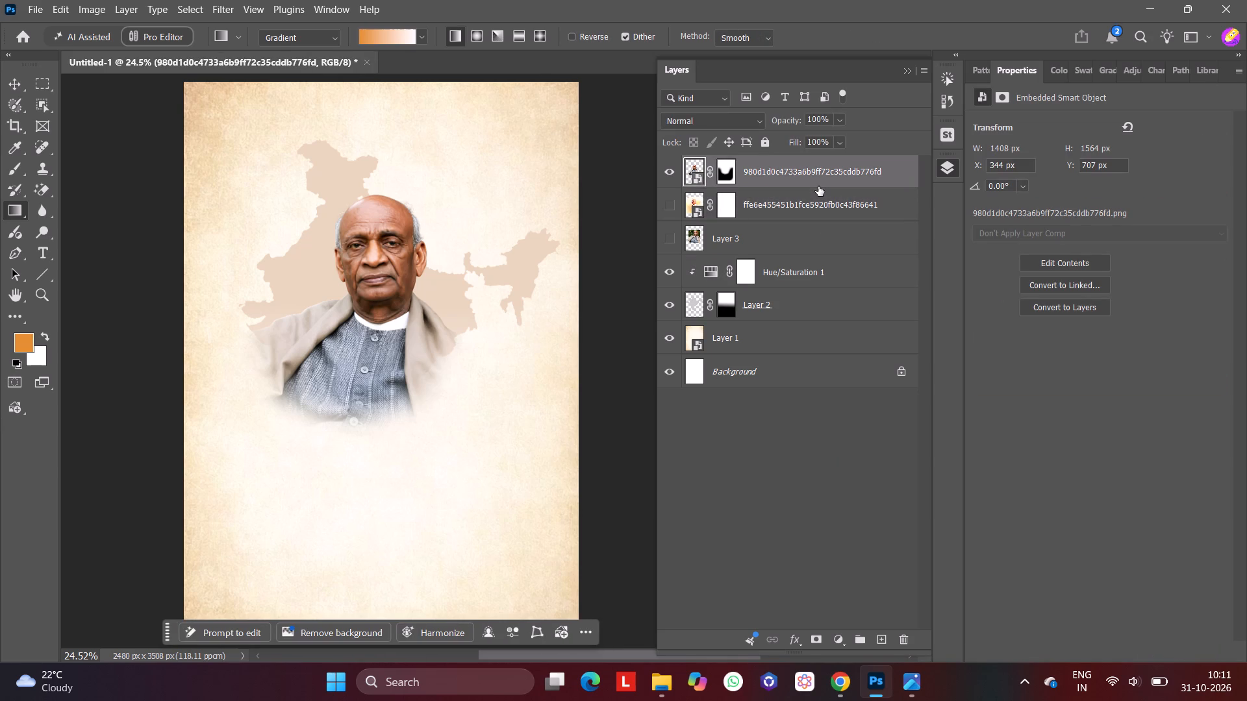
click(754, 211)
key(ctrl+t)
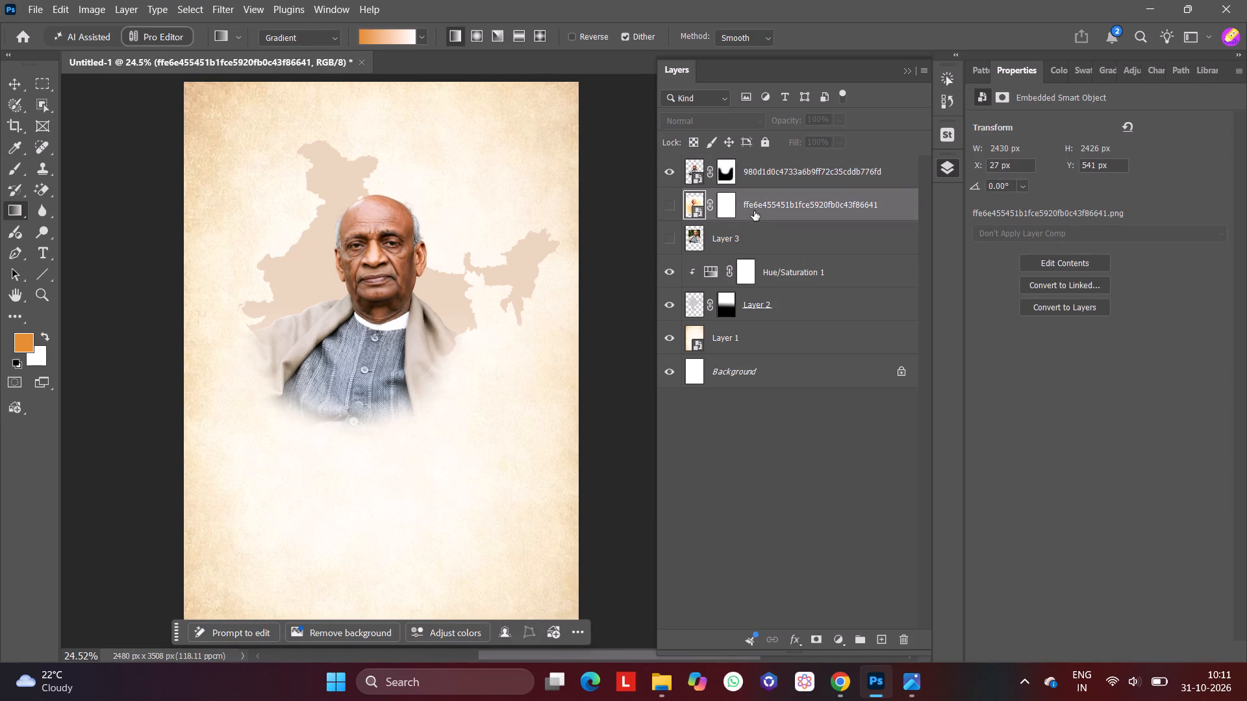
click(788, 177)
key(ctrl+t)
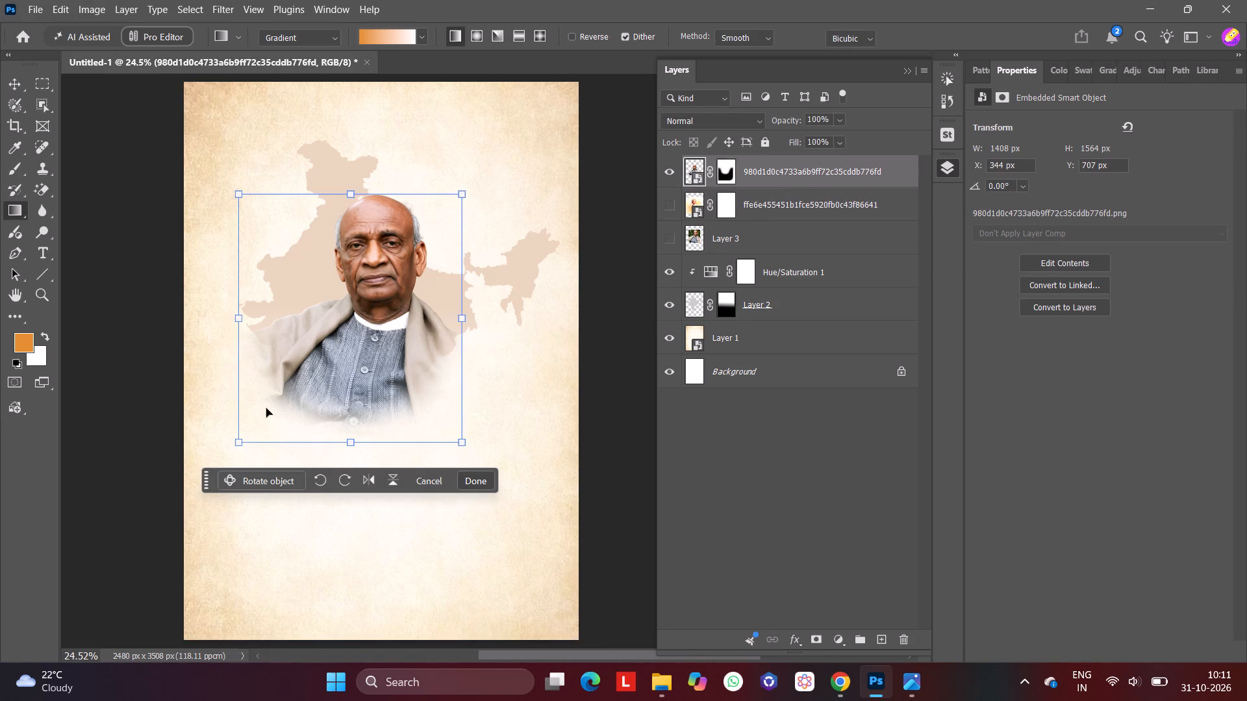
drag(243, 442, 262, 417)
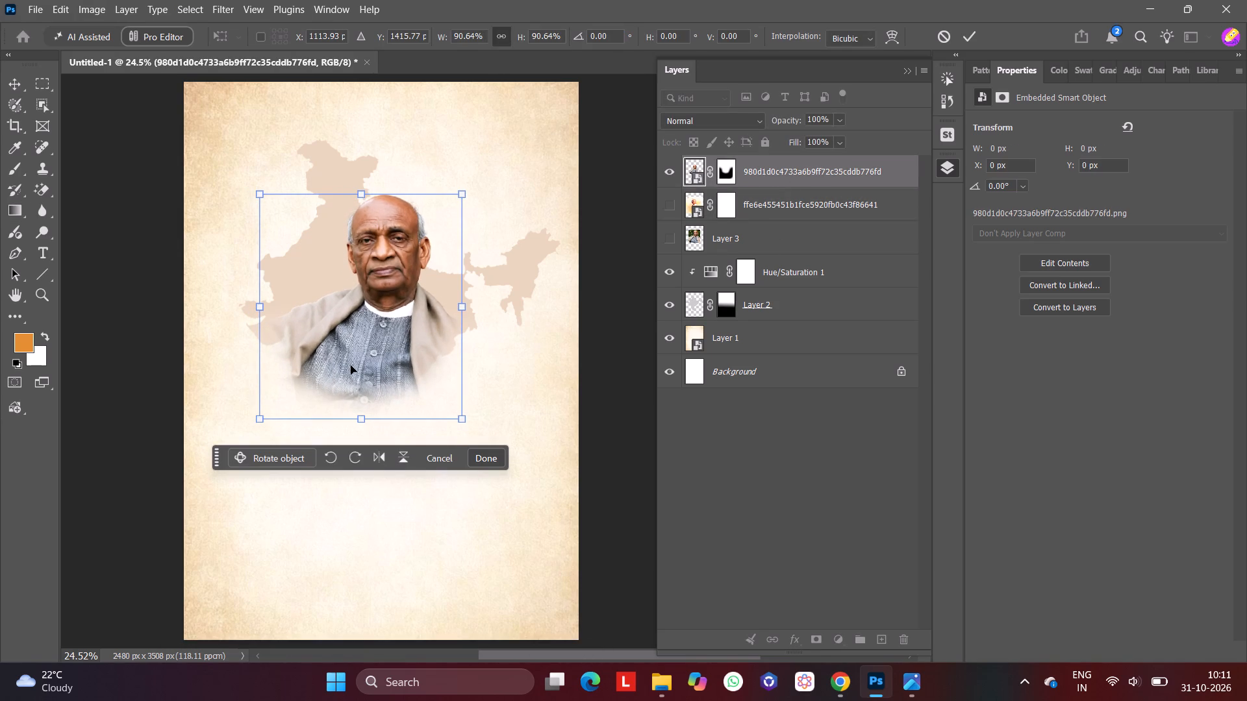
click(382, 342)
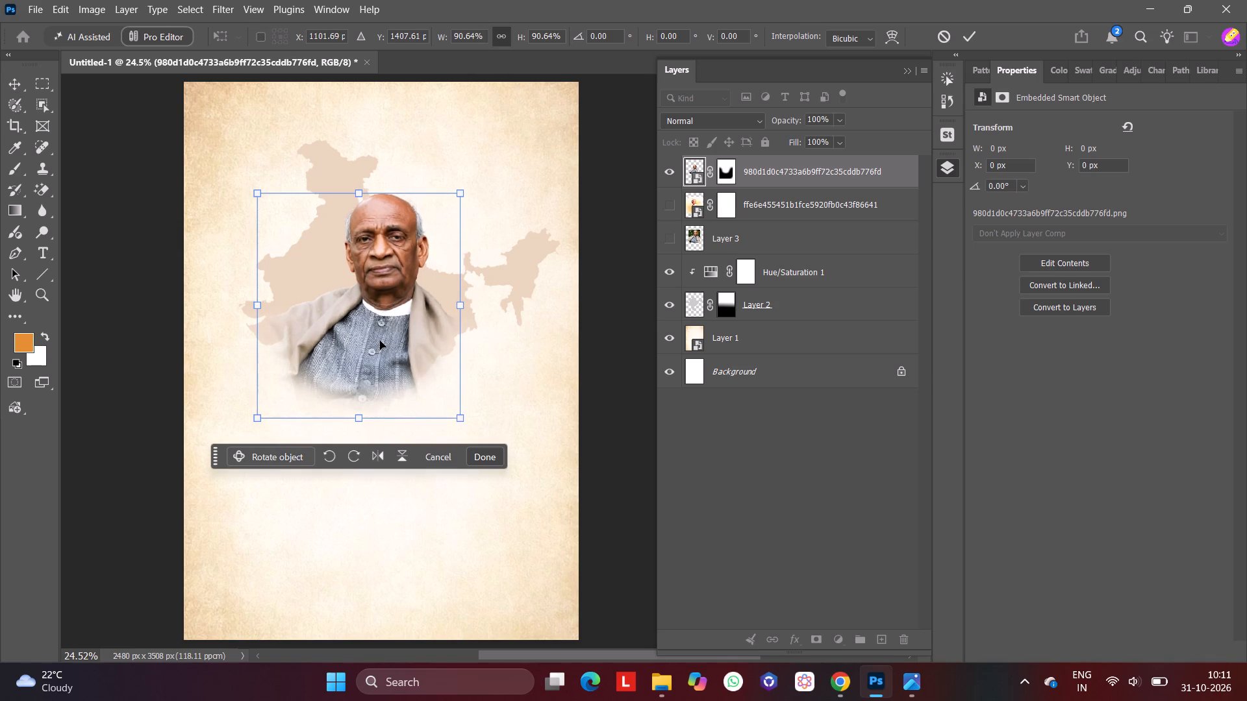
click(464, 417)
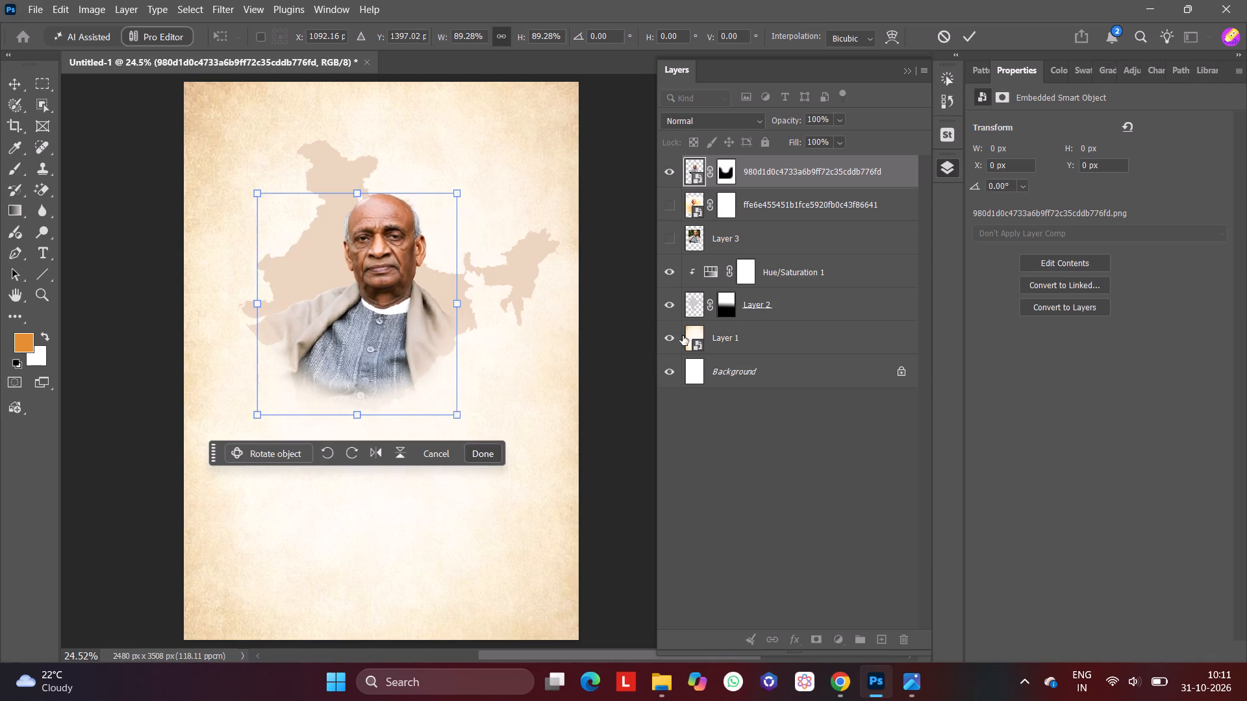
Move the India map on Layer 2 up the layer stack to sit directly beneath the visible portrait layer.
drag(771, 312, 777, 201)
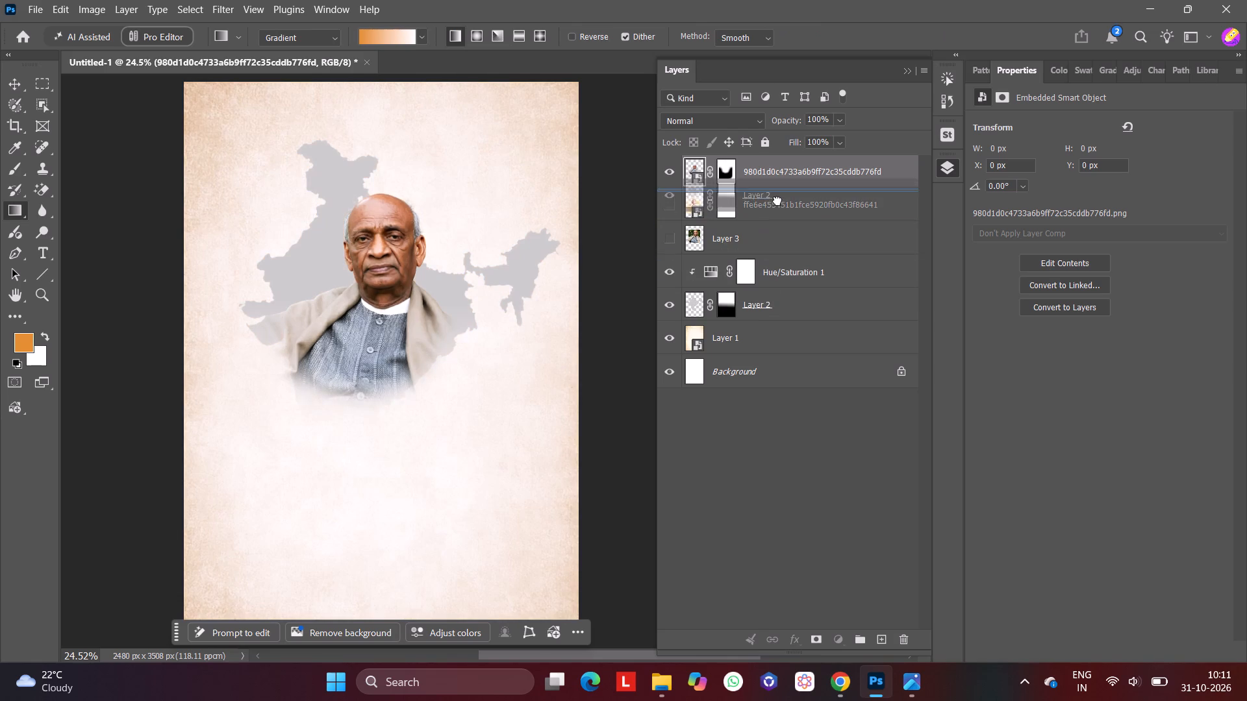
drag(777, 201, 777, 203)
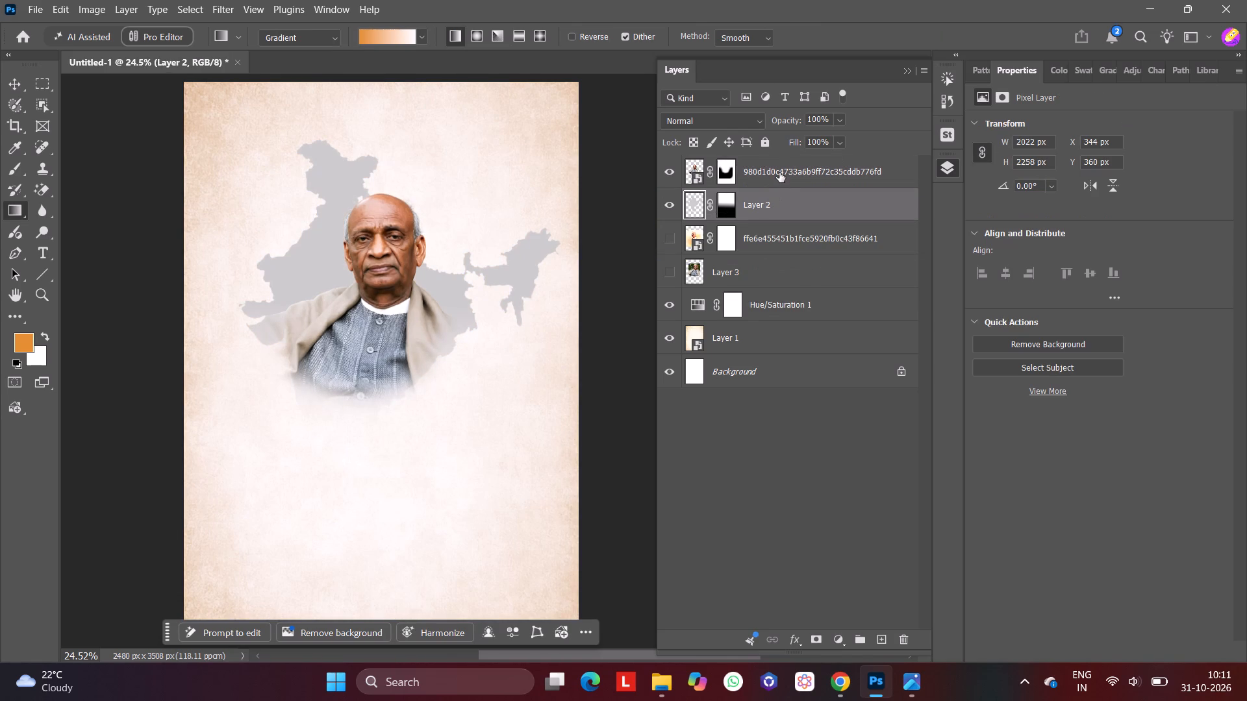
Scale the portrait and India map together up to about 121% and reposition them so the whole map fits across the poster.
shift+click(779, 173)
key(ctrl+t)
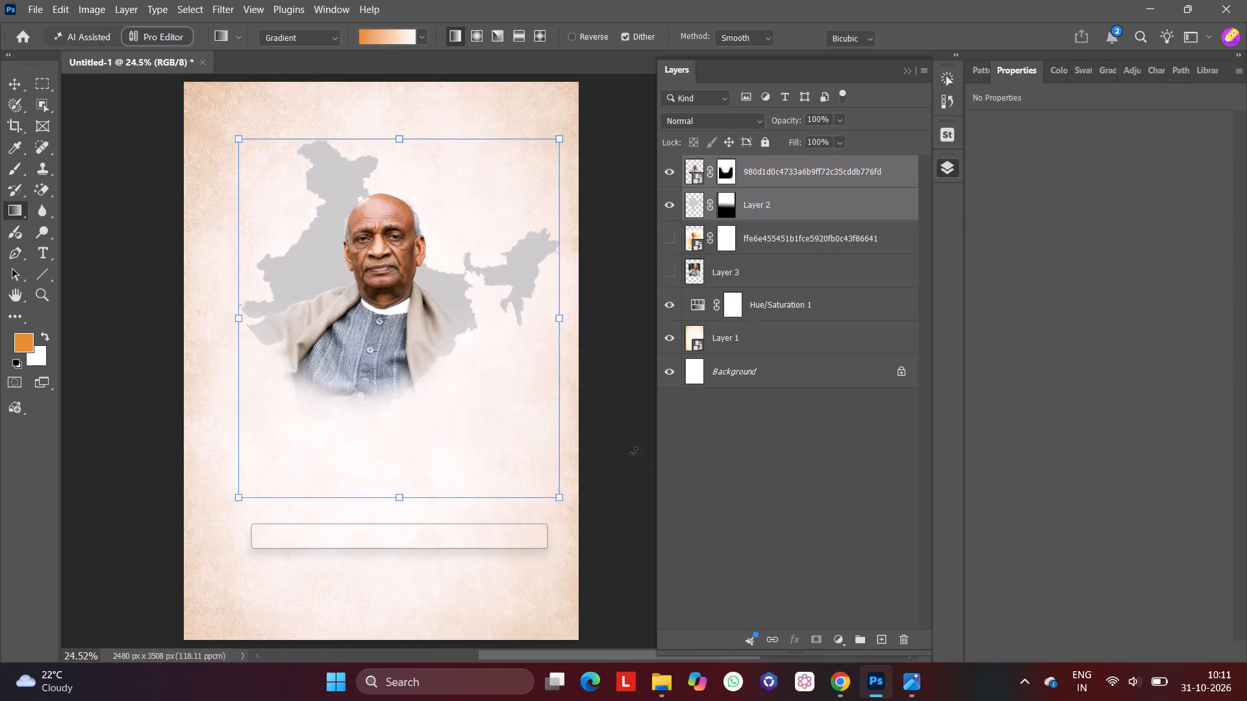
drag(559, 500, 612, 592)
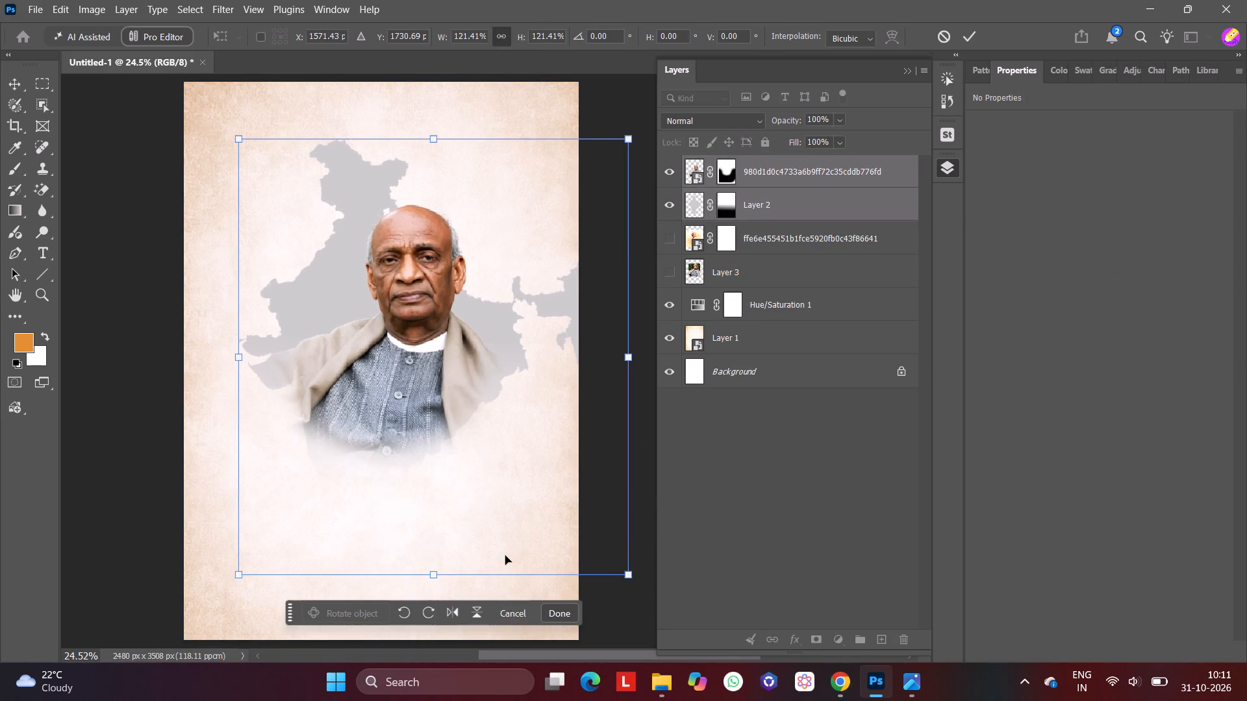
drag(505, 554, 462, 583)
click(785, 520)
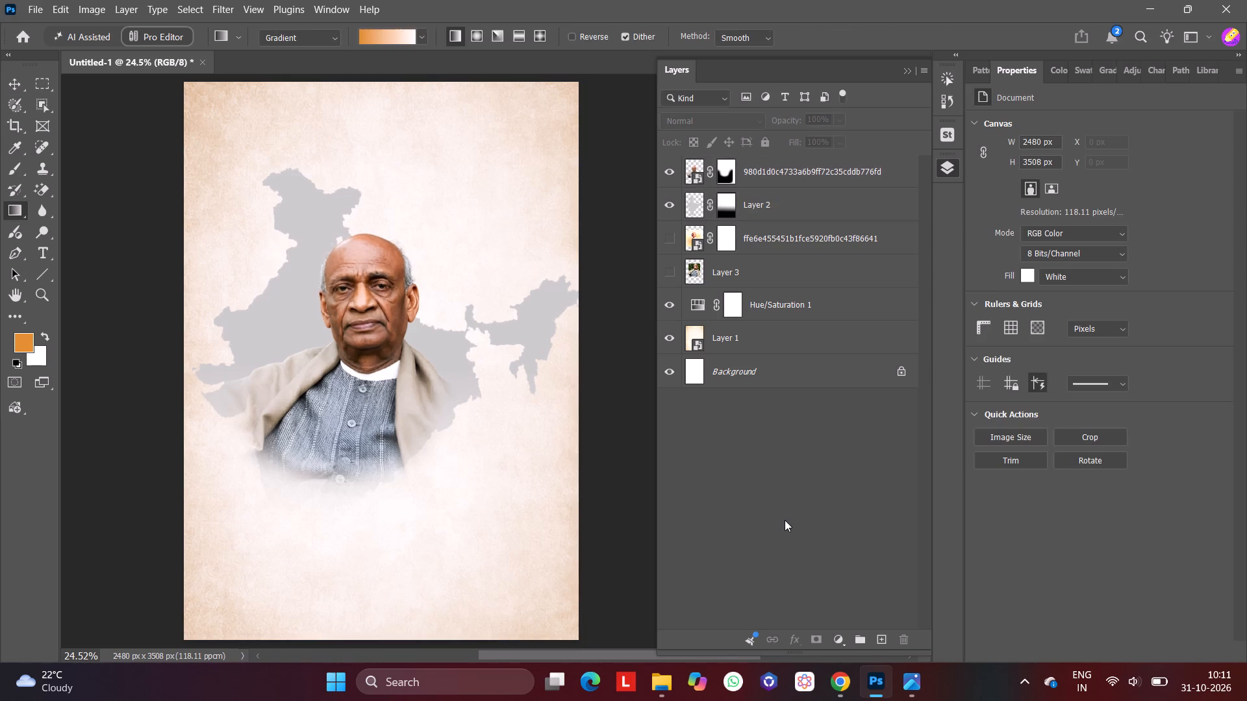
Move the Hue/Saturation adjustment directly above Layer 2 and clip it to the map.
drag(781, 310, 772, 193)
right_click(772, 197)
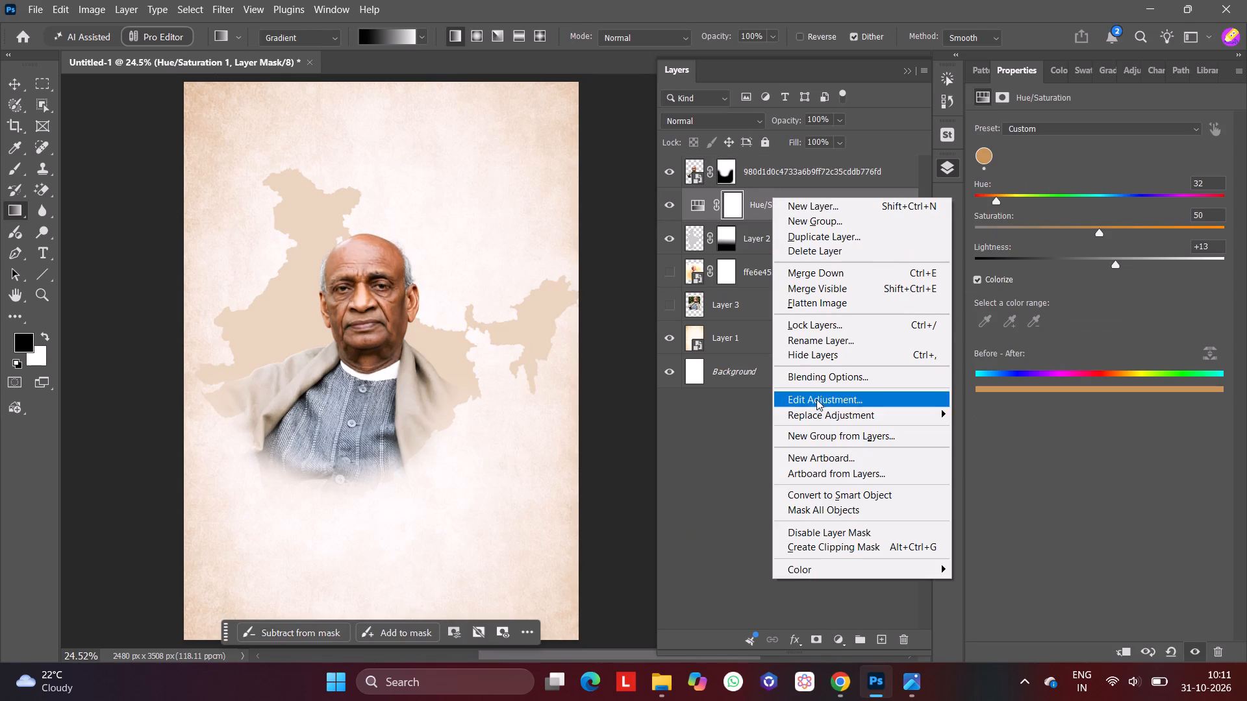
click(833, 545)
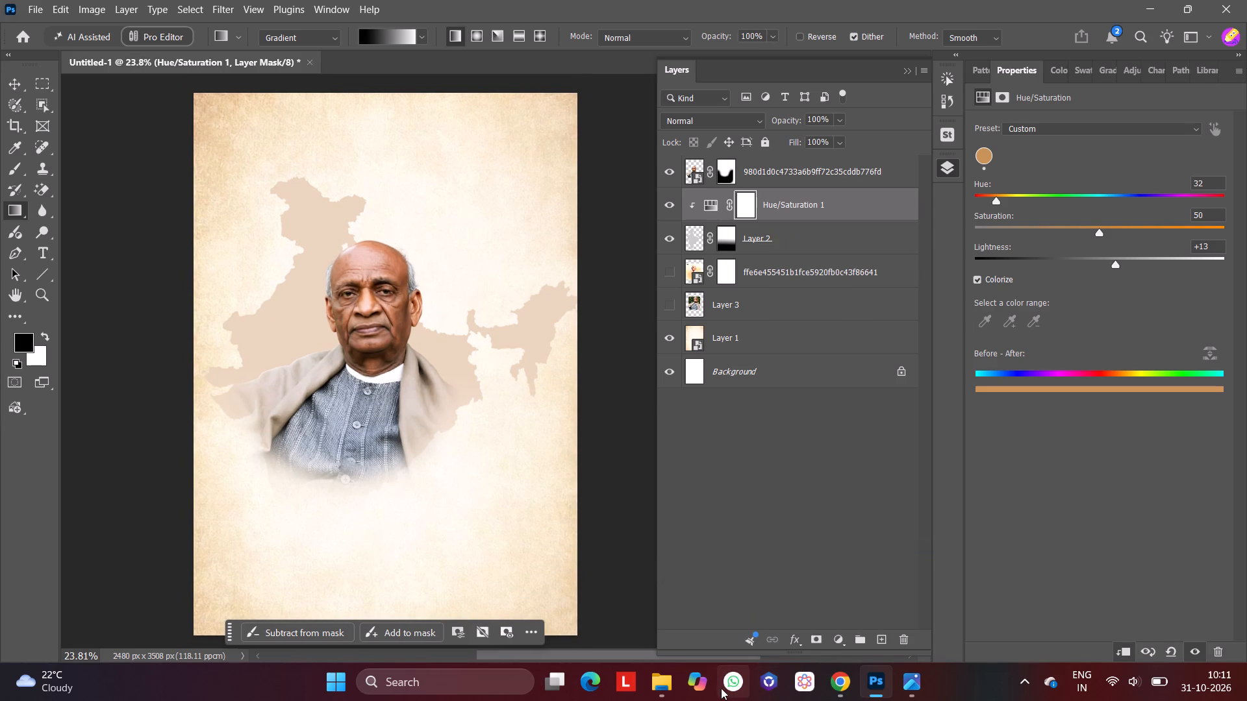
Switch to Chrome, closing the portrait preview in Photos, and search Pinterest for "png for text sardar vallv bhai patel".
click(864, 680)
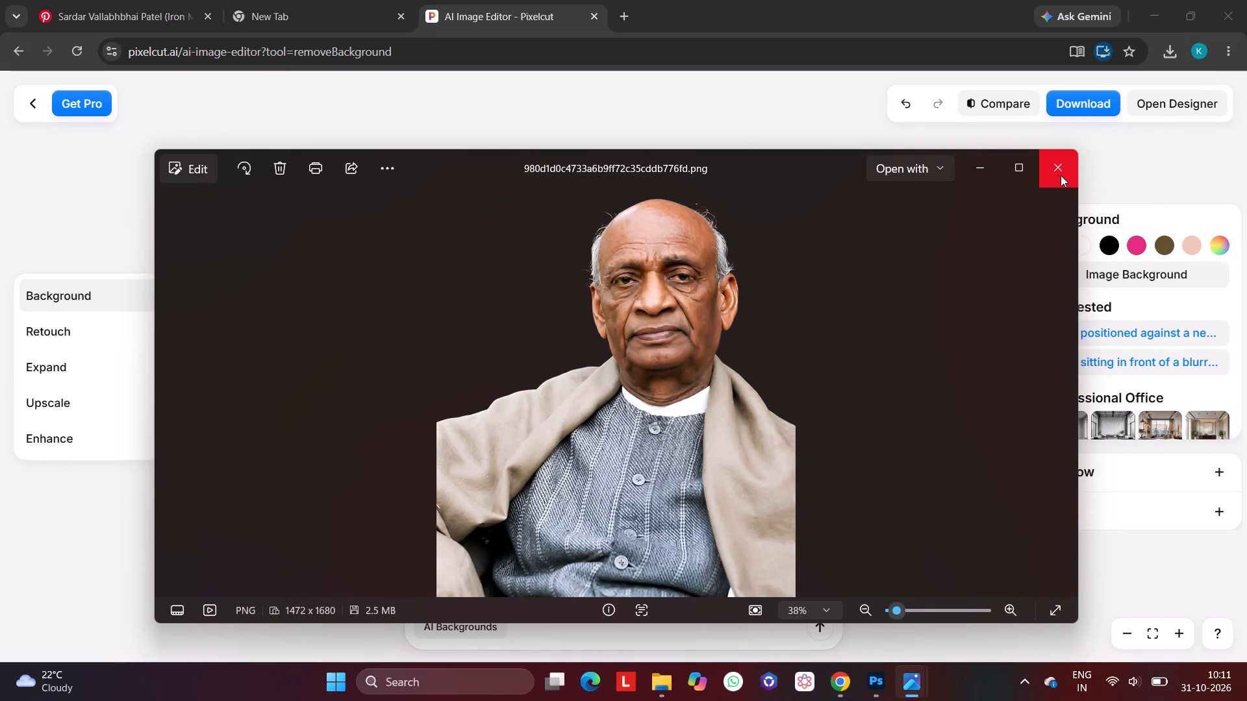
click(1061, 175)
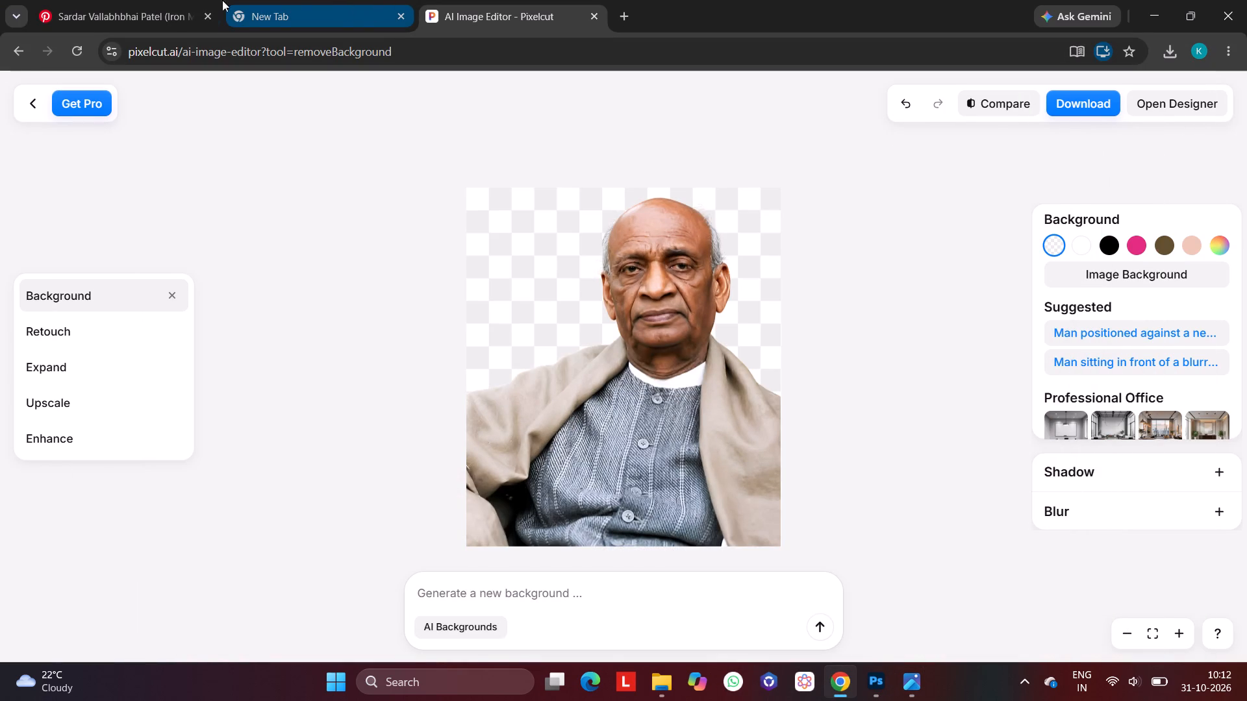
click(122, 13)
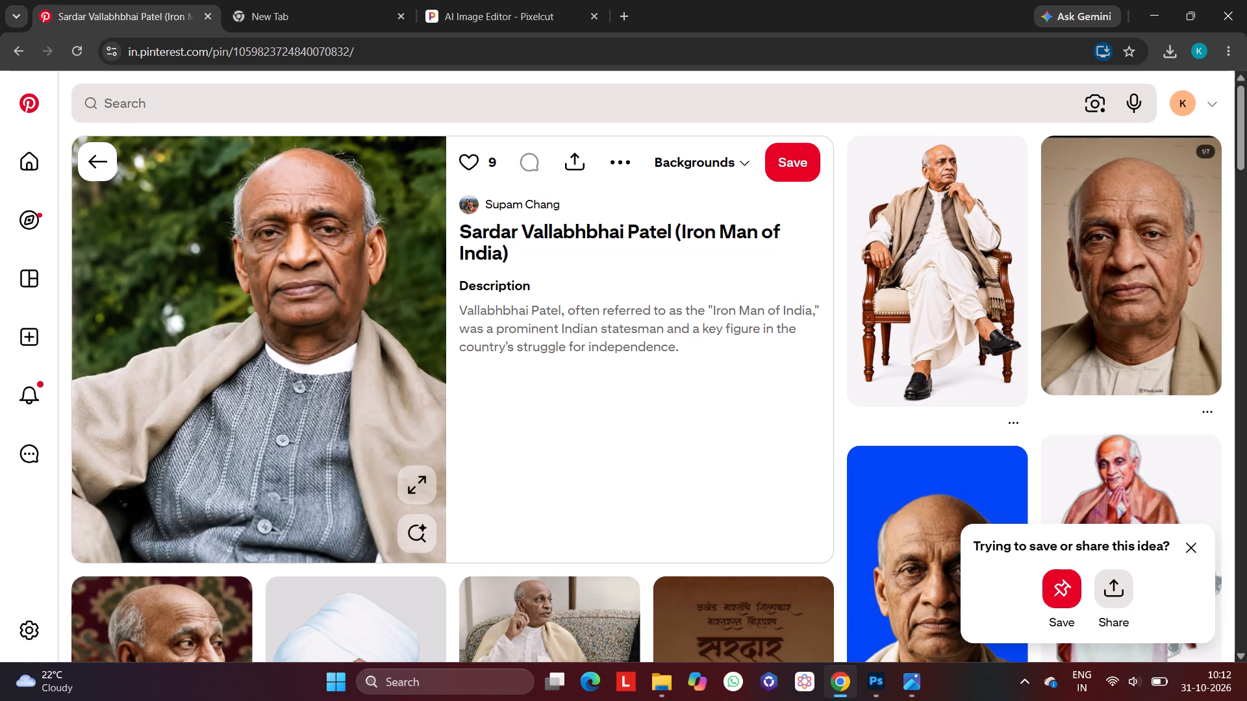
click(164, 105)
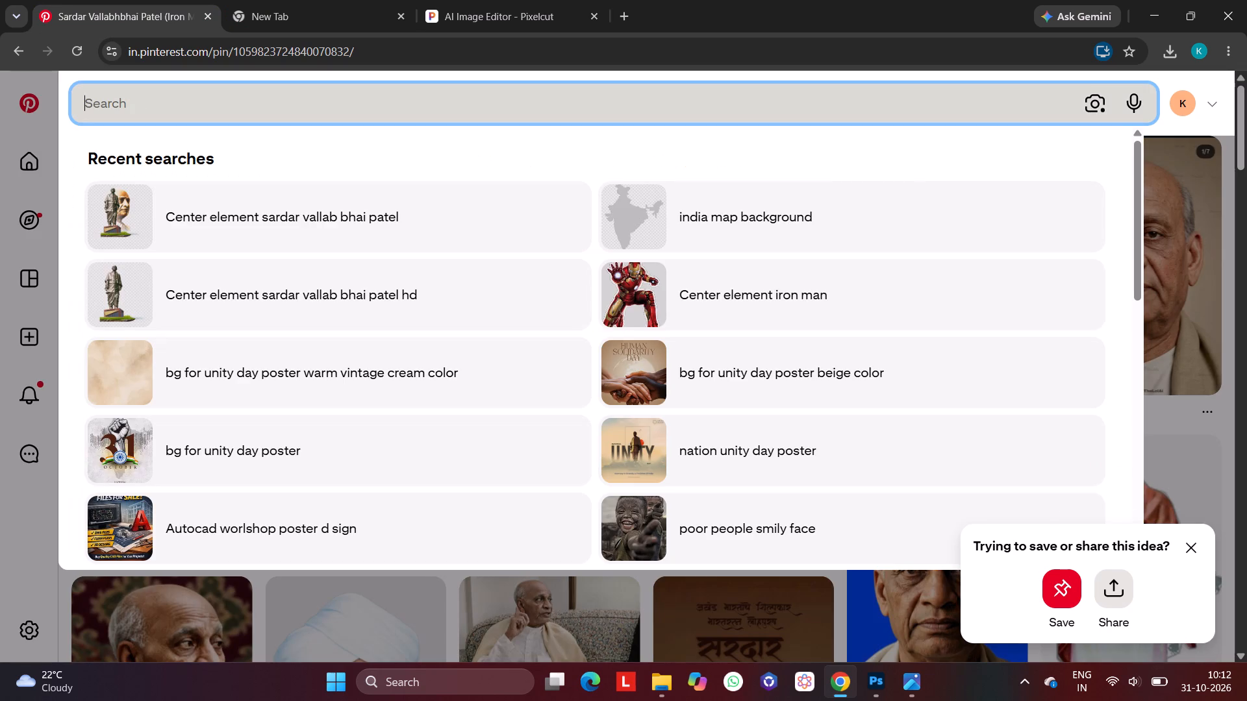
text(png f)
text(or)
key(space)
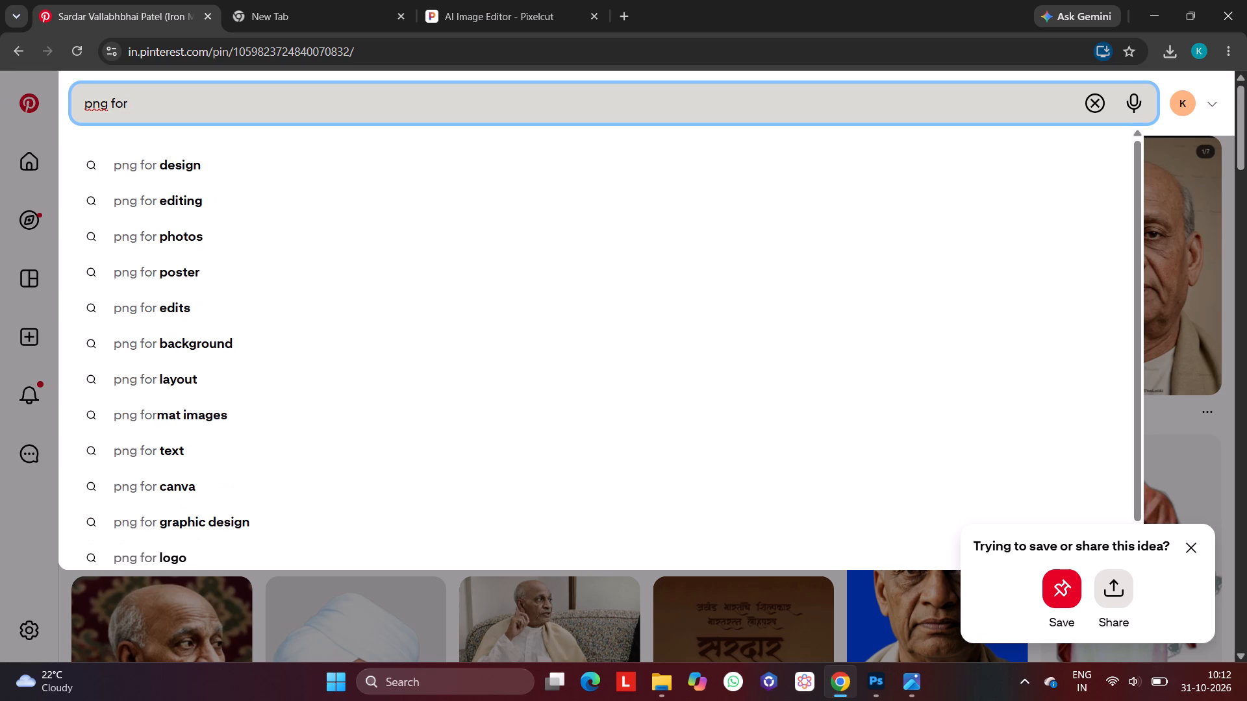
text(text sardar vallv bhai patel)
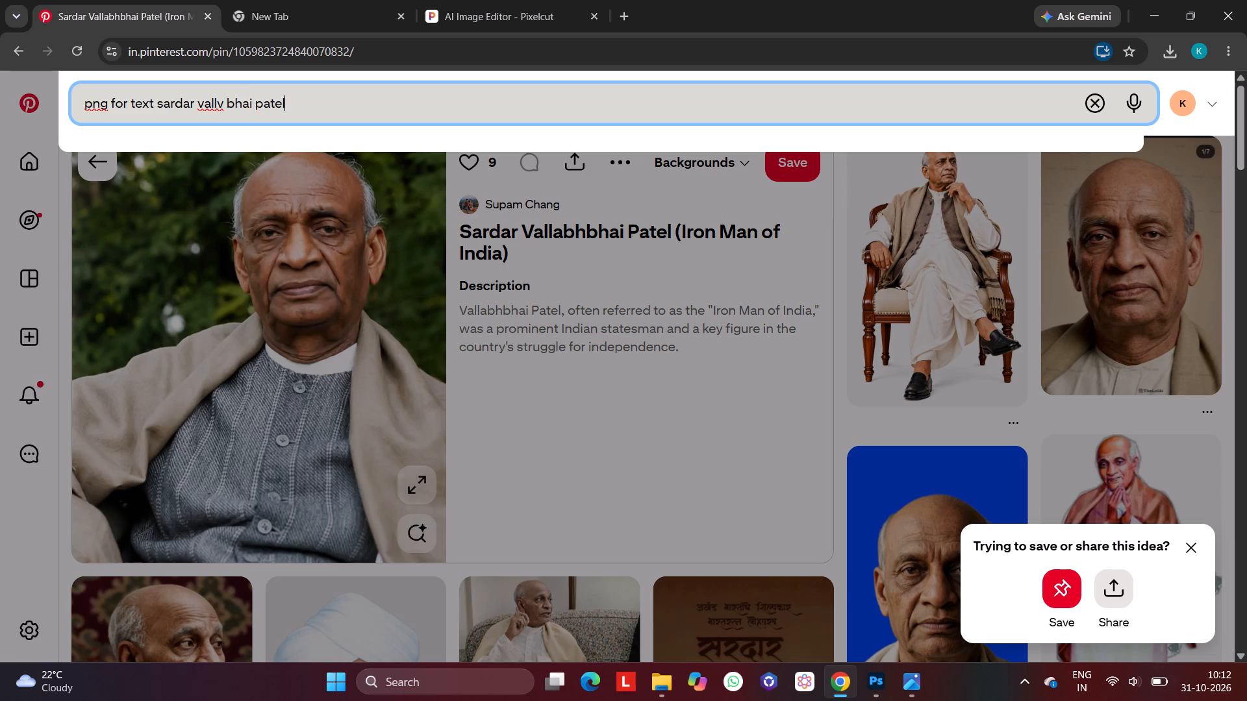
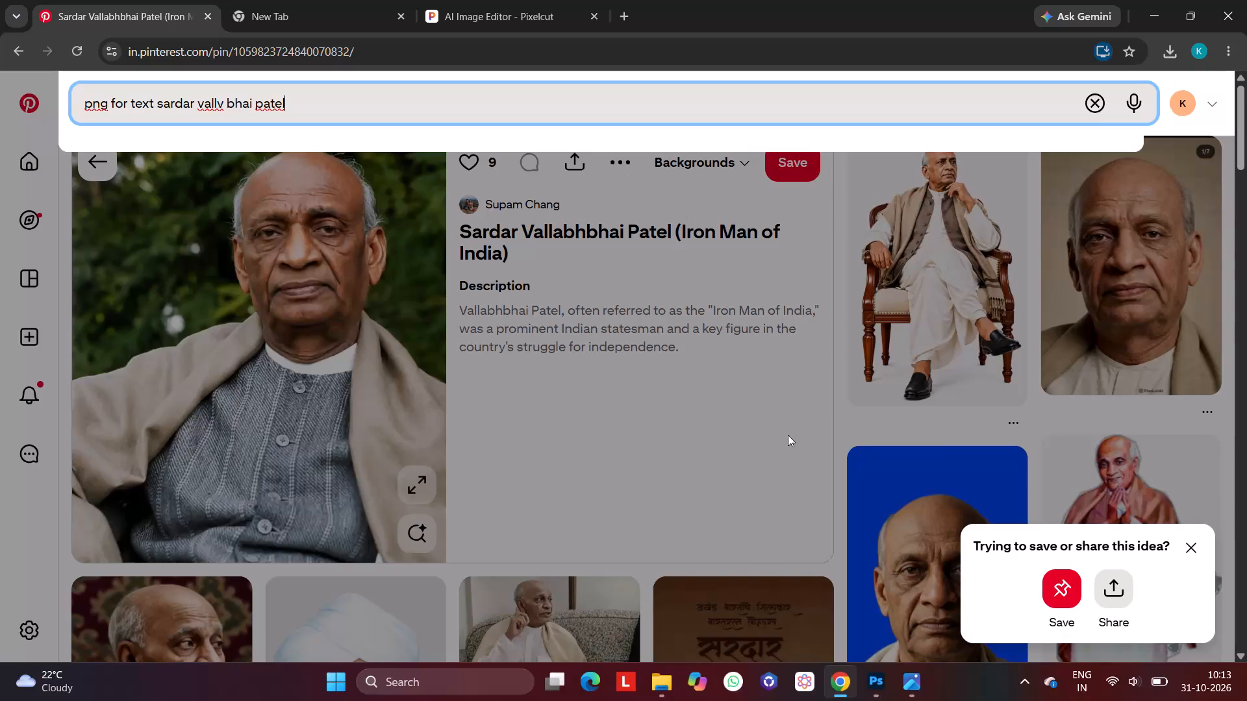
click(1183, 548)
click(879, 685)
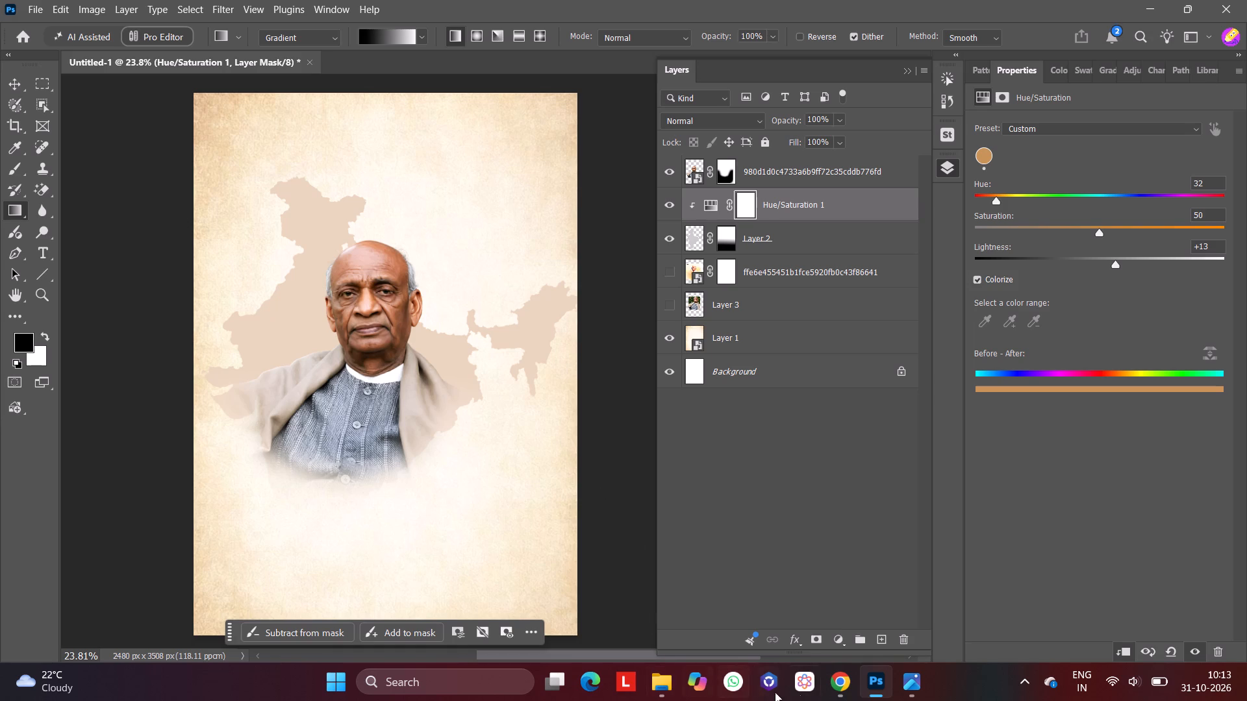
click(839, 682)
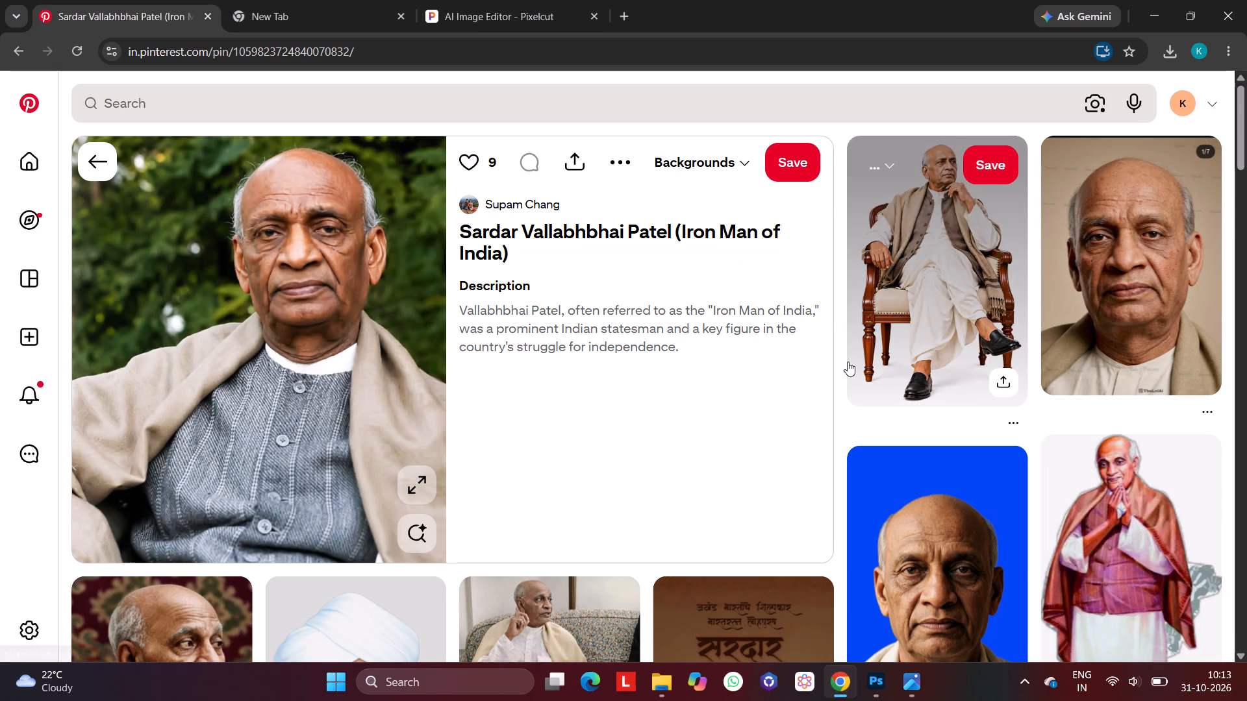
Search Pinterest for "text png for national unity day".
click(491, 114)
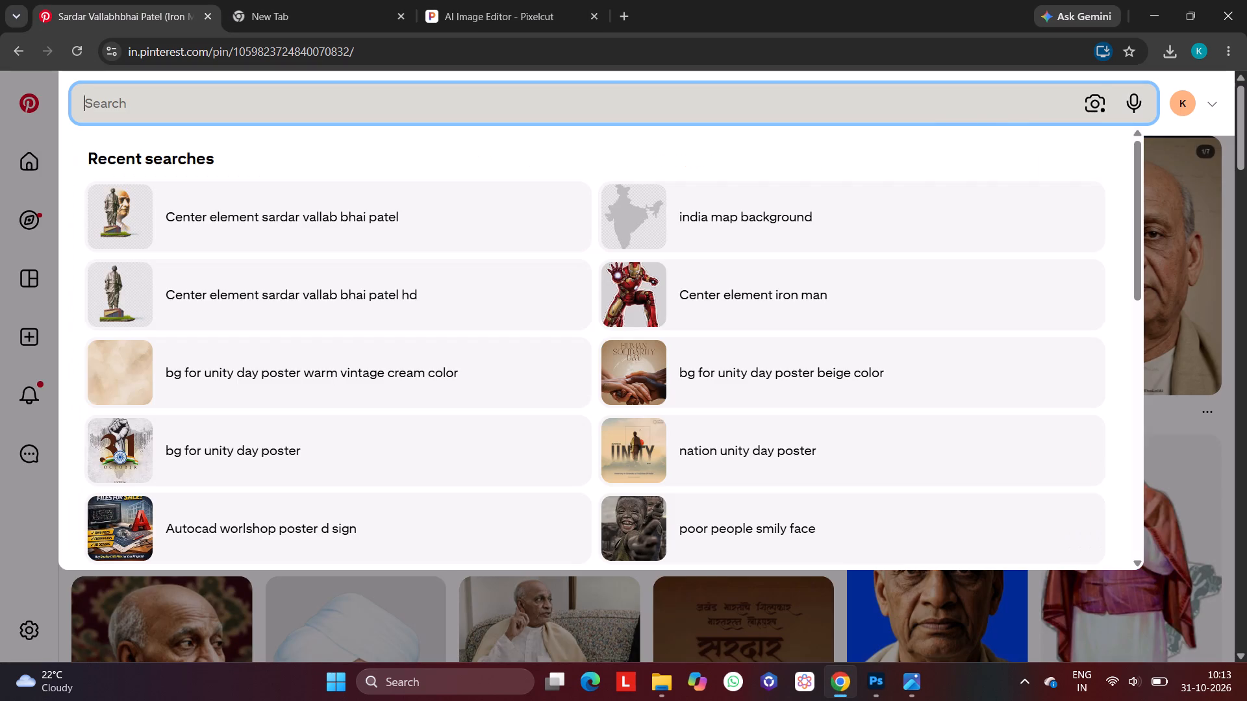
text(text for)
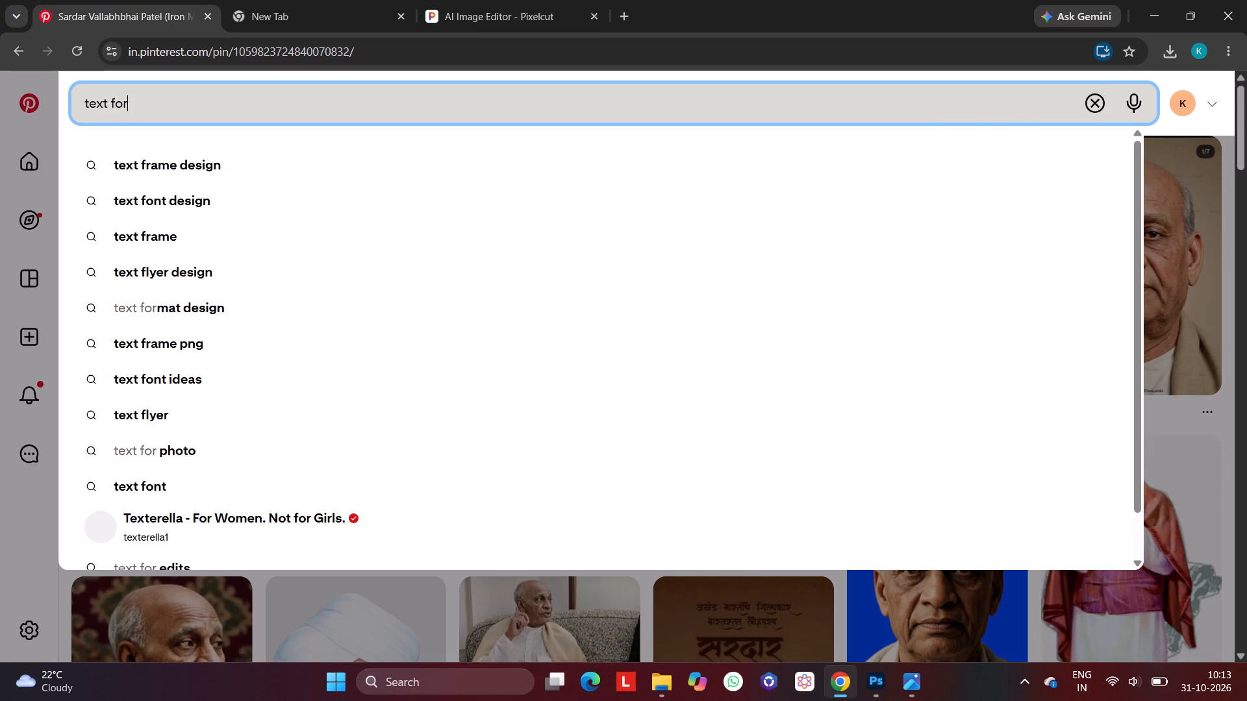
key(space)
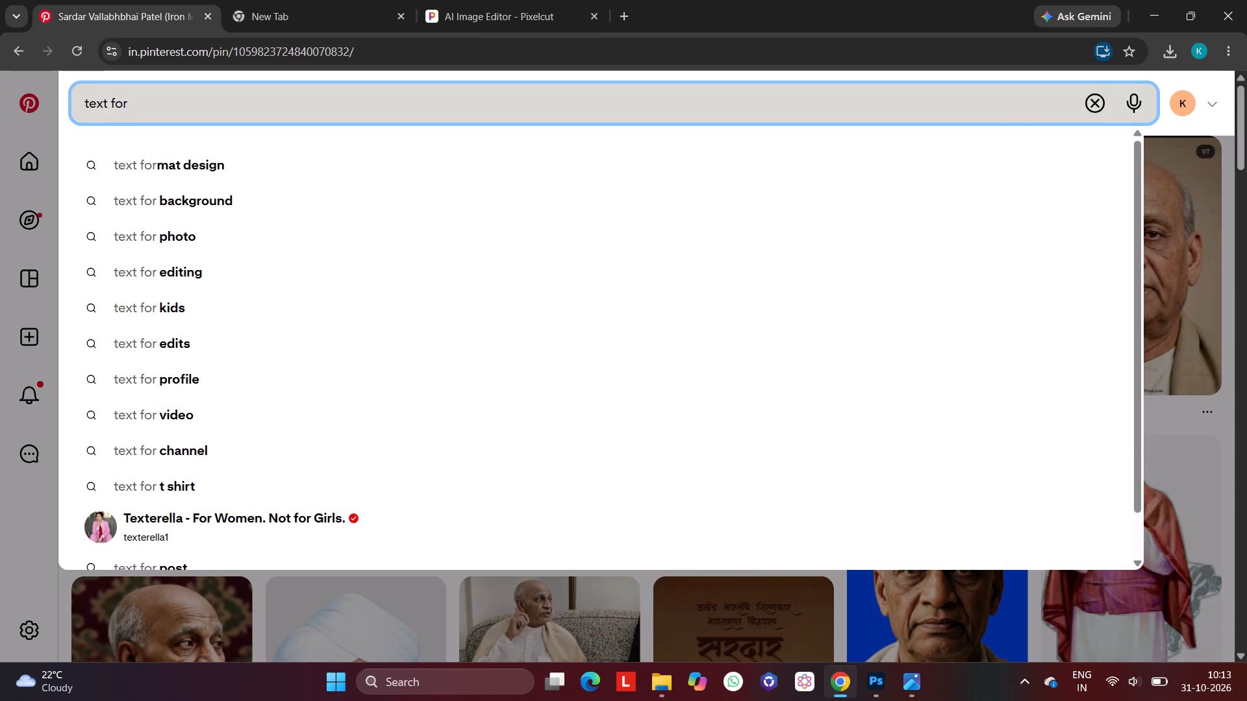
key(BackSpace)
key(BackSpace)
key(BackSpace)
key(BackSpace)
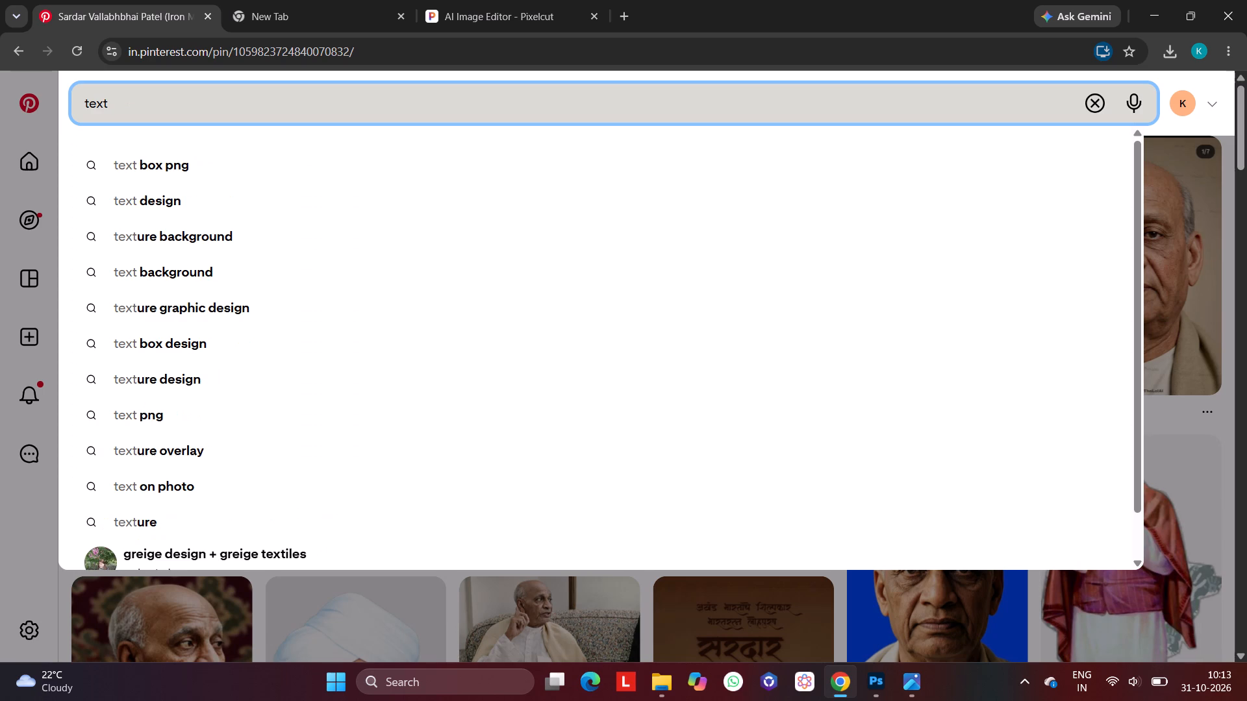
text(png for)
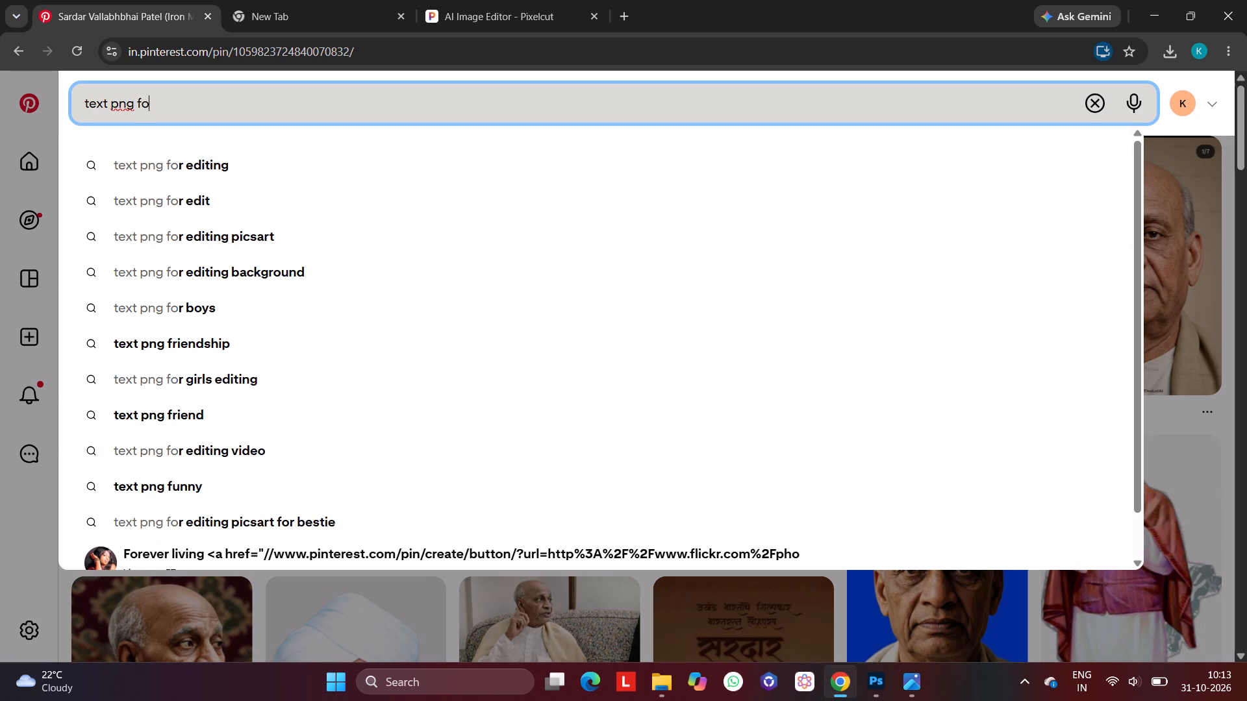
key(space)
text(national unity dar)
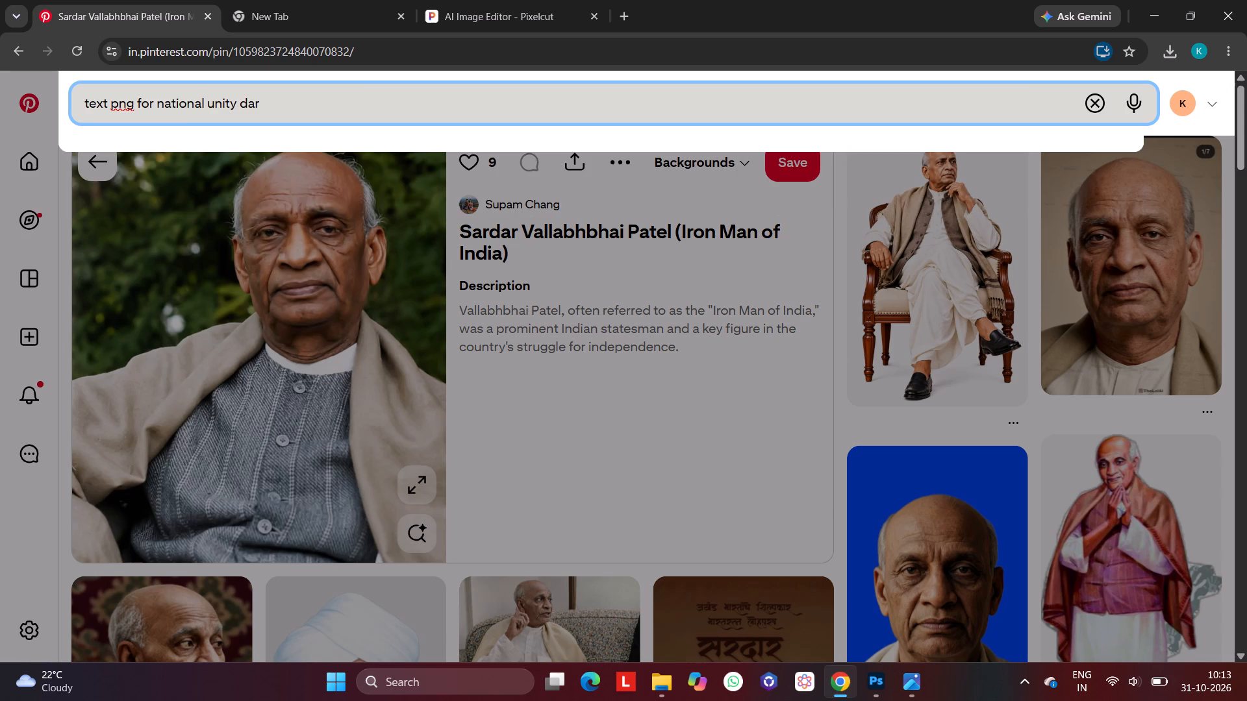
key(BackSpace)
key(y)
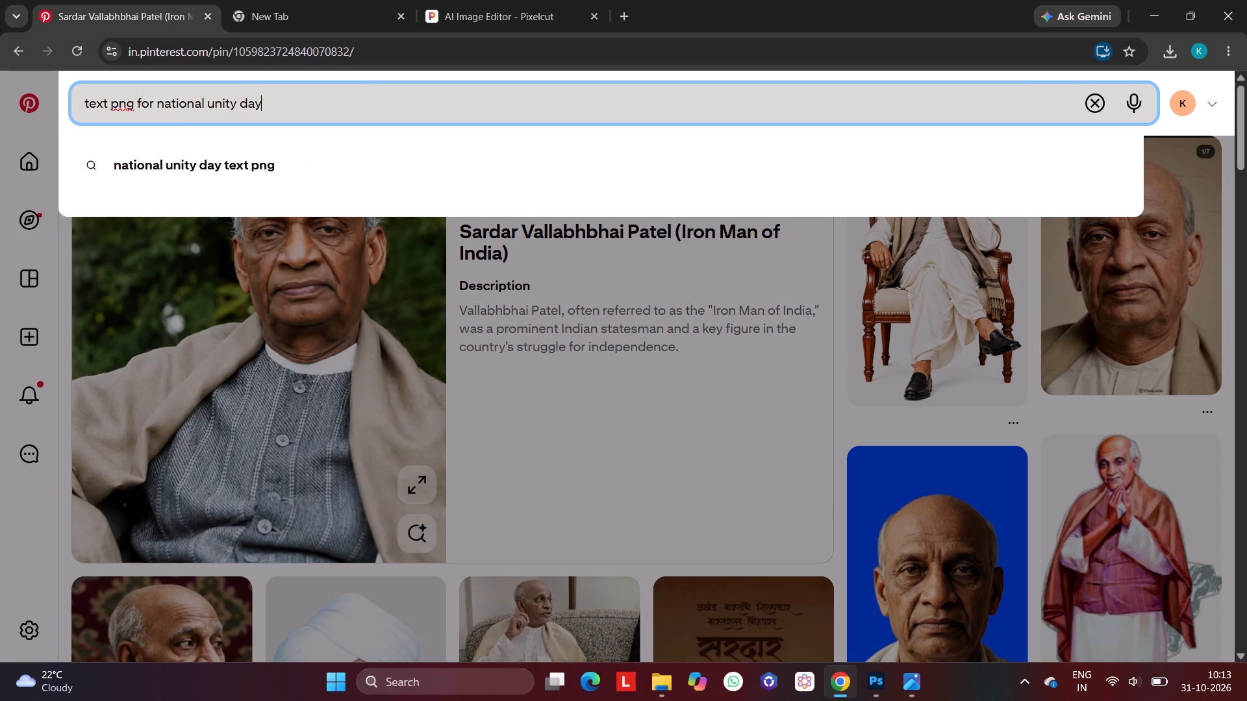
key(Return)
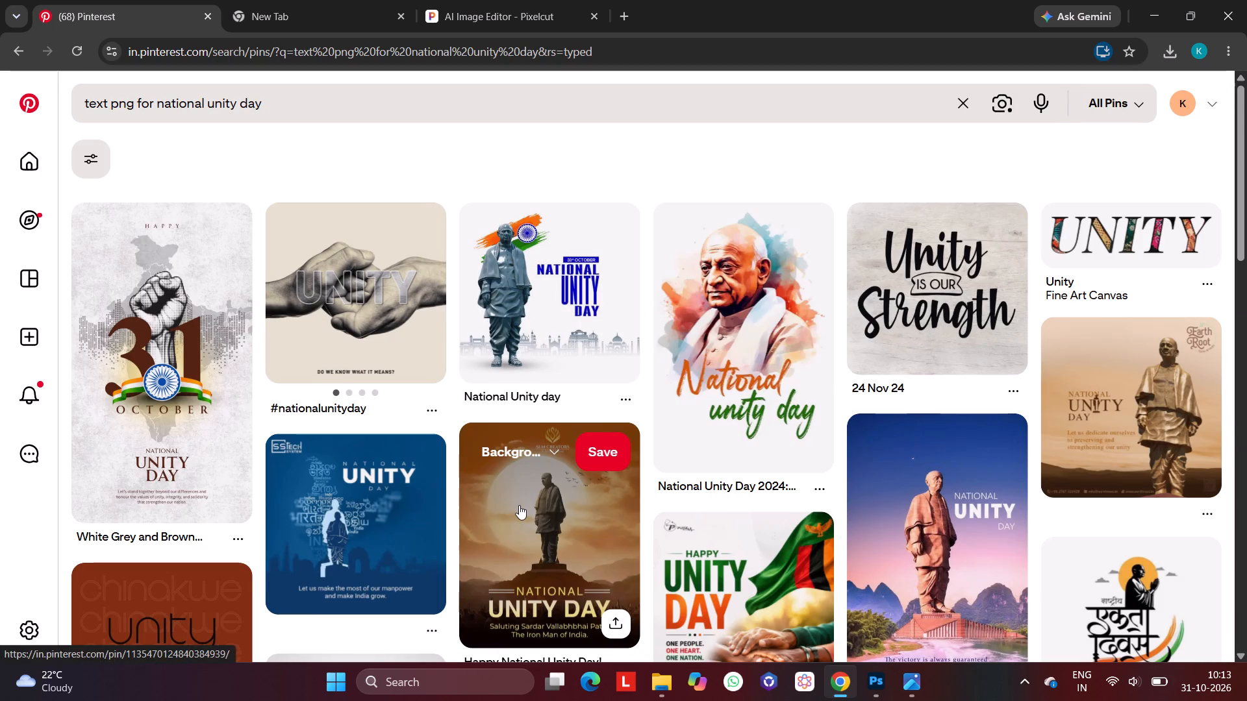
Browse the search results for National Unity Day lettering and open the raised-fist "National Unity Day 31st October" pin.
scroll(519, 505, down, 2)
scroll(519, 505, right, 2)
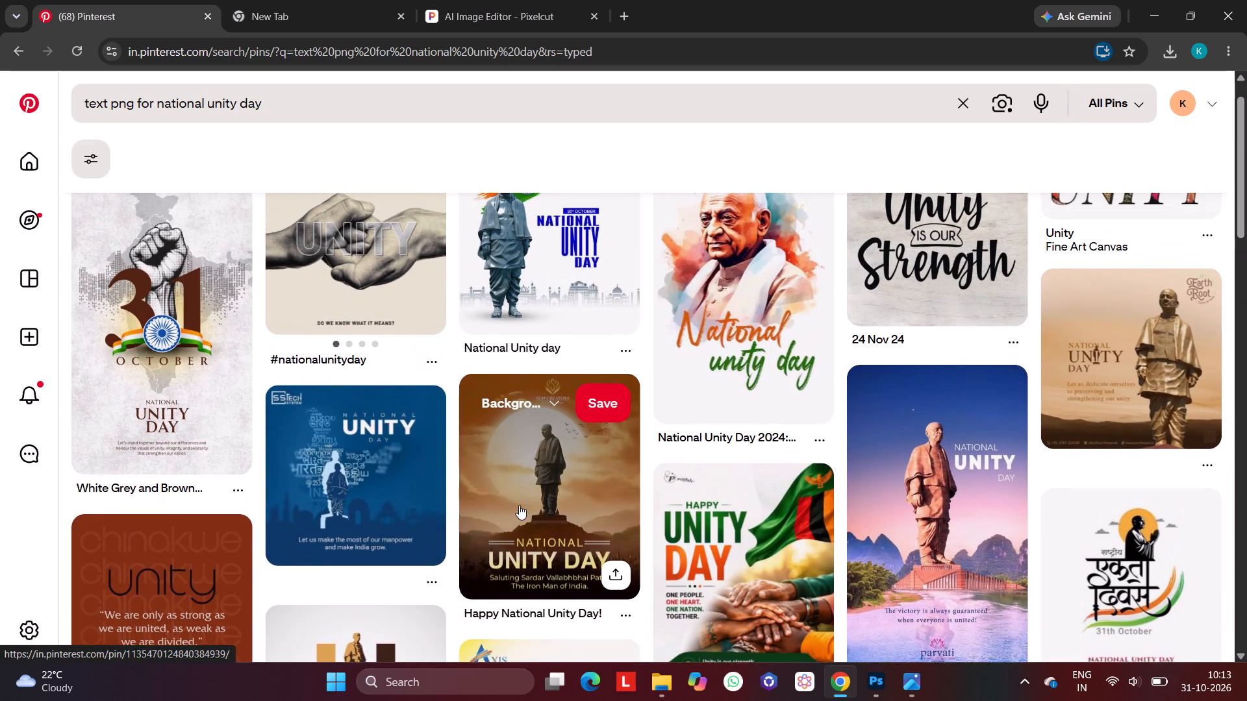
scroll(519, 505, right, 3)
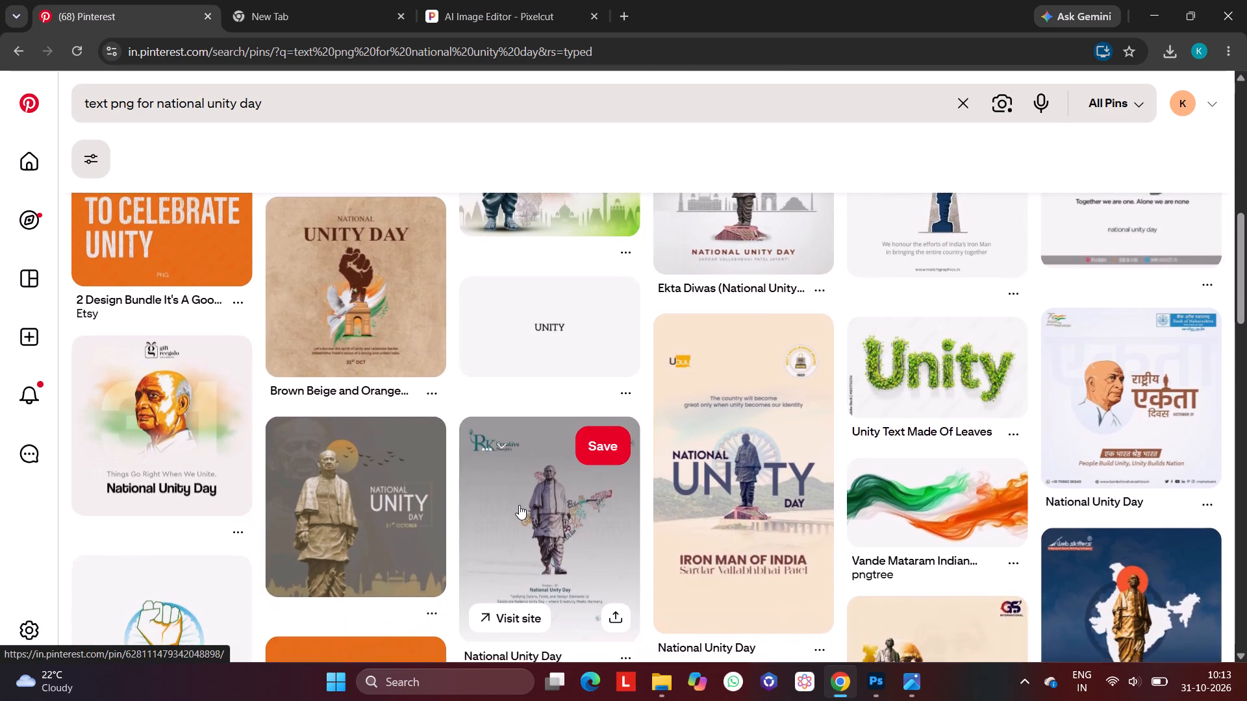
scroll(519, 505, up, 2)
scroll(519, 505, down, 1)
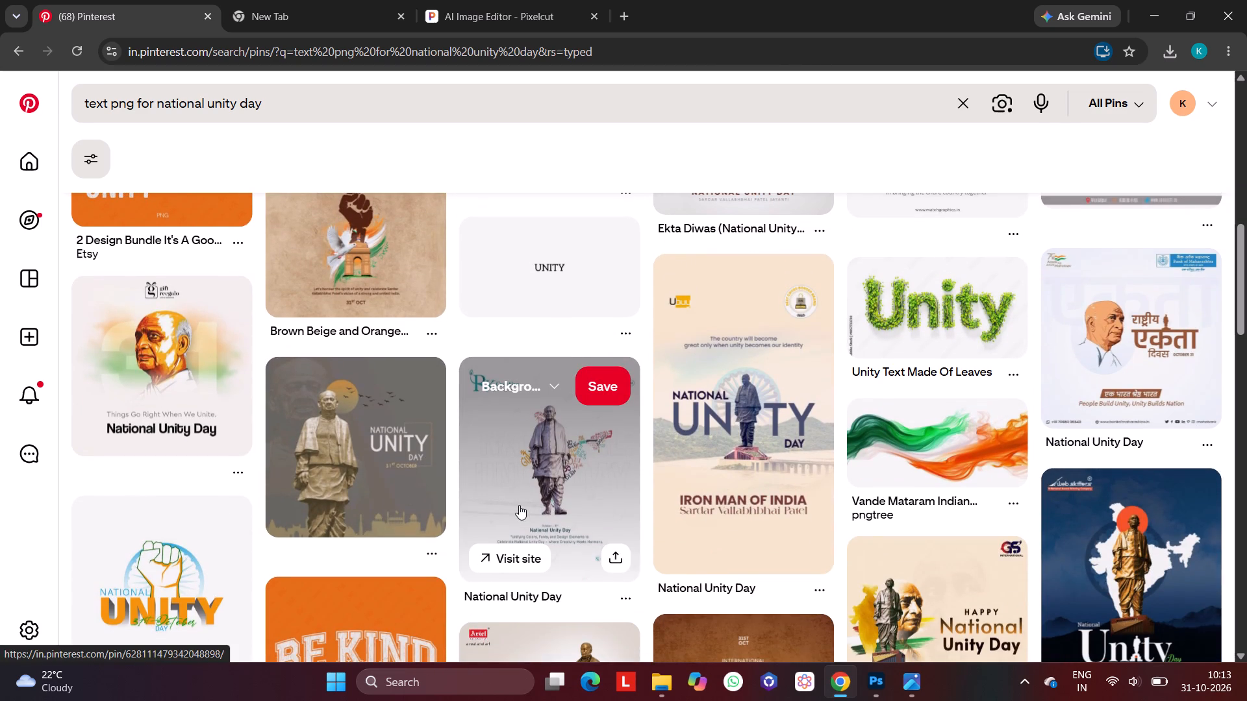
scroll(519, 505, down, 4)
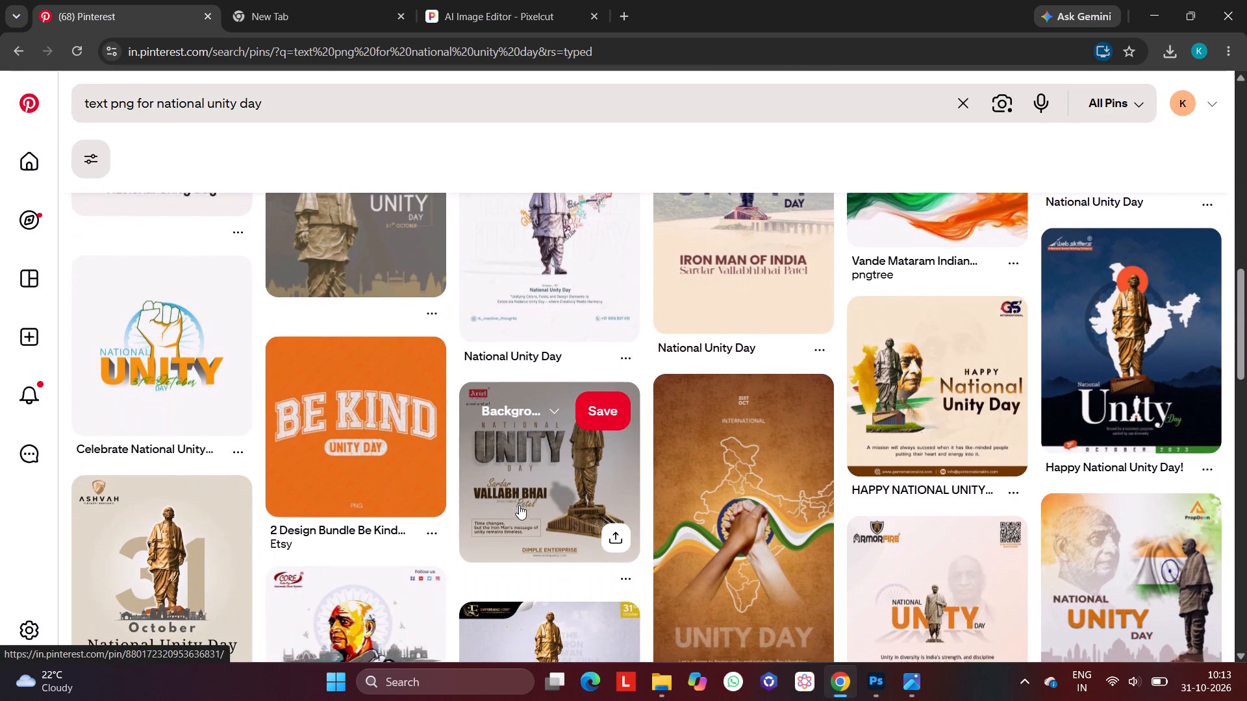
scroll(519, 505, down, 1)
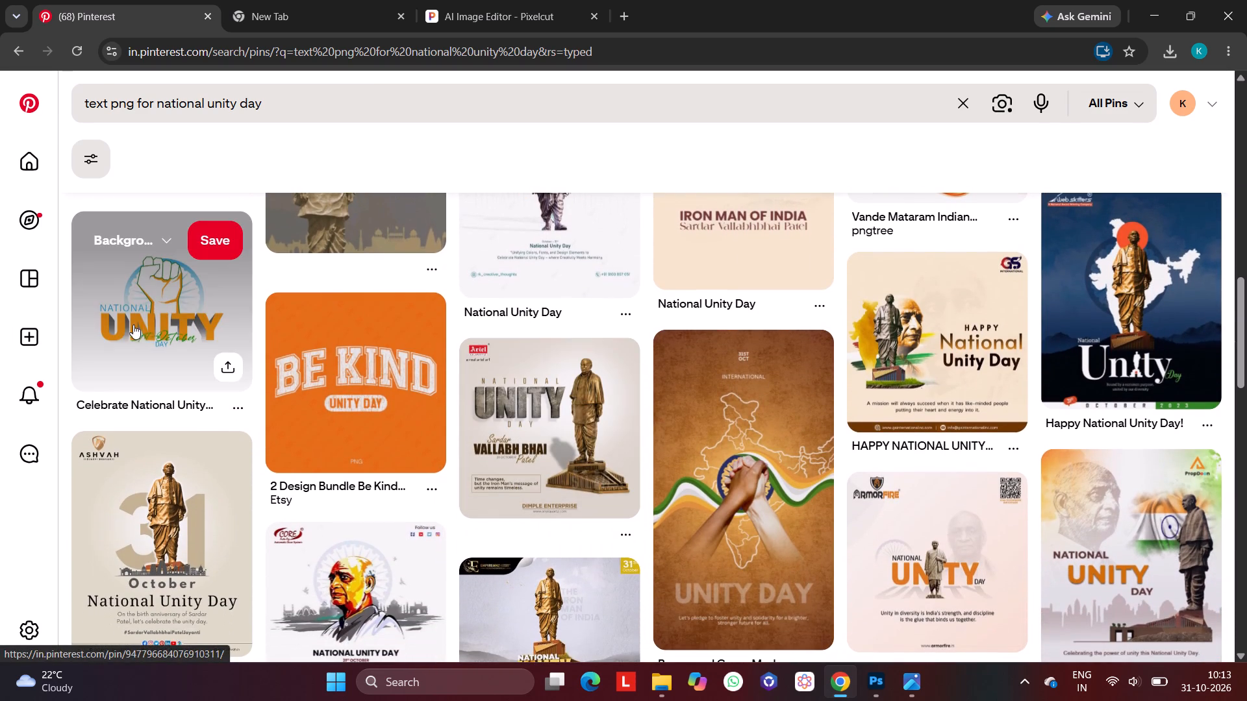
click(142, 327)
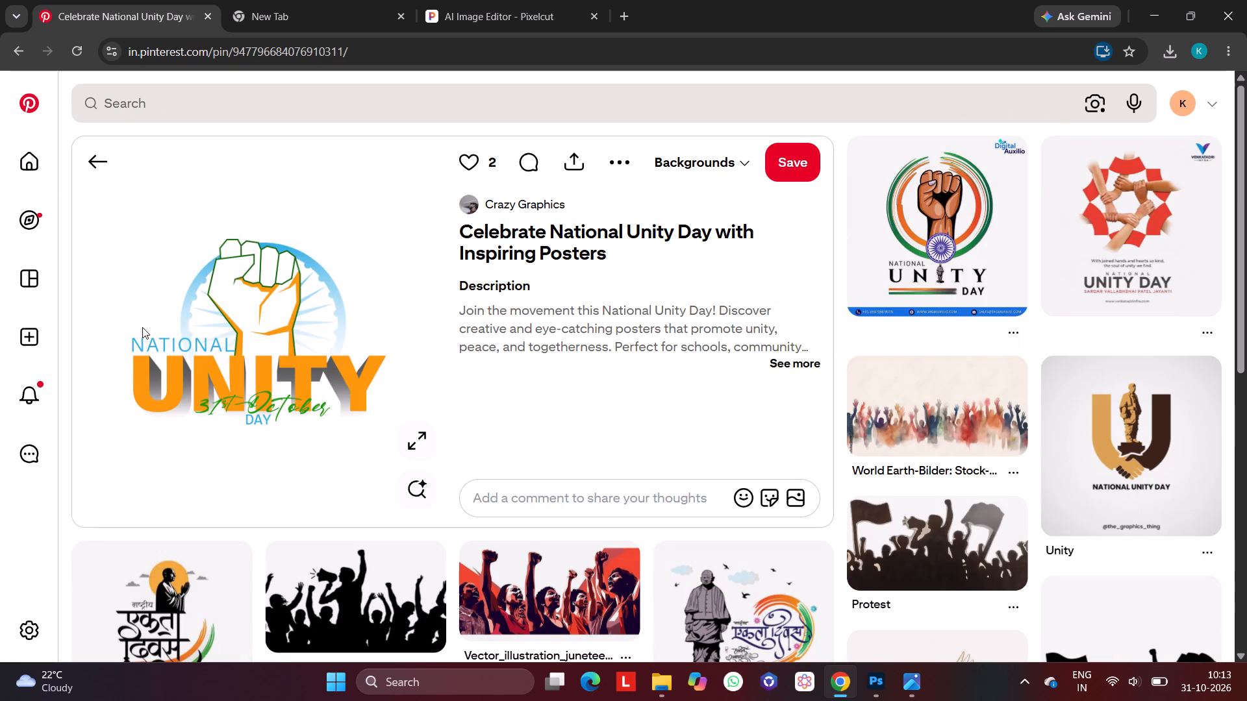
Examine the related pins below the raised-fist design for a suitable National Unity Day text graphic.
scroll(142, 327, down, 4)
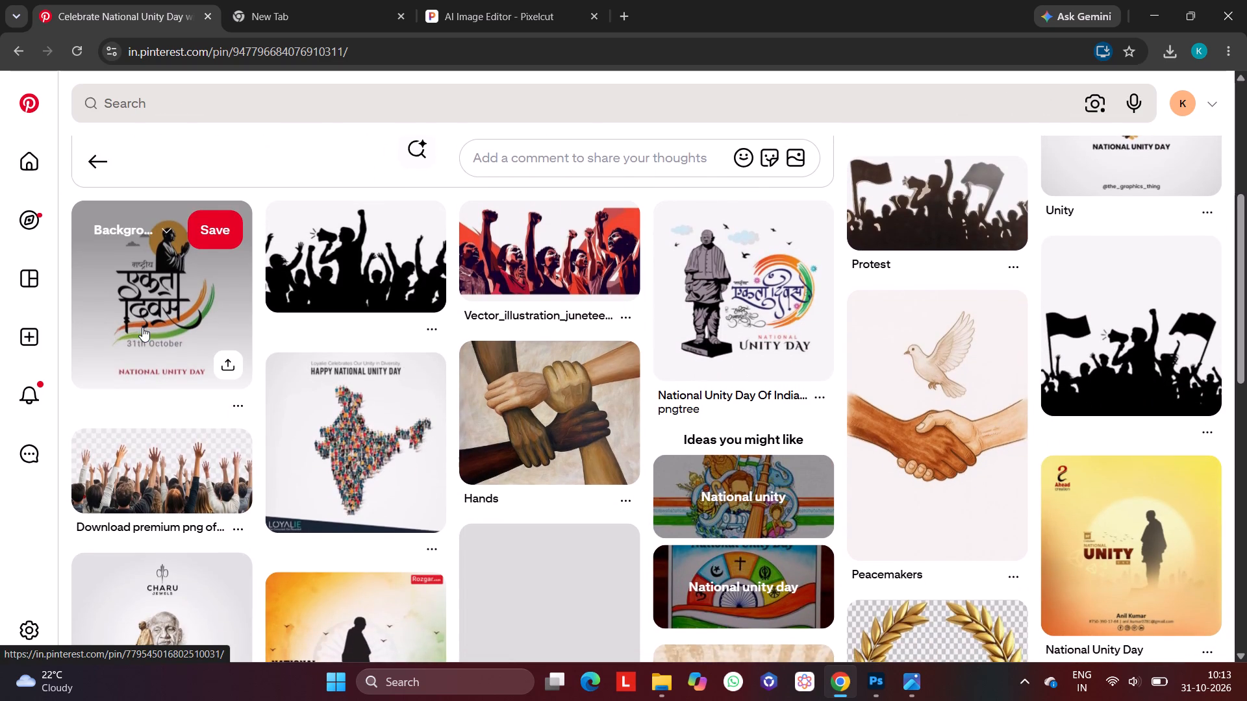
scroll(142, 327, down, 3)
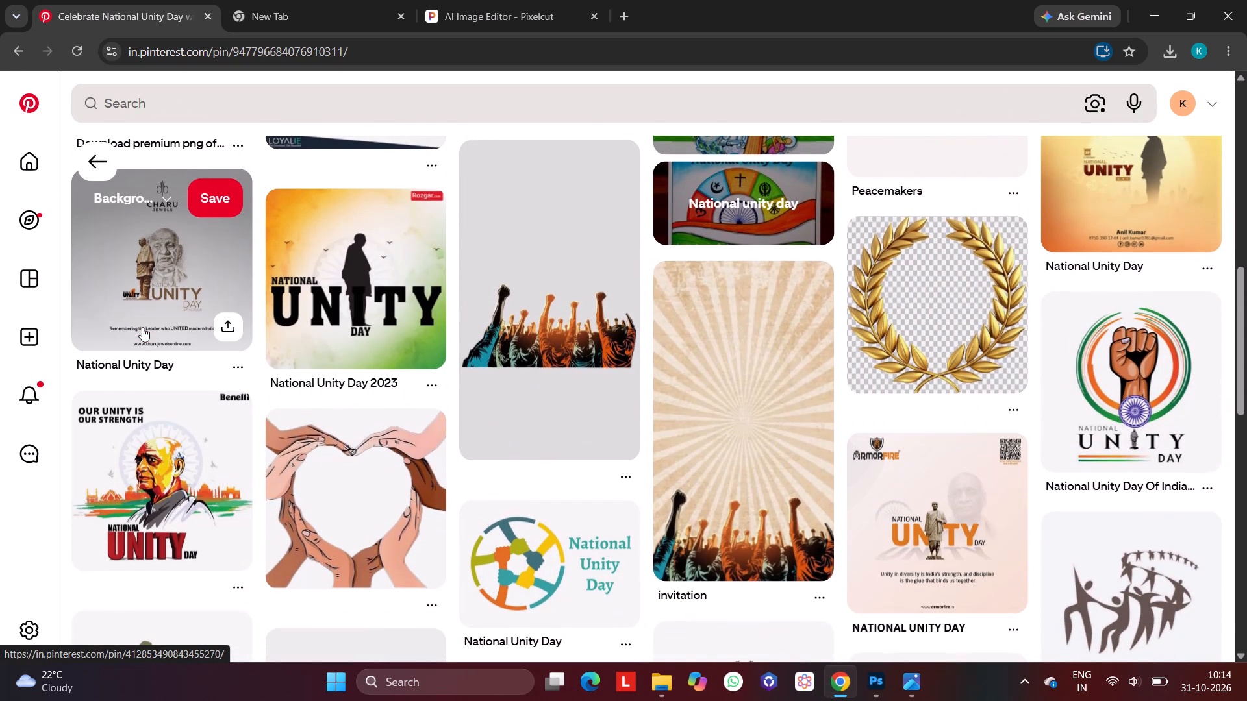
scroll(142, 327, down, 1)
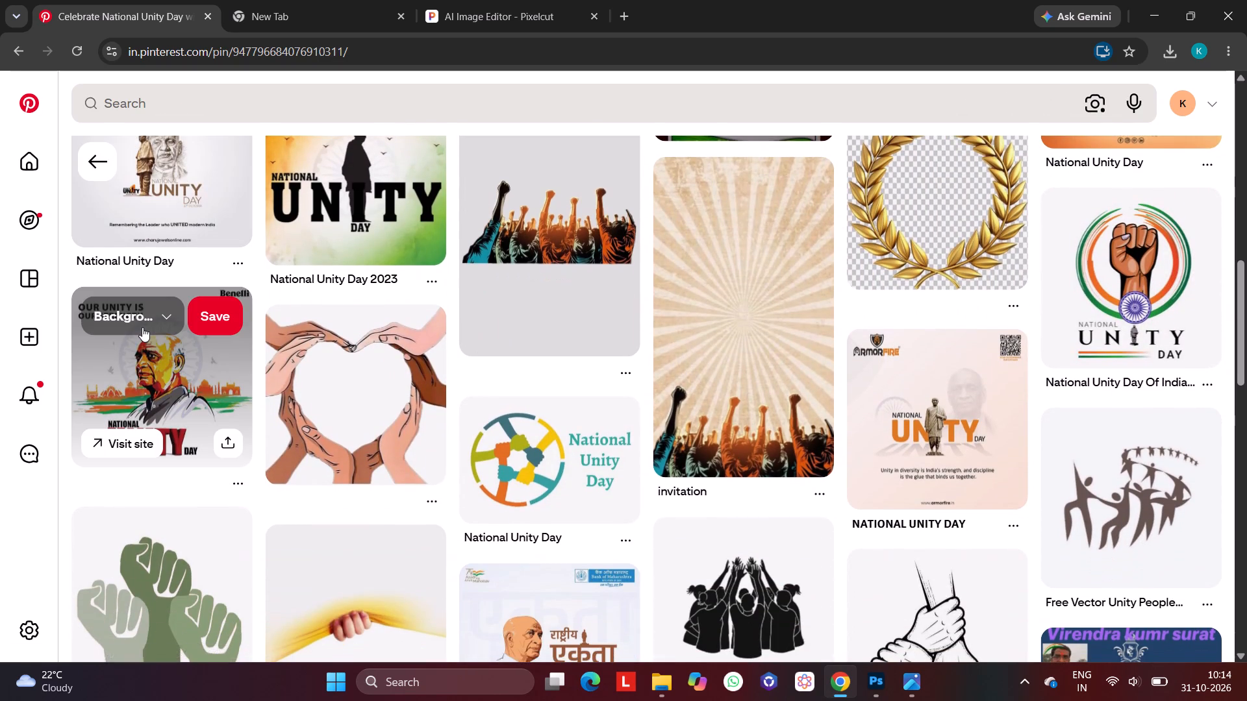
scroll(142, 327, down, 2)
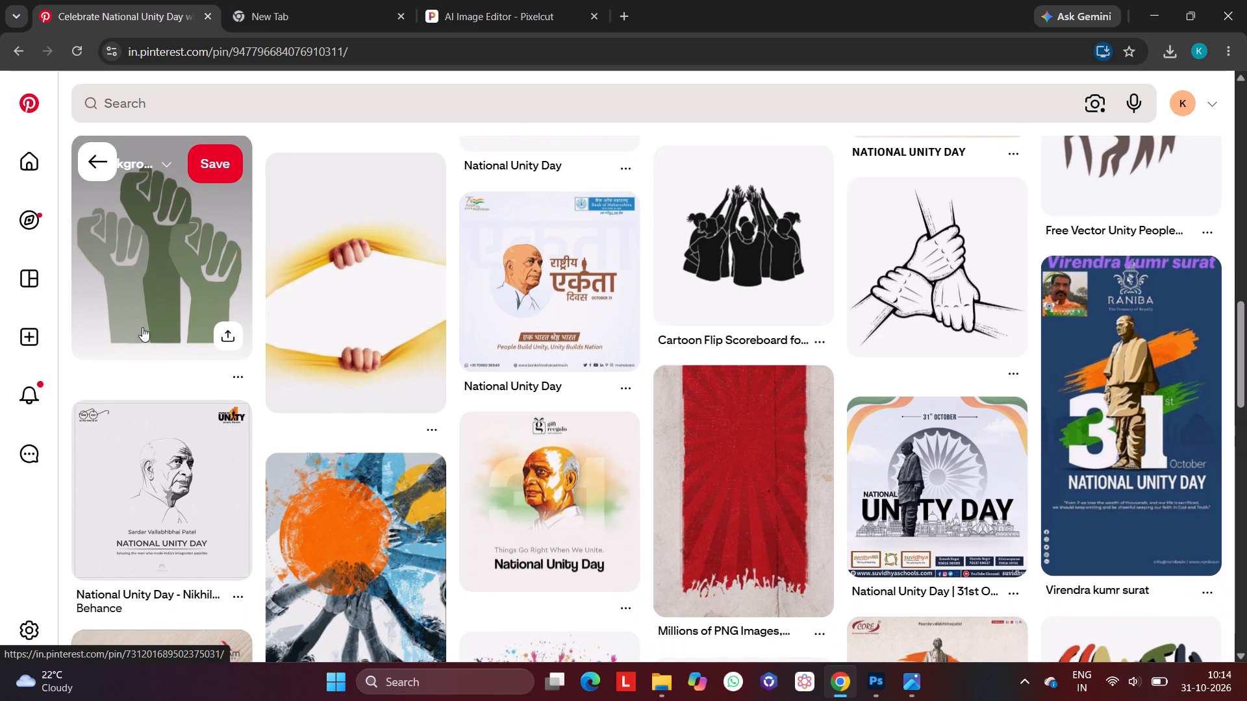
scroll(142, 327, up, 4)
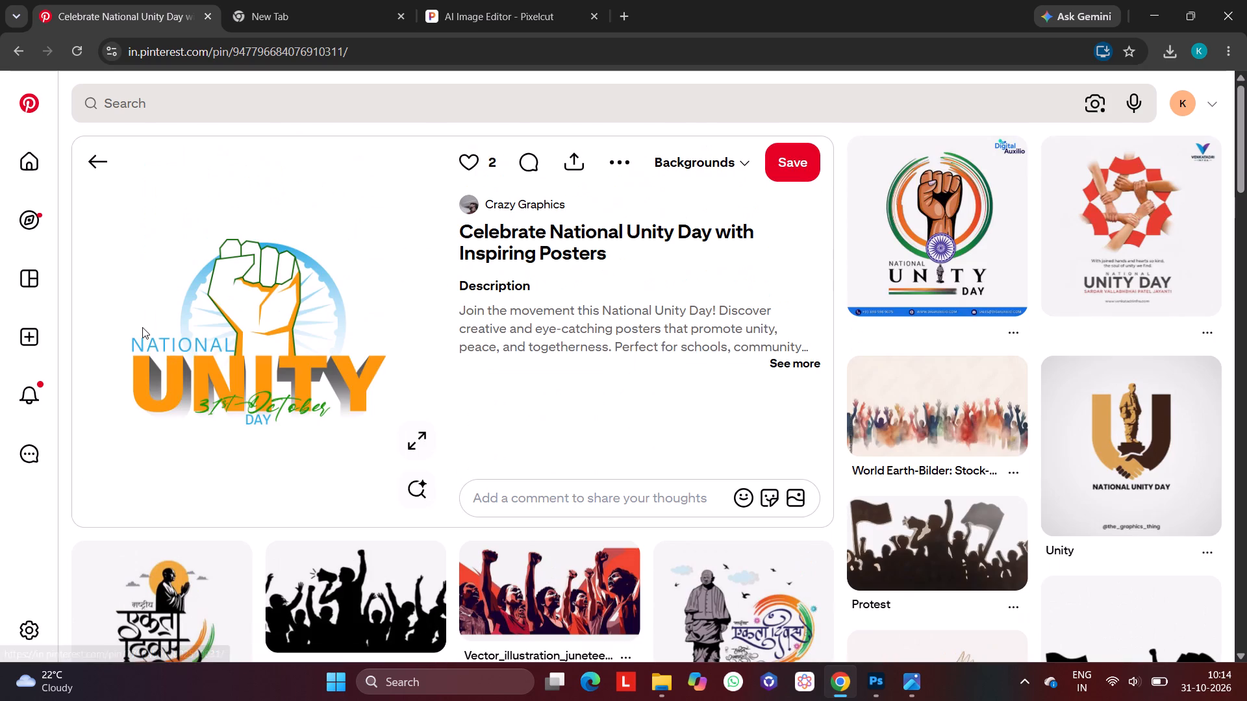
scroll(142, 327, down, 5)
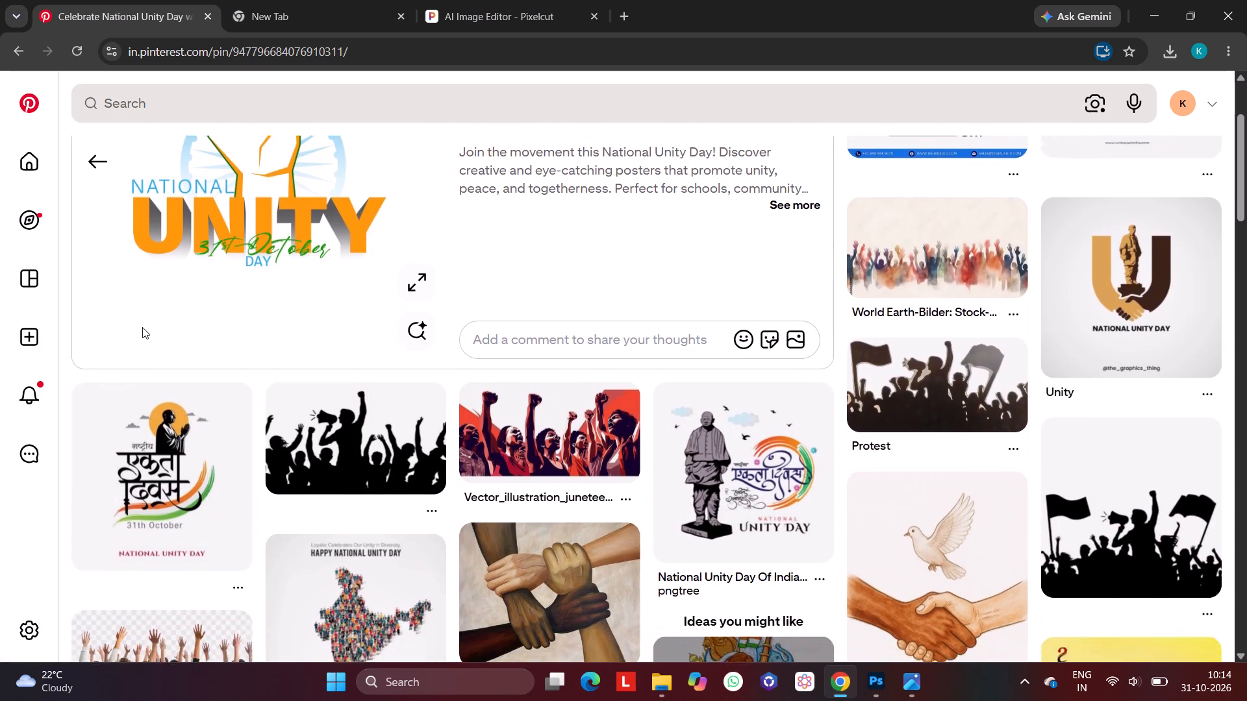
scroll(142, 327, down, 4)
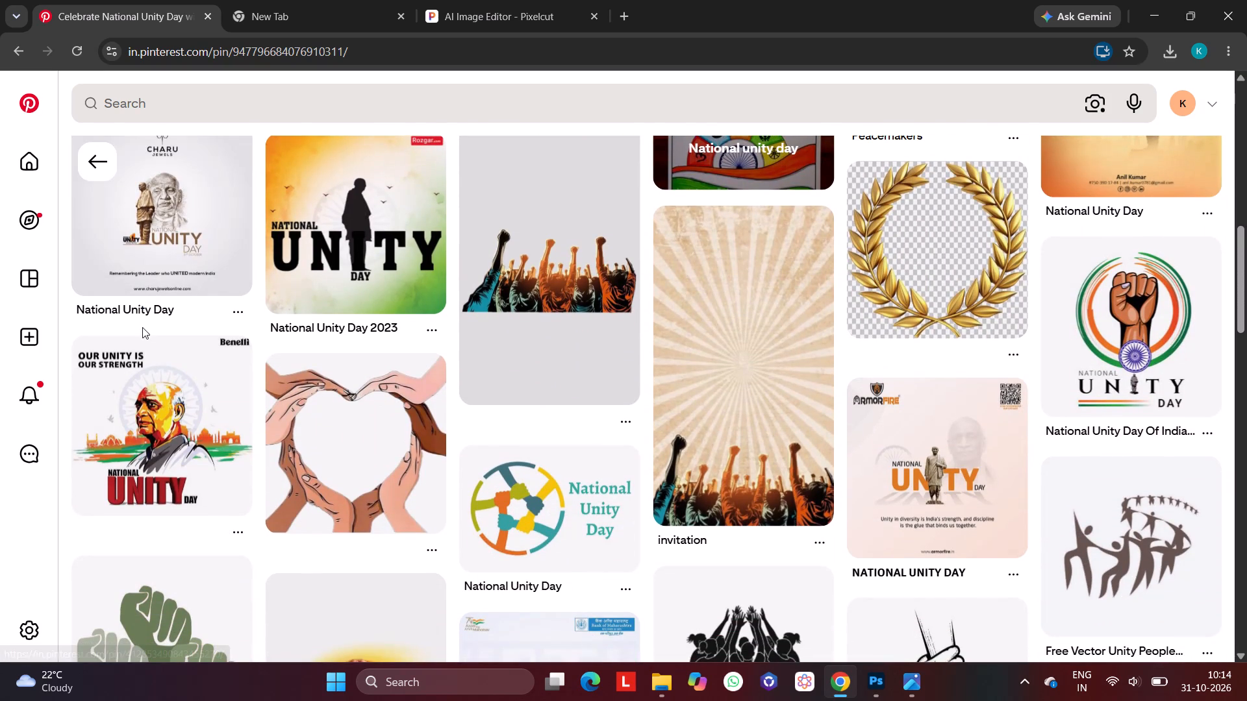
scroll(142, 327, down, 1)
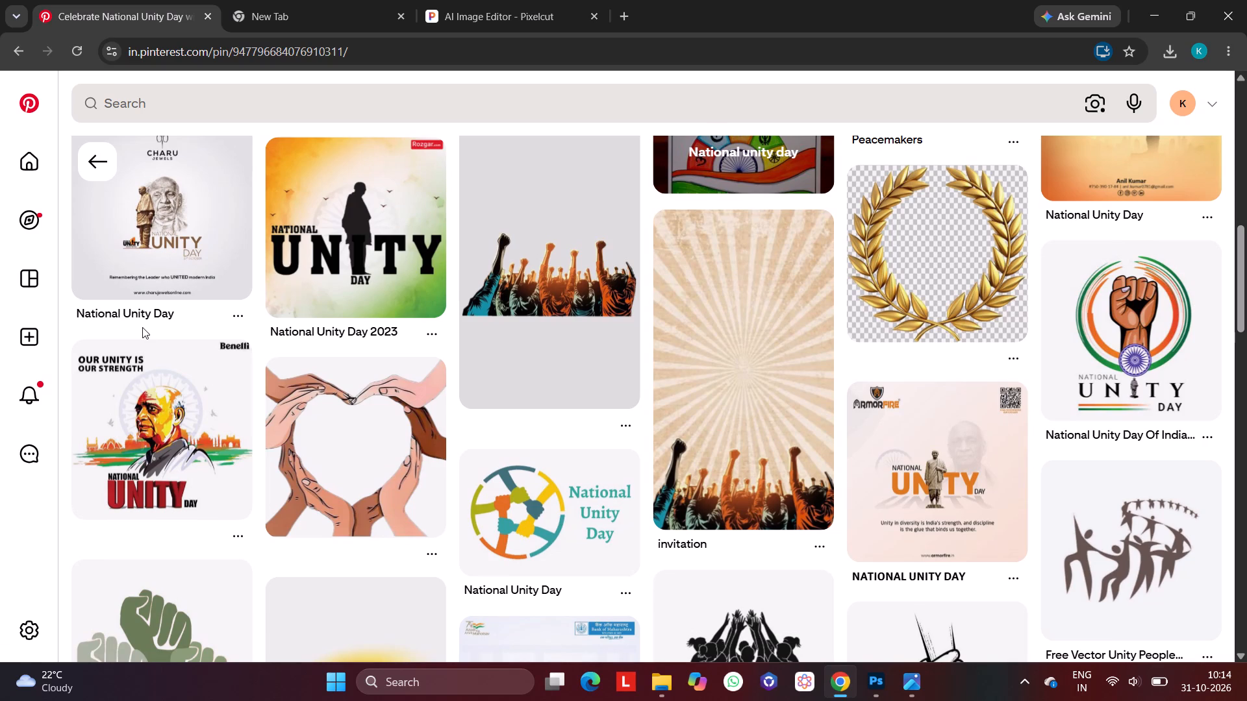
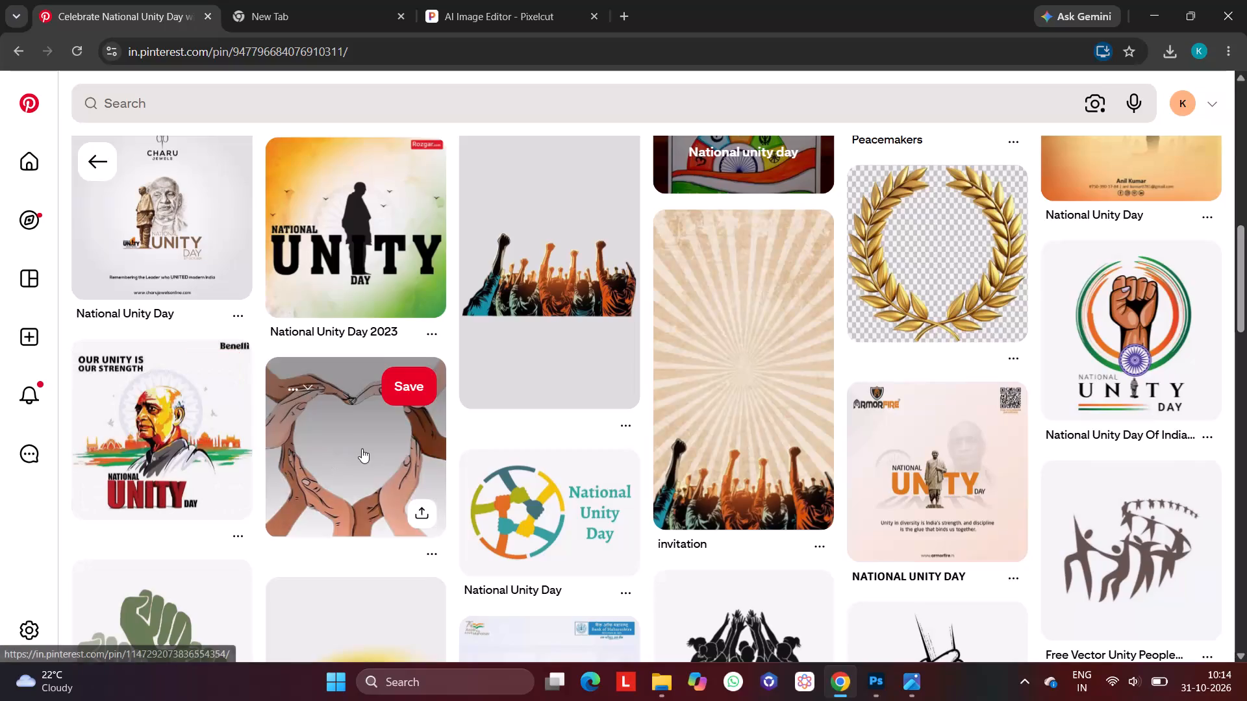
Examine more pins related to the raised-fist design for a National Unity Day text graphic and return to the search results.
scroll(362, 449, down, 3)
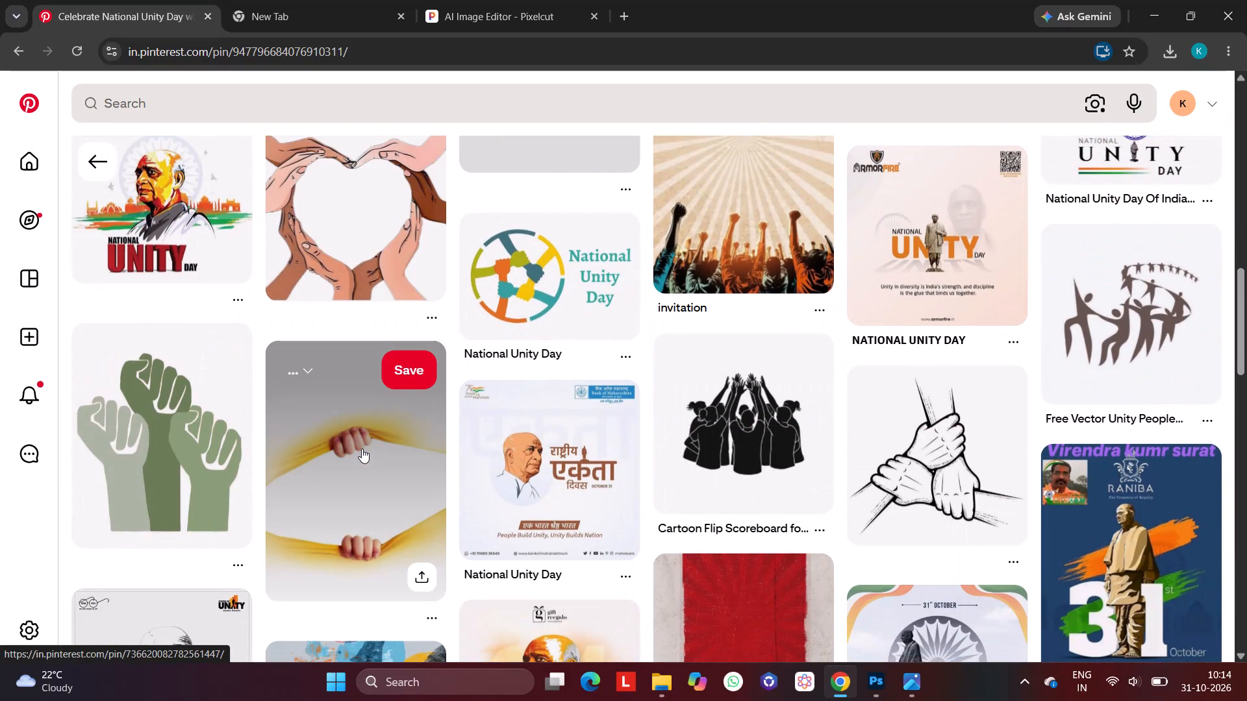
scroll(362, 449, down, 2)
scroll(362, 449, right, 1)
scroll(362, 449, down, 1)
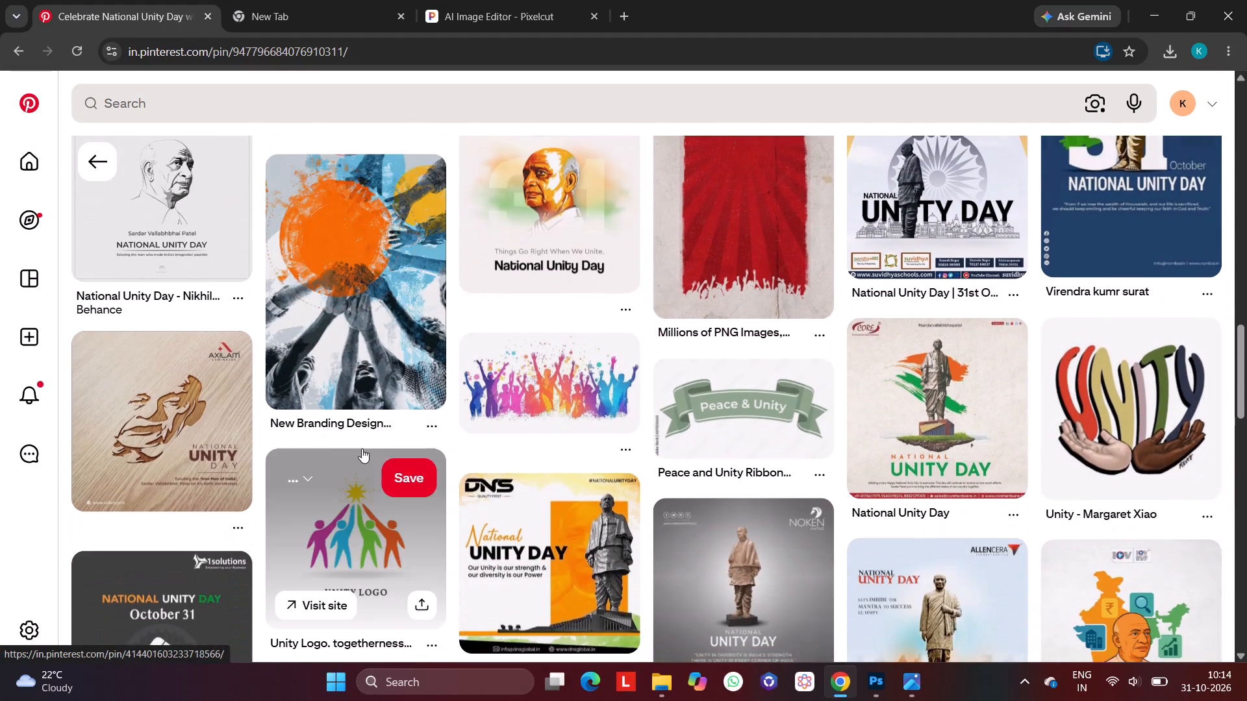
scroll(362, 449, up, 8)
click(87, 165)
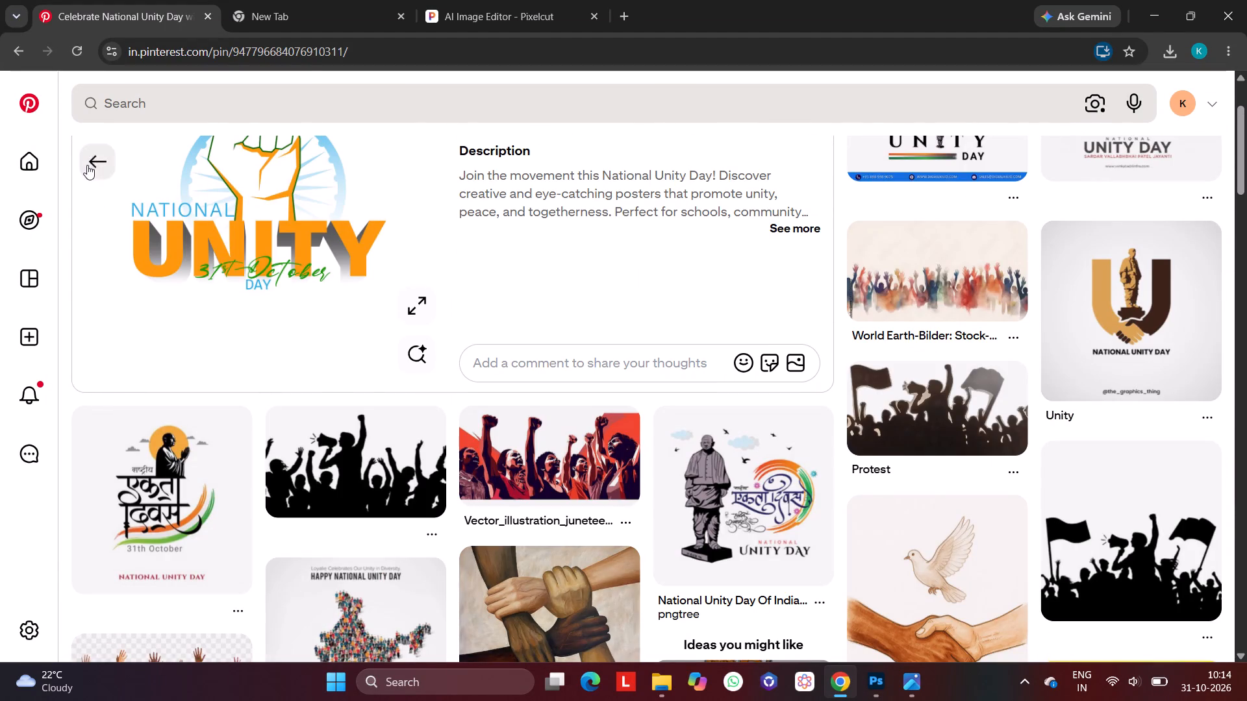
Examine the "text png for national unity day" search results for a National Unity Day lettering design that suits the poster.
scroll(487, 417, down, 1)
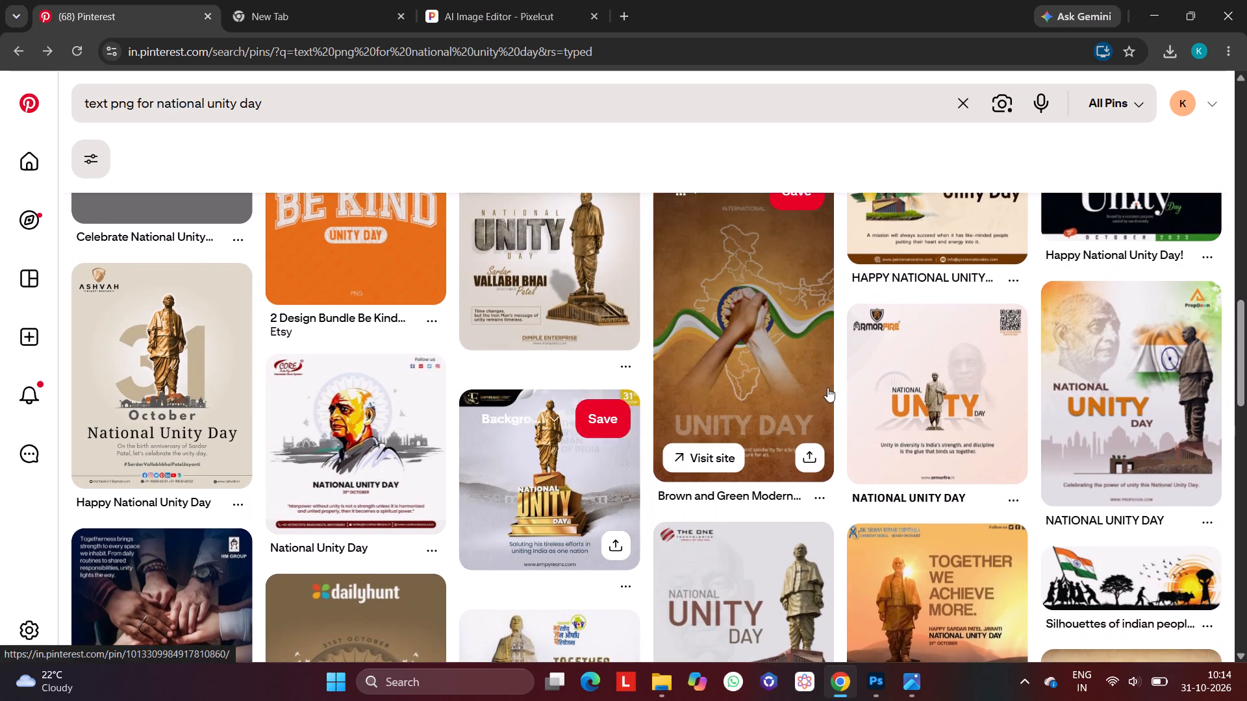
scroll(827, 387, up, 1)
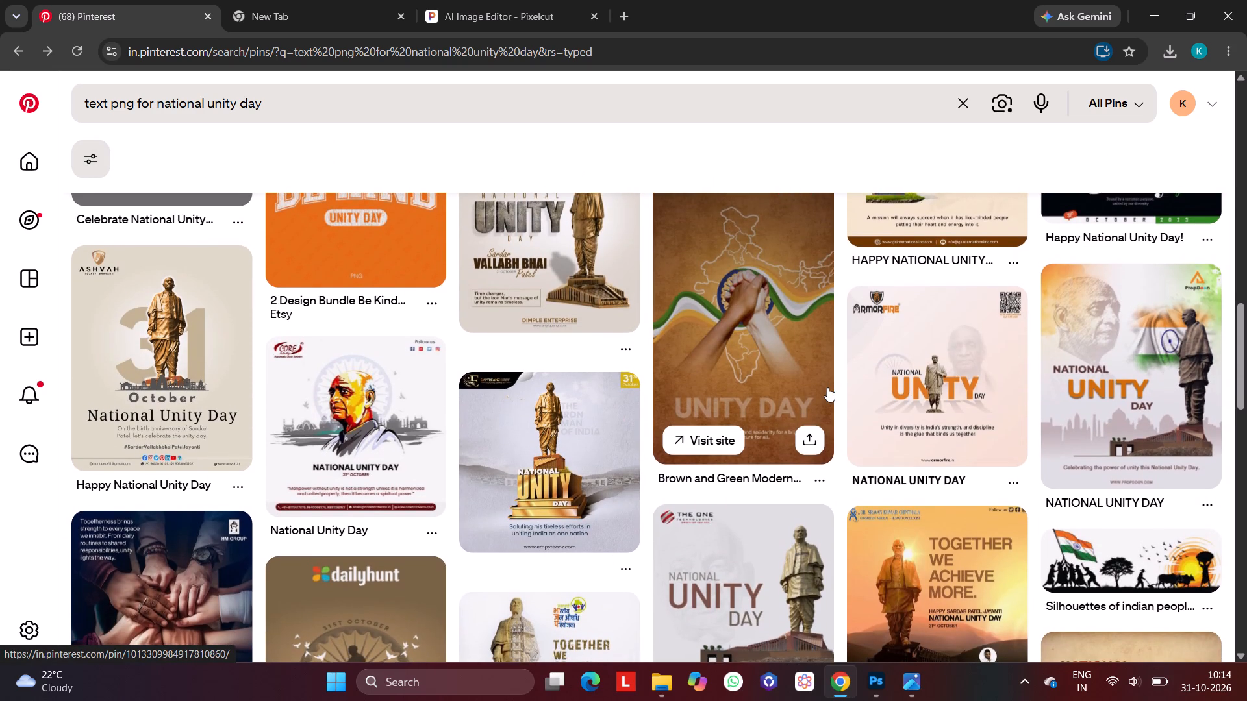
scroll(827, 387, up, 1)
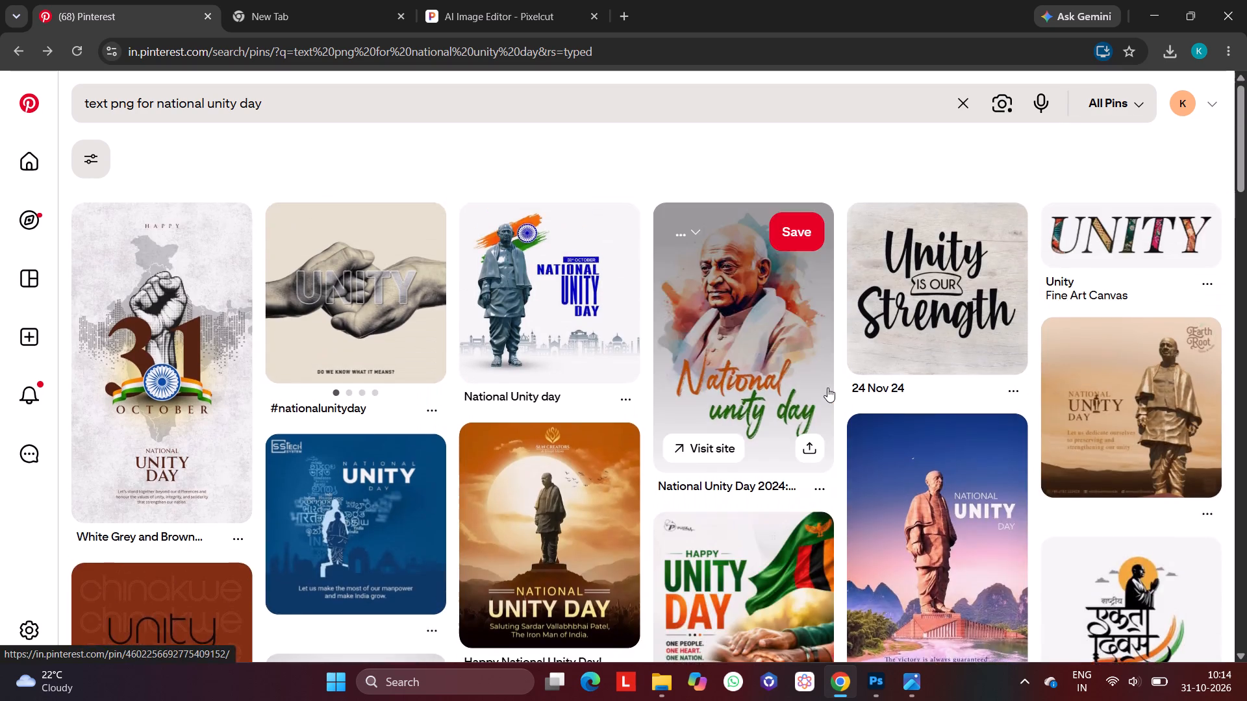
scroll(827, 387, down, 8)
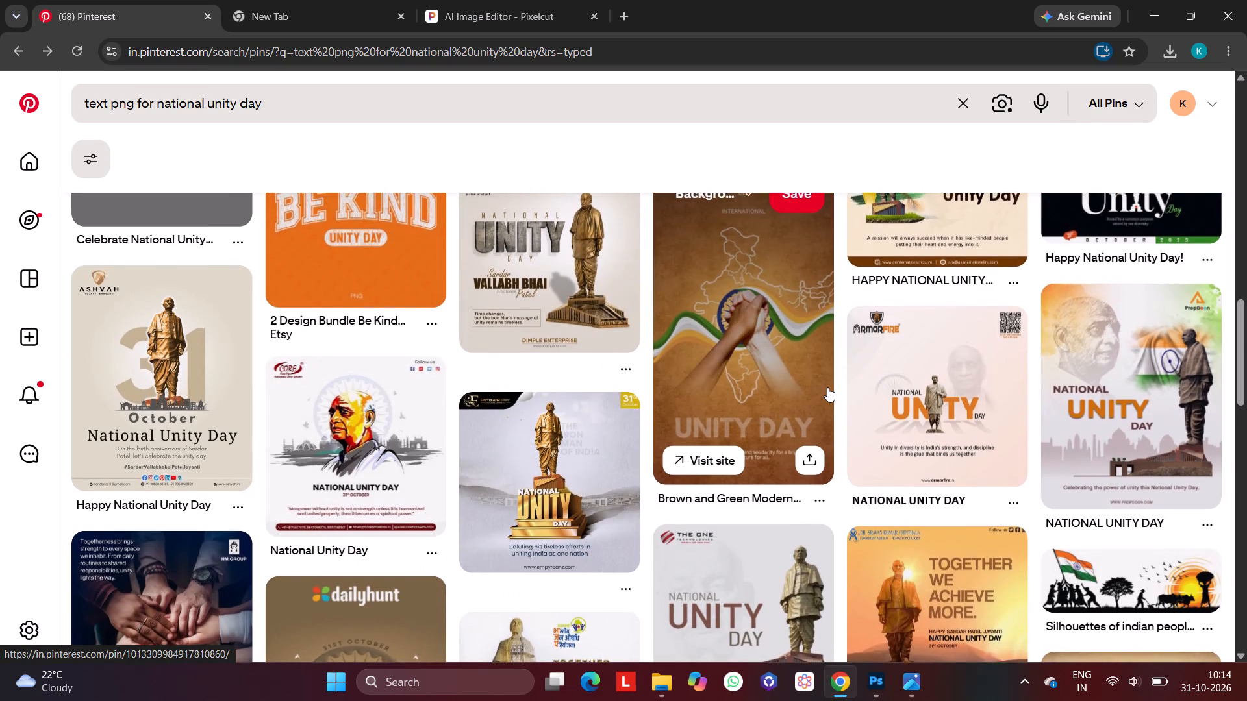
scroll(827, 387, down, 2)
scroll(827, 387, right, 10)
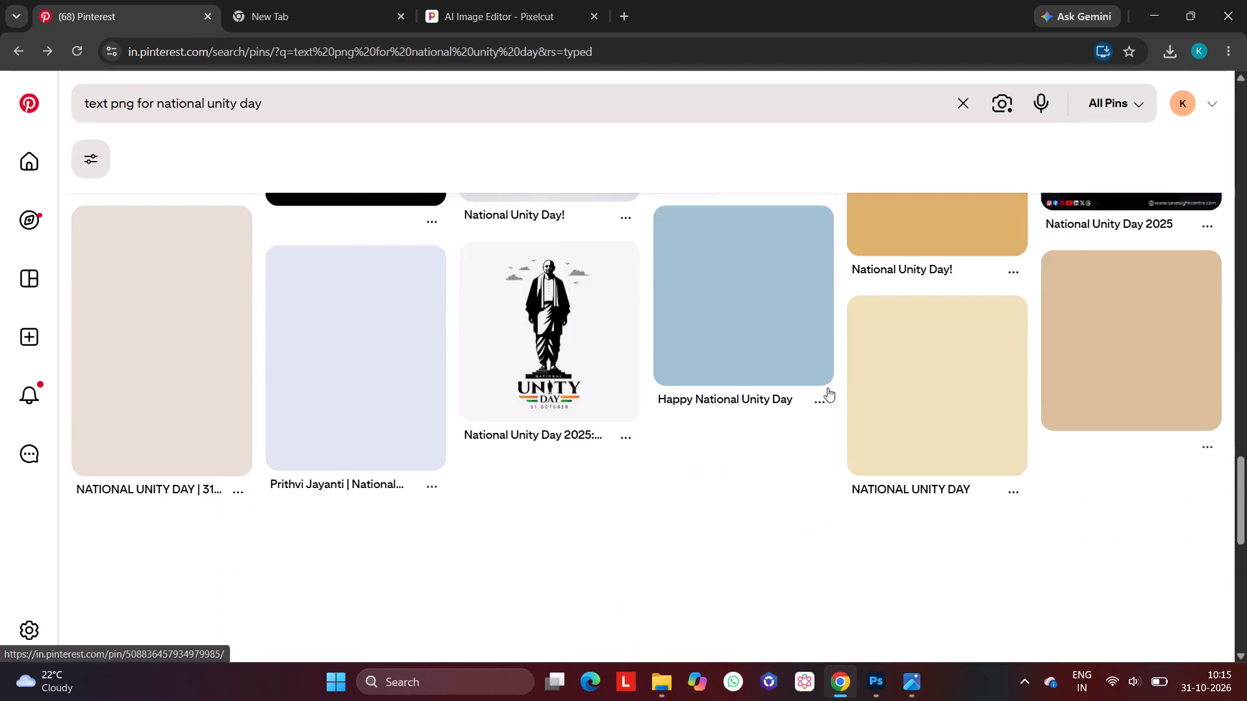
scroll(827, 387, up, 6)
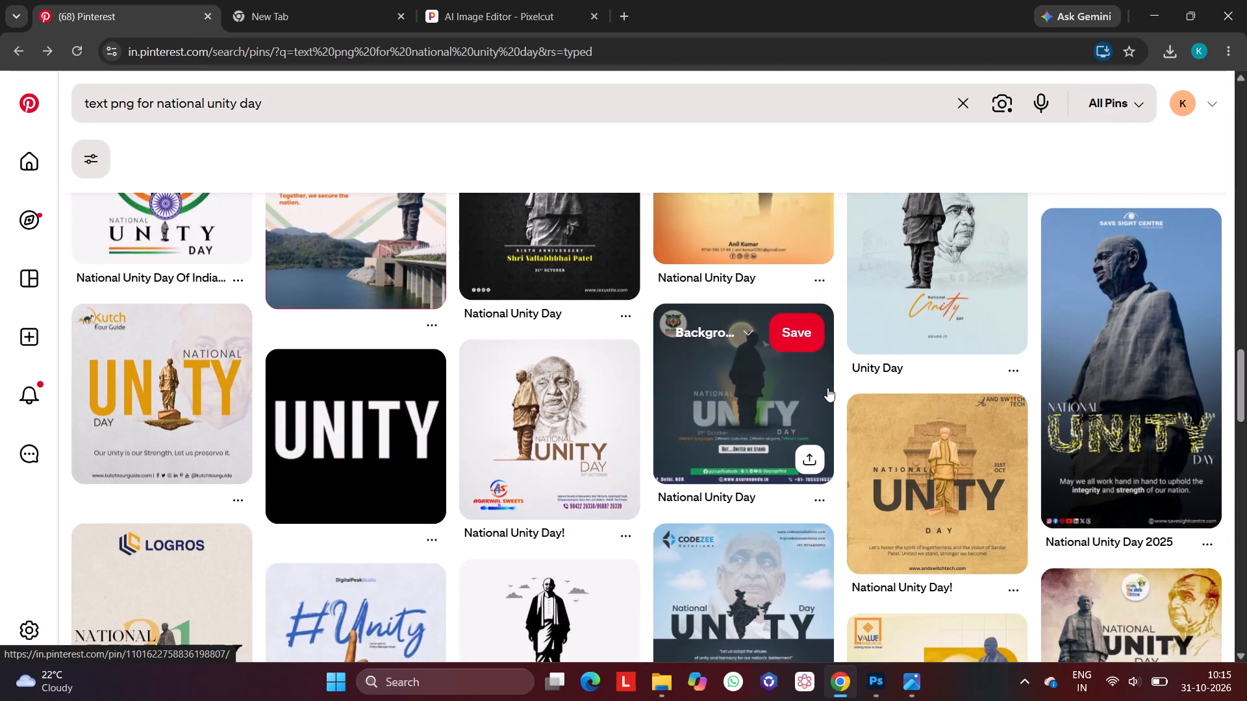
scroll(827, 387, up, 1)
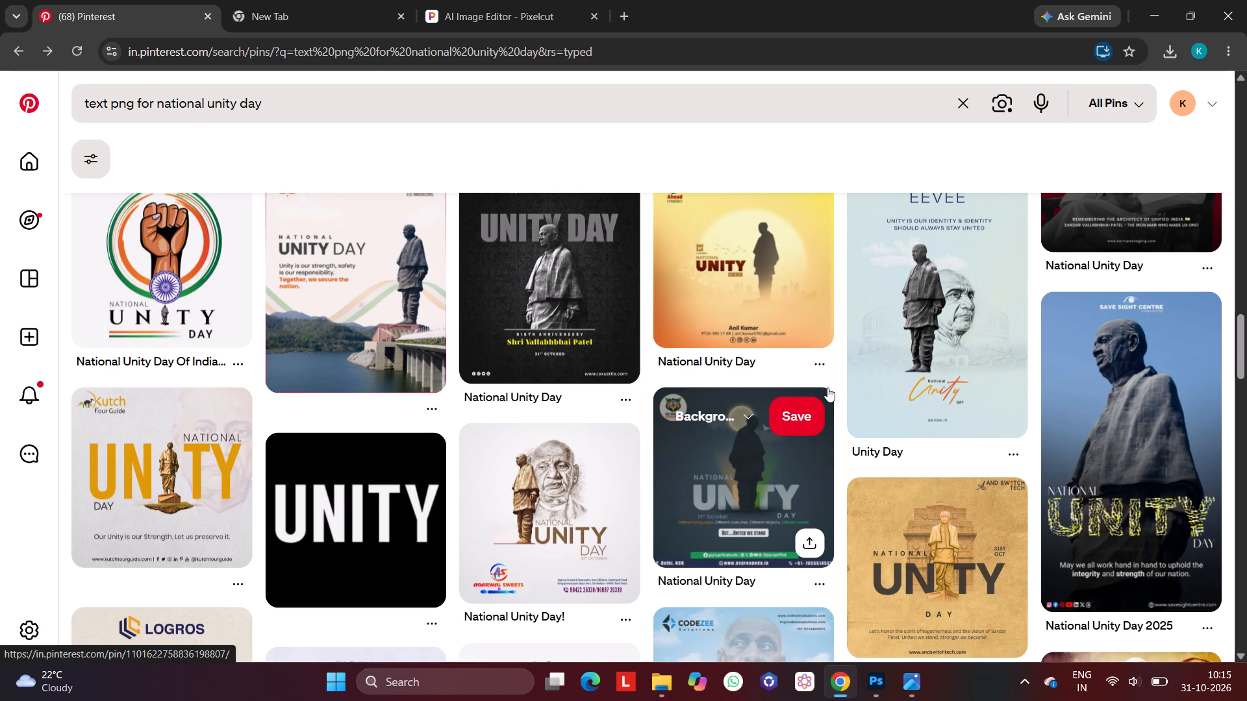
scroll(827, 387, down, 3)
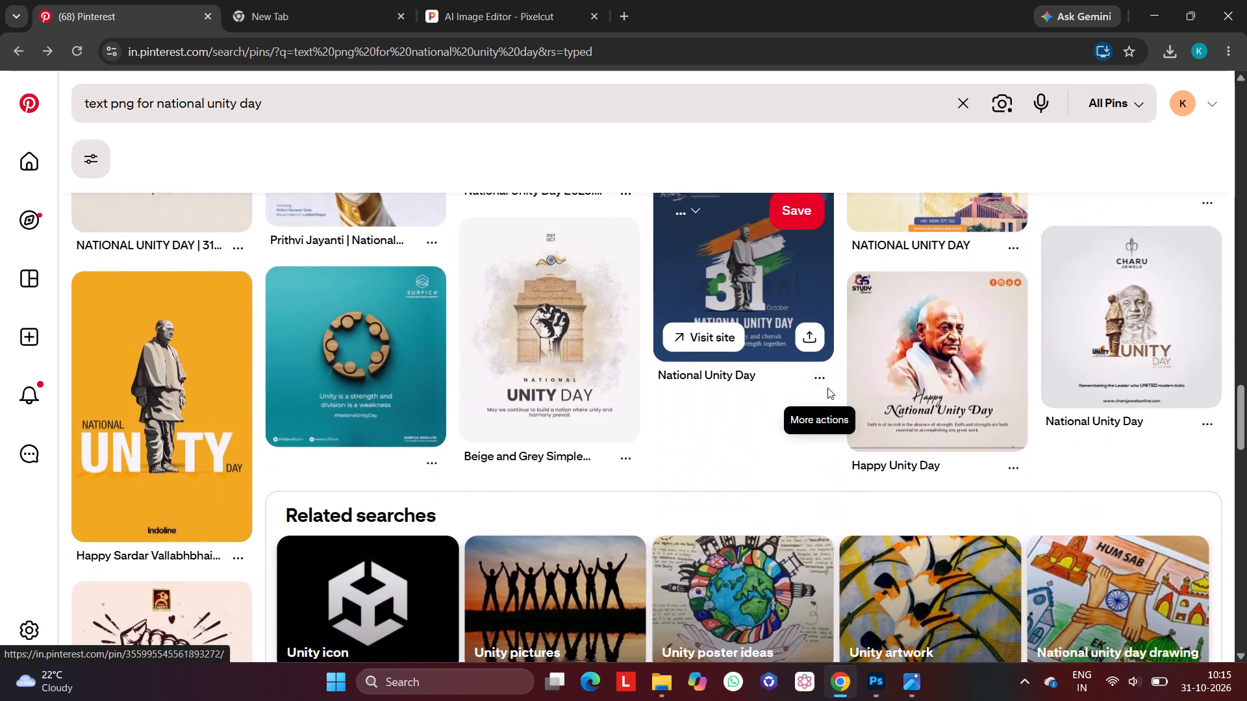
scroll(827, 387, down, 5)
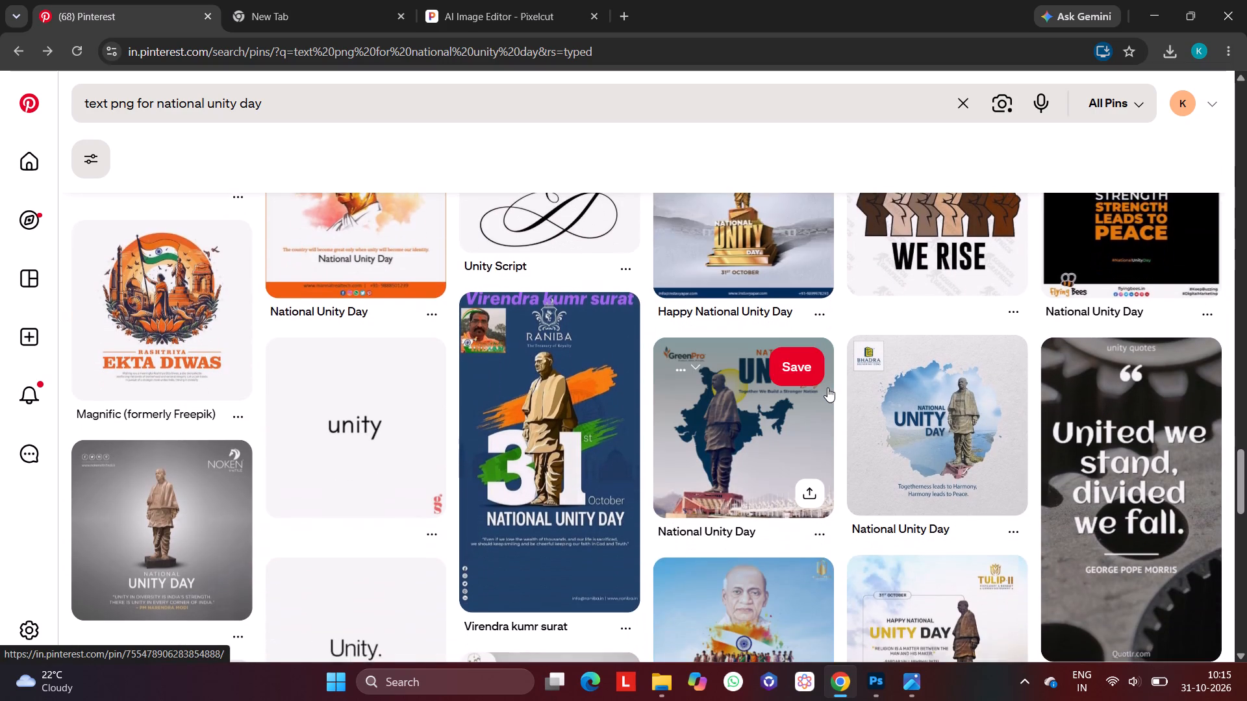
scroll(827, 387, down, 1)
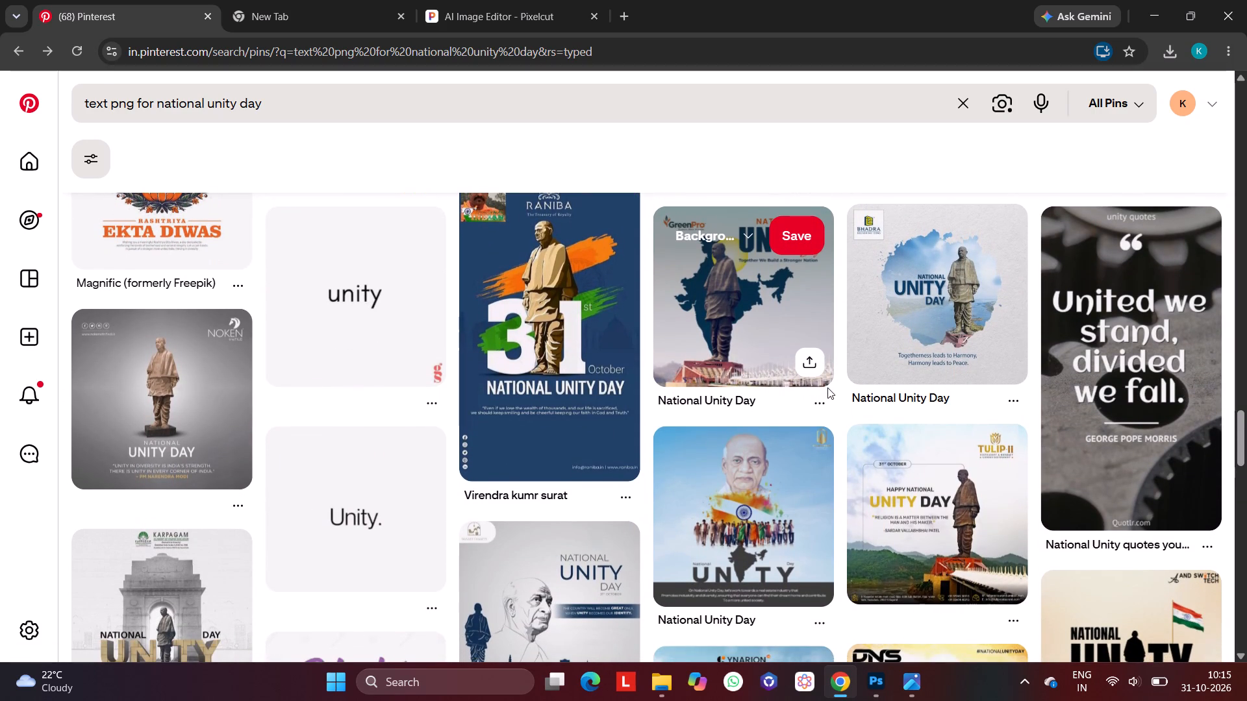
scroll(827, 387, down, 1)
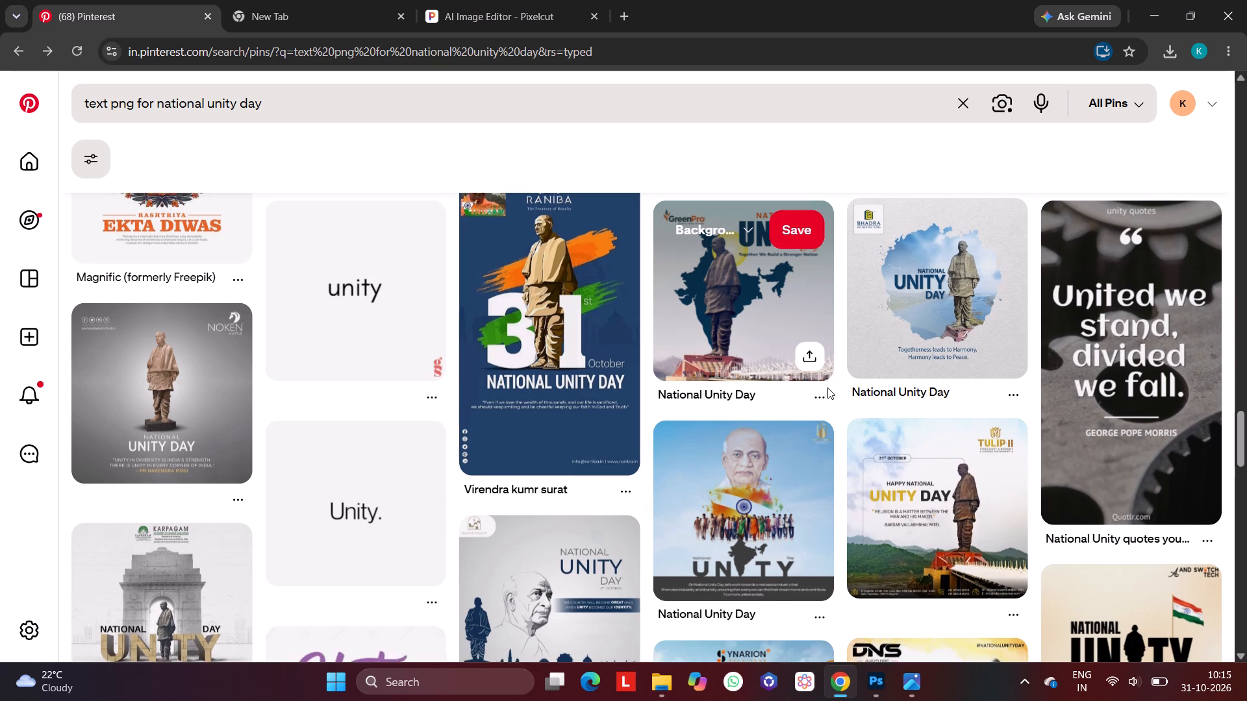
scroll(827, 387, down, 1)
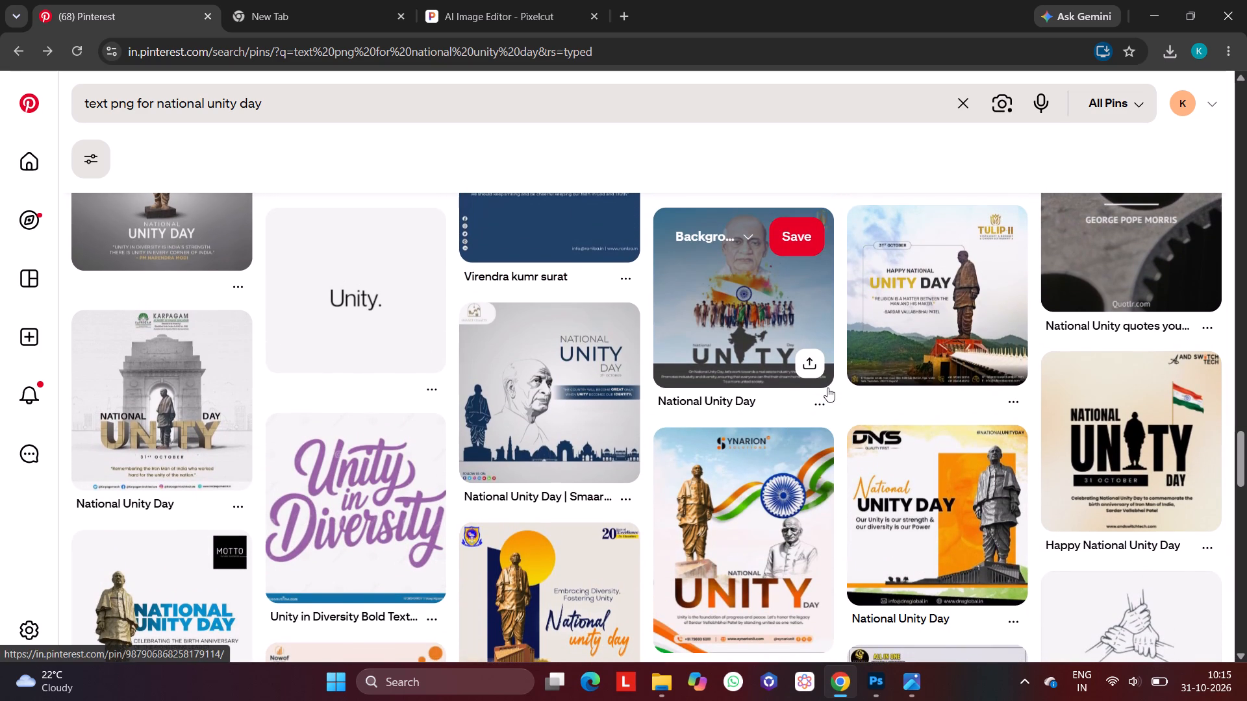
scroll(827, 387, down, 4)
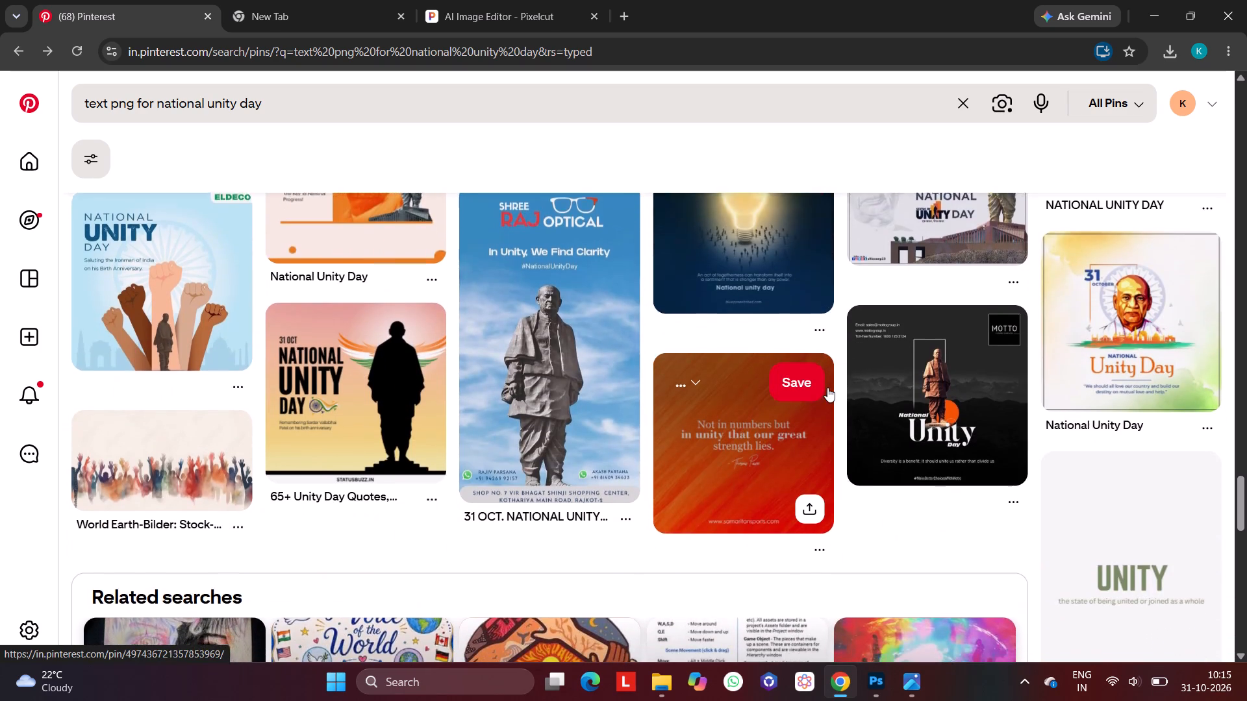
scroll(827, 387, down, 2)
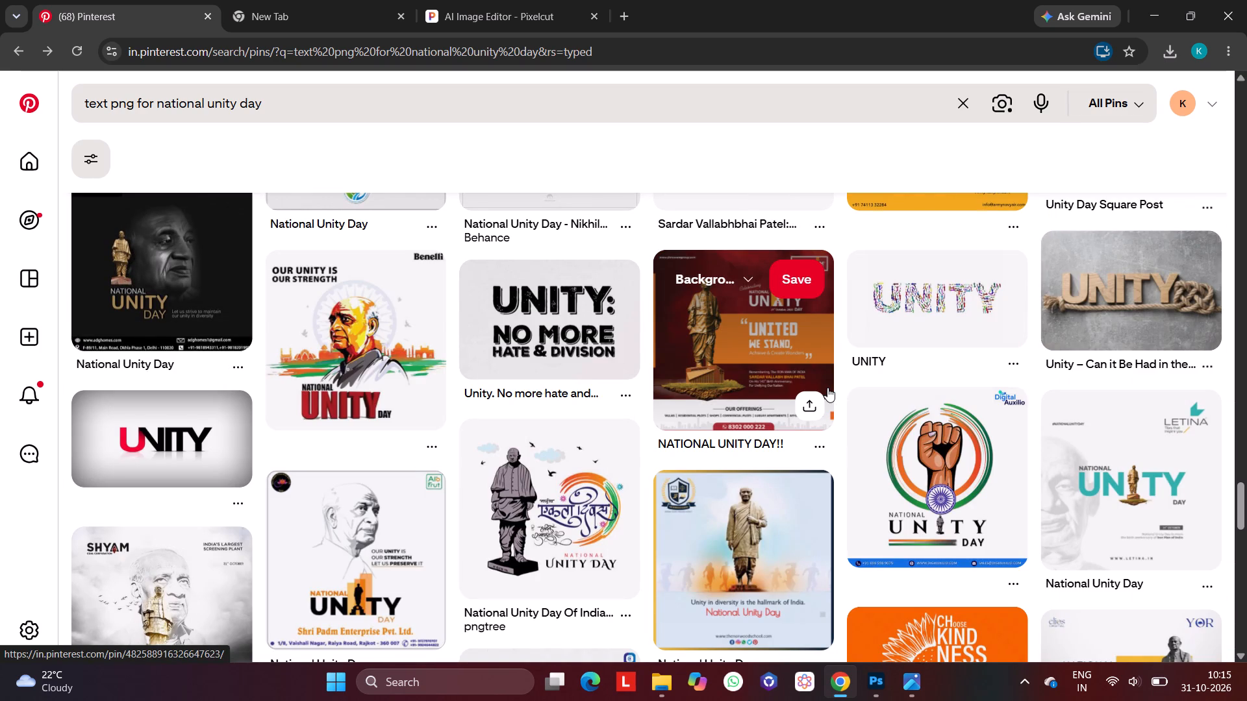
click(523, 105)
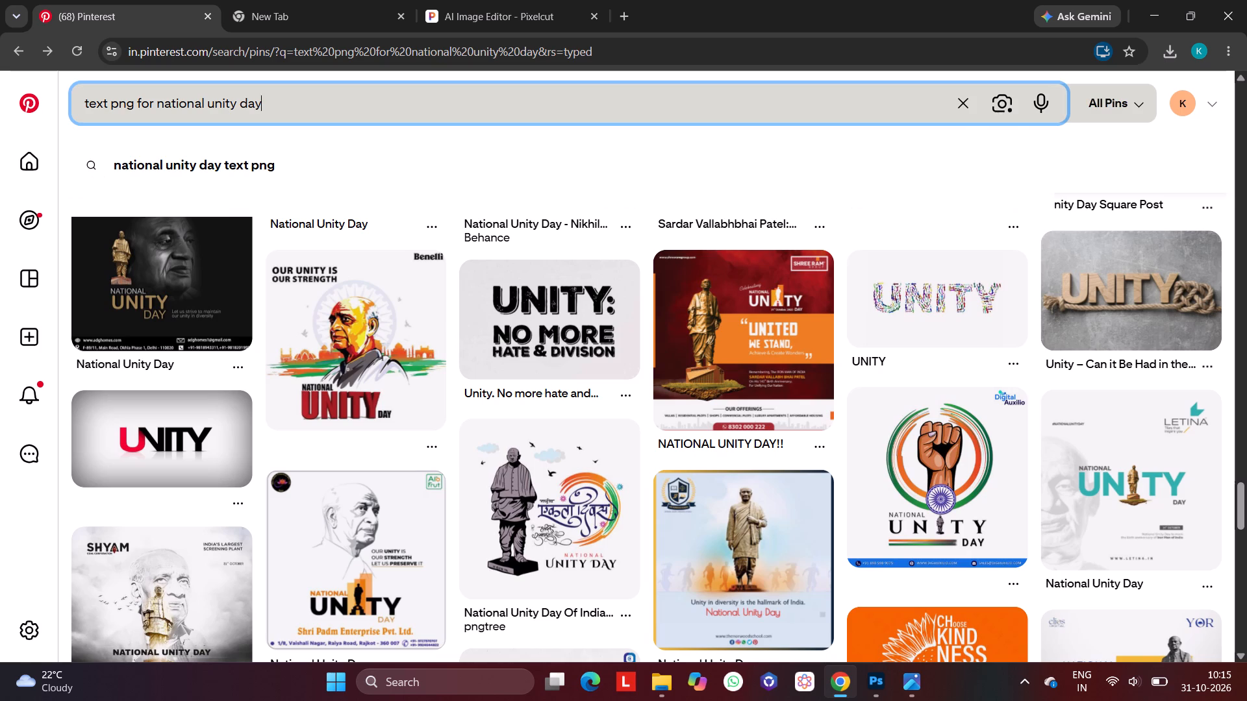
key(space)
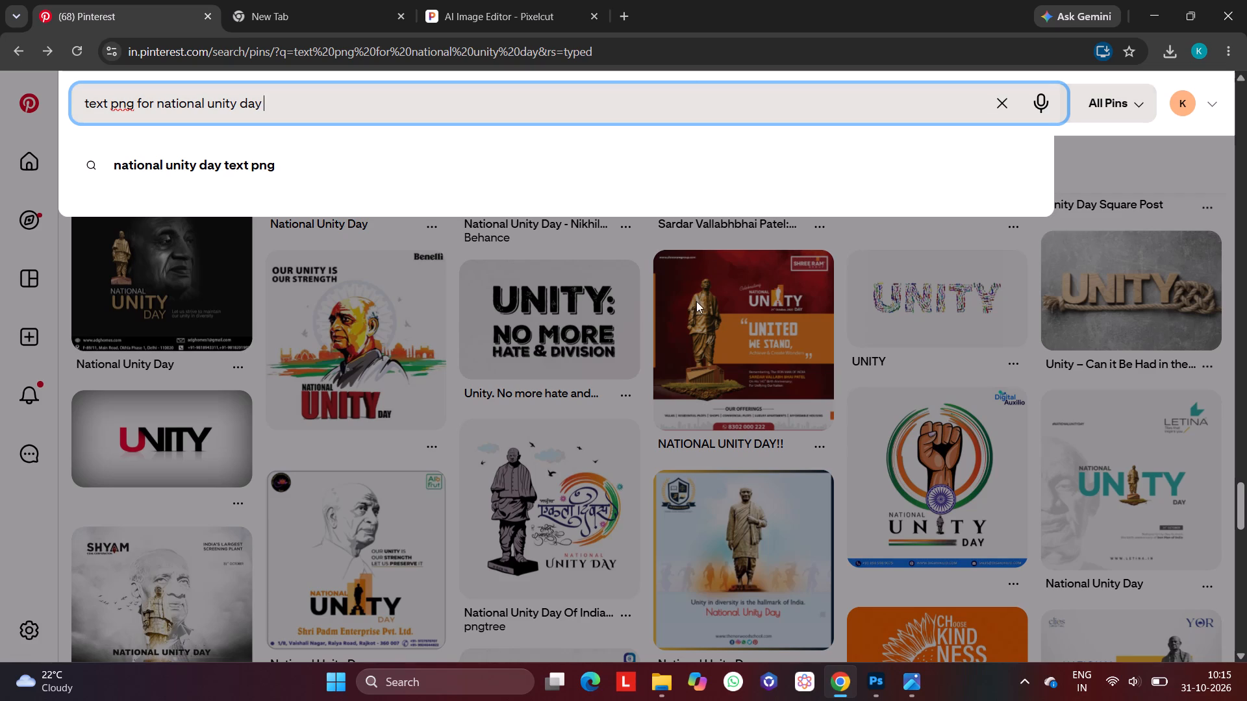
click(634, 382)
Examine further search results for usable National Unity Day lettering and go back to the first results.
scroll(634, 382, down, 2)
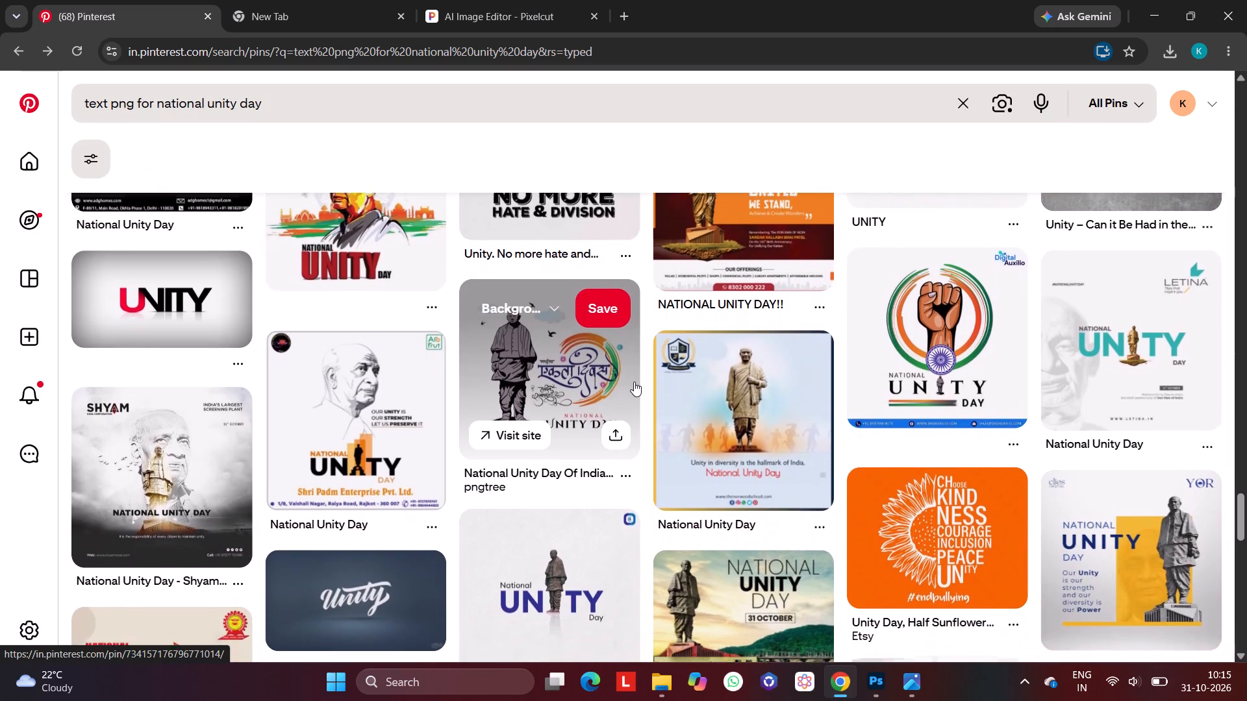
scroll(634, 382, down, 3)
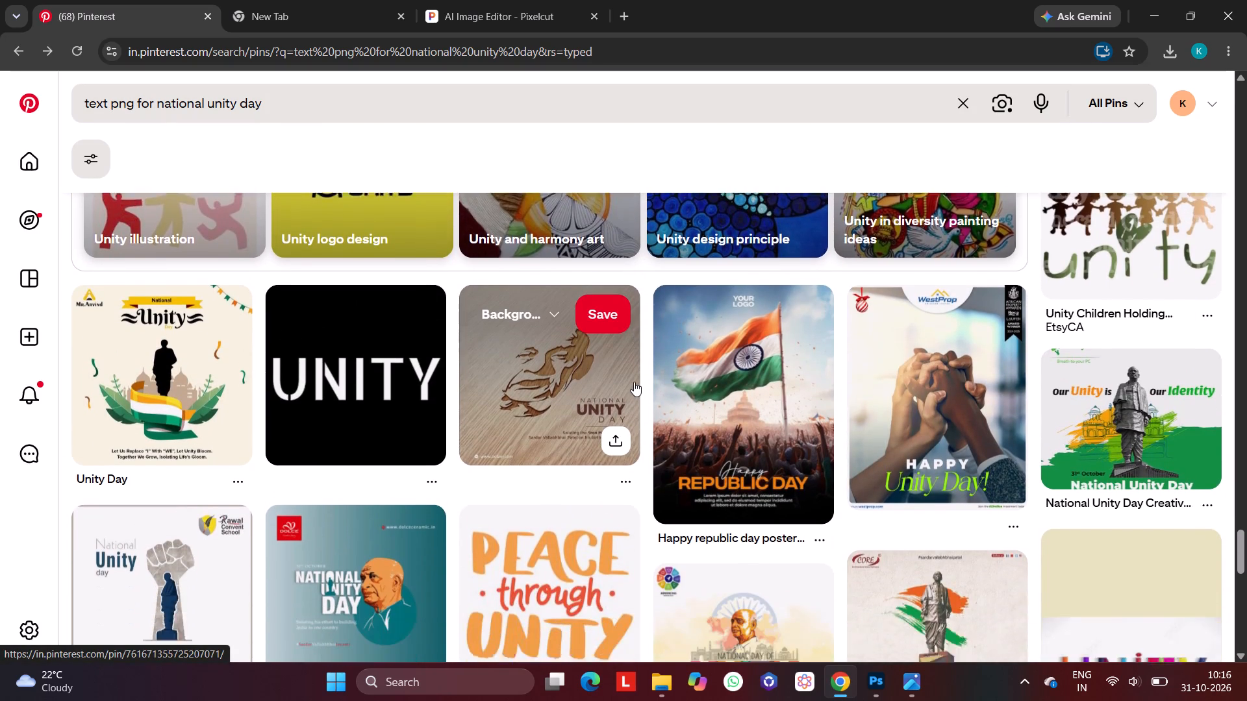
scroll(634, 382, down, 2)
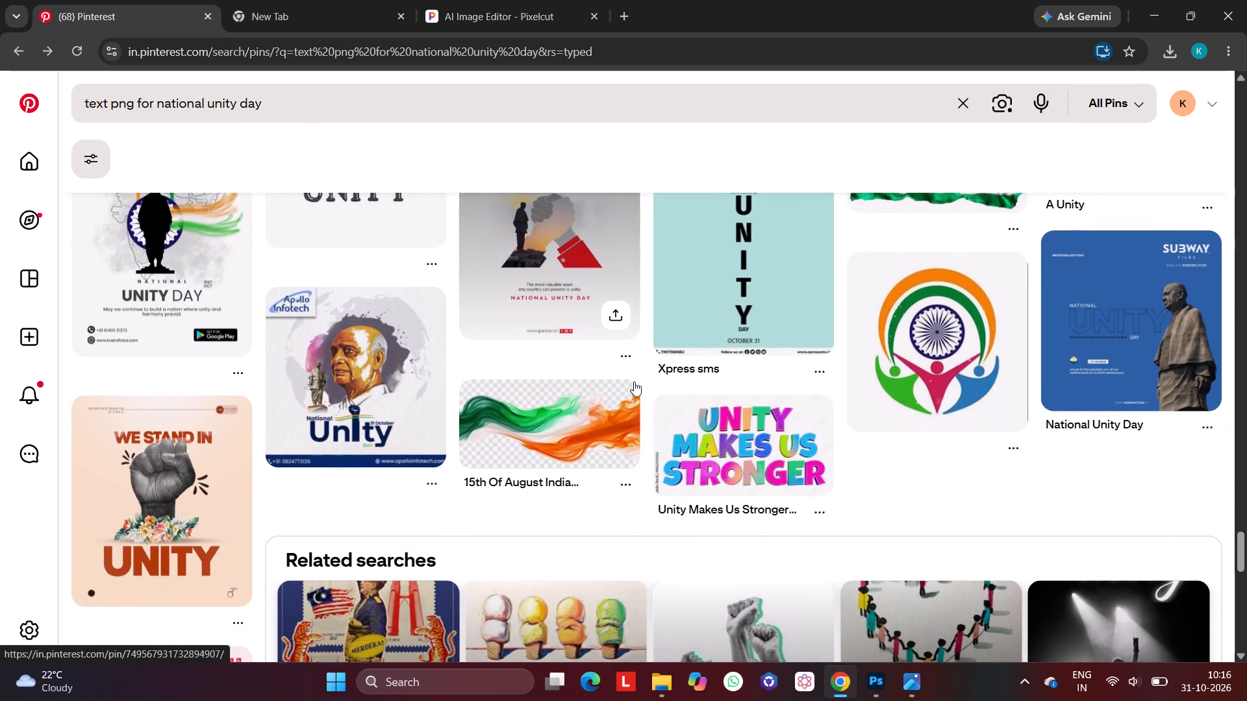
scroll(634, 382, up, 5)
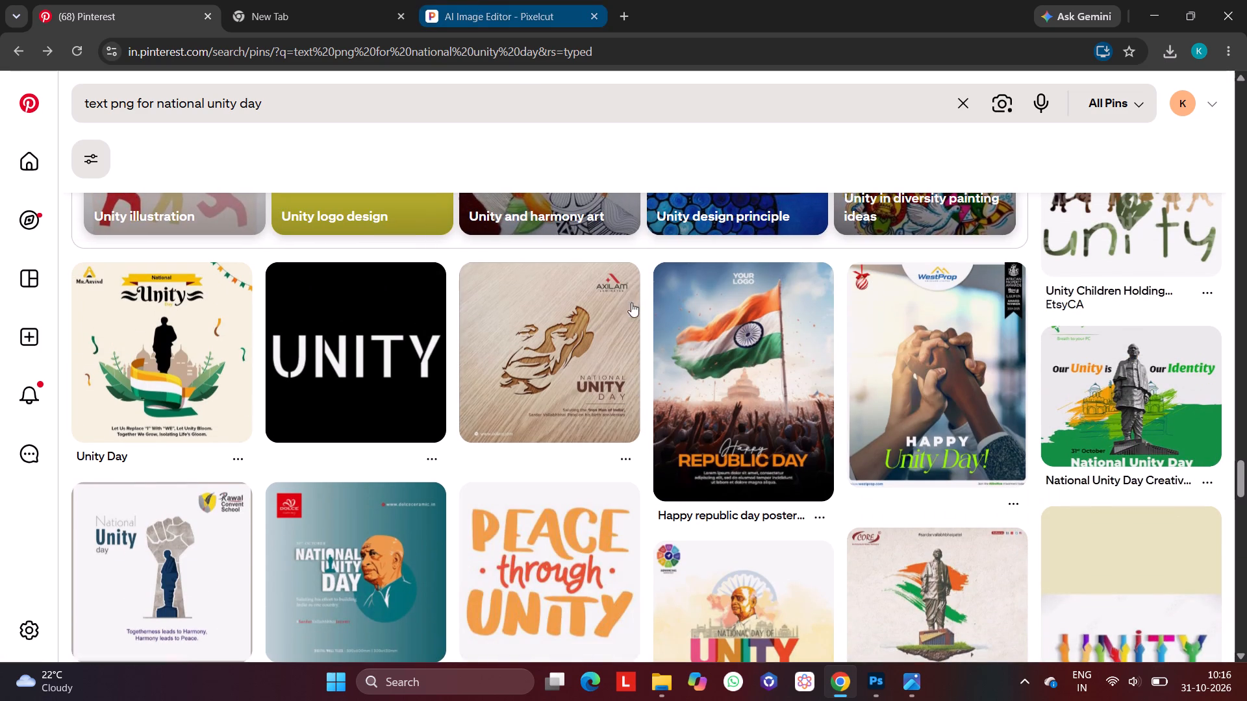
scroll(655, 387, up, 11)
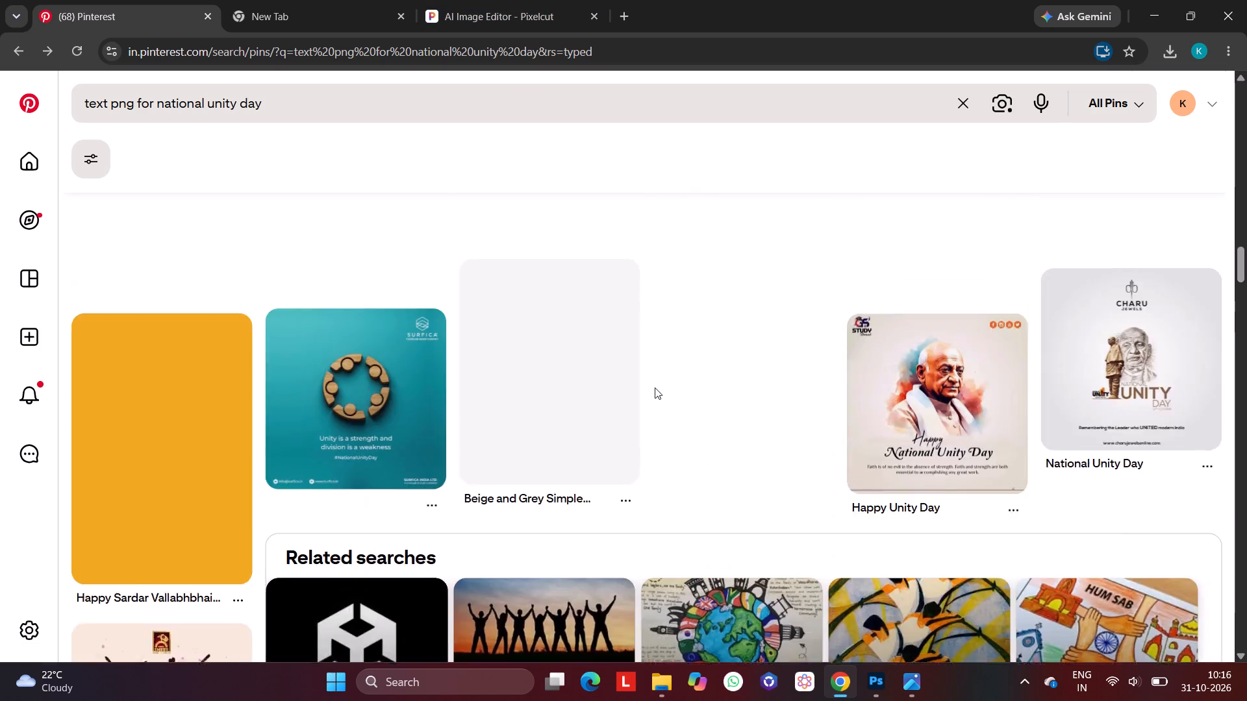
scroll(655, 387, up, 6)
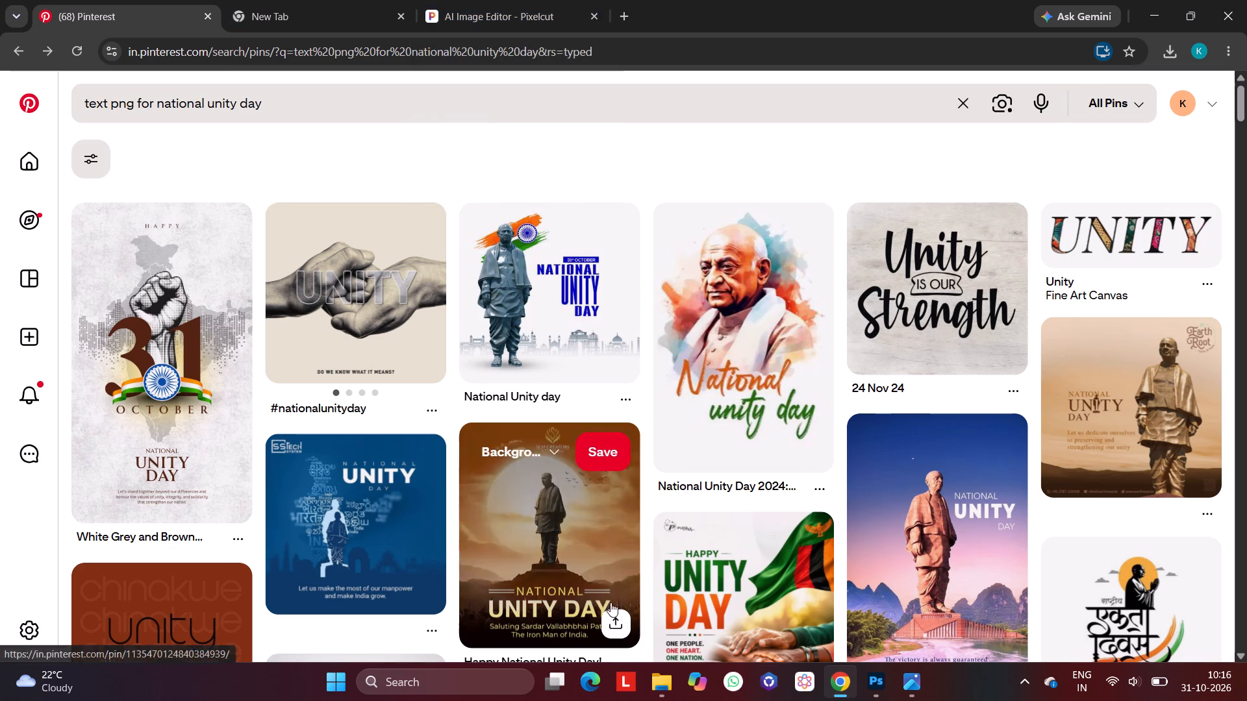
Switch to Photoshop and open the recent file "FLASH NEW copy".
click(868, 691)
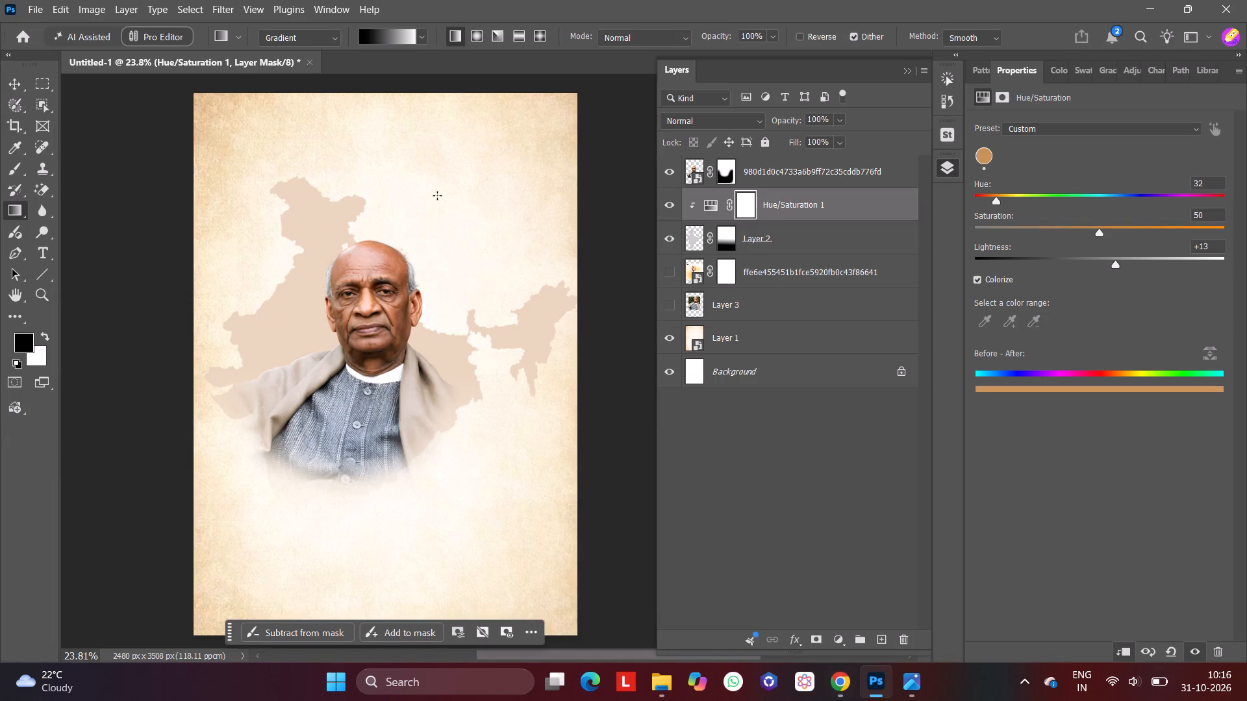
click(21, 36)
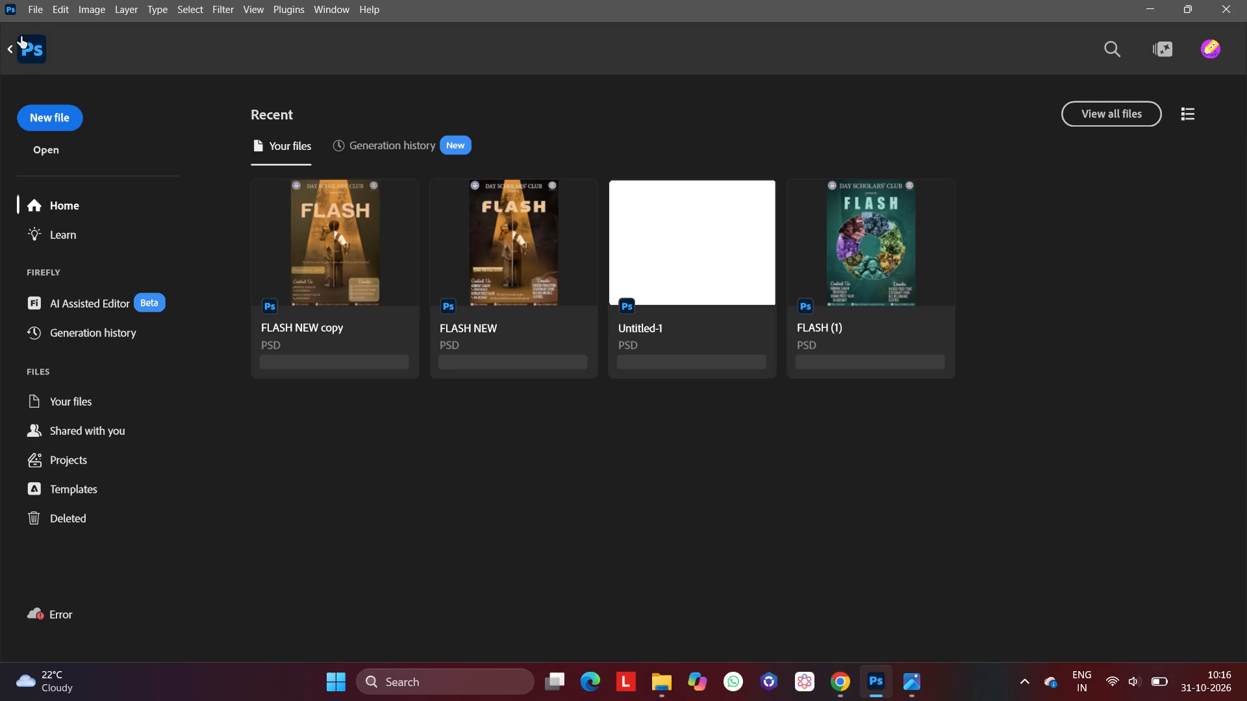
click(399, 274)
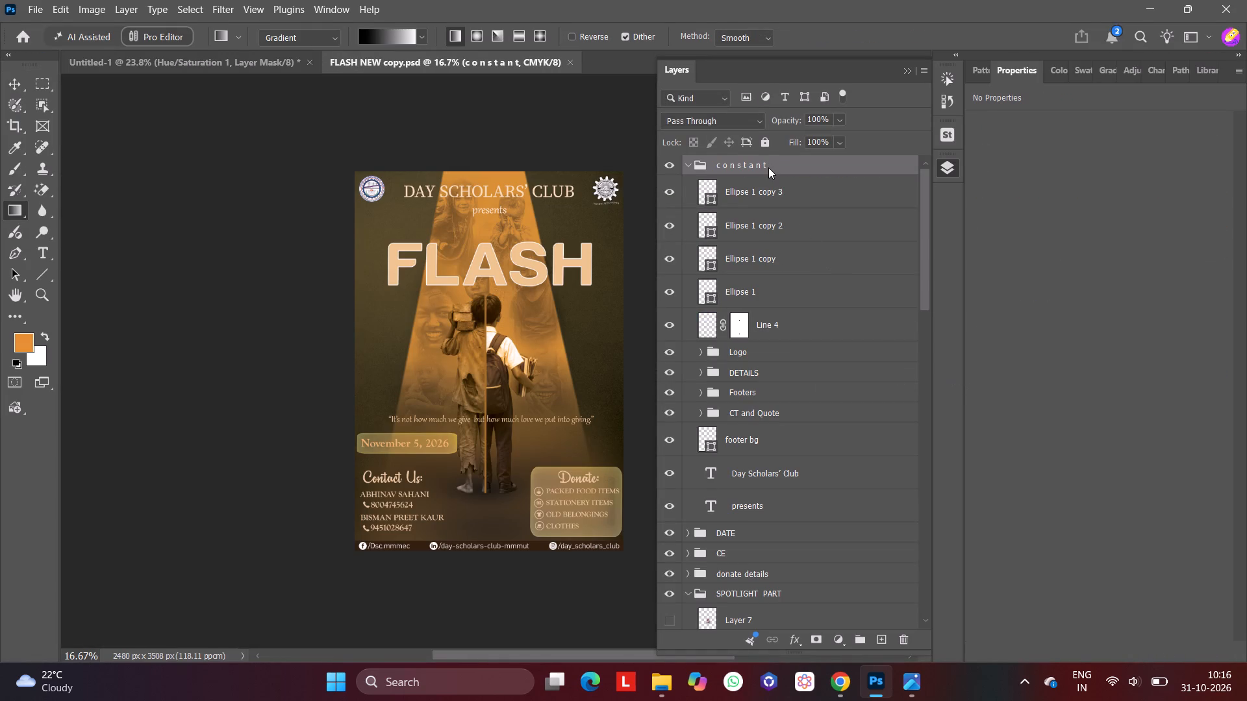
Copy the "constant" layer group from FLASH NEW copy.psd and paste it in place into the Untitled-1 poster.
key(ctrl+c)
click(690, 166)
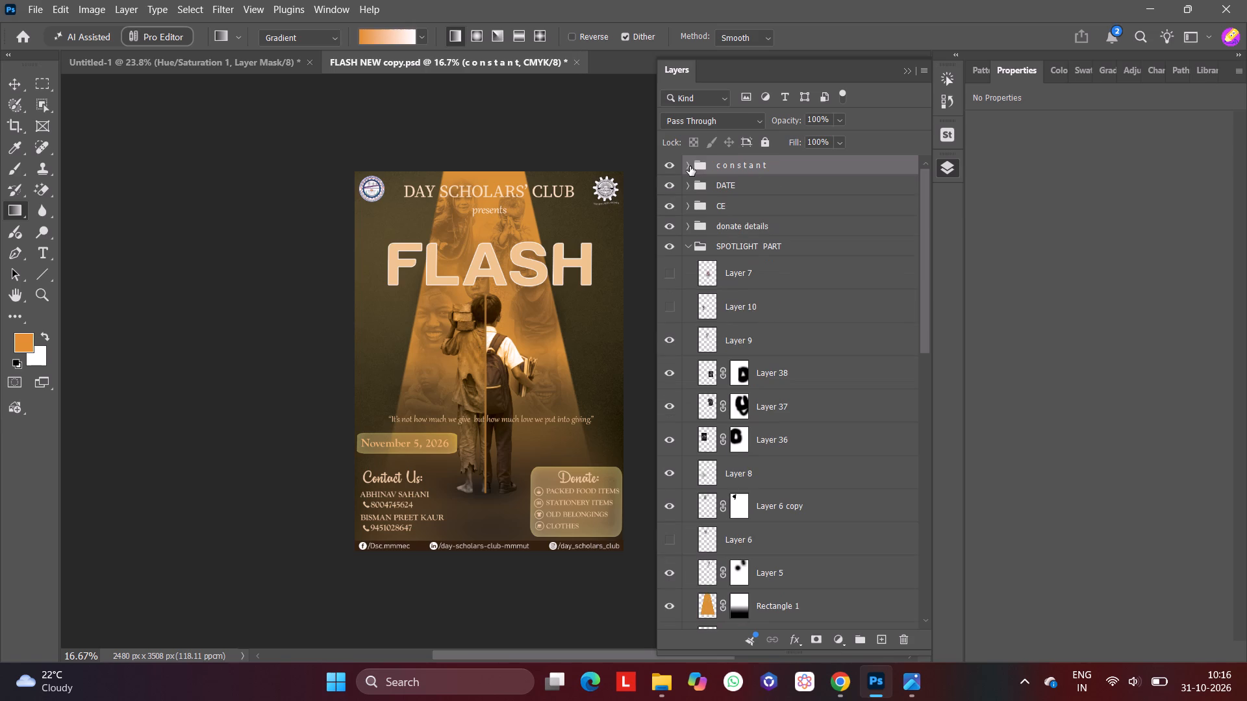
click(690, 166)
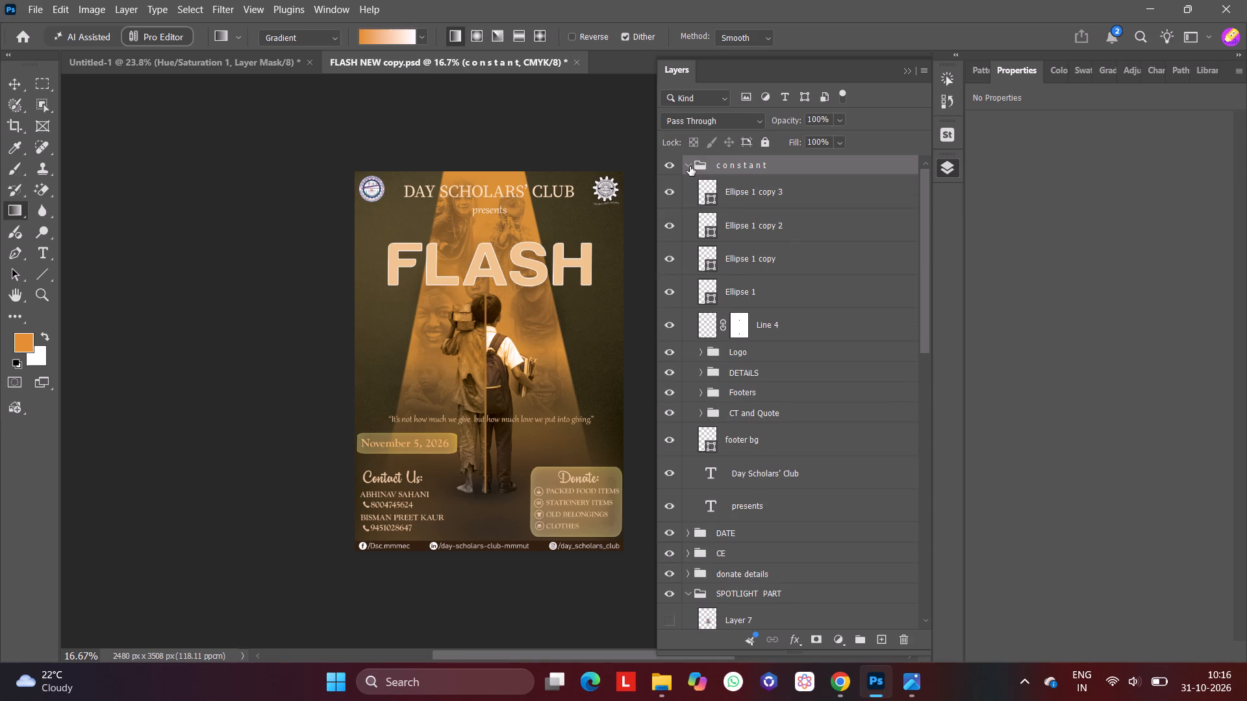
click(276, 61)
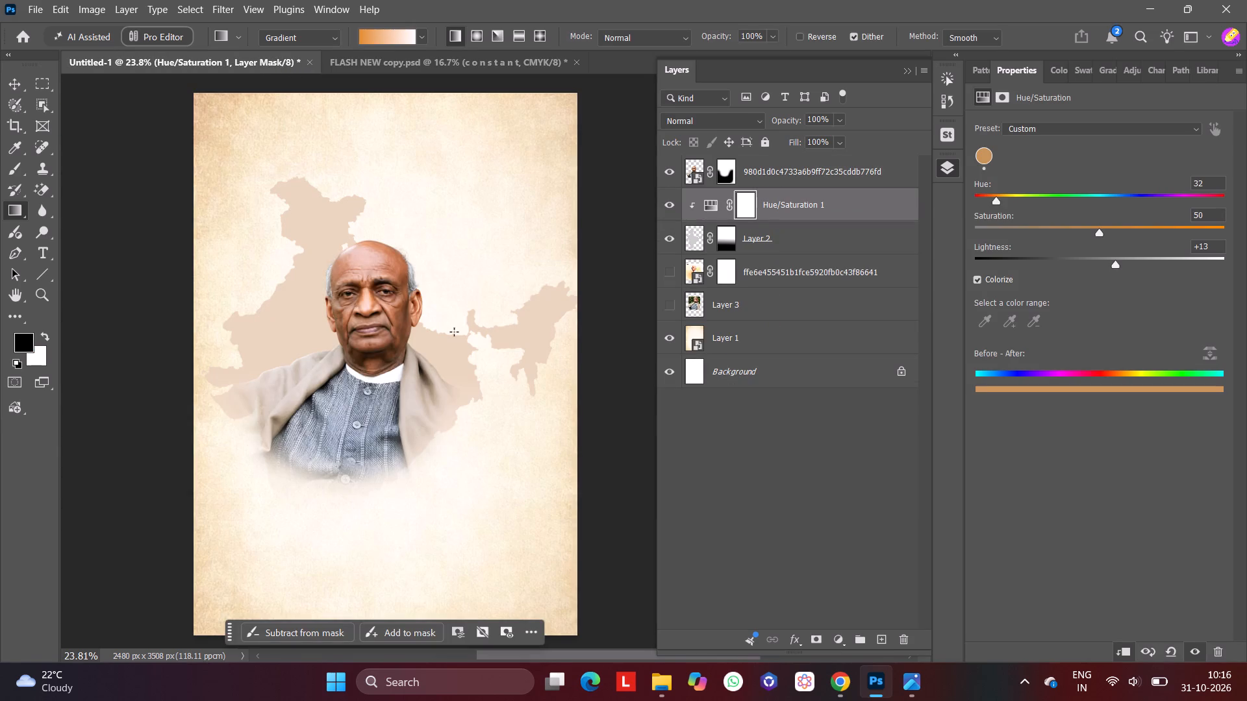
key(ctrl+shift+v)
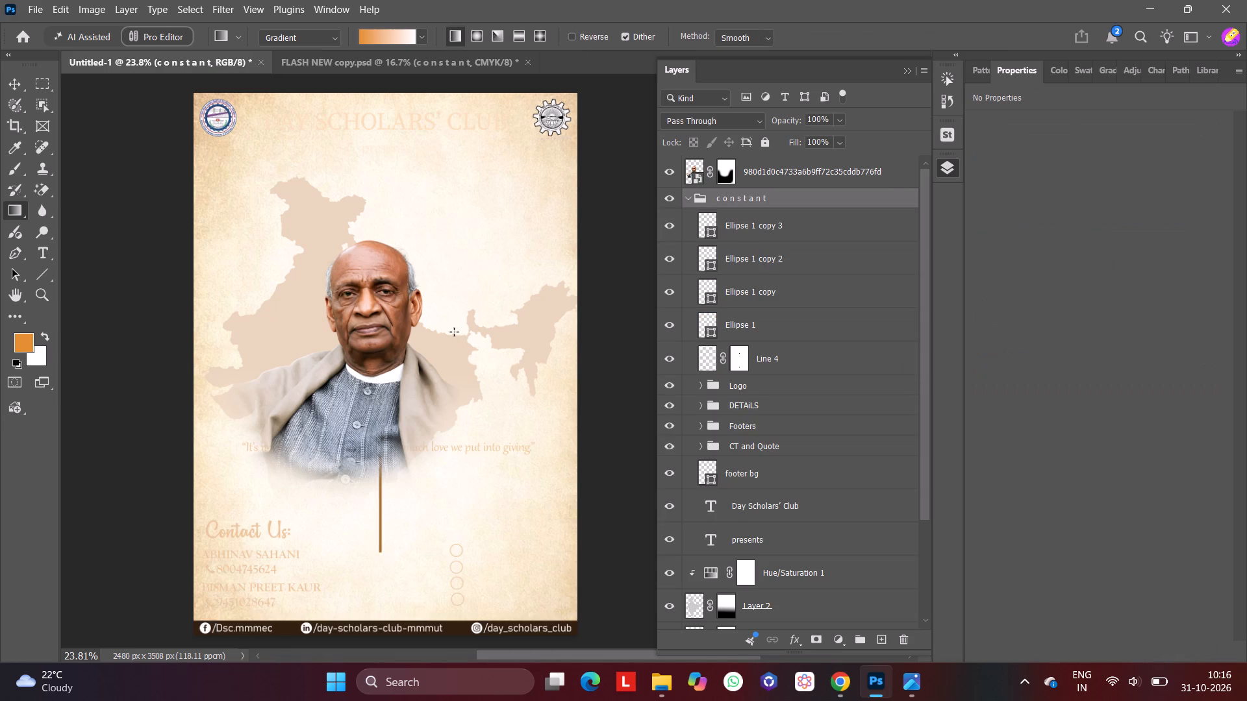
Delete the Ellipse 1, its three copies and the Line 4 layer from the "constant" group.
click(670, 229)
click(668, 226)
click(766, 225)
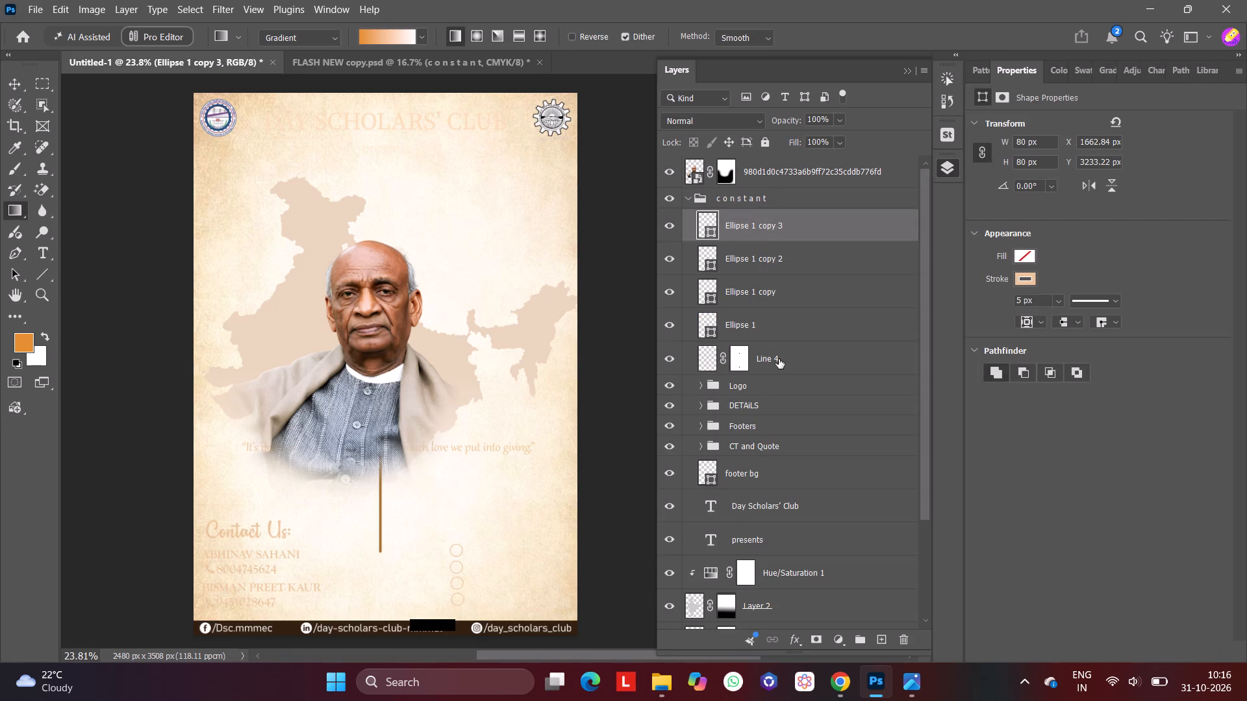
shift+click(779, 359)
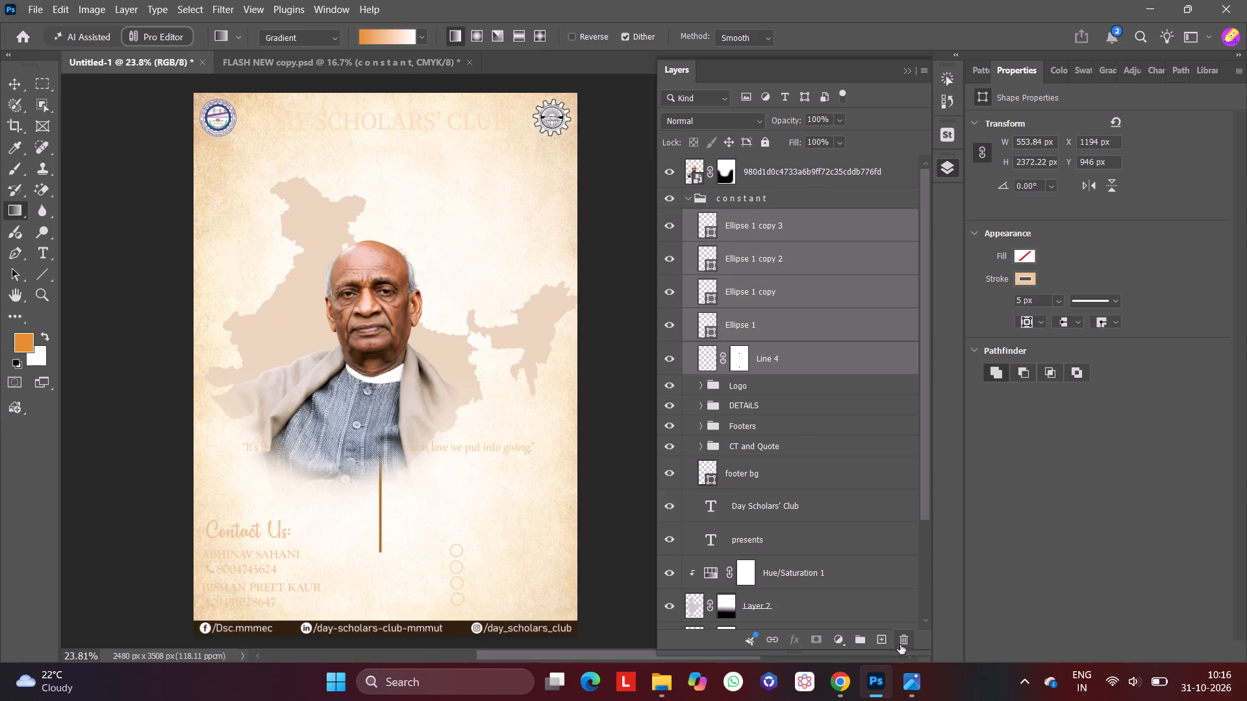
click(901, 641)
click(584, 269)
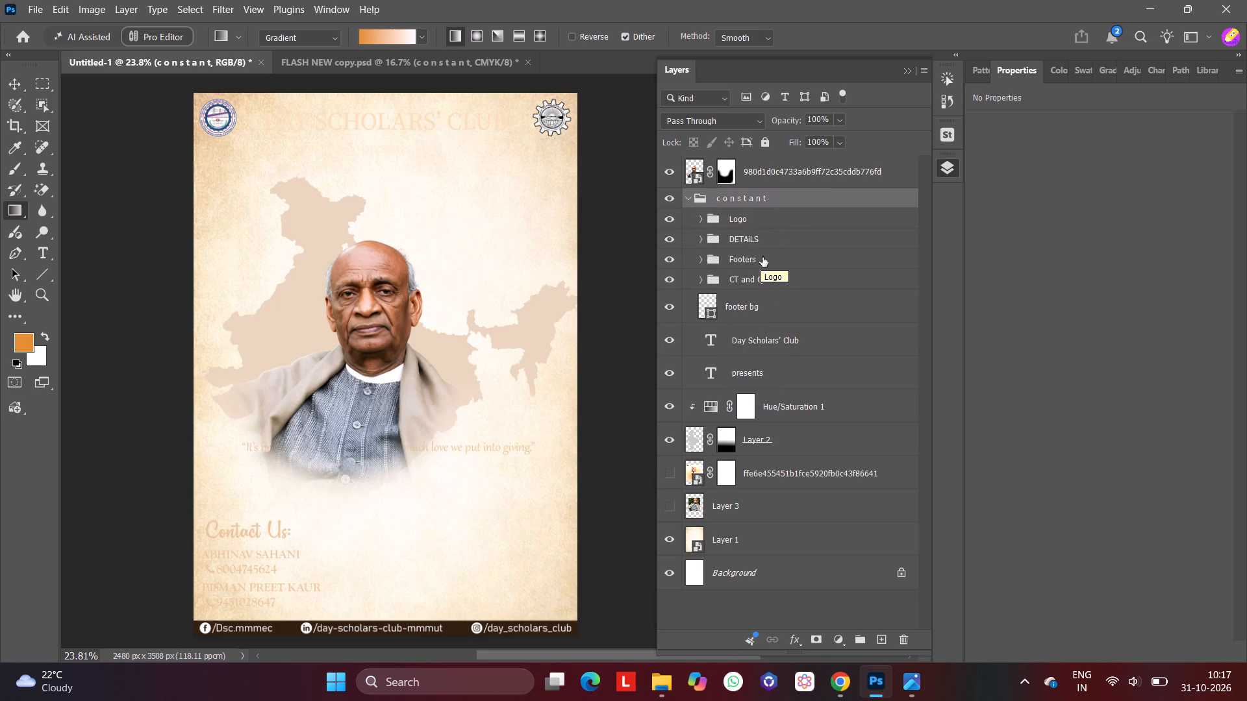
Hide the DETAILS group holding the contact information.
click(666, 237)
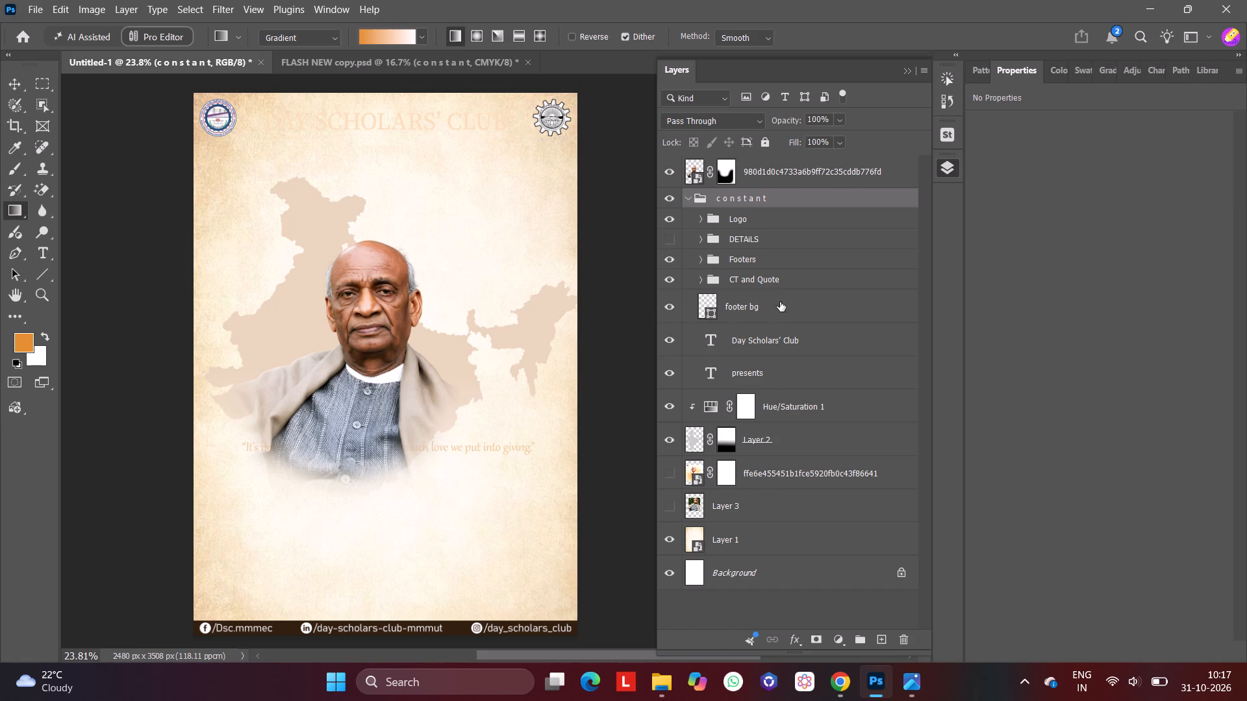
Recolour the "Day Scholars' Club" heading text to the muted brown #74624b.
click(754, 334)
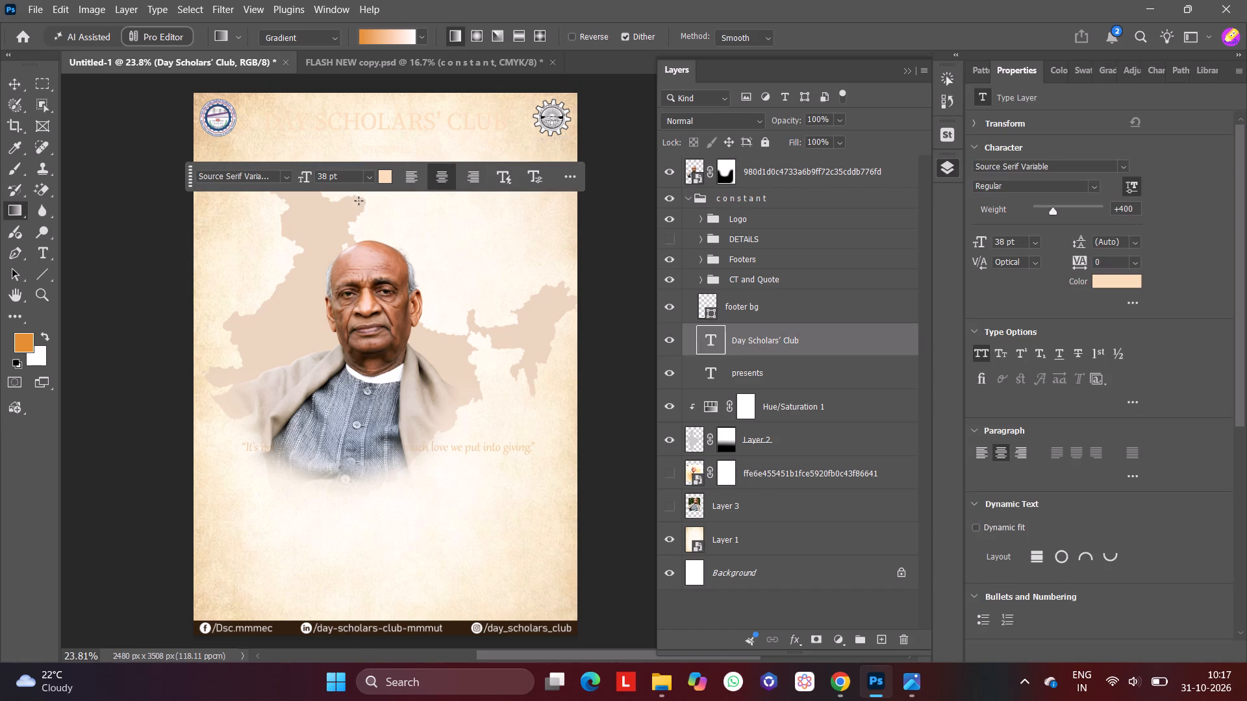
click(388, 176)
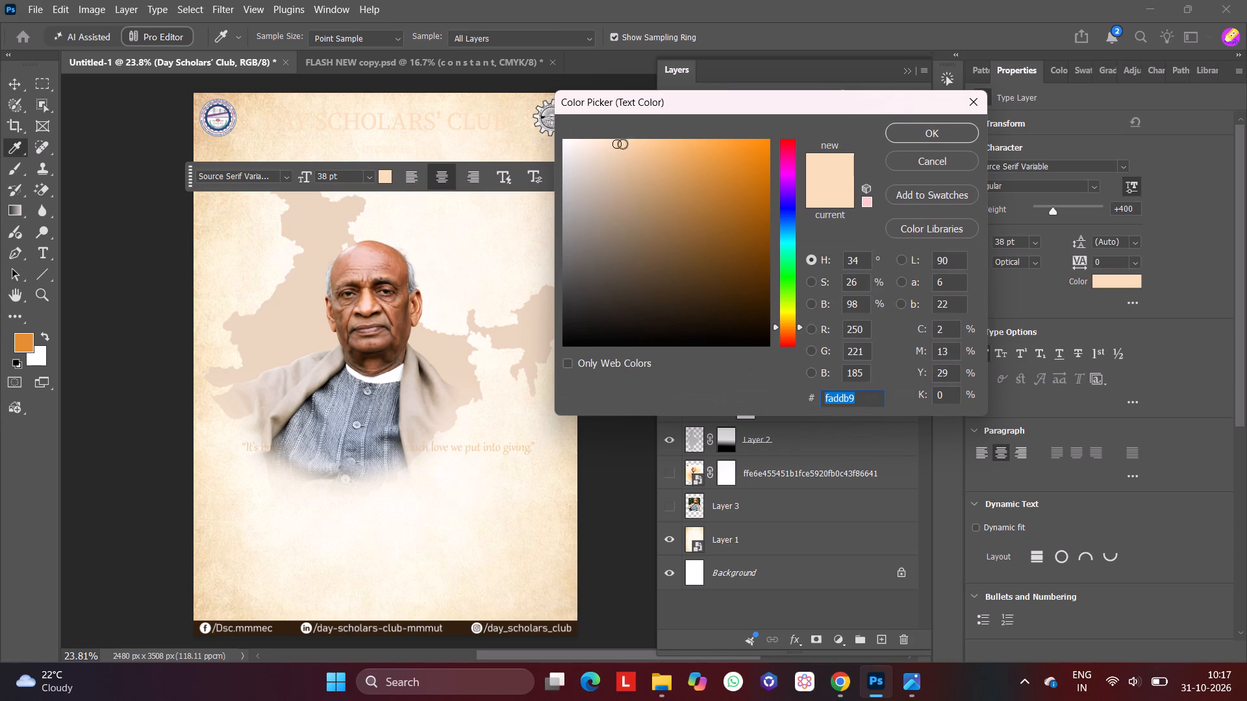
drag(616, 145, 651, 262)
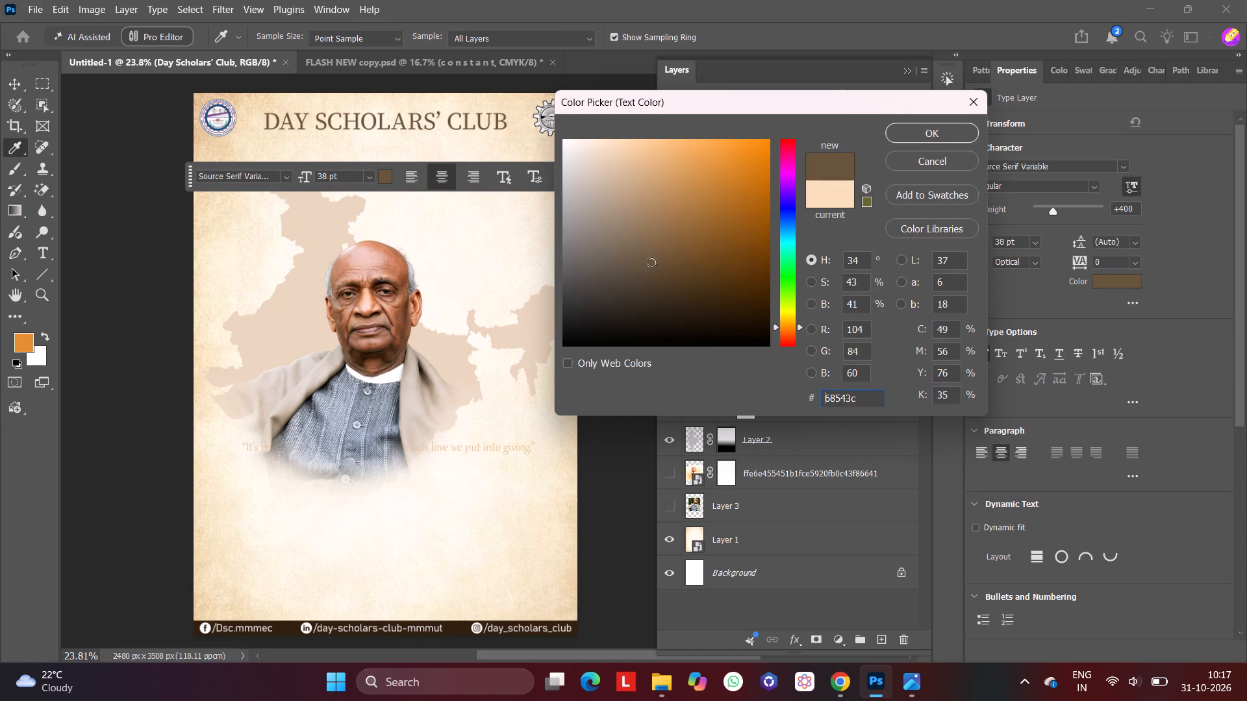
drag(651, 262, 639, 269)
click(639, 269)
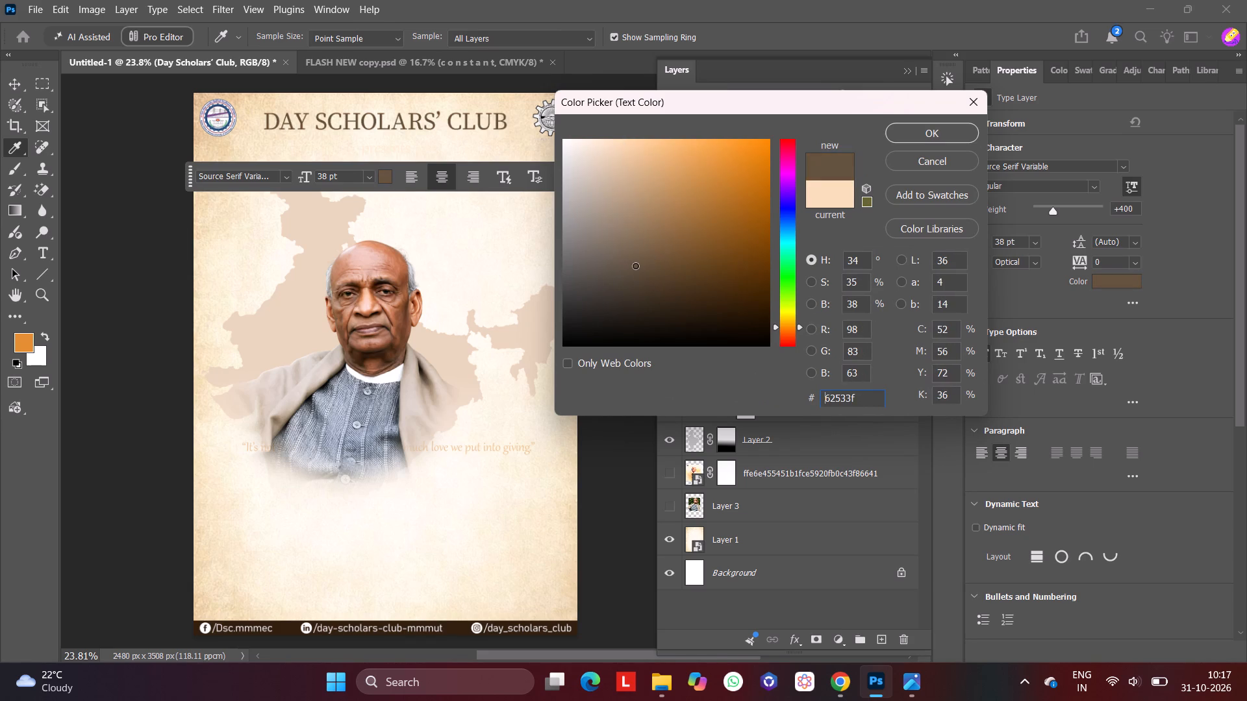
drag(635, 265, 650, 257)
drag(650, 257, 627, 256)
drag(627, 256, 636, 252)
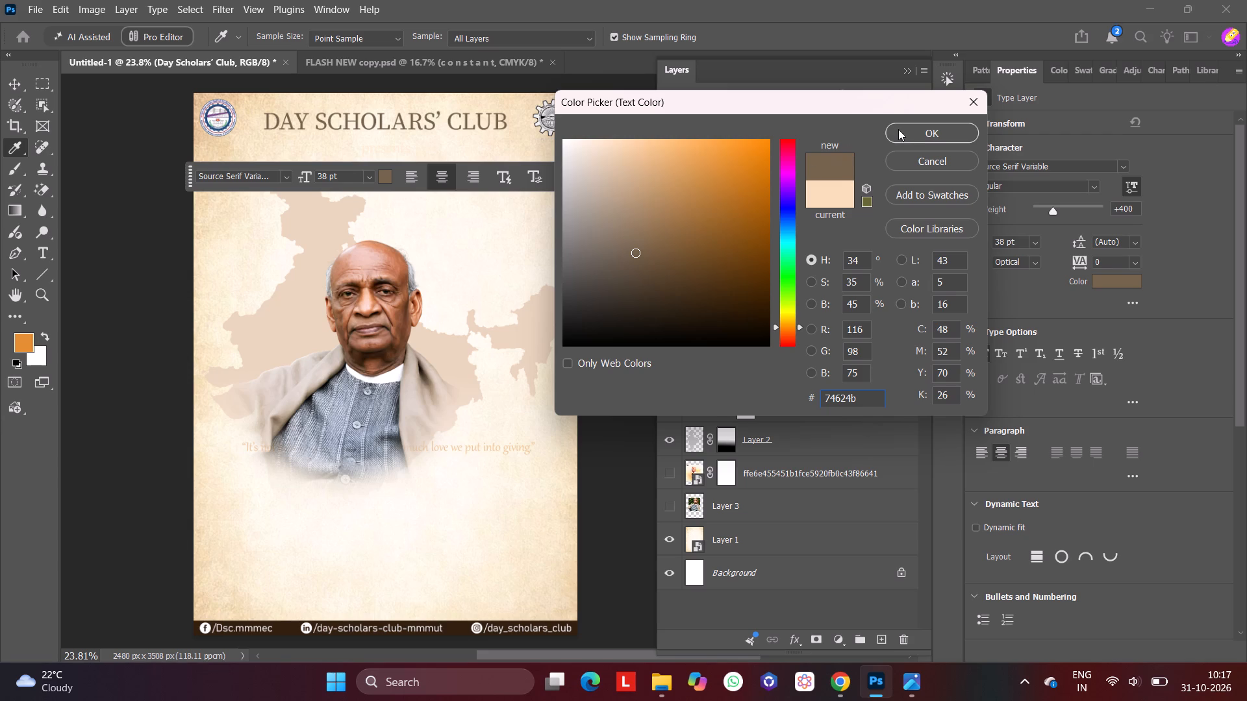
click(914, 132)
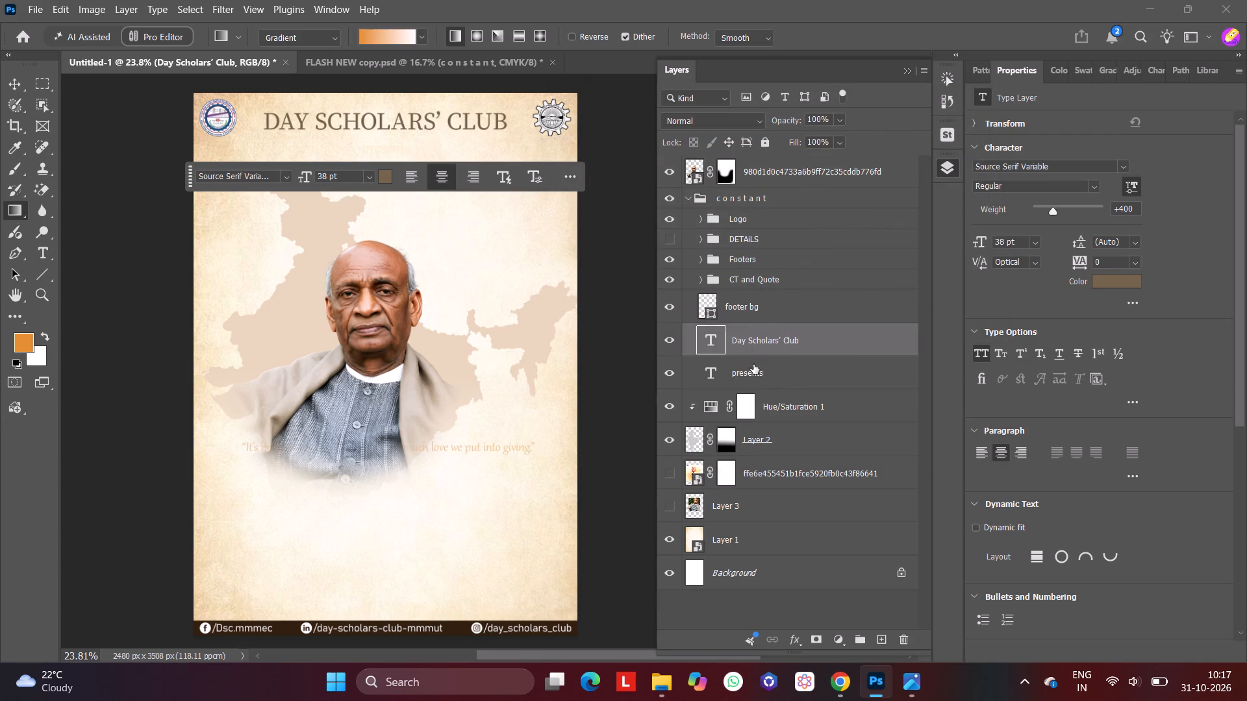
Recolour the "presents" text by sampling the brown of the heading, #75634c.
click(753, 369)
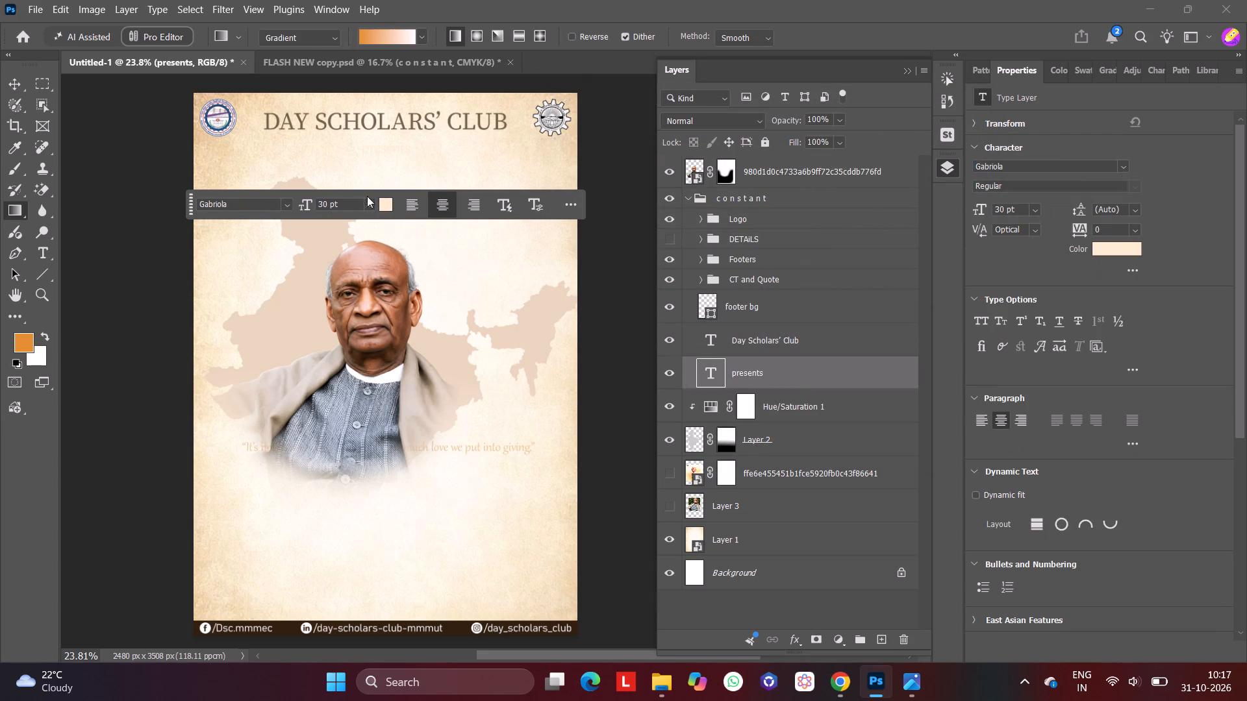
click(388, 206)
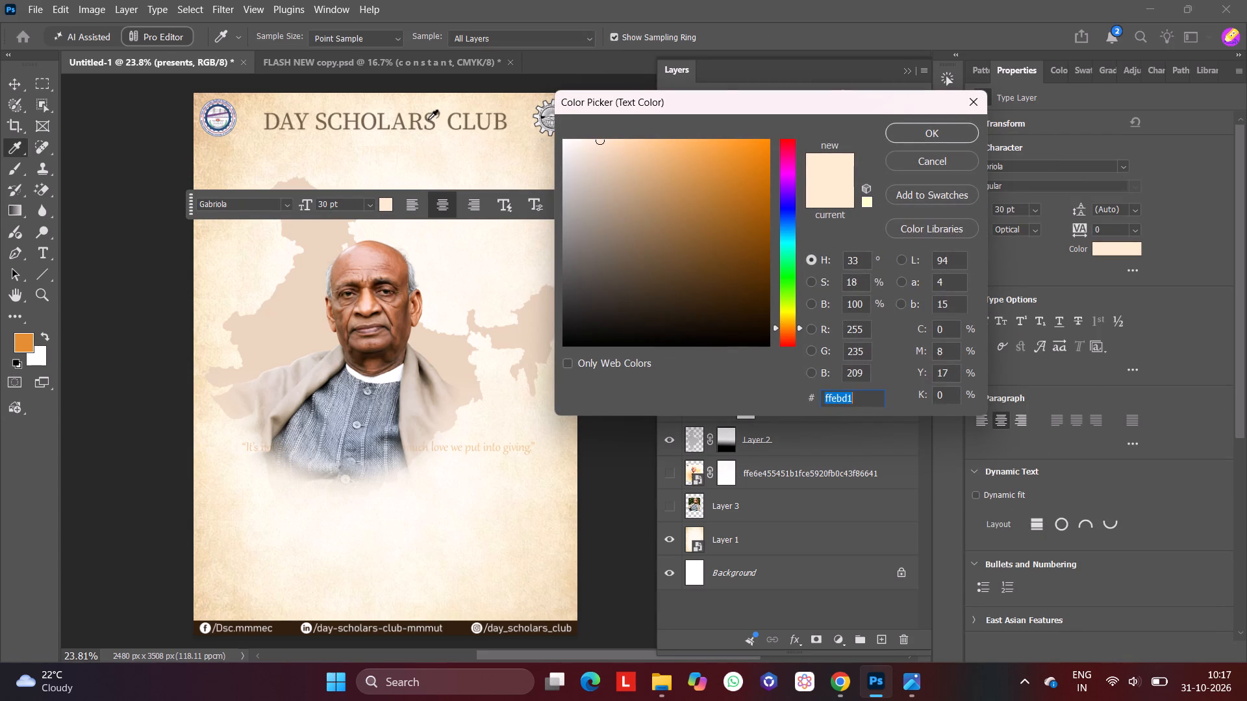
click(428, 119)
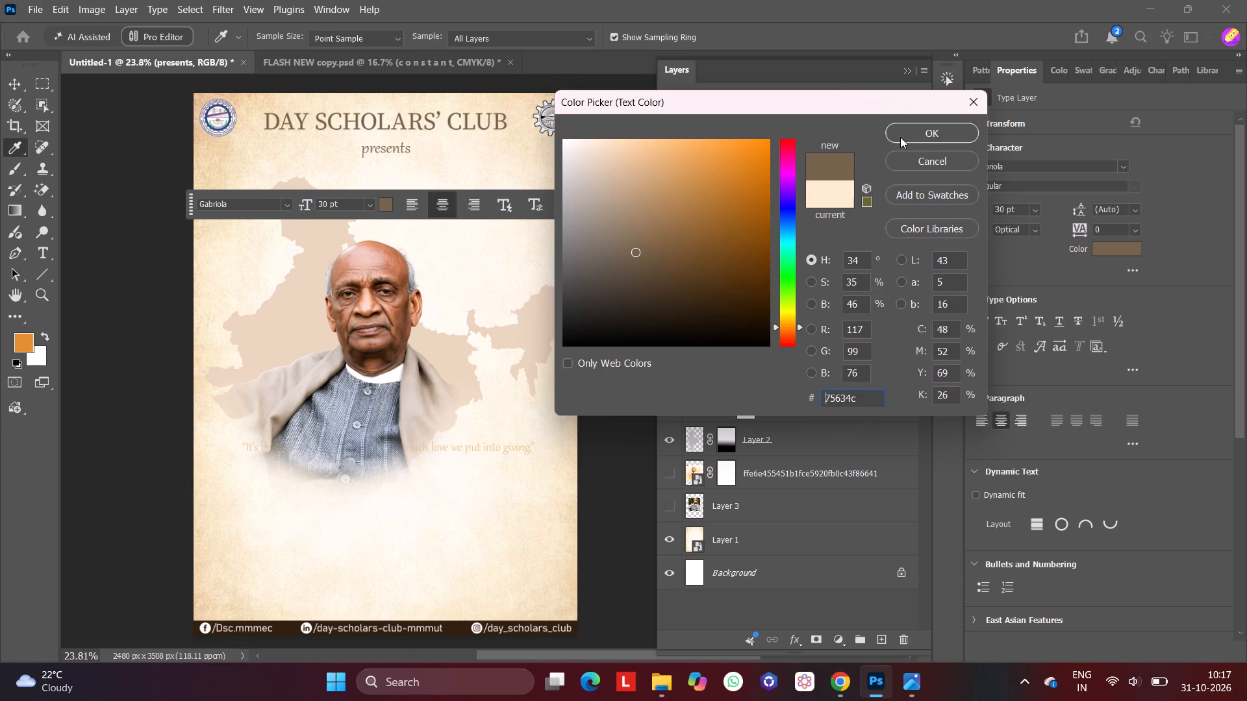
click(900, 137)
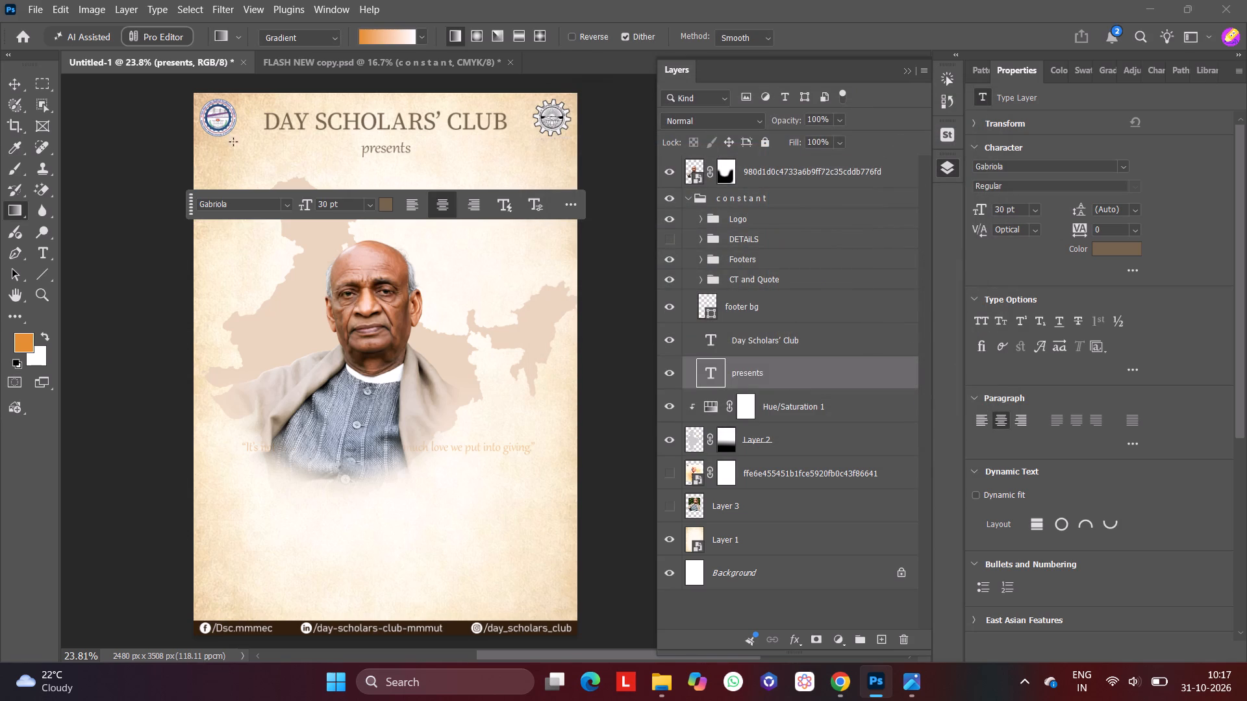
Replace the word "presents" under the heading with "wishes".
click(14, 86)
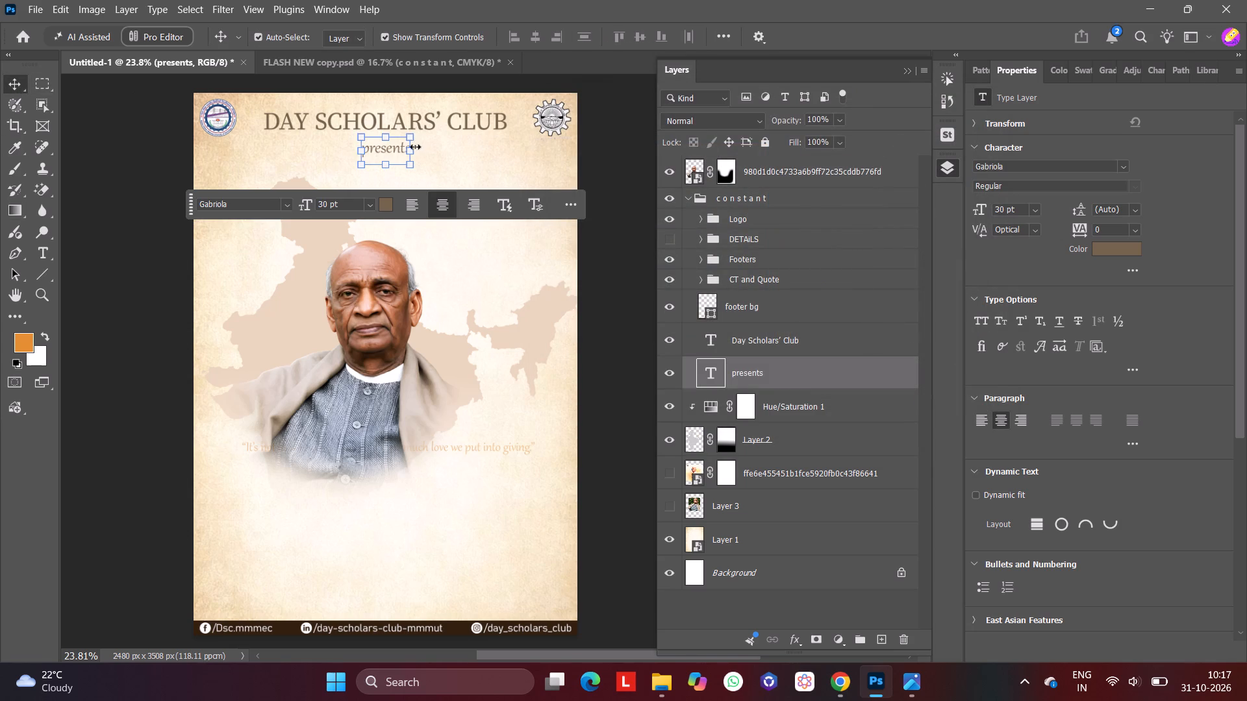
double_click(399, 148)
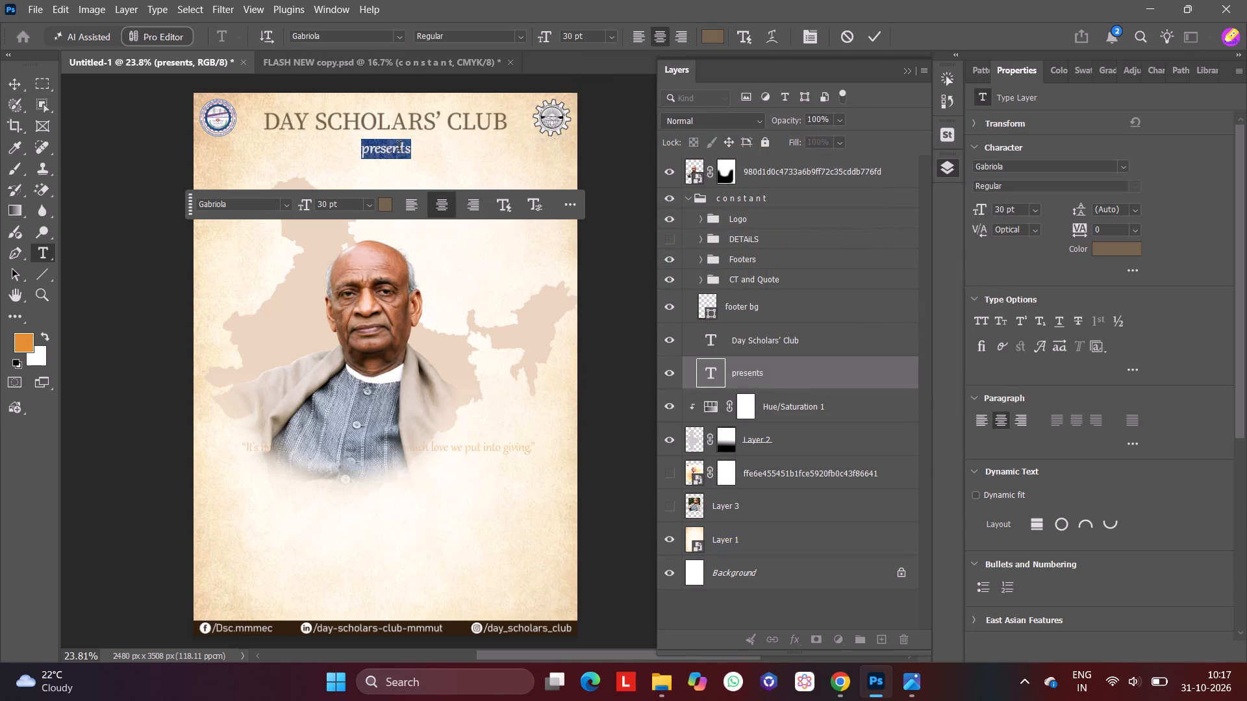
key(BackSpace)
text(wishes)
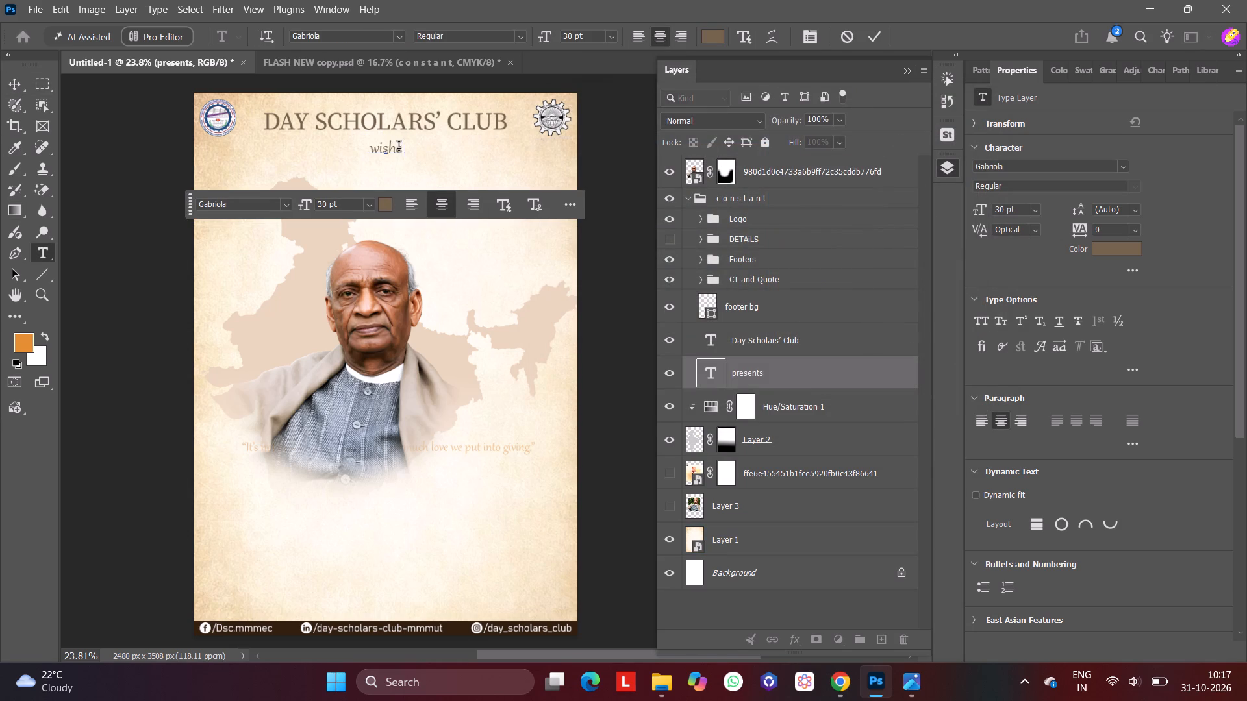
click(877, 40)
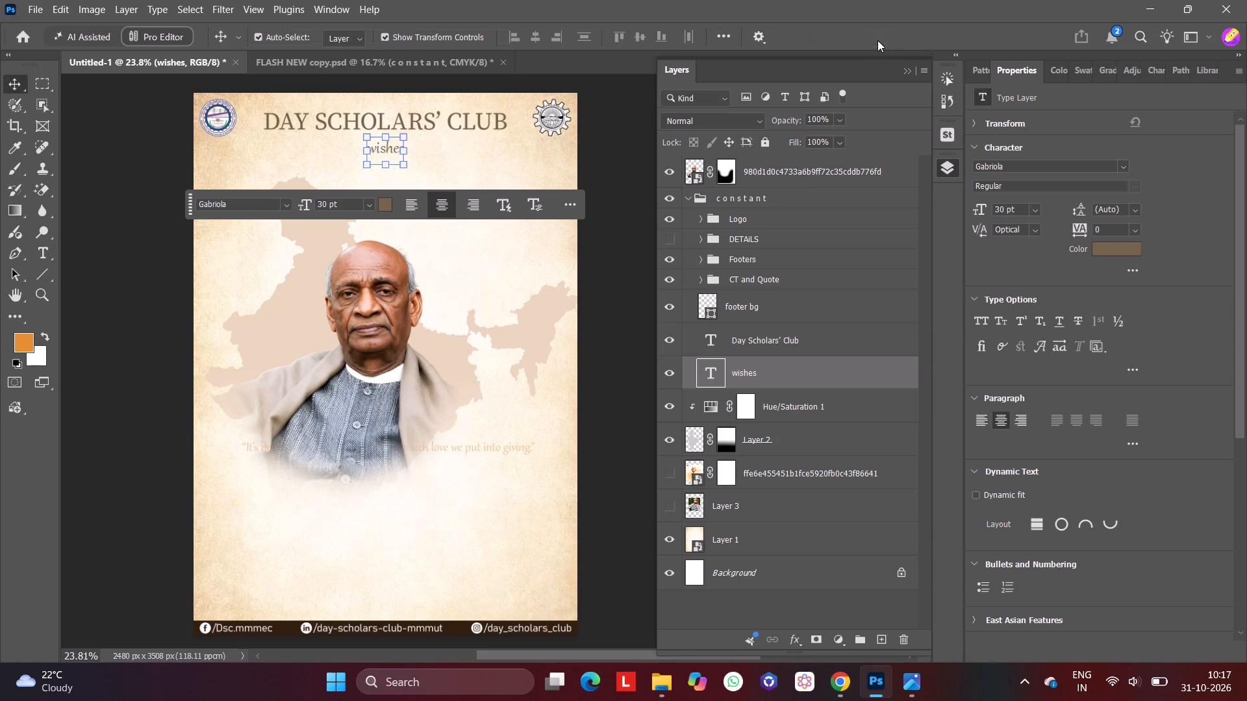
click(623, 284)
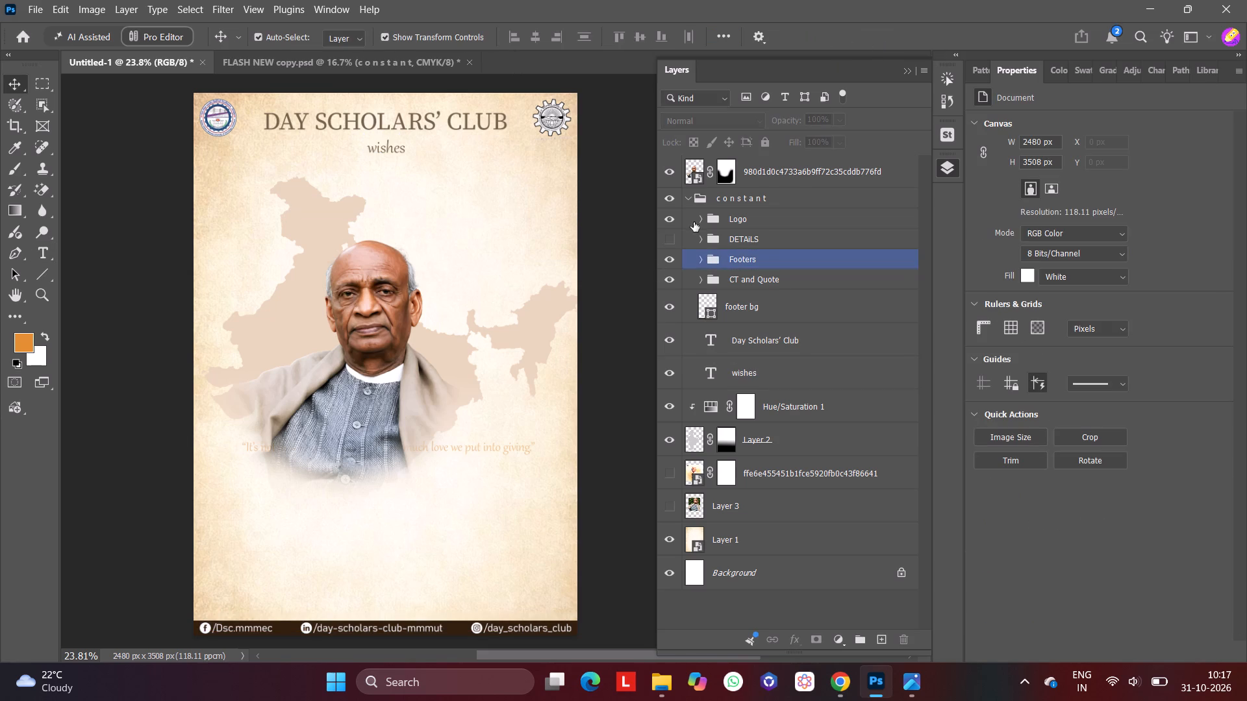
In the Logo group, show the DSClogoBlack layer and hide DSClogoWhite.
click(687, 199)
click(687, 199)
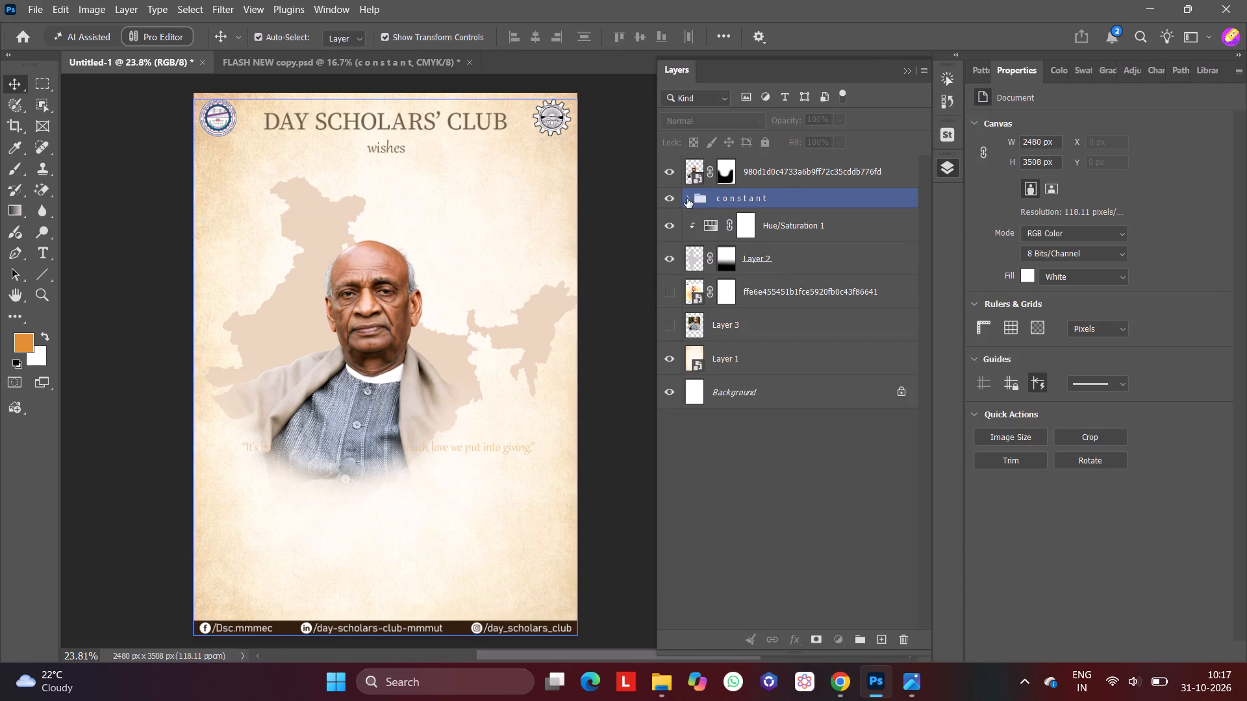
click(699, 219)
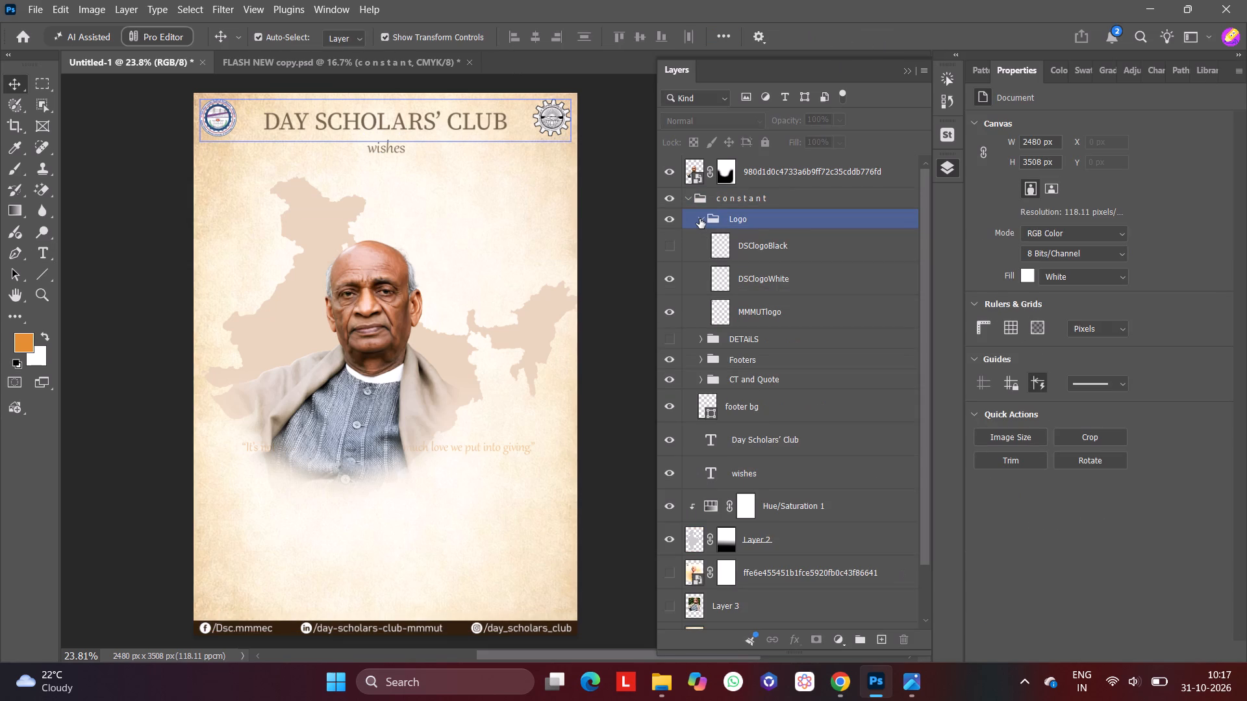
click(664, 245)
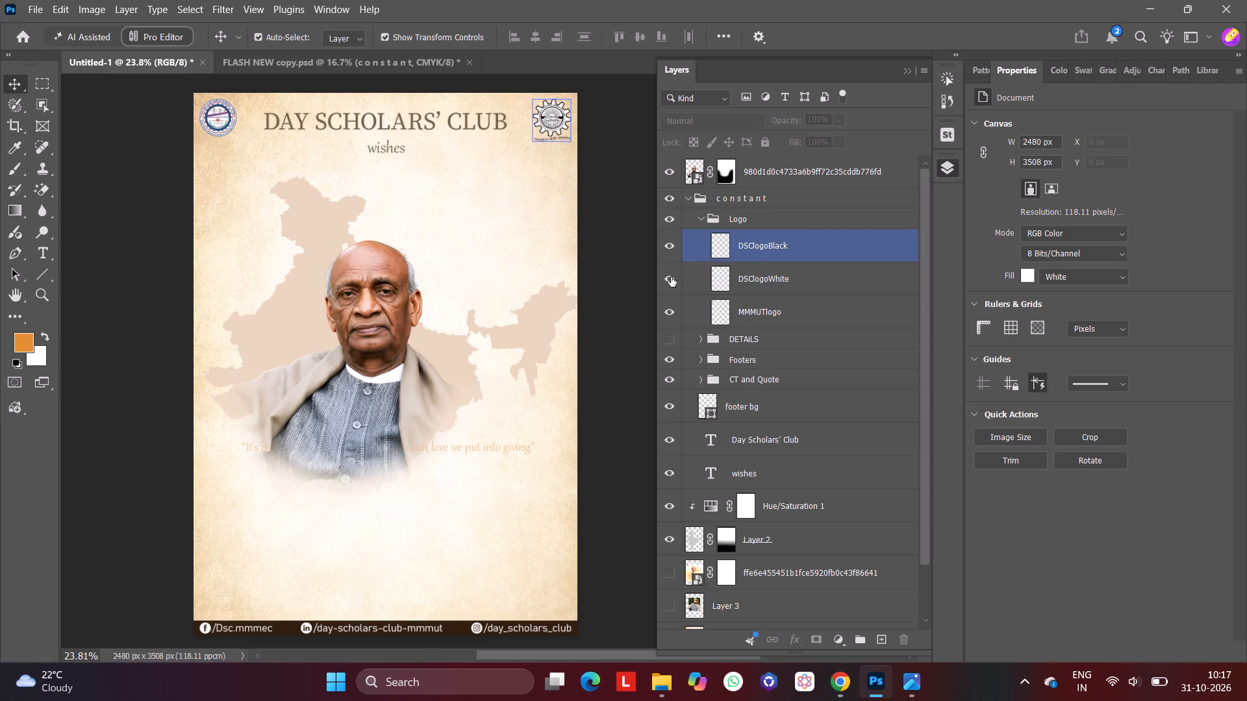
click(673, 279)
click(636, 273)
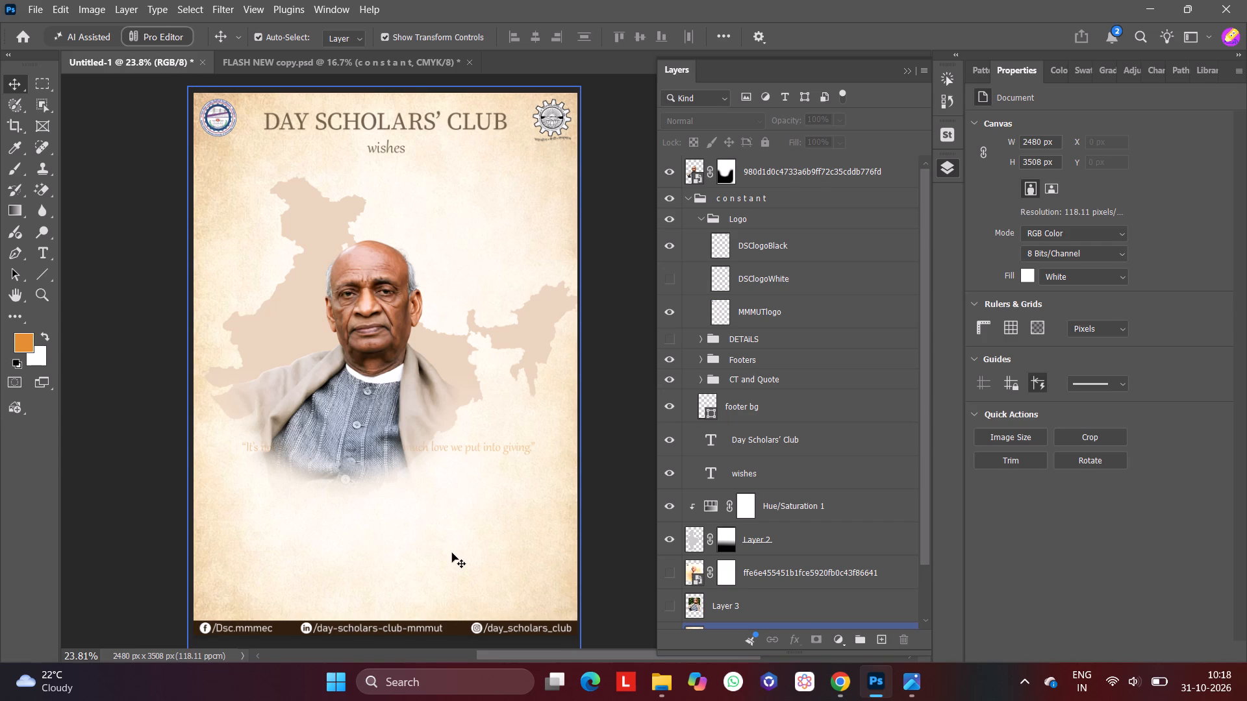
Move the "It's not how much we give" quote down to just above the footer bar, centred horizontally.
scroll(452, 553, down, 1)
click(486, 463)
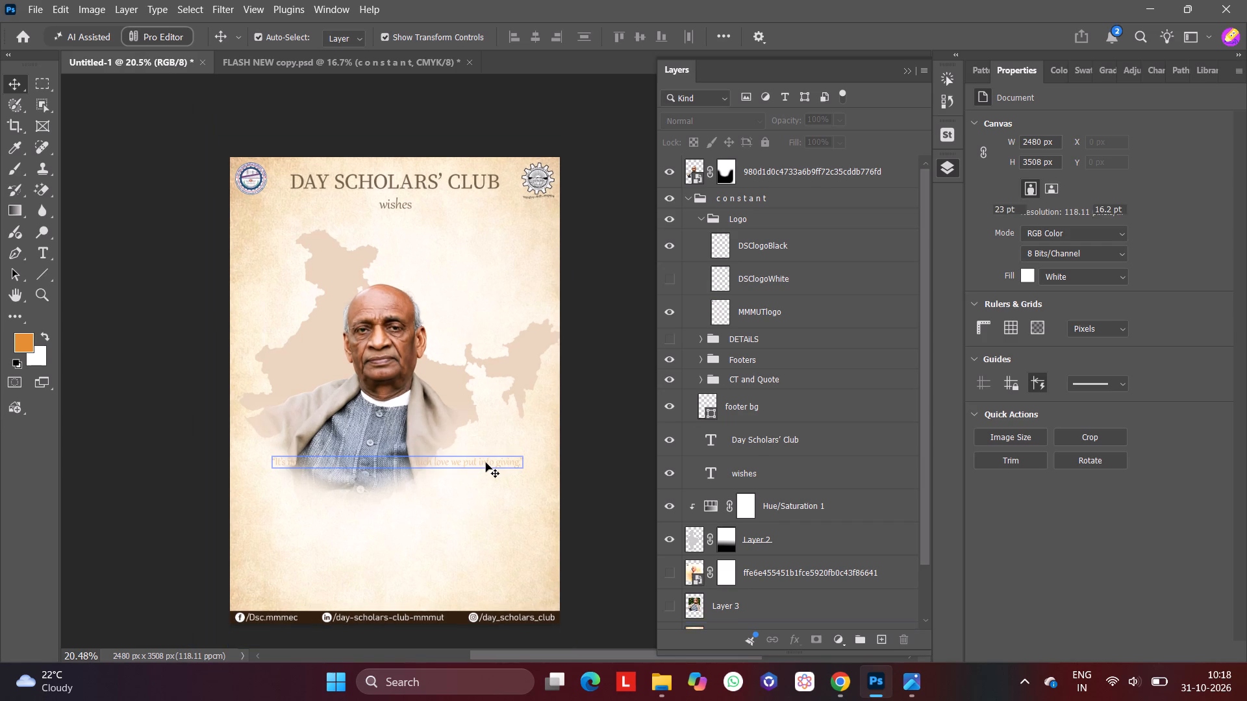
drag(486, 463, 481, 591)
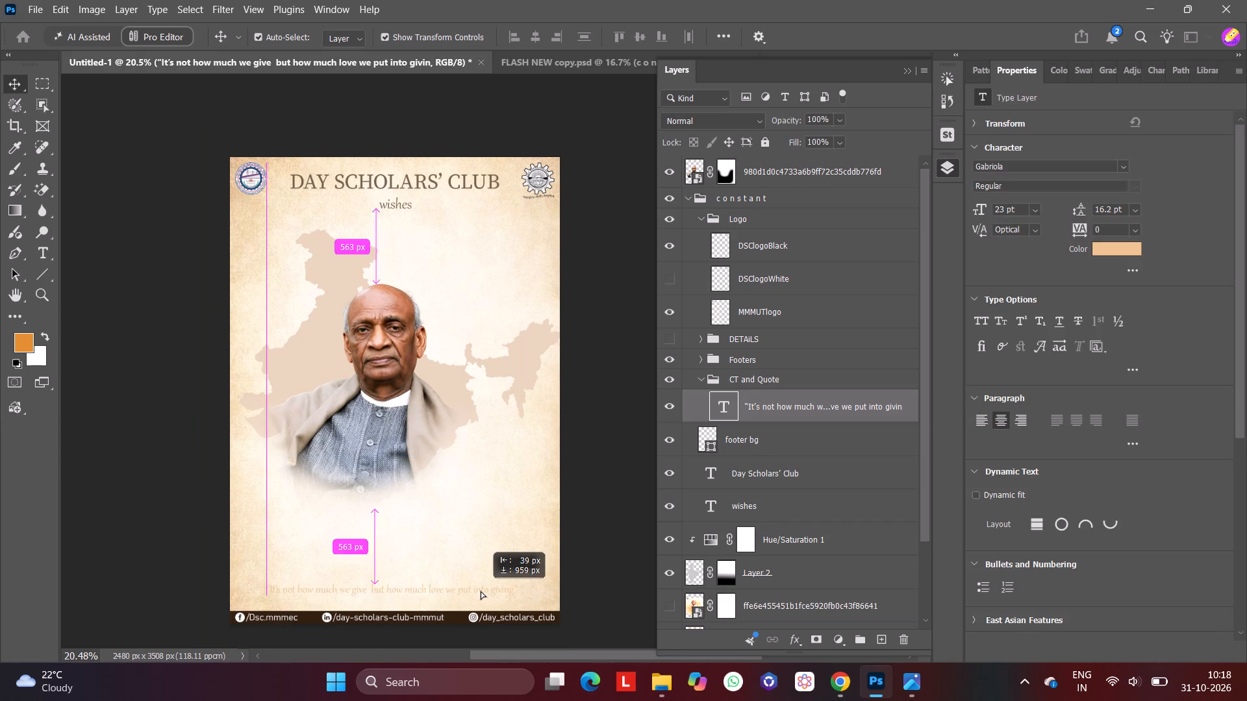
drag(481, 591, 481, 591)
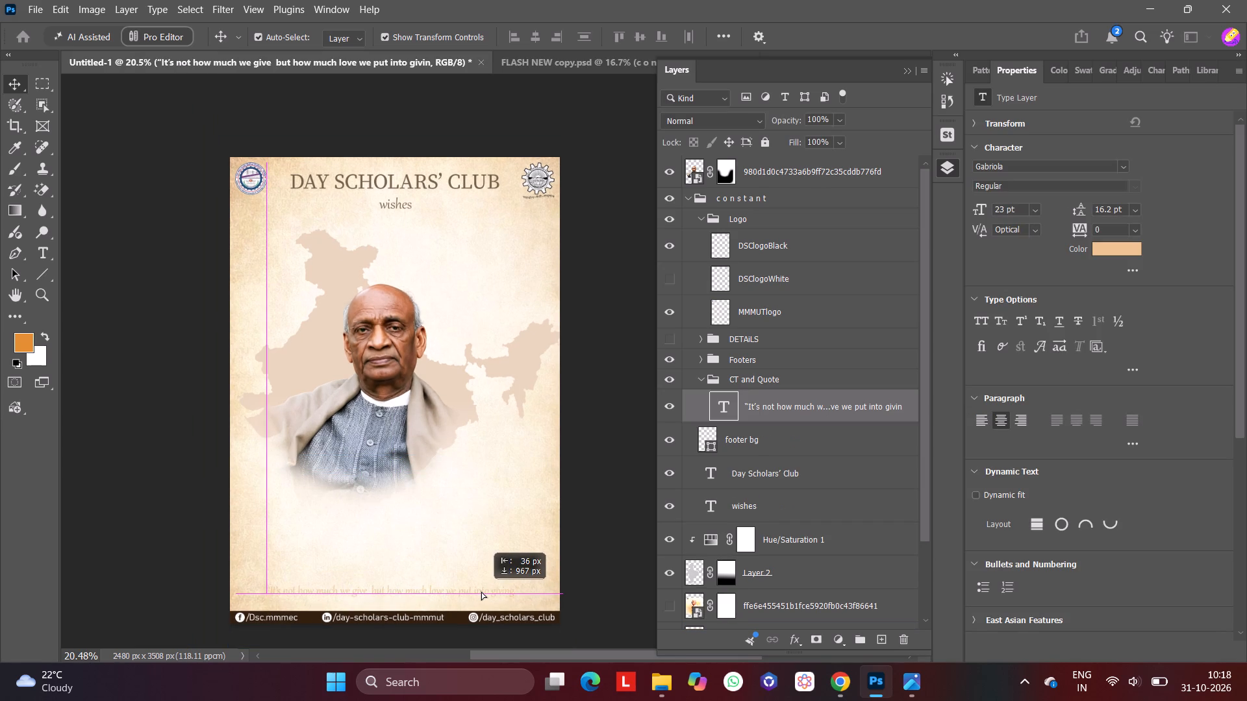
drag(481, 591, 483, 591)
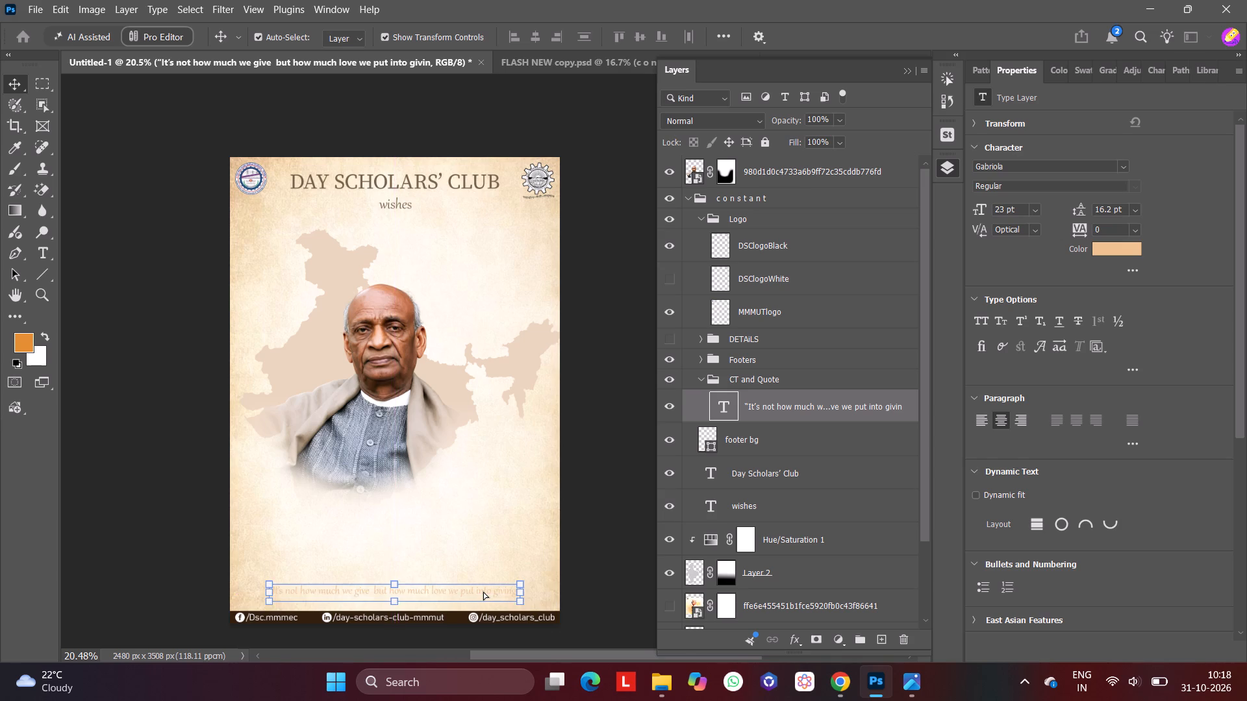
Recolour the whole quote text above the footer to the golden brown #96672d.
double_click(483, 591)
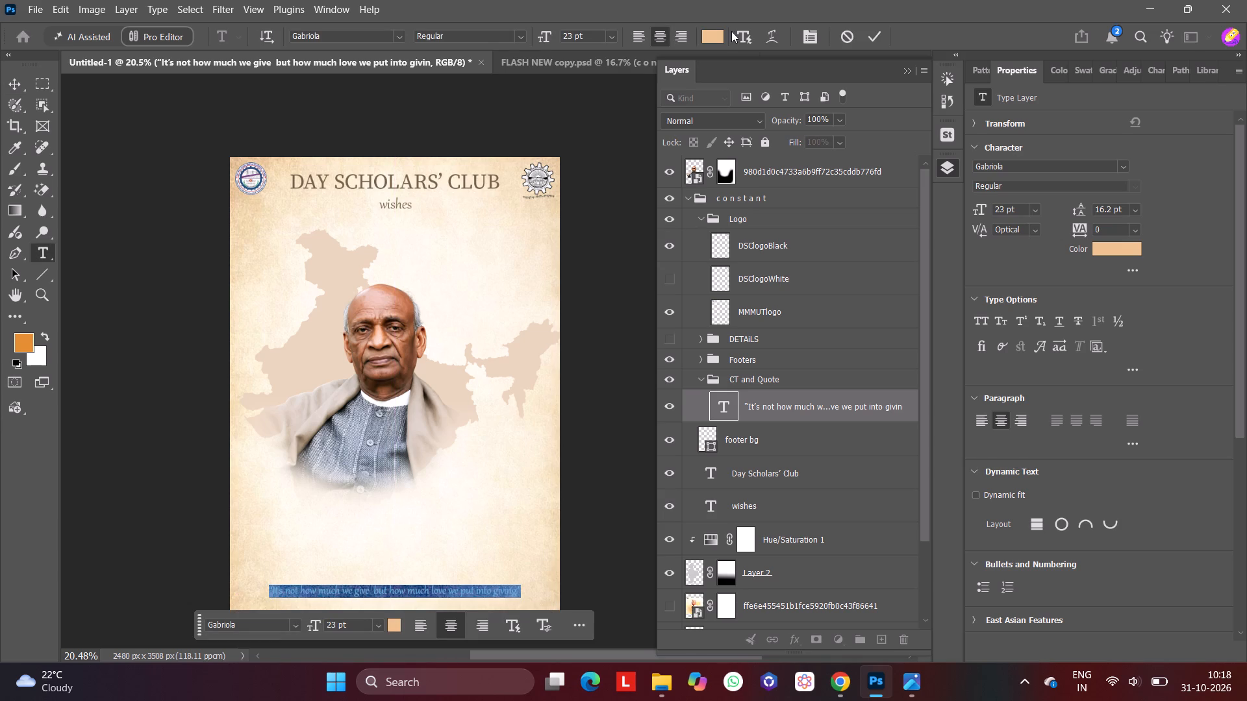
click(712, 30)
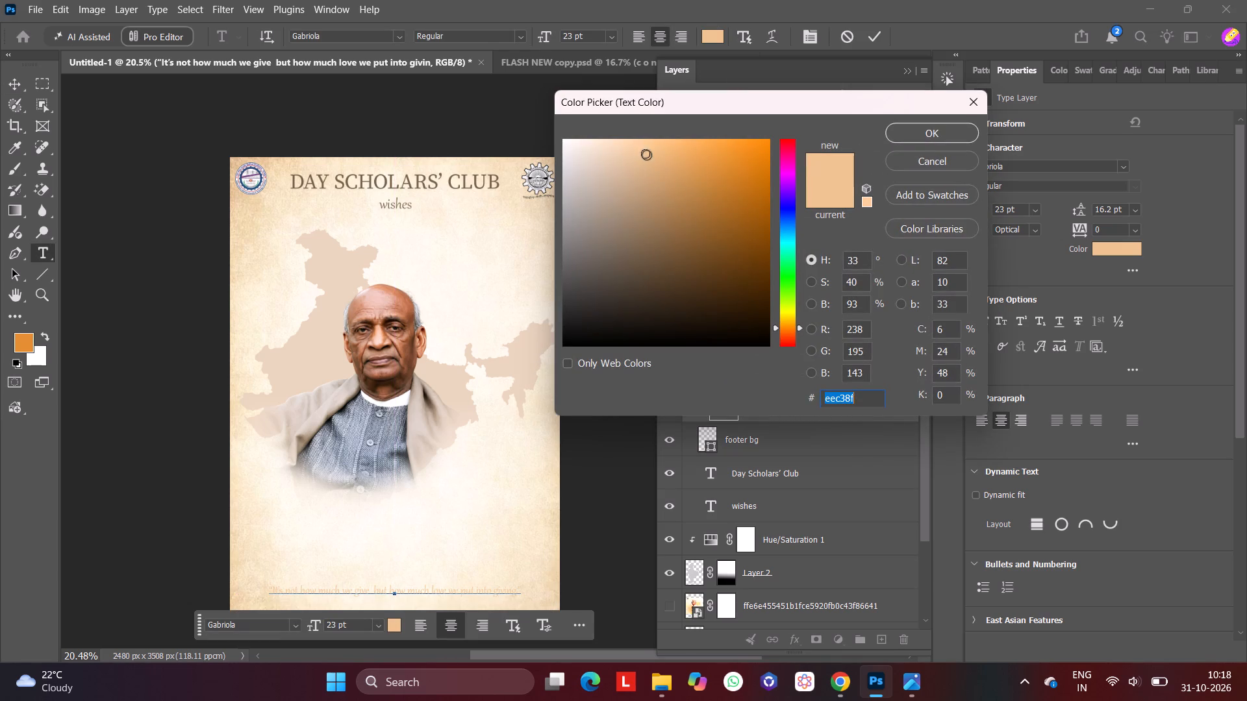
drag(646, 156, 646, 220)
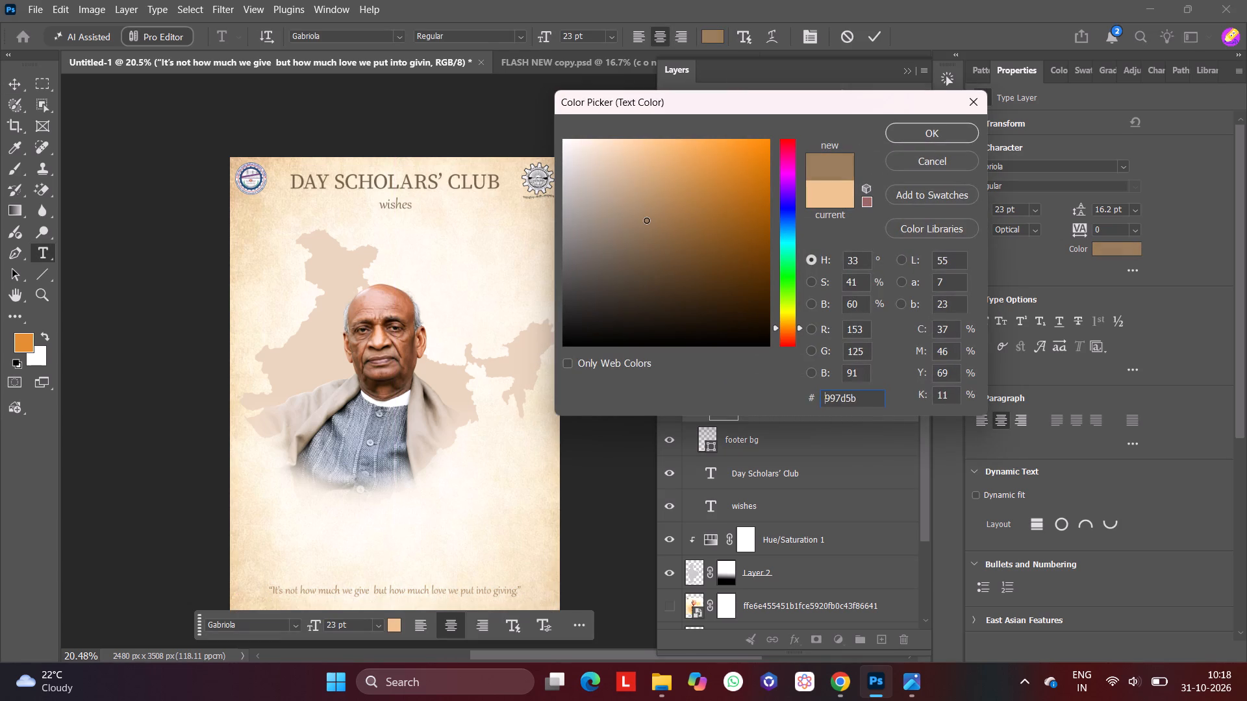
drag(646, 220, 689, 172)
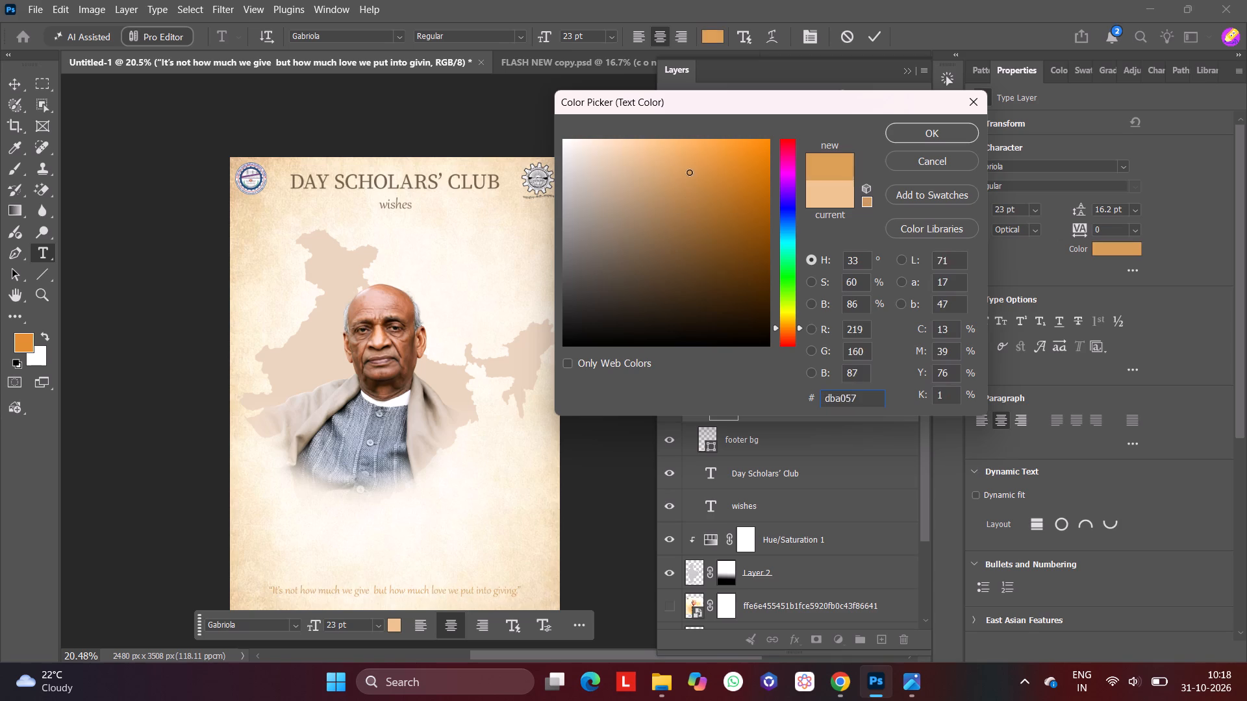
drag(689, 172, 715, 219)
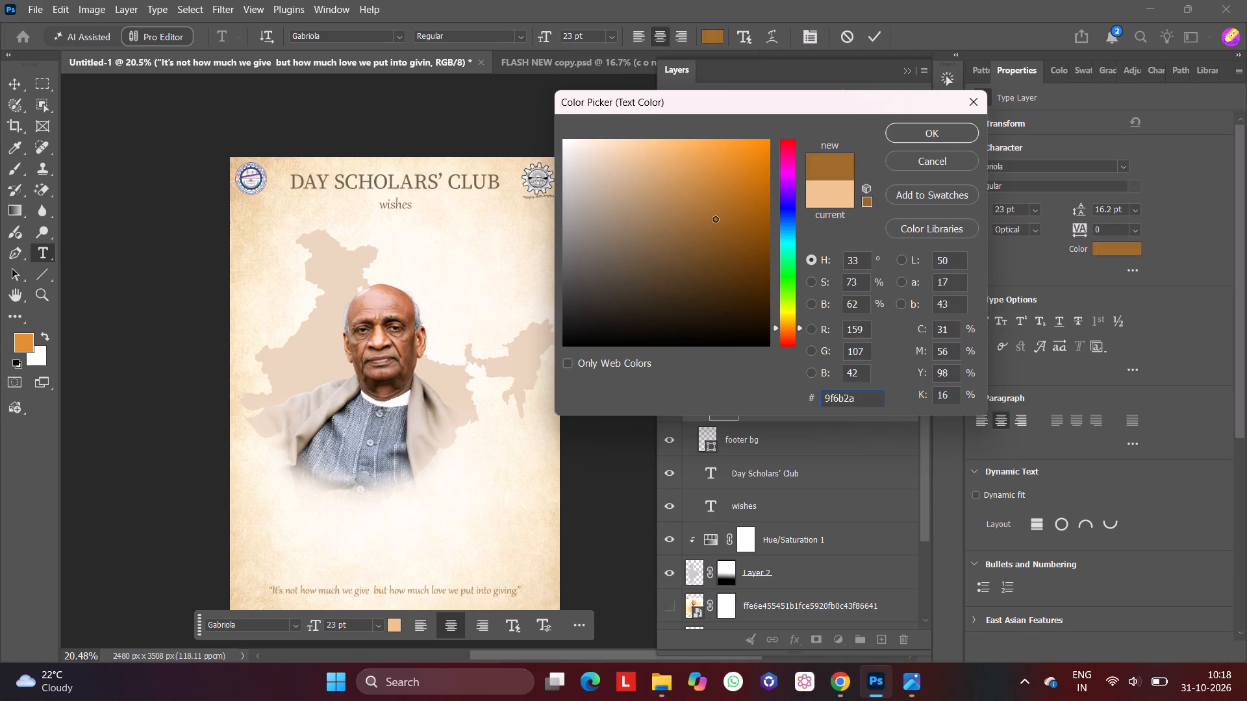
drag(715, 219, 707, 224)
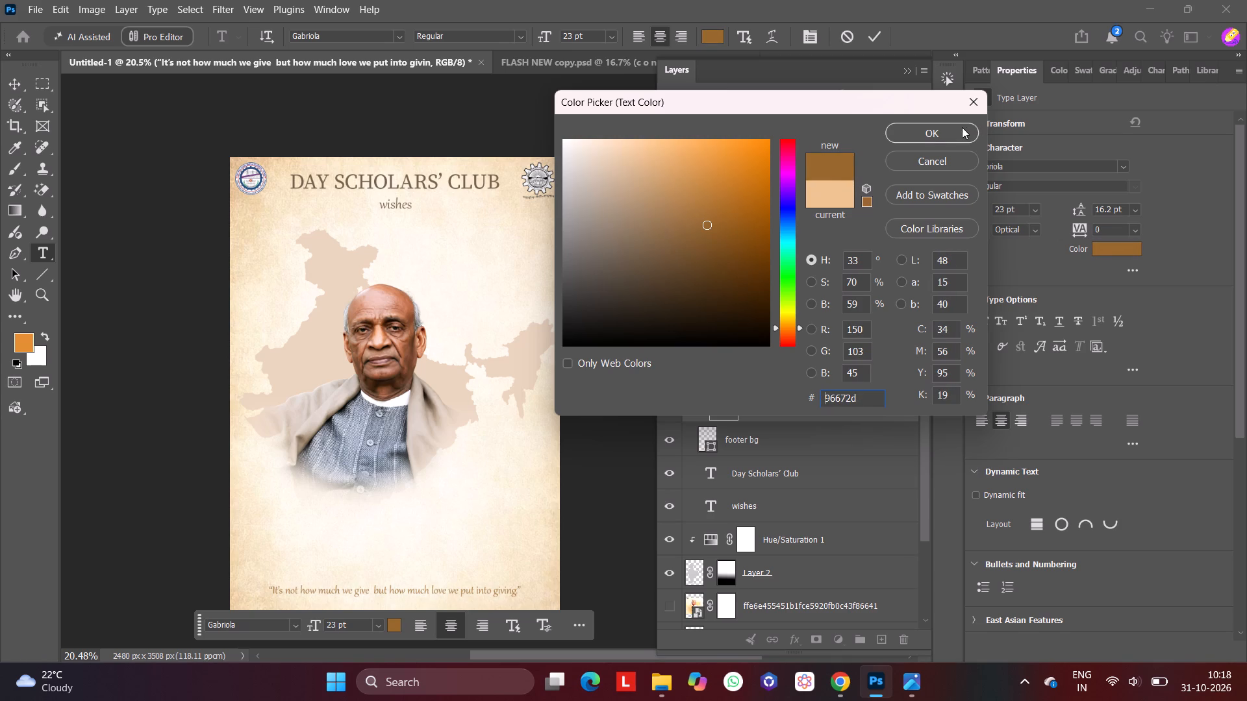
click(962, 130)
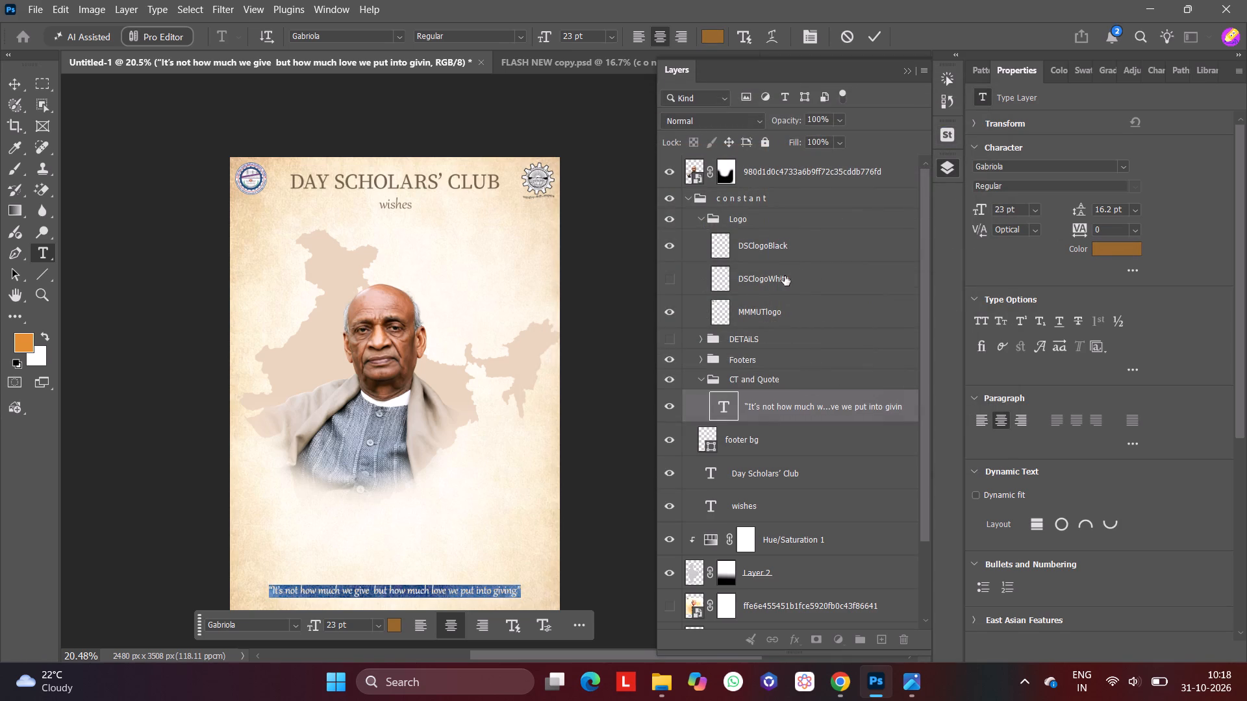
Finish editing the quote text above the footer and leave no layer selected.
click(807, 184)
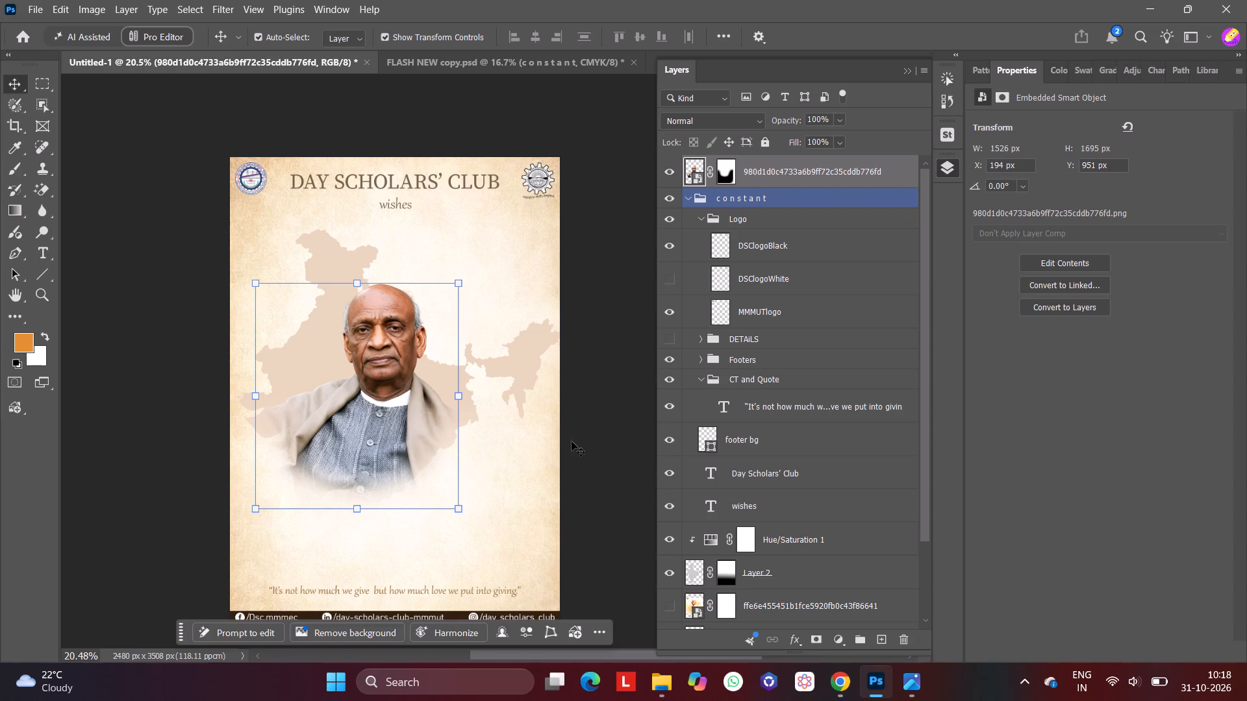
click(609, 466)
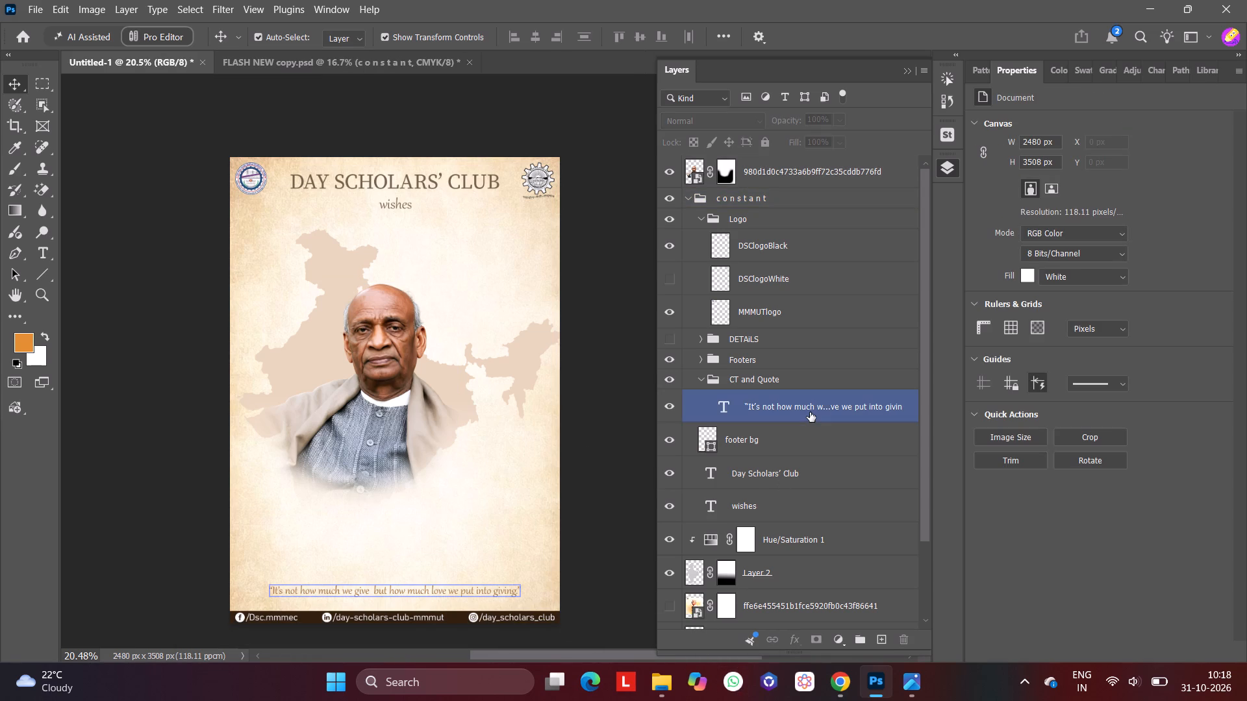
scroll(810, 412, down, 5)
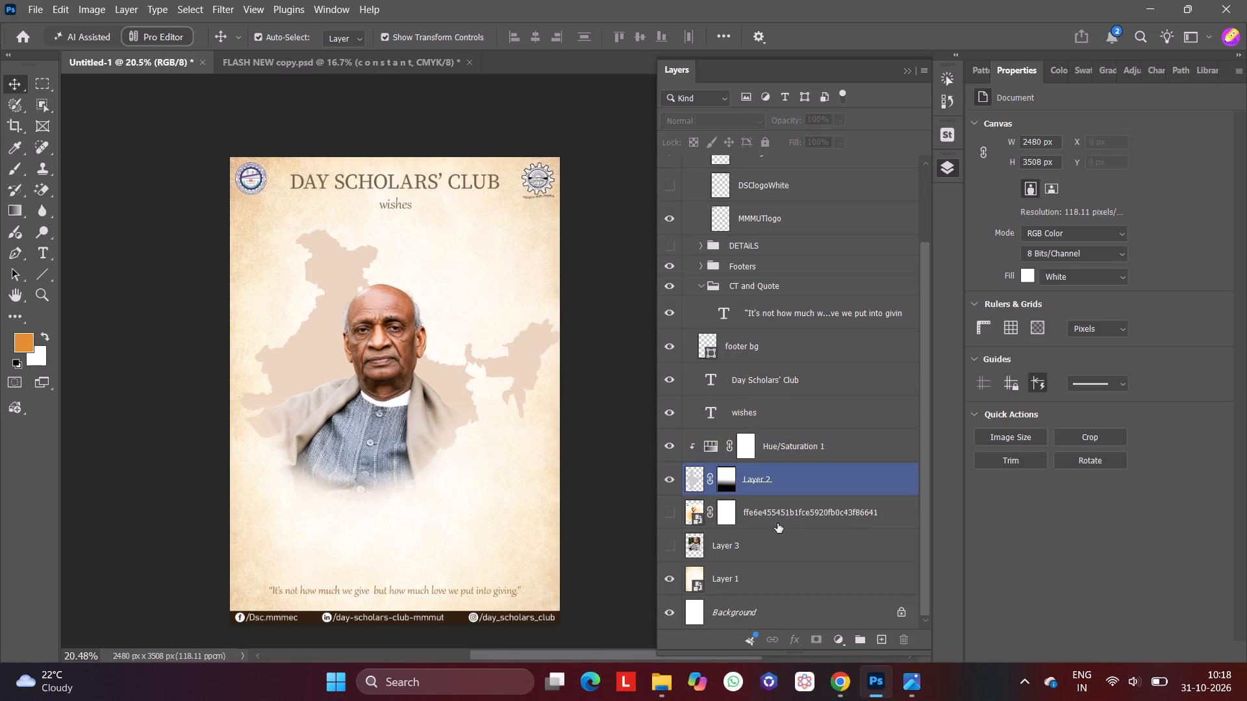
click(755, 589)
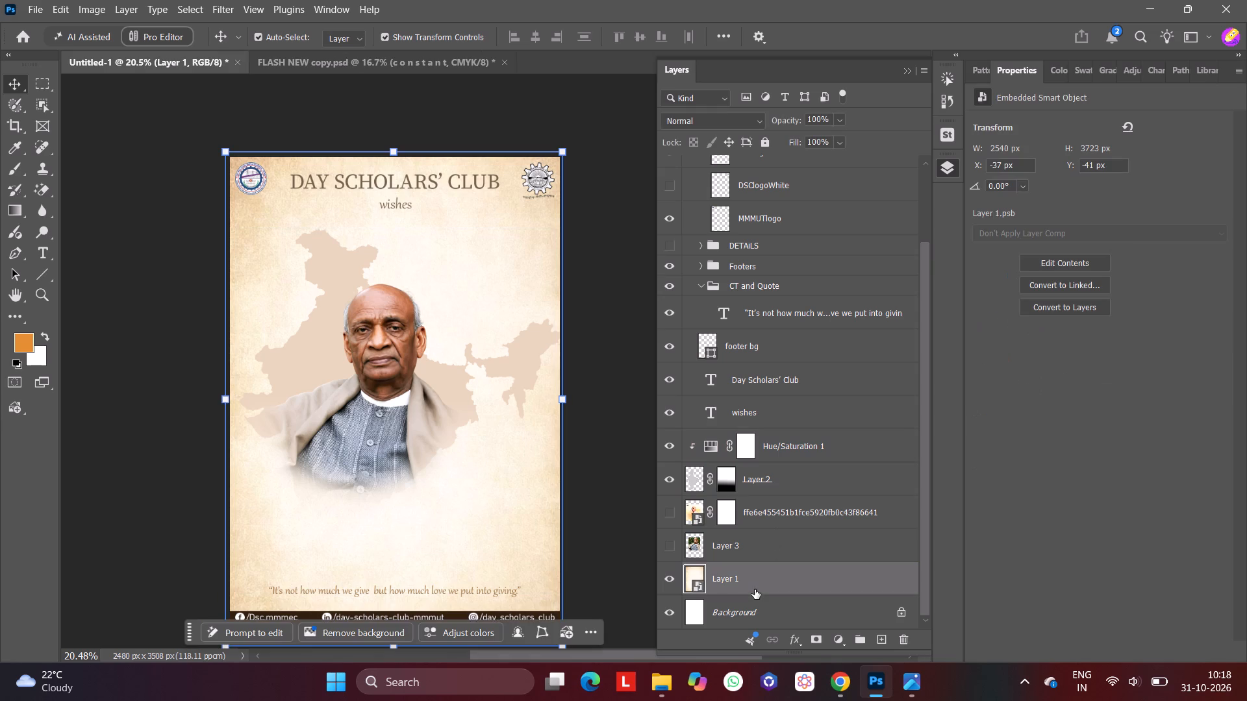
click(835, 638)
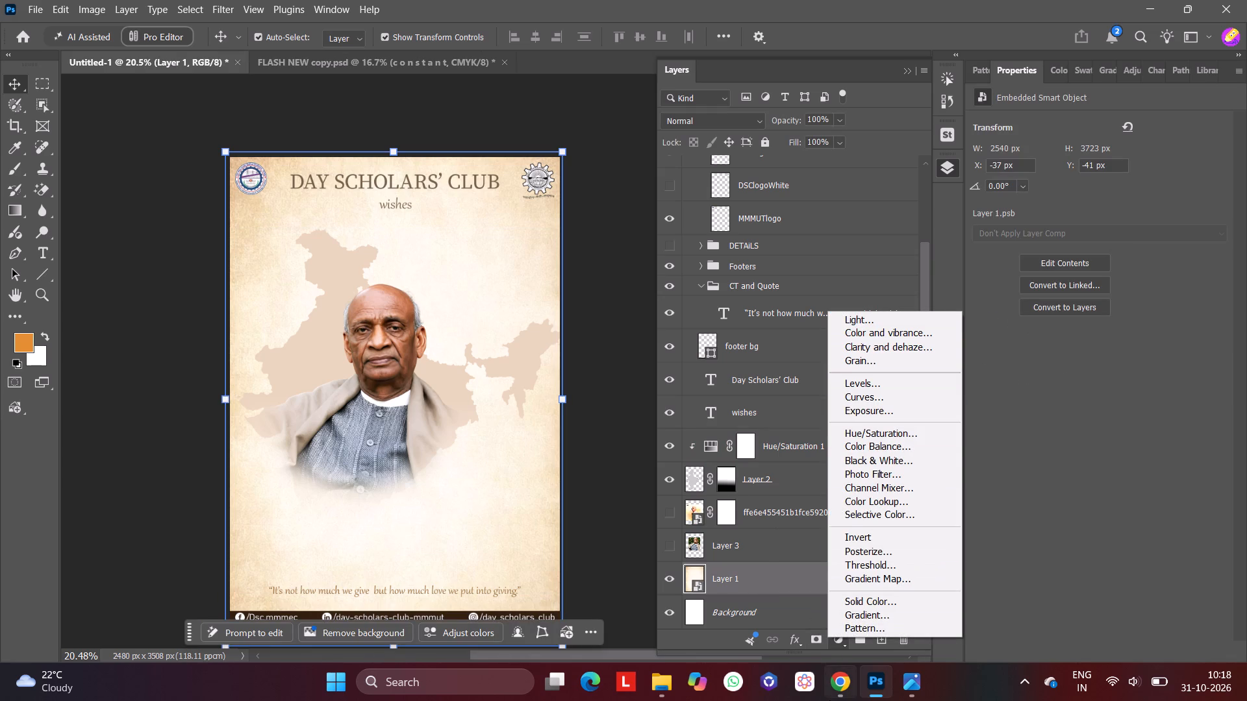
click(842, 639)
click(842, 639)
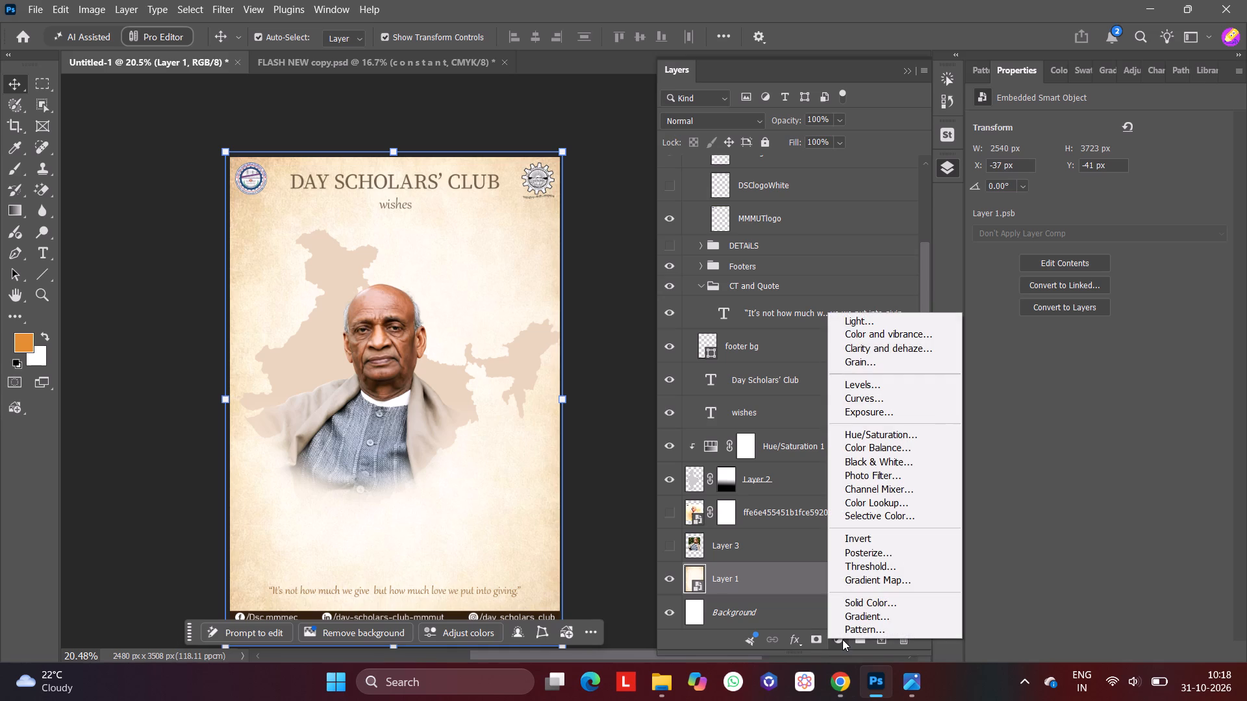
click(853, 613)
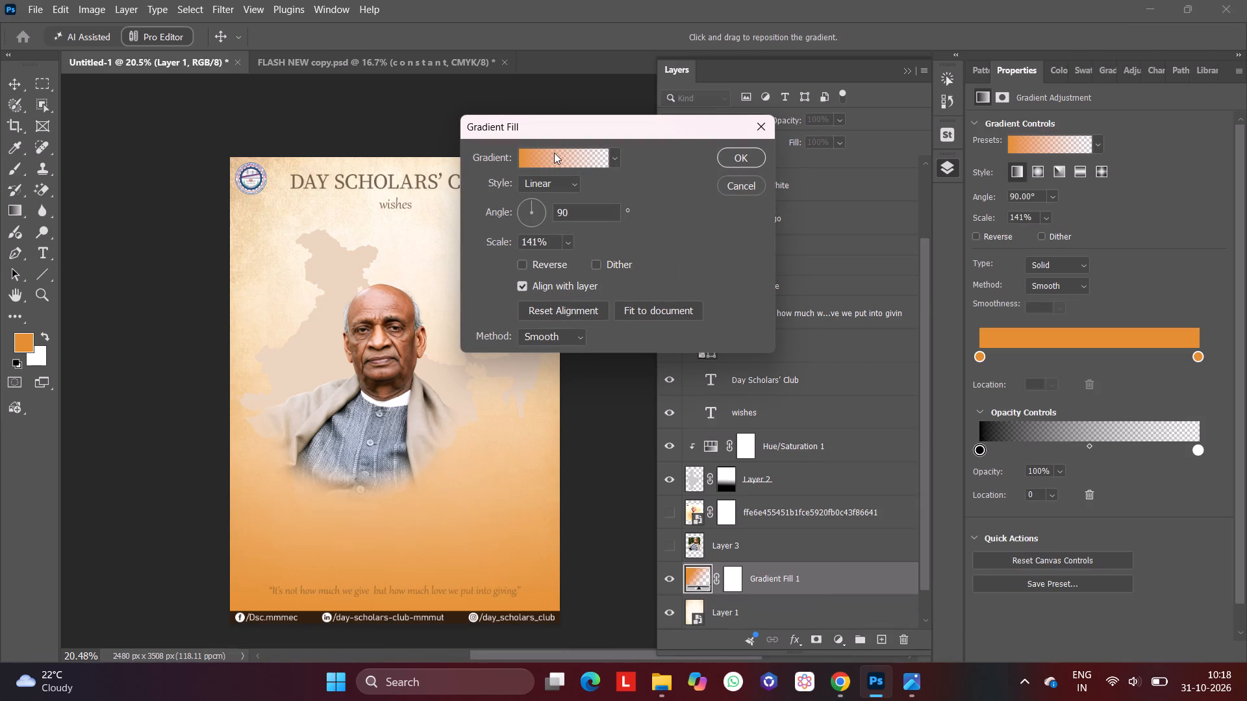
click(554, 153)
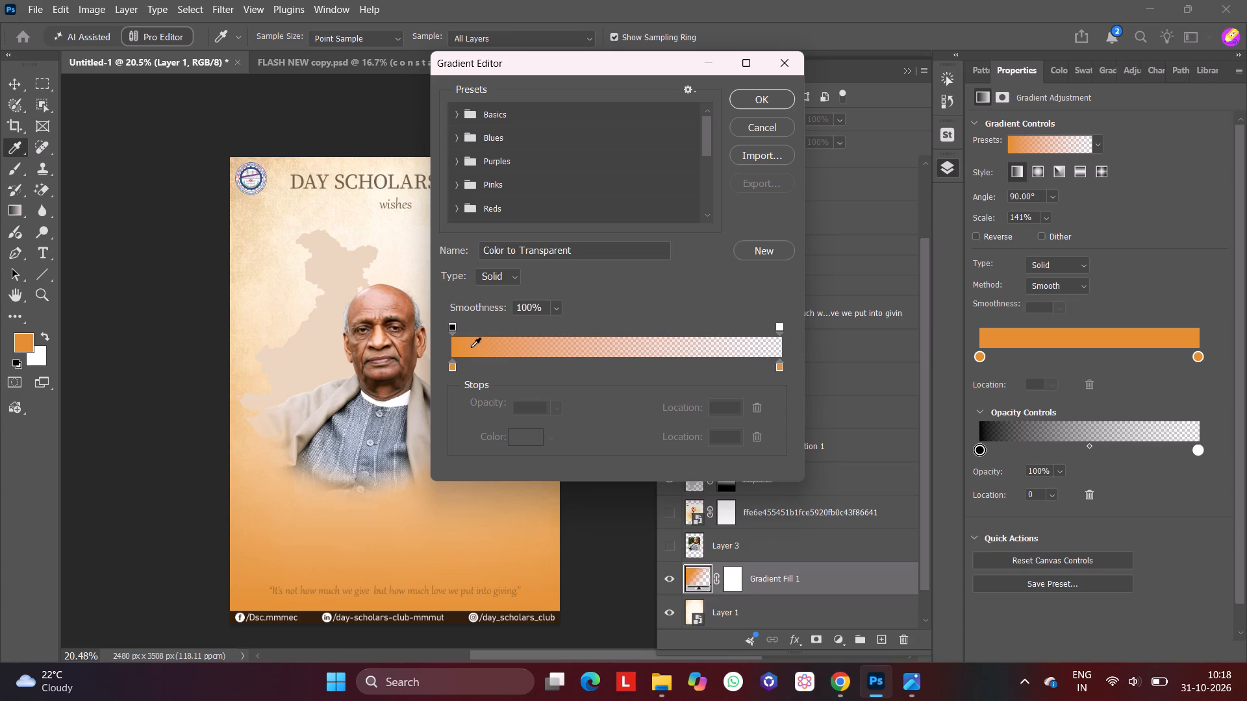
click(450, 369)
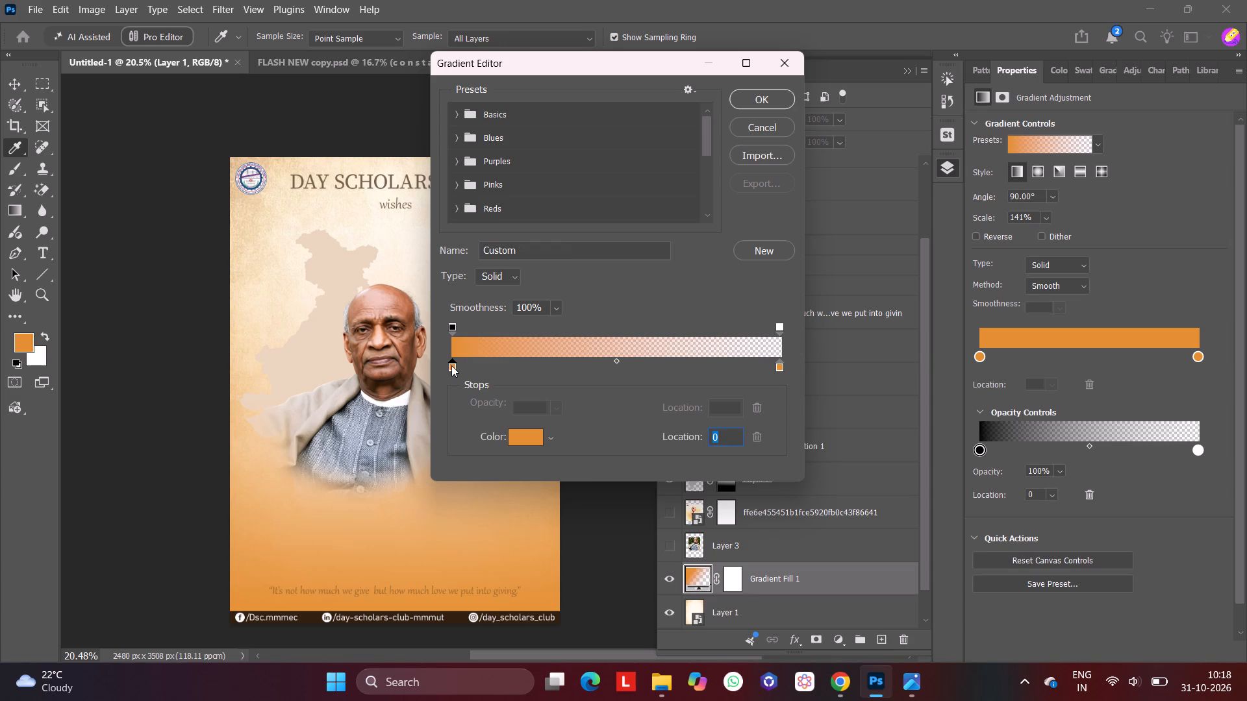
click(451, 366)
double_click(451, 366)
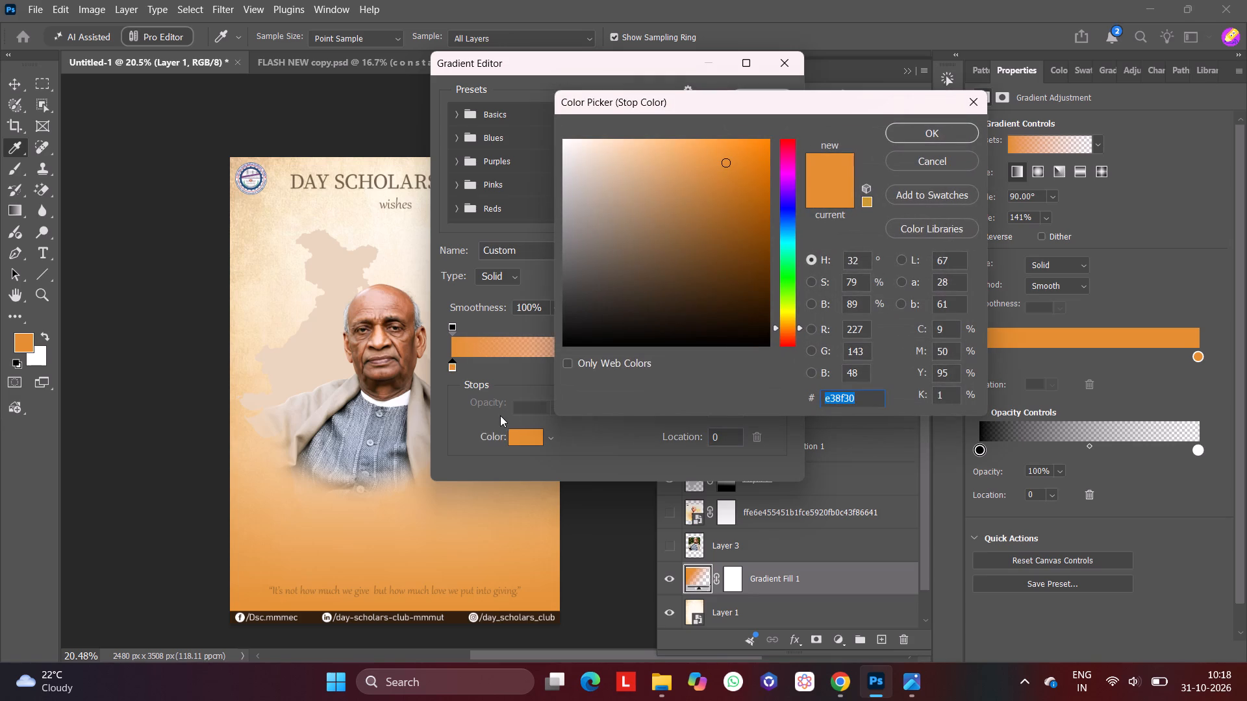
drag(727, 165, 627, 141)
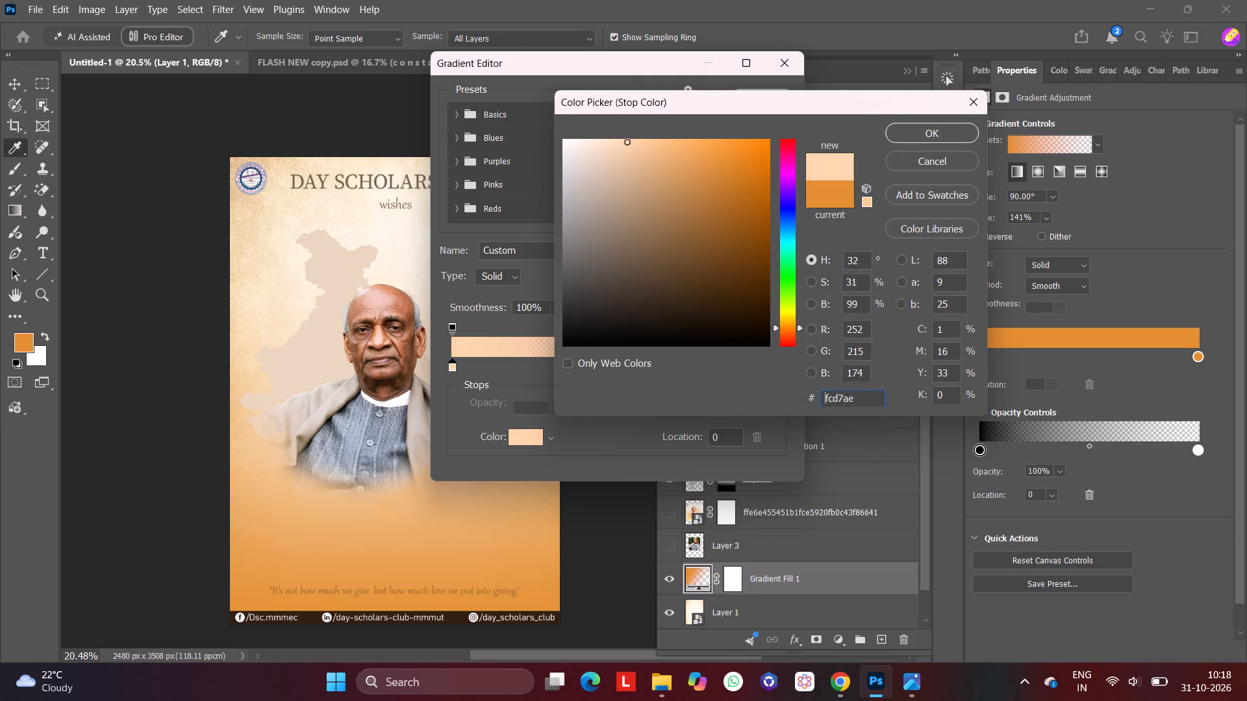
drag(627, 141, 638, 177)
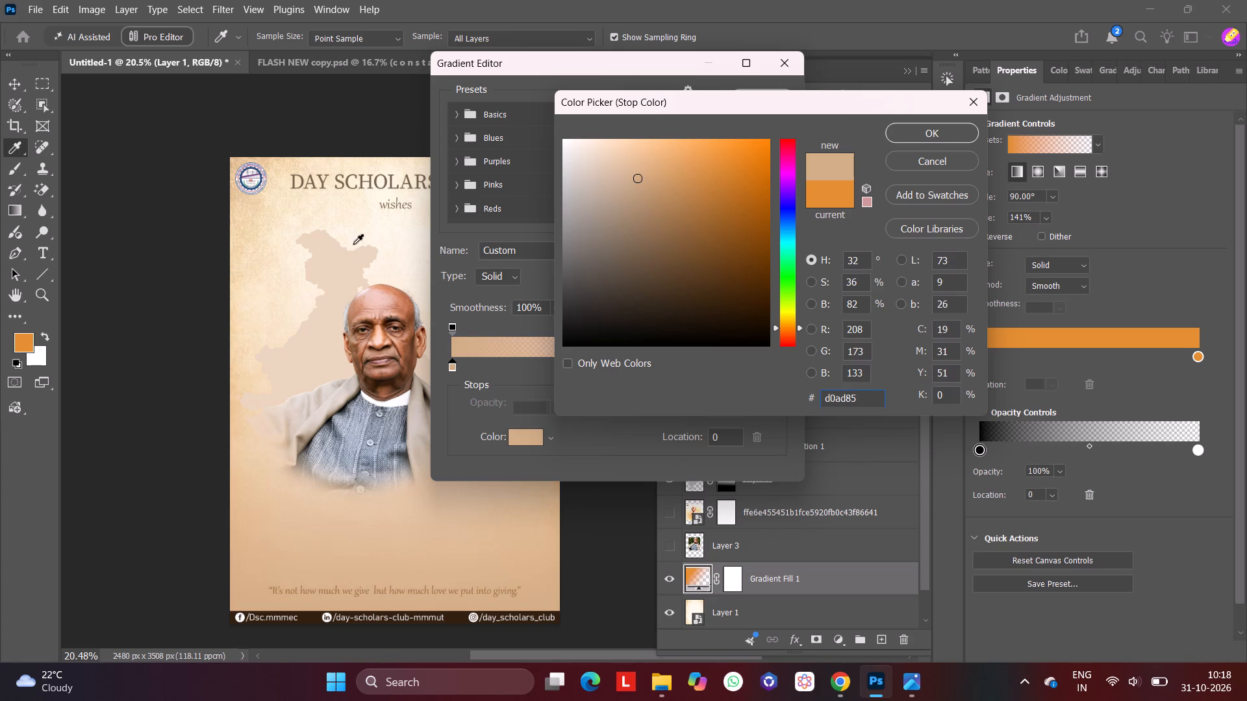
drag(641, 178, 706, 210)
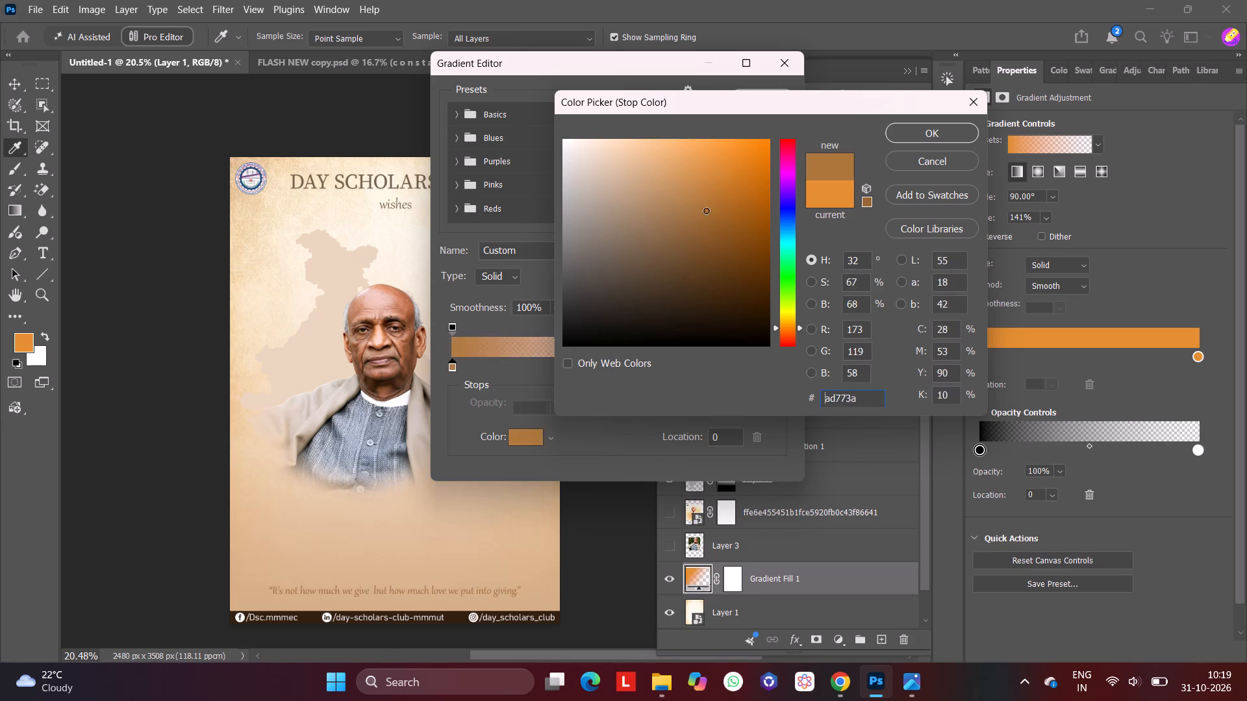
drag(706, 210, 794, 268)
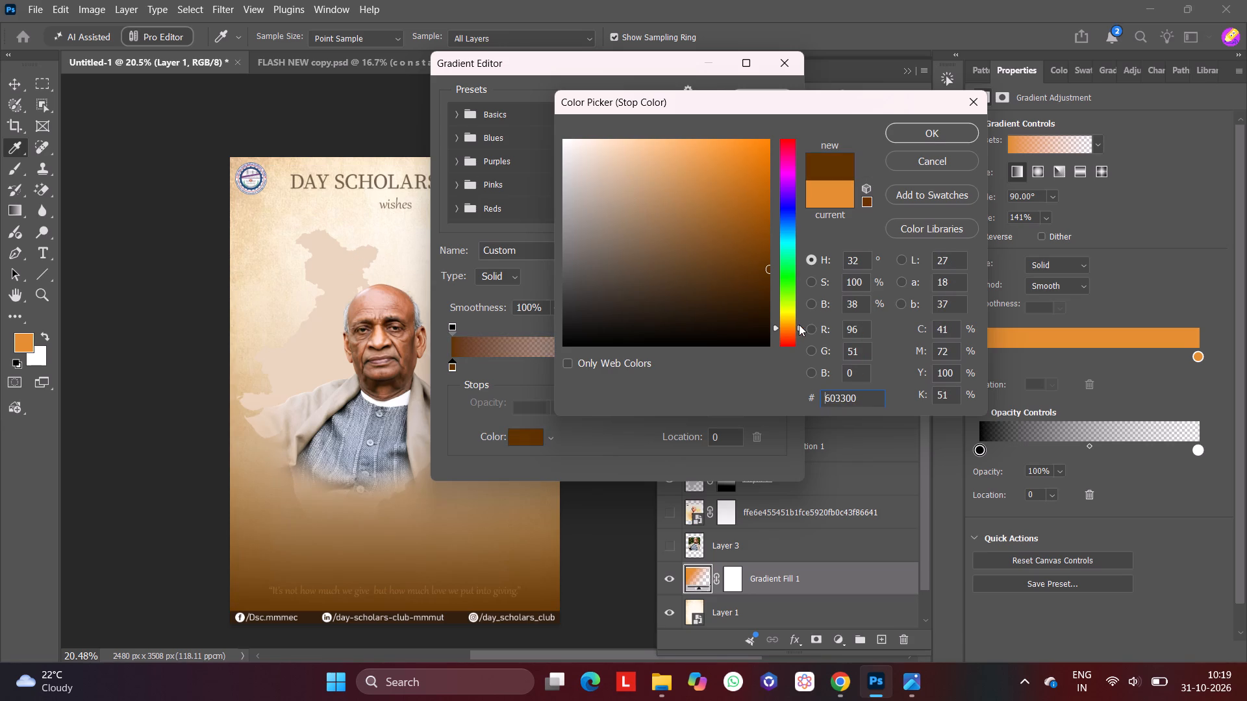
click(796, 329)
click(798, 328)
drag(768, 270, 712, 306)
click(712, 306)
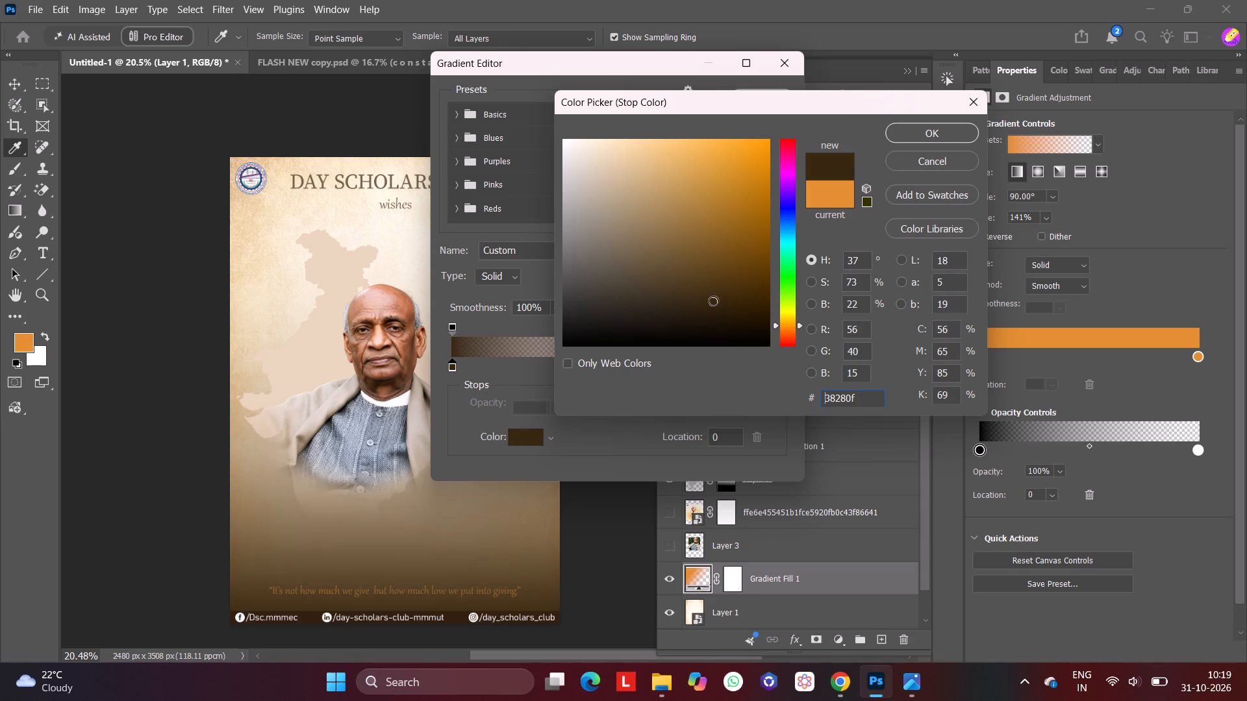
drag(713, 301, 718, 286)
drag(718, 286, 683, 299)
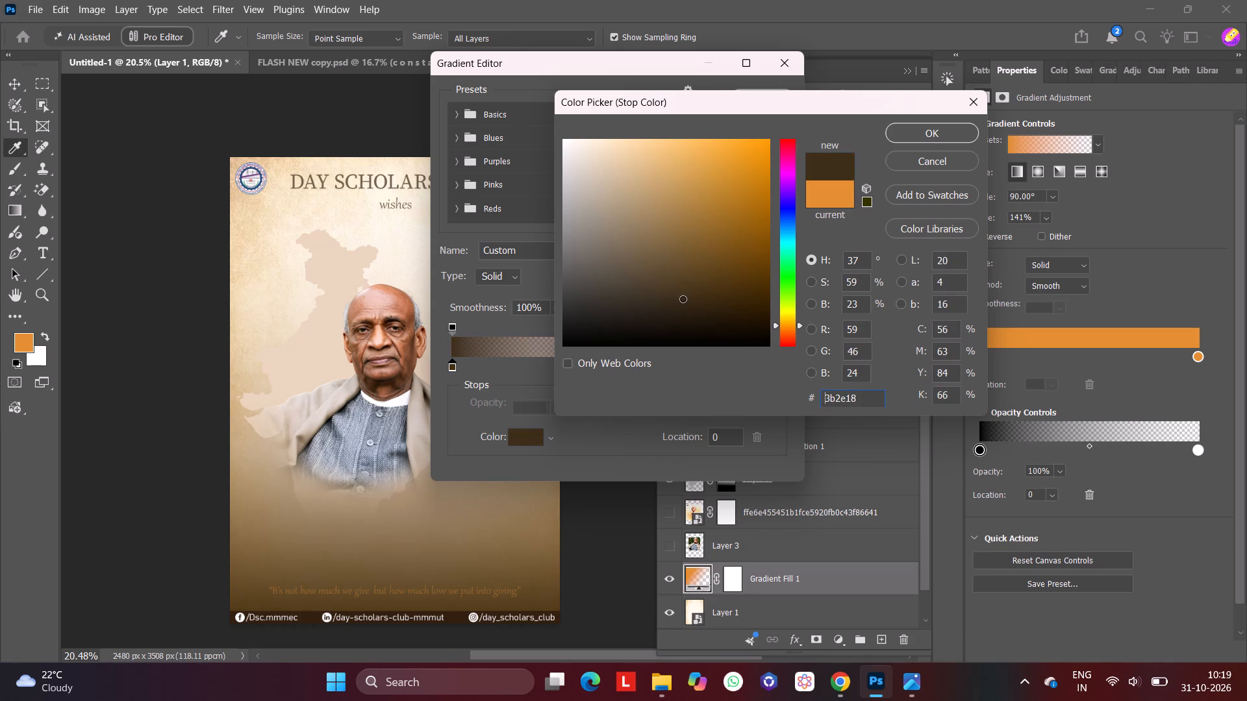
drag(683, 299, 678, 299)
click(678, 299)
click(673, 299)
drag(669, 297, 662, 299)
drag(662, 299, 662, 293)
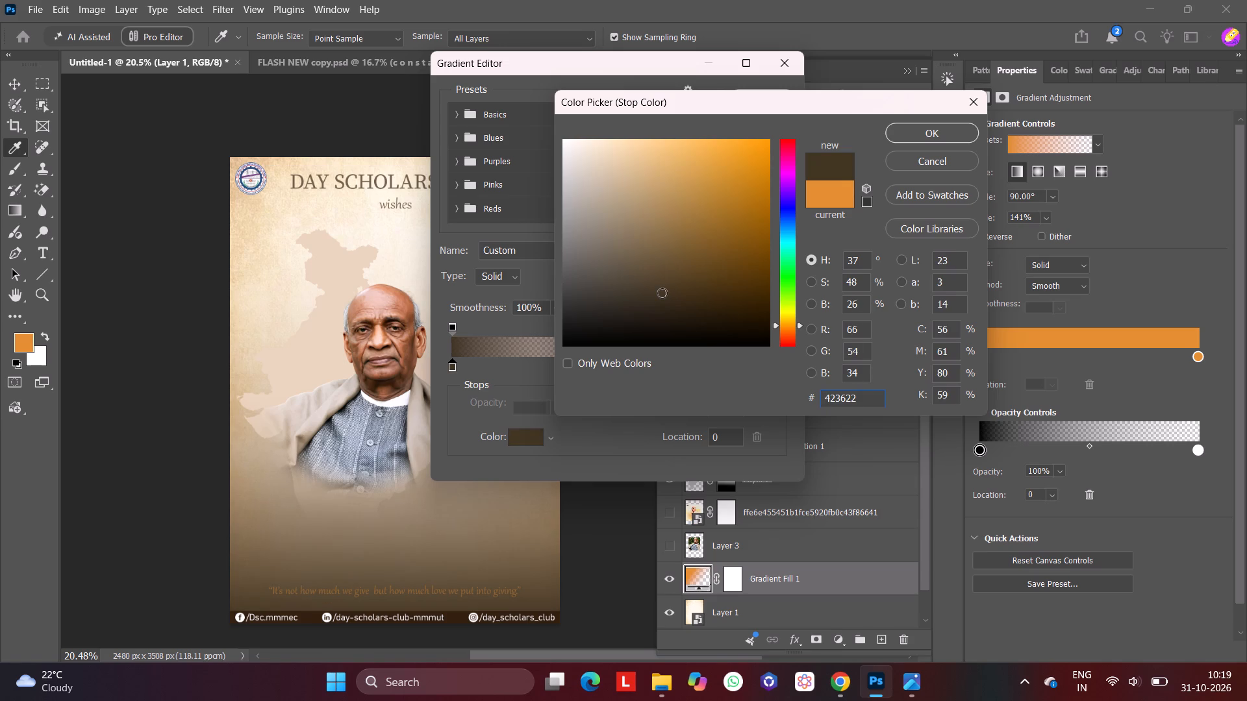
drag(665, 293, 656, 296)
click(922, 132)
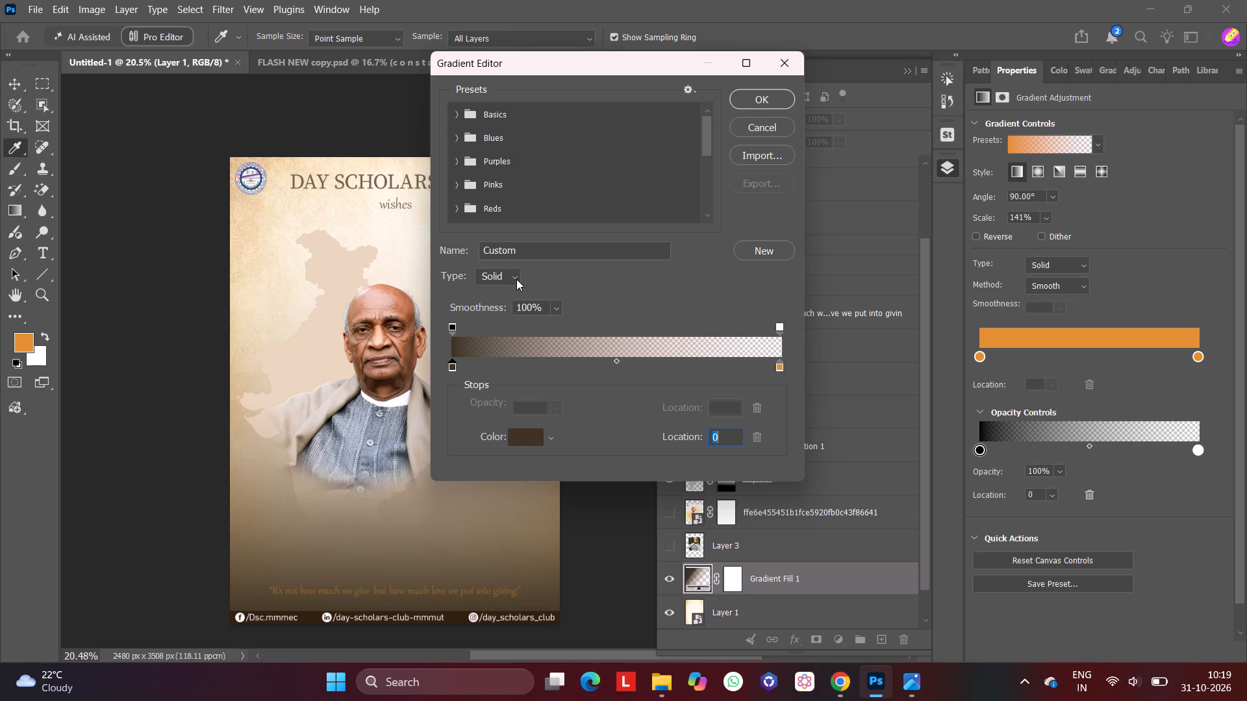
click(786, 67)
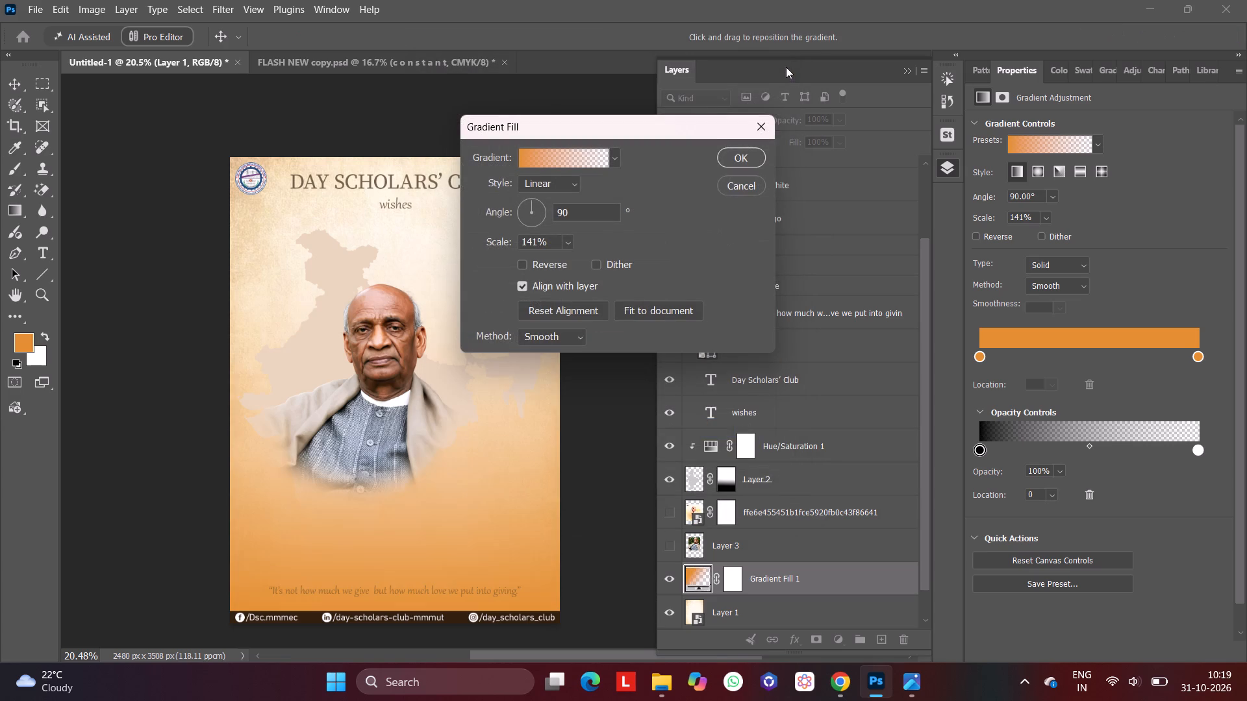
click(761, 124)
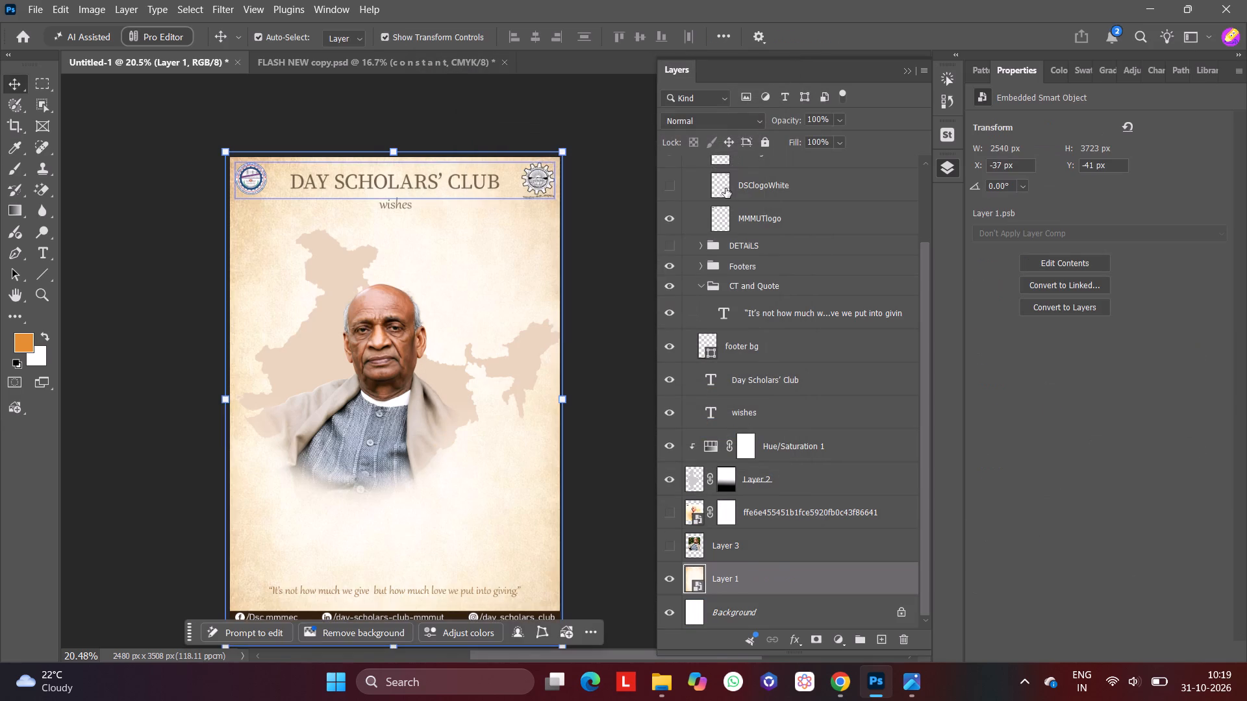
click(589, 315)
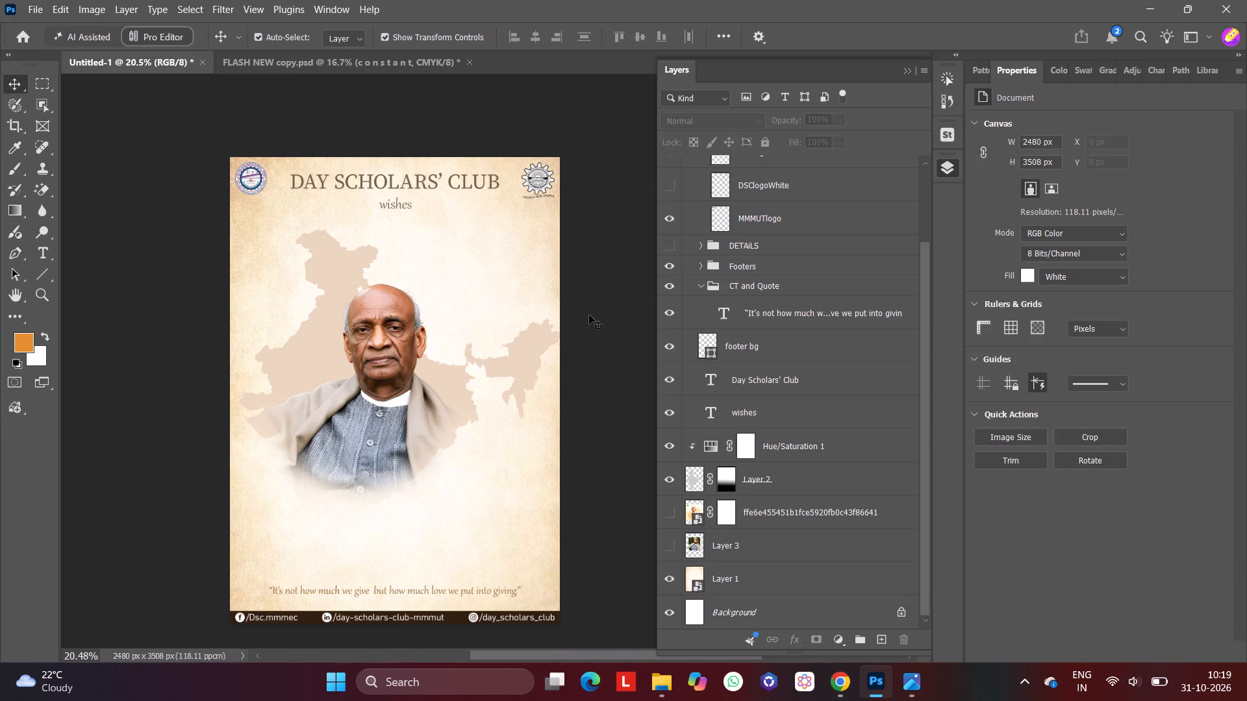
Add a gradient fill layer over the whole poster with Radial style, reversed so the colour darkens toward the edges.
click(126, 5)
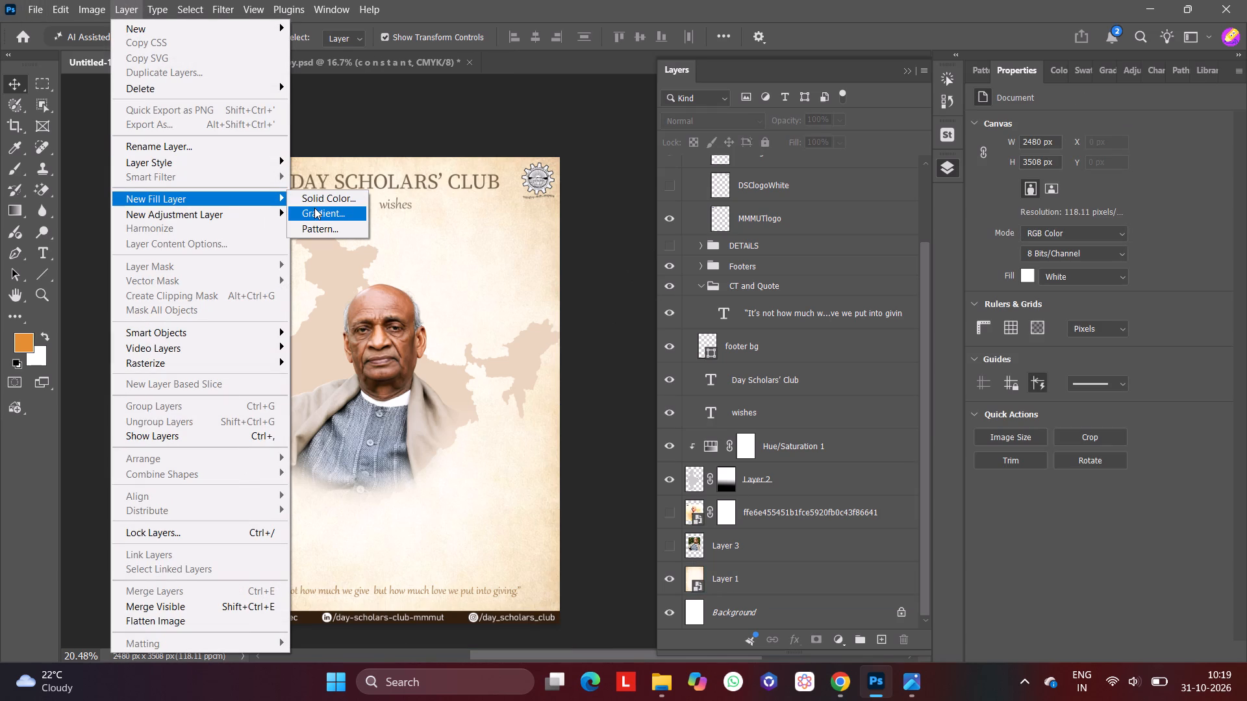
click(314, 212)
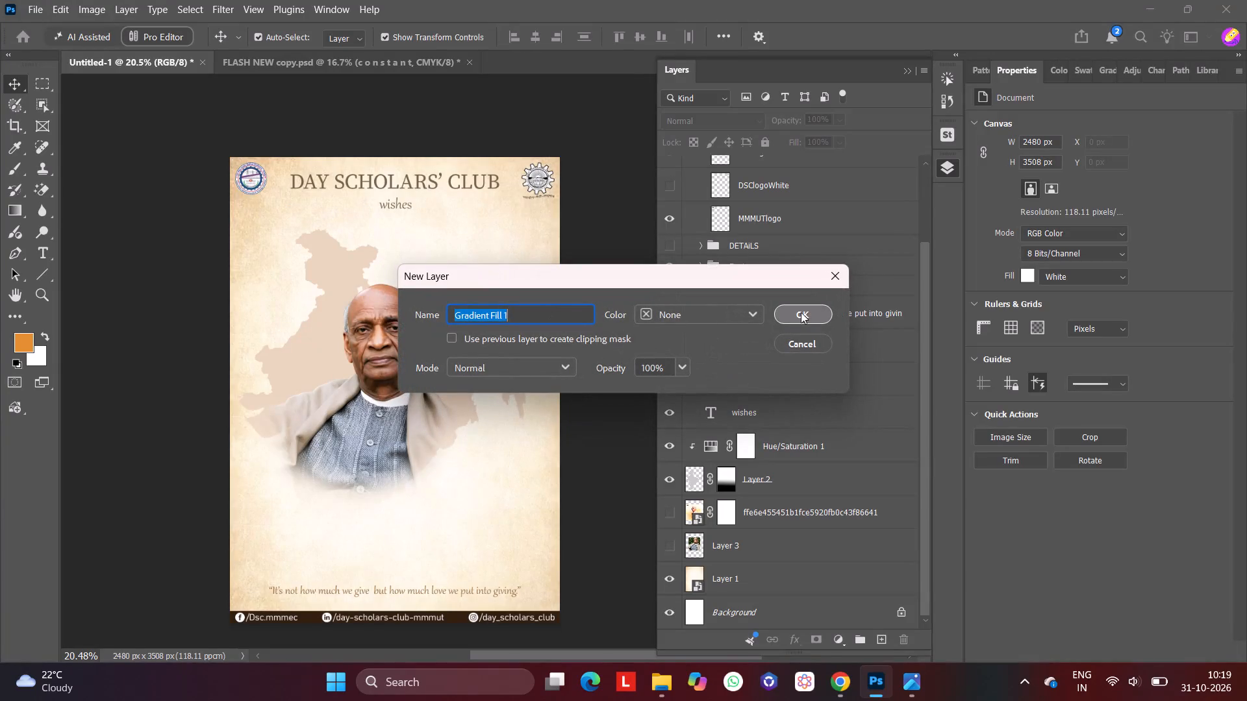
click(801, 314)
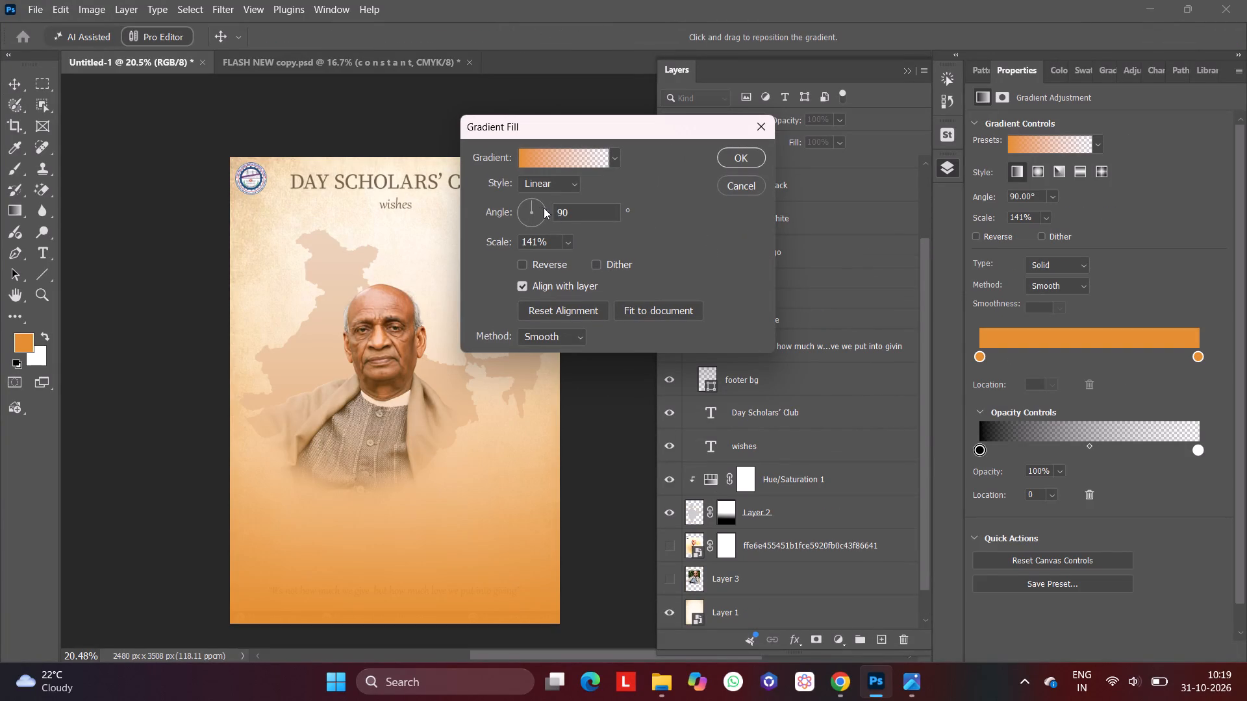
click(548, 180)
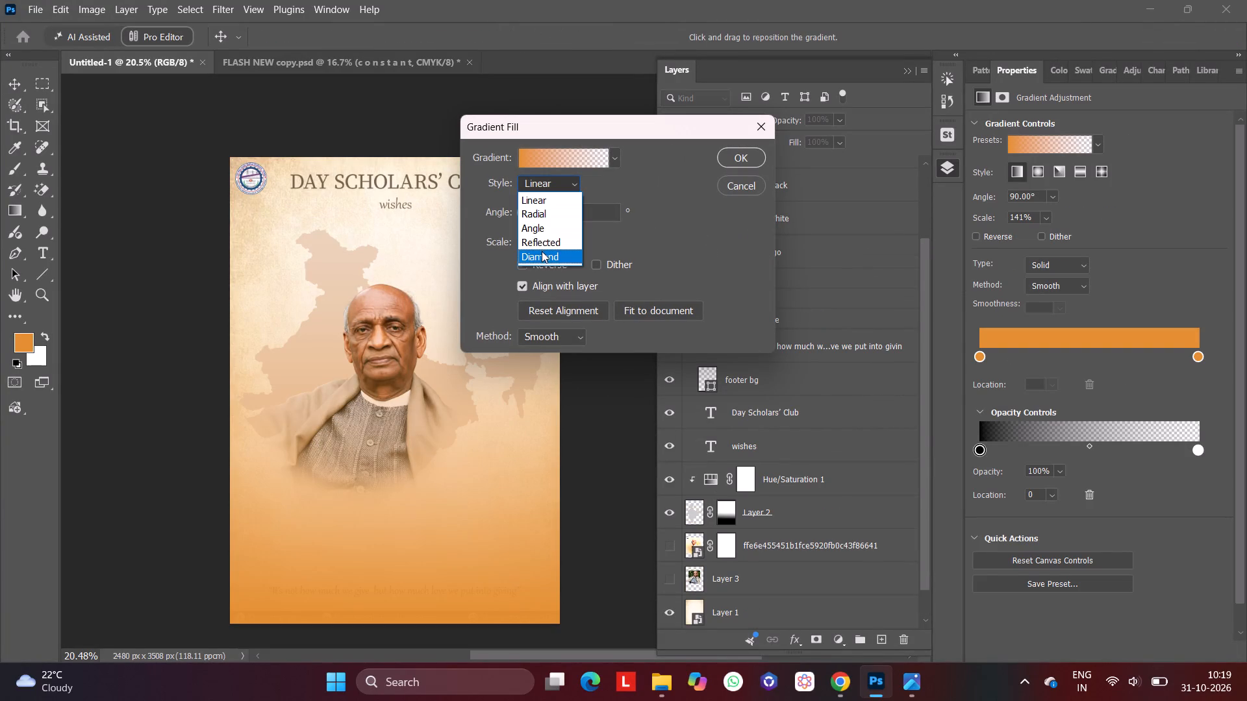
click(547, 218)
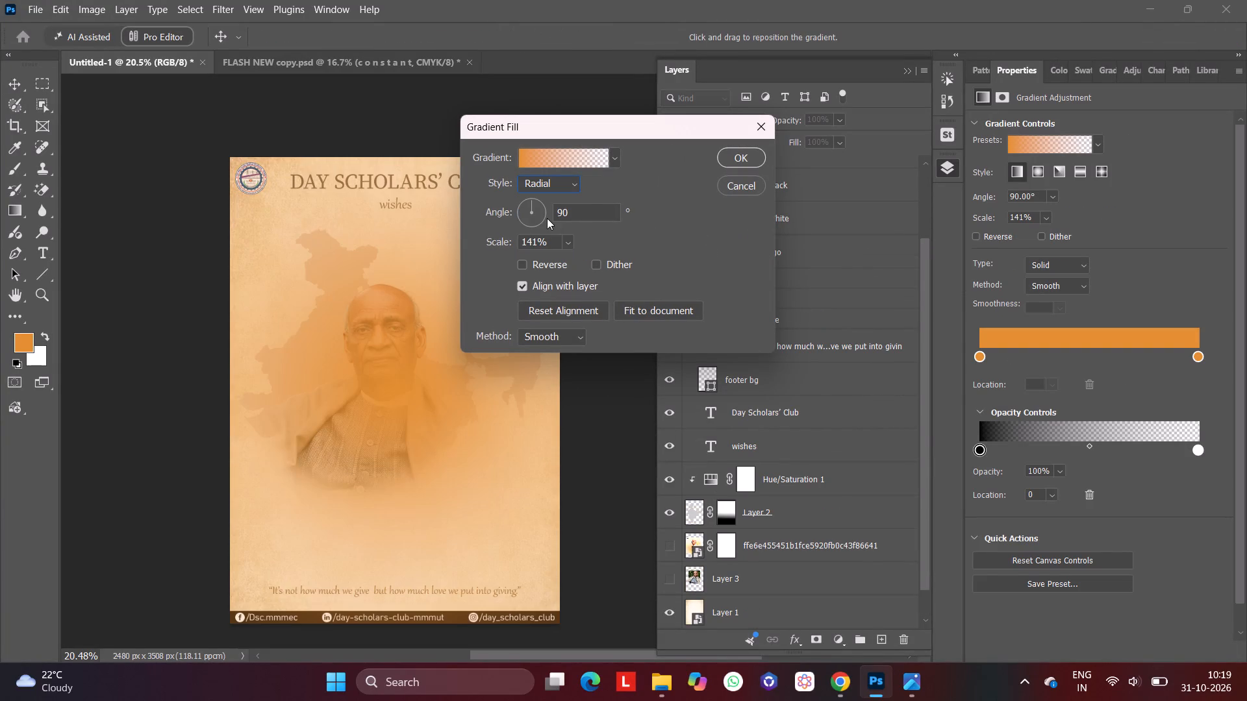
click(520, 260)
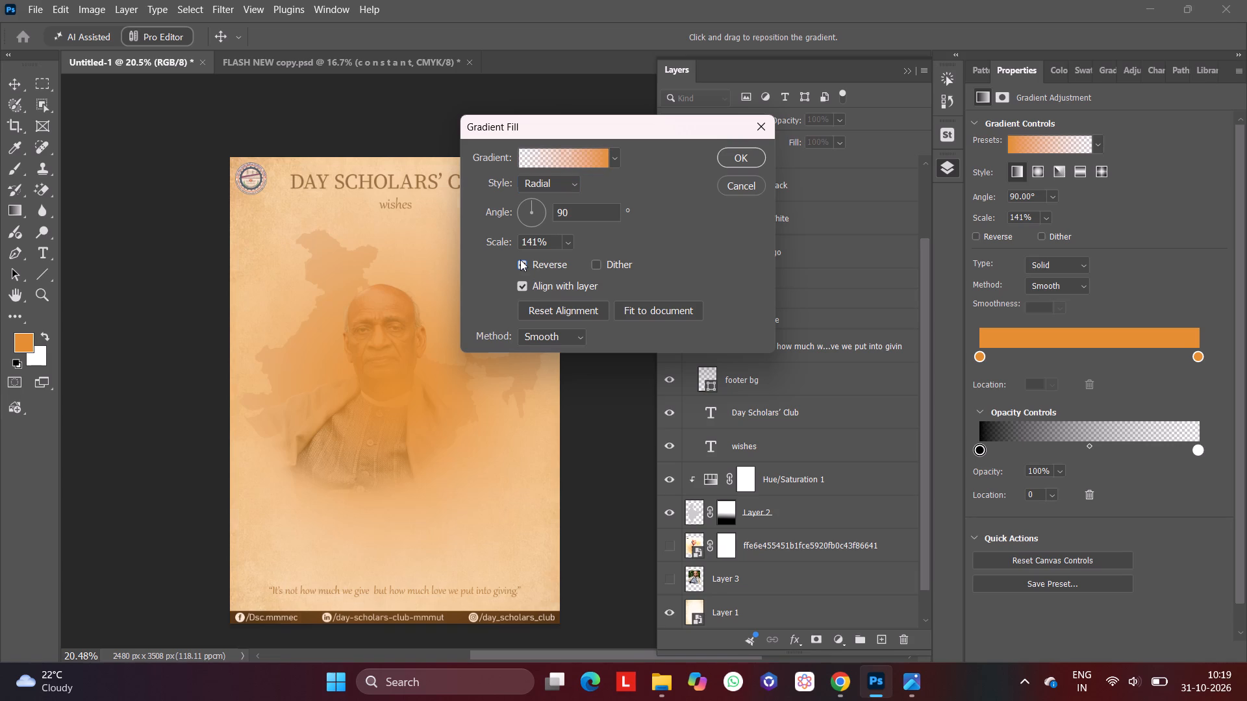
Recolour the radial gradient fill's opaque colour stop to dark brown #584438 and apply the gradient fill.
click(603, 159)
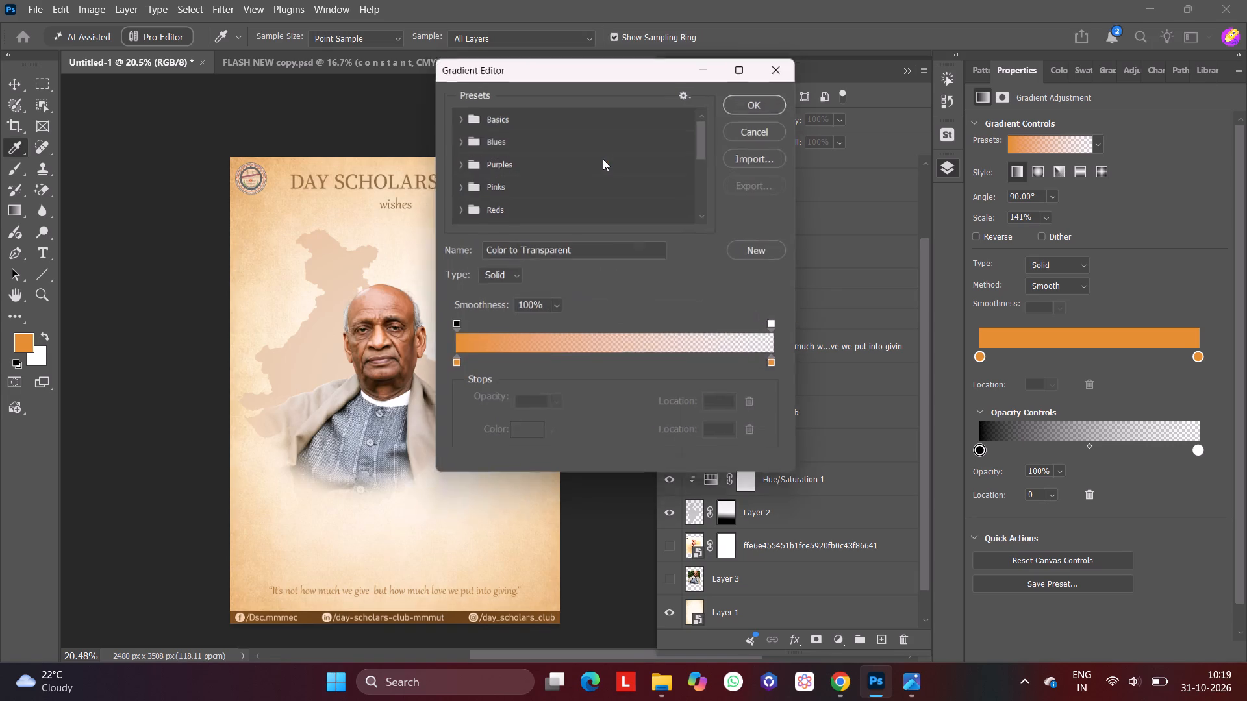
click(471, 349)
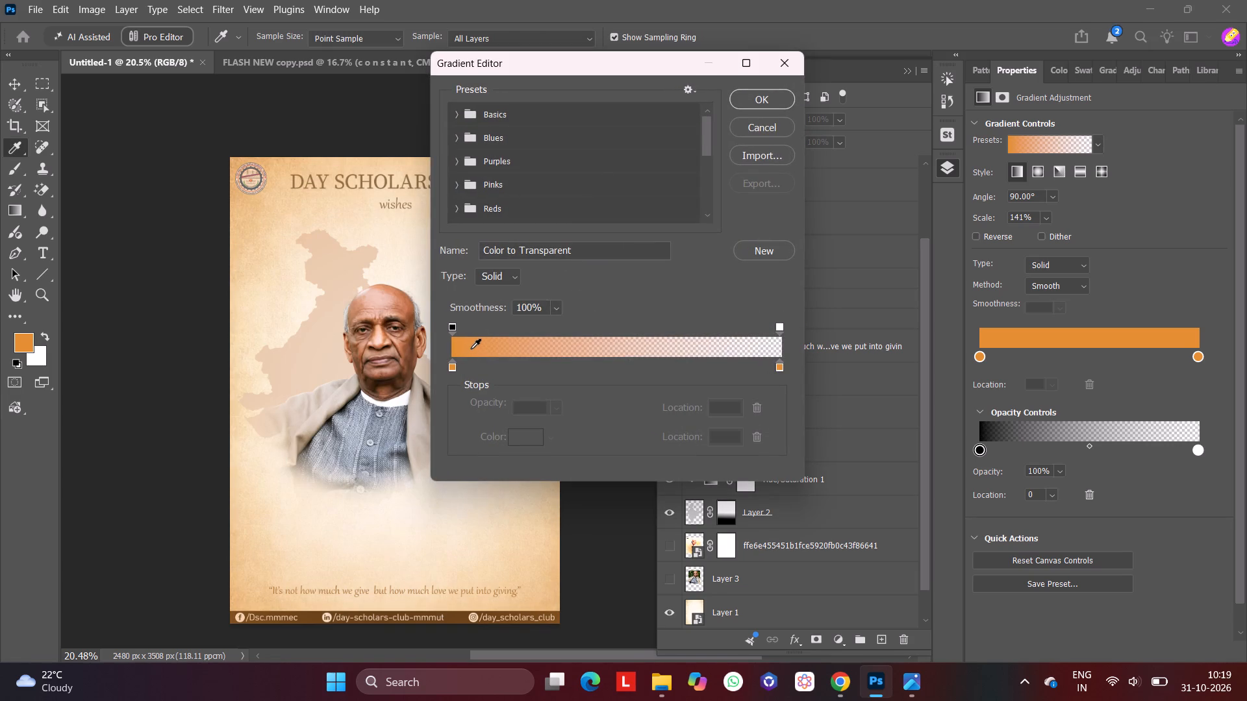
click(460, 340)
click(453, 369)
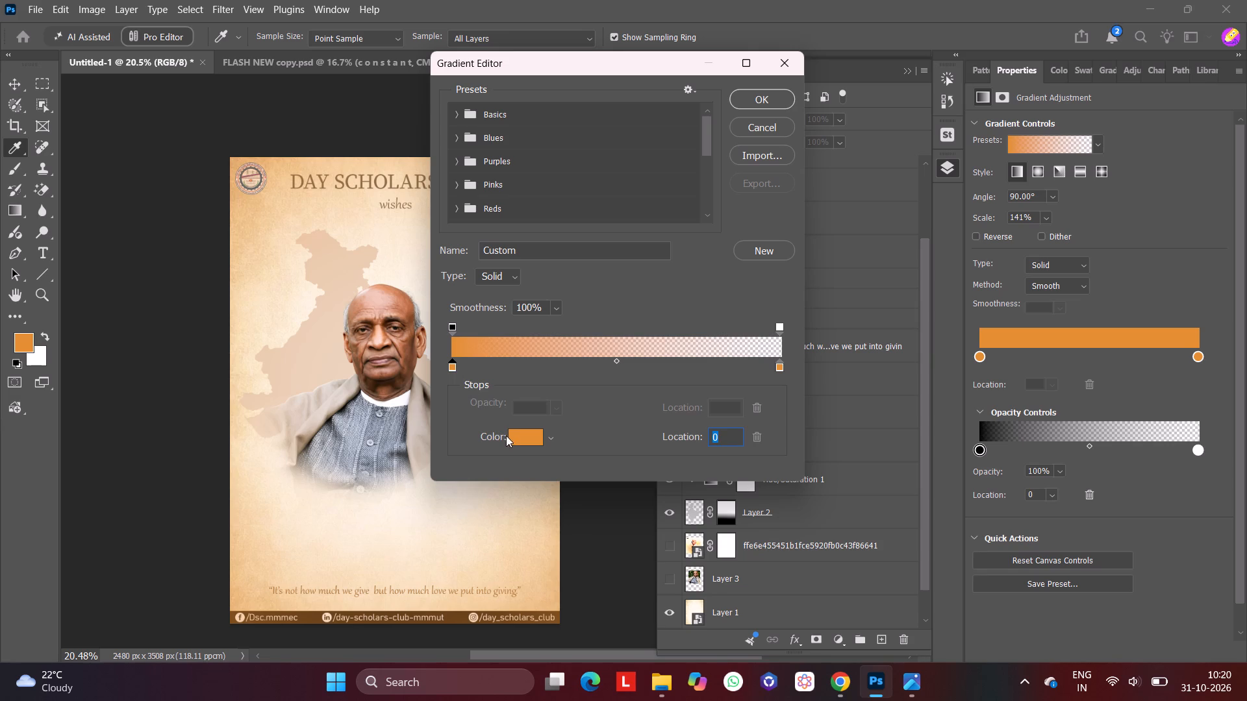
click(520, 435)
click(618, 280)
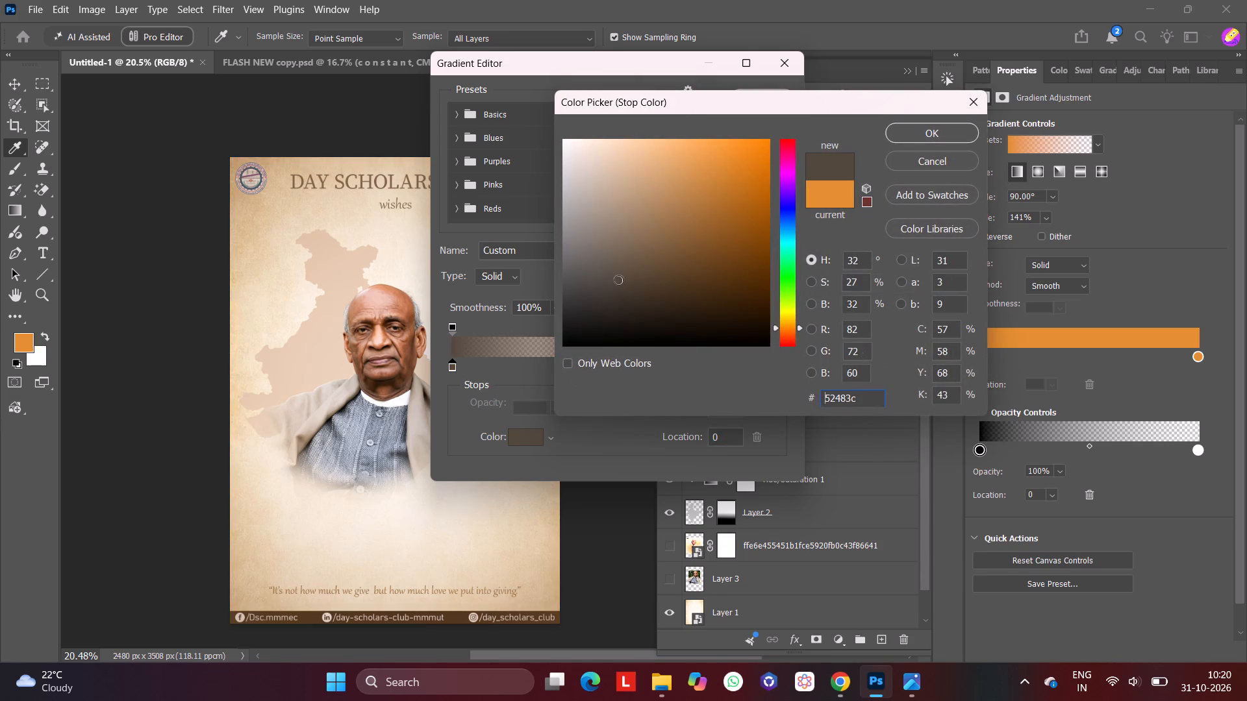
drag(618, 280, 598, 295)
drag(598, 295, 591, 308)
drag(591, 308, 605, 294)
drag(605, 294, 614, 301)
drag(614, 301, 626, 291)
drag(626, 291, 633, 290)
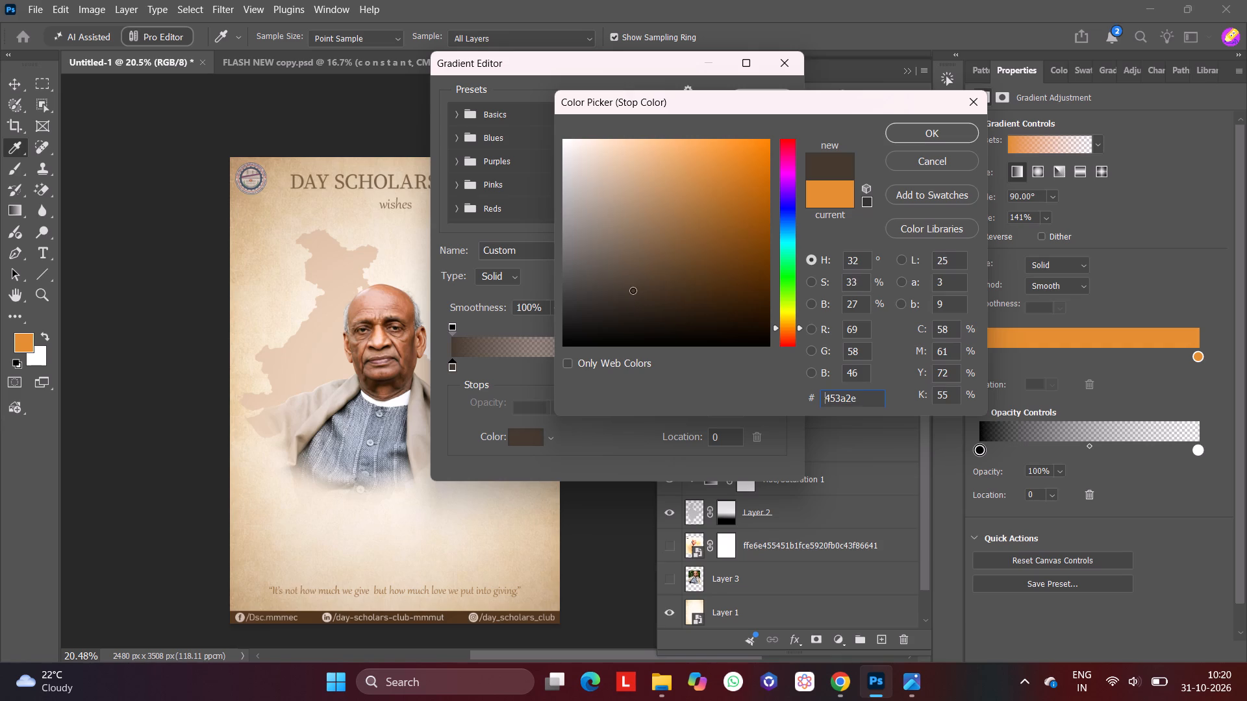
drag(633, 290, 635, 290)
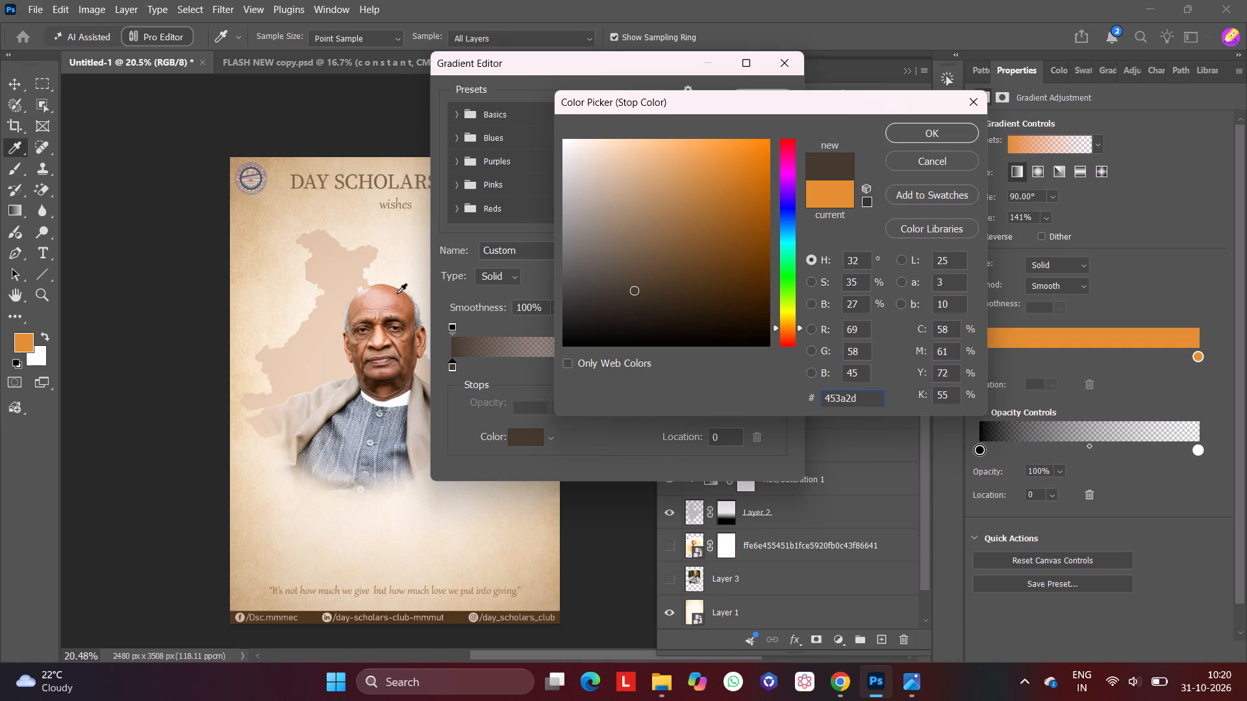
click(397, 293)
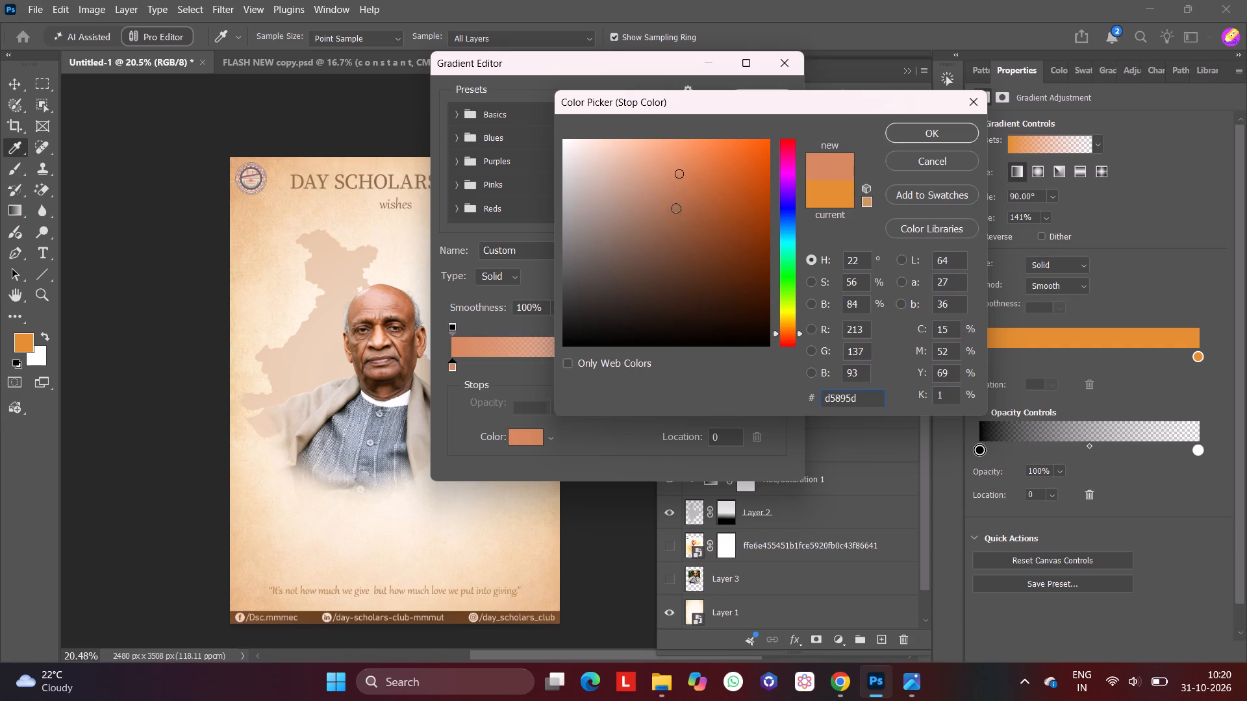
drag(681, 175, 613, 206)
drag(613, 206, 623, 259)
drag(623, 259, 638, 275)
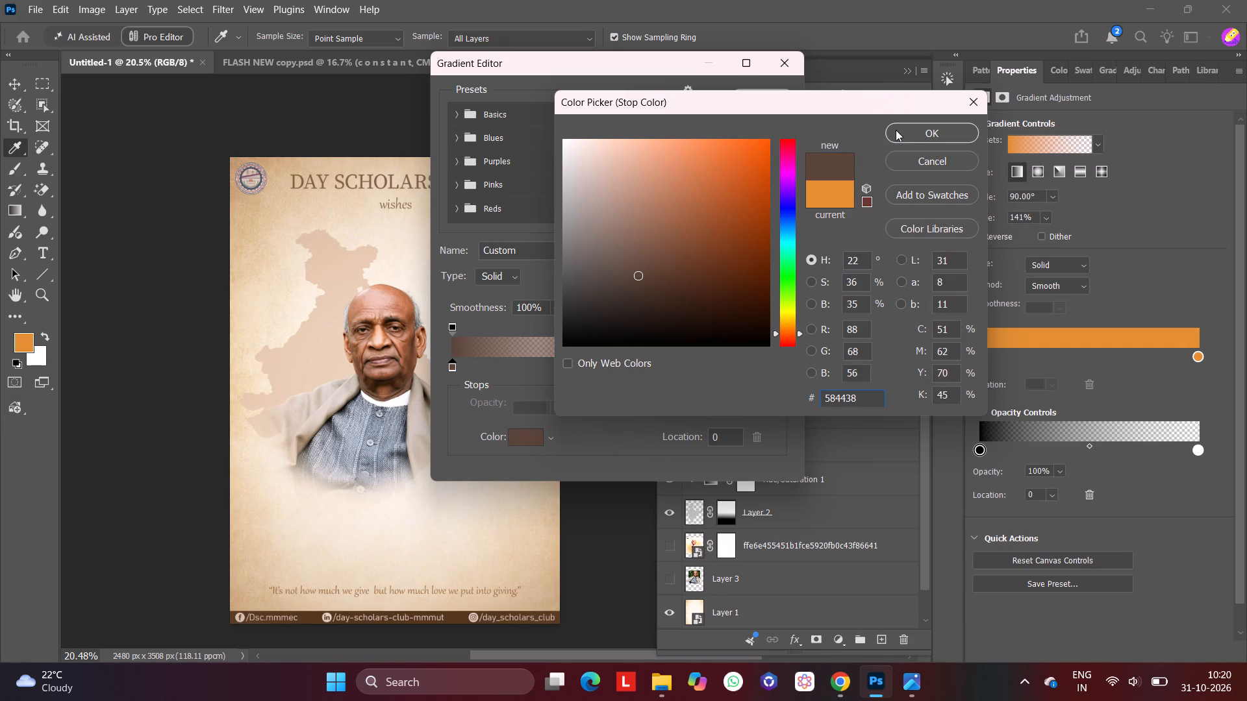
click(896, 130)
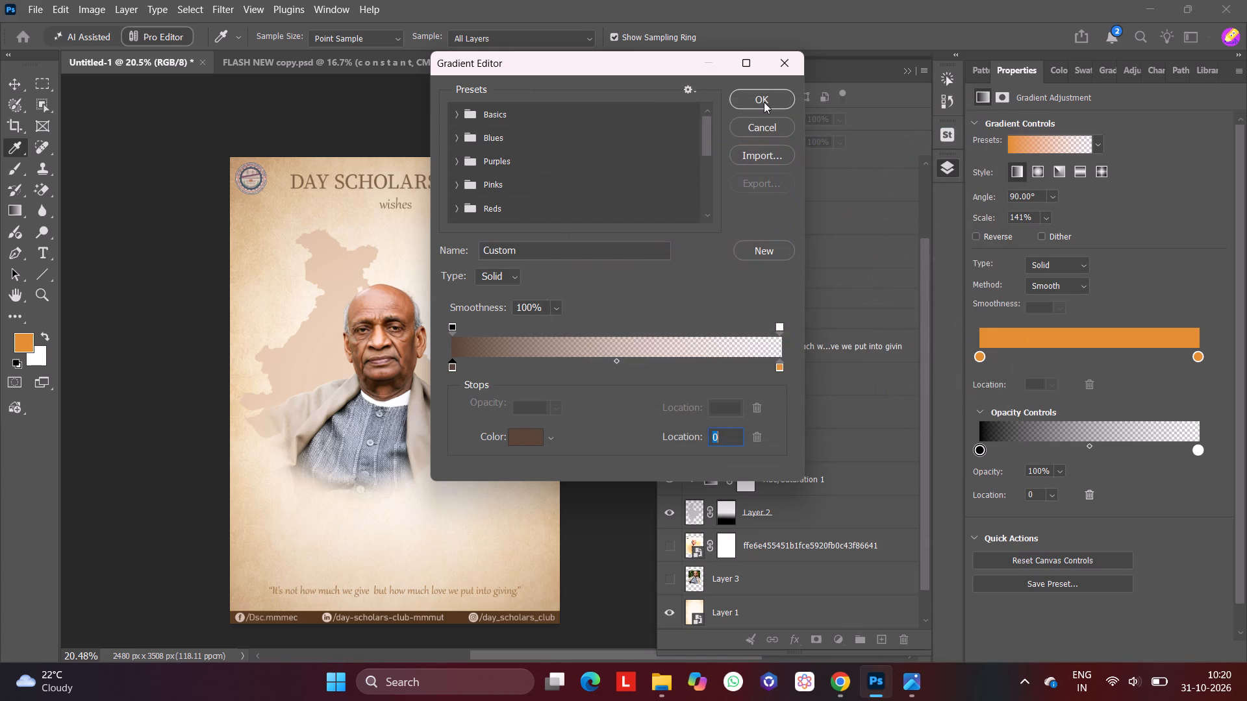
click(762, 98)
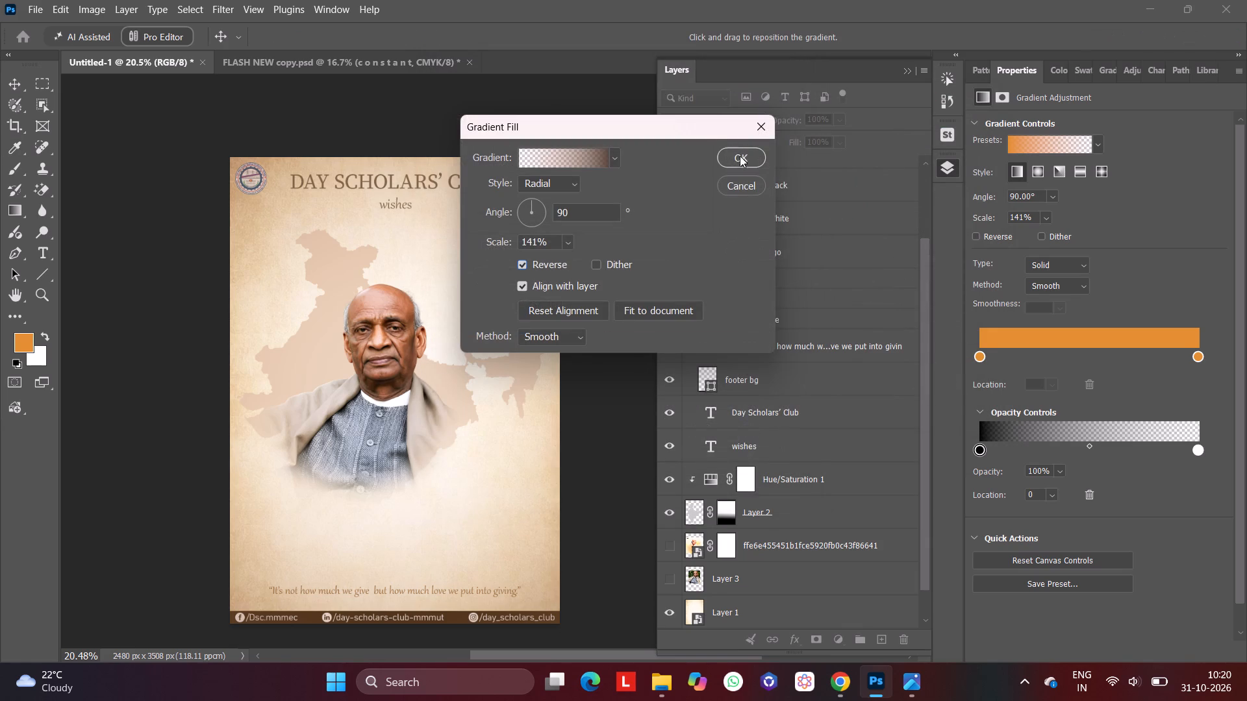
click(740, 156)
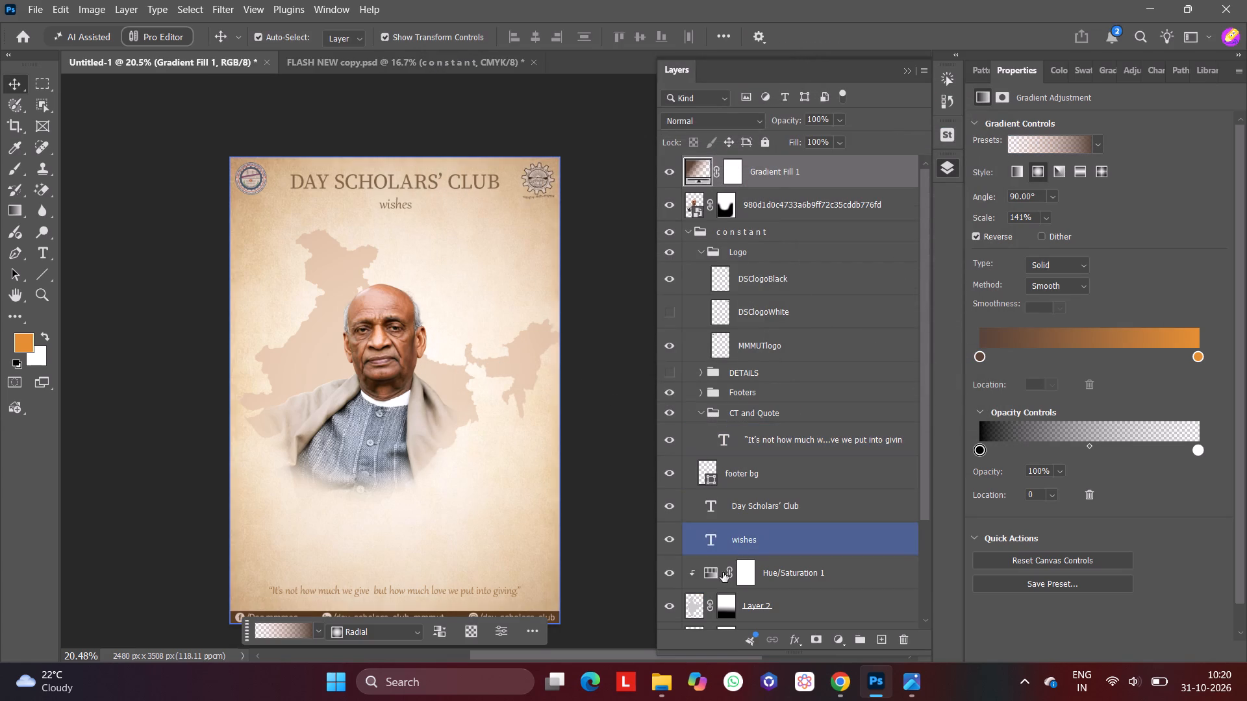
Edit the gradient fill layer, moving the brown colour stop to location 29 and the 100% opacity stop to location 13.
scroll(726, 576, down, 2)
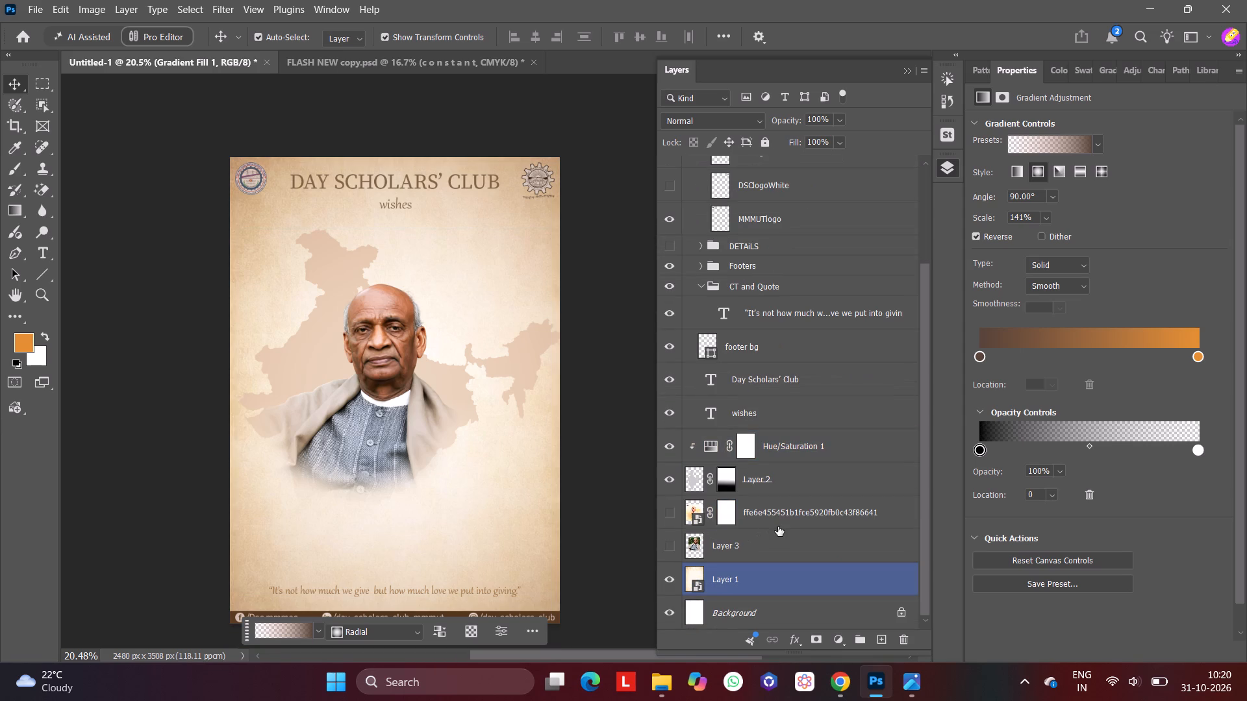
scroll(787, 530, up, 2)
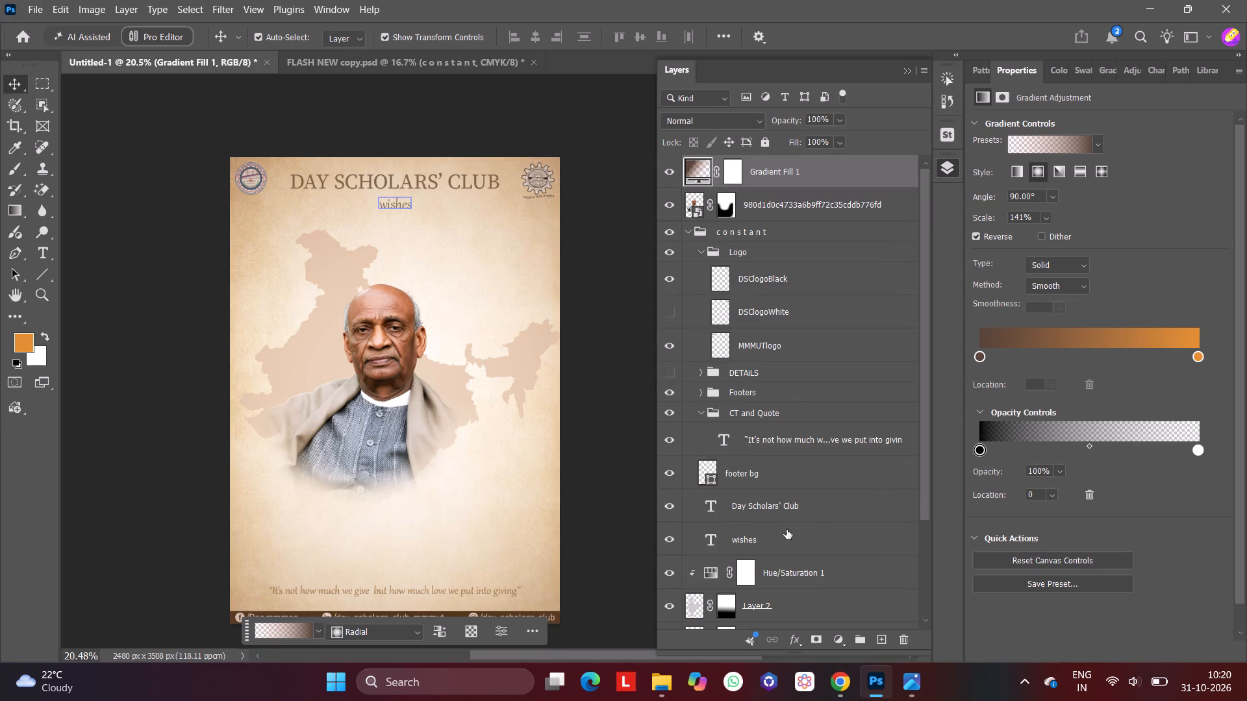
double_click(695, 165)
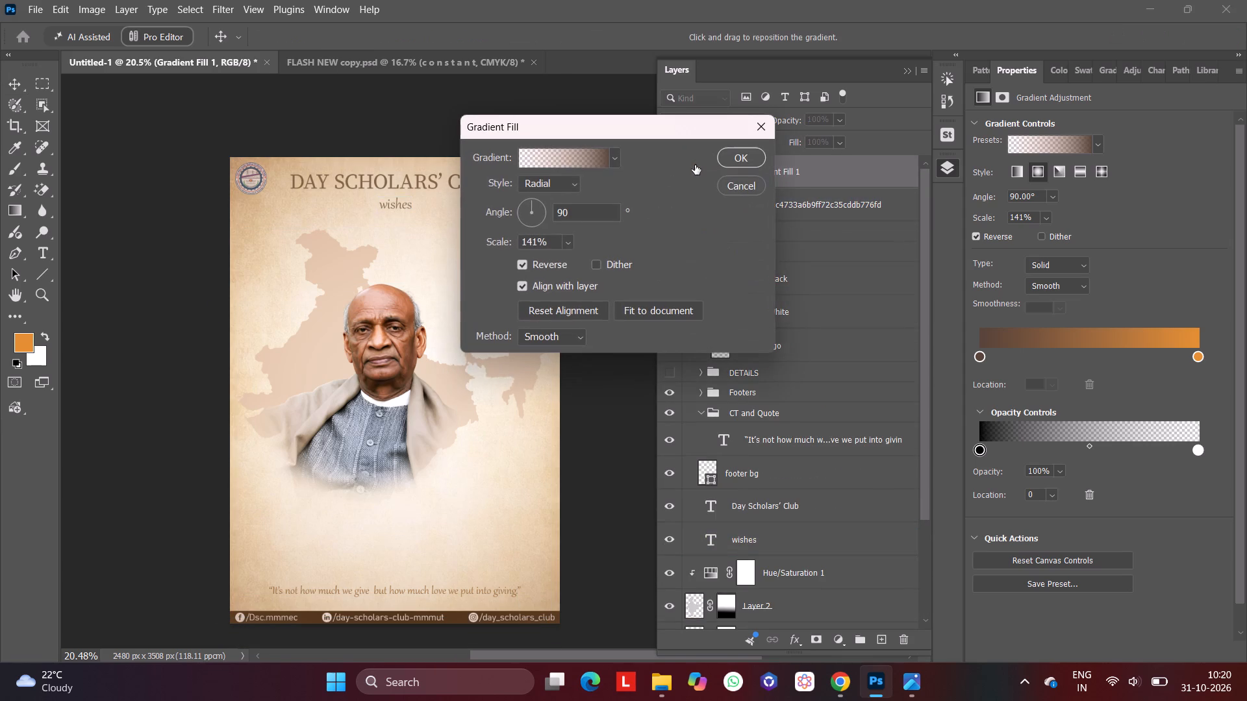
click(602, 158)
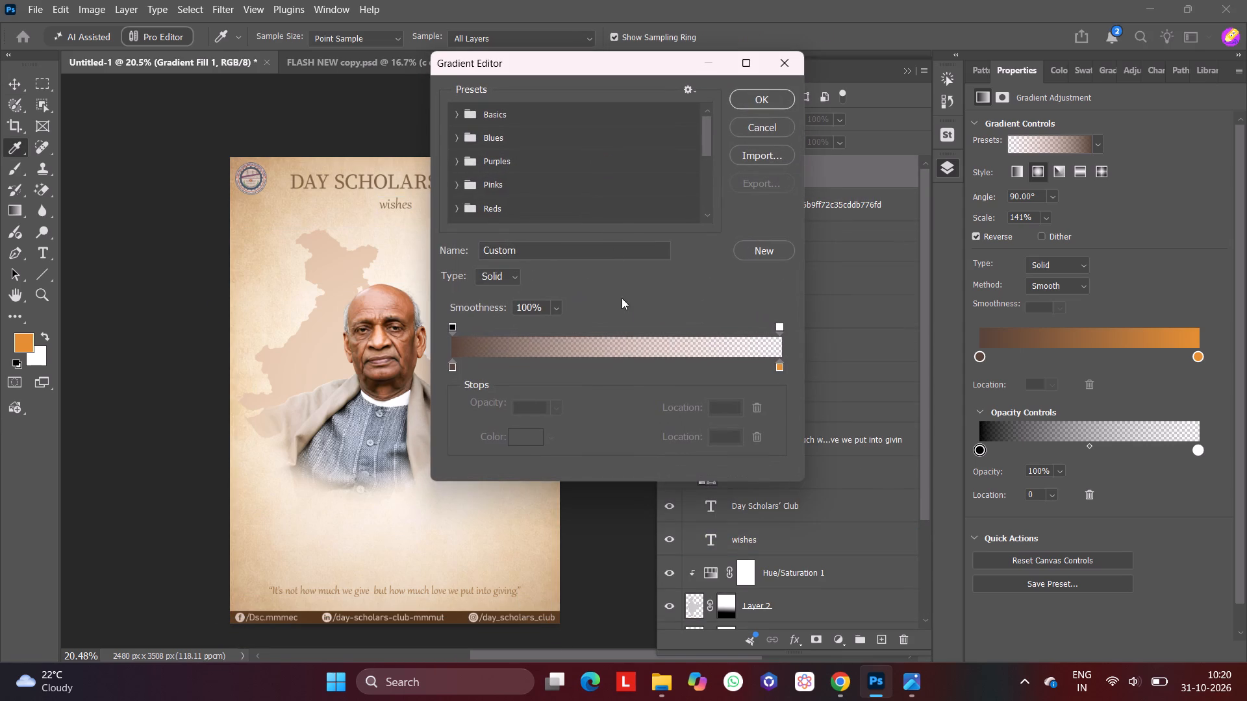
drag(453, 367, 494, 367)
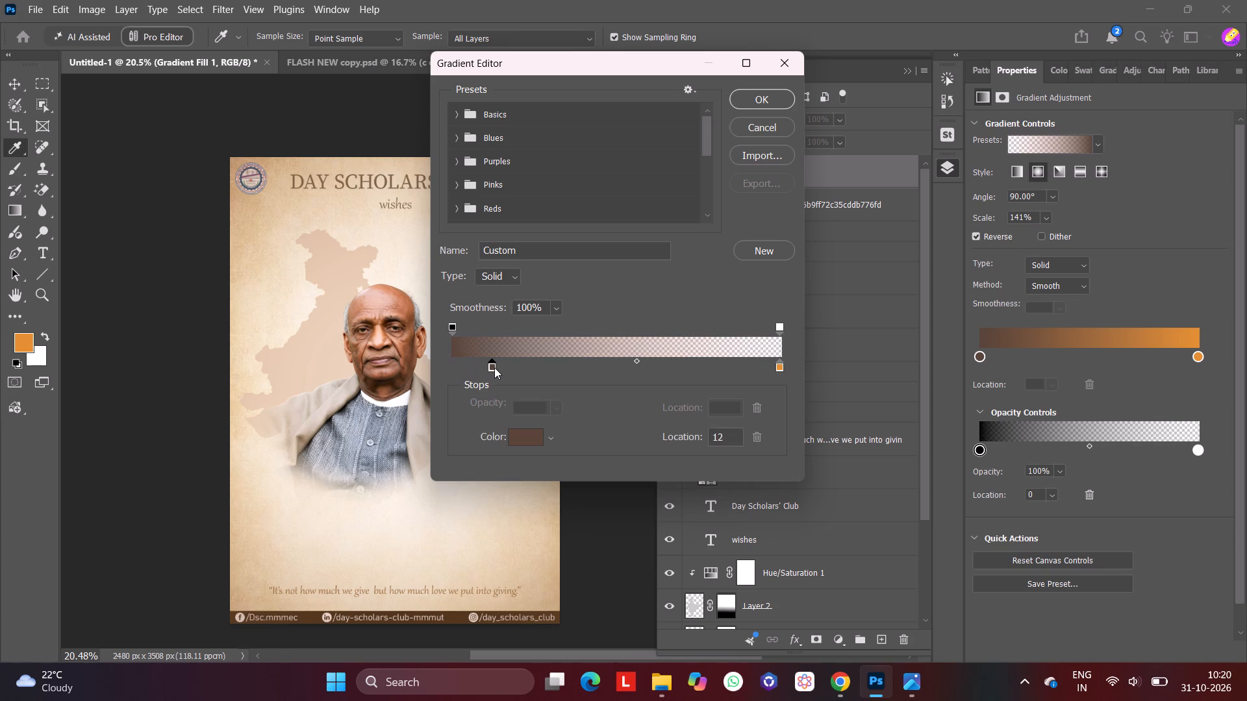
drag(494, 367, 494, 368)
drag(494, 368, 502, 368)
drag(452, 328, 477, 327)
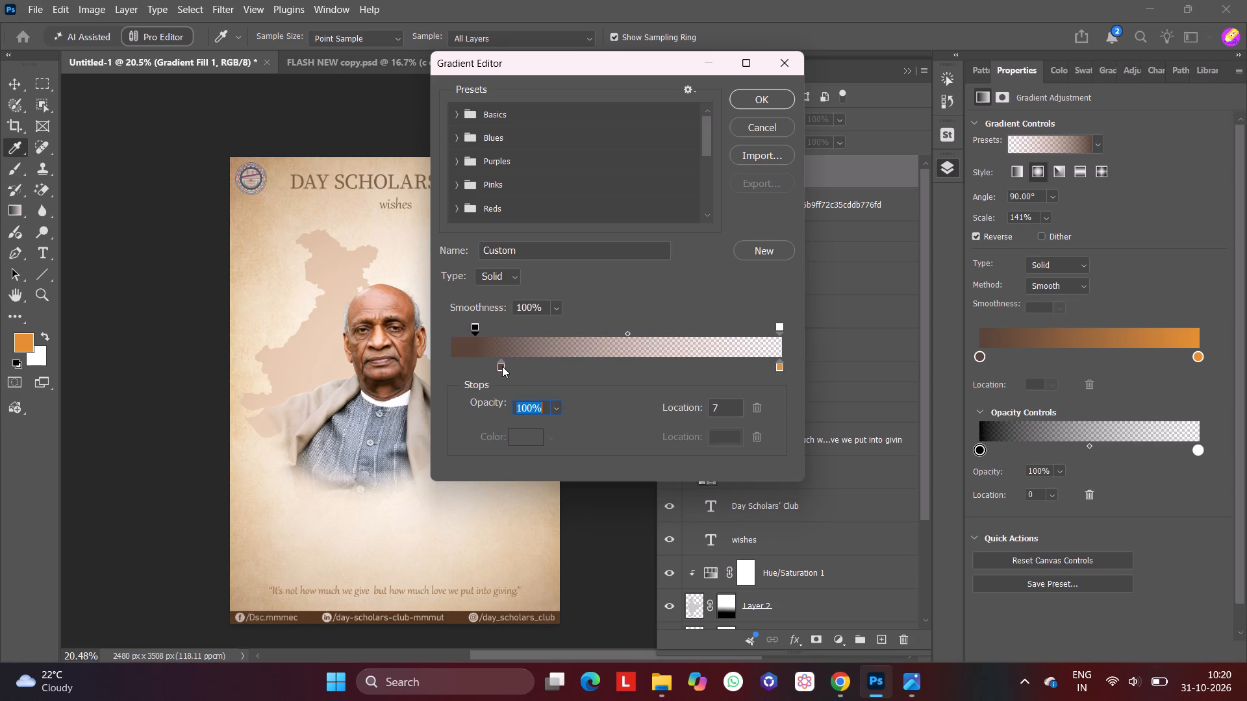
drag(502, 367, 549, 365)
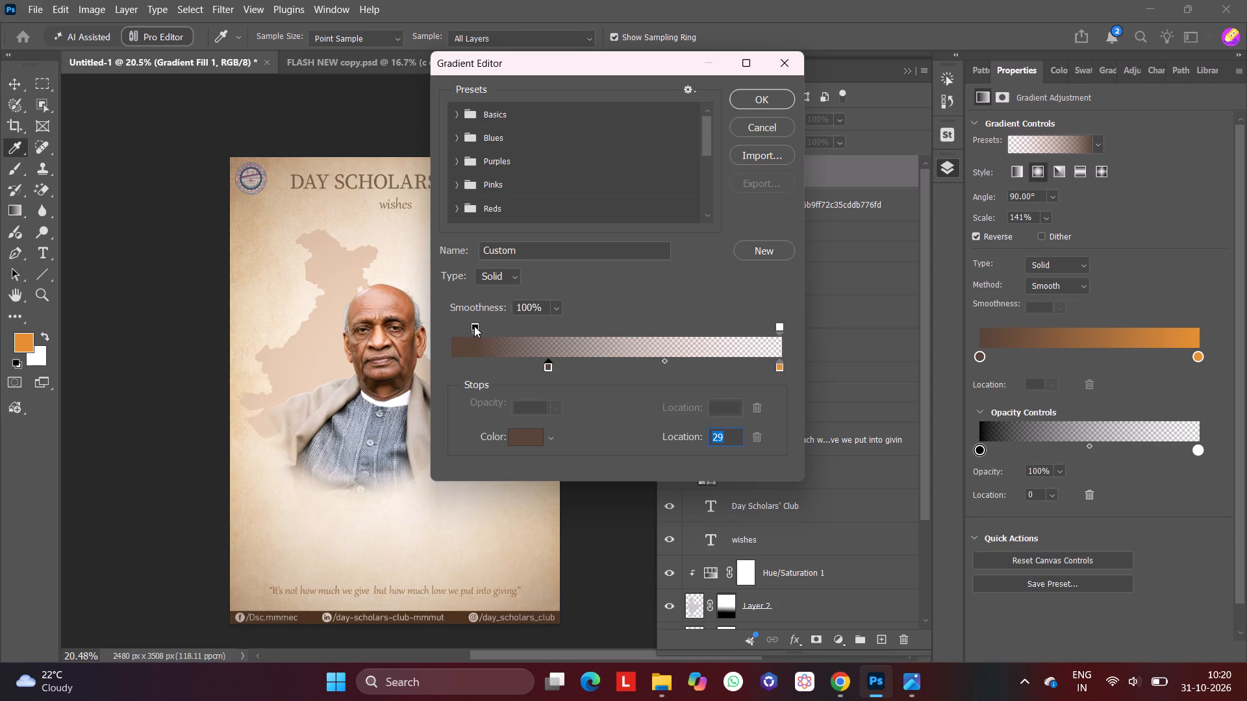
drag(474, 326, 497, 328)
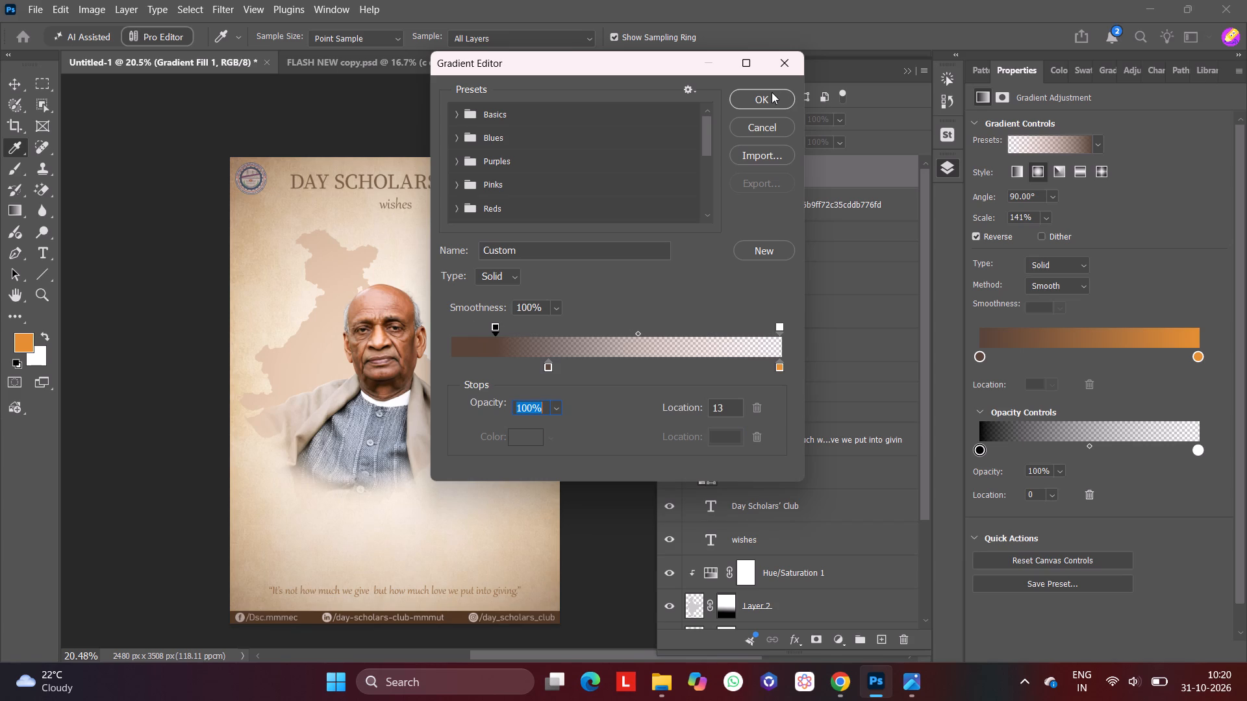
click(770, 99)
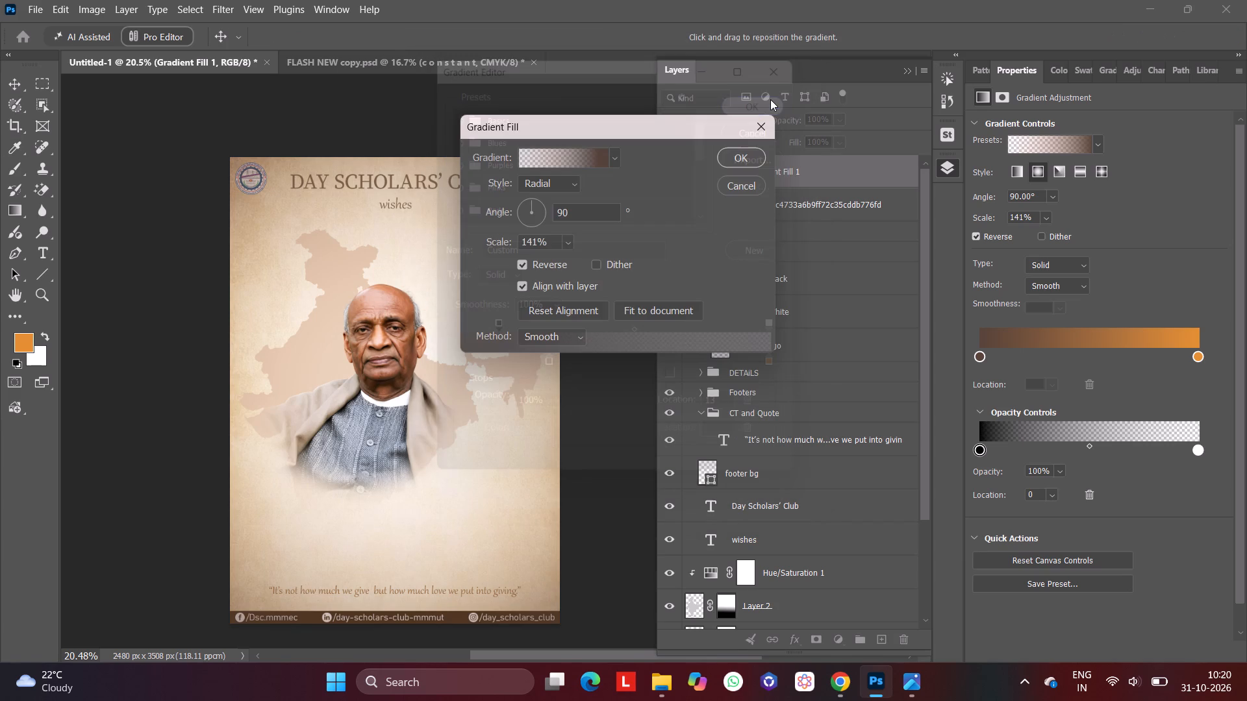
click(738, 159)
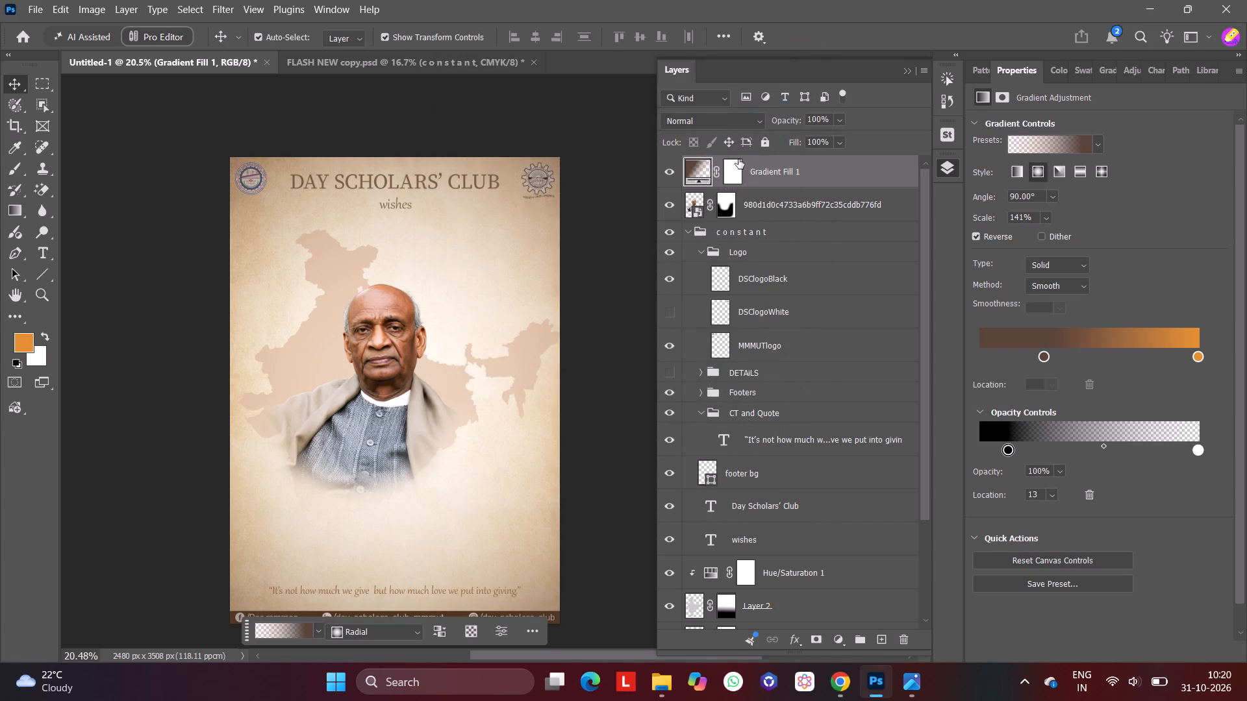
Move the gradient fill layer down the layer stack to sit directly above the Layer 1 parchment background.
scroll(612, 345, down, 1)
scroll(612, 345, up, 2)
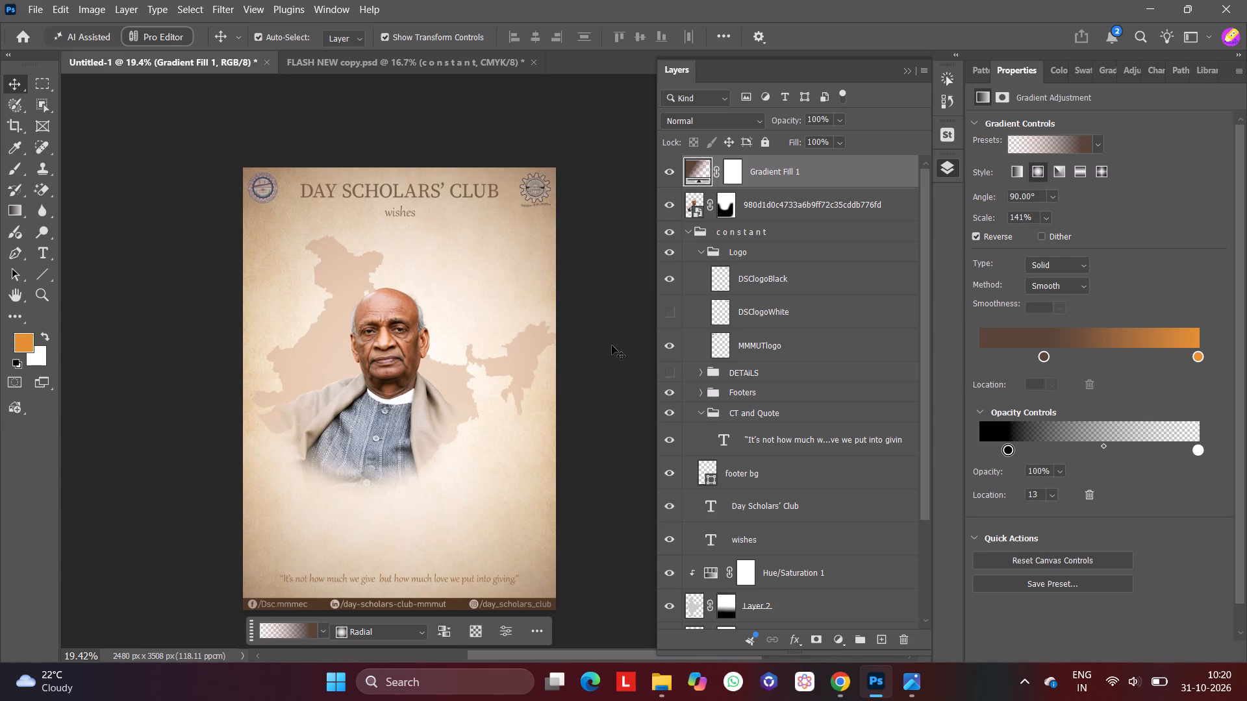
drag(787, 171, 794, 469)
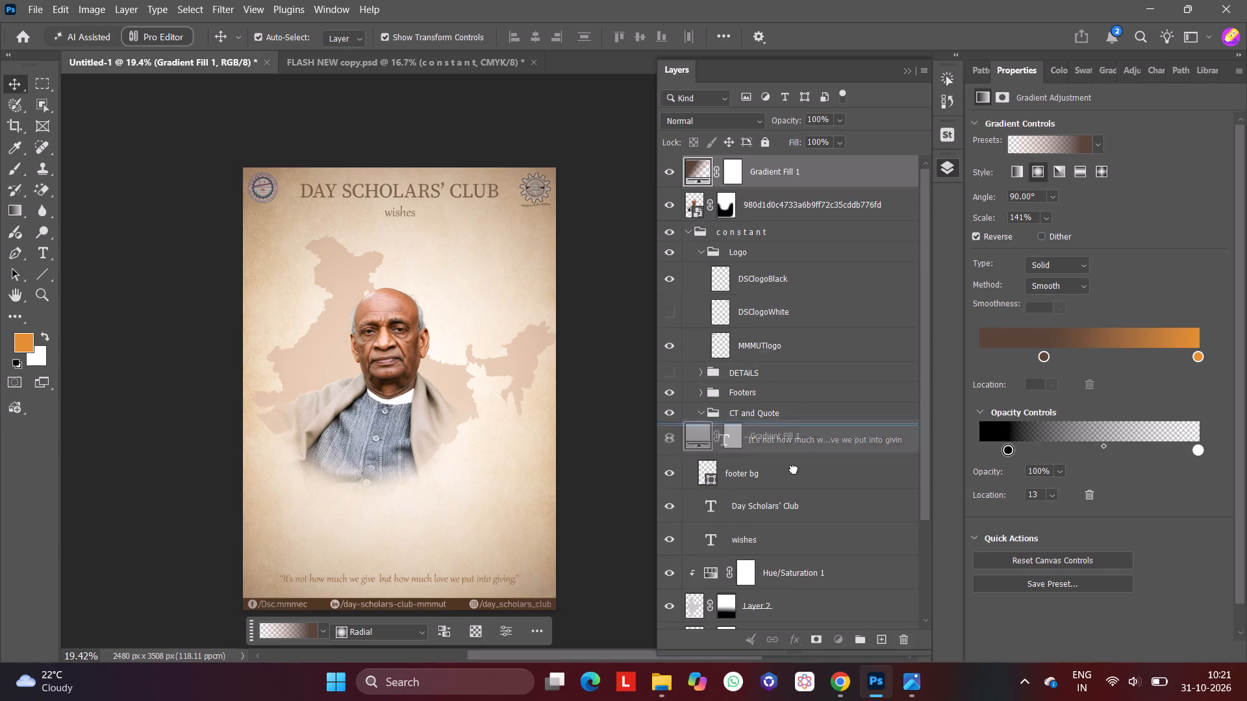
drag(794, 469, 800, 567)
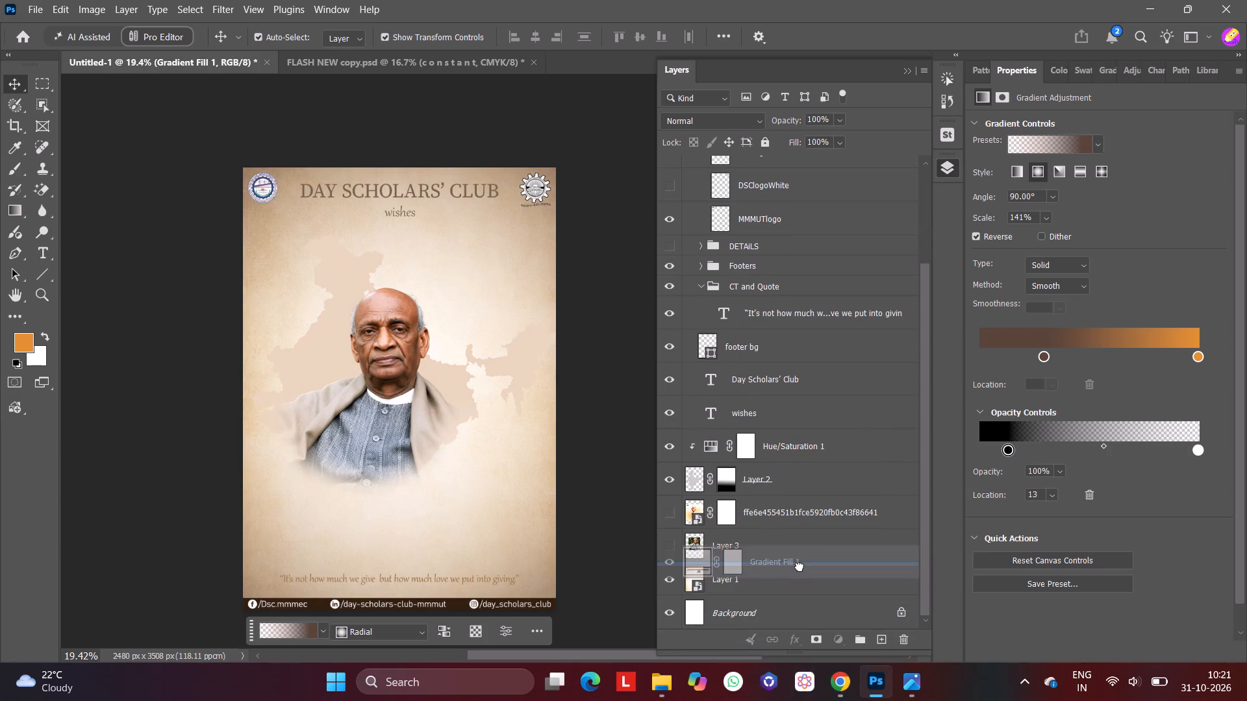
drag(800, 567, 803, 558)
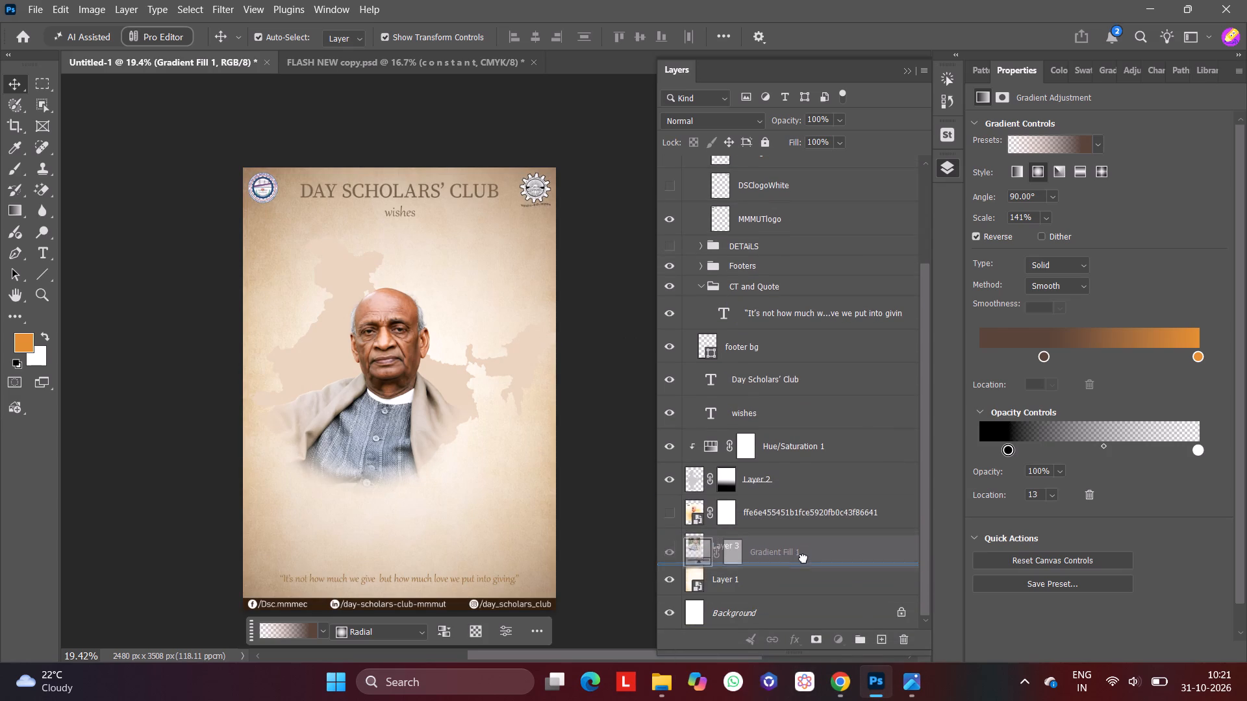
drag(803, 558, 804, 561)
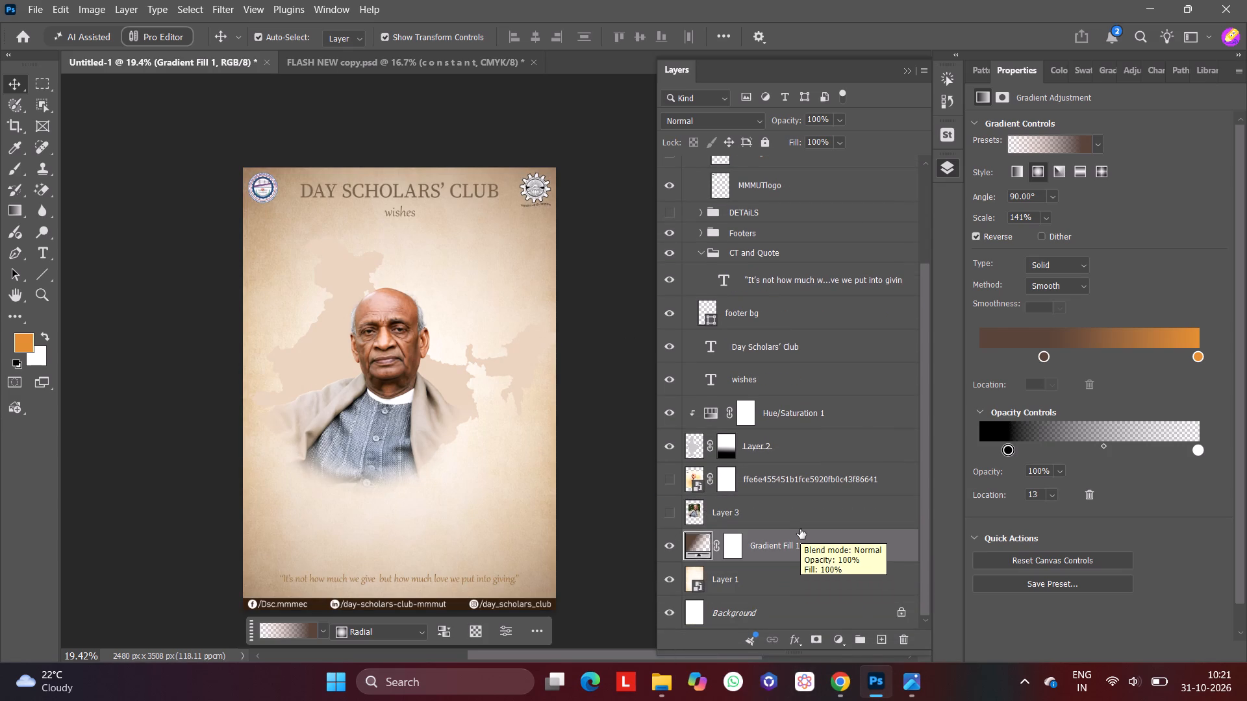
Reposition the India map on Layer 2 with Free Transform to X 40 px, Y 519 px, keeping its size.
scroll(800, 529, up, 1)
scroll(800, 529, down, 1)
click(695, 441)
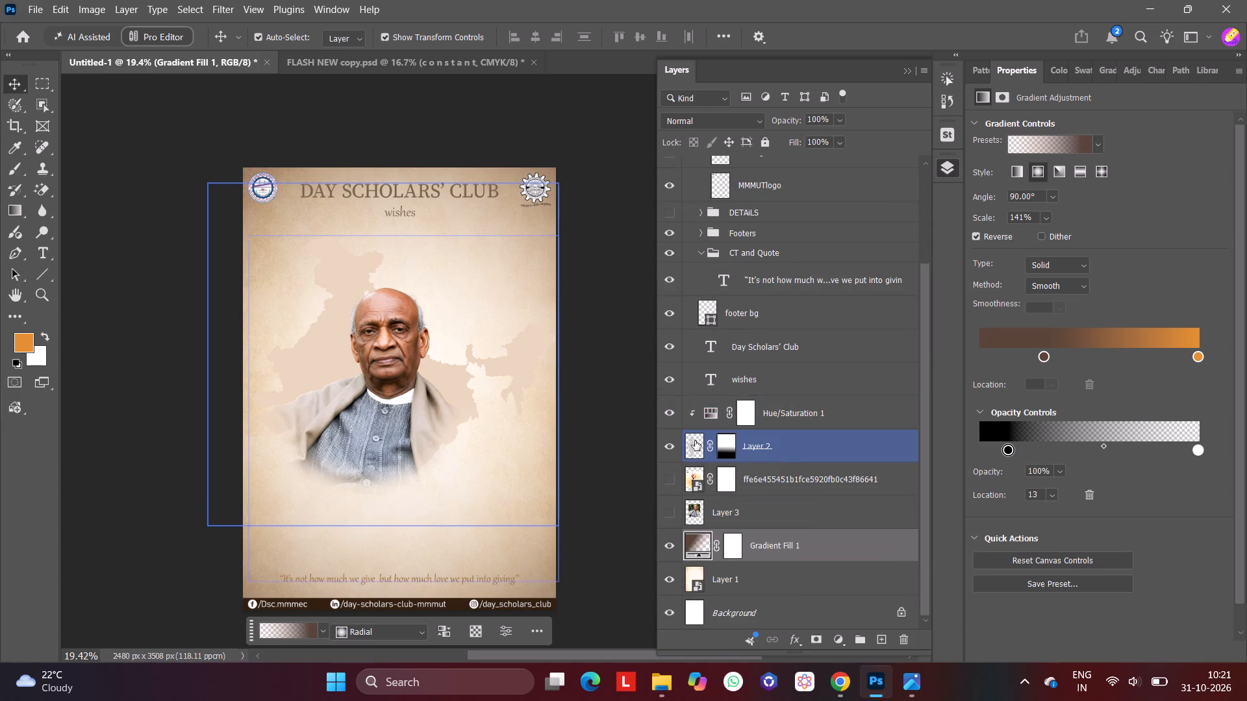
drag(478, 324, 483, 331)
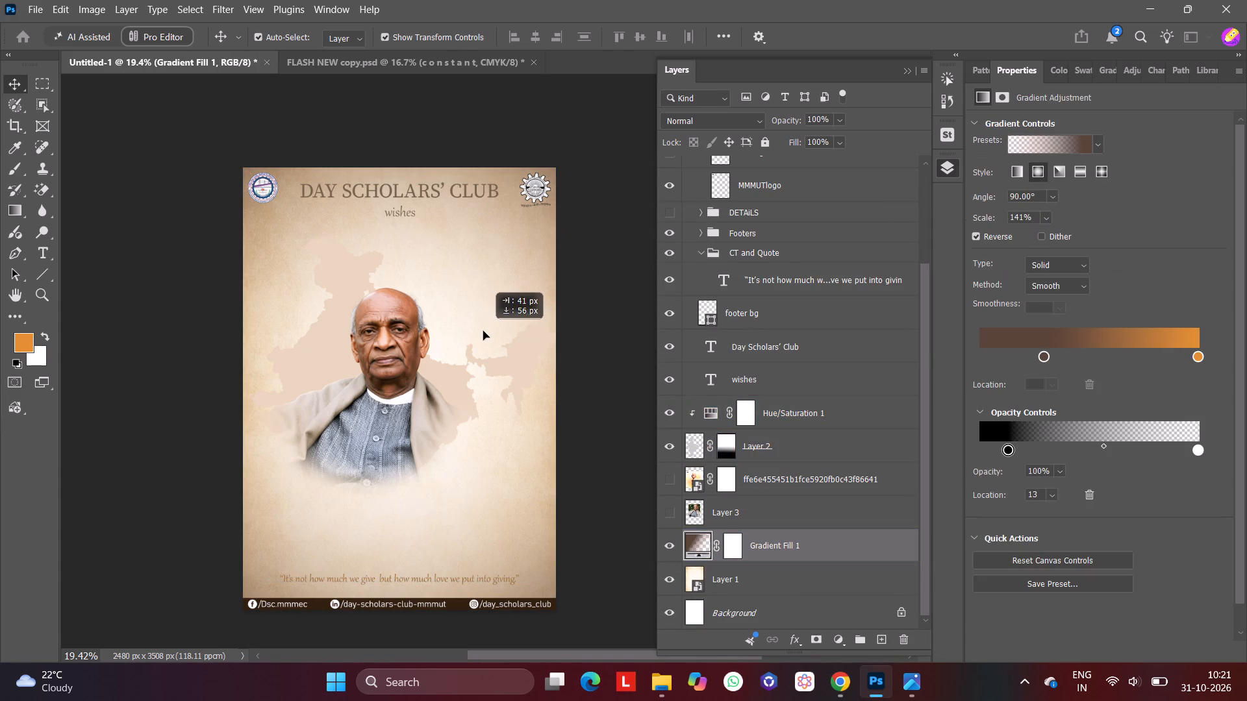
drag(483, 331, 488, 342)
click(793, 444)
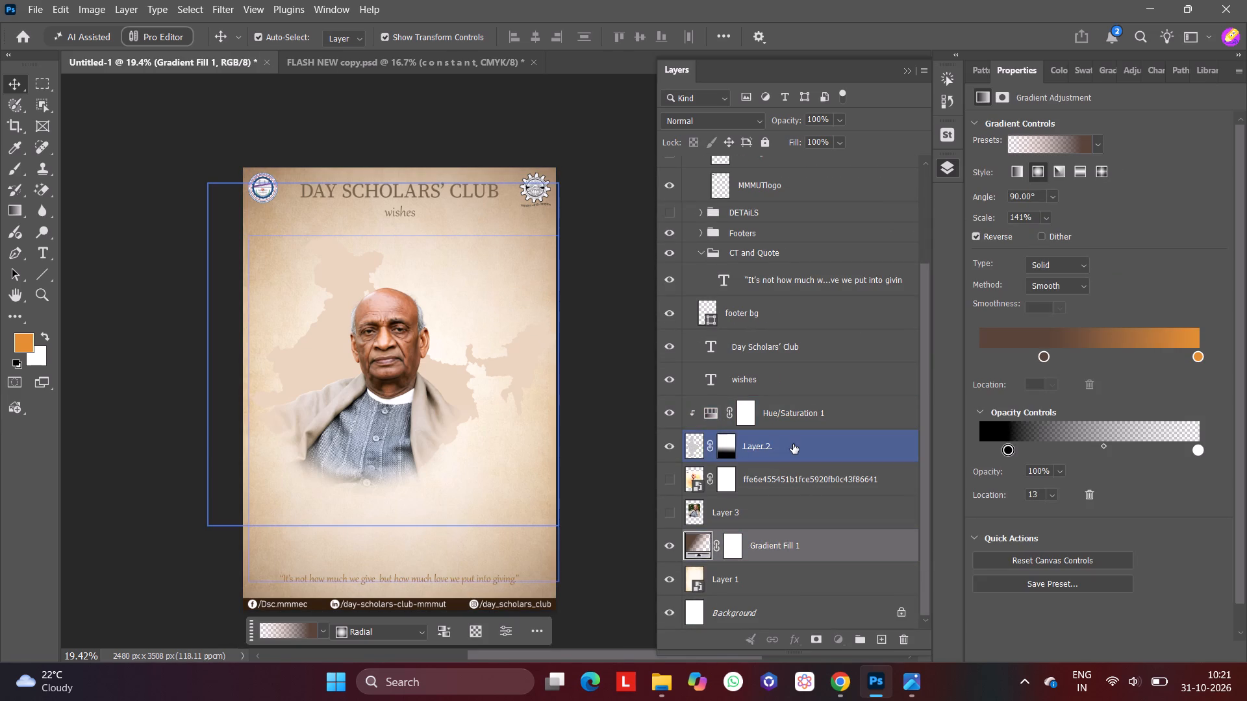
key(ctrl+t)
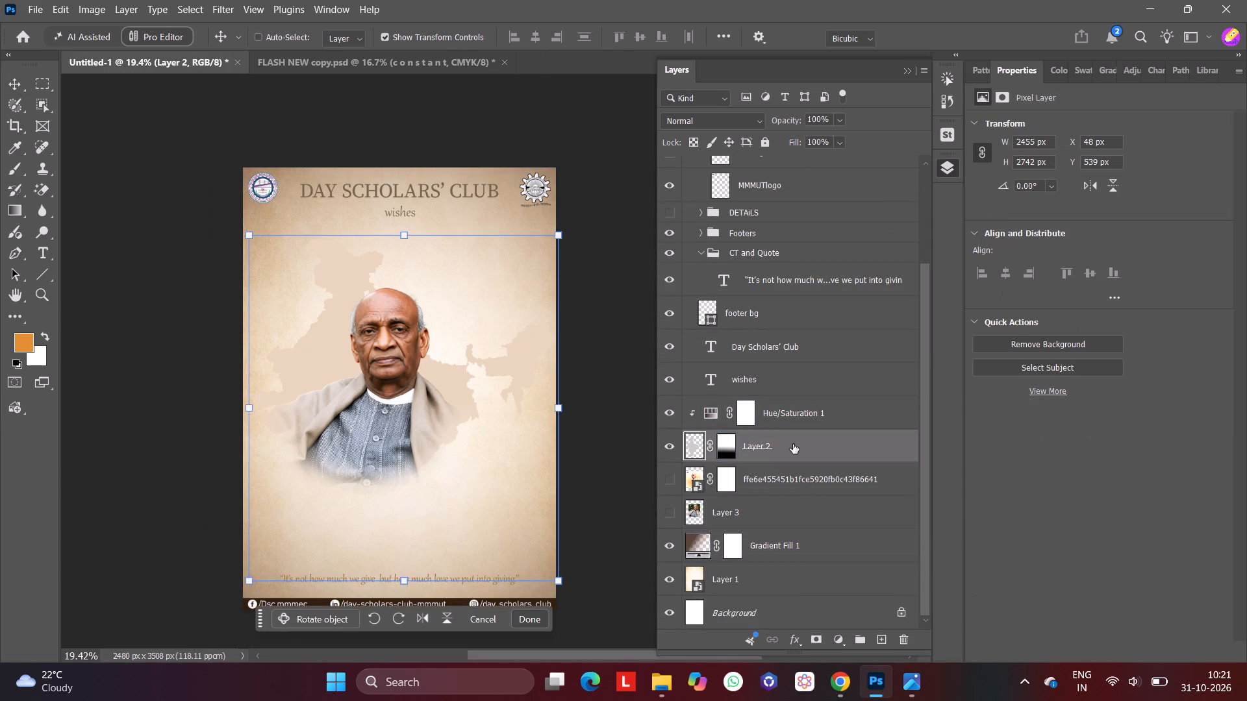
click(509, 504)
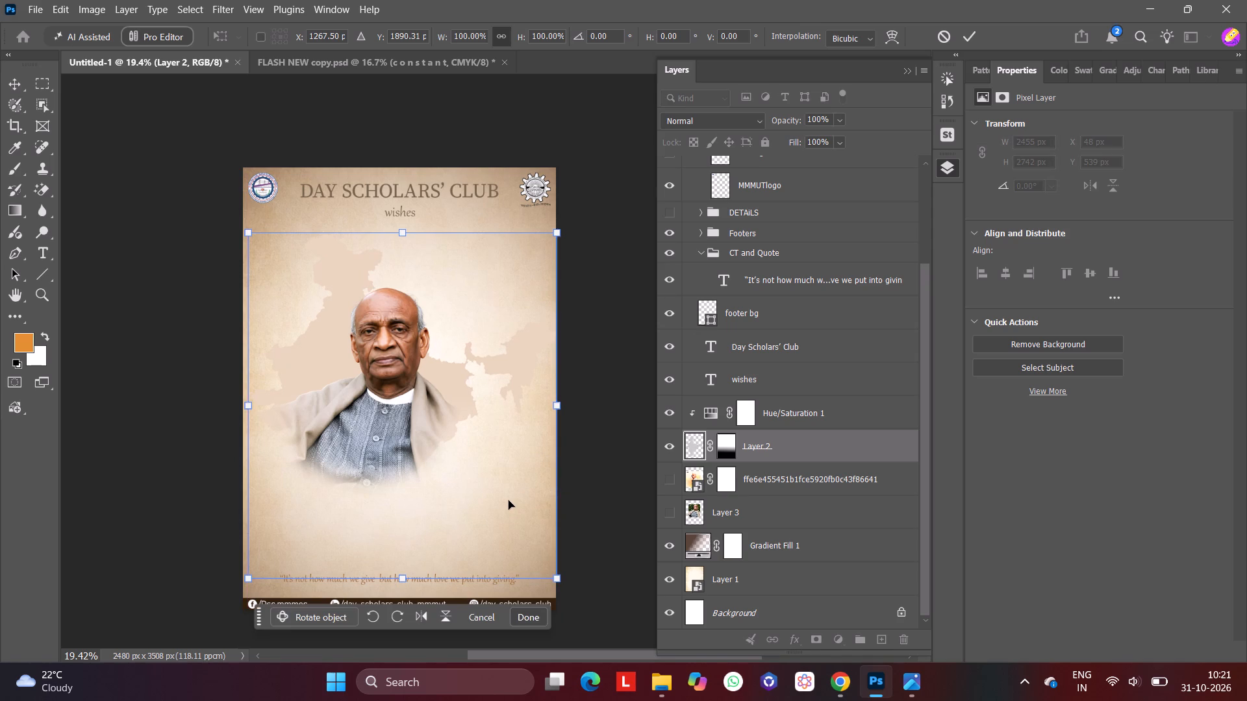
click(827, 441)
Hide and show the gradient fill layer to compare the poster with and without the vignette.
click(664, 545)
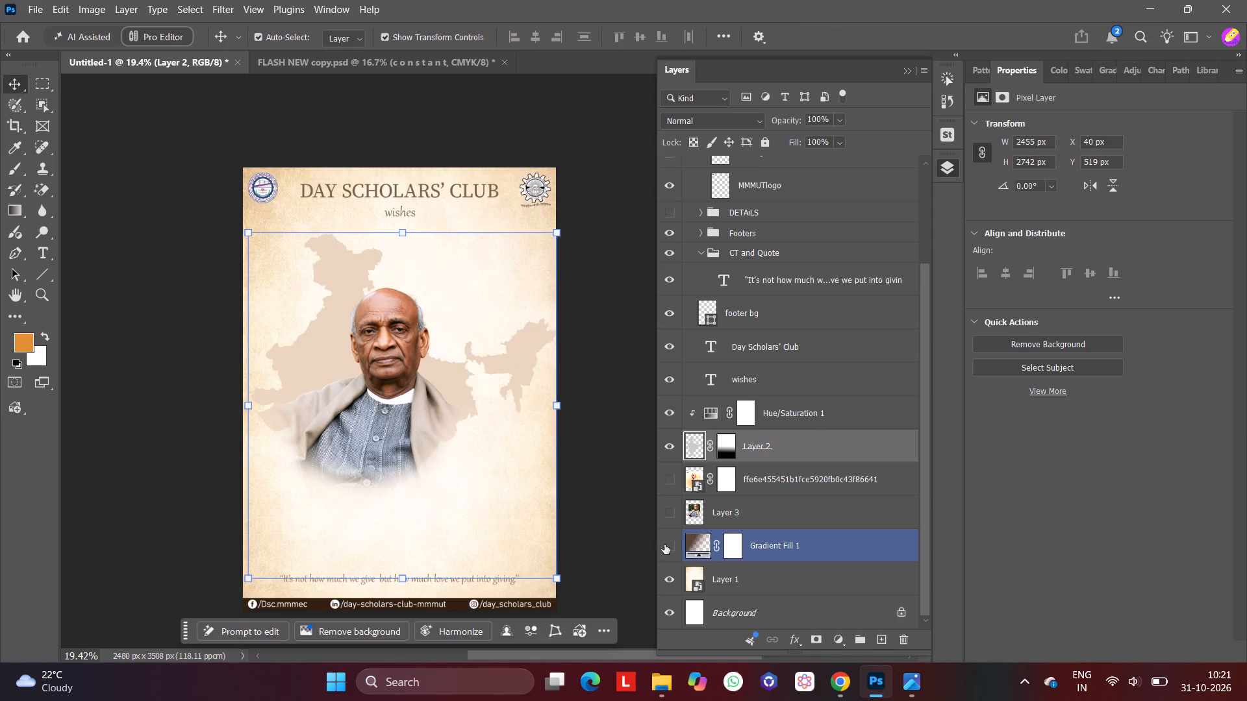
click(674, 542)
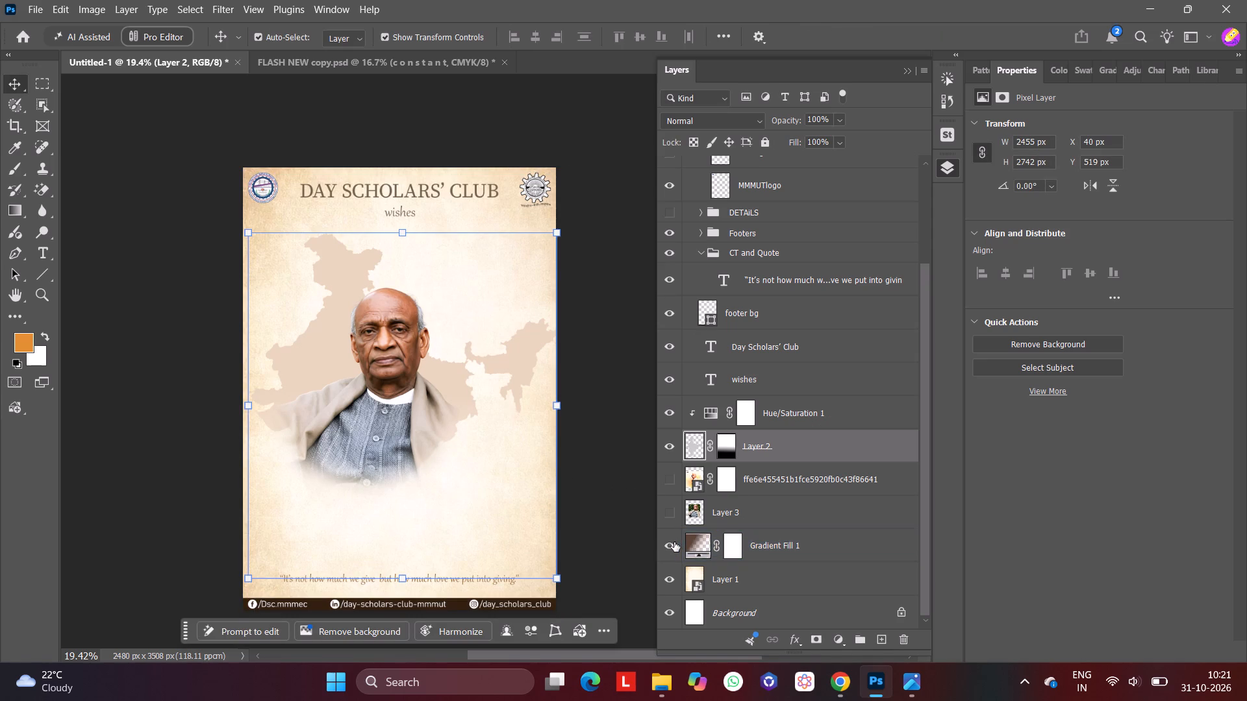
Change the gradient style of the Gradient Fill 1 layer to Linear and keep the layer shown.
click(674, 542)
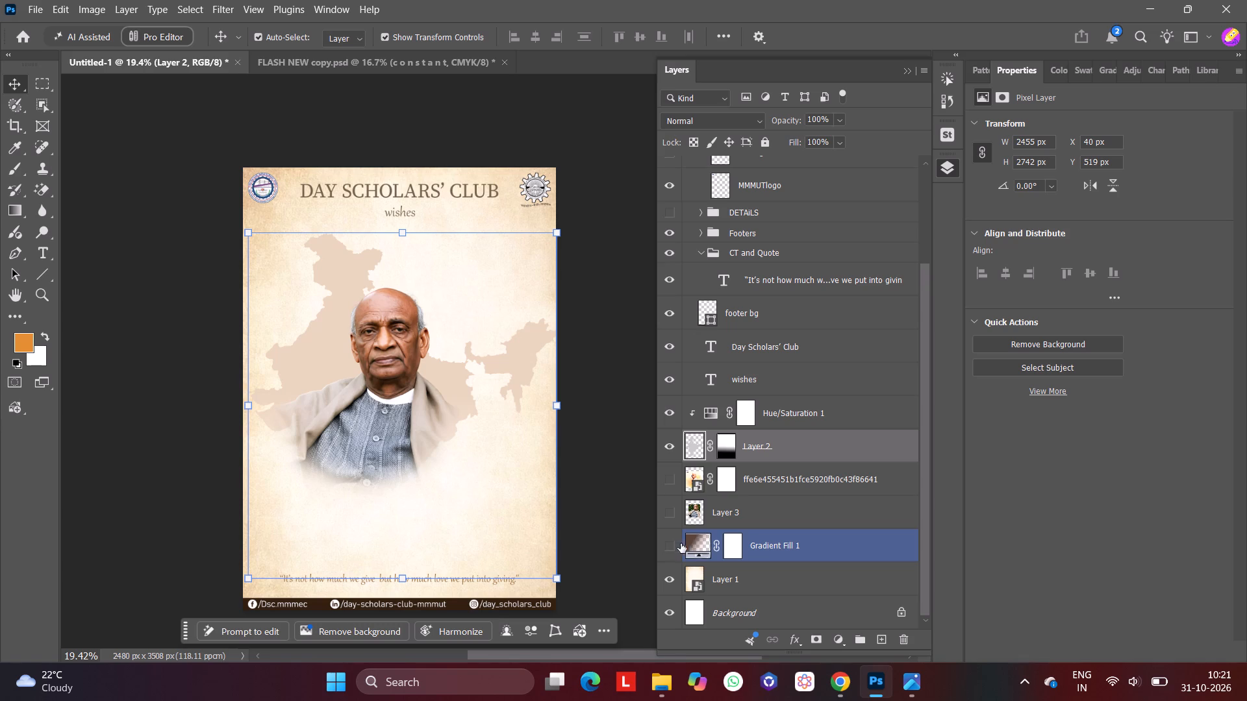
click(696, 546)
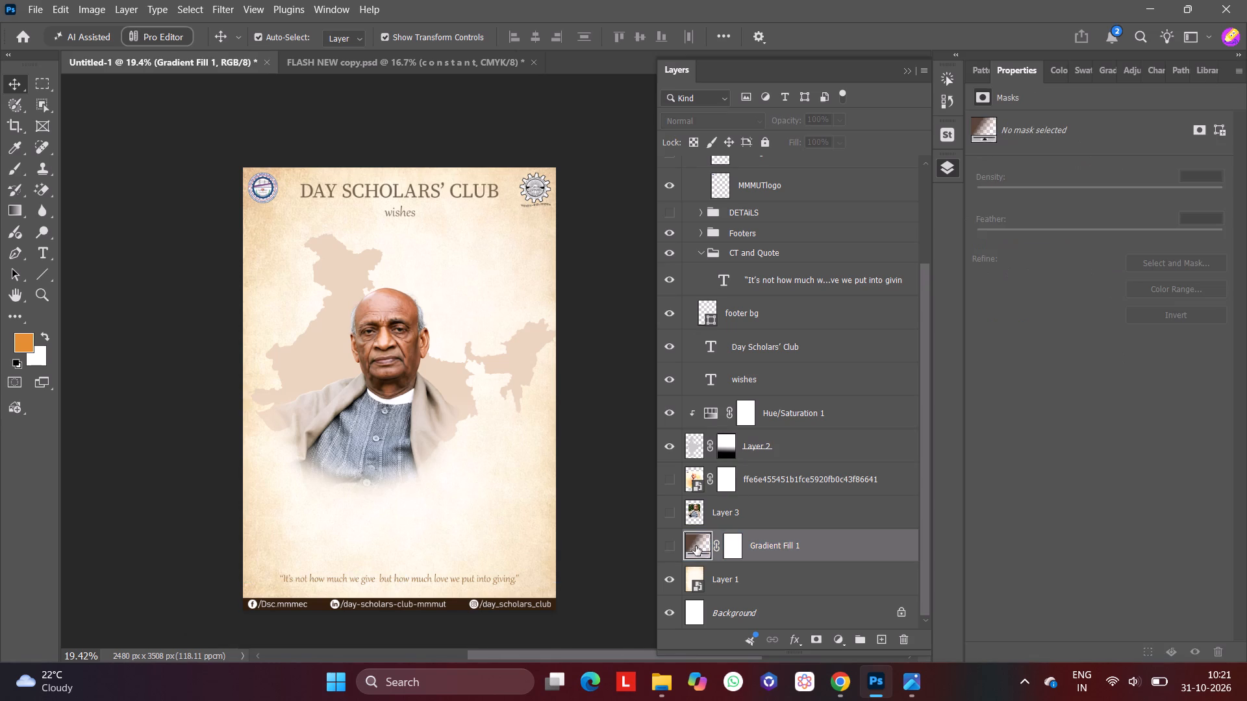
click(698, 543)
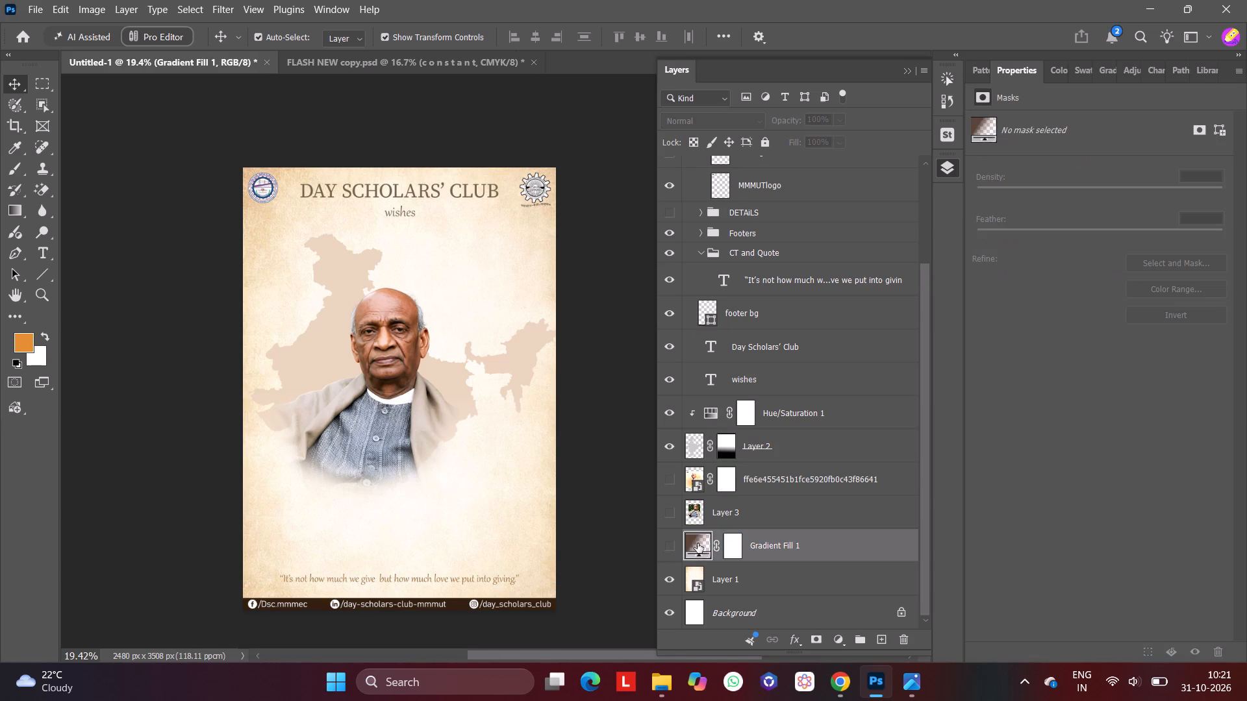
double_click(698, 539)
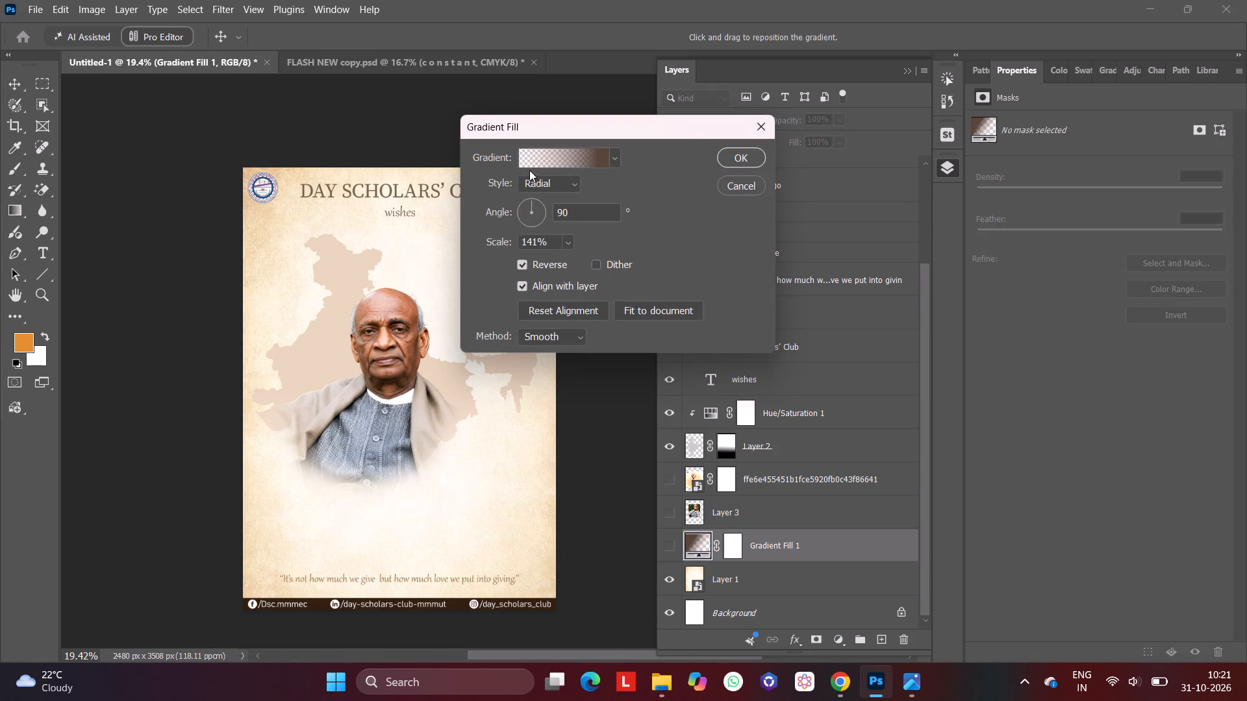
drag(558, 183, 555, 197)
click(555, 197)
click(742, 156)
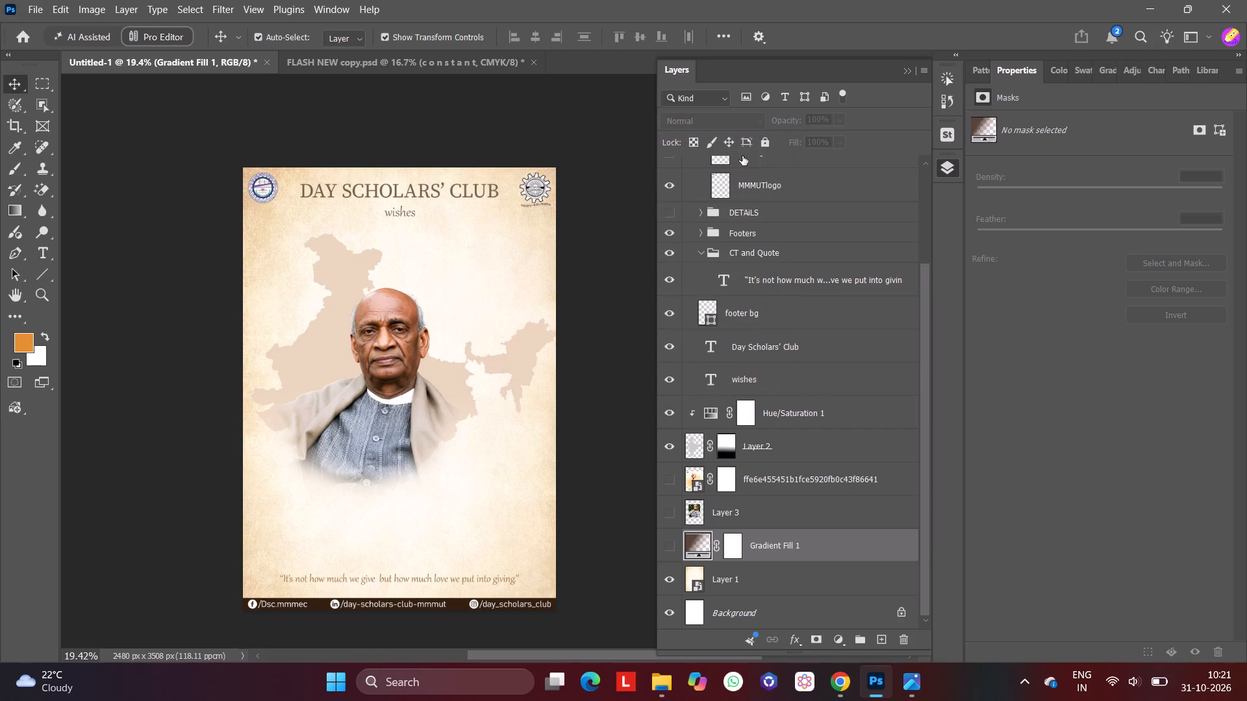
click(671, 545)
Edit the gradient fill layer, setting its angle to 94.44° and turning off Reverse.
double_click(696, 538)
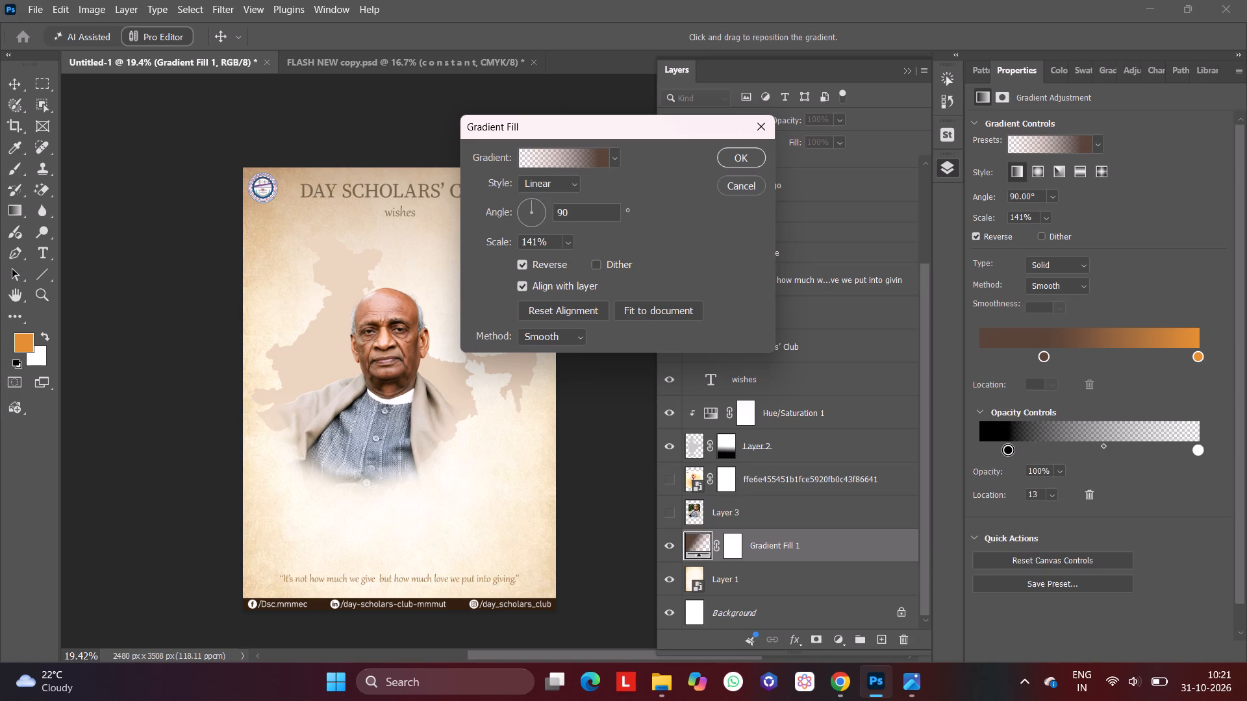
click(531, 199)
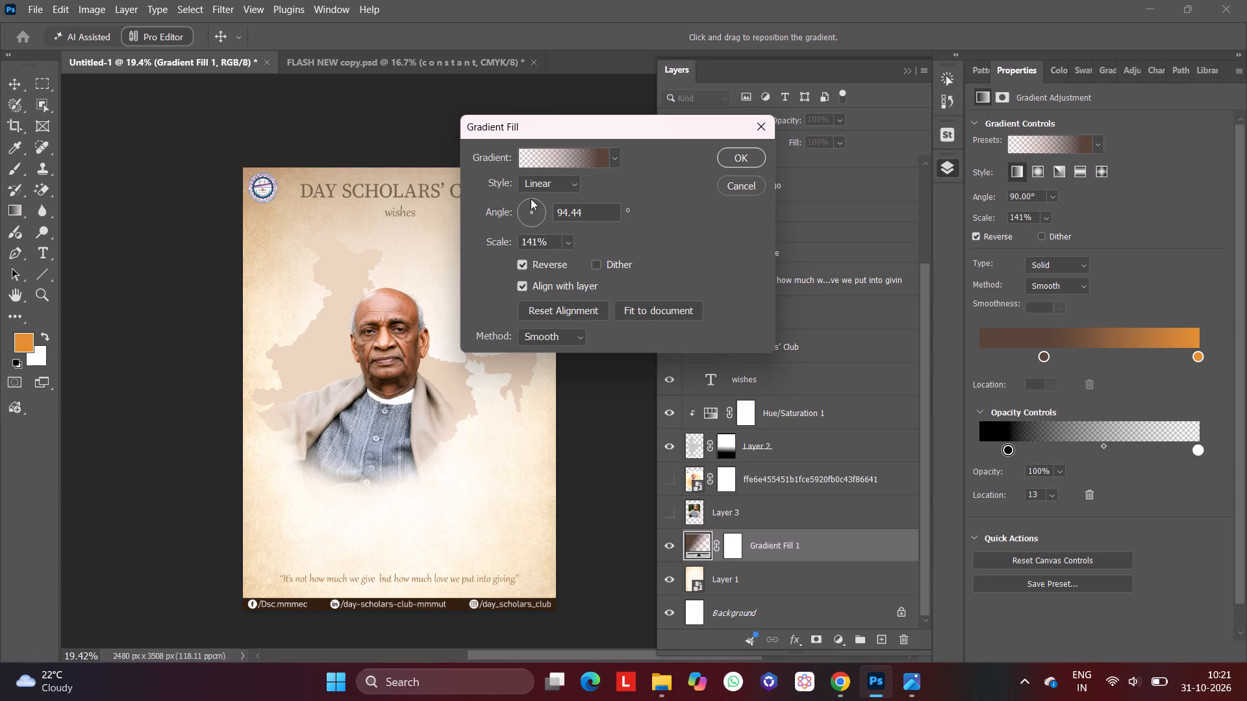
click(531, 199)
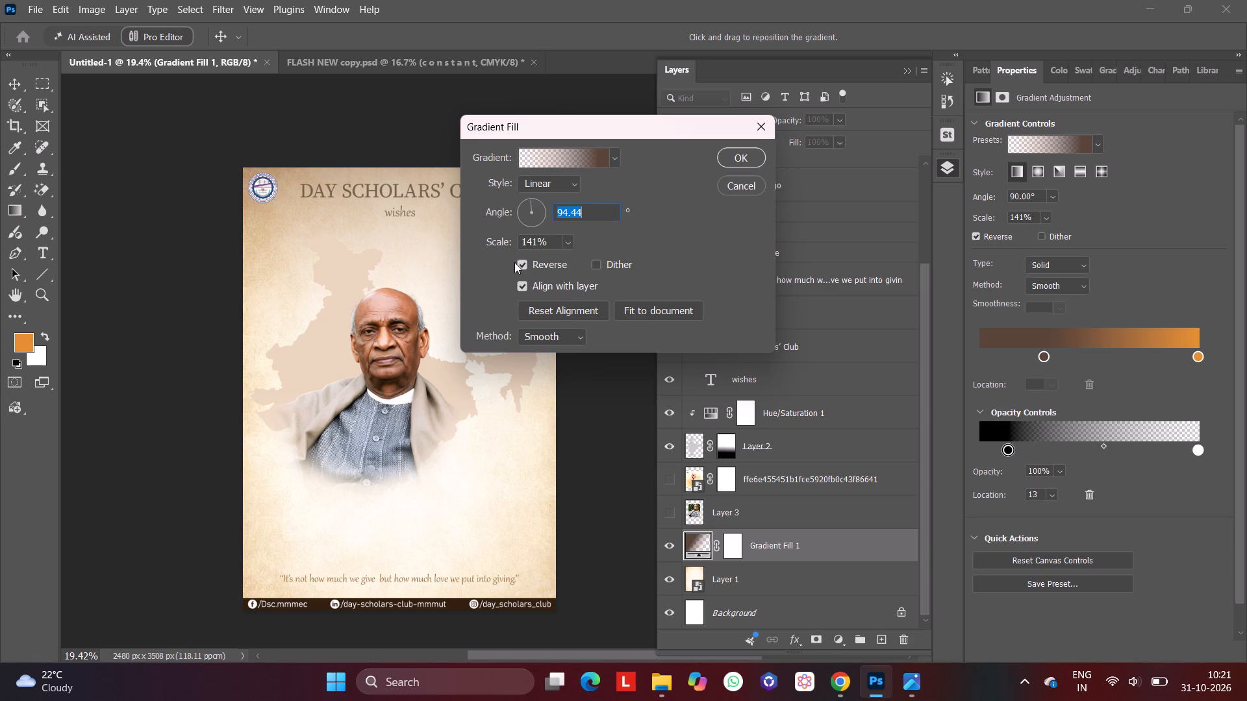
click(520, 265)
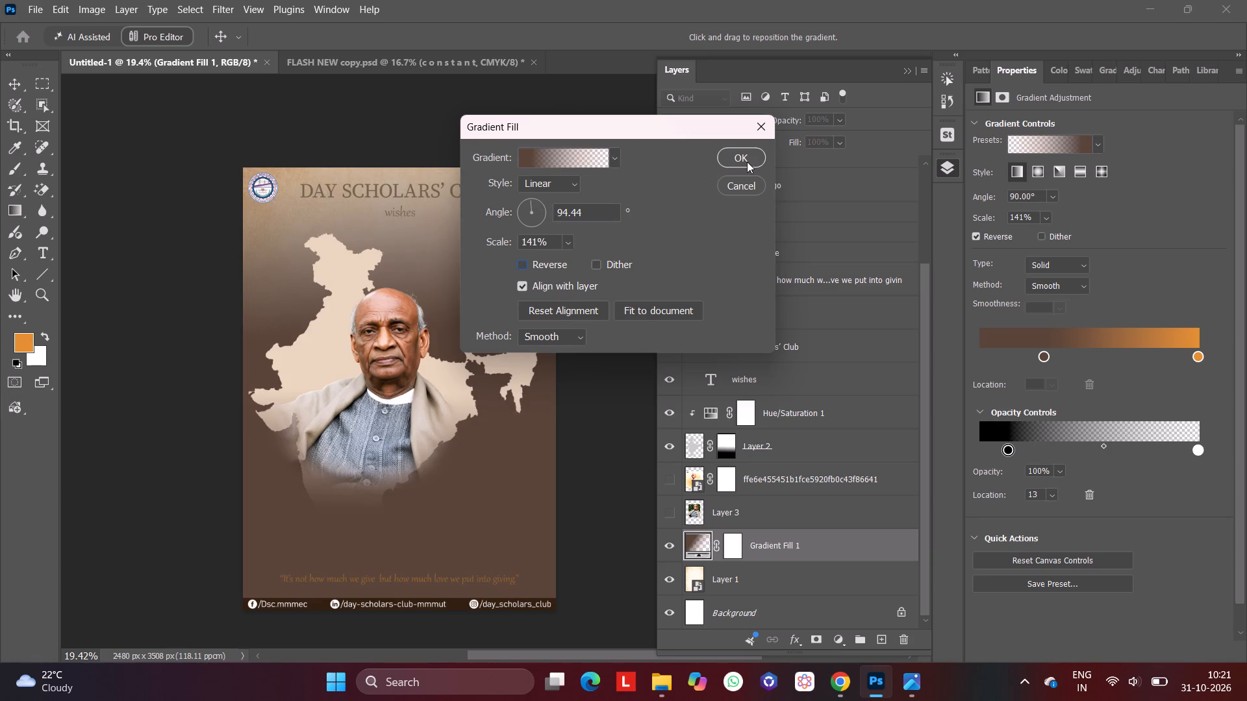
click(747, 162)
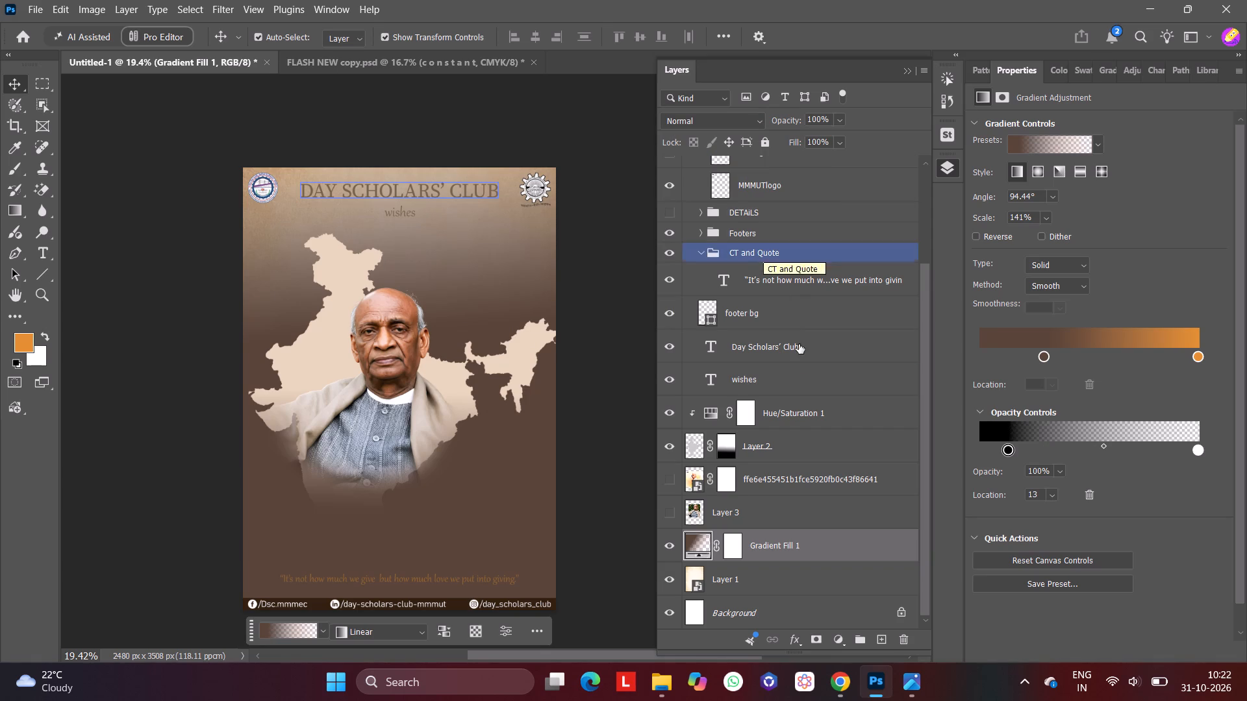
right_drag(818, 421, 513, 397)
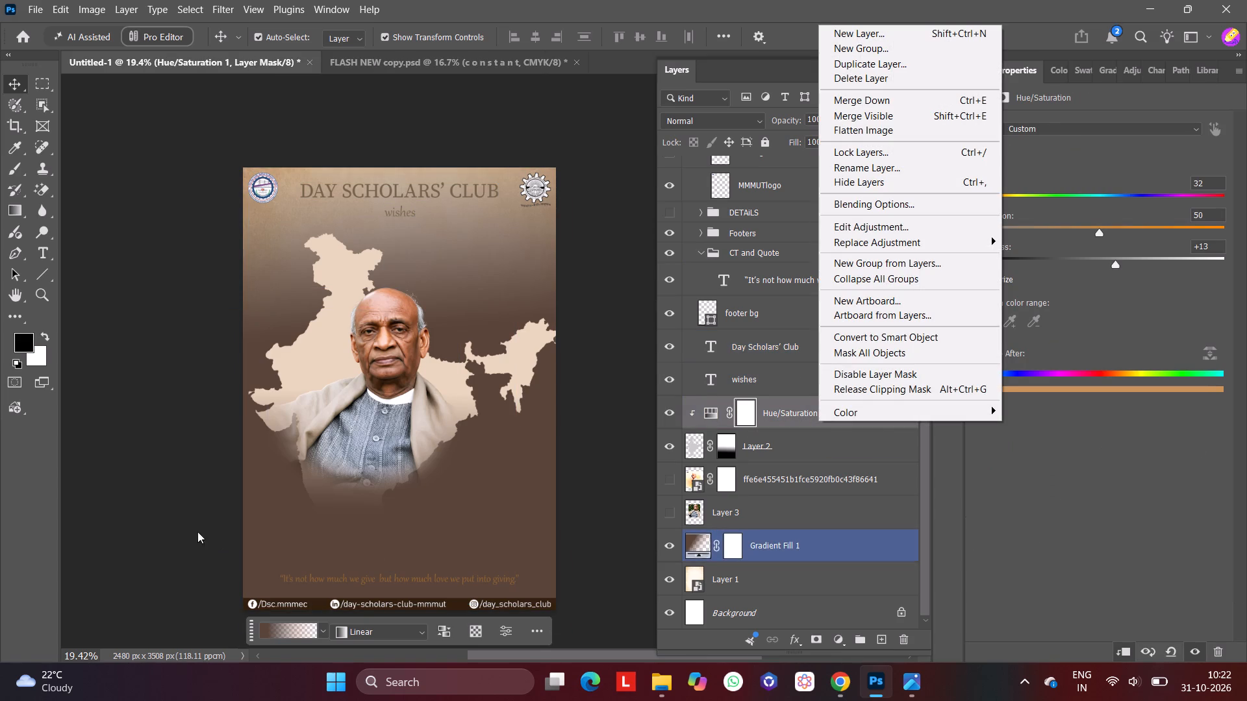
click(155, 487)
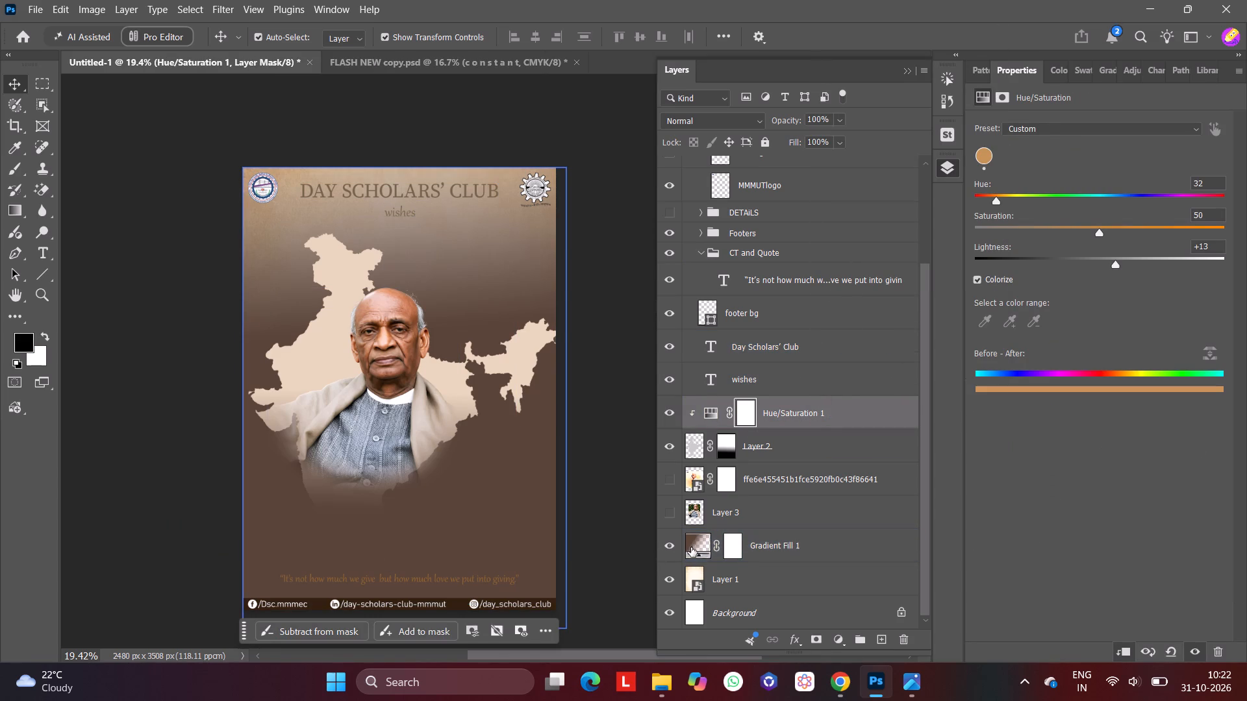
Reopen the gradient fill settings and rotate the linear gradient's angle to 92.43°.
double_click(692, 546)
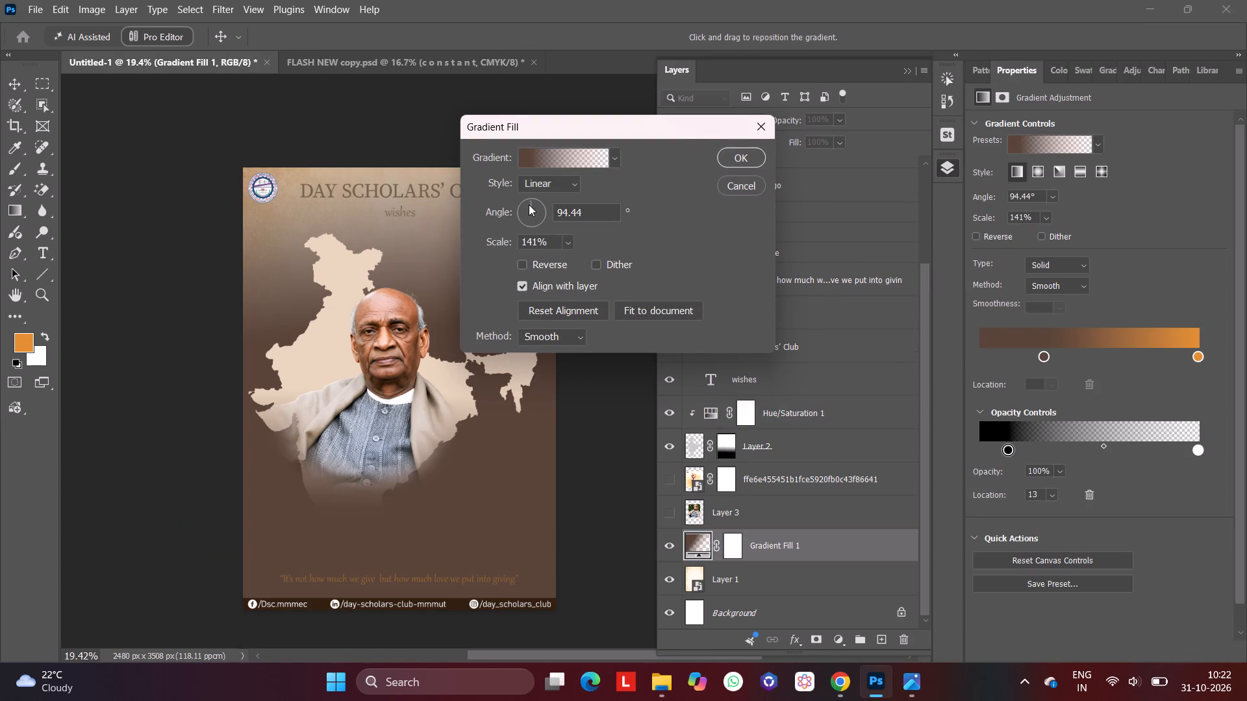
drag(530, 200, 550, 204)
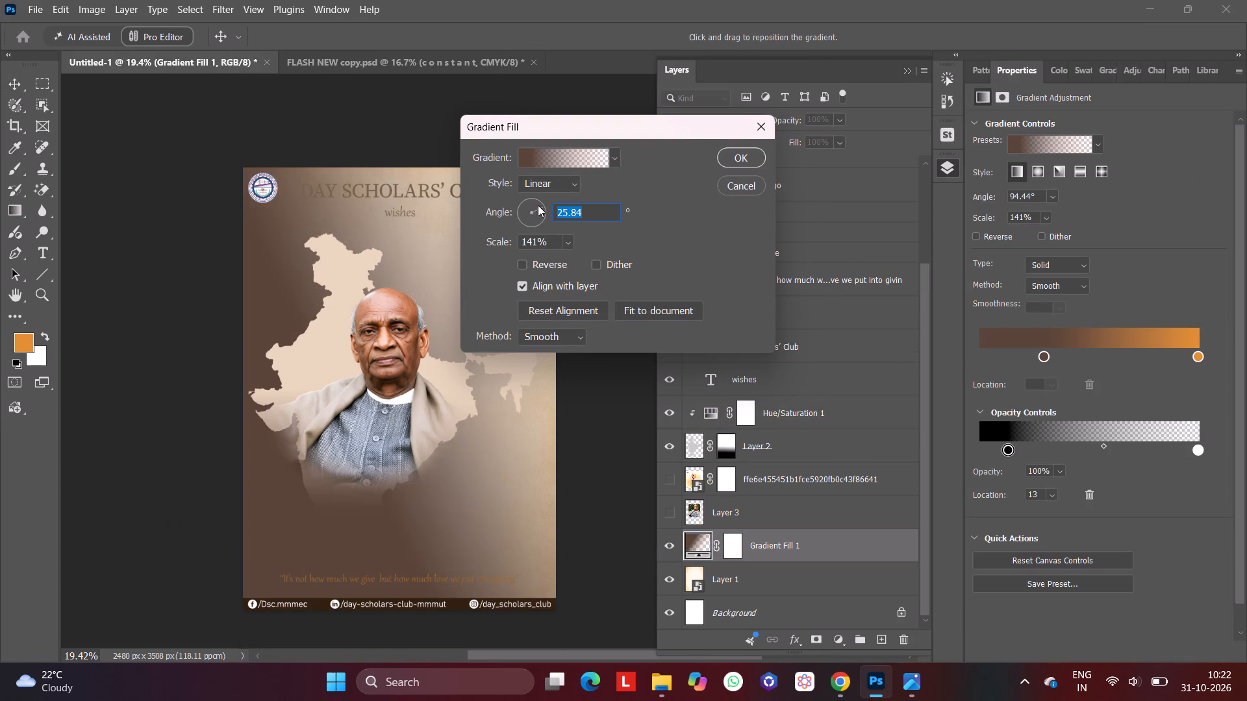
drag(538, 207, 531, 187)
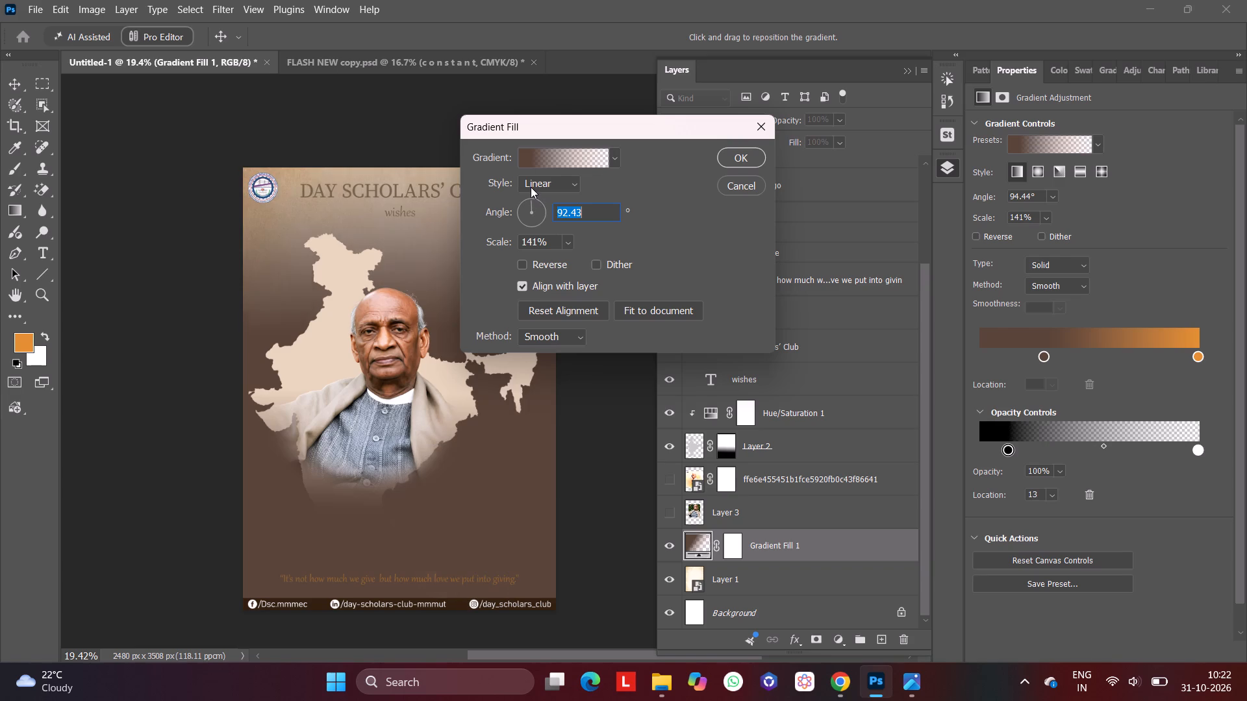
Edit the gradient, moving the 100% opacity stop to location 3, the brown colour stop to 48 and the 0% opacity stop to 64.
double_click(581, 160)
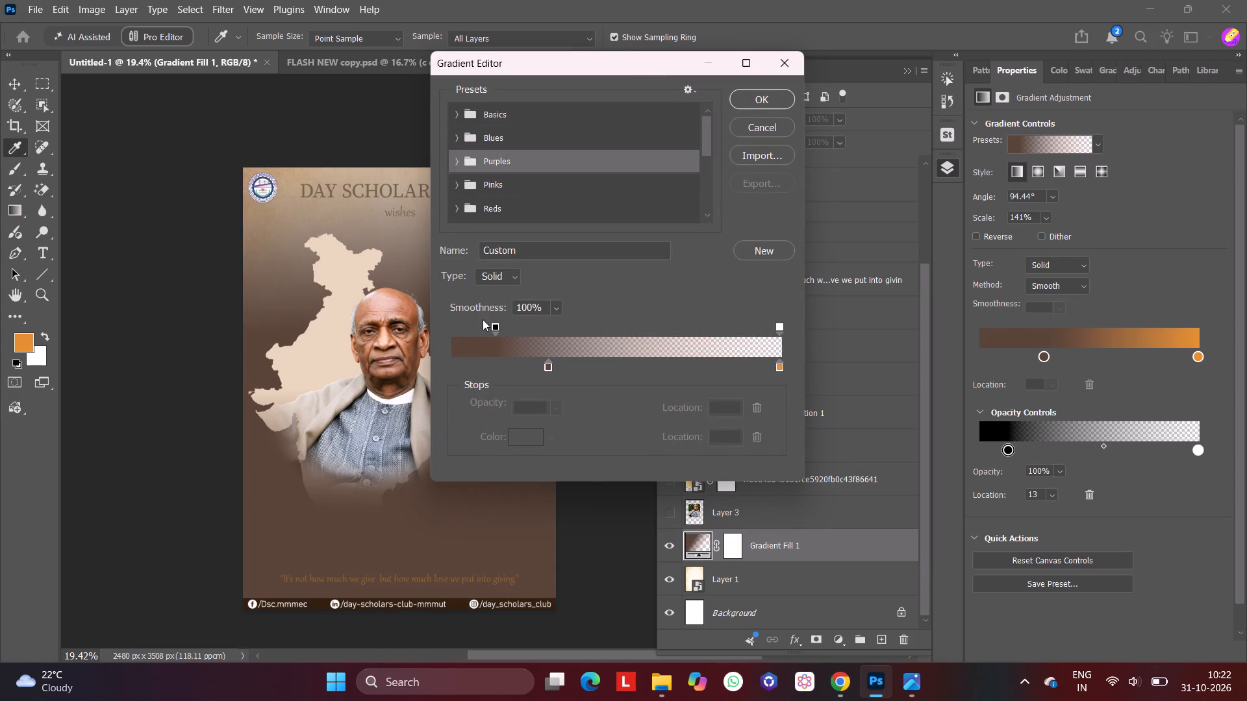
click(491, 322)
drag(495, 327, 462, 328)
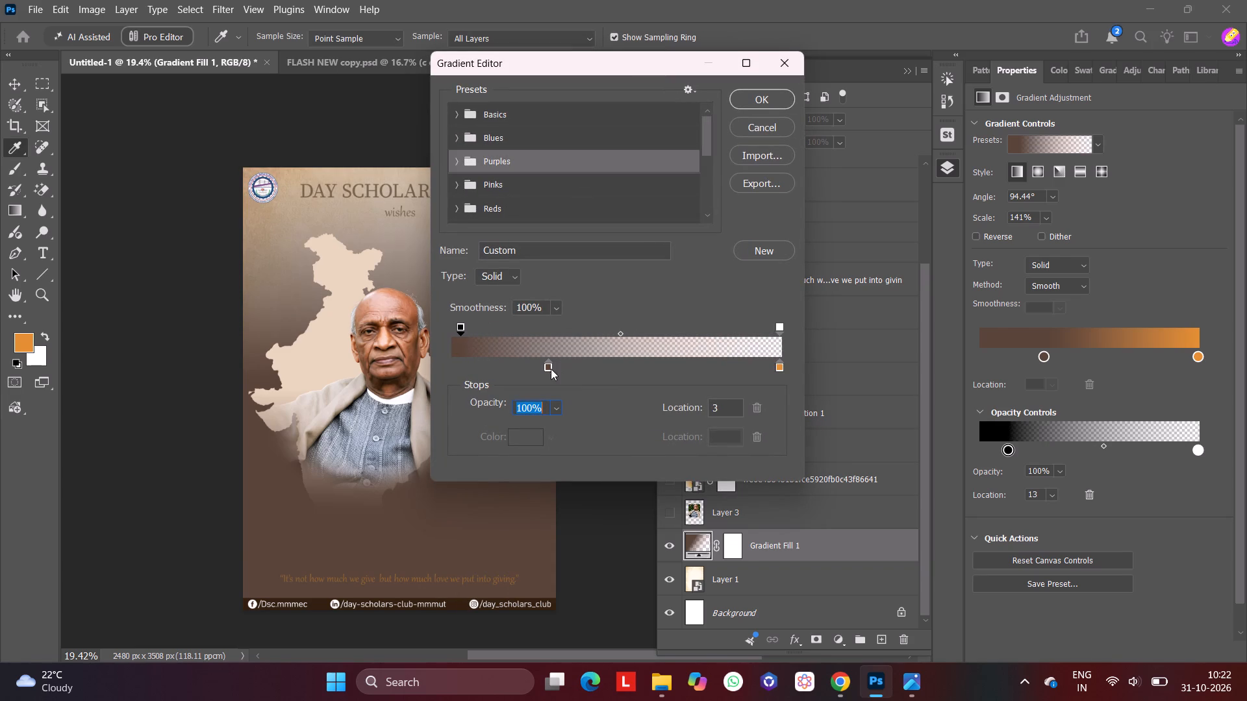
drag(549, 369, 515, 369)
drag(515, 369, 727, 334)
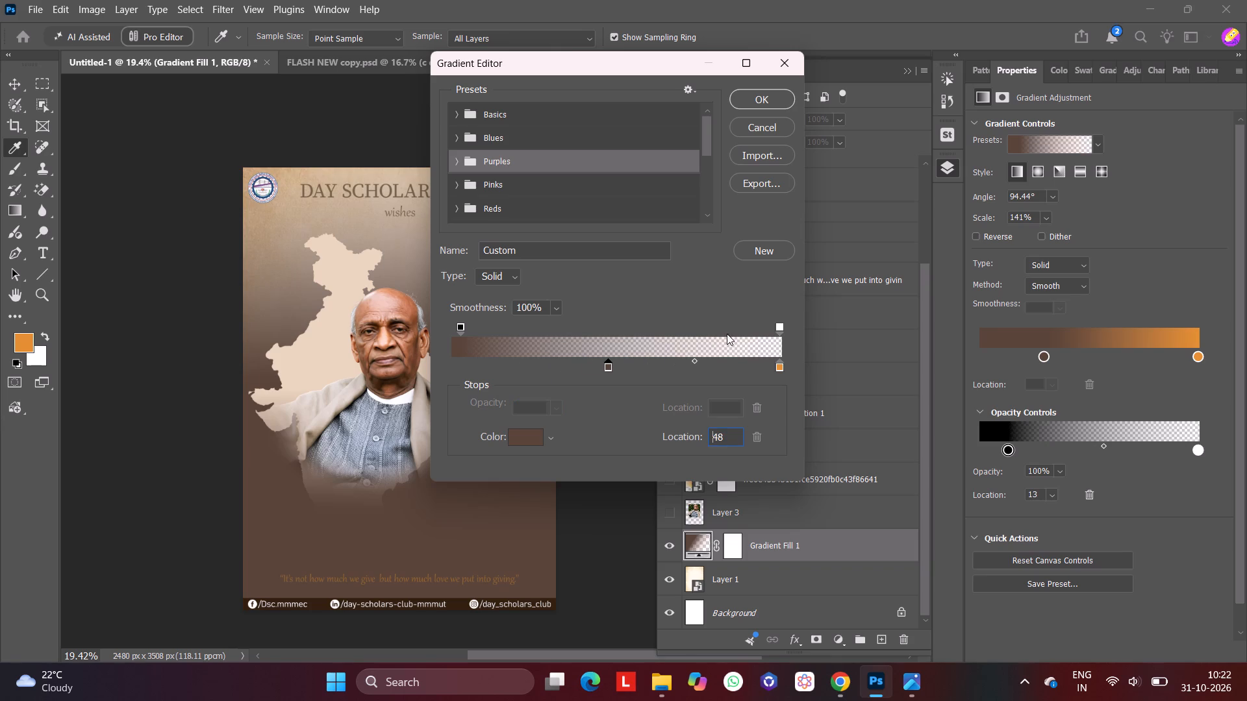
drag(727, 334, 781, 330)
drag(781, 330, 663, 331)
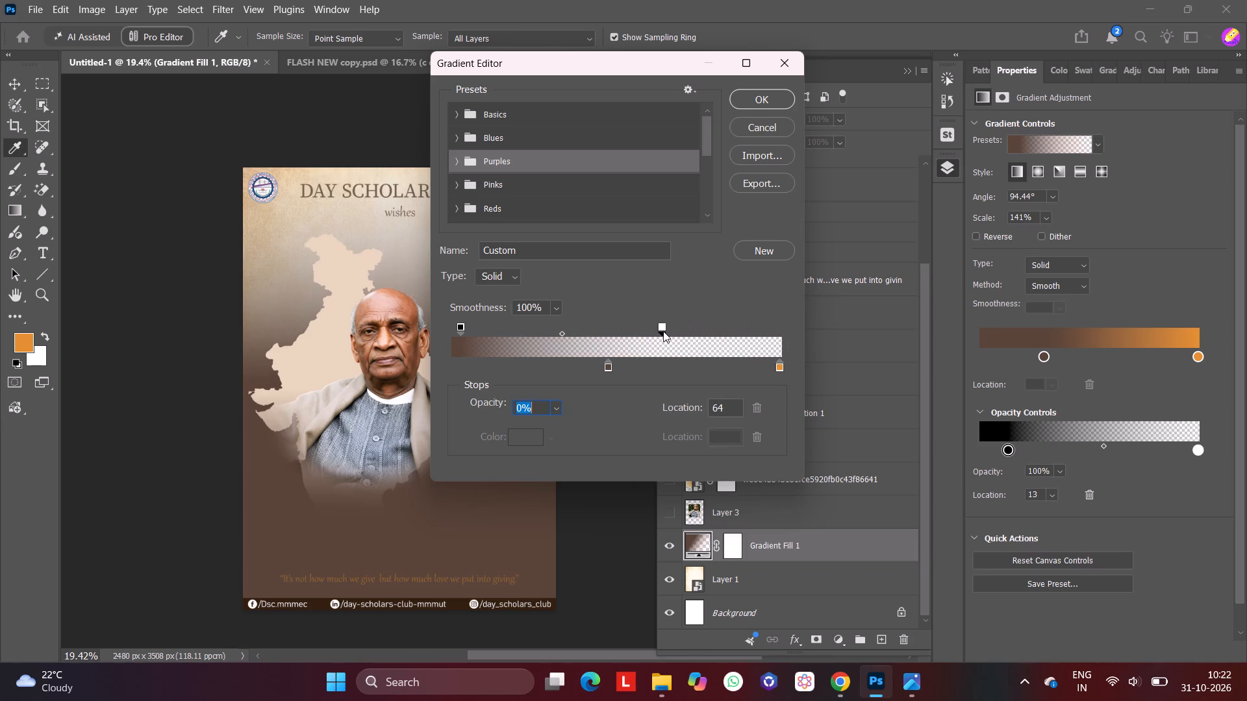
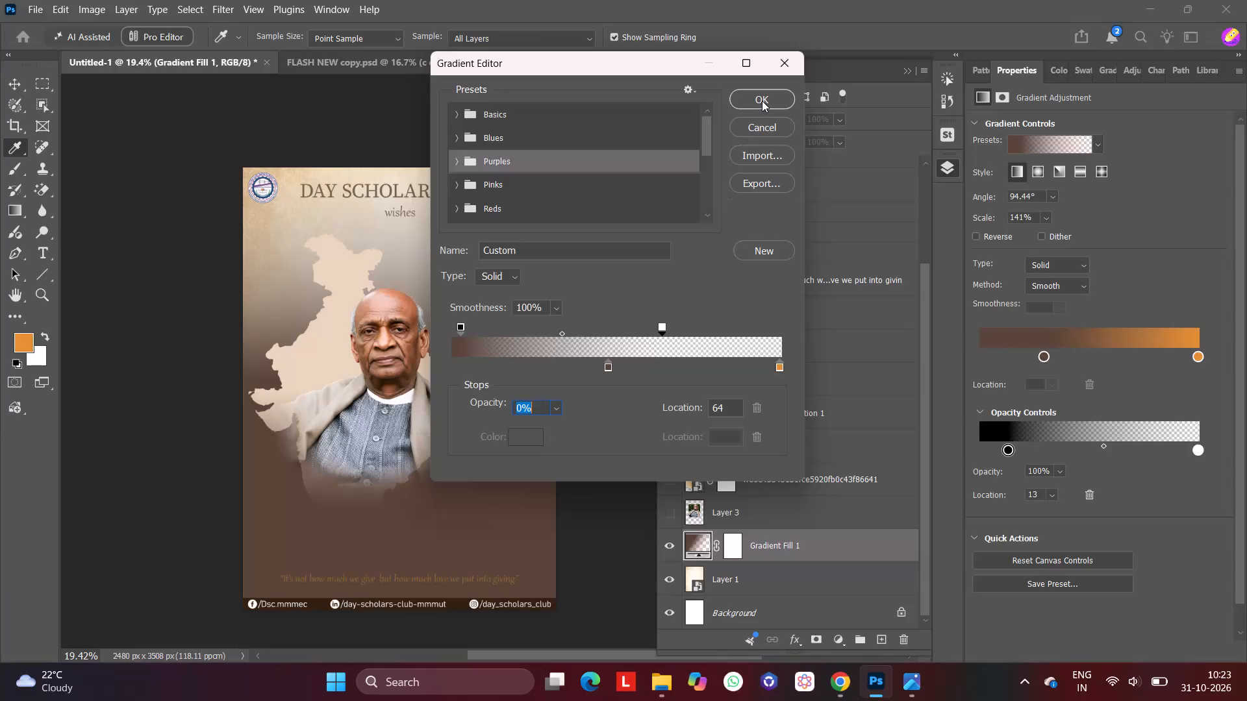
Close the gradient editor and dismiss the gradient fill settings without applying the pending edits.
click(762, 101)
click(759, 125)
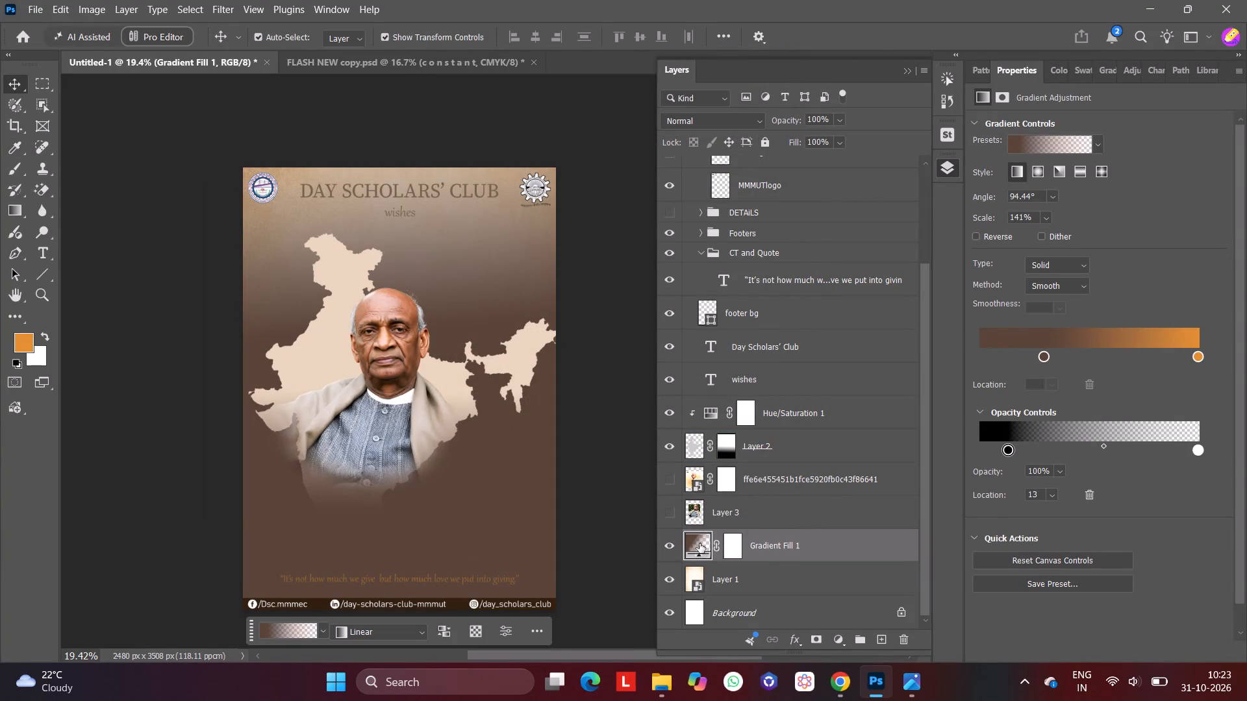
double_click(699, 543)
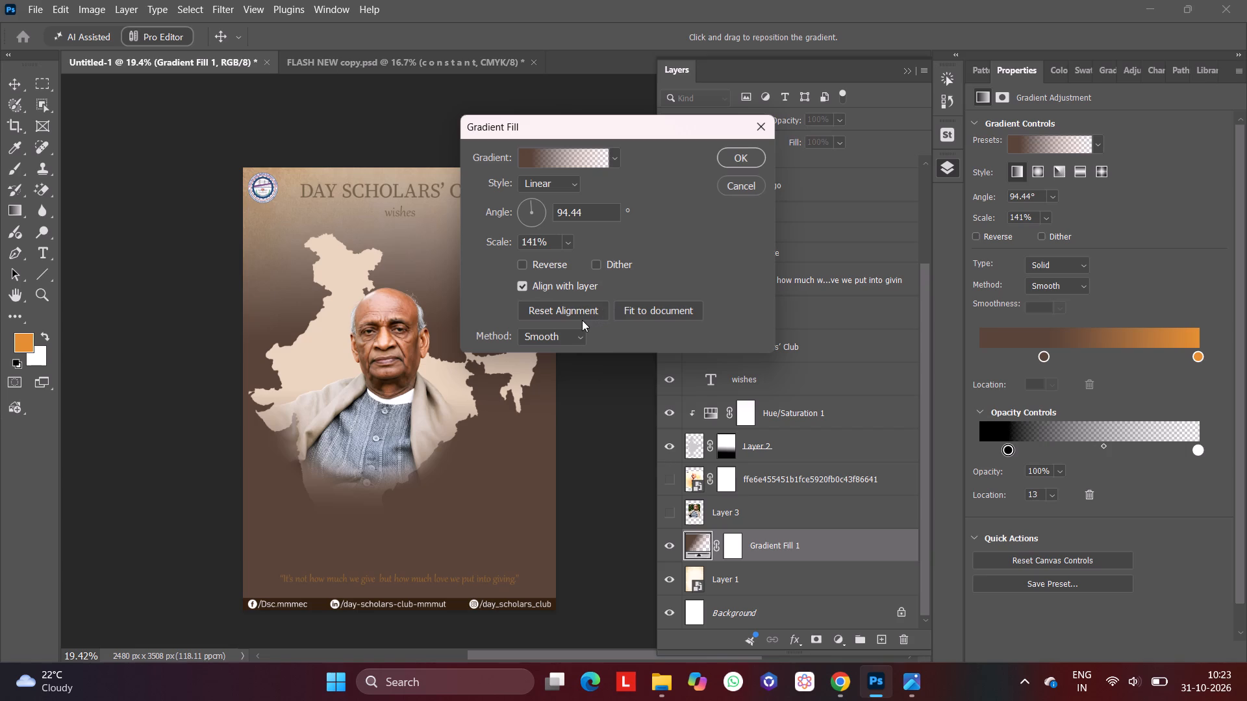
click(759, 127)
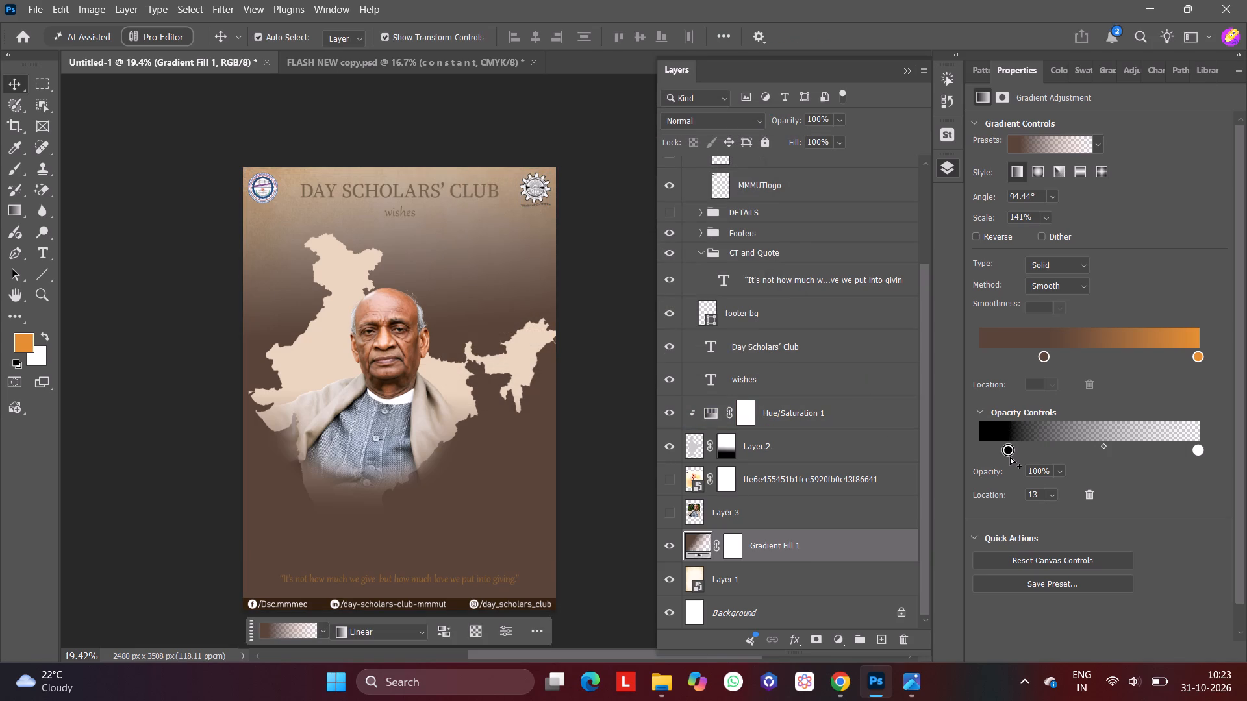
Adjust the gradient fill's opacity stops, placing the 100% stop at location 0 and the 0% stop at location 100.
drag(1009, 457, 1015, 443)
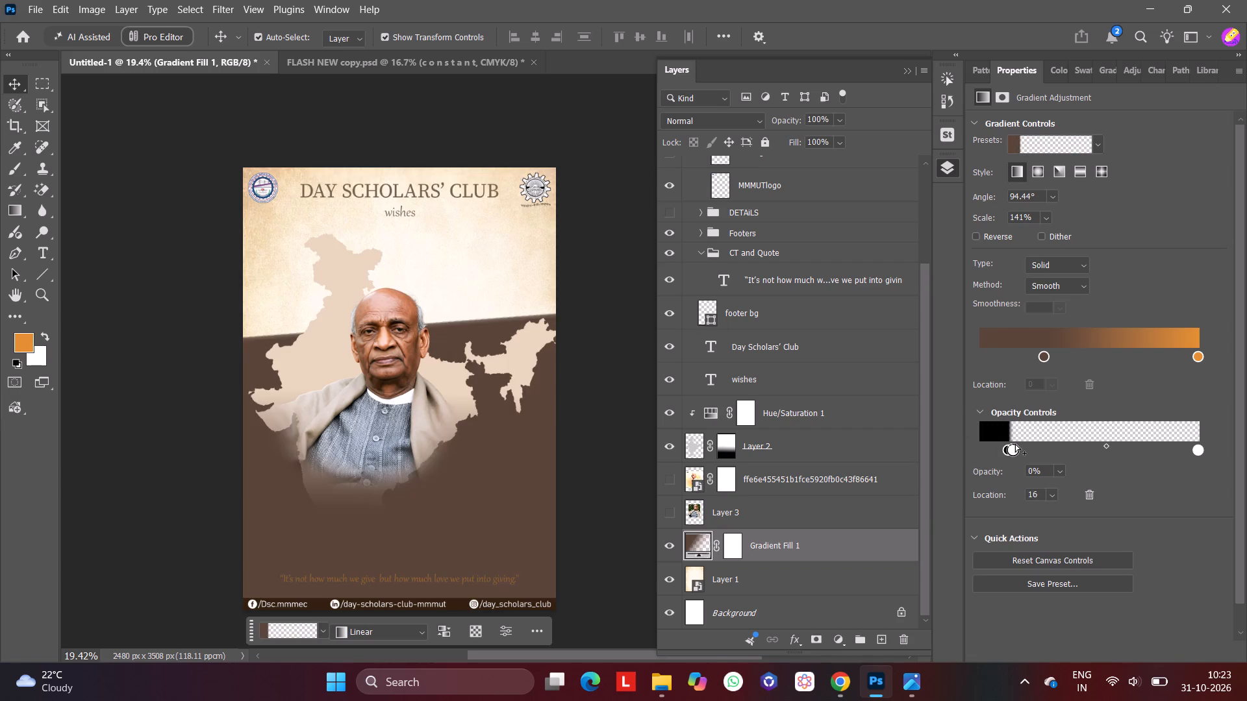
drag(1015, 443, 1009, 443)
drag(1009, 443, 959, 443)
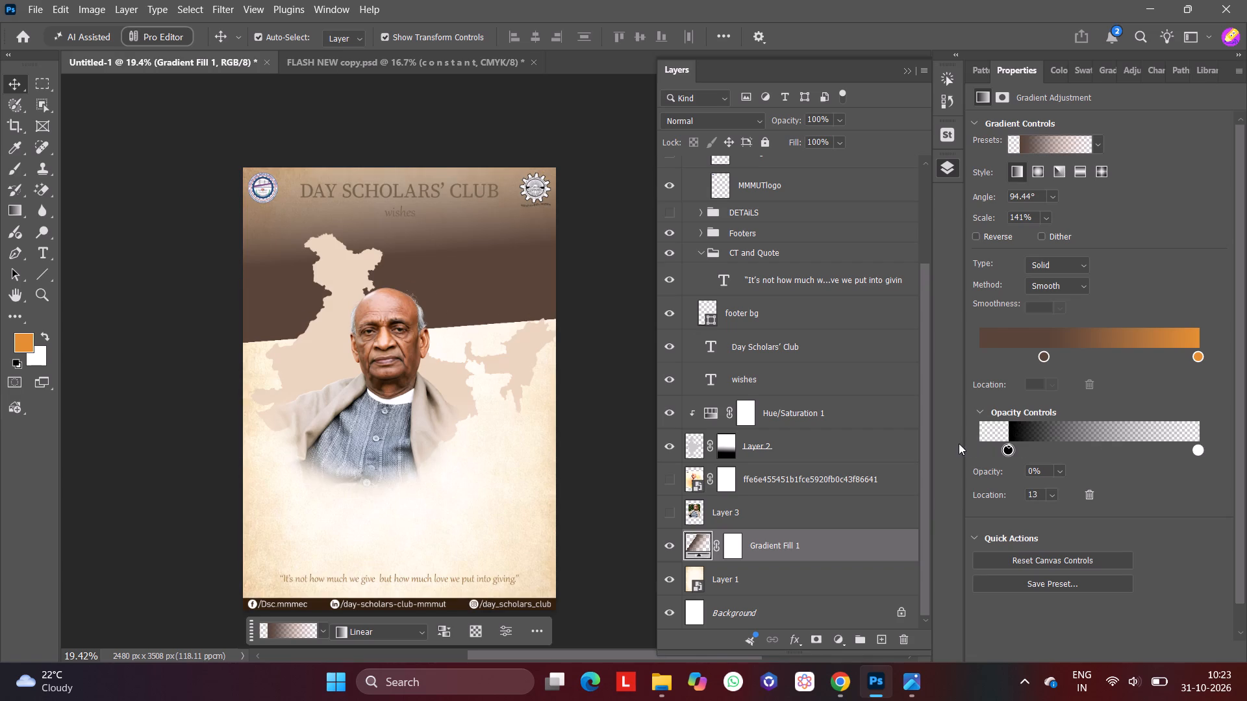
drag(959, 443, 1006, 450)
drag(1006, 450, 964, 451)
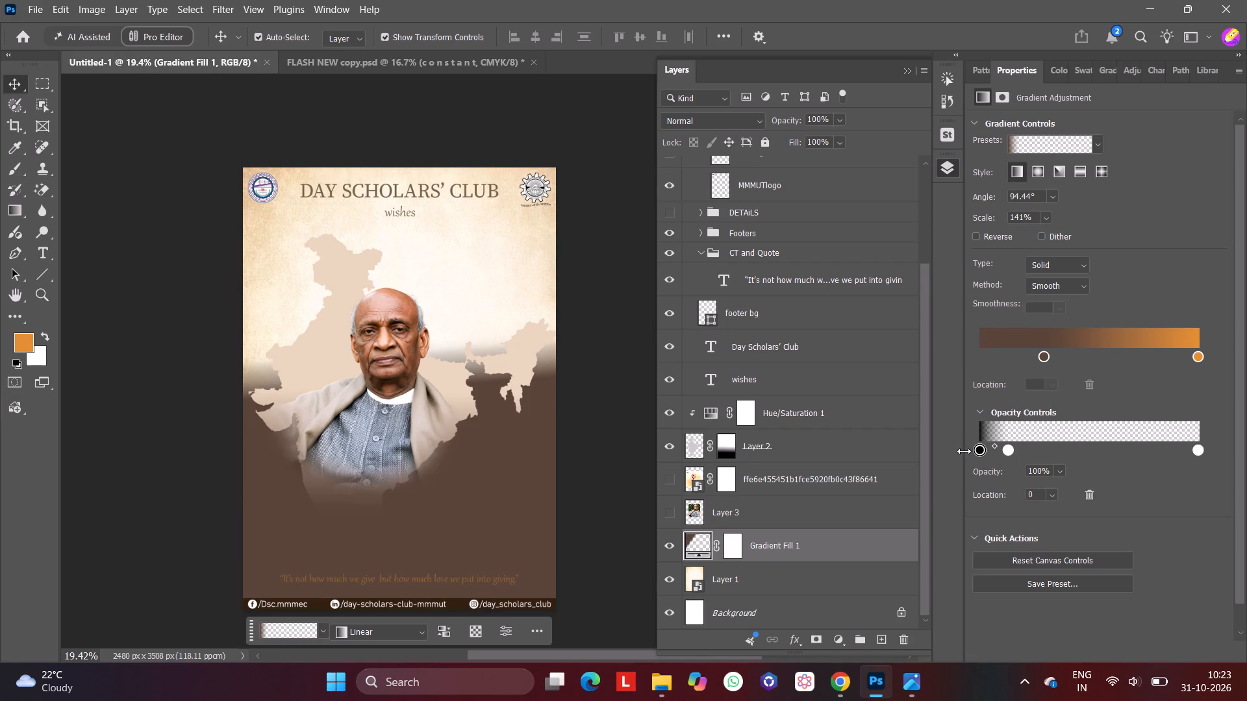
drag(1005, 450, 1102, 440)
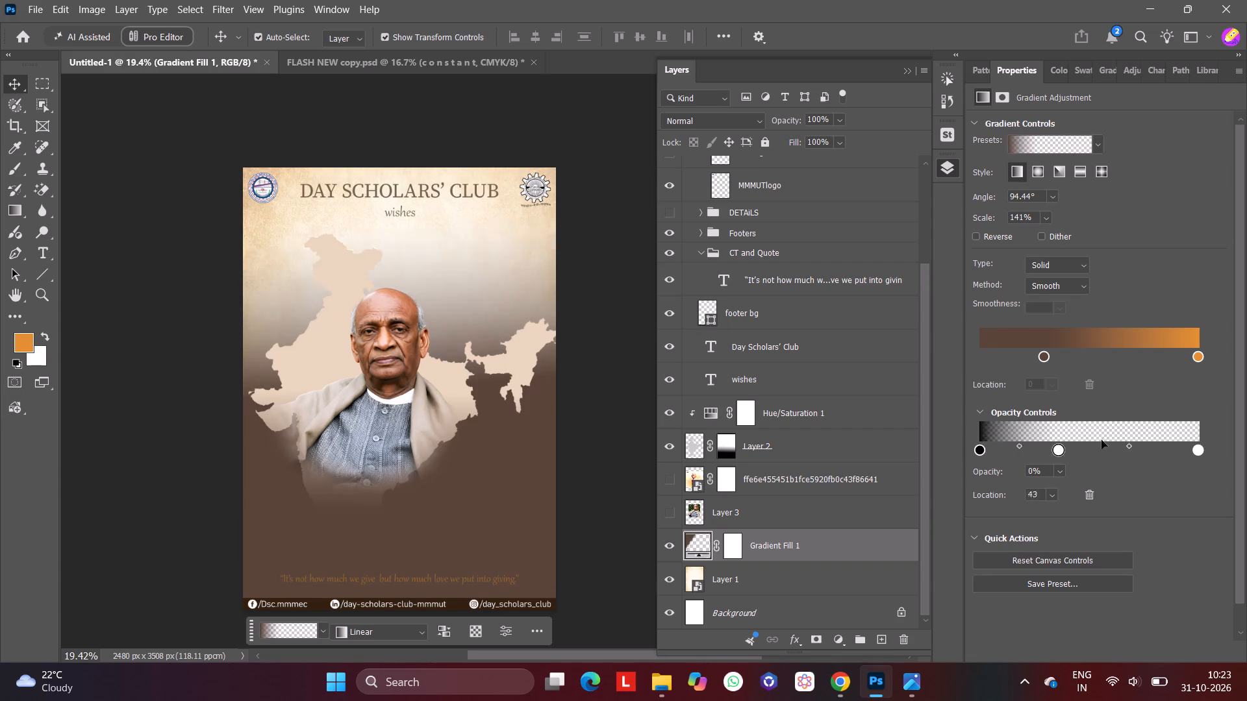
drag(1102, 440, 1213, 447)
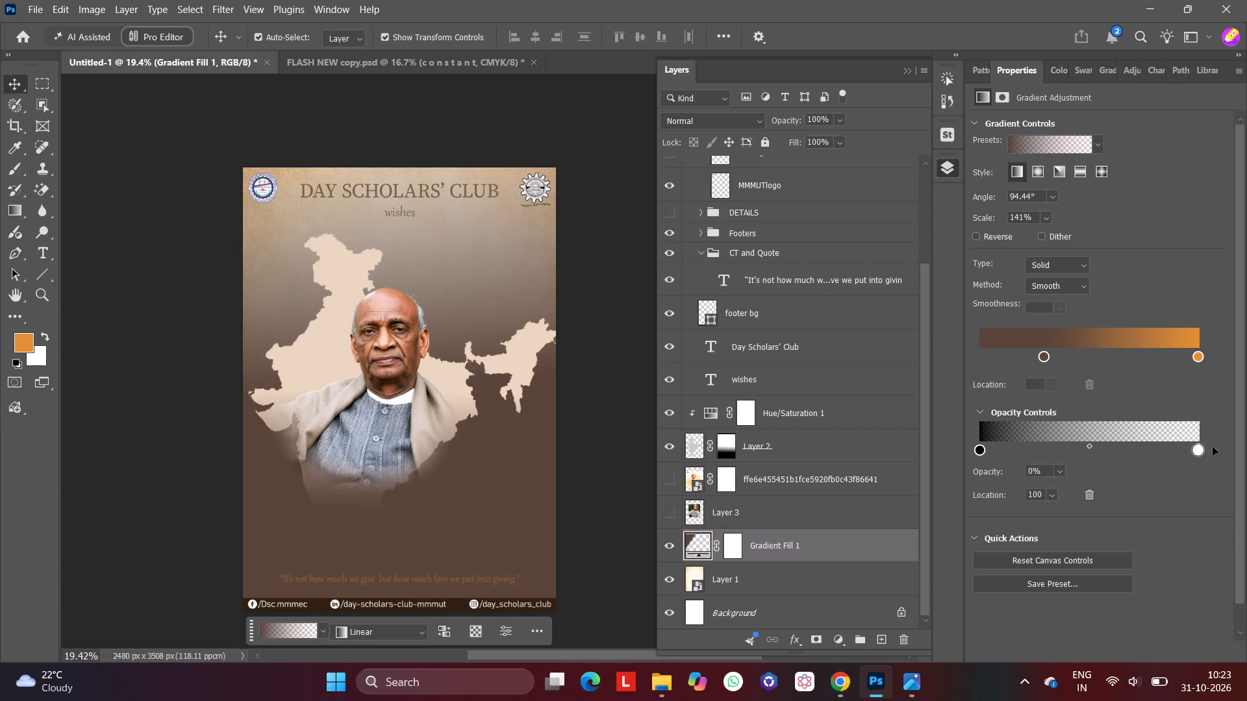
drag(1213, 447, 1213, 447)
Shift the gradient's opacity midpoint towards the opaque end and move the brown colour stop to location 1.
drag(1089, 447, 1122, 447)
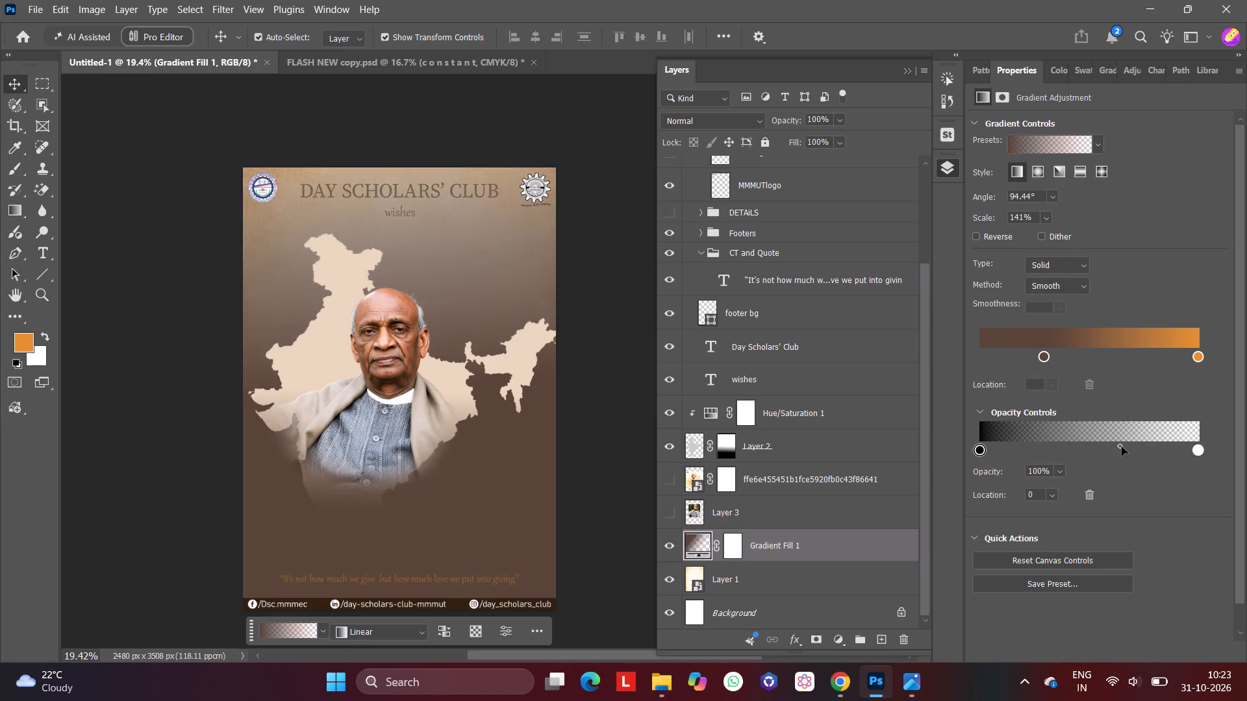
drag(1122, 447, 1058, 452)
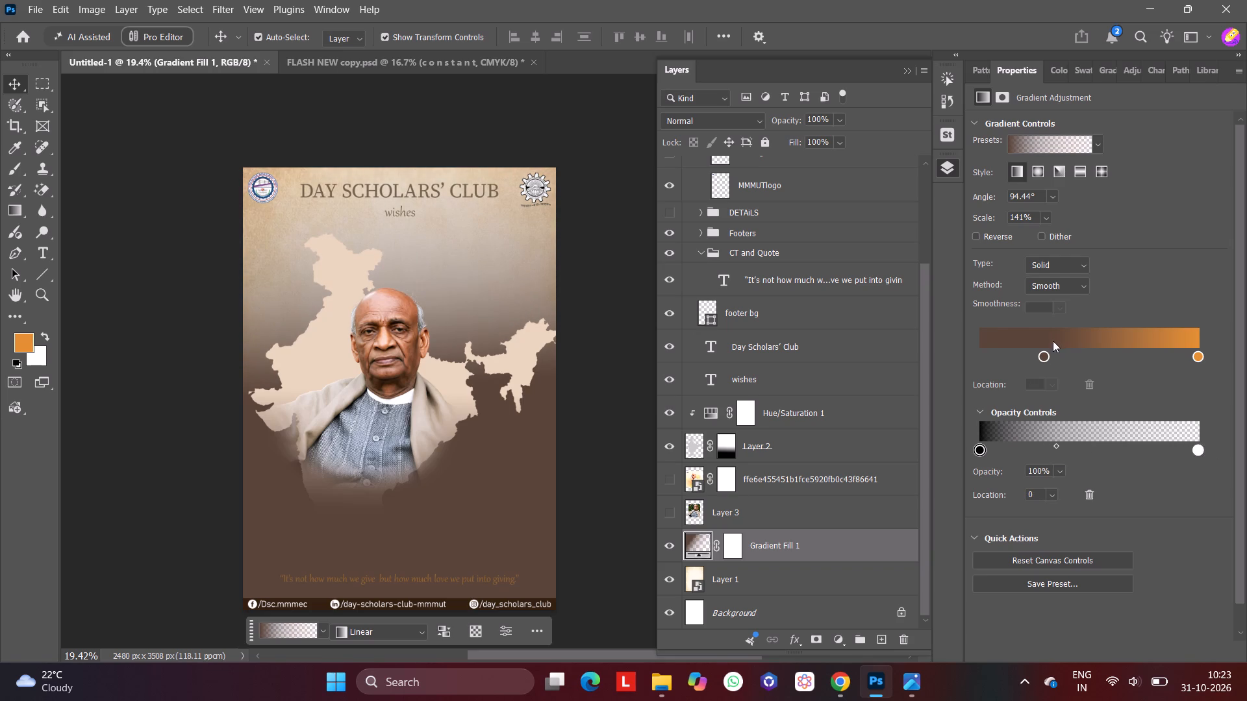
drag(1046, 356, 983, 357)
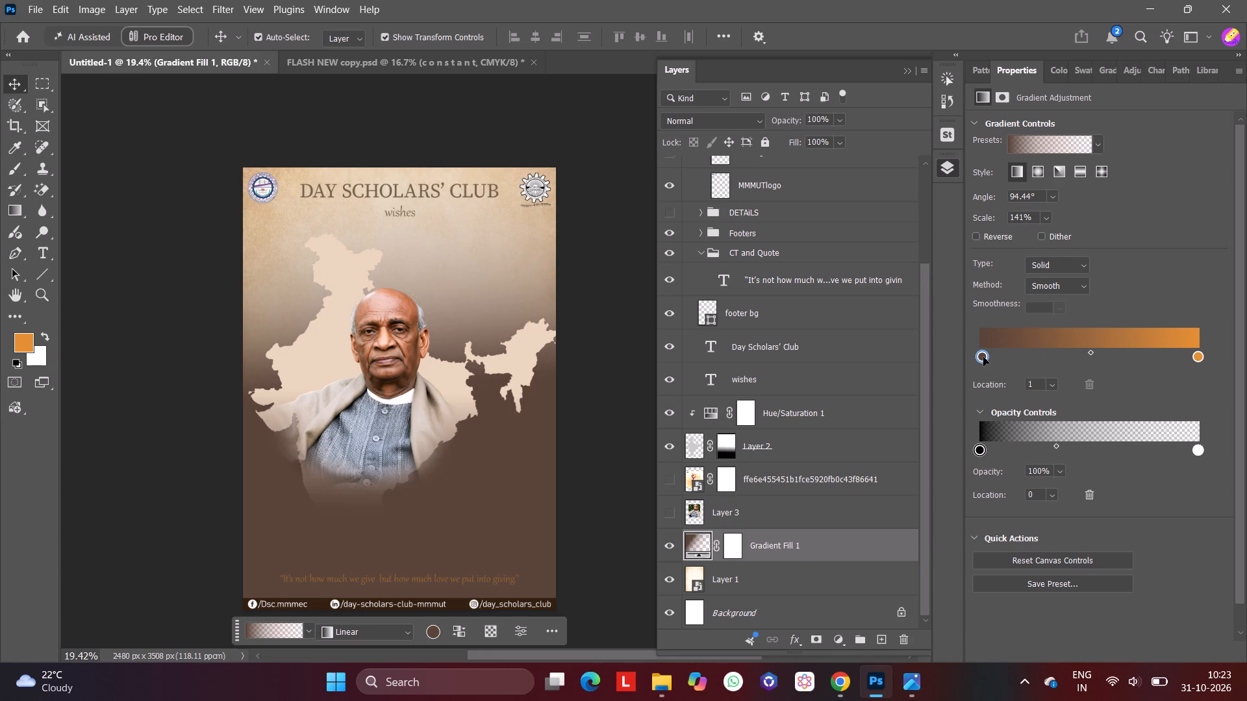
Hide the Gradient Fill 1 layer and delete it.
click(667, 545)
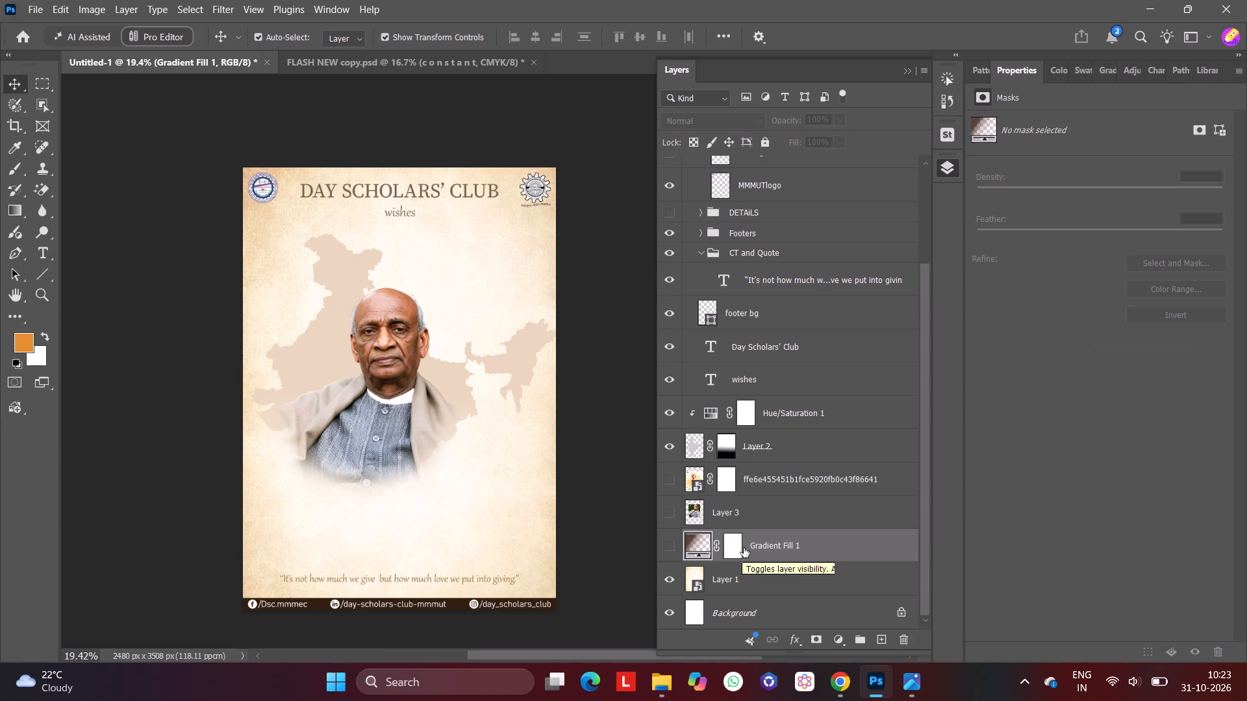
click(911, 645)
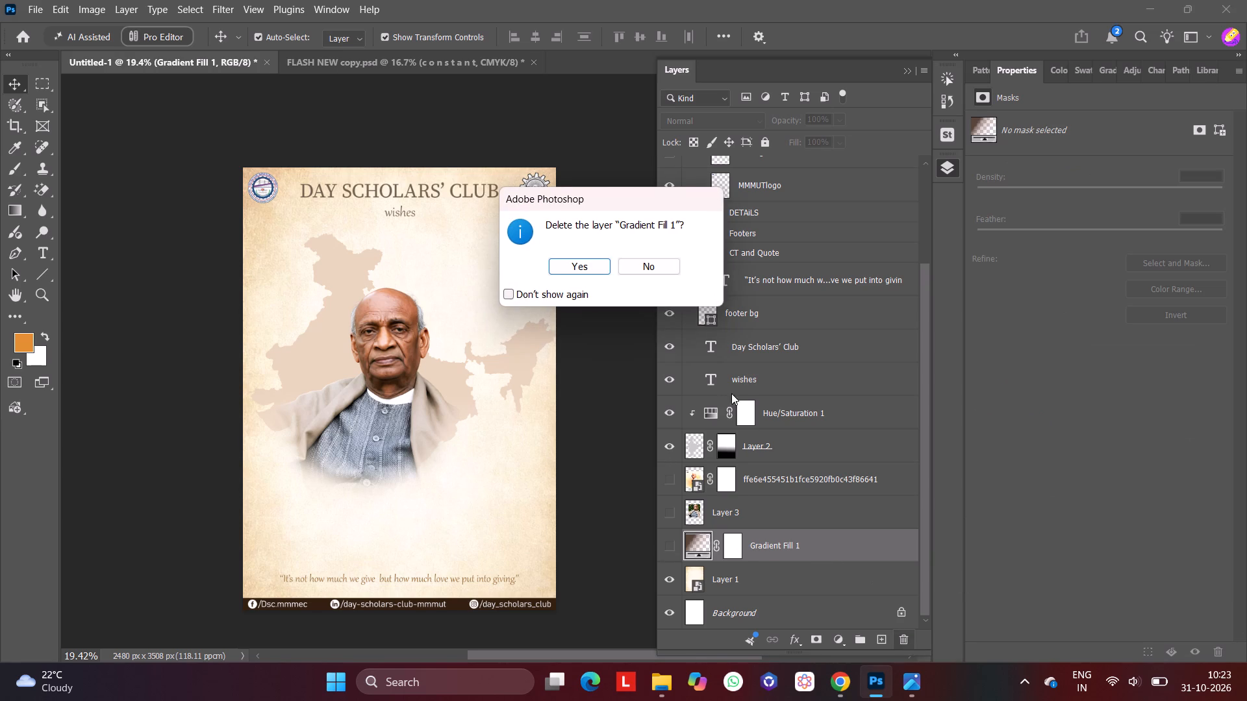
click(594, 265)
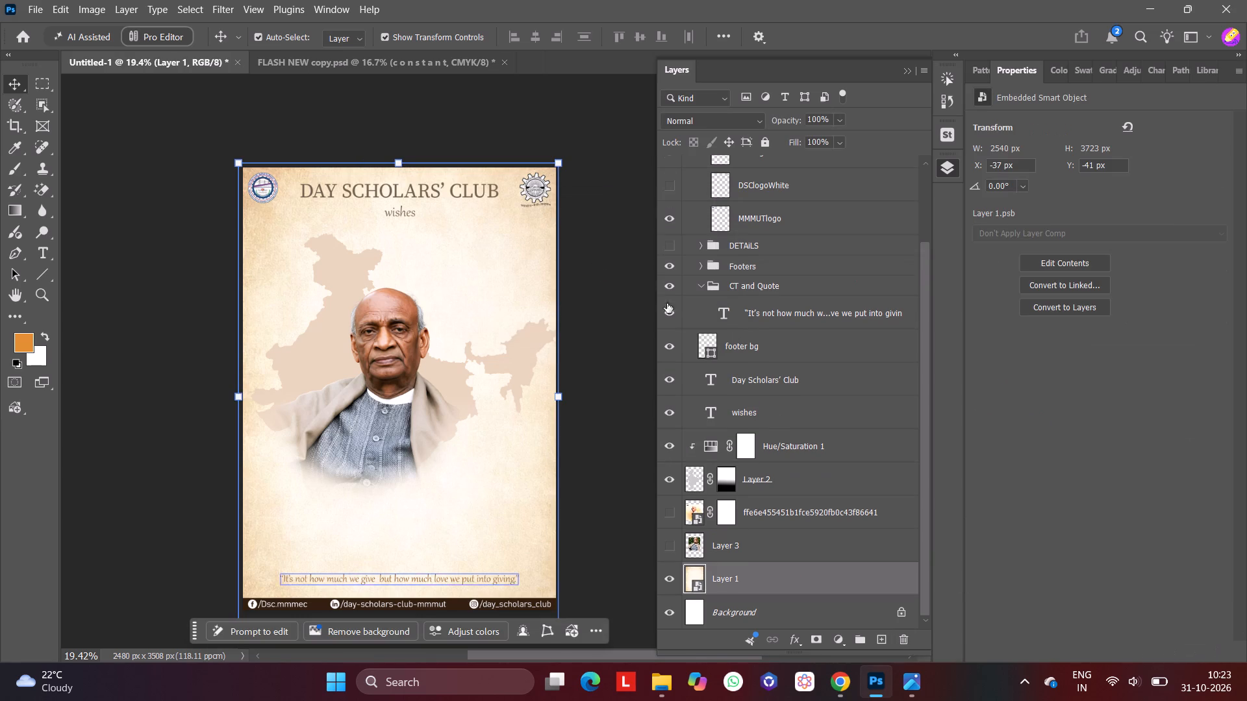
Create a new gradient fill layer directly above Layer 1, in Normal mode at 100% opacity.
click(122, 5)
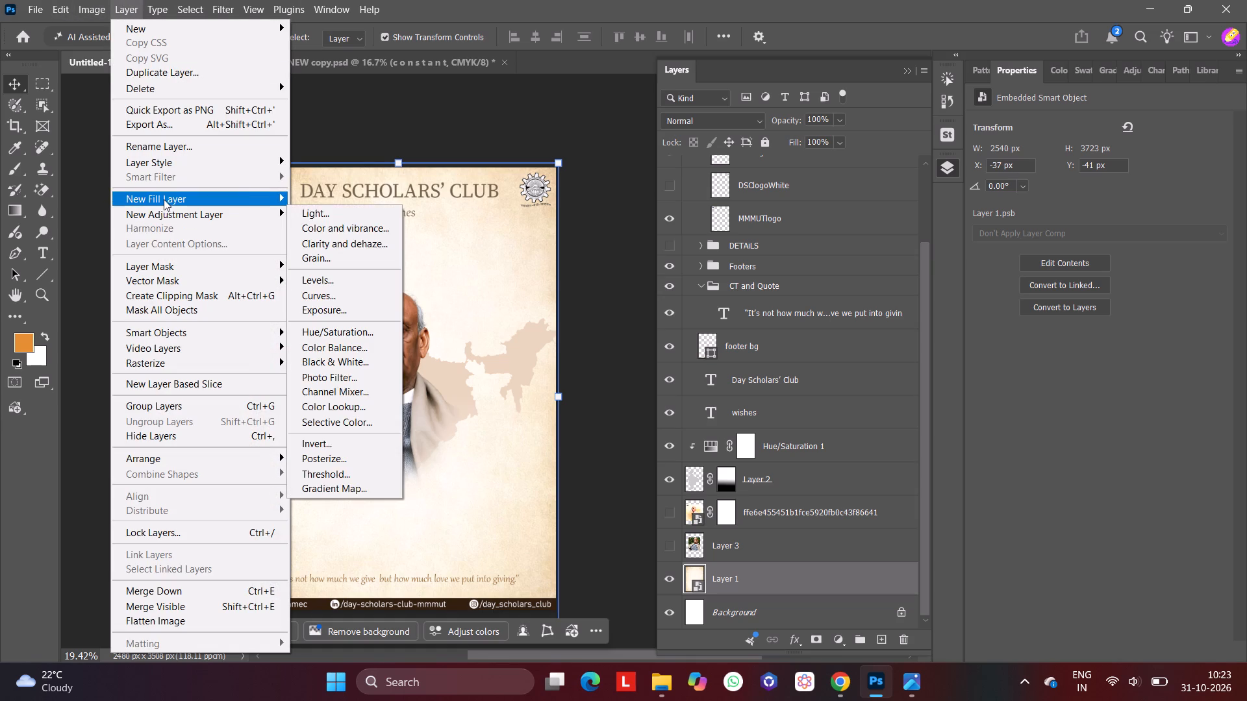
click(333, 213)
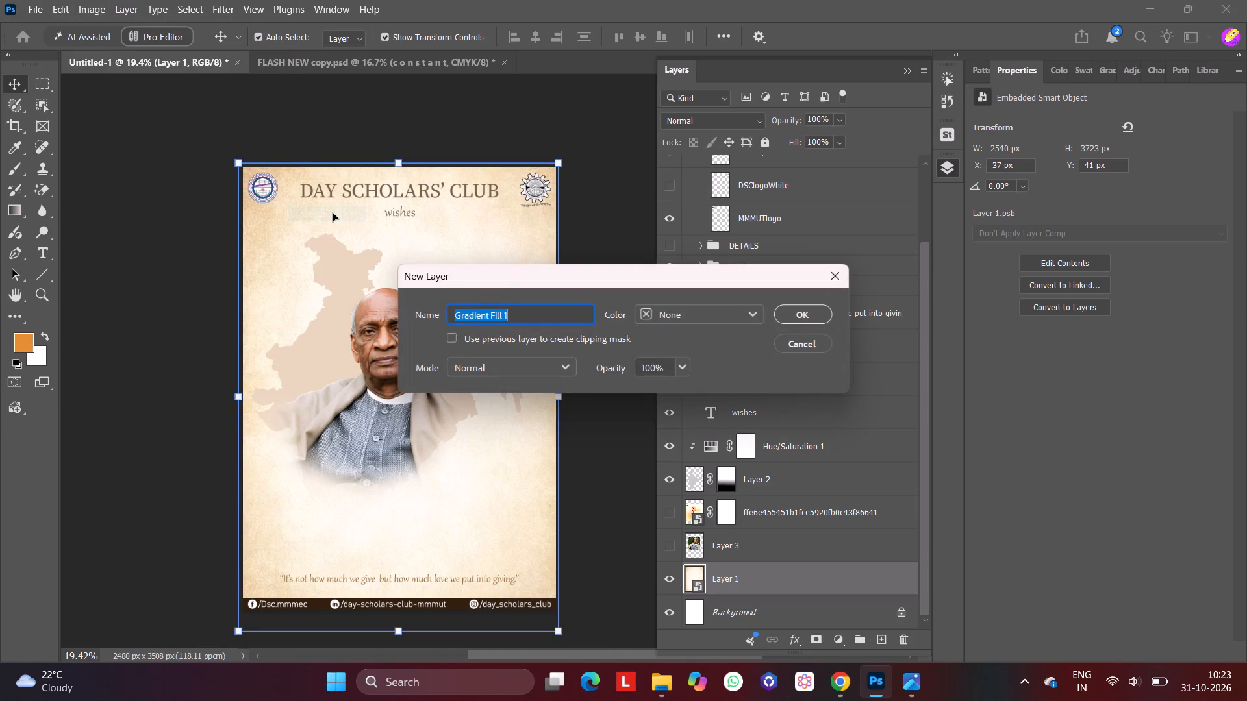
click(805, 314)
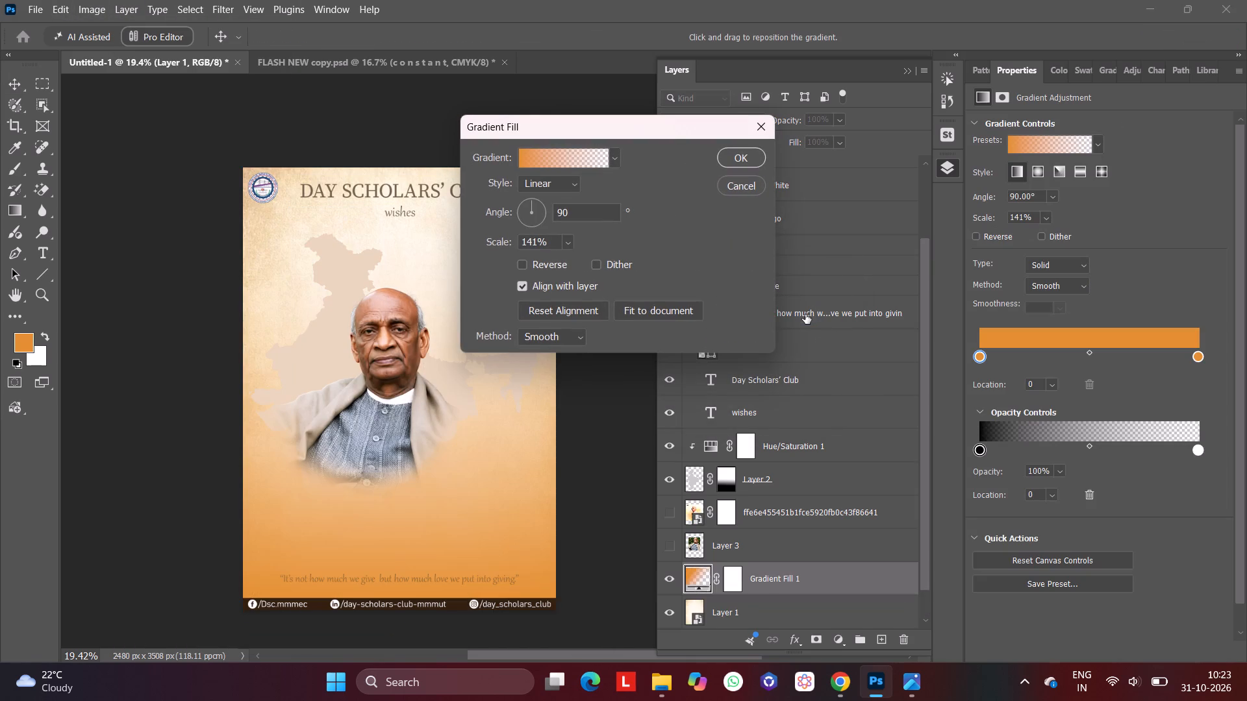
Edit the new fill's gradient, sampling a brown from the portrait for the colour stop at location 0.
click(553, 157)
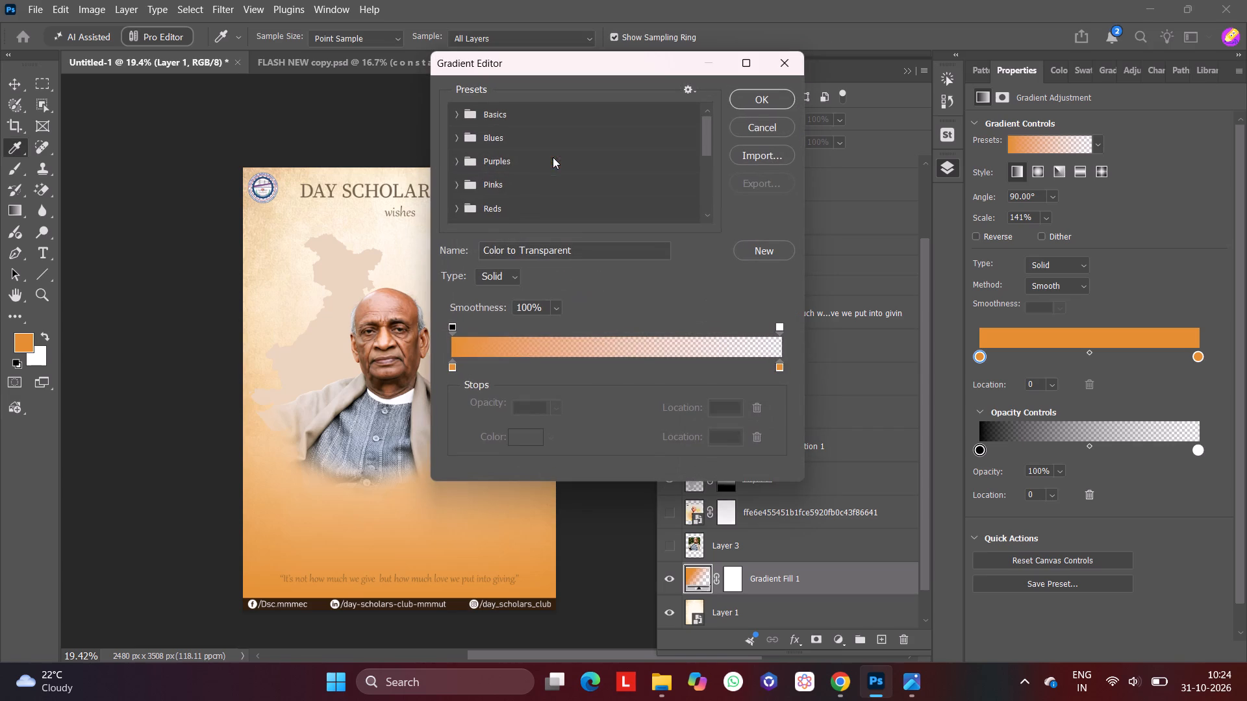
click(411, 339)
click(450, 366)
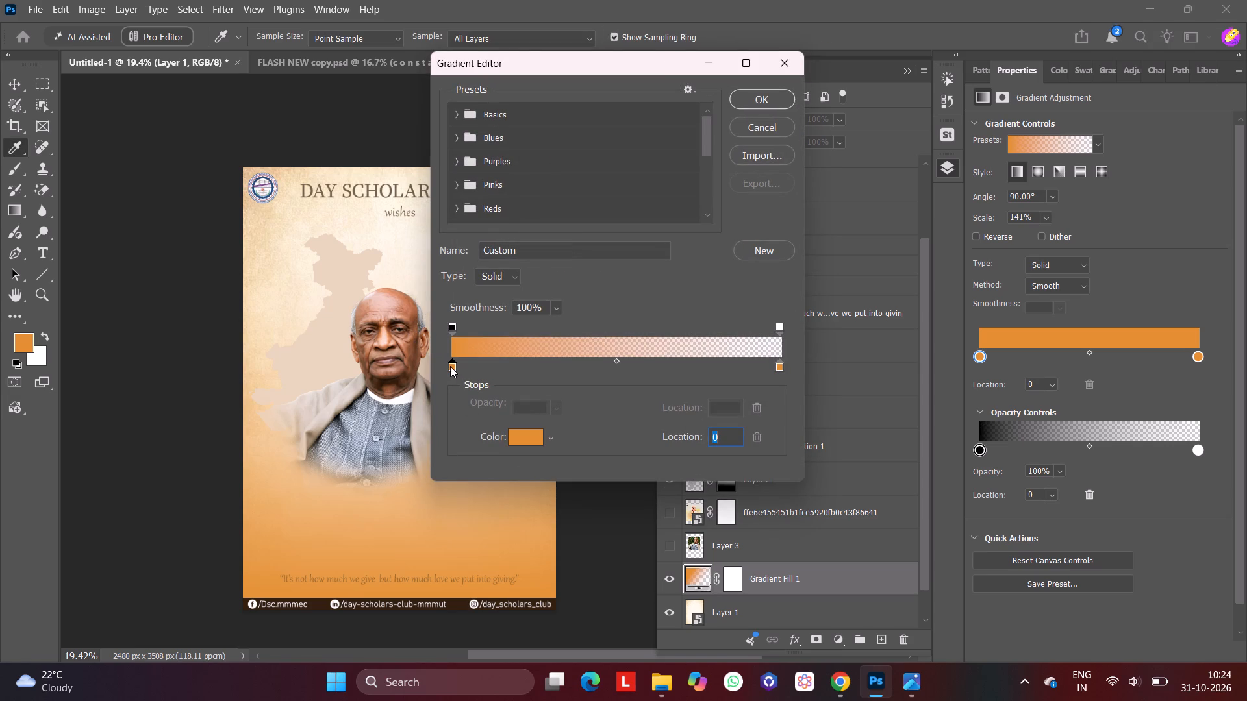
click(414, 350)
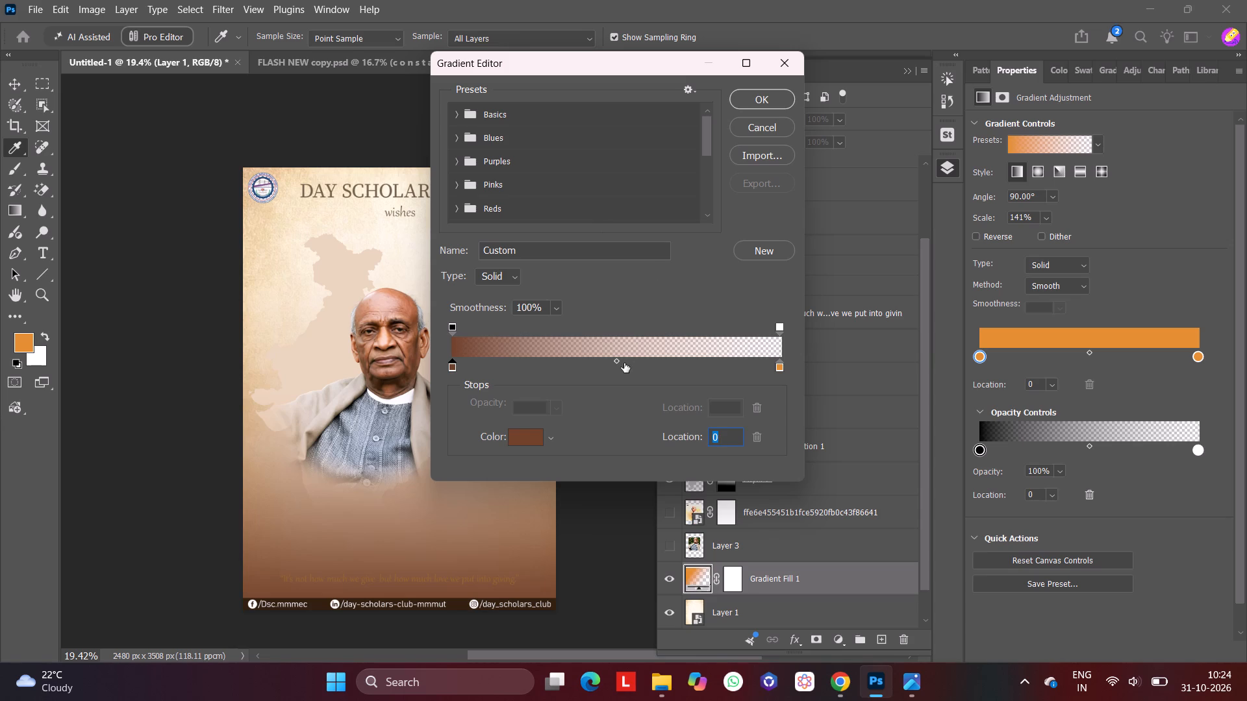
Move the gradient's colour midpoint to 27 and add another brown colour stop, sliding it to location 0.
drag(618, 360, 585, 359)
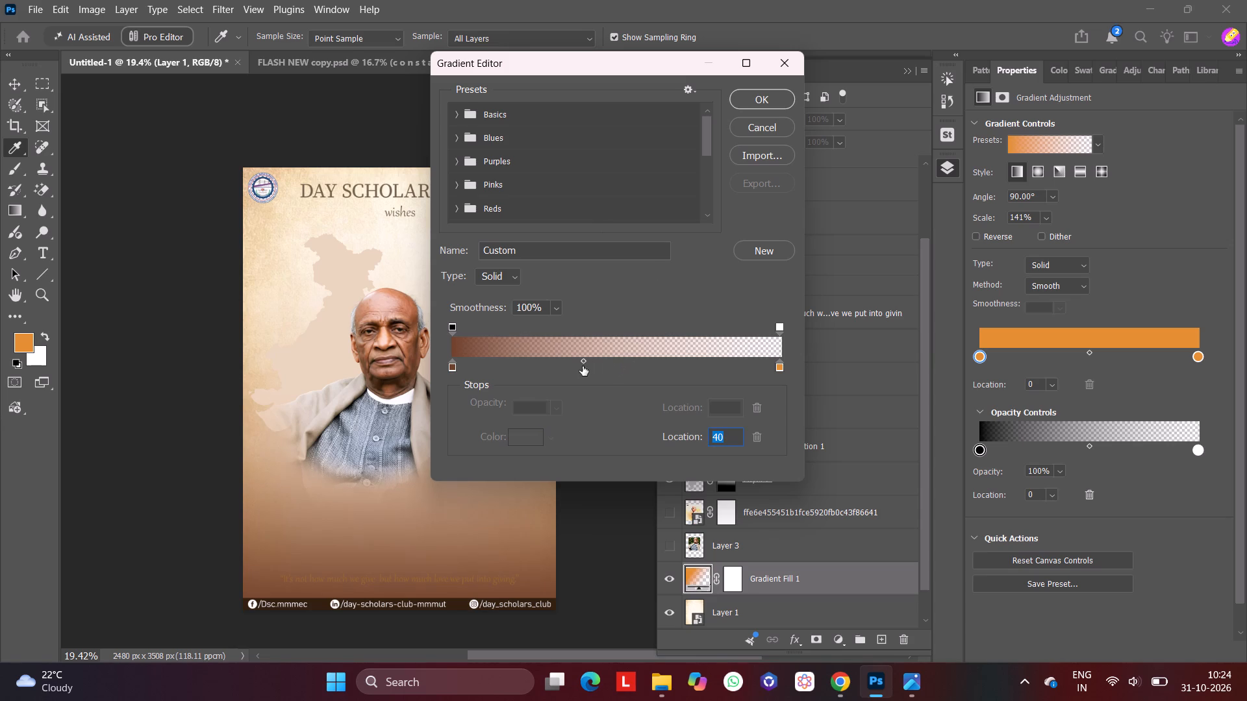
drag(584, 362, 542, 364)
drag(542, 364, 523, 364)
drag(523, 364, 503, 366)
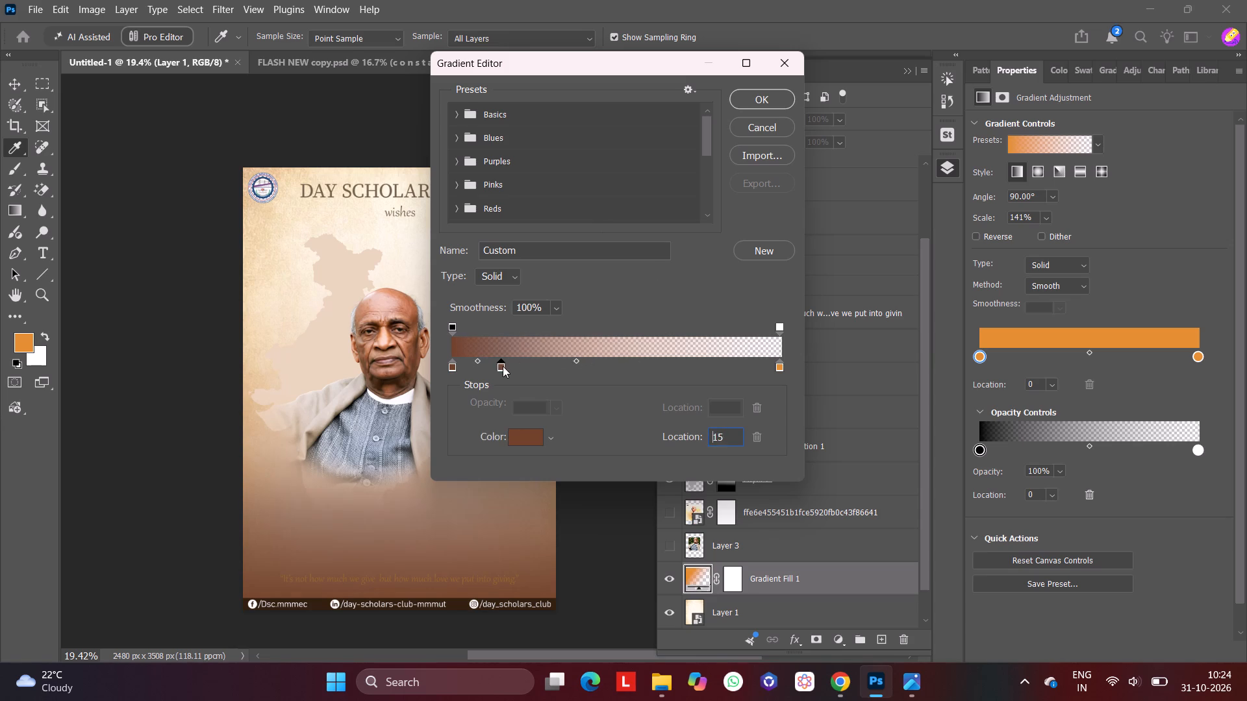
drag(503, 366, 494, 367)
drag(494, 367, 481, 369)
drag(481, 369, 473, 370)
drag(473, 370, 425, 367)
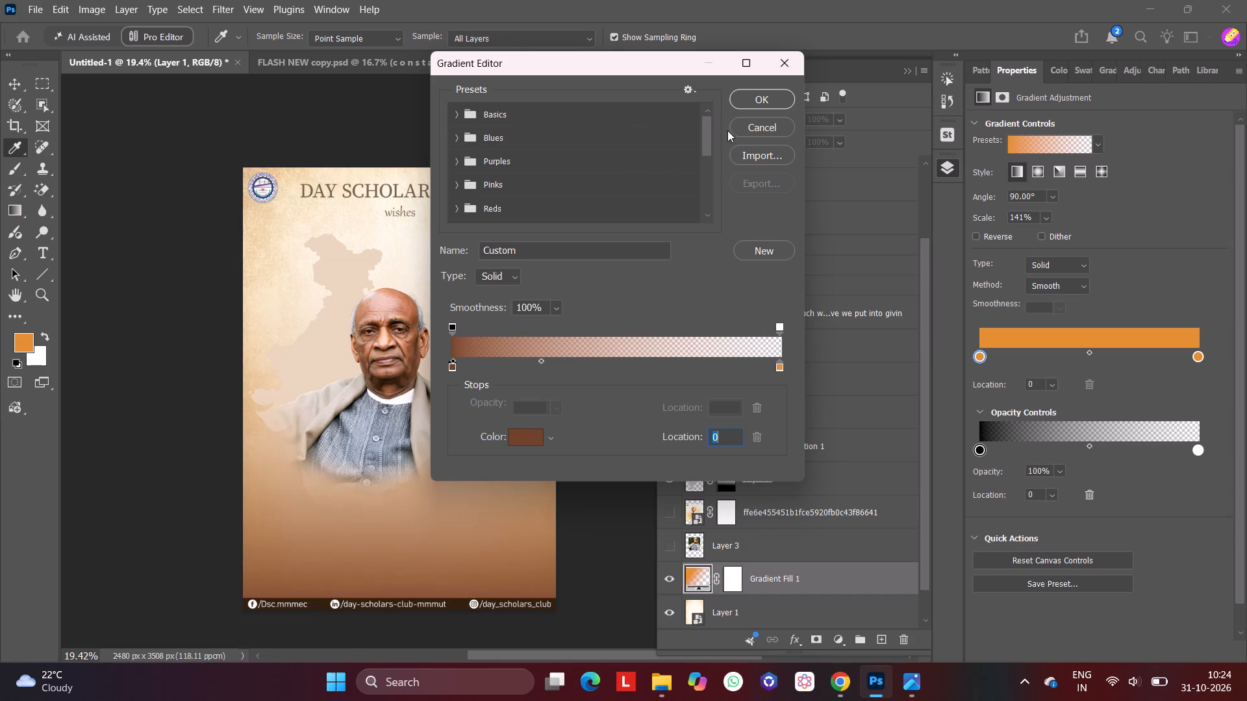
Change the colour of the gradient stop at location 0 to the muted grey-brown #5e5651.
click(526, 438)
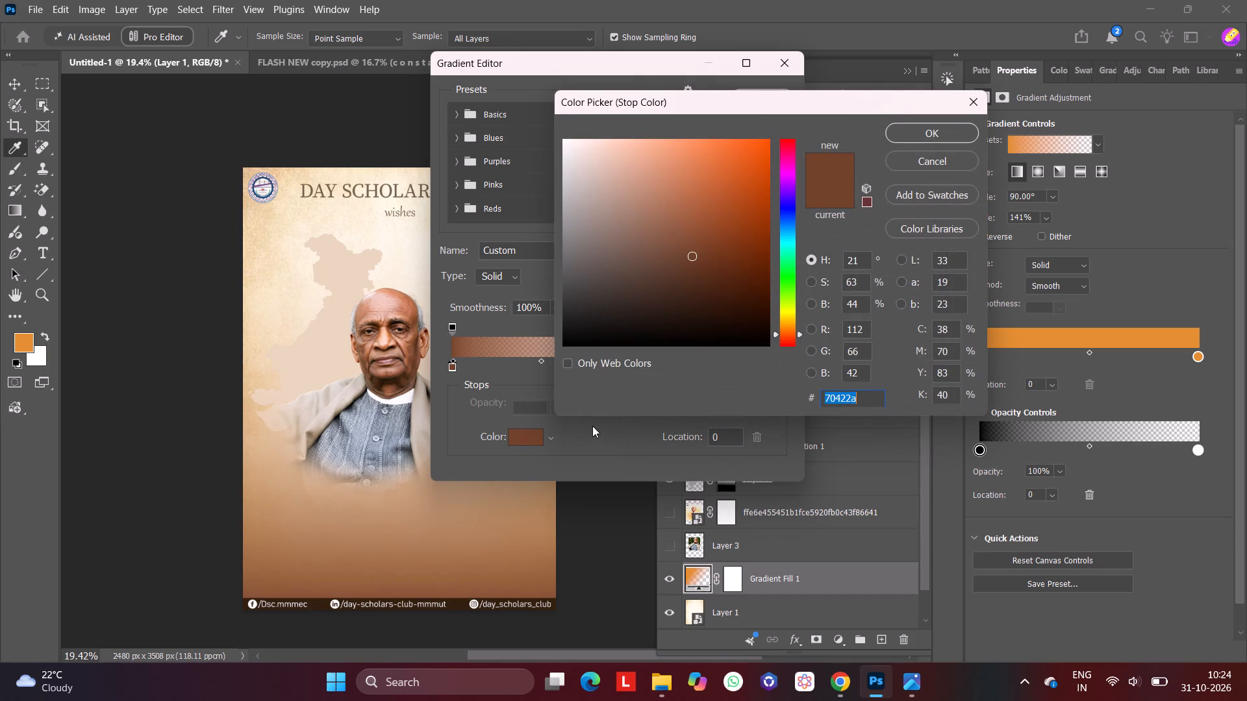
drag(691, 254, 666, 238)
drag(666, 238, 618, 254)
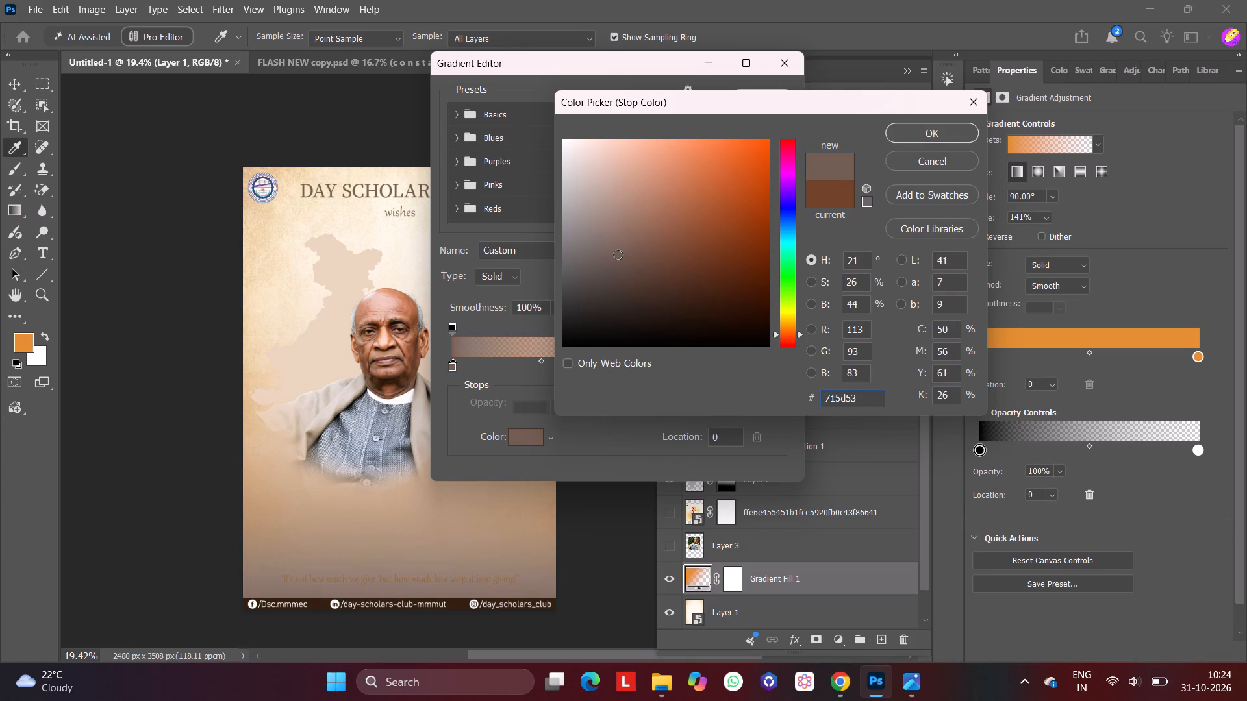
drag(618, 254, 605, 246)
drag(605, 246, 579, 264)
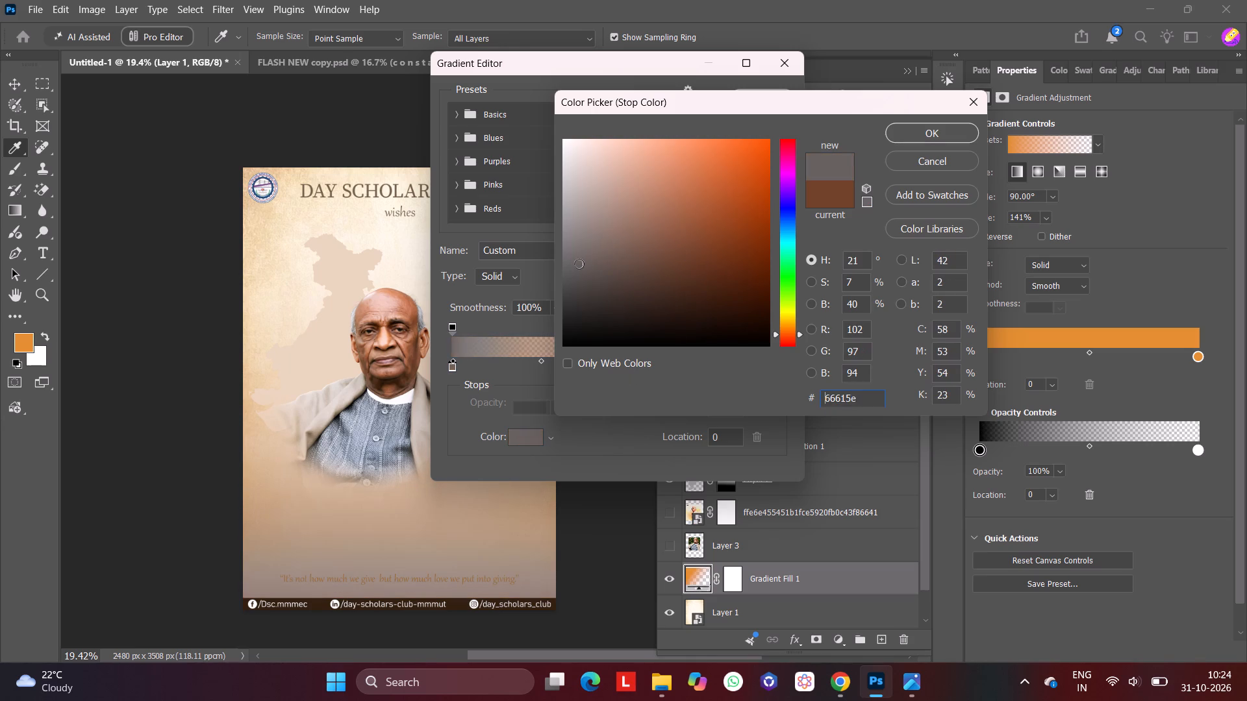
drag(579, 264, 575, 201)
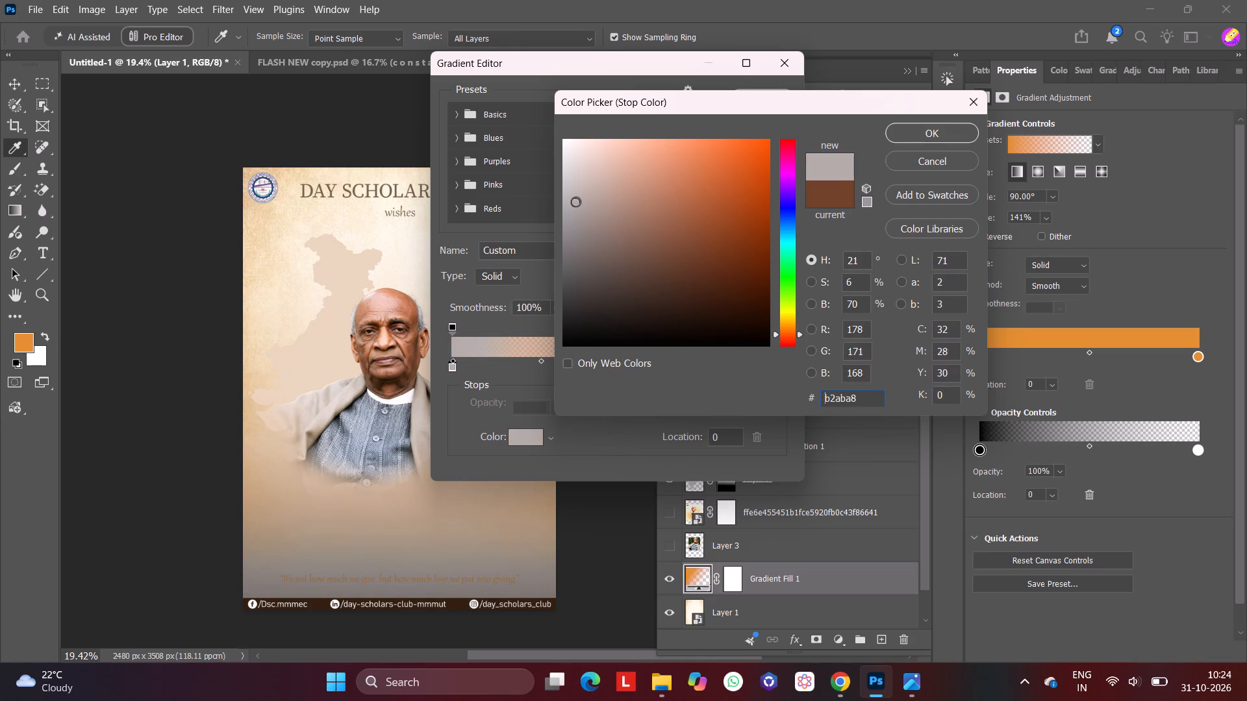
drag(575, 201, 574, 237)
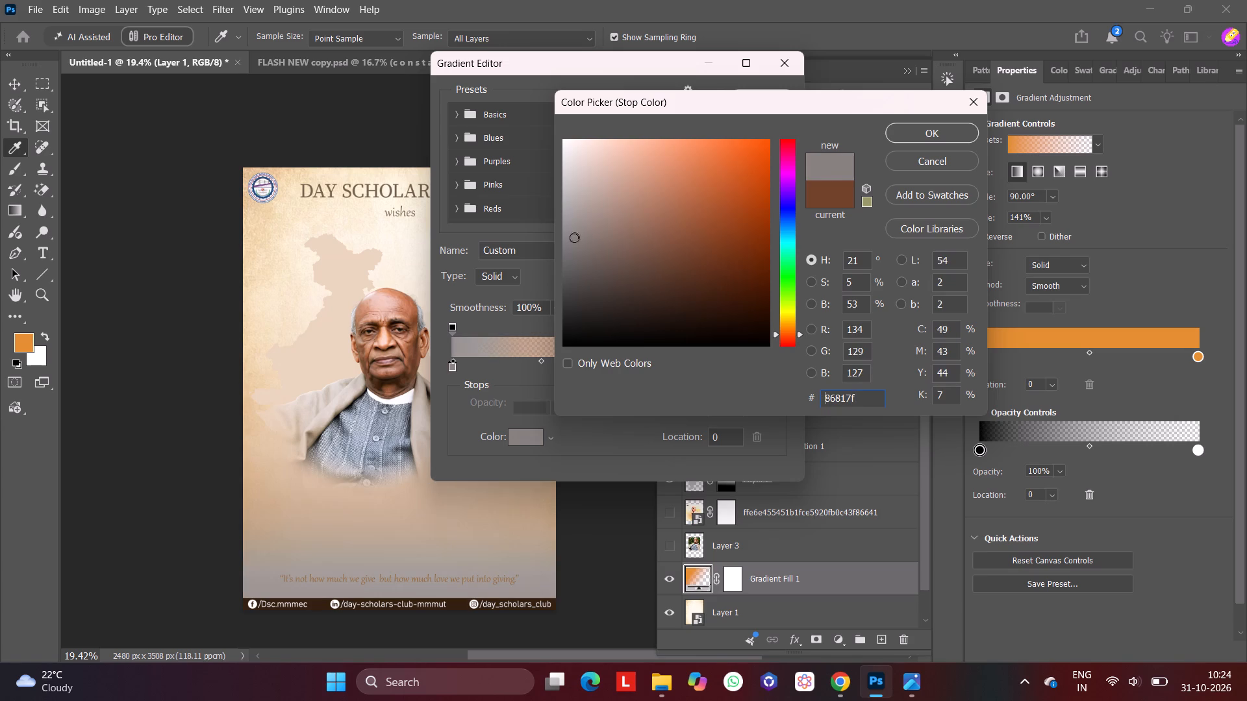
drag(574, 237, 572, 252)
drag(572, 252, 573, 264)
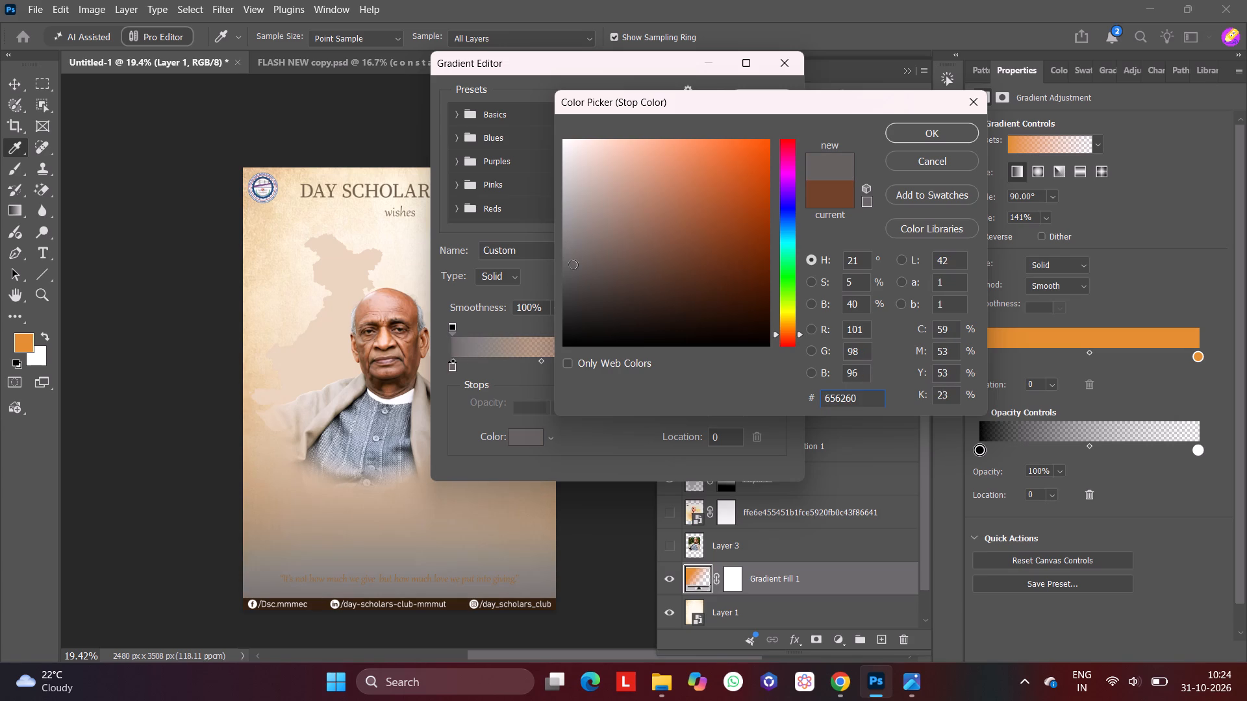
drag(573, 264, 590, 270)
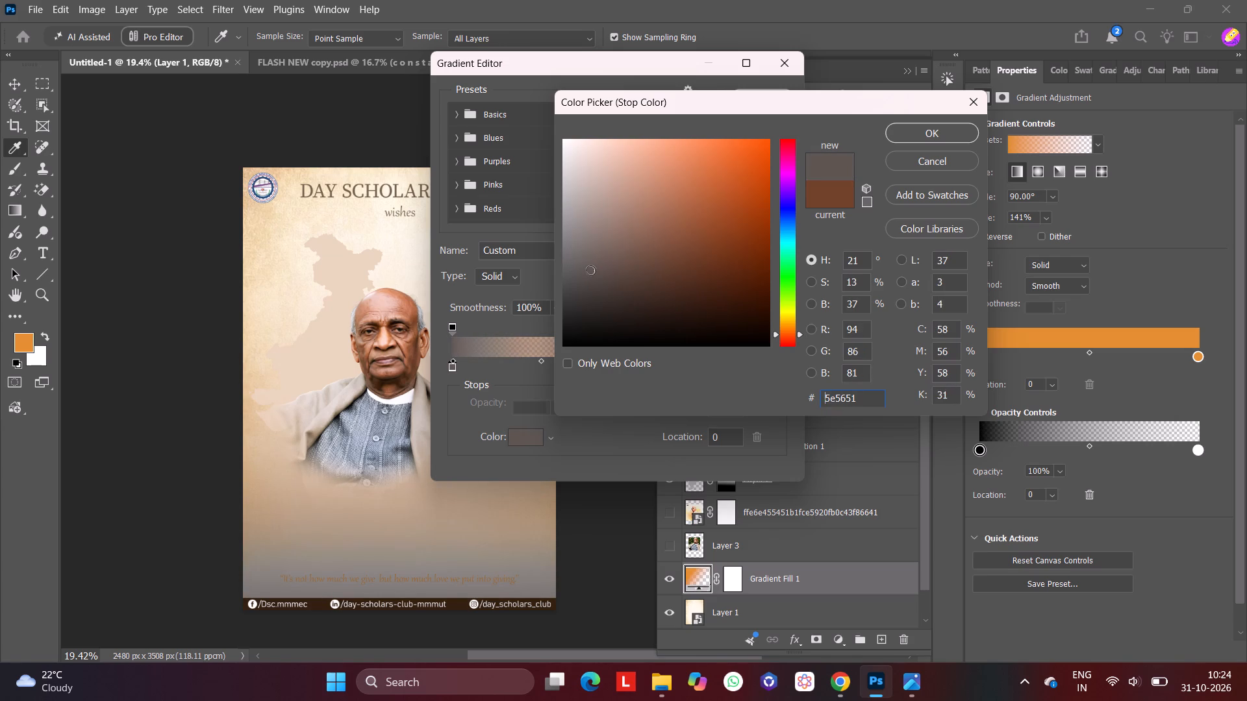
click(937, 132)
Apply the edited grey-brown gradient to the new gradient fill layer.
click(772, 98)
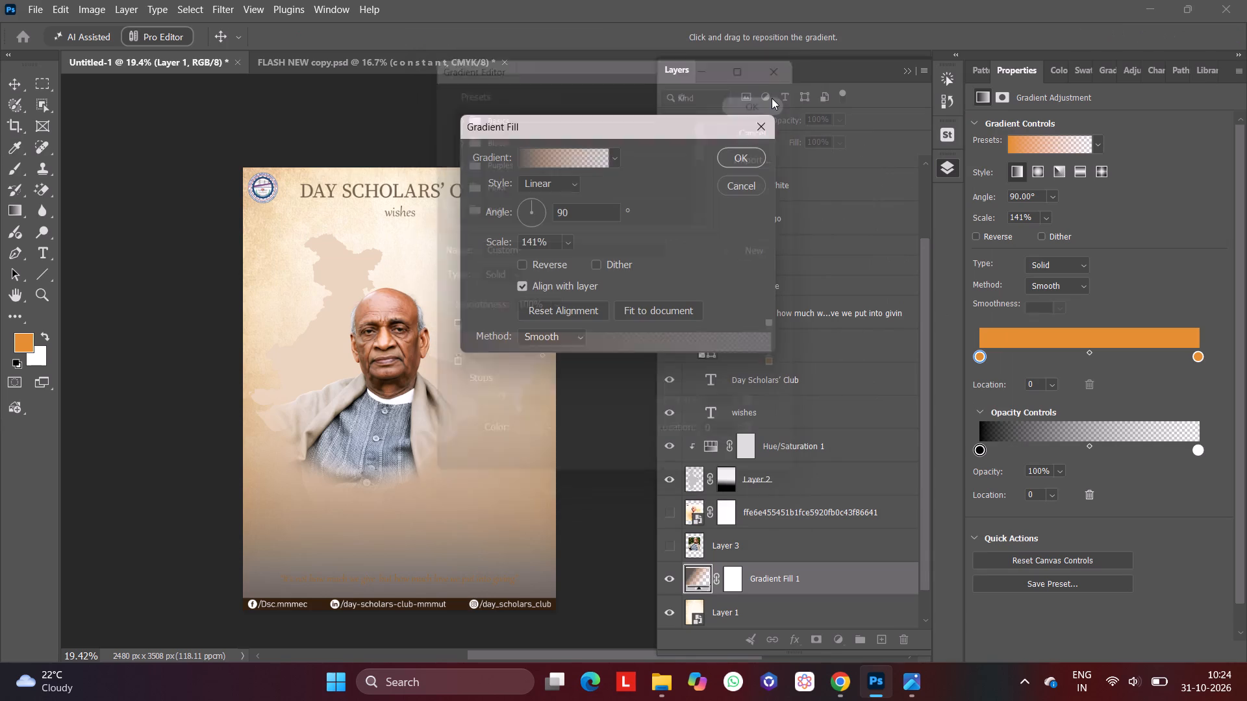
click(747, 157)
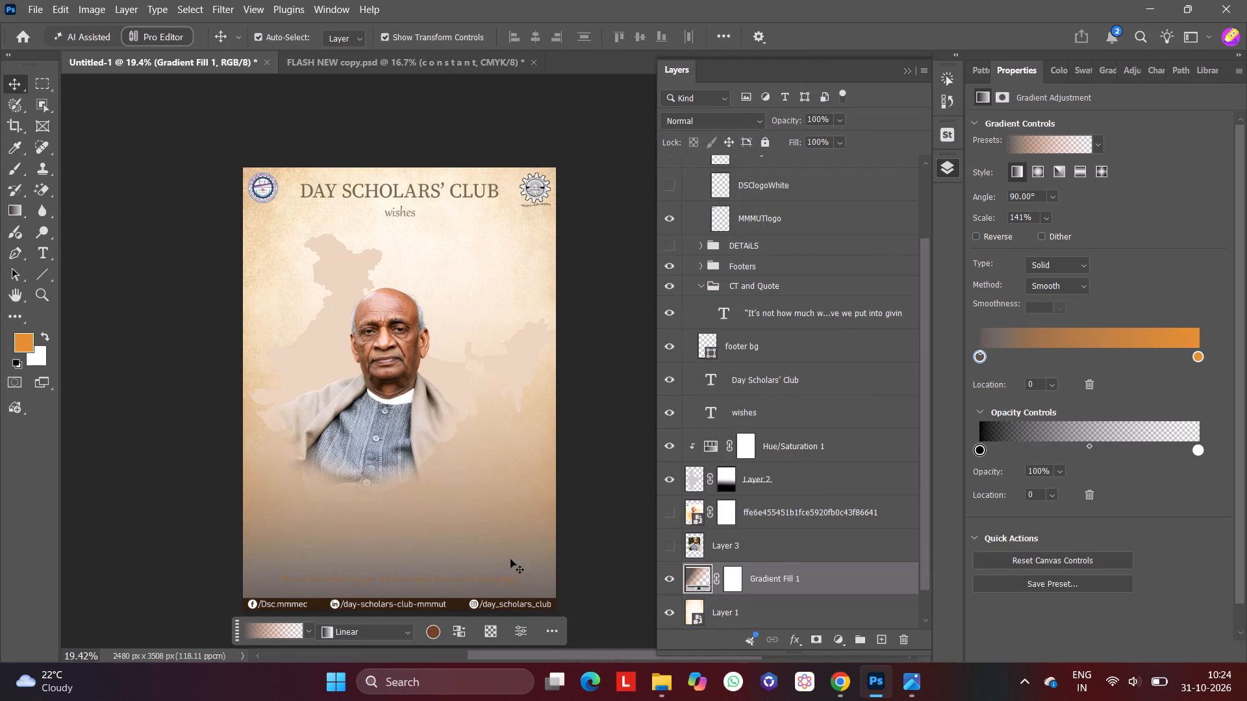
Slide the fill gradient's orange colour stop back and forth, finishing at location 0.
click(1022, 345)
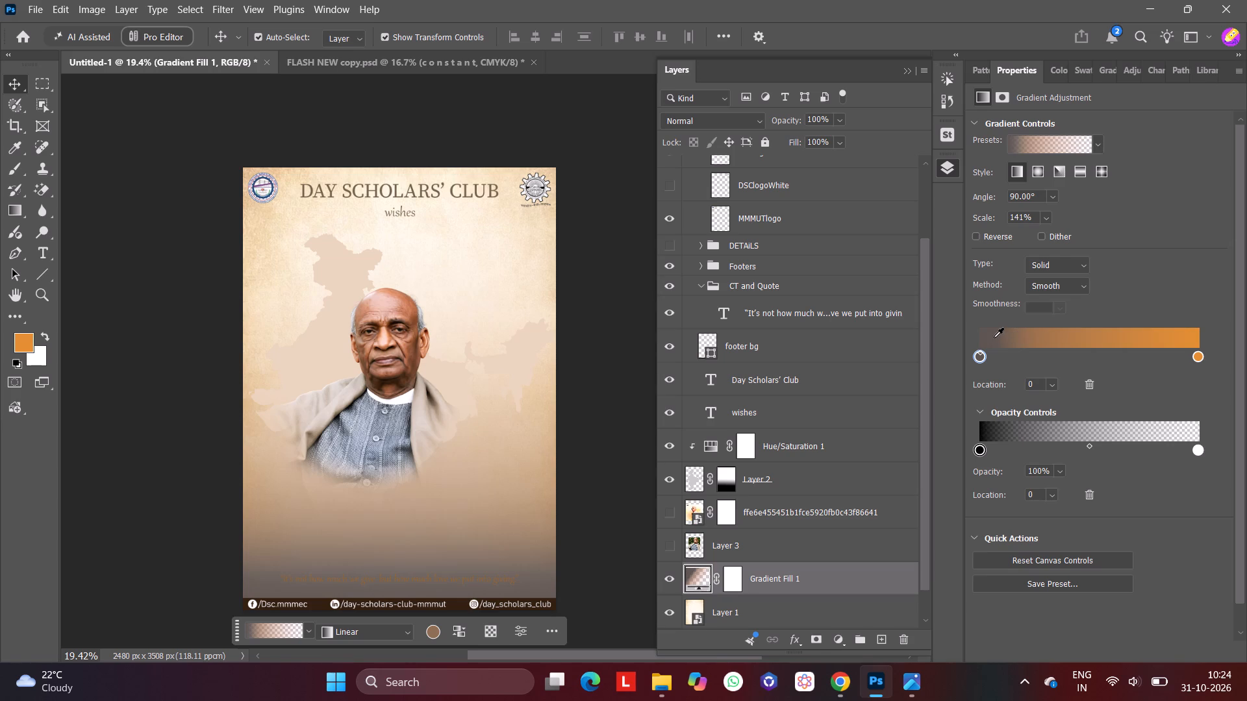
click(994, 338)
drag(994, 338, 1035, 328)
drag(1200, 355, 1182, 358)
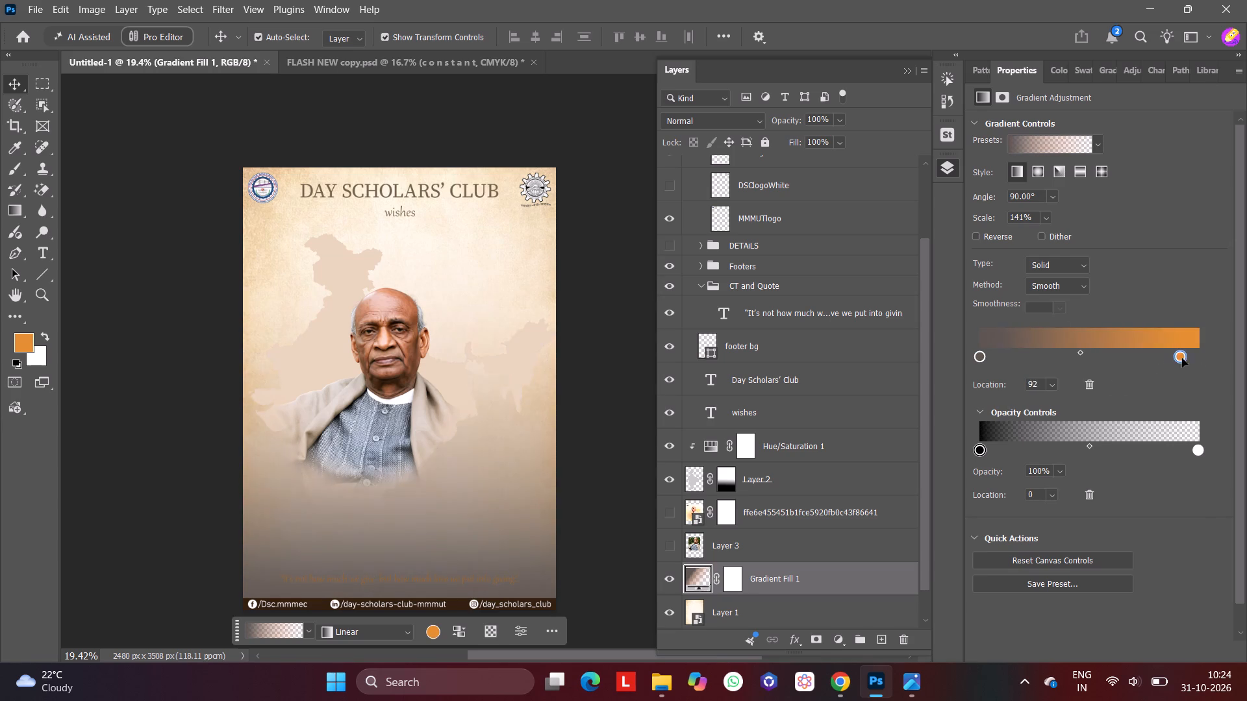
drag(1182, 358, 964, 358)
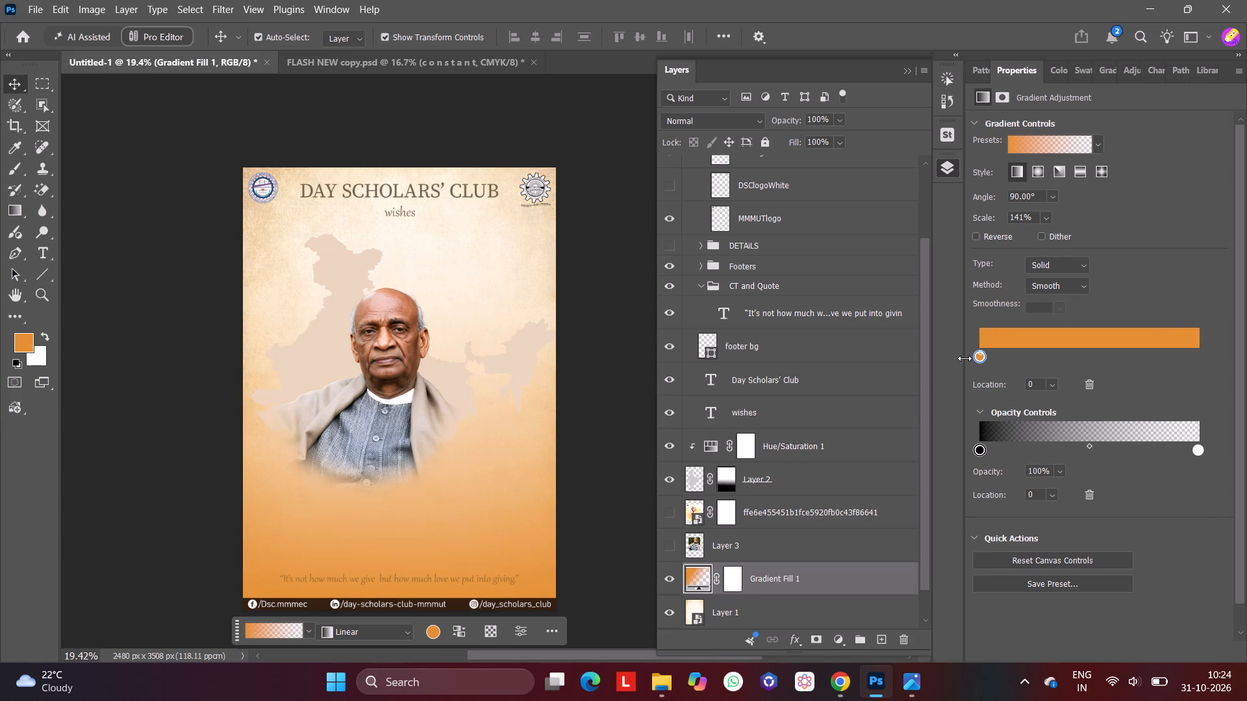
drag(981, 357, 1035, 360)
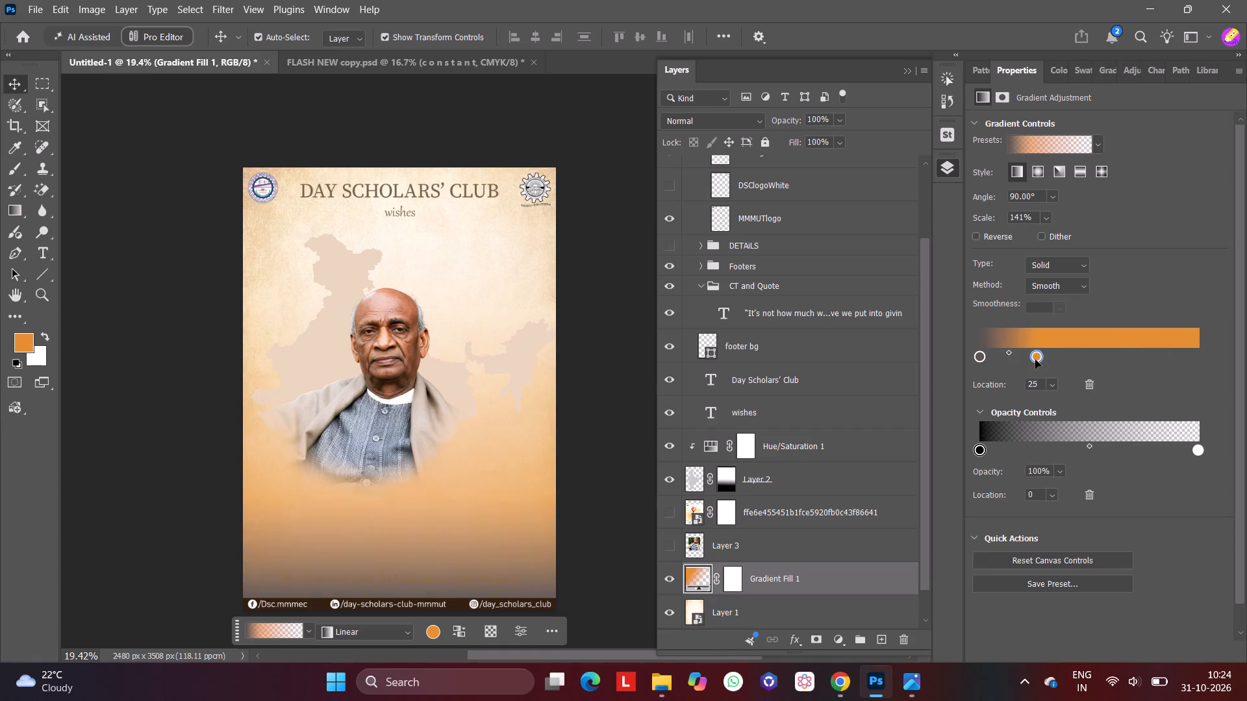
drag(1035, 360, 933, 363)
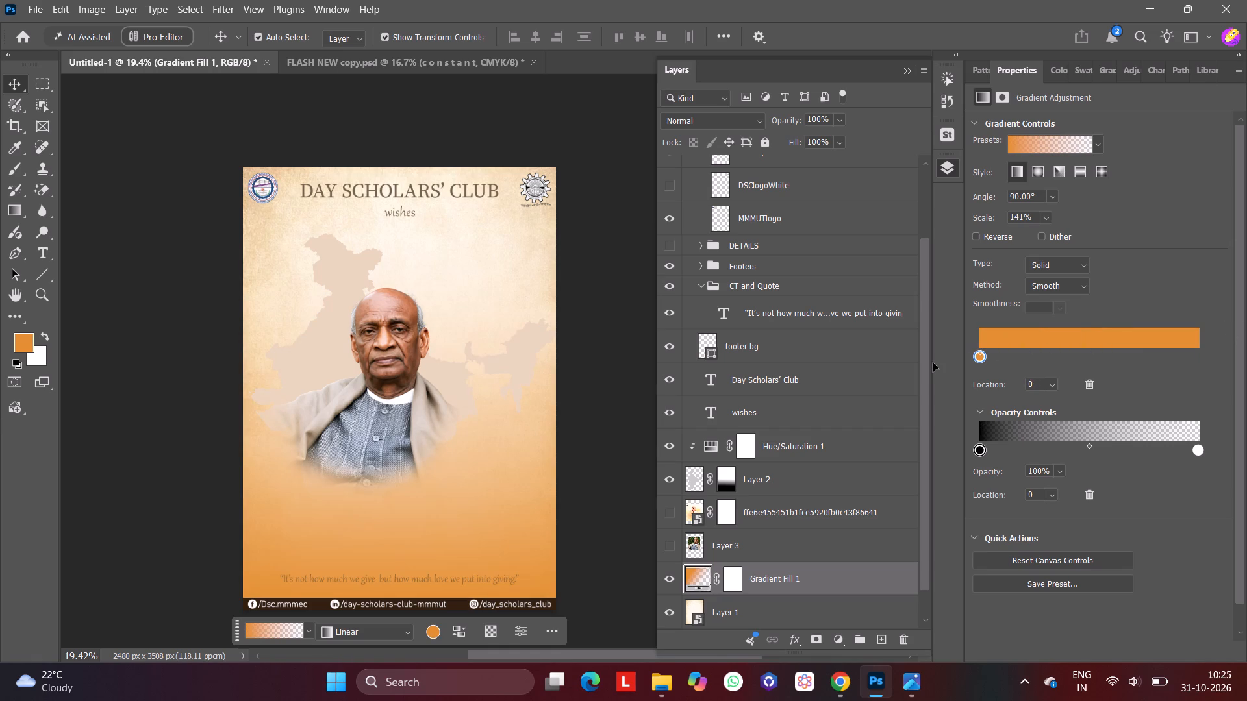
drag(933, 363, 931, 364)
click(1015, 142)
double_click(1015, 142)
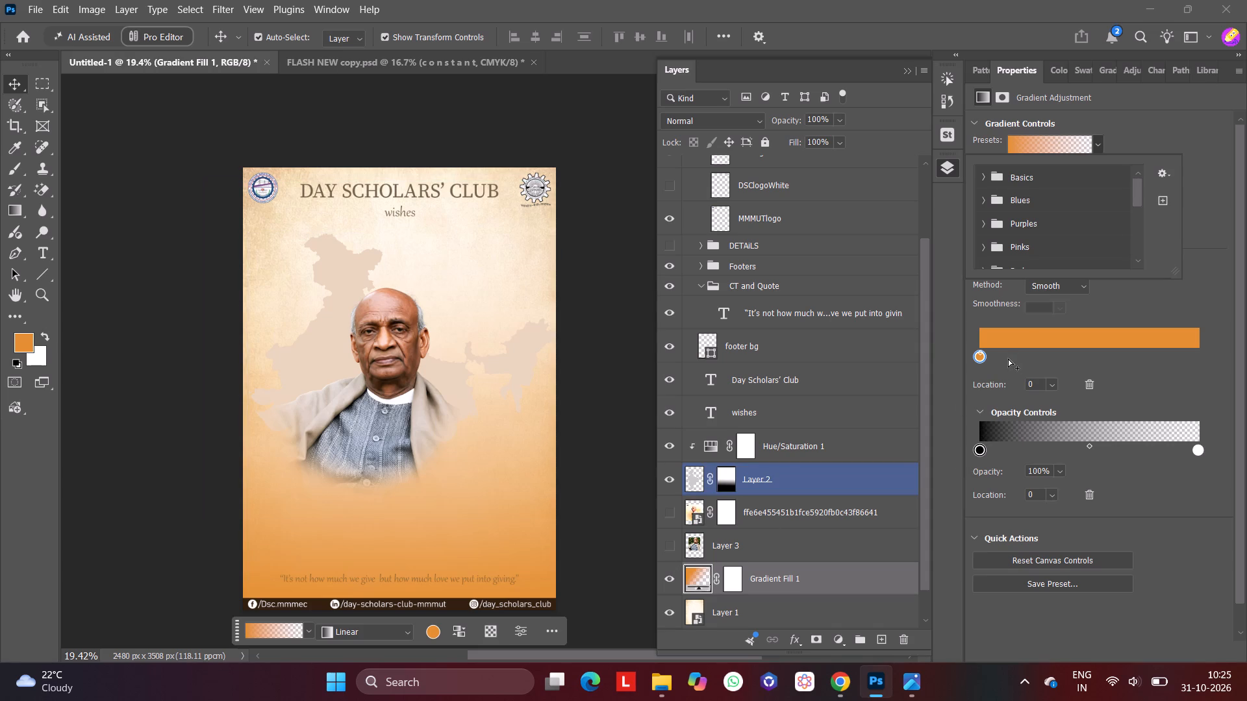
Hide the Gradient Fill 1 layer and deselect all layers.
click(671, 578)
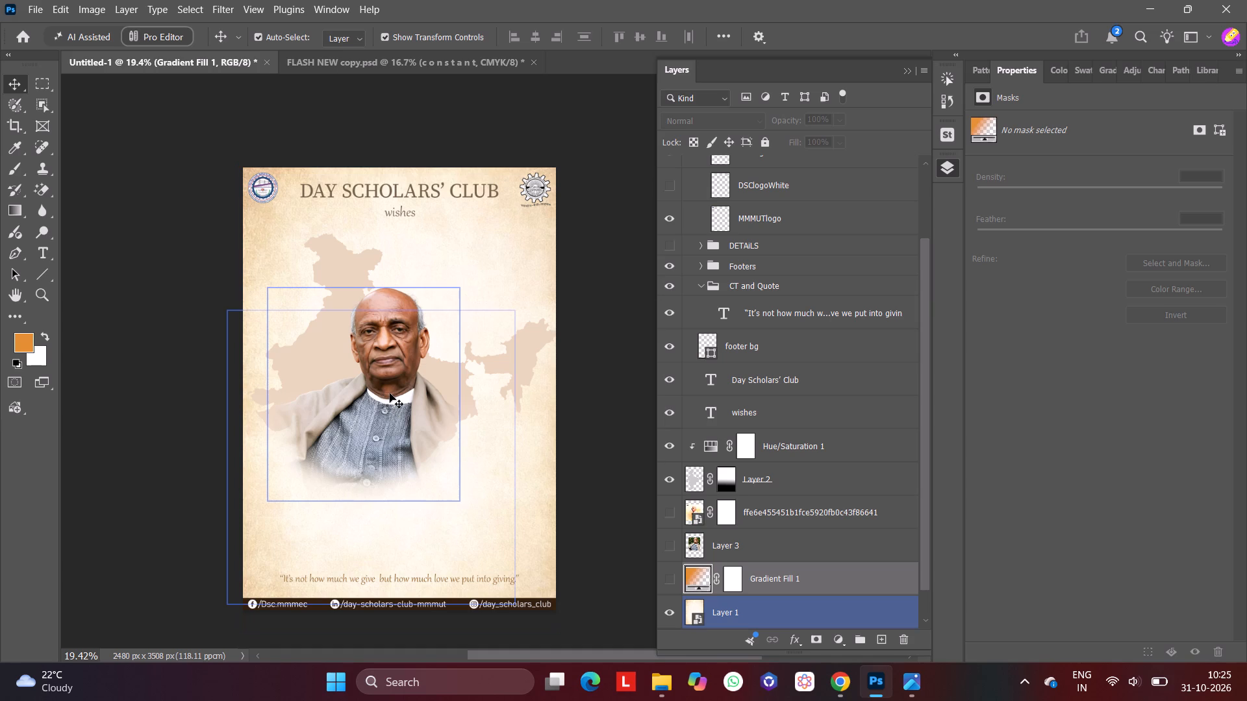
click(609, 427)
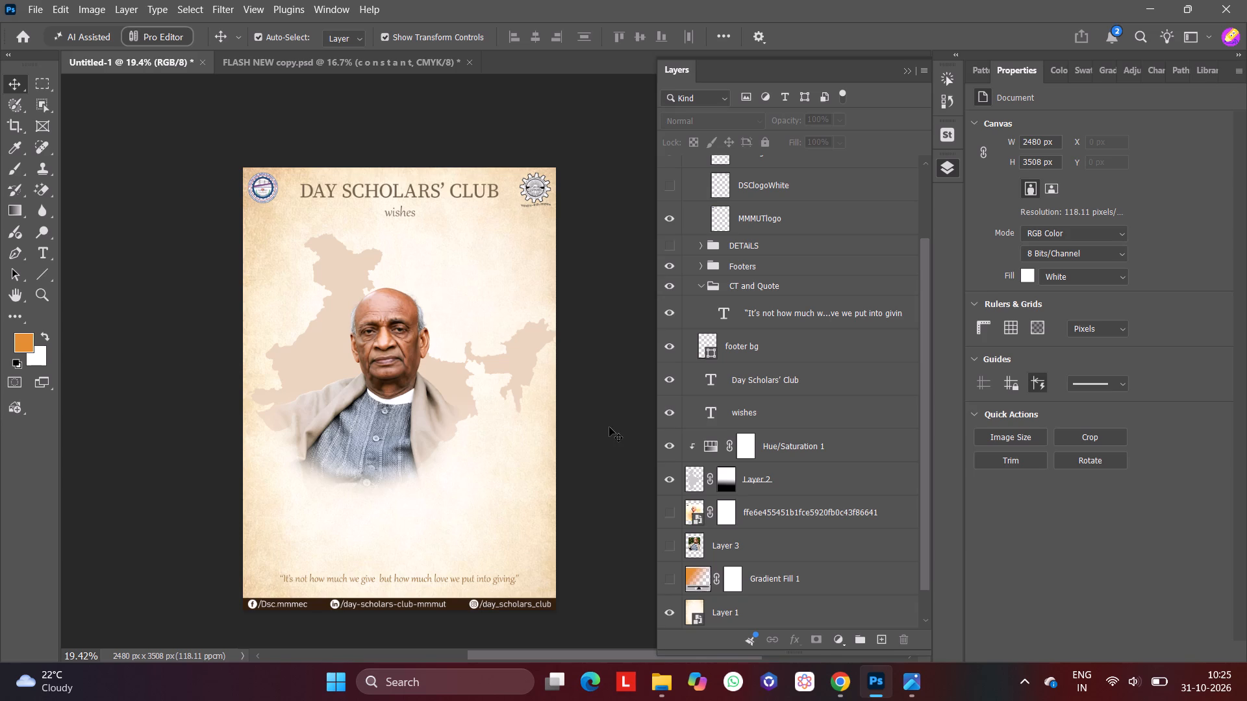
click(609, 427)
Switch to Chrome and search Pinterest for "crowded people for bg".
click(835, 609)
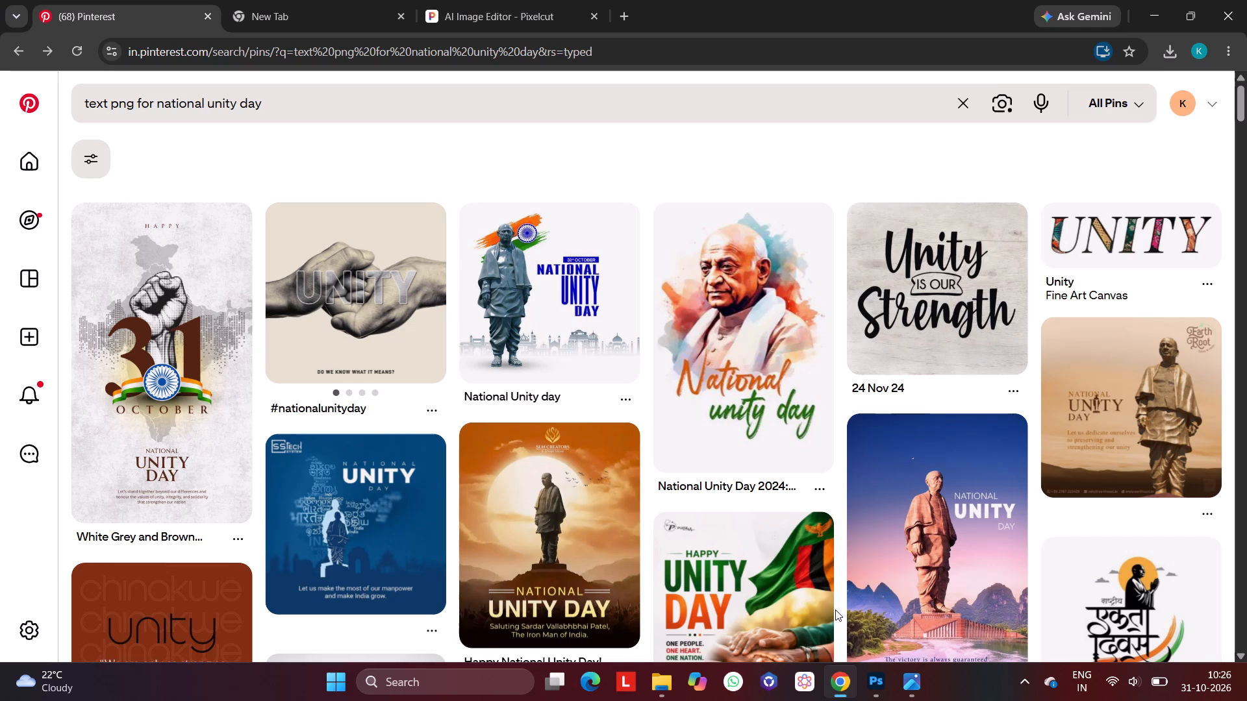
scroll(835, 609, down, 4)
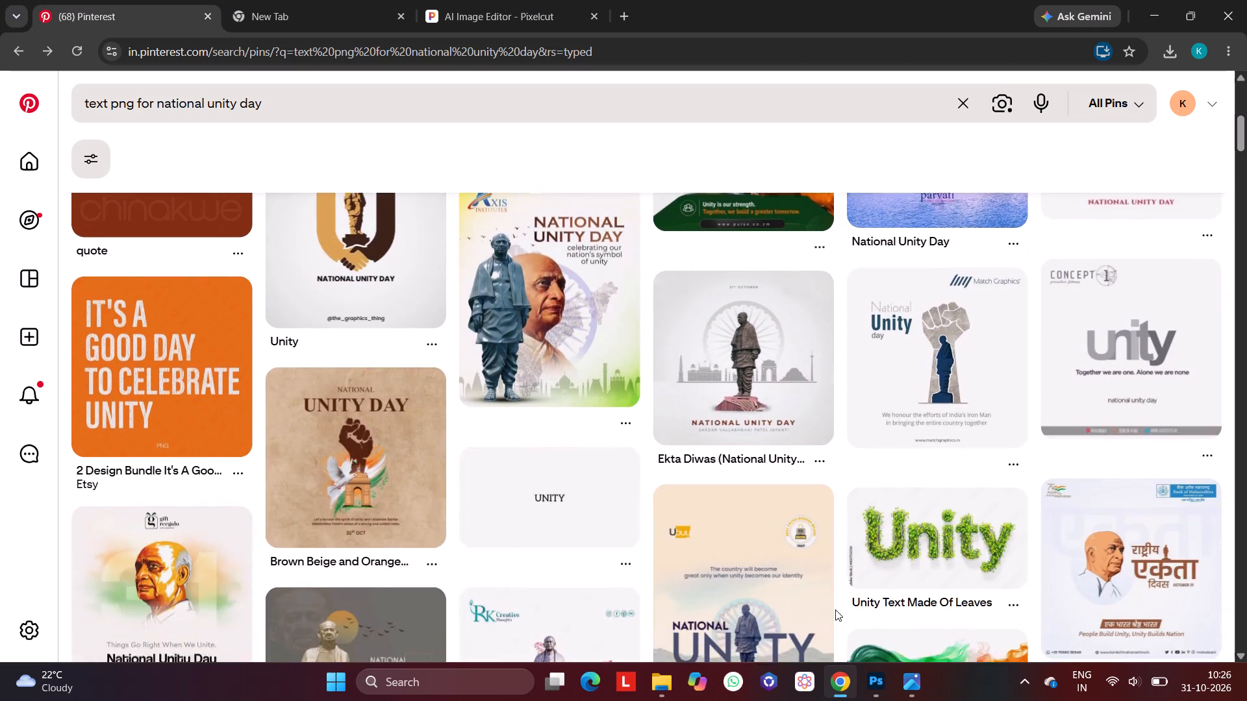
scroll(835, 609, up, 5)
drag(308, 112, 5, 94)
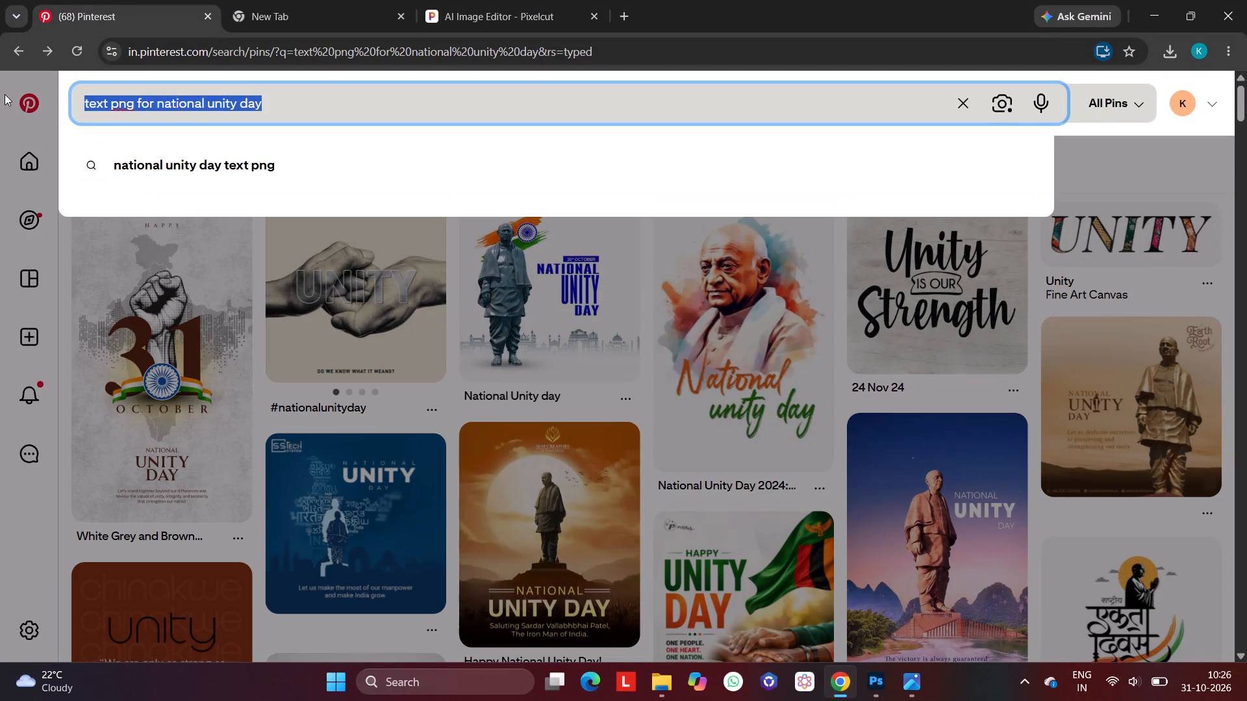
key(BackSpace)
text(croeded p)
text(eople)
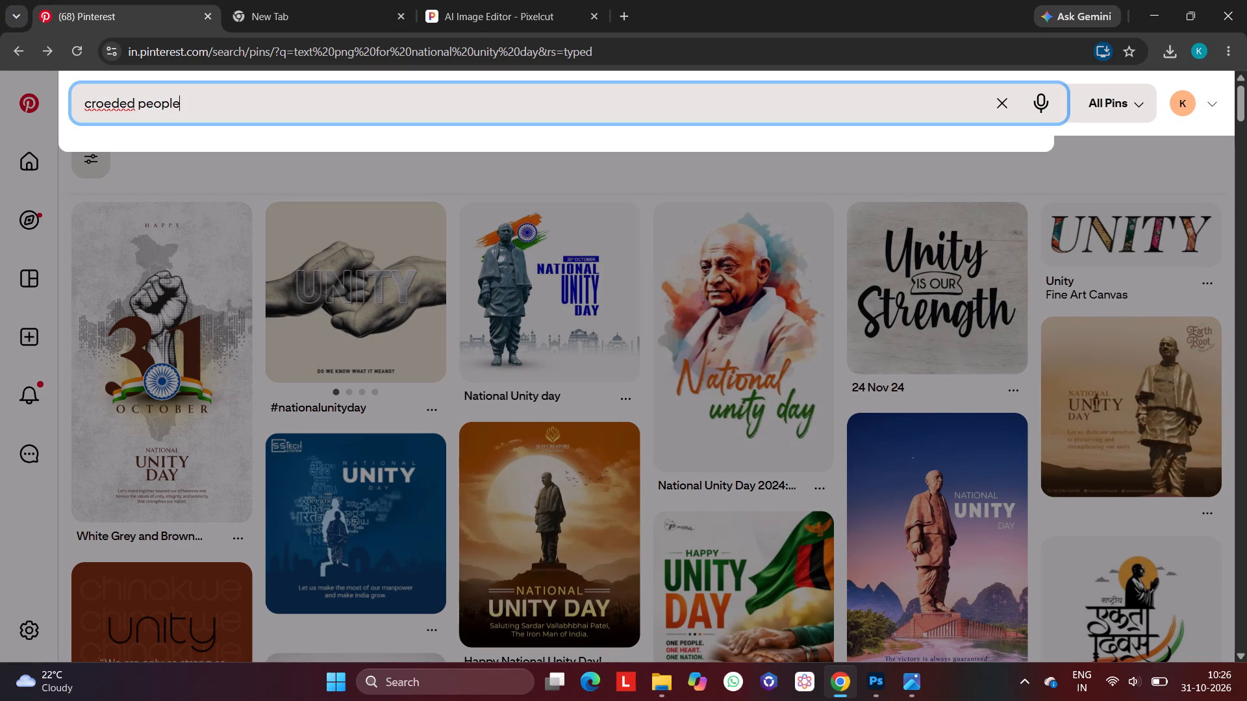
click(112, 107)
key(BackSpace)
key(w)
click(208, 103)
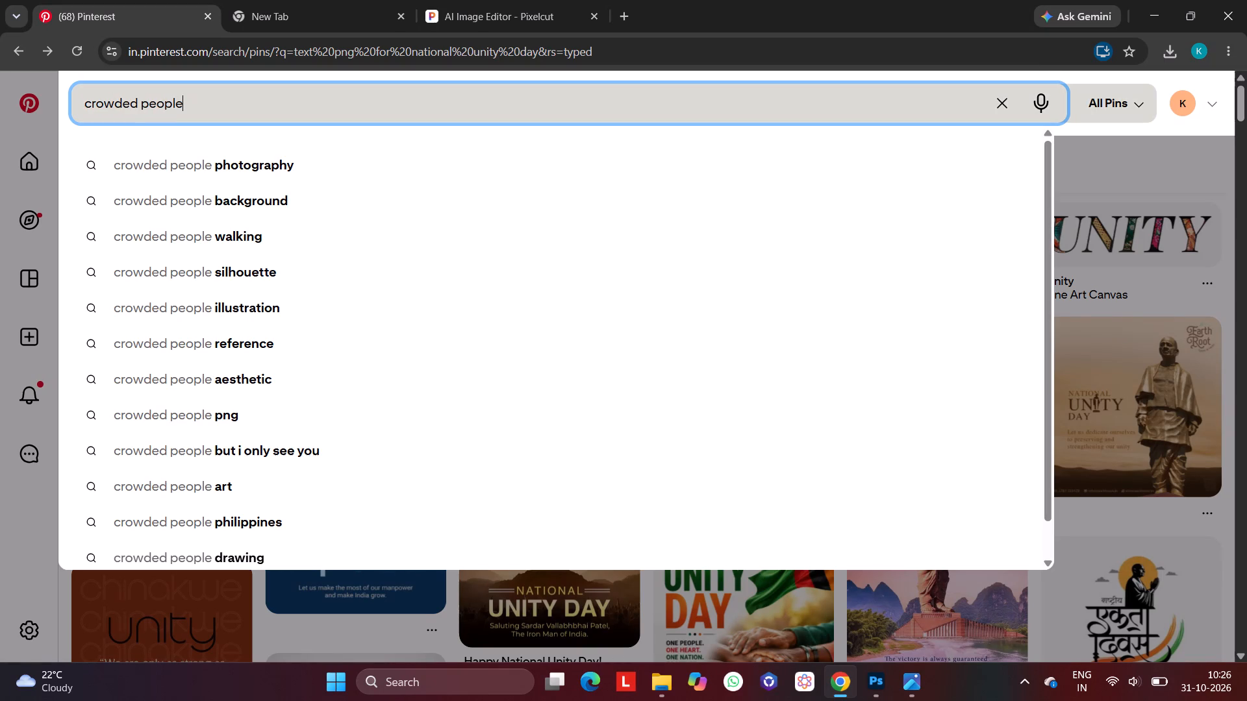
key(space)
text(for b)
key(g)
key(Return)
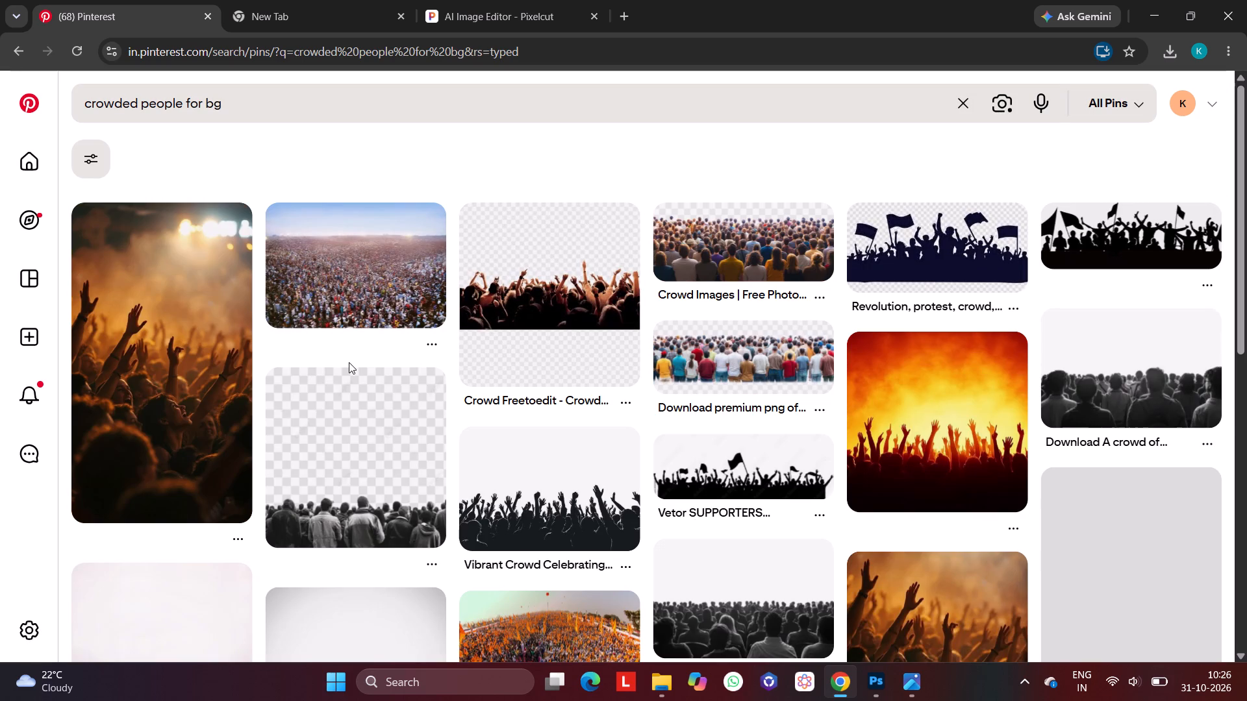
Browse the crowd pins, open the "Vibrant Crowd Celebrating" raised-hands silhouette and copy its image.
scroll(349, 362, down, 2)
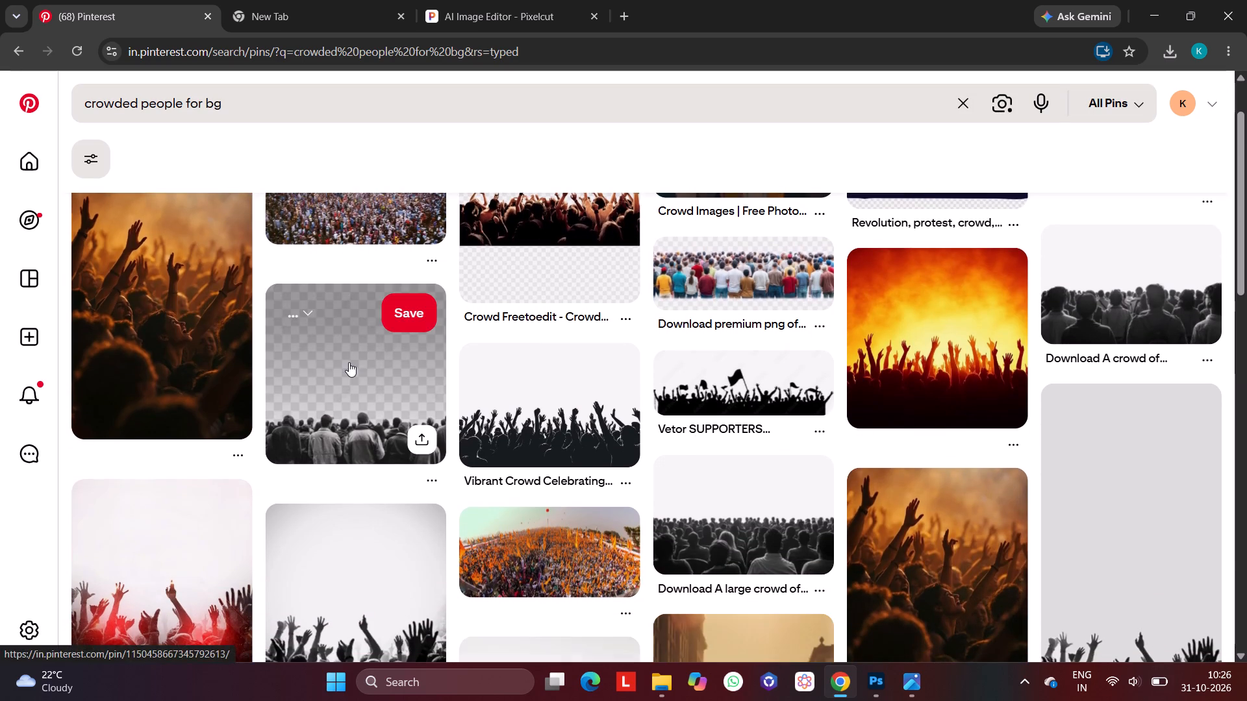
scroll(349, 362, down, 2)
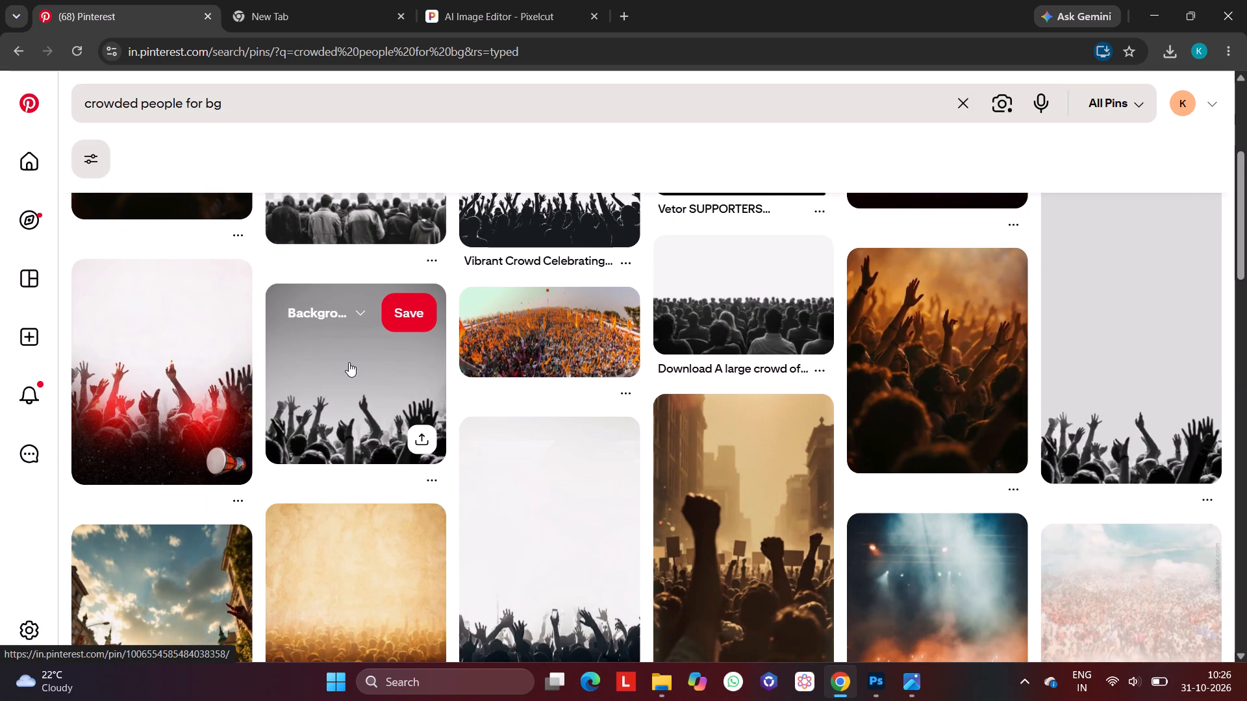
scroll(349, 362, down, 1)
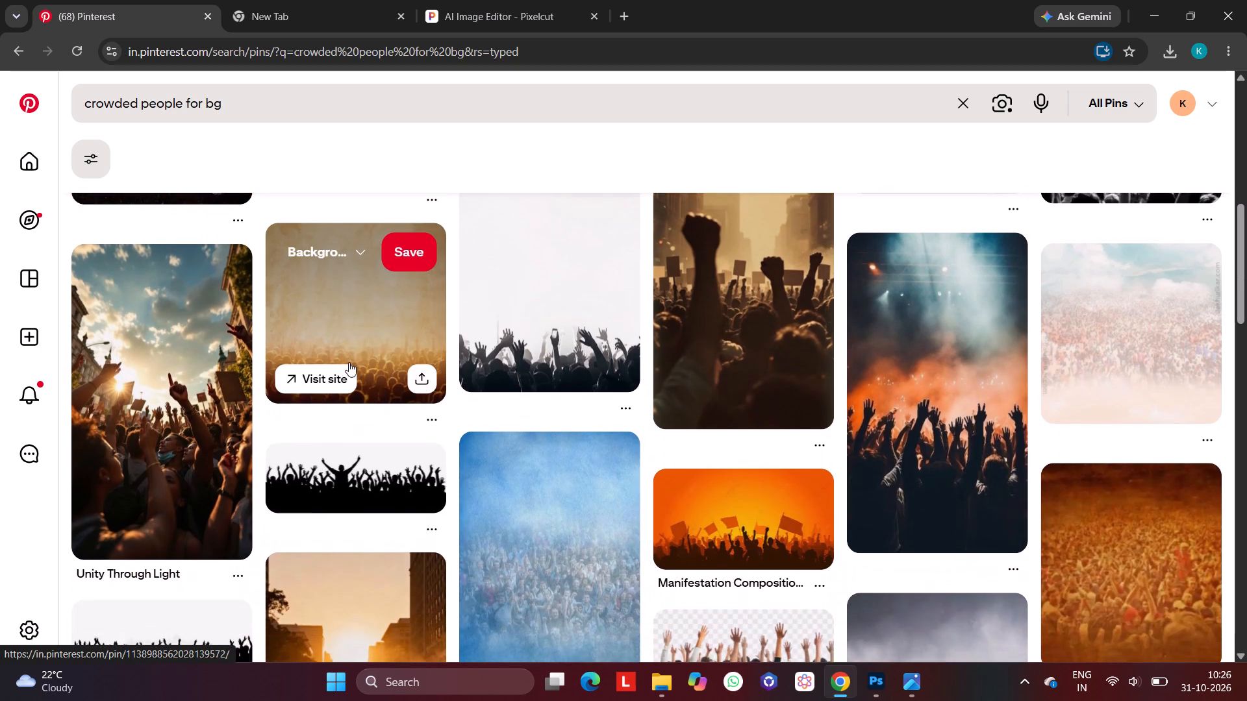
scroll(349, 362, up, 5)
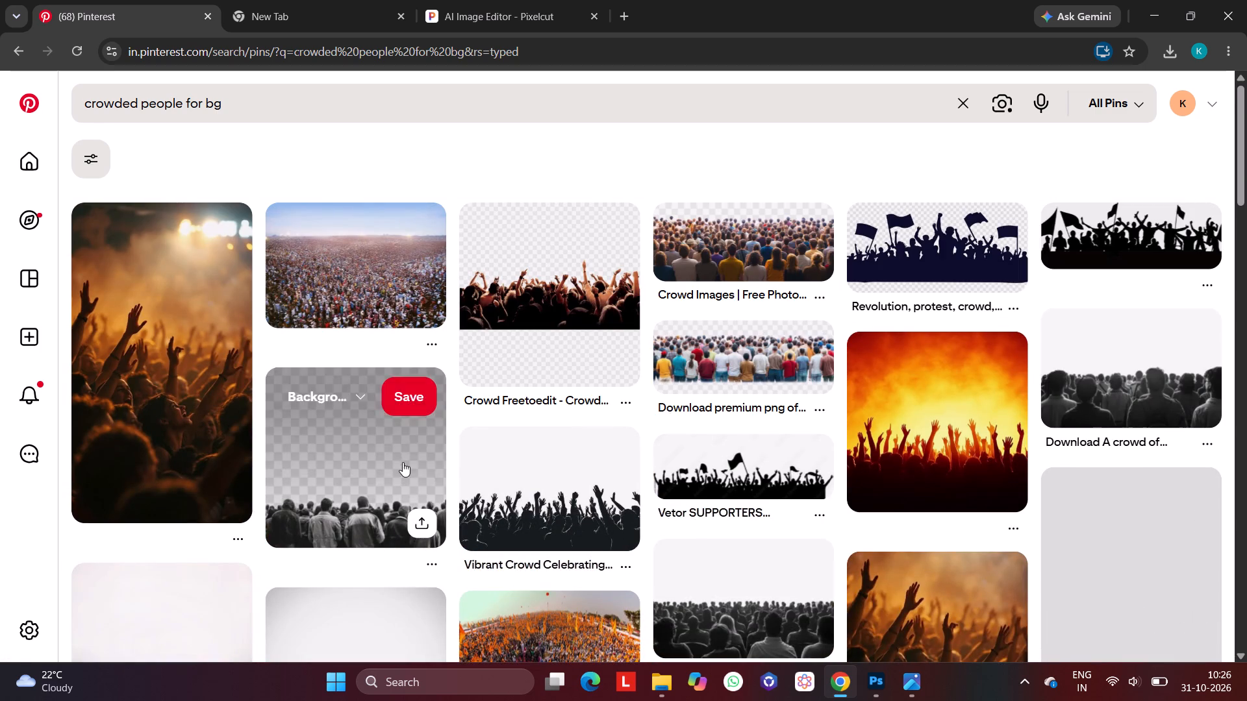
click(518, 492)
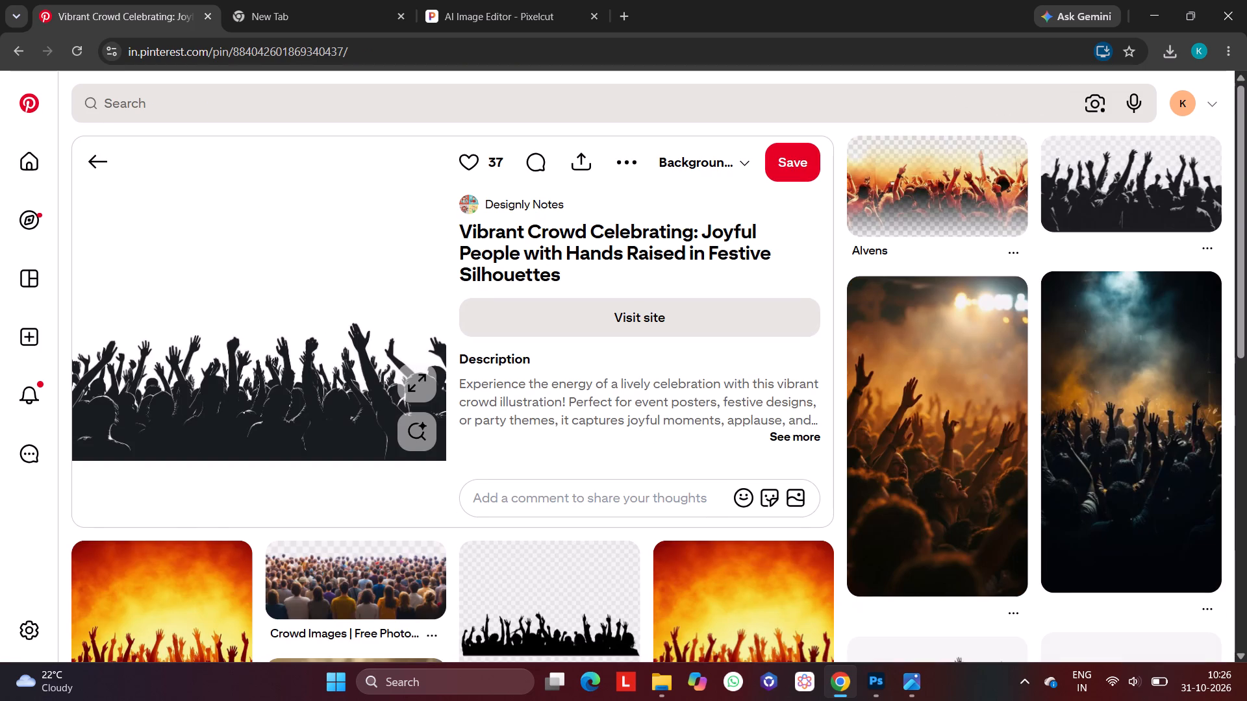
scroll(518, 492, down, 3)
scroll(518, 492, up, 3)
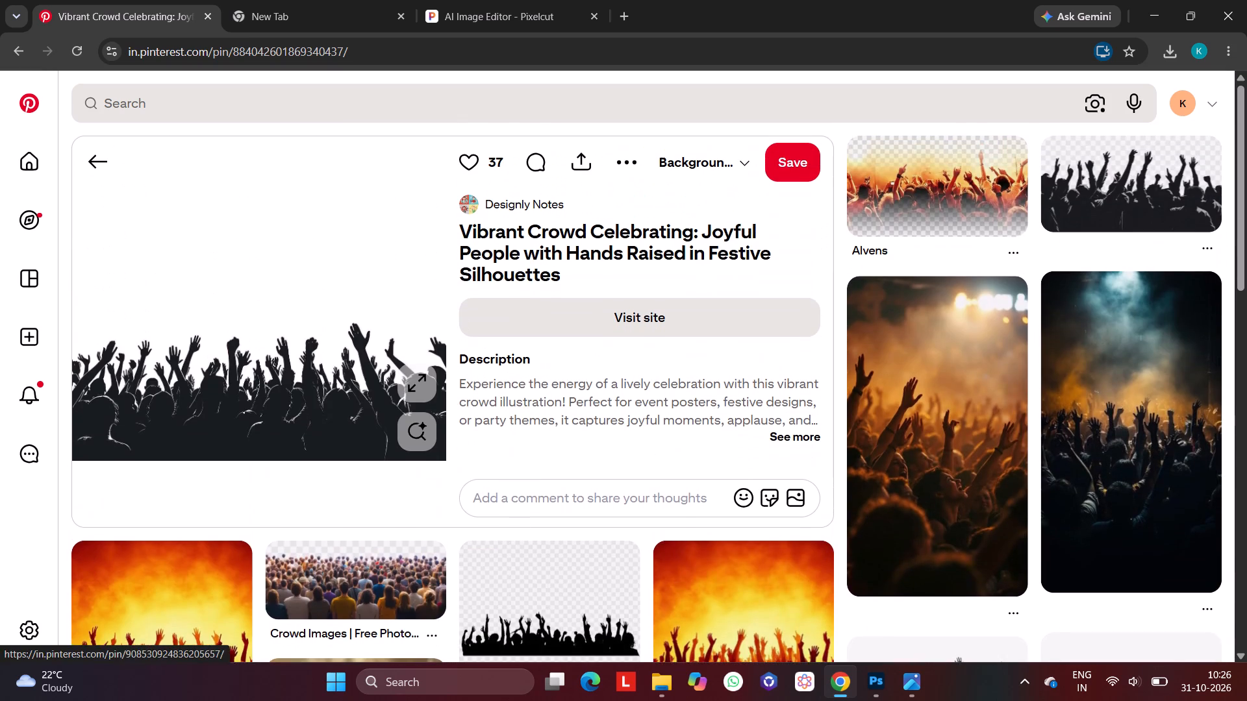
scroll(306, 332, down, 4)
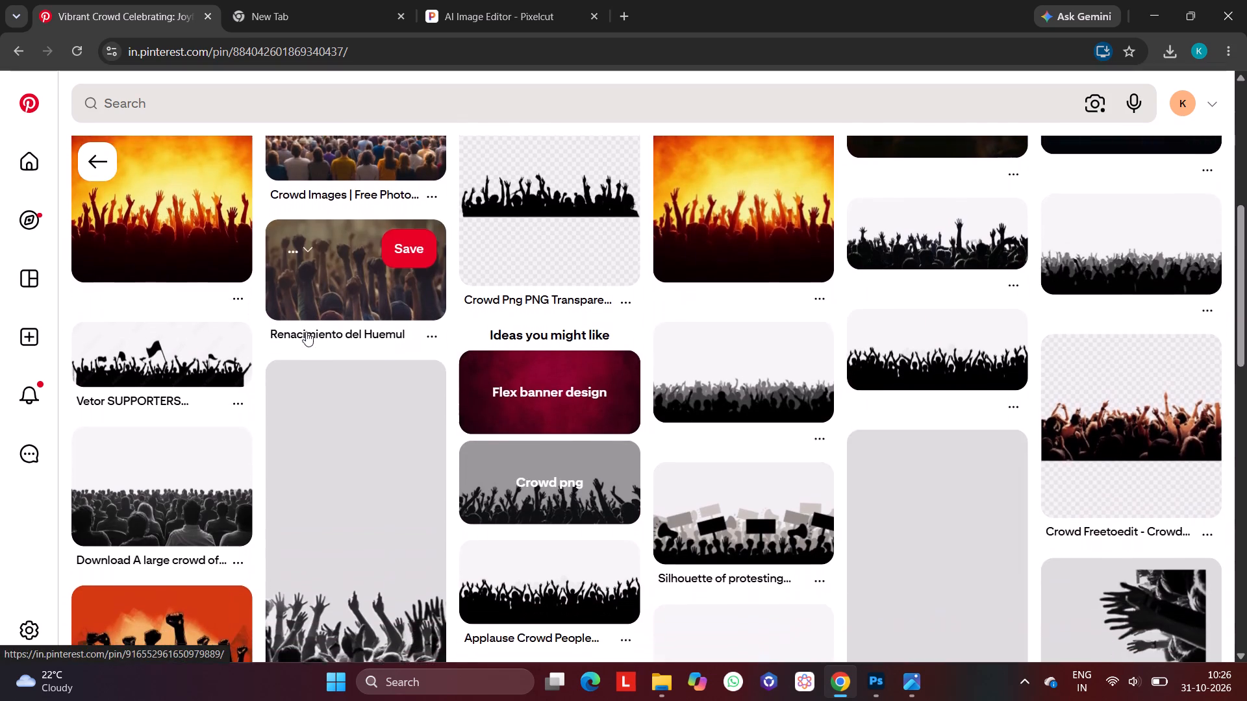
scroll(306, 332, down, 2)
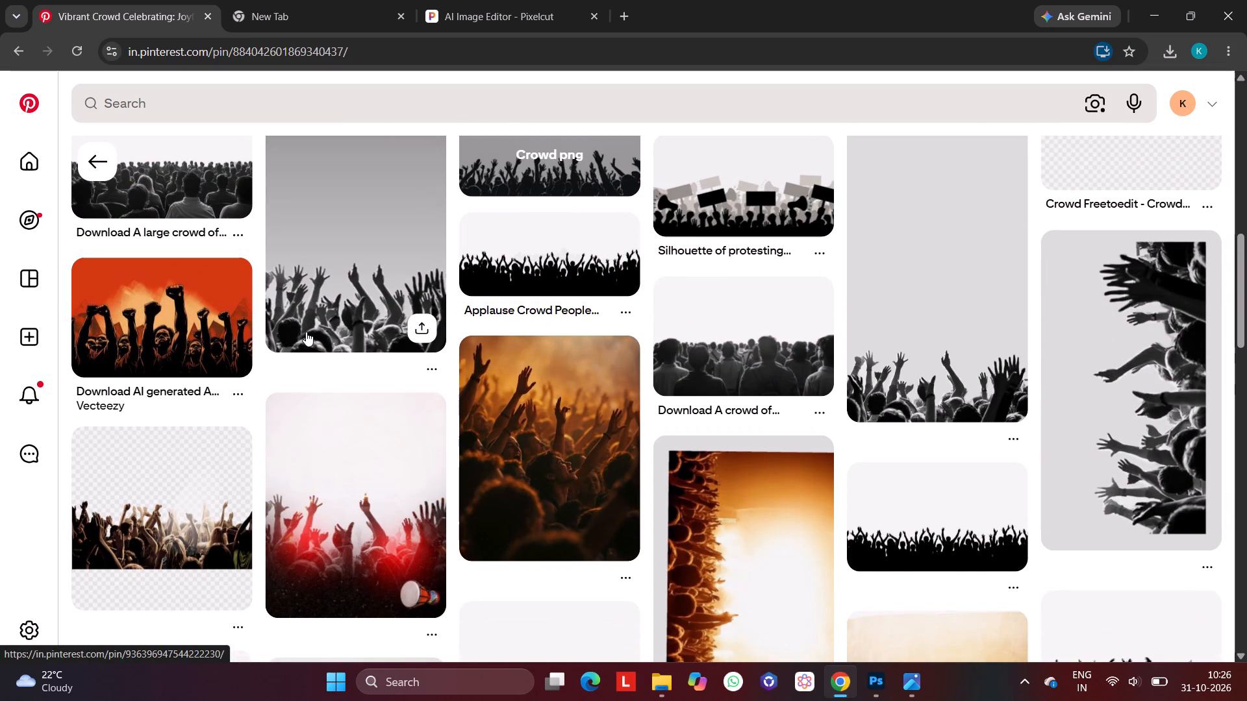
scroll(306, 332, up, 6)
right_click(270, 266)
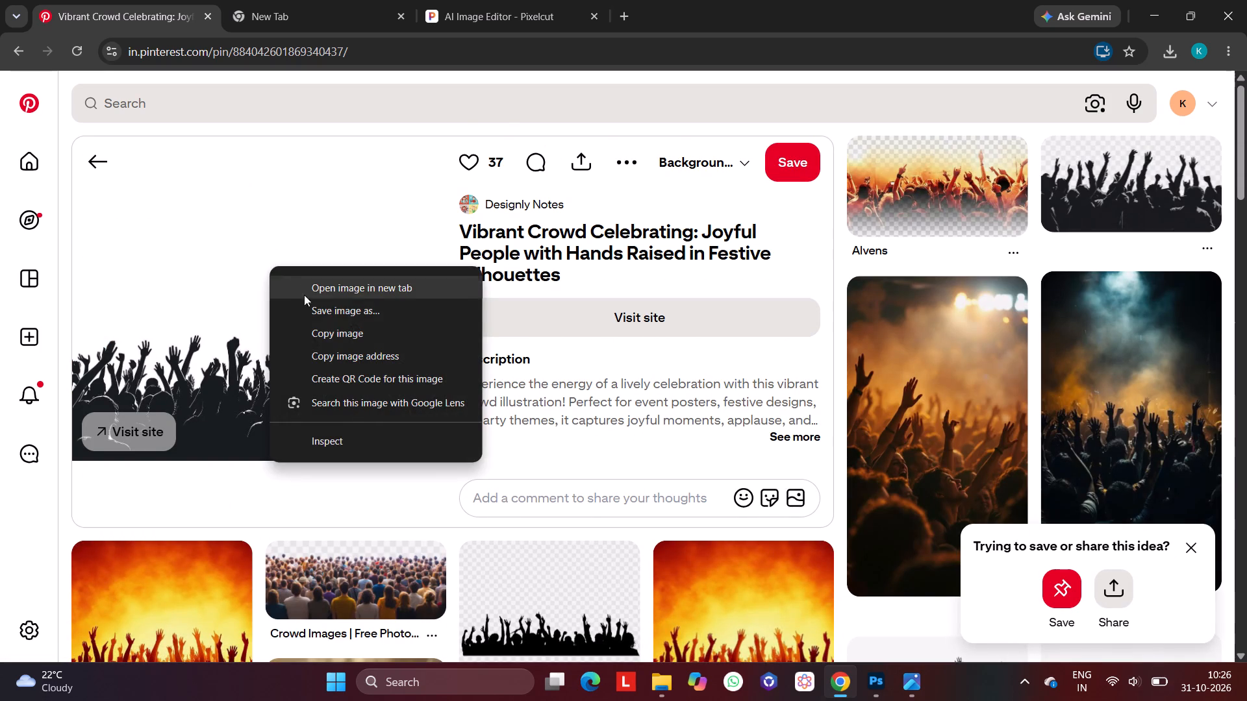
click(325, 326)
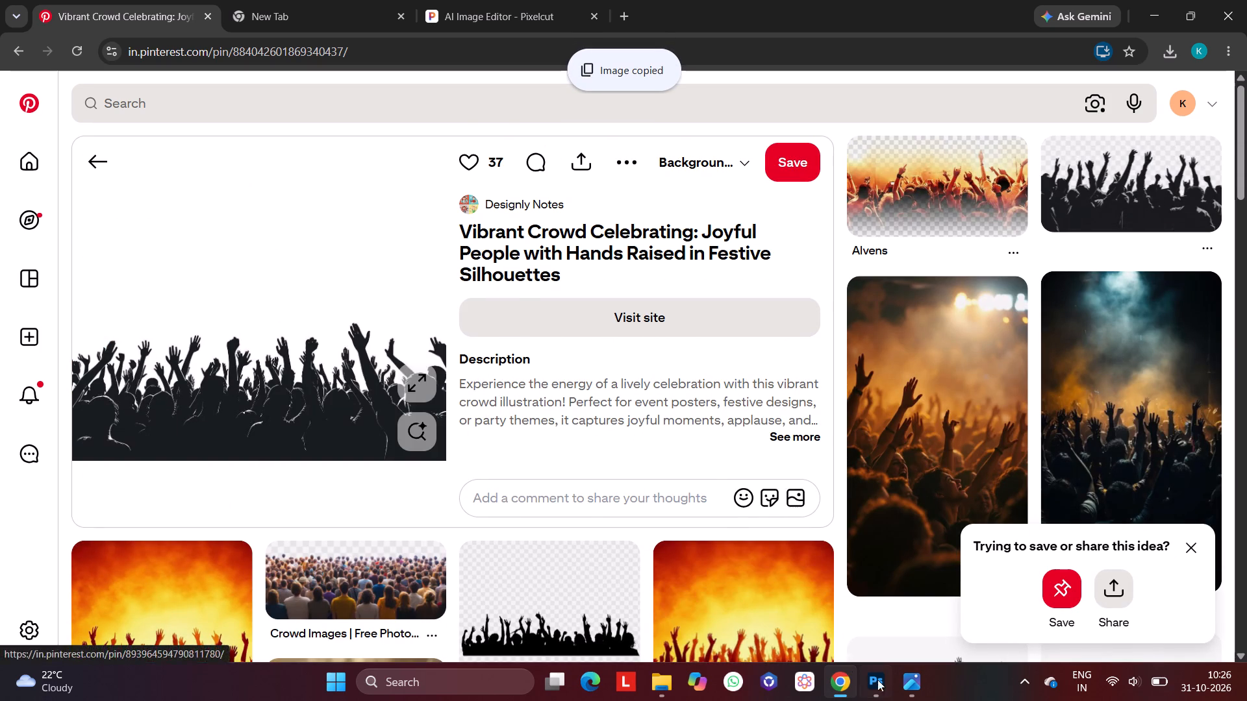
Switch to Photoshop and paste the crowd silhouette as a new layer directly above the Sardar Patel portrait layer.
click(891, 685)
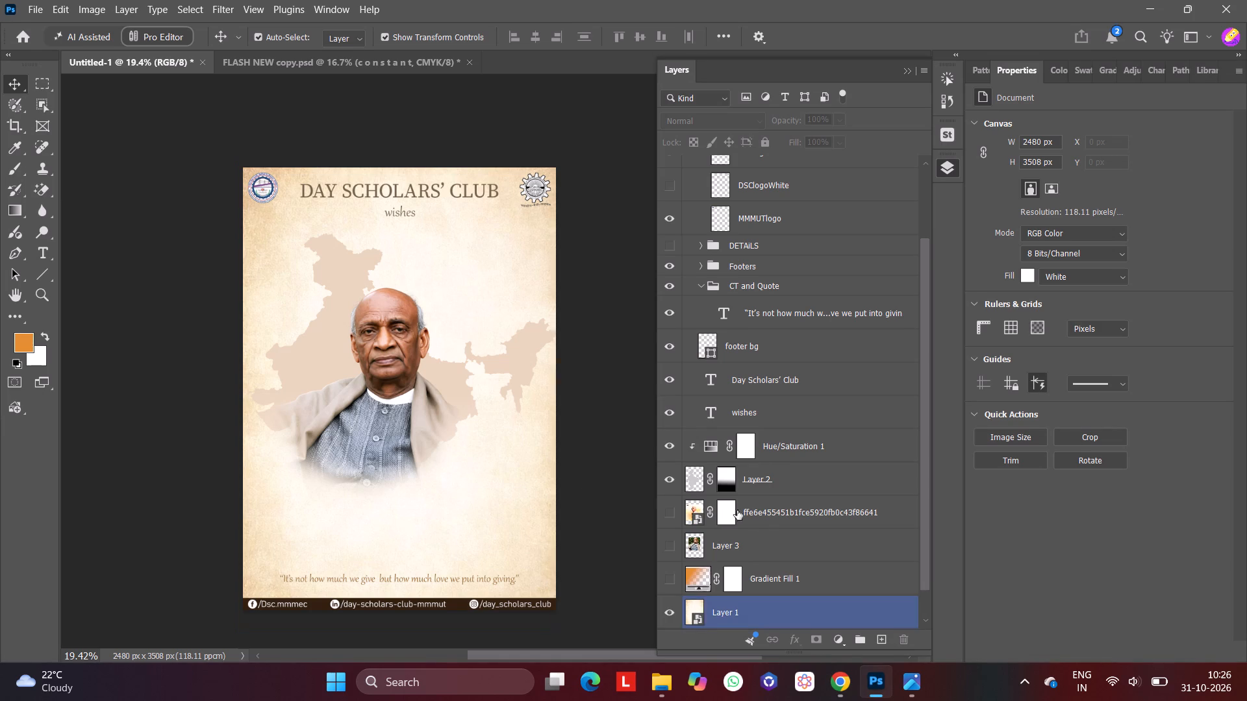
scroll(762, 521, down, 2)
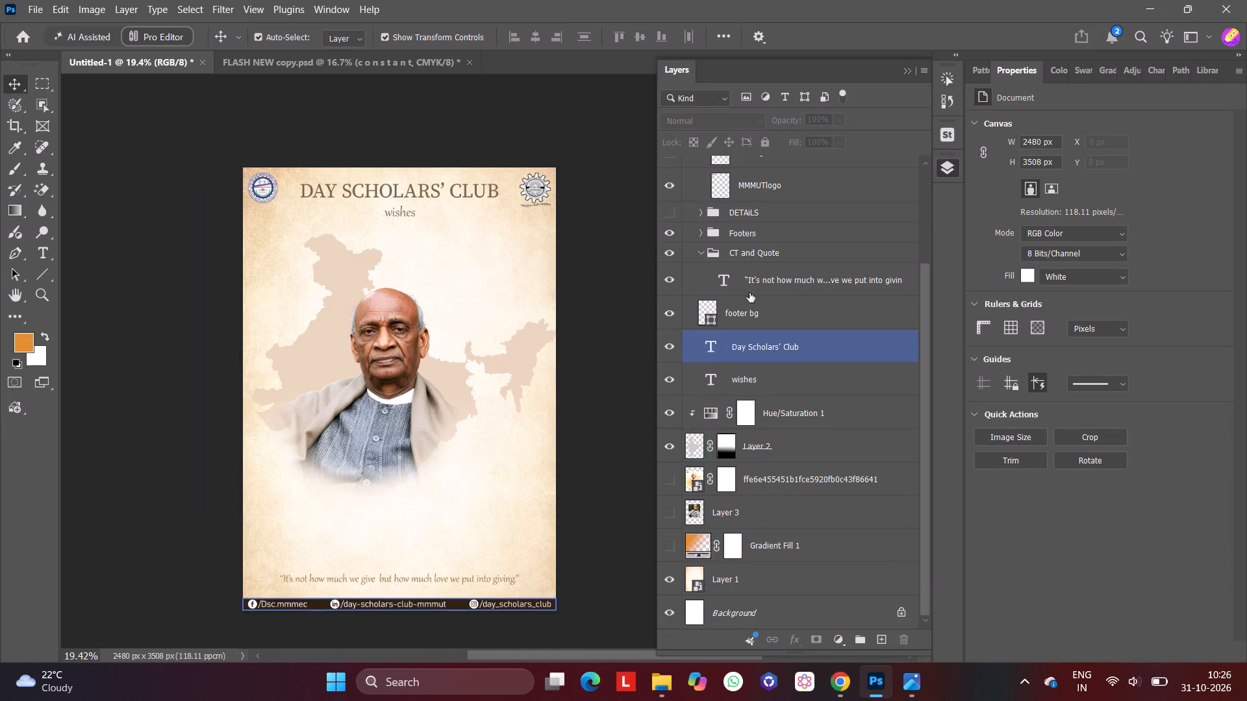
scroll(749, 287, up, 2)
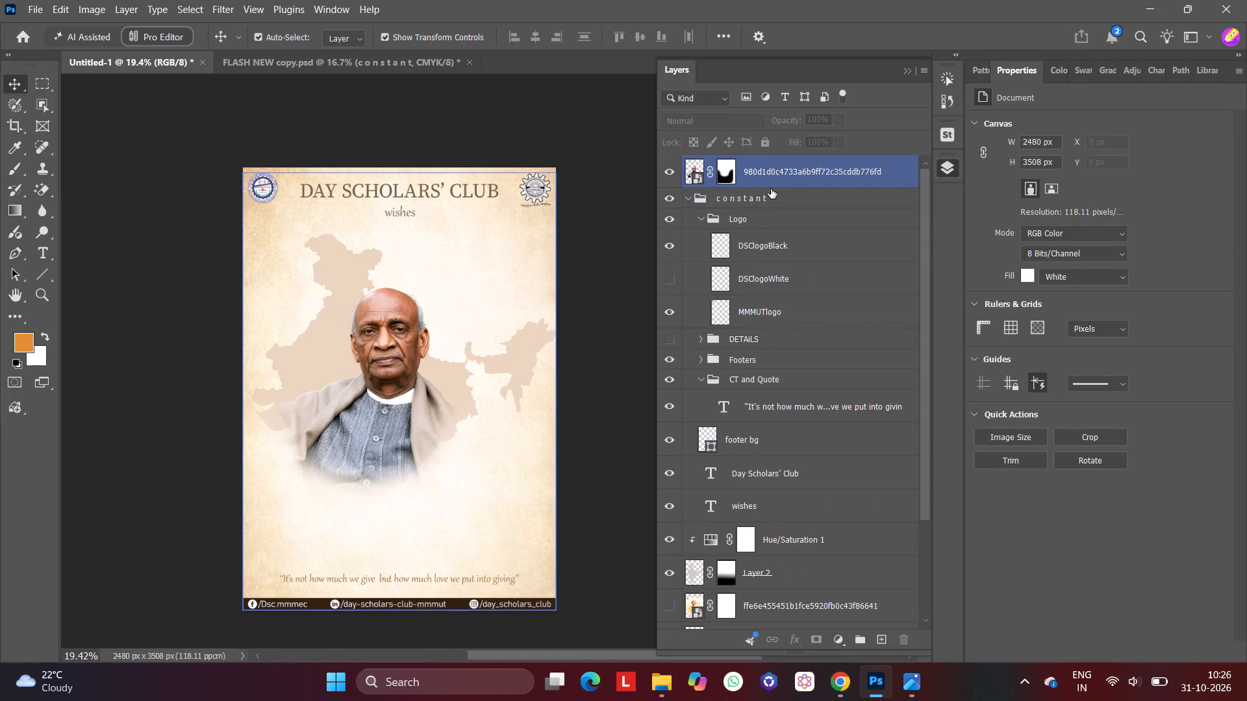
click(771, 189)
key(ctrl+v)
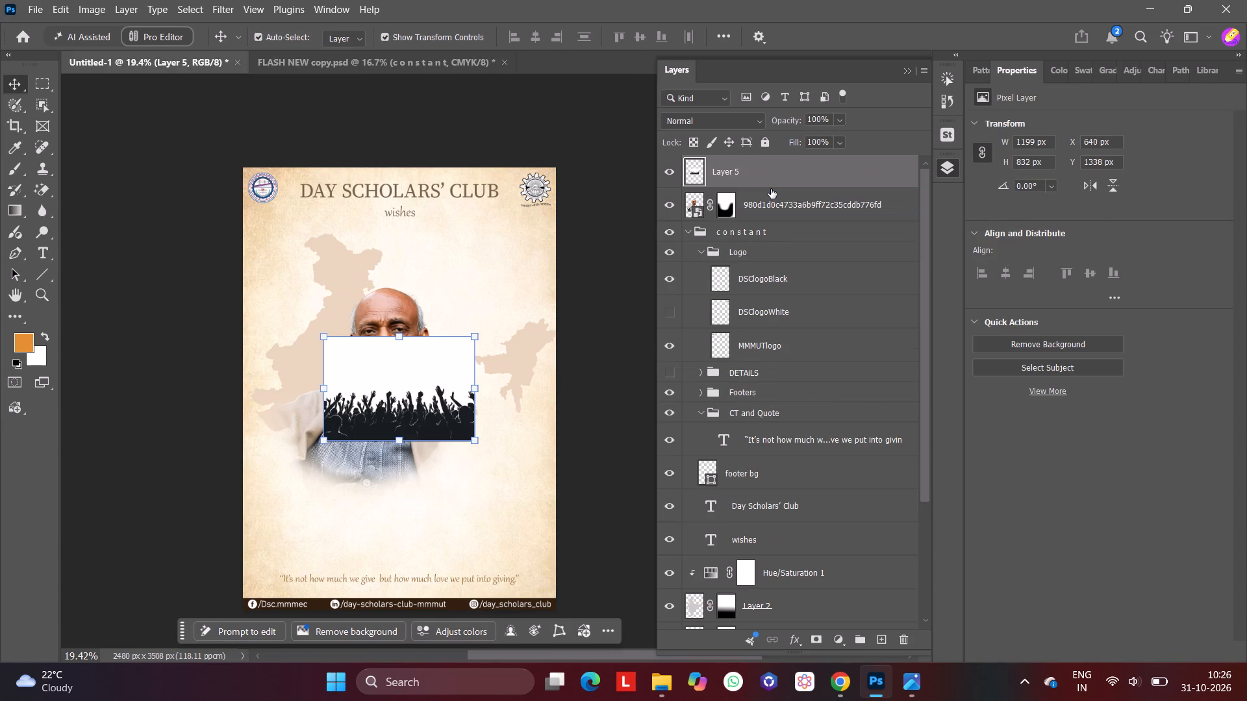
Move the crowd silhouette down to the bottom of the poster, to about X 411 px, Y 2597 px.
drag(420, 397, 397, 543)
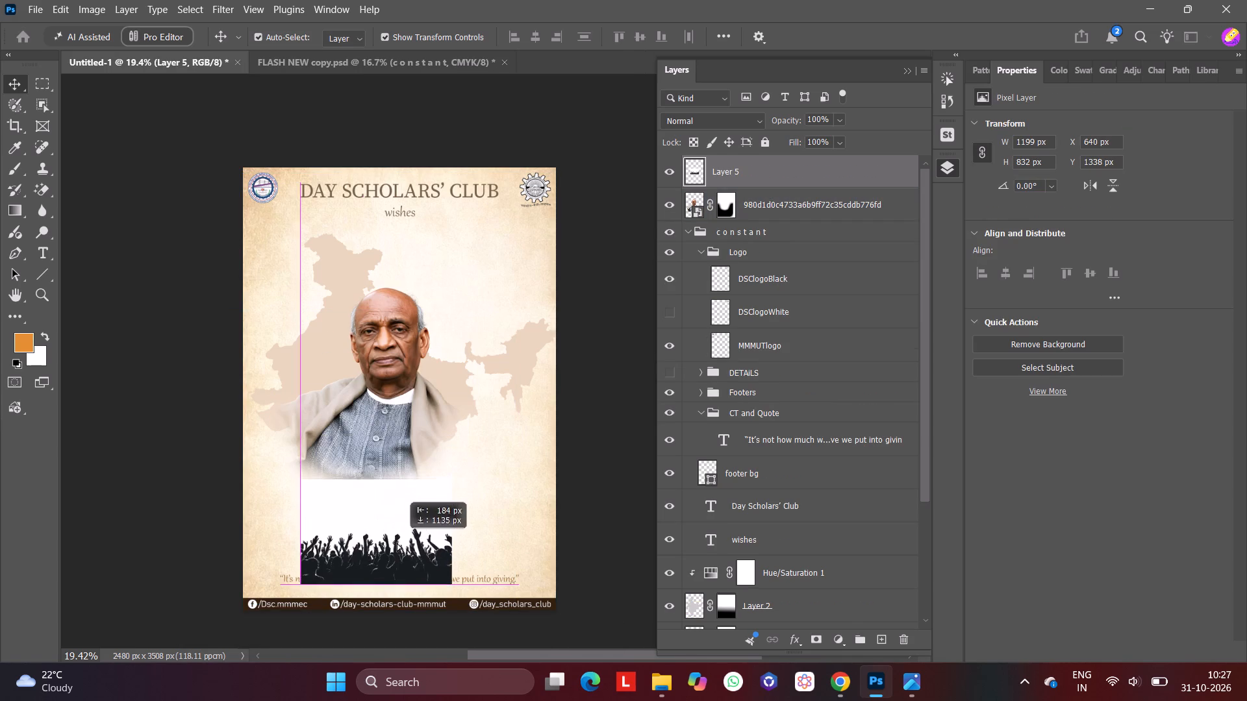
drag(397, 543, 393, 557)
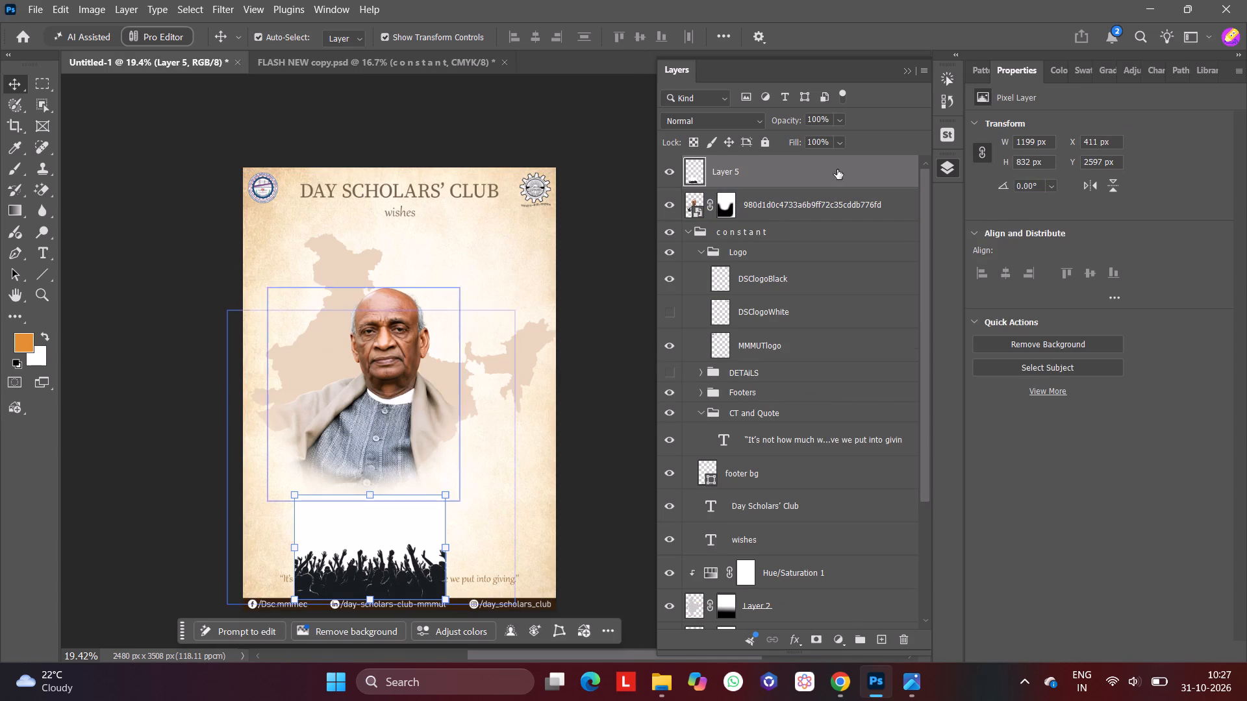
Reorder the crowd layer, Layer 5, so it sits directly above Layer 3 and below the hidden ffe6e455… image layer.
drag(820, 166, 812, 673)
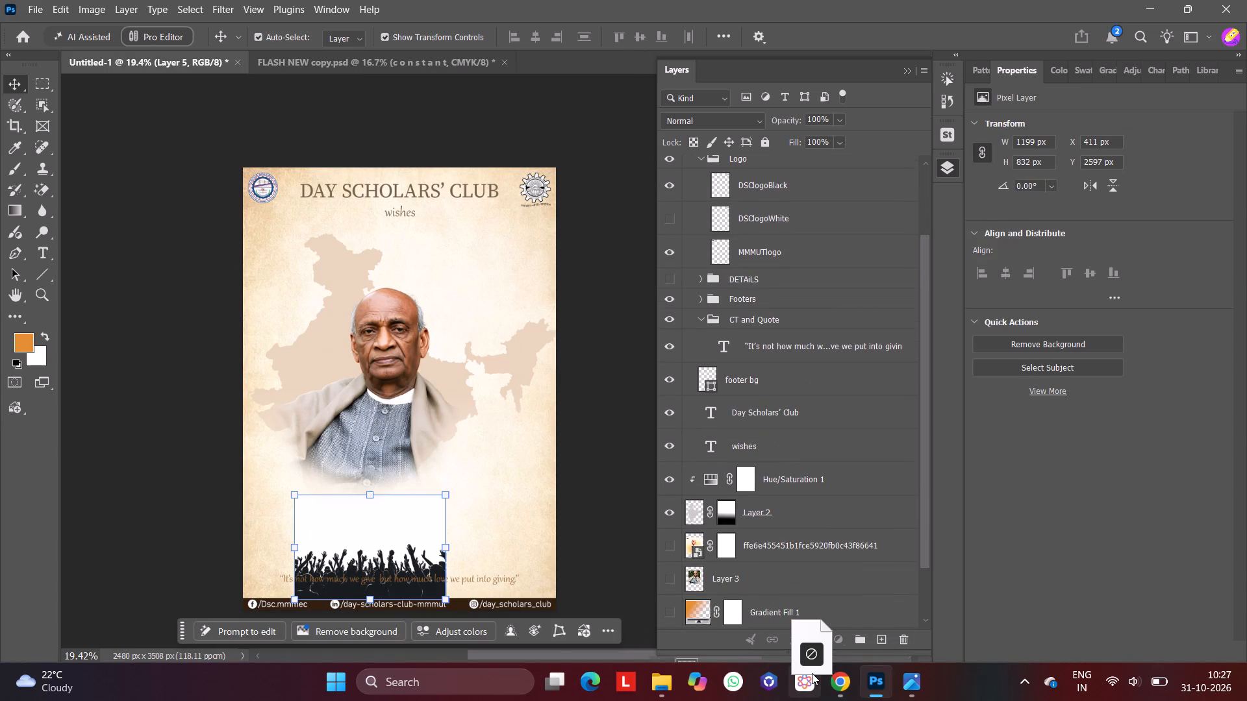
drag(812, 673, 795, 499)
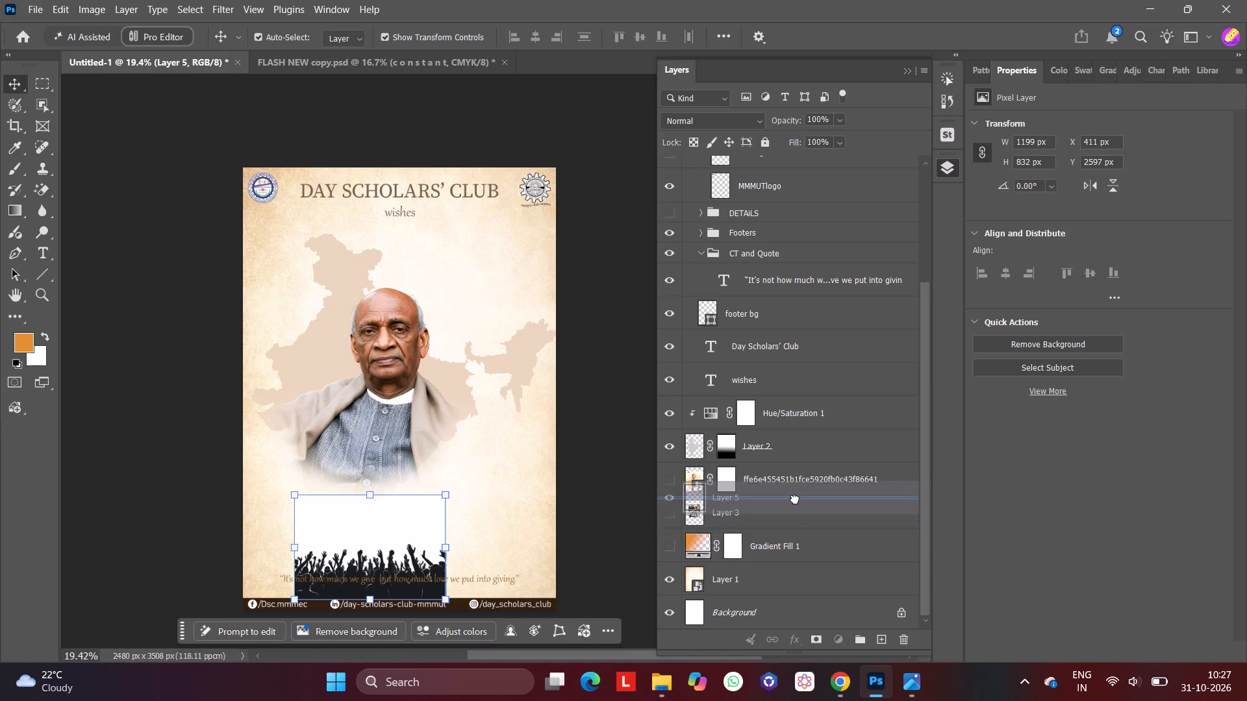
drag(795, 499, 795, 502)
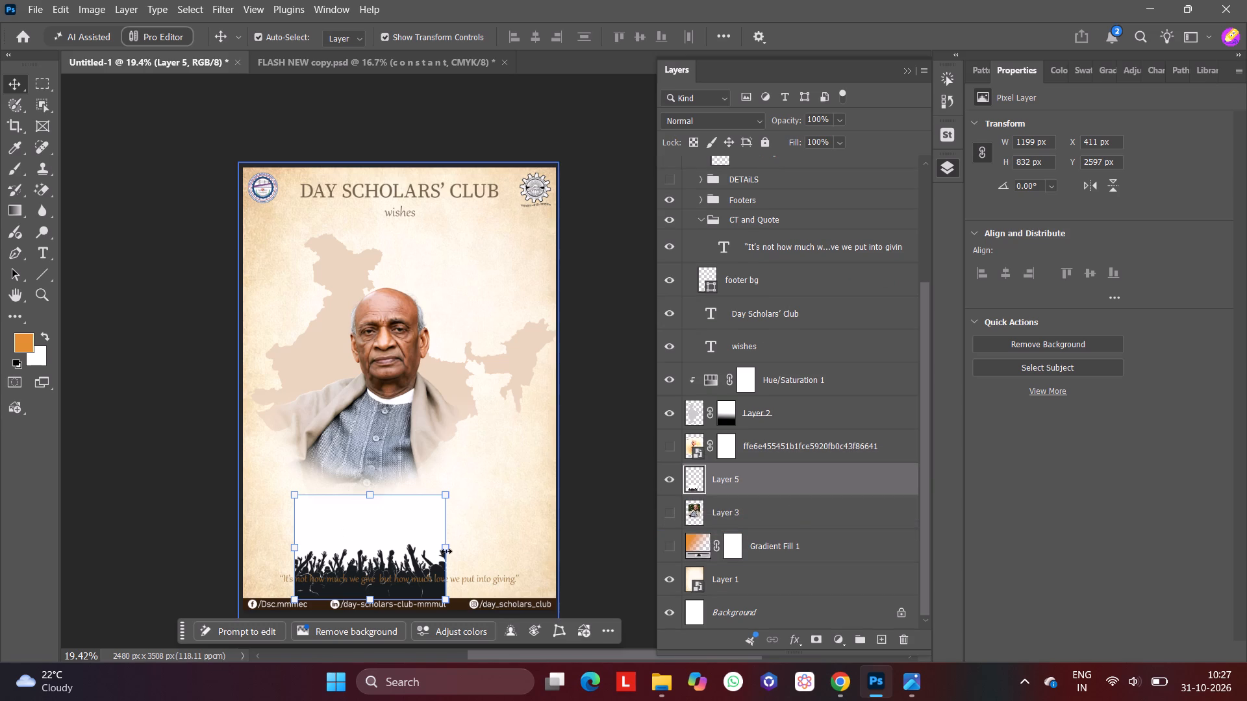
Scale the crowd silhouette proportionally to about 222% to span the full poster width, and raise the crowd above the footer strip.
drag(446, 552, 562, 561)
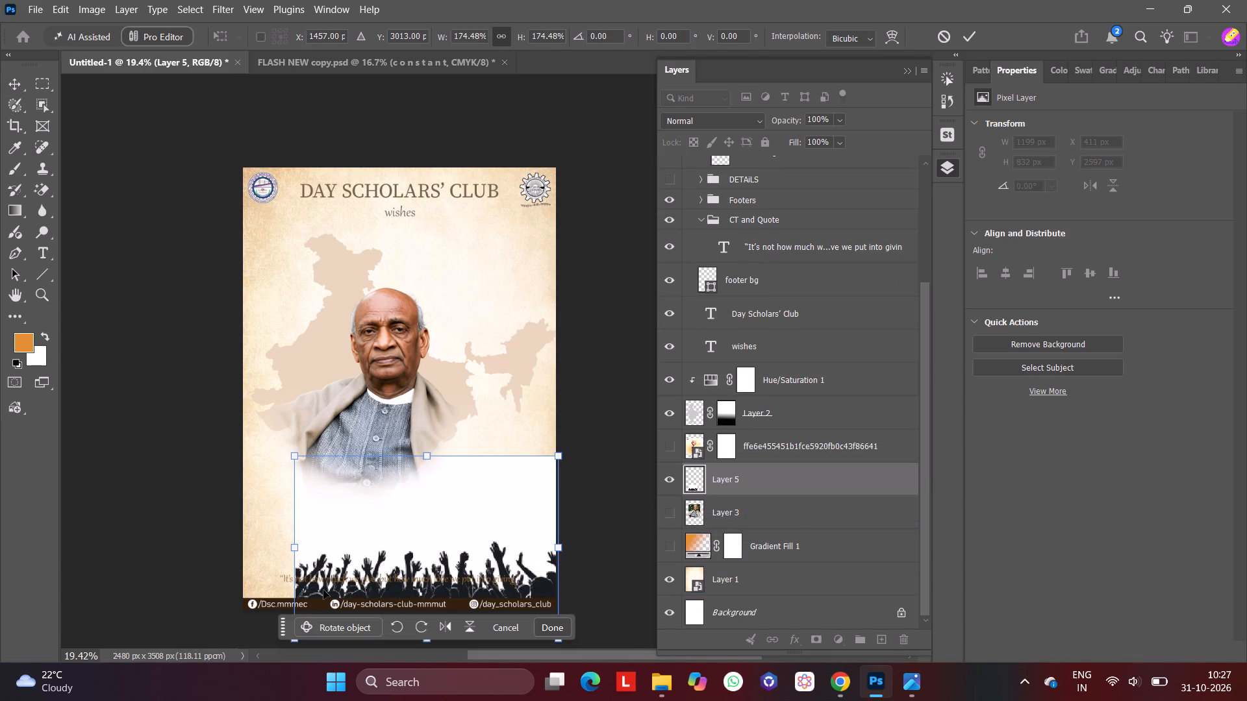
drag(294, 549, 222, 545)
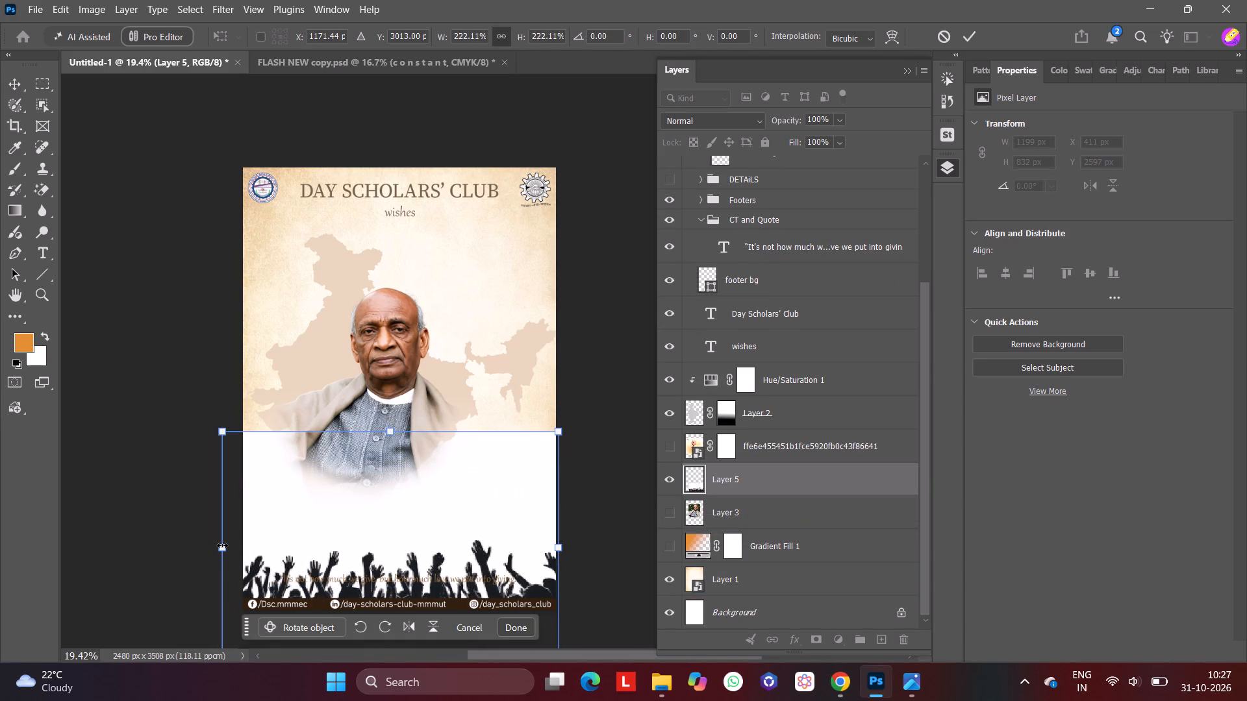
drag(413, 536, 417, 510)
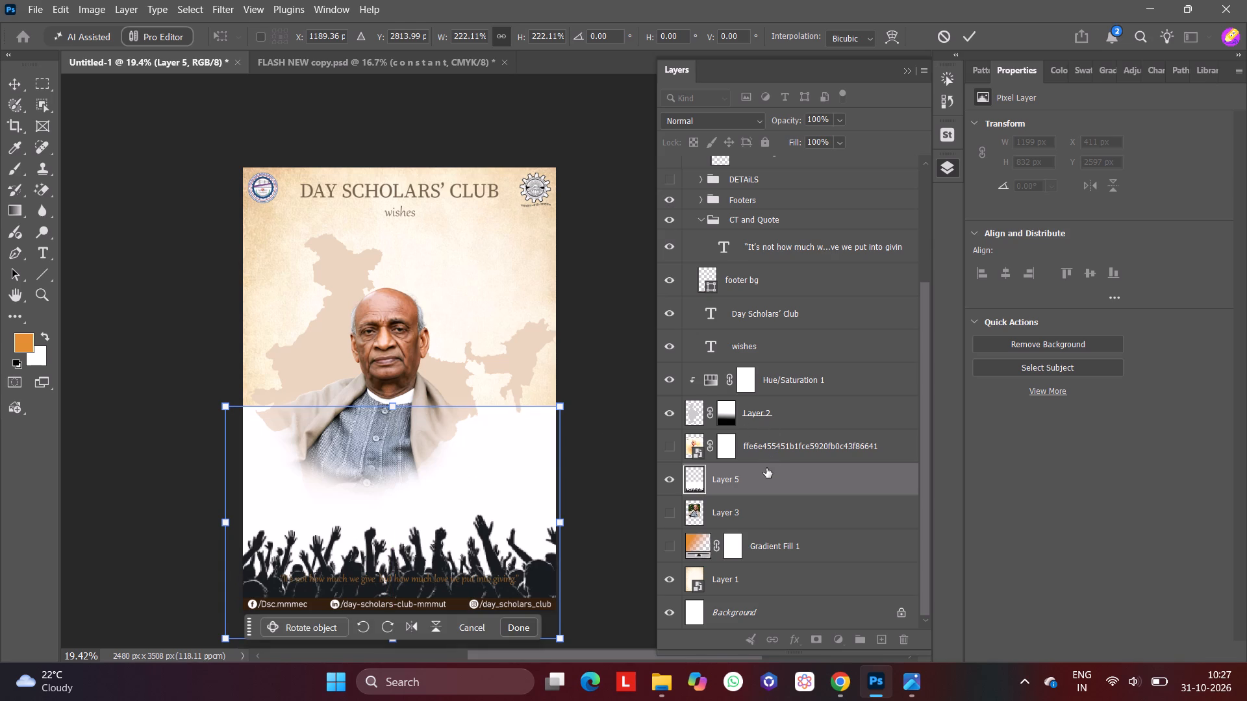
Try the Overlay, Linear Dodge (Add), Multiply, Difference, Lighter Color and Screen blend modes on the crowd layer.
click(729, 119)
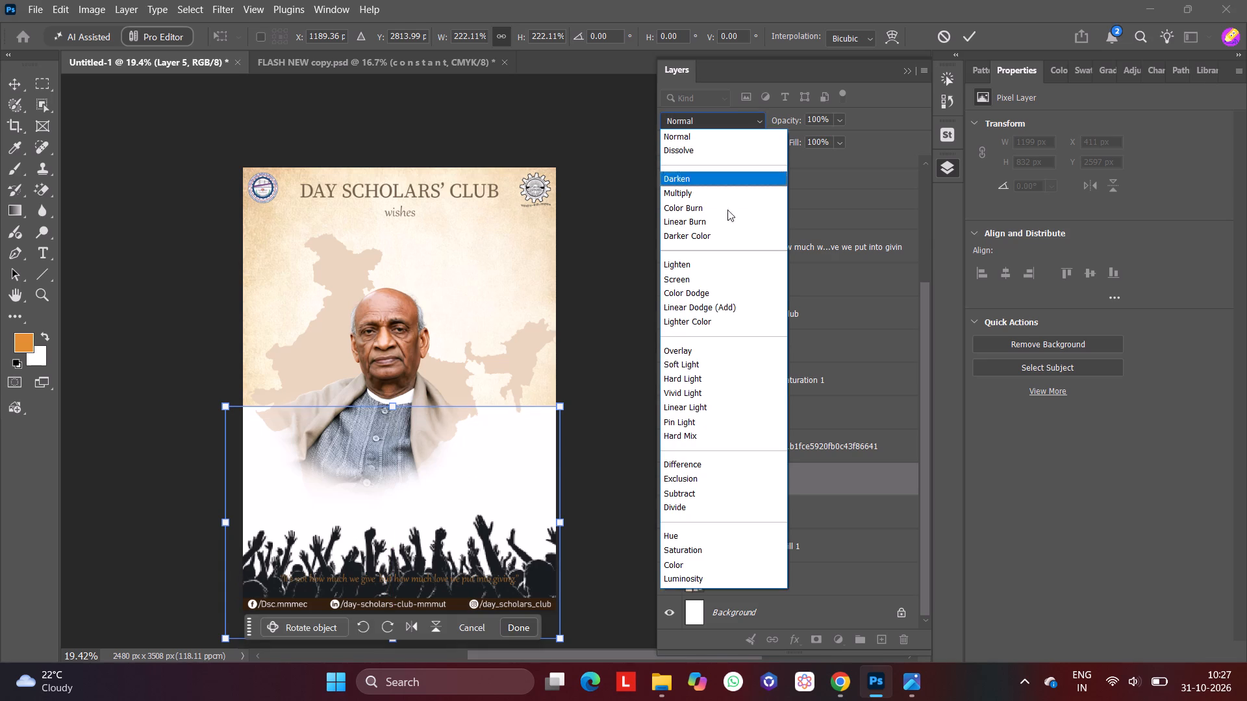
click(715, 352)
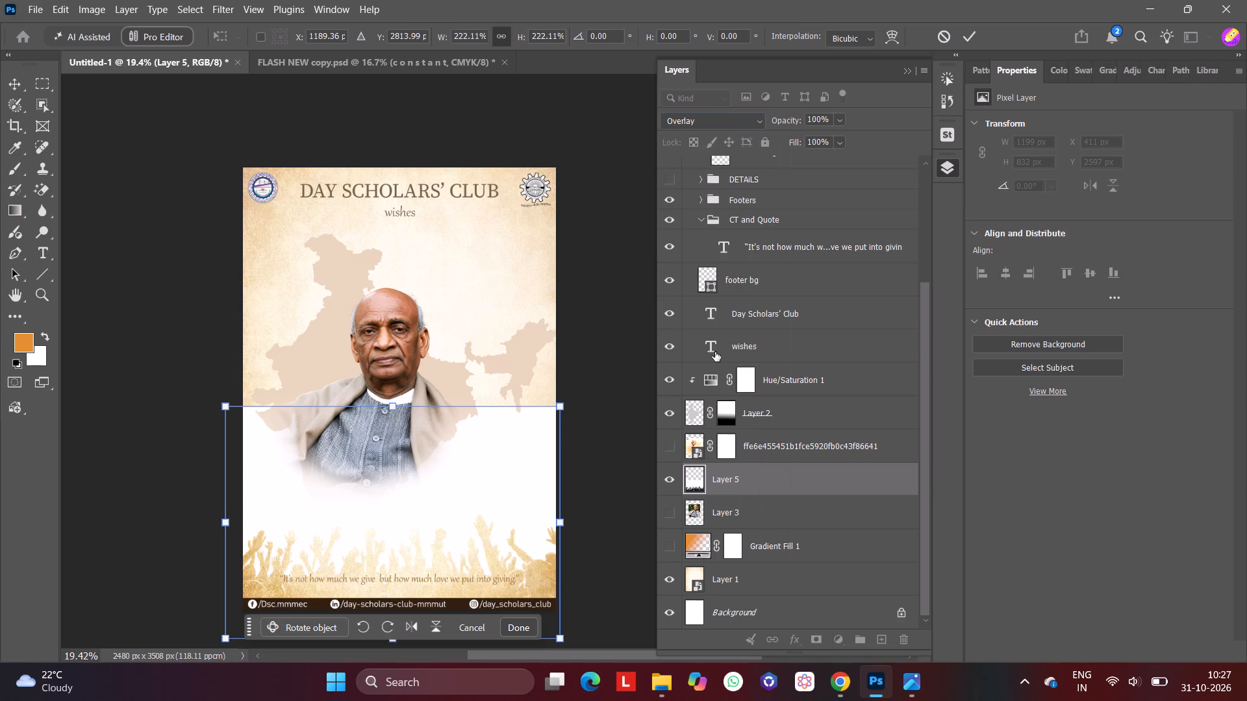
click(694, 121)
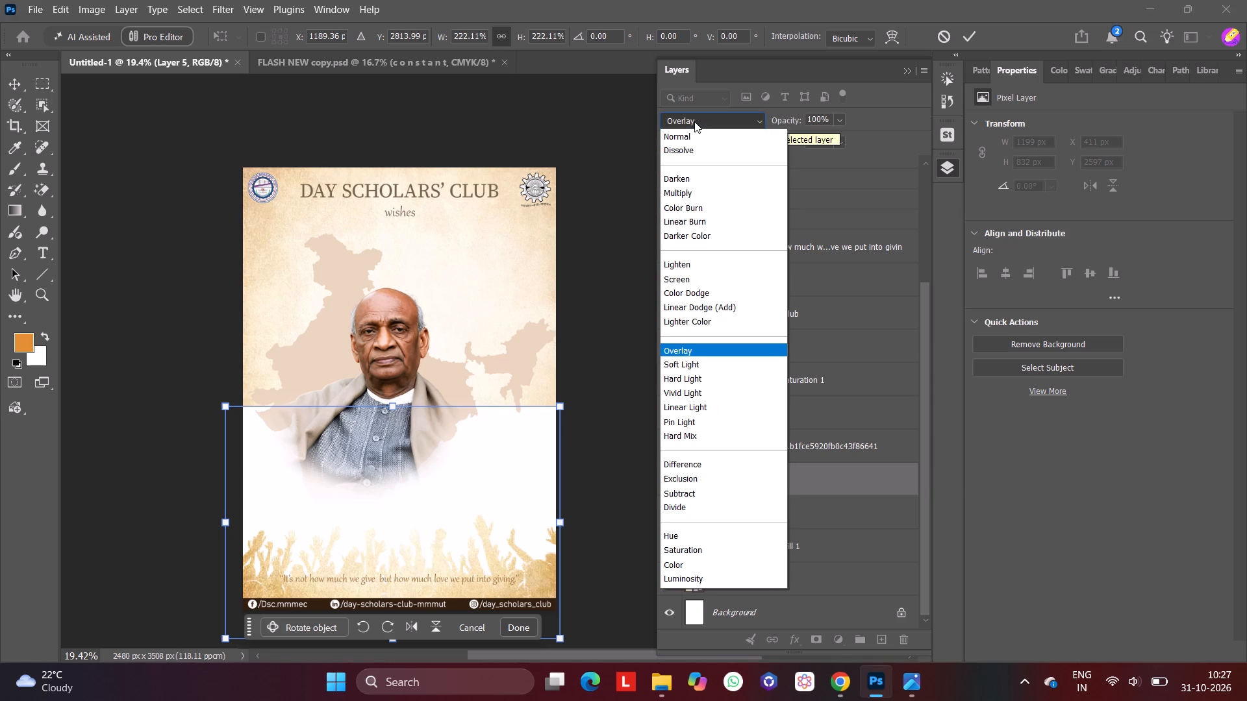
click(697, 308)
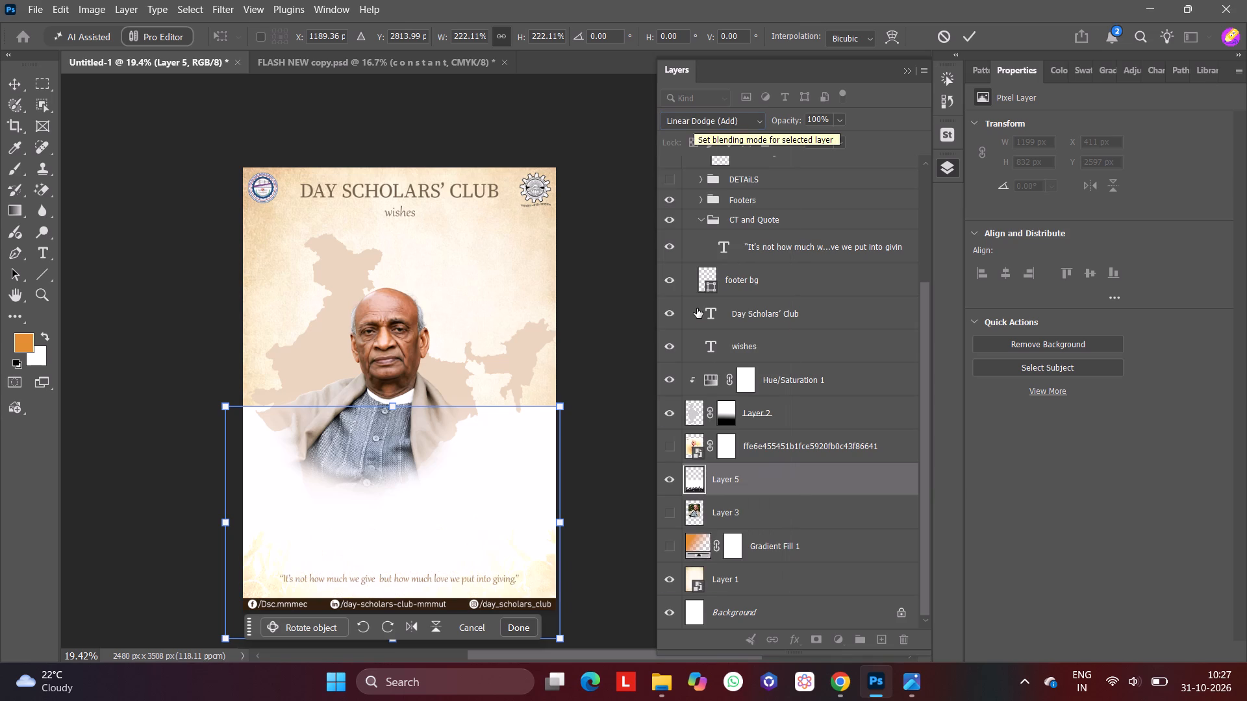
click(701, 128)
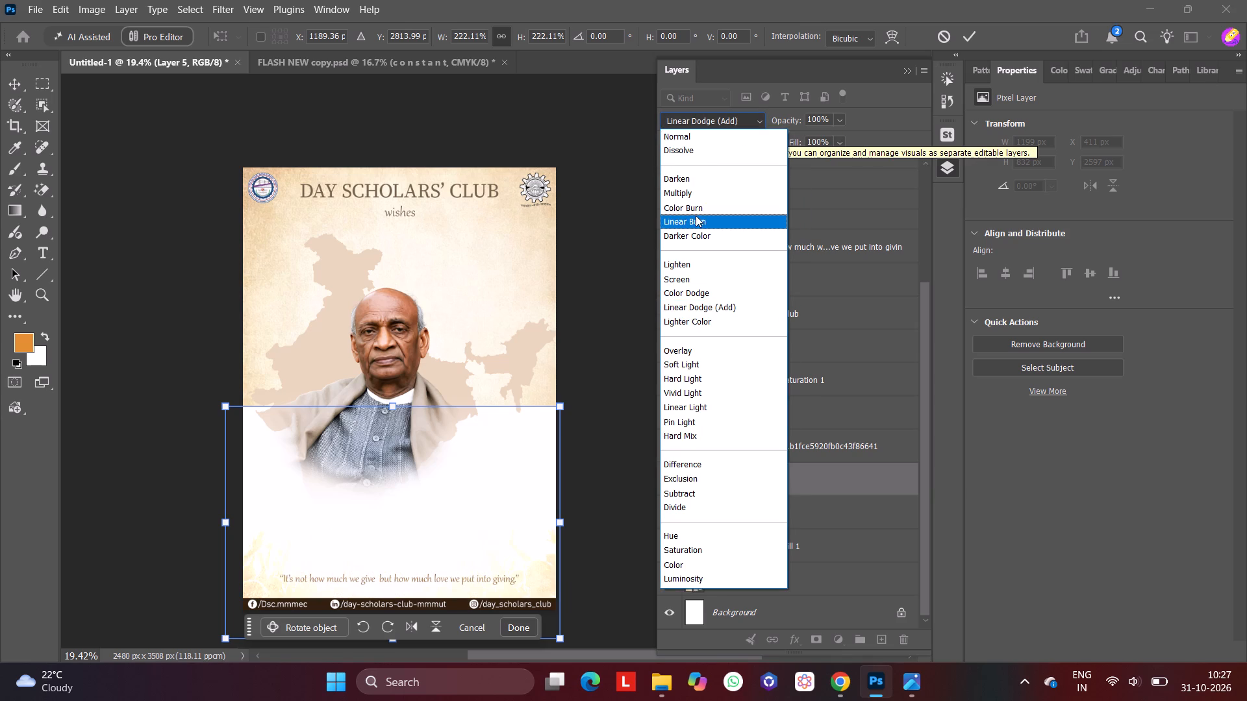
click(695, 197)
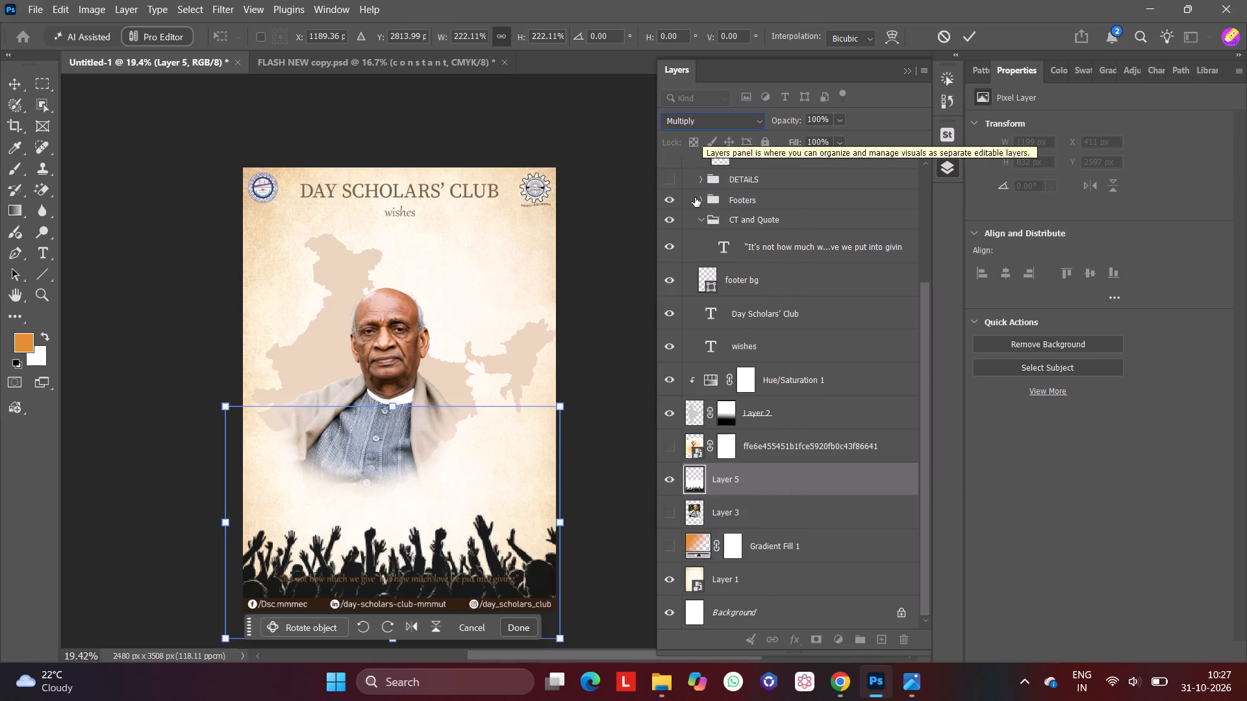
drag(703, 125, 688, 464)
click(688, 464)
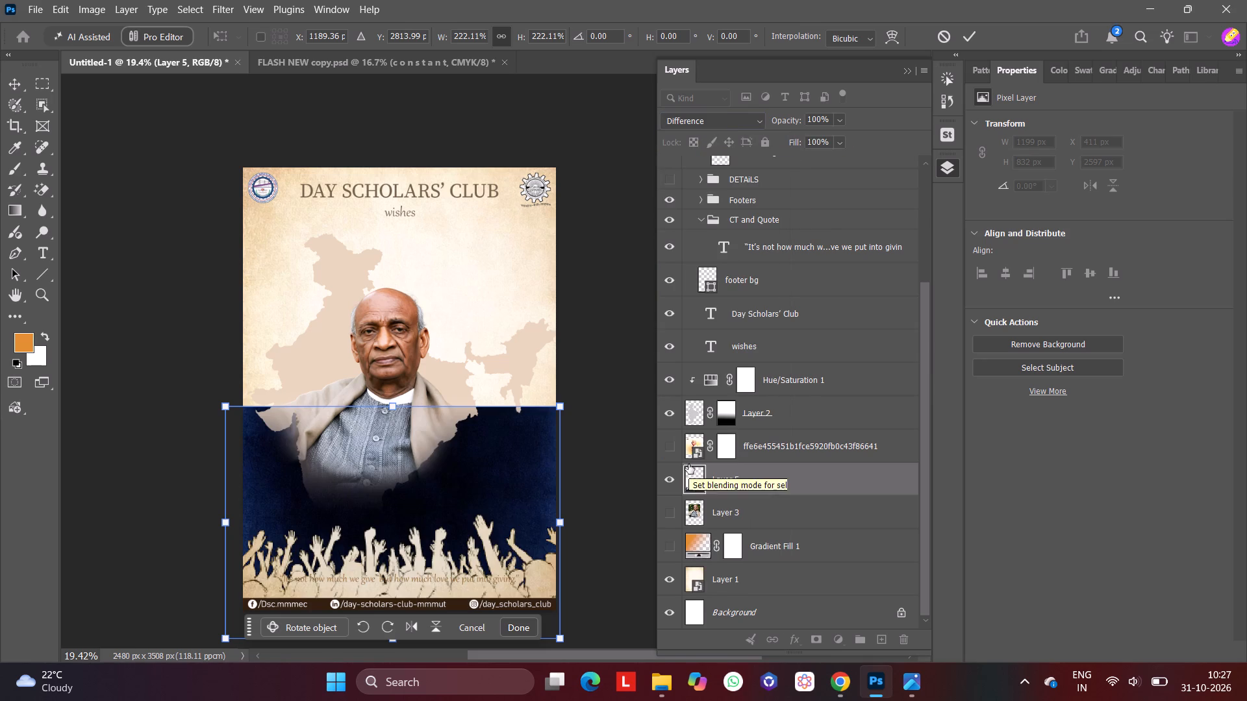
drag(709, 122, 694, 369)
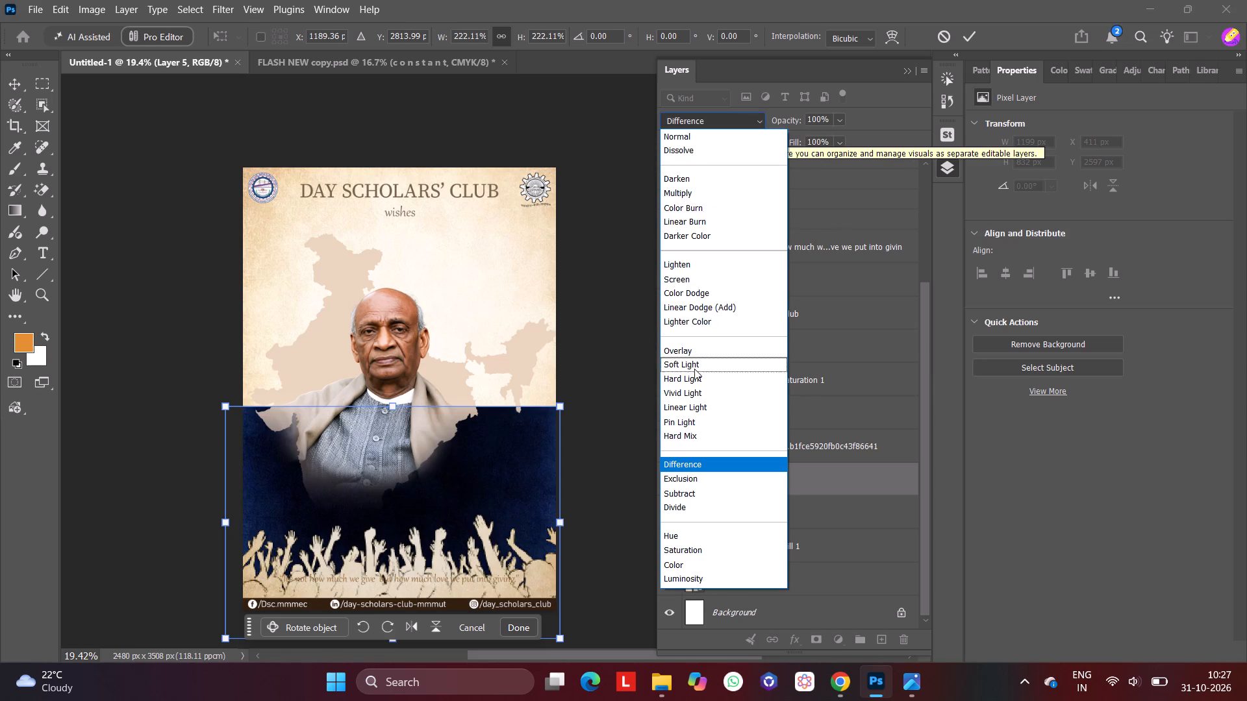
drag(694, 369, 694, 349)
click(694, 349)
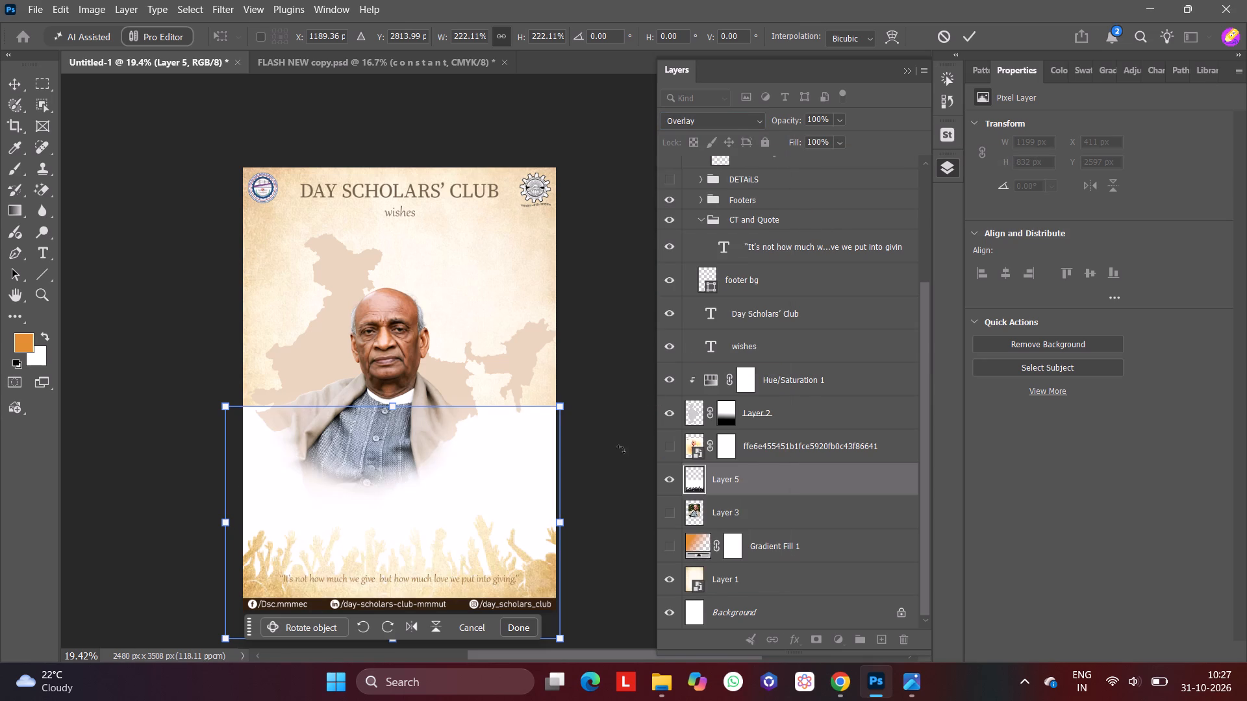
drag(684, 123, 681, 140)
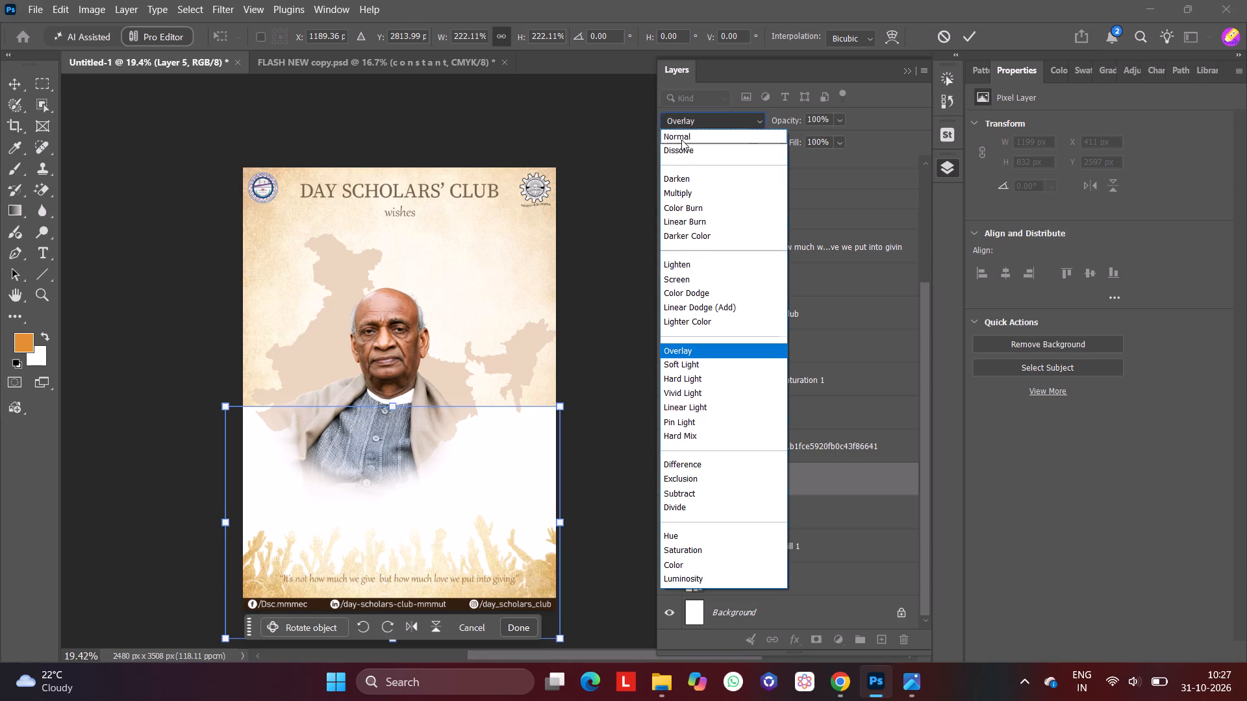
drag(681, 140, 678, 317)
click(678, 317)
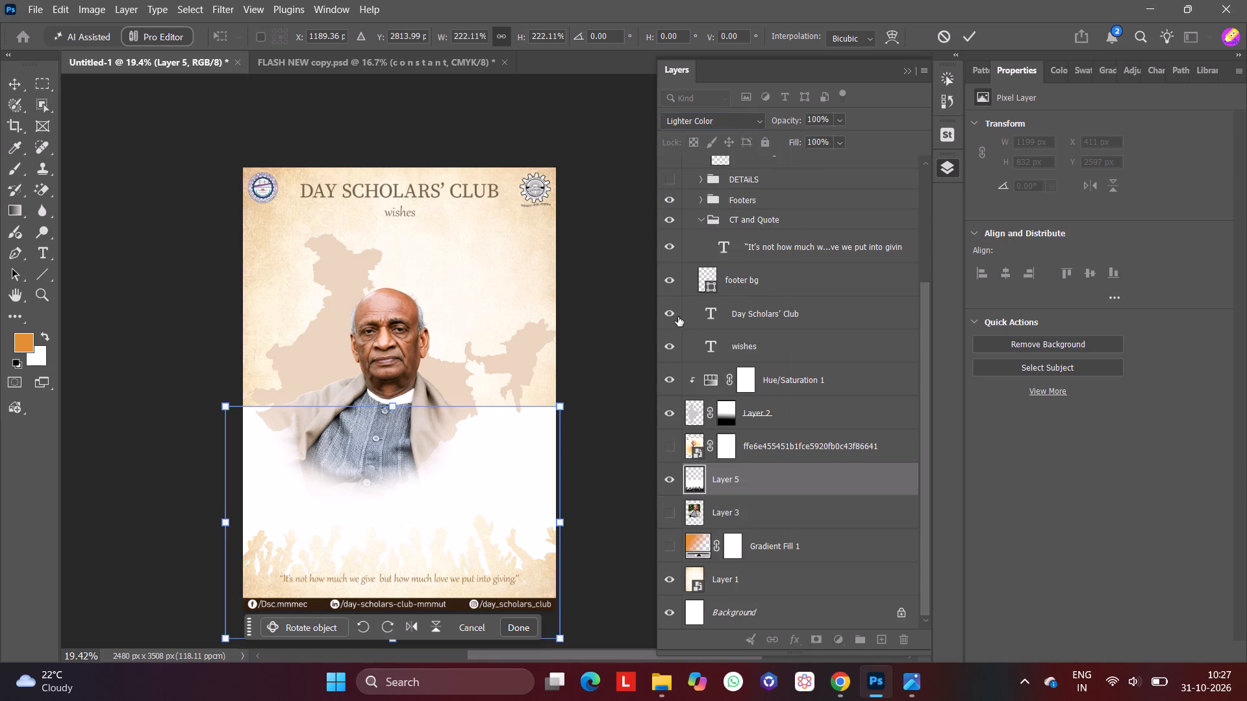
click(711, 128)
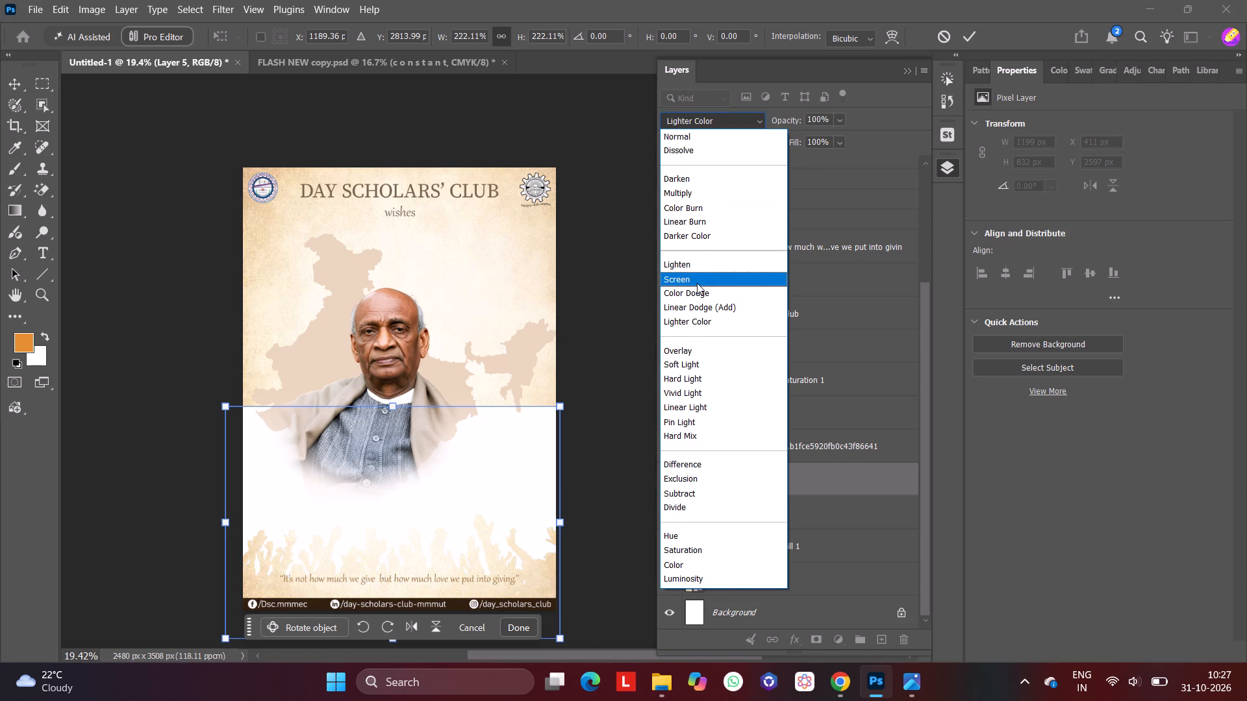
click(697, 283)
Set the crowd layer's blend mode to Lighten and apply the pending transform.
drag(690, 123, 698, 262)
click(698, 262)
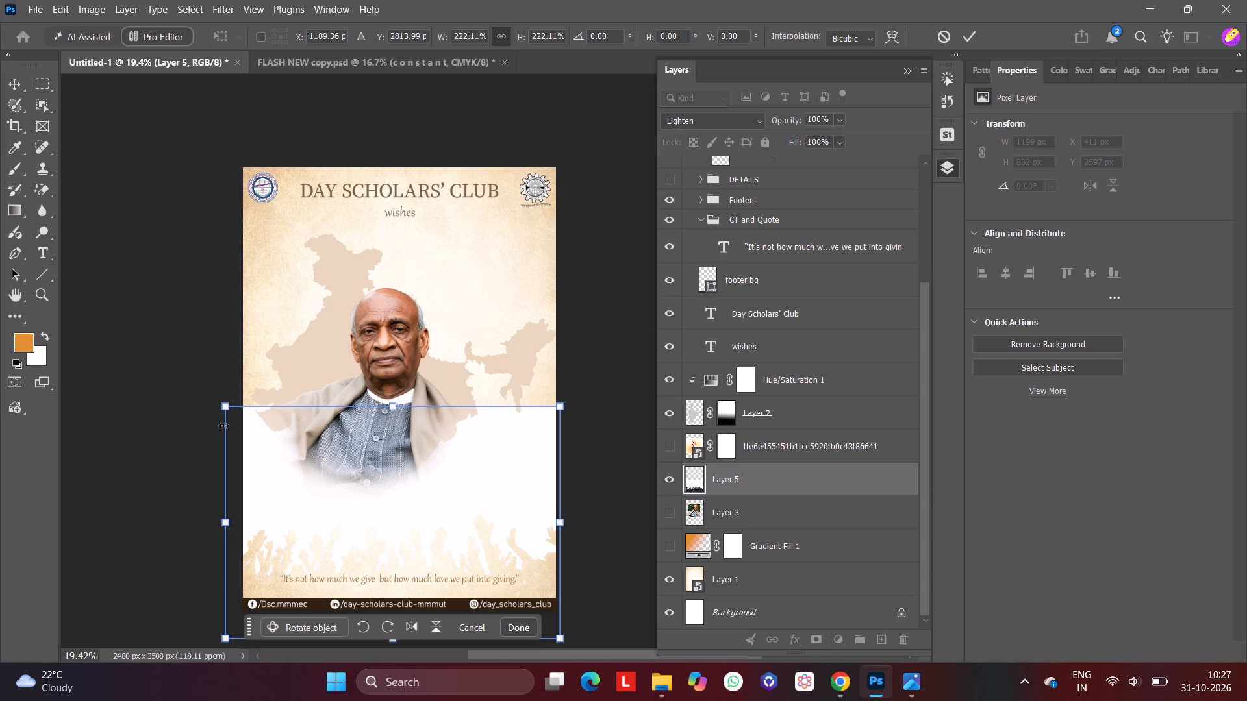
click(195, 436)
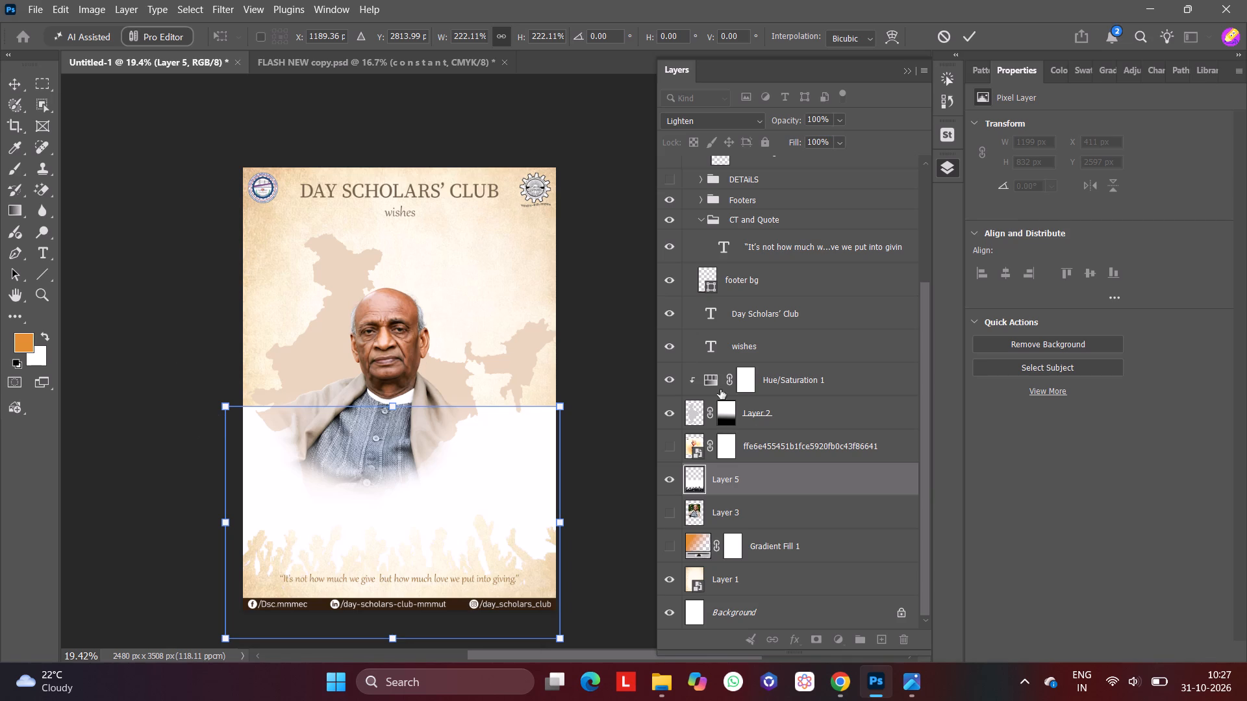
click(762, 469)
click(762, 469)
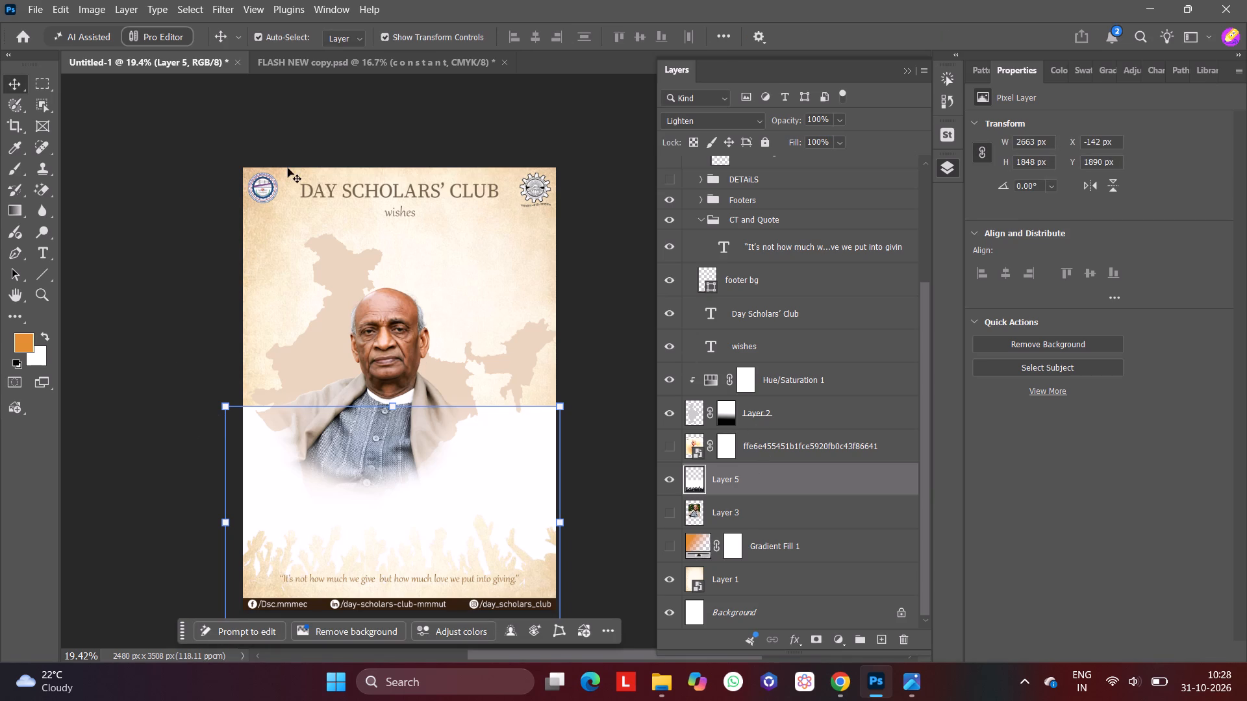
Choose the Magic Eraser Tool for the crowd layer's white background.
click(44, 191)
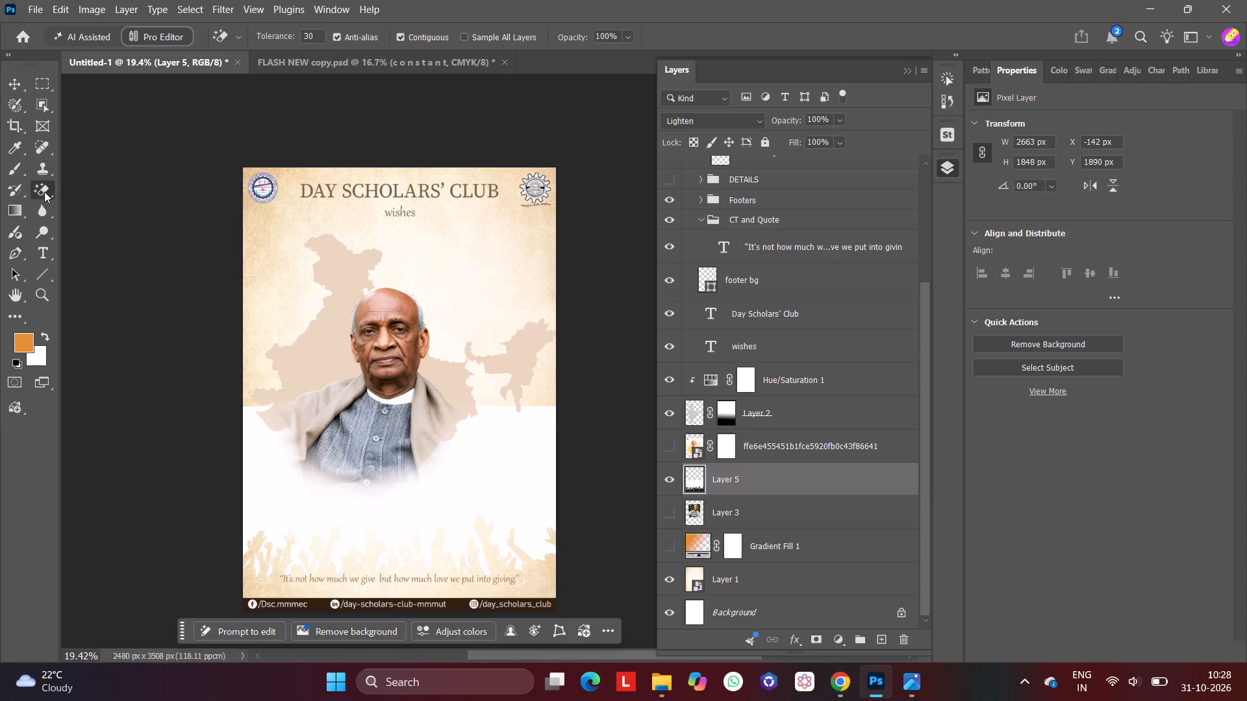
right_click(44, 191)
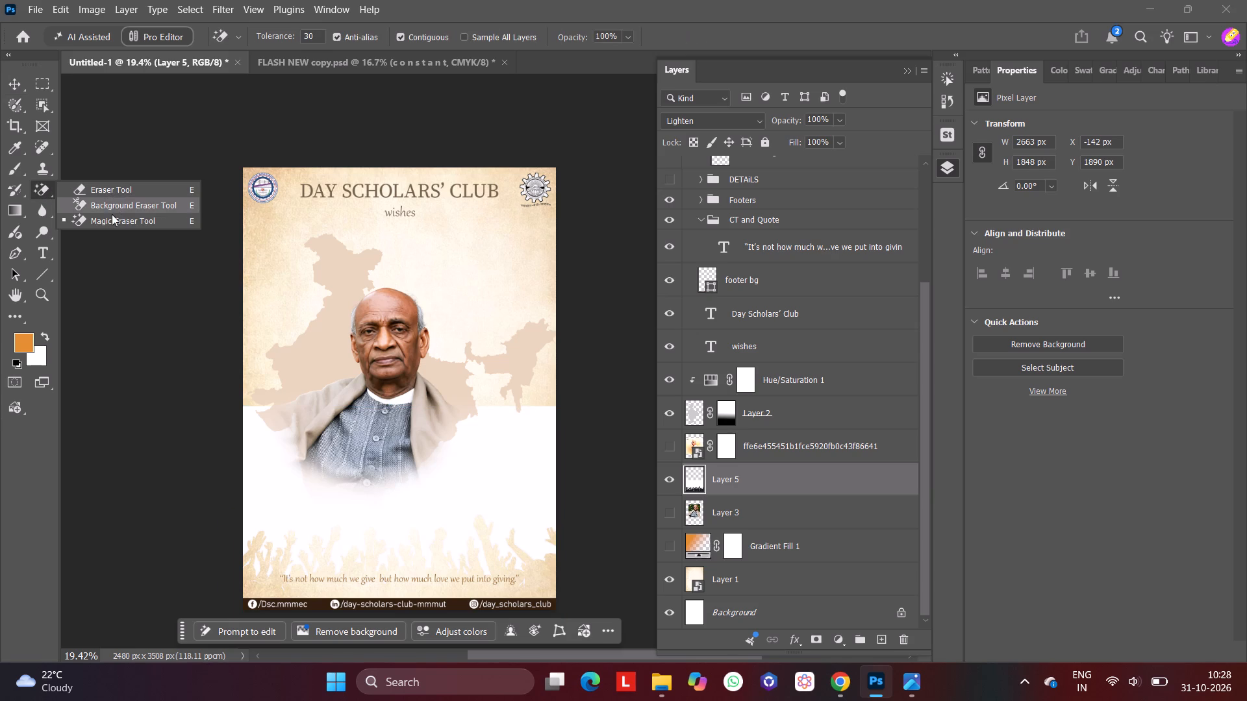
click(112, 218)
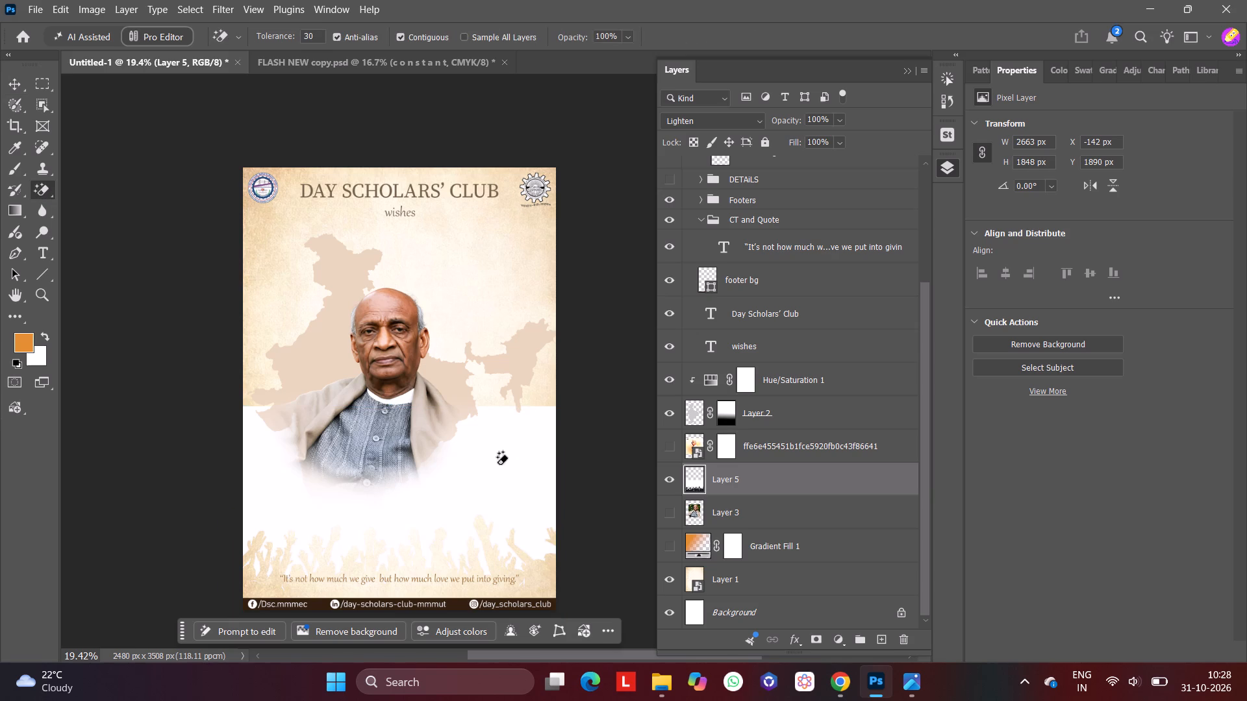
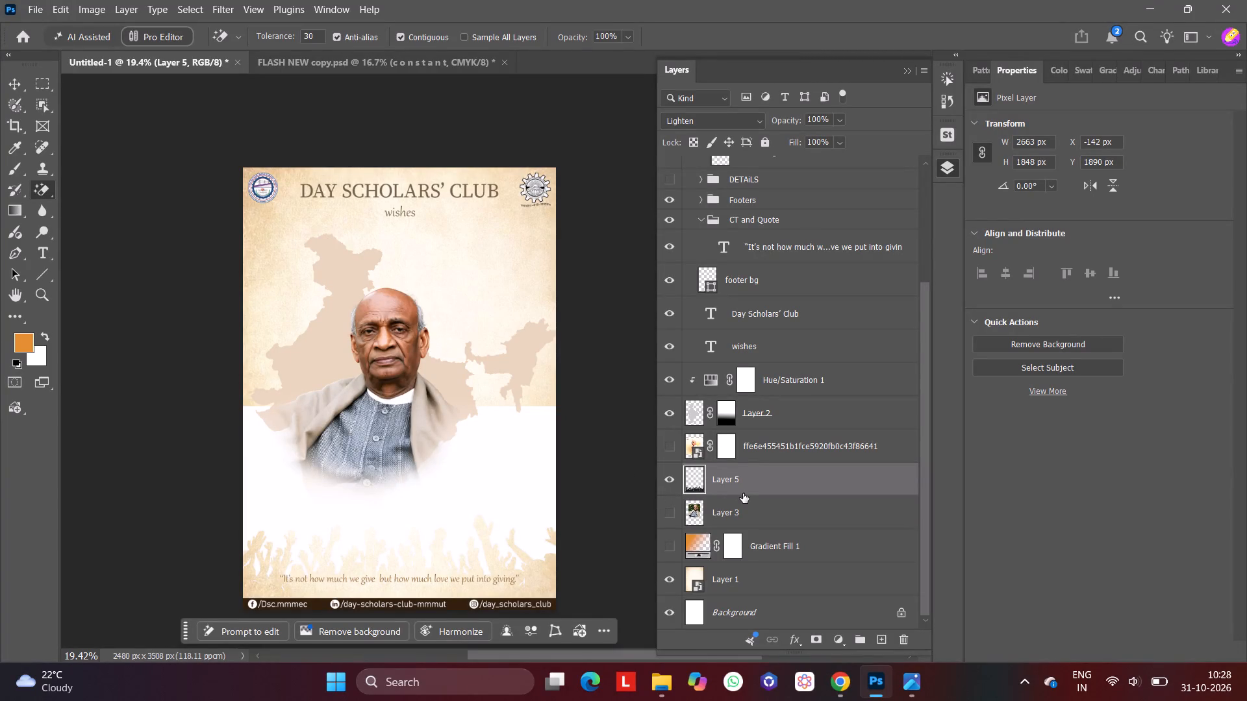
Undo the last Magic Eraser pass and set the crowd layer's blend mode to Normal.
key(ctrl+z)
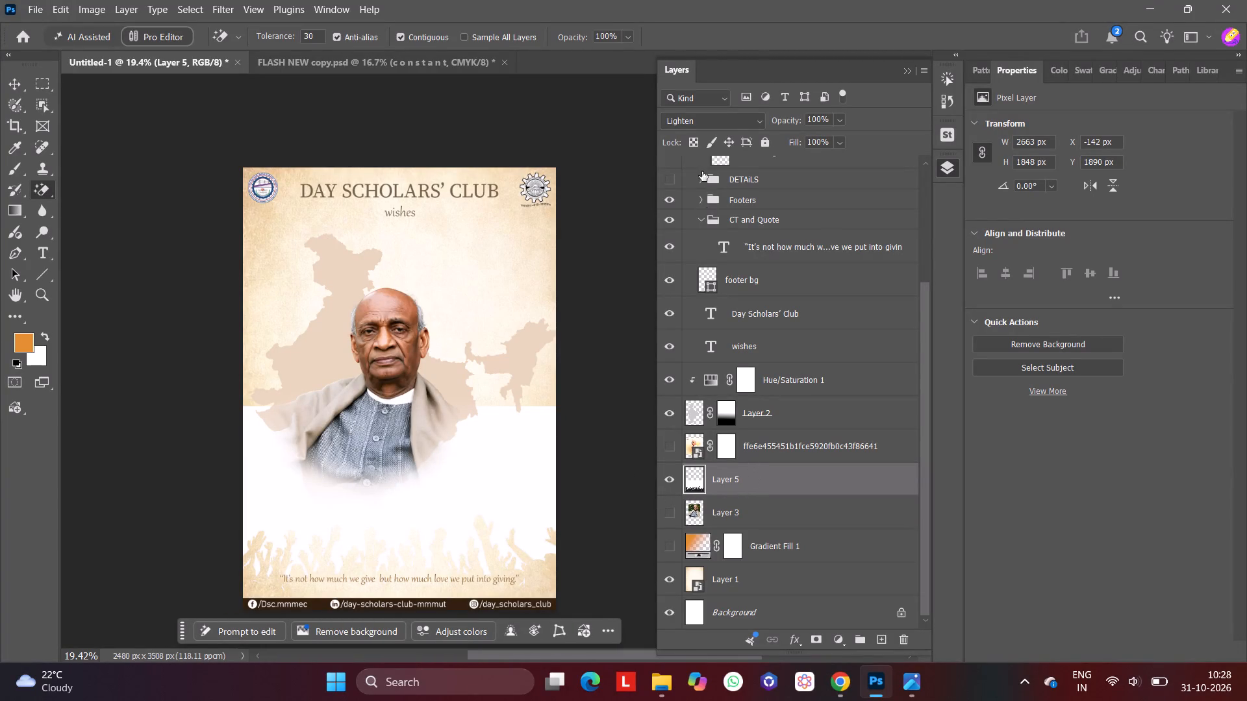
click(728, 119)
click(722, 139)
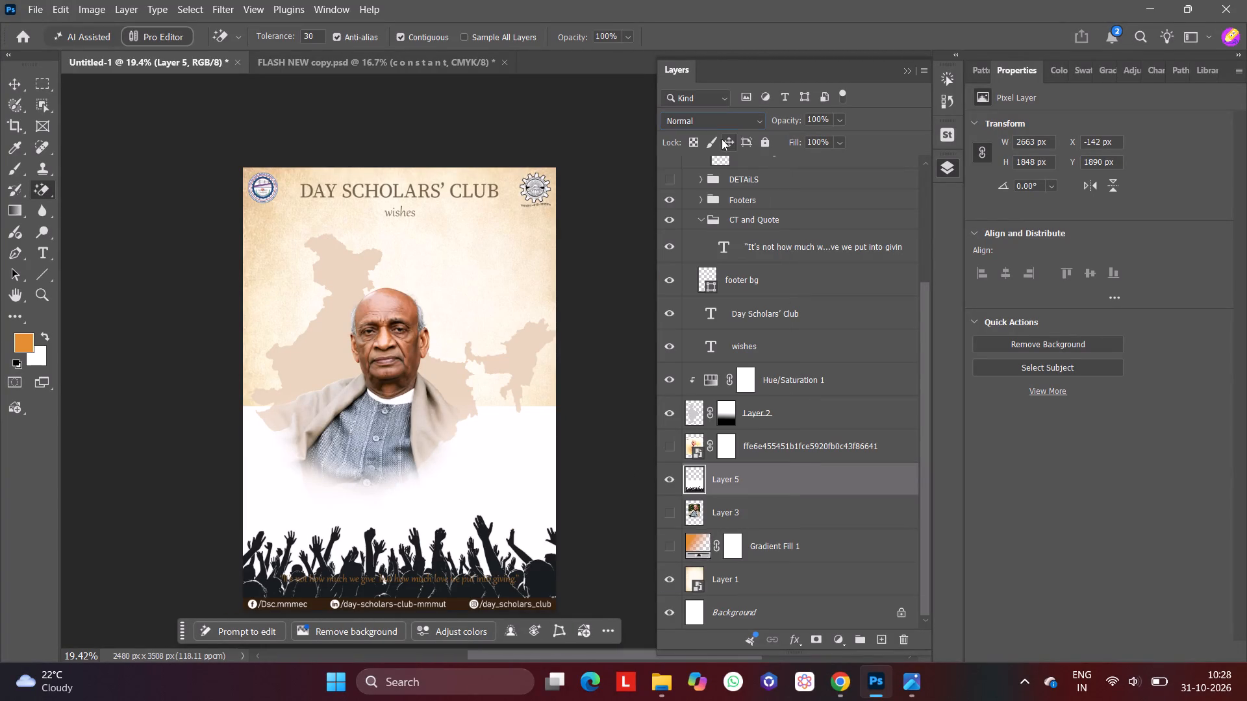
Erase the white background above the crowd and the small white gaps among the figures near its left edge with the Magic Eraser.
click(512, 439)
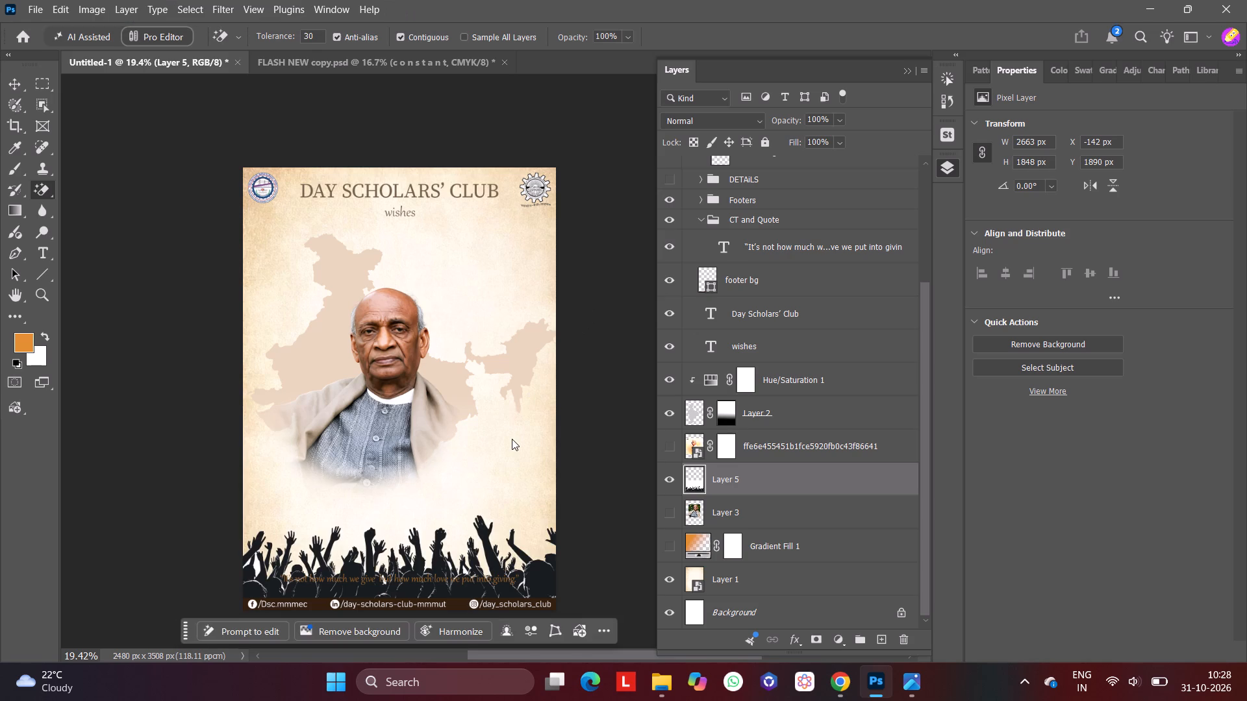
click(255, 563)
key(ctrl+equal)
key(ctrl+equal)
key(ctrl+equal)
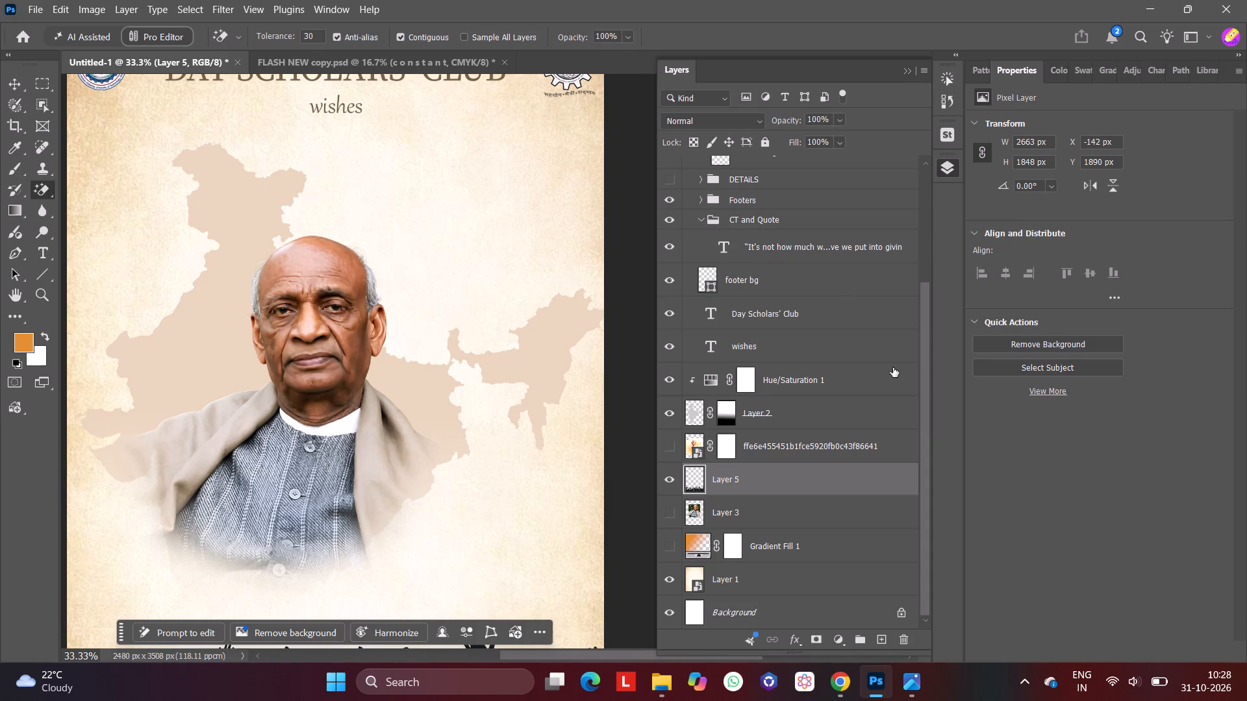
drag(922, 347, 905, 428)
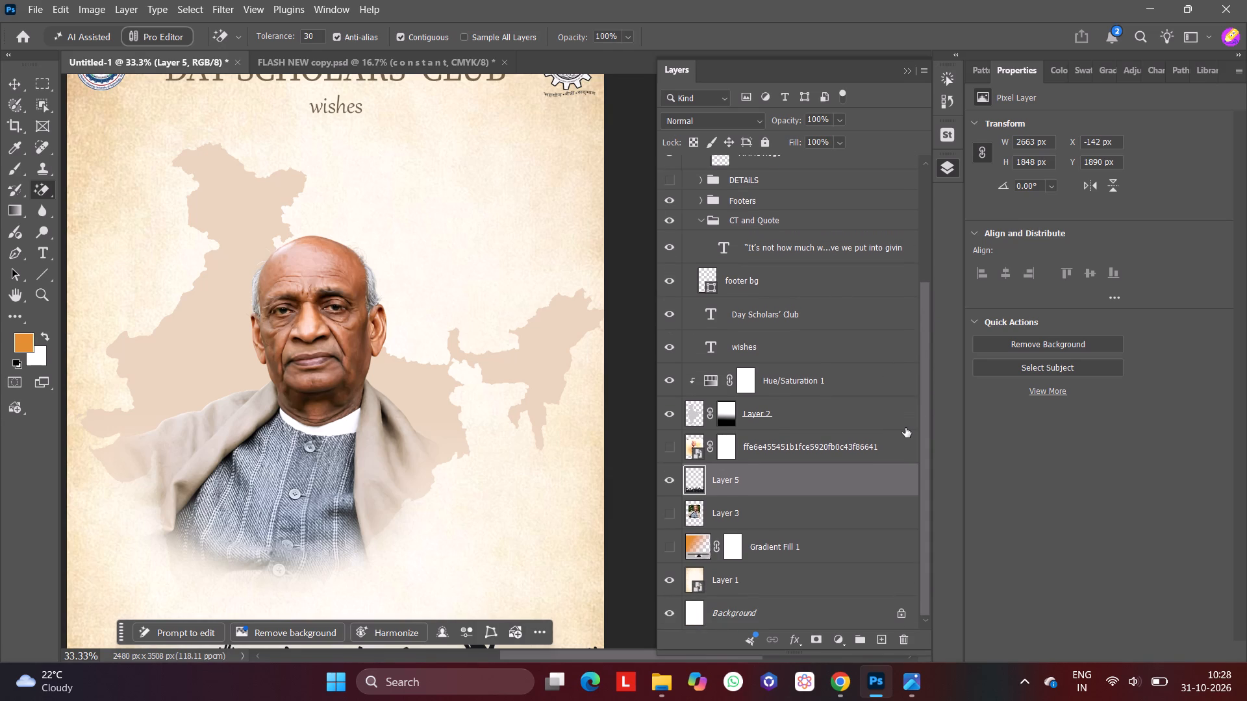
key(ctrl+o)
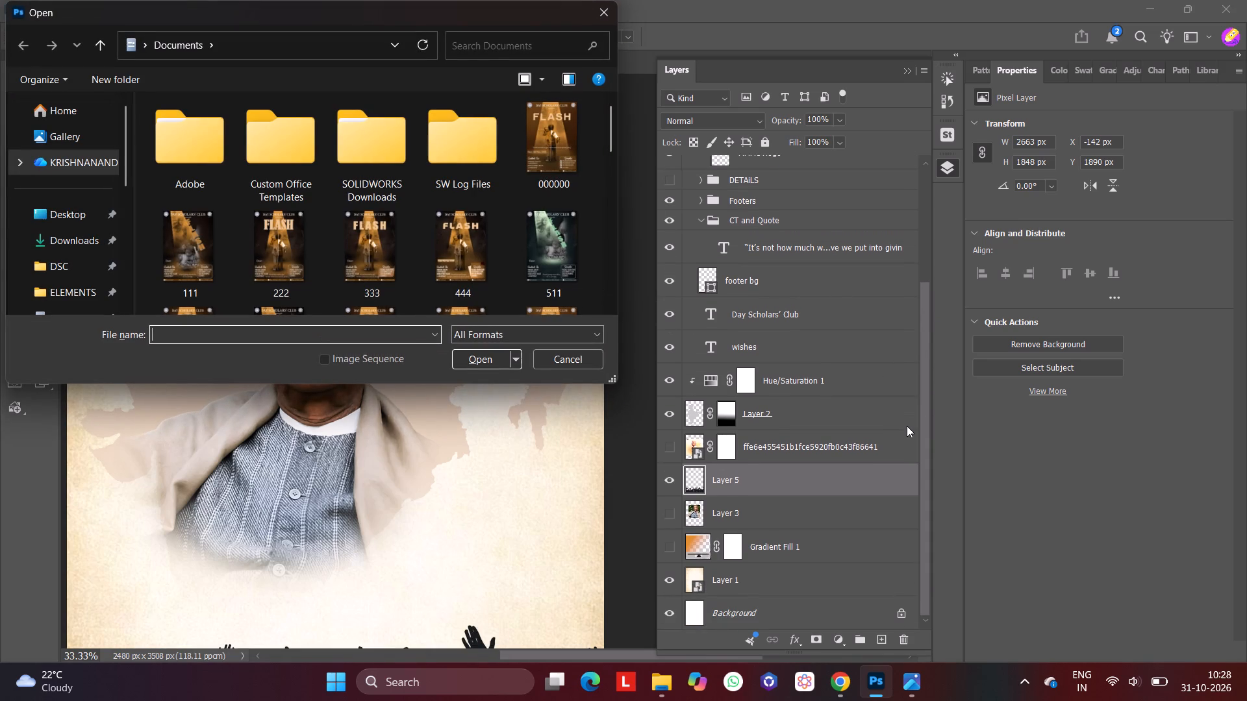
click(604, 15)
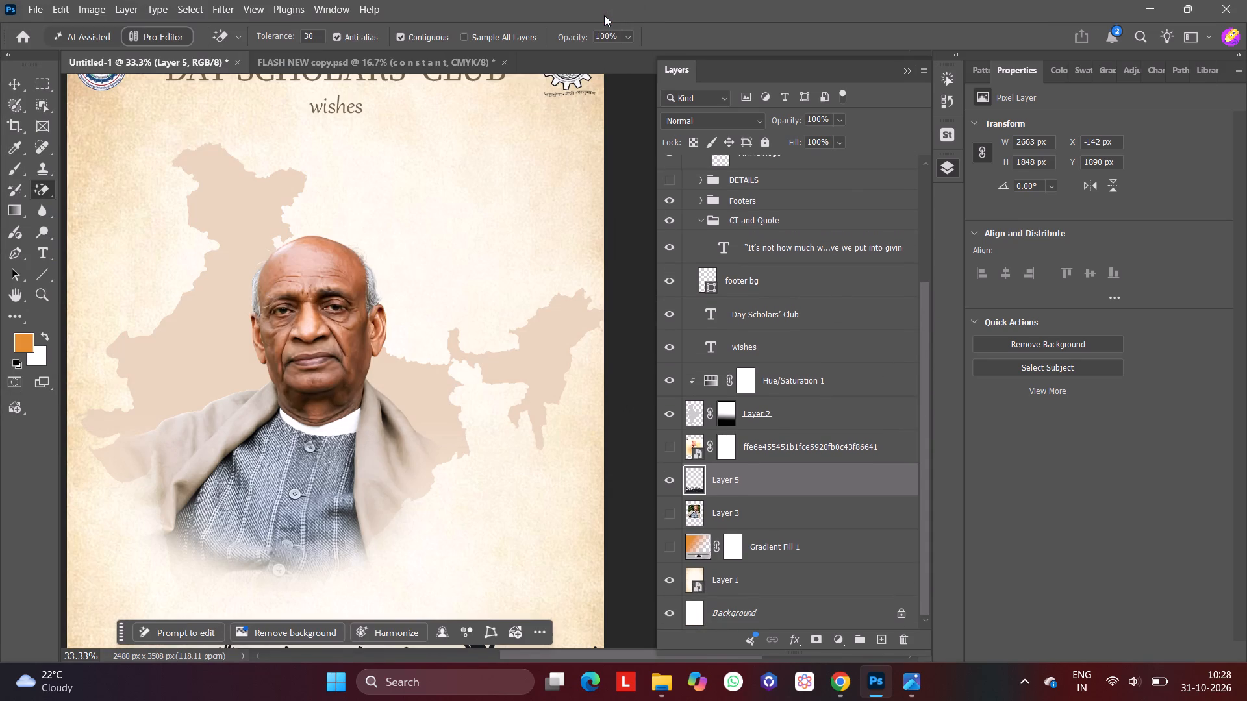
key(ctrl+0)
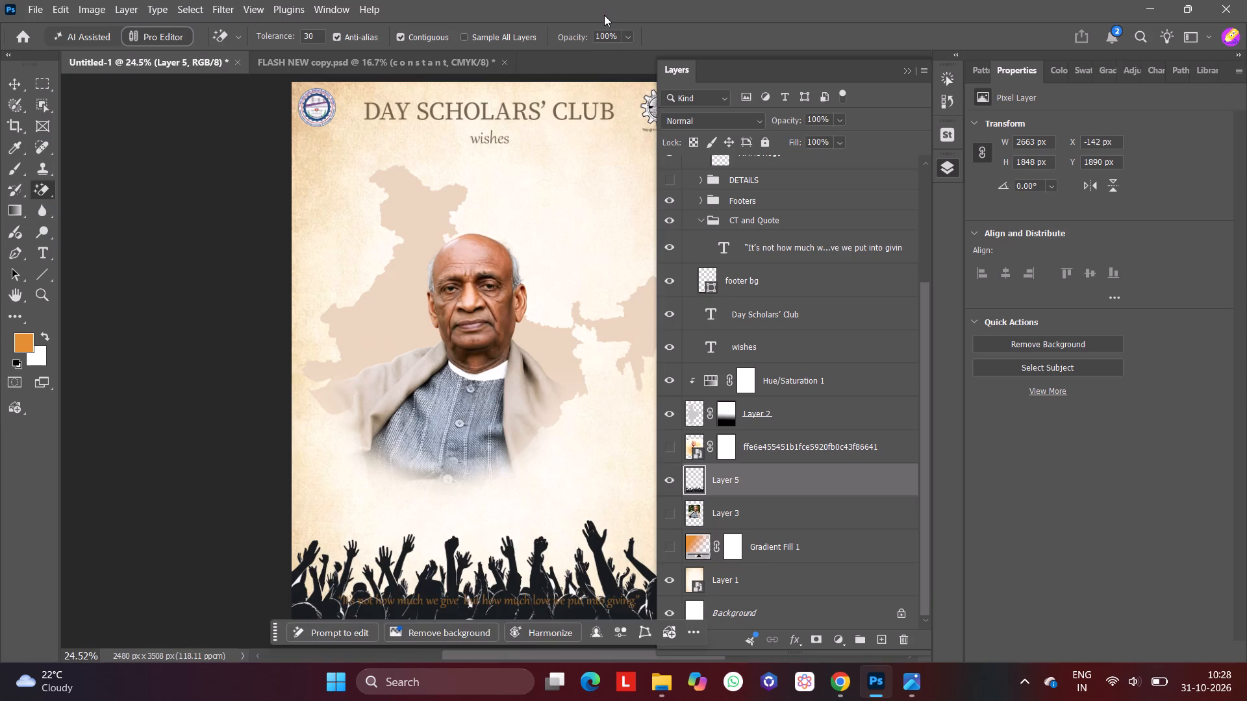
click(296, 582)
Select the crowd layer, Layer 5, with the Move tool and set its blend mode to Hard Light.
click(15, 83)
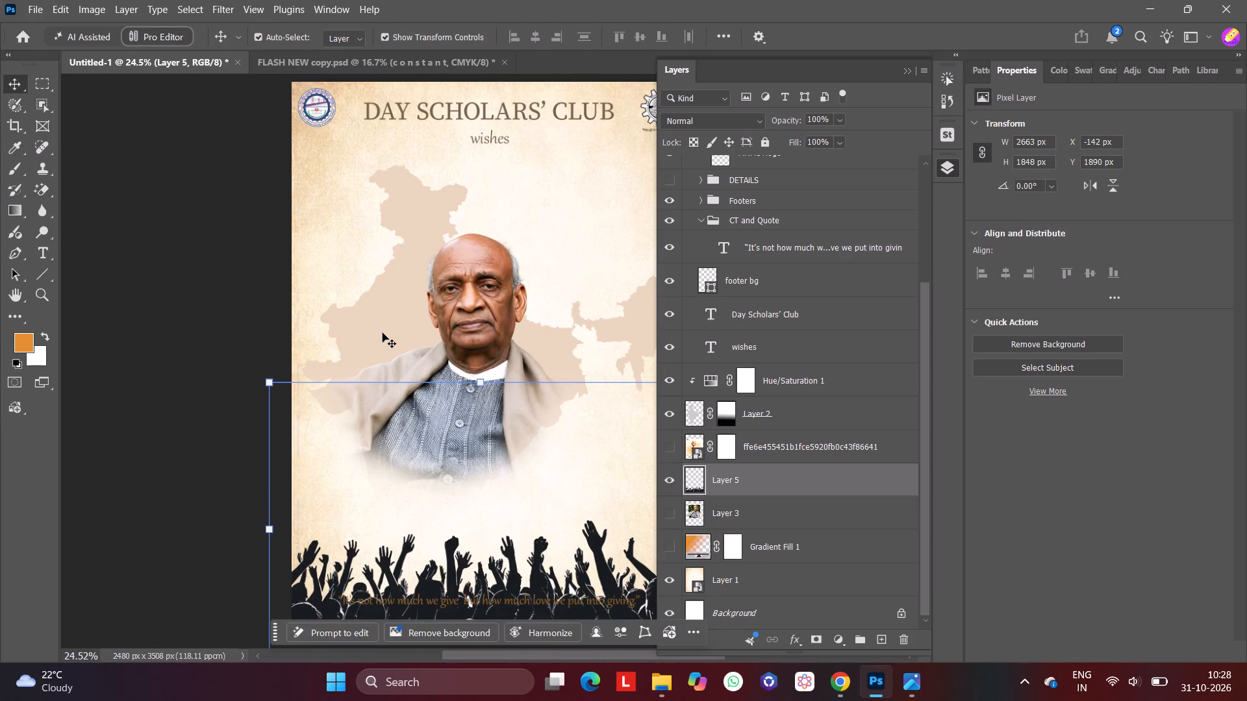
scroll(383, 333, right, 1)
click(425, 609)
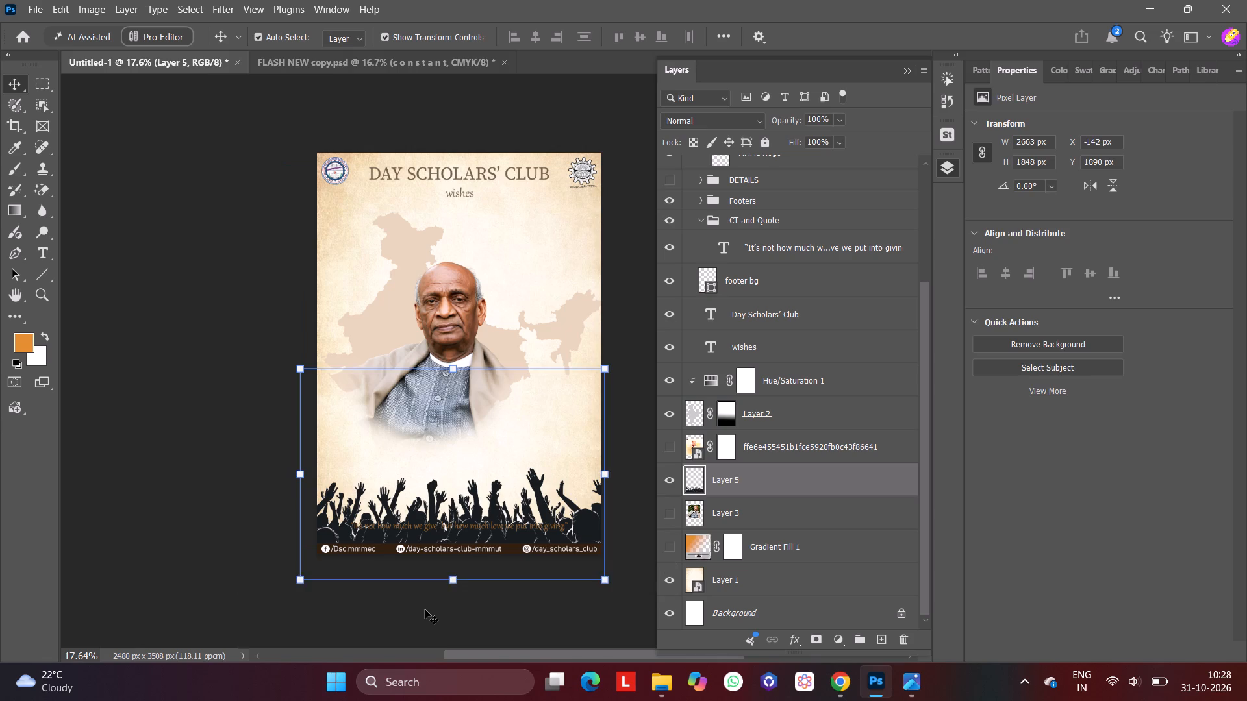
click(699, 116)
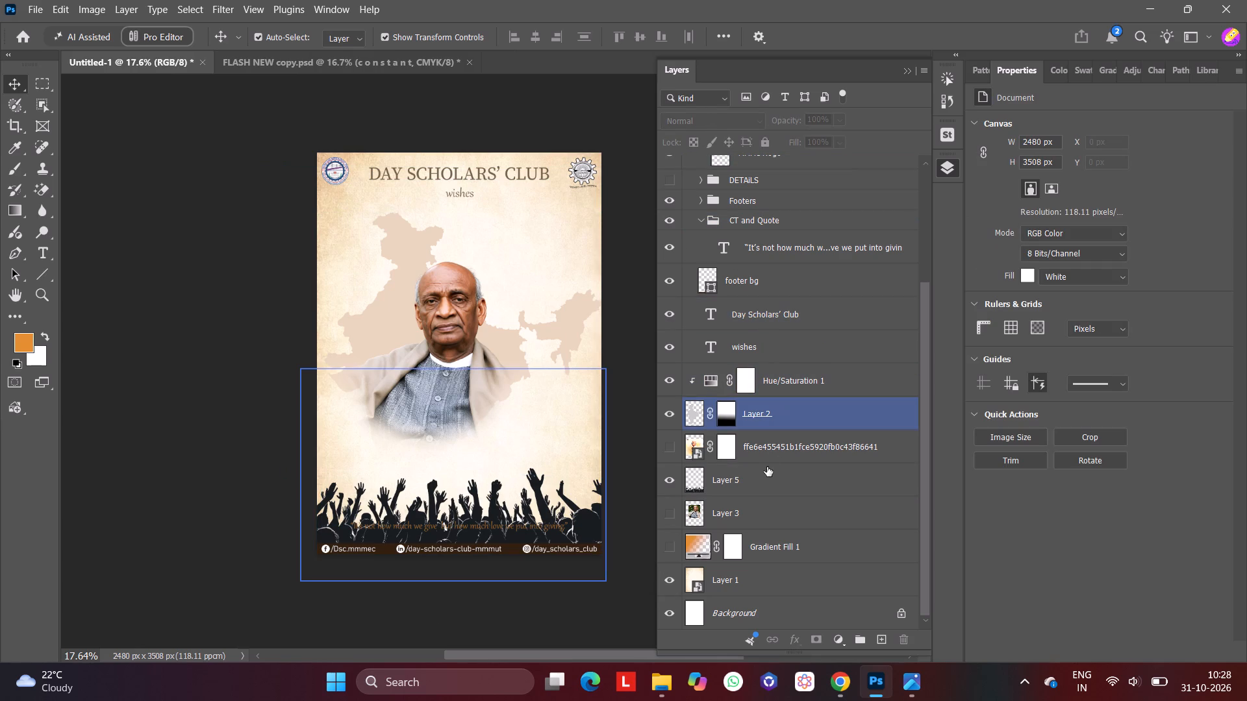
click(768, 467)
click(737, 125)
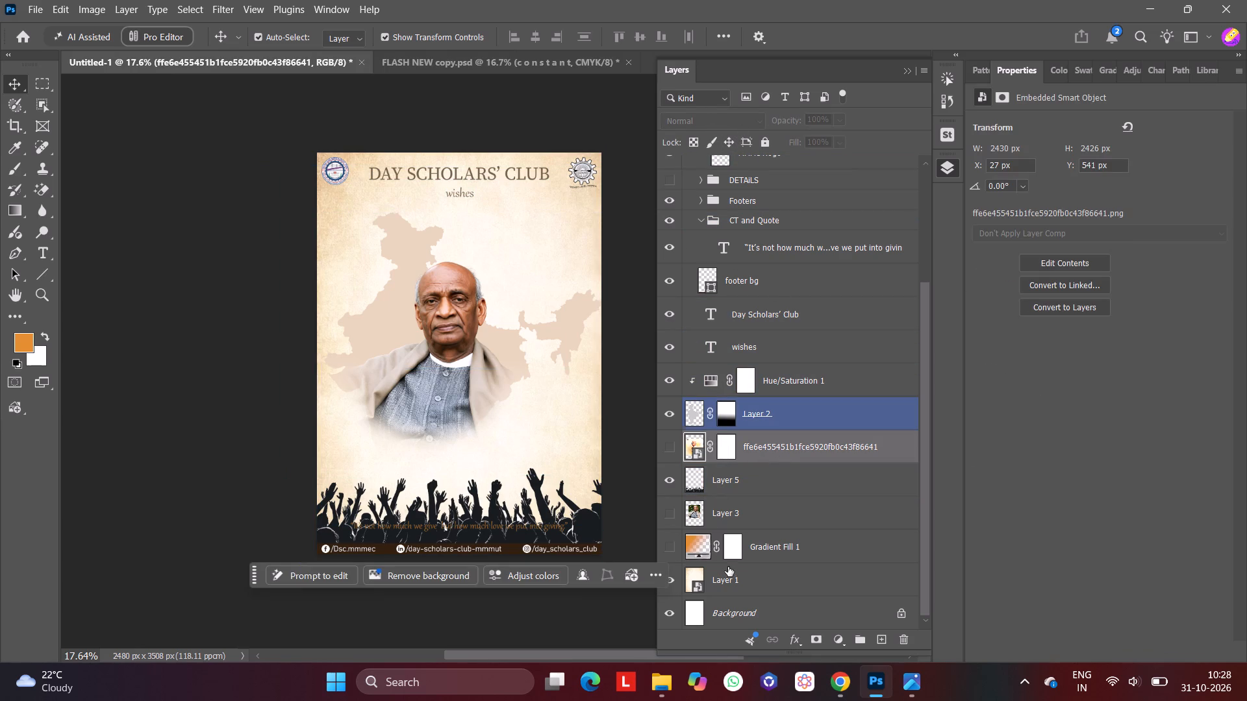
click(587, 537)
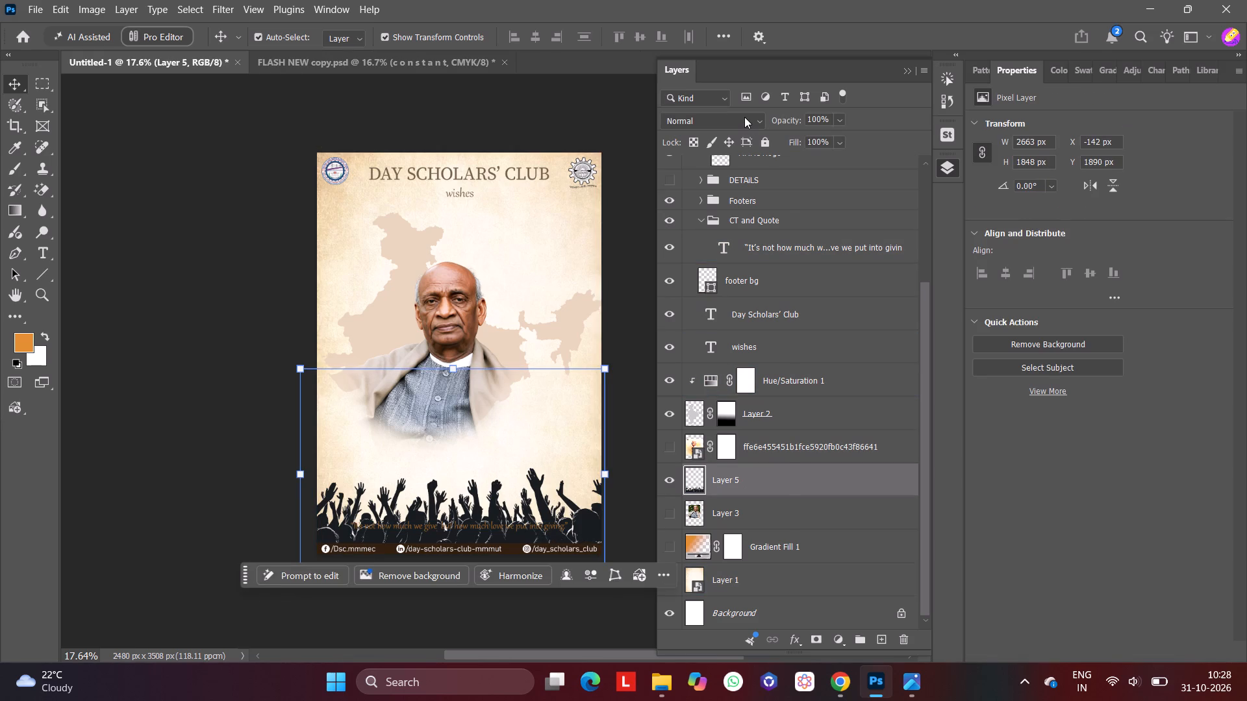
click(744, 117)
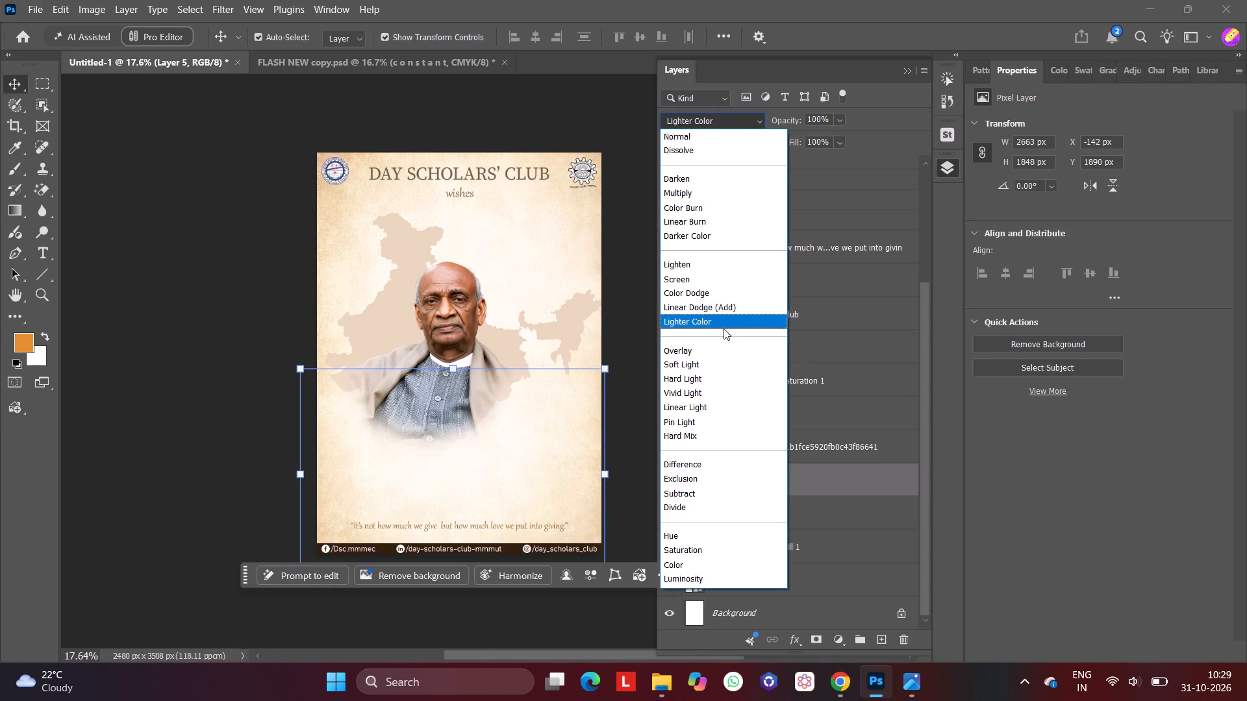
click(723, 384)
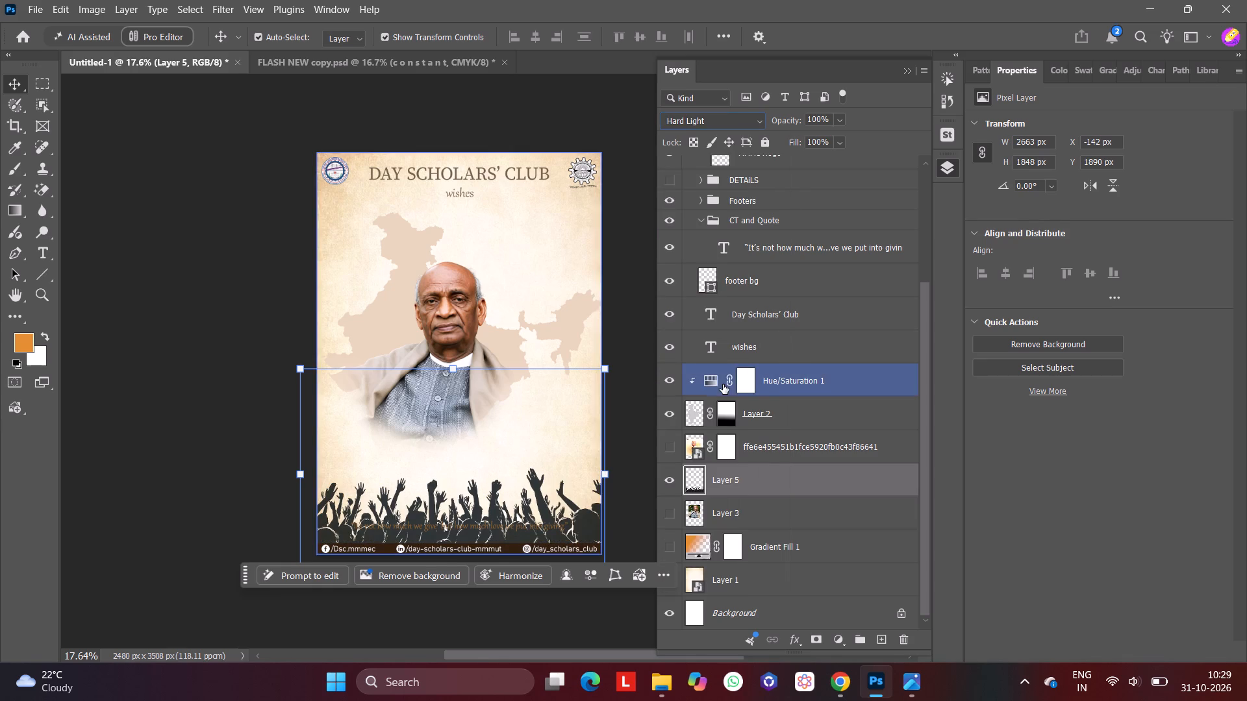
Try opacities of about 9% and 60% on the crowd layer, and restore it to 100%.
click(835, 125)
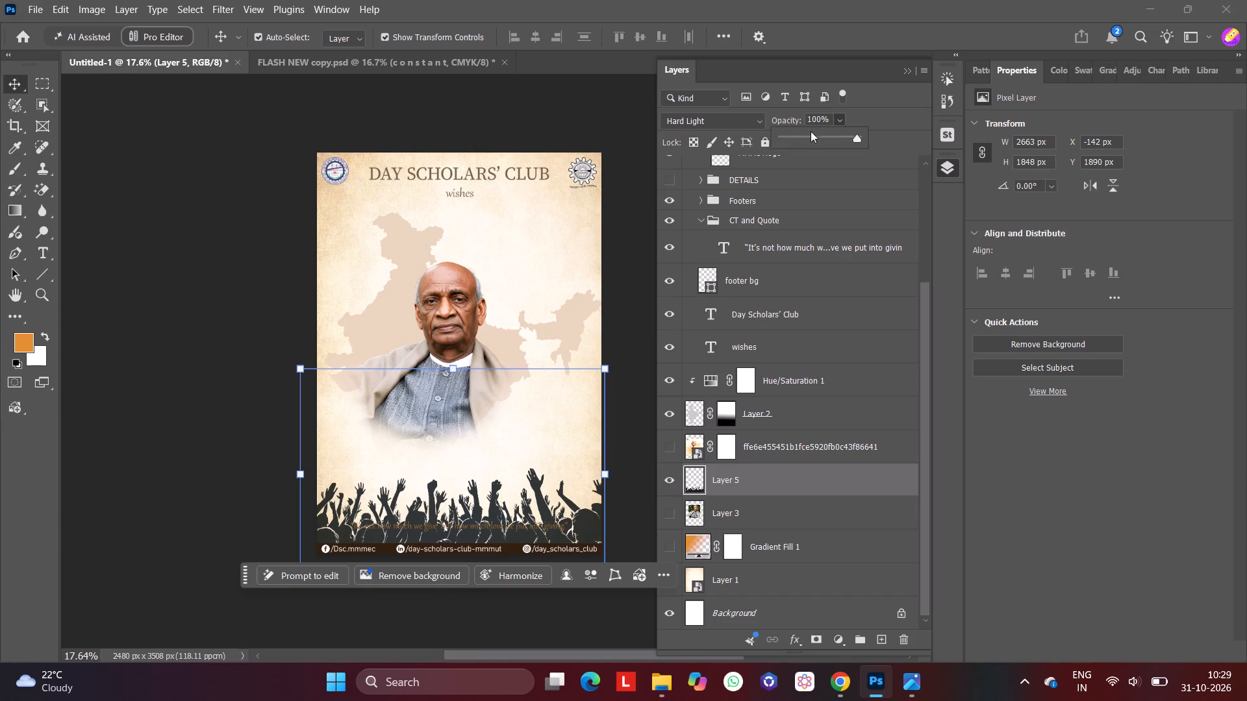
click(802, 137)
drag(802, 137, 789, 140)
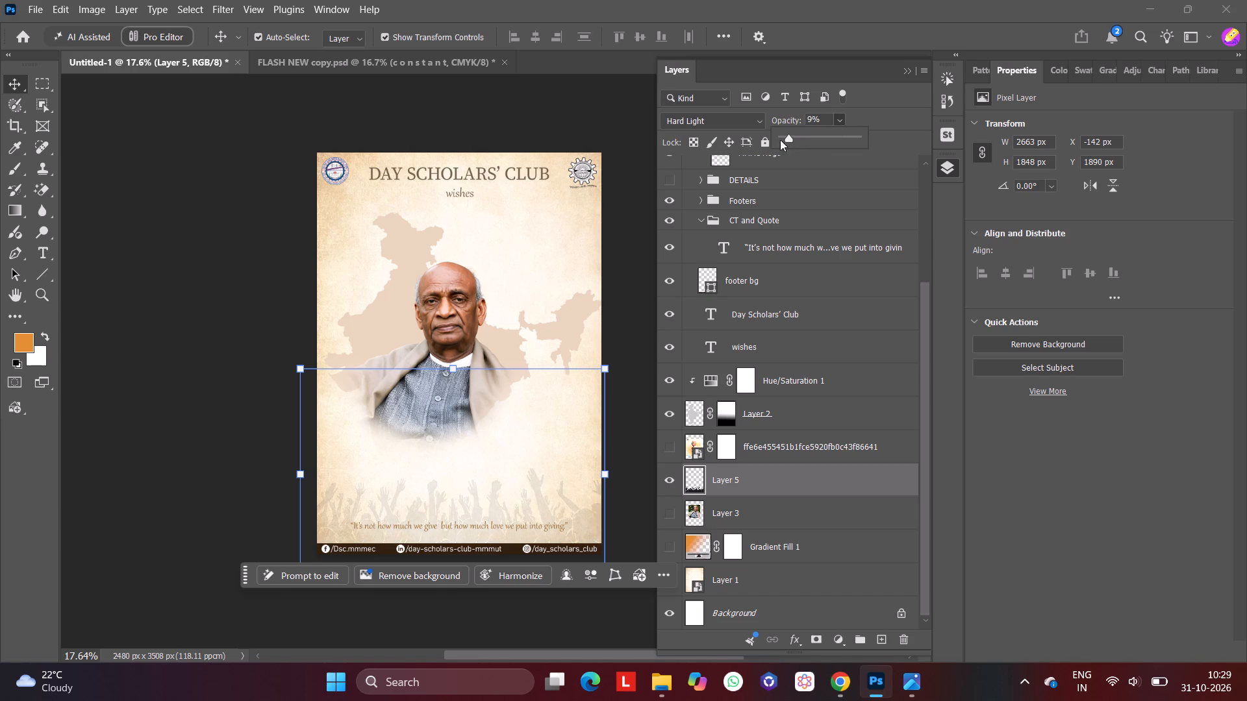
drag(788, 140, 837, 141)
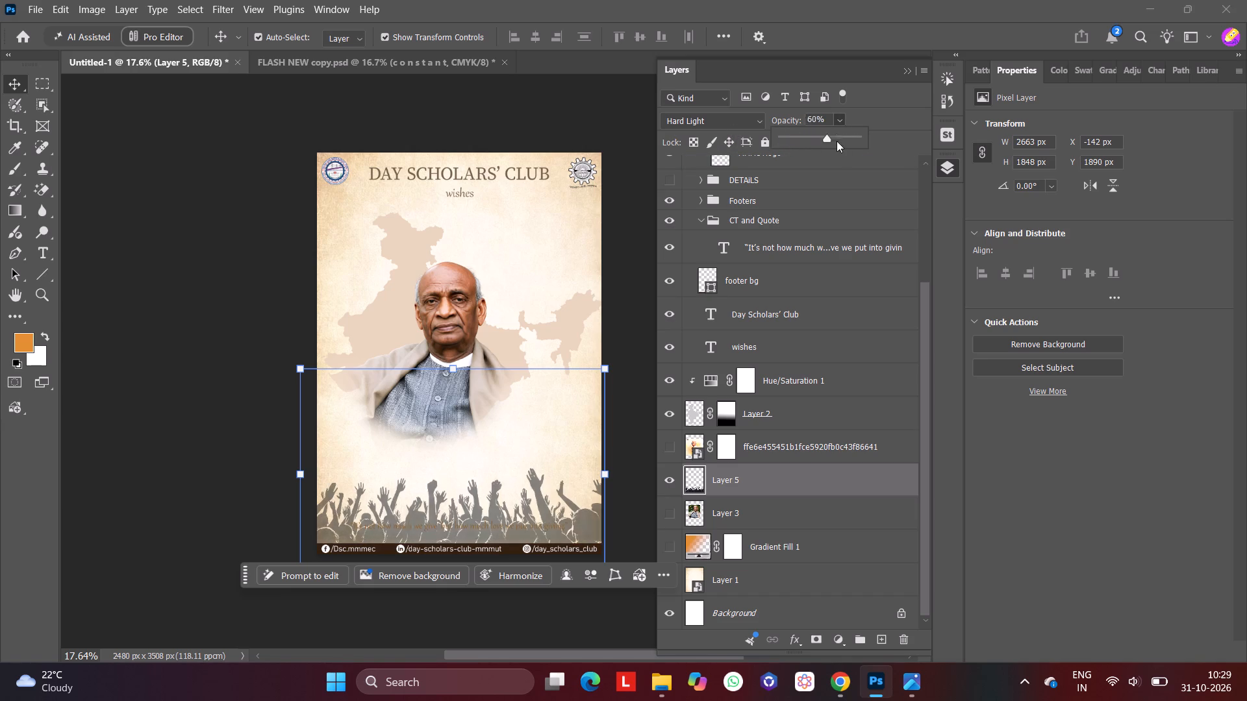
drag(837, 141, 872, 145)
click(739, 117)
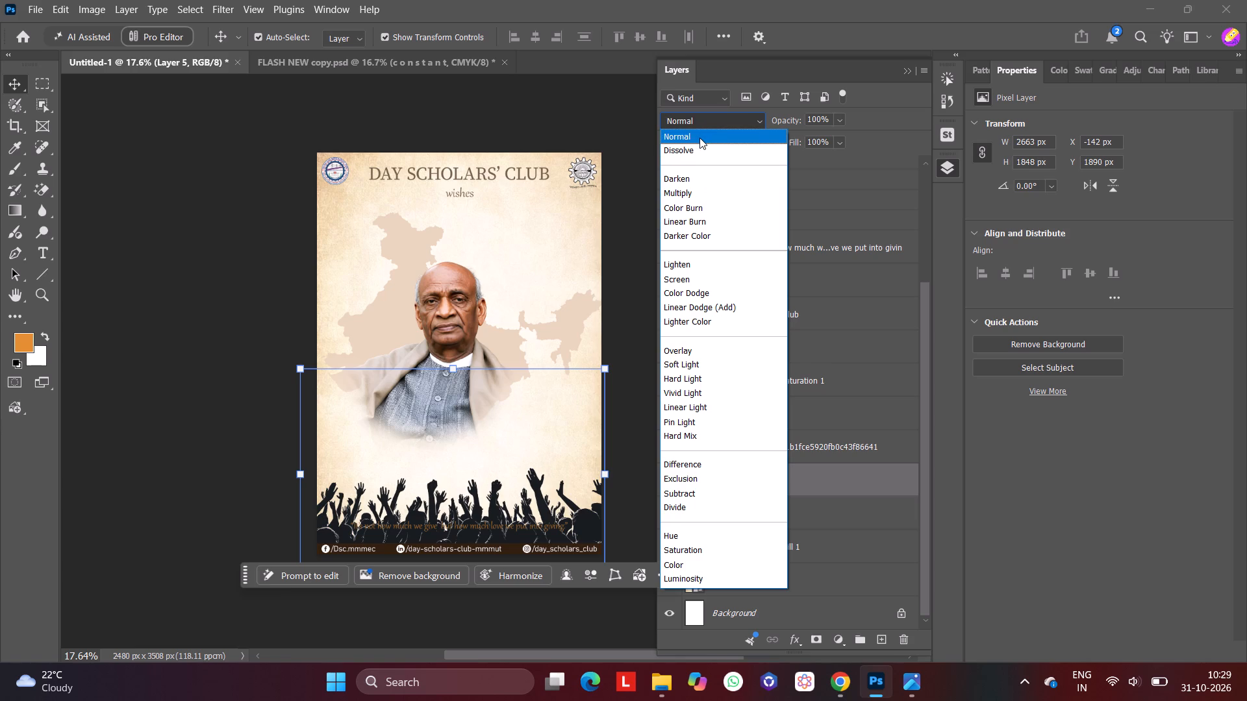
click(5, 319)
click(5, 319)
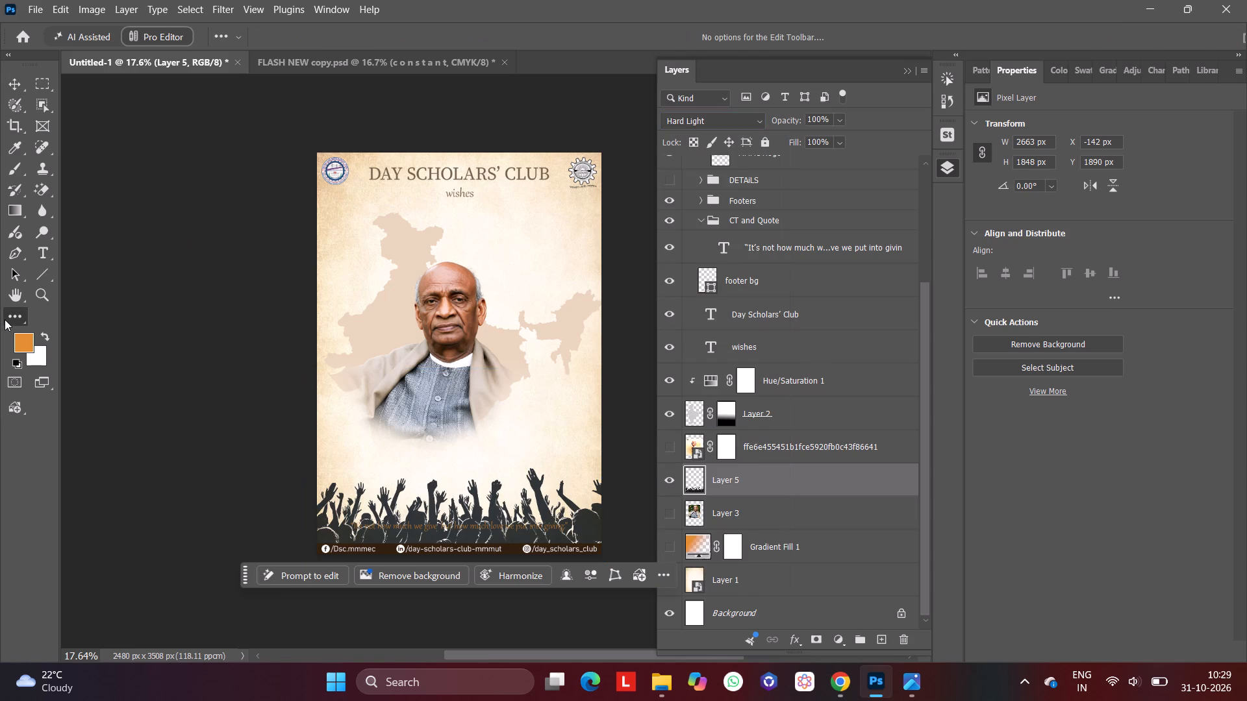
Switch to Chrome and look through Pinterest's related crowd images for an alternative, return to the search results and clear the search text.
click(846, 683)
scroll(919, 501, down, 3)
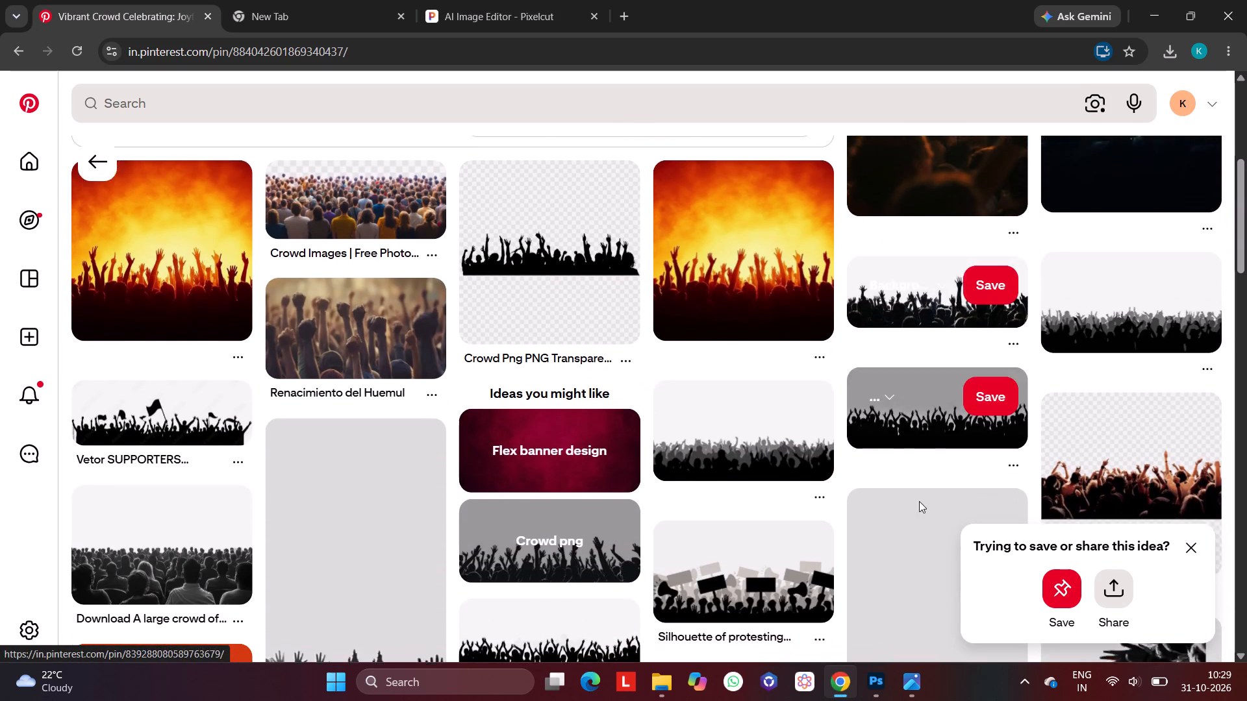
scroll(919, 501, down, 2)
scroll(919, 501, right, 2)
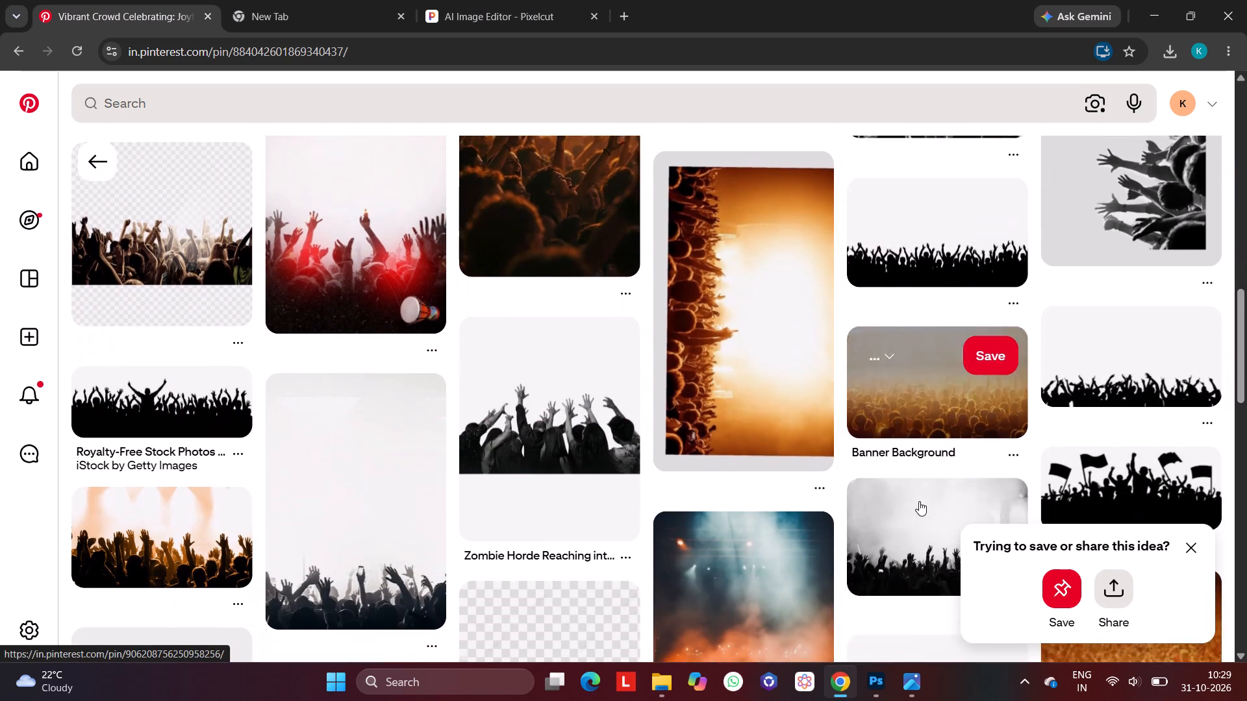
scroll(919, 501, right, 2)
scroll(919, 501, down, 1)
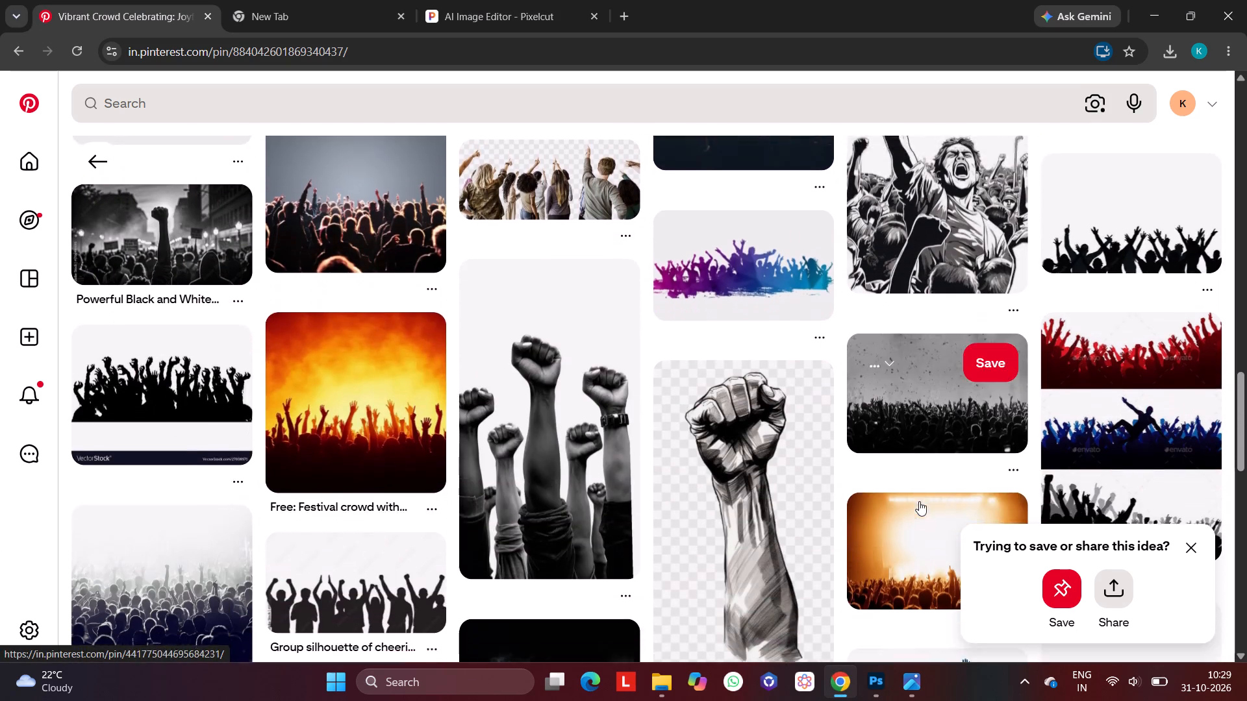
scroll(919, 501, down, 4)
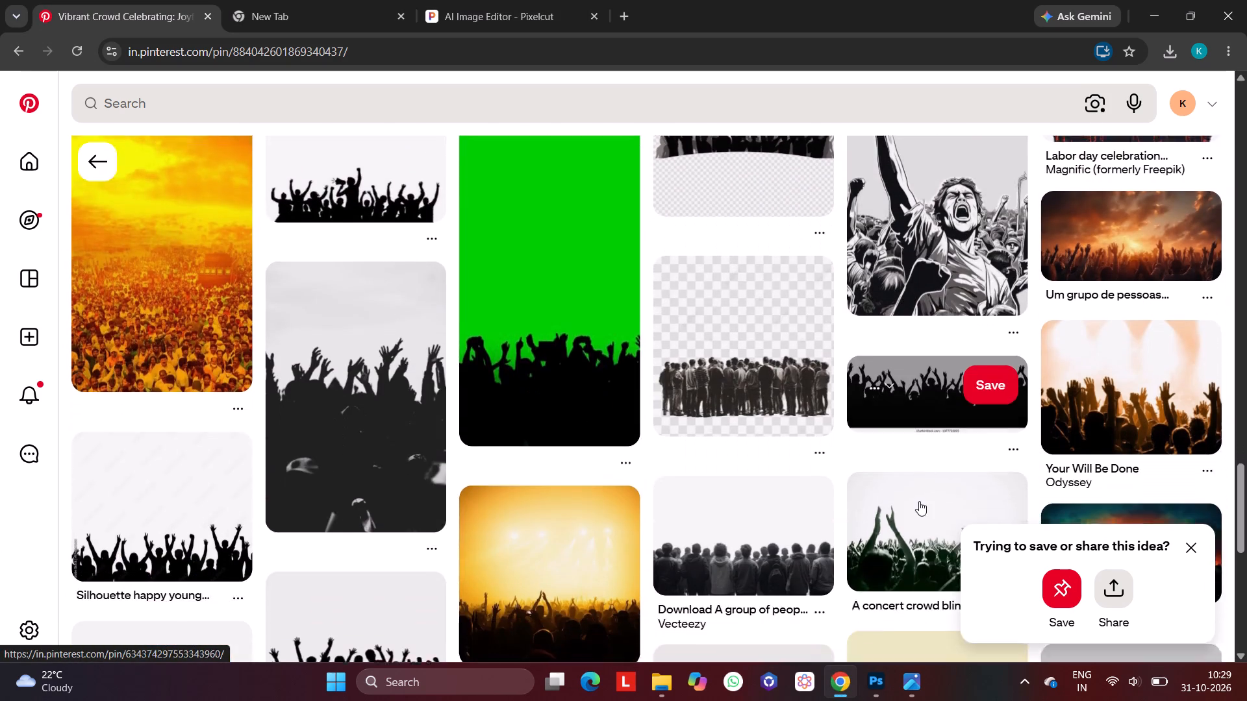
scroll(919, 501, up, 11)
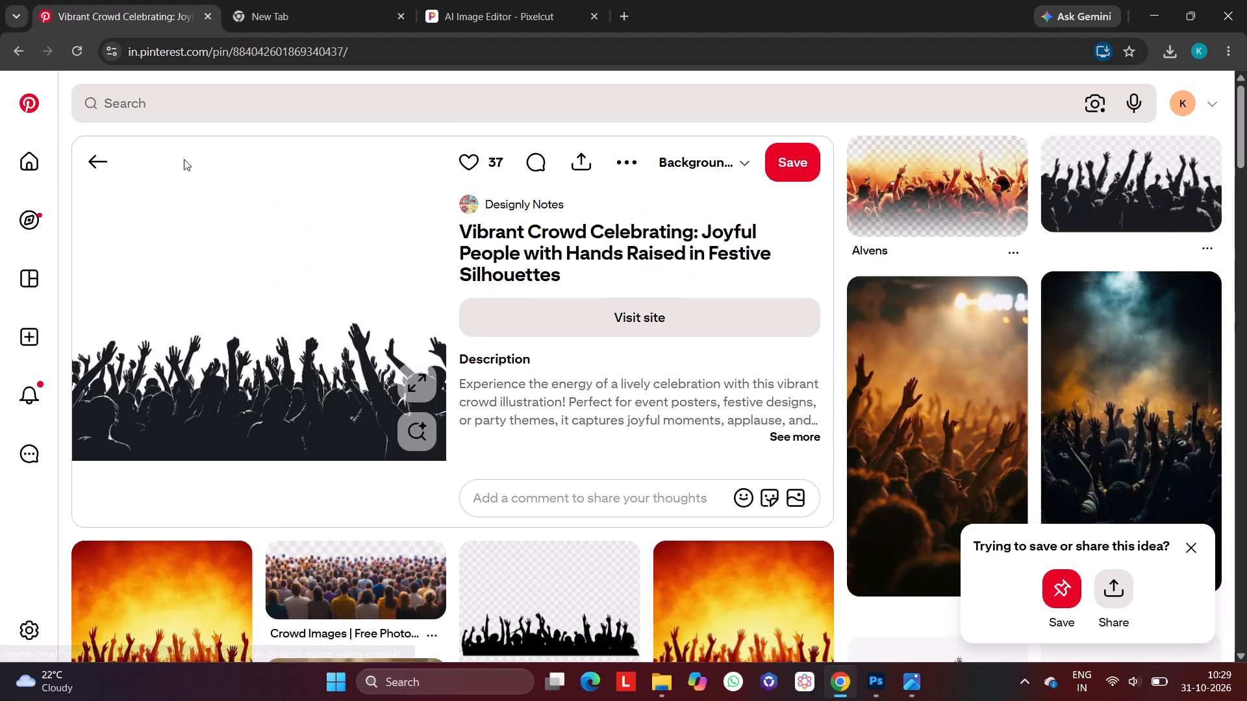
click(107, 164)
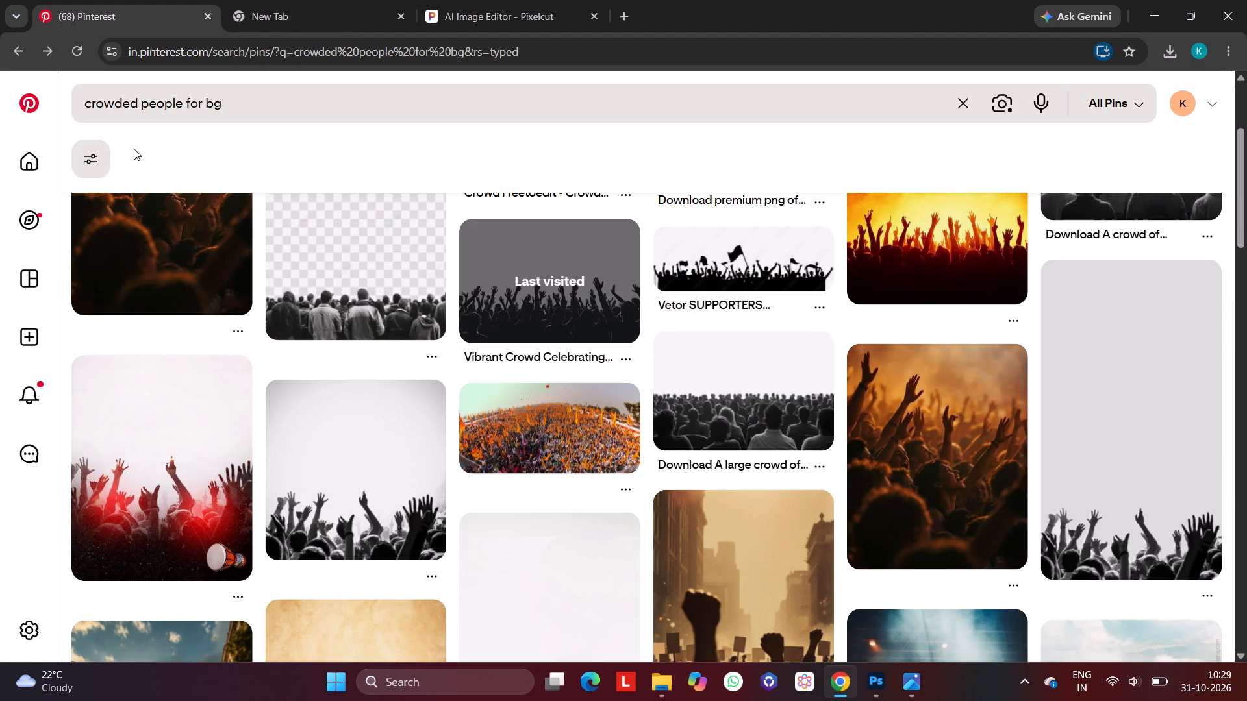
drag(228, 106, 4, 117)
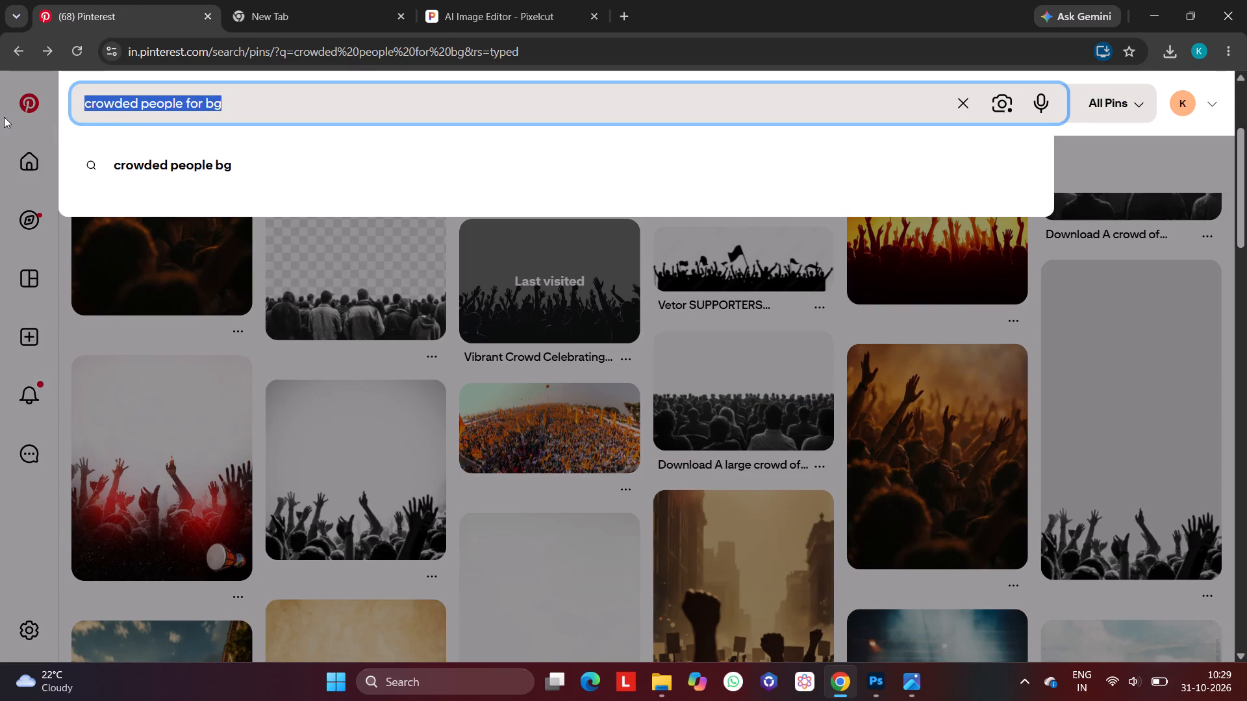
key(BackSpace)
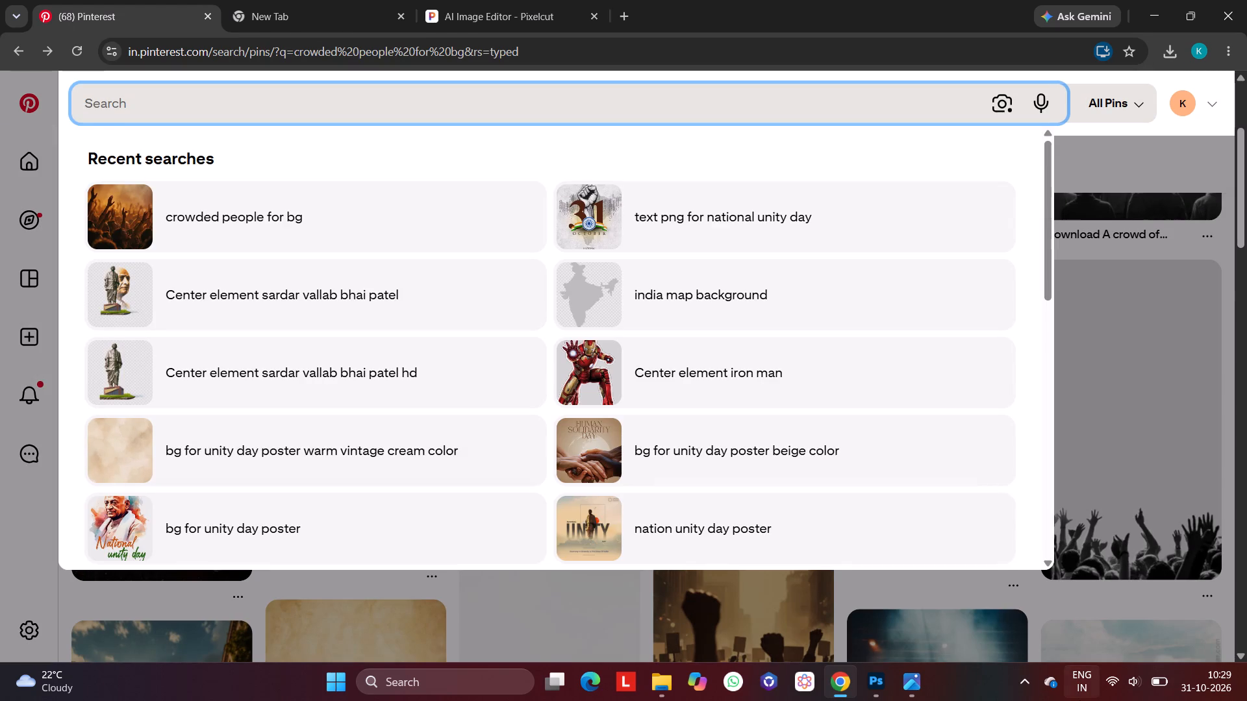
Switch back to Photoshop and hide the crowd layer, Layer 5.
click(874, 686)
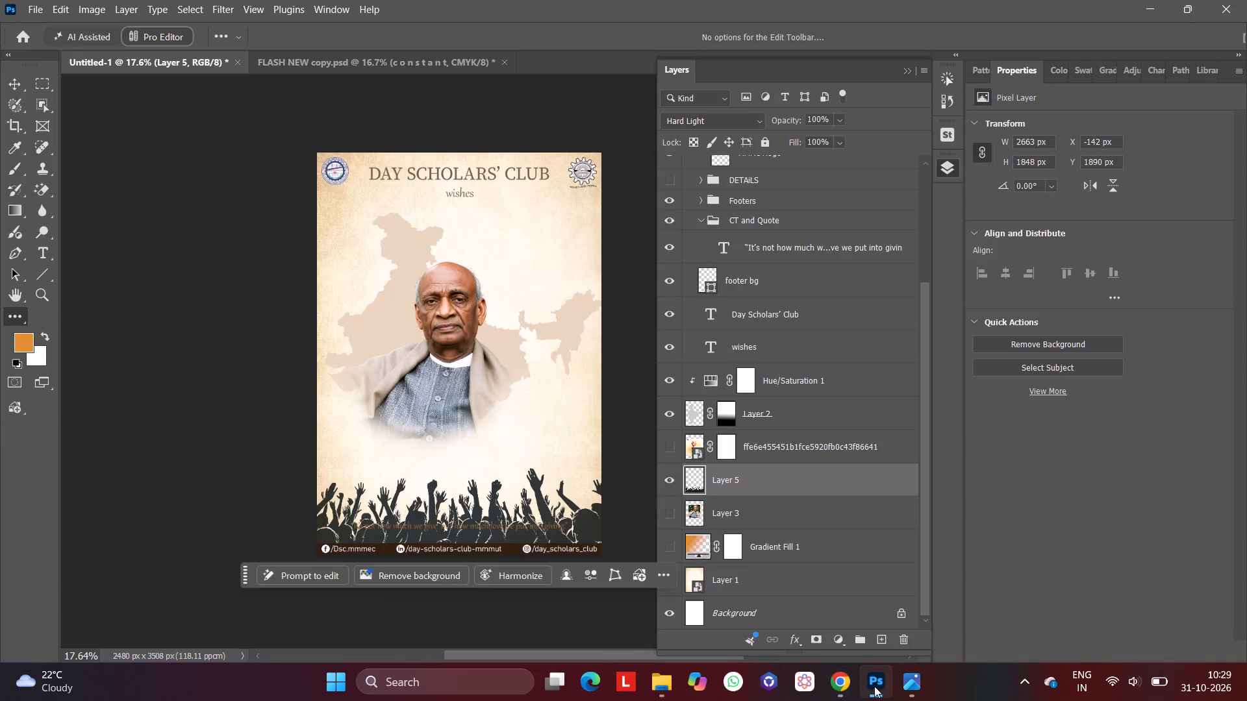
click(674, 483)
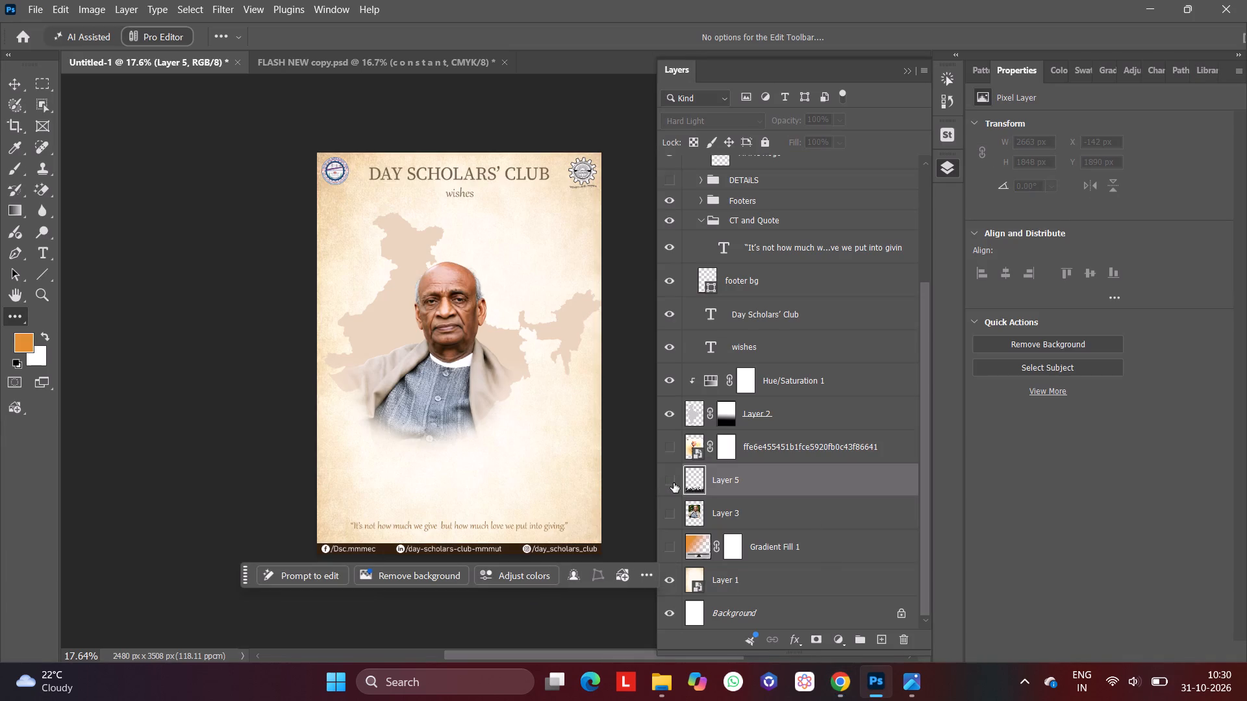
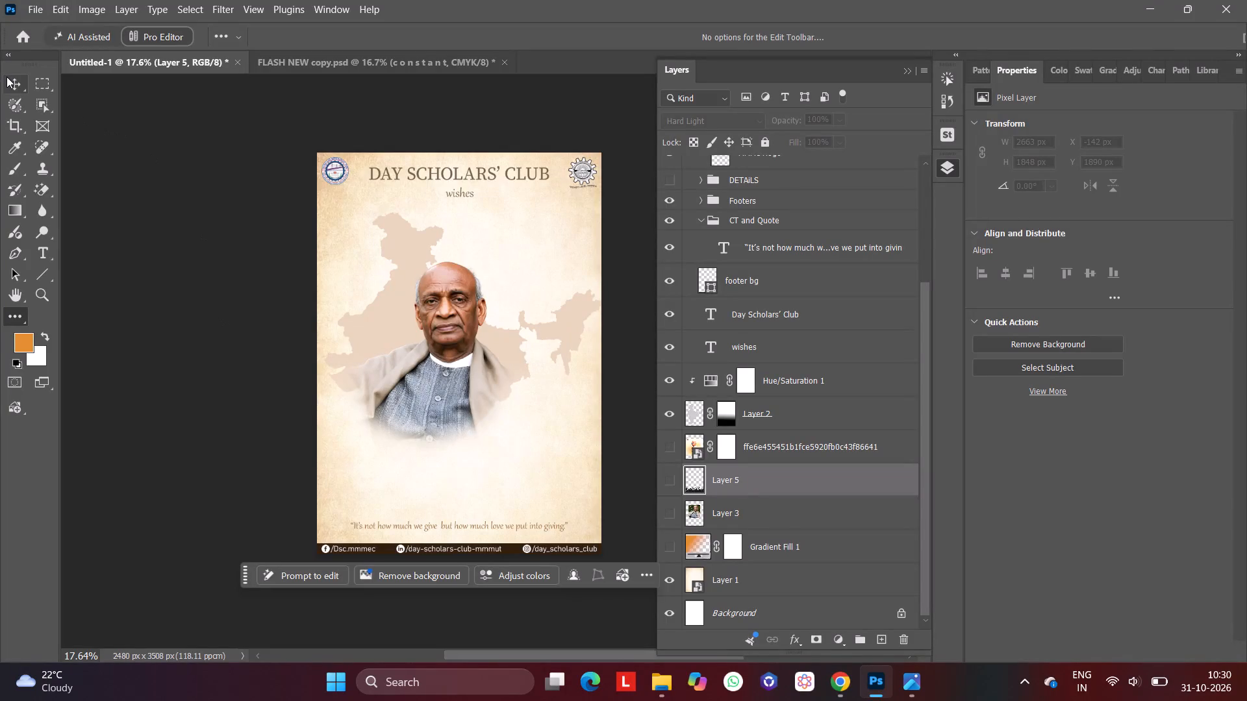
Pick the Brush tool and add a layer mask to the parchment background layer, Layer 1.
click(18, 173)
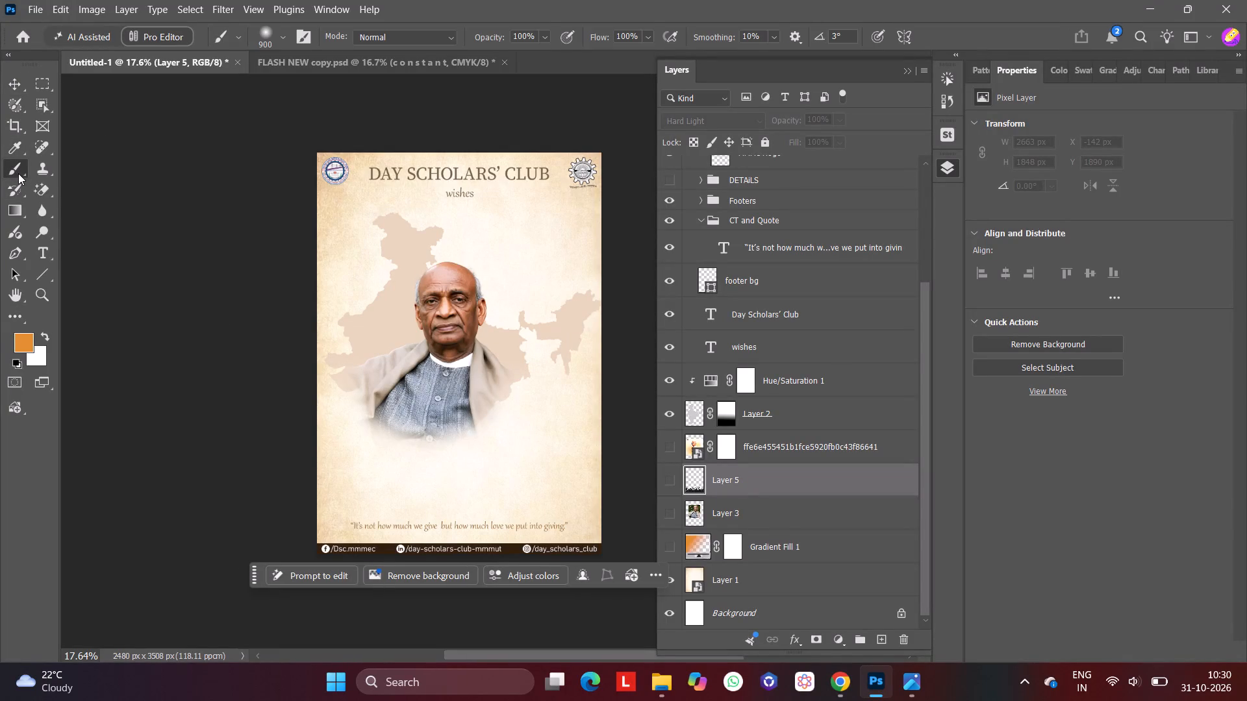
click(742, 591)
click(818, 646)
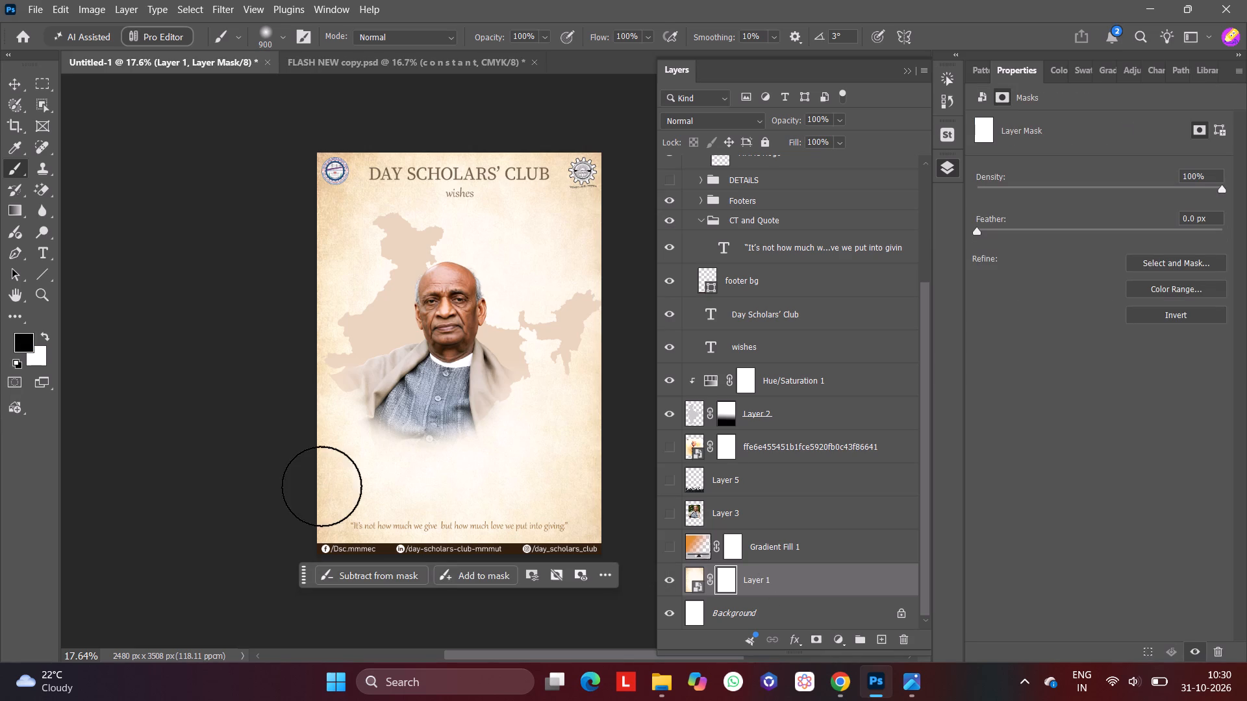
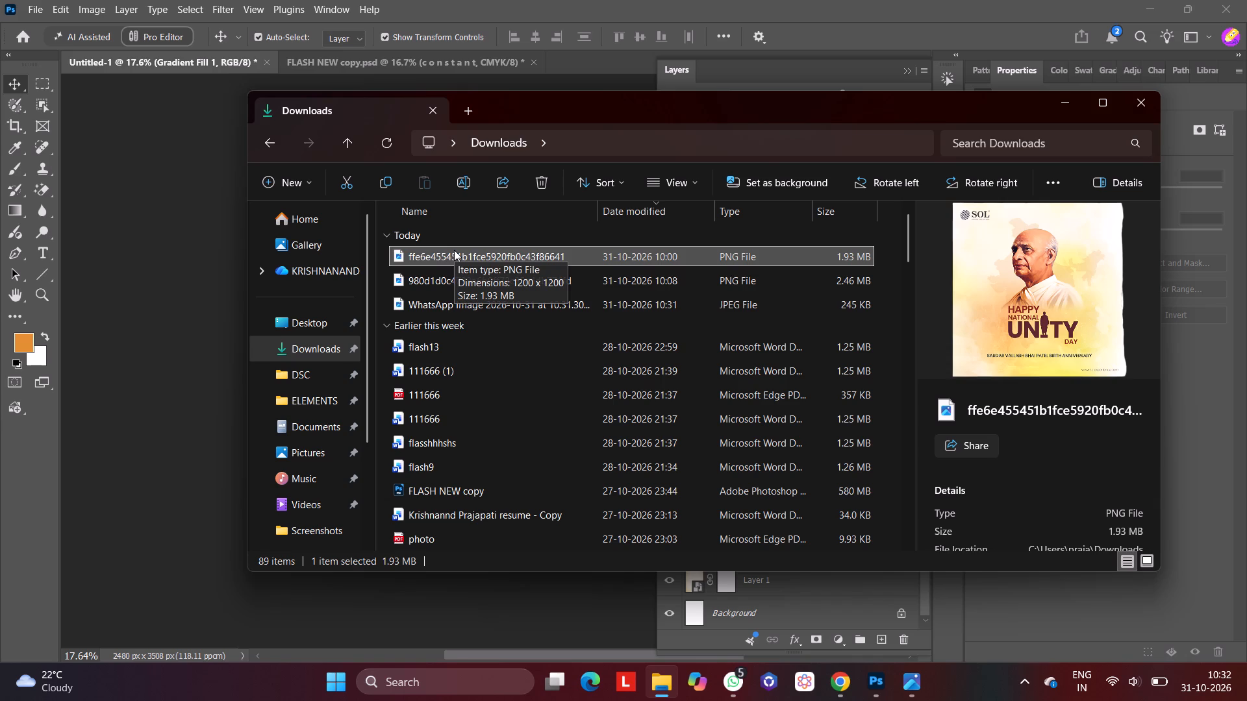
View the SOL National Unity Day reference PNG from the Downloads folder, closing the folder window and the image viewer.
double_click(454, 250)
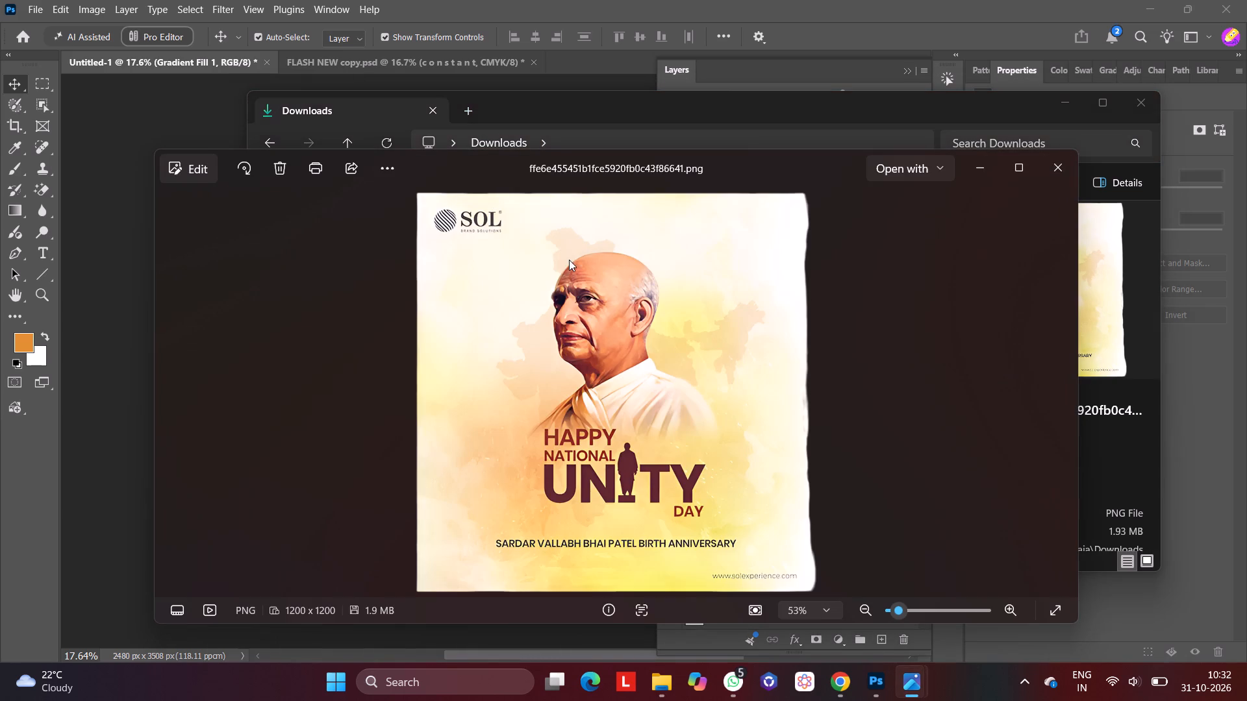
click(1146, 104)
click(1070, 171)
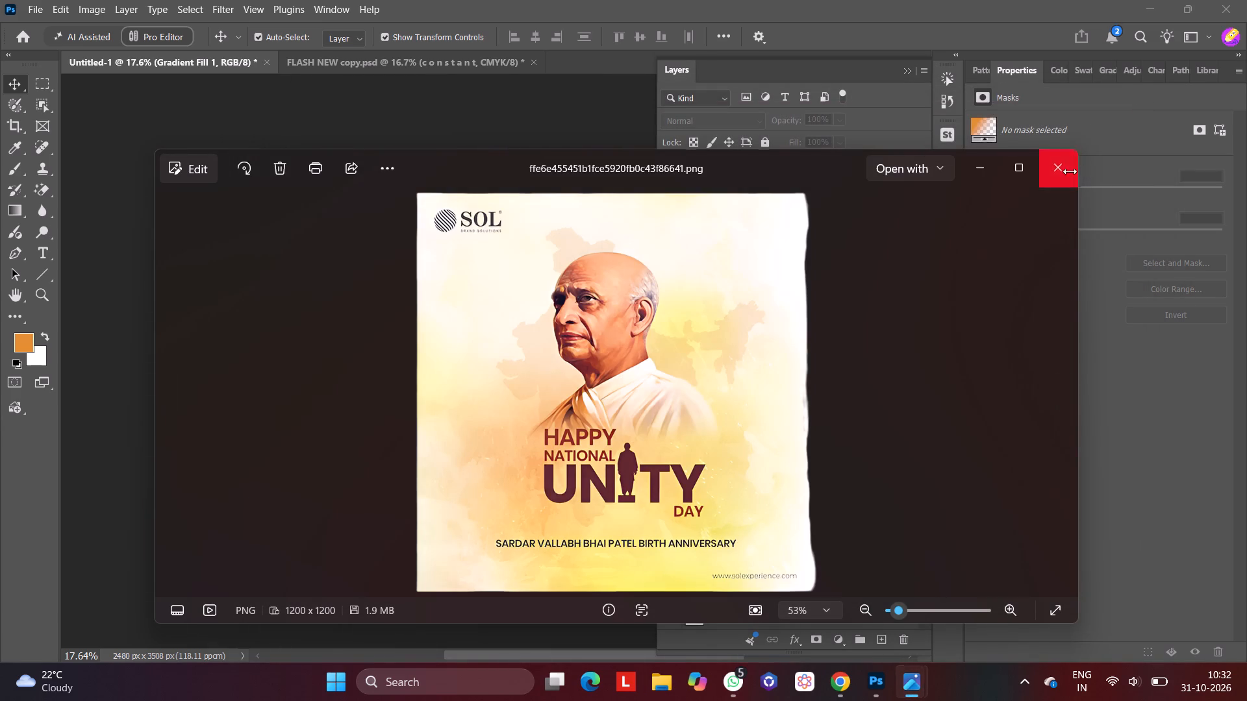
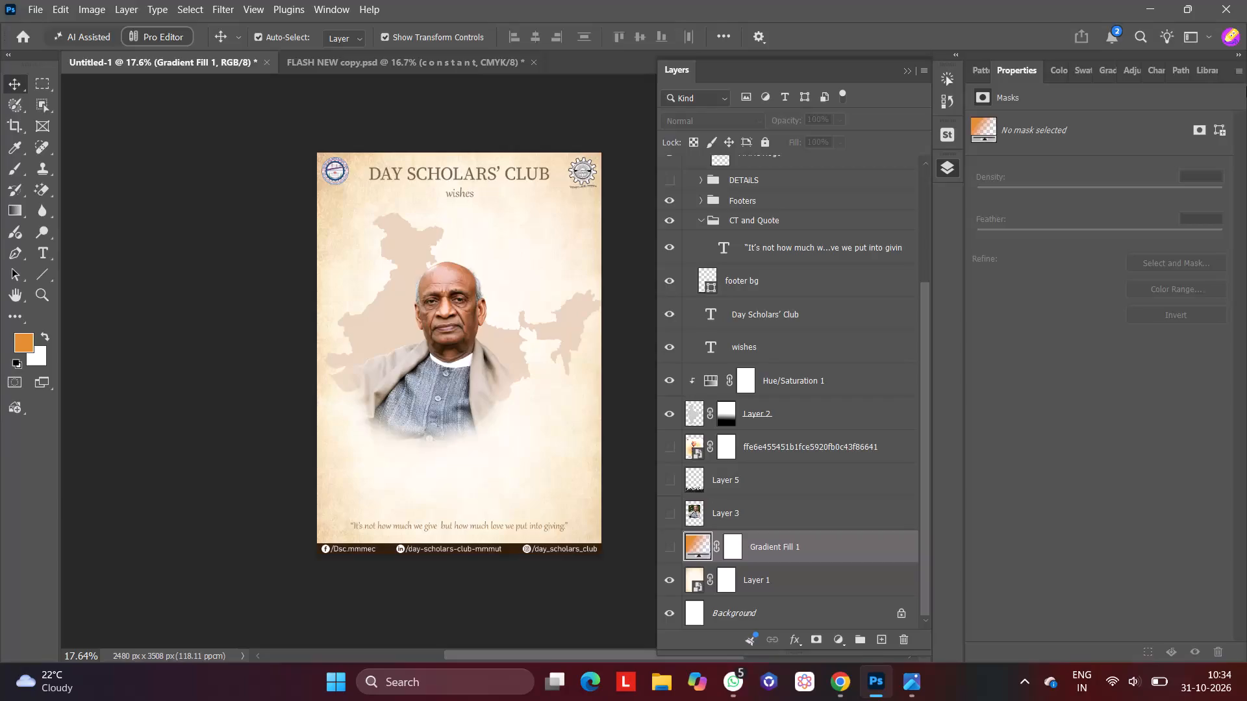
Switch to Pinterest in Chrome and dismiss the recent searches to return to the "crowded people for bg" results.
click(833, 688)
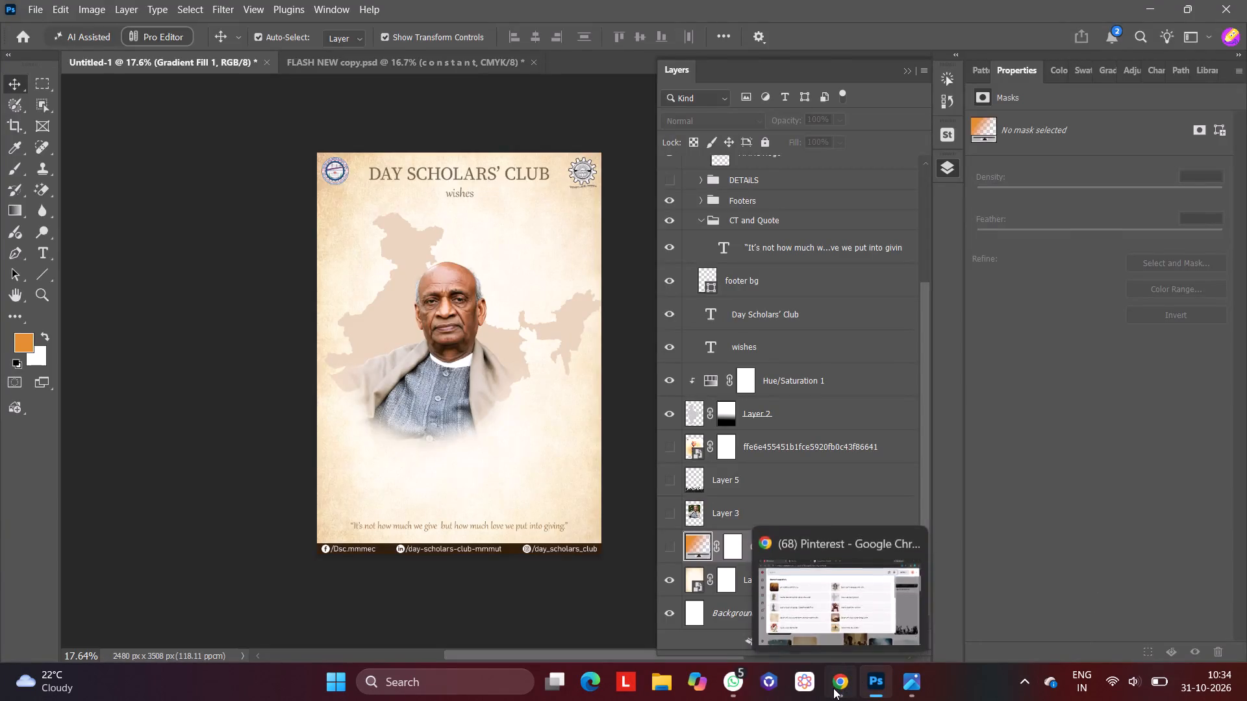
click(1179, 245)
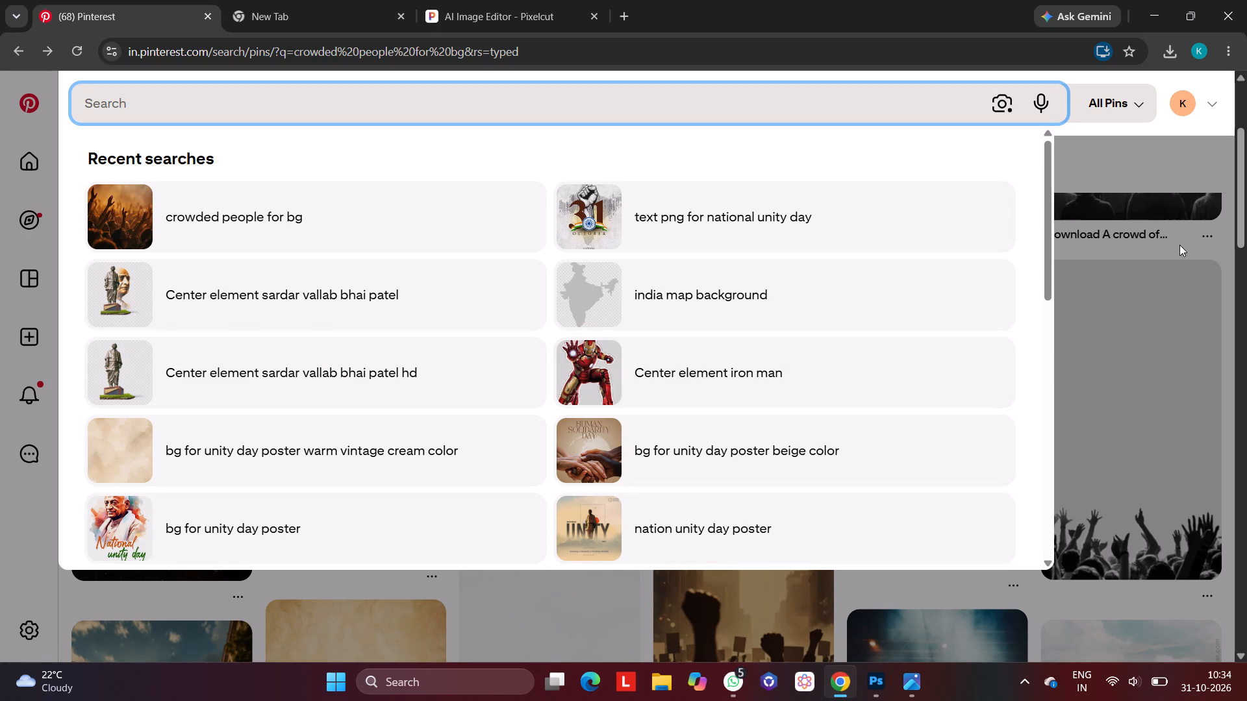
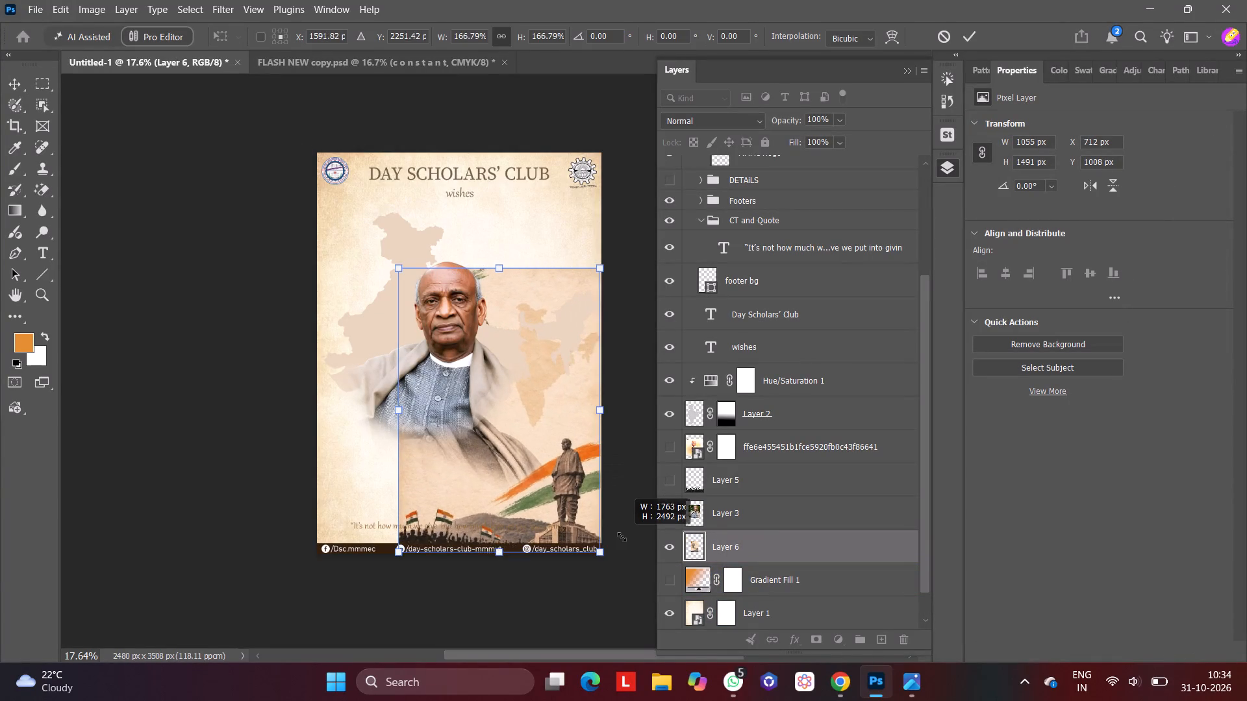
Enlarge the pasted Sardar Patel artwork on Layer 6 to about 2573 x 3637 px so it covers the whole poster.
drag(622, 537, 633, 543)
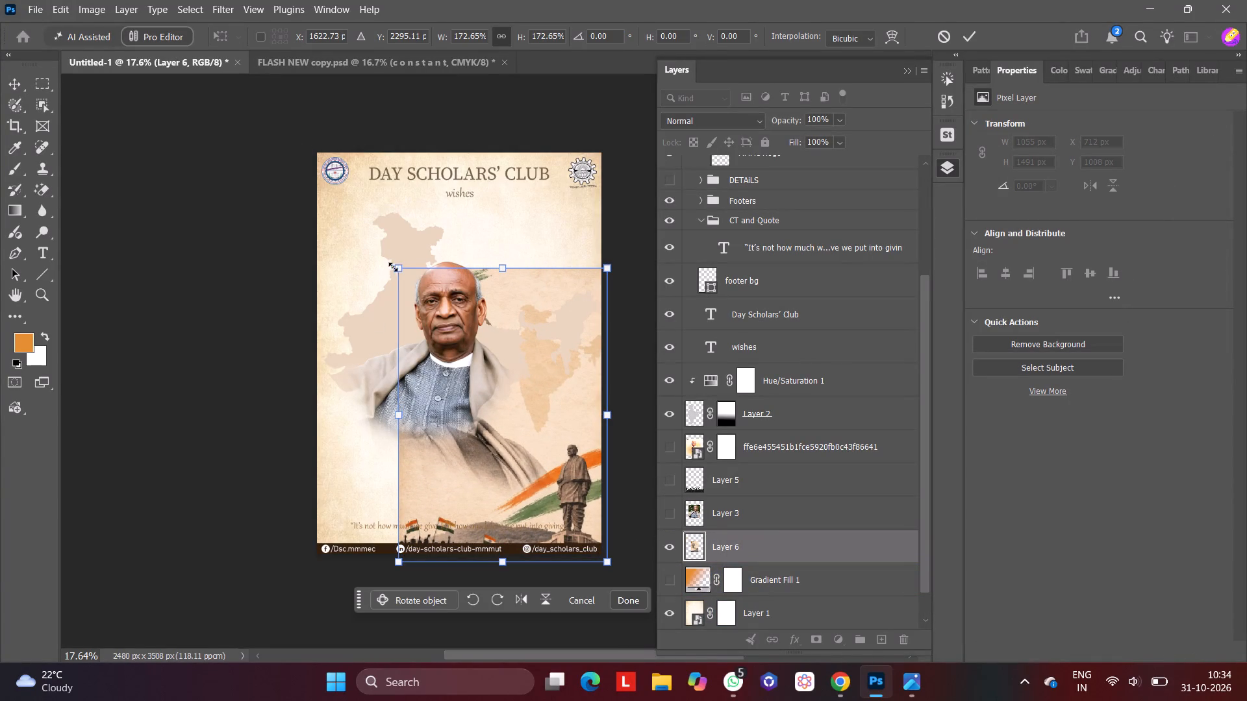
drag(399, 271, 283, 132)
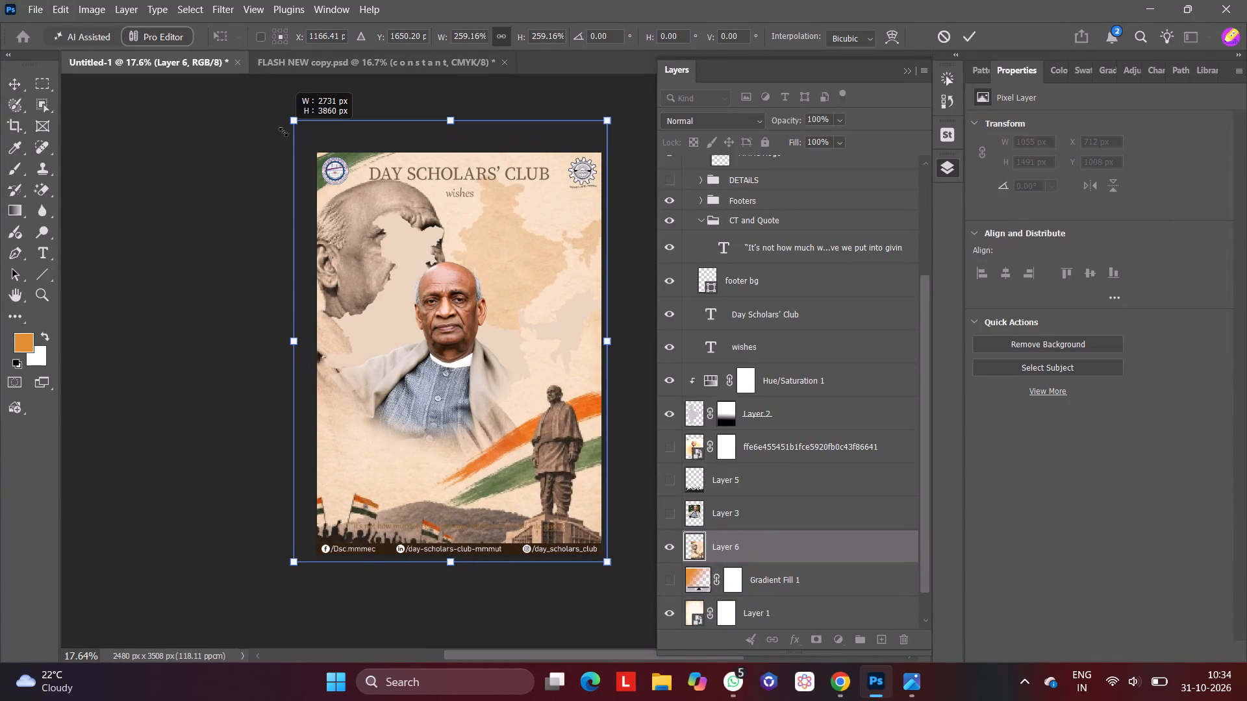
drag(283, 132, 301, 158)
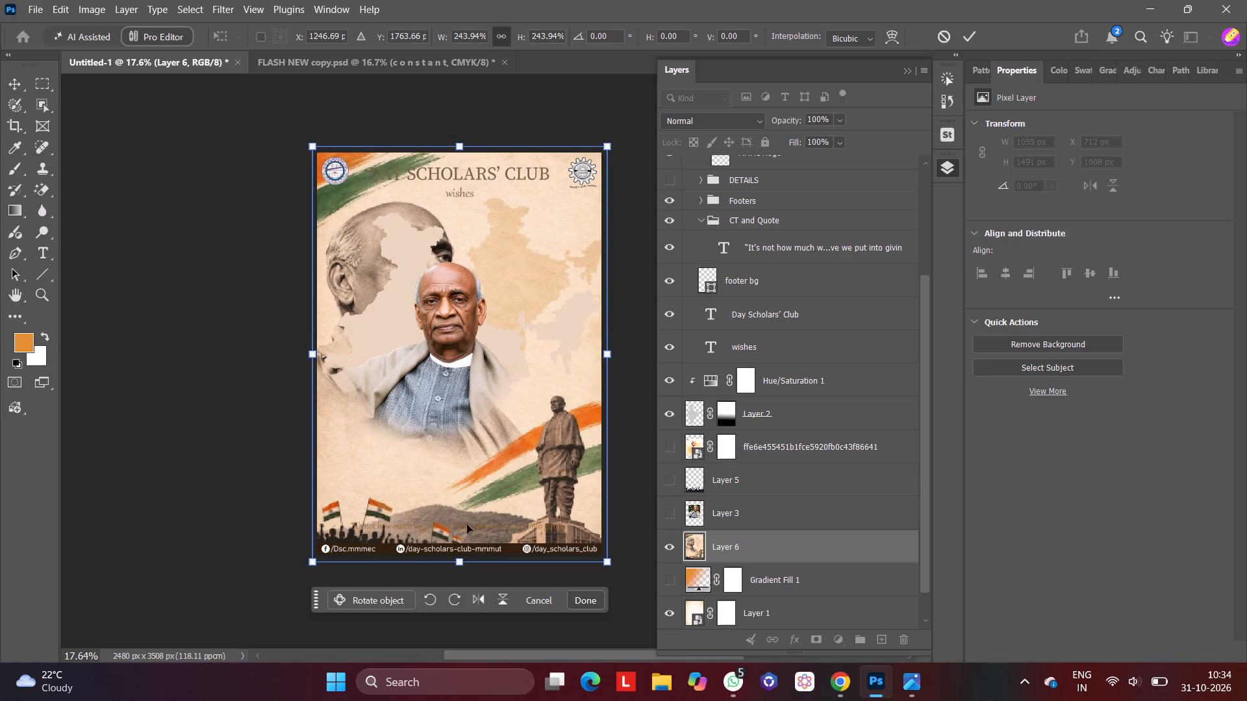
click(459, 563)
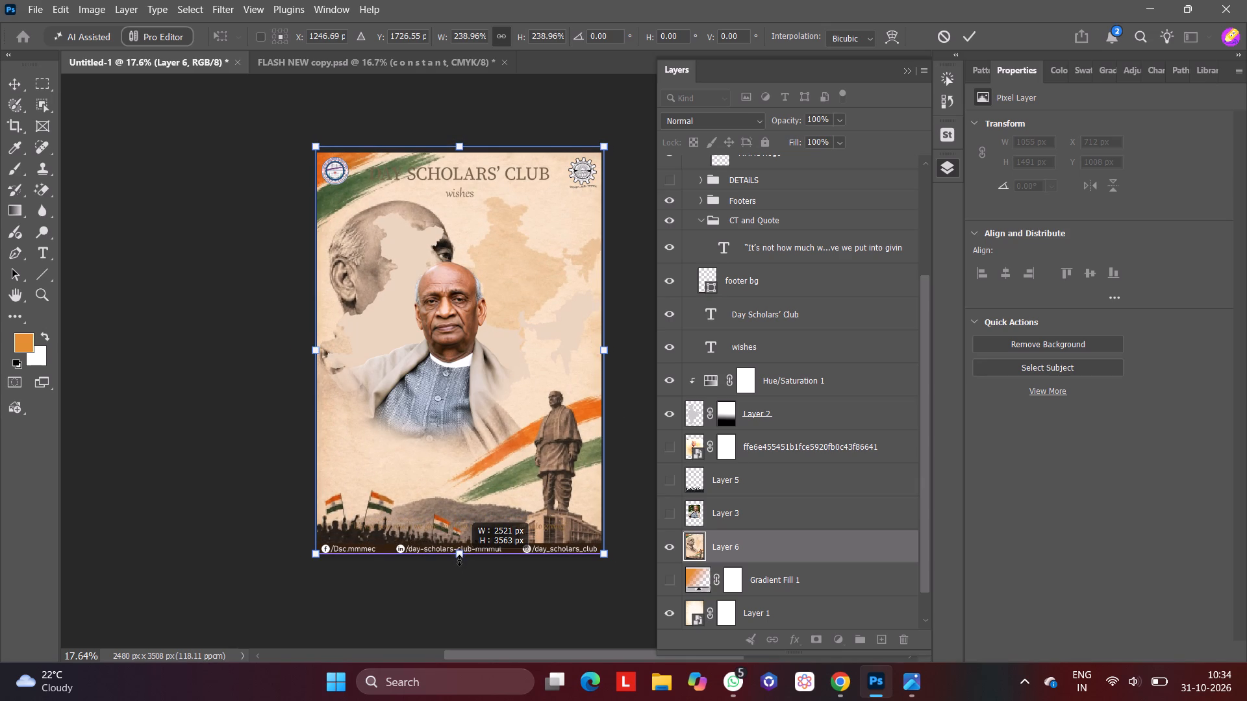
click(801, 550)
click(1013, 512)
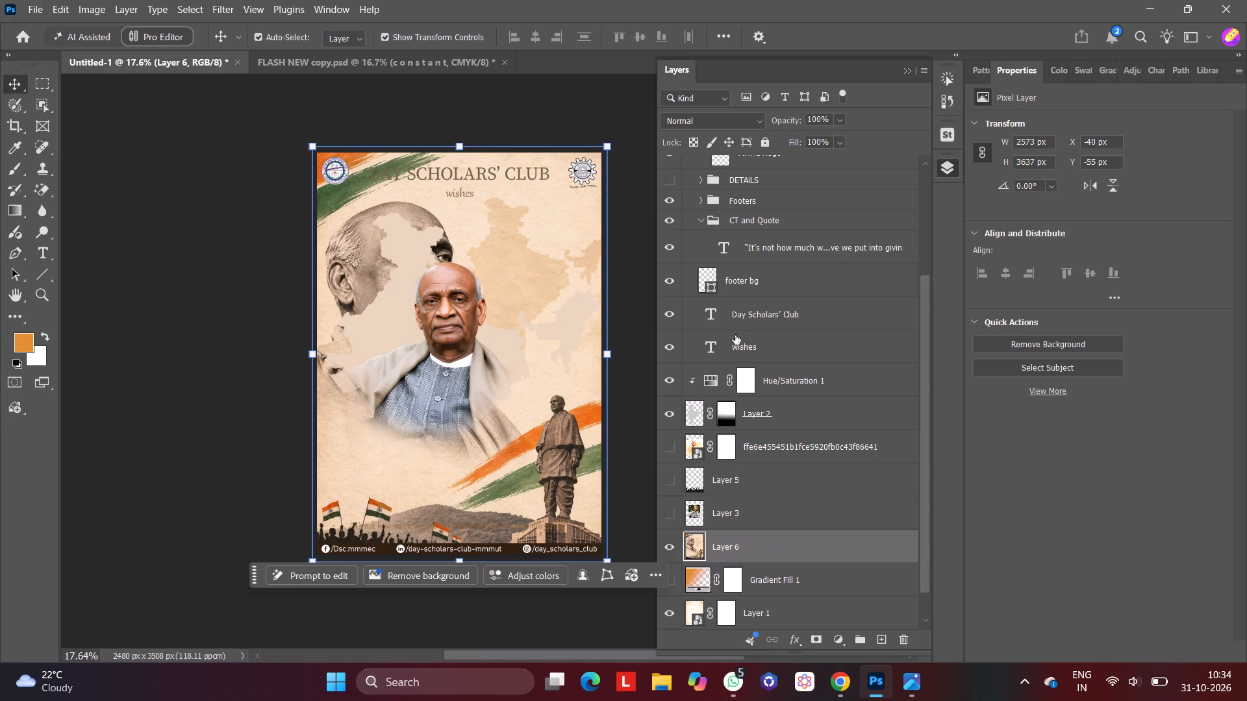
Create a new blank document from the recent custom 2480 x 3508 px preset at 118.11 pixels per centimetre.
click(26, 38)
click(62, 114)
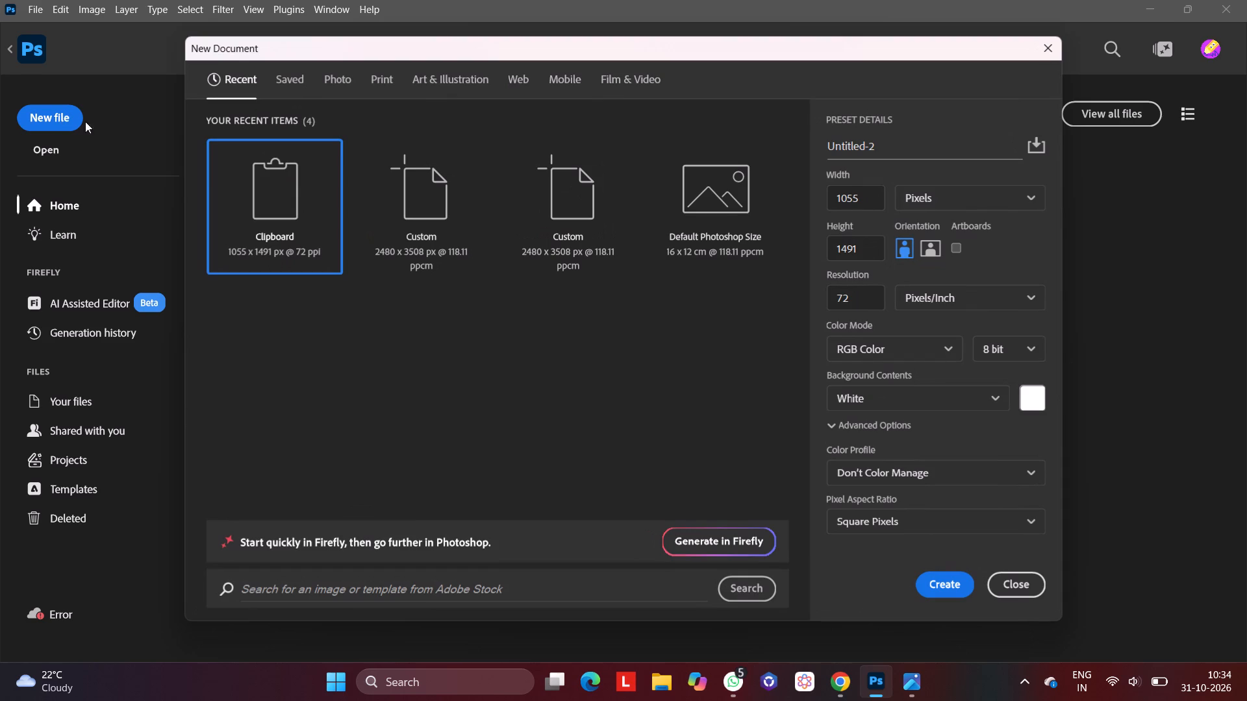
click(453, 206)
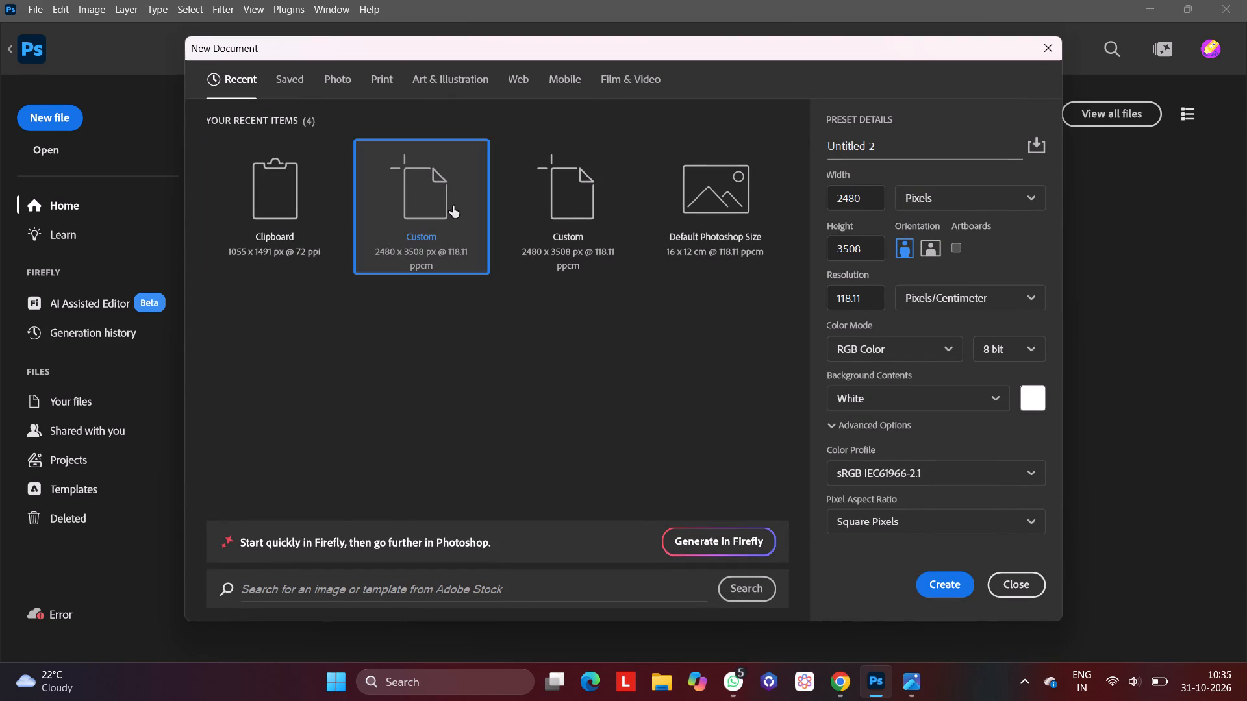
click(936, 585)
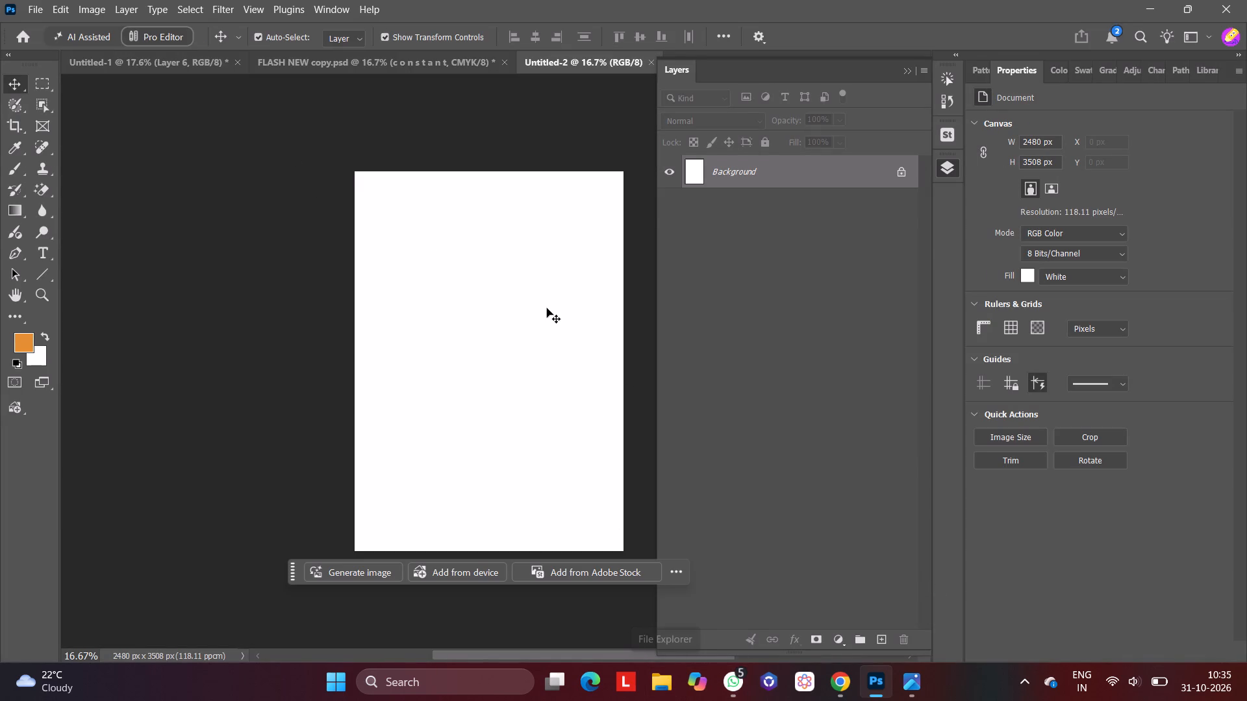
Paste the Sardar Patel artwork into the new document and convert its layer to a smart object.
key(ctrl+v)
click(698, 169)
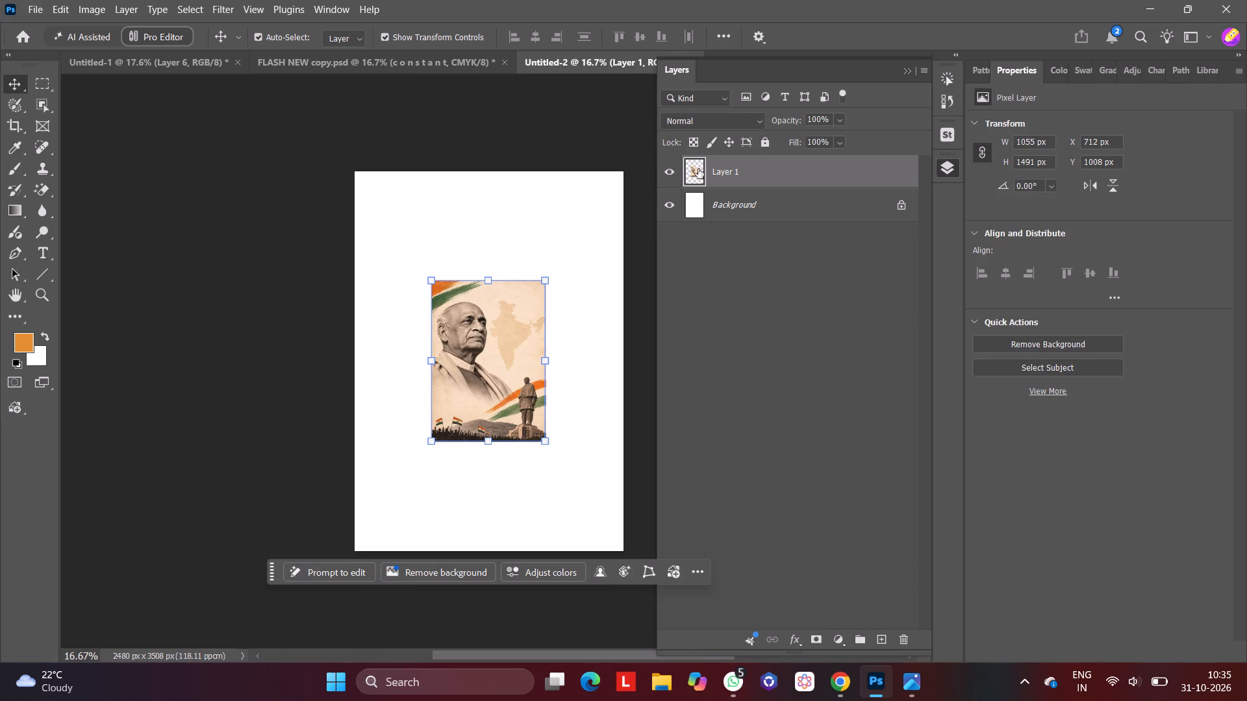
right_click(698, 171)
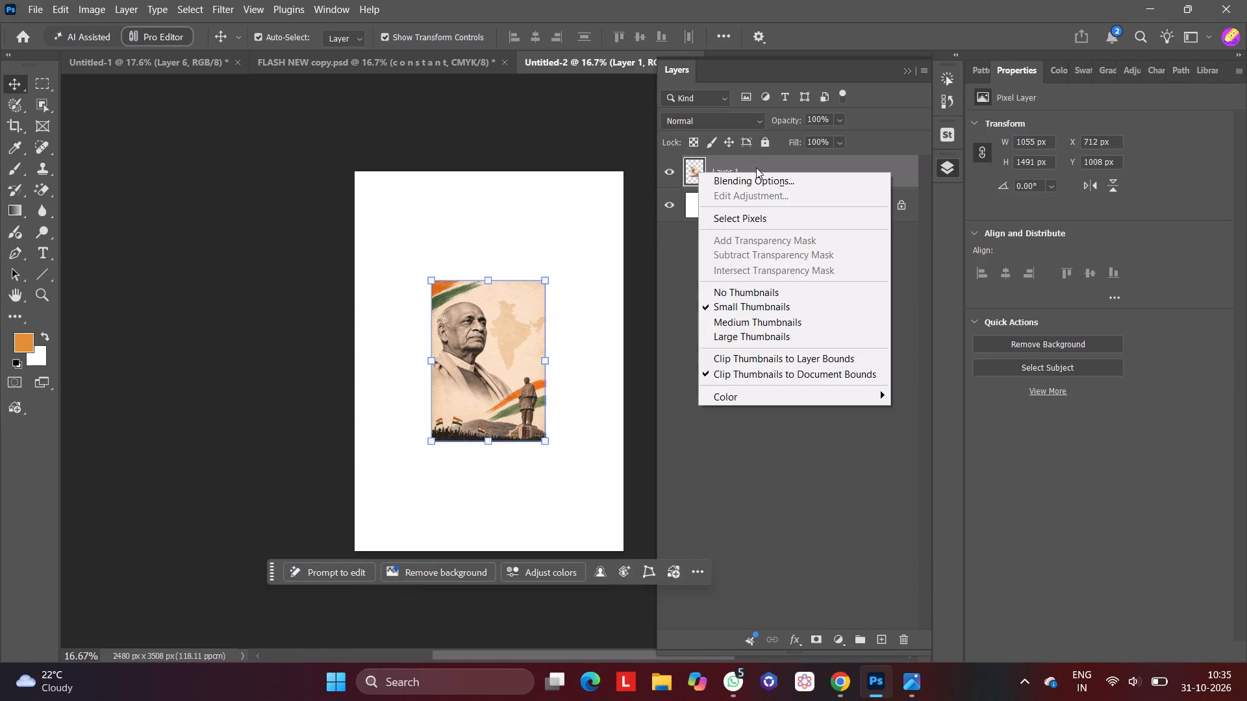
click(756, 167)
right_click(756, 167)
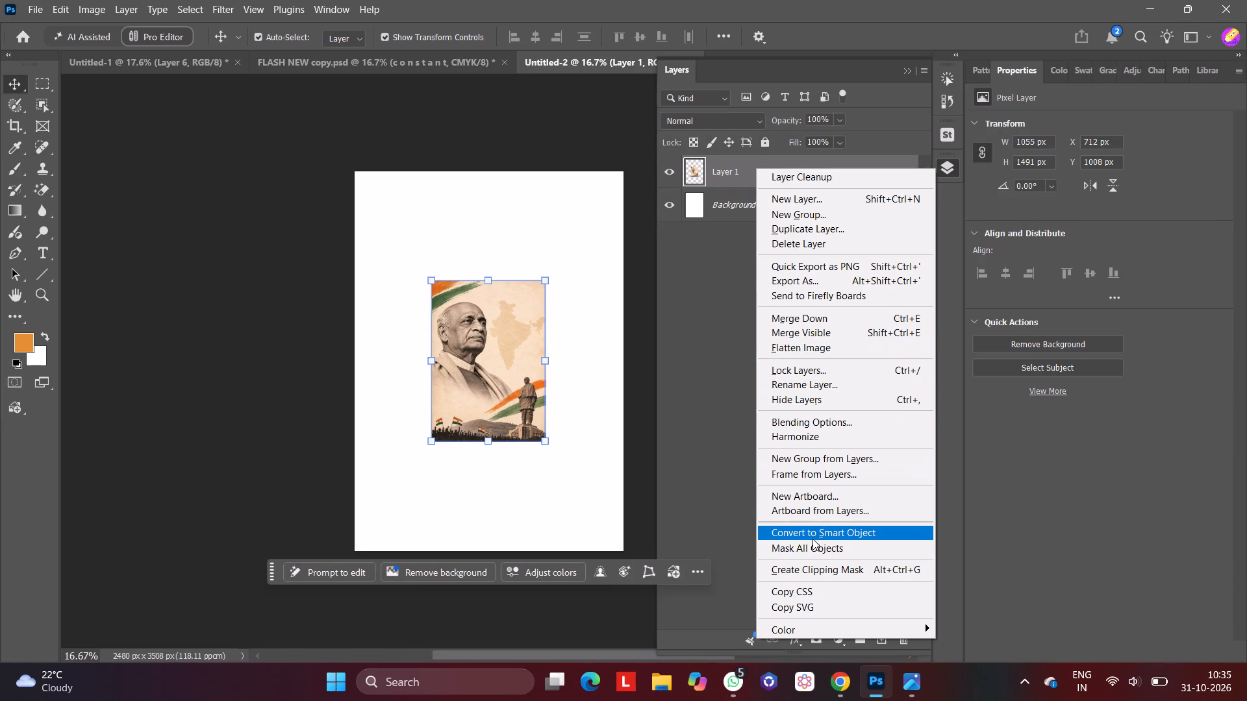
click(812, 539)
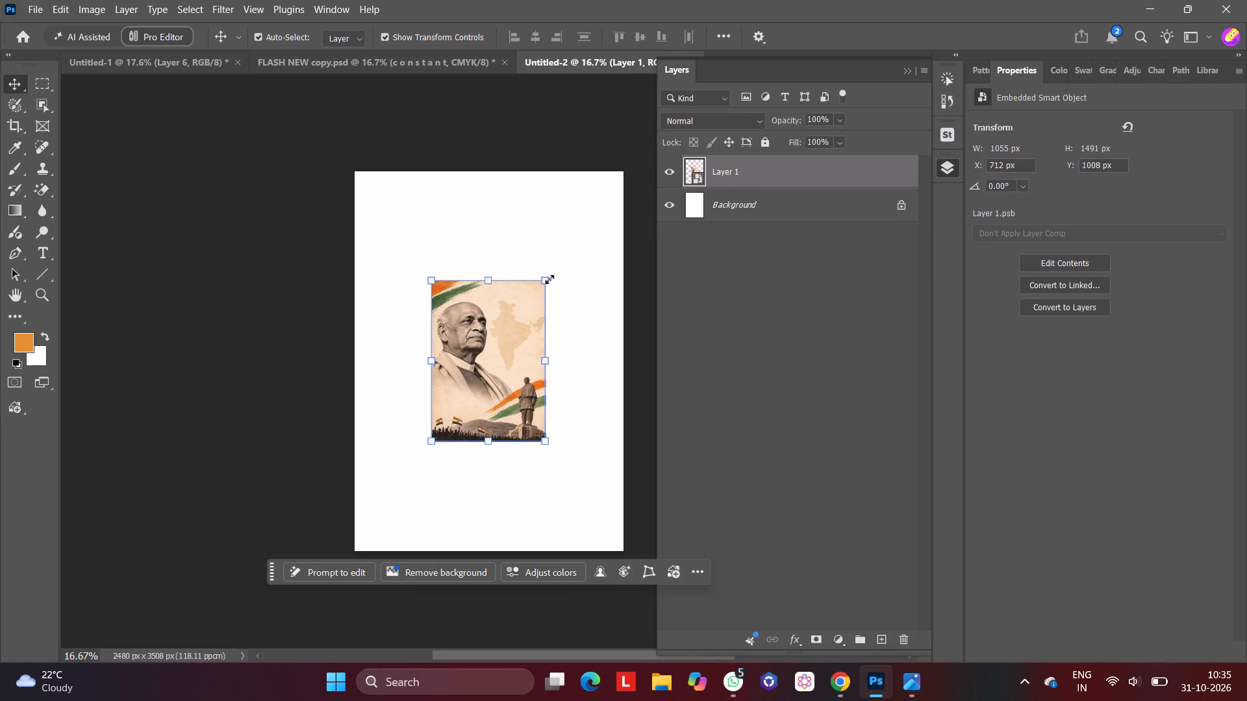
Scale the artwork smart object proportionally to about 2583 x 3650 px so it covers the entire canvas.
drag(548, 282, 654, 180)
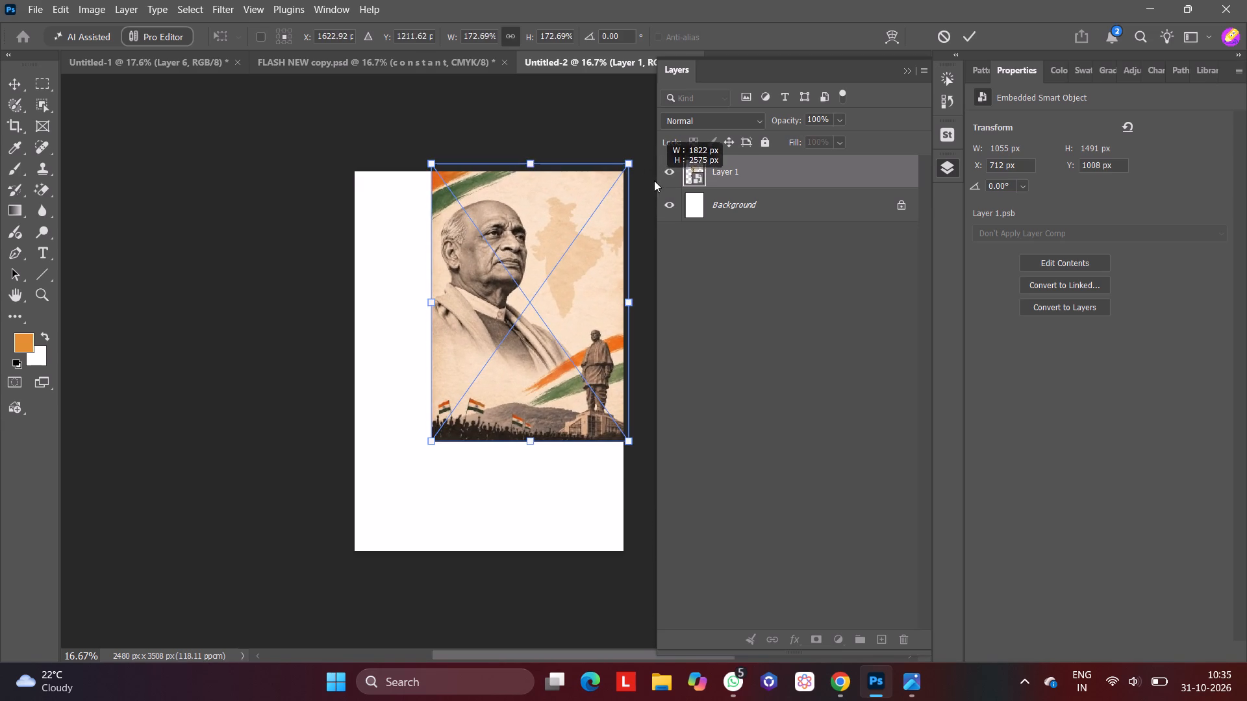
drag(654, 180, 653, 182)
drag(430, 445, 407, 473)
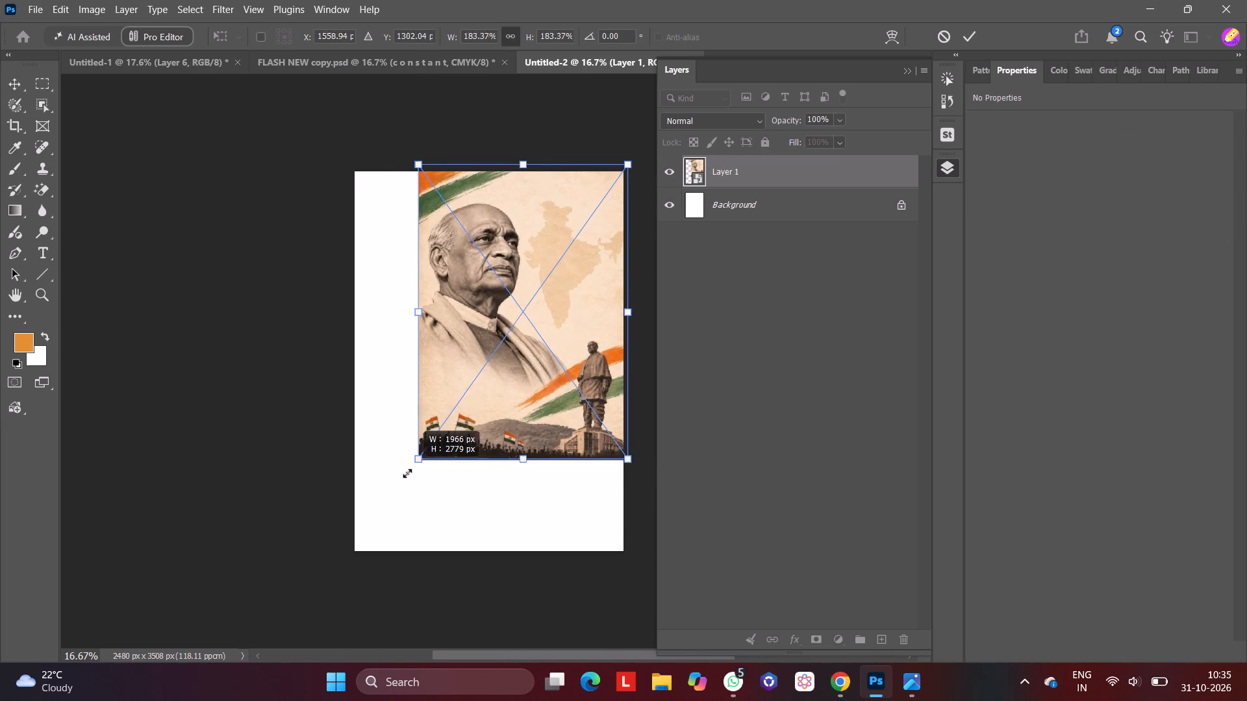
drag(407, 473, 346, 562)
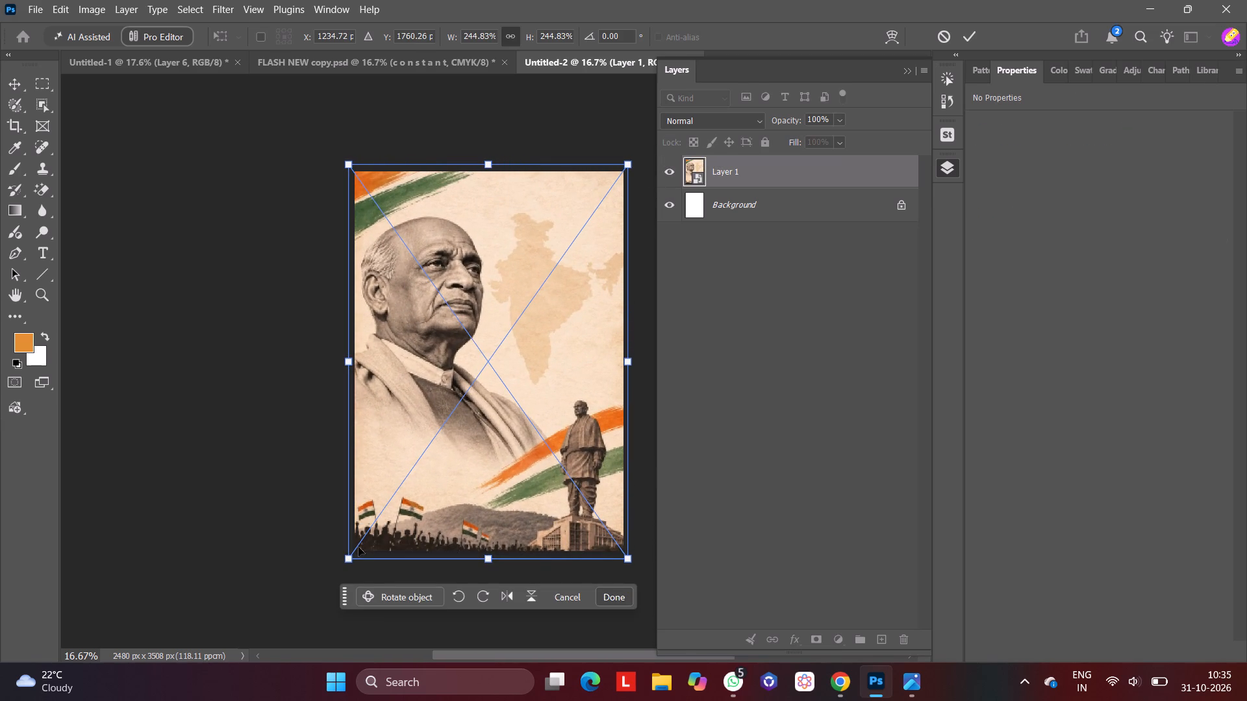
click(753, 465)
click(576, 465)
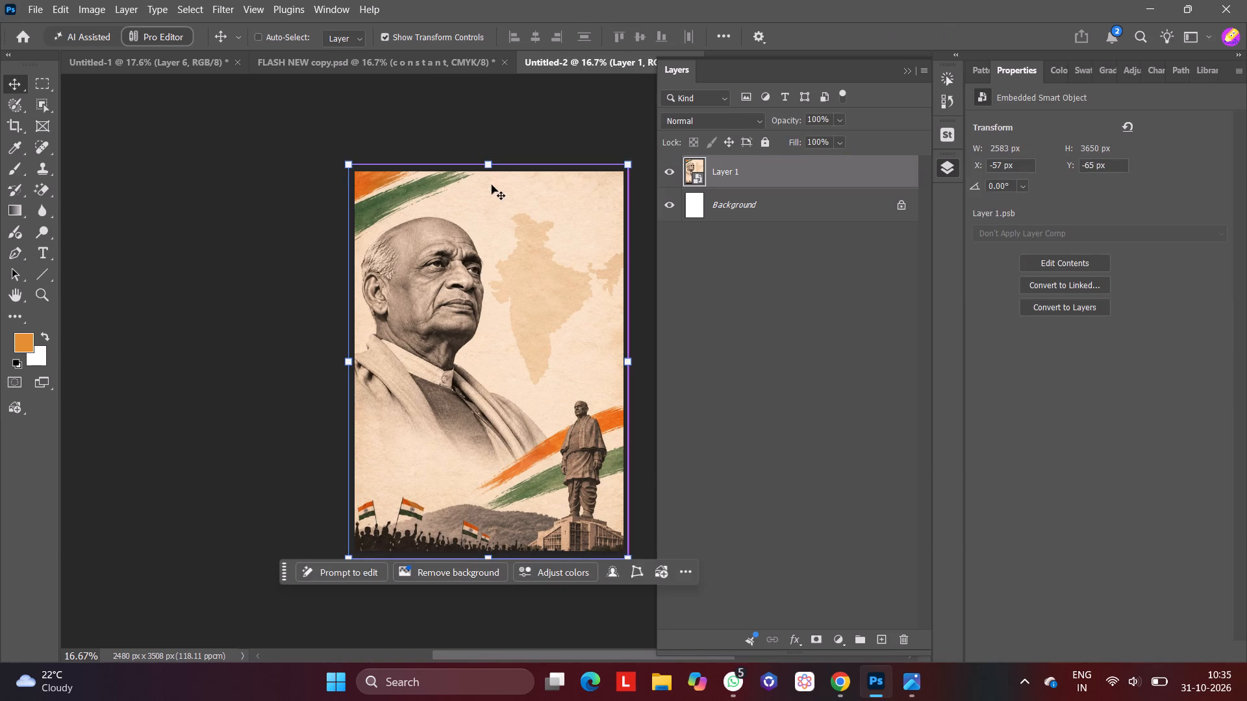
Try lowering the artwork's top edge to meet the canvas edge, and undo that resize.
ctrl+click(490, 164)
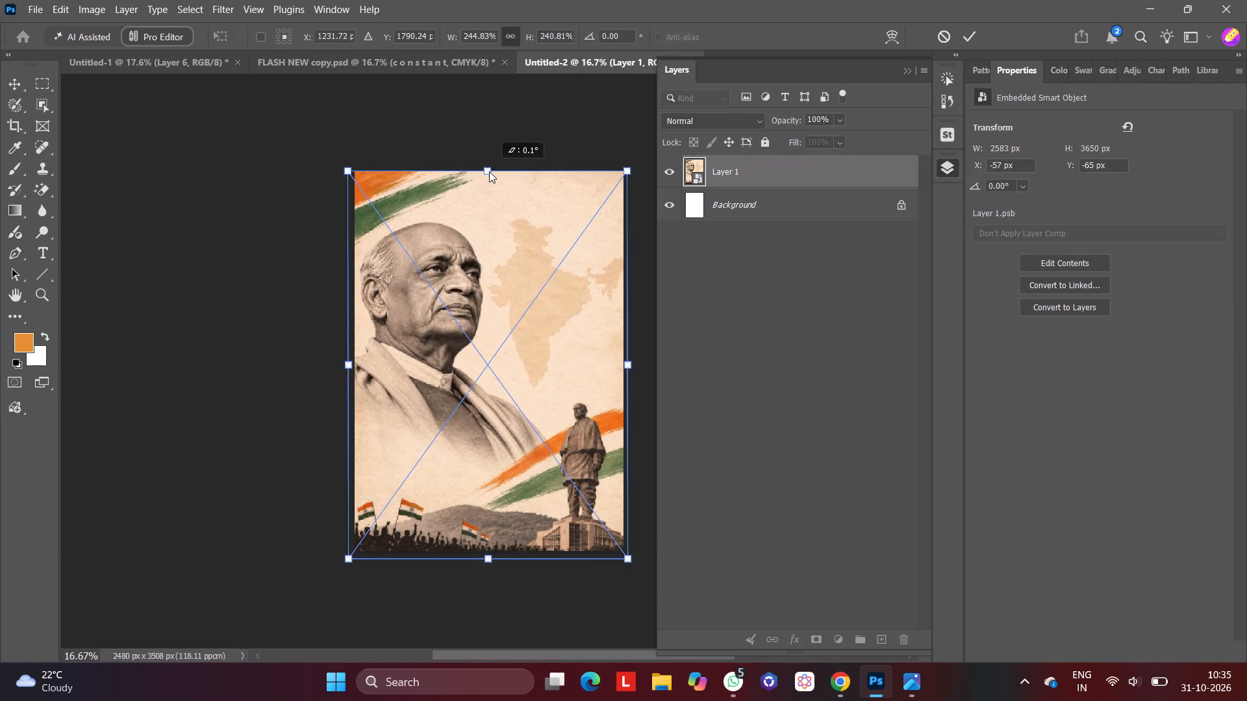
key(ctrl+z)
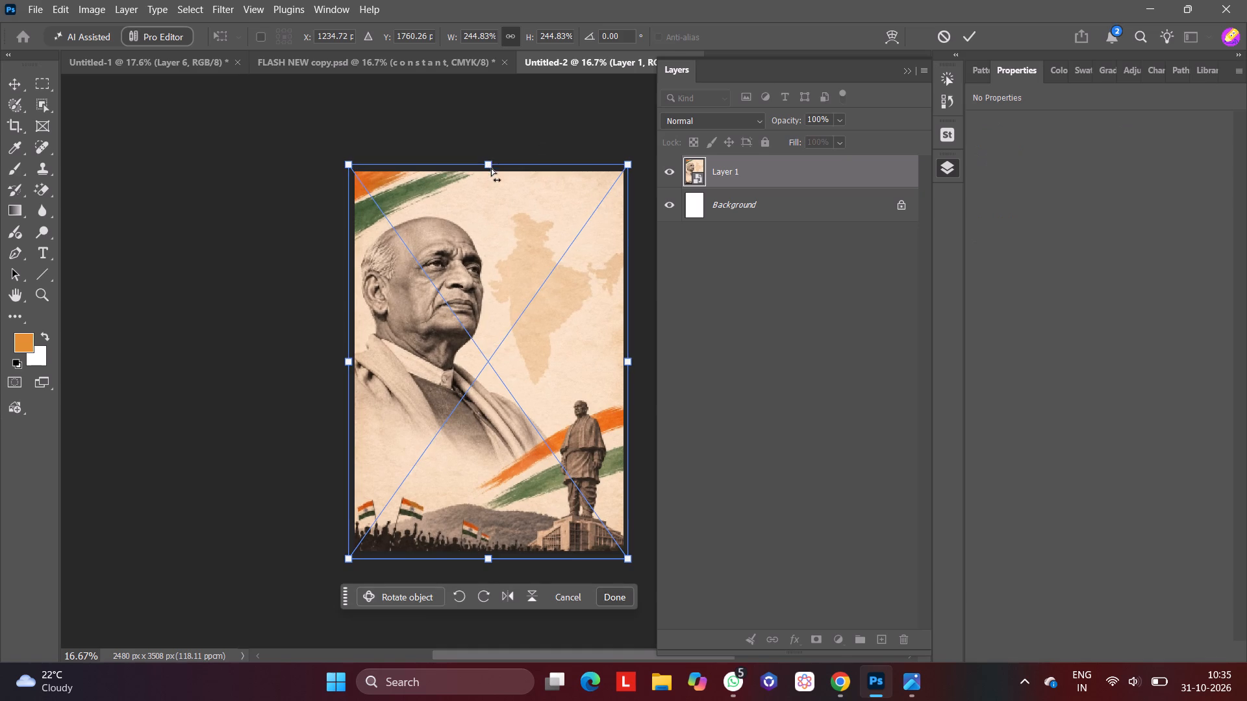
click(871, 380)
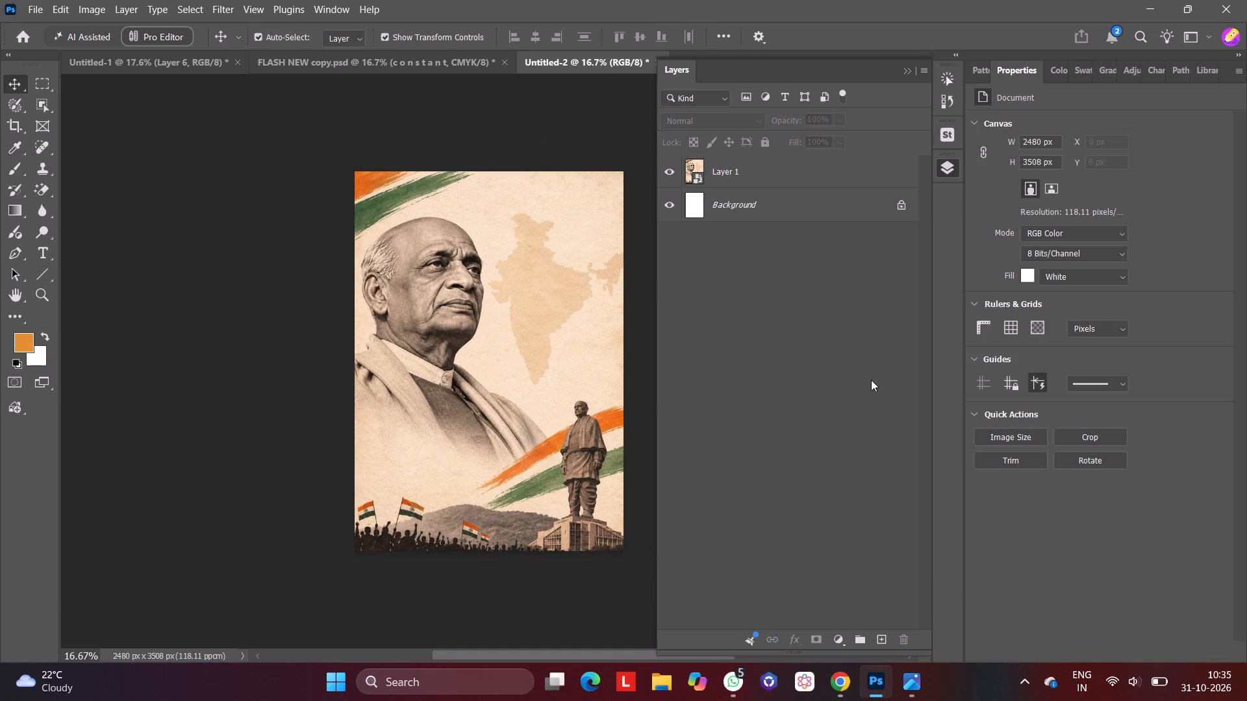
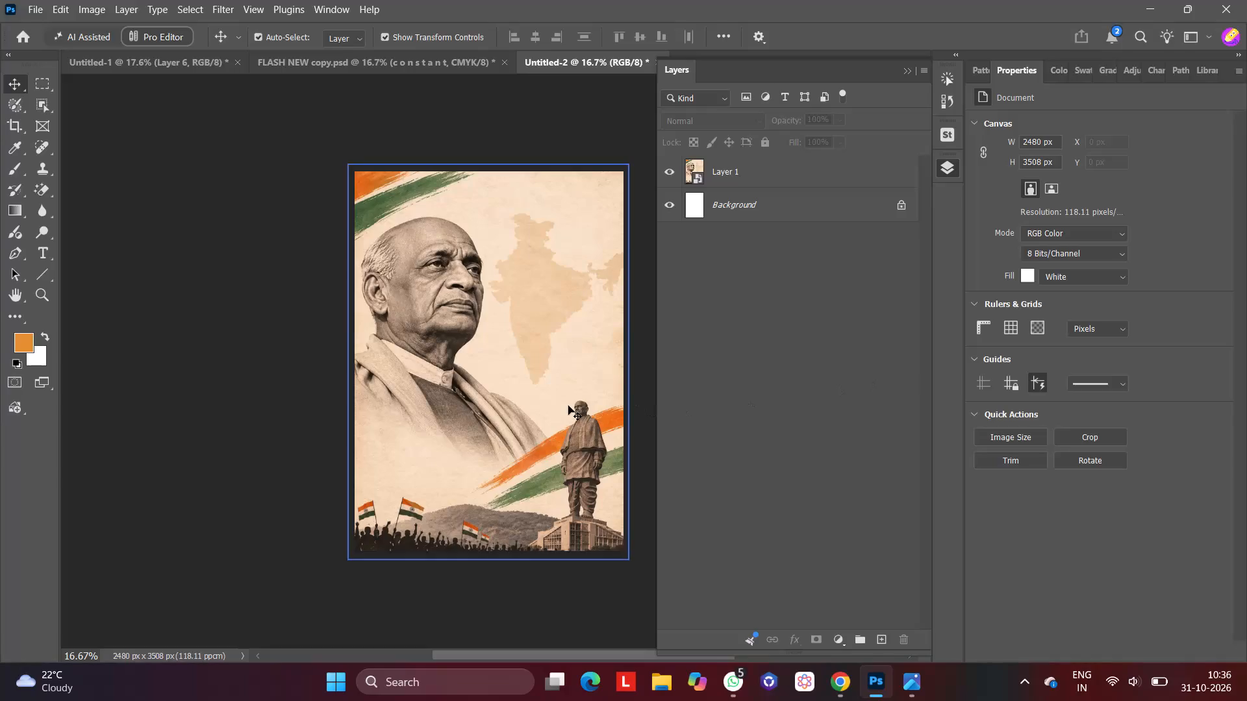
Scale the poster image on Layer 1 down to about 236.5% so its edges fit the canvas, and apply the transform.
key(ctrl+t)
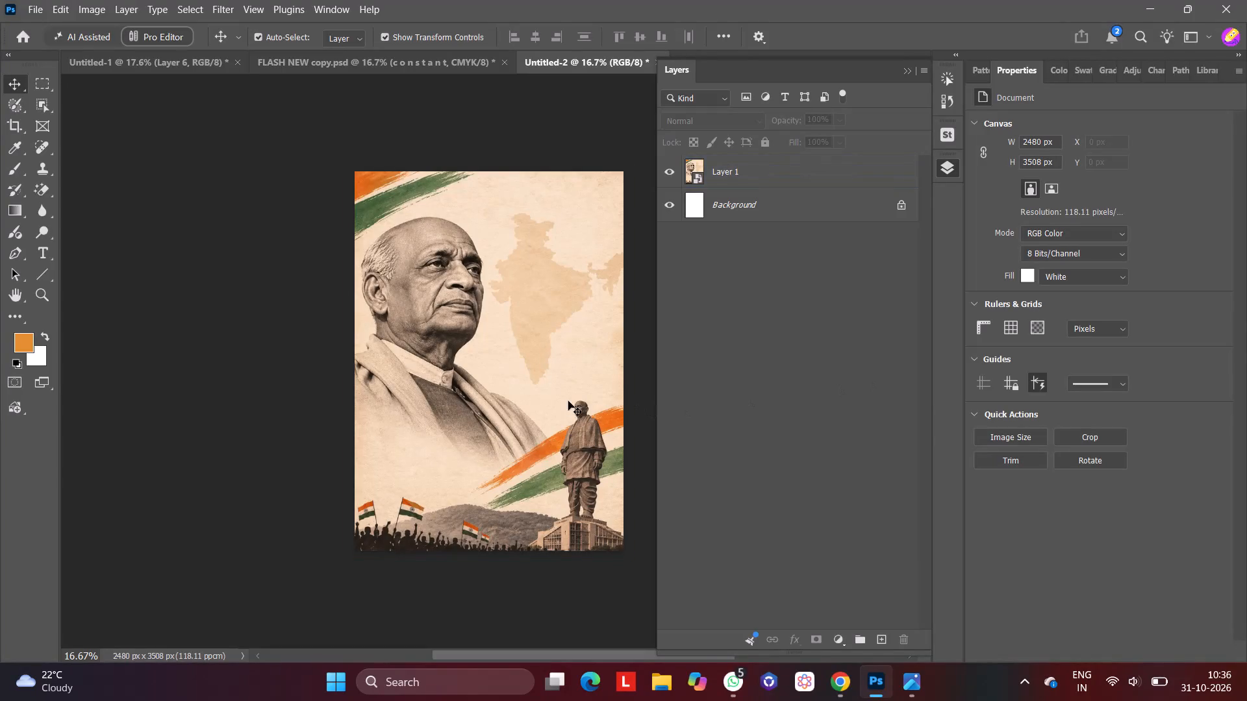
click(747, 179)
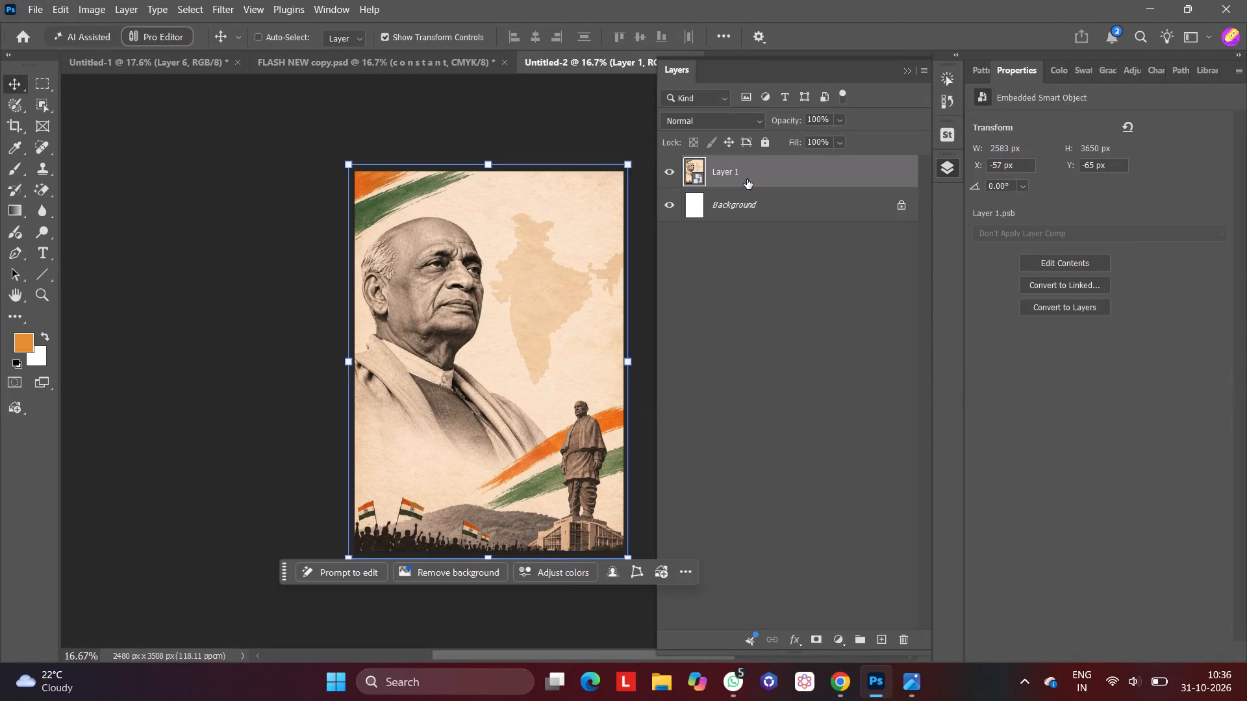
key(ctrl+t)
scroll(774, 454, right, 1)
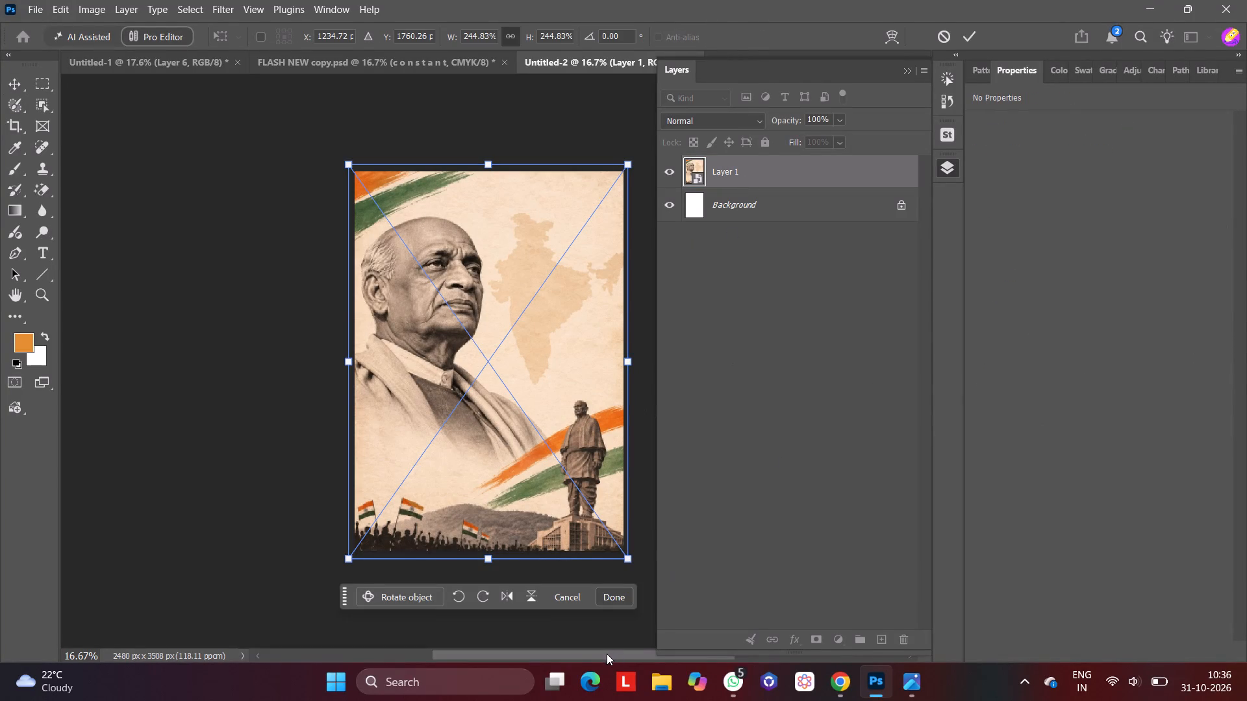
drag(607, 656, 644, 656)
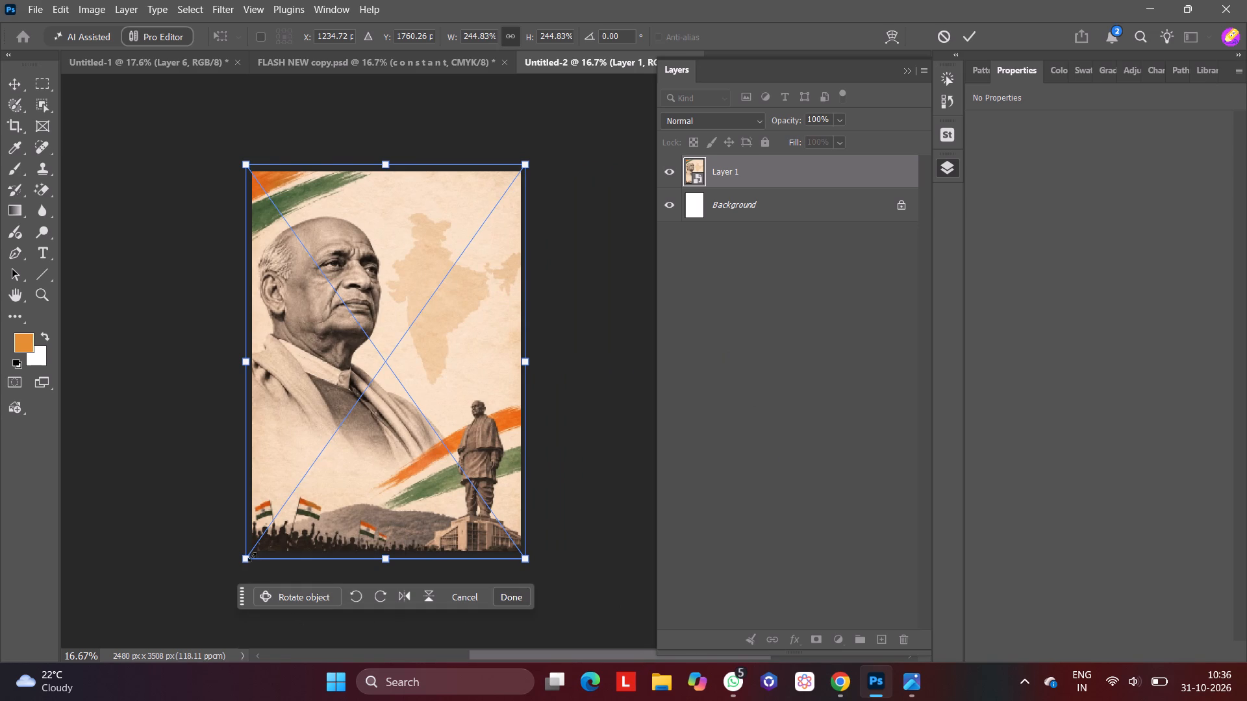
drag(248, 561, 255, 550)
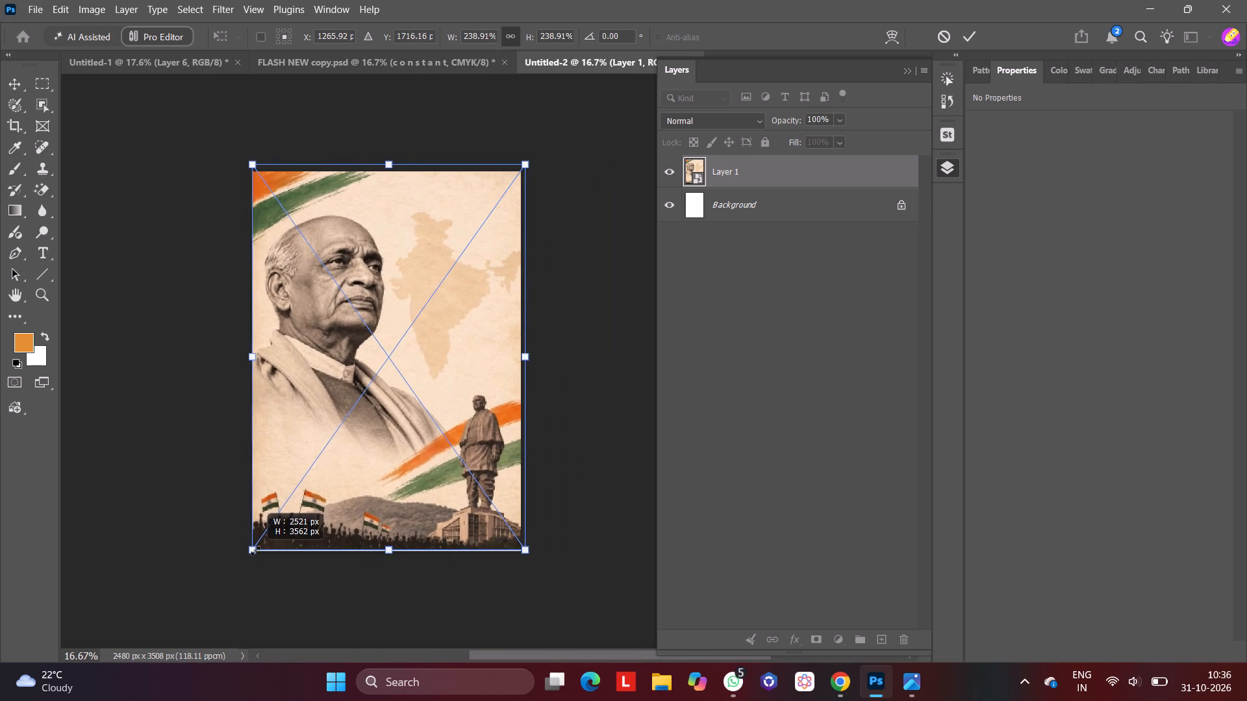
drag(255, 550, 253, 554)
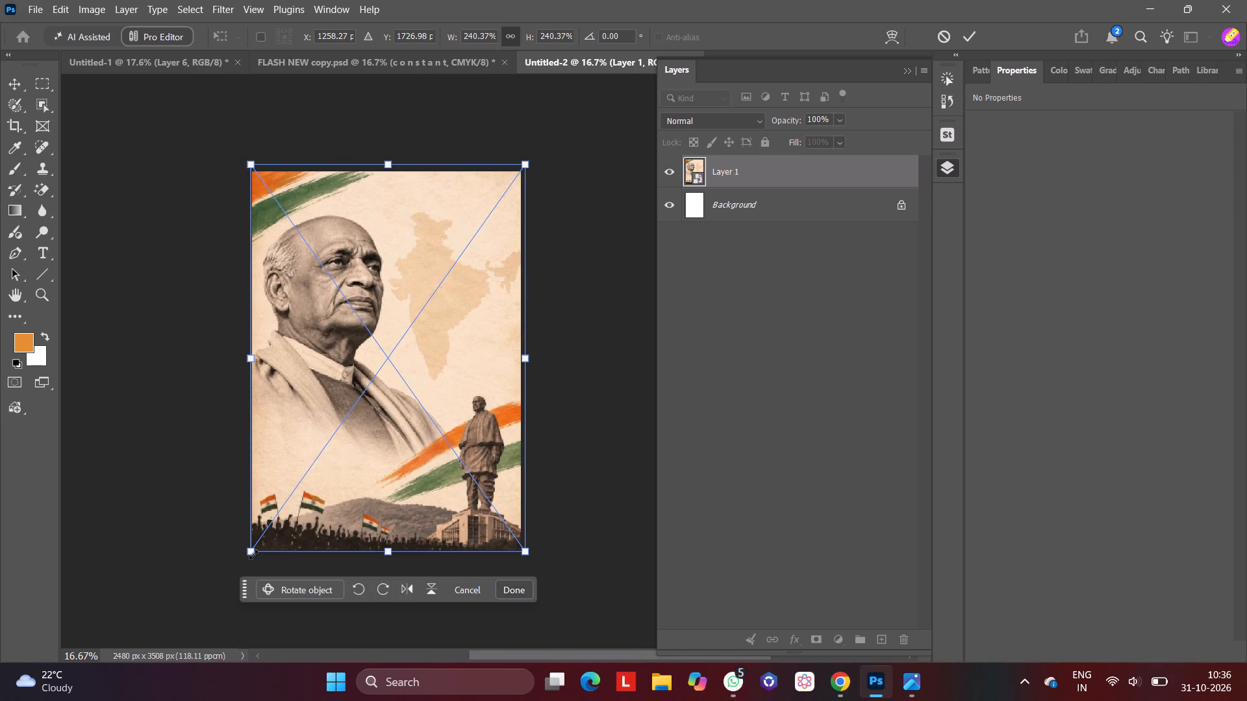
drag(527, 162, 525, 166)
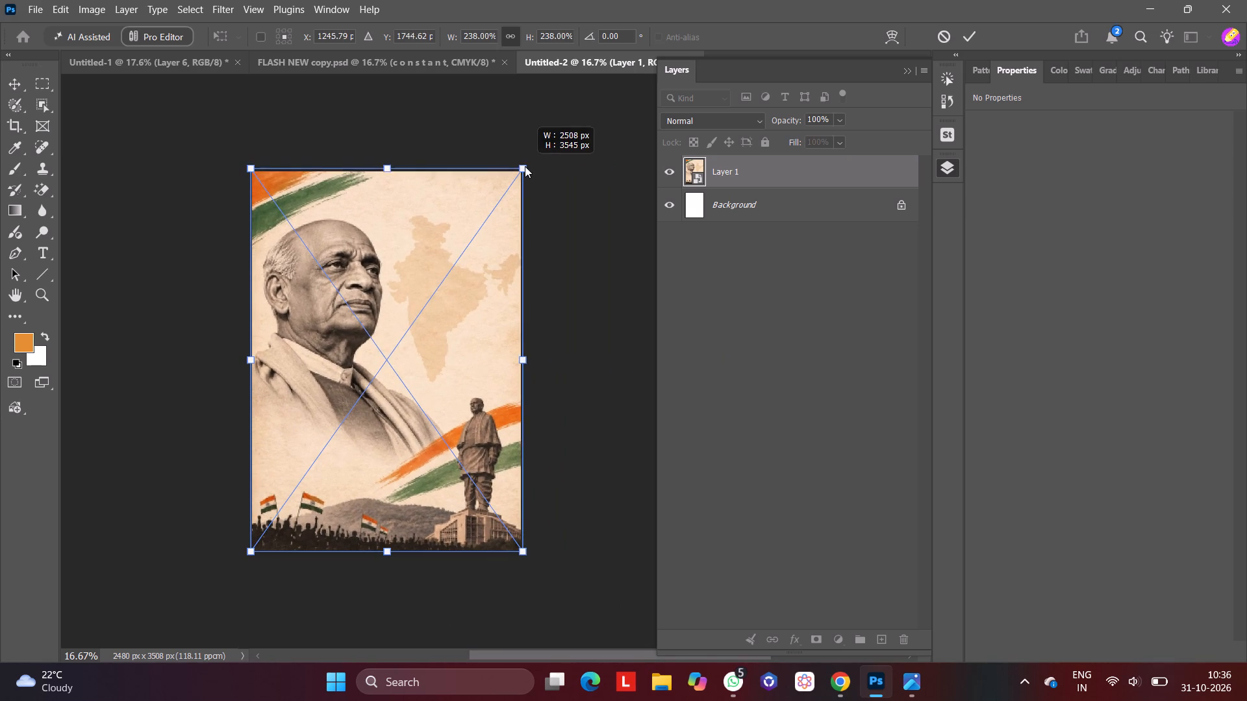
drag(525, 166, 524, 169)
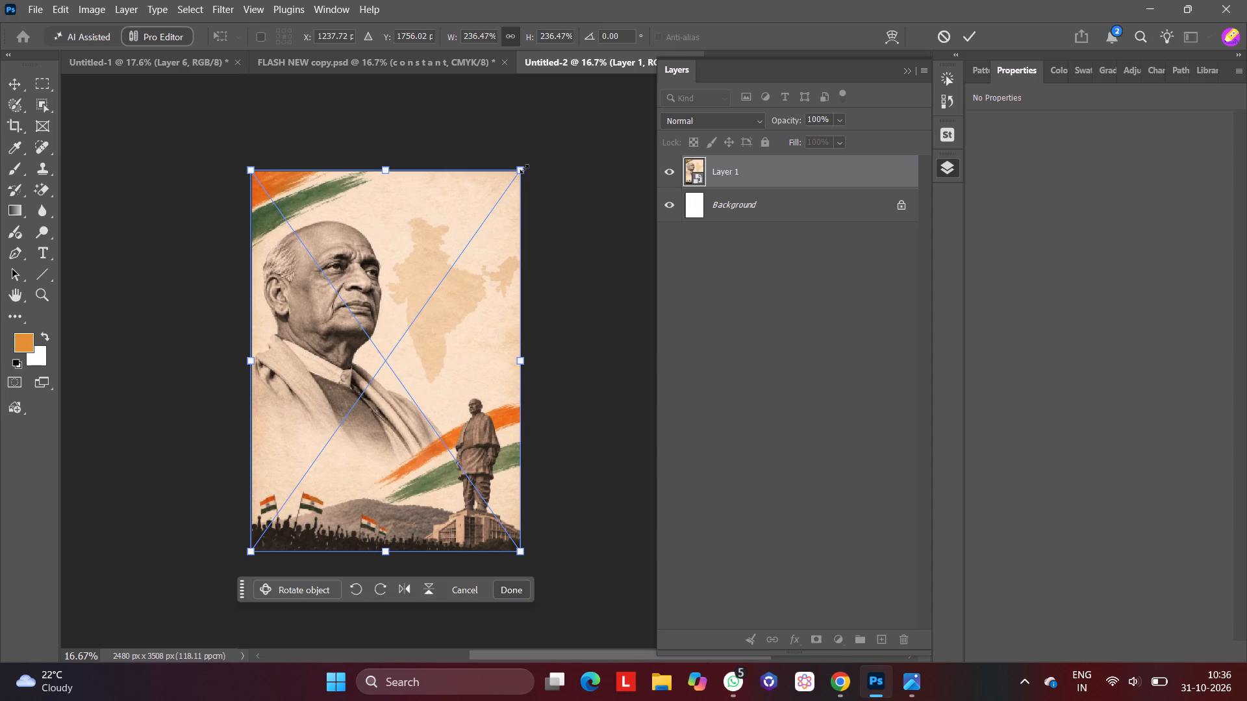
click(769, 200)
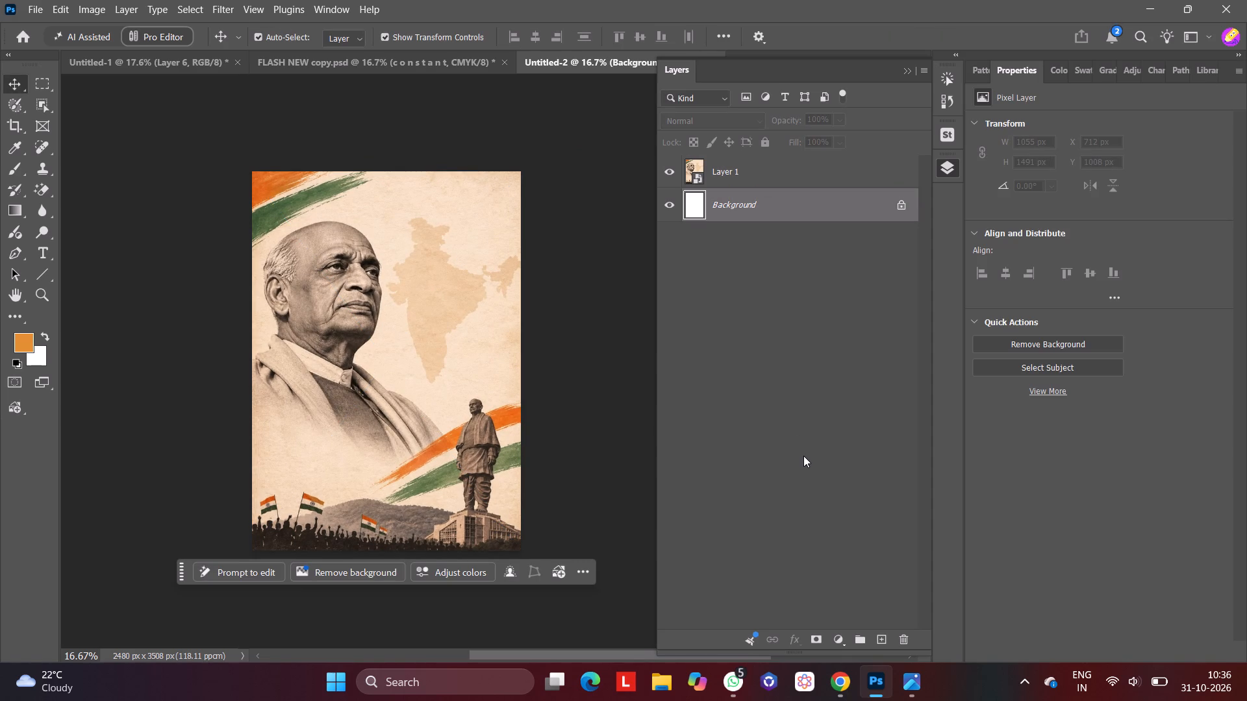
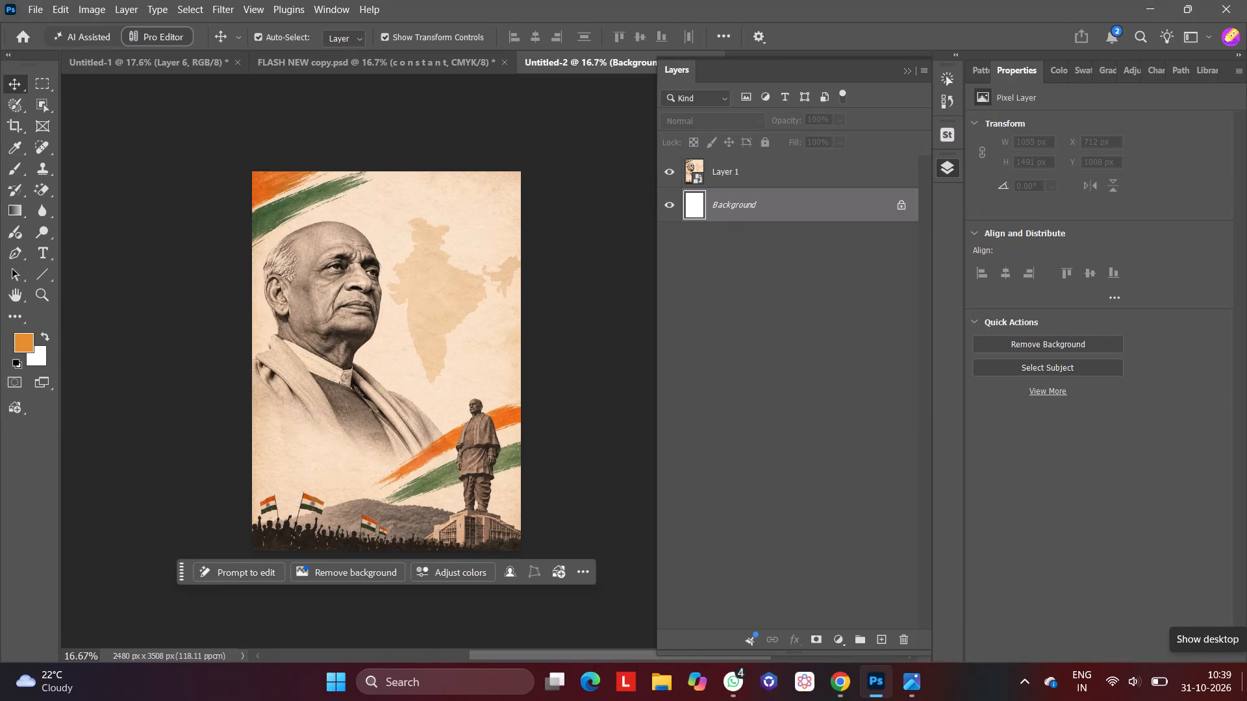
Add a layer mask to Layer 1, the poster image.
click(731, 166)
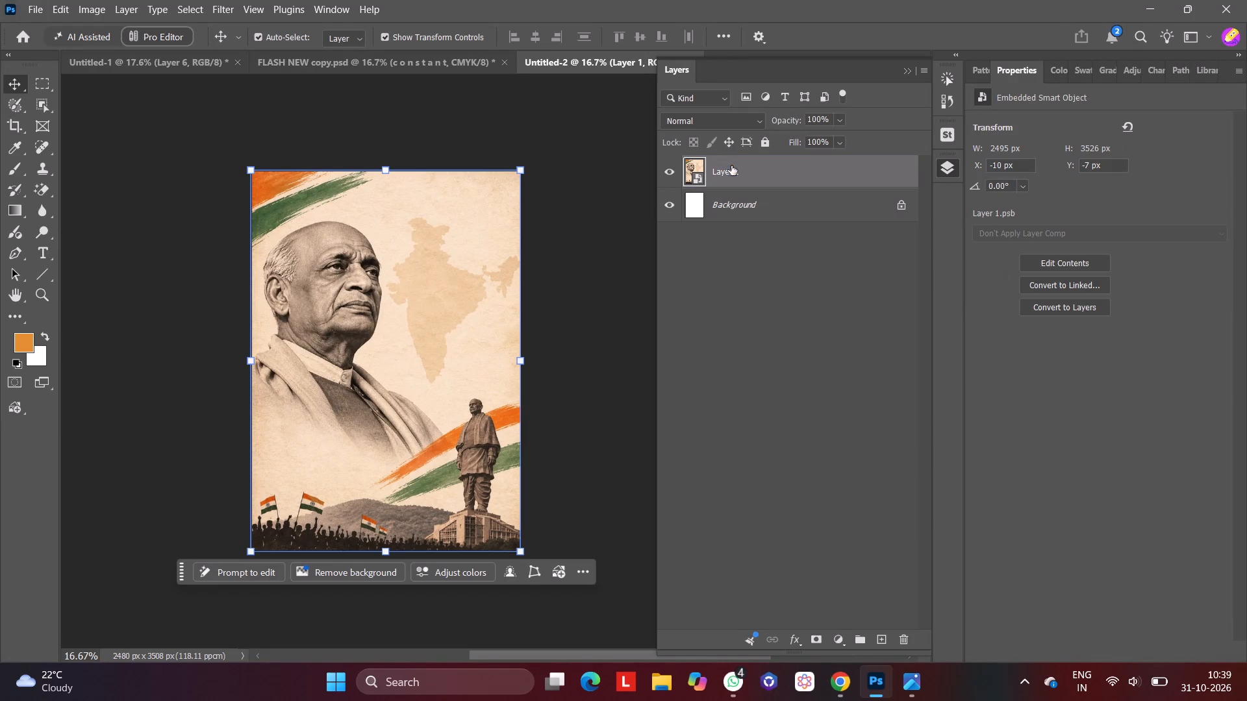
click(812, 644)
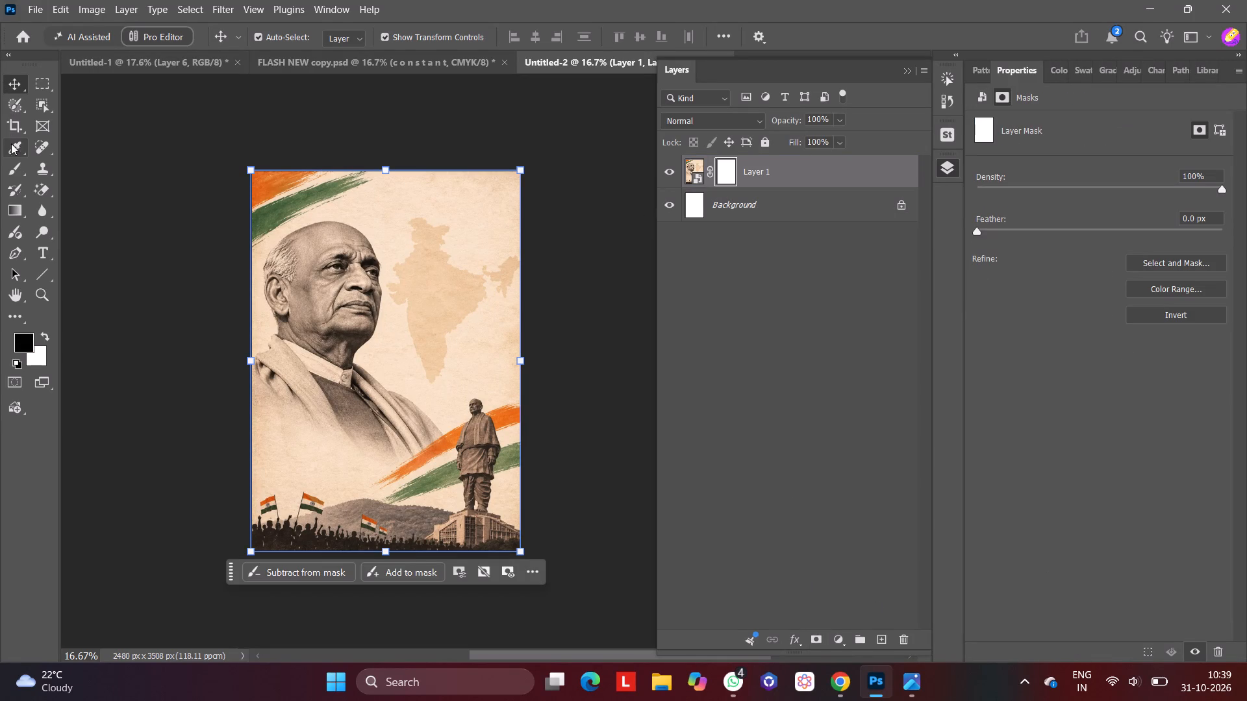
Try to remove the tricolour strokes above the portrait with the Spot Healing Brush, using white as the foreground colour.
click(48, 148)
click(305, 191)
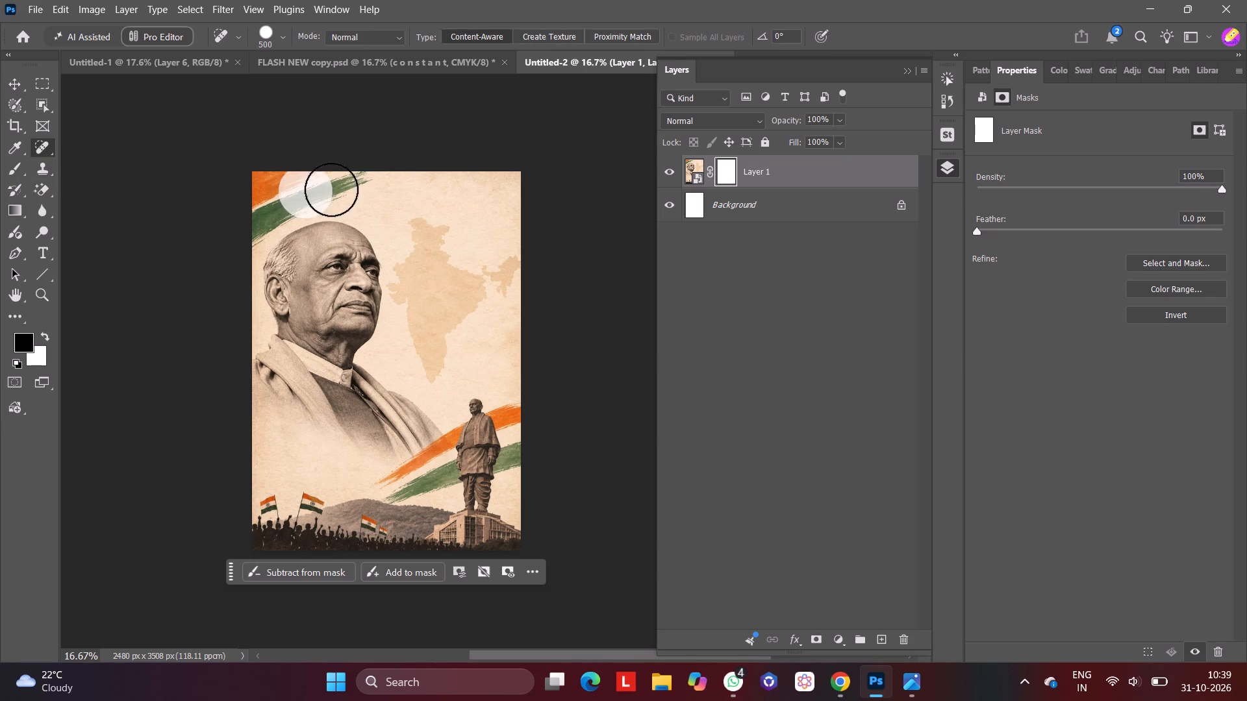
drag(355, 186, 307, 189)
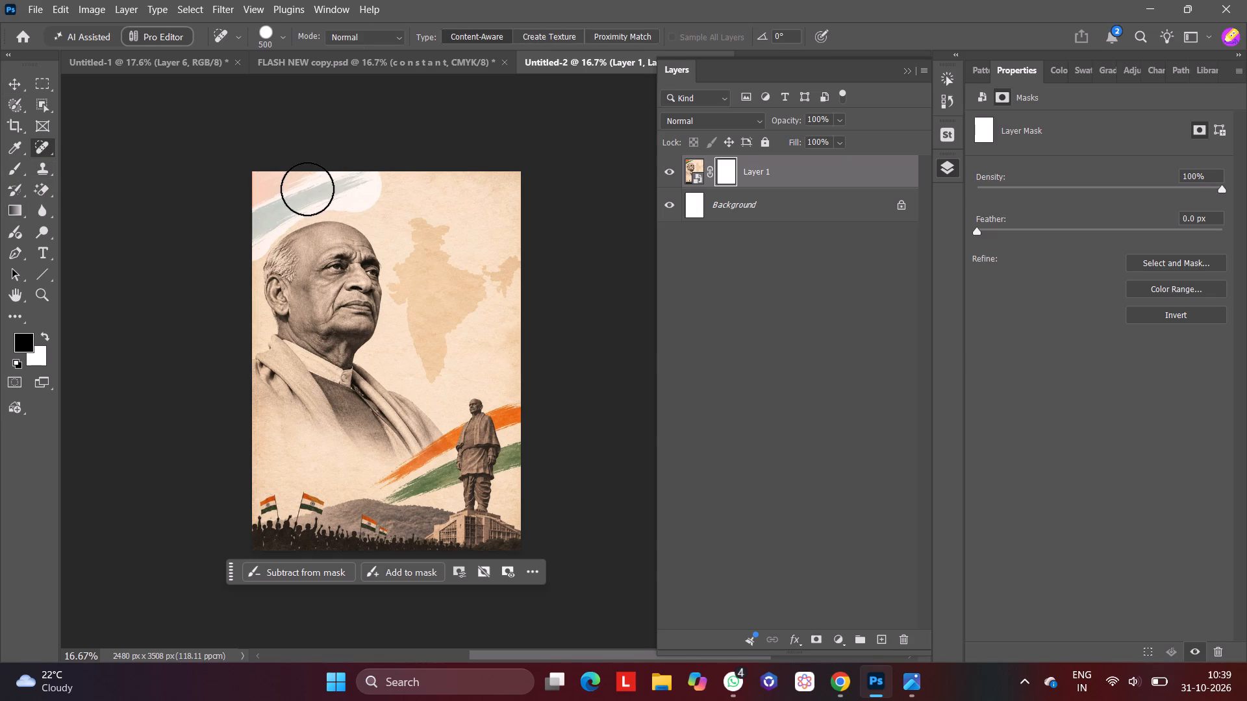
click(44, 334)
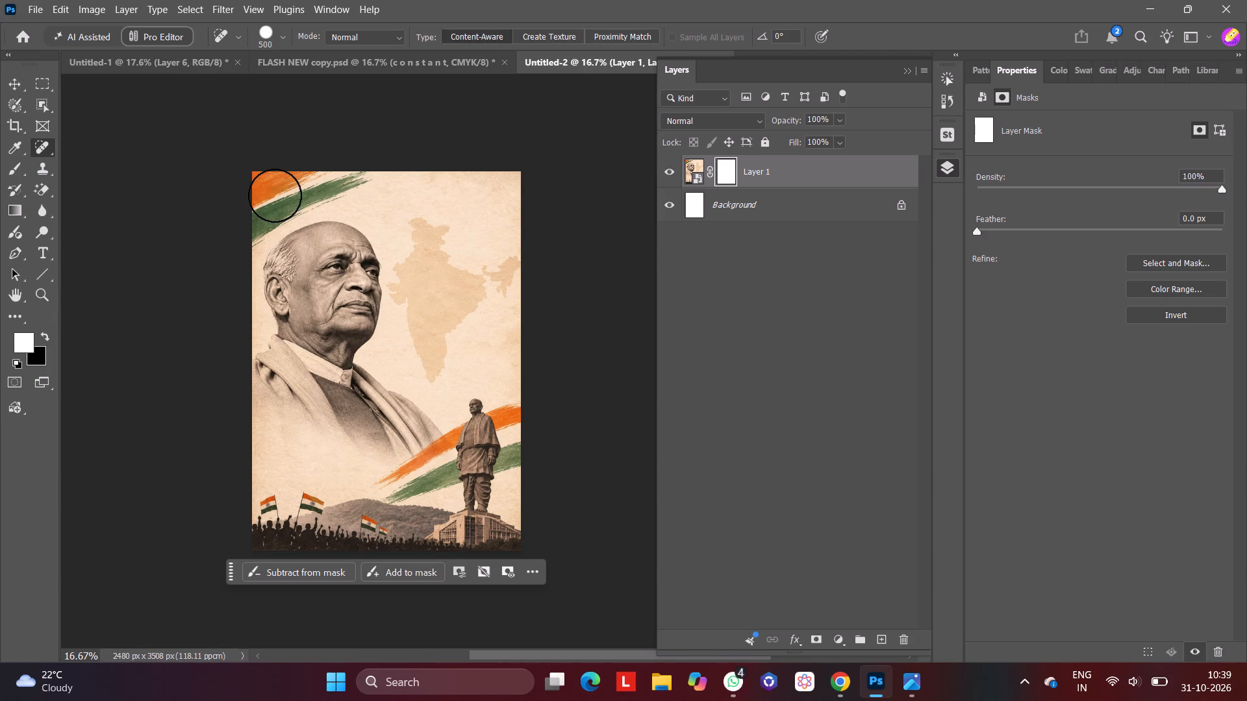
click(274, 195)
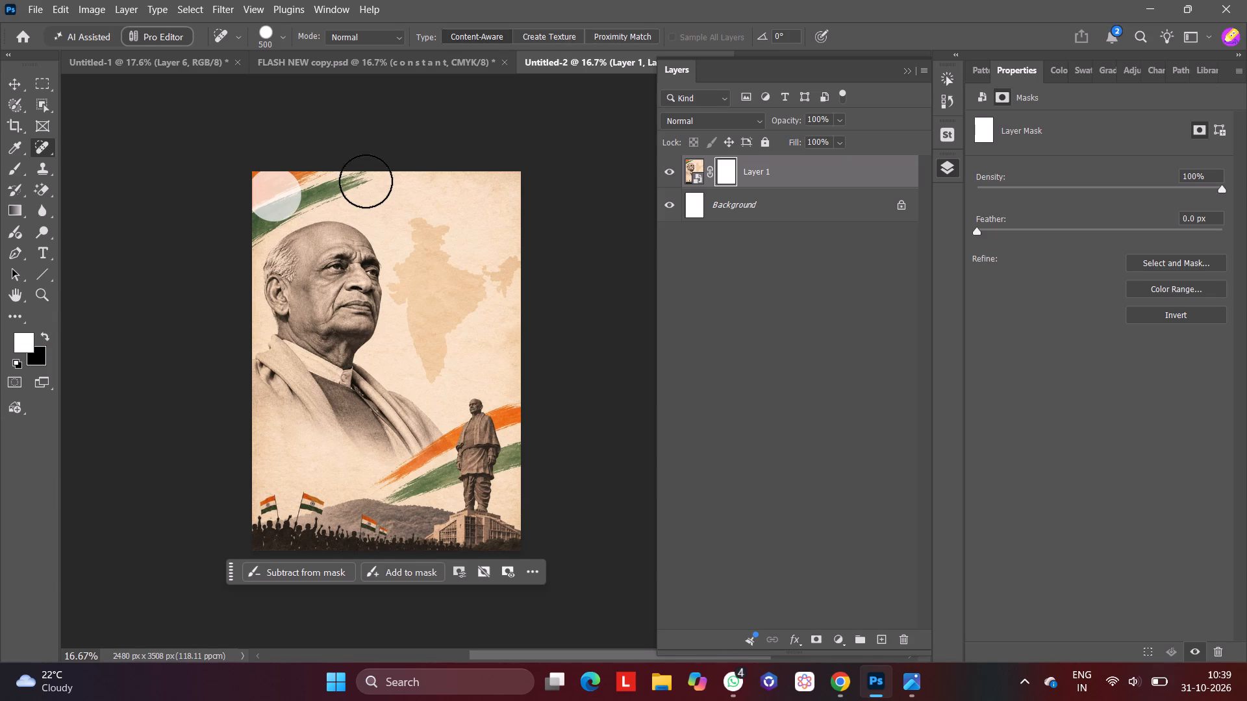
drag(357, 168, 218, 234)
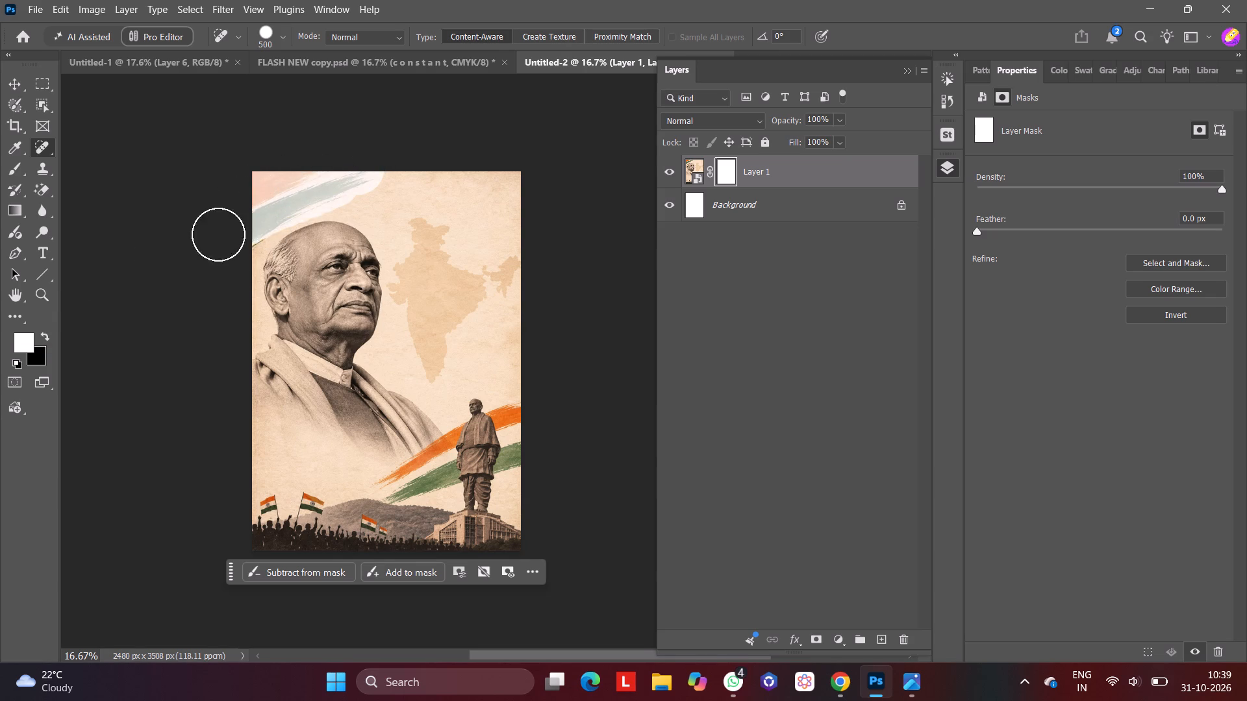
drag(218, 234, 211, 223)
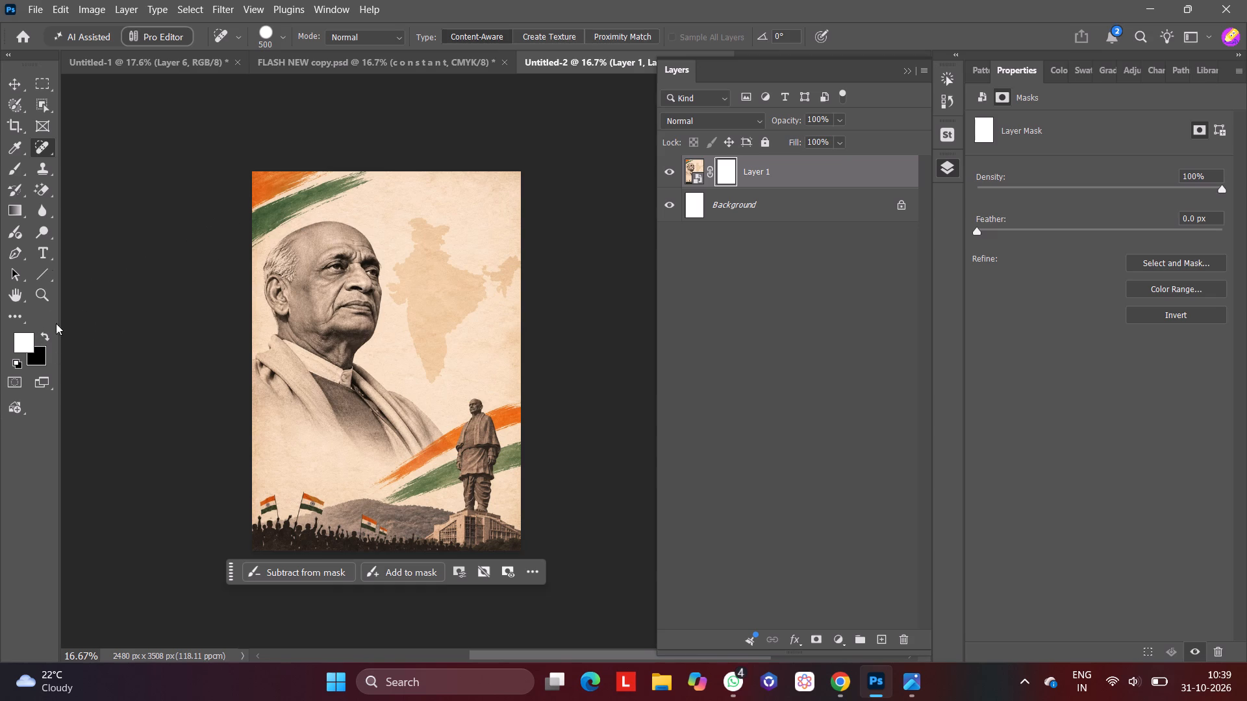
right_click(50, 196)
Switch to the Untitled-1 poster document and hide Layer 6, the tricolour and statue artwork.
click(331, 66)
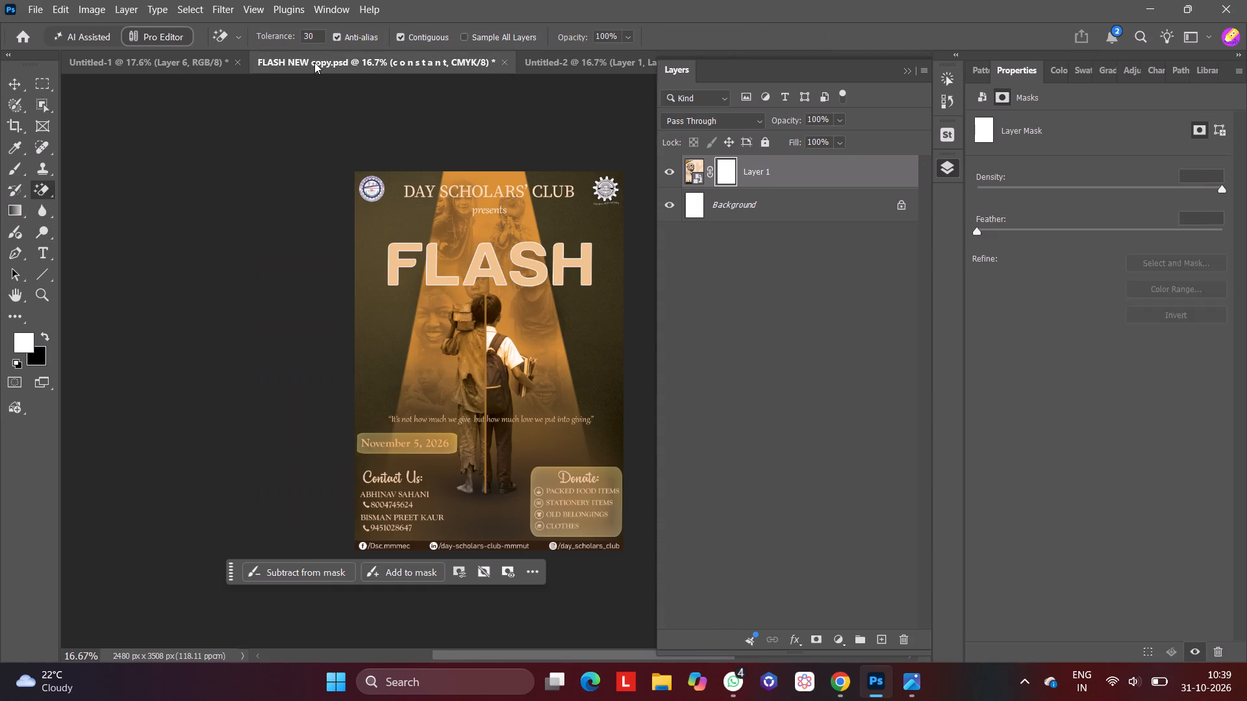
click(204, 57)
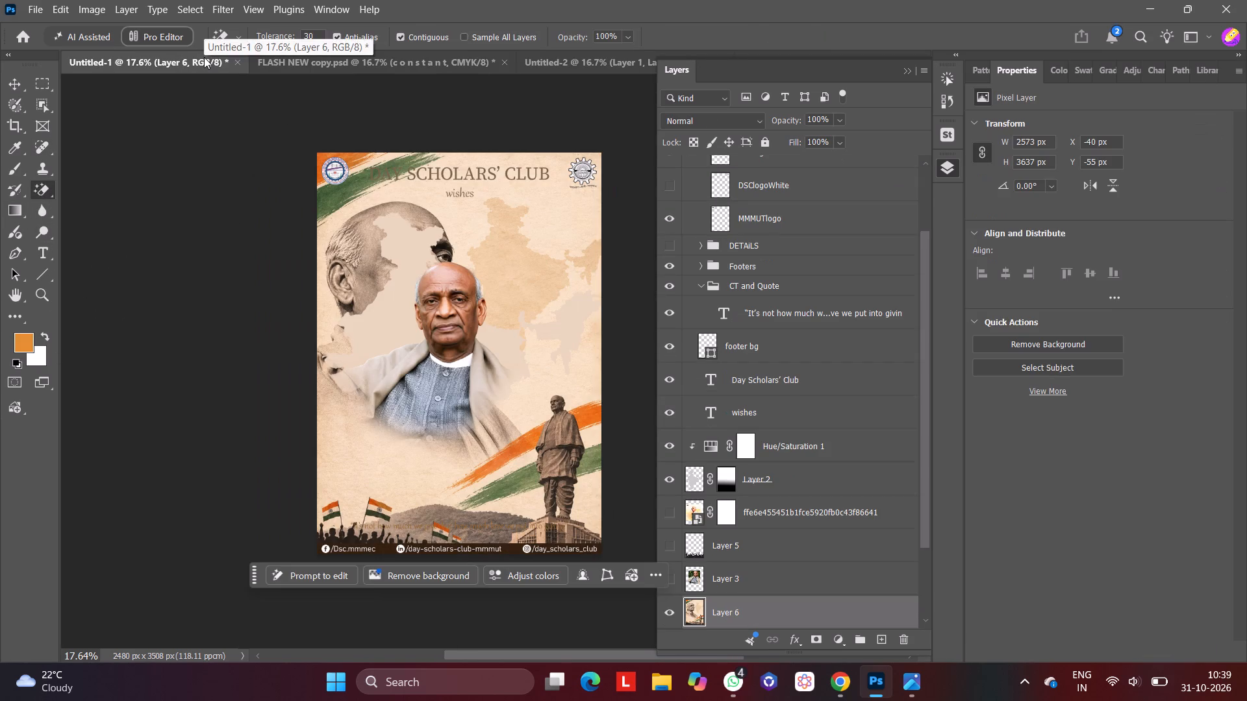
click(674, 618)
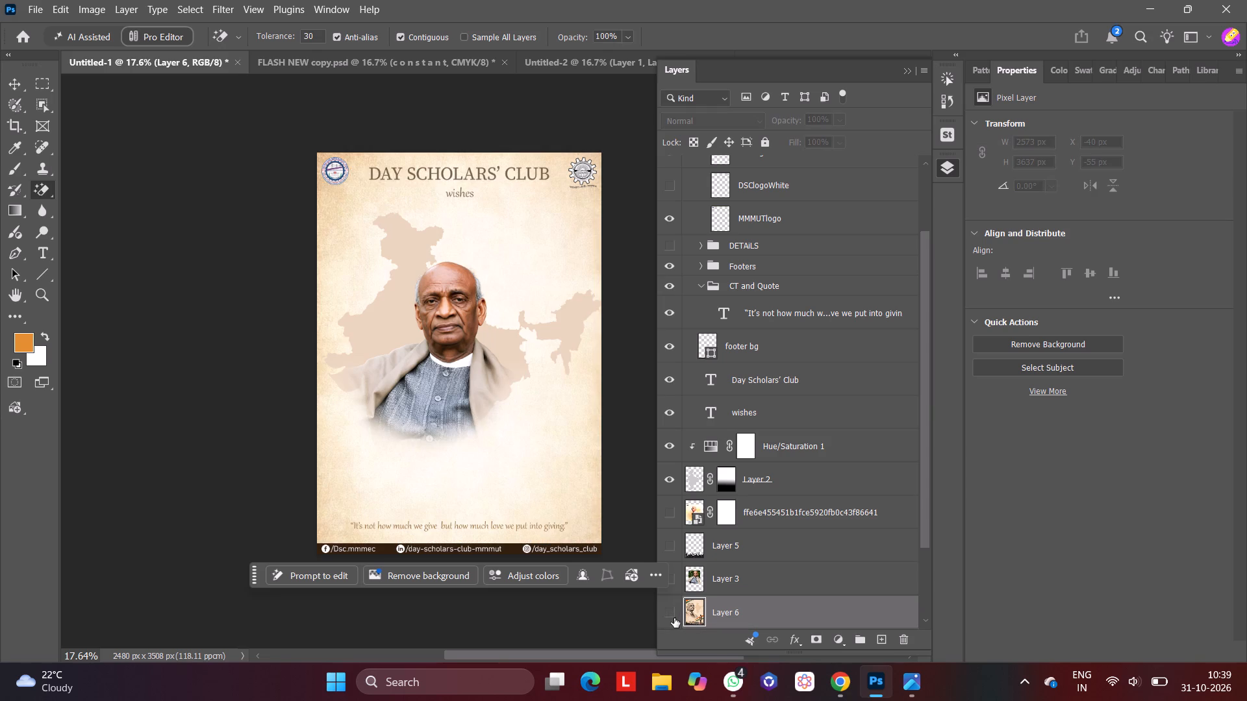
drag(674, 640, 696, 700)
Set up the Brush tool with the Kyle's Ultimate Pastel Palooza preset from the Dry Media Brushes.
click(20, 173)
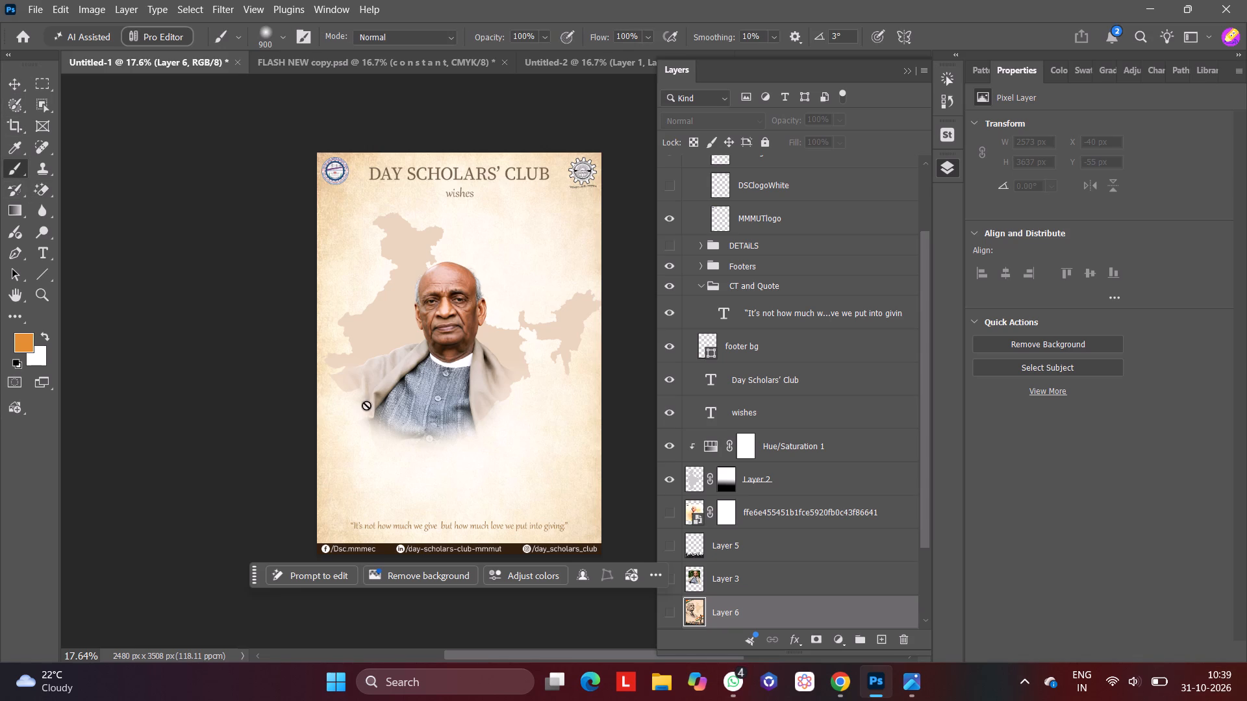
right_click(23, 175)
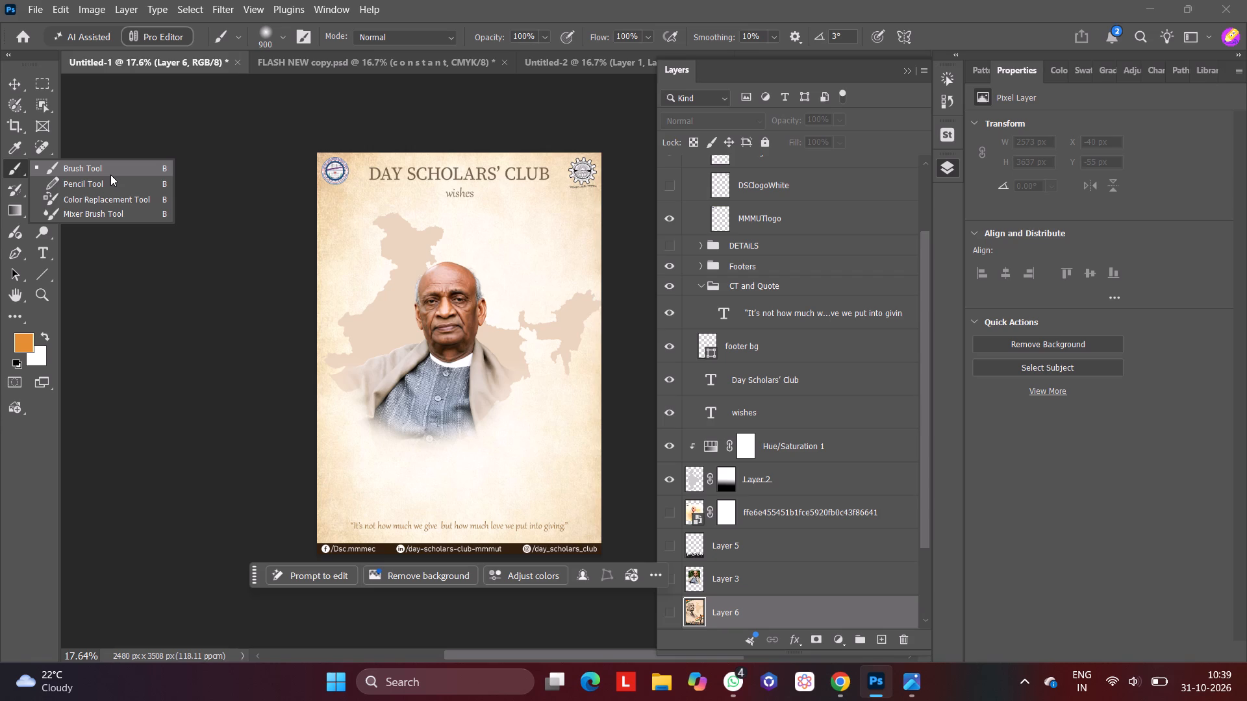
click(25, 173)
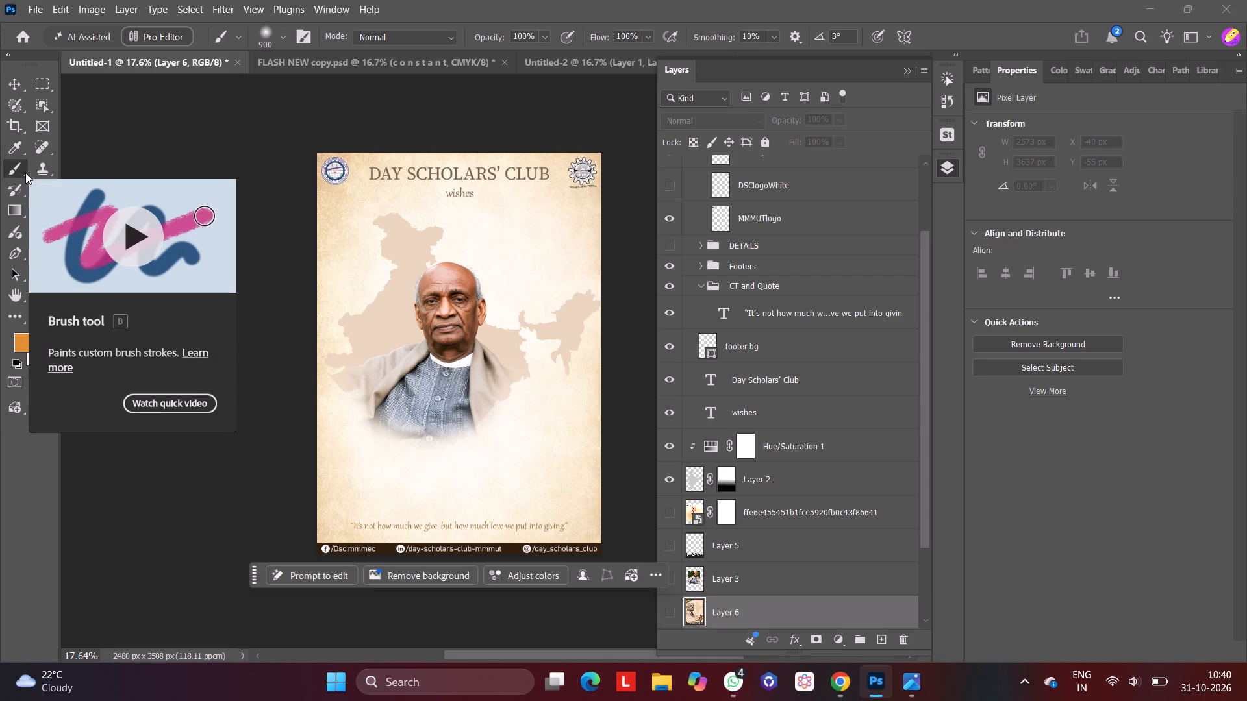
click(25, 173)
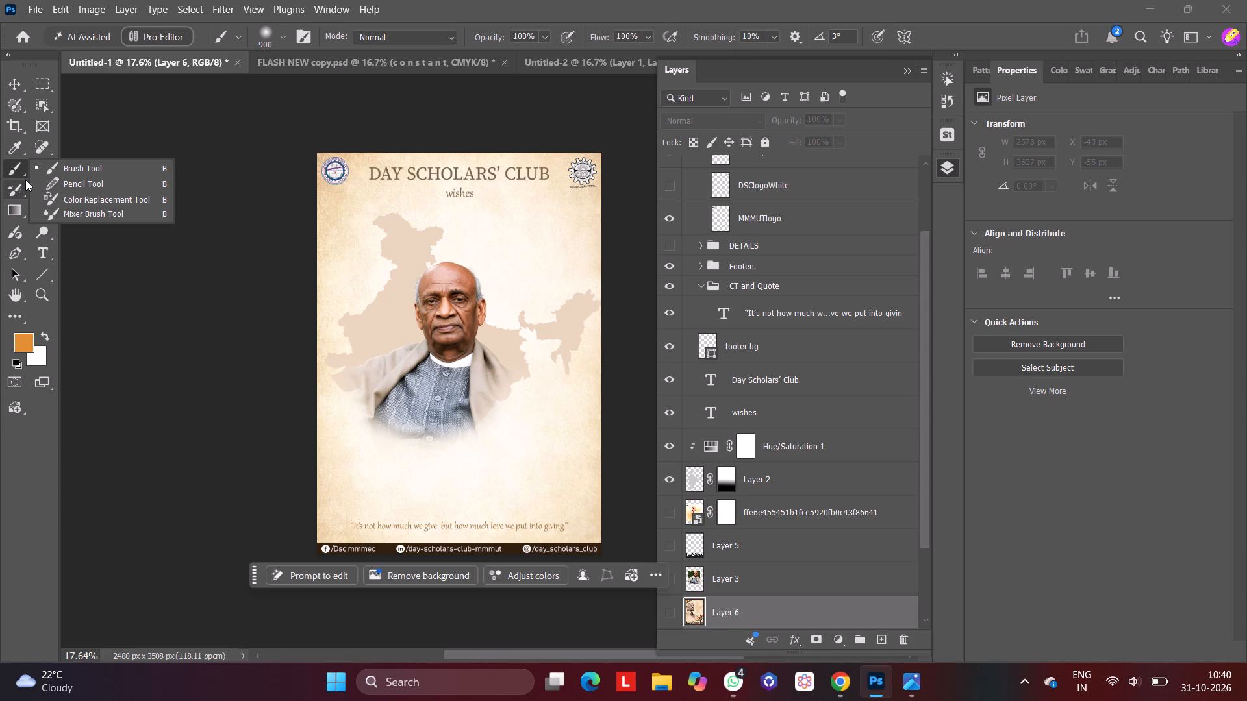
right_click(26, 184)
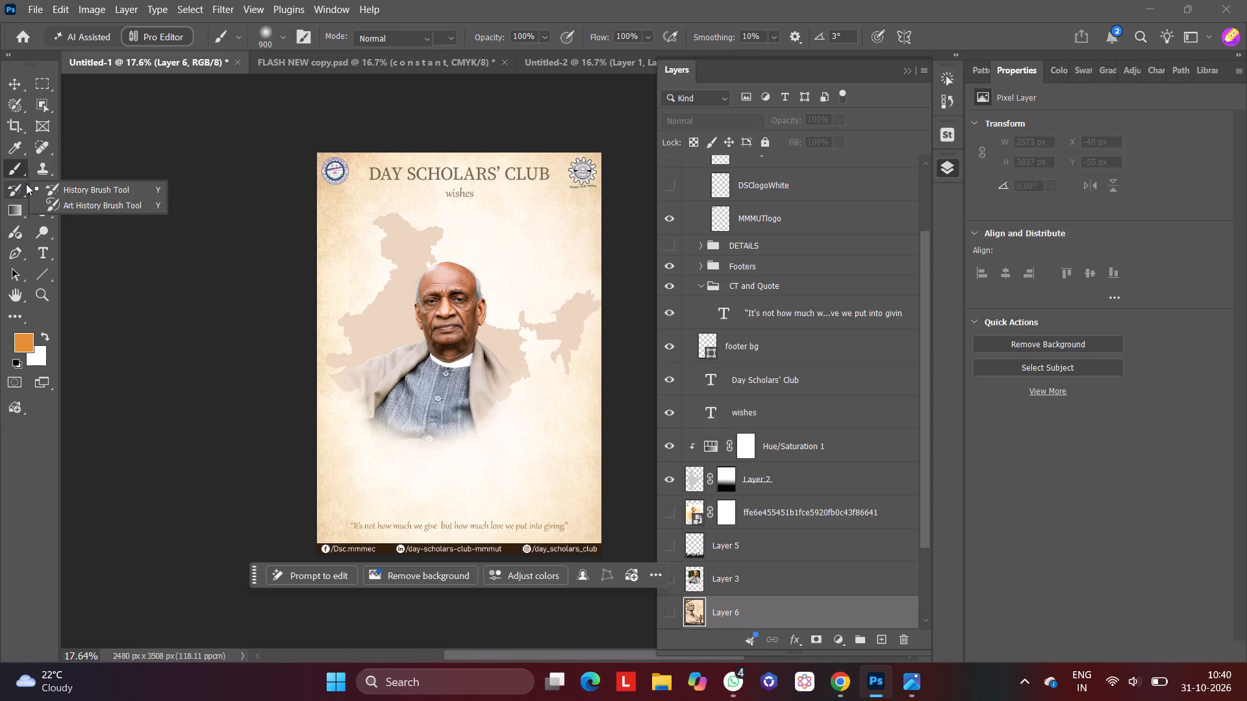
click(25, 170)
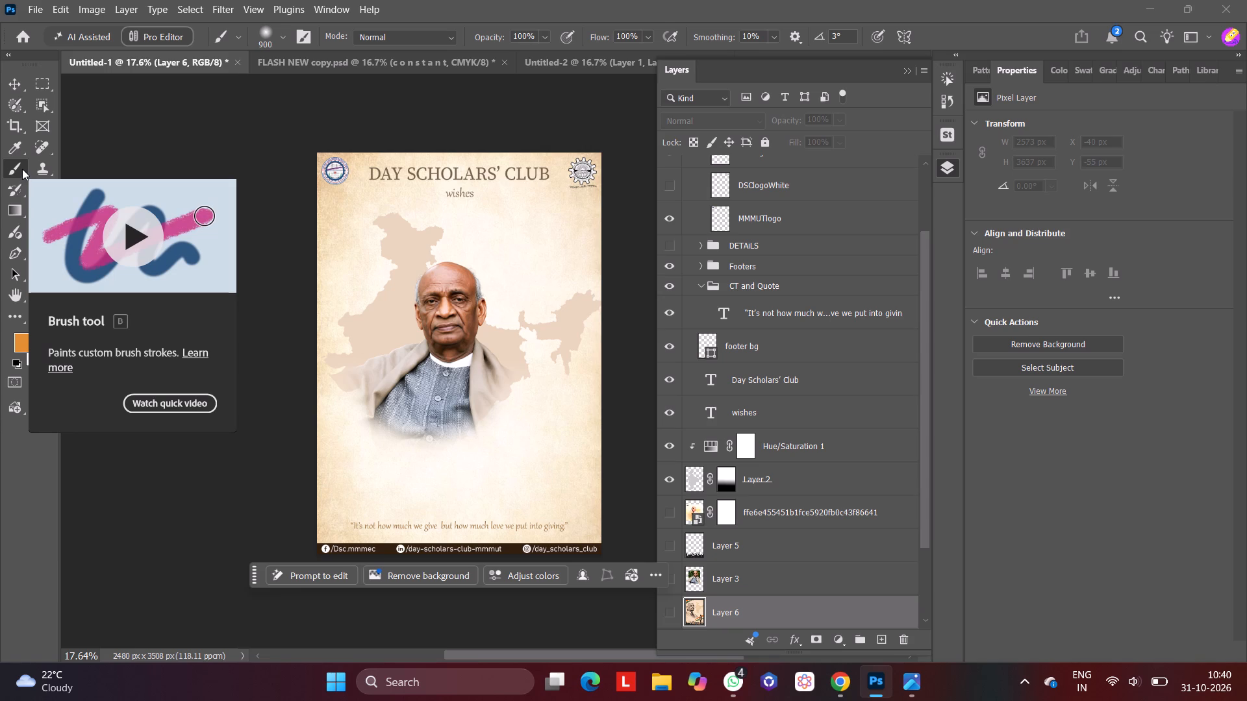
right_click(22, 169)
click(85, 166)
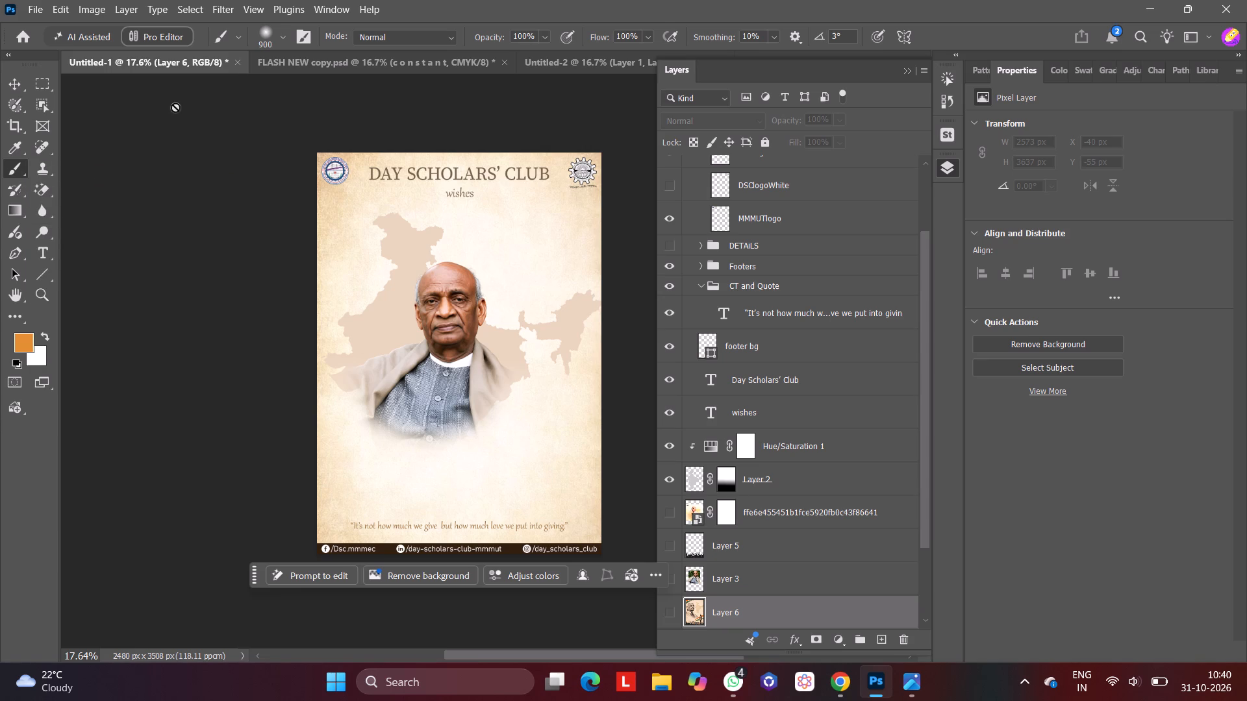
click(241, 38)
click(241, 38)
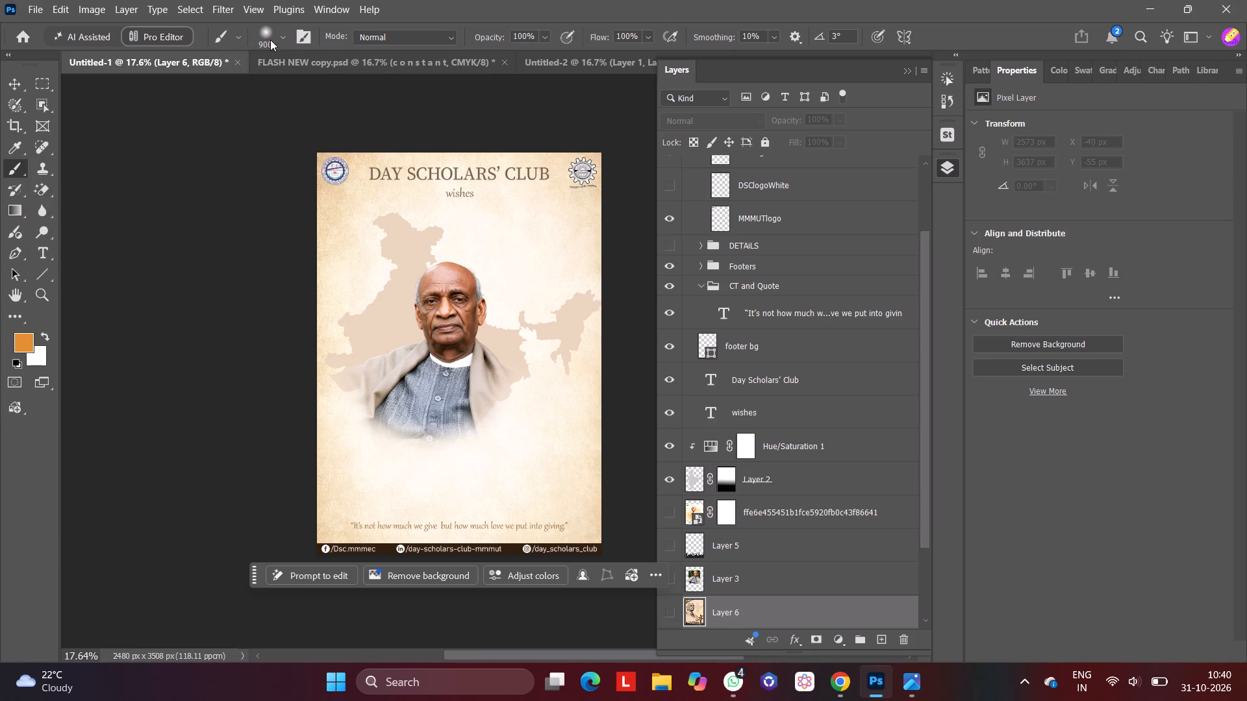
click(282, 40)
scroll(198, 256, down, 3)
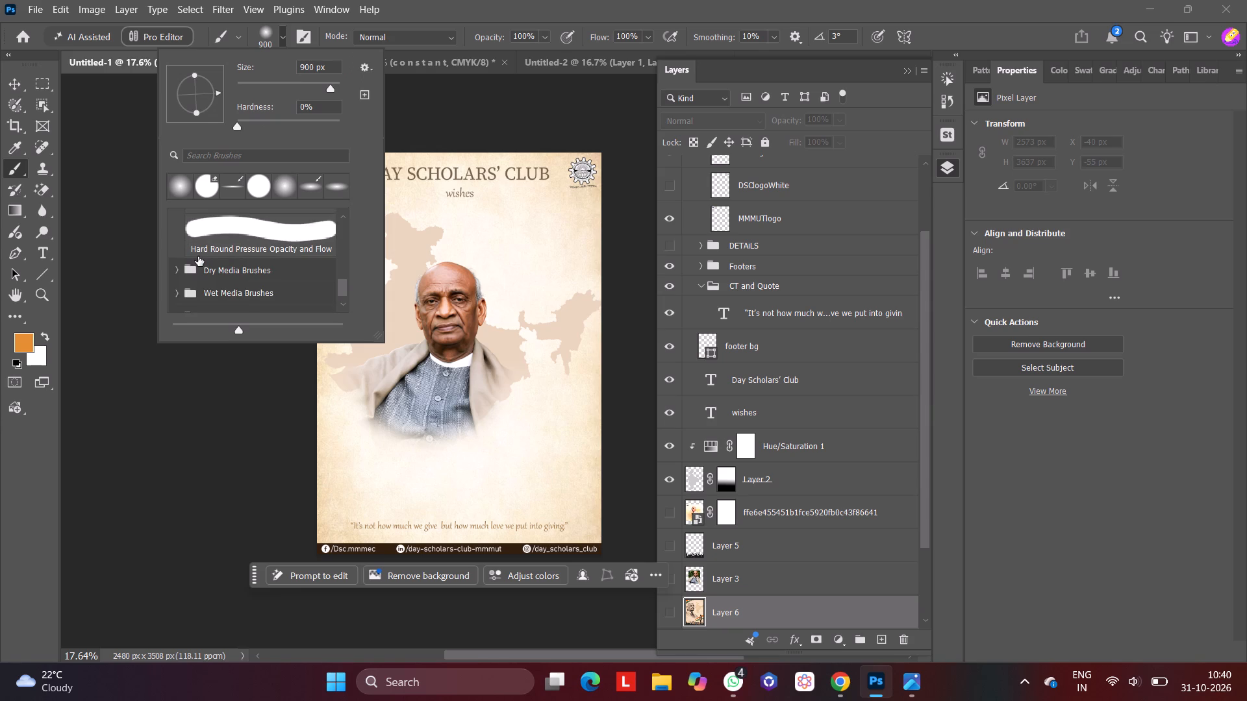
click(176, 251)
scroll(246, 271, down, 1)
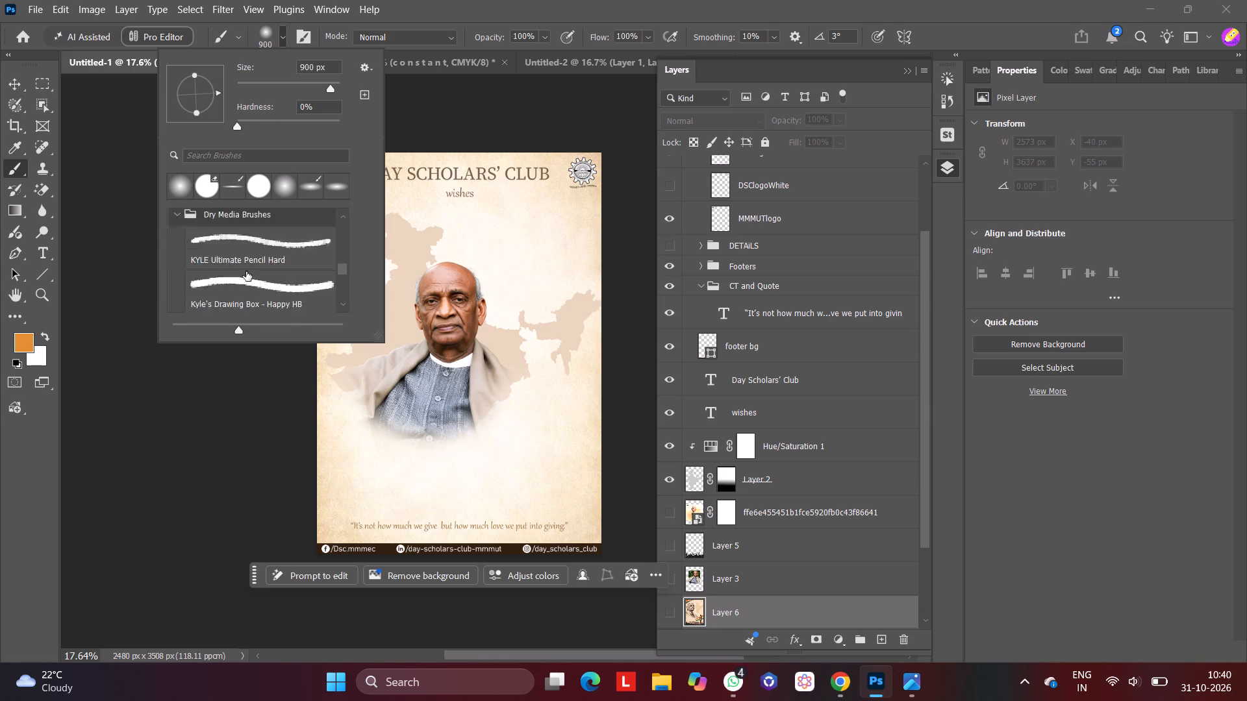
scroll(246, 271, down, 5)
scroll(256, 253, up, 1)
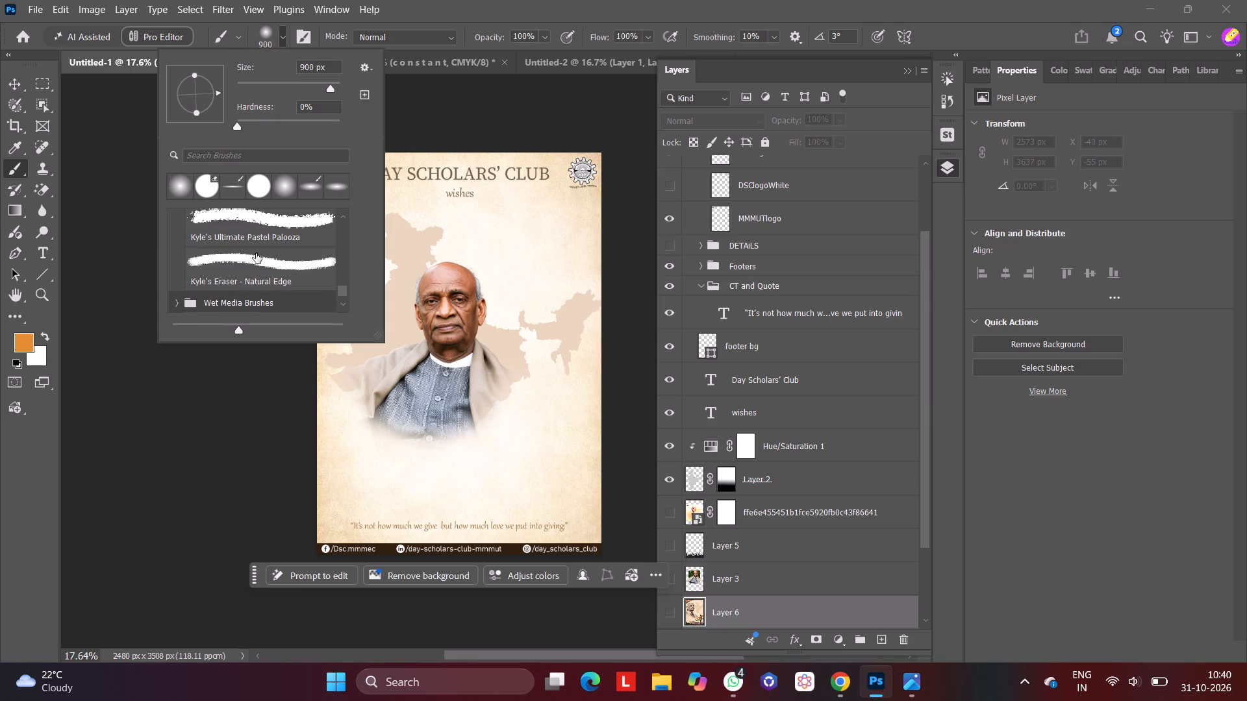
click(260, 229)
click(549, 251)
click(643, 267)
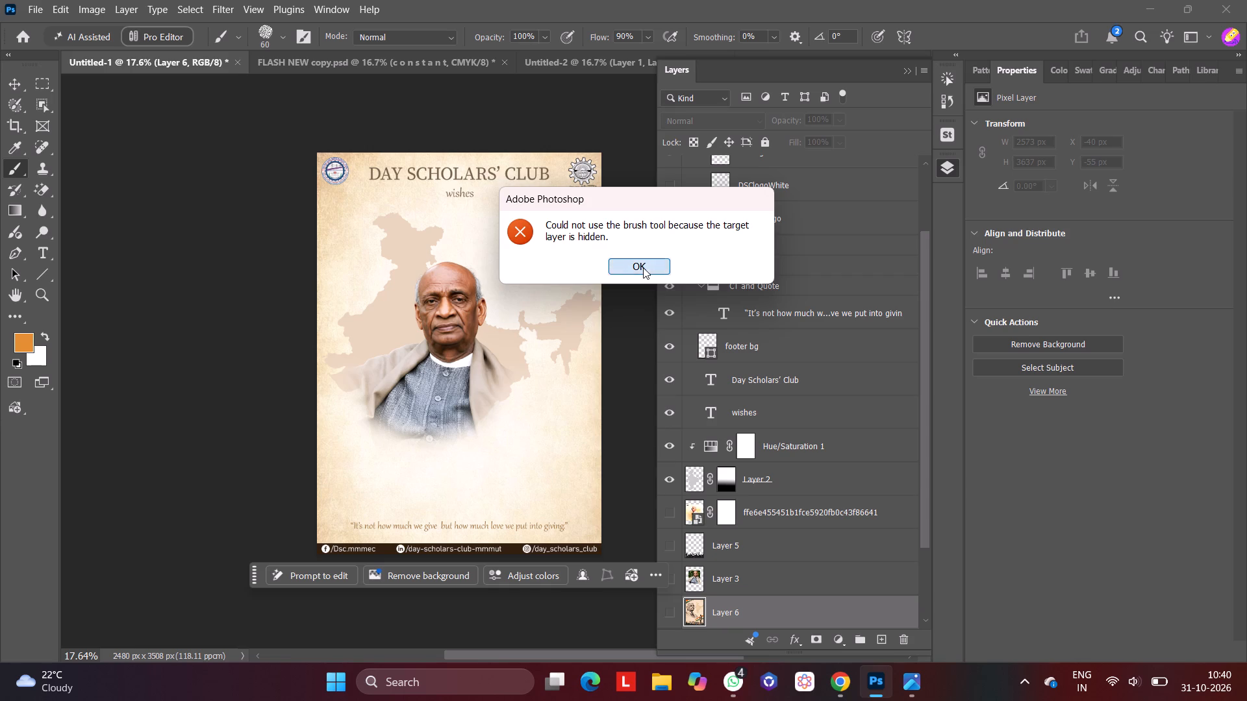
Add a vector mask to Layer 1, the paper background, and rasterize its smart object so it can be painted.
scroll(763, 581, down, 2)
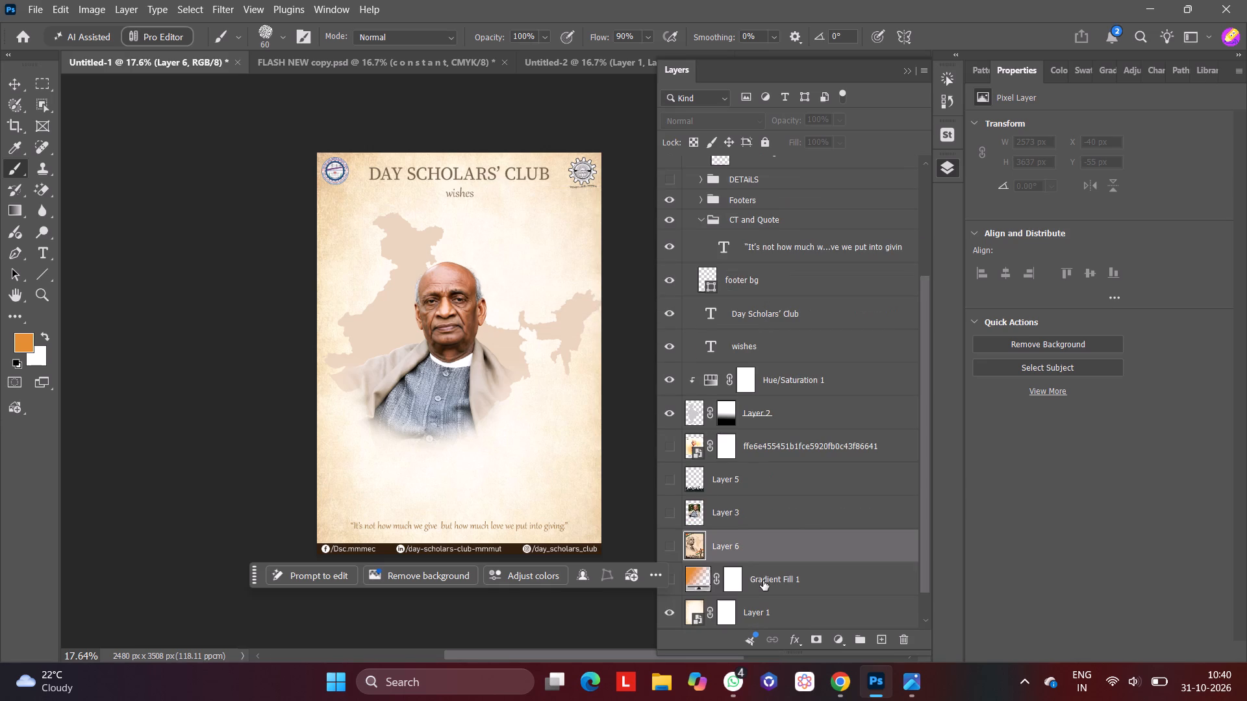
click(772, 580)
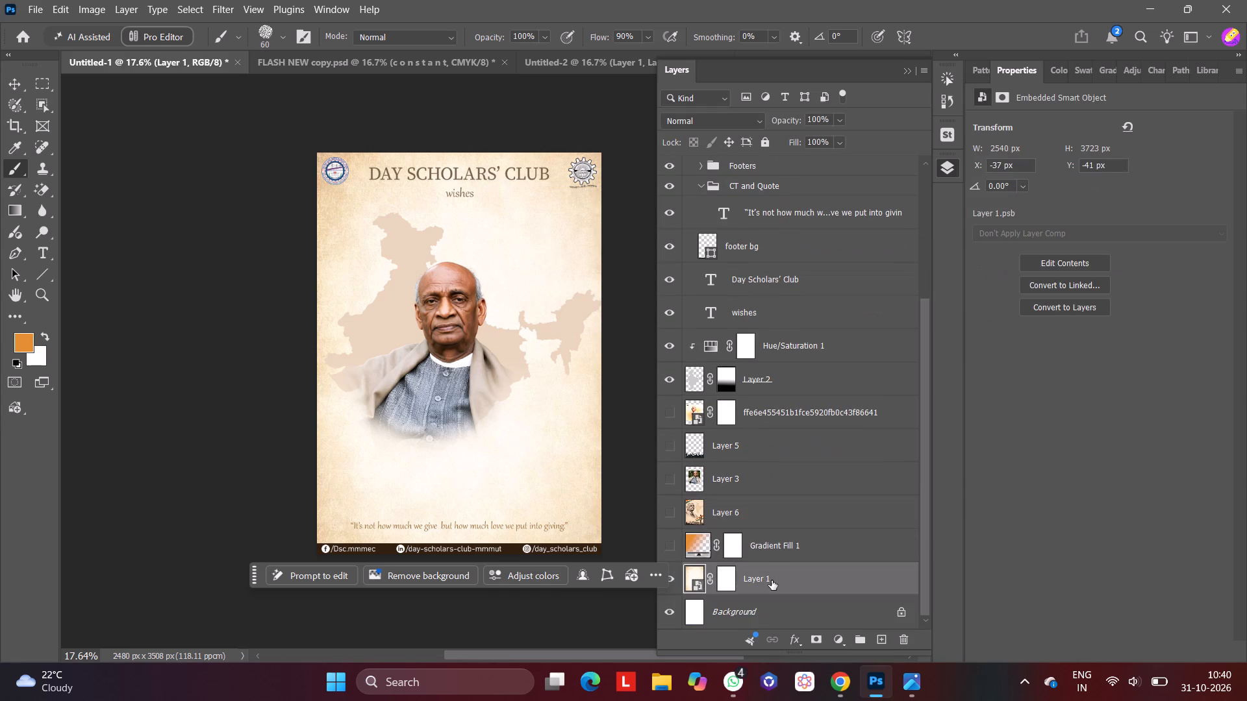
click(818, 637)
click(520, 231)
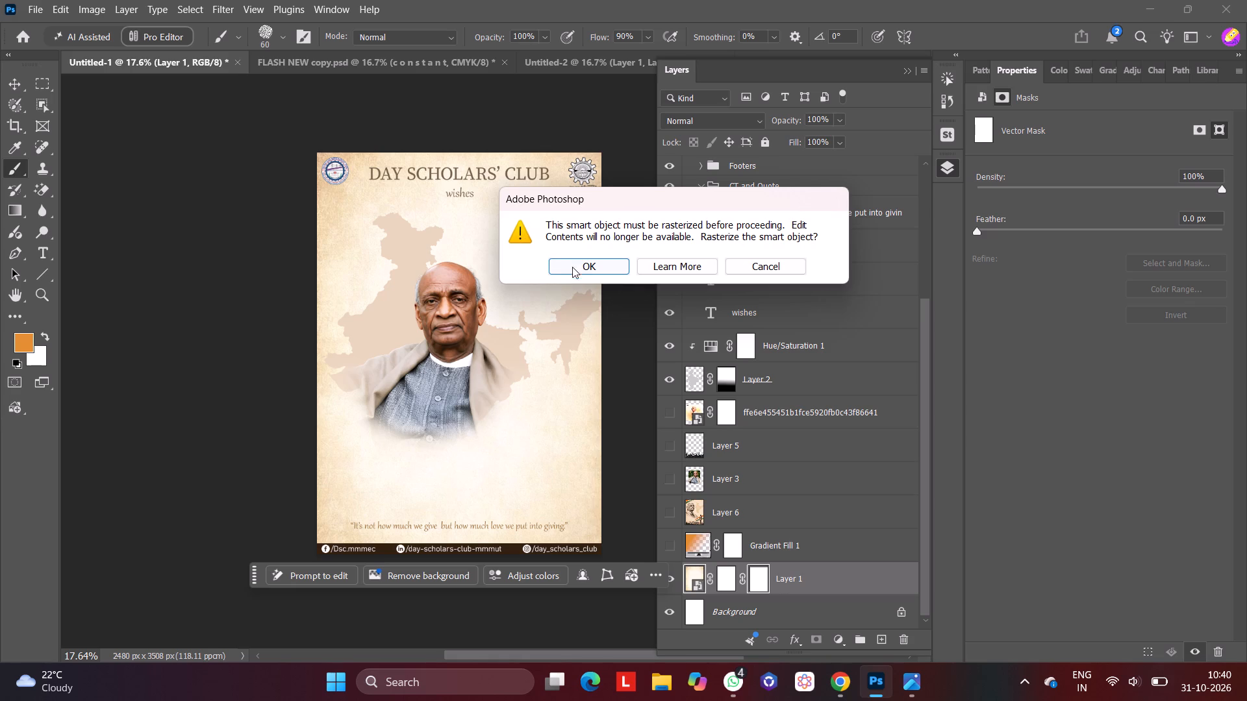
click(578, 273)
Enlarge the pastel brush to 400 px.
click(520, 268)
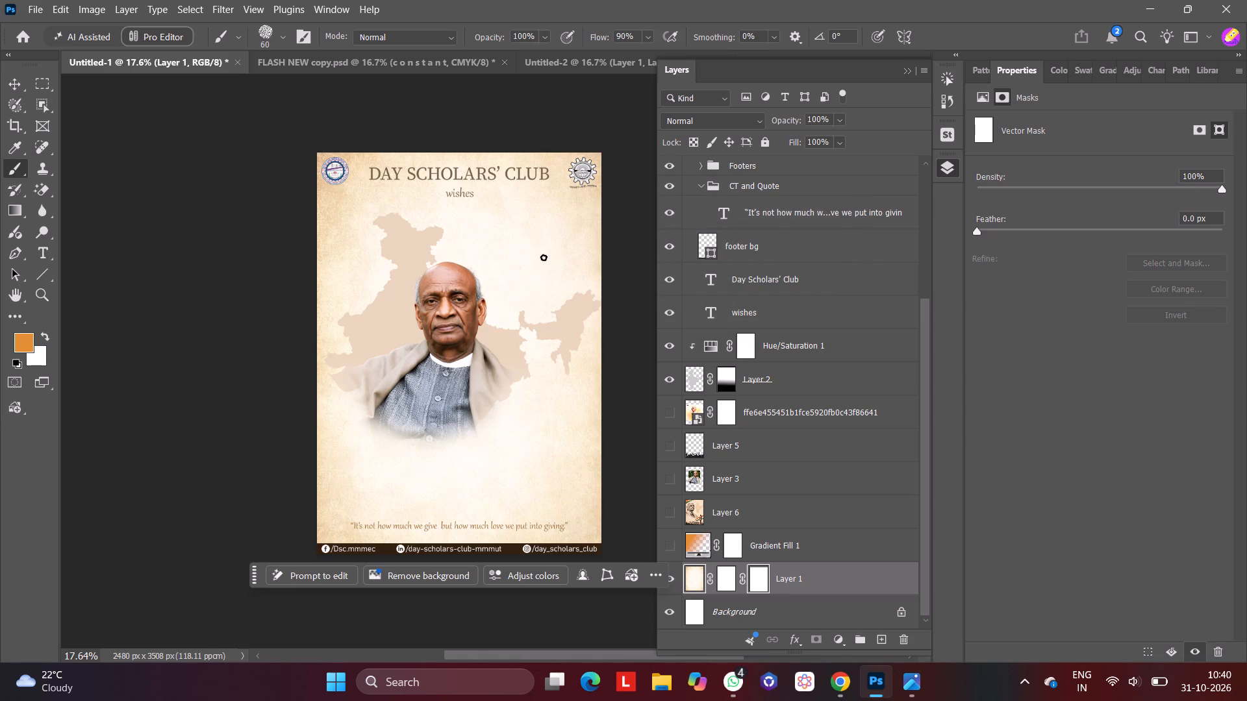
key(bracketright)
key(bracketright)
key(bracketright)
key(bracketright)
key(bracketright)
key(bracketright)
text(]]]]])
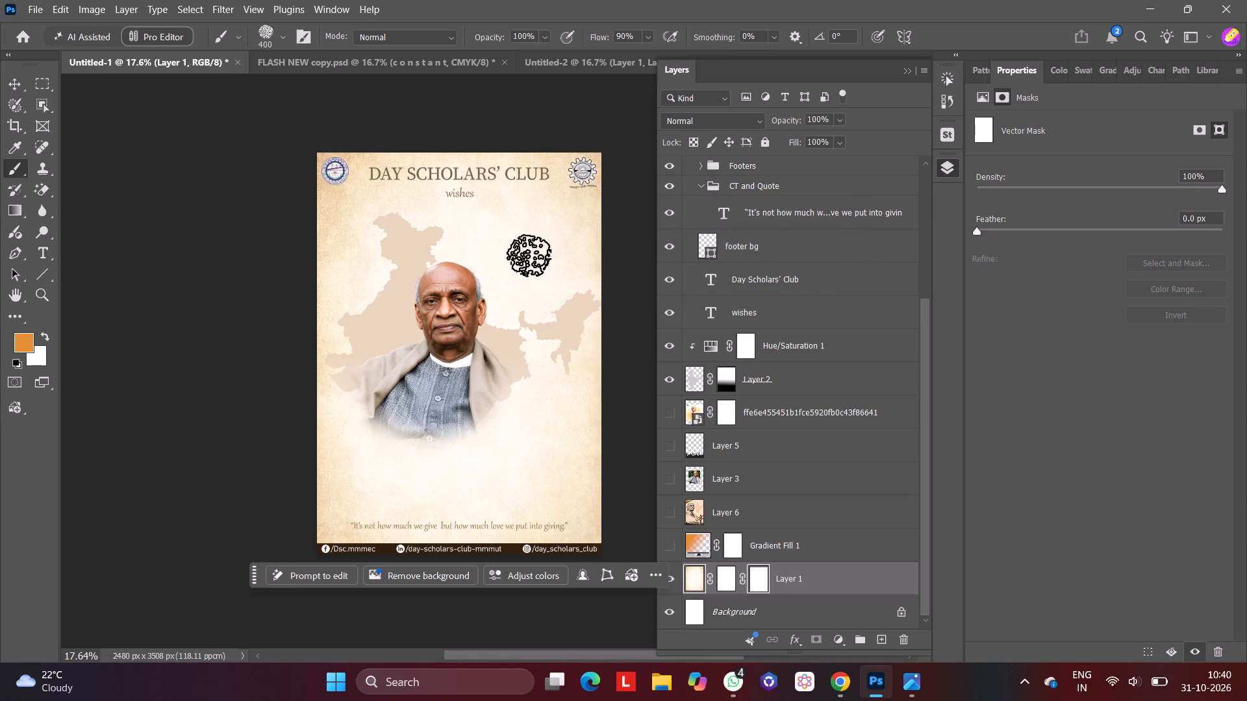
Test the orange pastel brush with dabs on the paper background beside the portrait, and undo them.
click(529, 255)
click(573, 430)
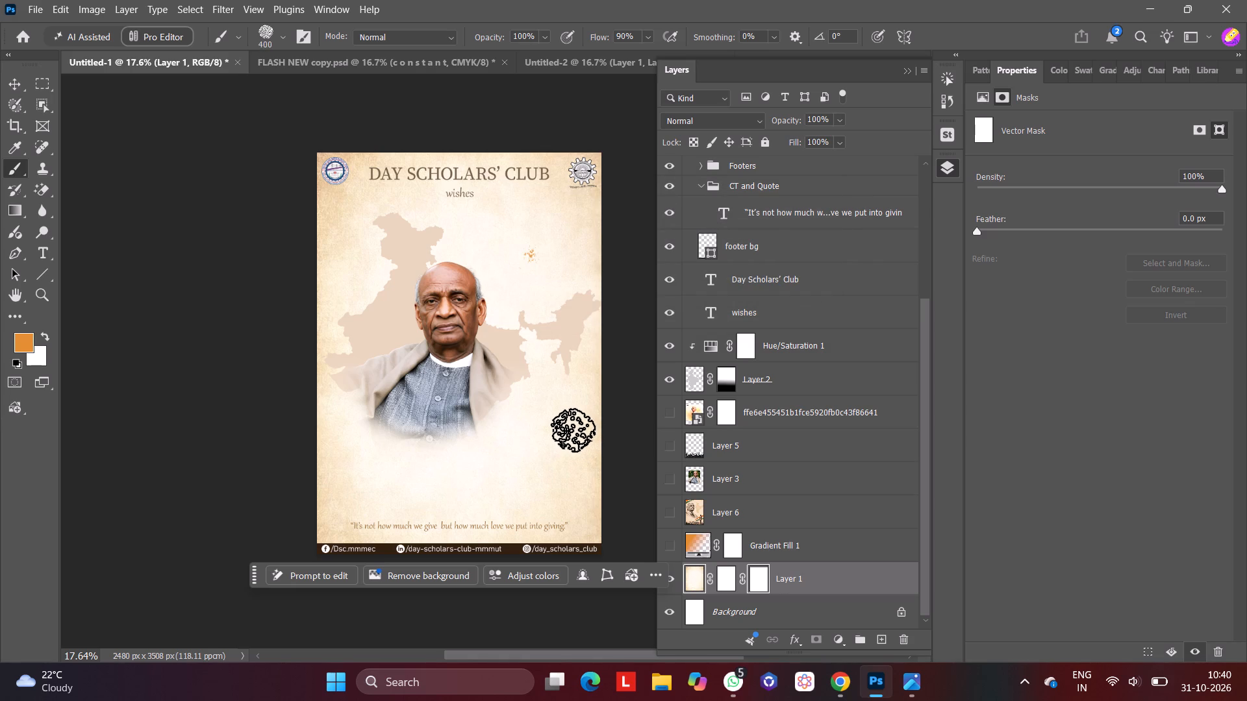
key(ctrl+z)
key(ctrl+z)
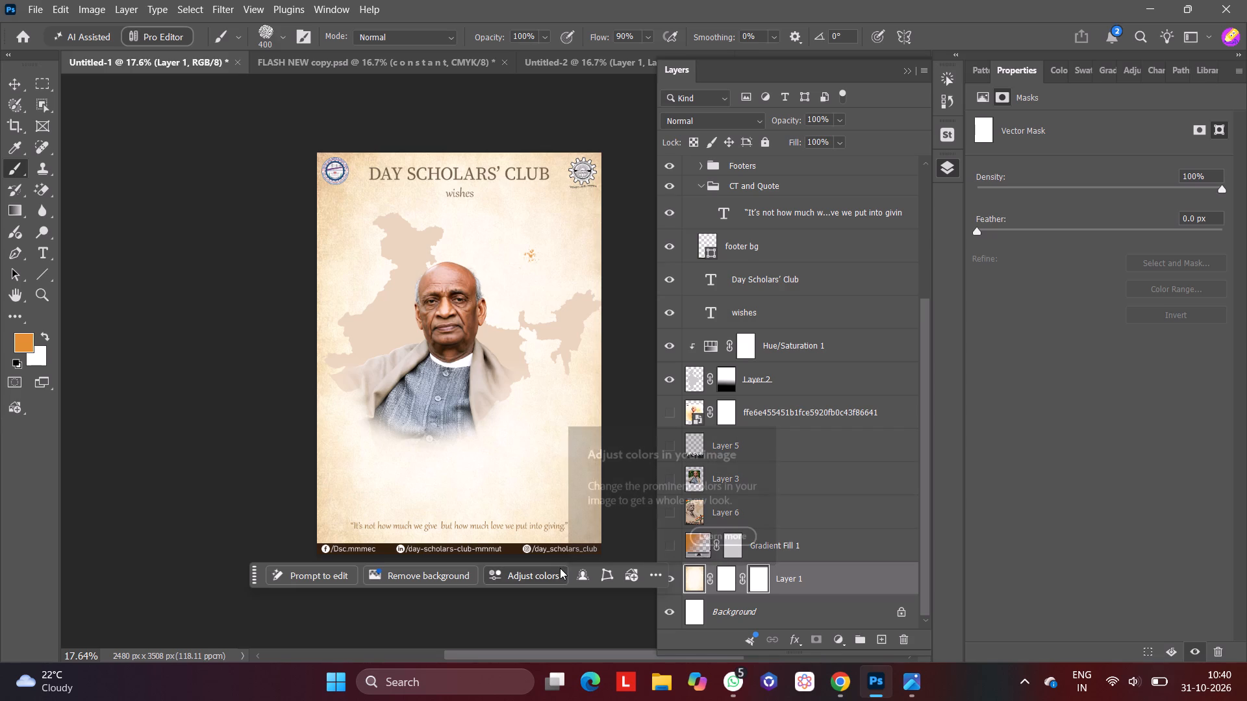
Set the foreground colour to the India map's beige, e9d4bd, by sampling it from the artwork.
click(21, 340)
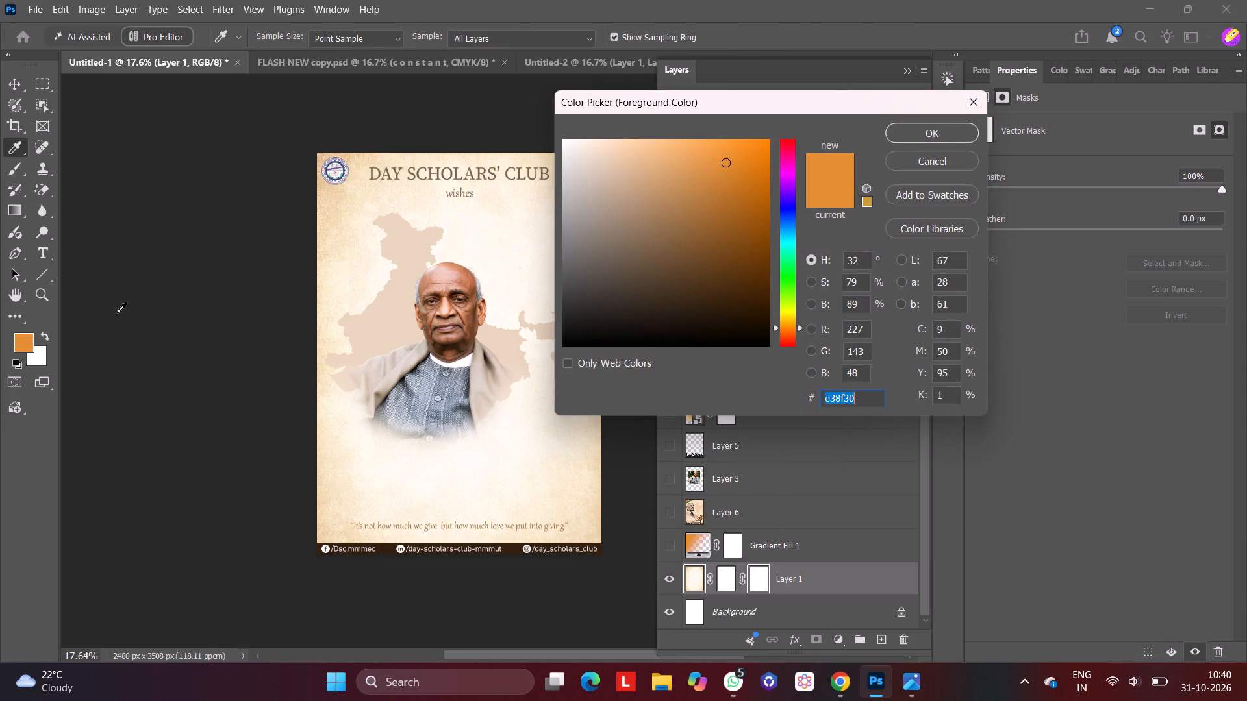
click(396, 310)
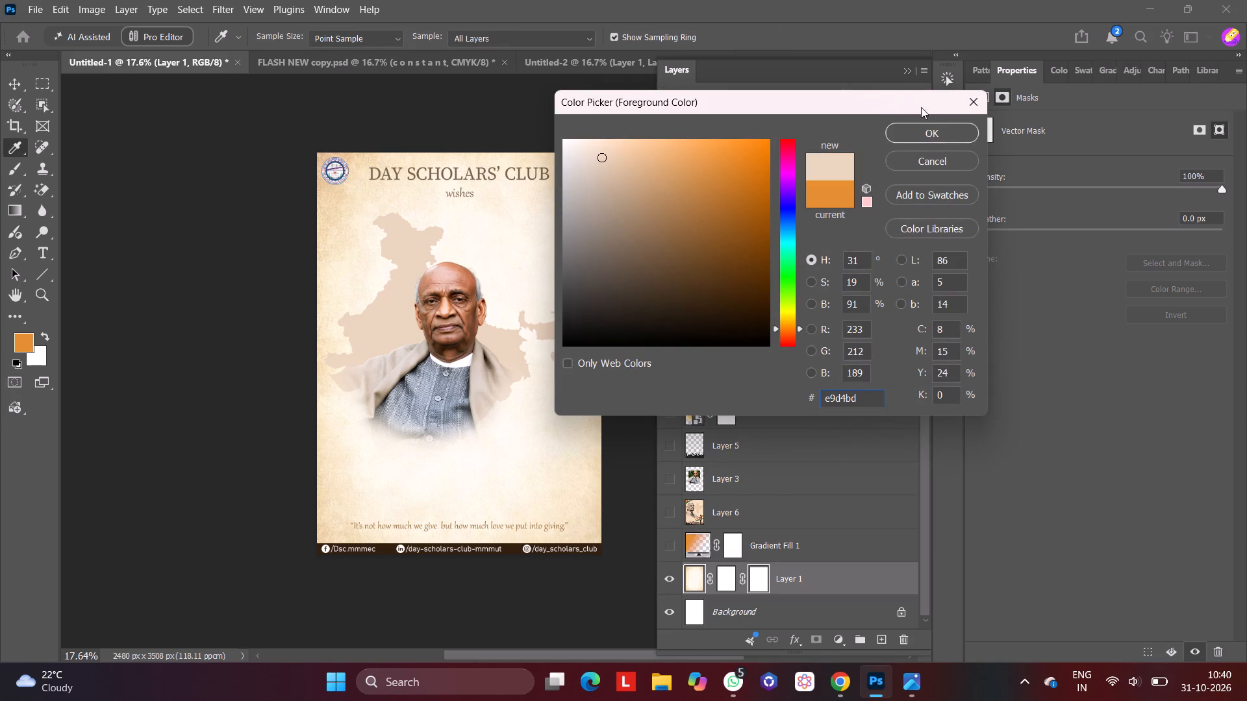
click(927, 130)
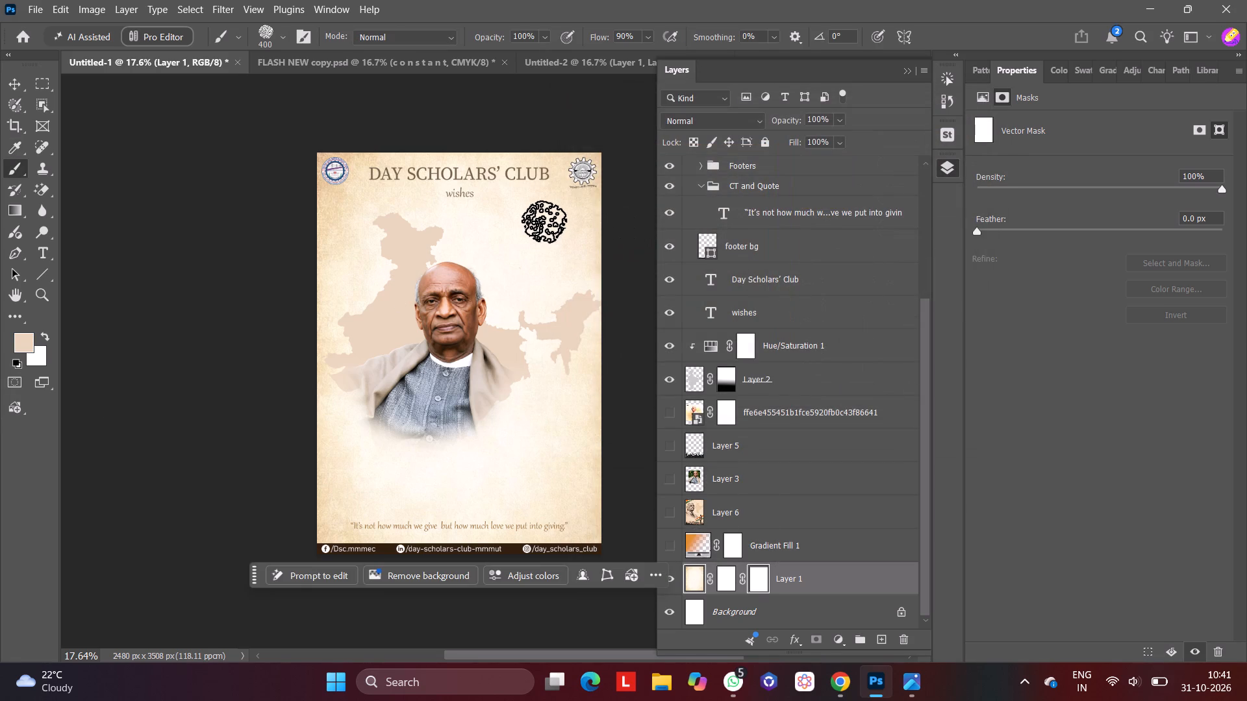
Try beige pastel brush marks on the paper background above and below the map's eastern side, undoing the brush stroke beside the heading.
click(544, 222)
drag(503, 227, 535, 217)
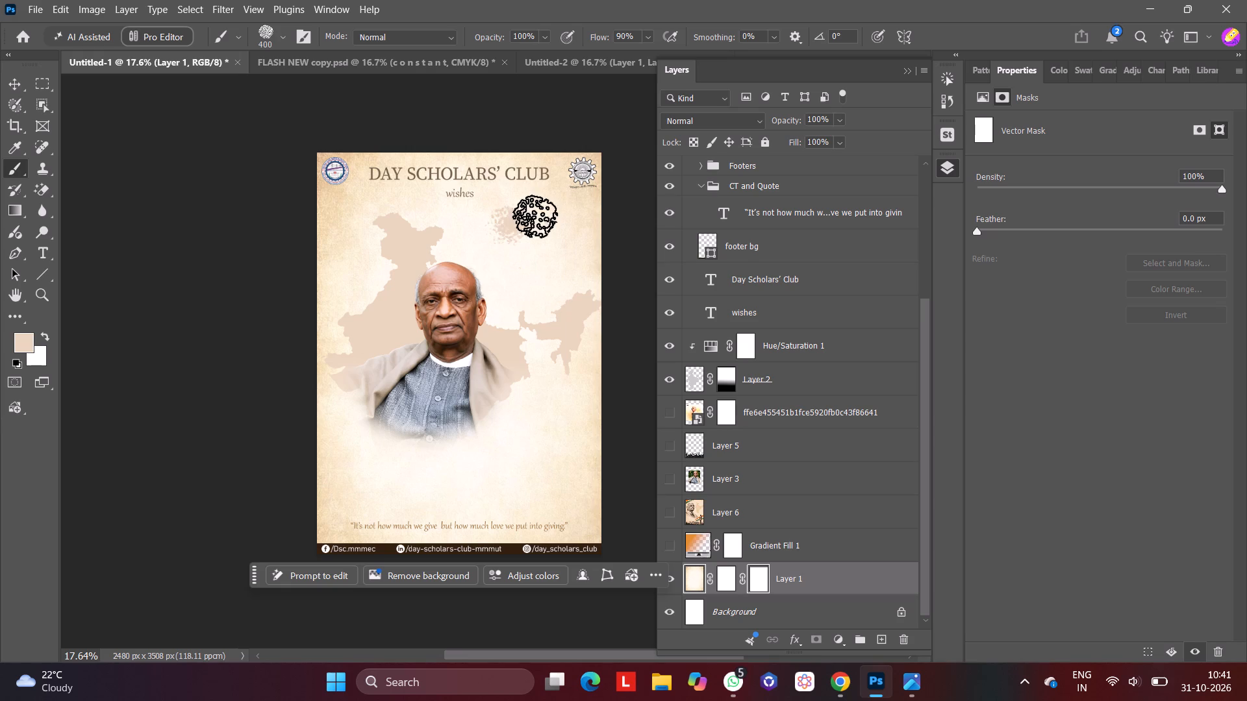
key(ctrl+z)
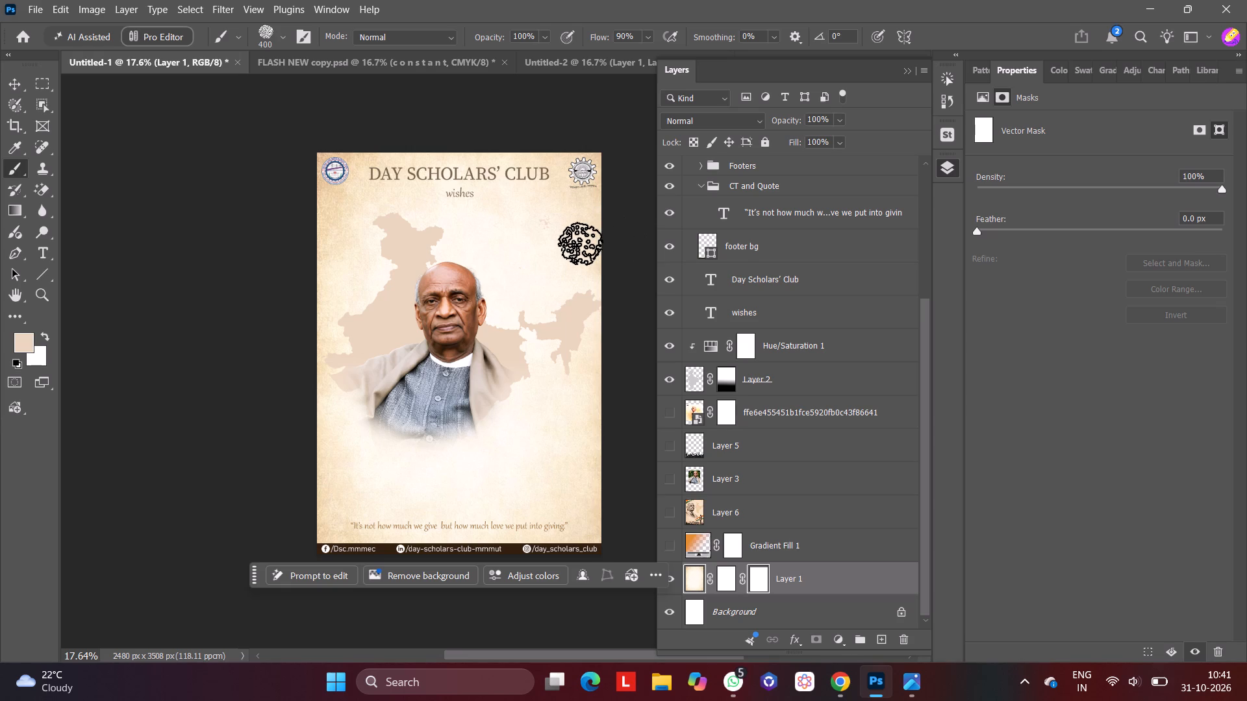
click(581, 244)
click(568, 432)
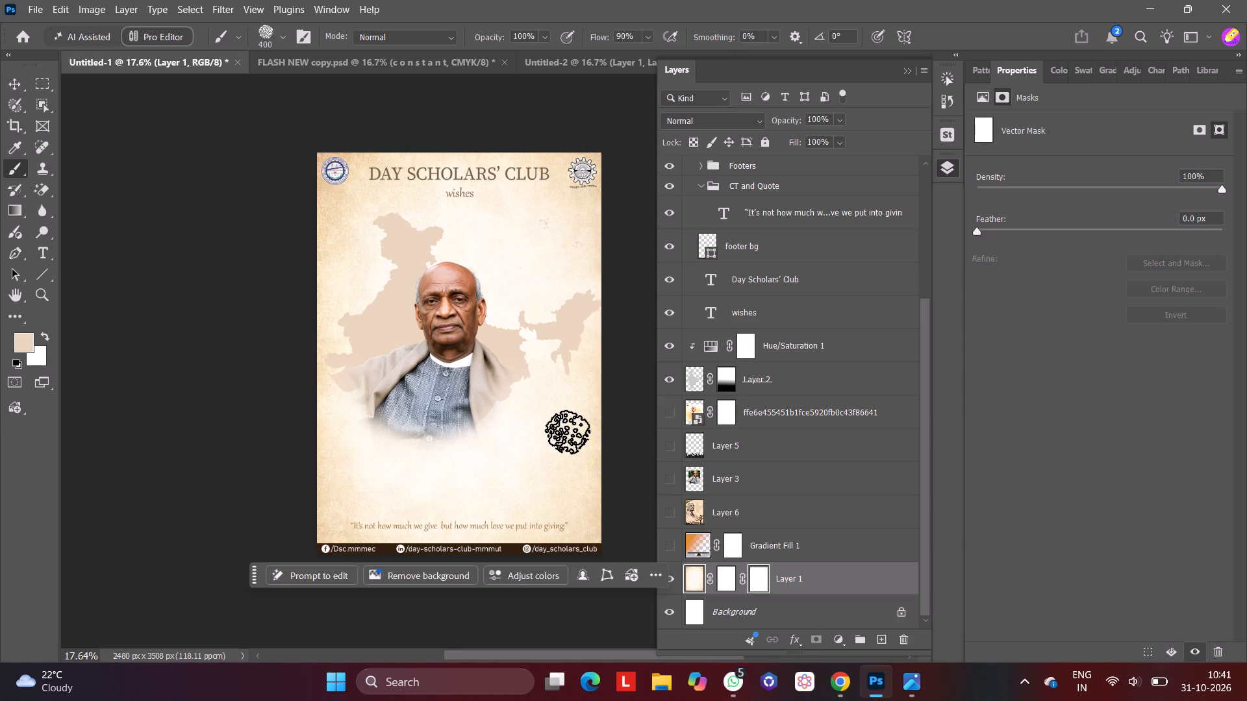
click(519, 467)
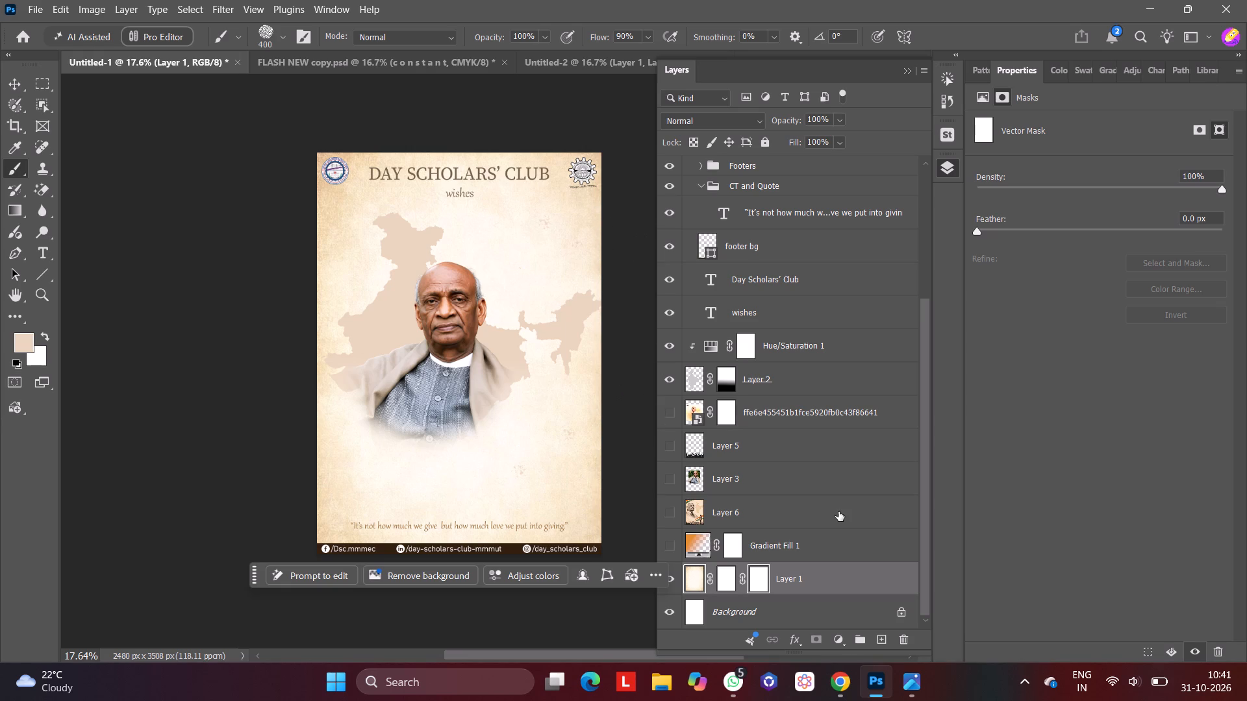
Switch to Pinterest in Chrome and search for "national unity day png".
click(847, 688)
scroll(725, 543, down, 3)
scroll(725, 543, up, 8)
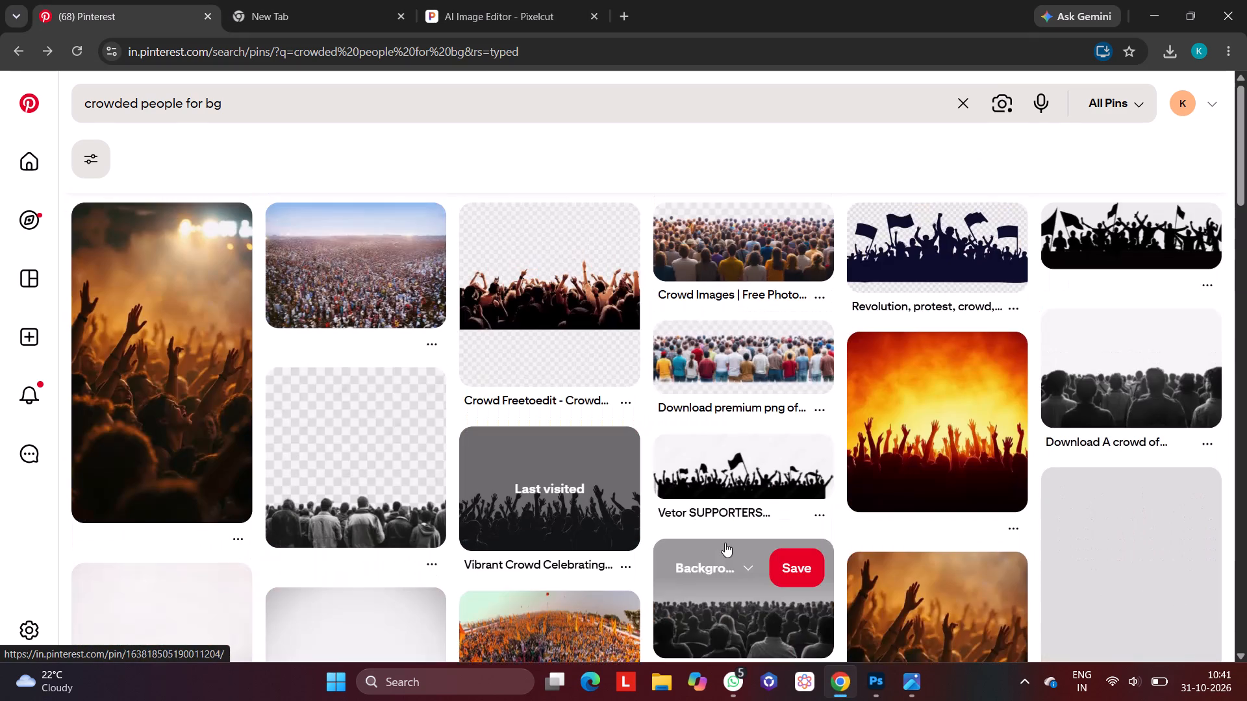
drag(223, 108, 86, 89)
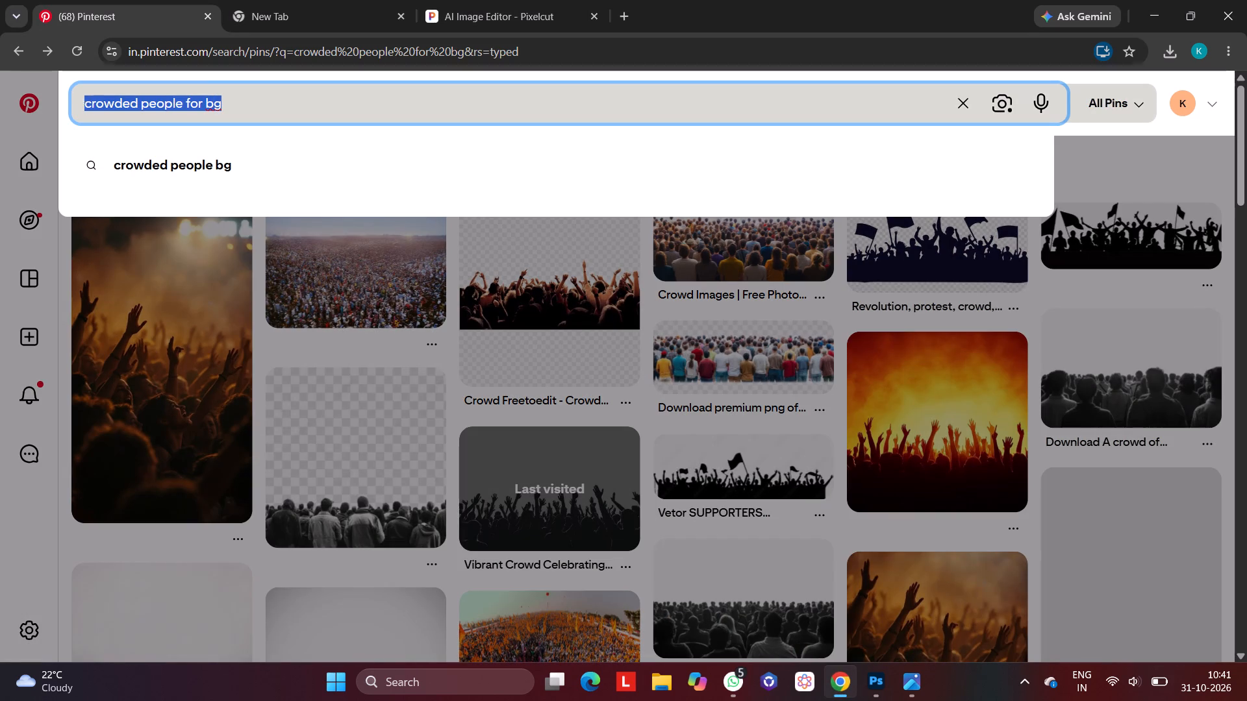
drag(86, 89, 81, 91)
key(BackSpace)
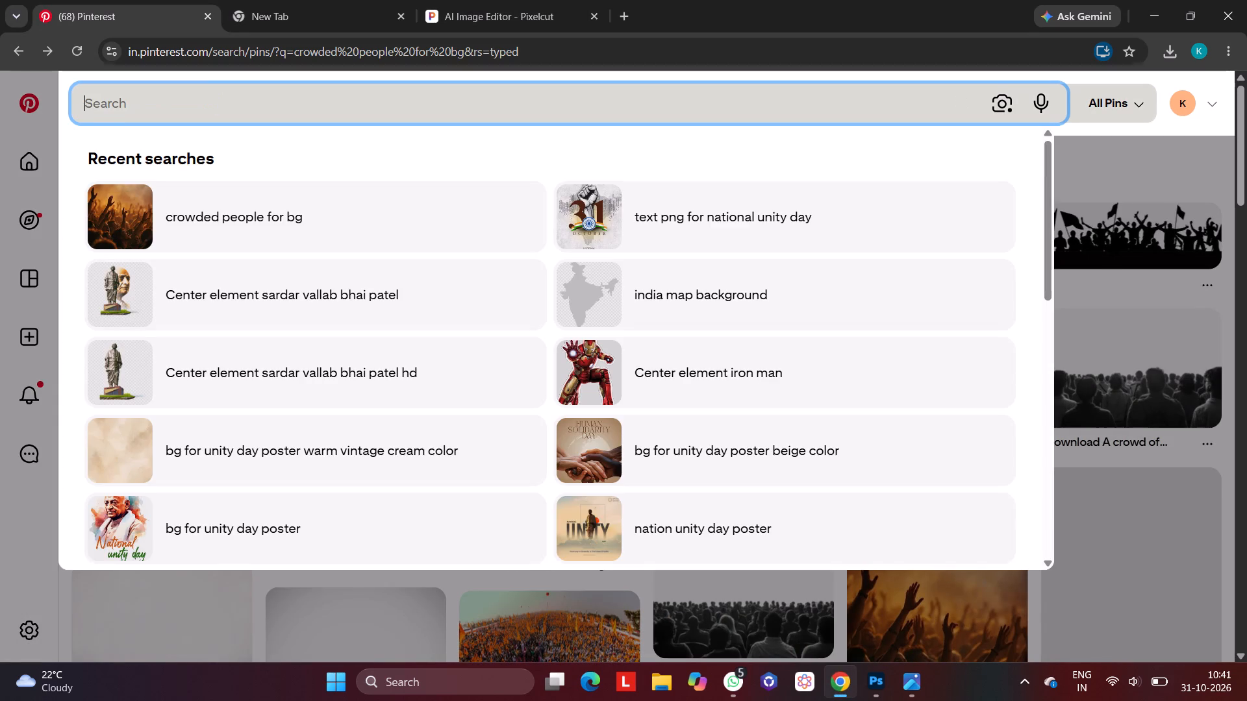
text(national unity day png)
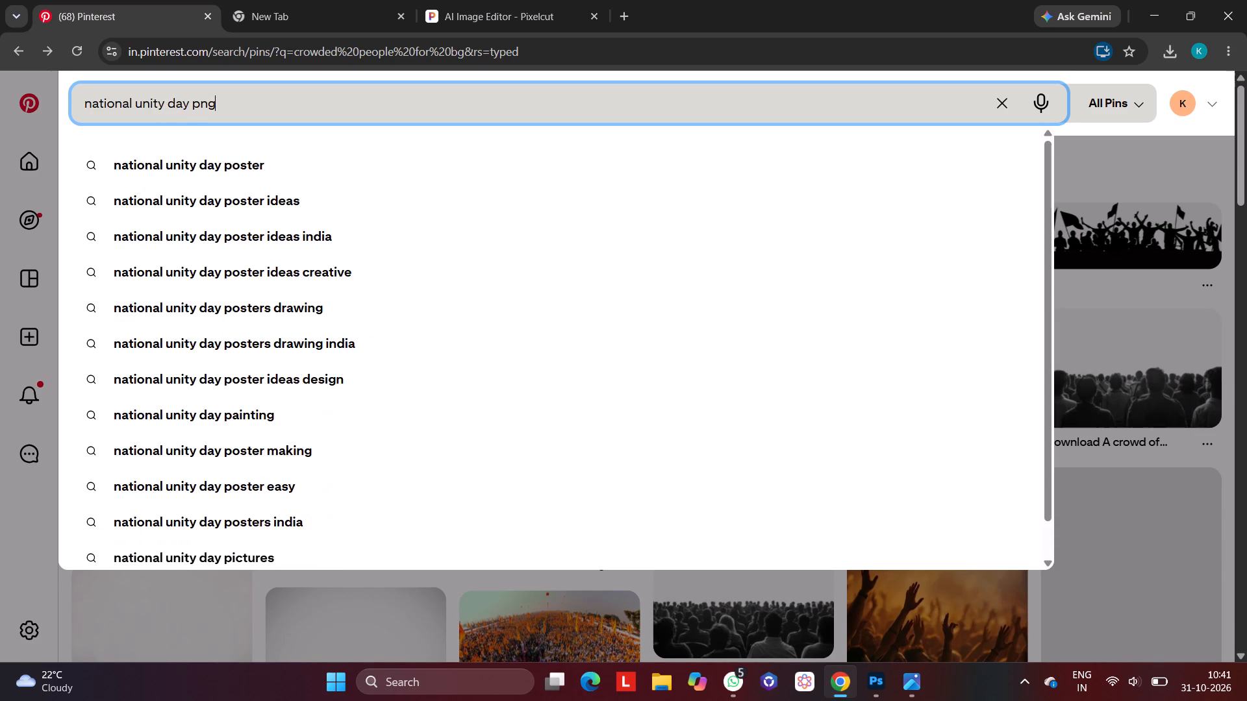
key(Return)
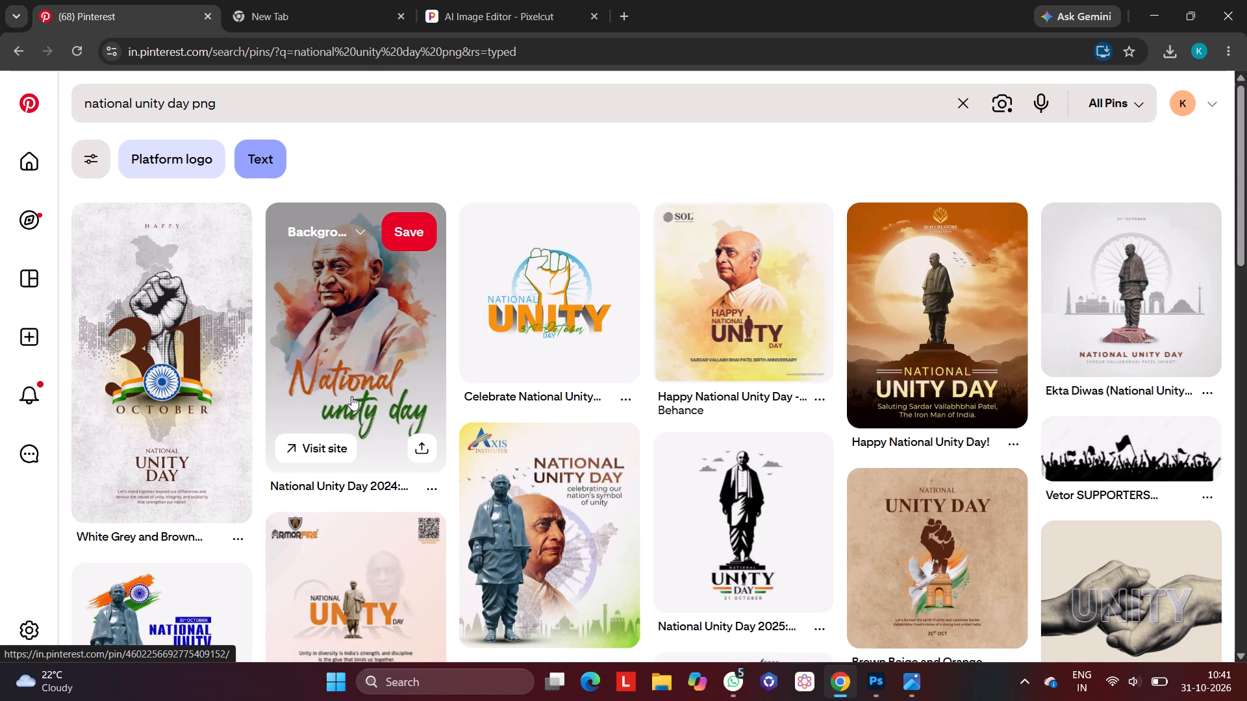
Browse the National Unity Day results for lettering ideas and open the blue and orange UNITY design with the raised fist.
scroll(351, 396, down, 1)
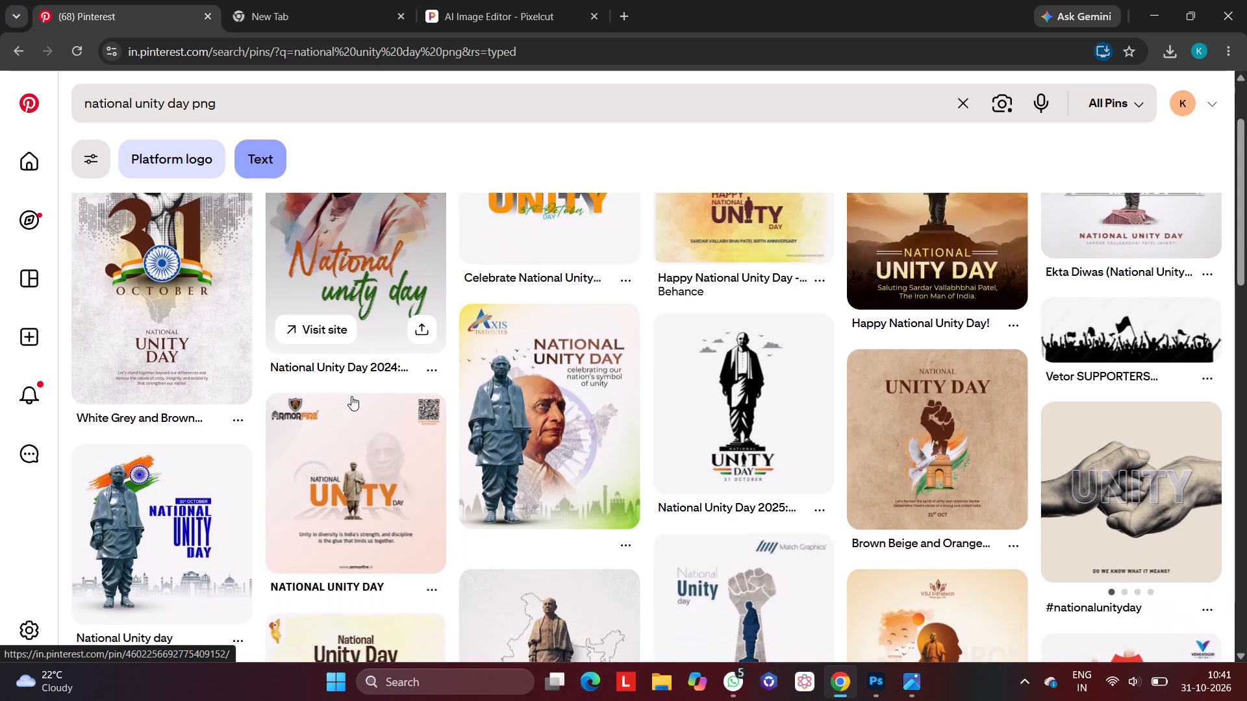
scroll(351, 396, down, 2)
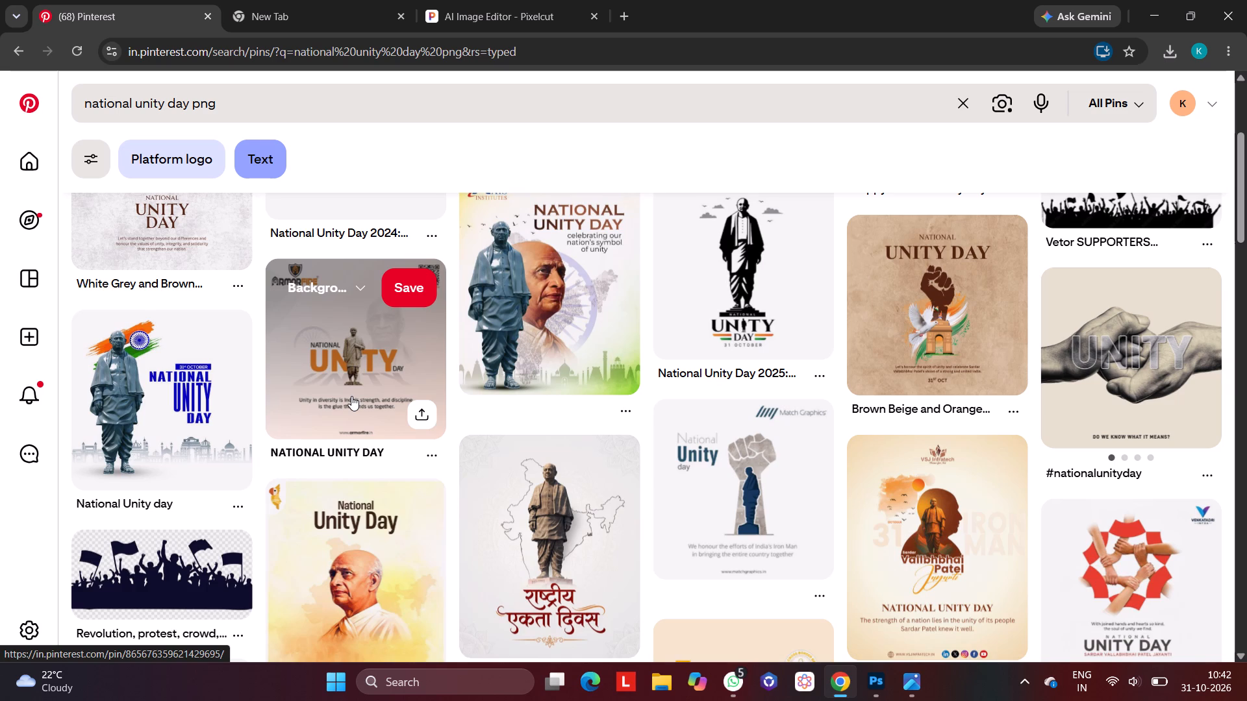
scroll(351, 396, down, 1)
scroll(351, 396, up, 2)
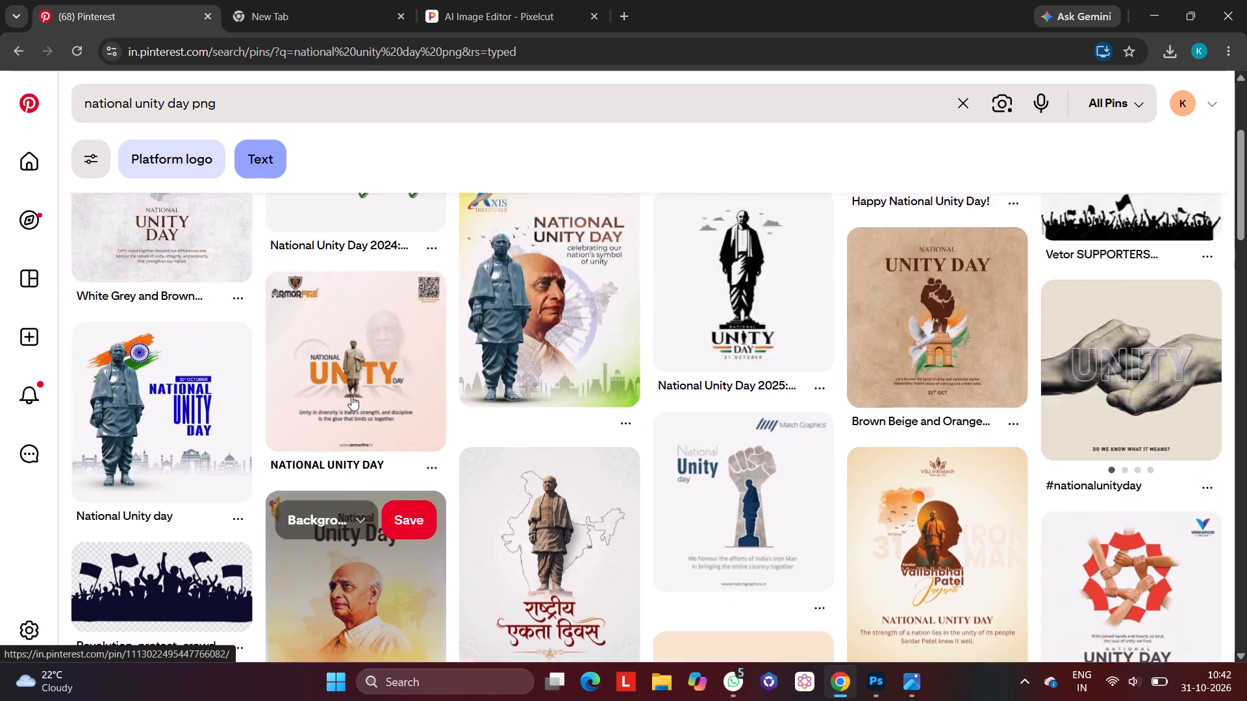
scroll(351, 396, up, 2)
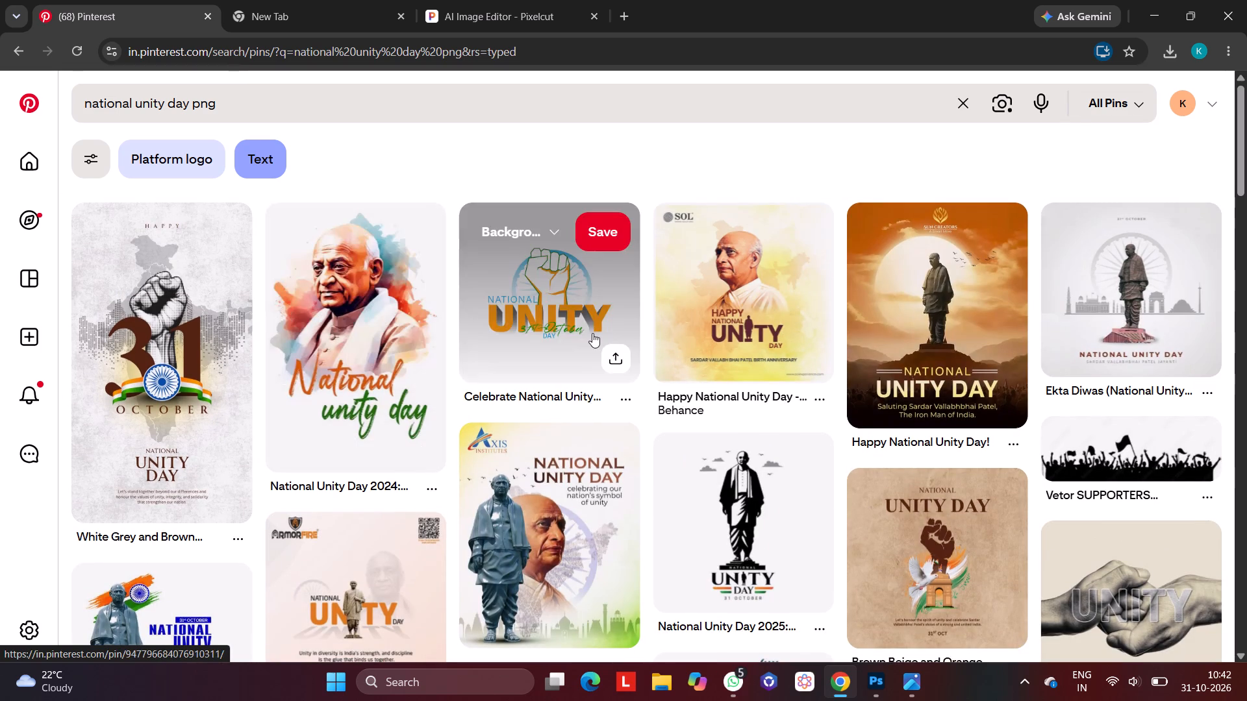
click(592, 333)
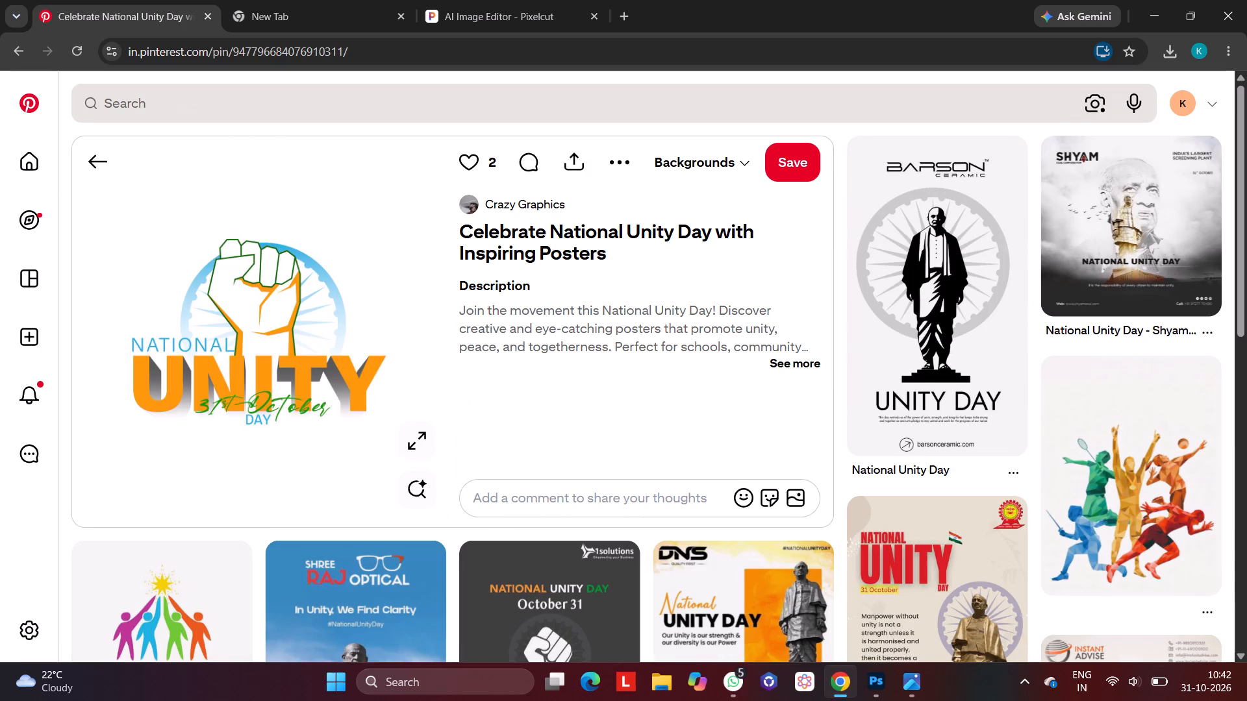
Examine the designs related to the raised-fist pin and open the OneClick design with a statue inside blue UNITY lettering.
scroll(592, 333, down, 3)
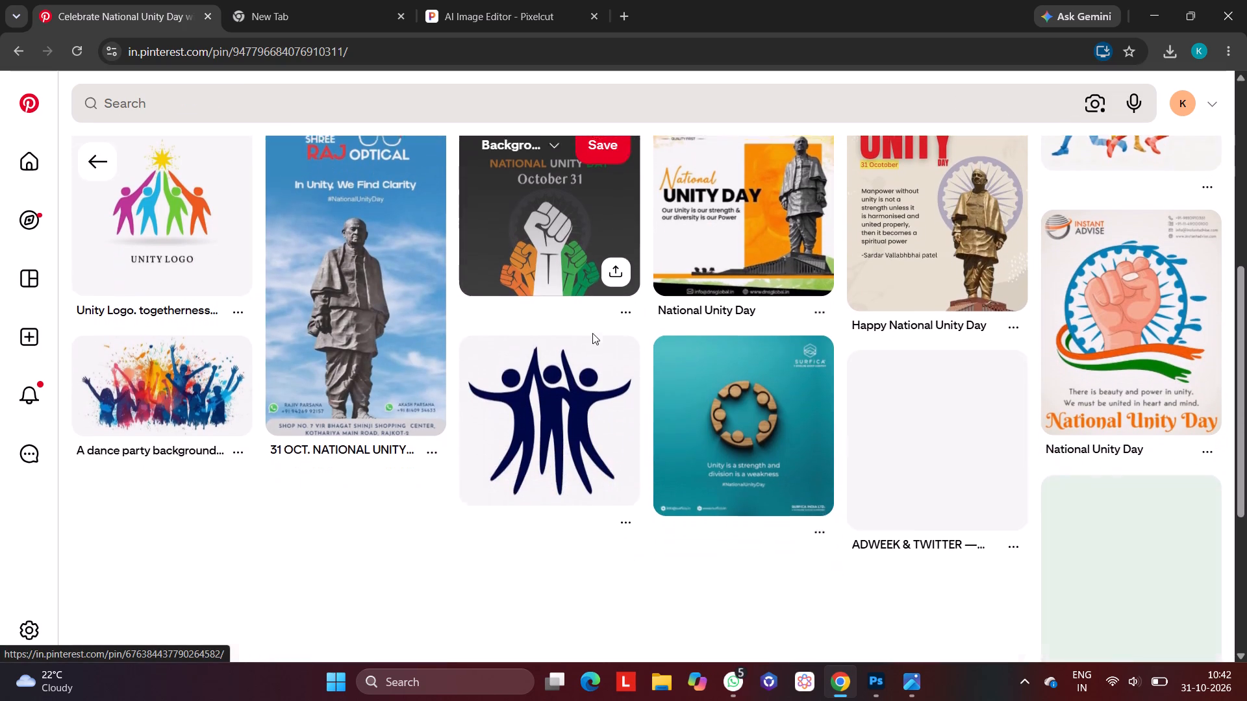
scroll(592, 333, right, 4)
scroll(592, 333, down, 2)
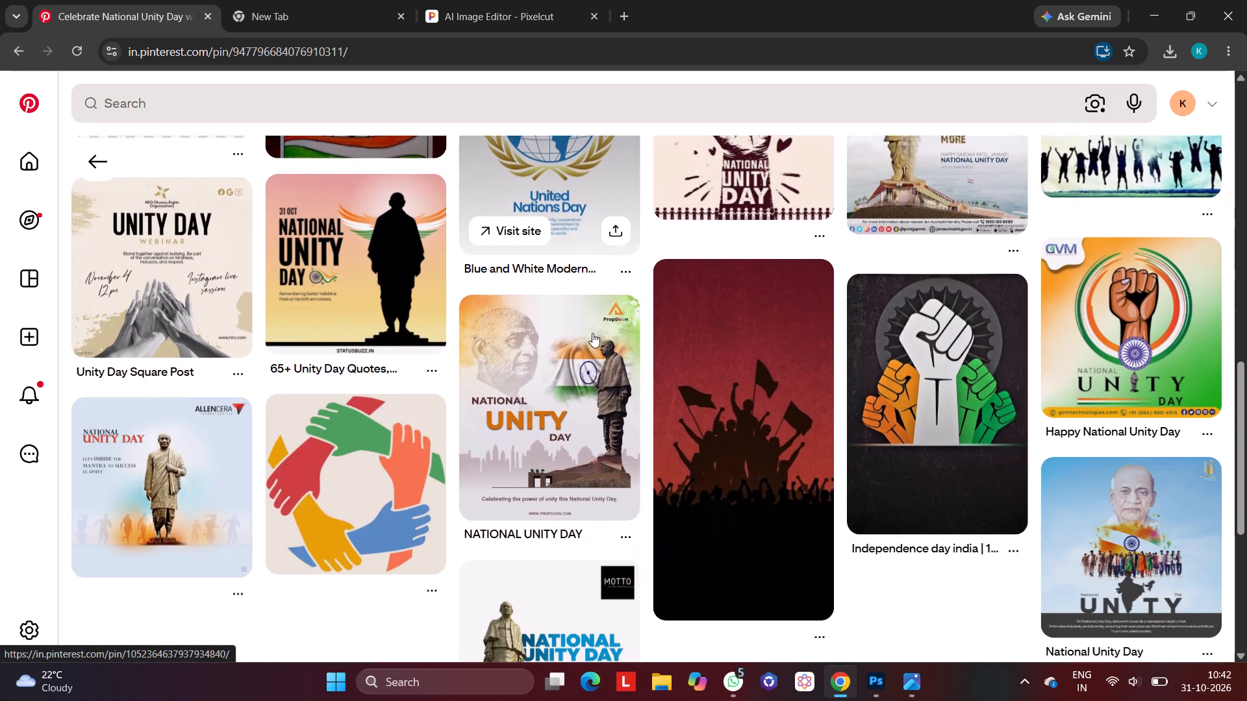
scroll(592, 333, down, 1)
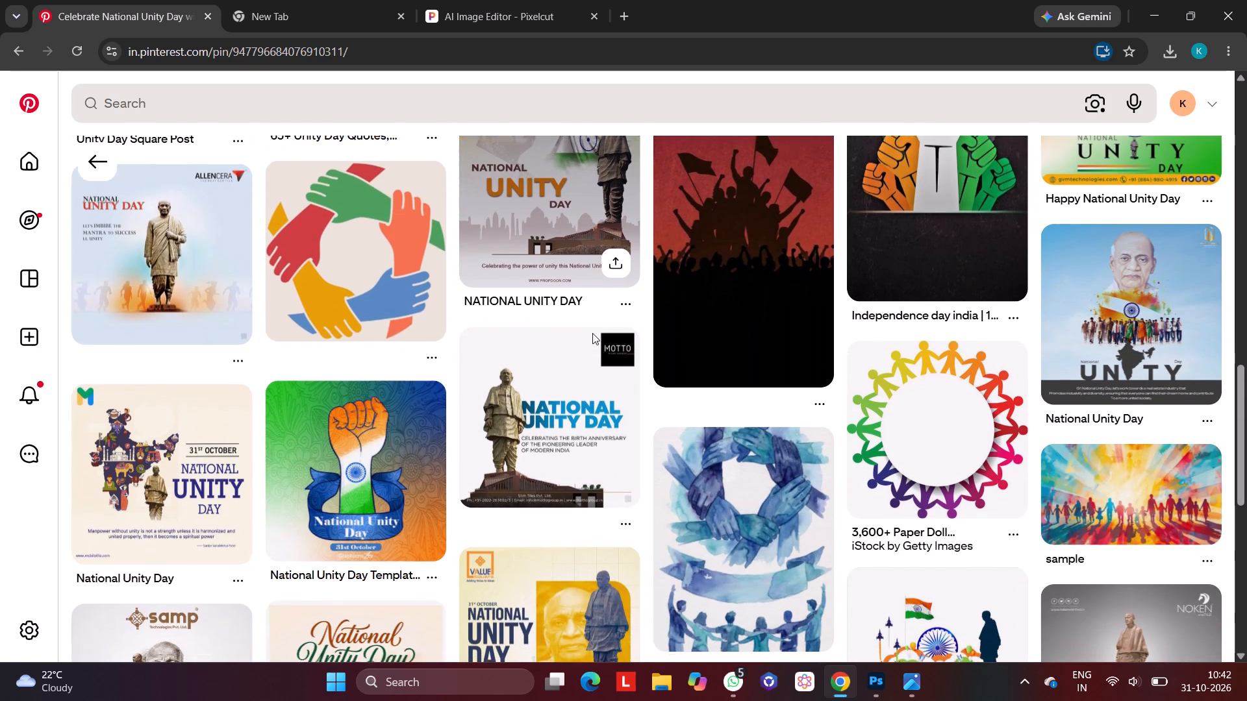
scroll(592, 333, down, 3)
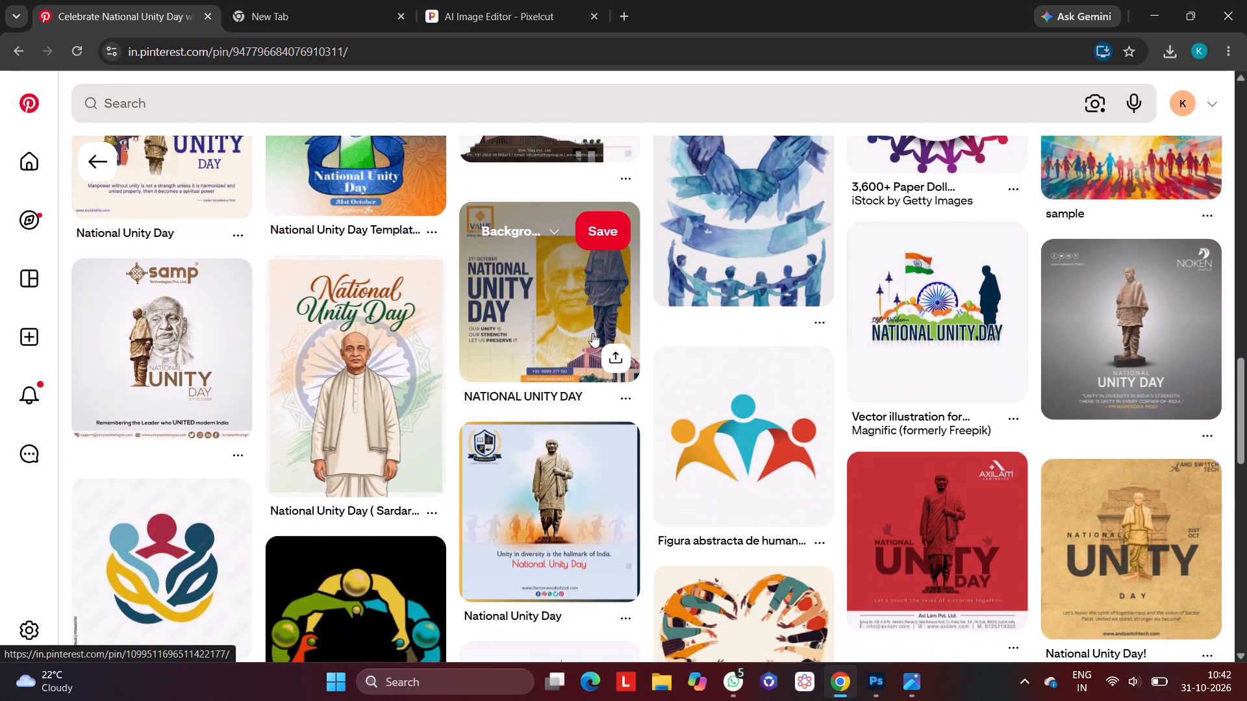
scroll(592, 333, down, 2)
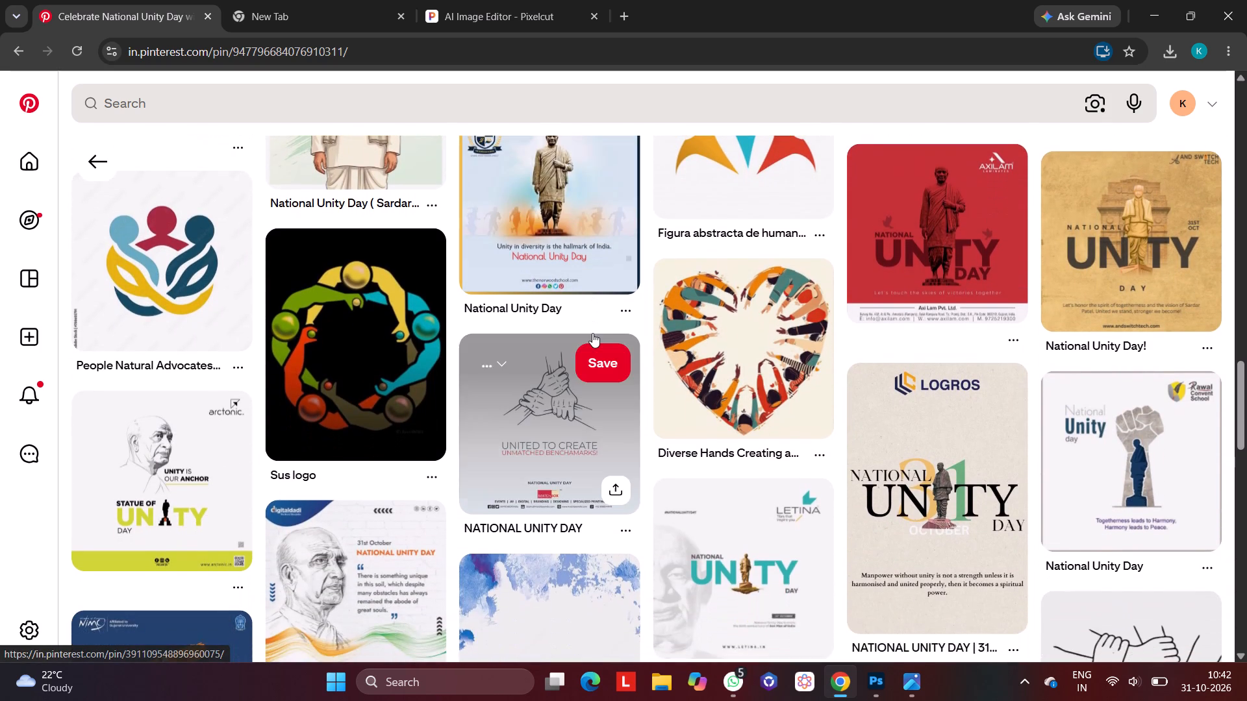
scroll(592, 333, down, 4)
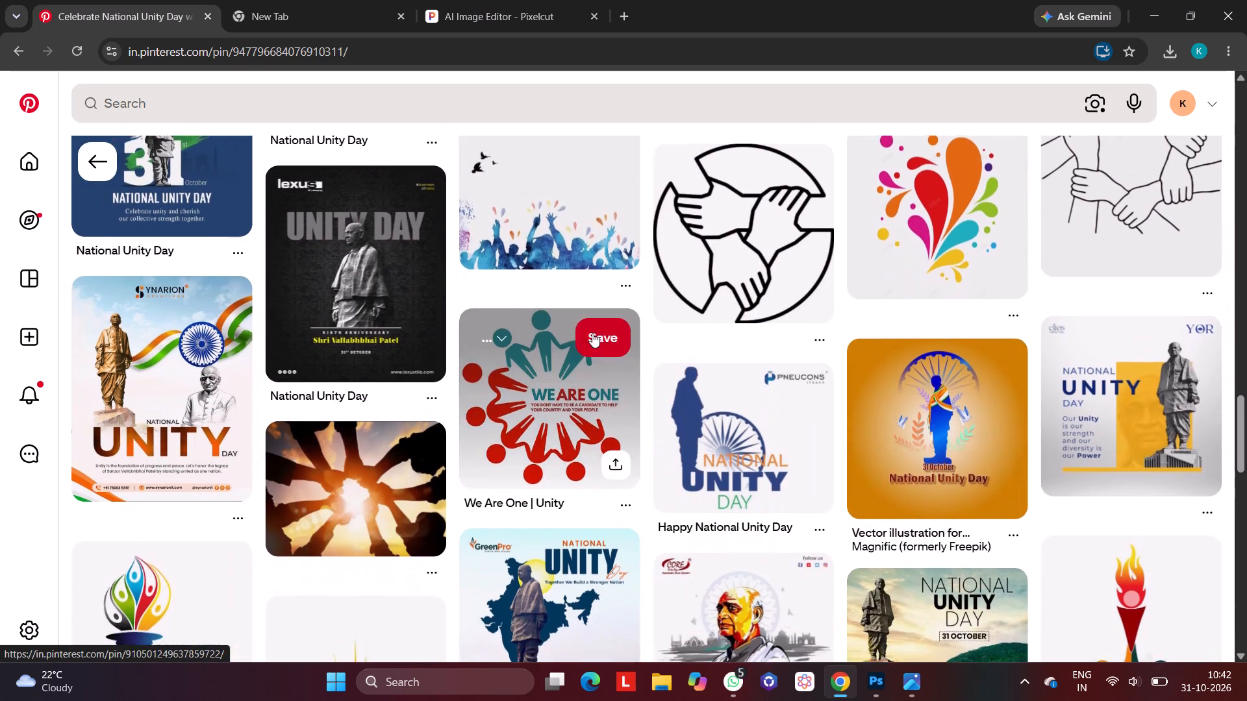
scroll(592, 333, down, 4)
scroll(592, 333, right, 1)
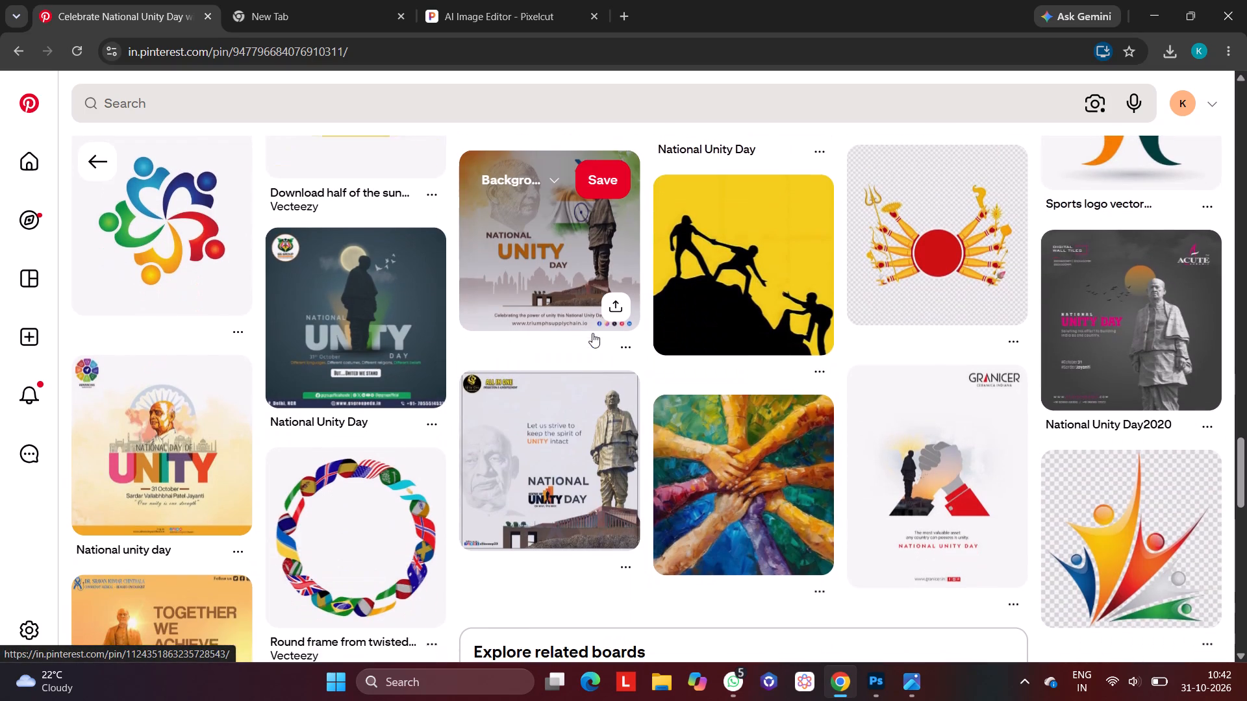
scroll(592, 333, right, 1)
scroll(592, 333, down, 1)
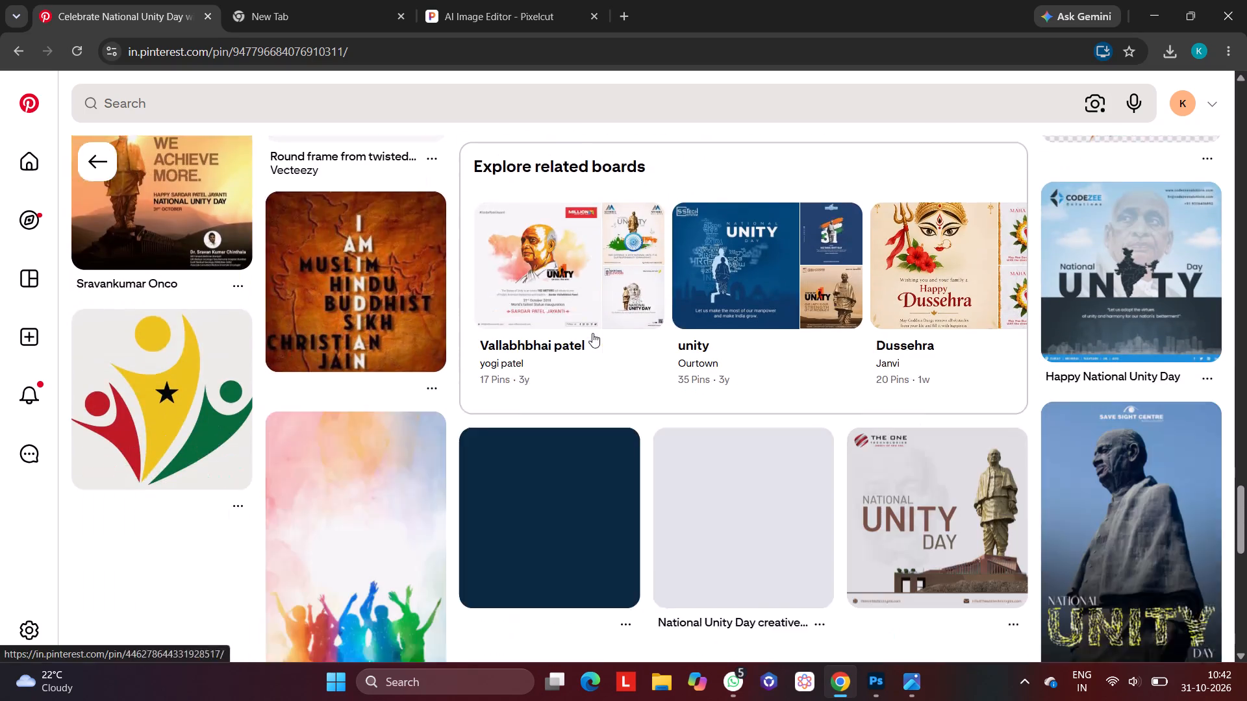
scroll(592, 333, down, 3)
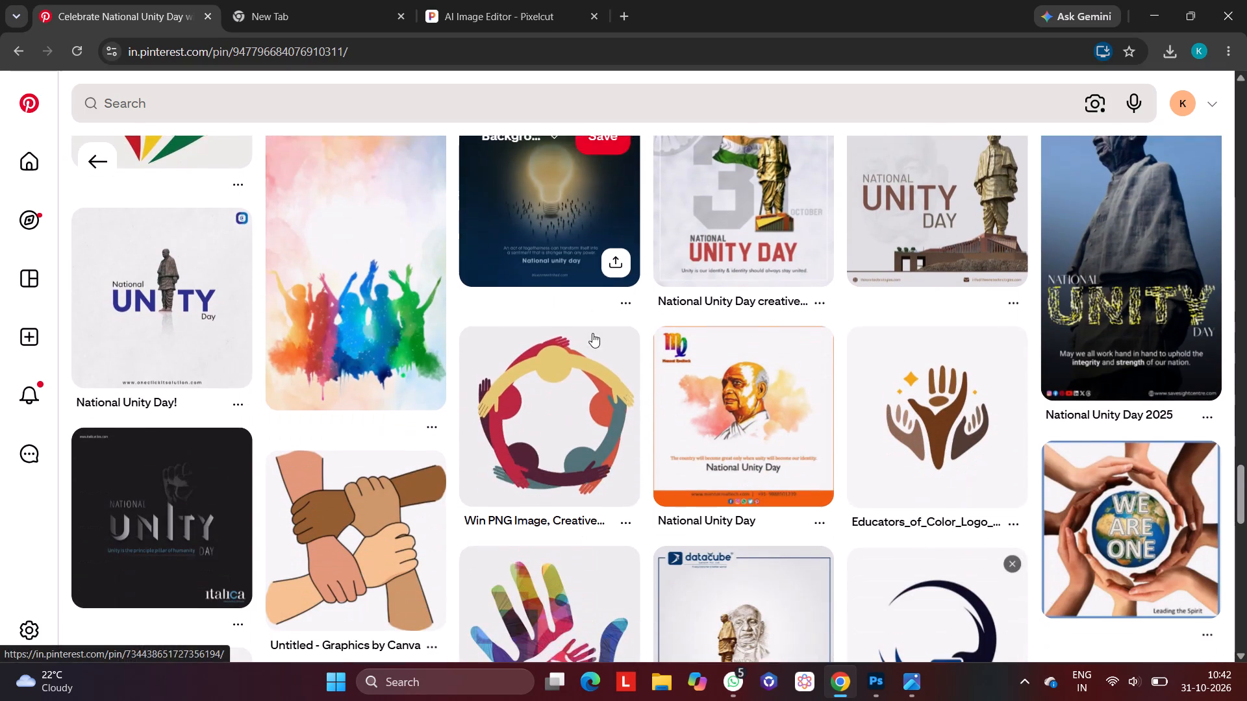
scroll(592, 333, down, 2)
click(178, 273)
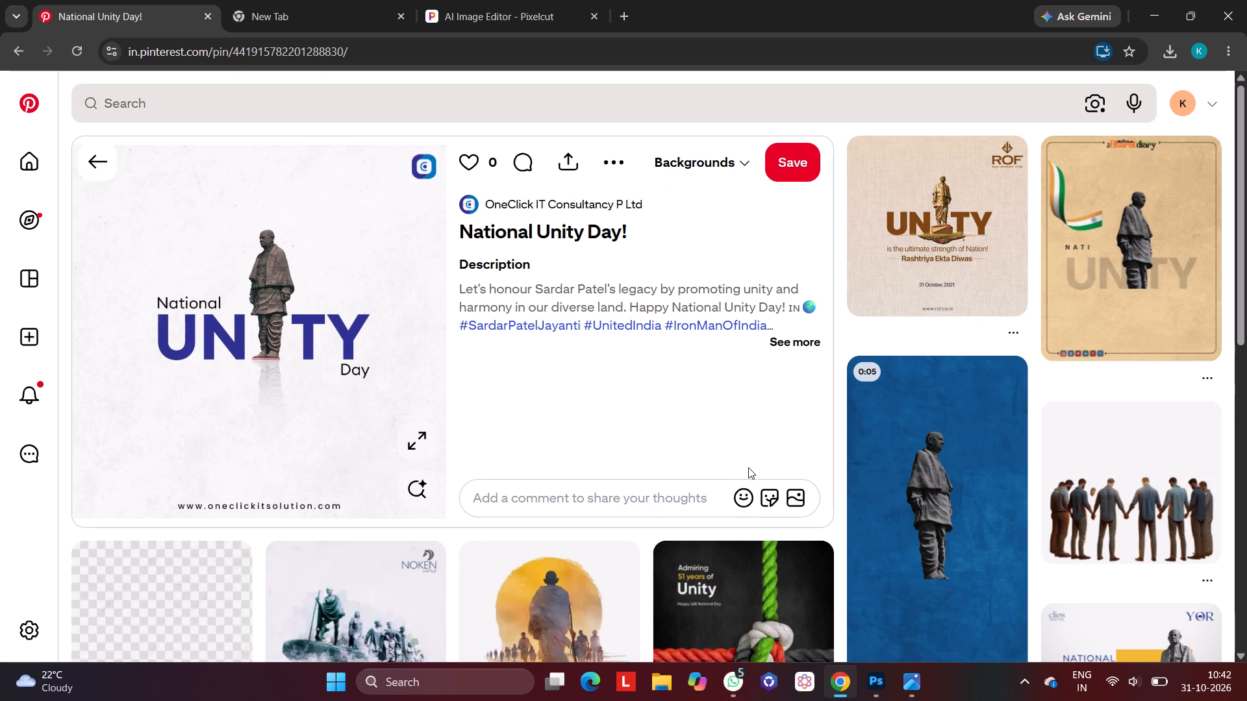
Look through the designs related to the OneClick pin and open the beige ROF design with brown UNITY lettering.
scroll(748, 467, down, 1)
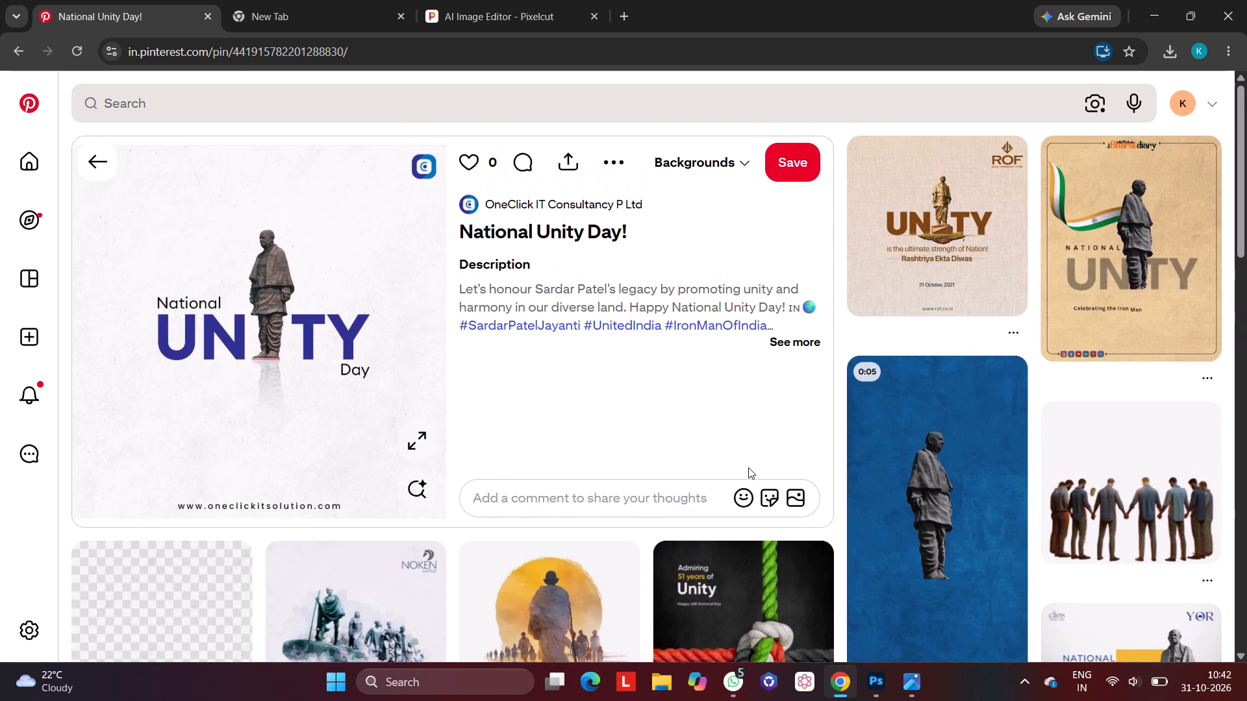
scroll(748, 467, down, 4)
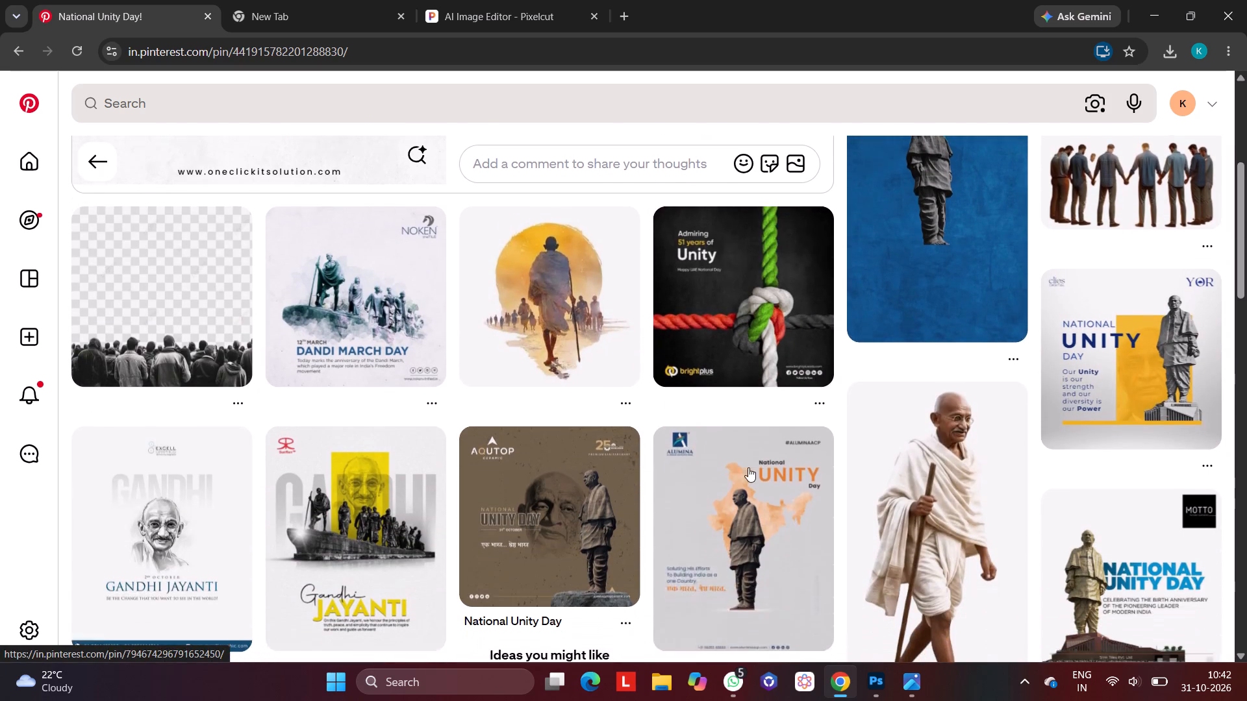
scroll(748, 467, down, 4)
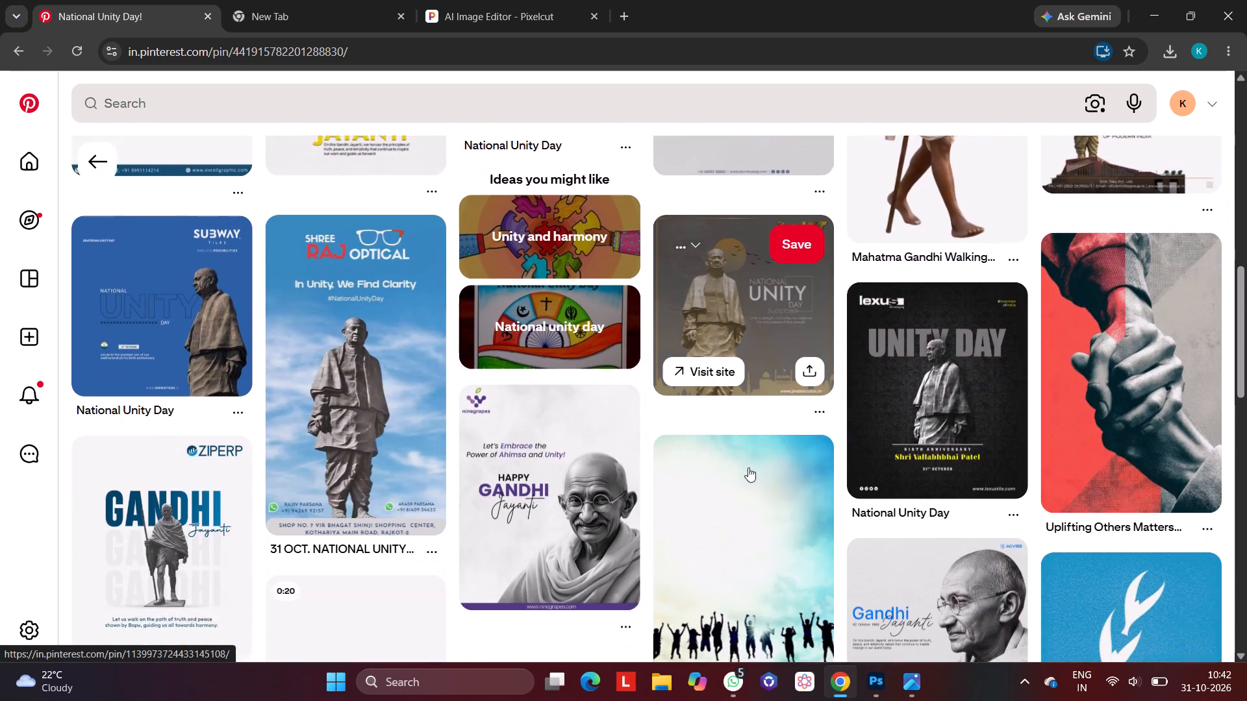
scroll(748, 467, down, 3)
scroll(748, 467, up, 7)
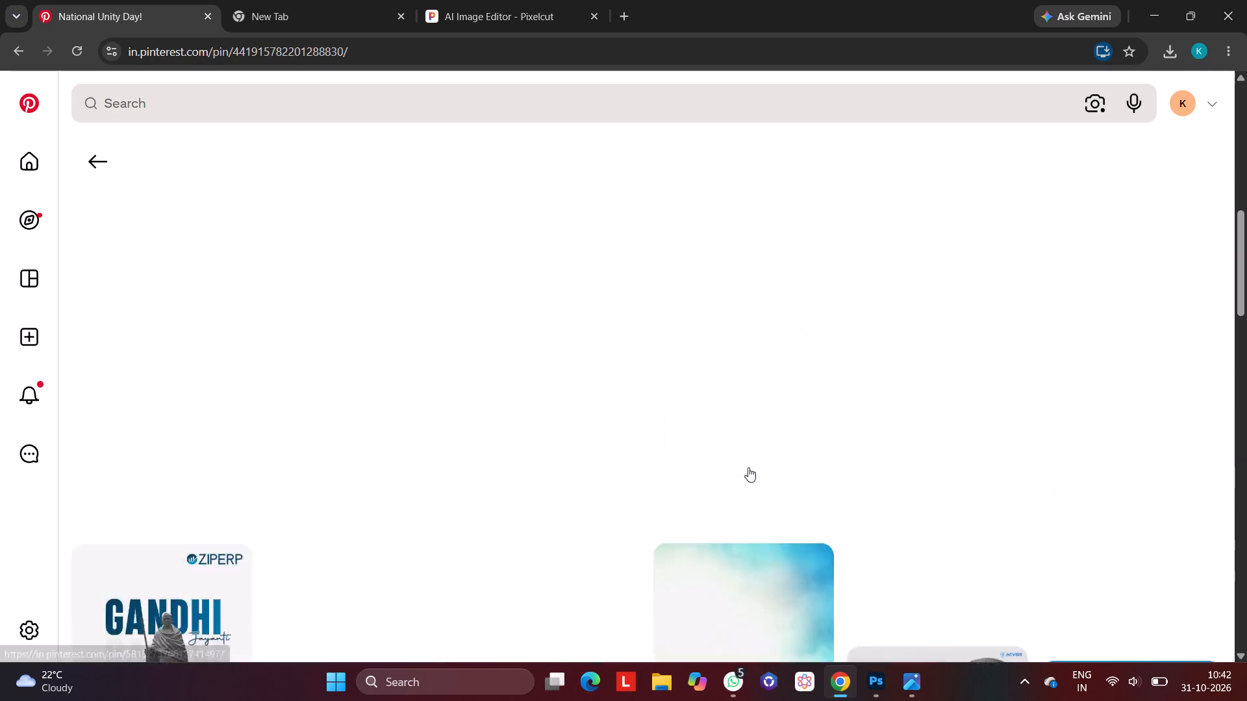
scroll(748, 467, up, 3)
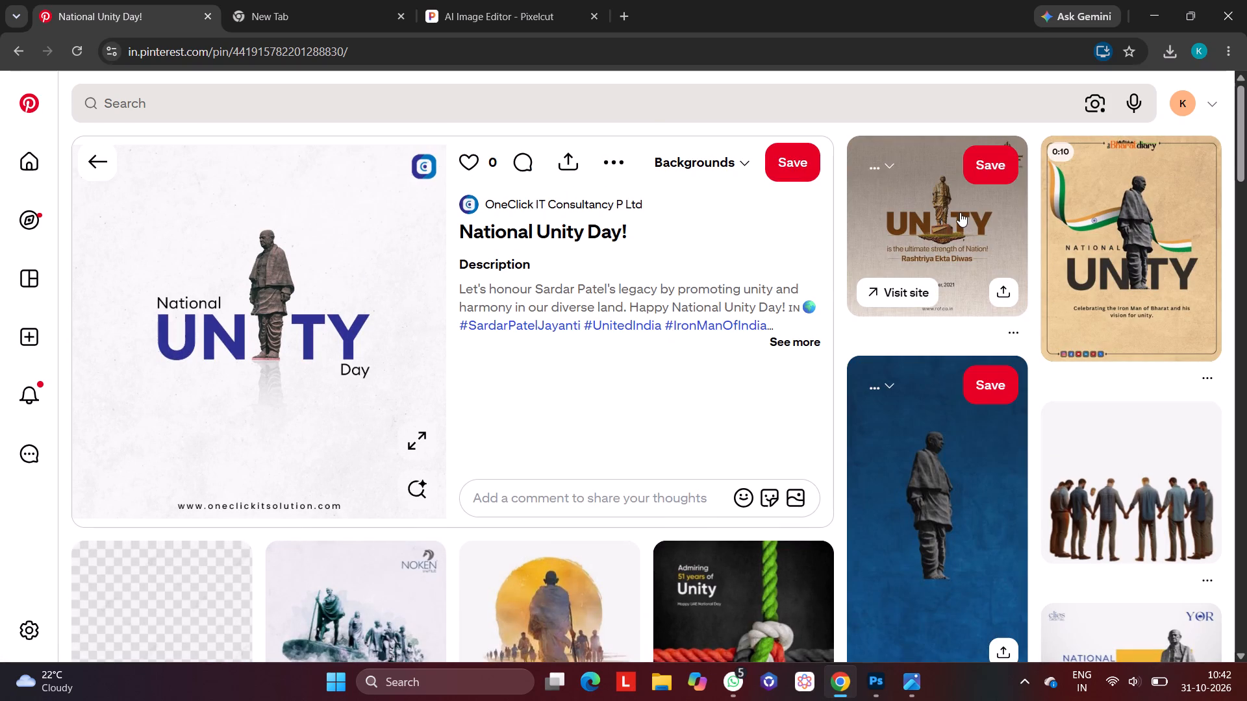
click(960, 214)
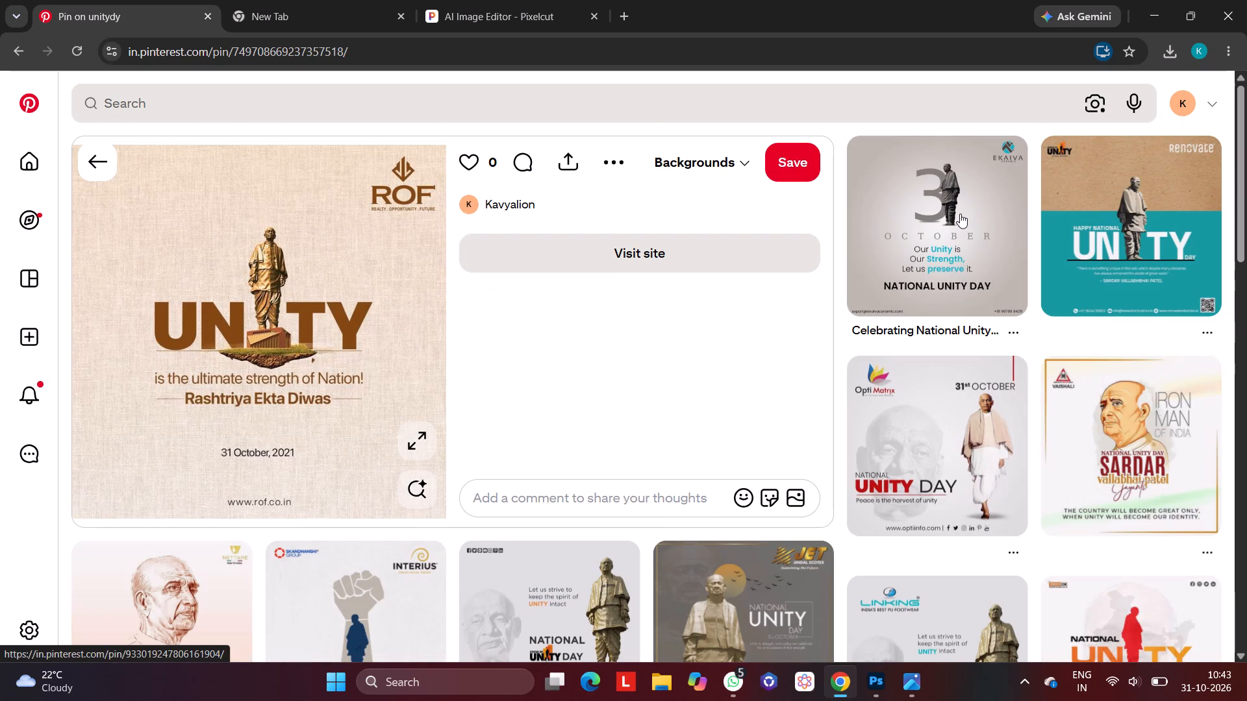
Examine the Unity Day designs related to the ROF pin for title lettering and layout ideas.
scroll(302, 344, down, 4)
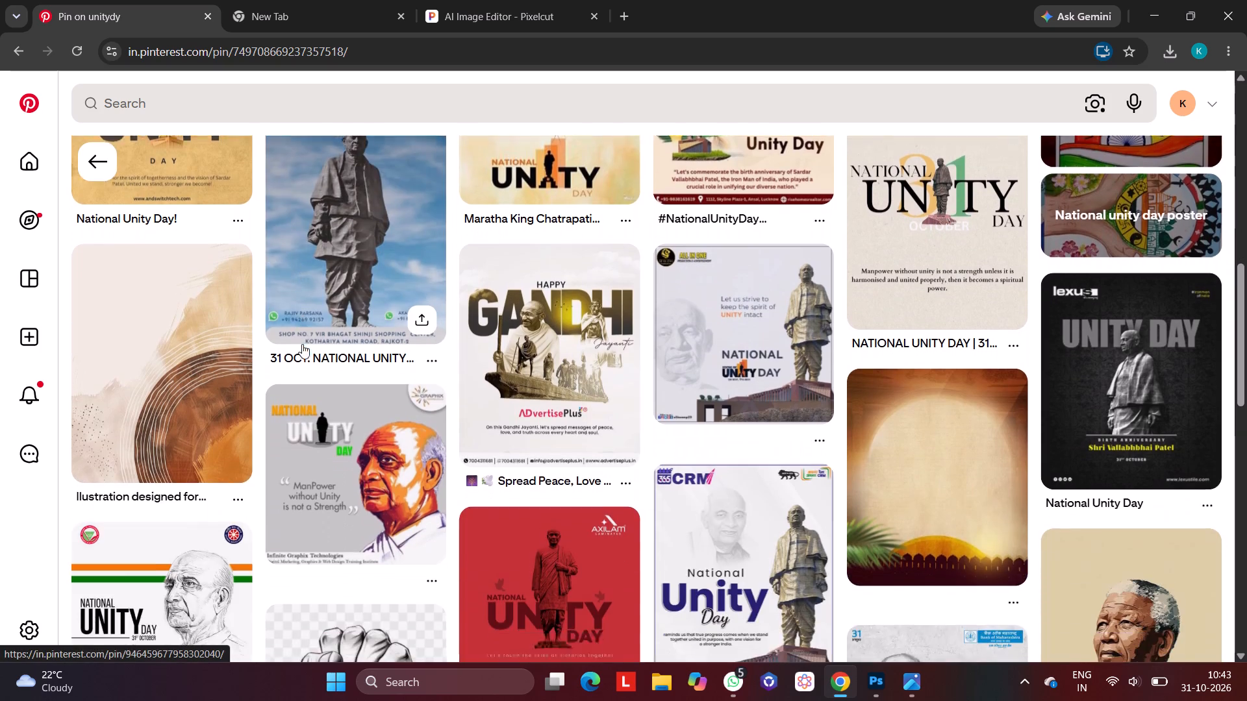
scroll(302, 344, up, 8)
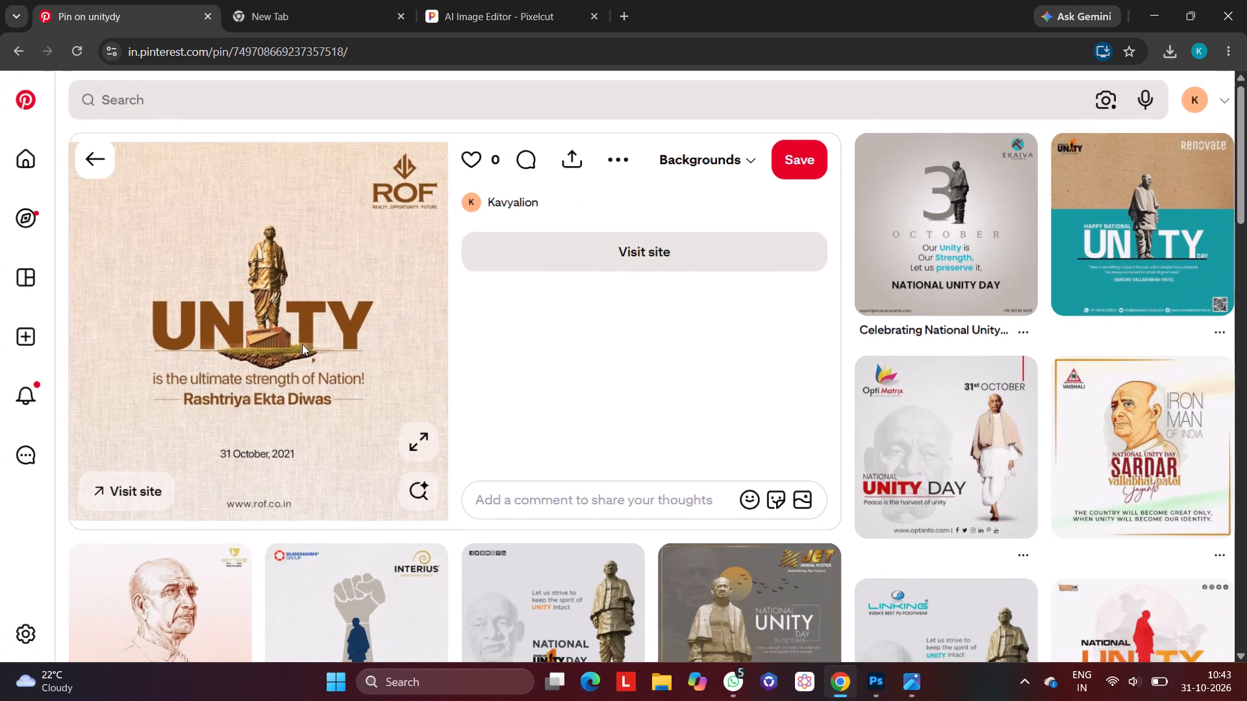
scroll(302, 344, down, 4)
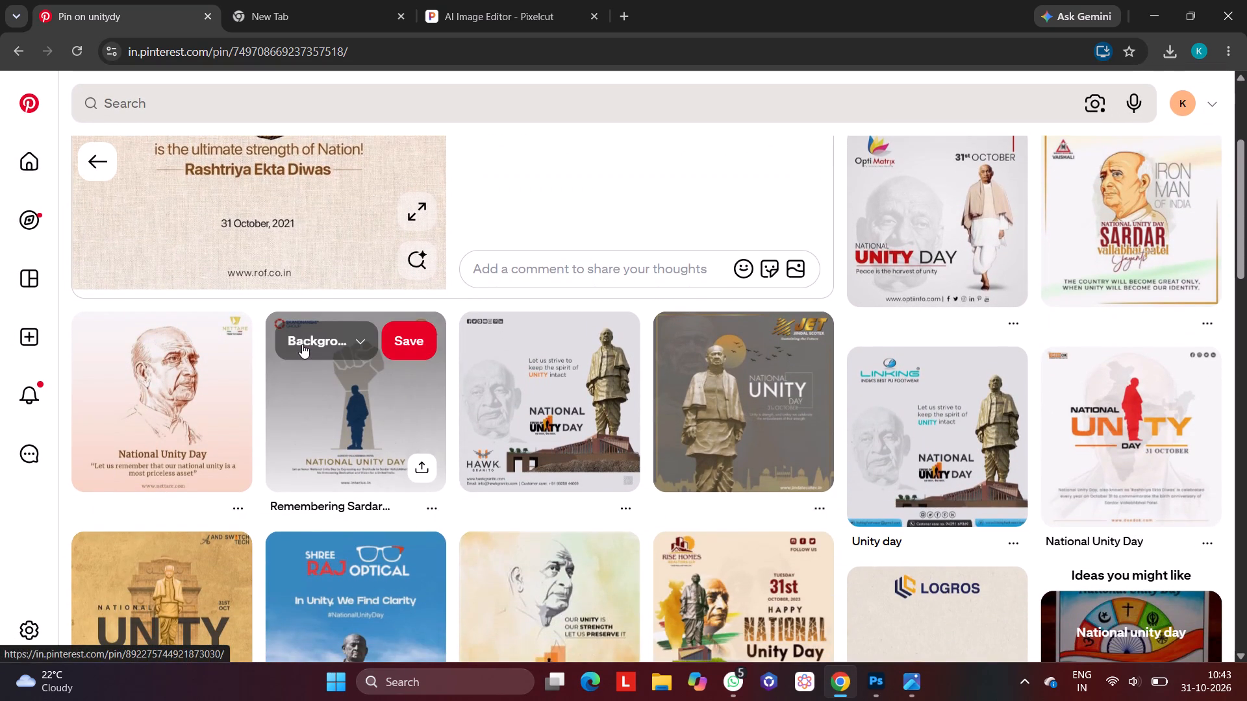
scroll(302, 344, down, 4)
scroll(302, 344, up, 2)
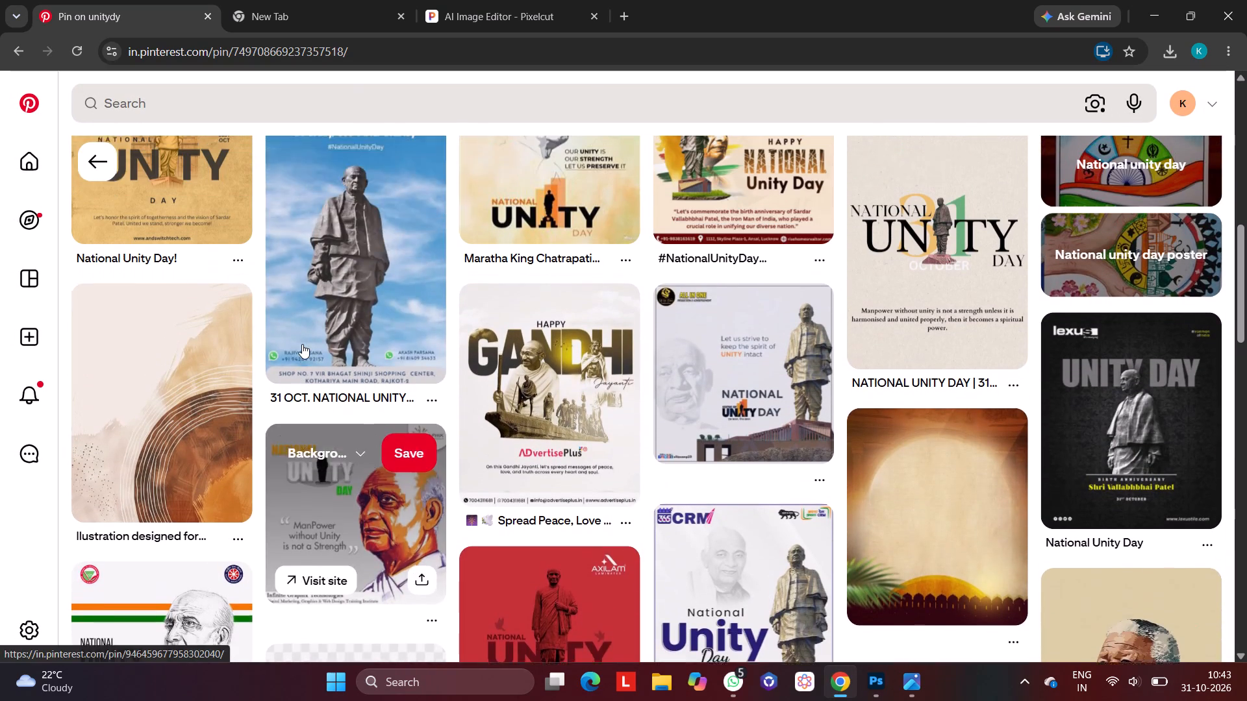
scroll(302, 344, up, 2)
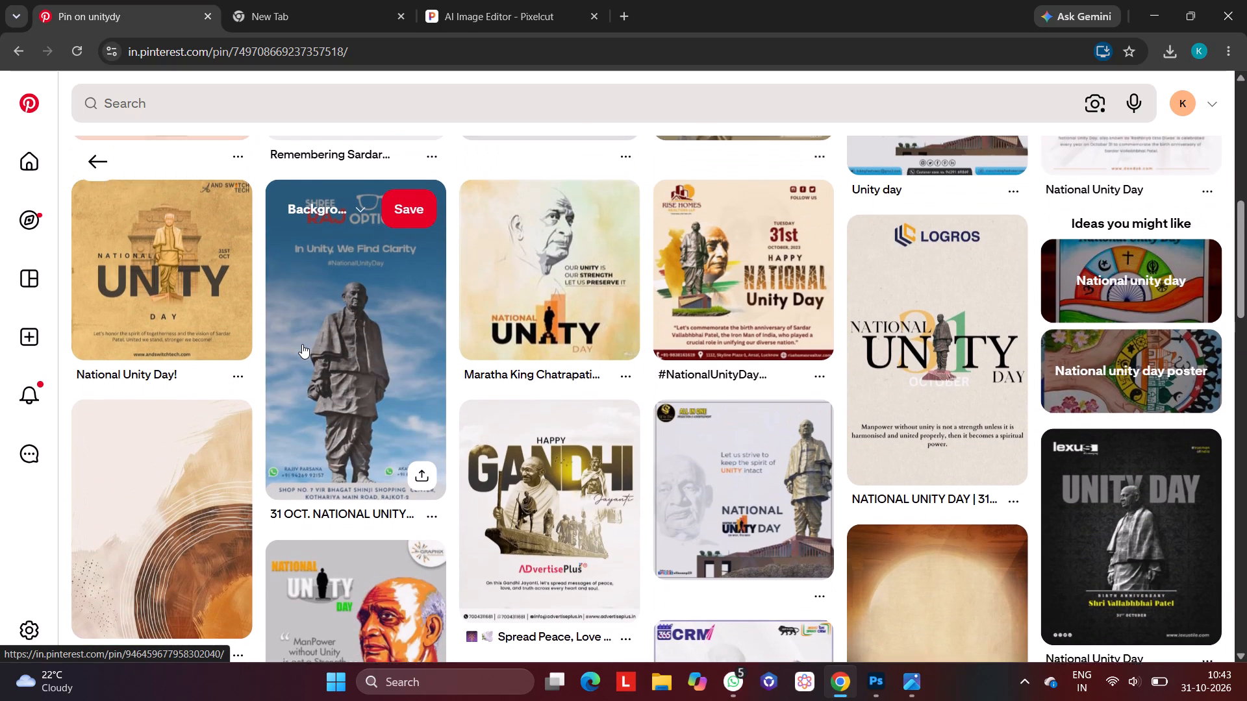
scroll(302, 344, up, 1)
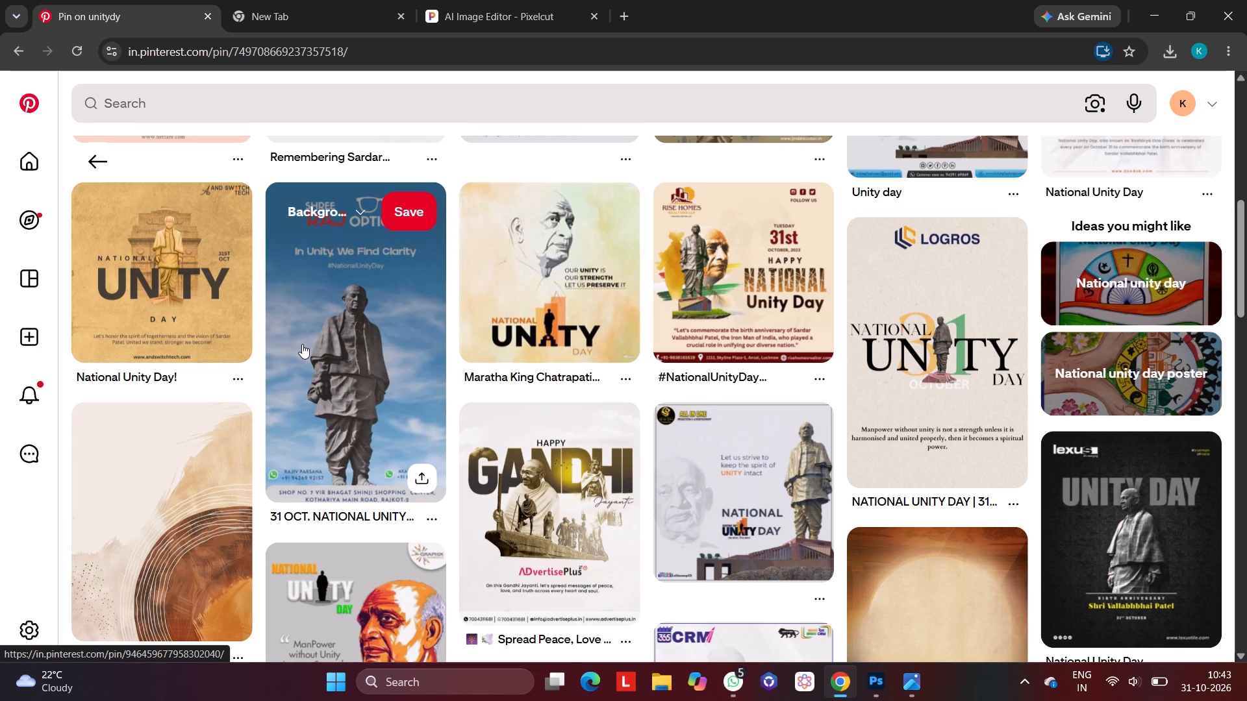
scroll(302, 344, up, 1)
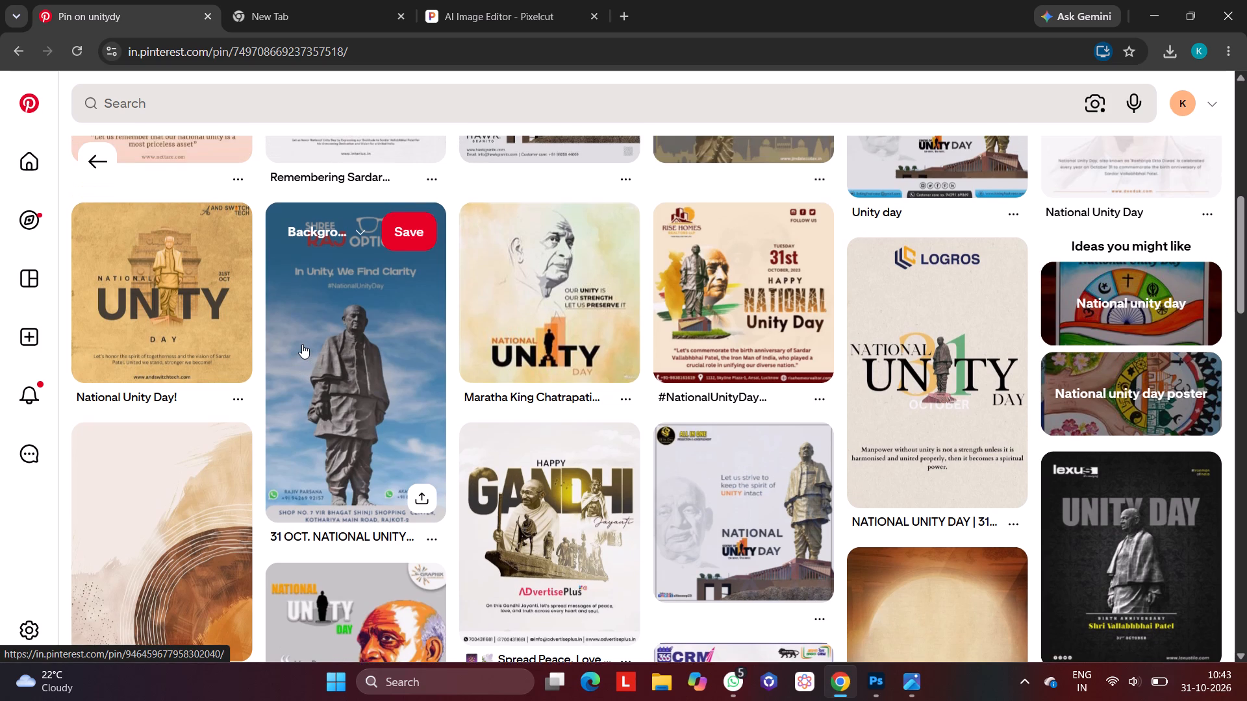
scroll(302, 344, up, 4)
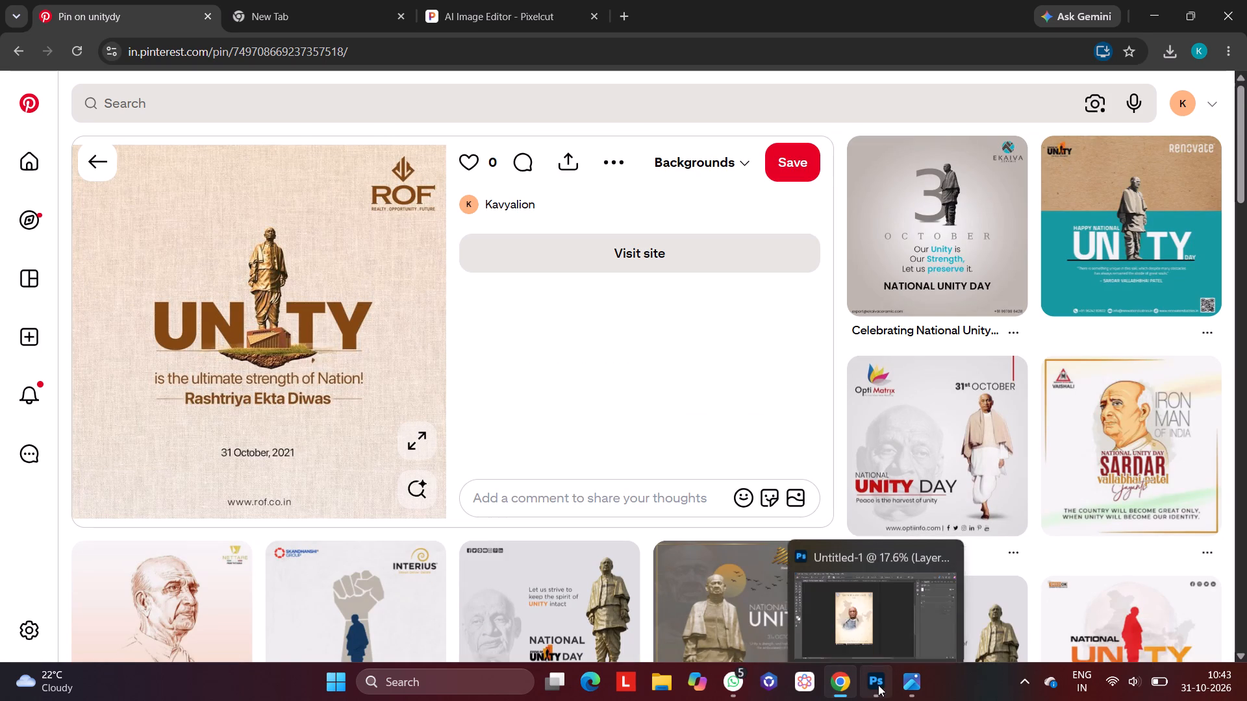
Switch to Photoshop and start a text layer beside the northern tip of the India map in the Southern Beach font.
click(871, 635)
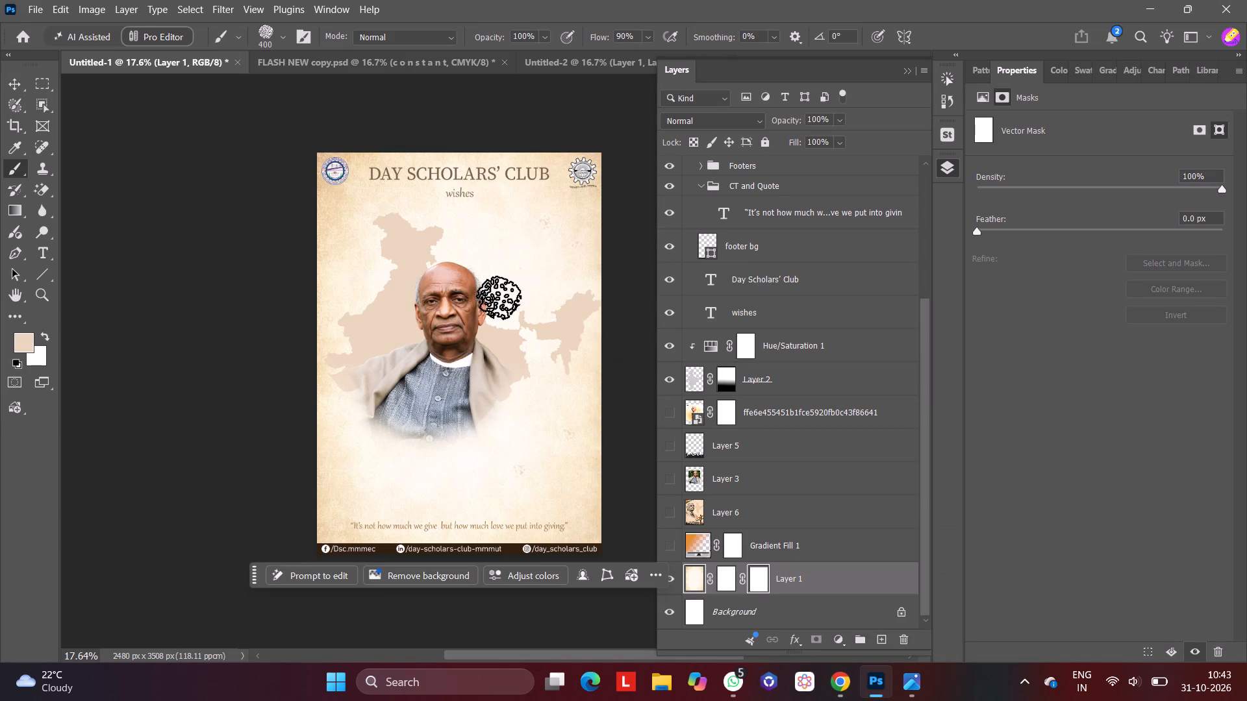
click(44, 251)
click(360, 243)
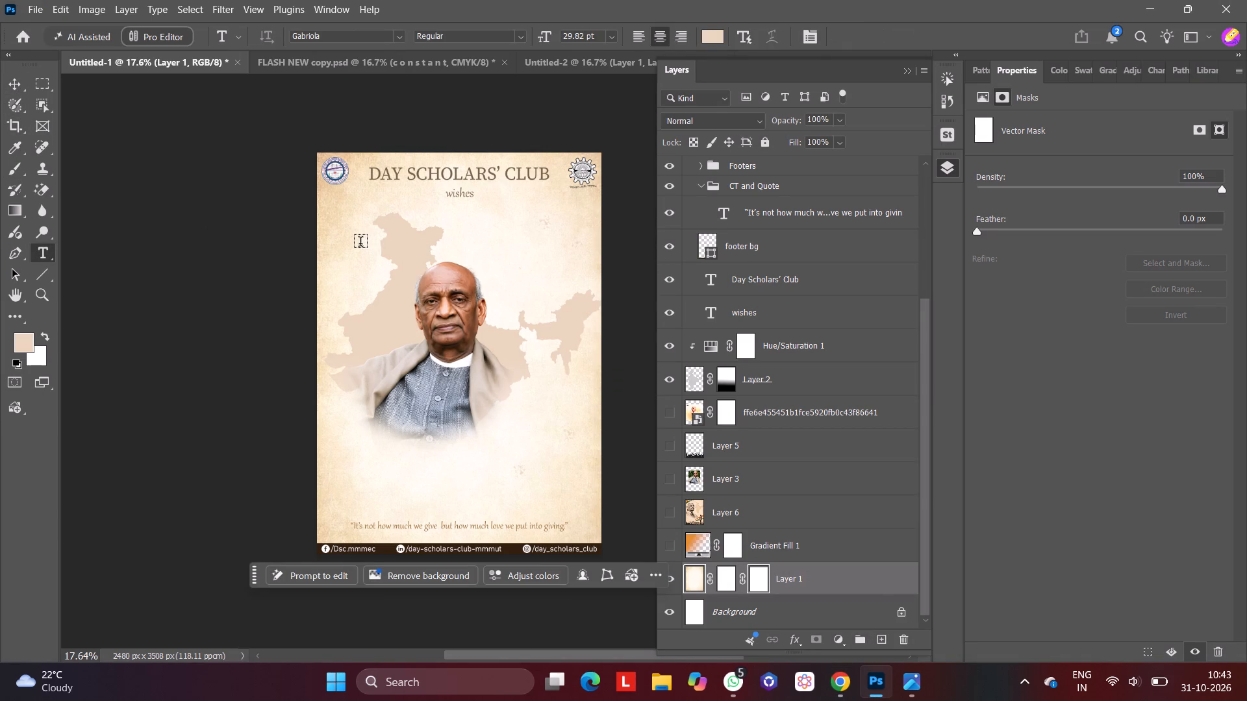
key(BackSpace)
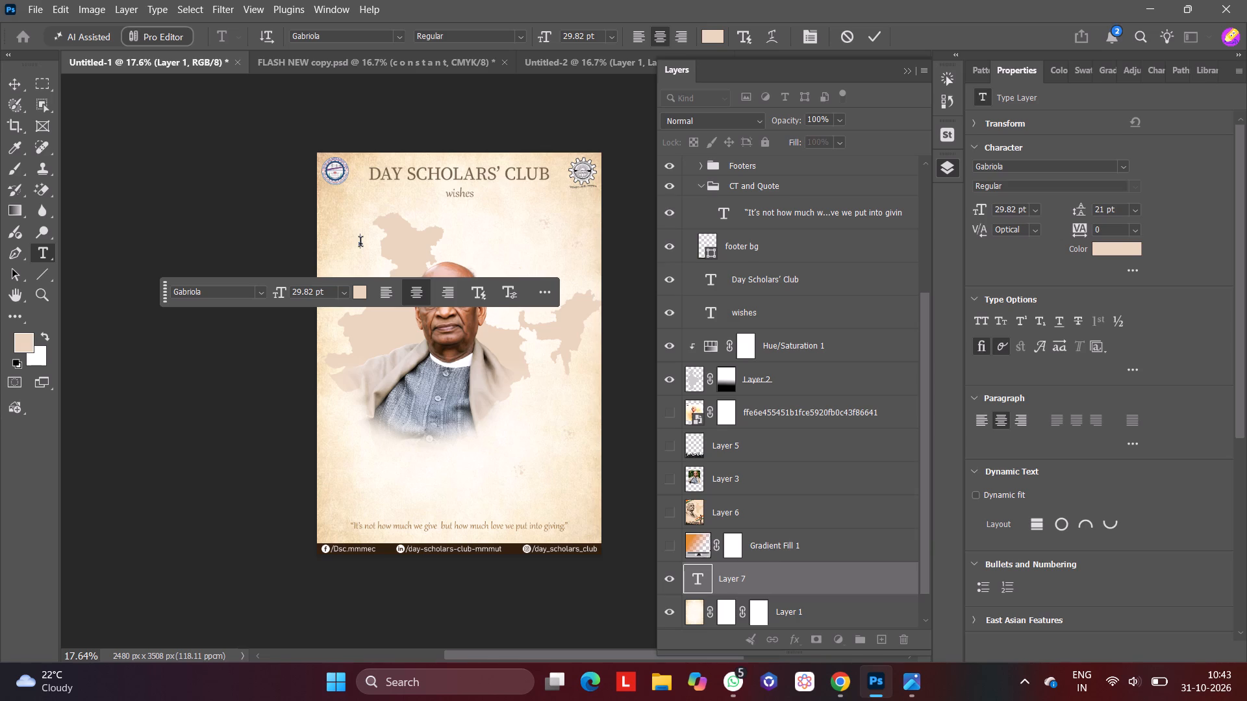
click(257, 291)
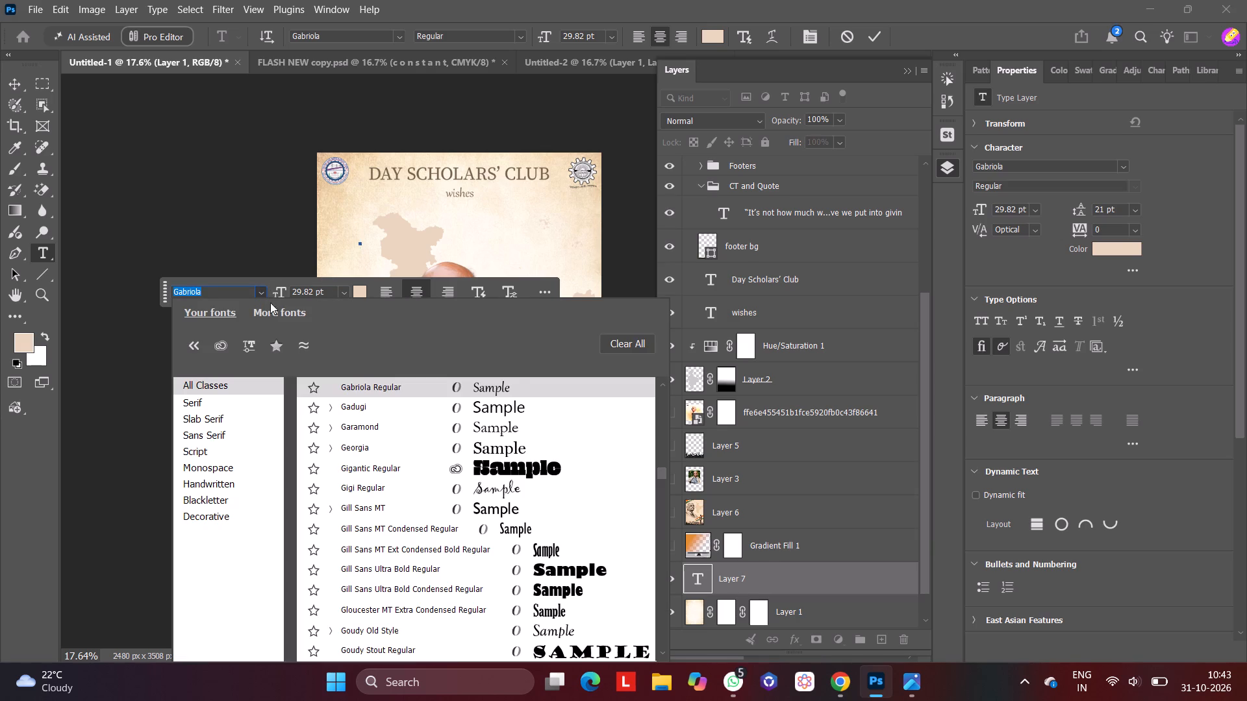
scroll(378, 425, down, 1)
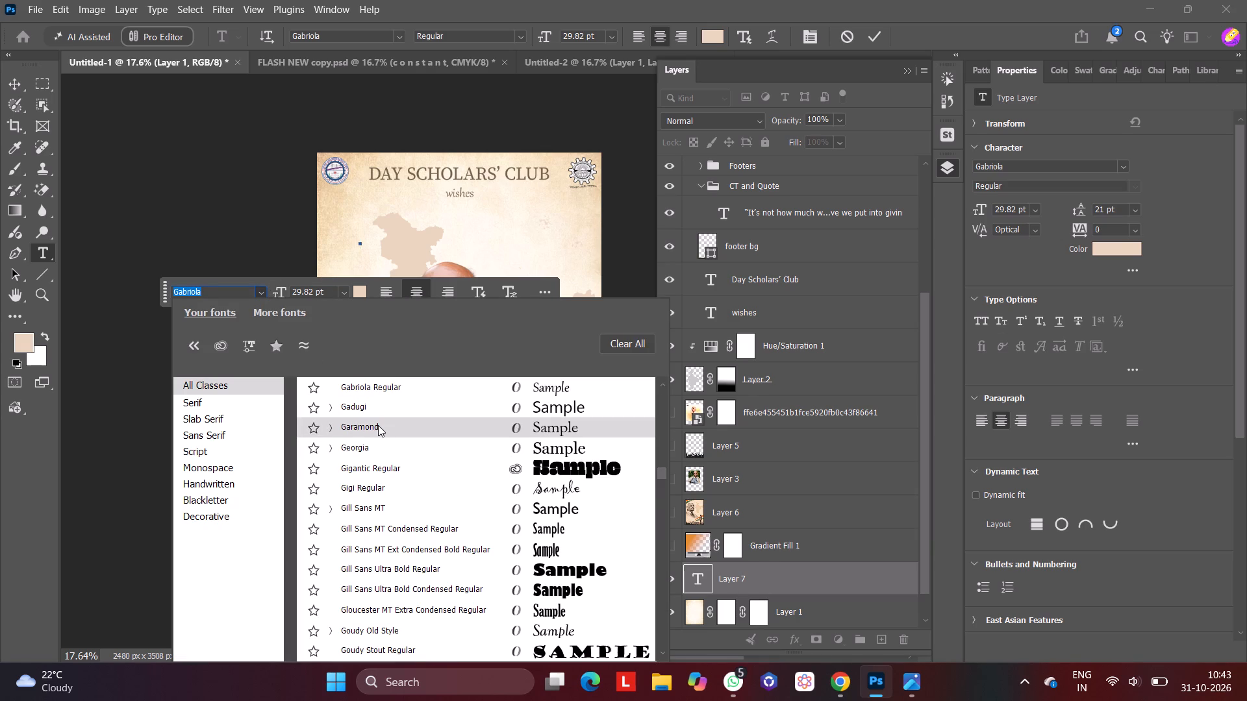
scroll(456, 483, down, 1)
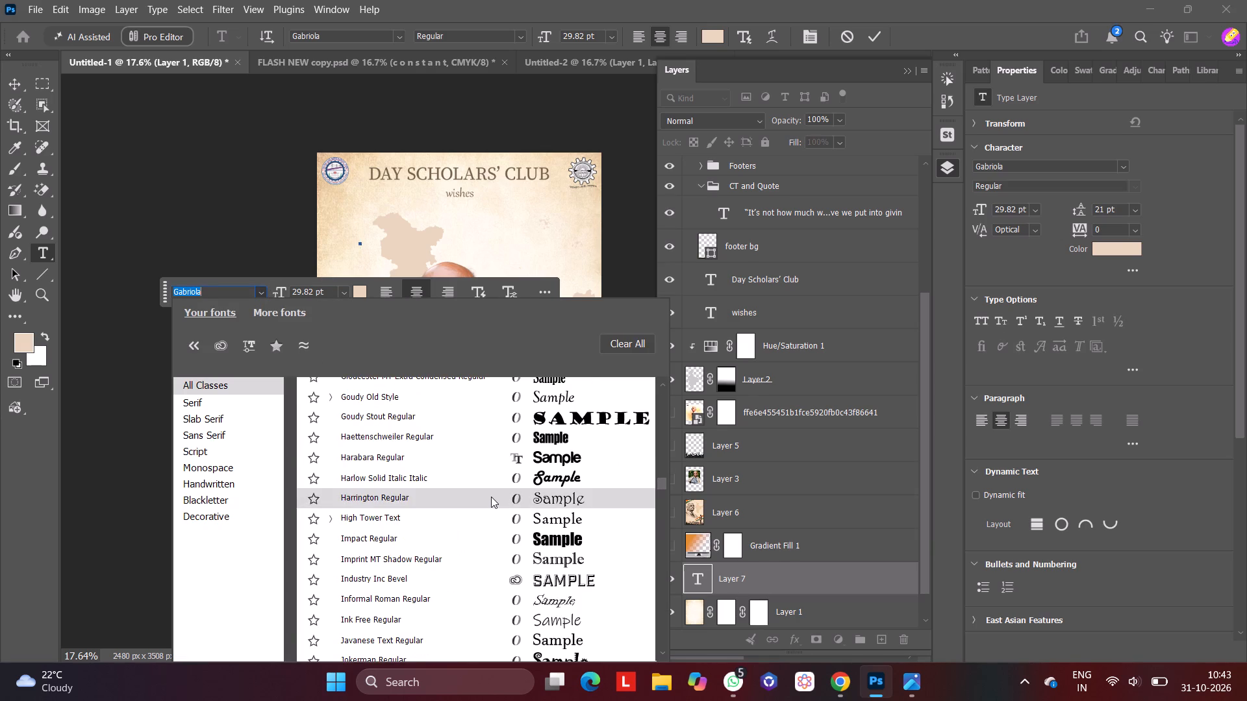
scroll(491, 497, down, 2)
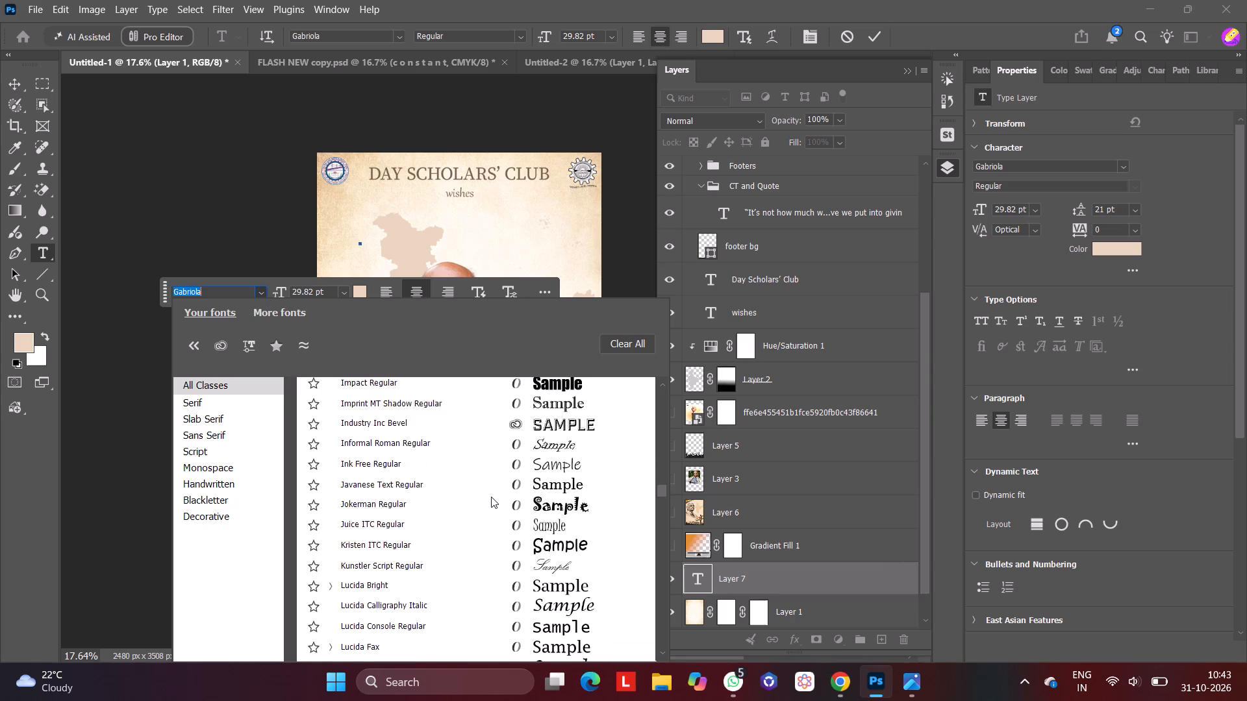
scroll(491, 497, down, 3)
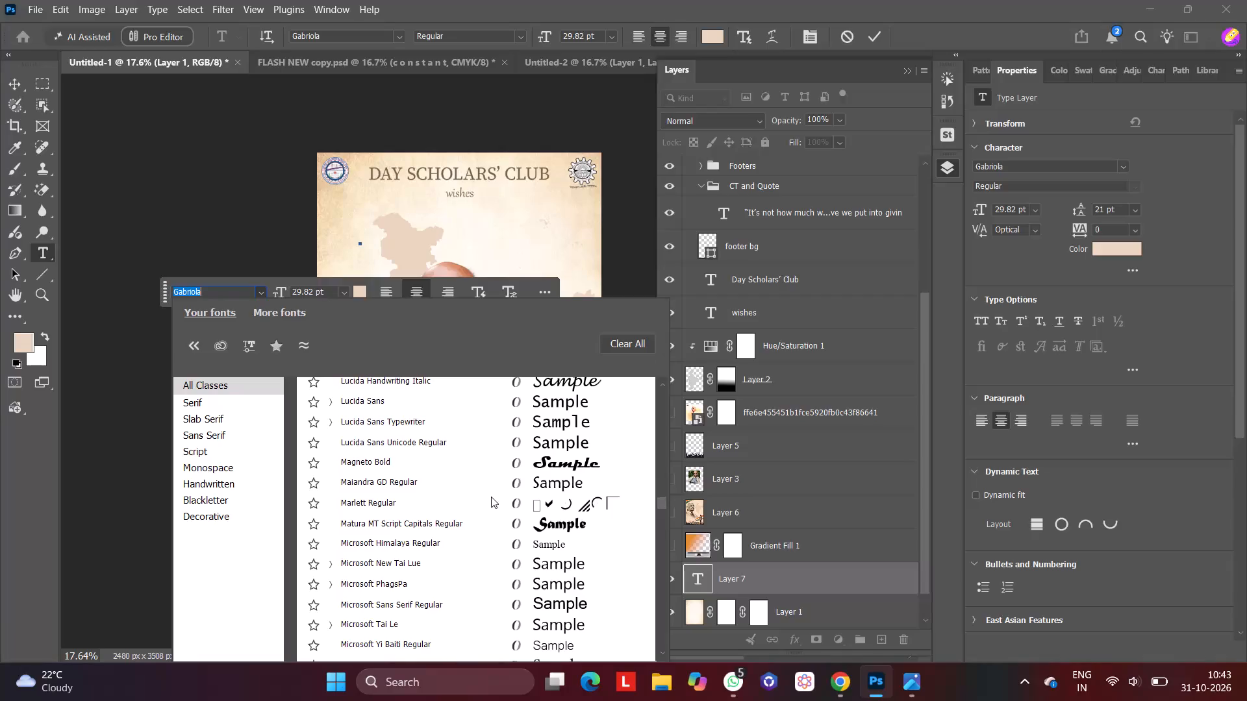
scroll(491, 497, down, 2)
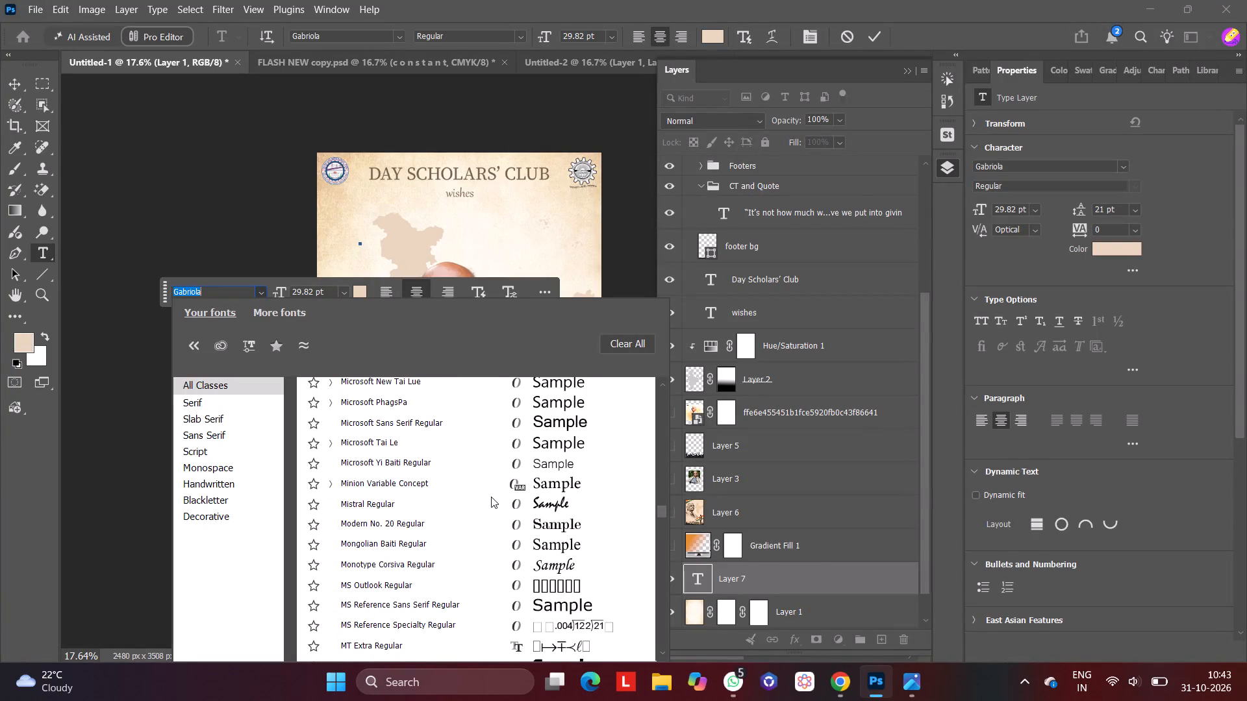
scroll(491, 497, down, 2)
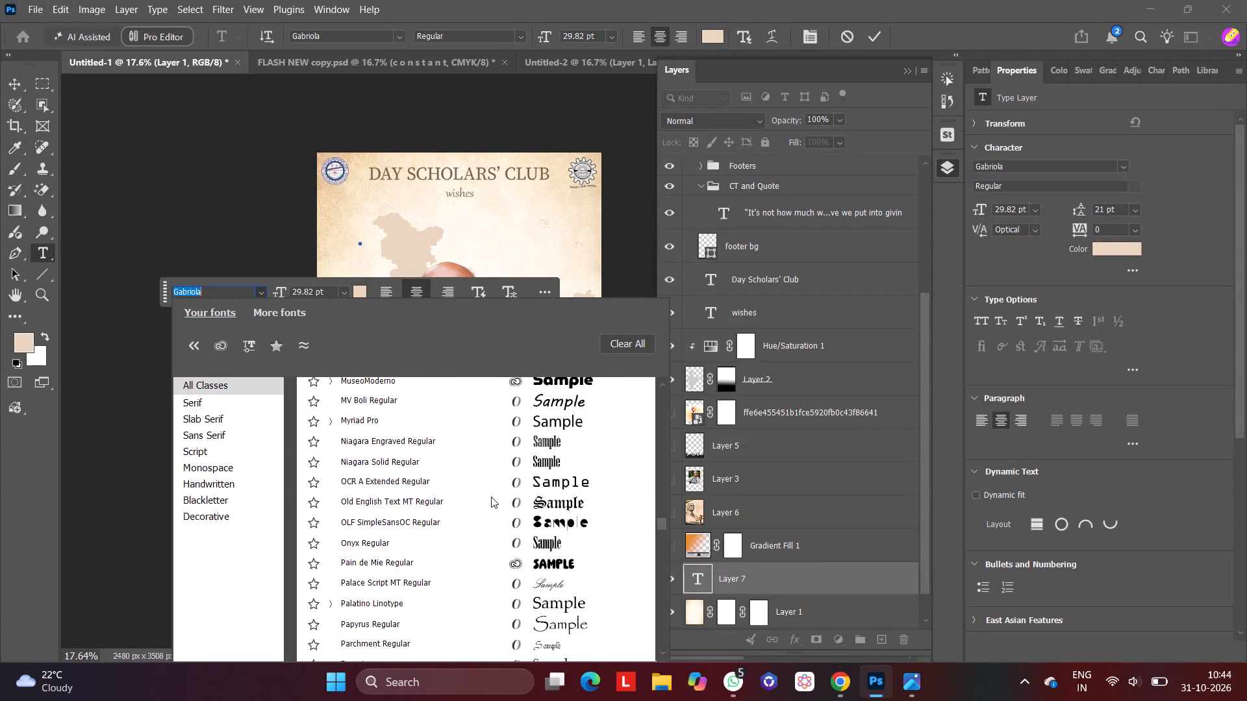
scroll(491, 497, down, 2)
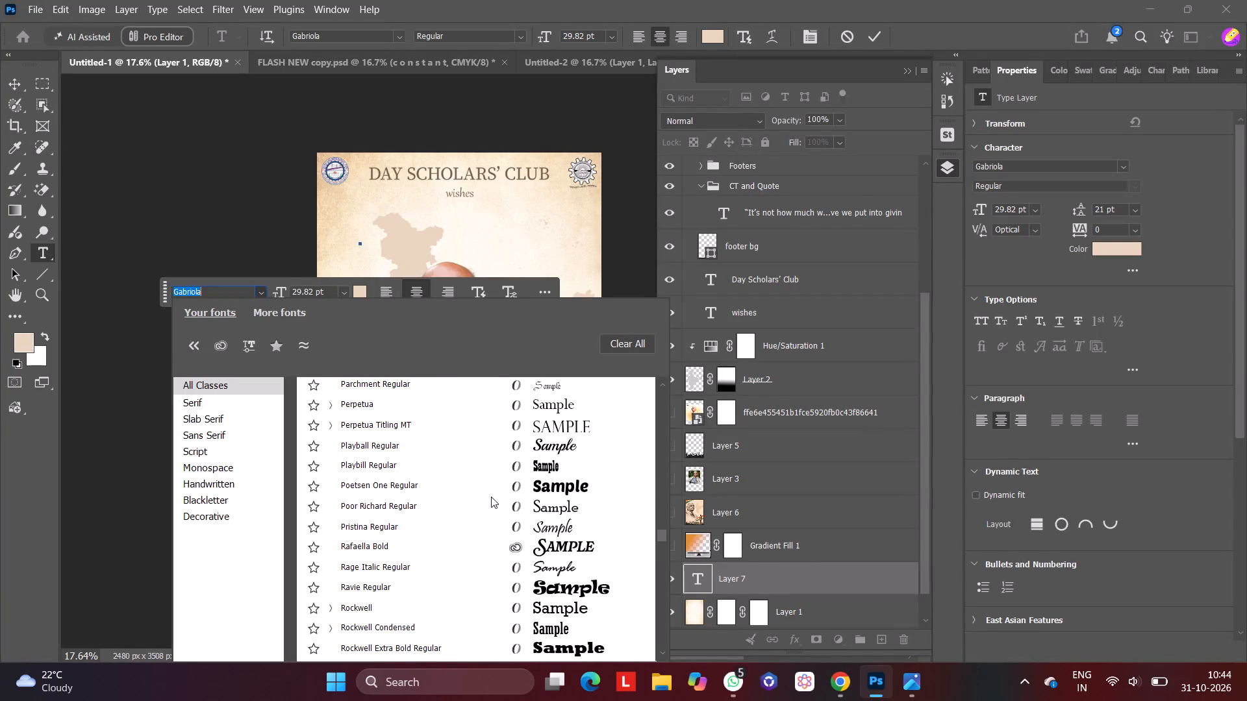
scroll(491, 497, down, 4)
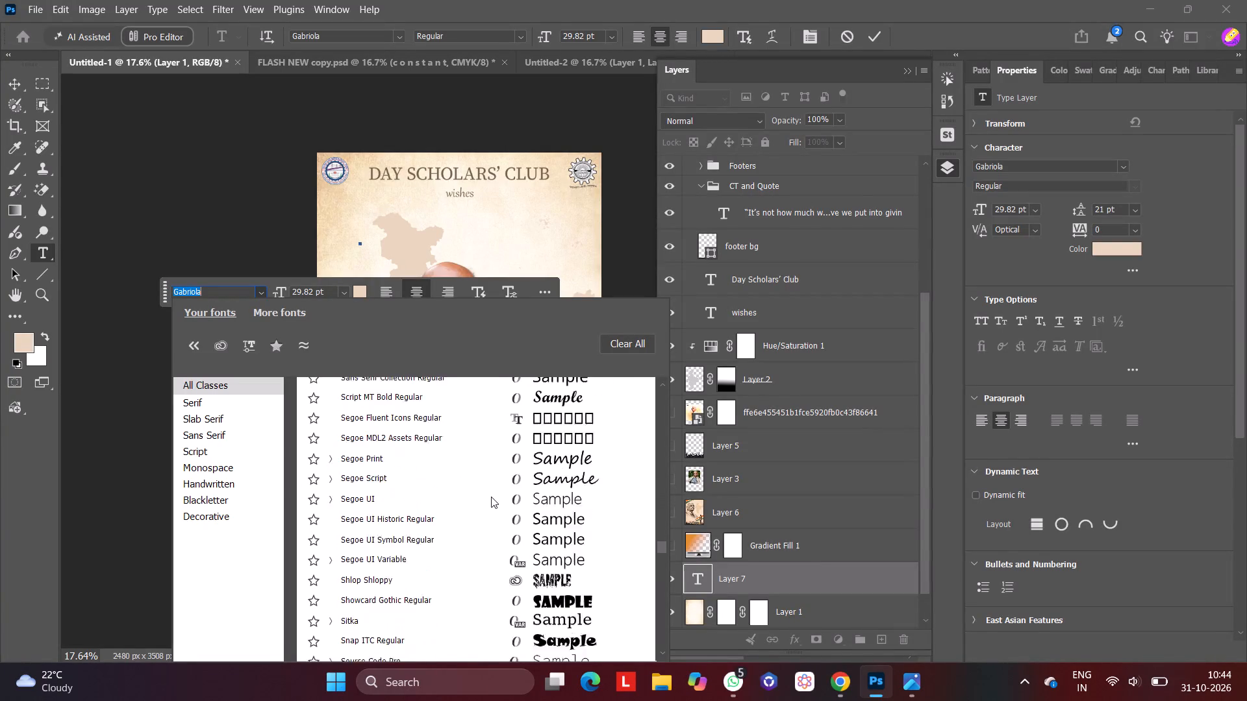
scroll(491, 497, down, 3)
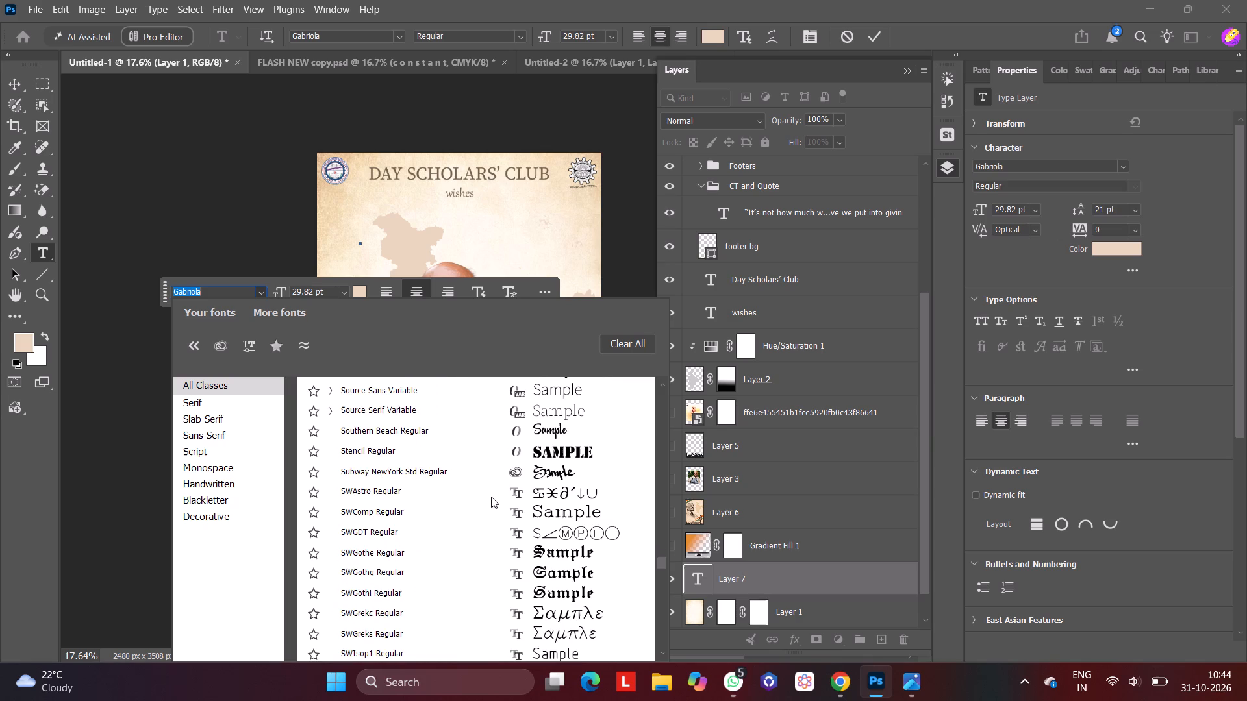
scroll(491, 497, down, 1)
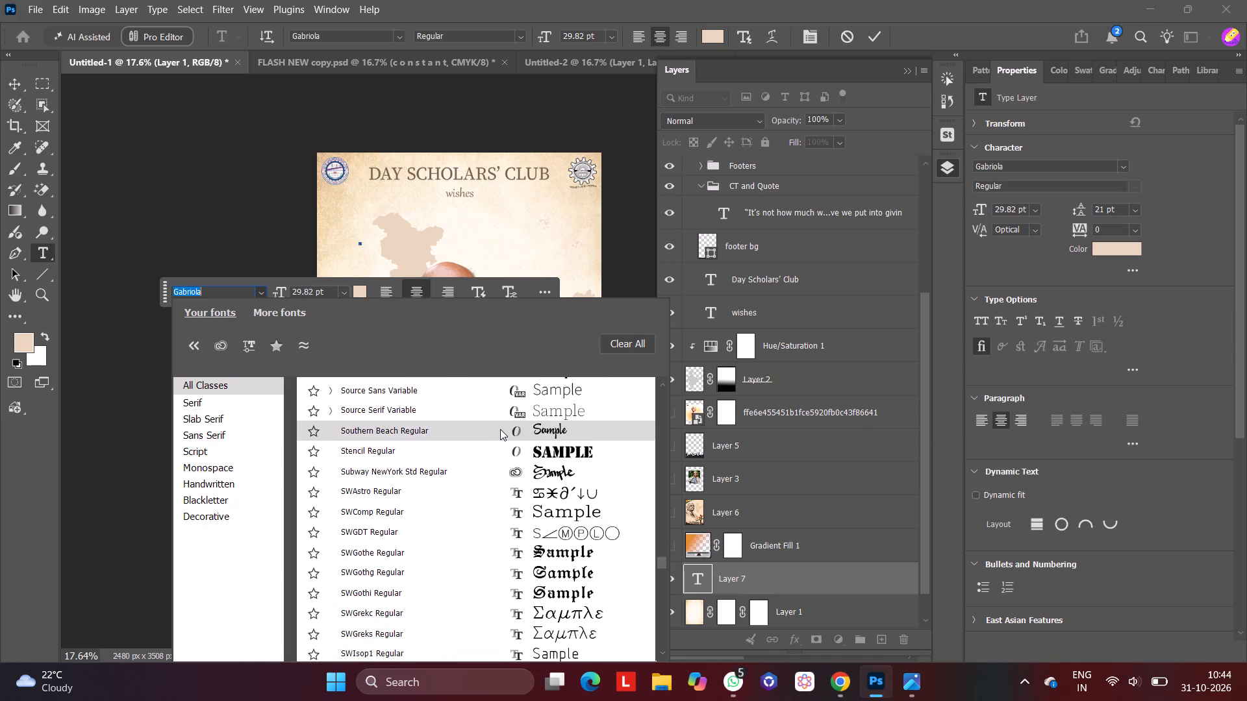
click(500, 429)
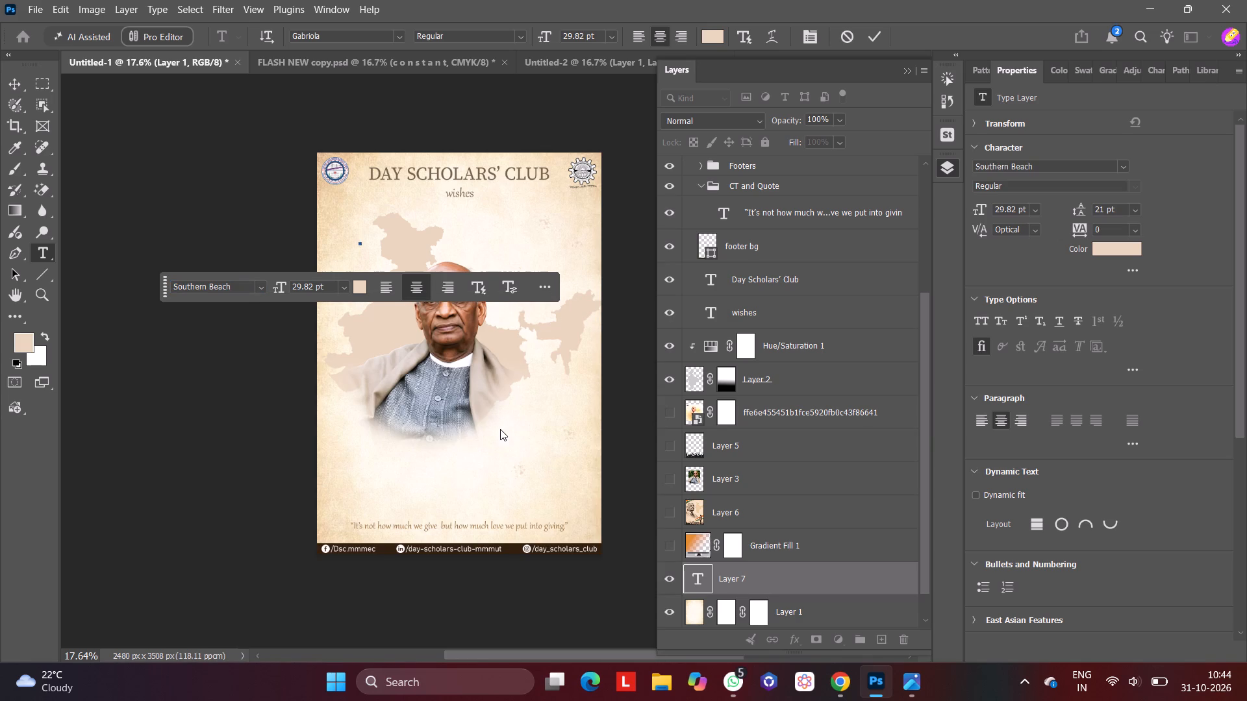
Set the new text's size to 36 pt and its colour to dark grey #262625.
click(344, 290)
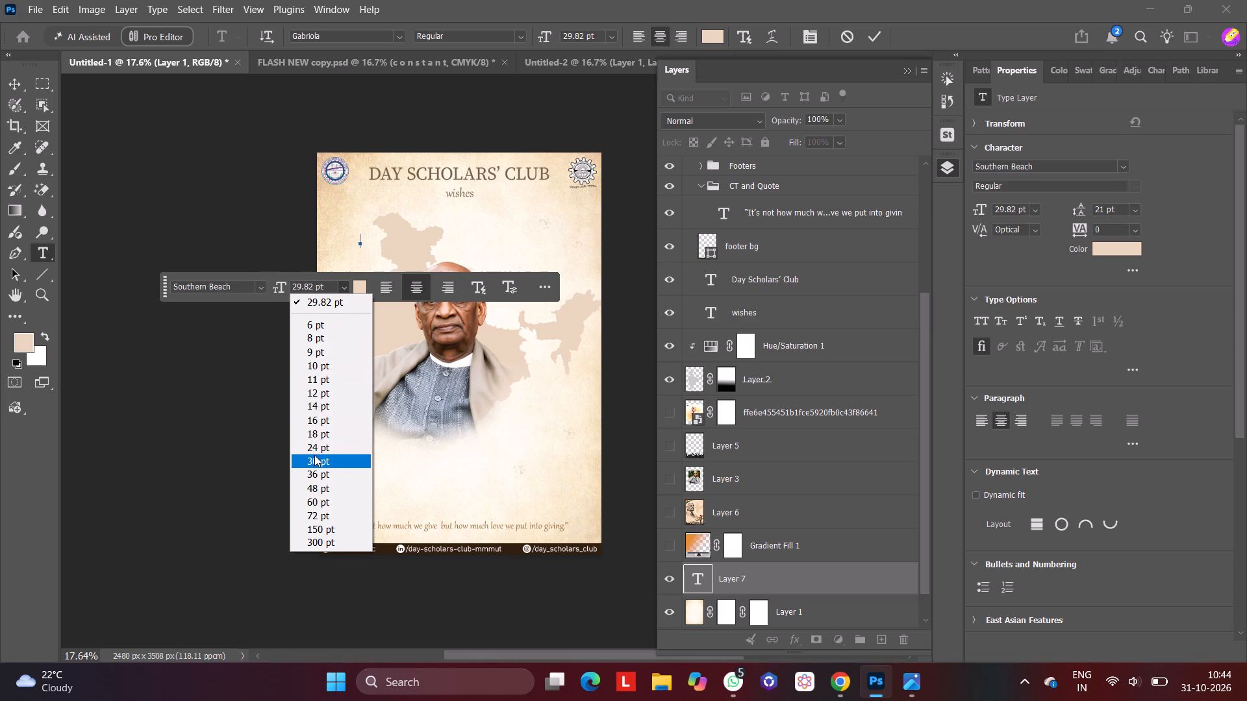
click(316, 474)
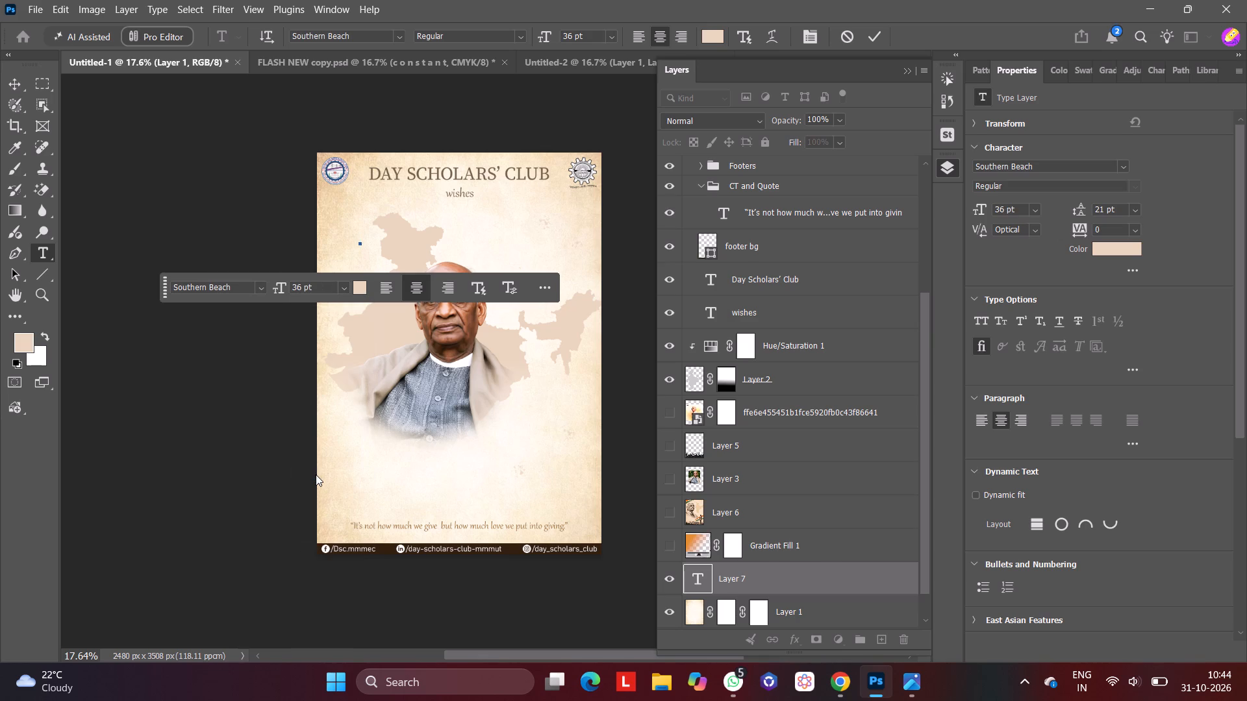
key(n)
key(BackSpace)
click(360, 290)
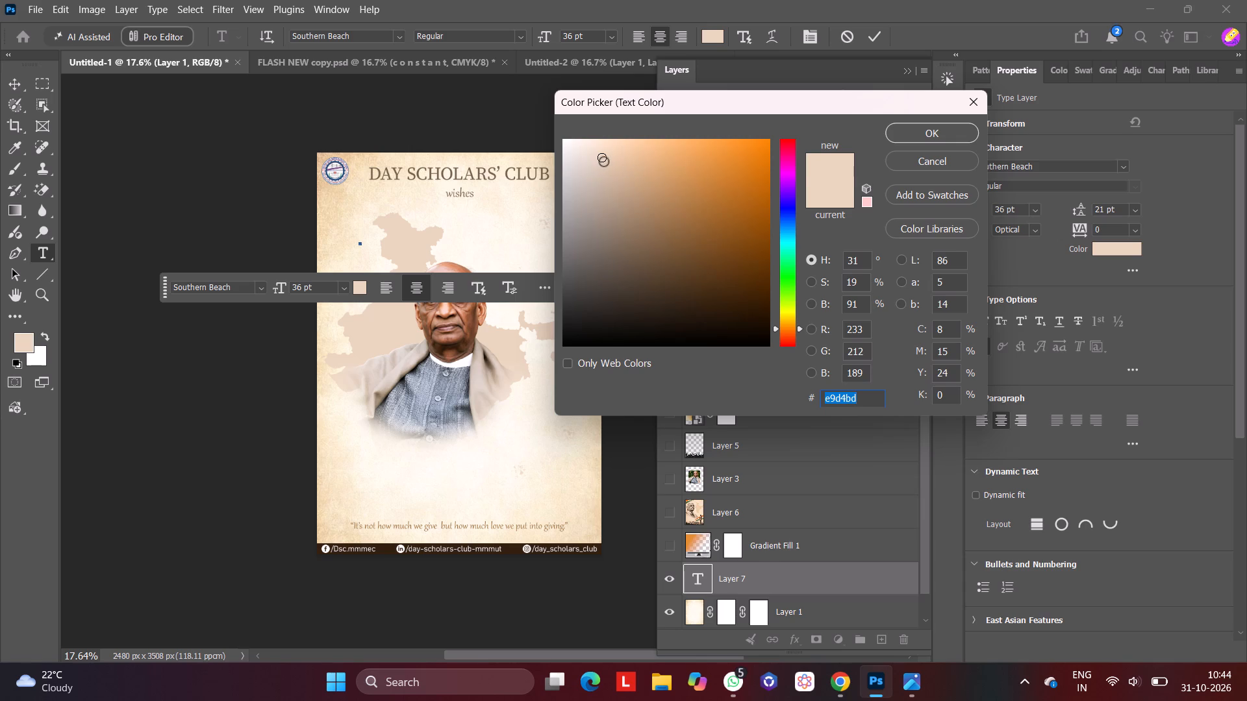
drag(603, 161, 569, 315)
click(925, 131)
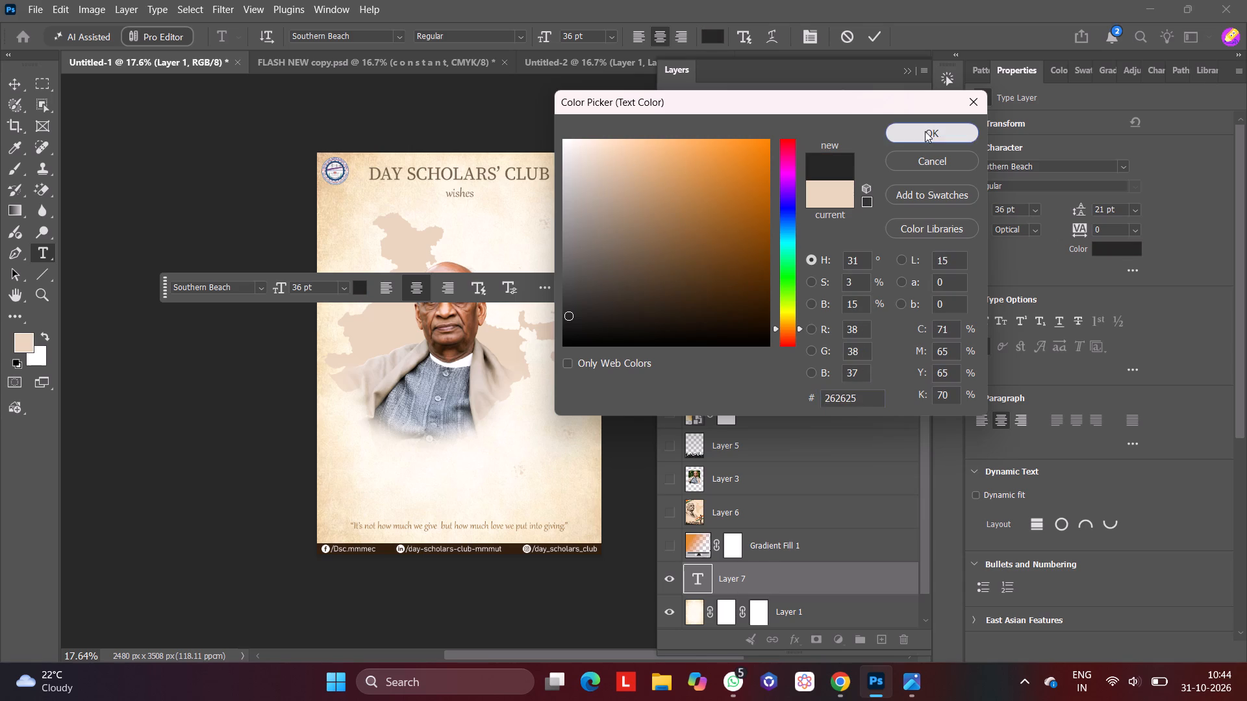
Enter the word "National" as the text beside the map's northern tip and commit it.
key(n)
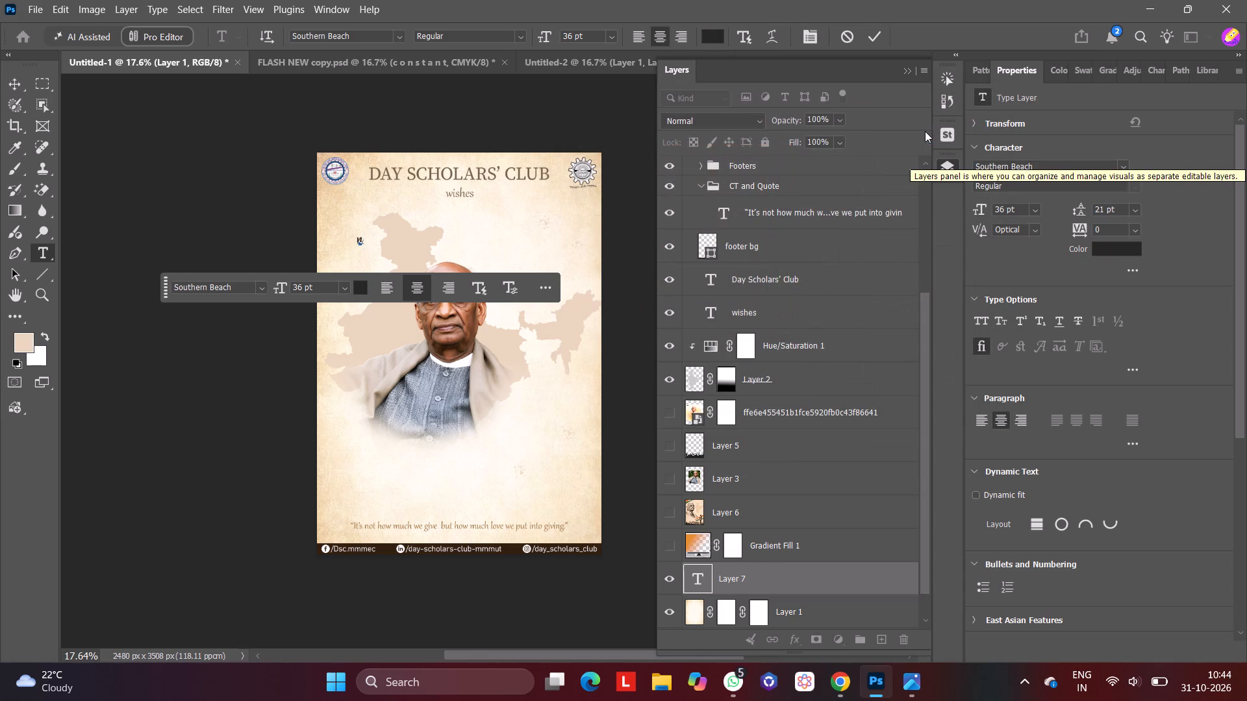
key(BackSpace)
key(shift+n)
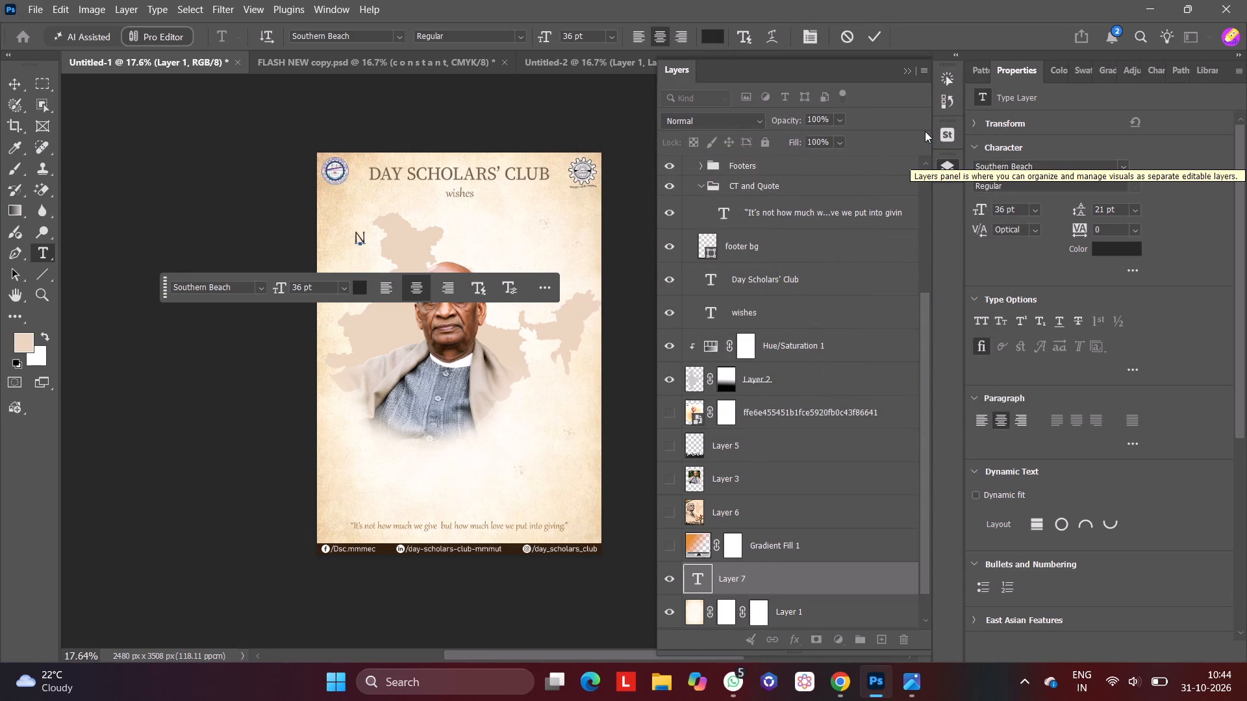
text(ational)
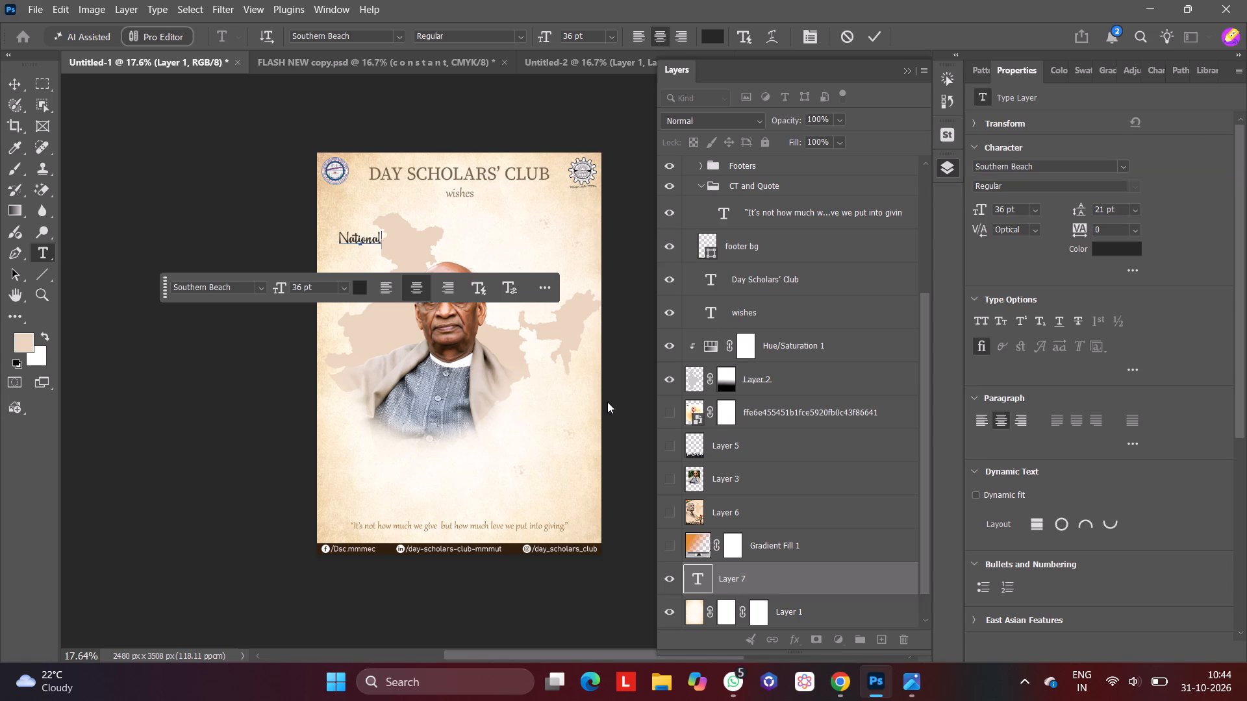
click(522, 638)
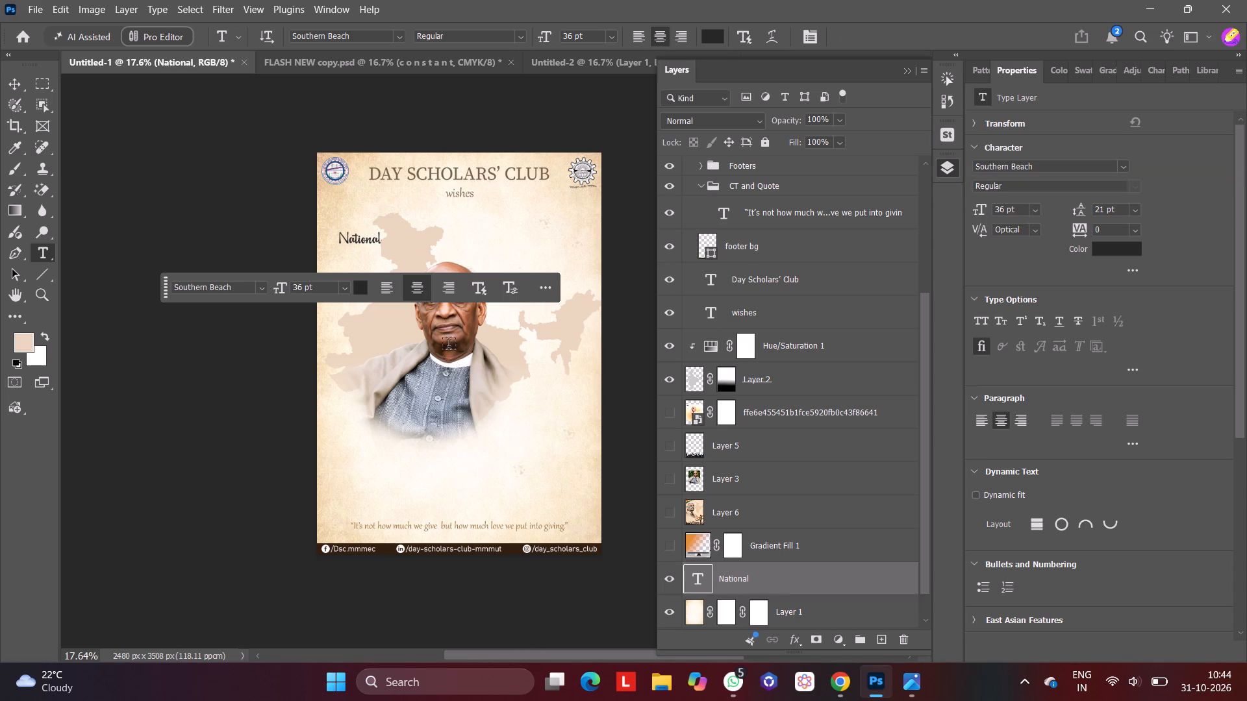
key(space)
Add the word "Day" as a separate 36 pt Southern Beach text across the map's northern tip from "National".
click(488, 243)
key(BackSpace)
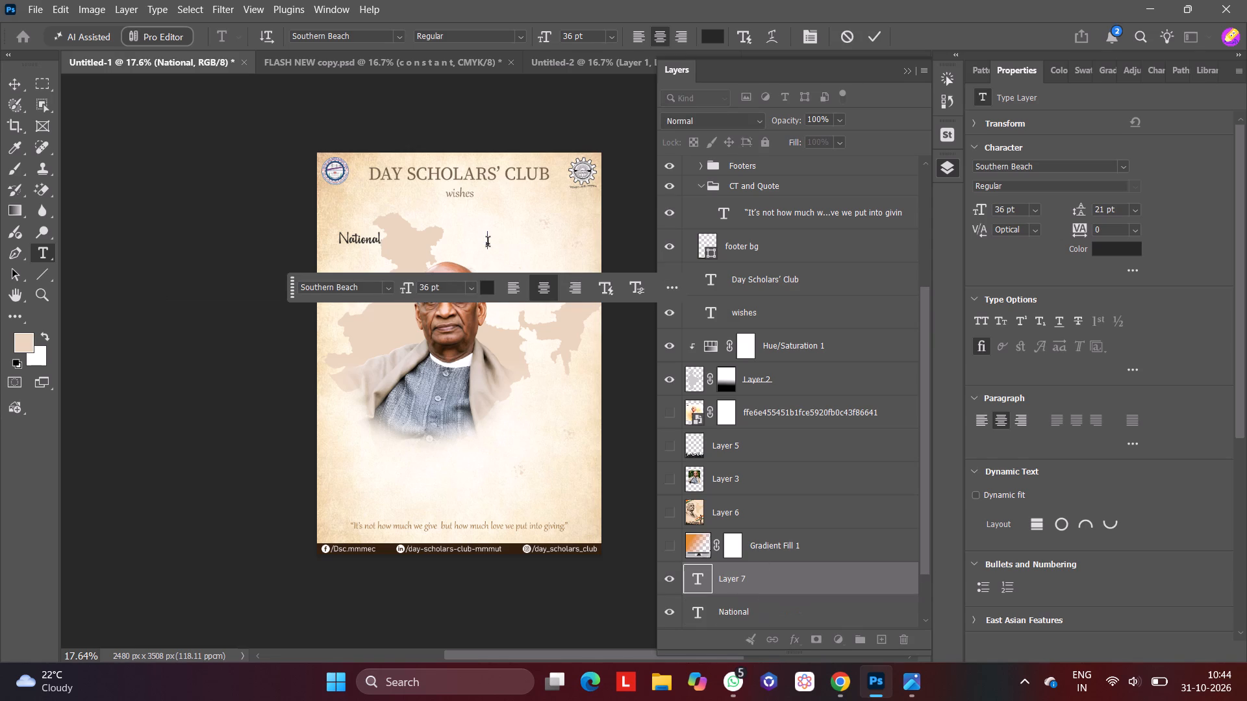
text(Dayy)
key(BackSpace)
key(BackSpace)
key(BackSpace)
text(ay)
click(874, 41)
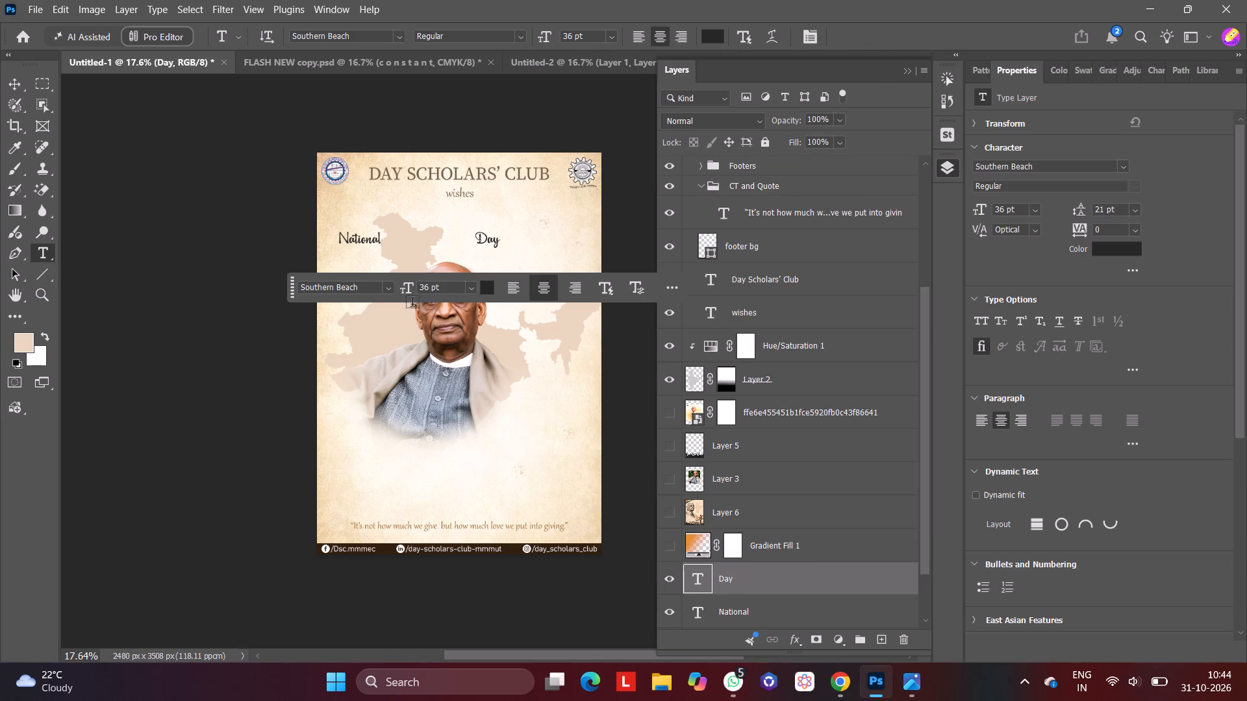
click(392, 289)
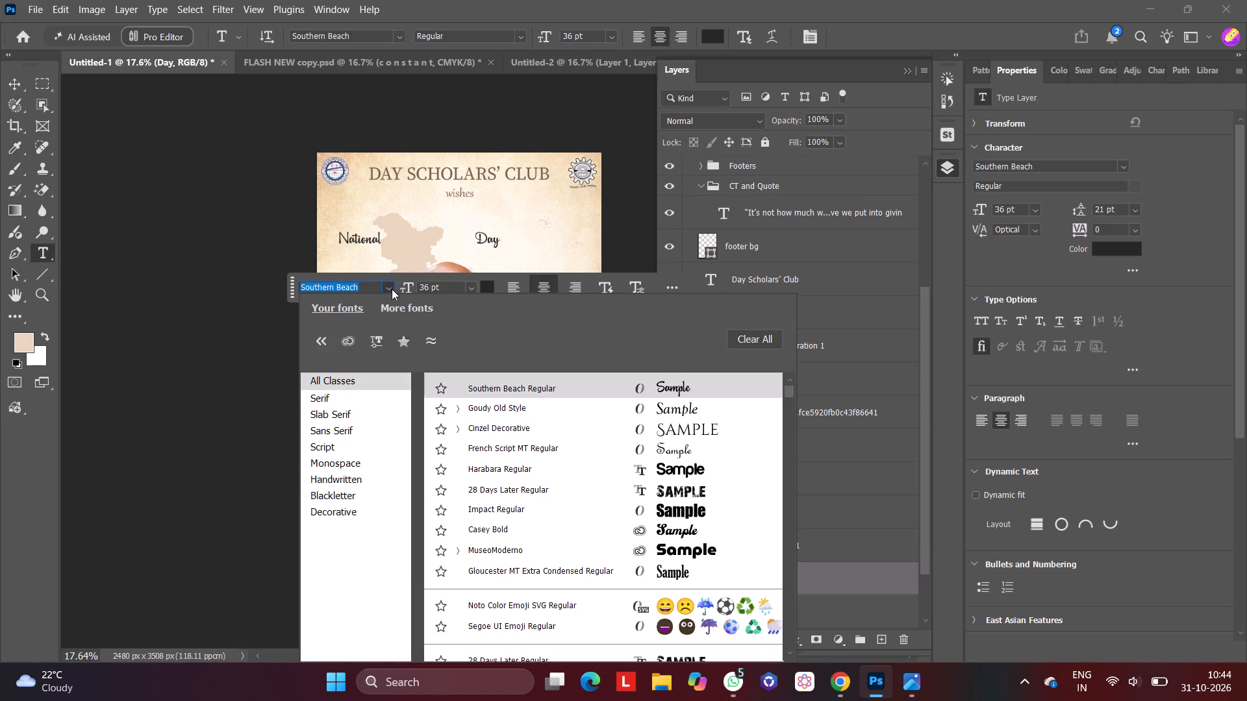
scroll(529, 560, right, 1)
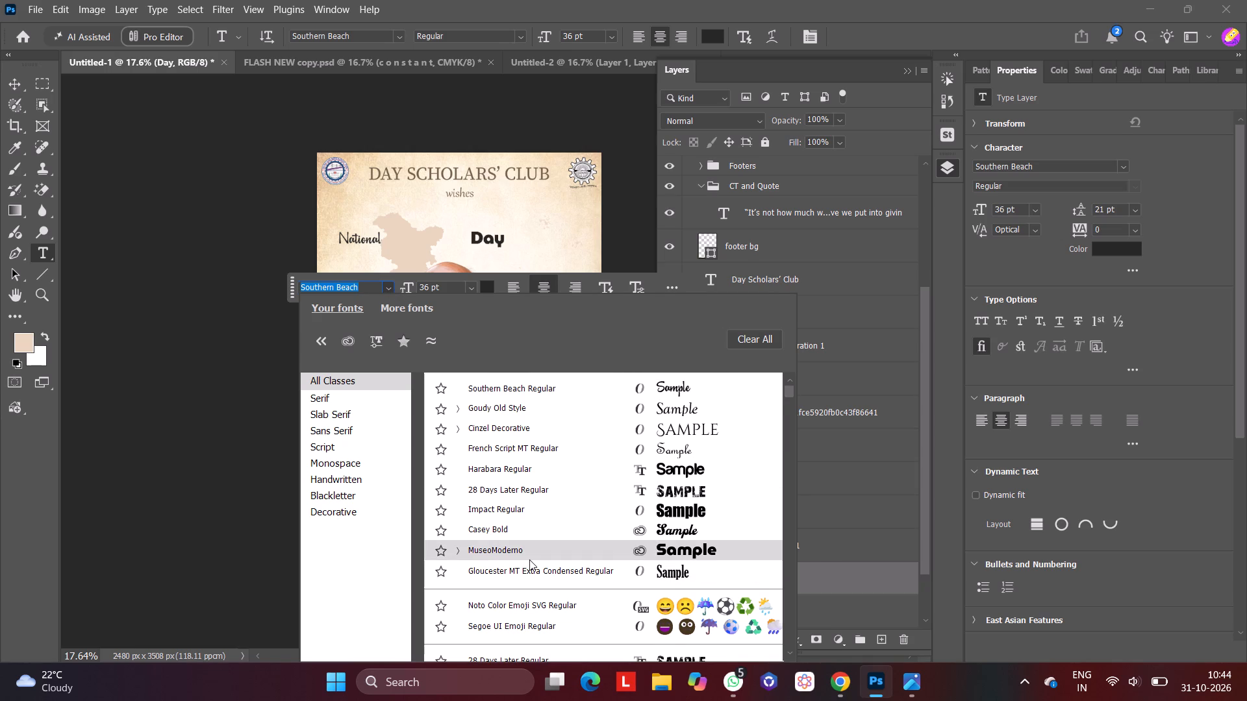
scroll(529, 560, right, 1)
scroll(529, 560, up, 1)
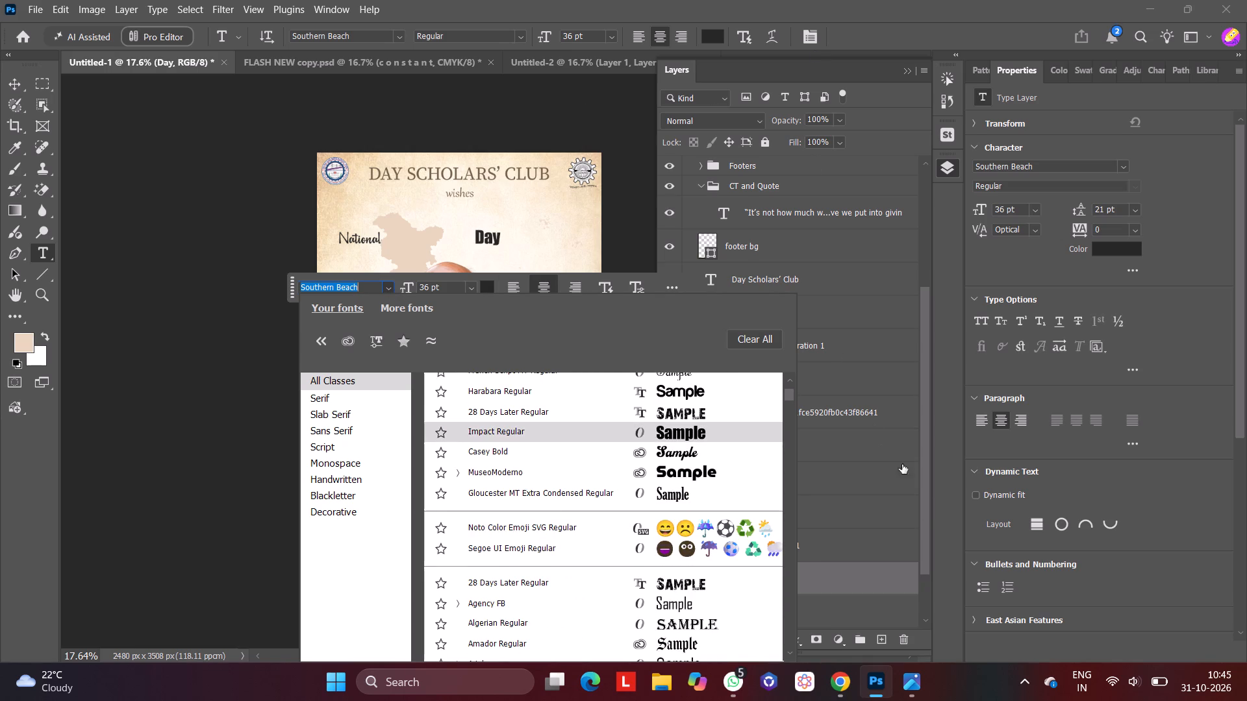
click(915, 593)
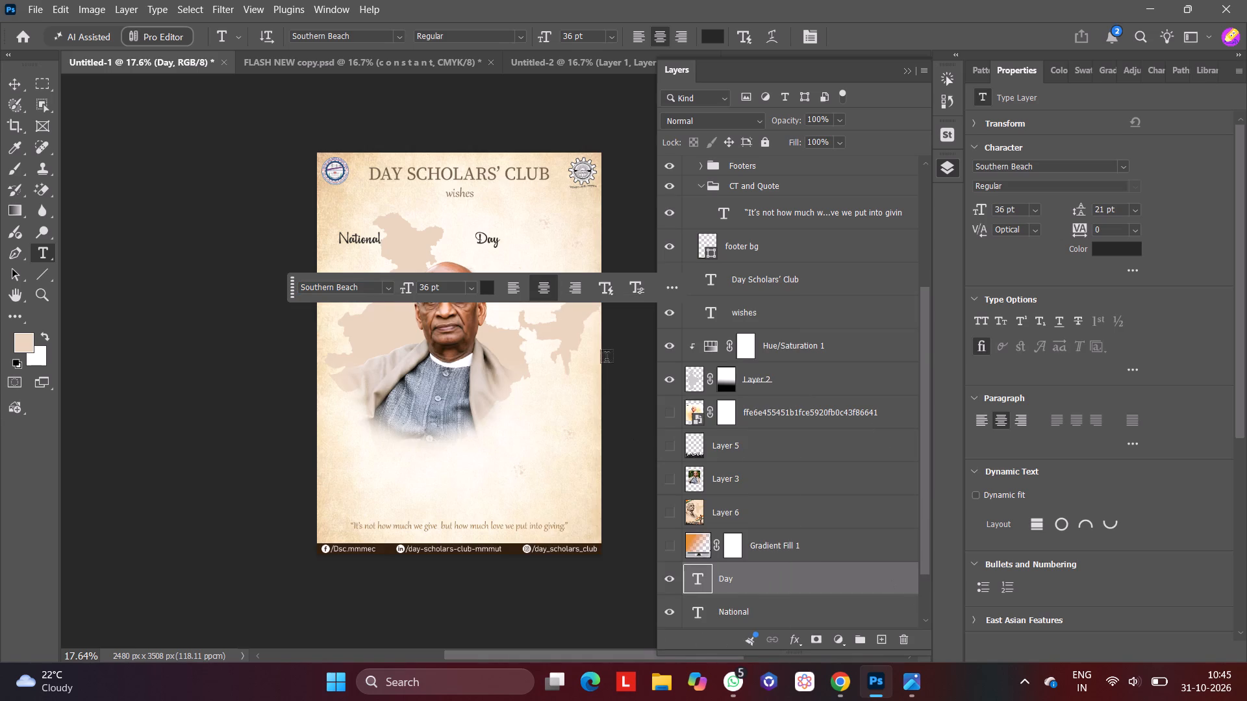
Add the word "UNITY" below the portrait as a new 36 pt text in the 28 Days Later font.
click(404, 476)
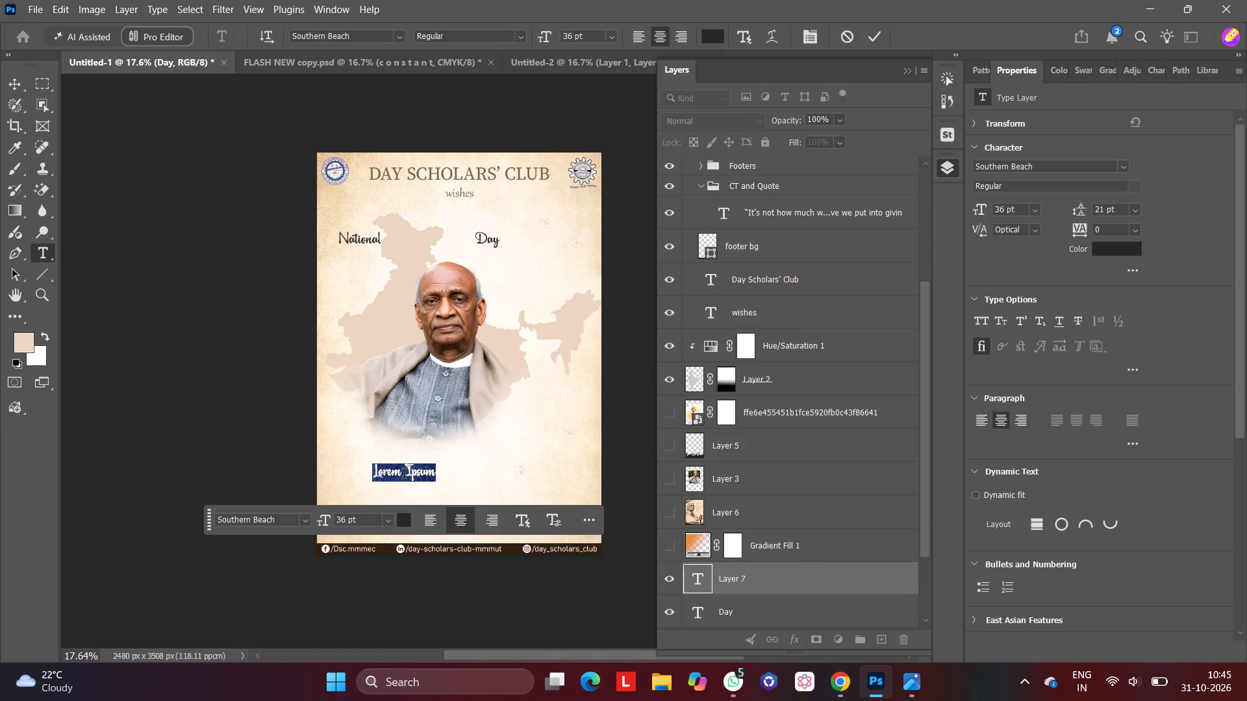
key(BackSpace)
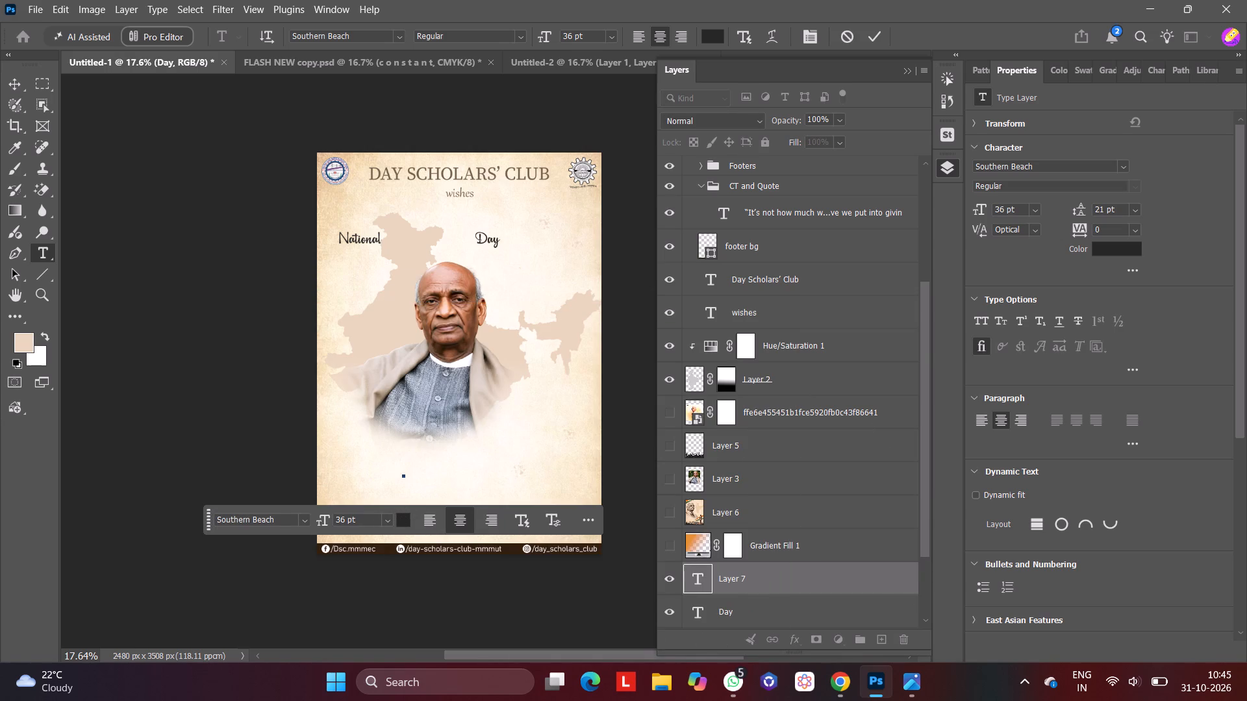
click(381, 517)
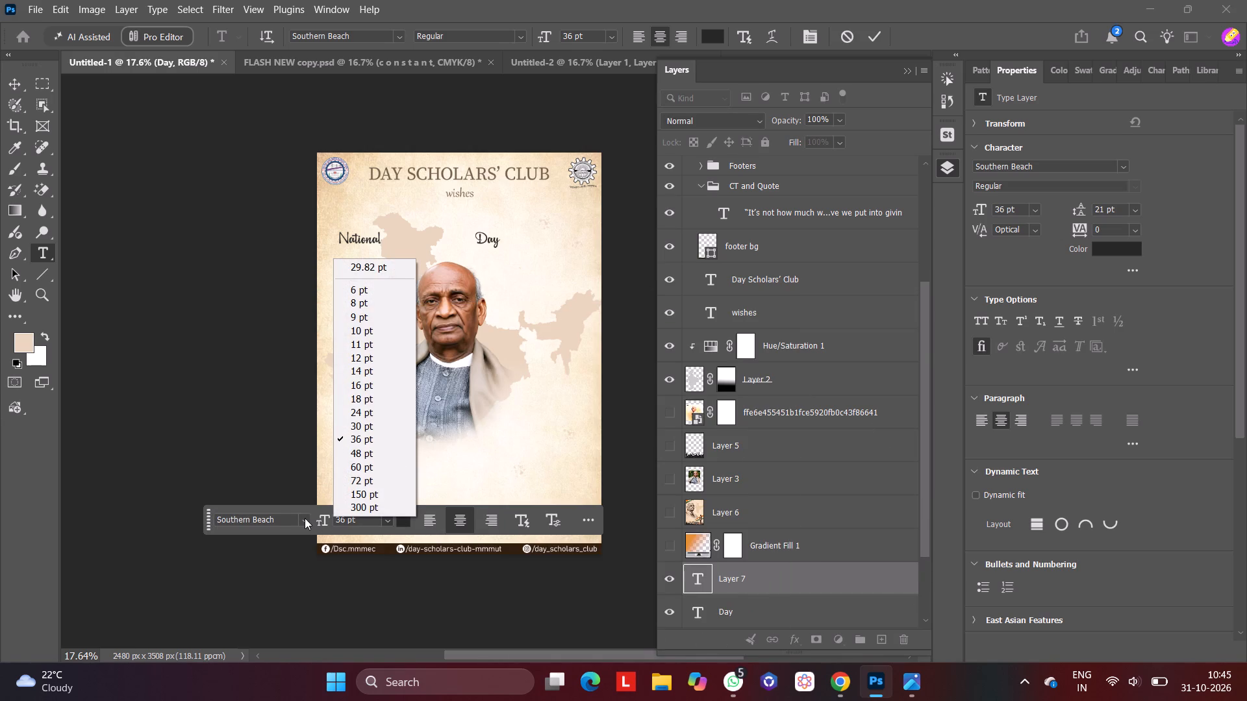
click(305, 518)
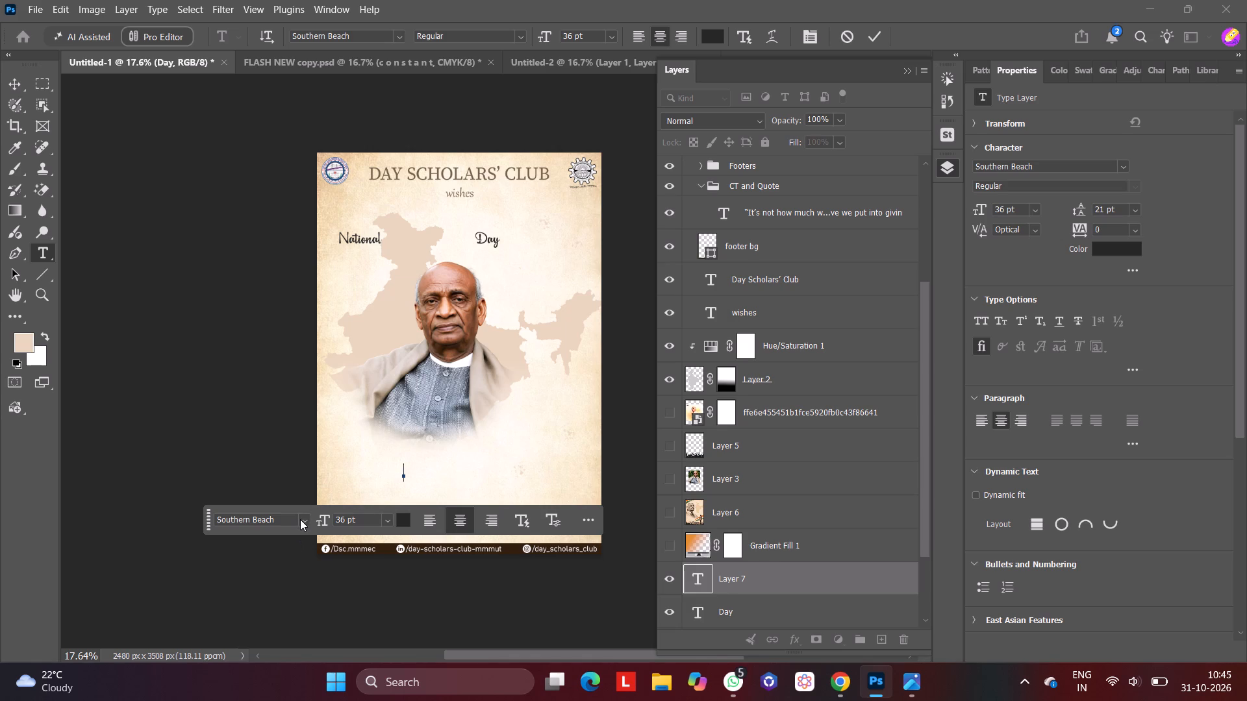
click(300, 519)
scroll(514, 412, down, 1)
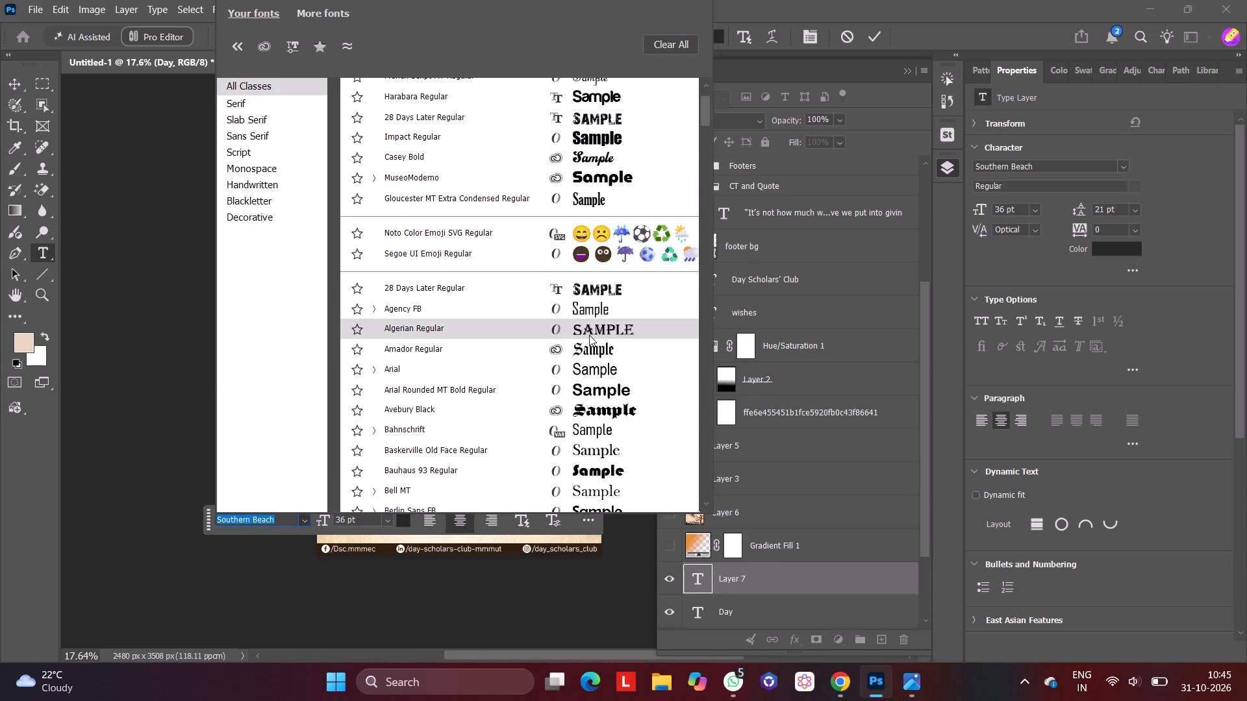
click(596, 295)
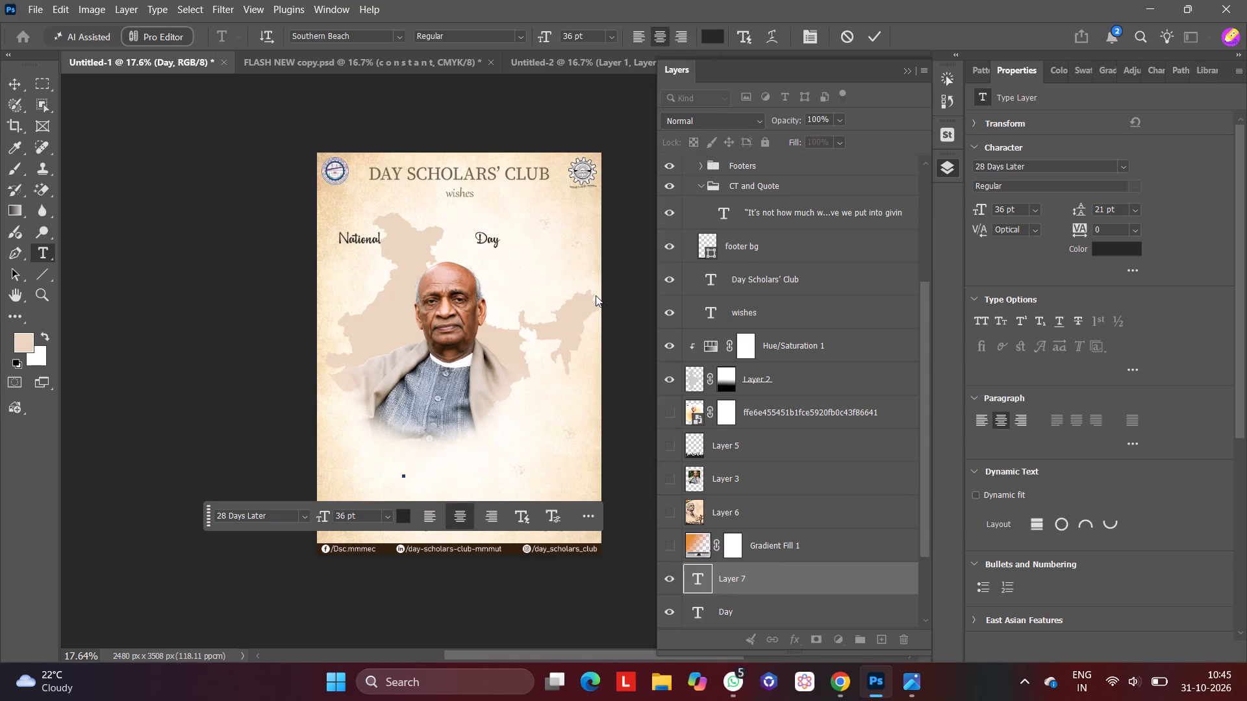
text(UNITY)
click(17, 79)
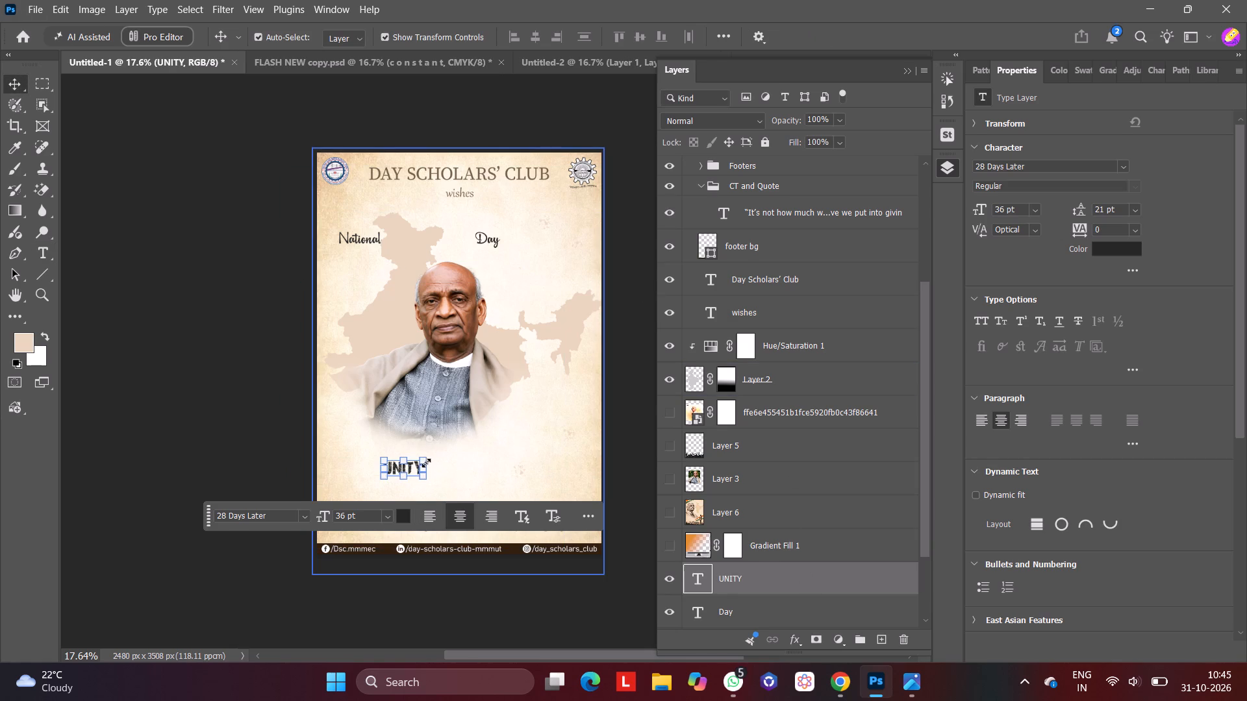
Scale the "UNITY" text to about 376% and move it just above the portrait's head, between "National" and "Day".
drag(425, 458, 525, 380)
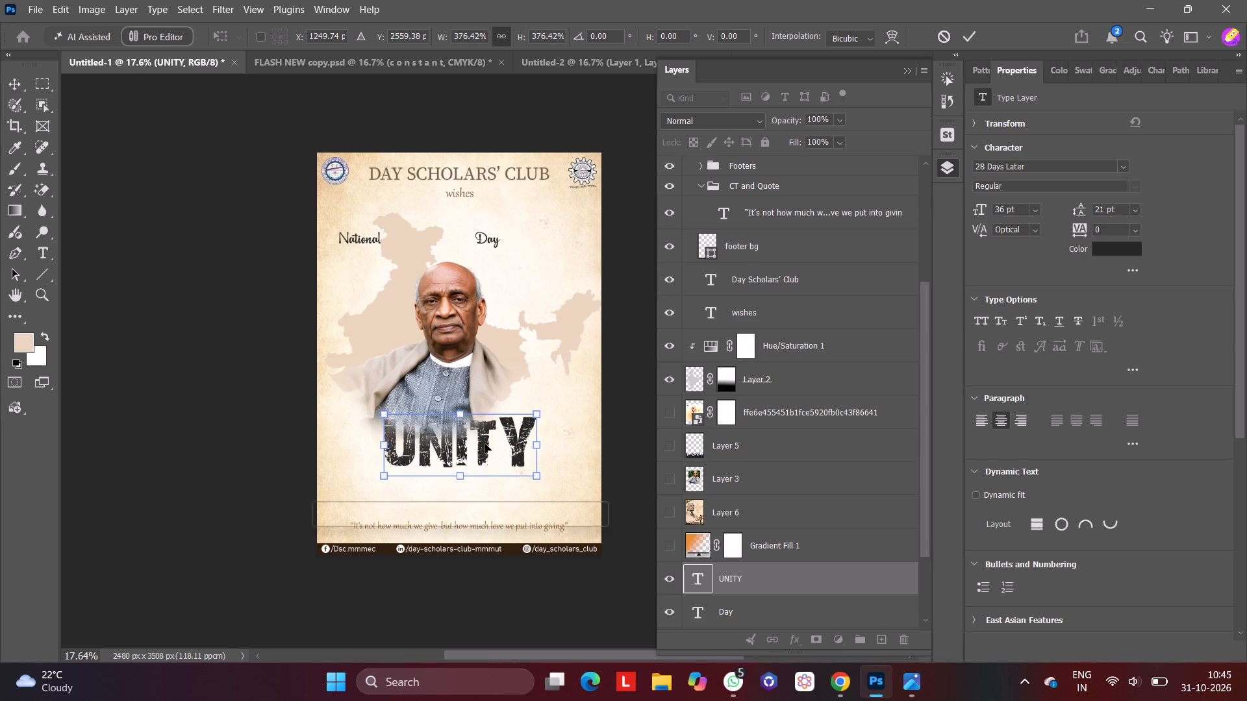
drag(472, 461, 455, 486)
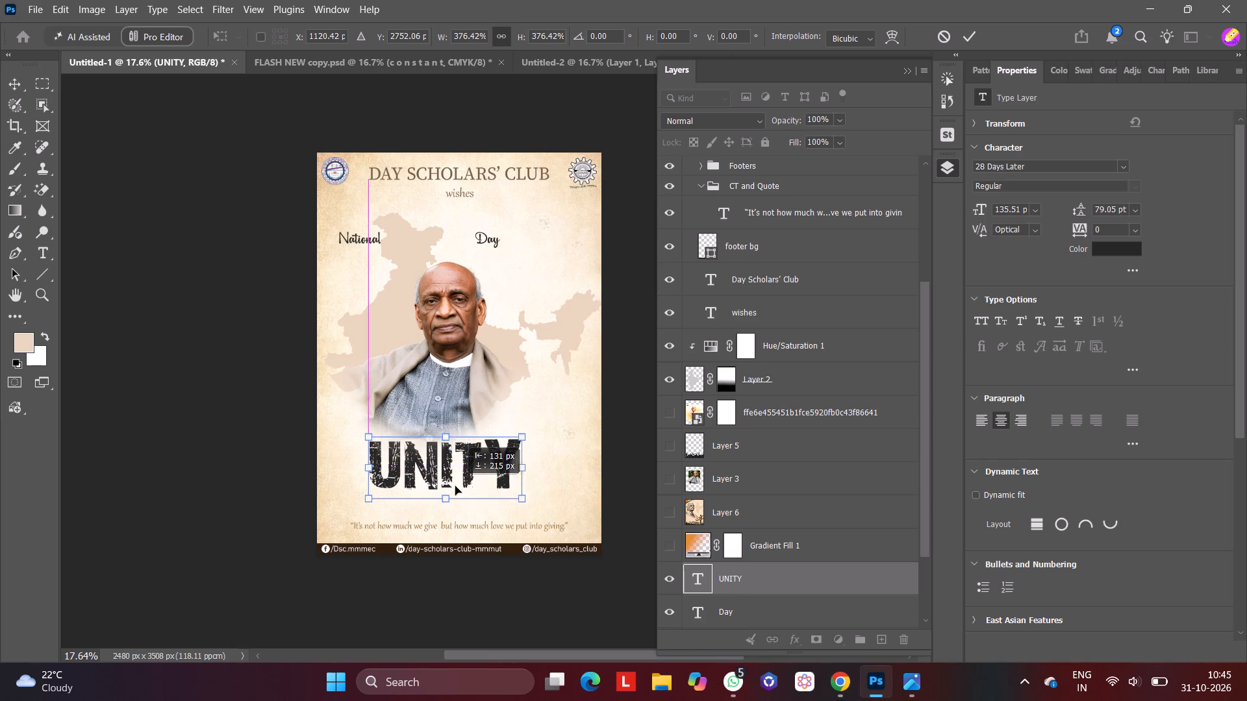
drag(455, 486, 473, 484)
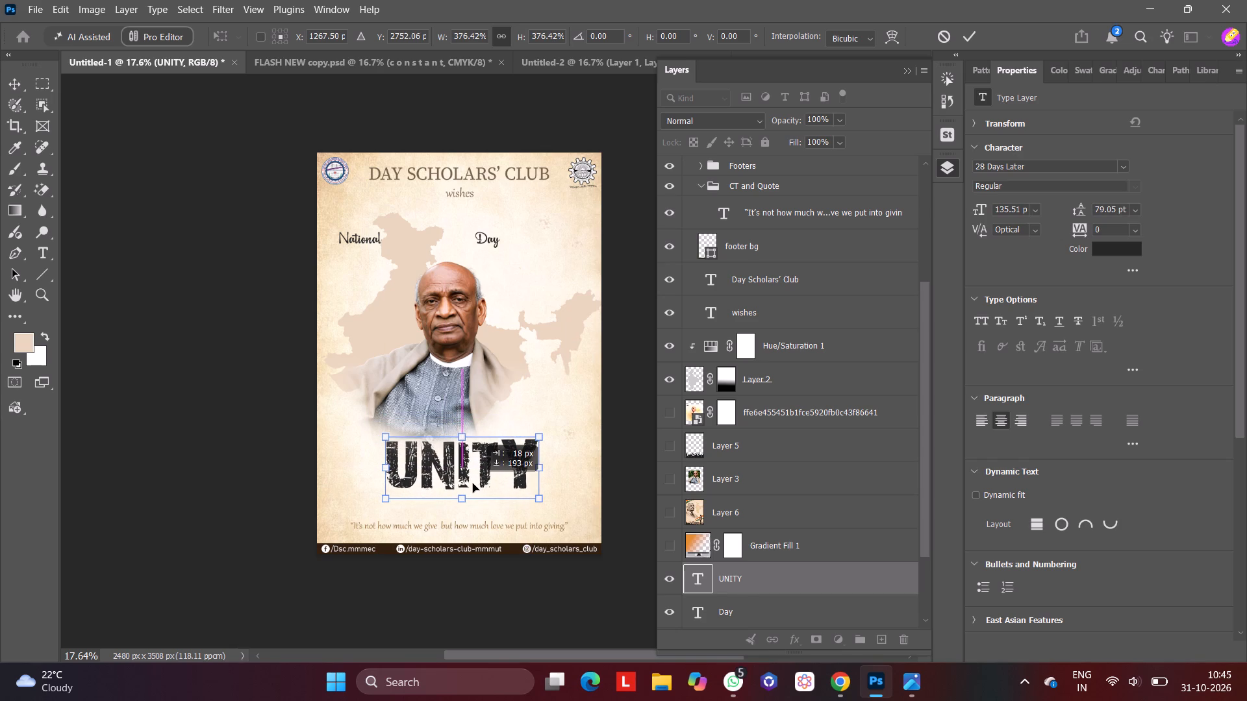
drag(473, 484, 466, 497)
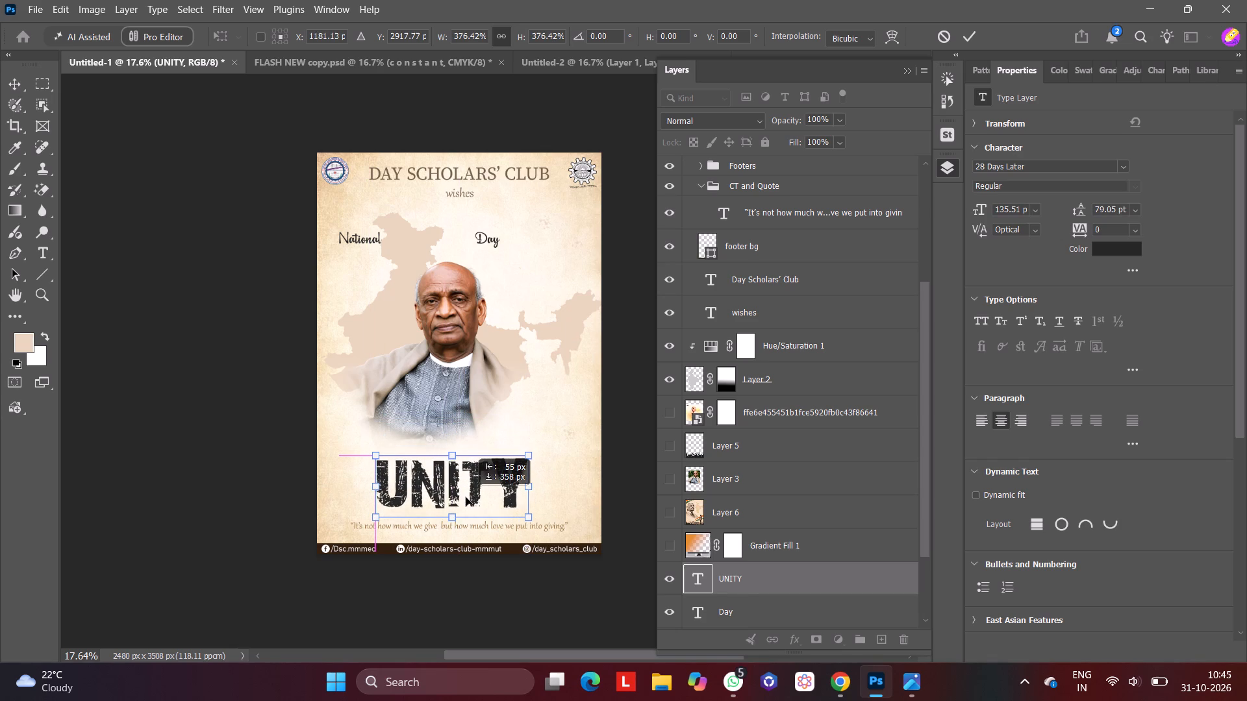
drag(466, 497, 453, 280)
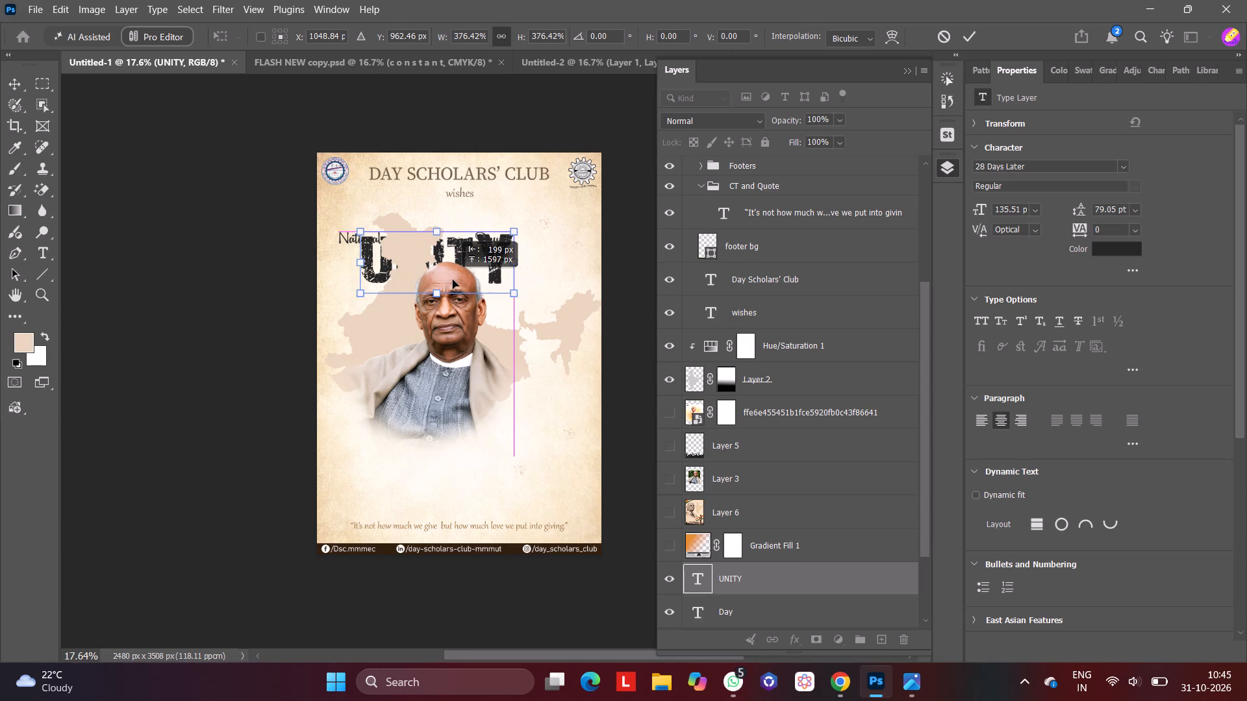
drag(453, 280, 453, 280)
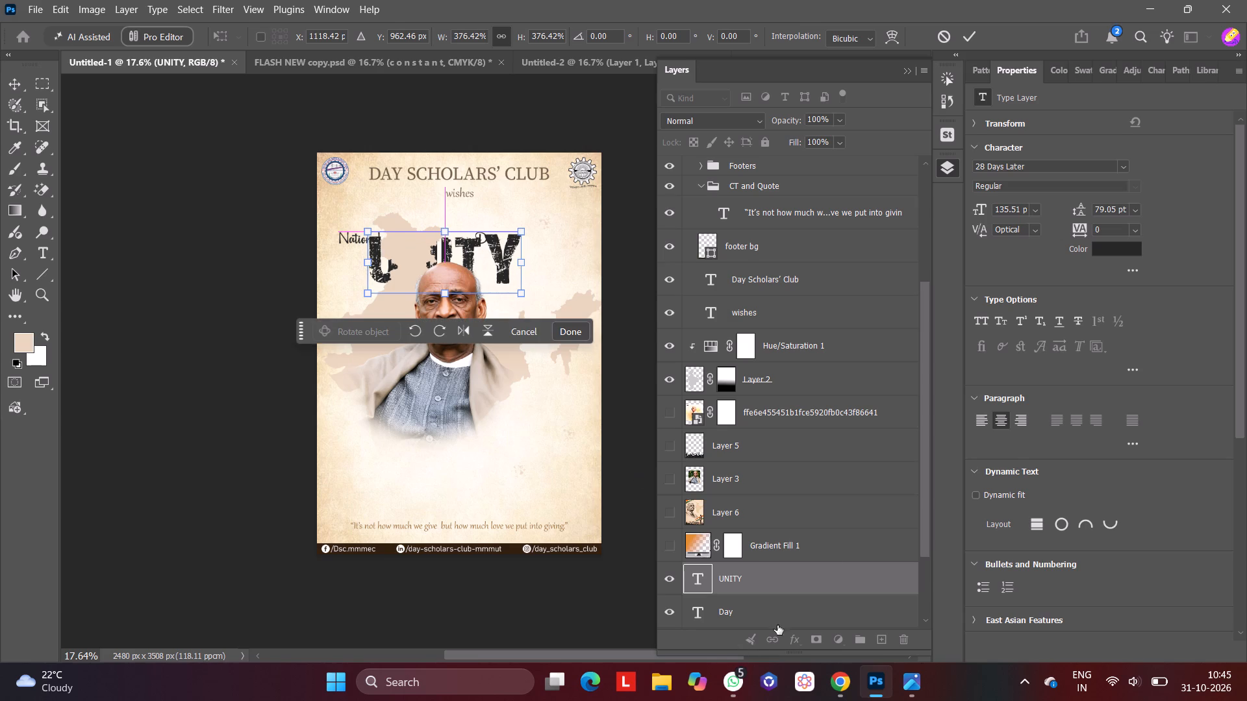
Move the UNITY, Day and National text layers together in the stack to just above the Hue/Saturation 1 layer.
scroll(848, 527, down, 7)
click(836, 542)
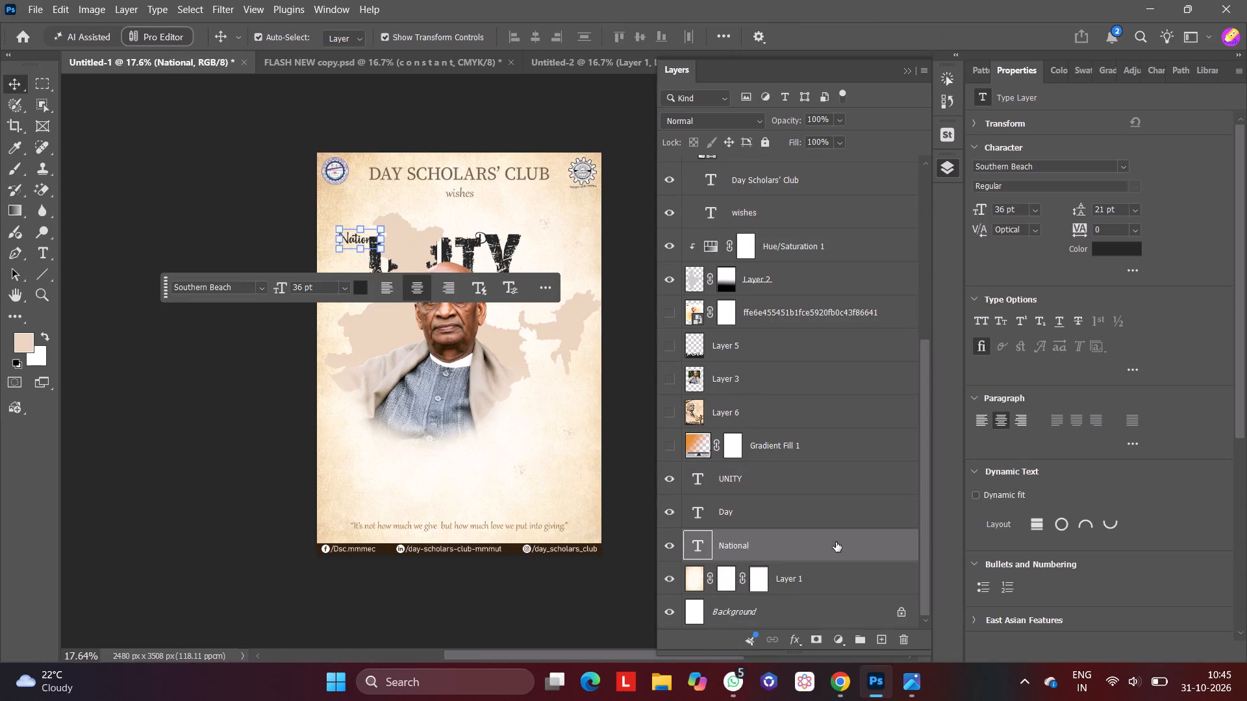
shift+click(824, 487)
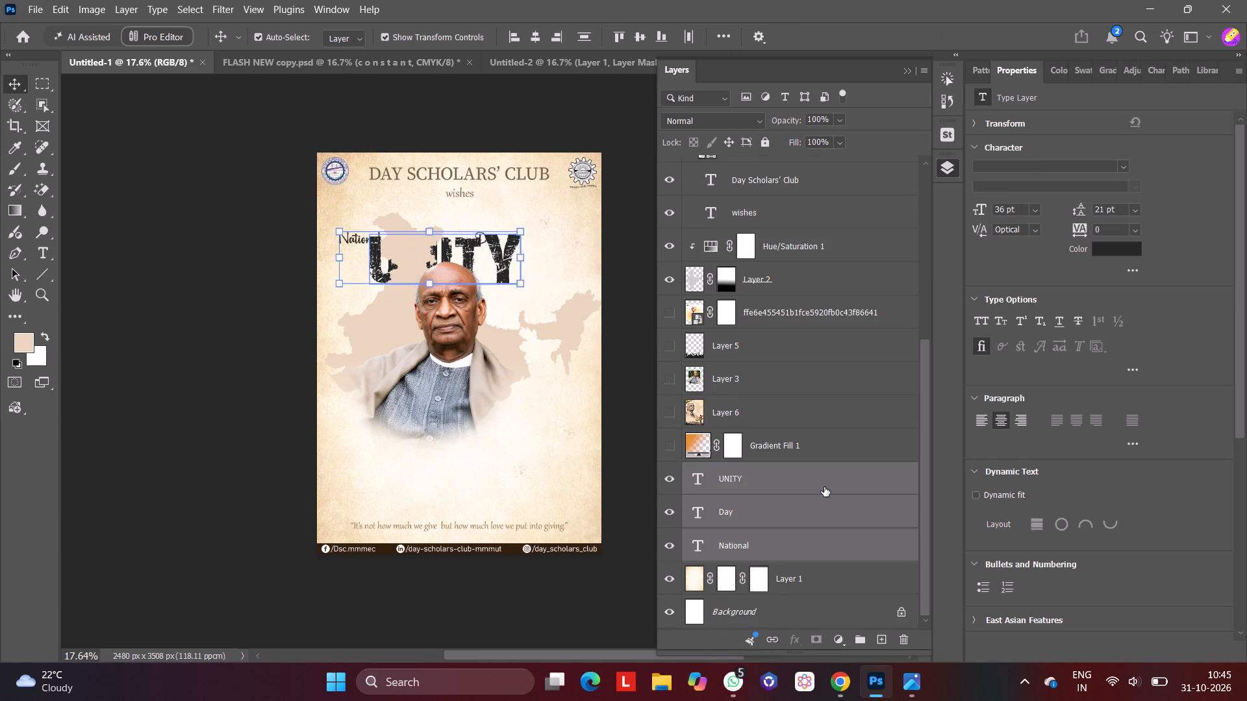
drag(831, 526, 825, 0)
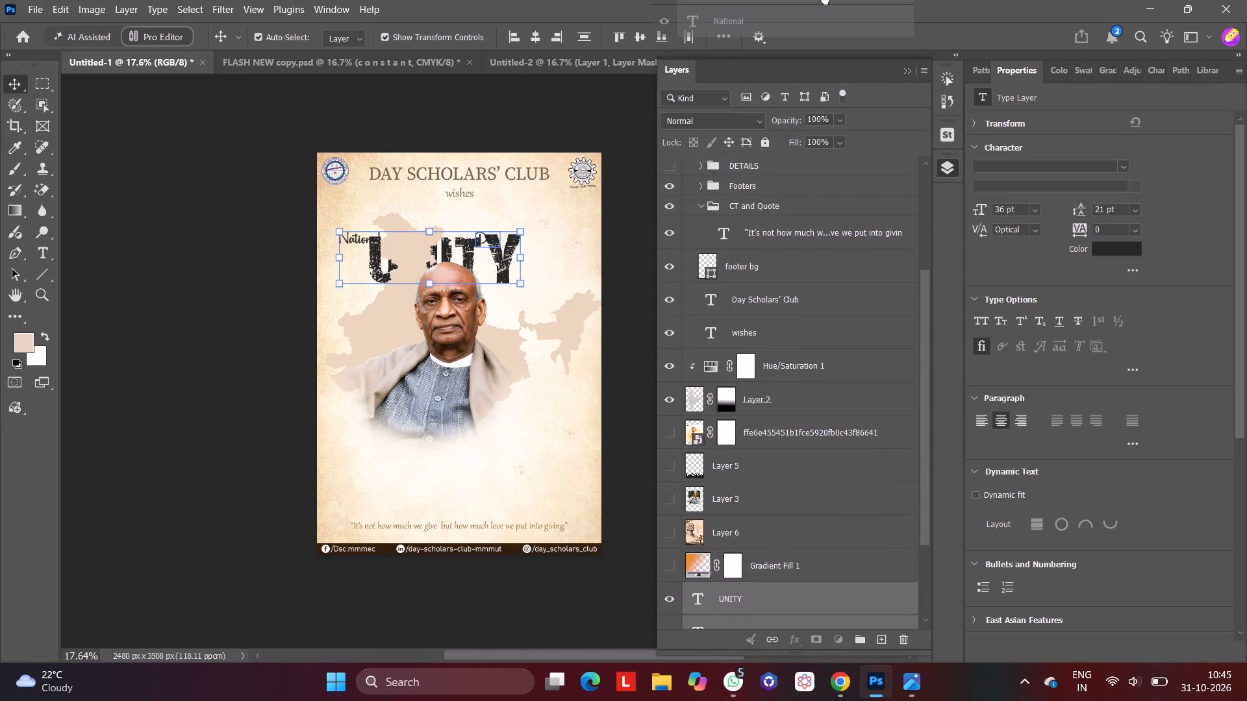
drag(825, 0, 824, 89)
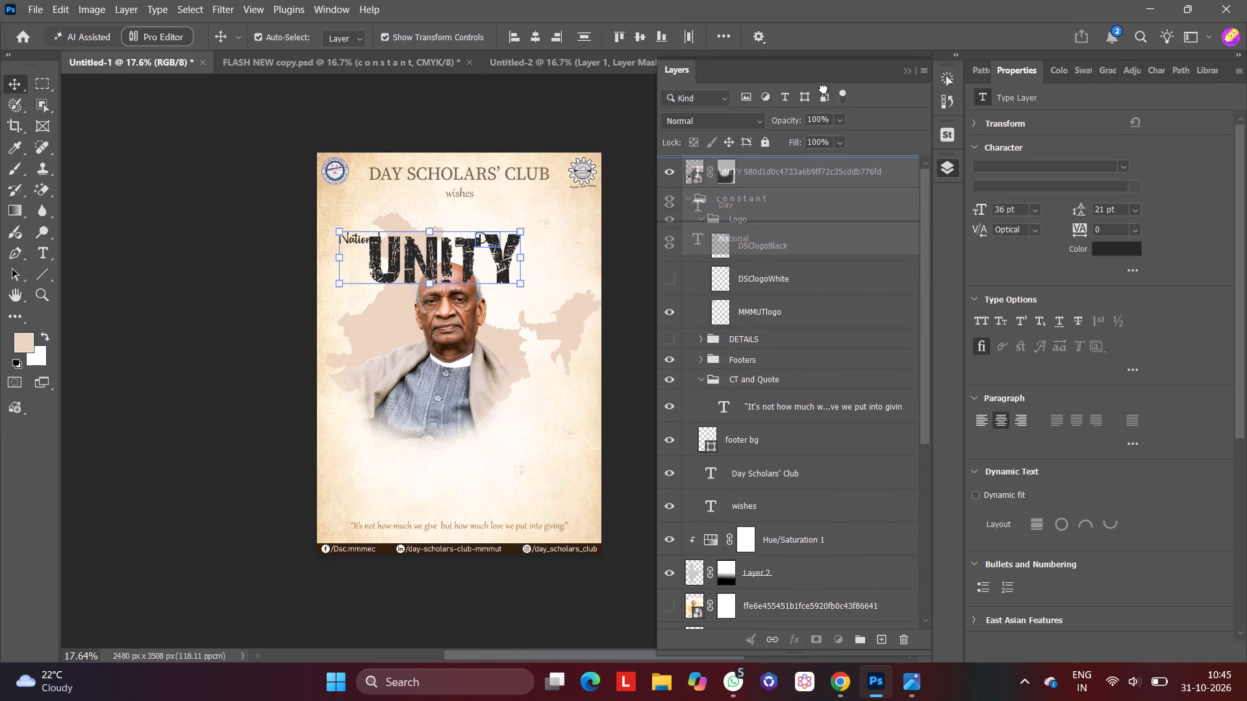
drag(824, 89, 788, 462)
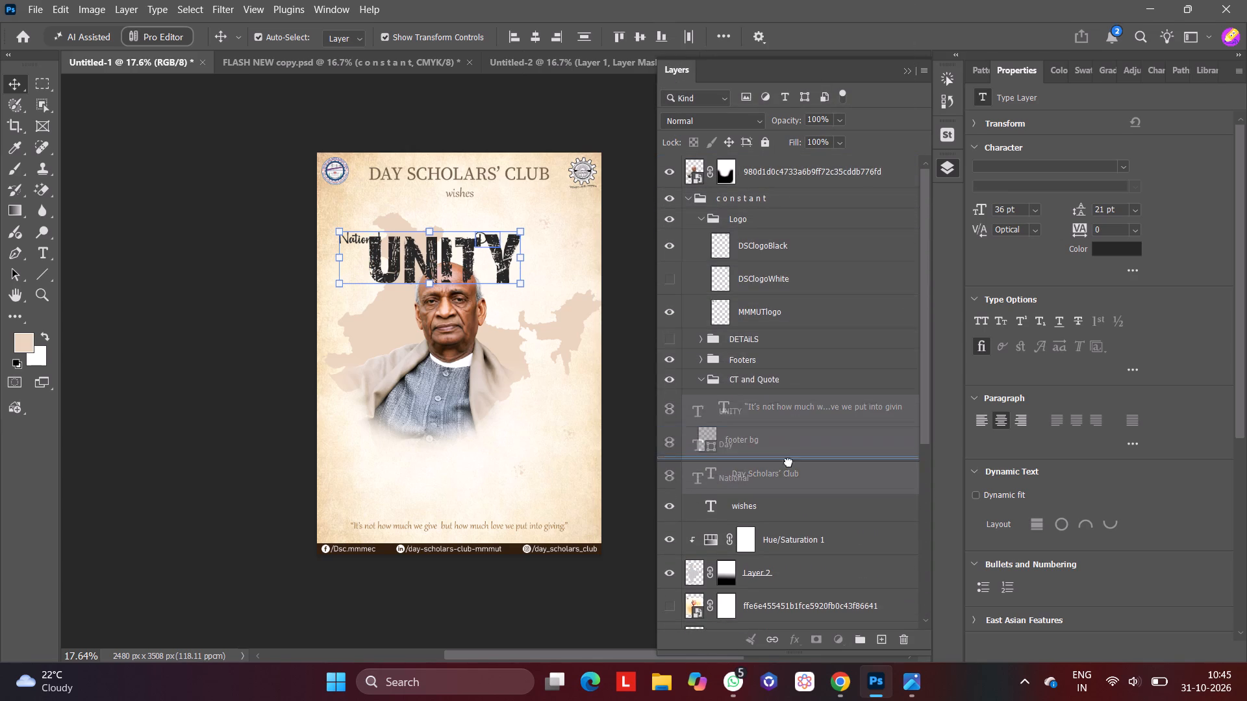
drag(788, 462, 785, 425)
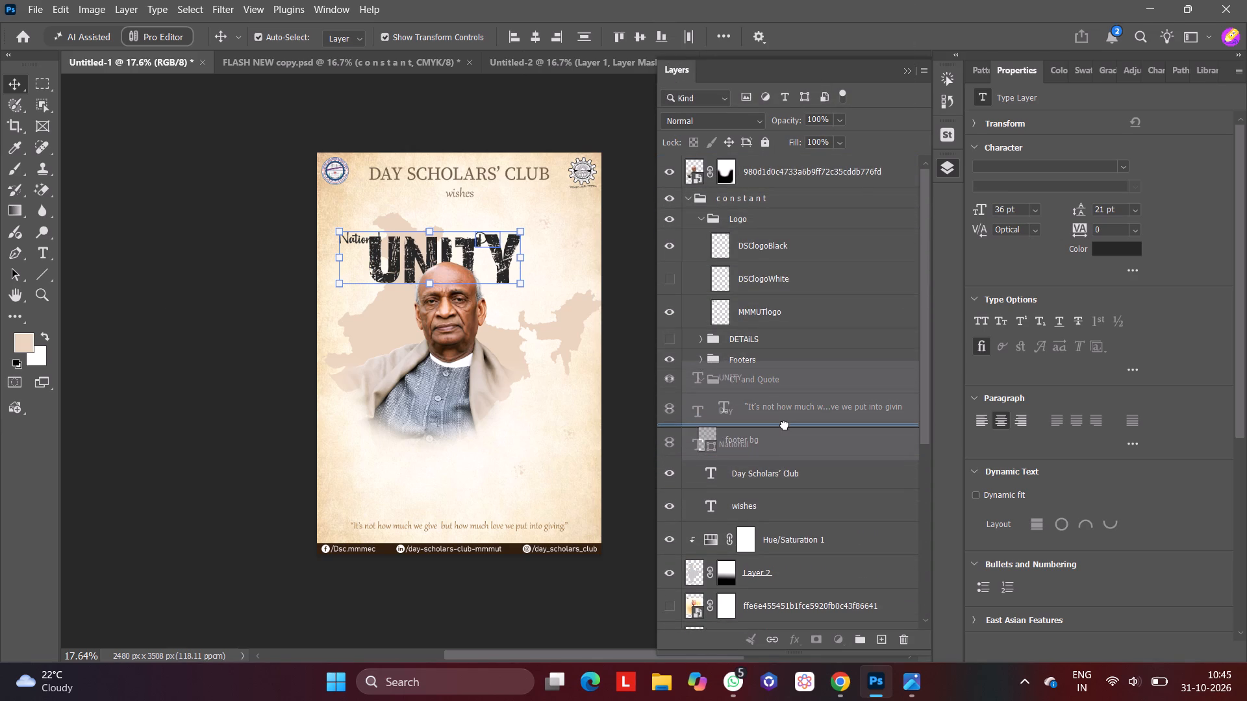
drag(785, 425, 794, 492)
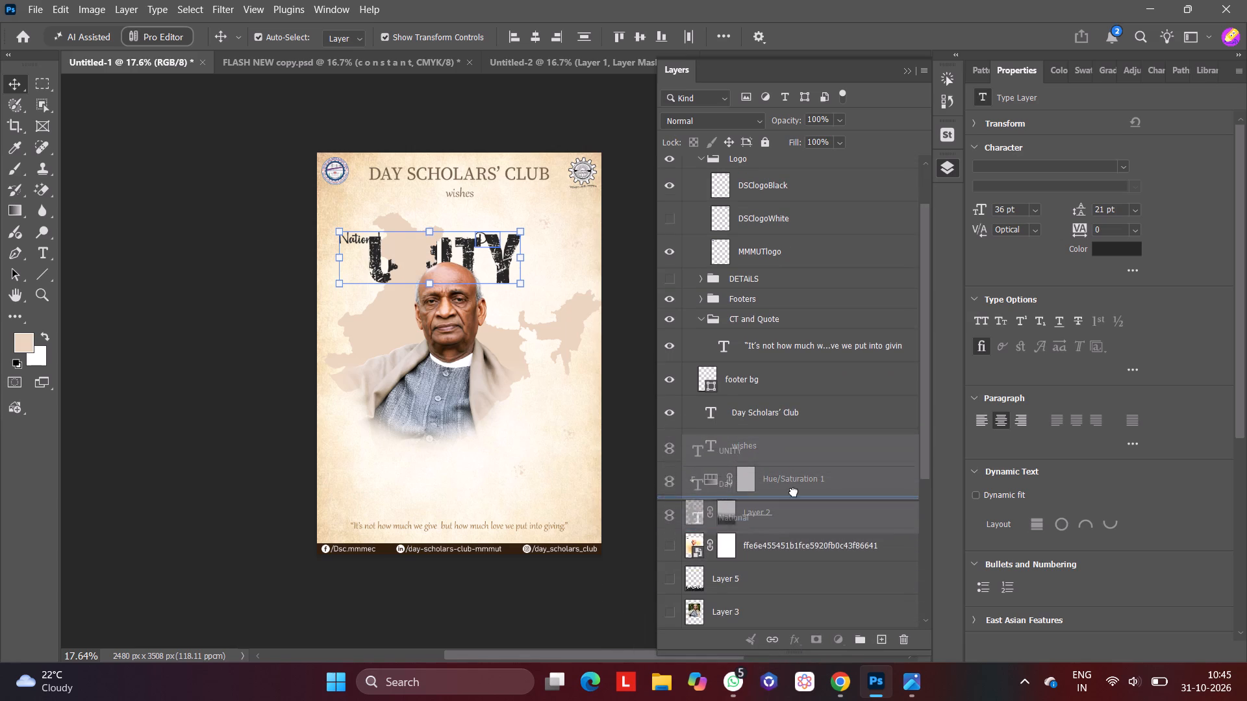
drag(794, 492, 790, 469)
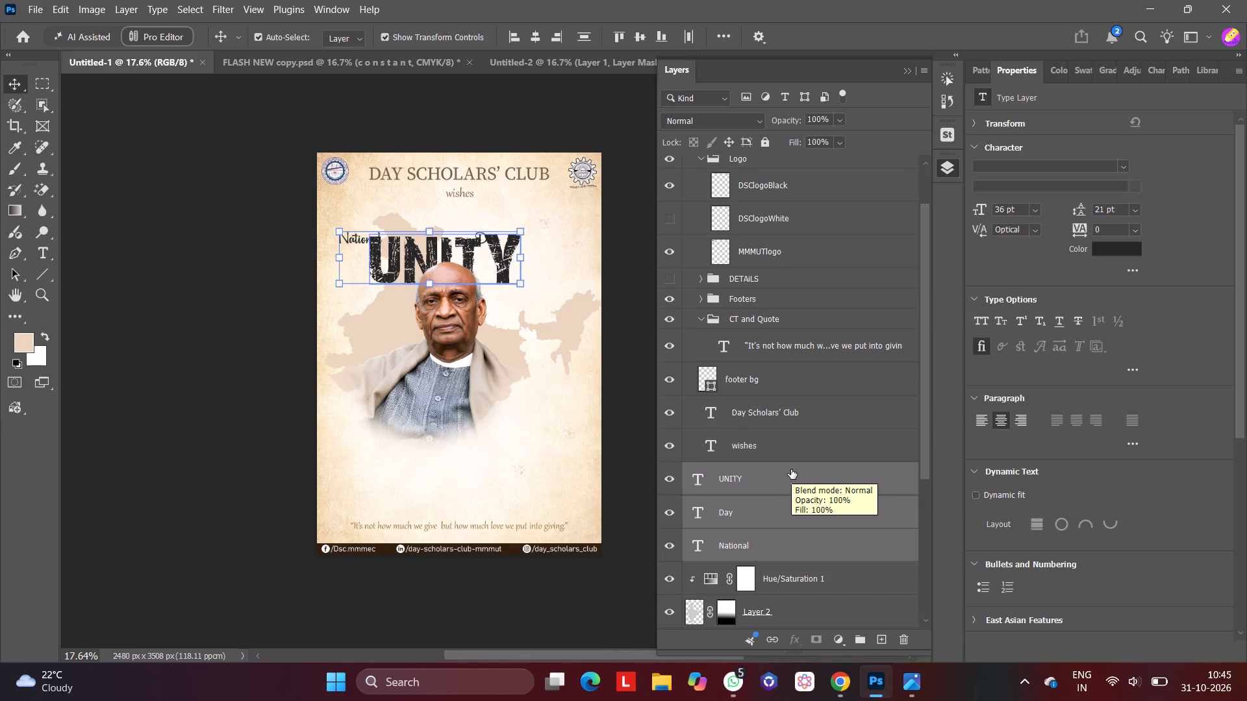
Move the "Day" text to just beyond the lower end of the Y in "UNITY".
click(749, 547)
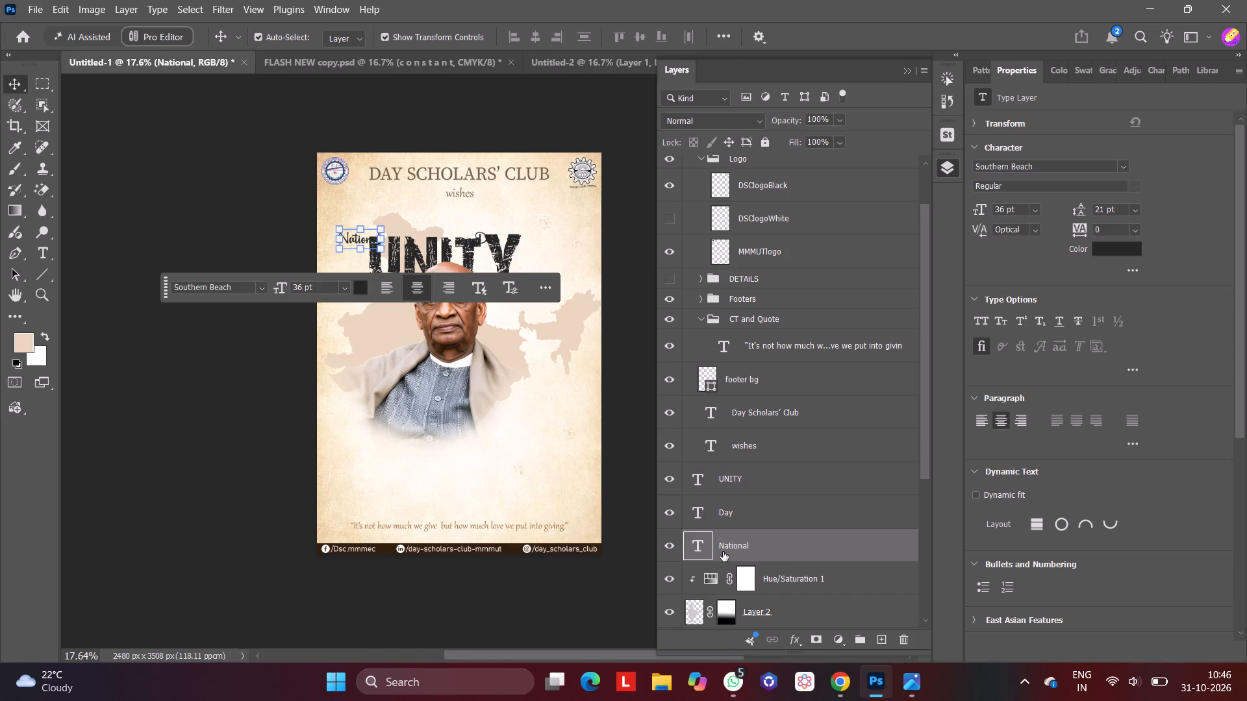
scroll(723, 552, down, 2)
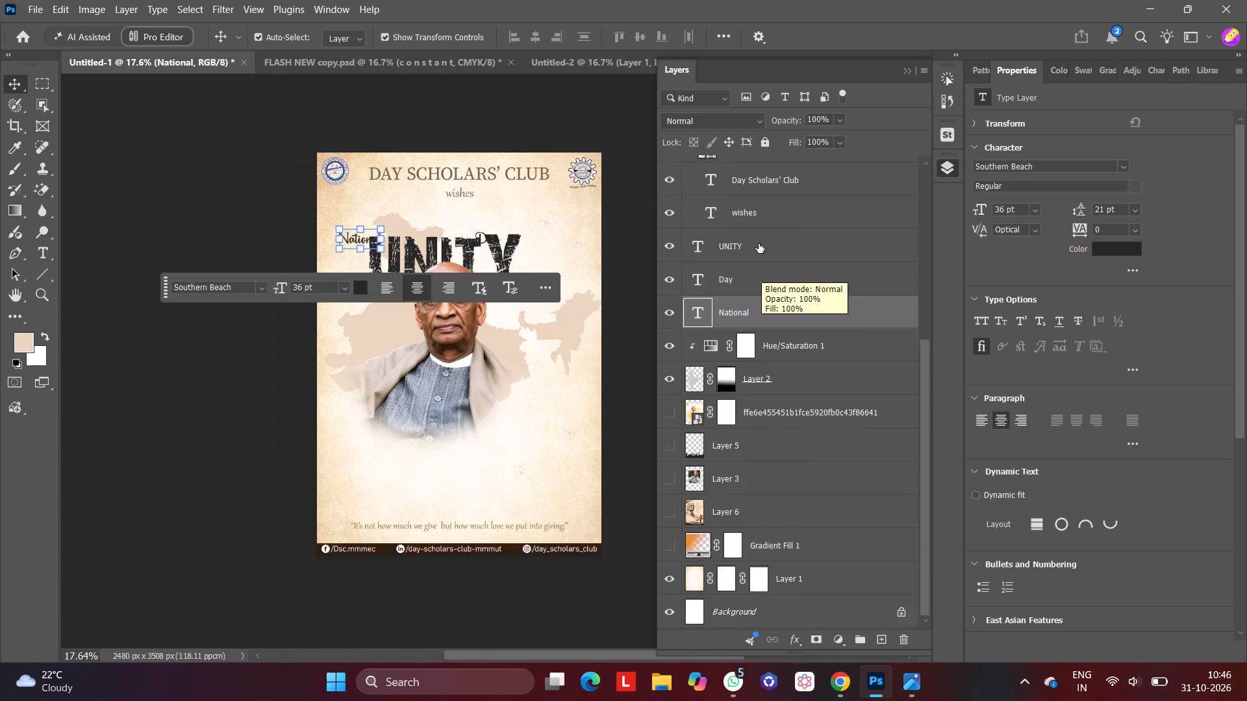
click(751, 265)
key(ctrl+t)
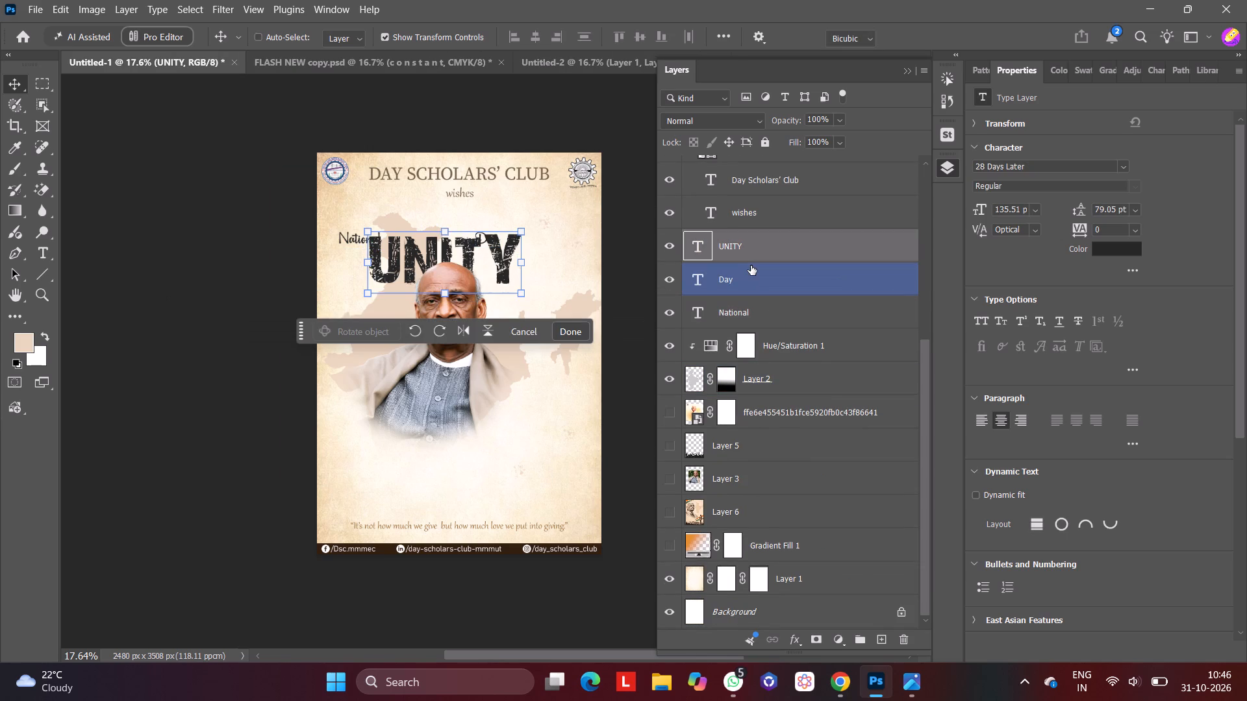
click(760, 288)
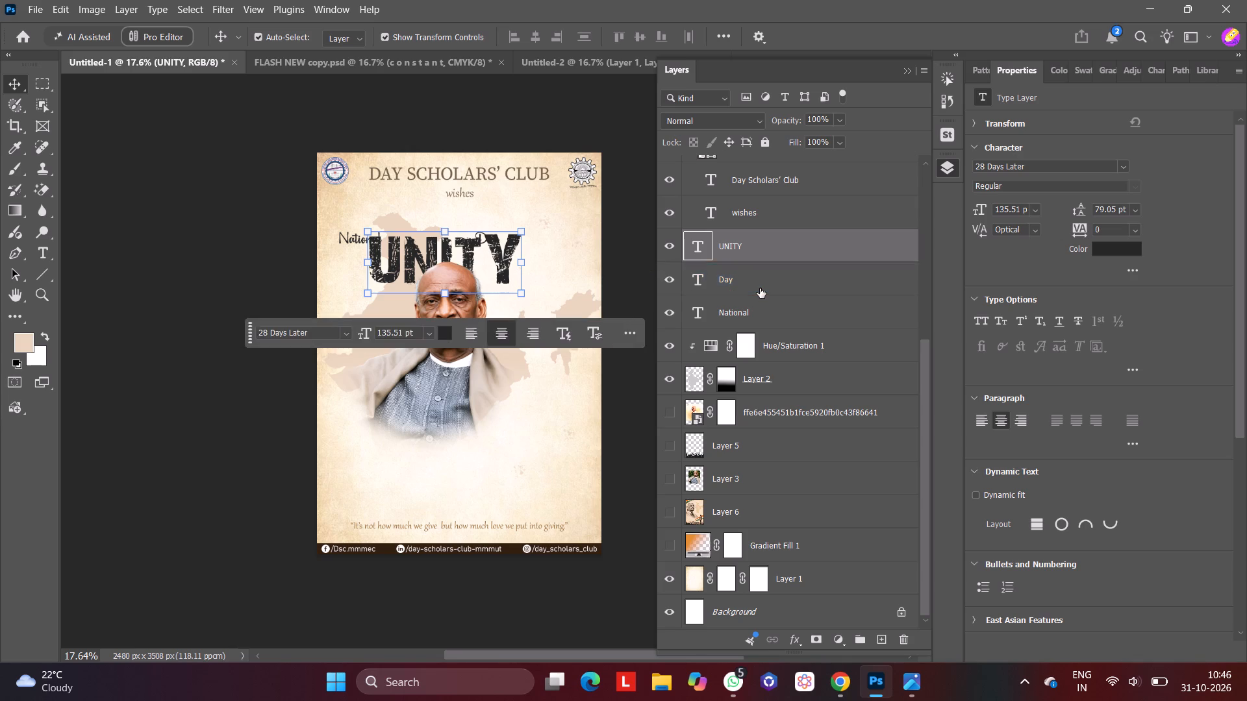
key(ctrl+t)
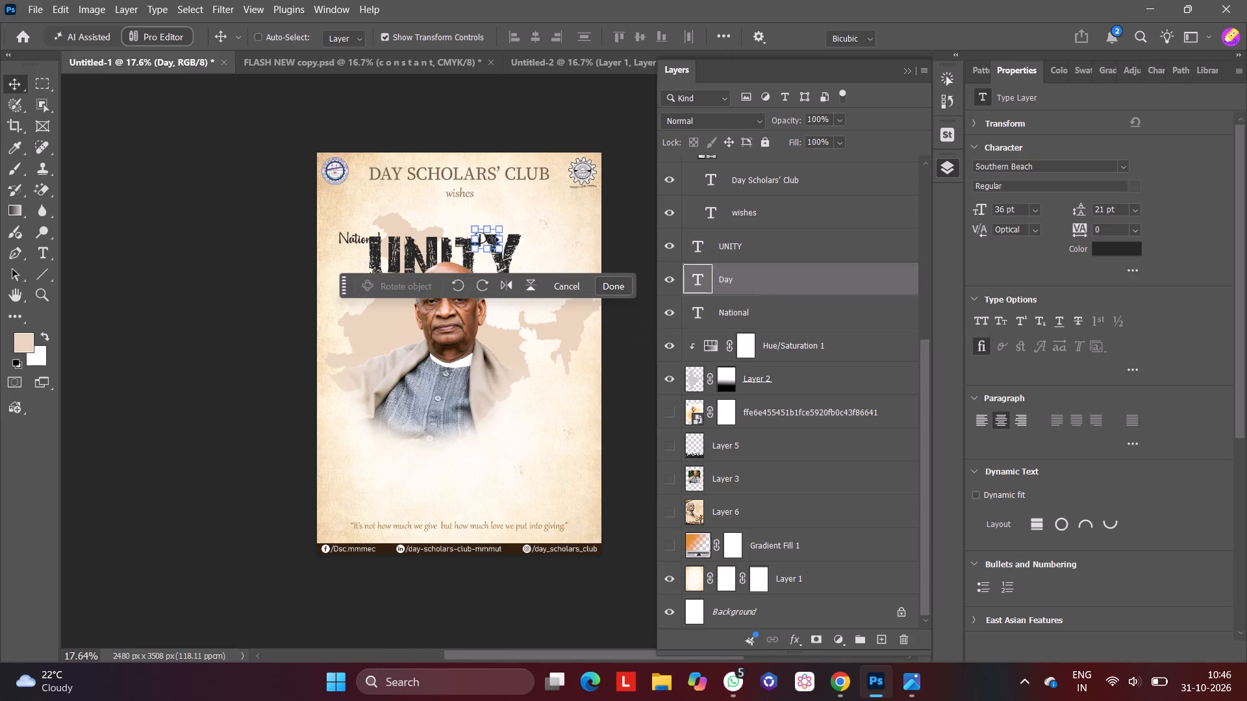
drag(486, 238, 529, 241)
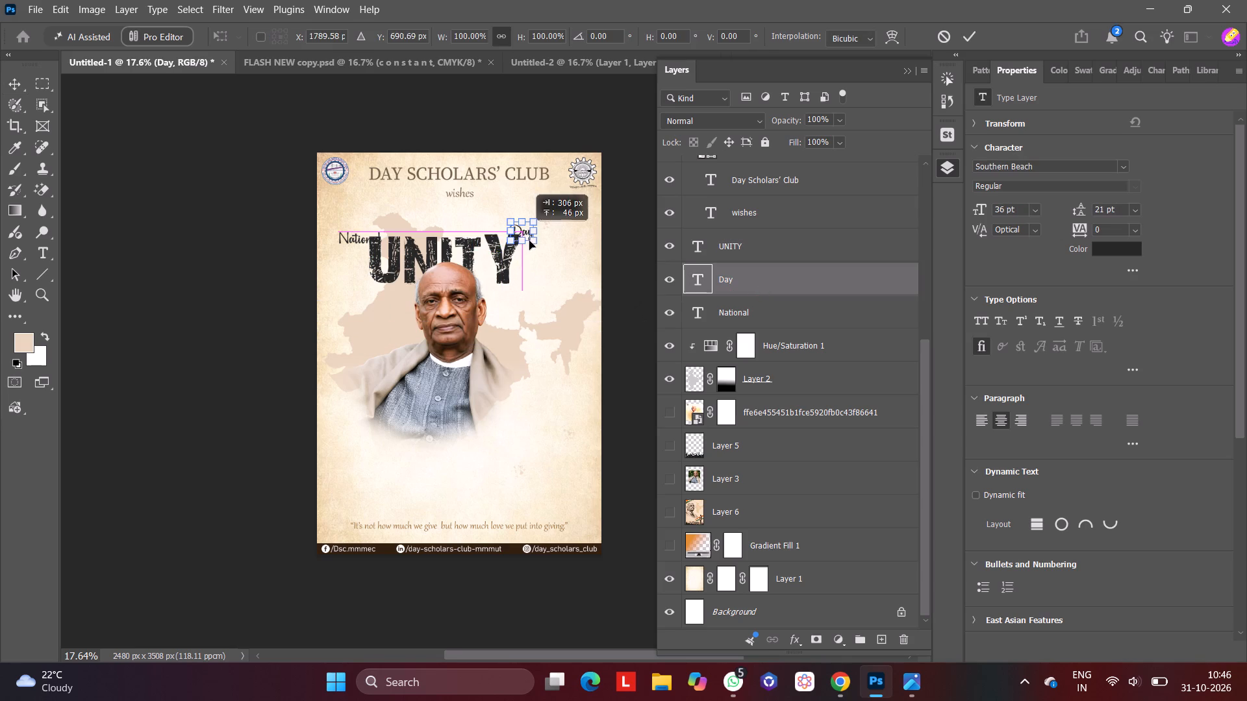
drag(529, 241, 532, 282)
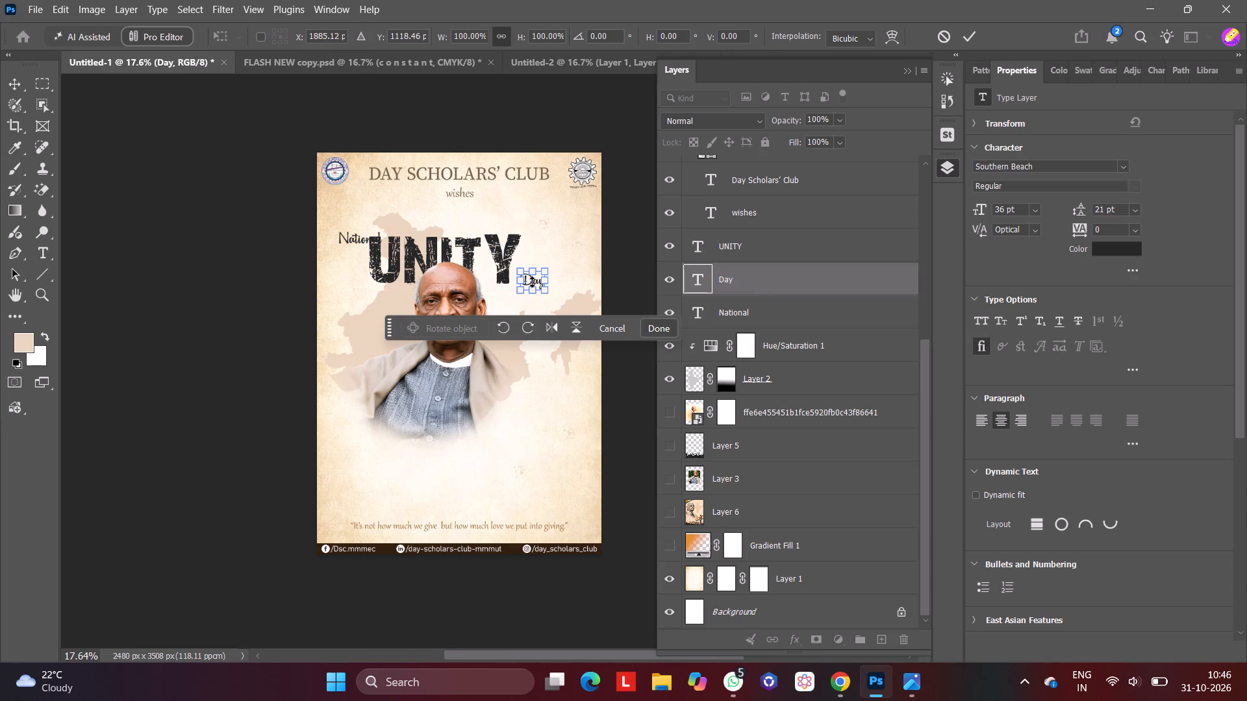
click(779, 264)
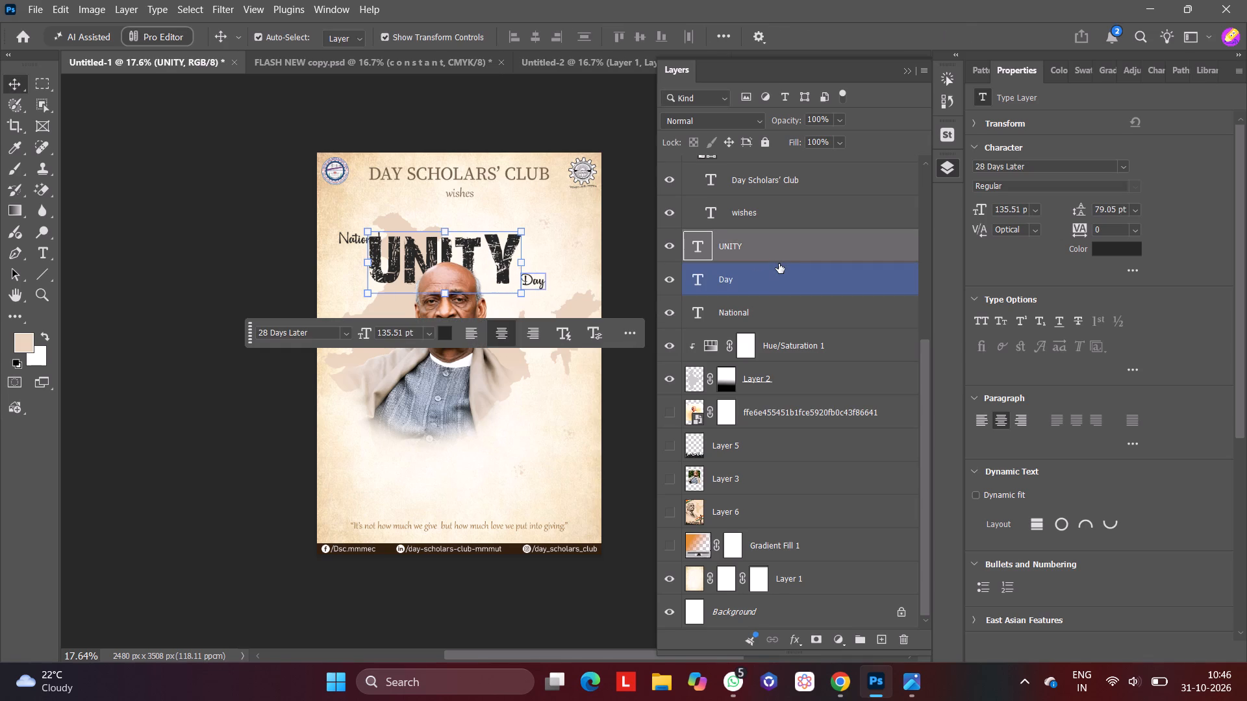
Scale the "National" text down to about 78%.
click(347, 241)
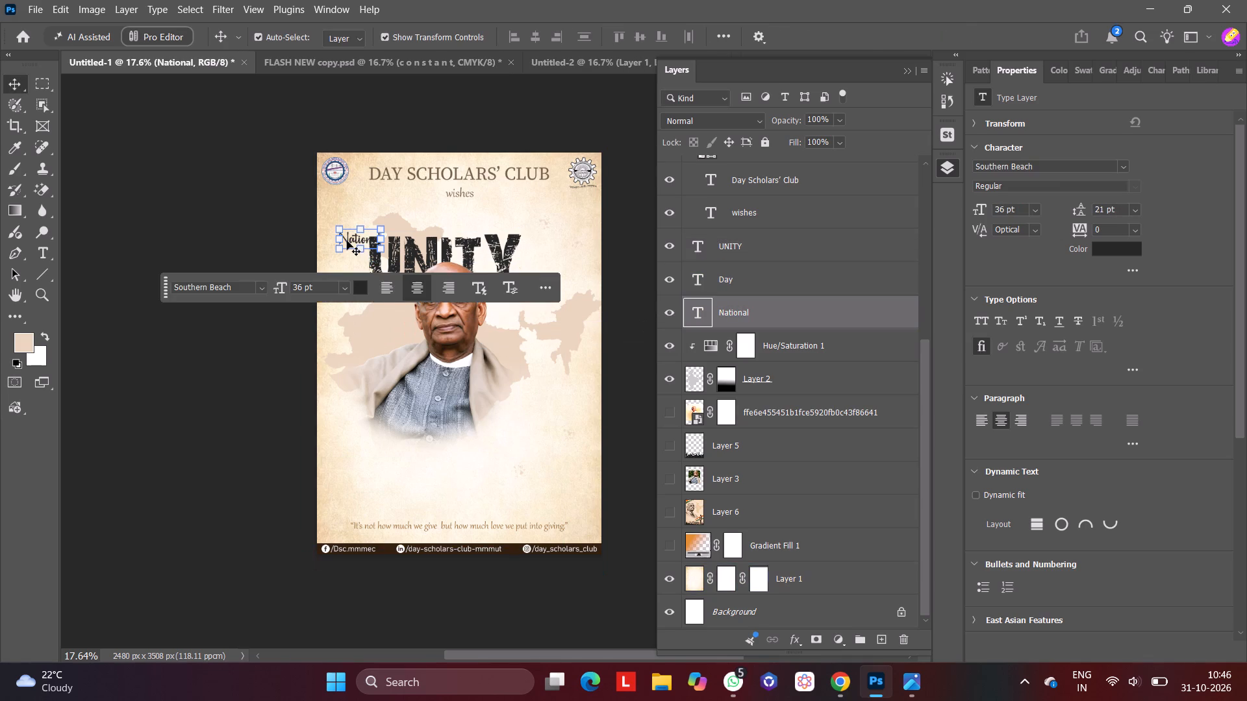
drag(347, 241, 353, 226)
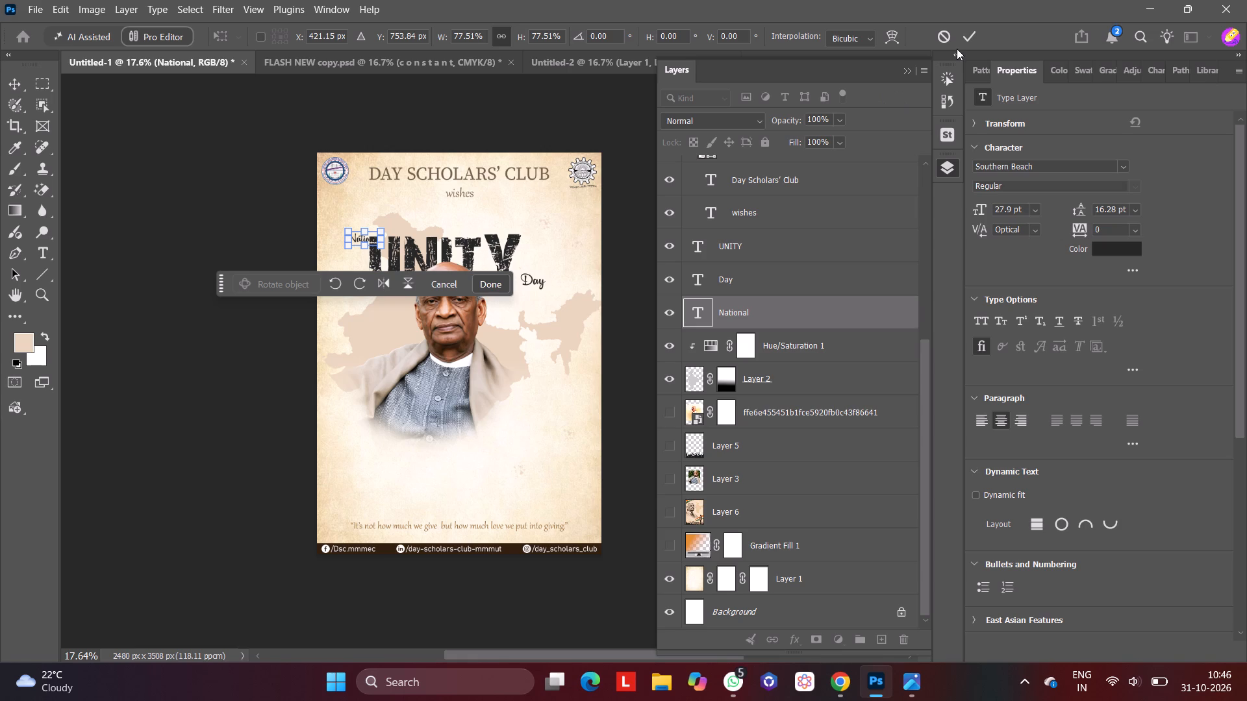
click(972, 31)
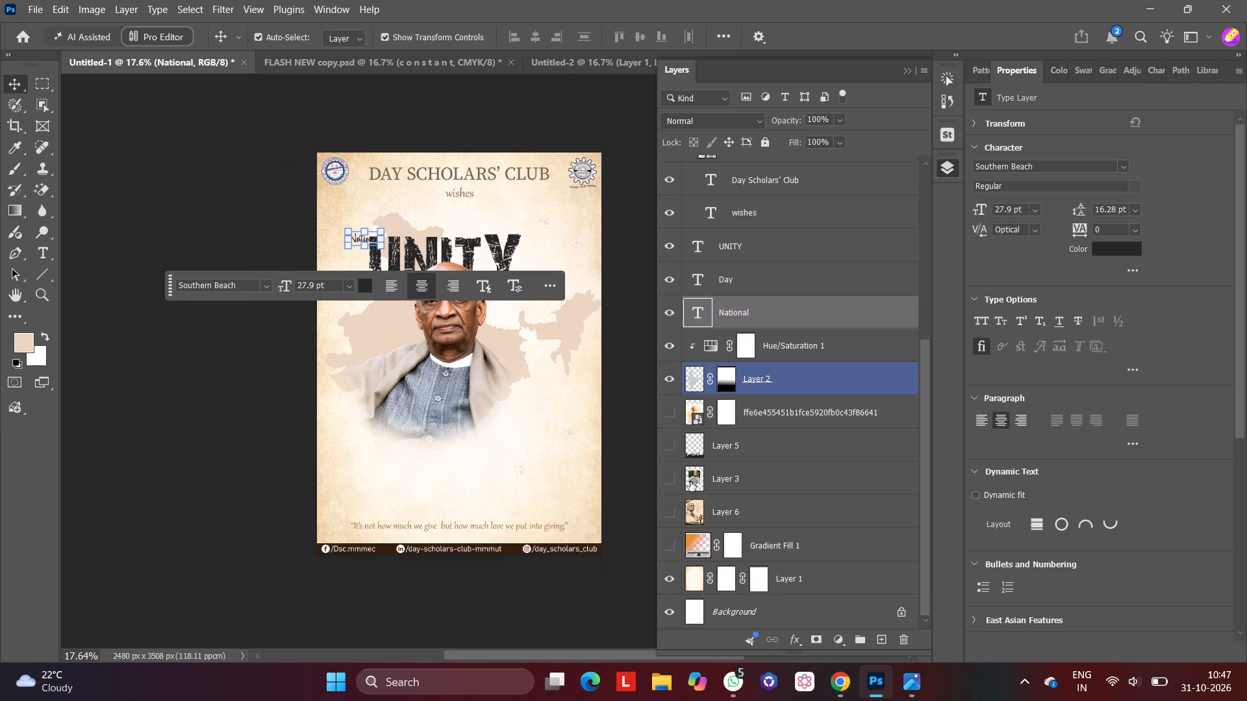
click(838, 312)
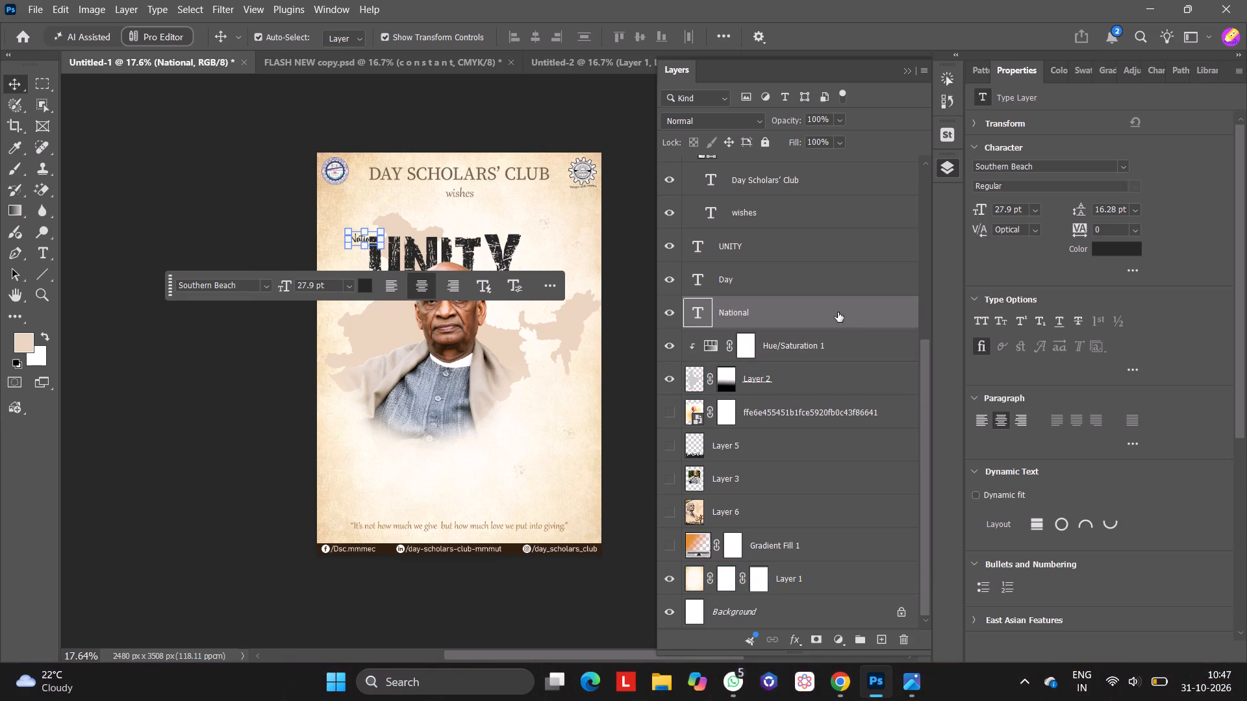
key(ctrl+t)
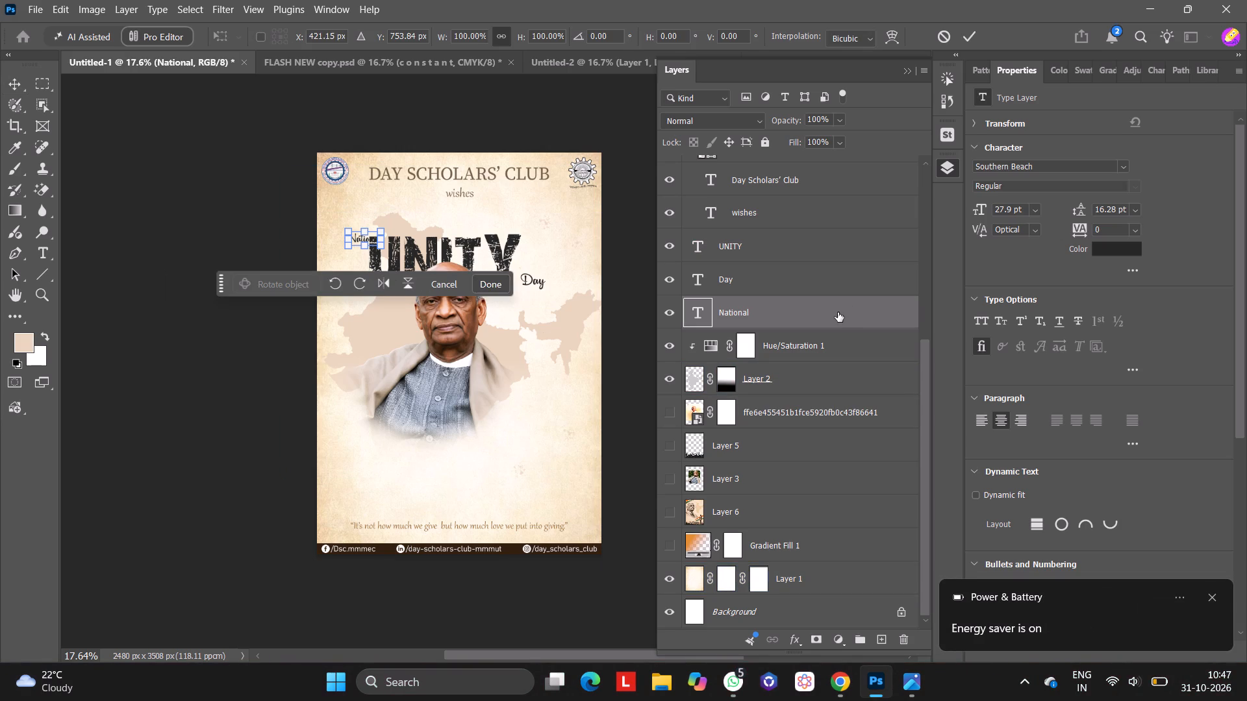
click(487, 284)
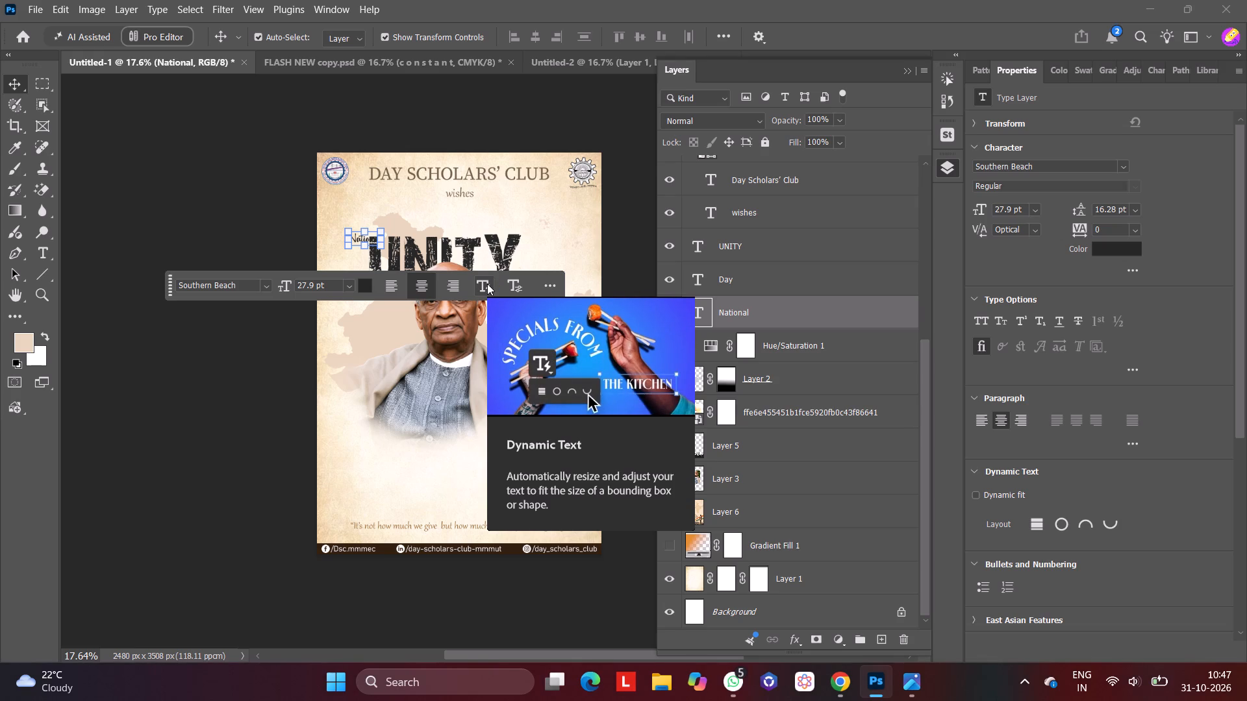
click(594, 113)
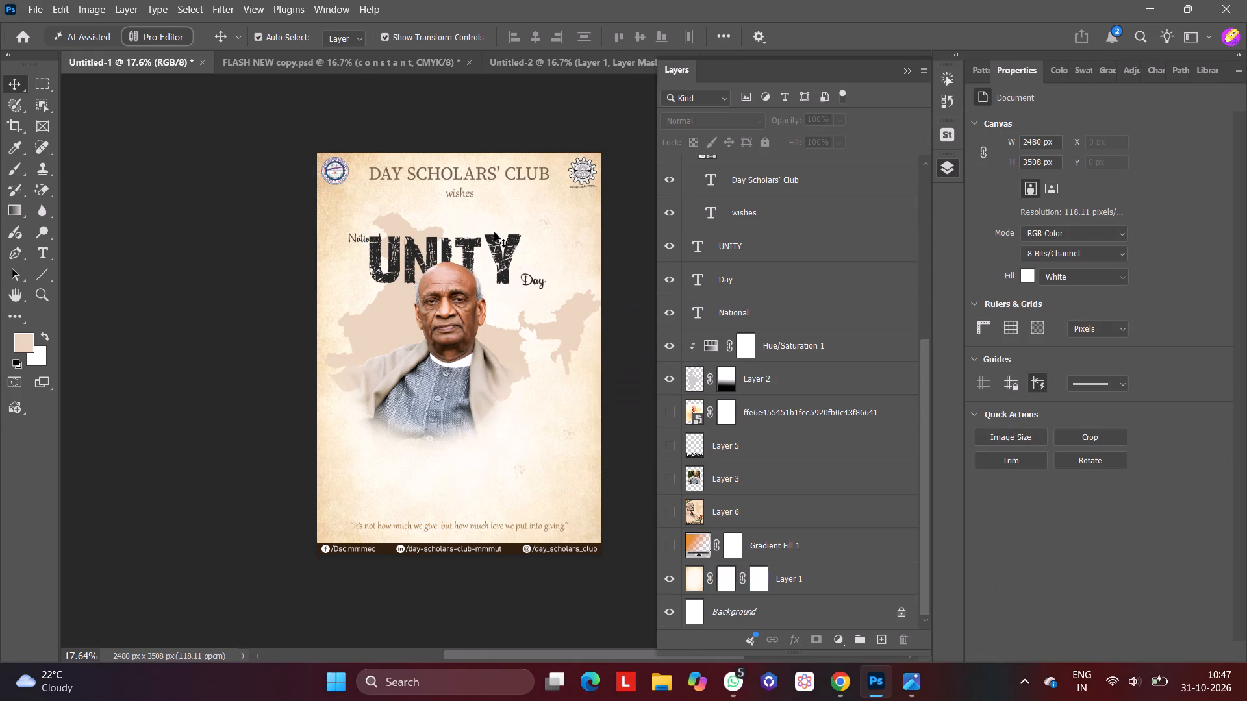
Scale the "UNITY" text to about 97%.
click(480, 252)
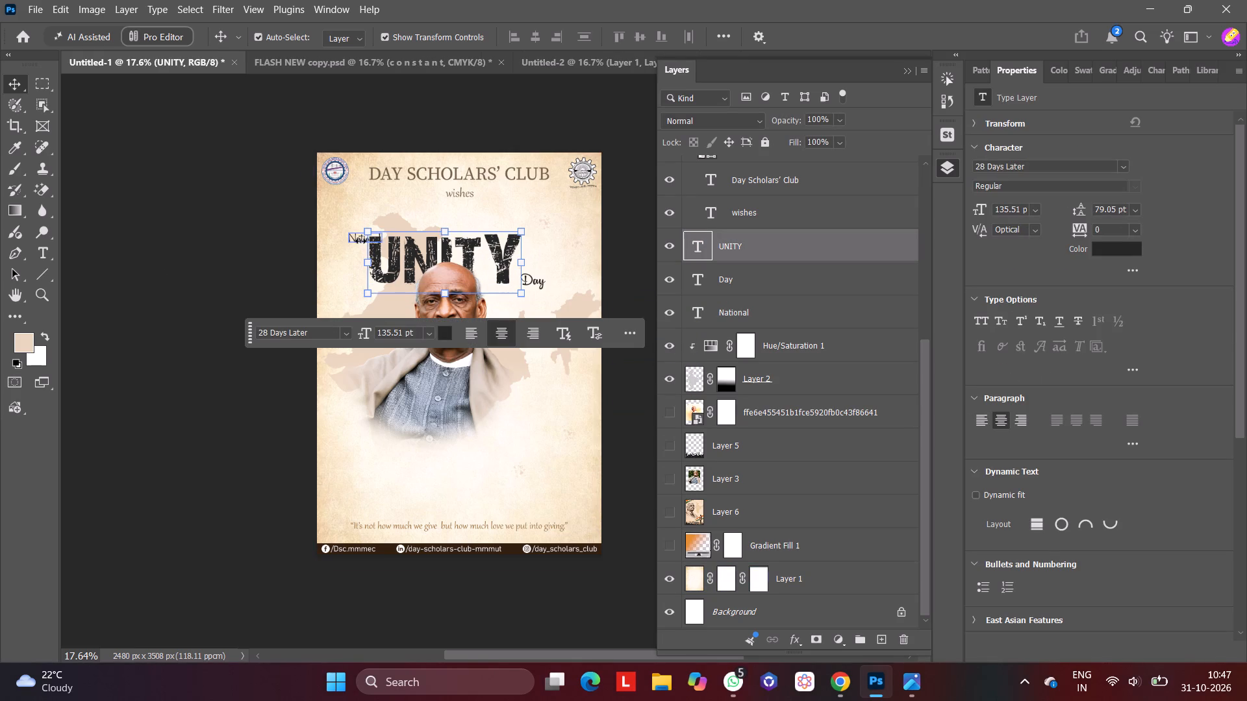
click(360, 238)
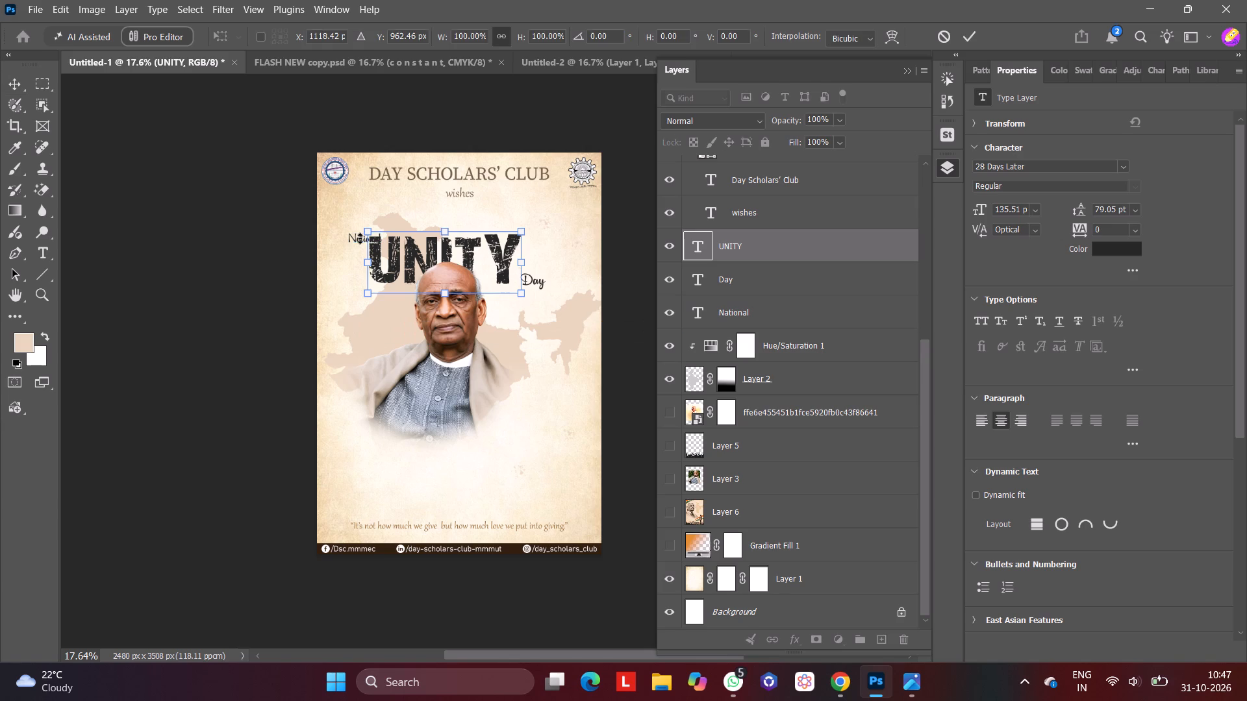
Scale the "National" text to about 149% and place it above the U of "UNITY", extending past its left edge.
click(751, 306)
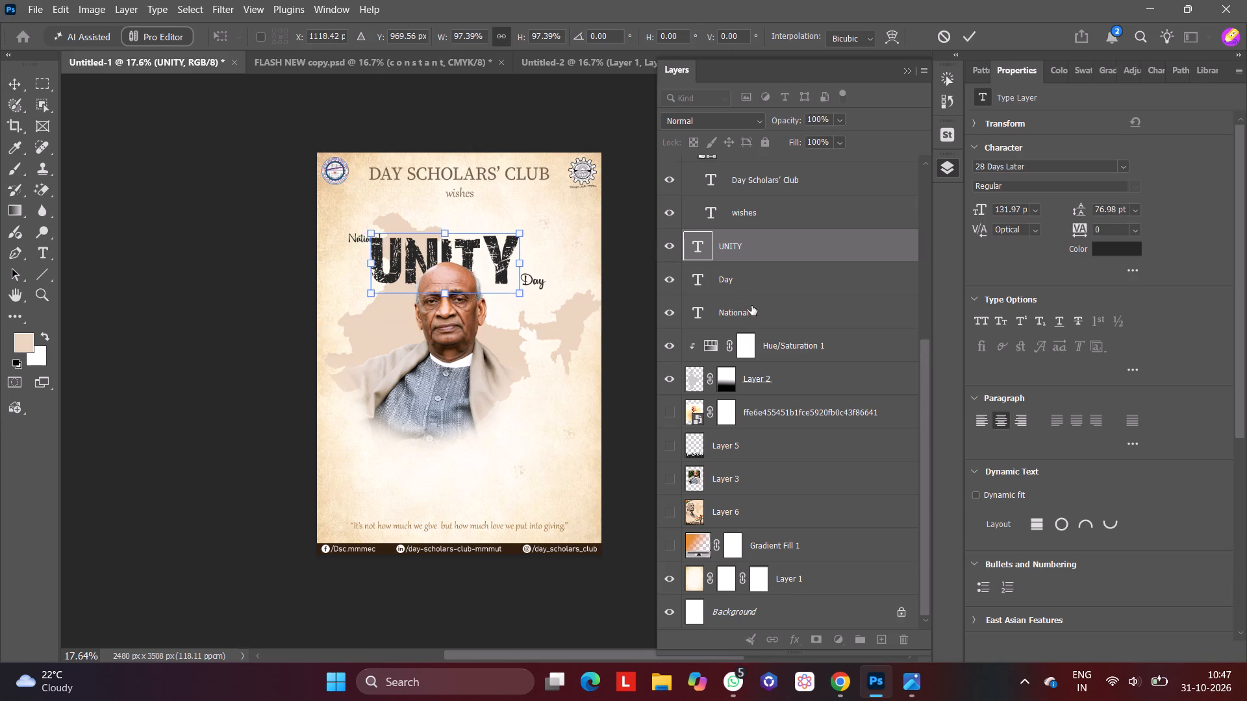
key(ctrl+t)
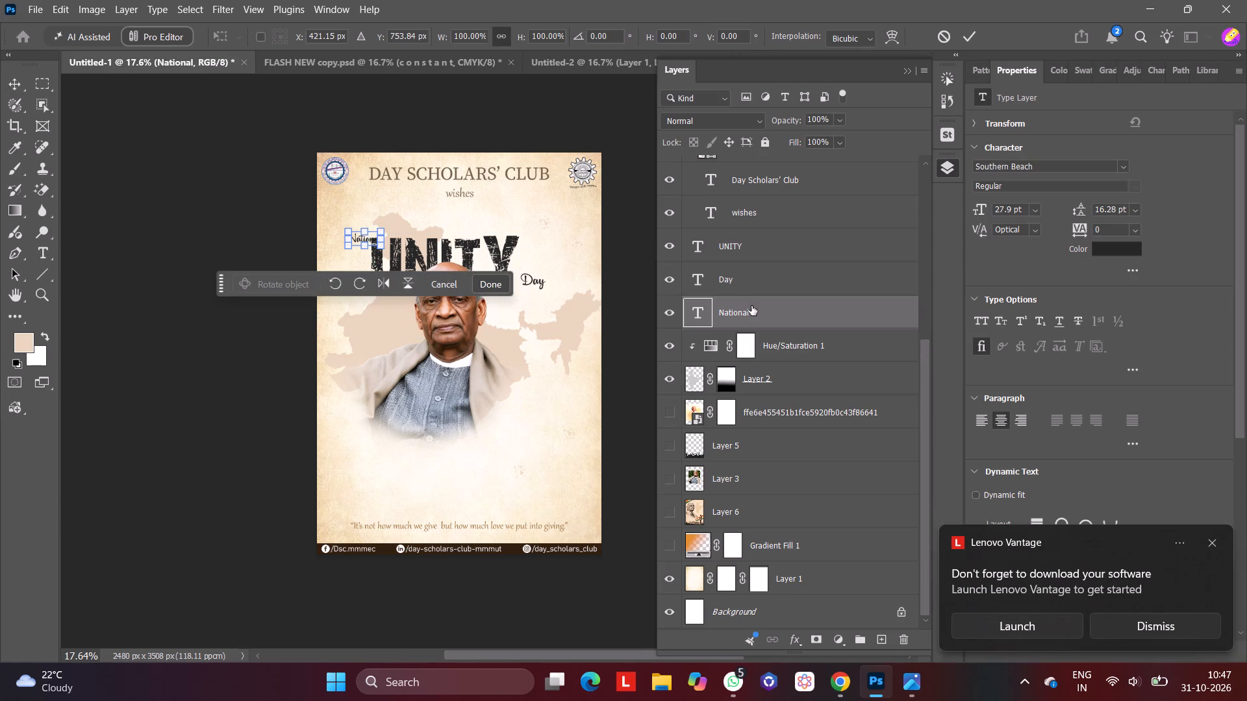
key(ctrl+equal)
key(ctrl+equal)
key(ctrl+equal)
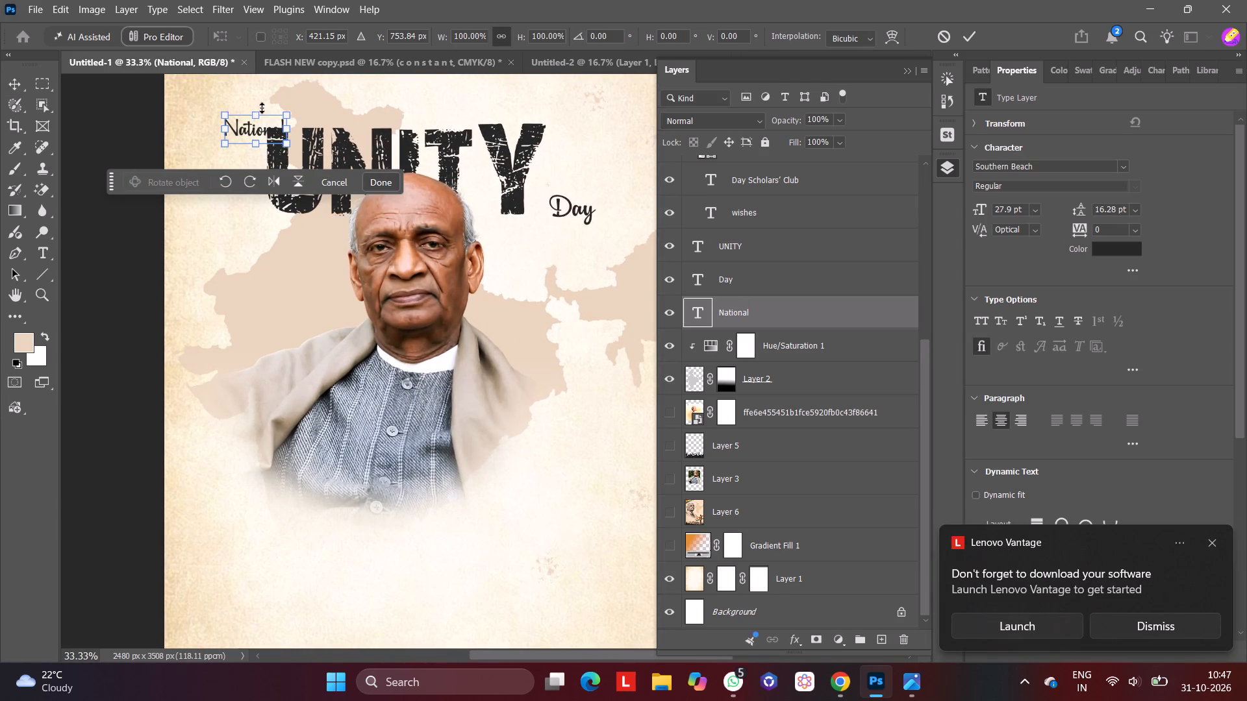
drag(224, 114, 195, 97)
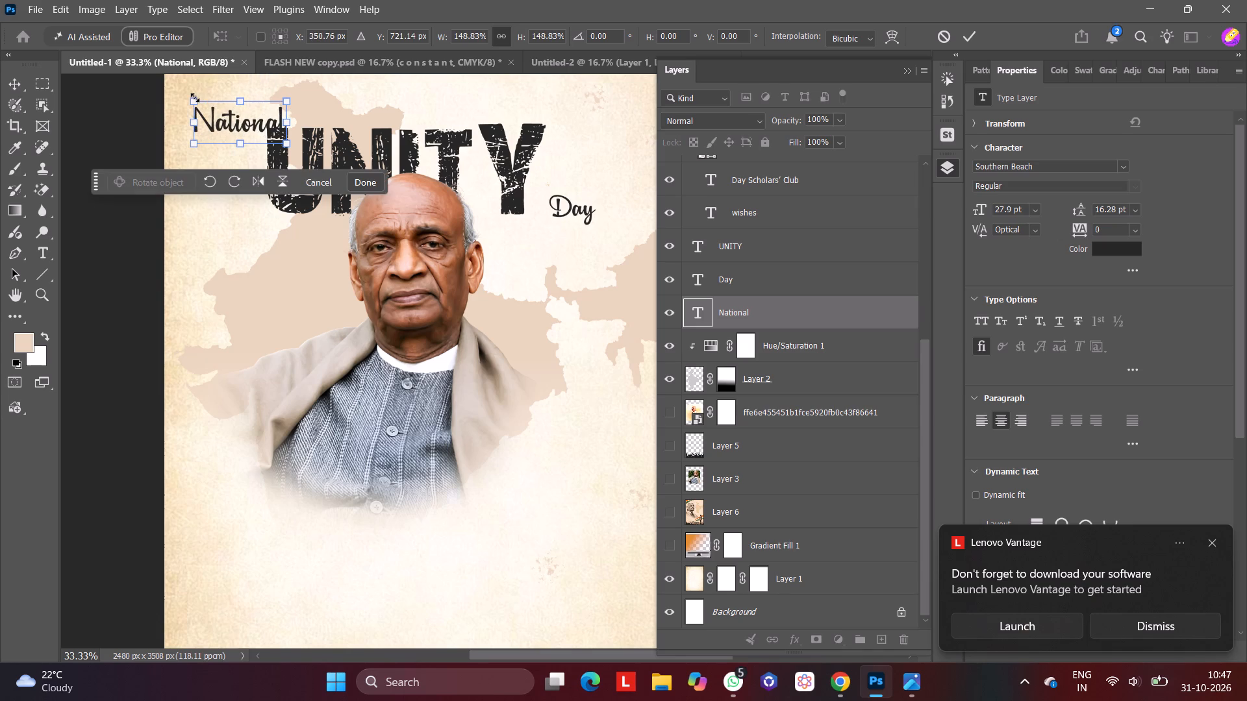
drag(247, 129, 246, 112)
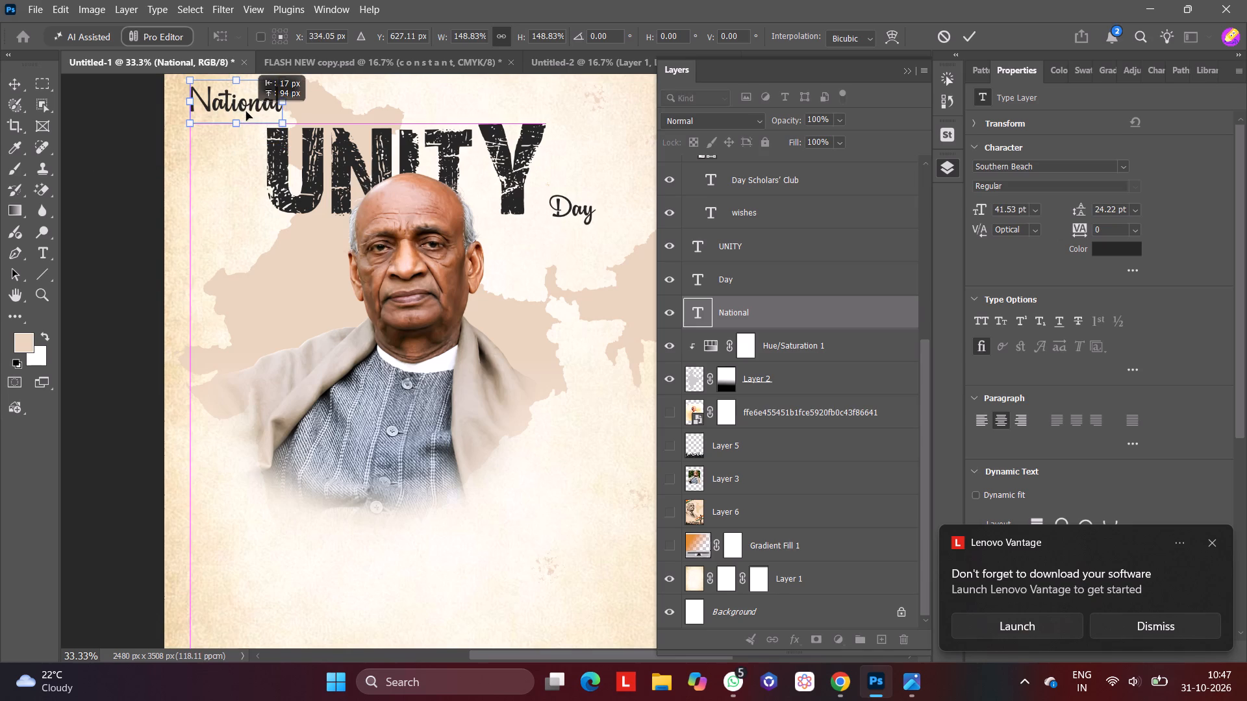
drag(246, 112, 258, 113)
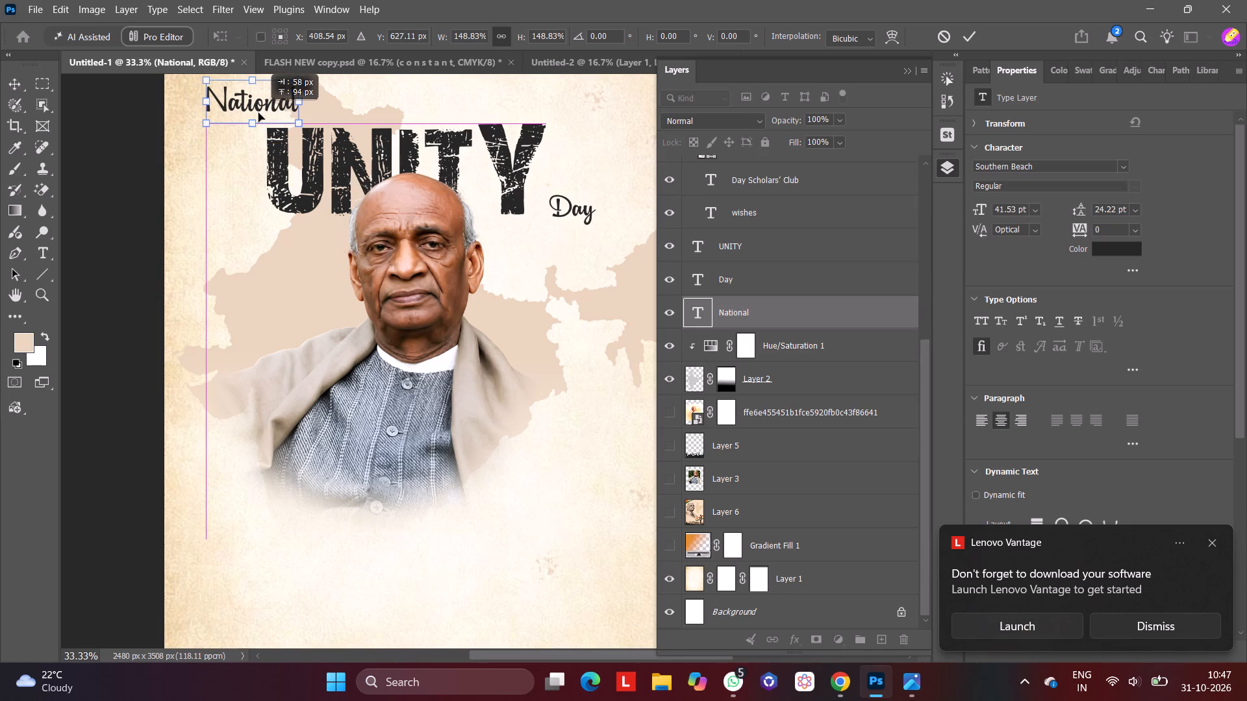
click(583, 212)
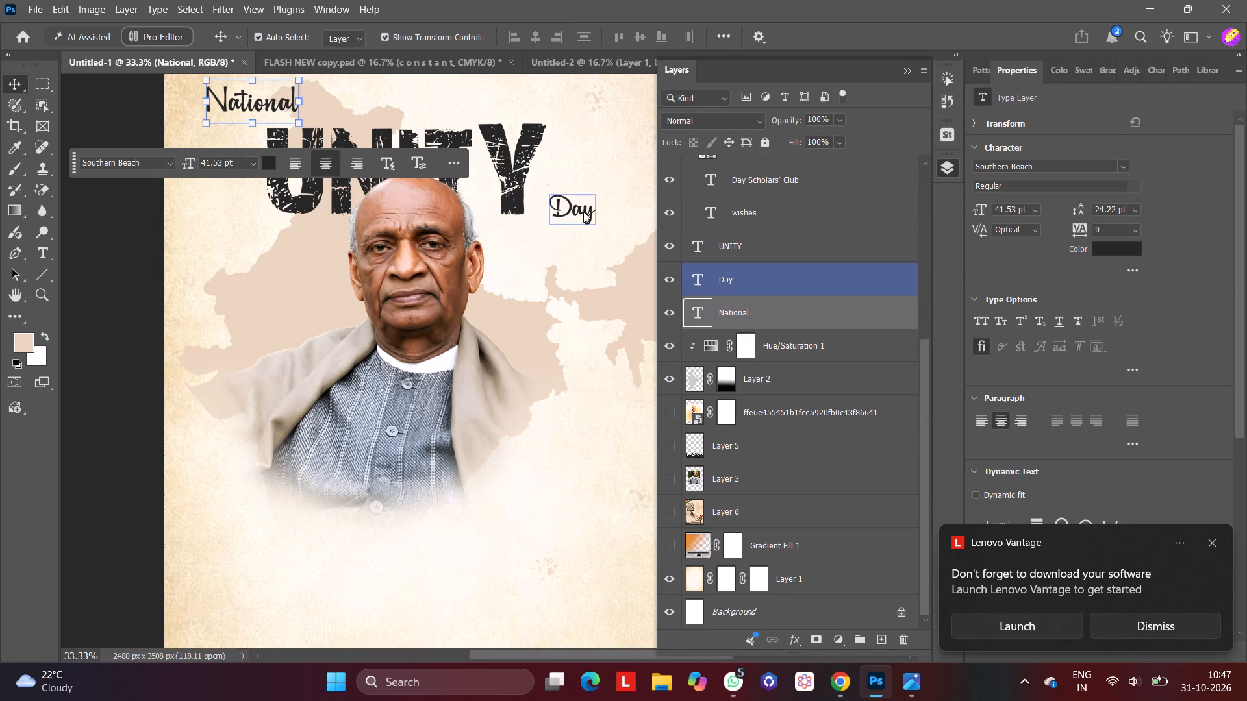
Scale the "Day" text to about 141%, keeping it beside the lower end of the Y in "UNITY".
double_click(583, 212)
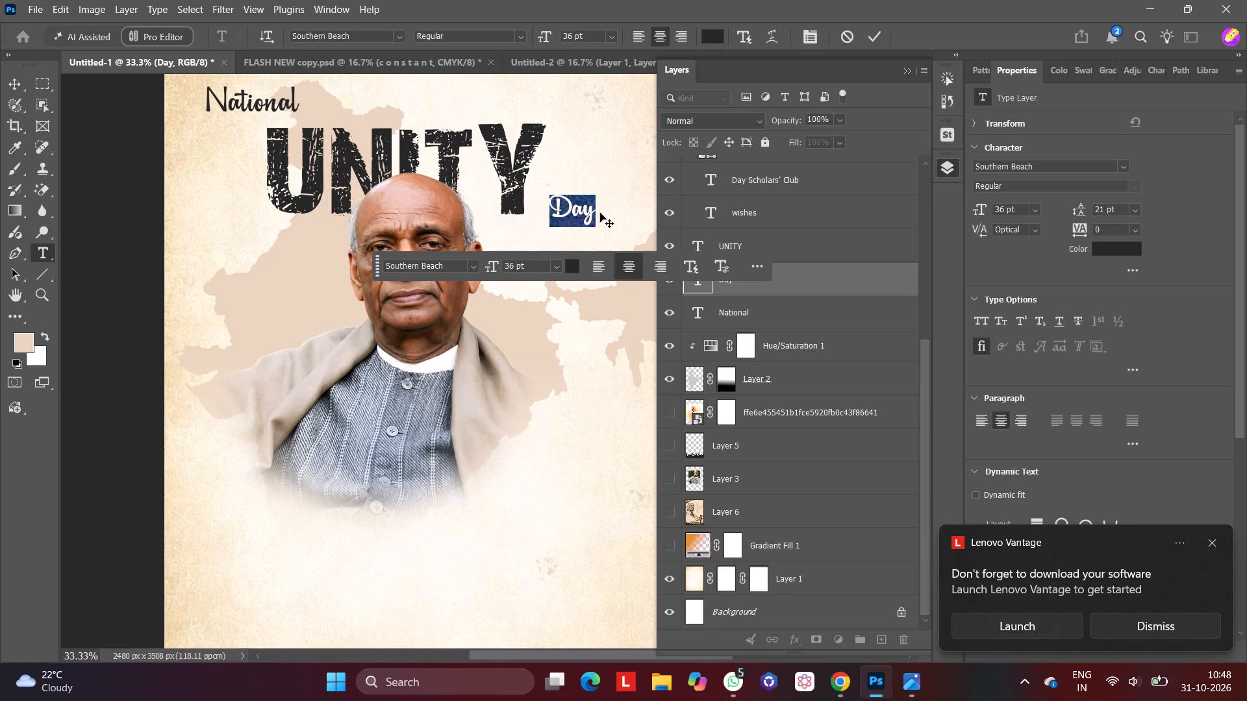
key(ctrl+t)
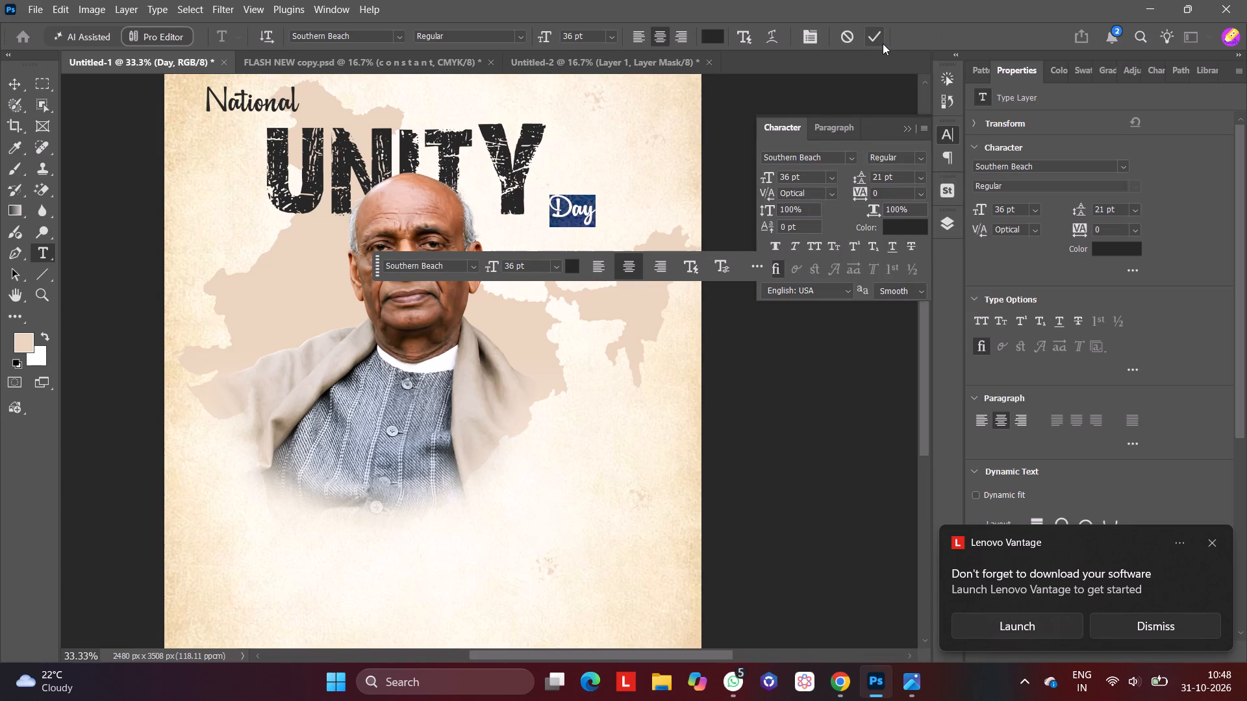
click(883, 43)
key(ctrl+t)
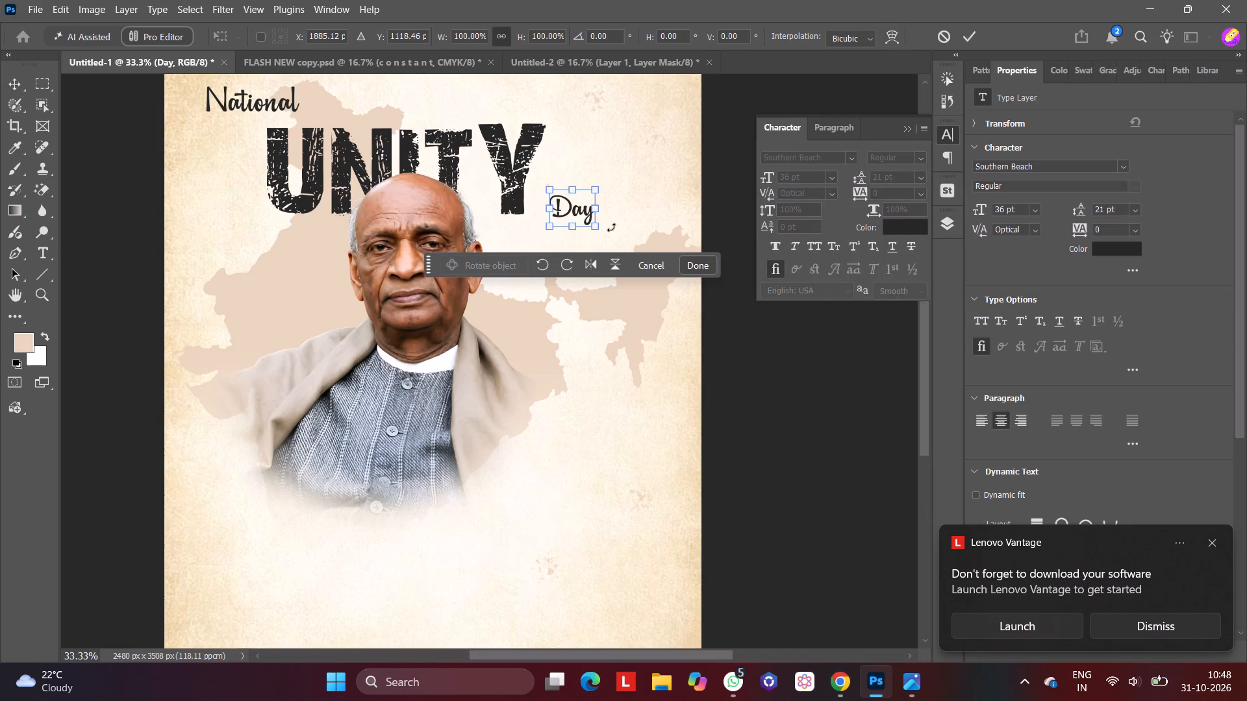
drag(596, 227, 612, 245)
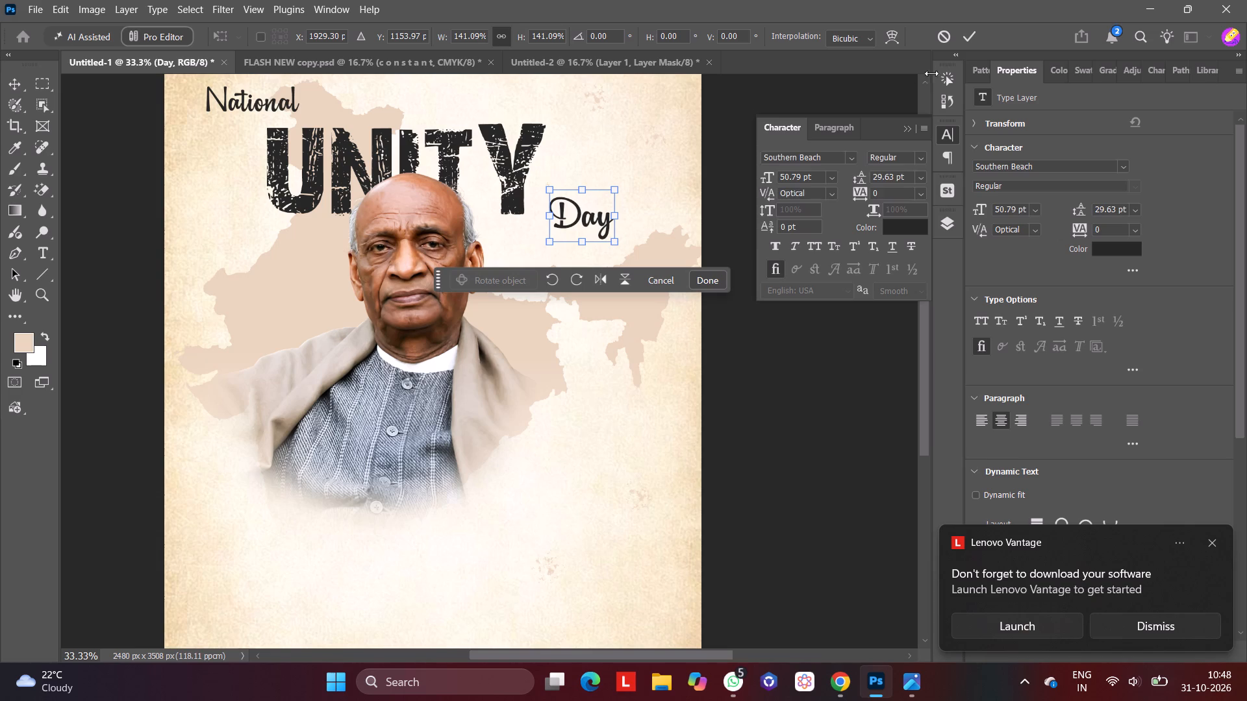
click(973, 36)
key(ctrl+0)
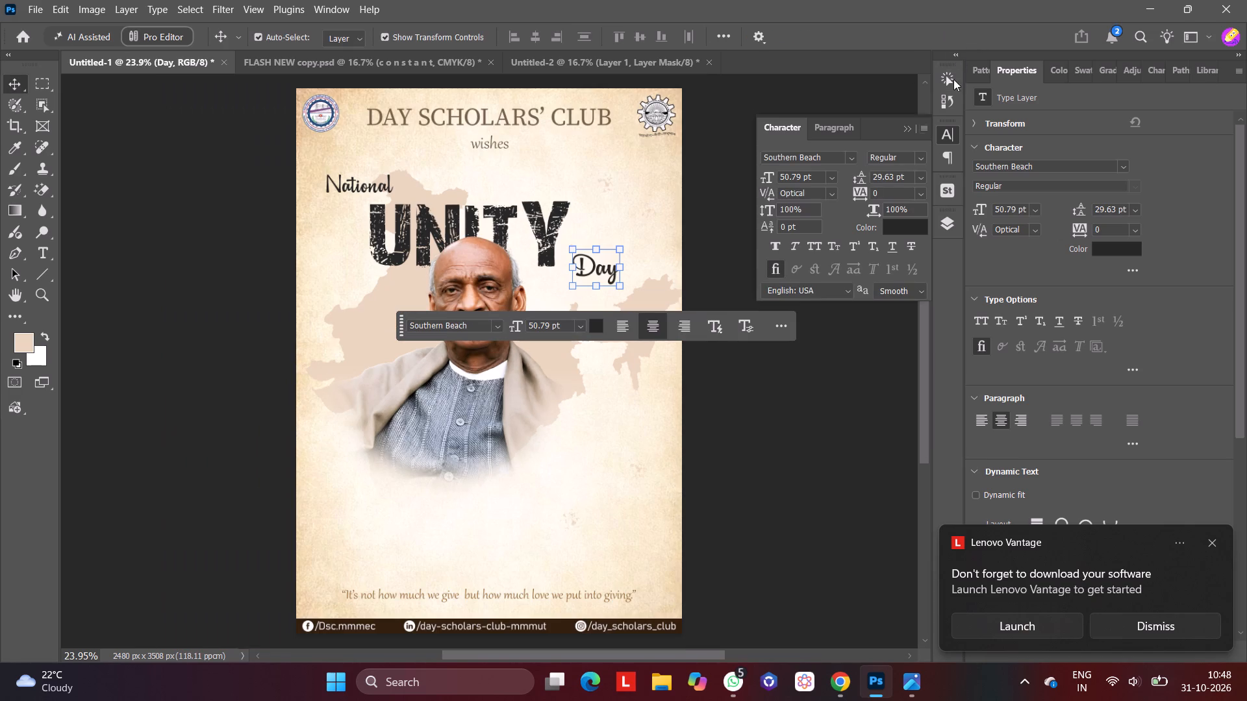
click(814, 421)
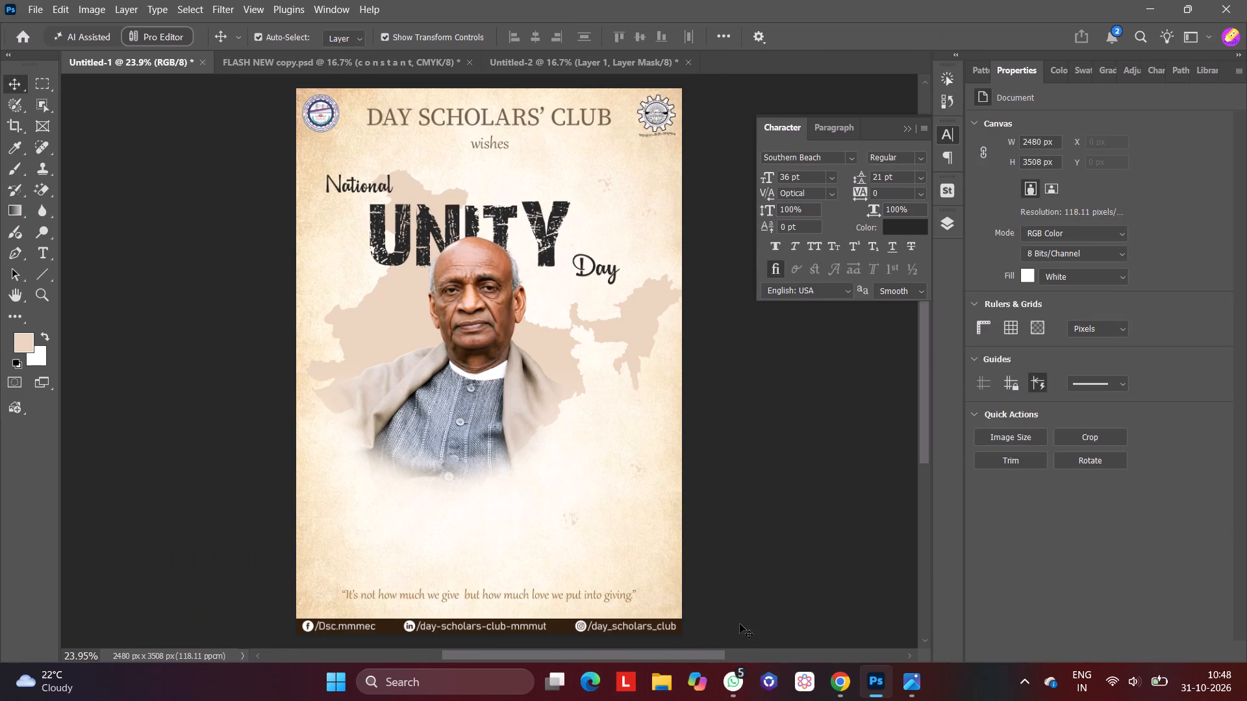
Switch to Chrome to view the Pinterest "UNITY" poster reference and return to the Photoshop poster.
click(837, 685)
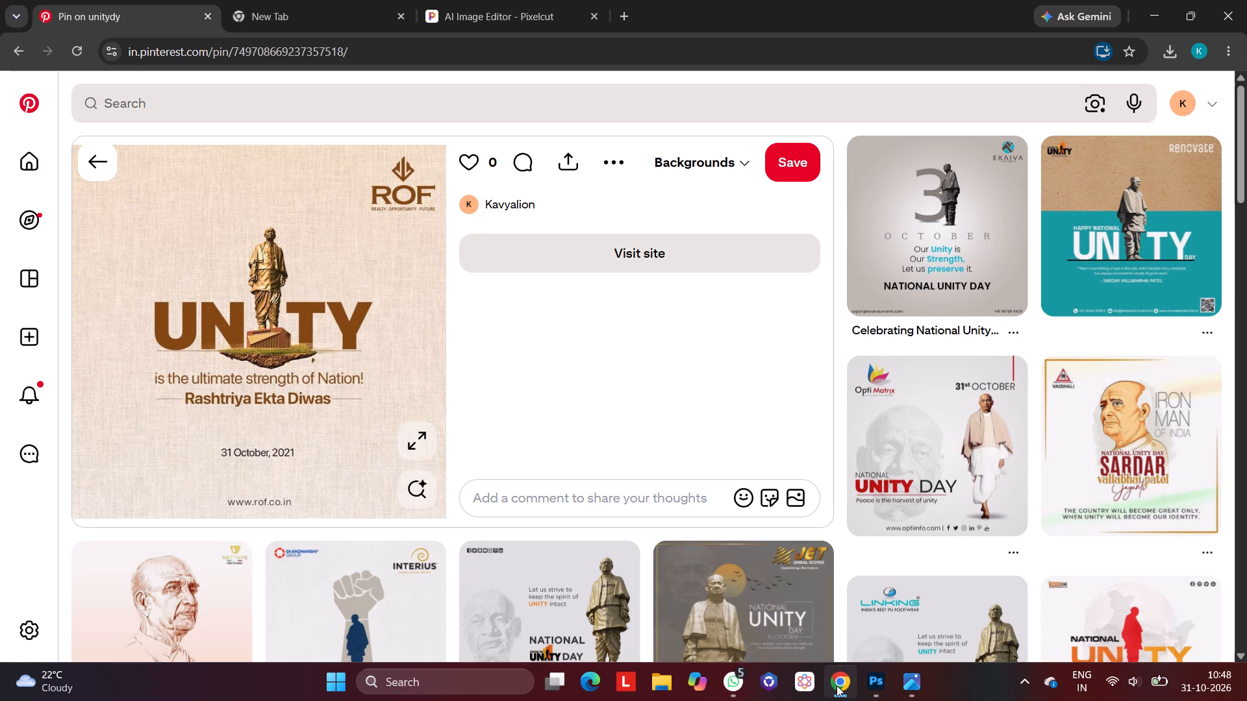
click(872, 672)
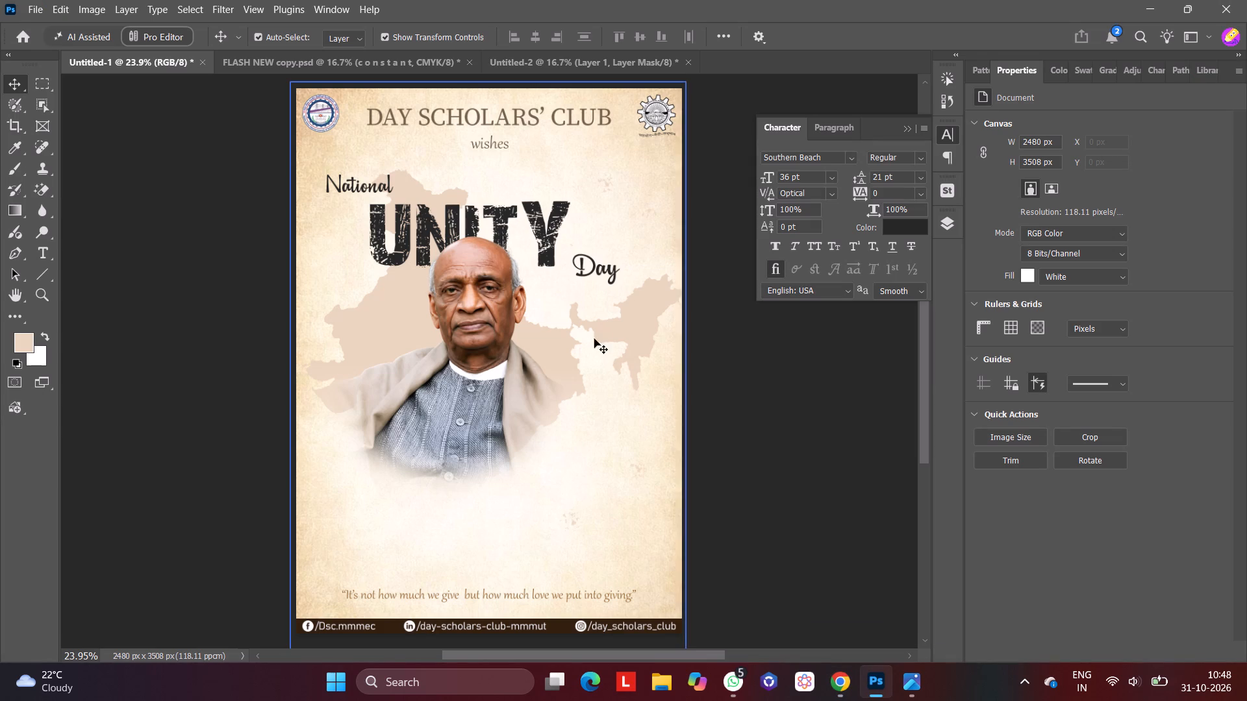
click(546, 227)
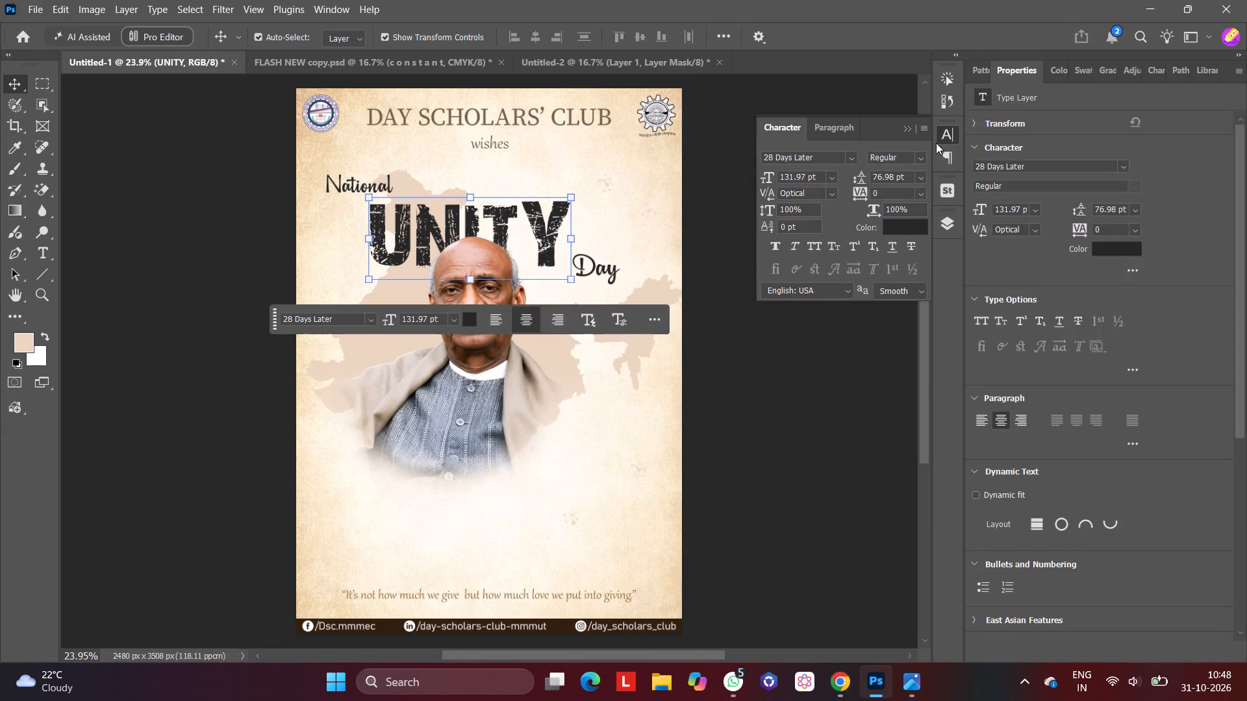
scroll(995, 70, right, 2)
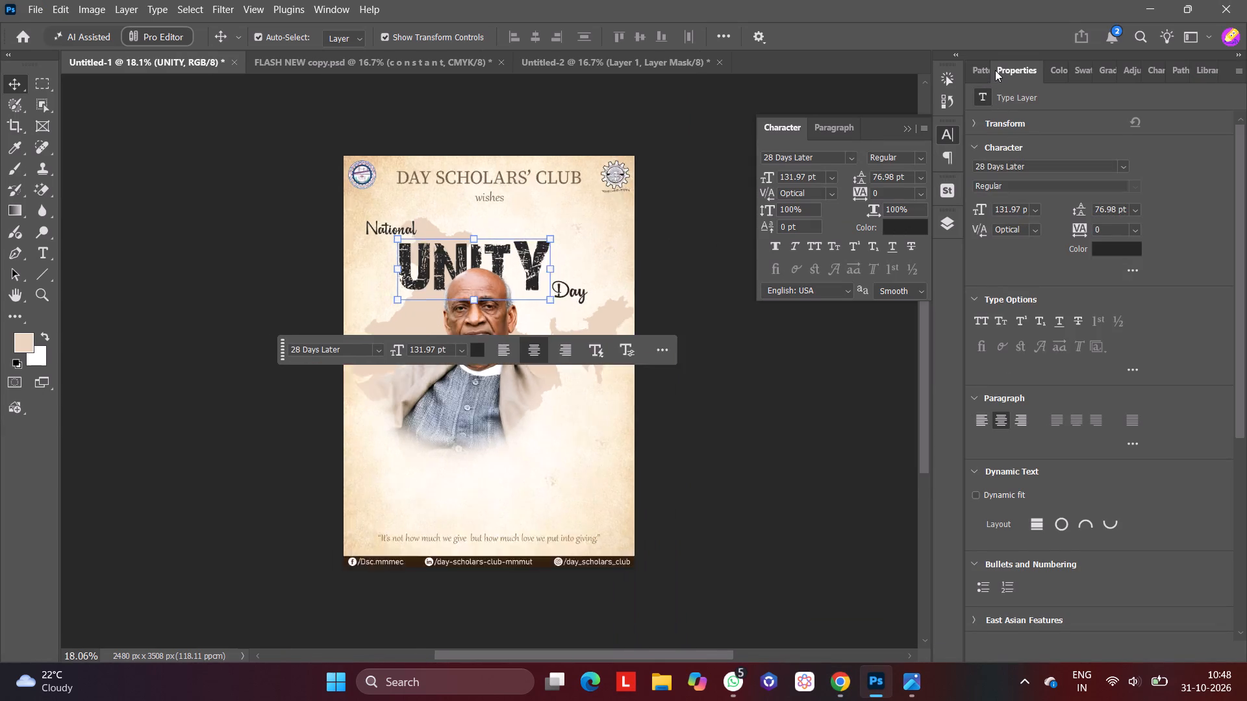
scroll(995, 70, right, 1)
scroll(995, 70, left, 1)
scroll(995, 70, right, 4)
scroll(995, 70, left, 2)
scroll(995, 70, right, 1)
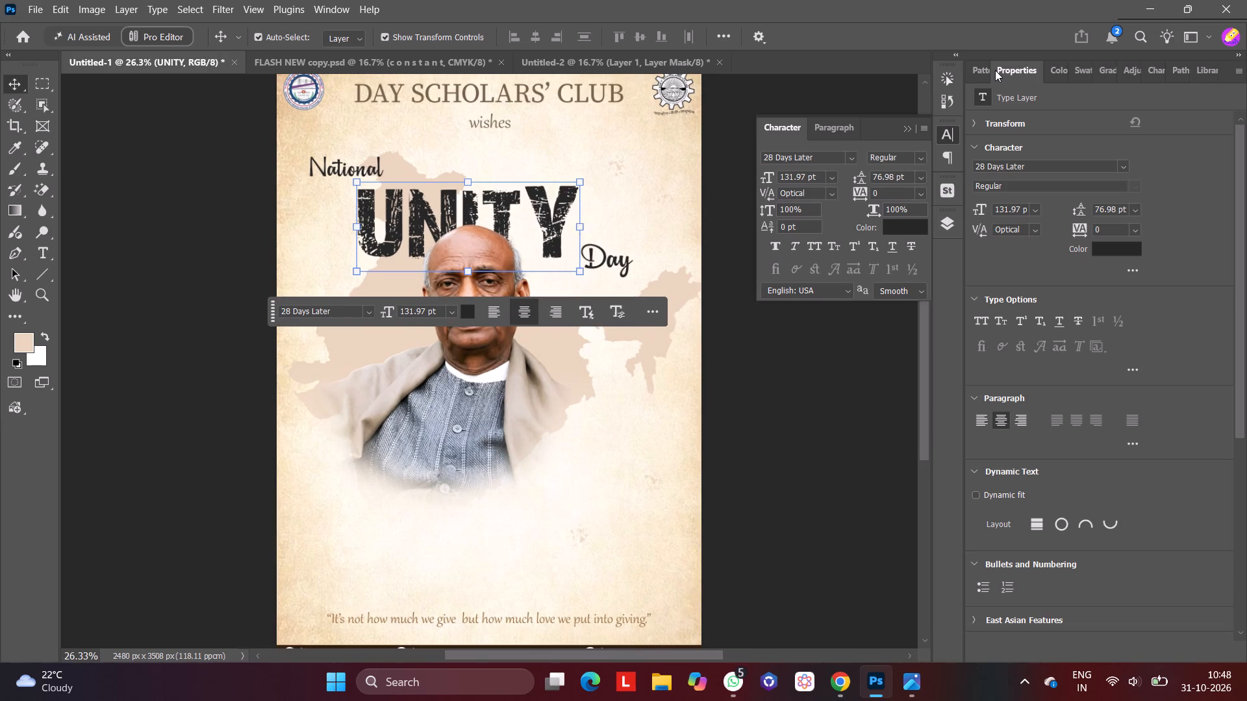
Change the "UNITY" text's font to Impact.
scroll(995, 70, right, 1)
click(995, 70)
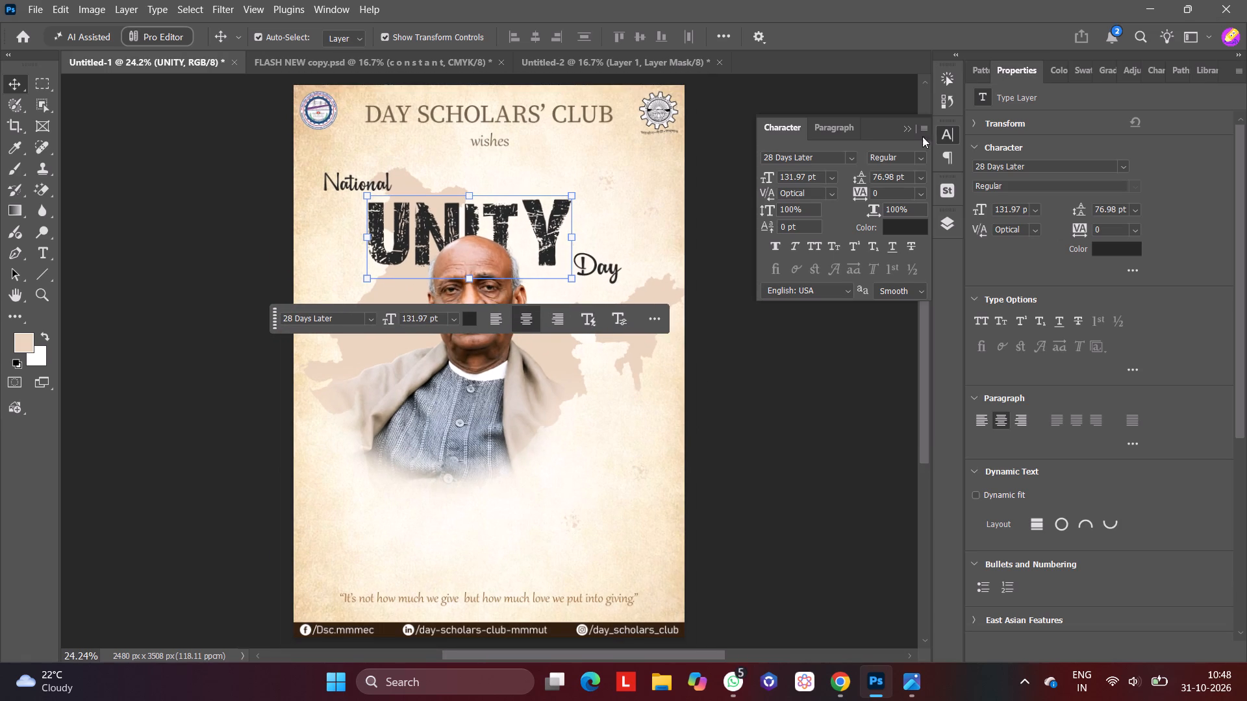
double_click(455, 221)
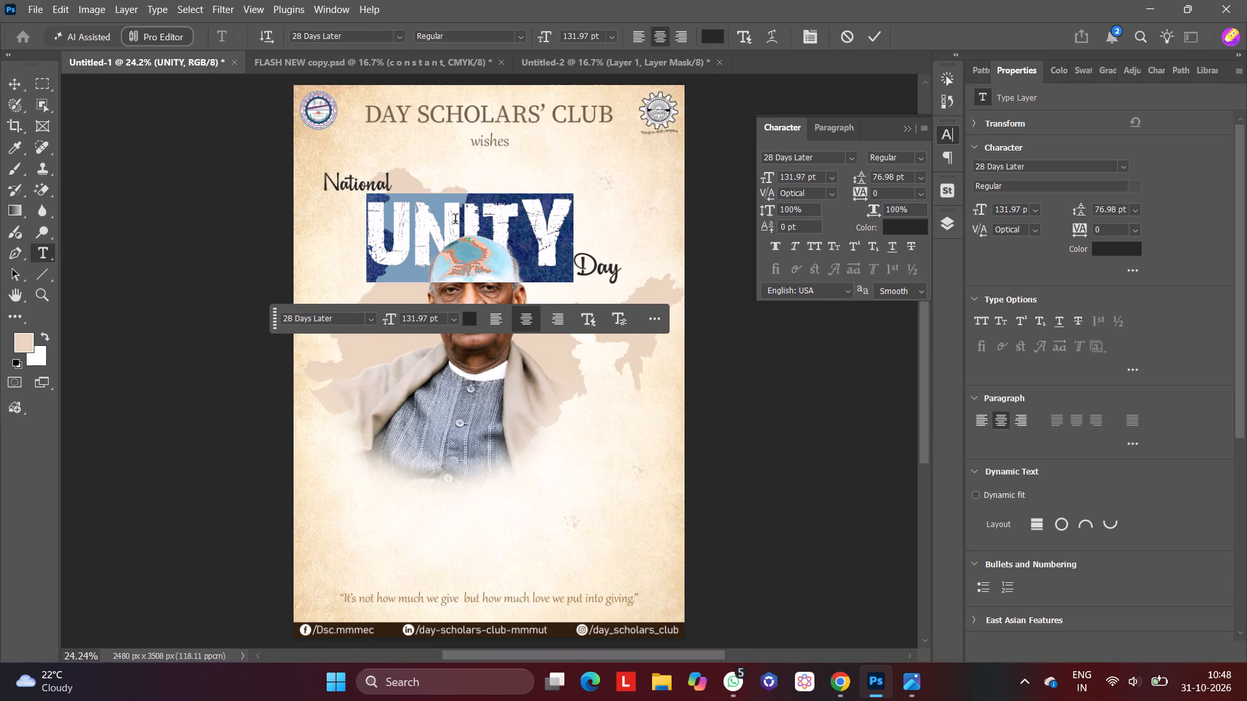
click(373, 319)
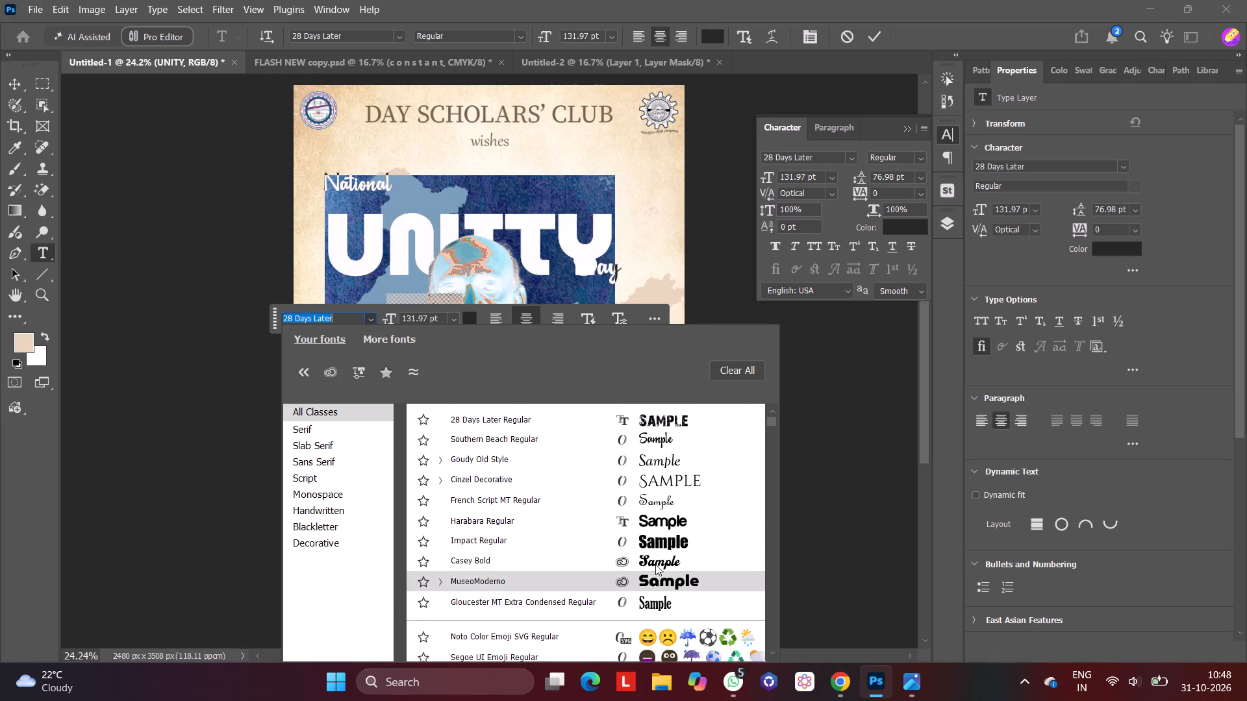
click(659, 539)
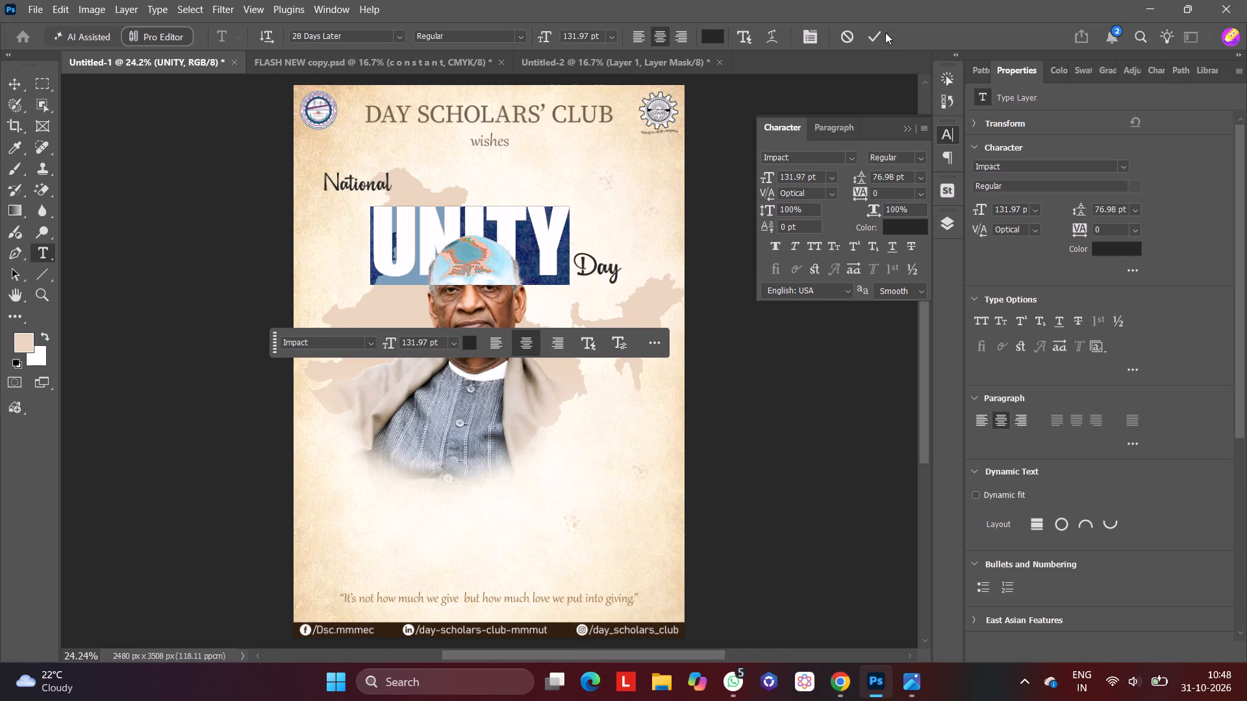
click(877, 32)
click(808, 393)
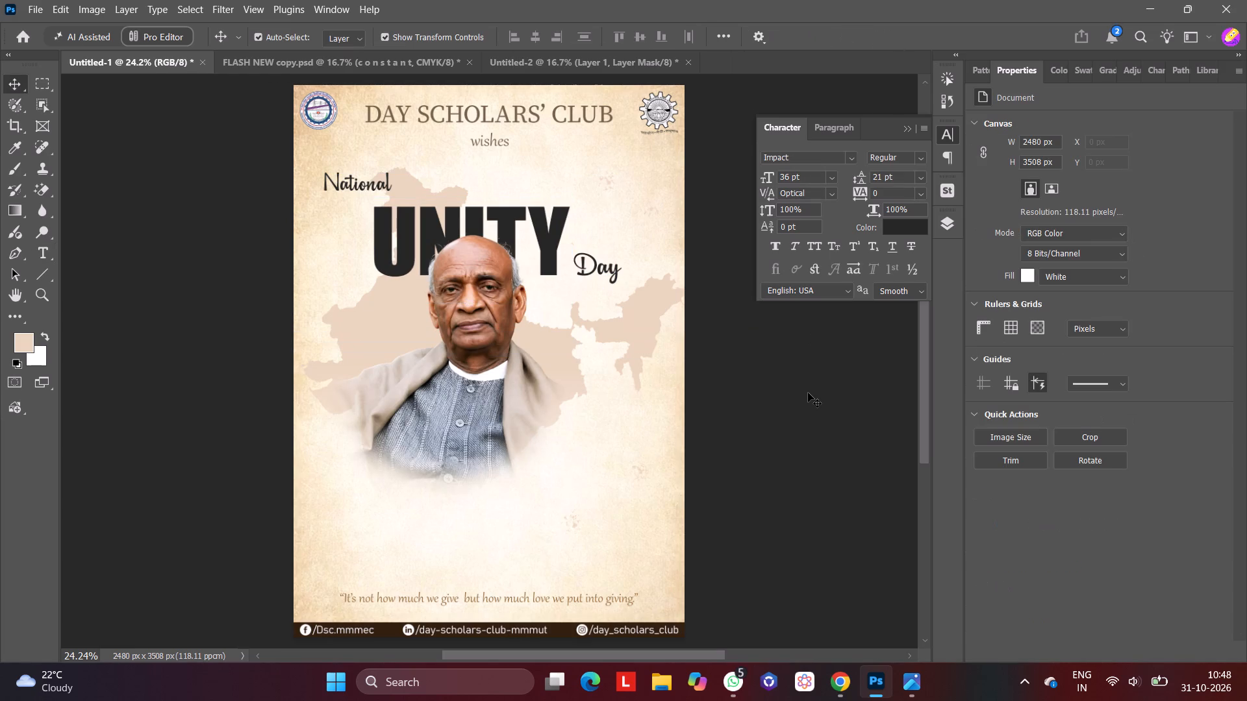
Switch to Chrome, search Pinterest for "crowded people for bg" and examine the crowd images for one to use on the title.
click(836, 685)
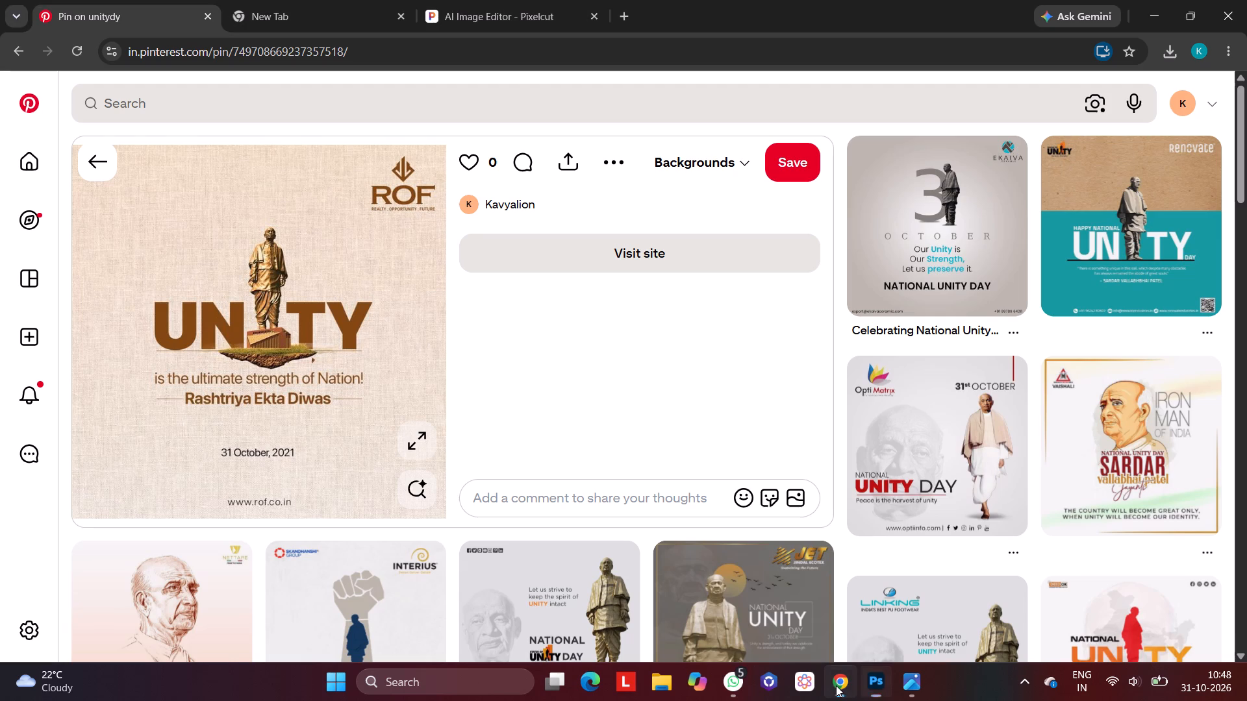
scroll(946, 418, down, 5)
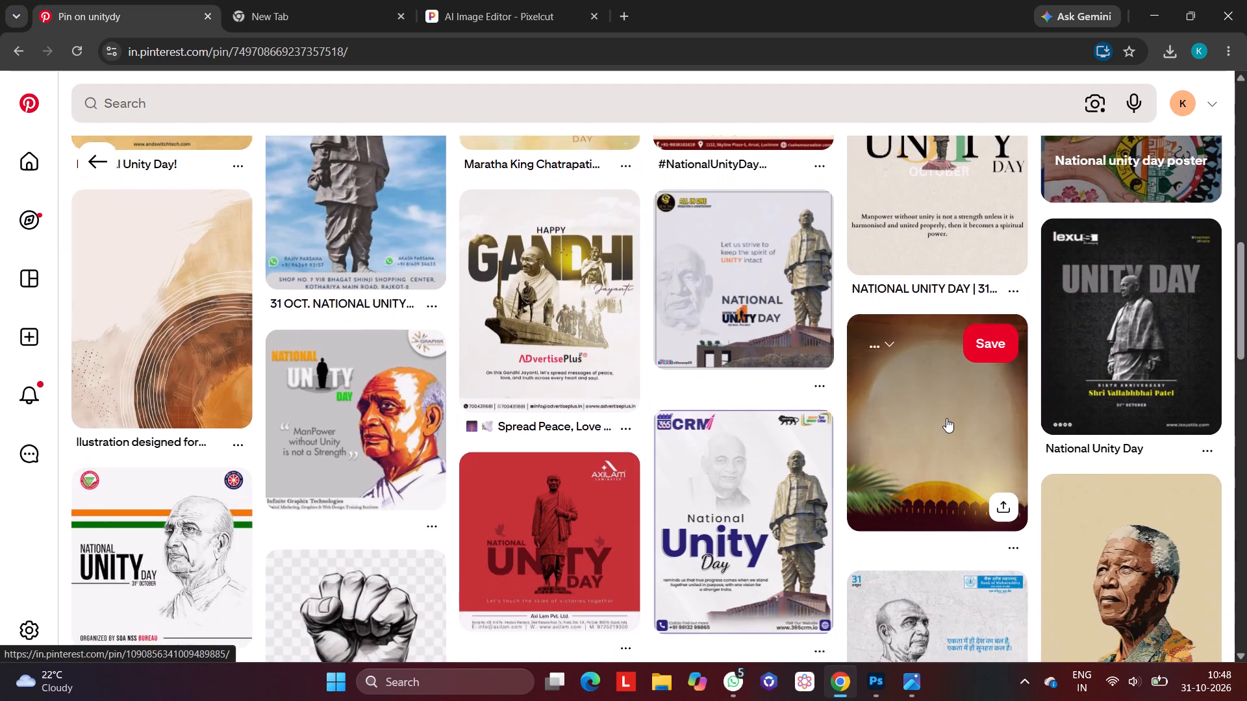
scroll(946, 418, up, 8)
click(381, 90)
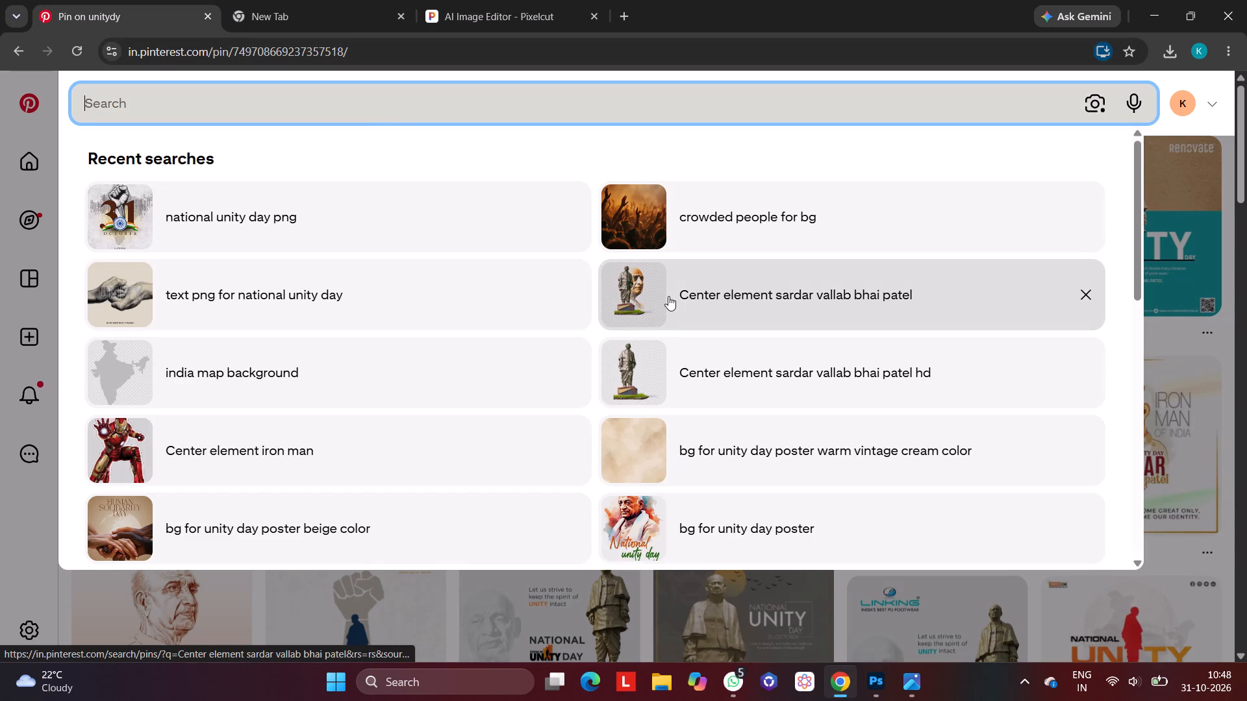
click(722, 230)
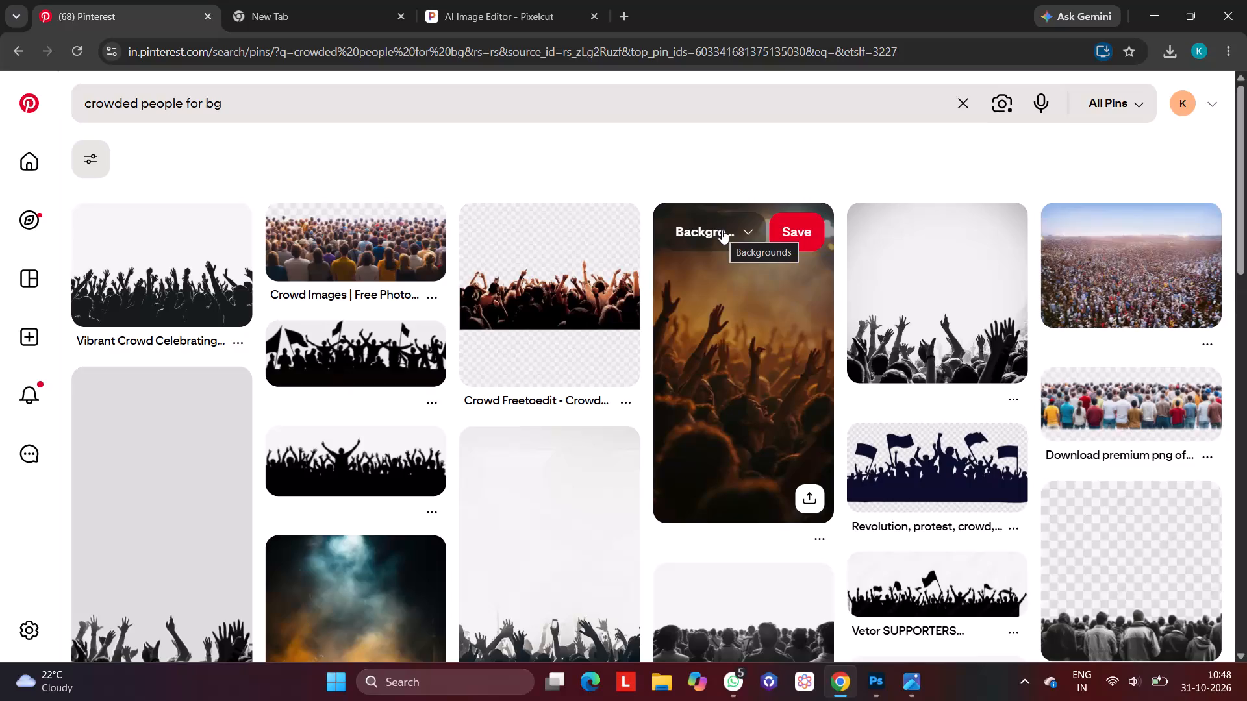
scroll(722, 230, right, 3)
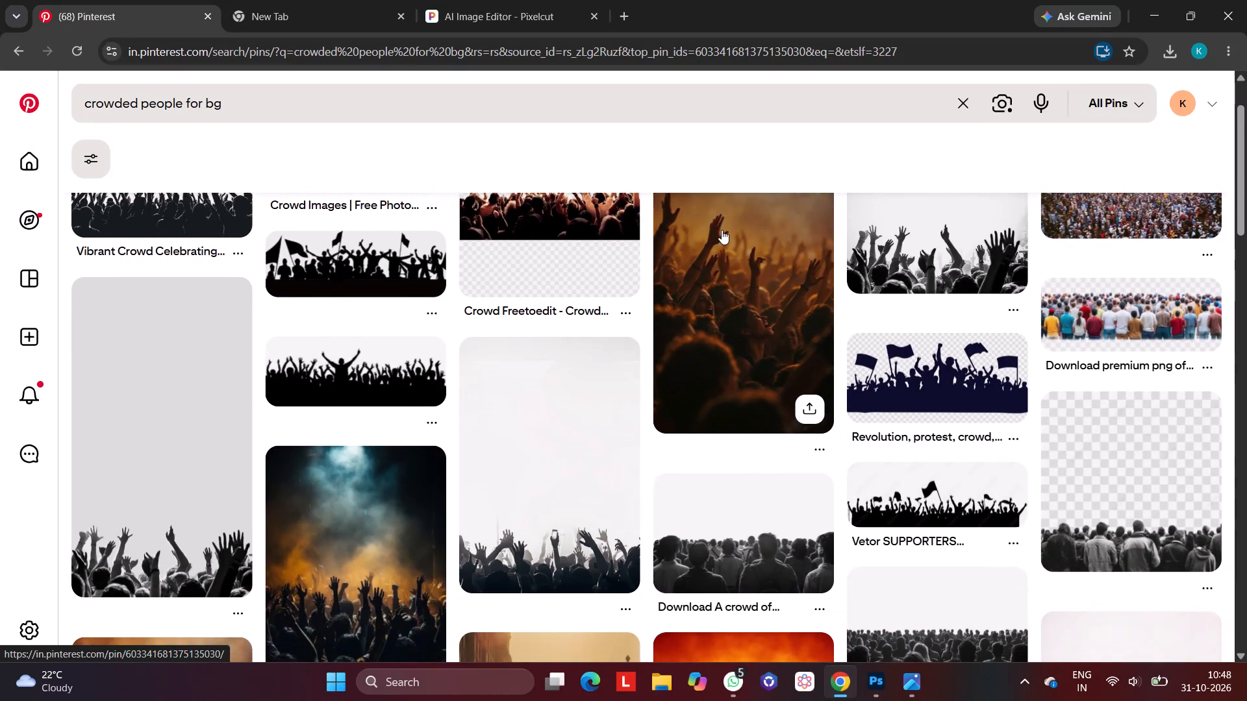
scroll(722, 230, right, 6)
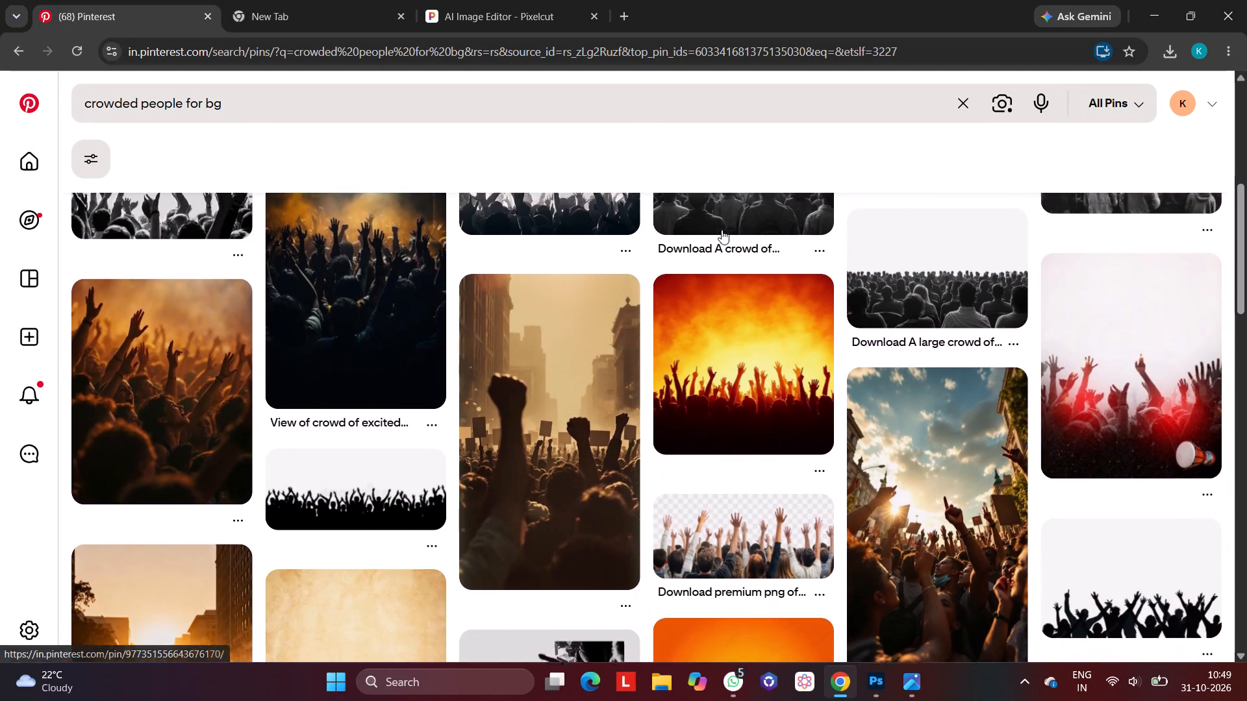
scroll(722, 230, right, 6)
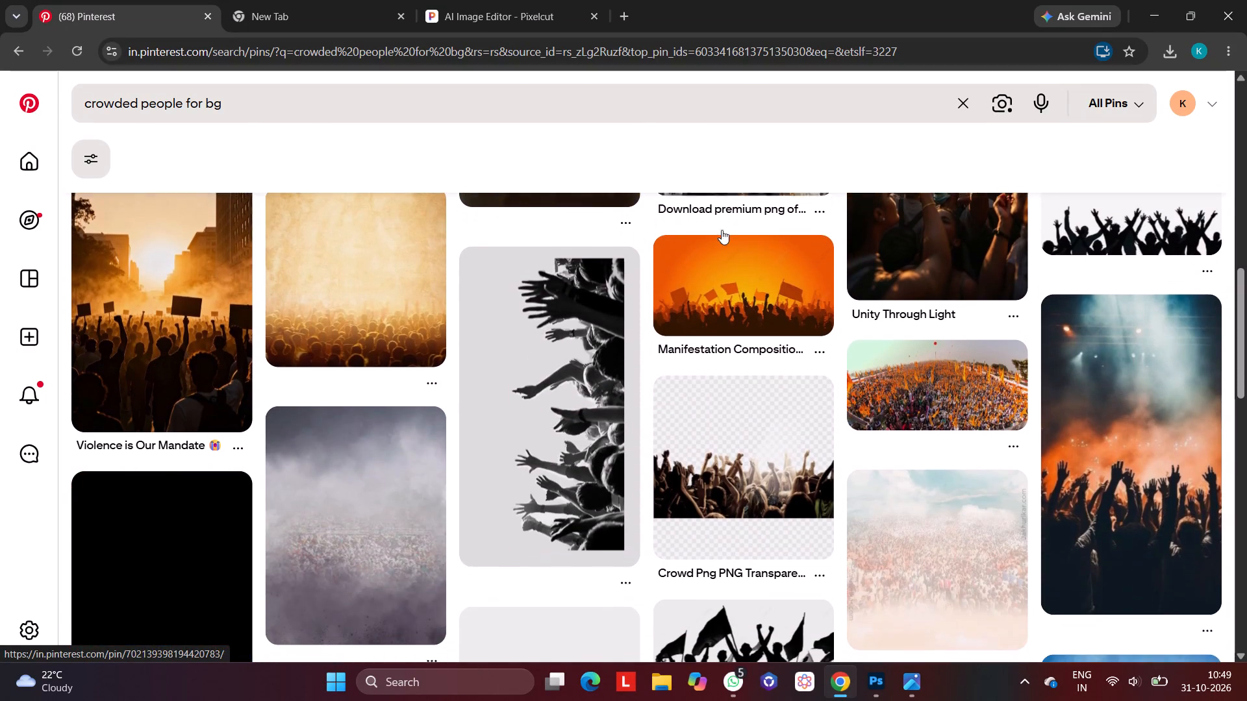
scroll(722, 230, right, 8)
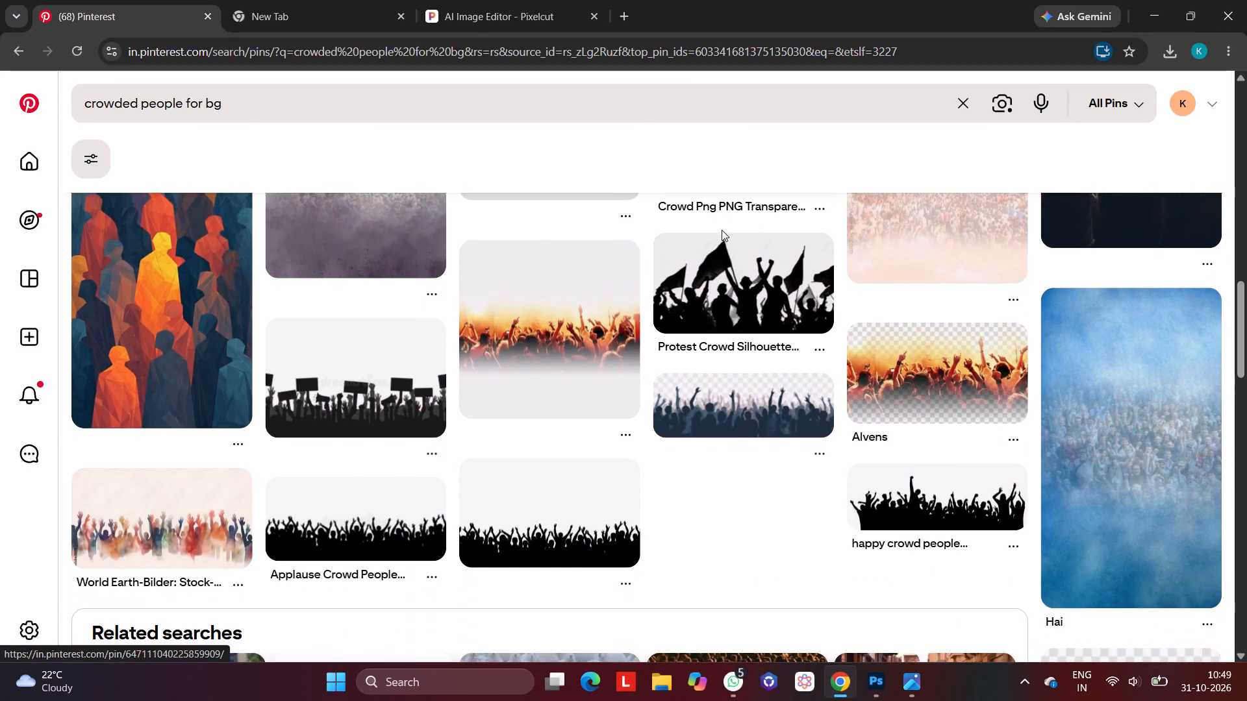
scroll(722, 230, right, 5)
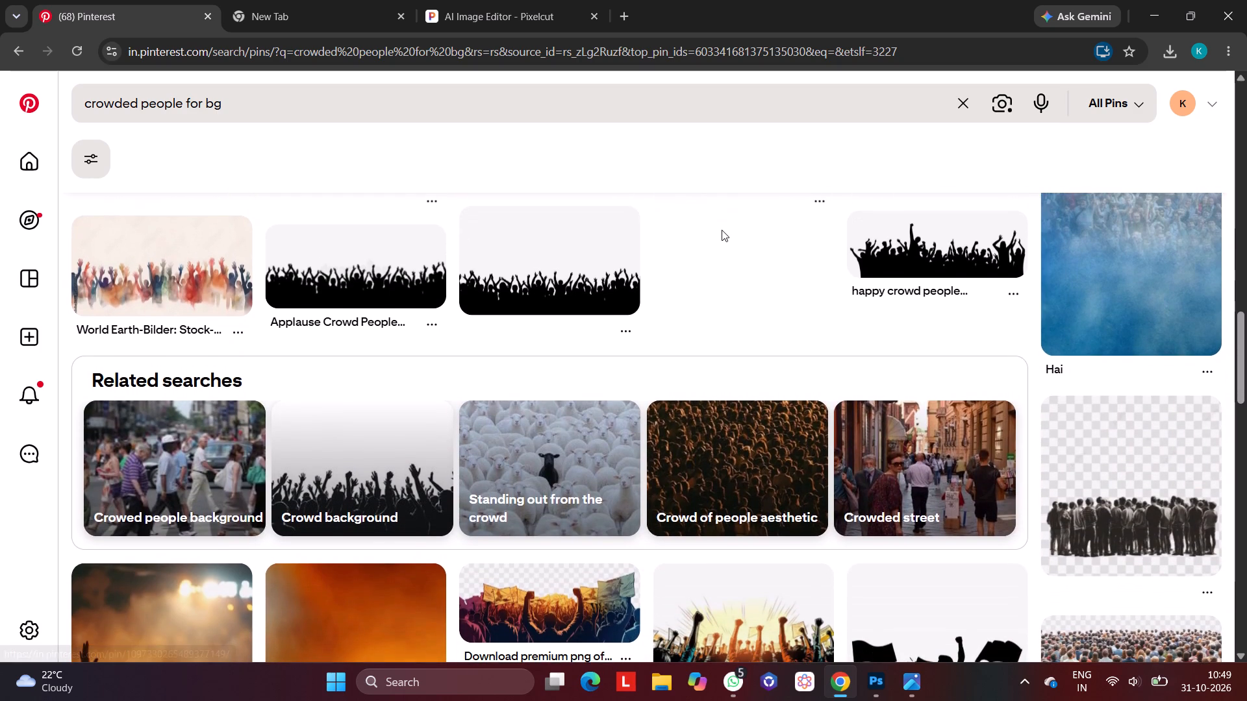
Open the watercolour raised-hands crowd pin "World Earth-Bilder: Stock-Fotos & -Videos." and copy its image.
click(119, 297)
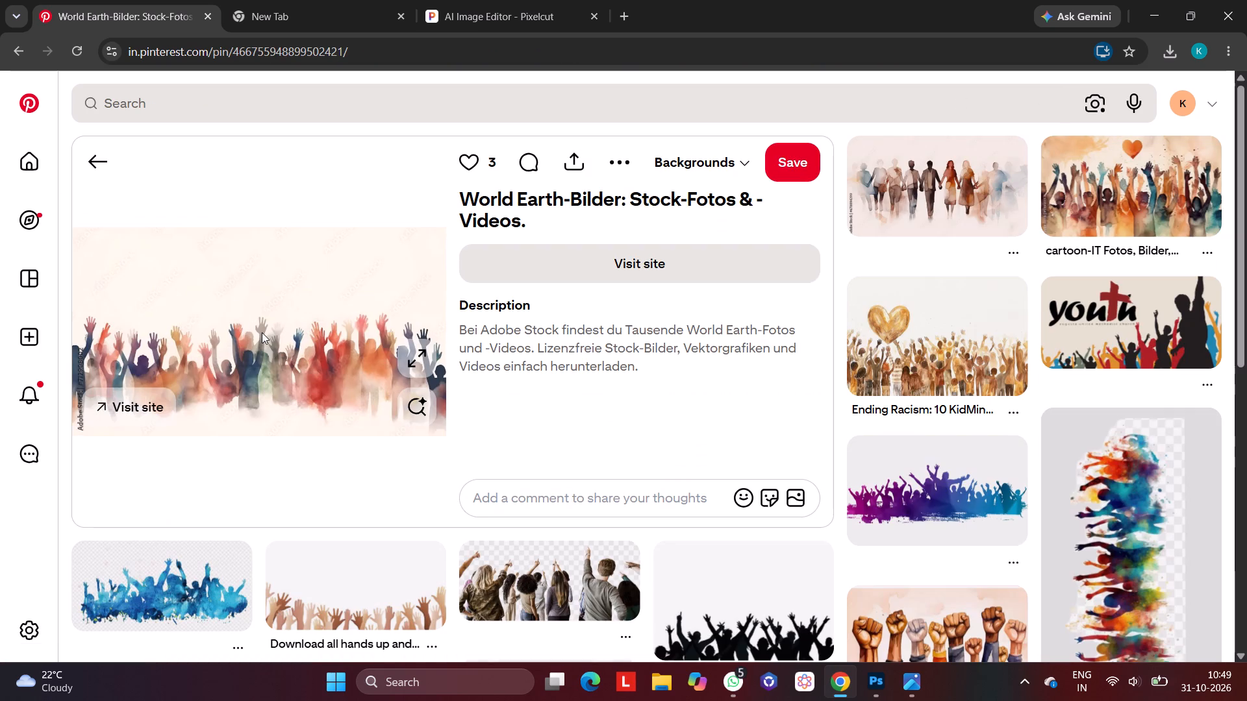
drag(262, 332, 303, 354)
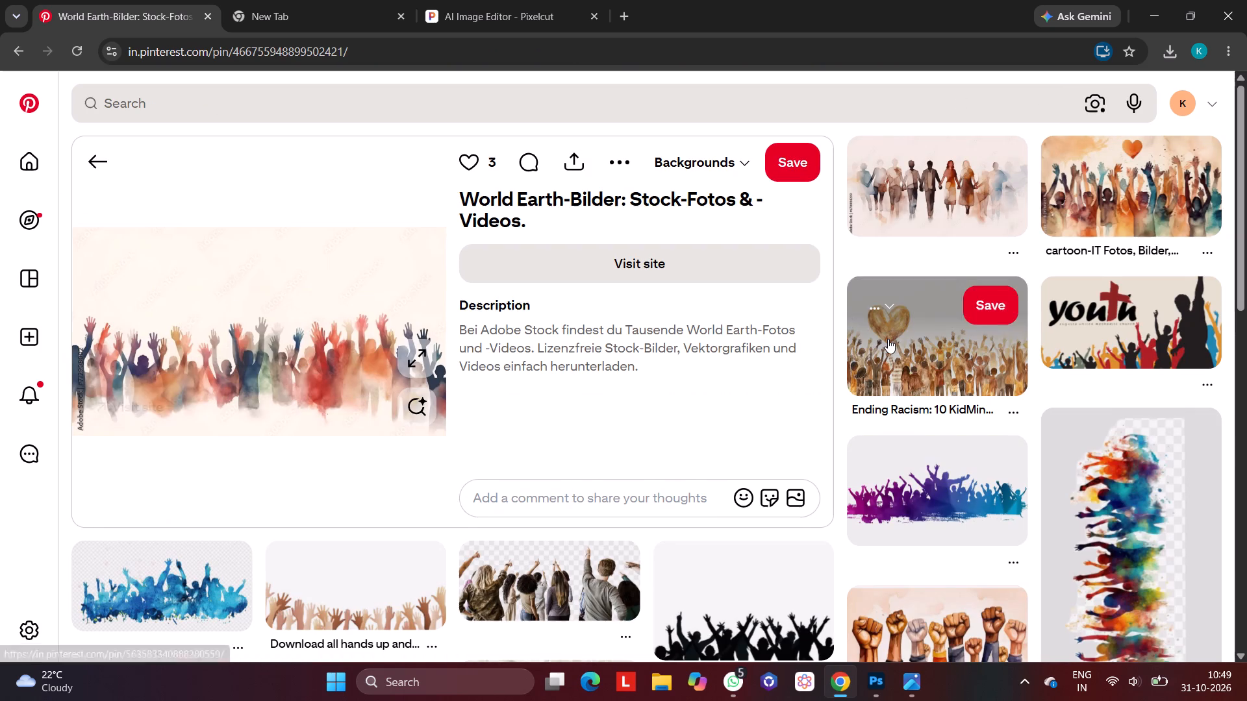
scroll(888, 339, right, 2)
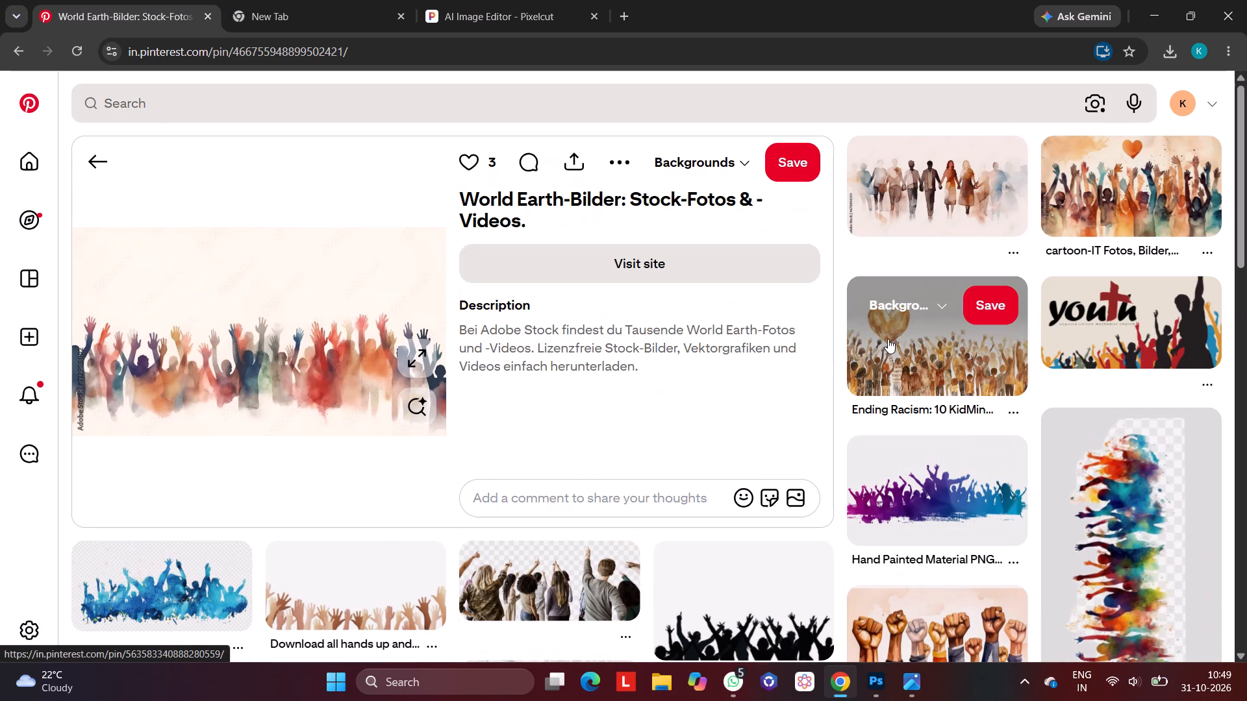
scroll(1023, 486, right, 1)
scroll(1023, 486, down, 1)
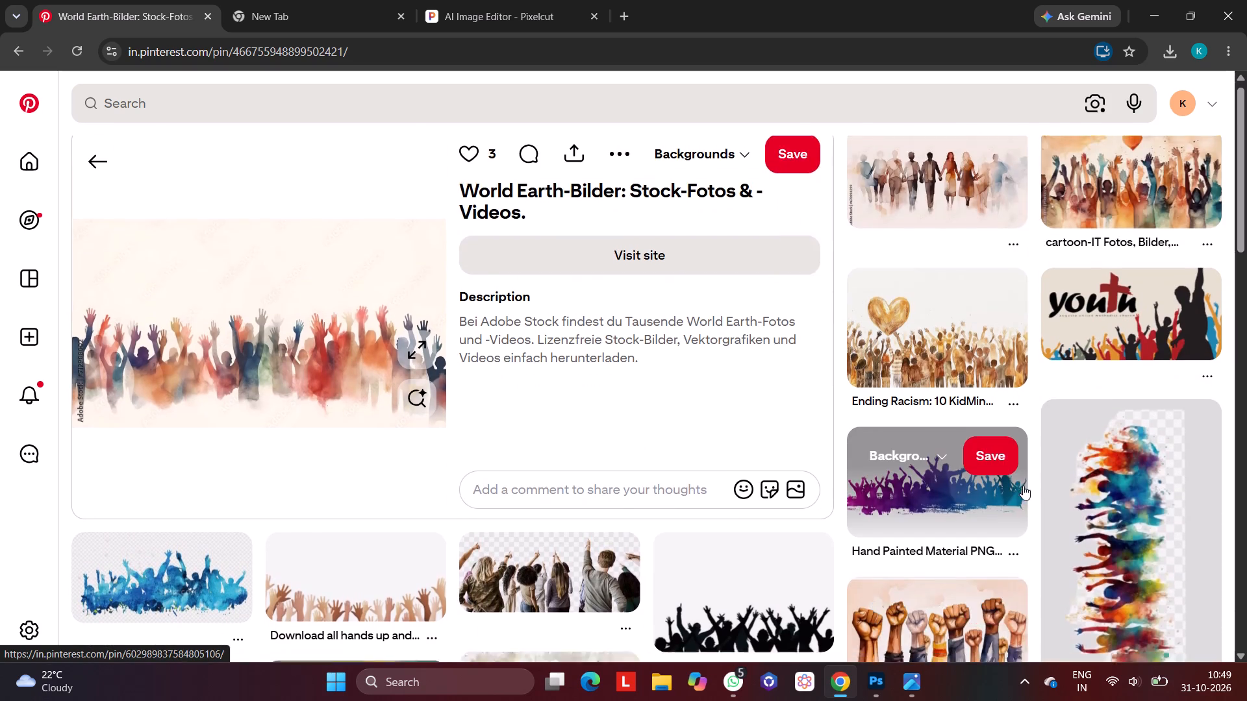
scroll(1023, 486, down, 1)
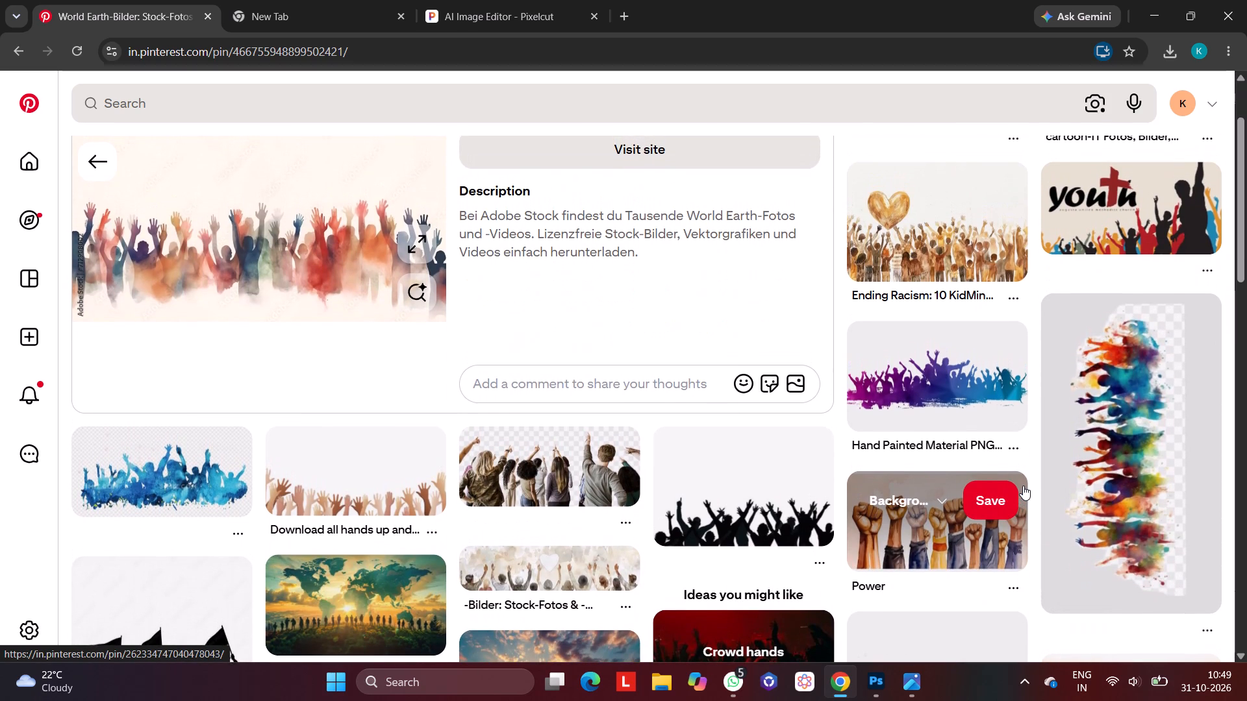
click(328, 252)
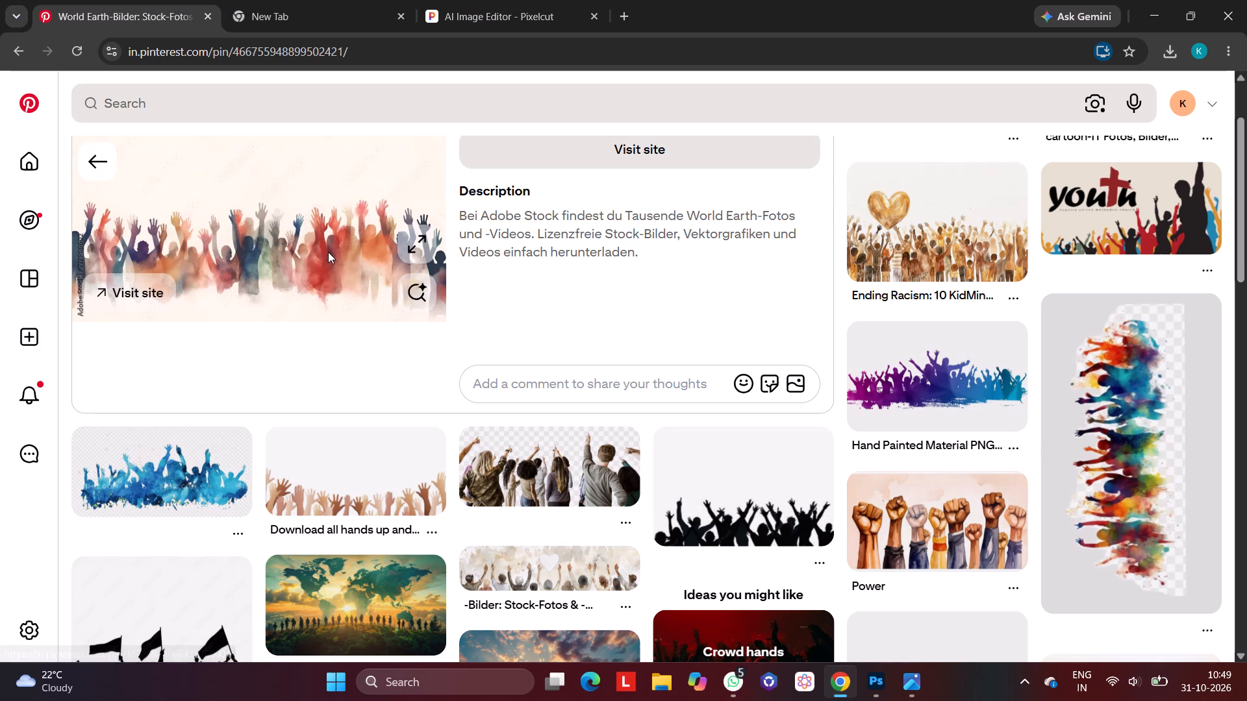
click(303, 238)
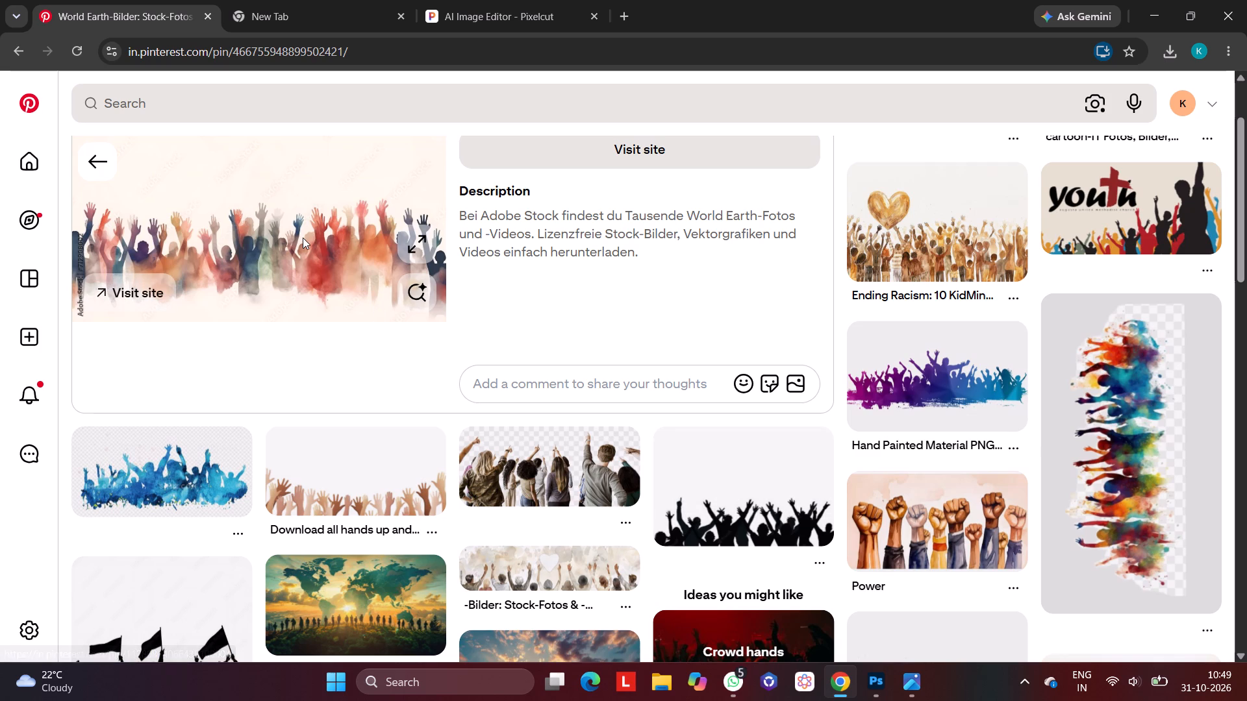
right_click(303, 238)
click(377, 300)
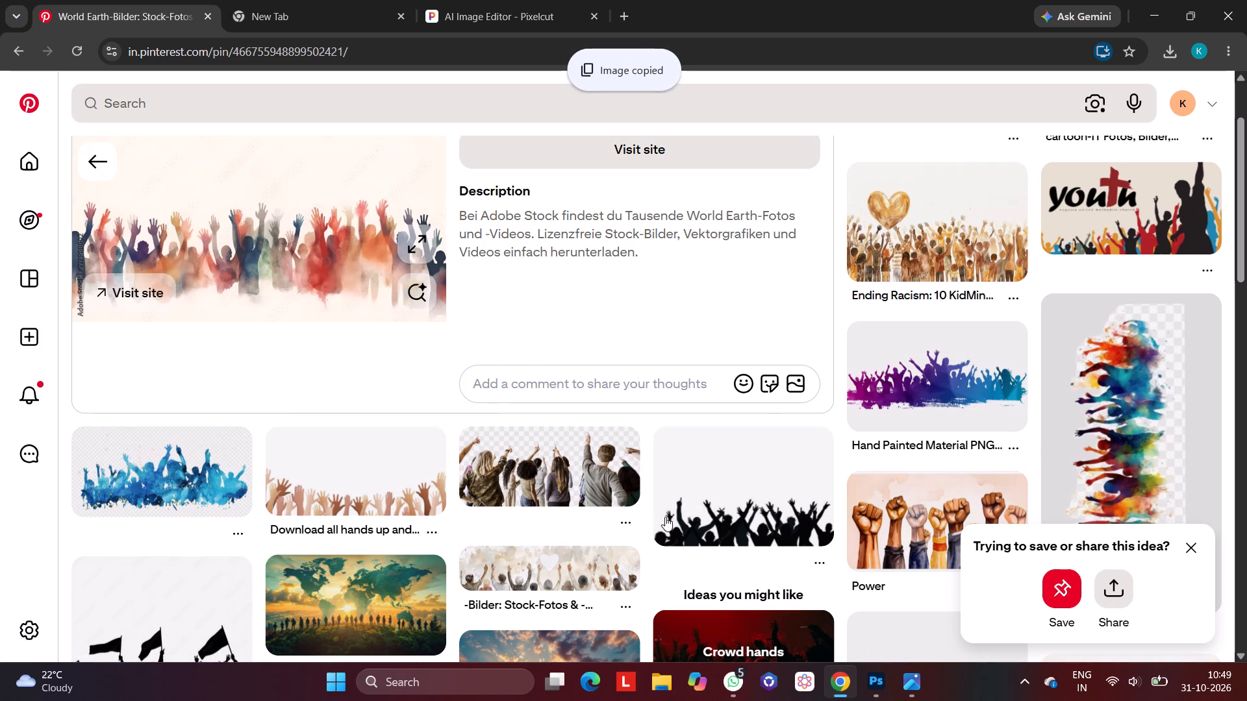
Switch to Photoshop and paste the copied crowd image into the poster directly above the UNITY text layer.
click(882, 687)
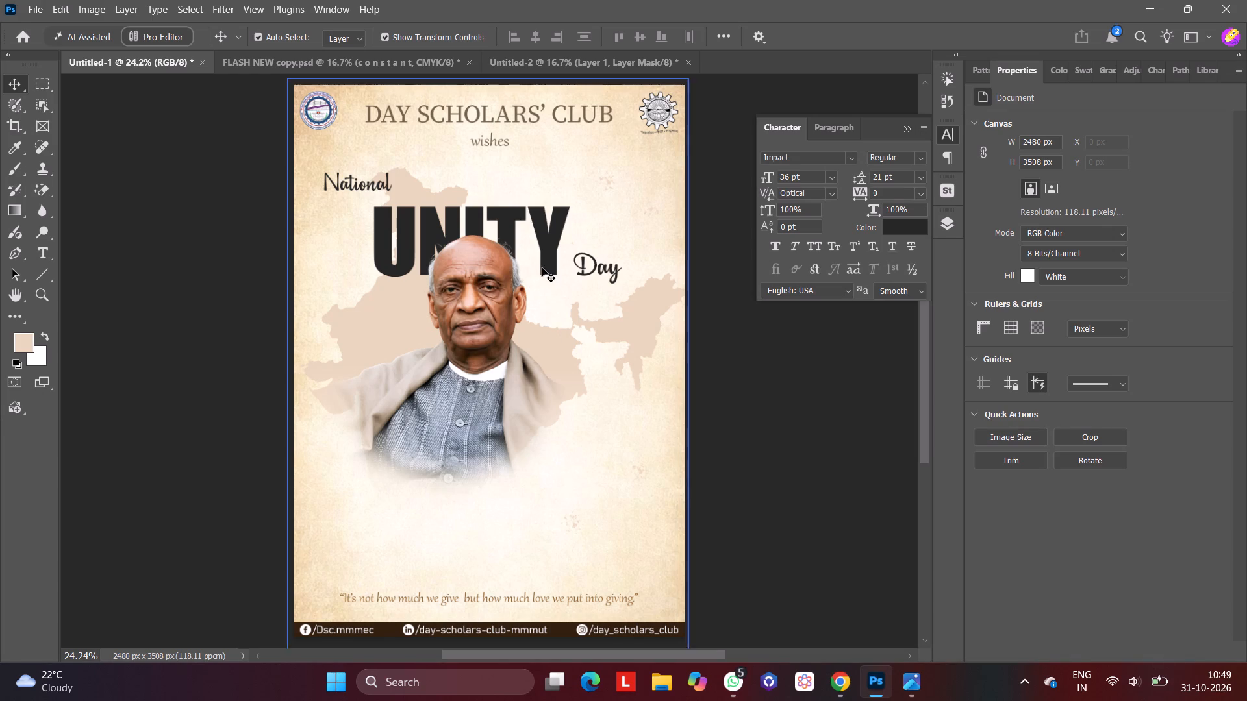
click(538, 264)
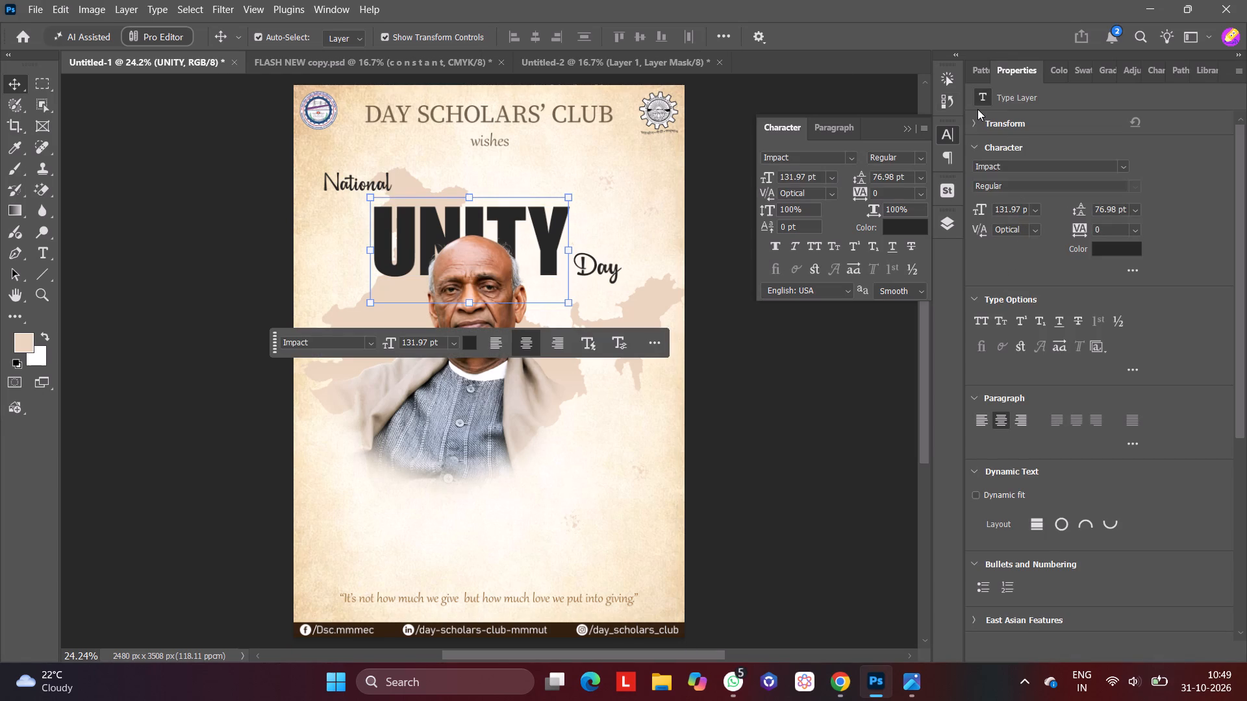
click(943, 229)
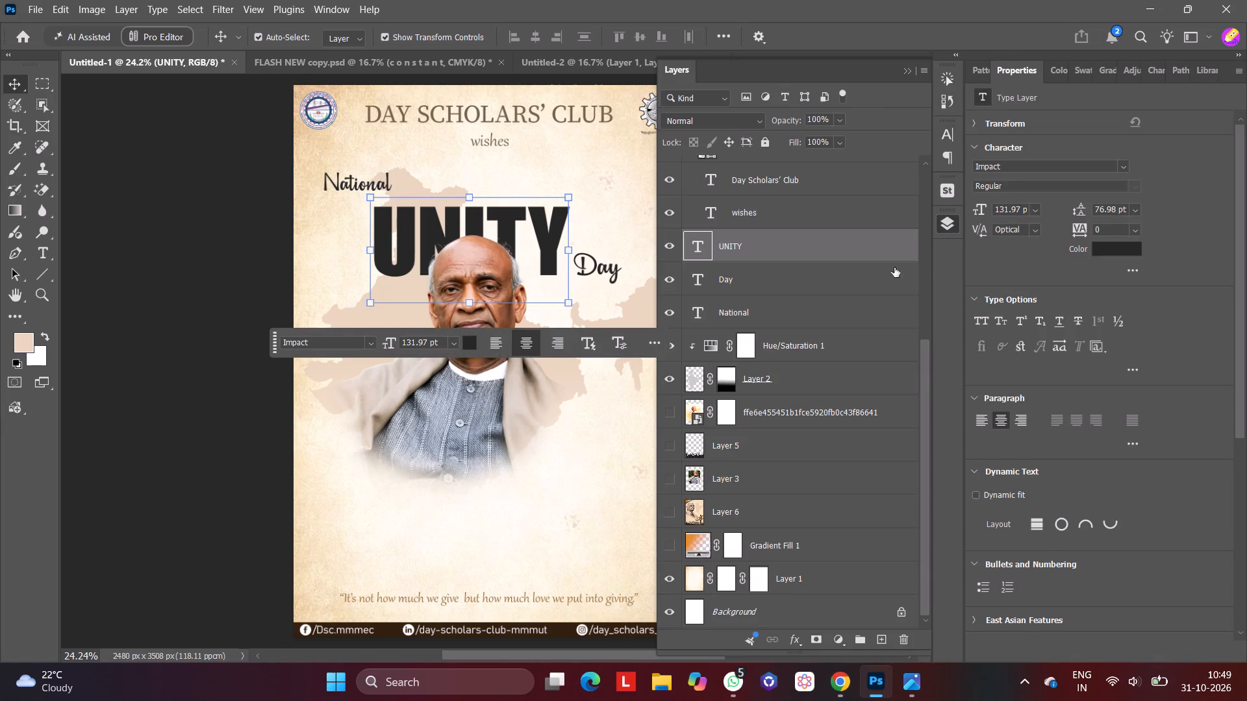
double_click(527, 237)
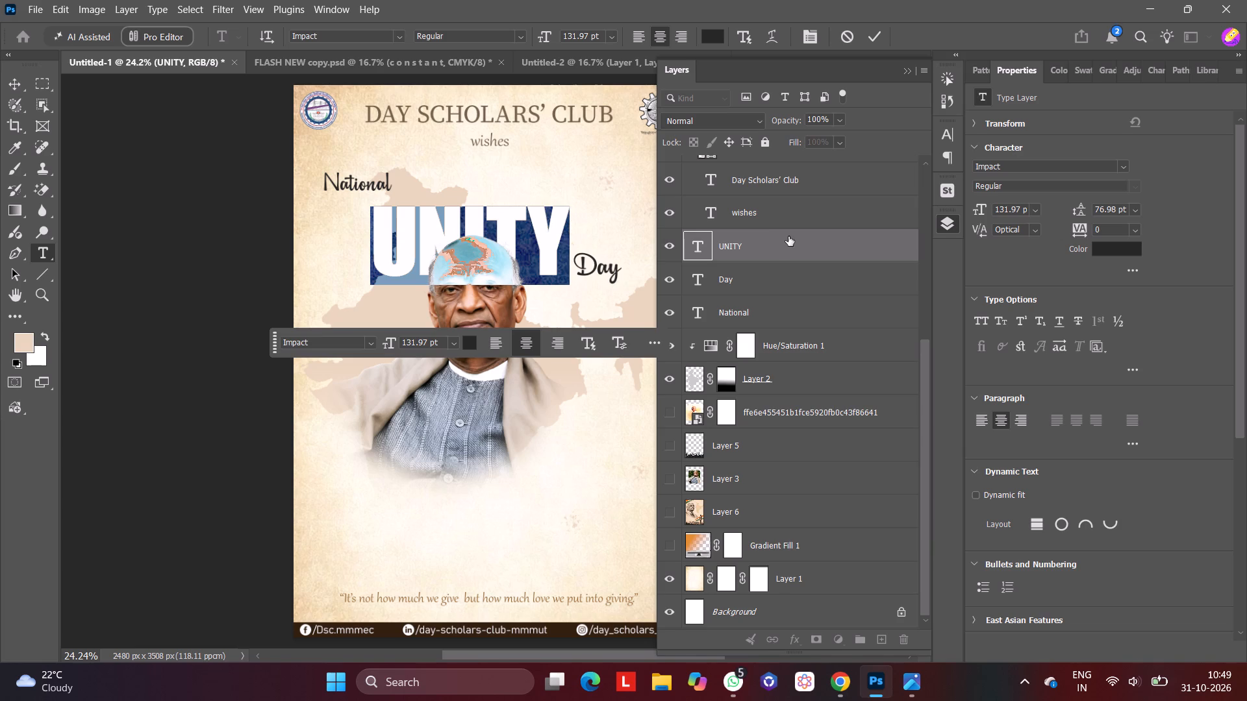
click(874, 45)
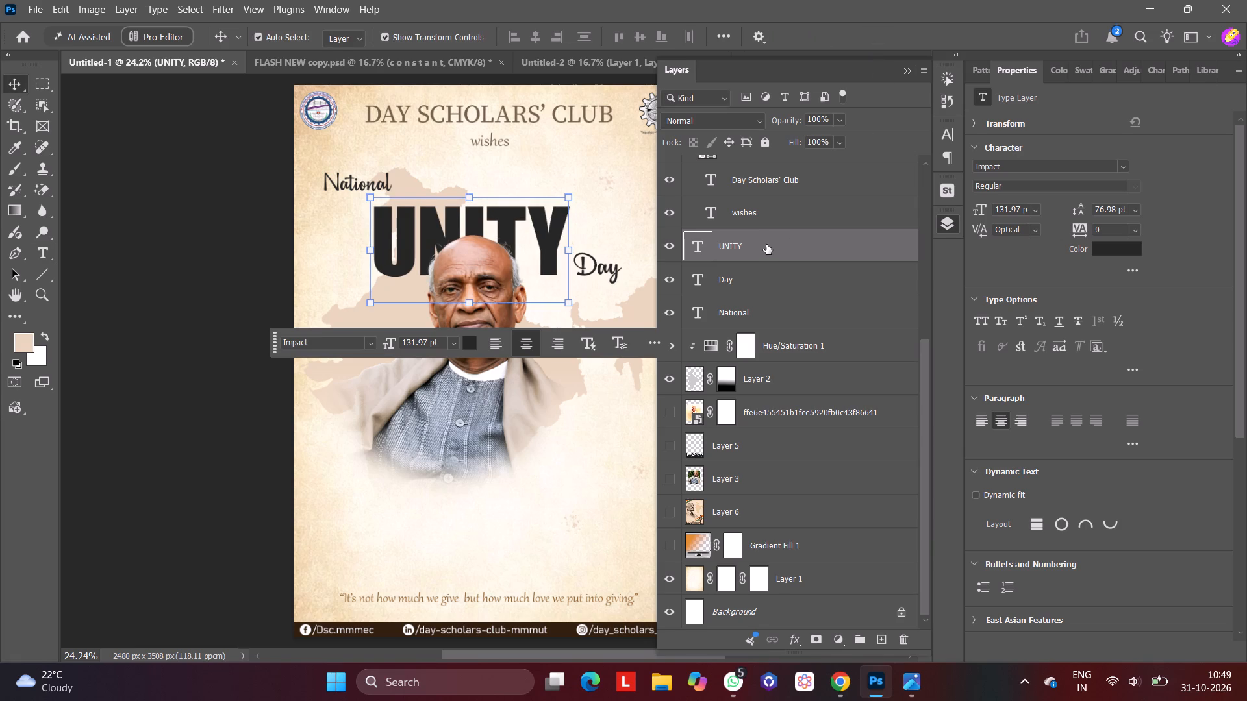
key(ctrl+v)
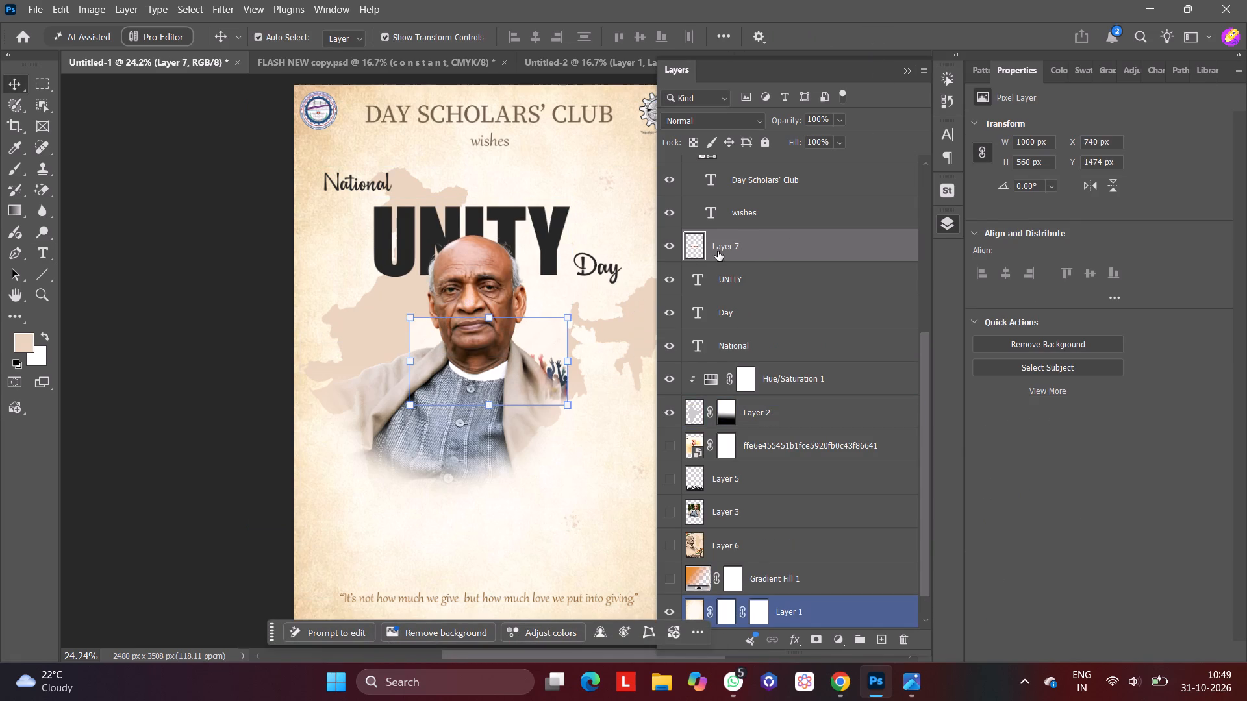
Convert the pasted crowd image layer to a smart object.
right_click(689, 247)
click(746, 236)
right_click(746, 236)
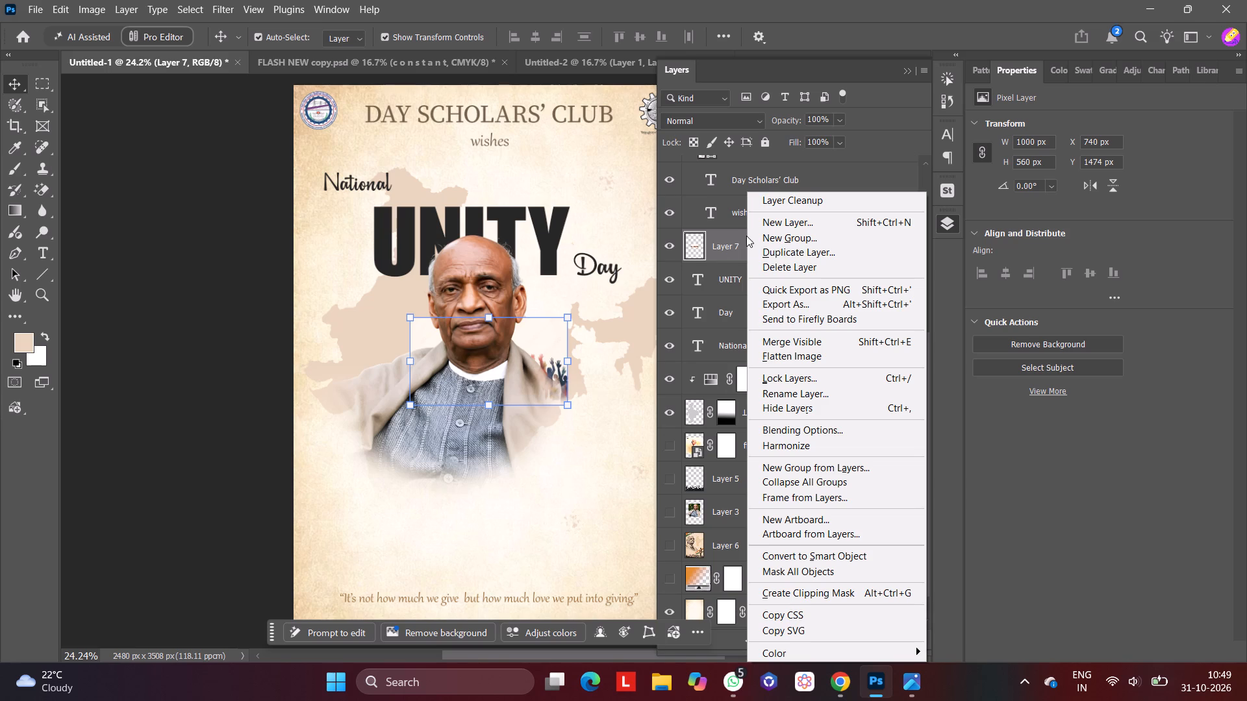
click(807, 551)
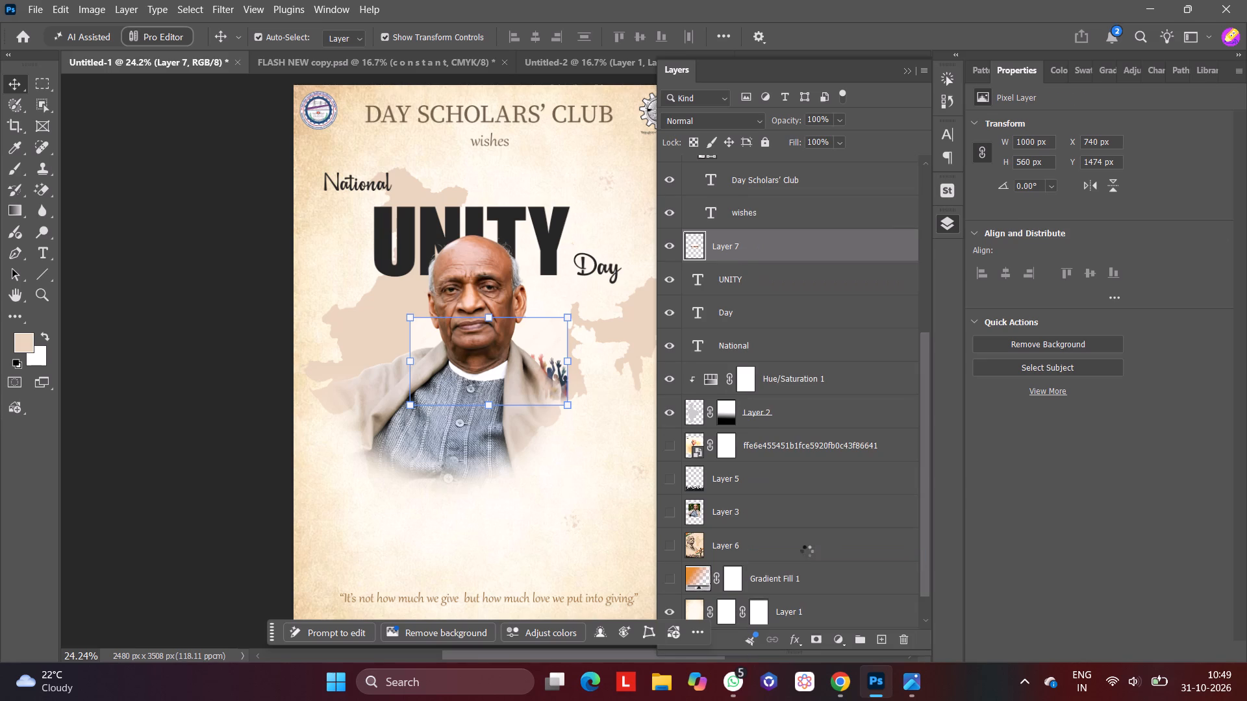
Move the crowd image up over the "UNITY" lettering, at about X 689 px, Y 654 px.
key(ctrl+t)
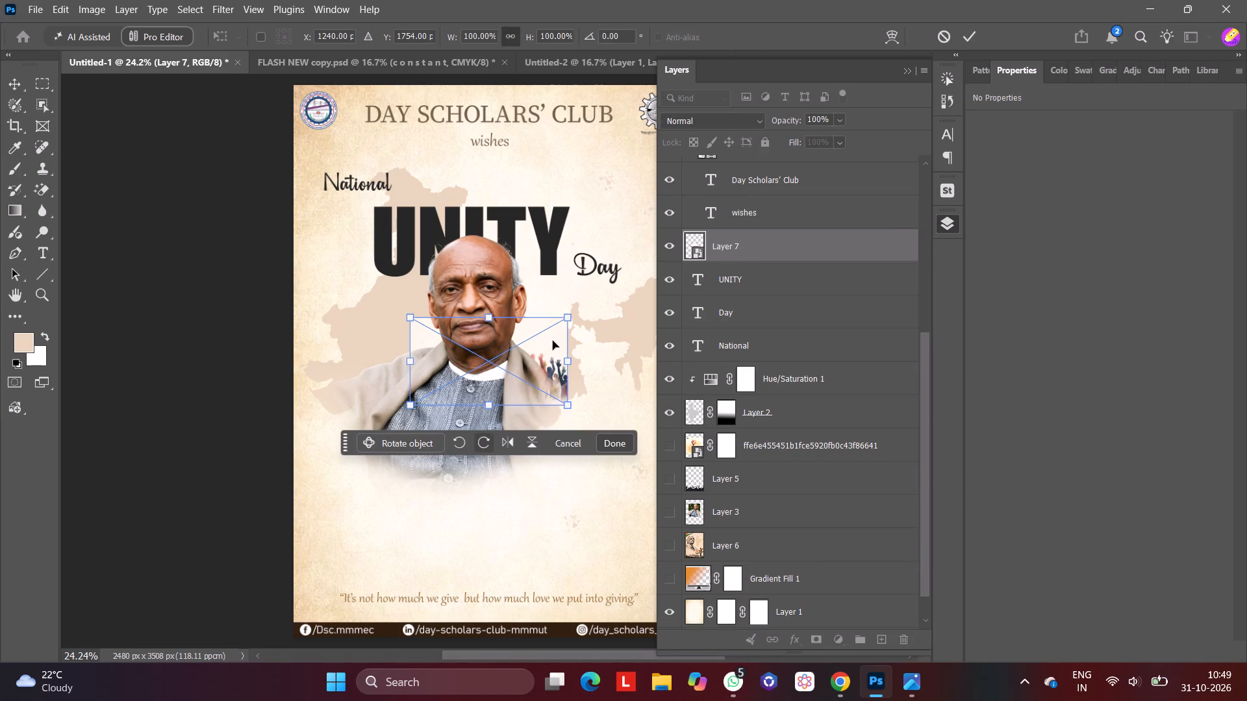
drag(545, 341, 533, 212)
click(825, 250)
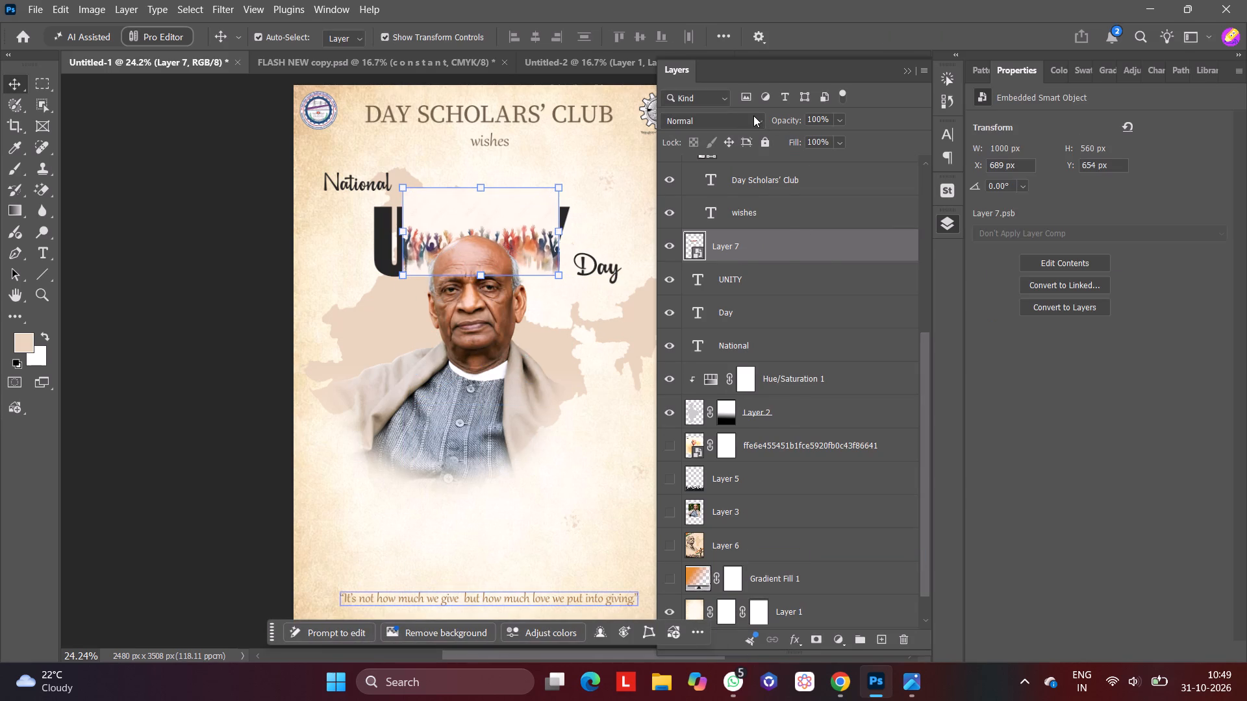
Set the crowd image layer's blending mode to Multiply.
click(753, 116)
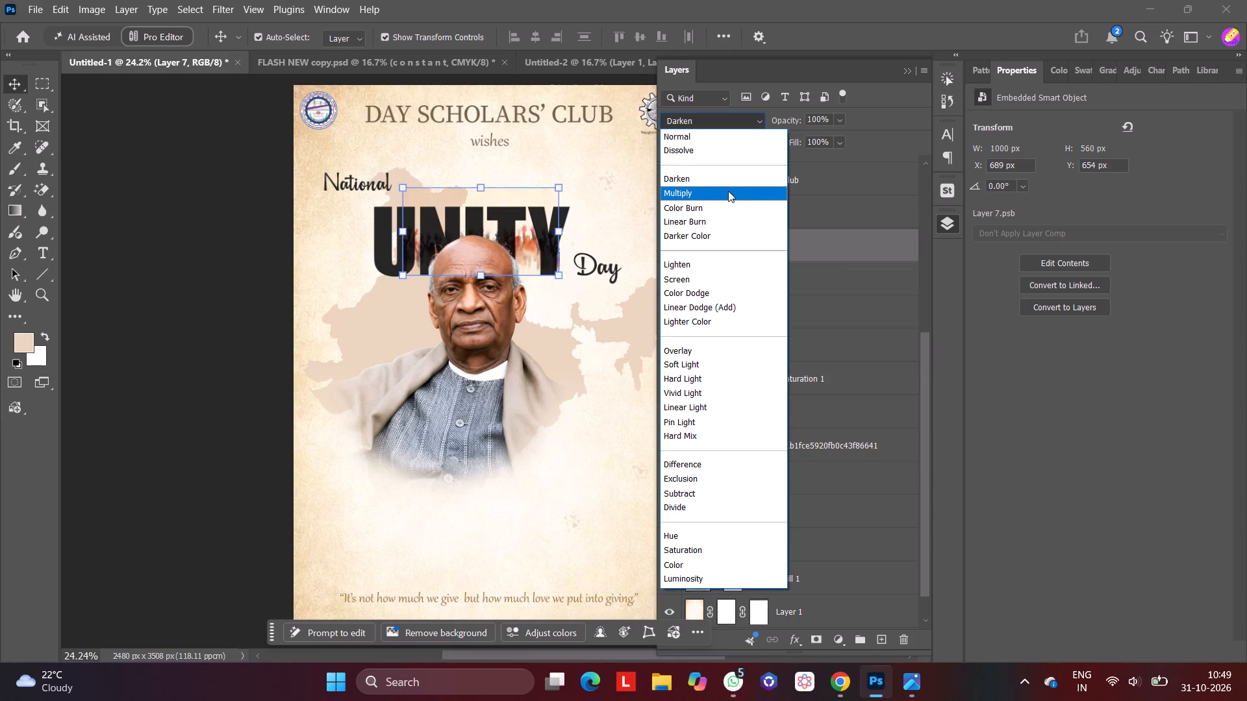
click(729, 188)
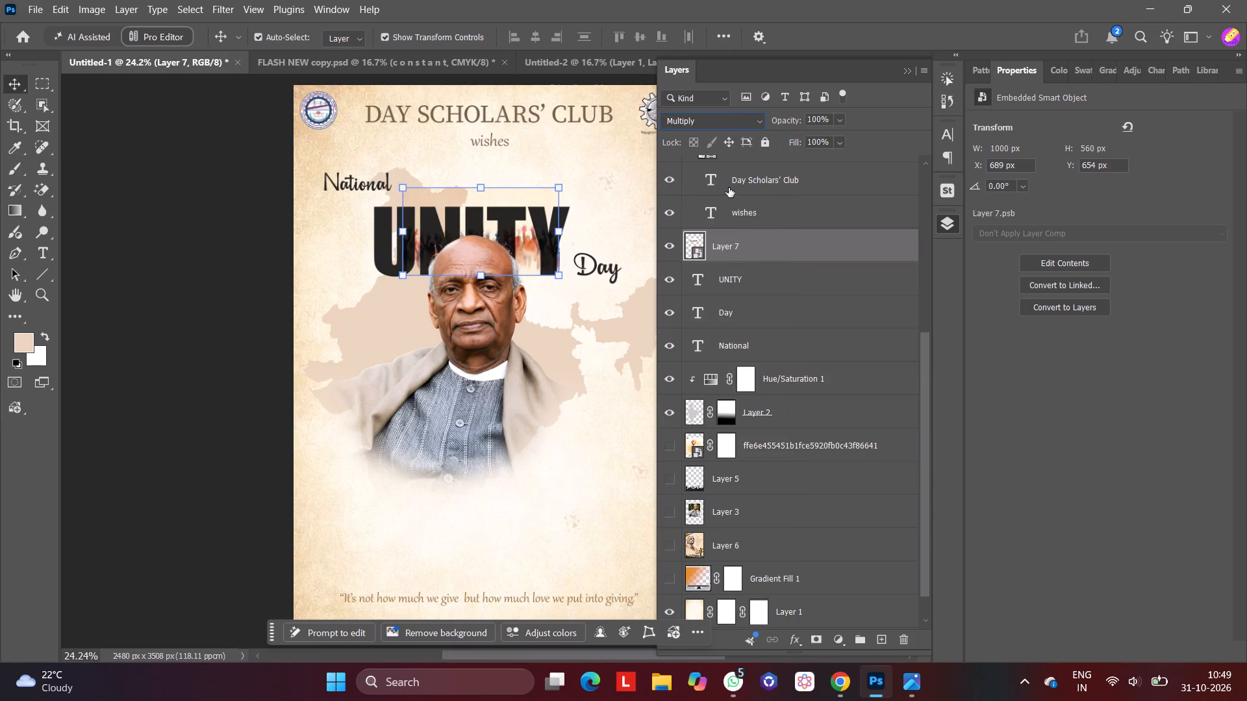
Clip the crowd image layer to the UNITY text layer with a clipping mask.
right_click(744, 249)
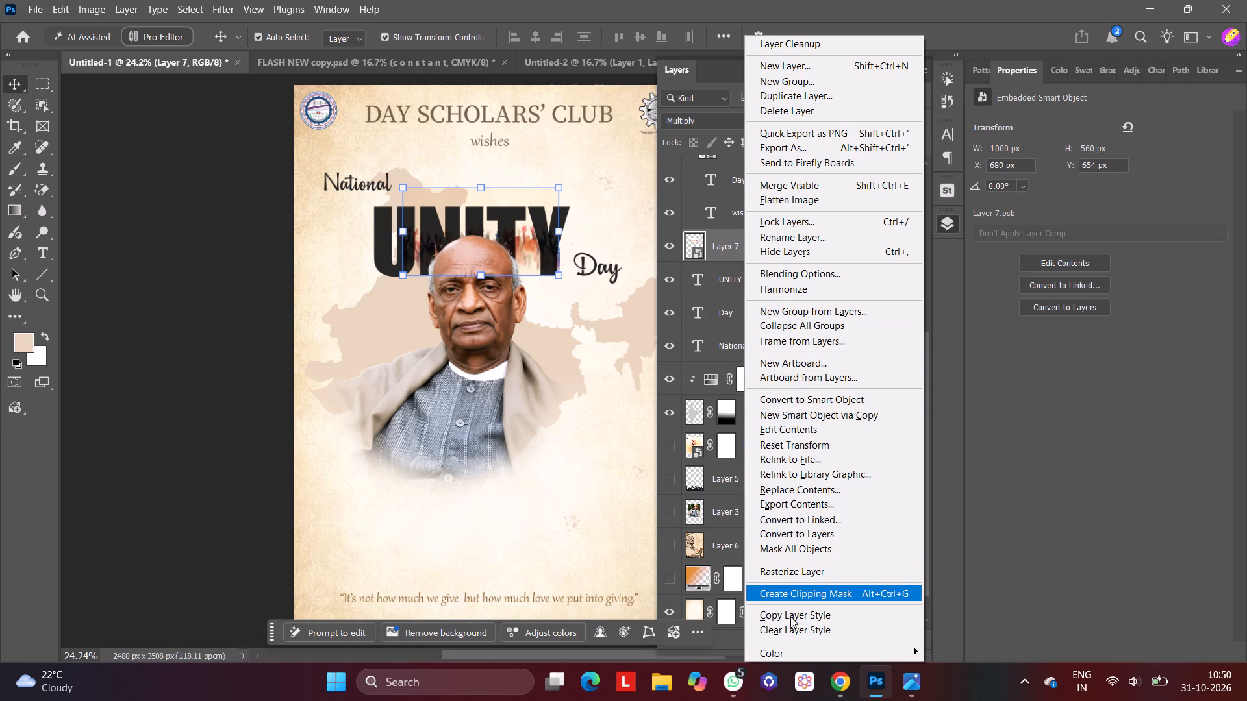
click(793, 586)
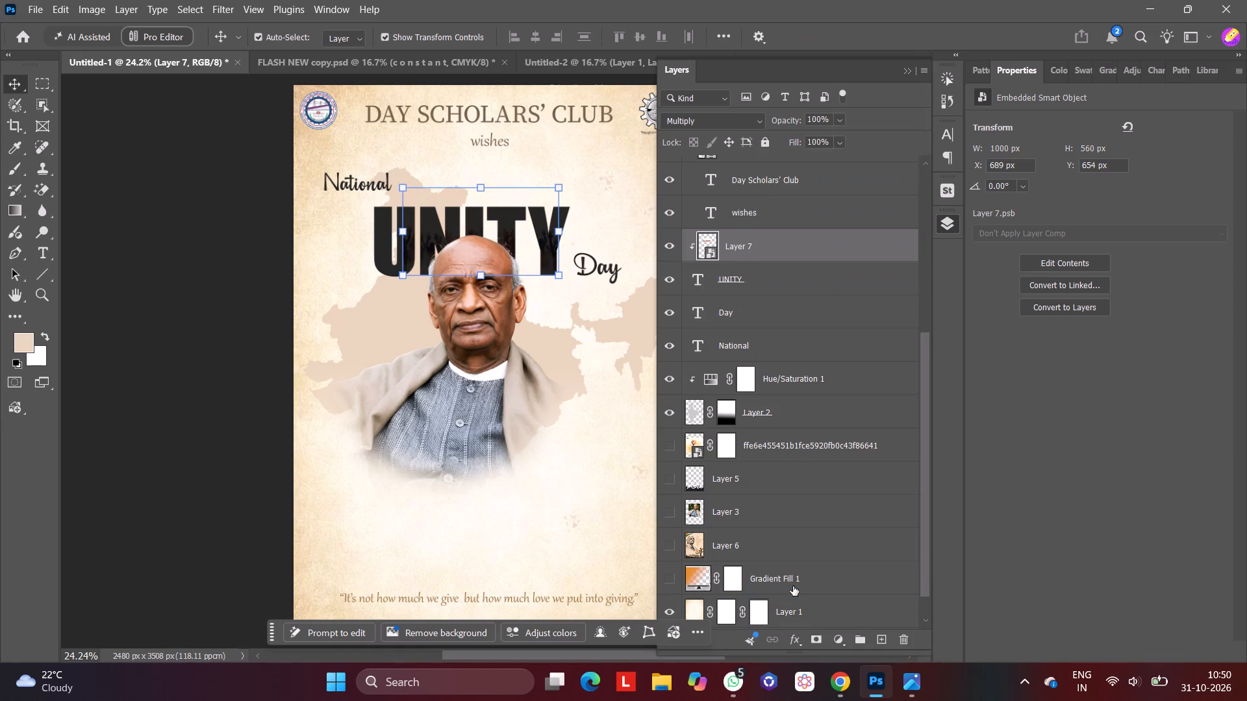
Scale the clipped crowd image up to about 122% and shift it to span the UNITY lettering.
key(ctrl+t)
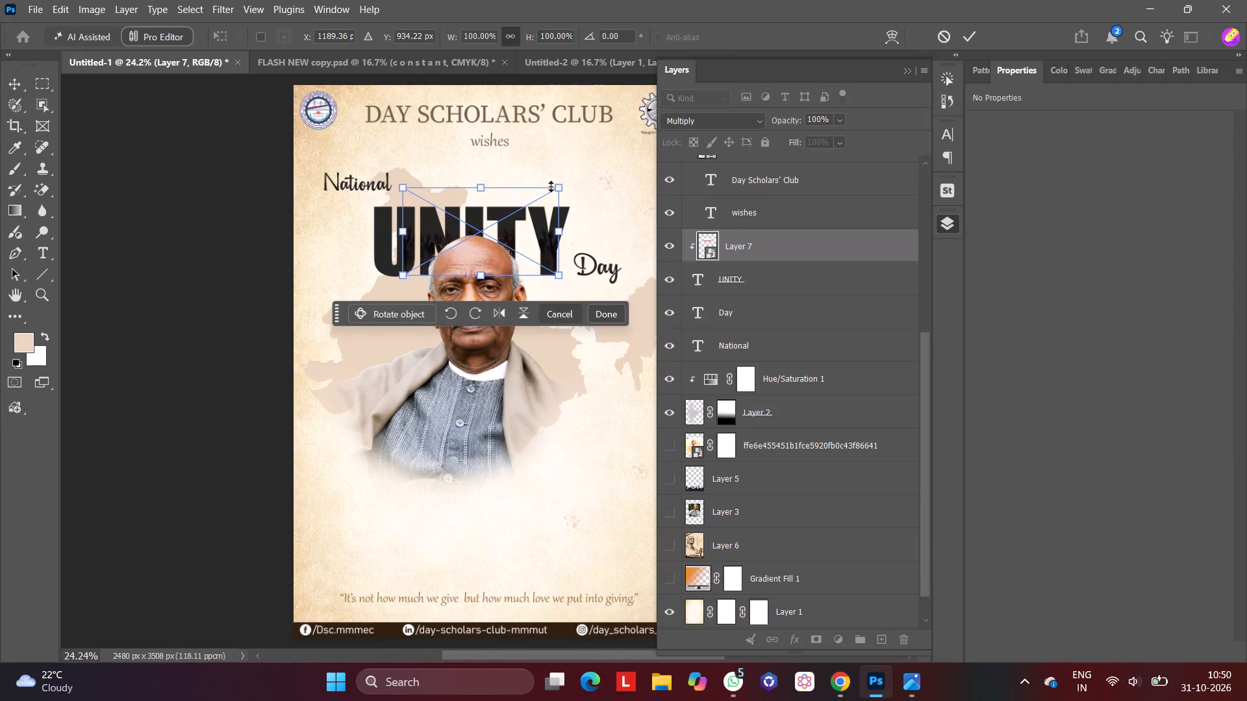
drag(560, 186, 591, 160)
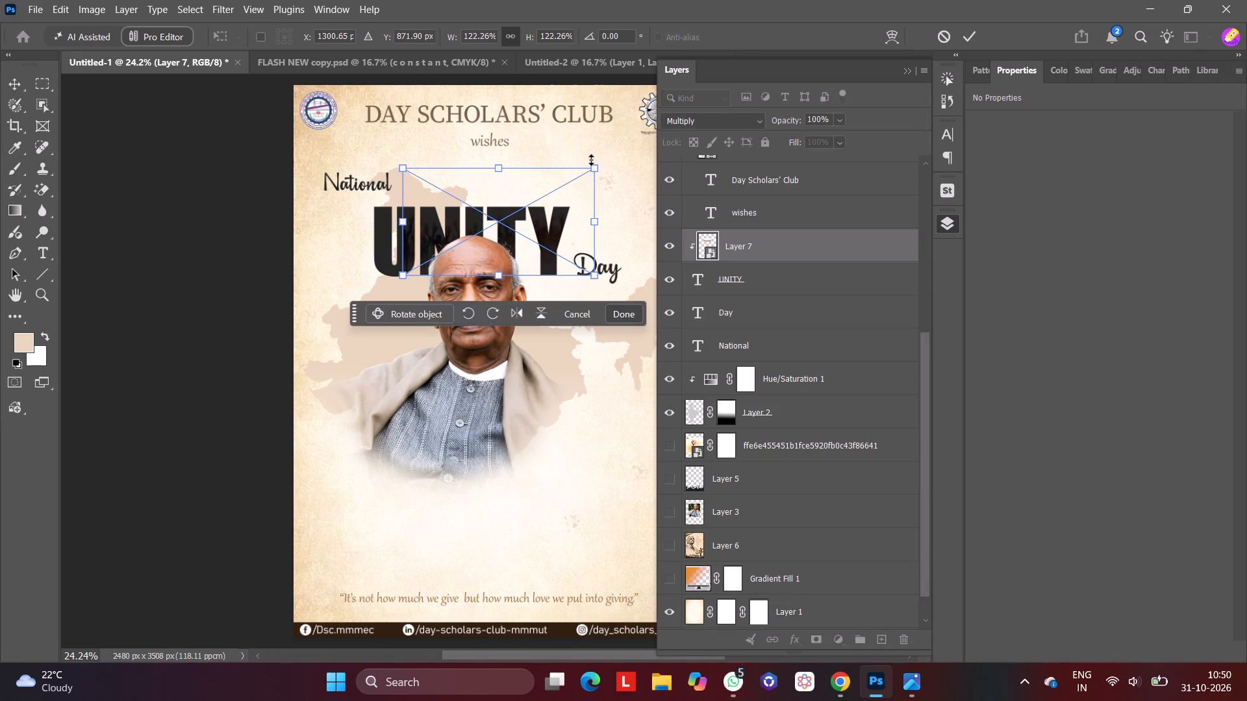
drag(551, 182, 524, 181)
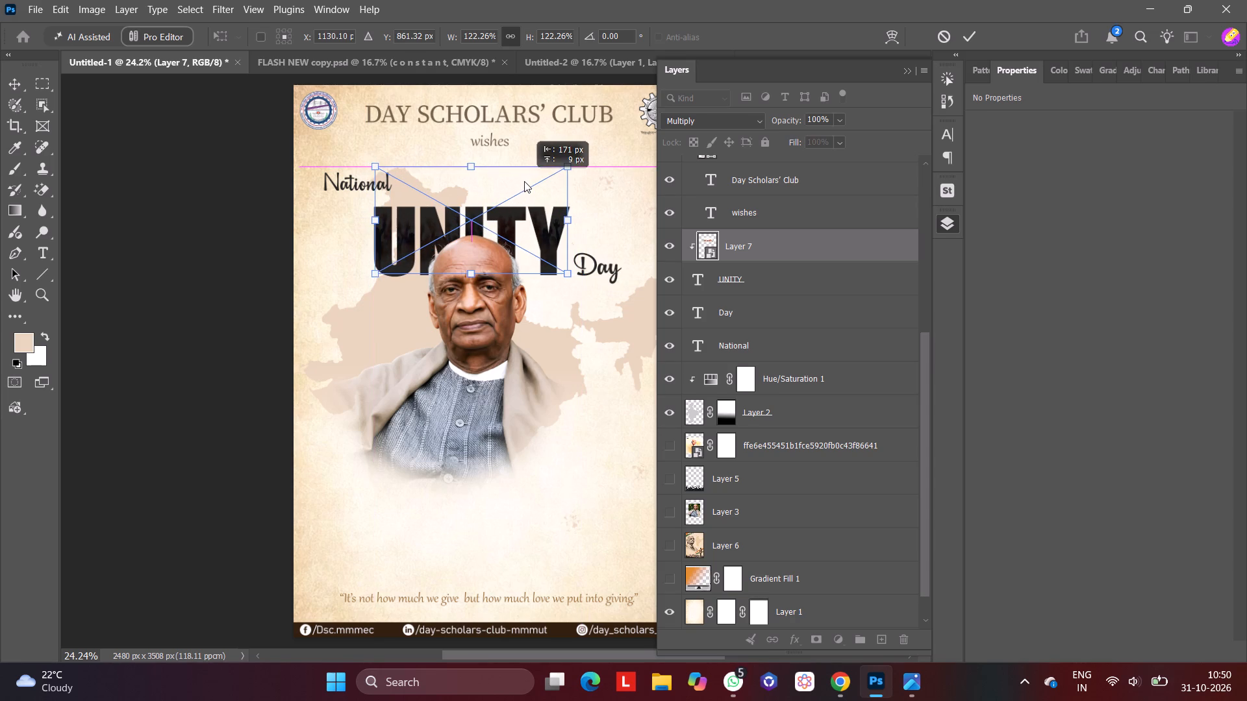
drag(524, 181, 524, 182)
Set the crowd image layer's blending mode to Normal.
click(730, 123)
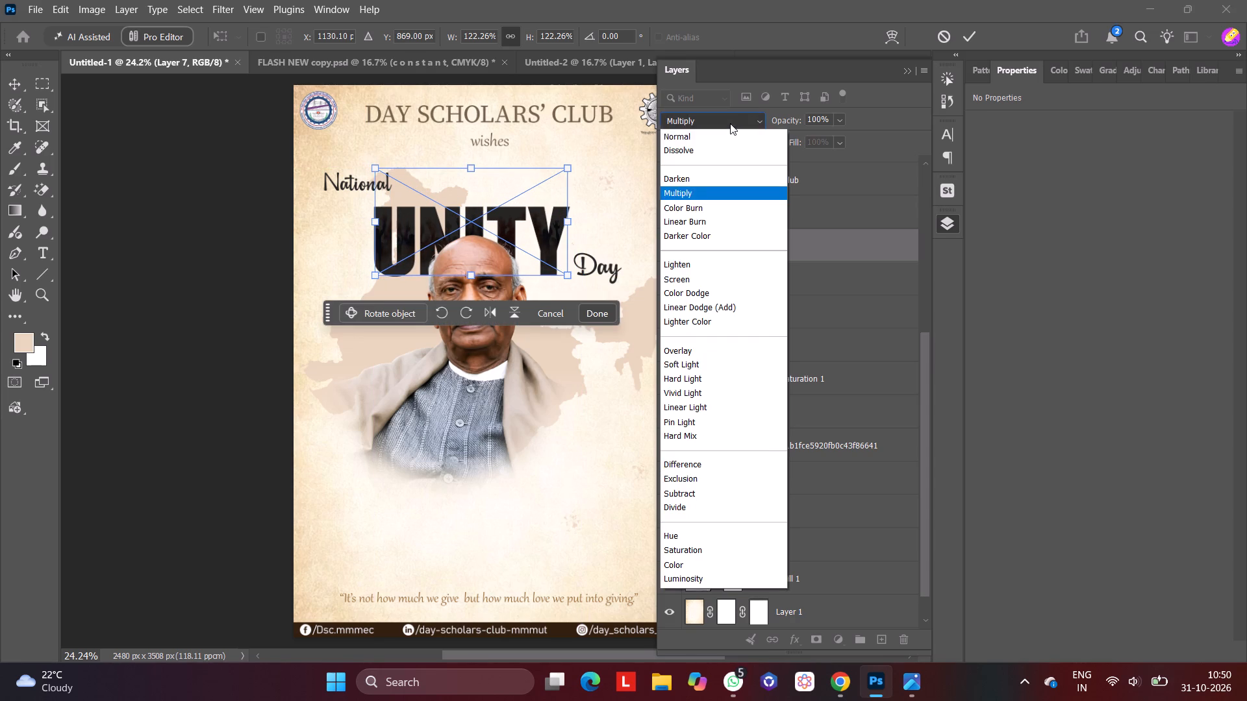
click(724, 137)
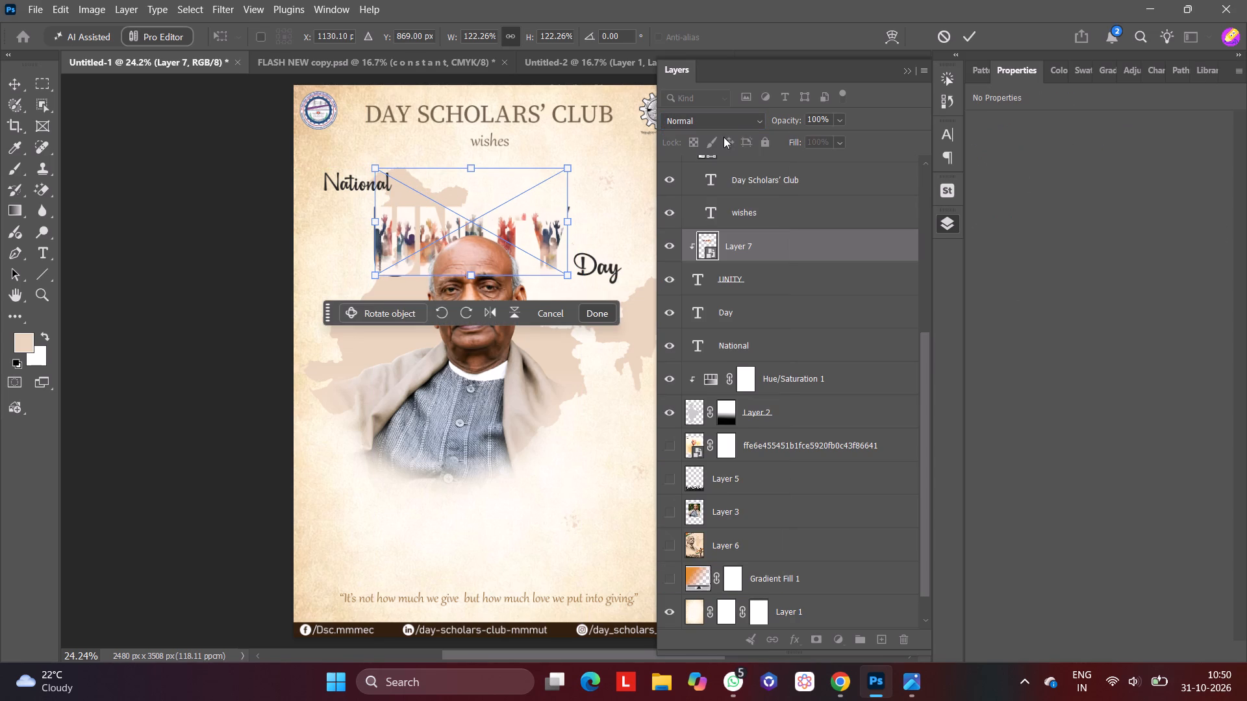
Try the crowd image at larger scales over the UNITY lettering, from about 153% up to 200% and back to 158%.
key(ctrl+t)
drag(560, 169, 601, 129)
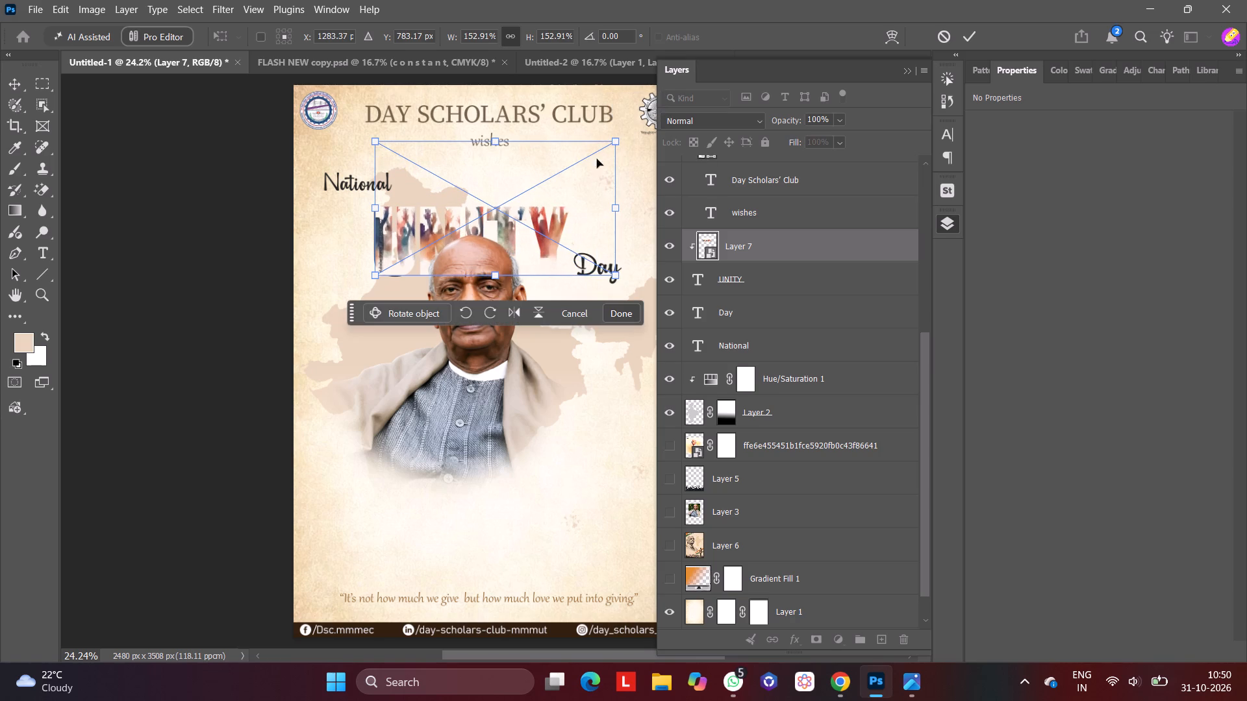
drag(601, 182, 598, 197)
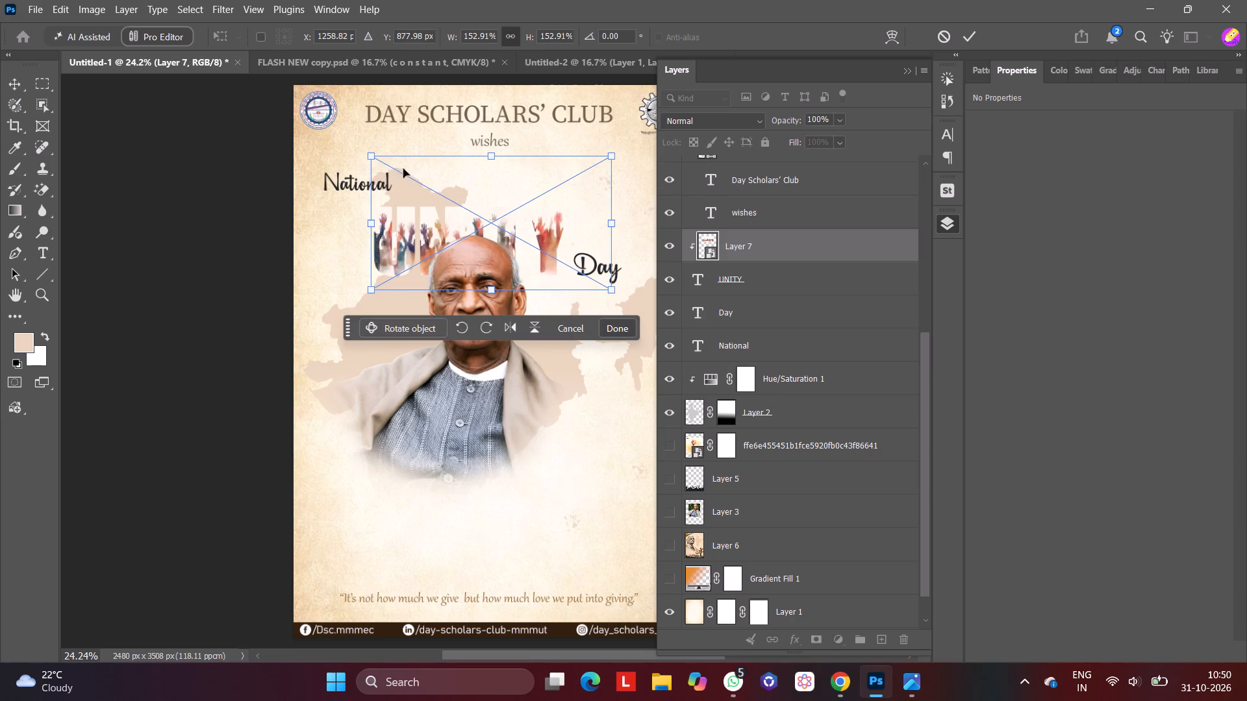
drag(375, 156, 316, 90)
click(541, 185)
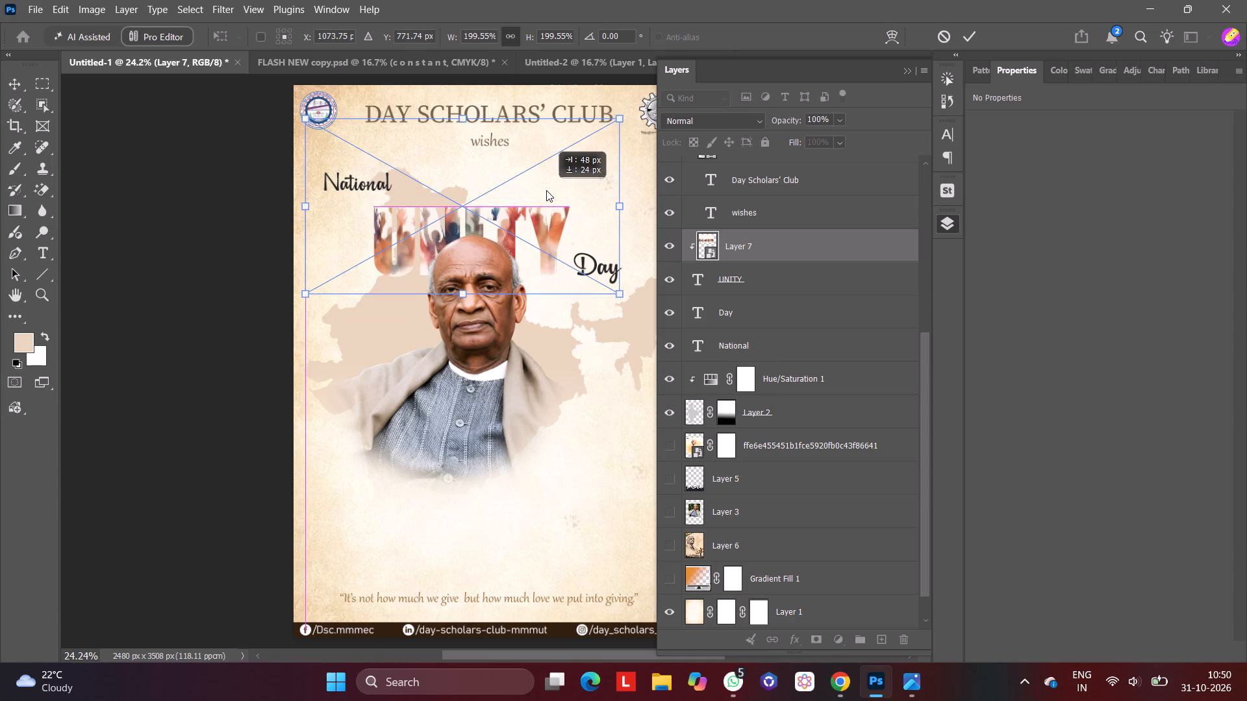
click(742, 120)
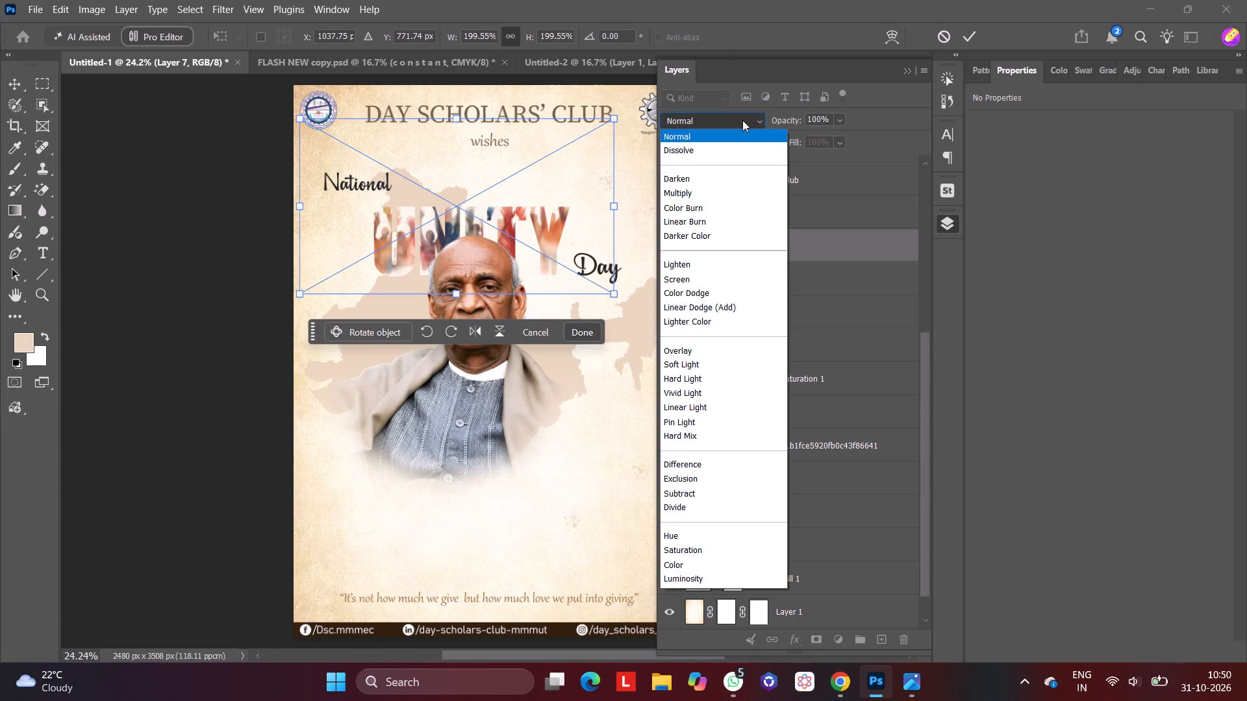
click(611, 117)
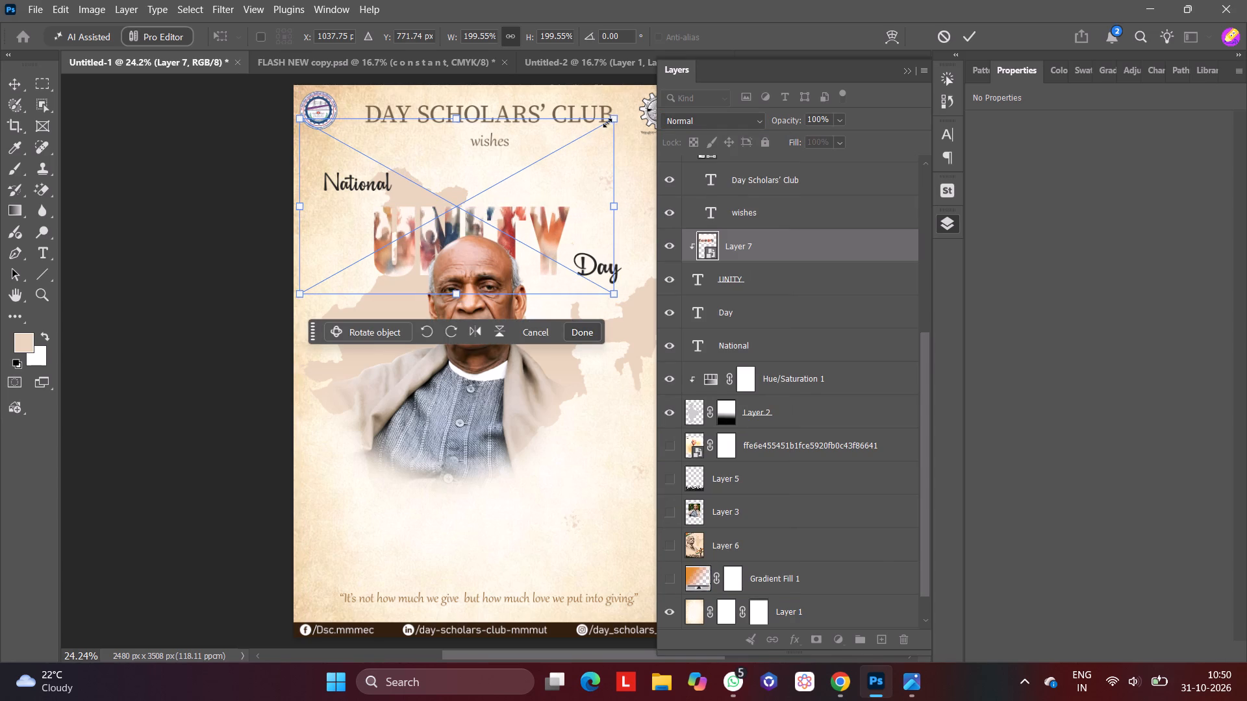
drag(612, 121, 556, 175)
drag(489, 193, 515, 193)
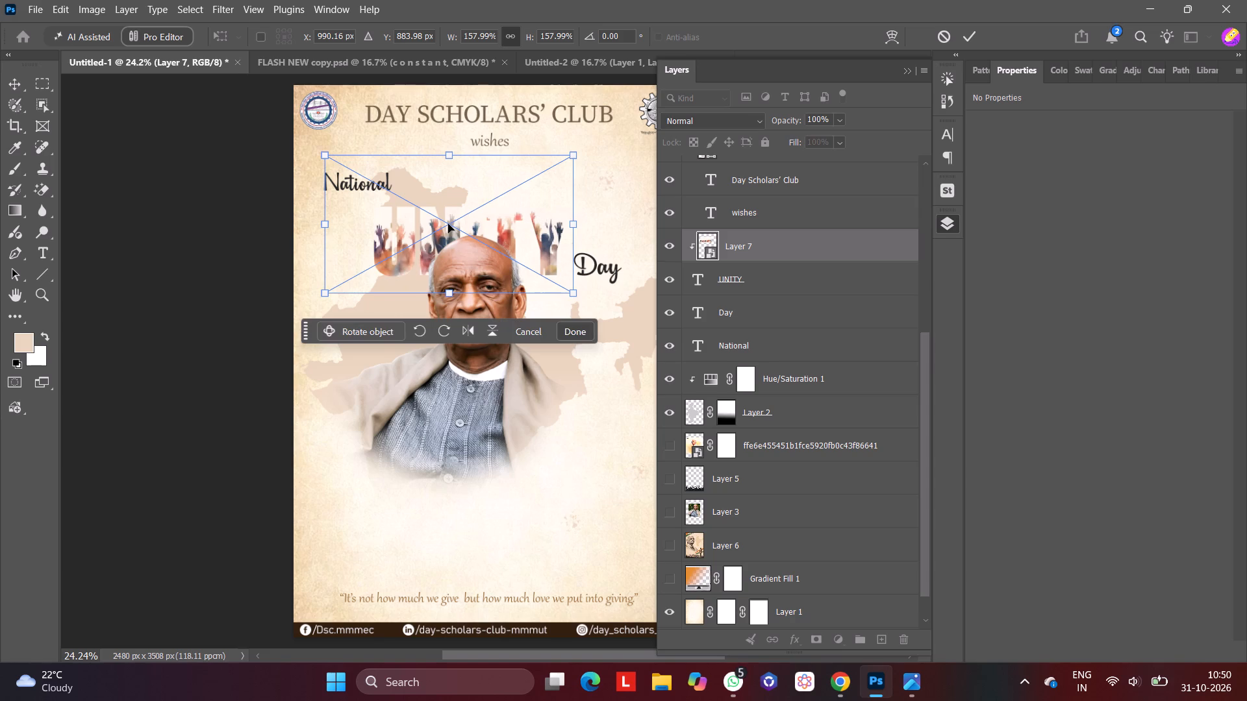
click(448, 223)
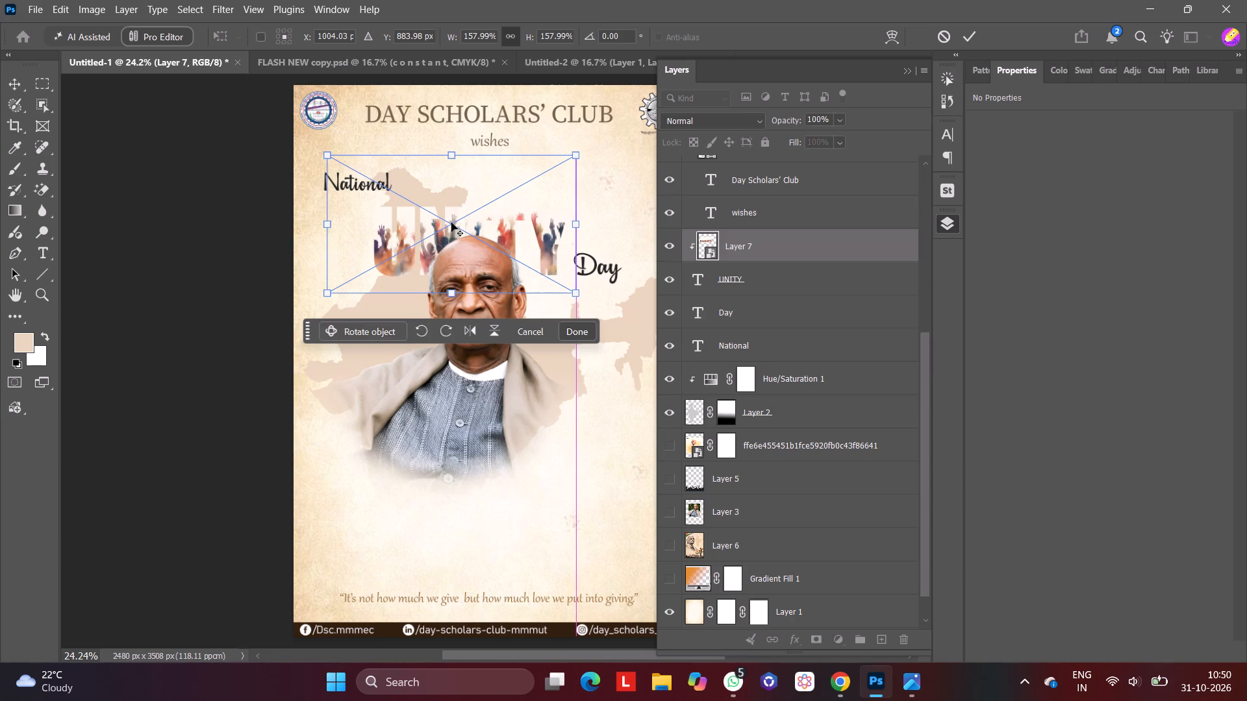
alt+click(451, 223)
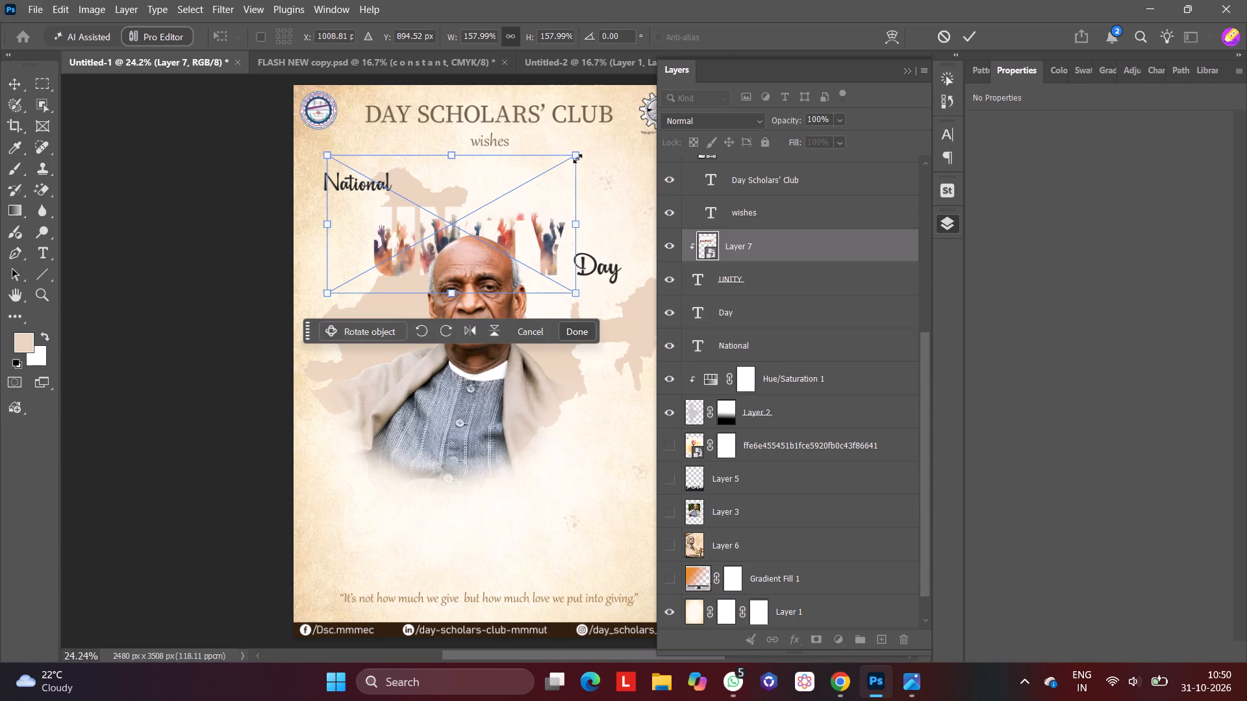
Resize the crowd image to about 1254 x 702 px and place it over UNITY at about X 510 px, Y 517 px.
alt+drag(454, 159, 455, 183)
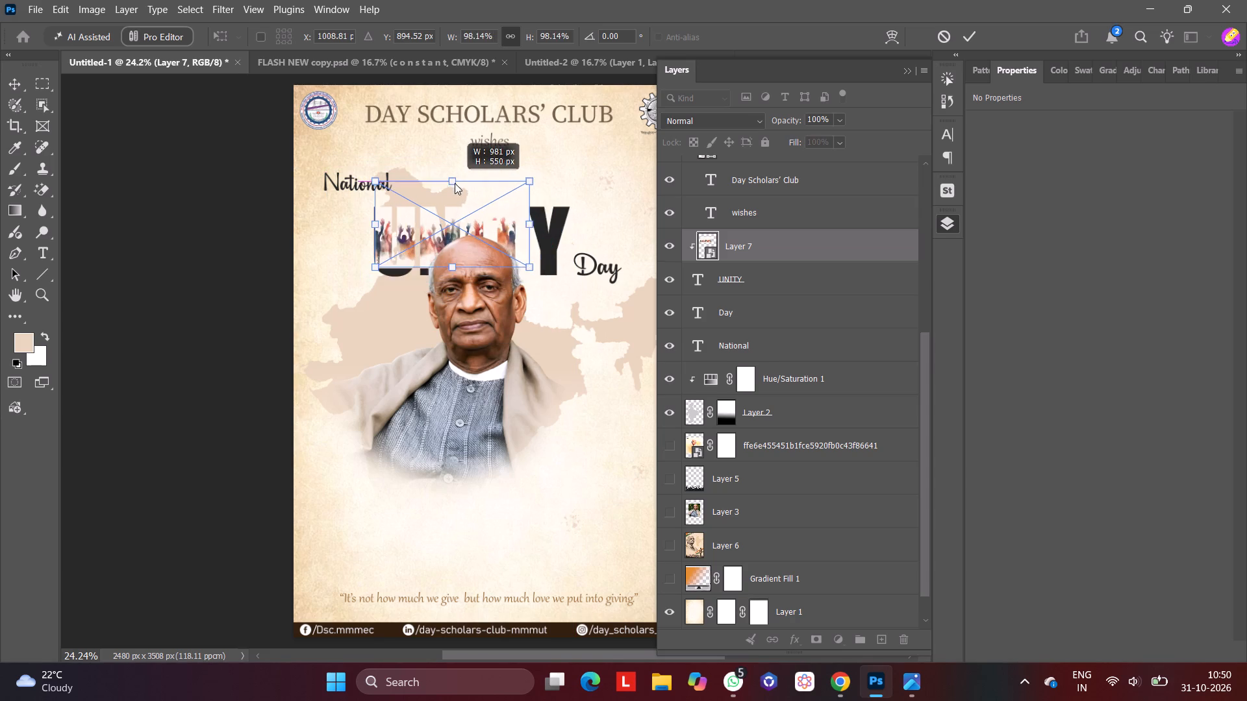
alt+drag(455, 183, 456, 177)
drag(462, 194, 471, 194)
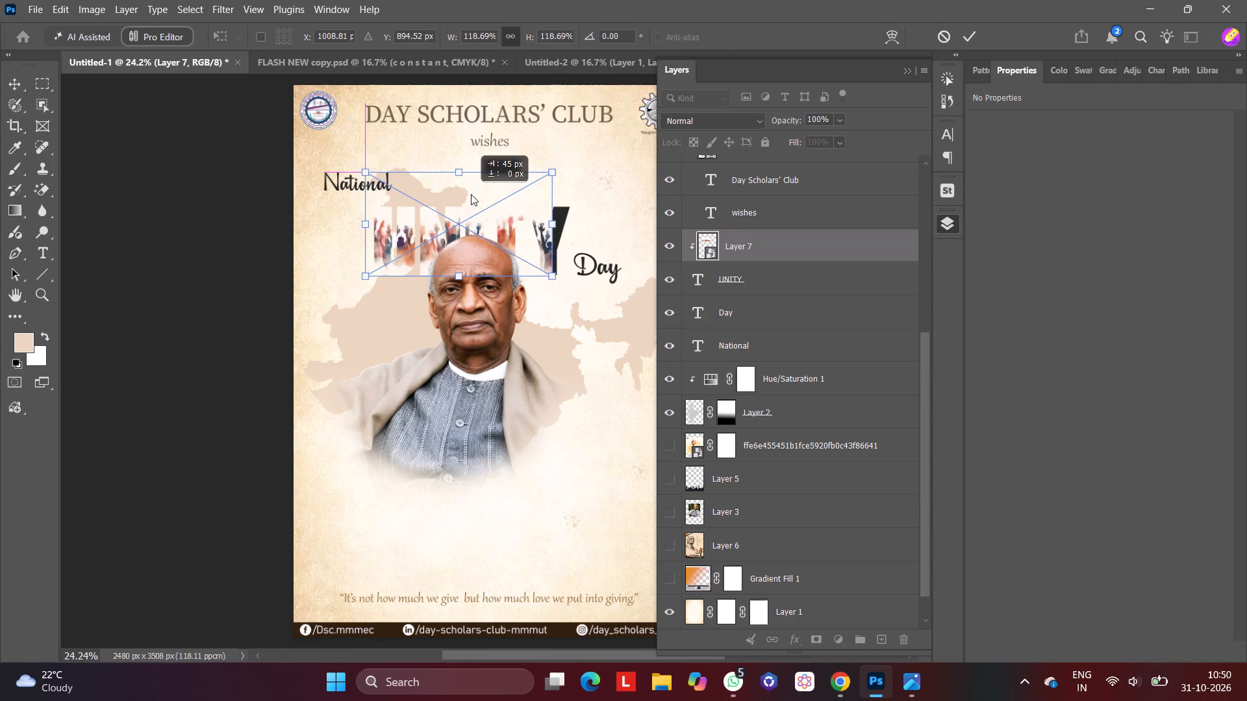
drag(471, 194, 479, 194)
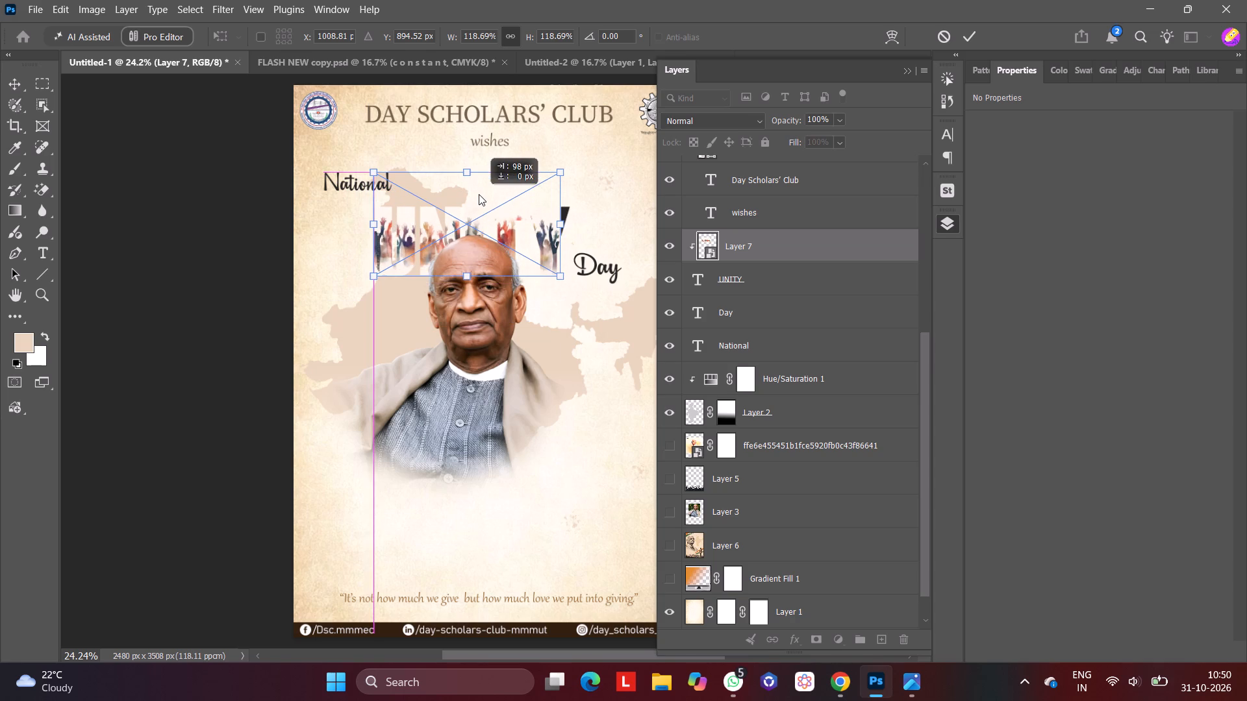
drag(479, 194, 479, 195)
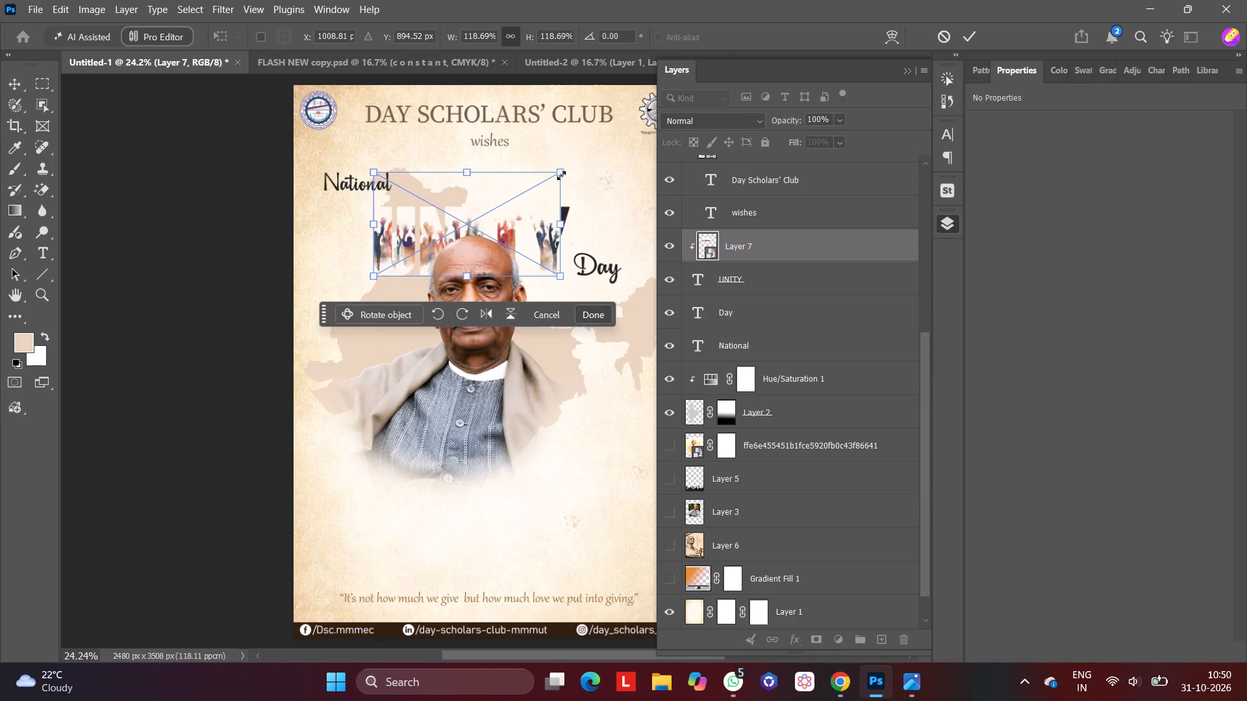
drag(561, 175, 573, 171)
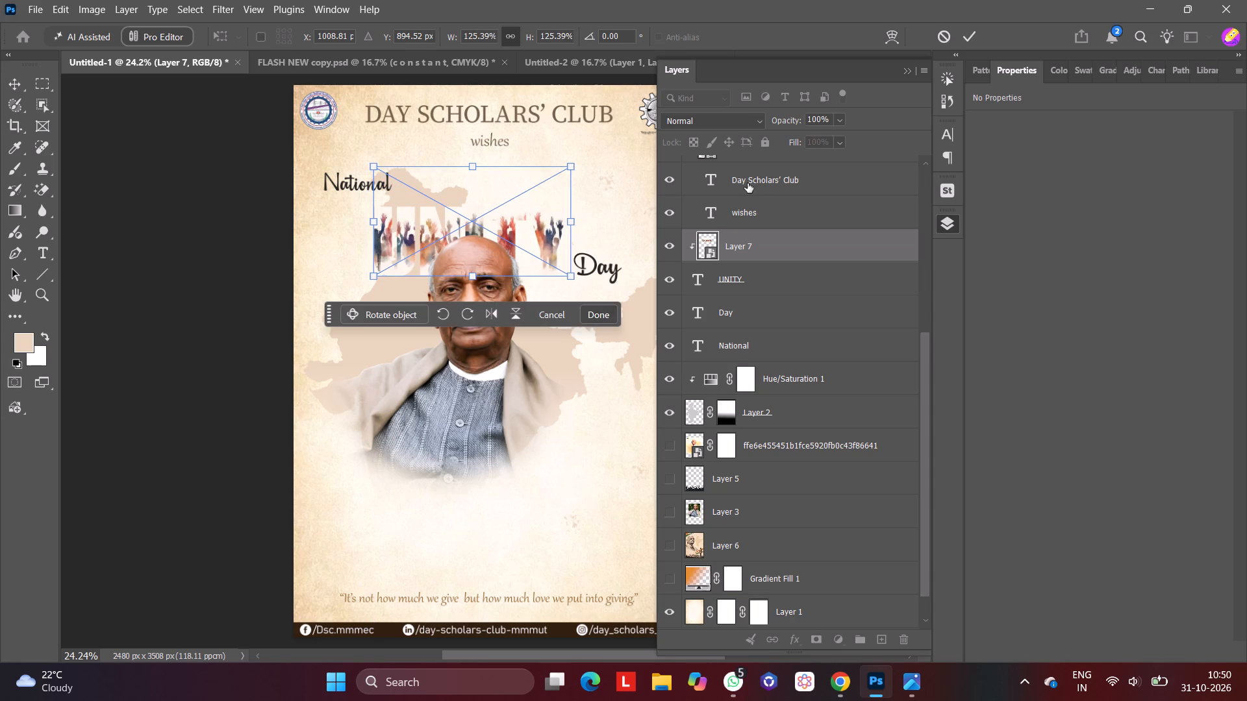
click(772, 243)
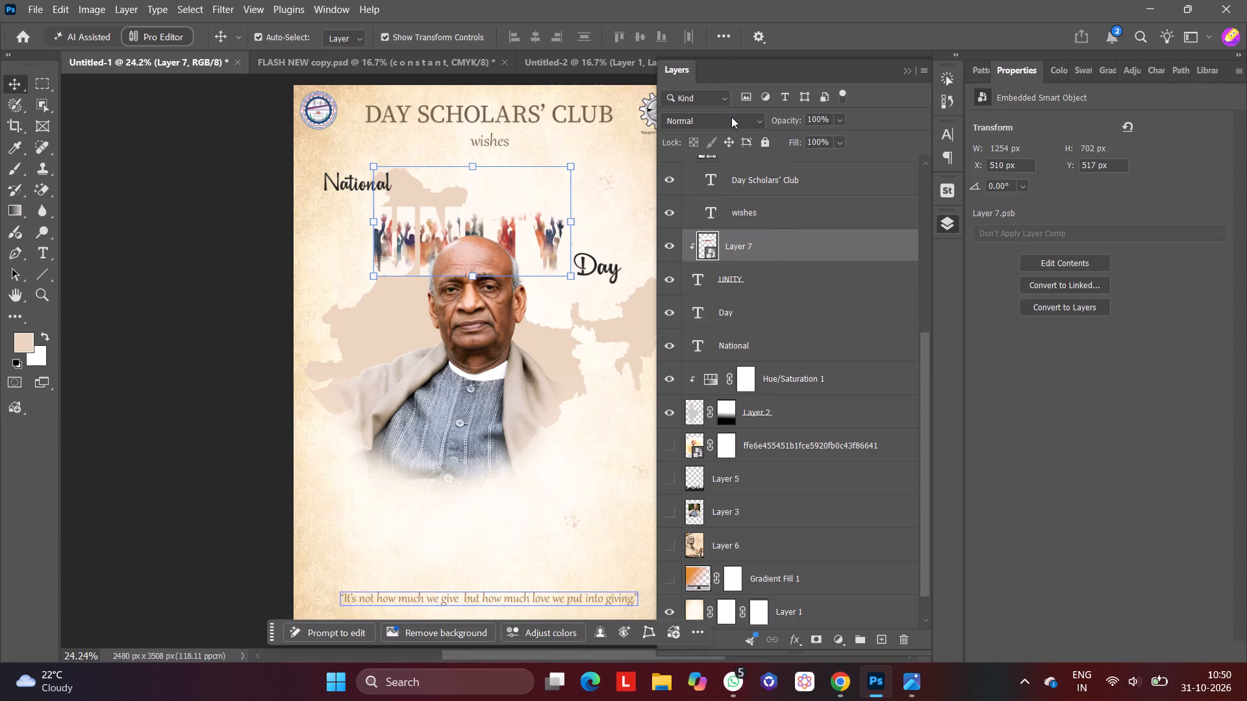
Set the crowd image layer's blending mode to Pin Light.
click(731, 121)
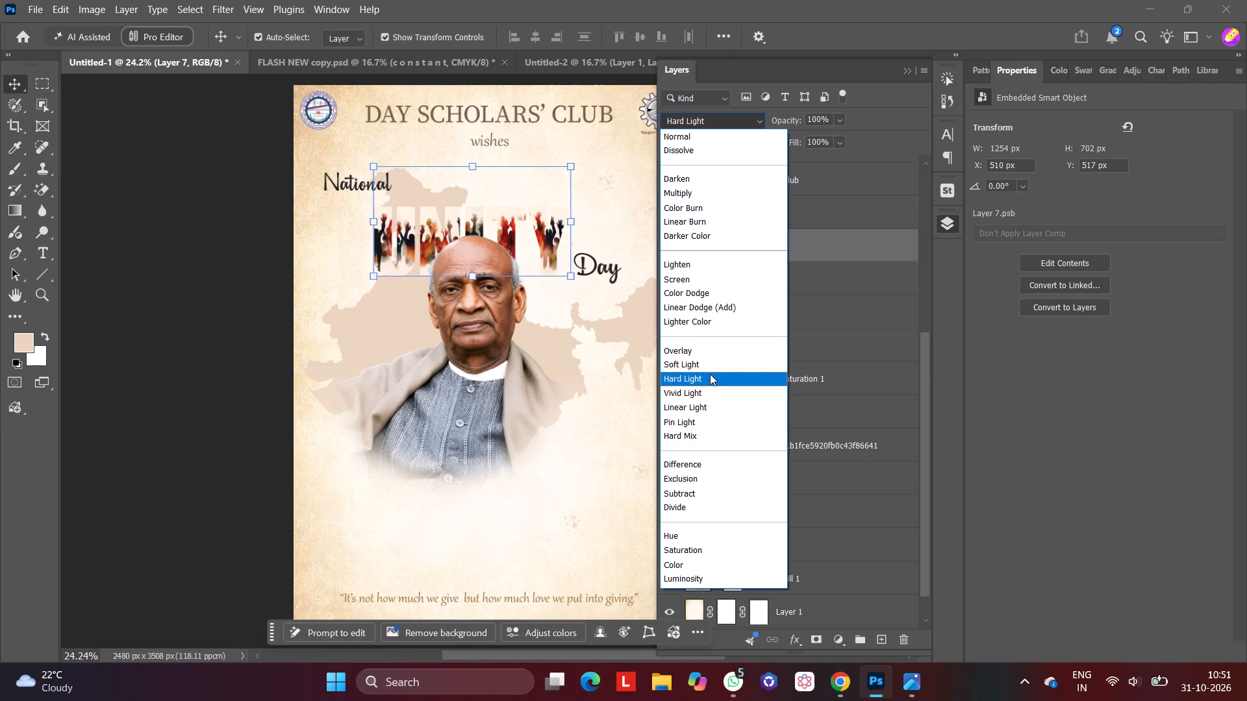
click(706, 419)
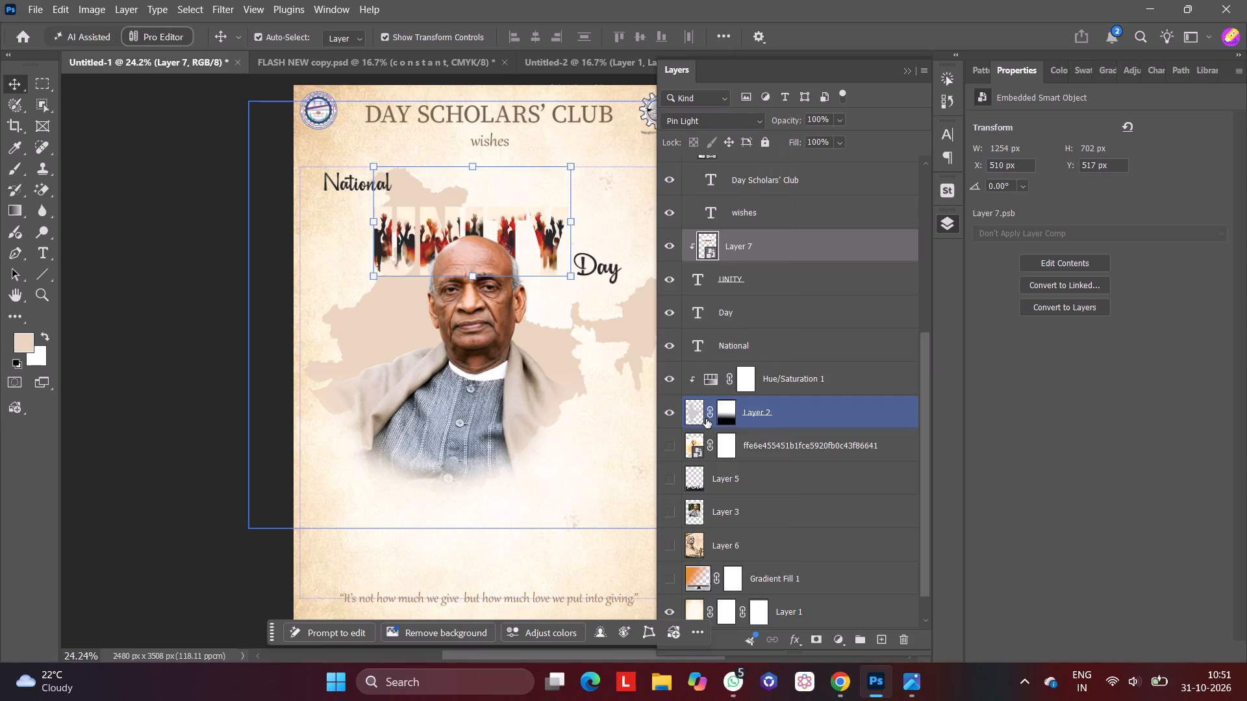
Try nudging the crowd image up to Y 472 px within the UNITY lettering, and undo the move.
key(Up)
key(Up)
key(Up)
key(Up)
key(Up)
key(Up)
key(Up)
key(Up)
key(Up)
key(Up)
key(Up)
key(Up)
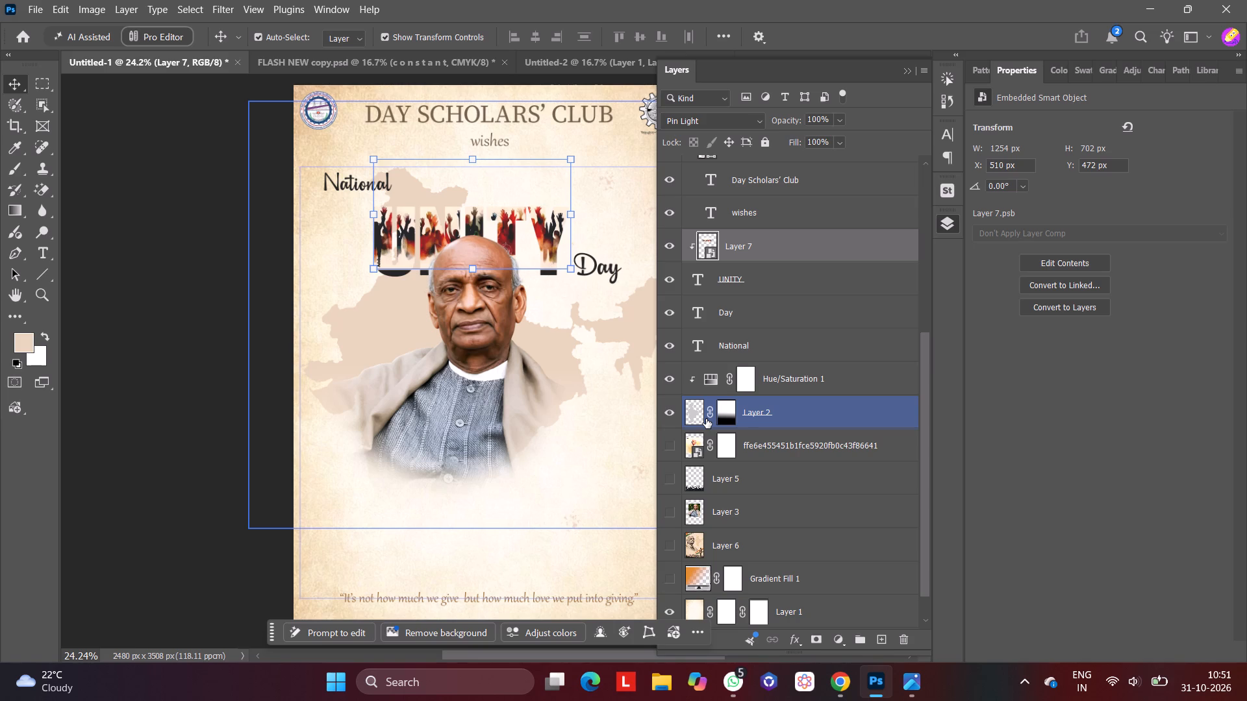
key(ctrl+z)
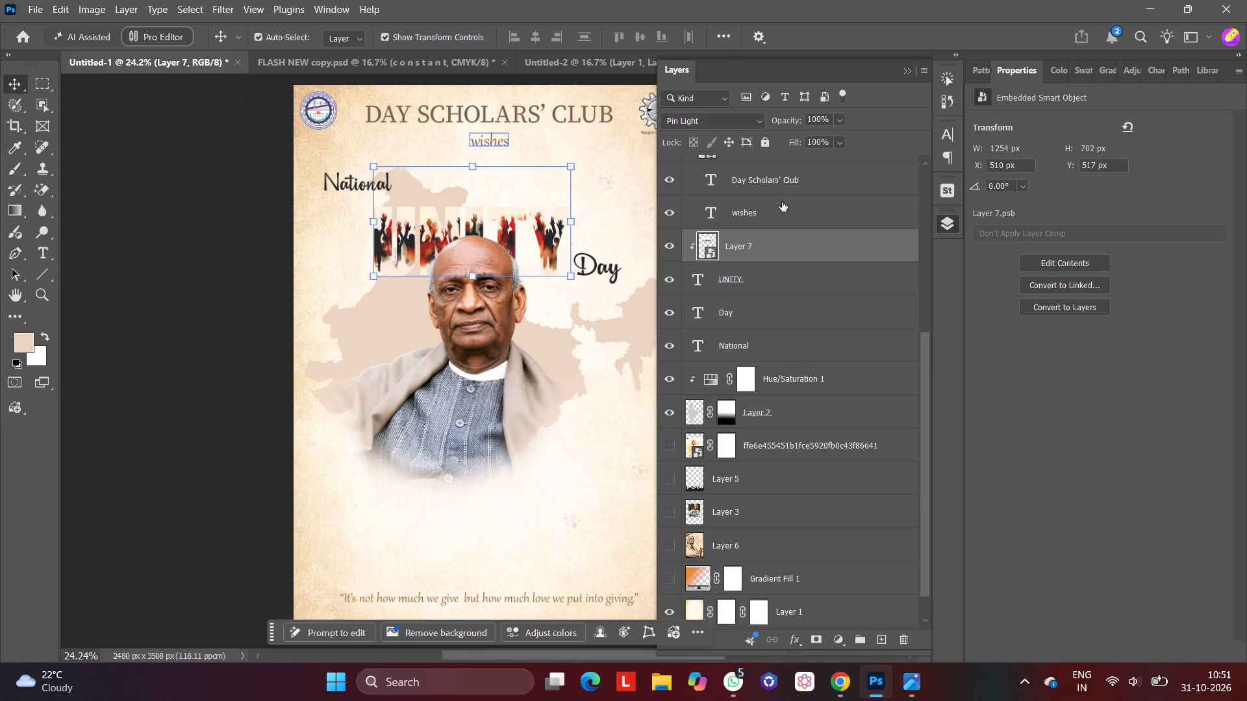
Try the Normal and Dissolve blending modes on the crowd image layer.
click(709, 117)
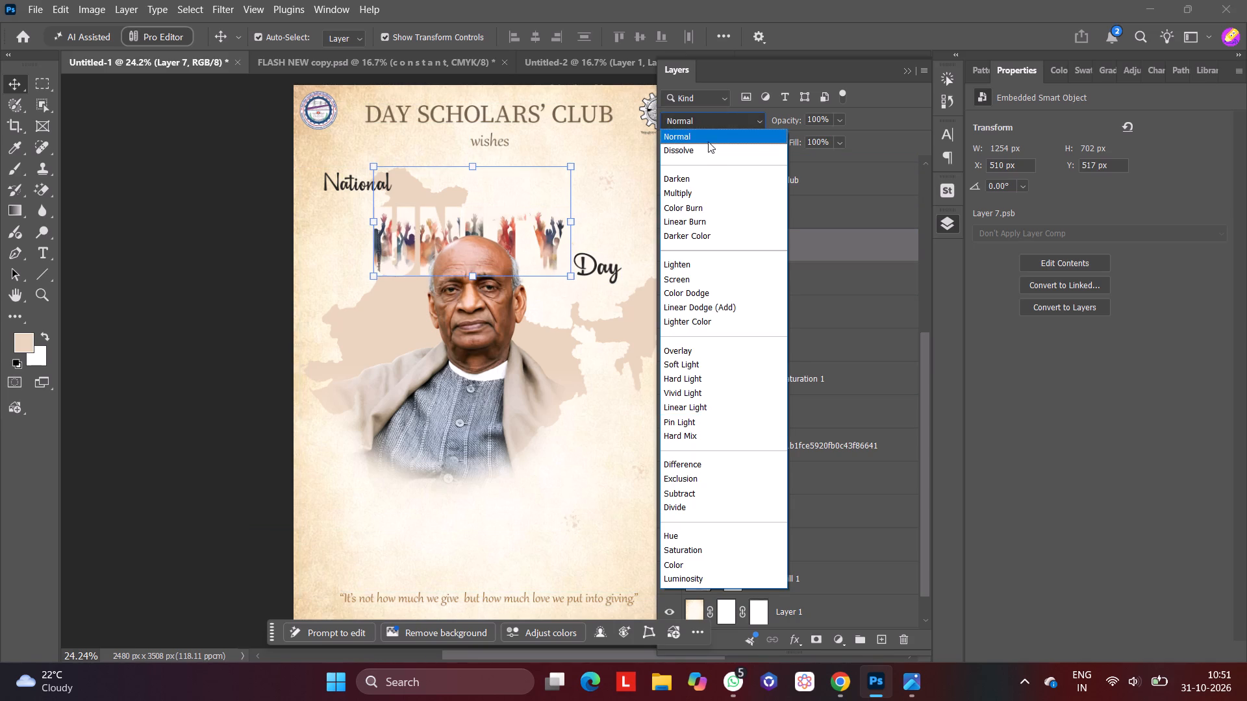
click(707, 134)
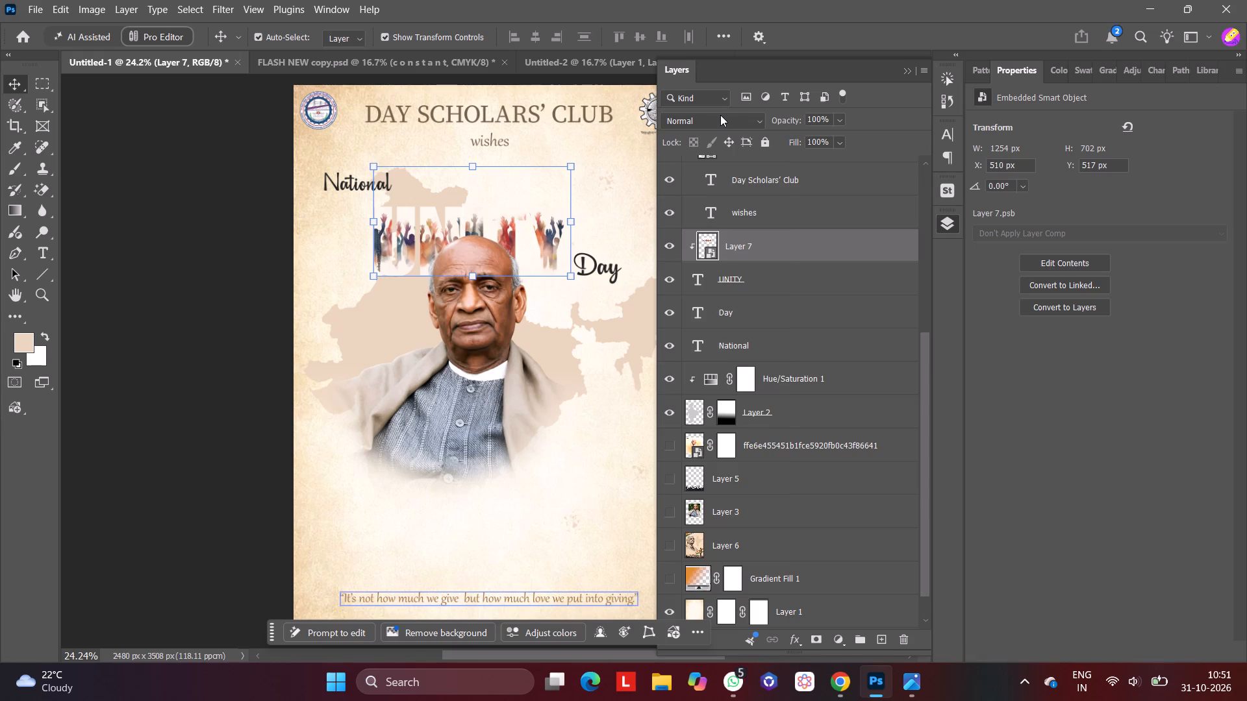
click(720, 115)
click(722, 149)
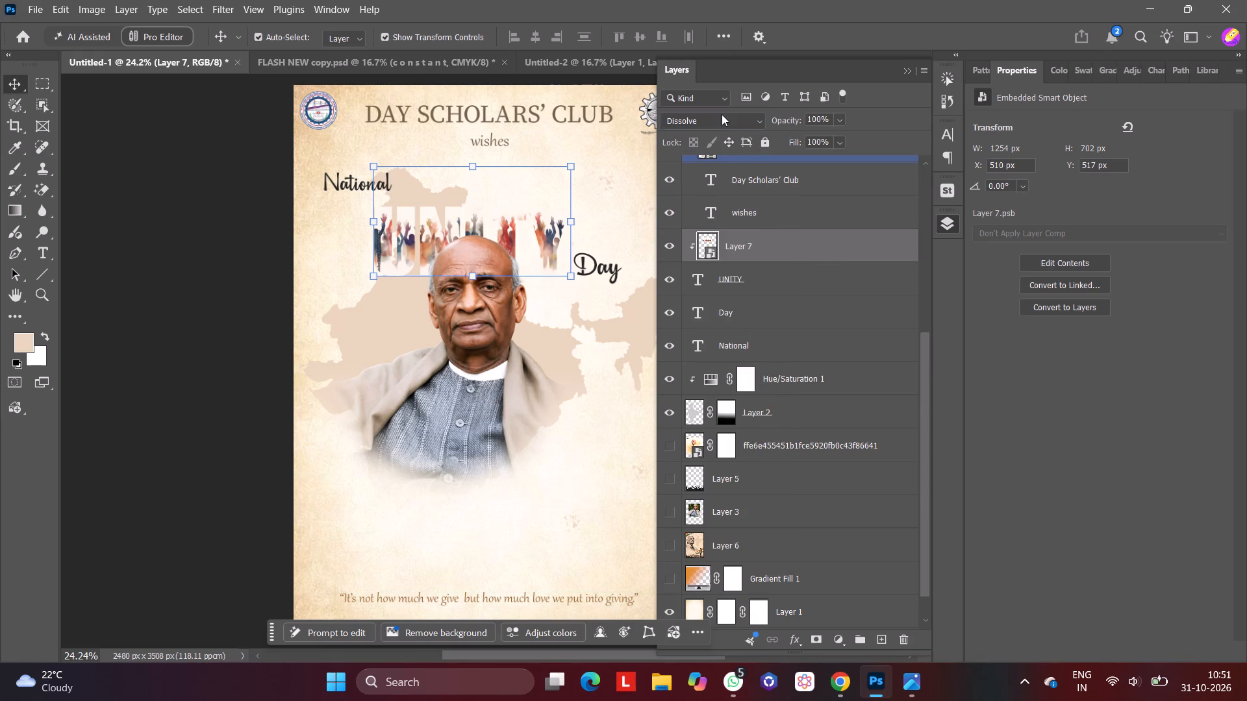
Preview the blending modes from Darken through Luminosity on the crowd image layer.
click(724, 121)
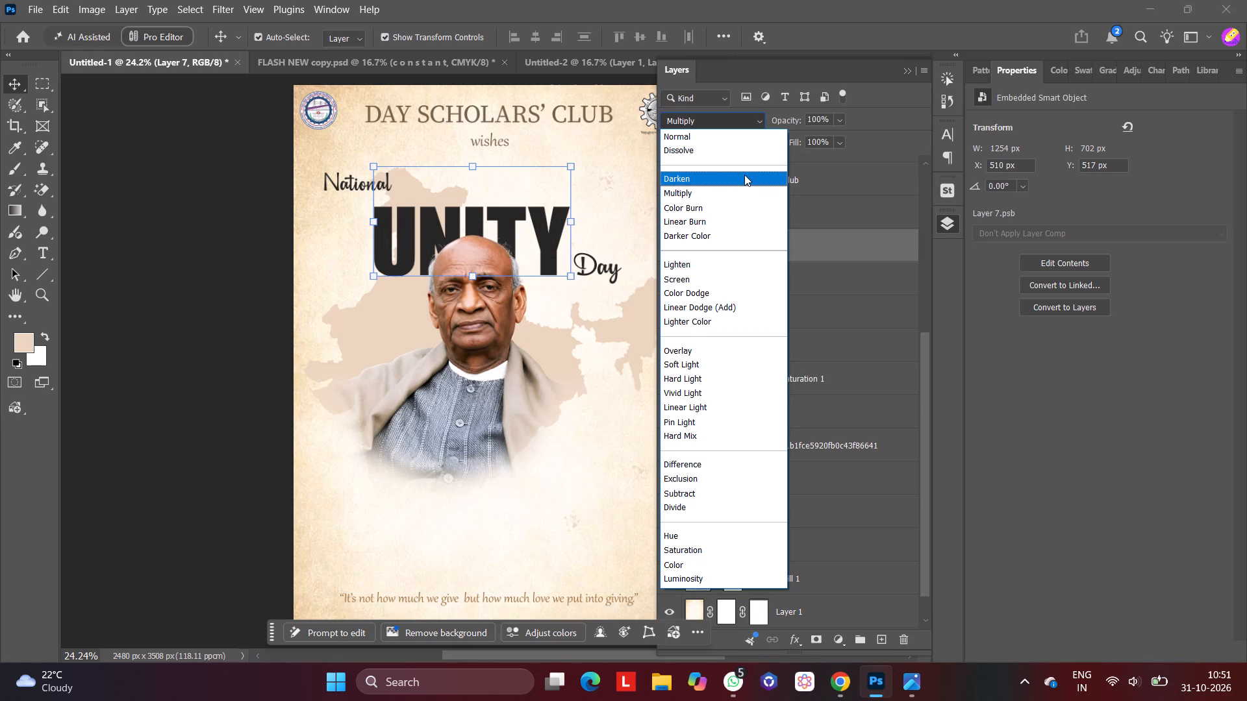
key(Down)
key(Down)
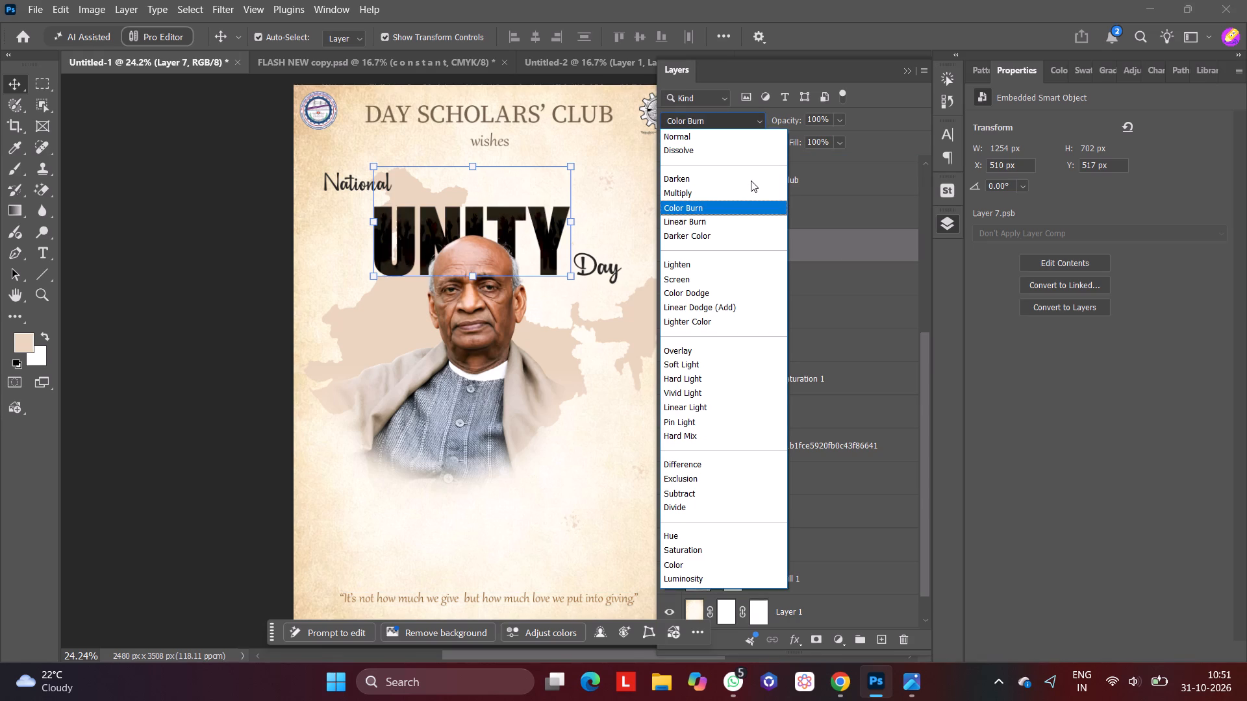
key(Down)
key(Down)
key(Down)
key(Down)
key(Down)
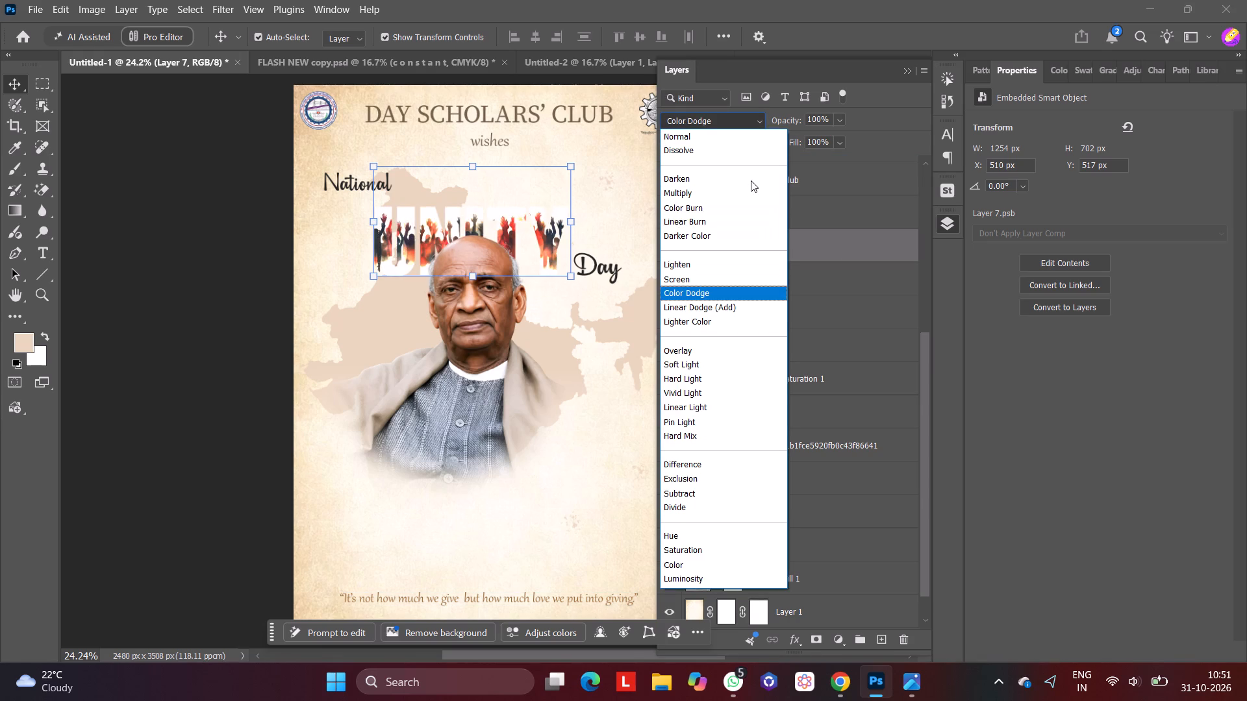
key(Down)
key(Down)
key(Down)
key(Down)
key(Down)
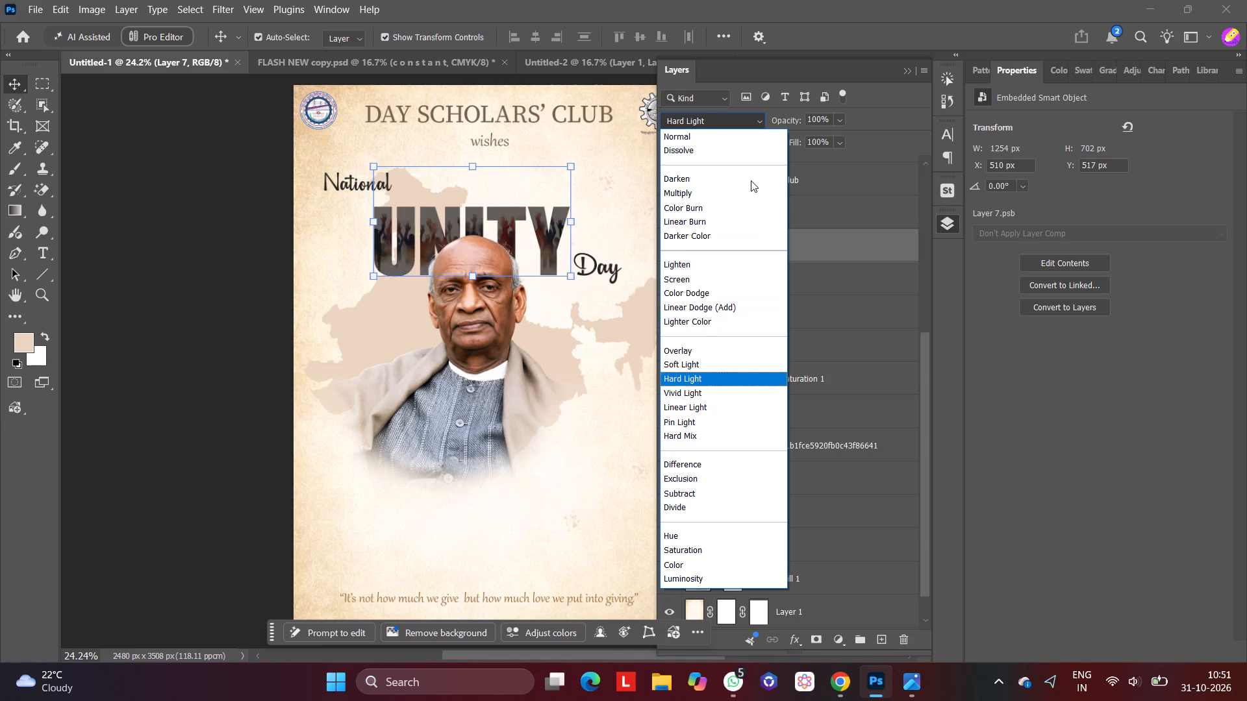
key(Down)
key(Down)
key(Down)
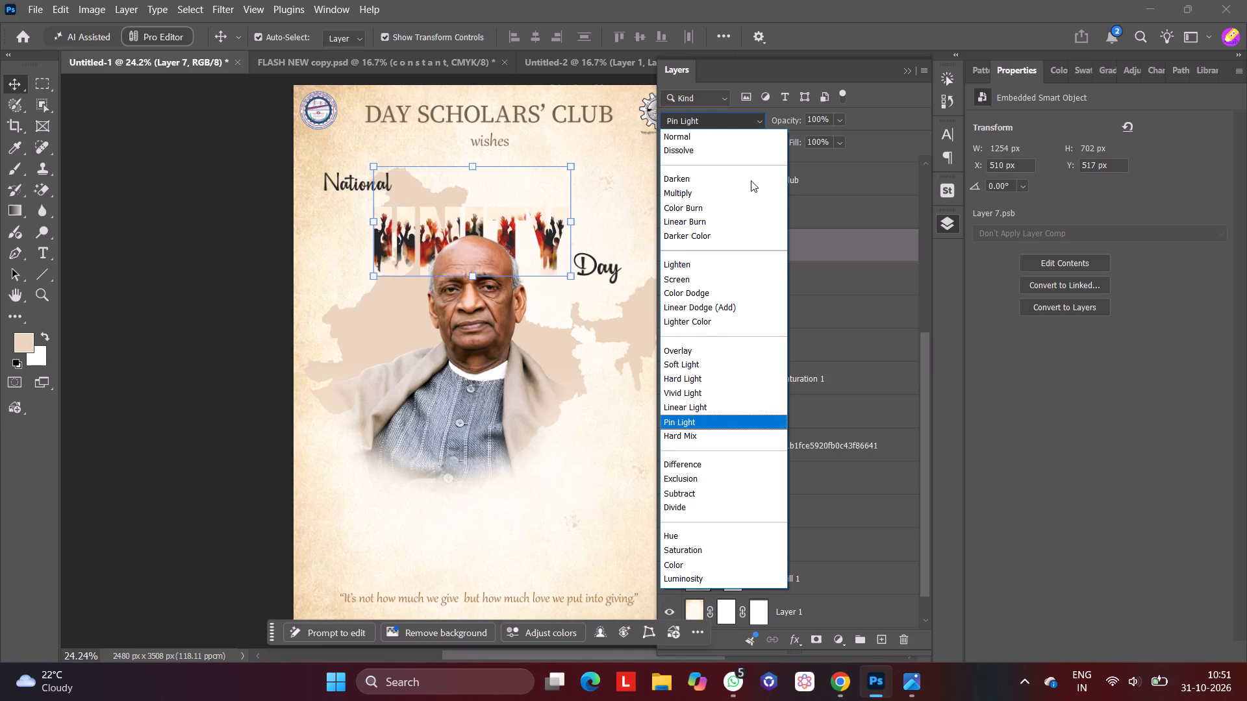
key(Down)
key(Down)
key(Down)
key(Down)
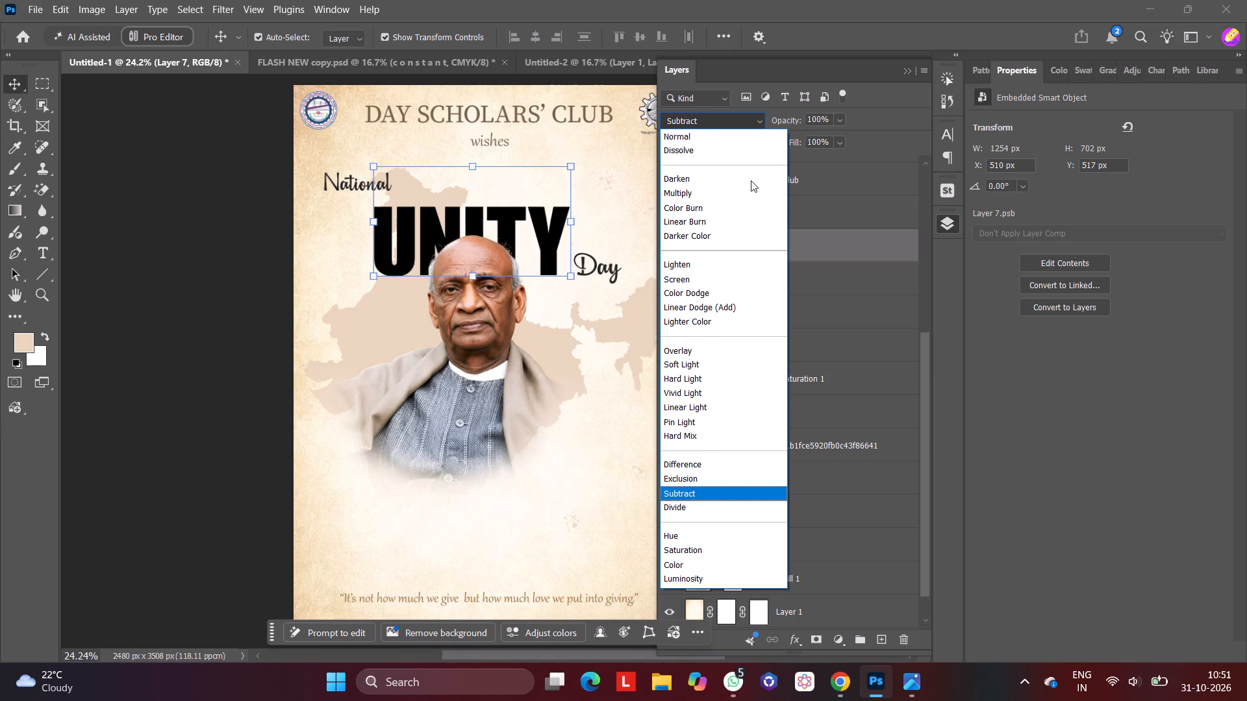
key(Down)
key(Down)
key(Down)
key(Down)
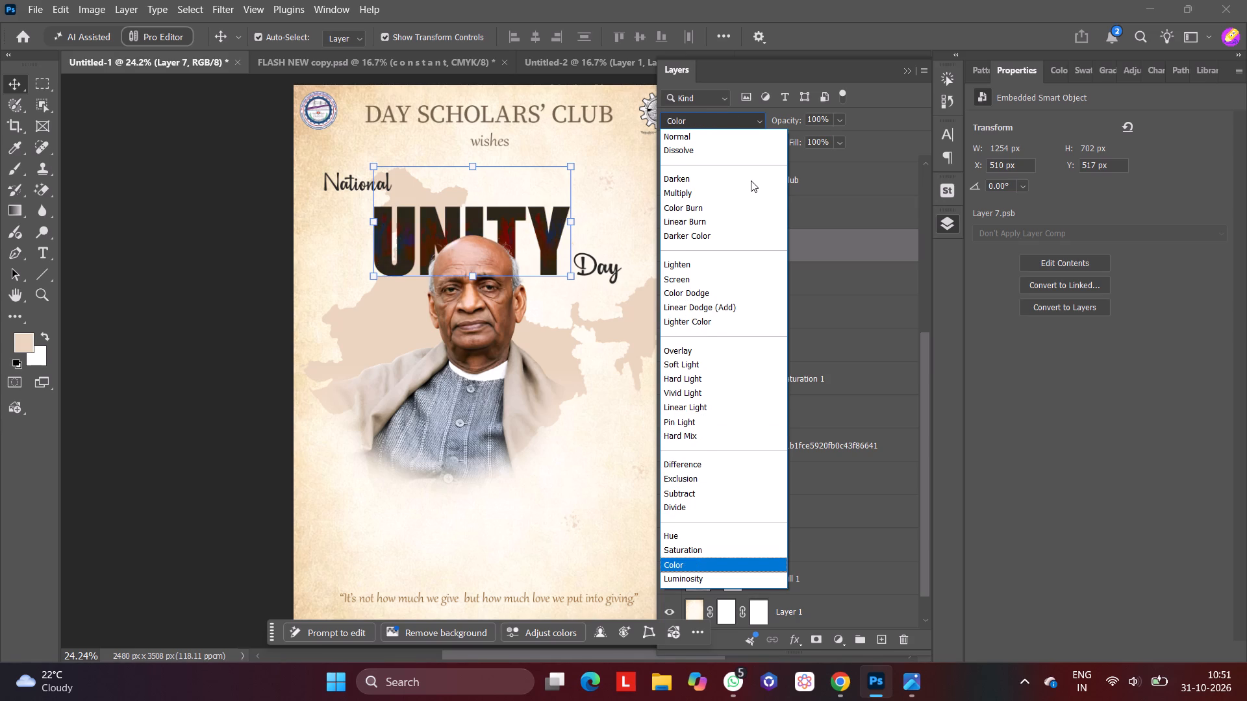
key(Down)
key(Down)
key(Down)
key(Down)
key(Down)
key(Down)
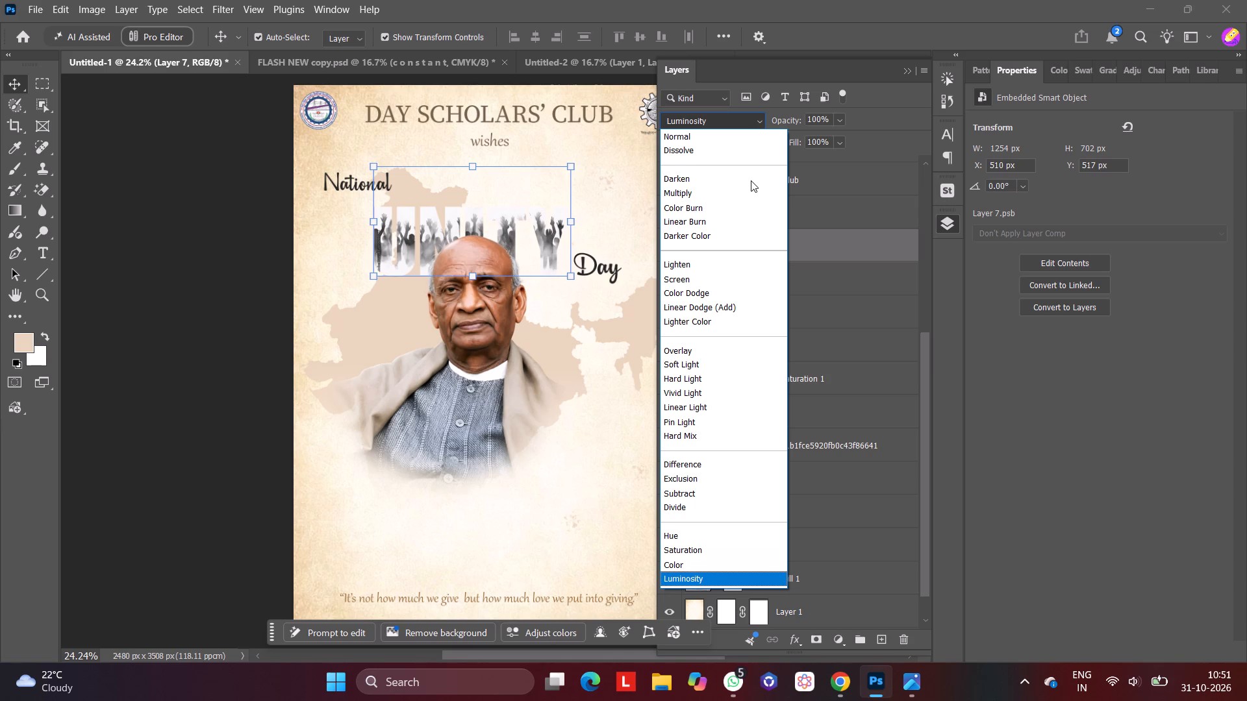
Compare the blending modes again and set the crowd image layer to Color Dodge.
key(Up)
key(Up)
key(Up)
key(Up)
key(Up)
key(Up)
key(Up)
key(Up)
key(Up)
key(Up)
key(Up)
key(Up)
key(Up)
key(Up)
key(Up)
key(Up)
key(Up)
key(Up)
key(Up)
key(Up)
key(Up)
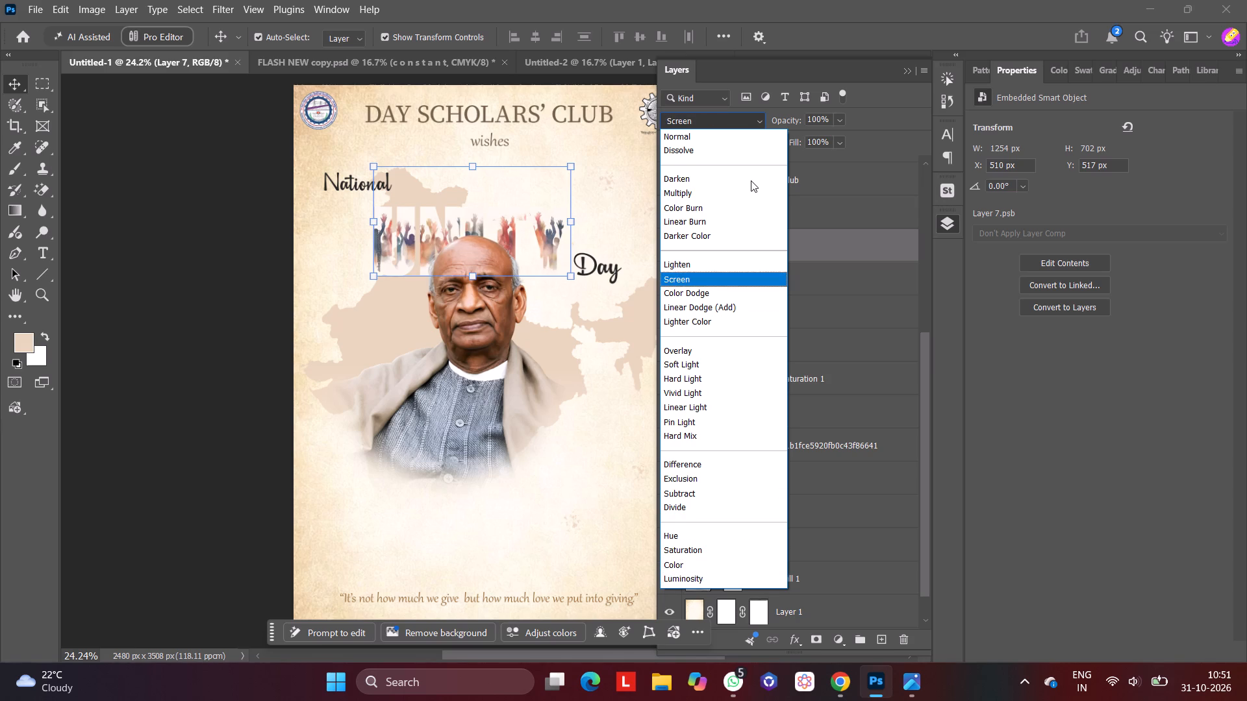
key(Up)
key(Up)
key(Up)
key(Up)
key(Down)
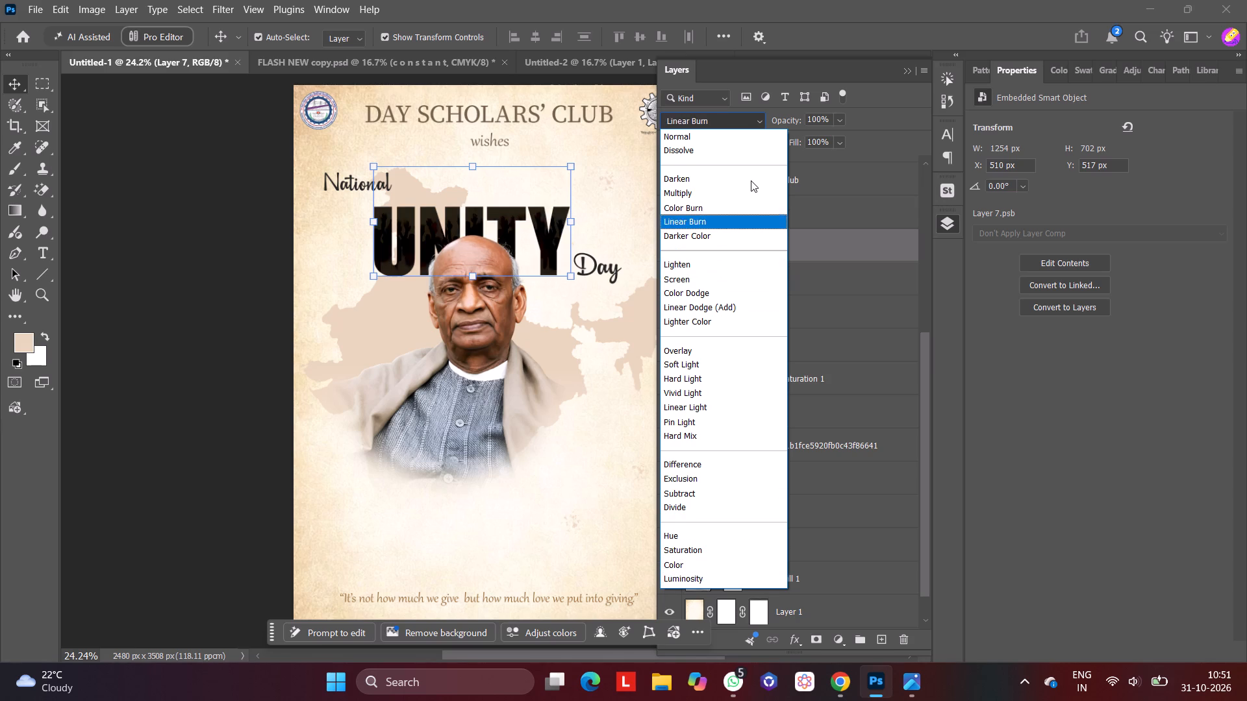
key(Down)
key(Down)
key(Down)
key(Down)
key(Down)
key(Up)
key(Down)
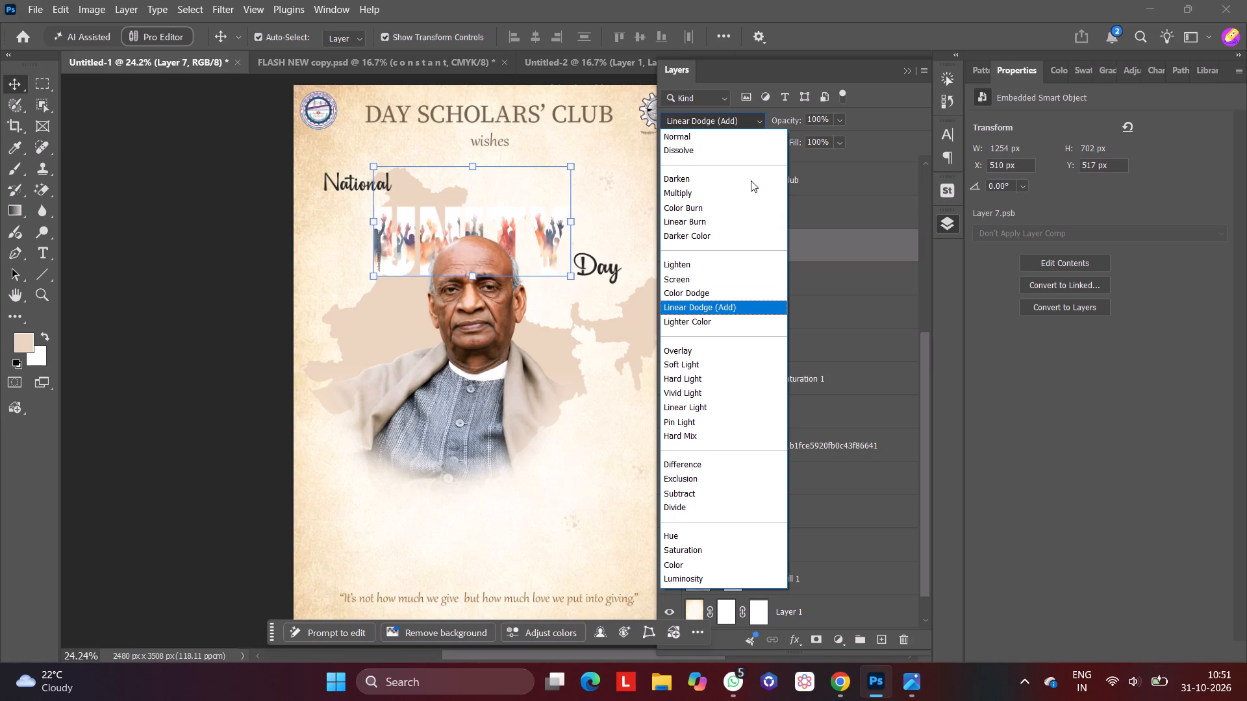
key(Down)
key(Down)
key(Down)
key(Down)
key(Down)
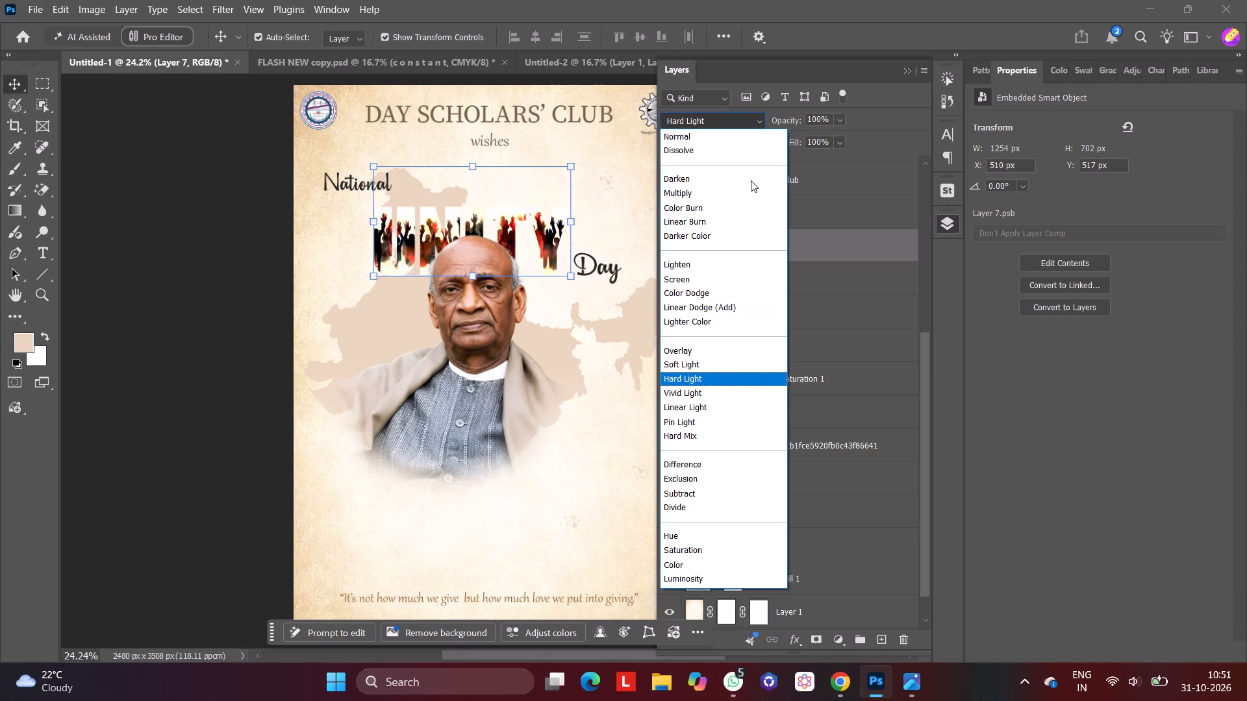
key(Up)
key(Up)
key(Up)
key(Up)
key(Up)
key(Up)
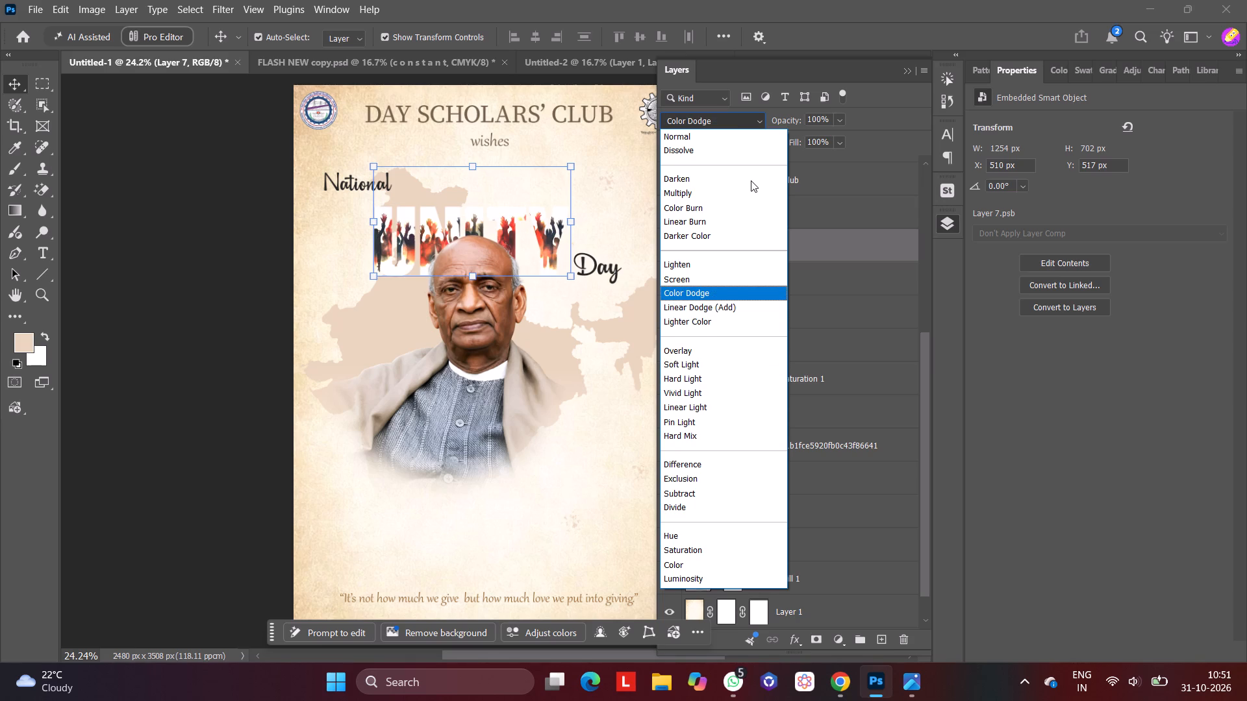
key(Return)
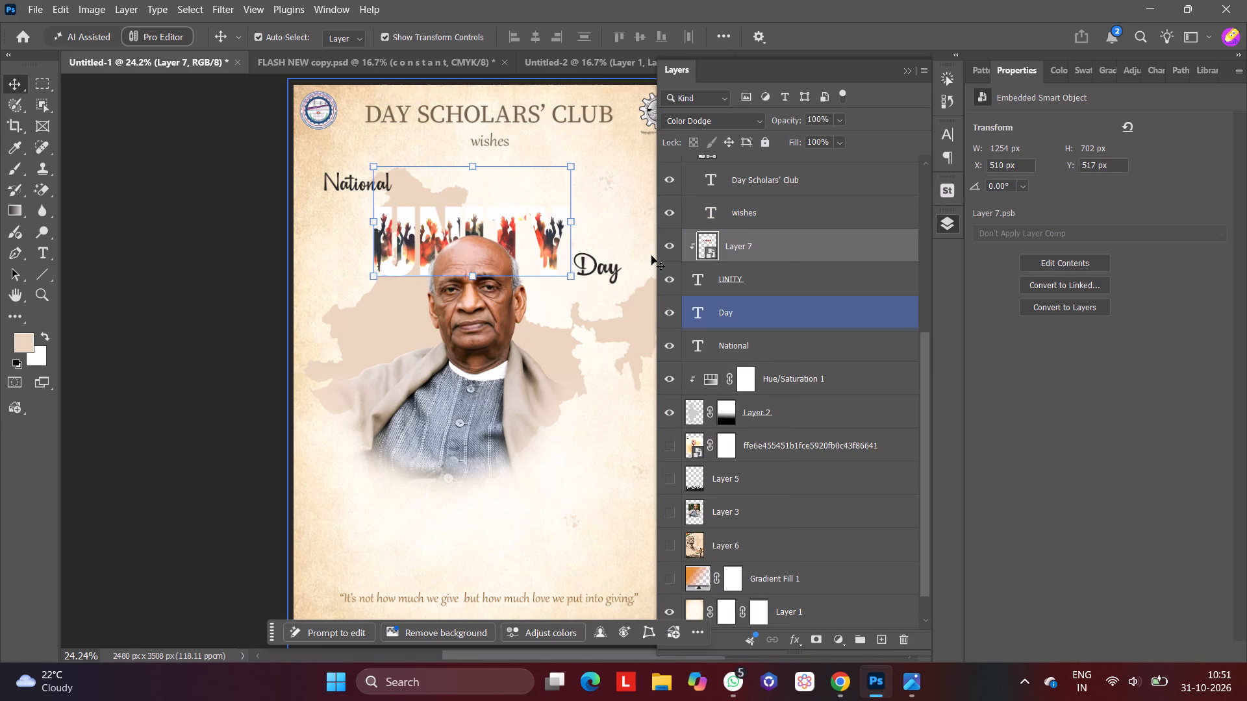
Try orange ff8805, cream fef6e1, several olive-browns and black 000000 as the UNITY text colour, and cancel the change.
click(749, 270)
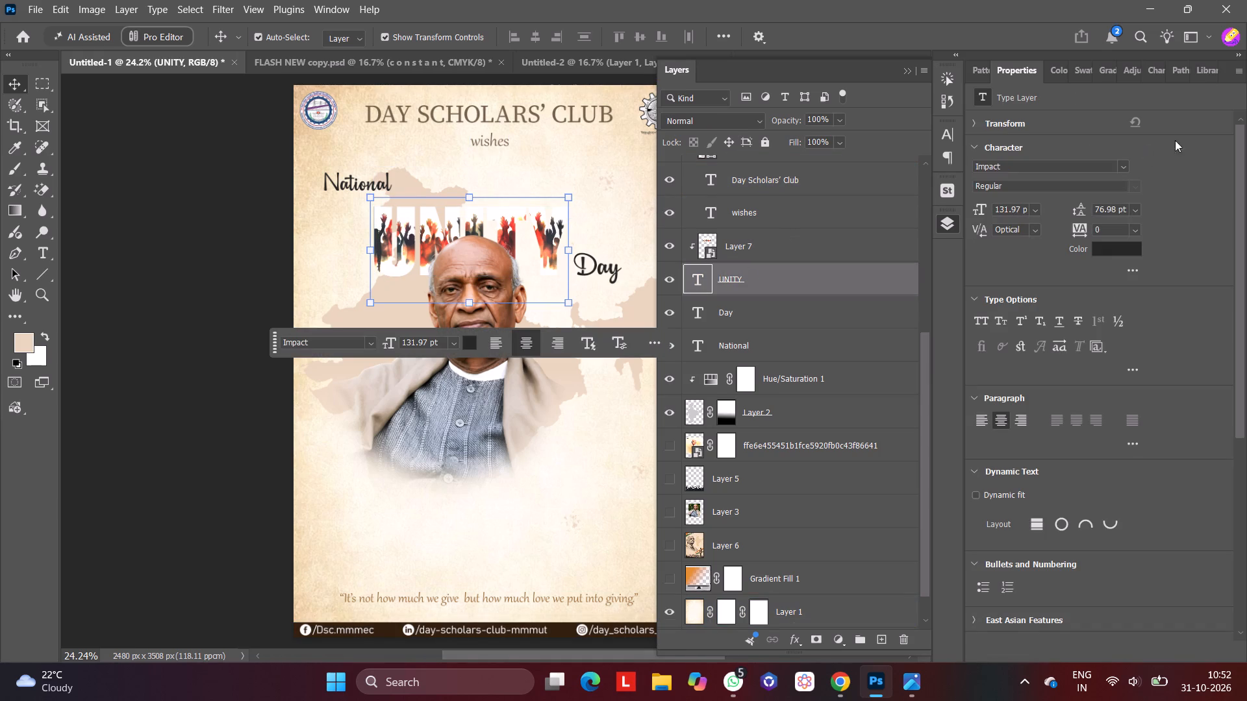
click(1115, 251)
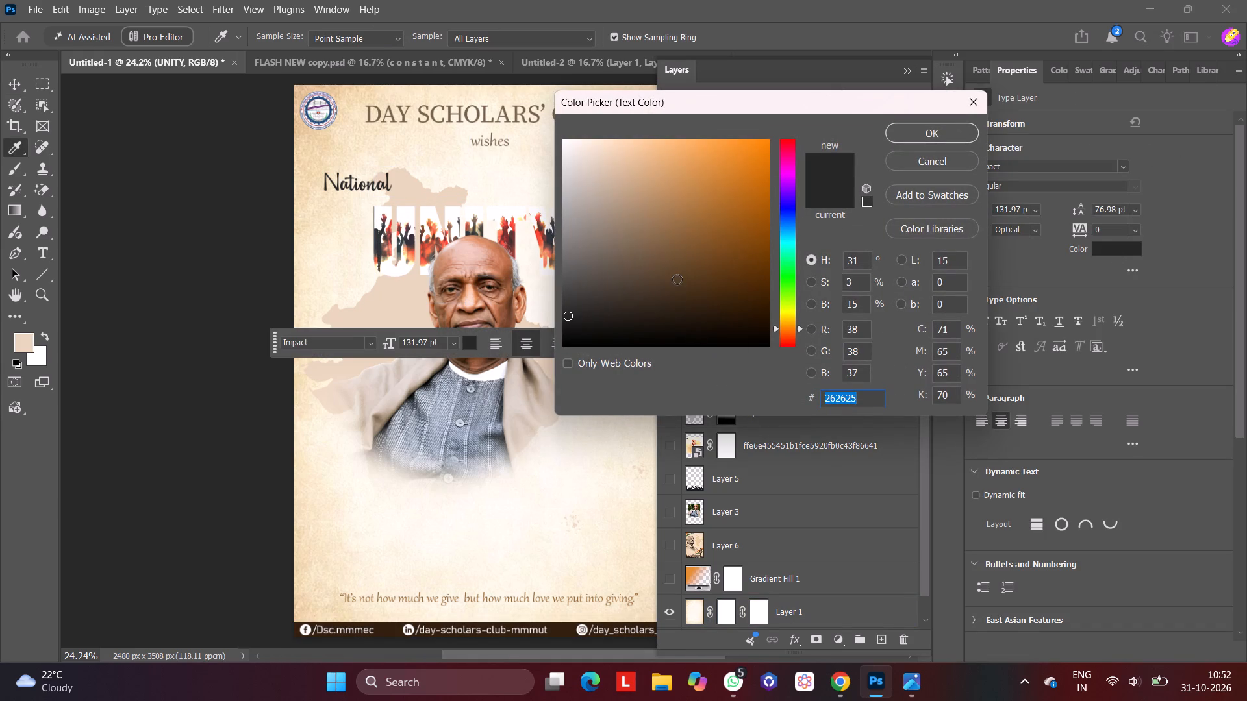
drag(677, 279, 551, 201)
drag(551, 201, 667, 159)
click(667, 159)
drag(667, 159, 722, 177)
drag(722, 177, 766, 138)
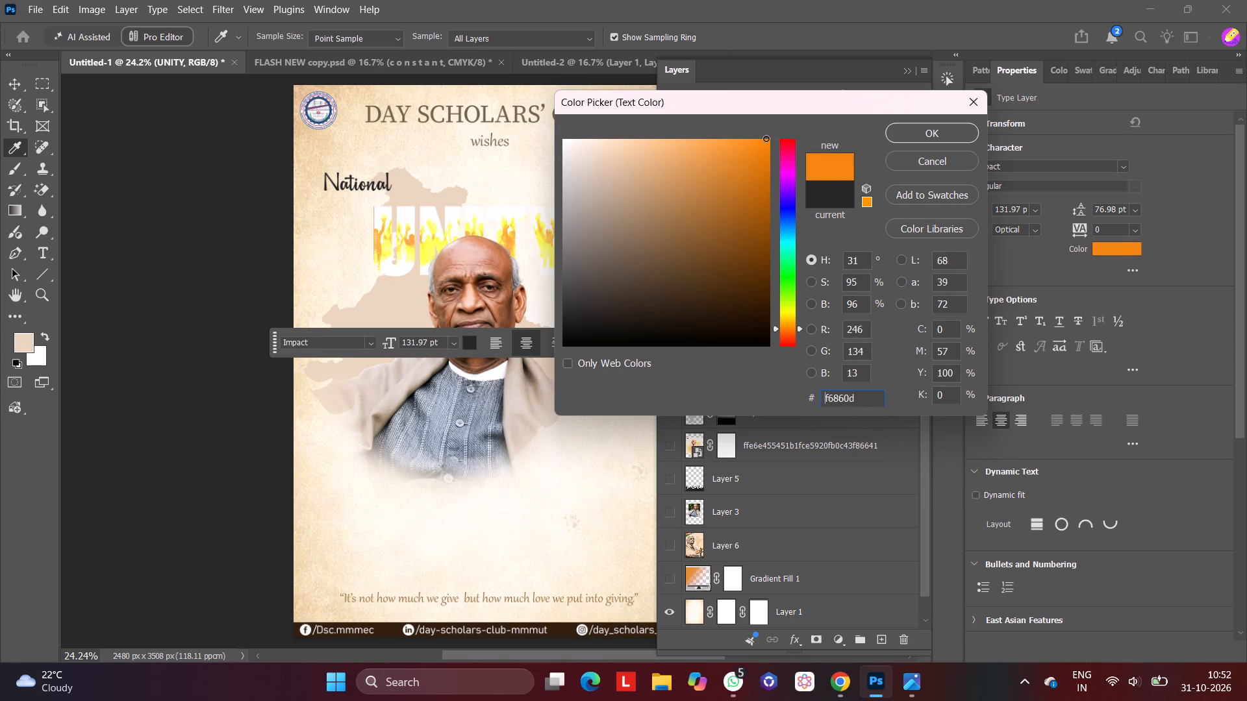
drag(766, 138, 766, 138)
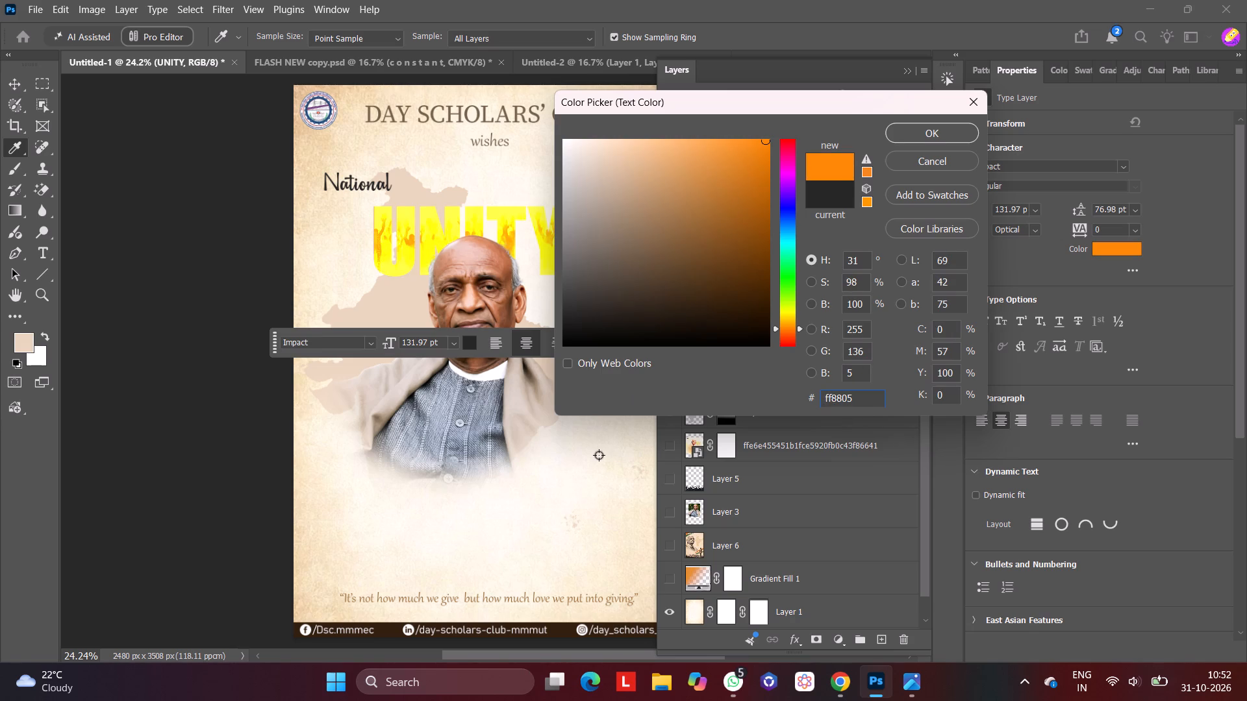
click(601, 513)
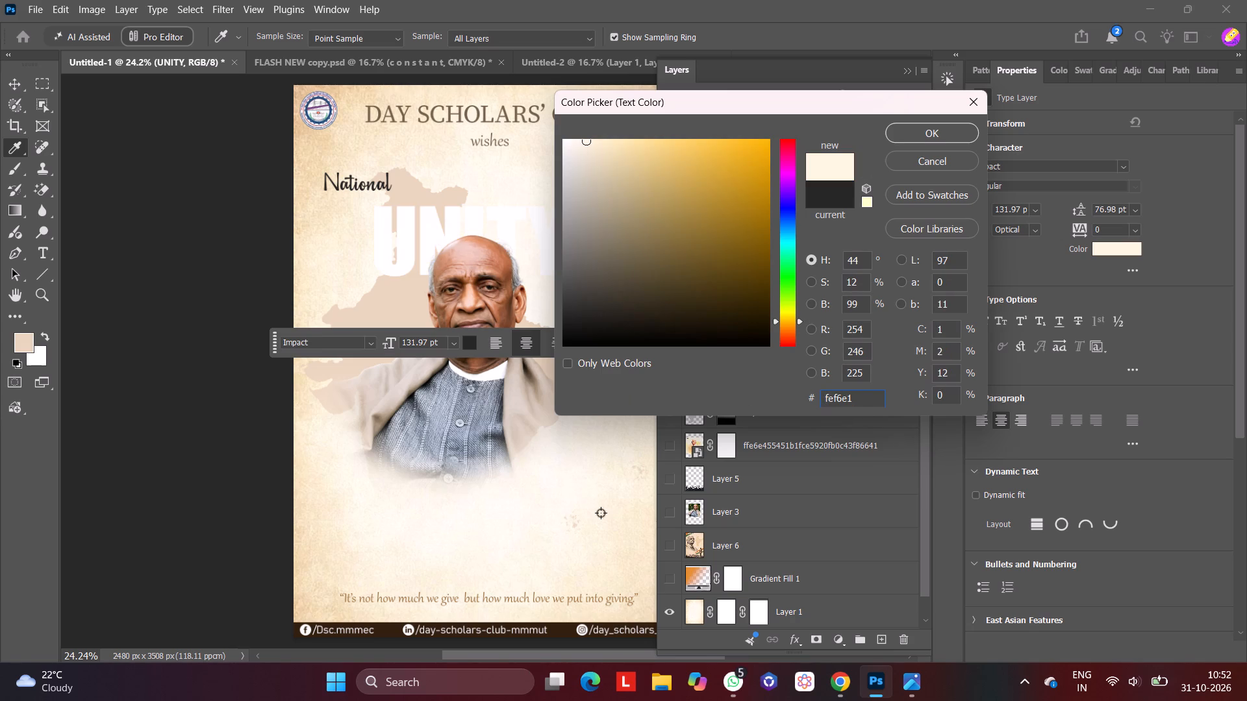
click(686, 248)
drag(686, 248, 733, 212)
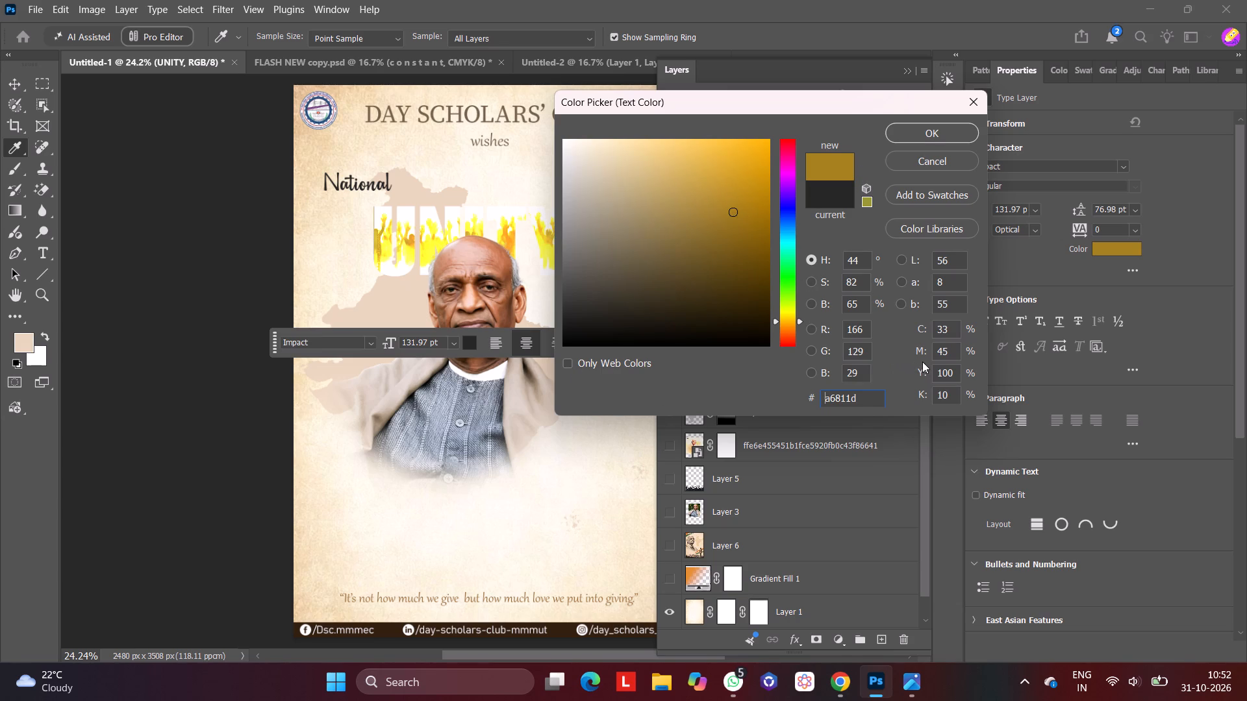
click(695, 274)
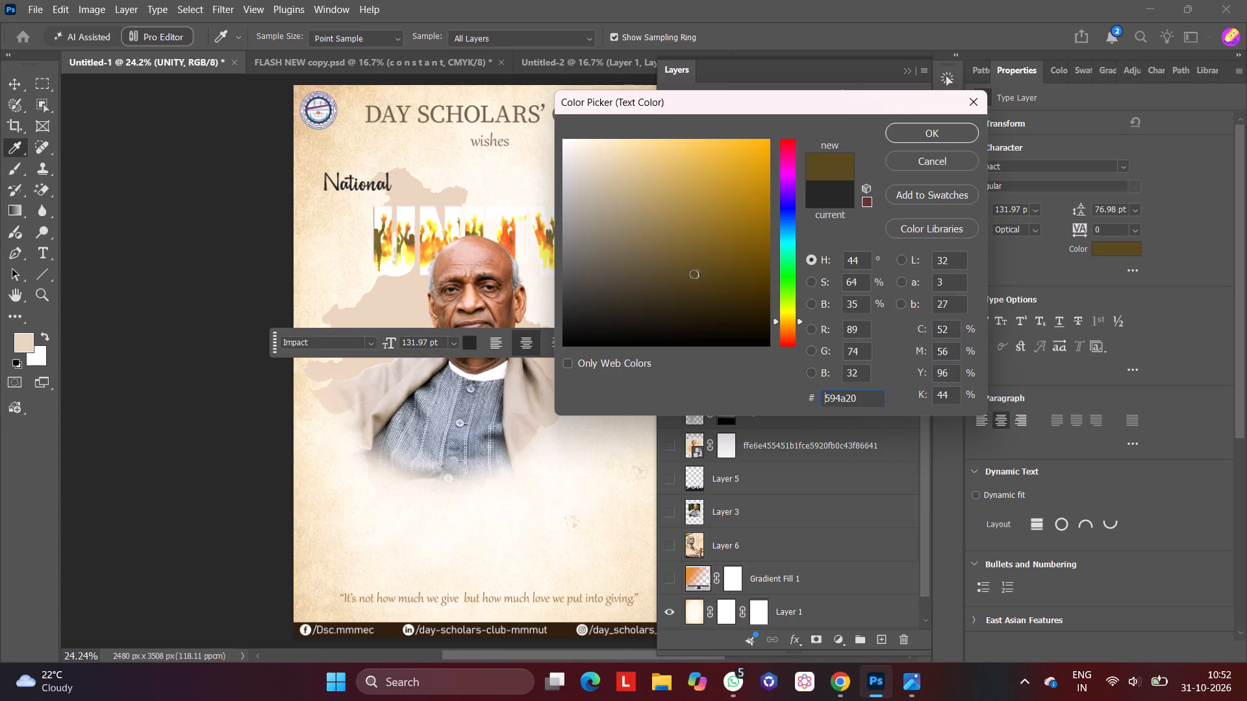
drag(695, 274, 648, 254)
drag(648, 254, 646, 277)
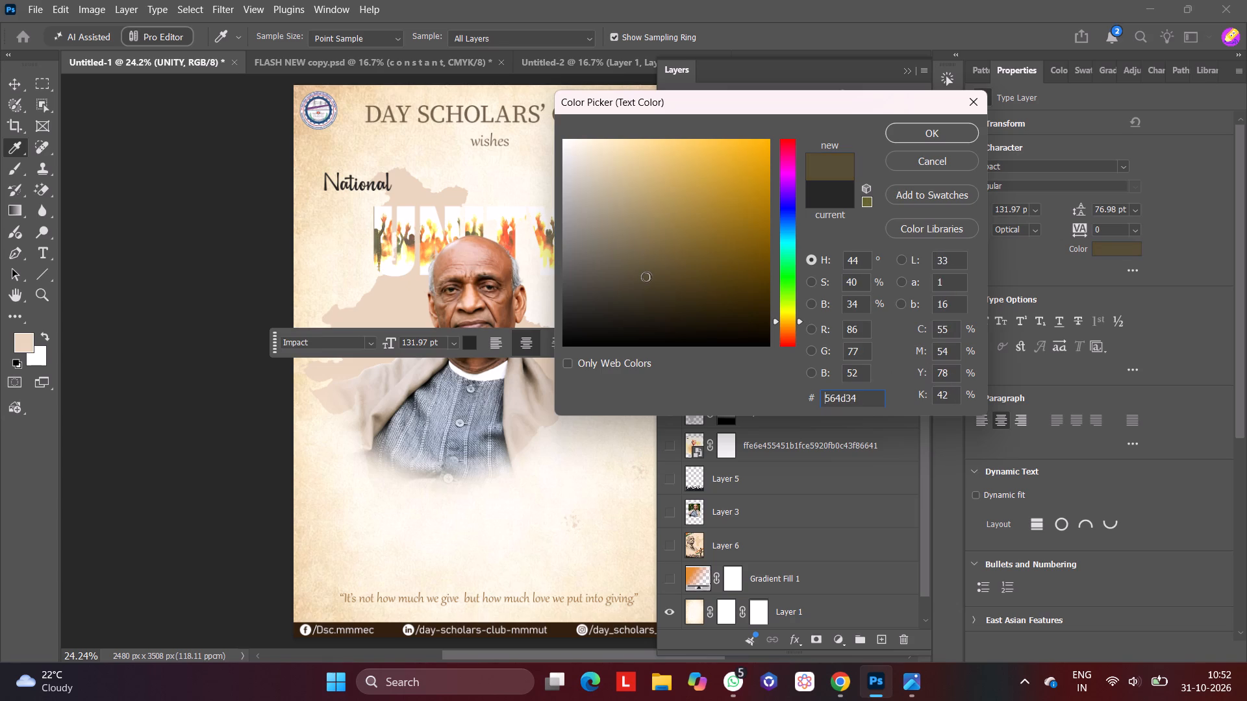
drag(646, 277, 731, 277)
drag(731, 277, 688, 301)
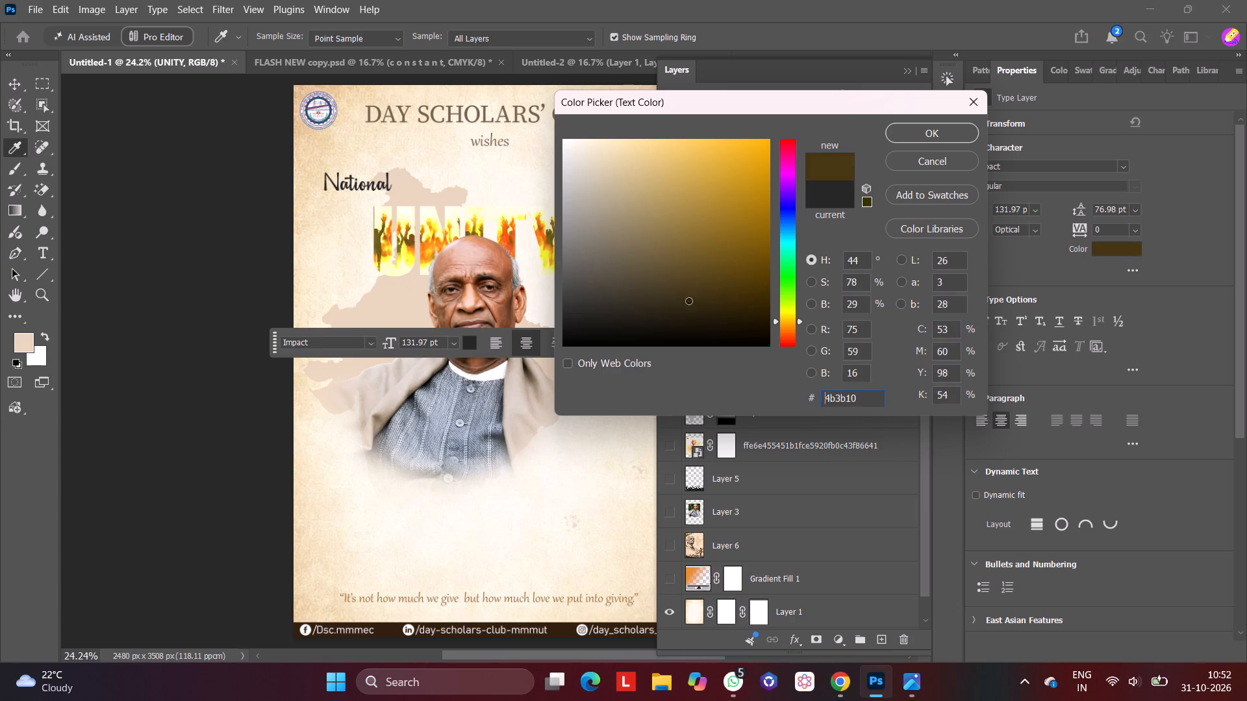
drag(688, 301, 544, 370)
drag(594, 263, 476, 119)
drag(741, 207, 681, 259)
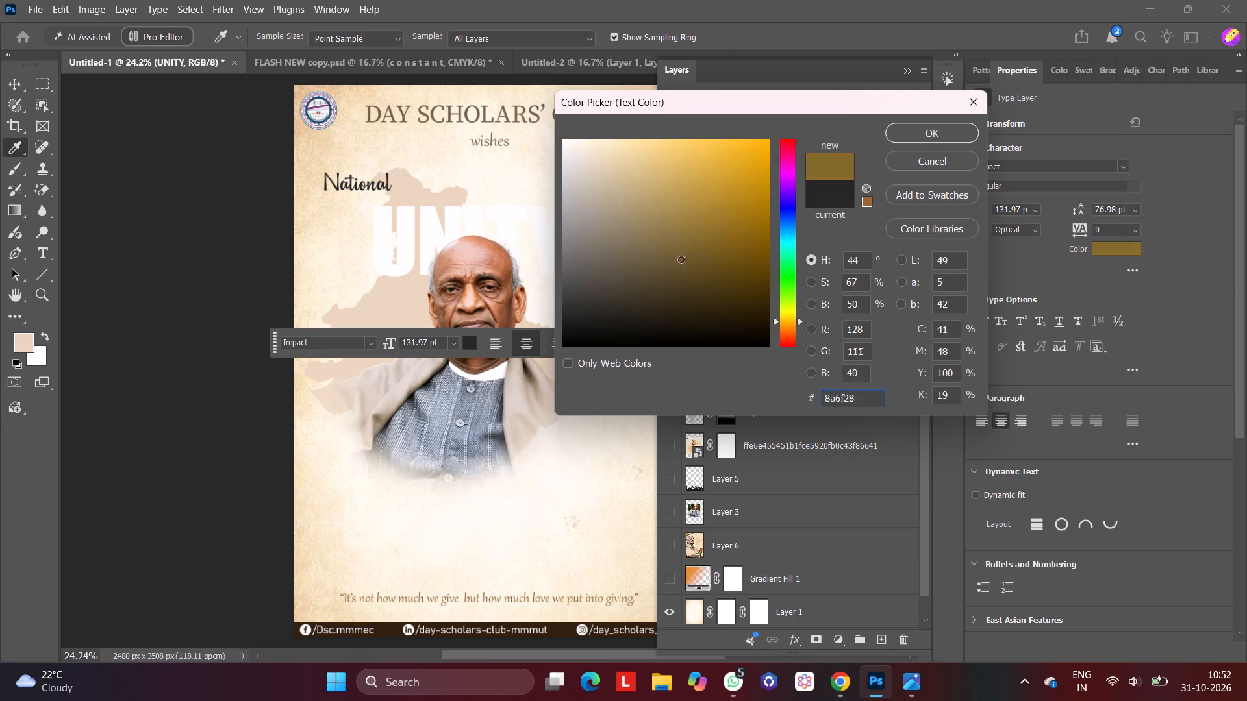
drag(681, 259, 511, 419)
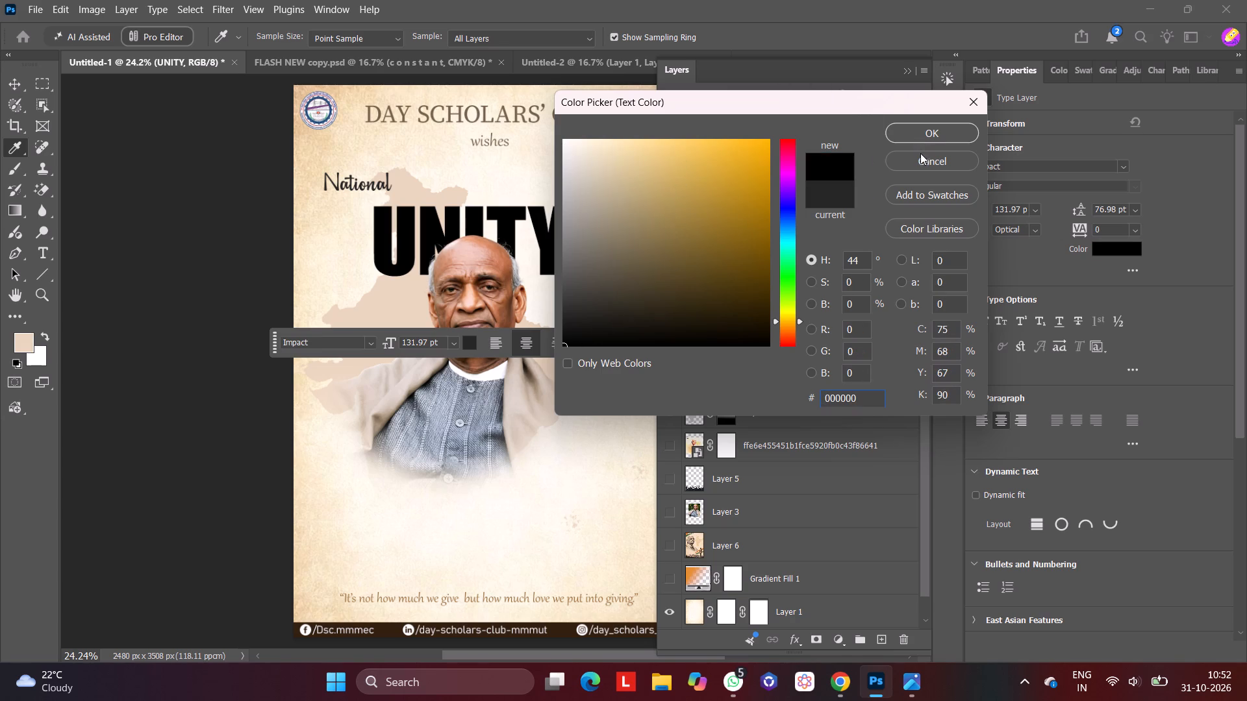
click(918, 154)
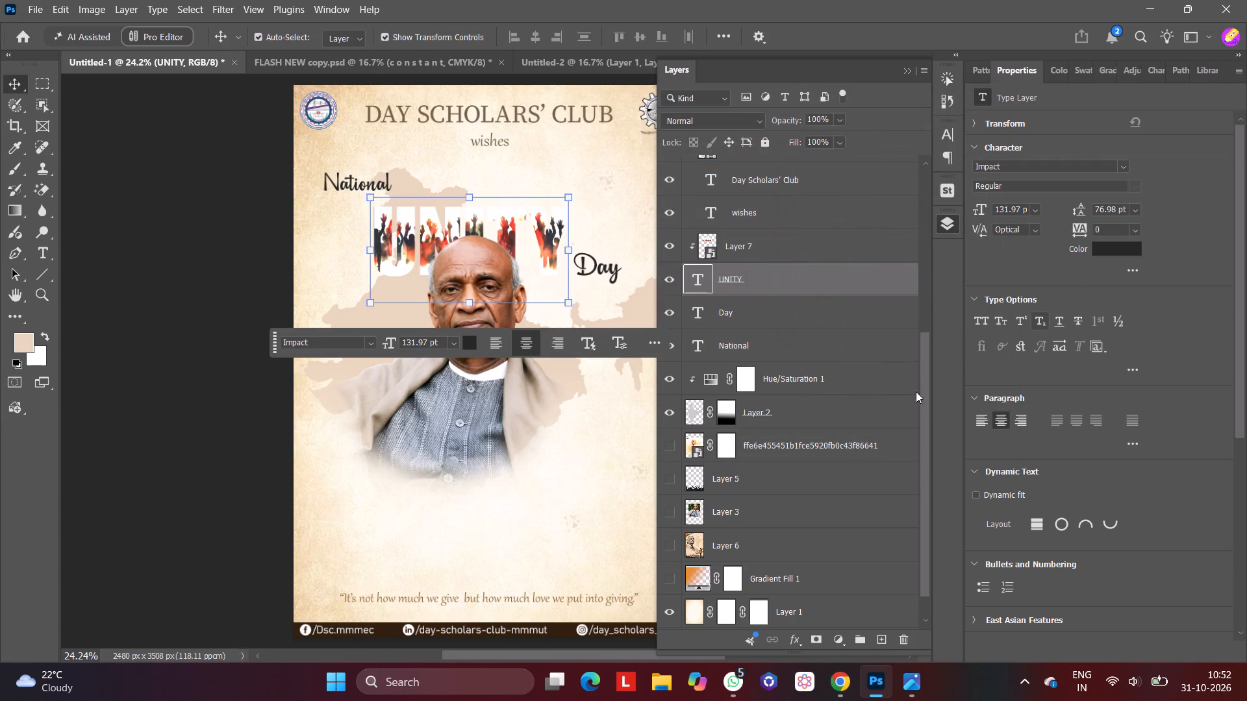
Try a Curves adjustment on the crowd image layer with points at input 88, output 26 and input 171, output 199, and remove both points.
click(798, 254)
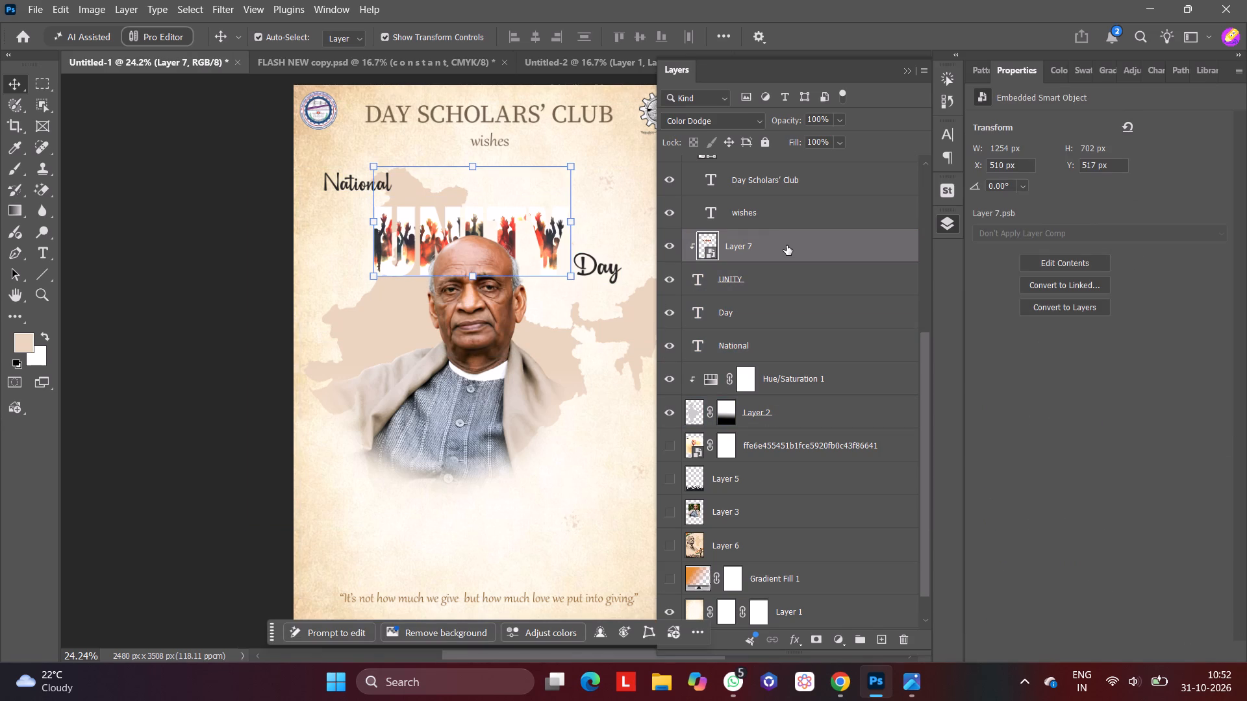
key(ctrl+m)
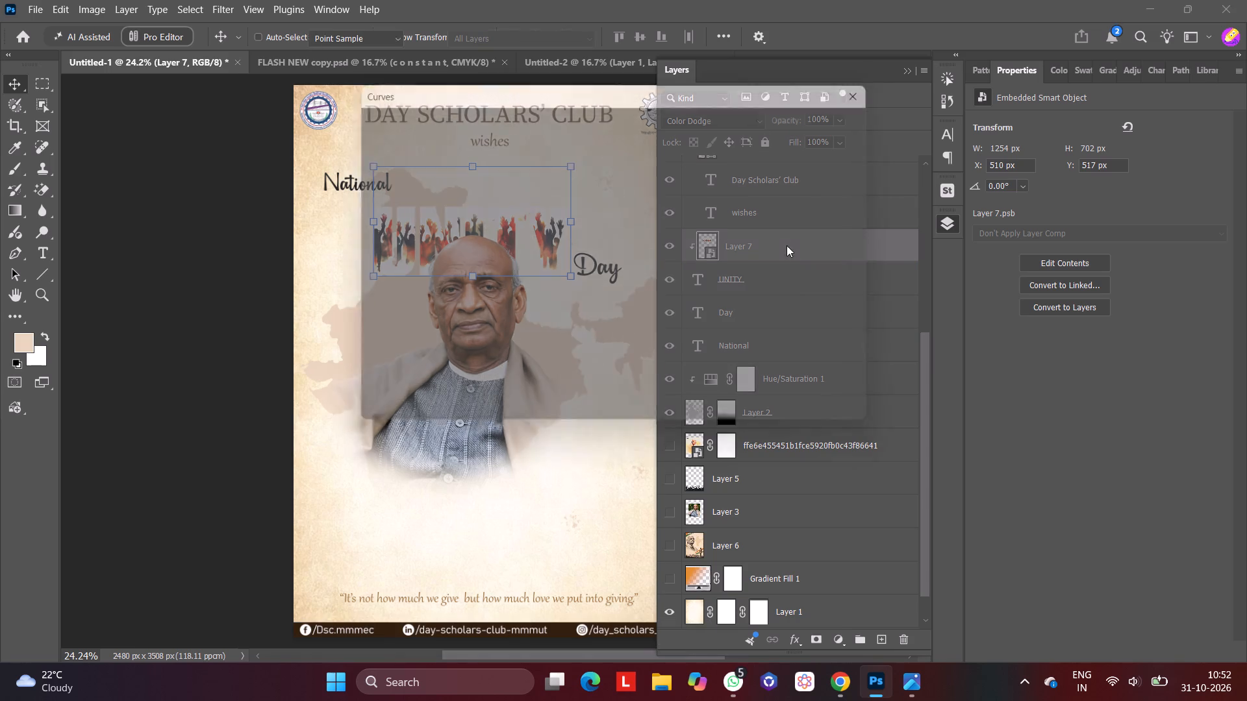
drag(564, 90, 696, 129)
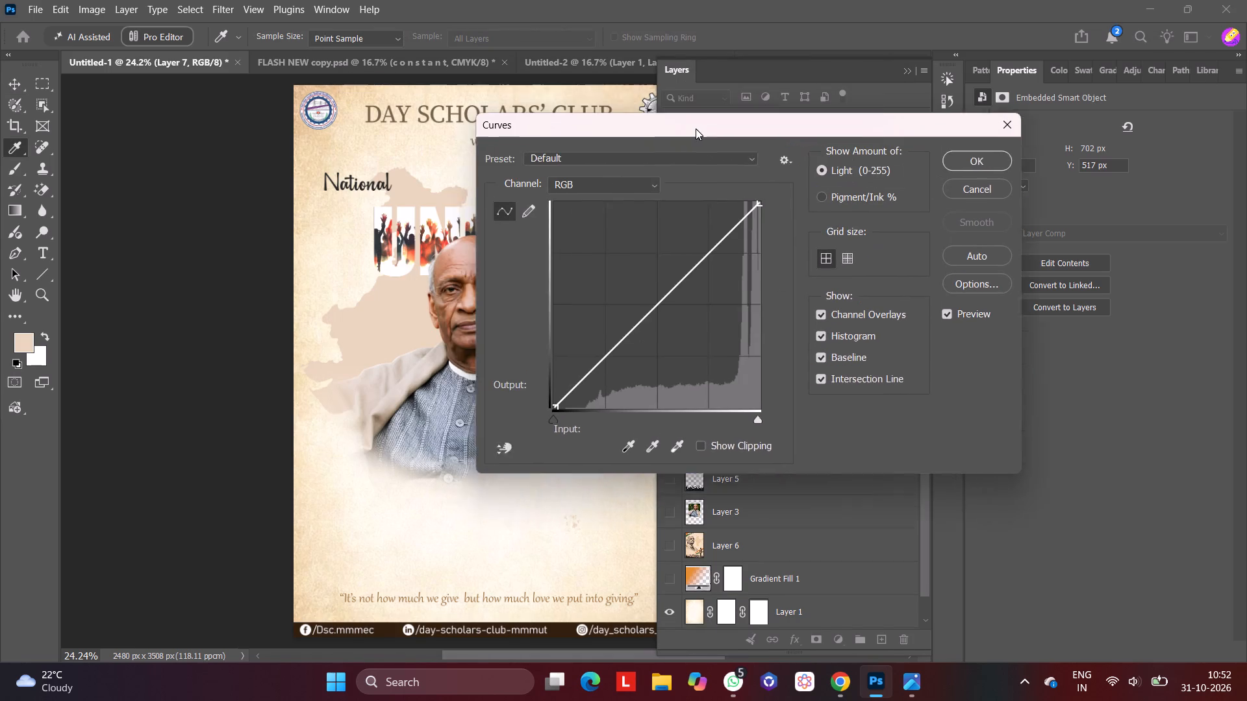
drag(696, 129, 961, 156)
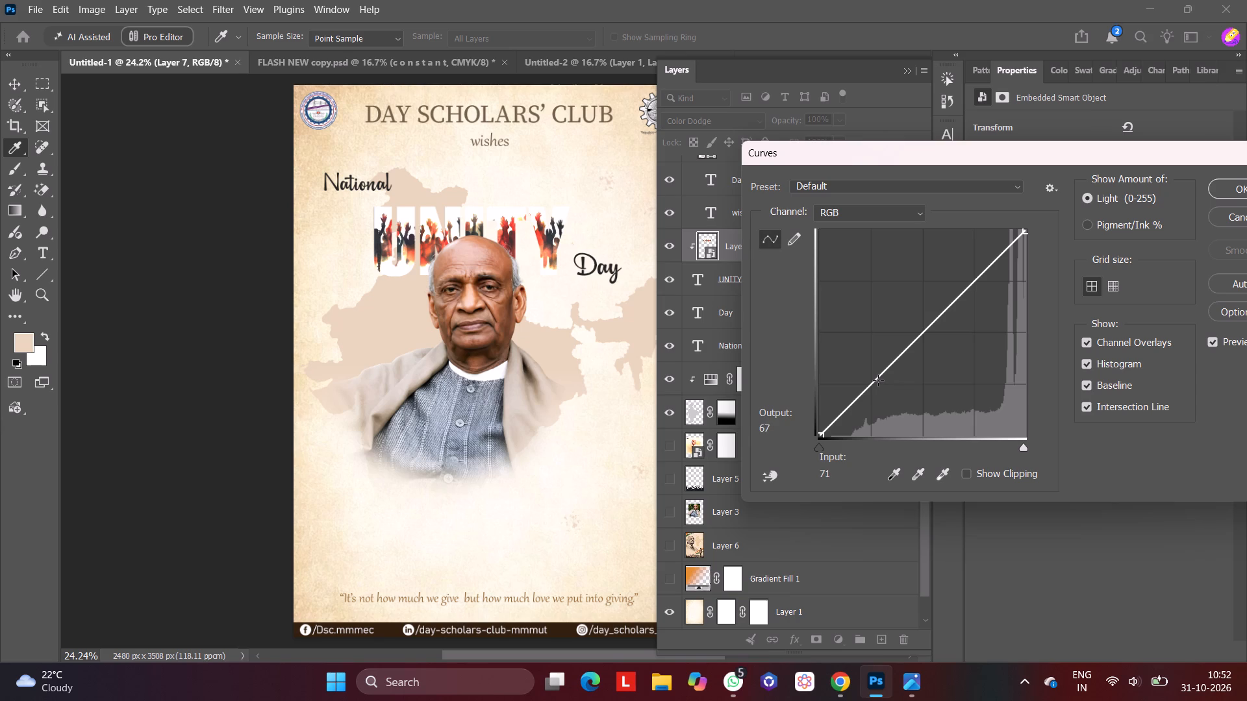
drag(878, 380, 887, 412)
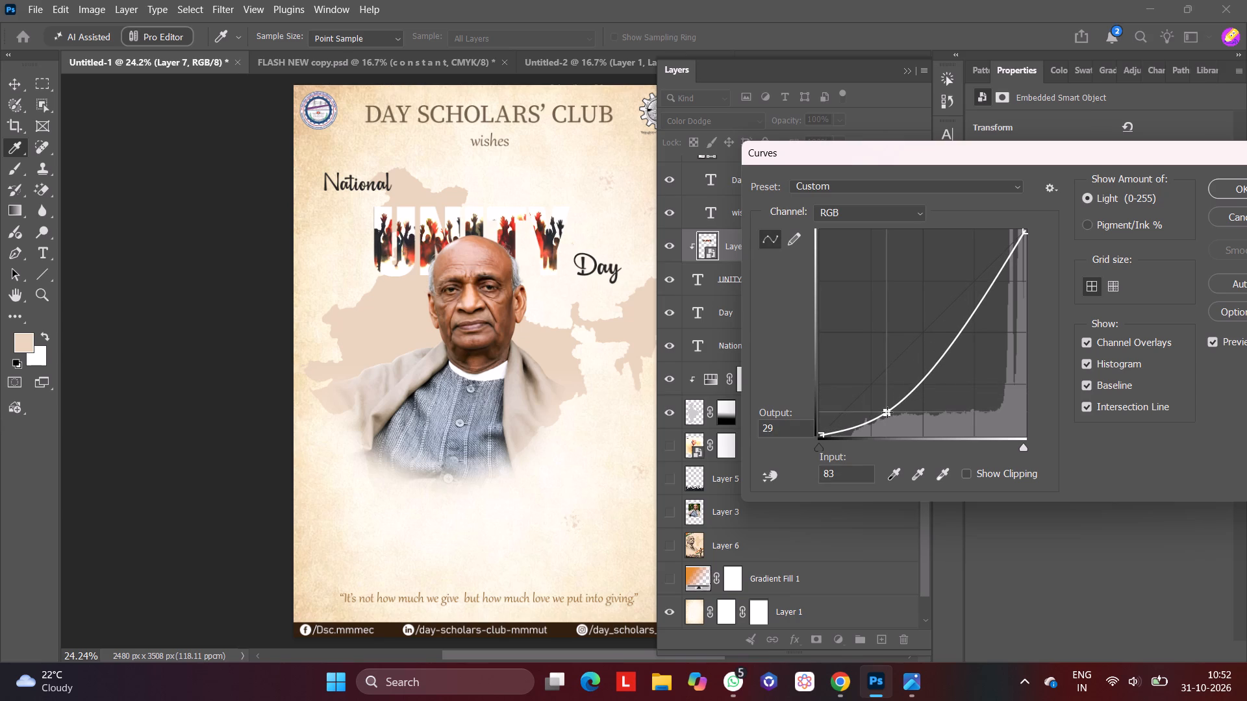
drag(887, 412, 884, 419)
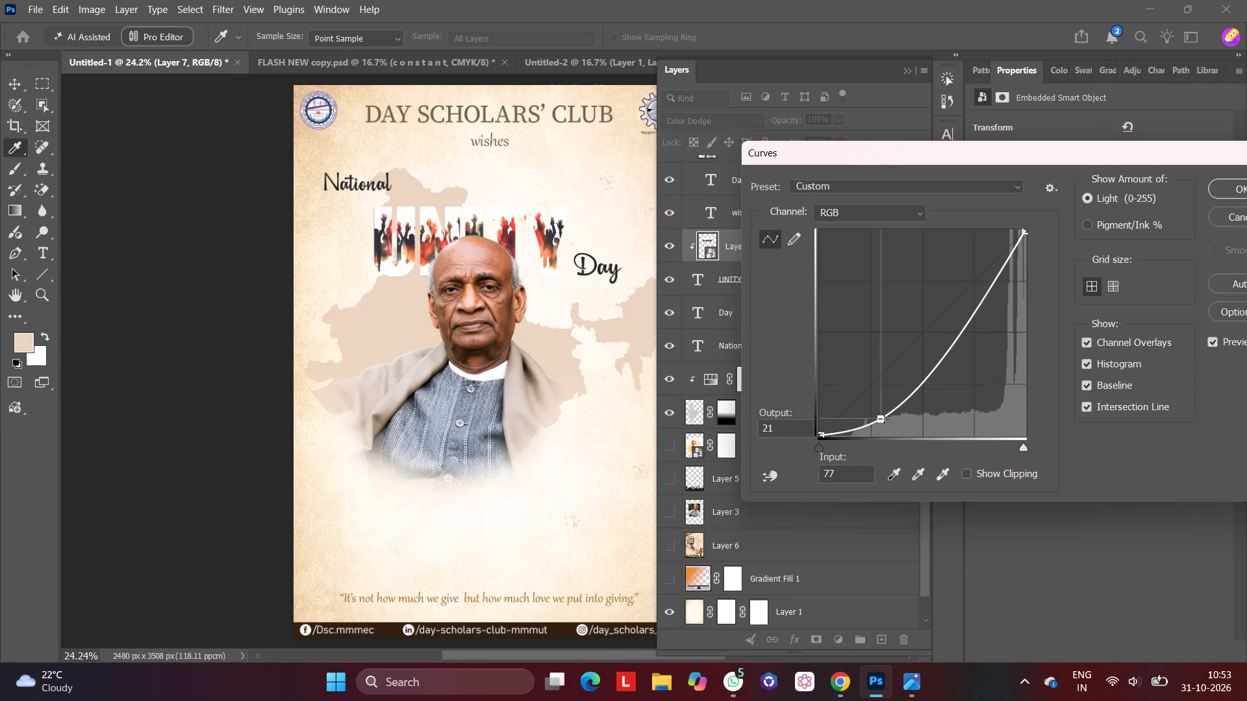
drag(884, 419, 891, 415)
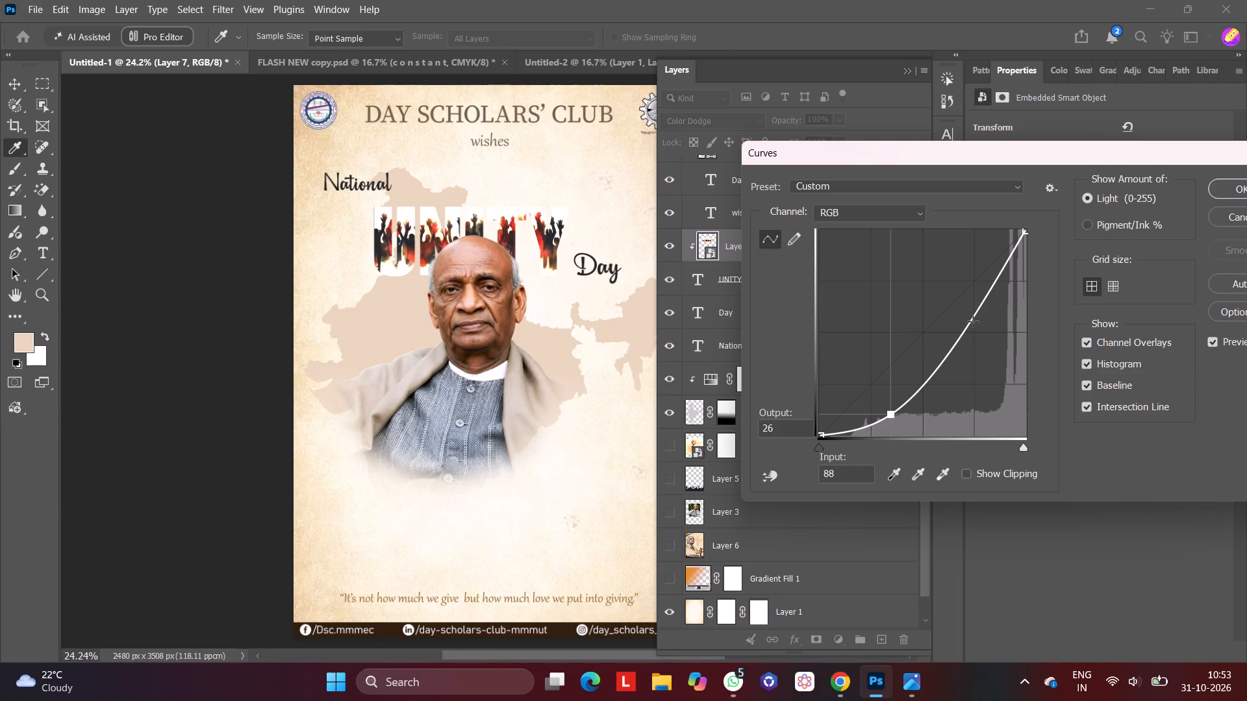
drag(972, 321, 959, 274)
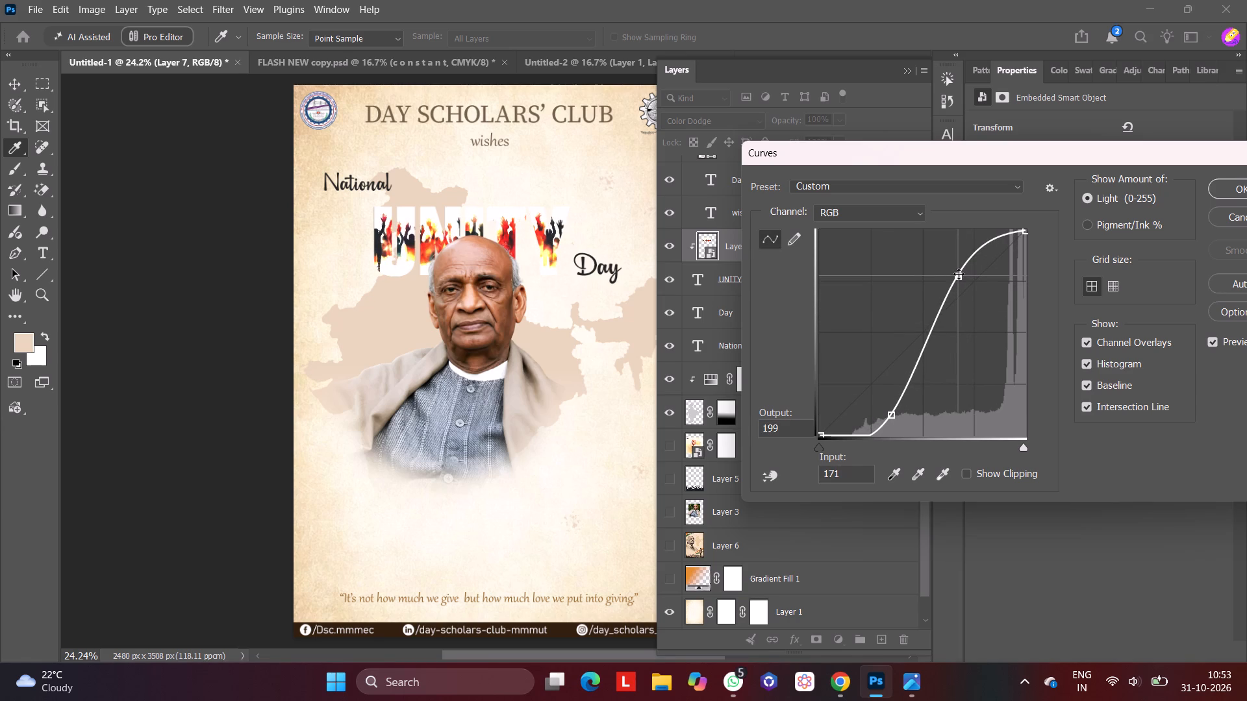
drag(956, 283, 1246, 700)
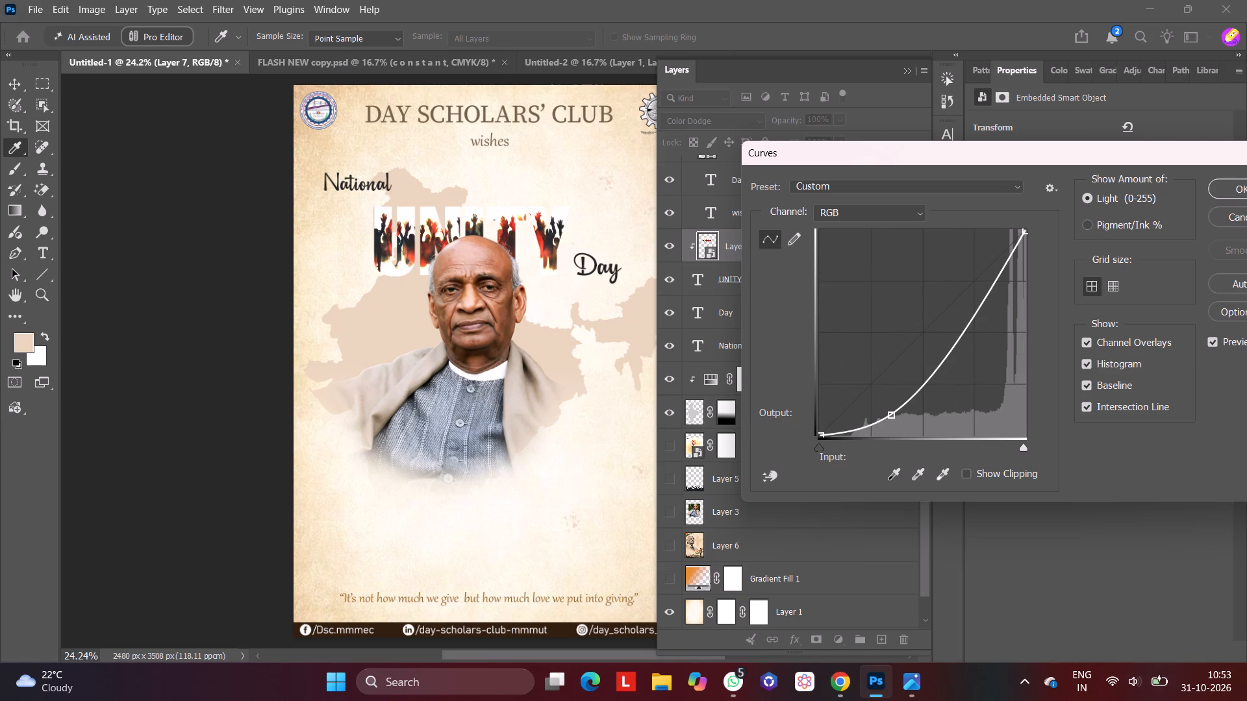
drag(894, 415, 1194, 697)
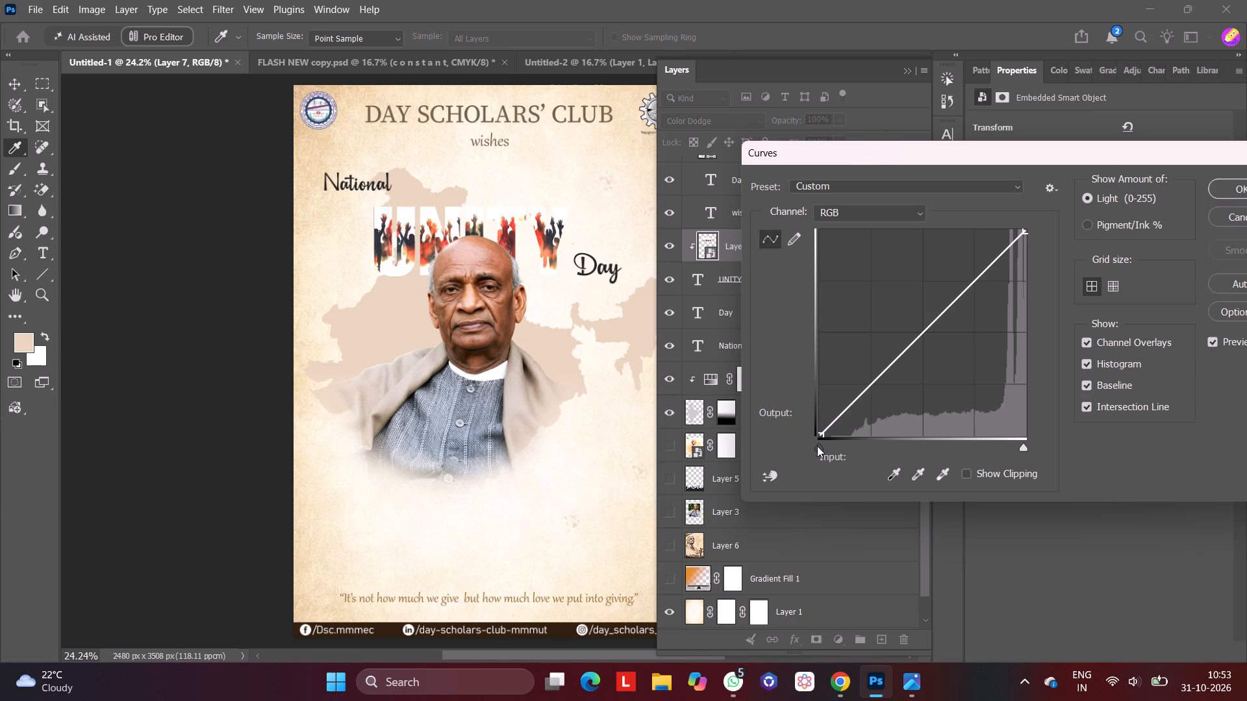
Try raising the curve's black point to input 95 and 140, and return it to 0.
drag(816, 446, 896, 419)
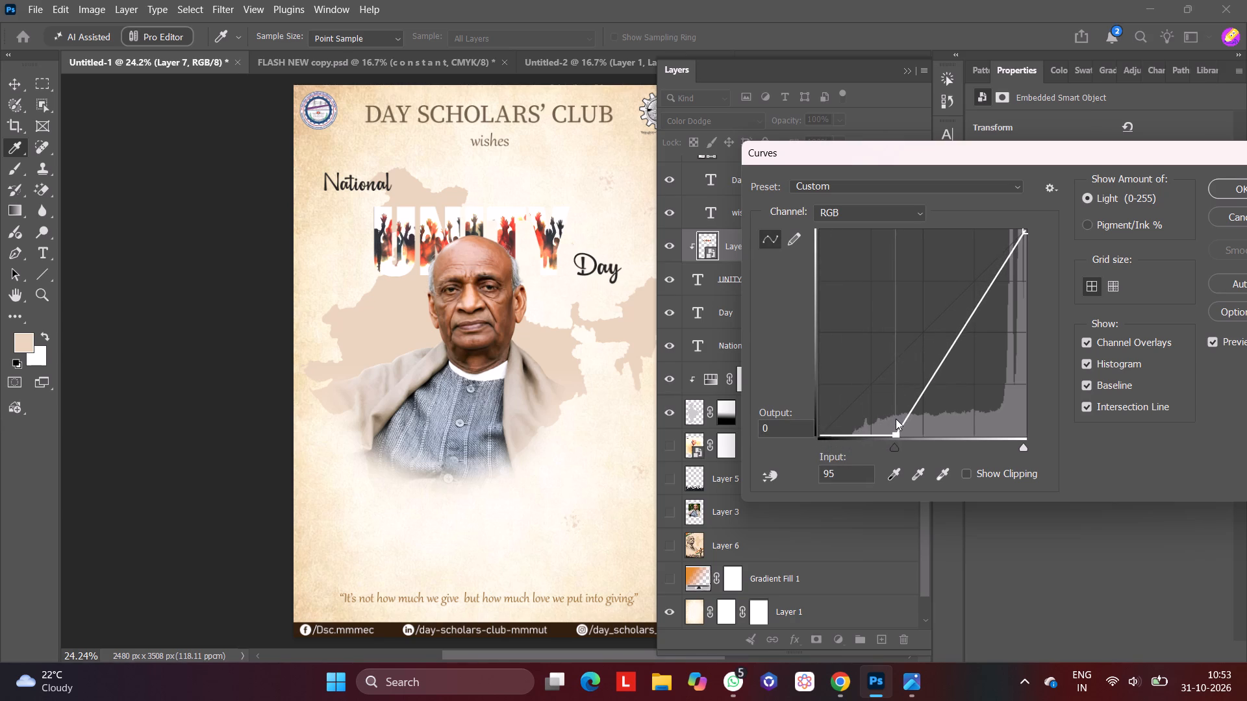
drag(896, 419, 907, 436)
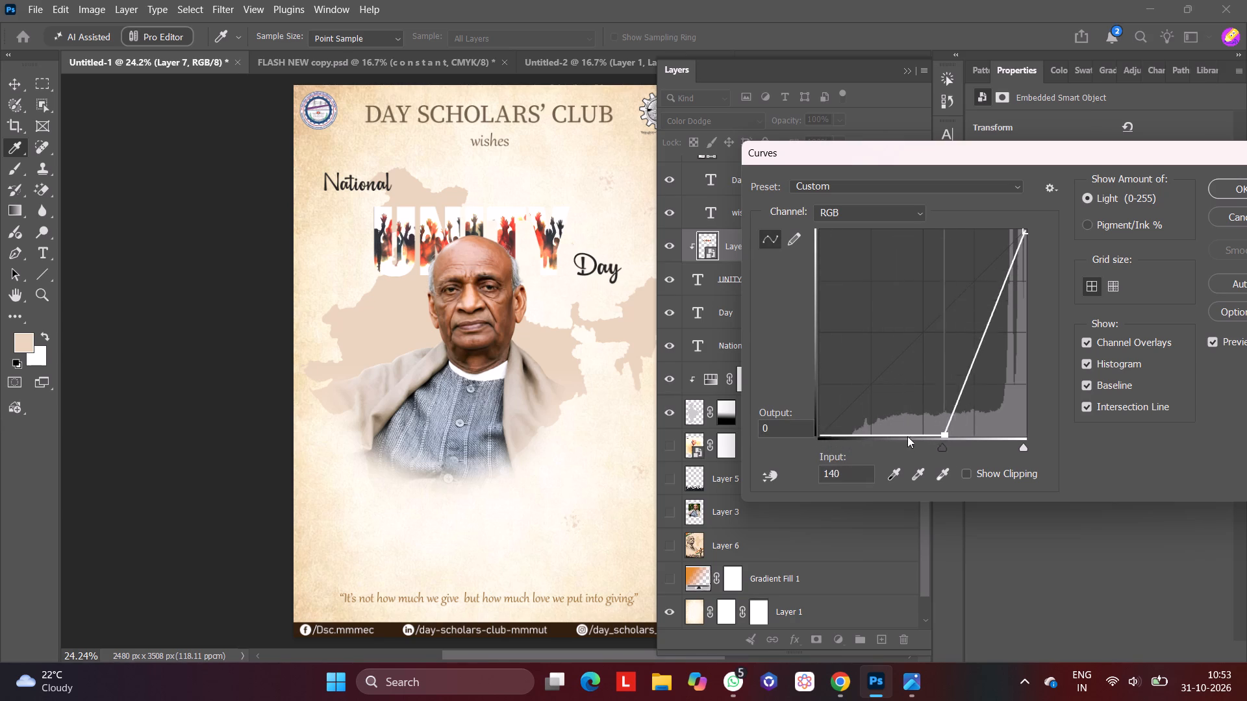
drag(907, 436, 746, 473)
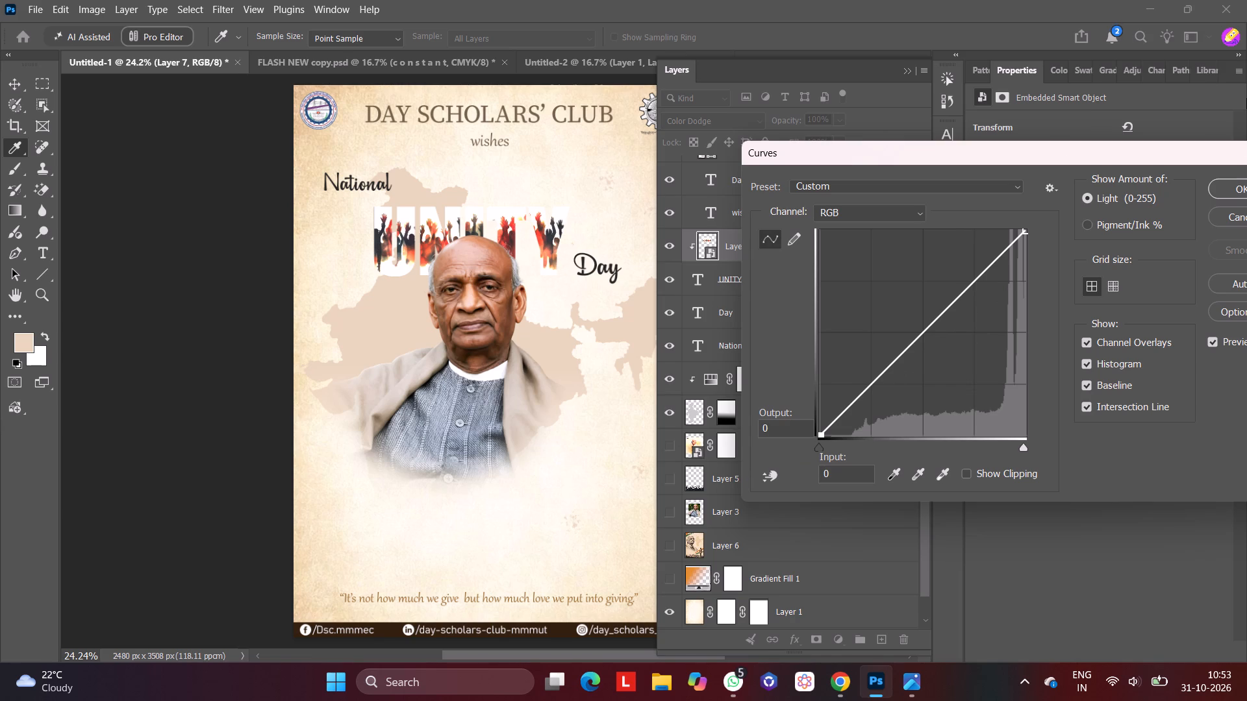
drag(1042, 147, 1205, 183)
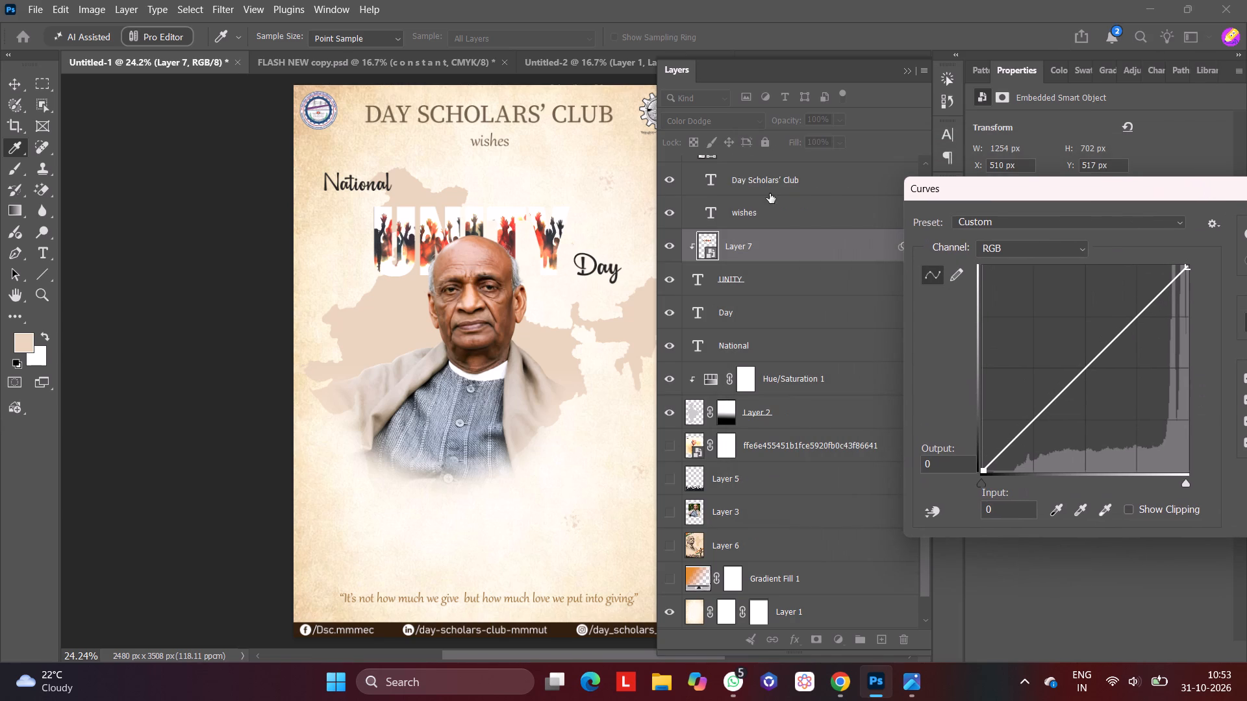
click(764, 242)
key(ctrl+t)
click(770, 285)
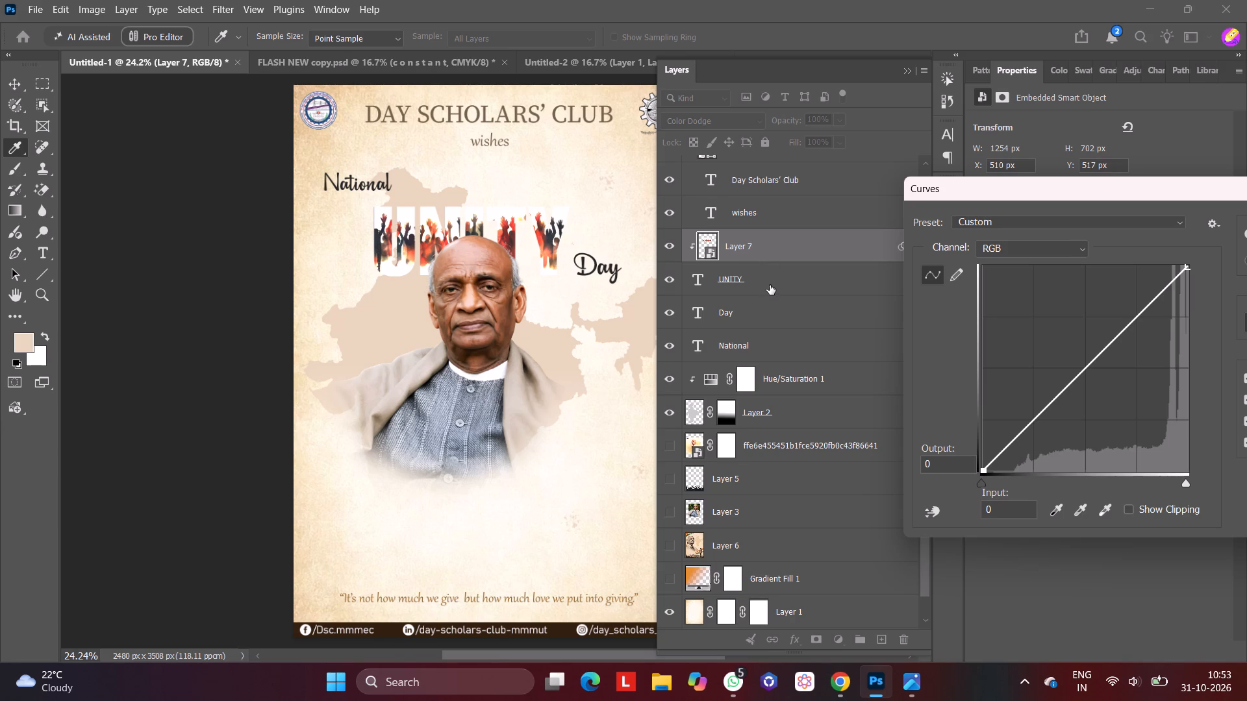
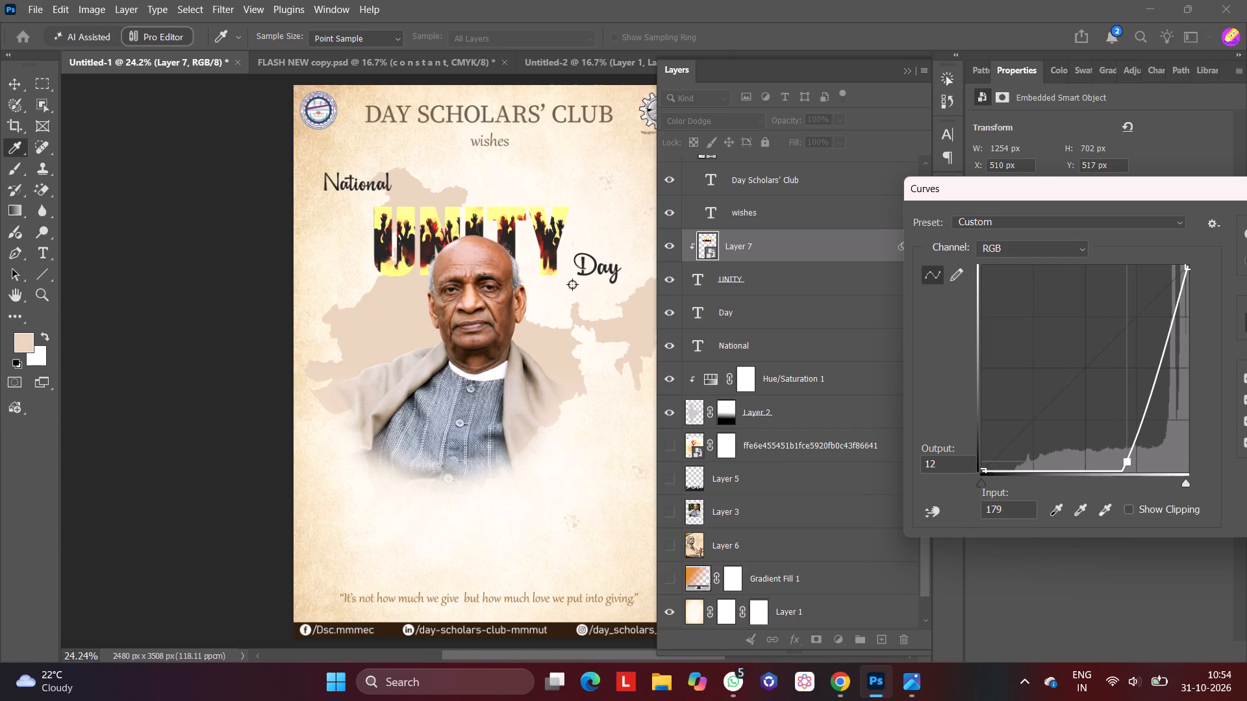
Switch to Chrome and browse the related Pinterest pins and the "crowded people for bg" results for a replacement crowd image.
click(848, 678)
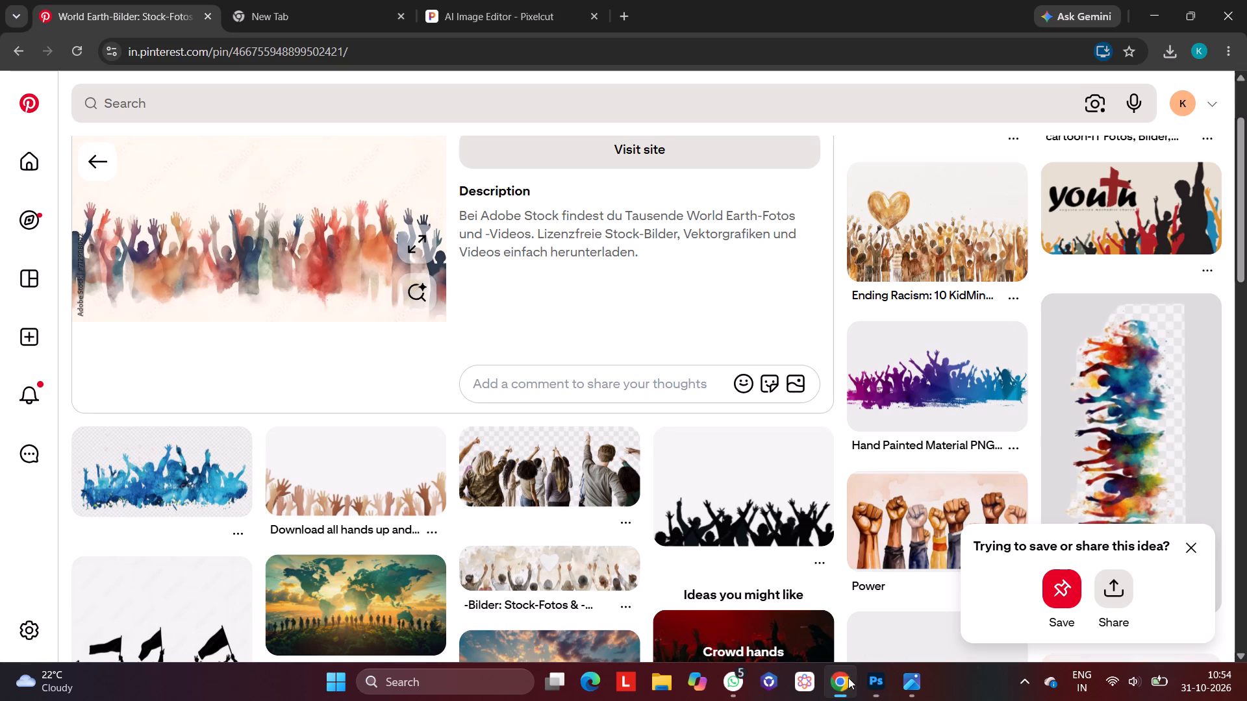
scroll(807, 550, down, 6)
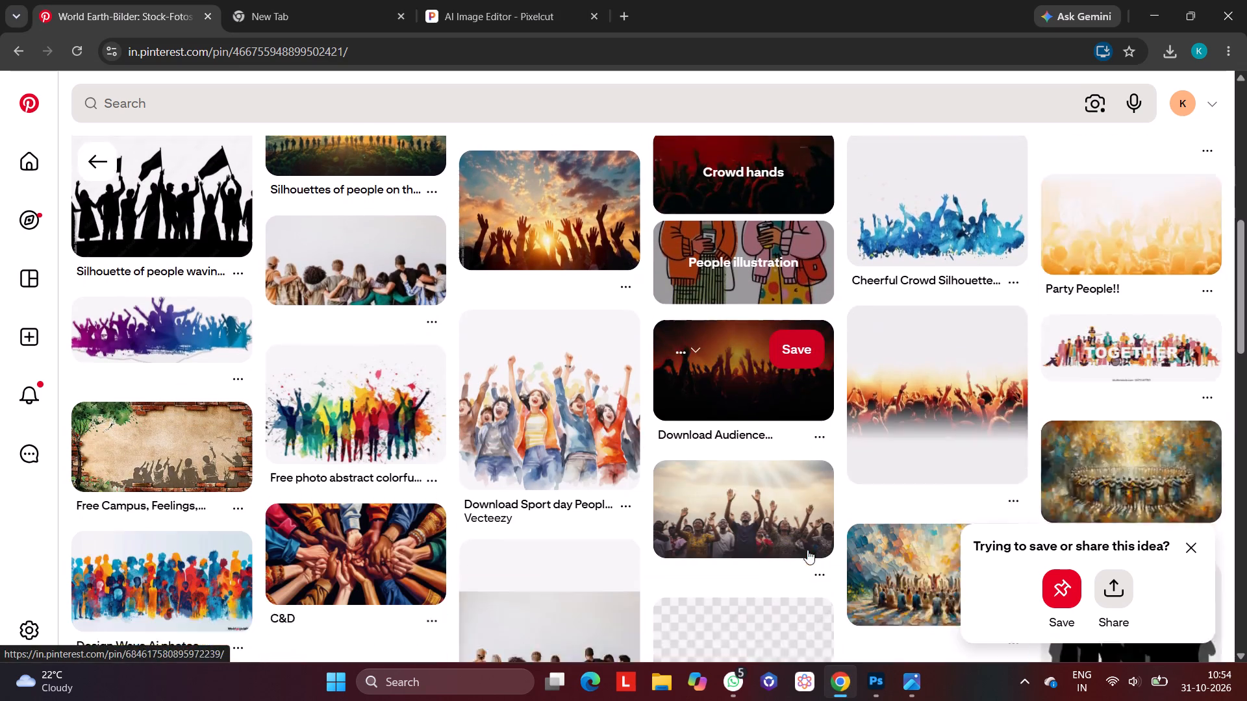
scroll(807, 550, down, 2)
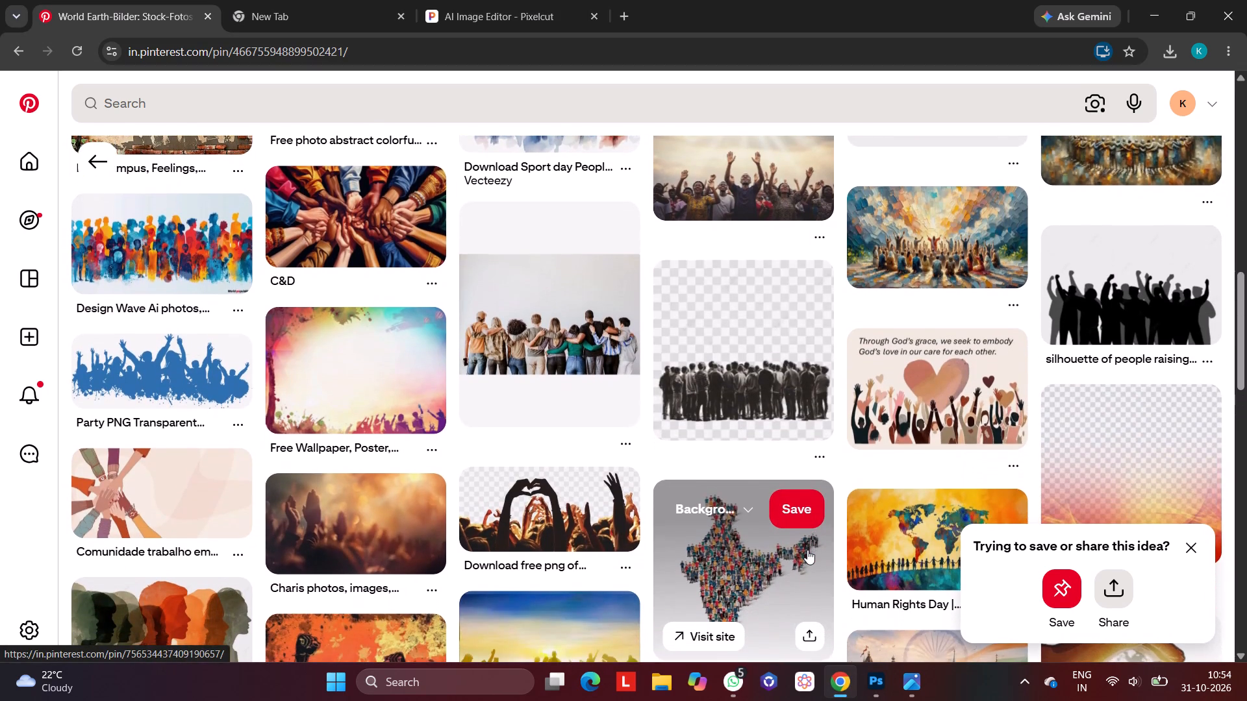
scroll(807, 550, up, 6)
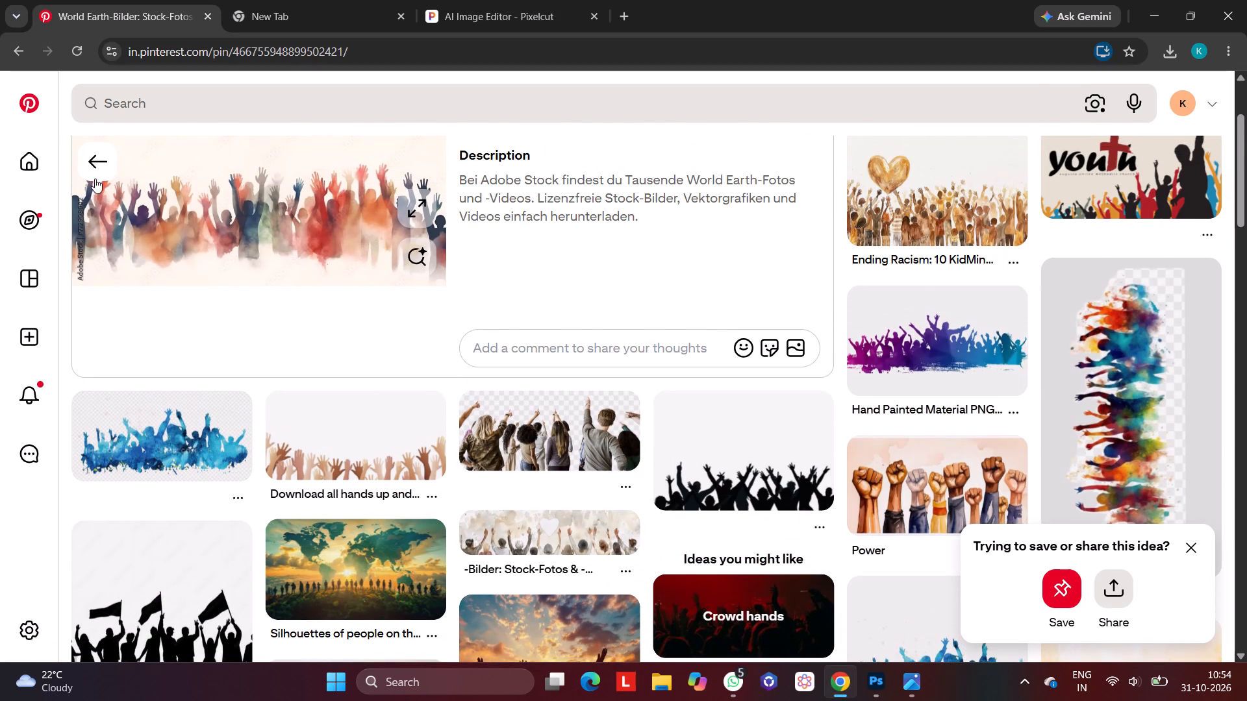
click(96, 167)
scroll(552, 412, down, 3)
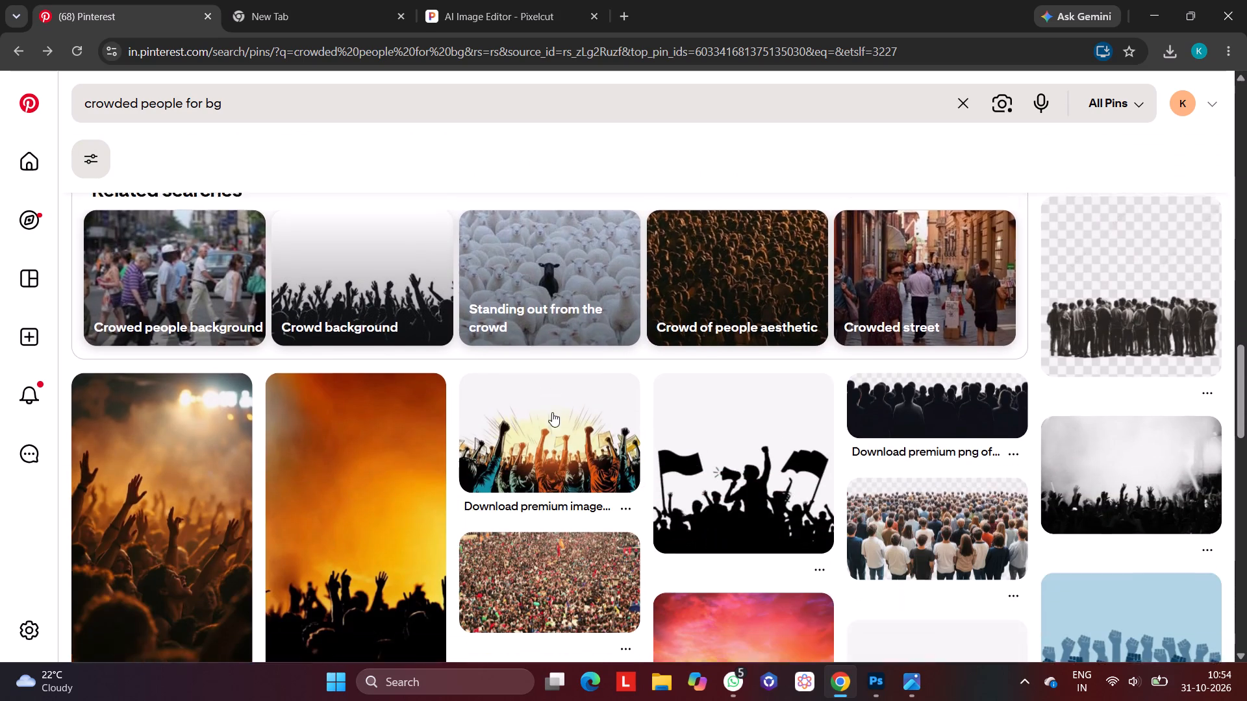
scroll(552, 412, right, 5)
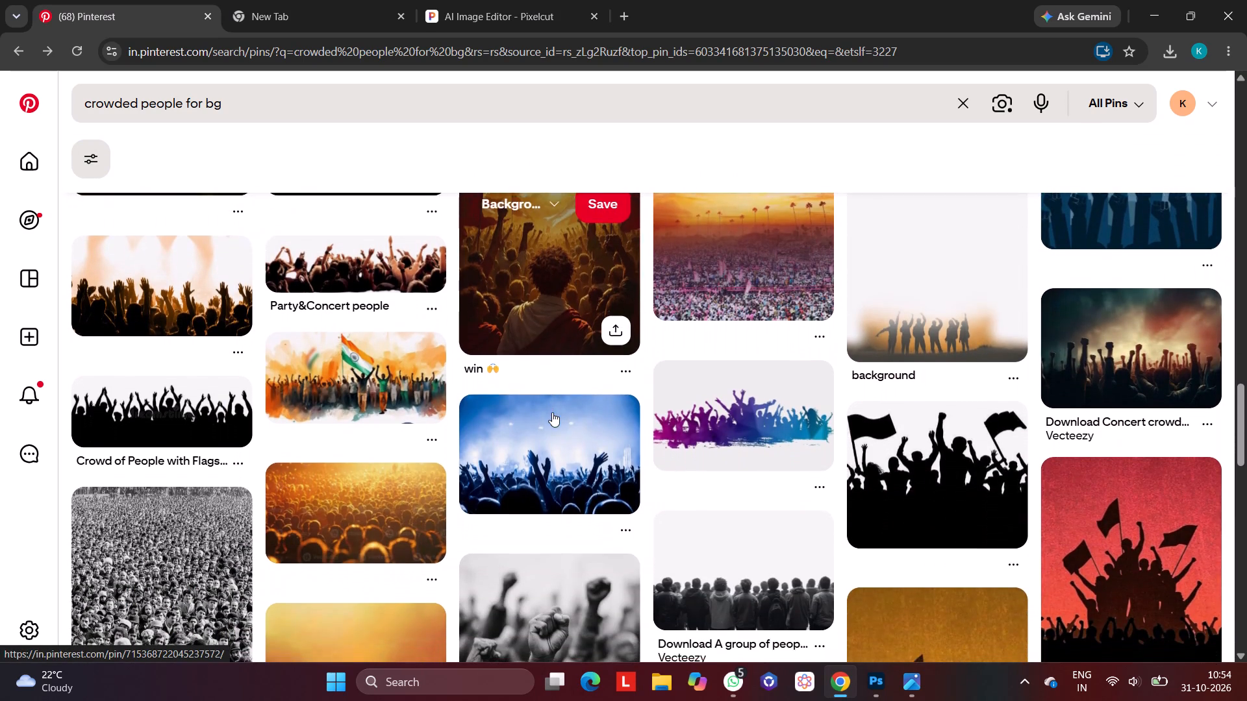
scroll(552, 412, down, 1)
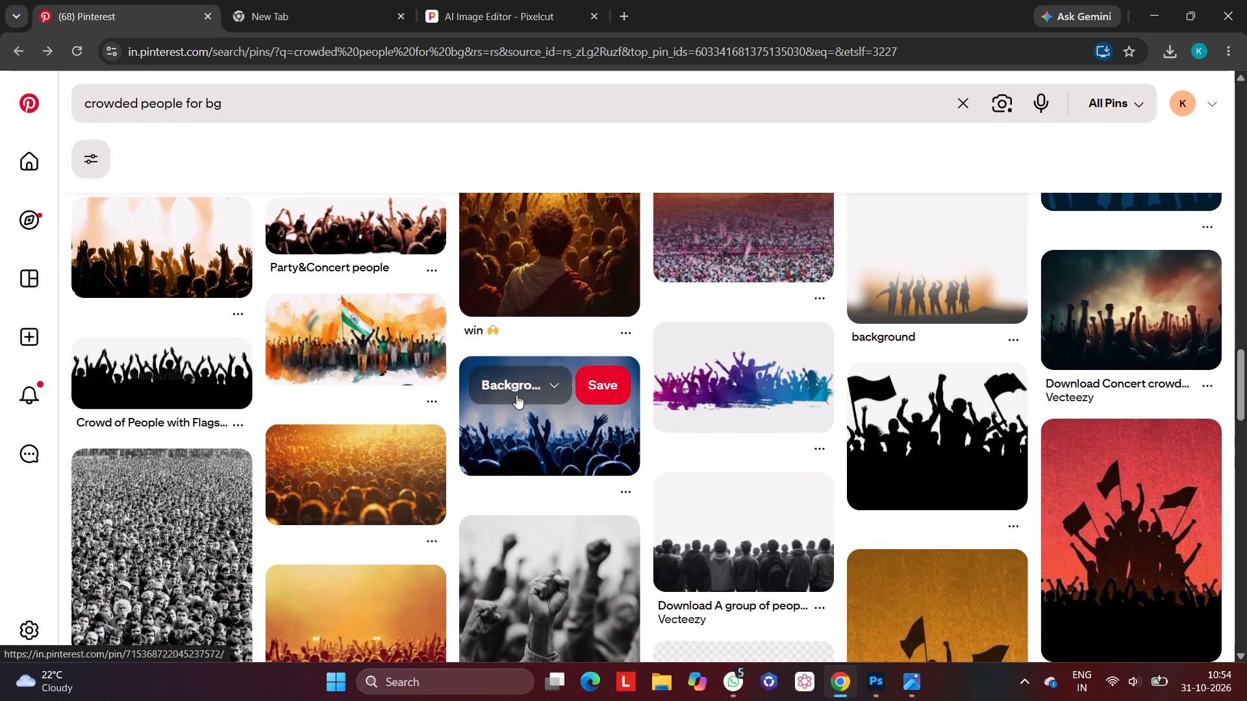
Open the pin of the orange watercolour crowd raising the Indian flag.
click(374, 338)
click(387, 346)
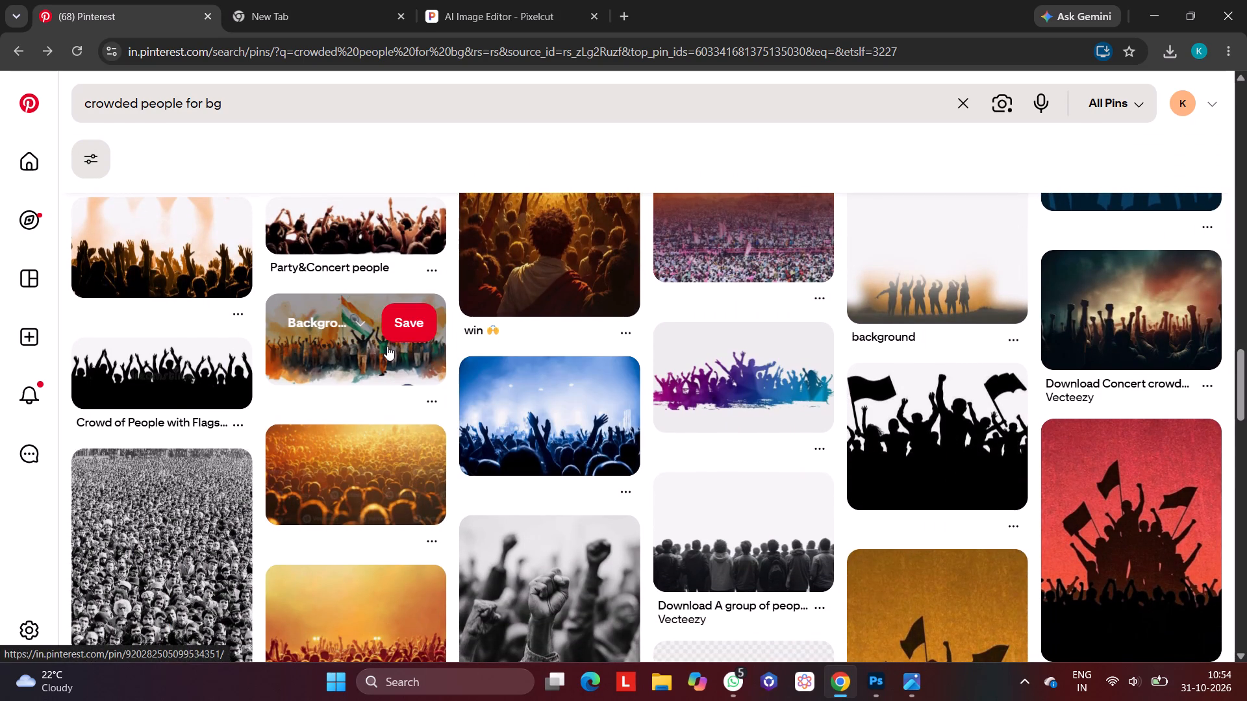
drag(456, 334, 758, 380)
right_drag(456, 334, 754, 426)
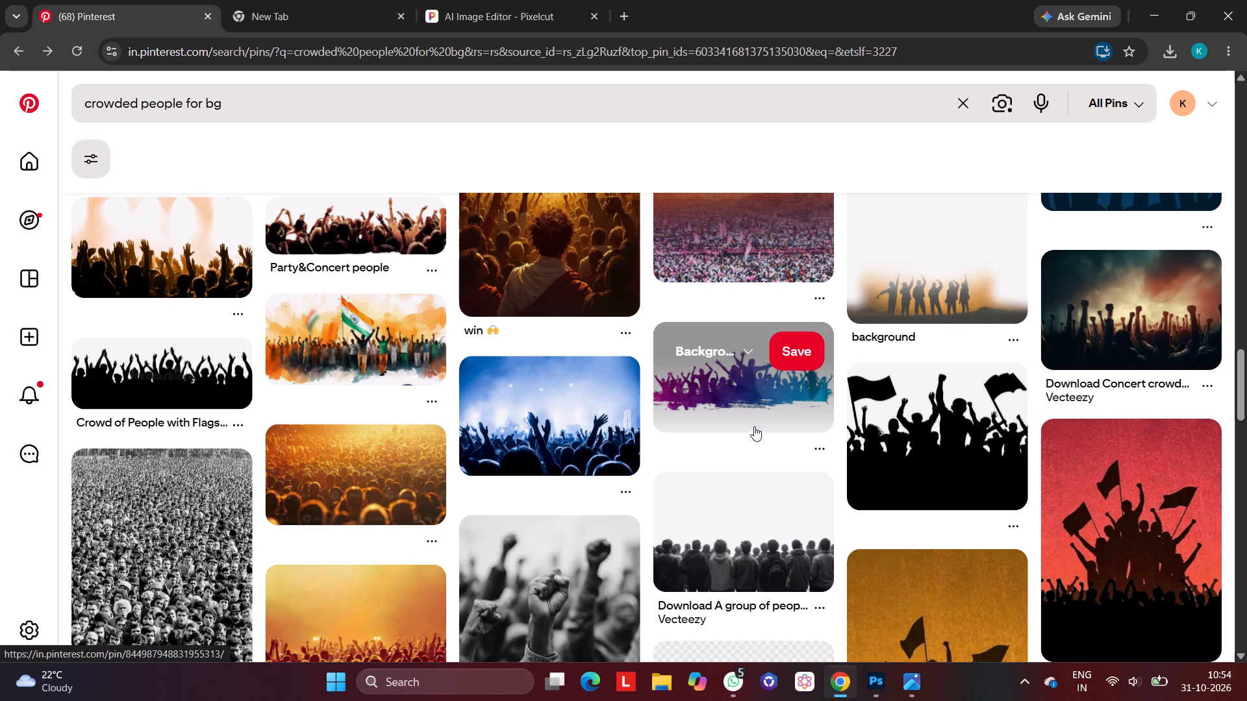
right_drag(754, 426, 583, 346)
drag(754, 369, 474, 392)
drag(468, 400, 396, 351)
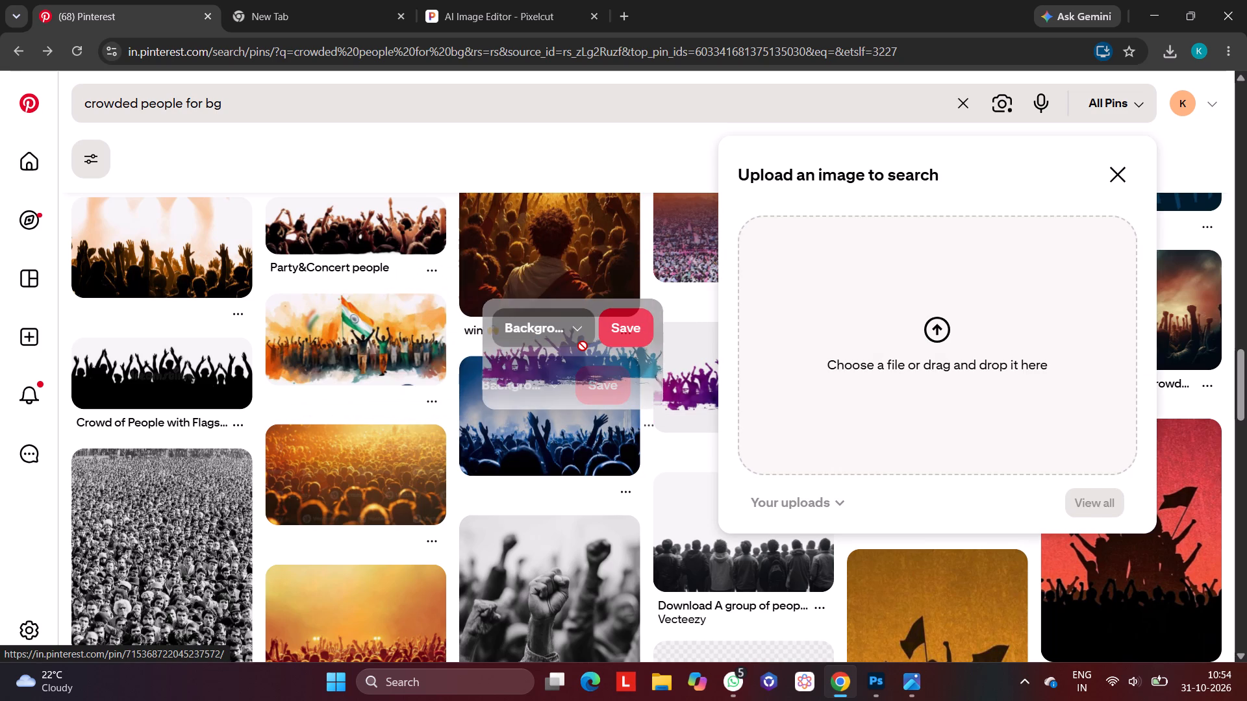
right_drag(583, 346, 1129, 180)
click(1129, 180)
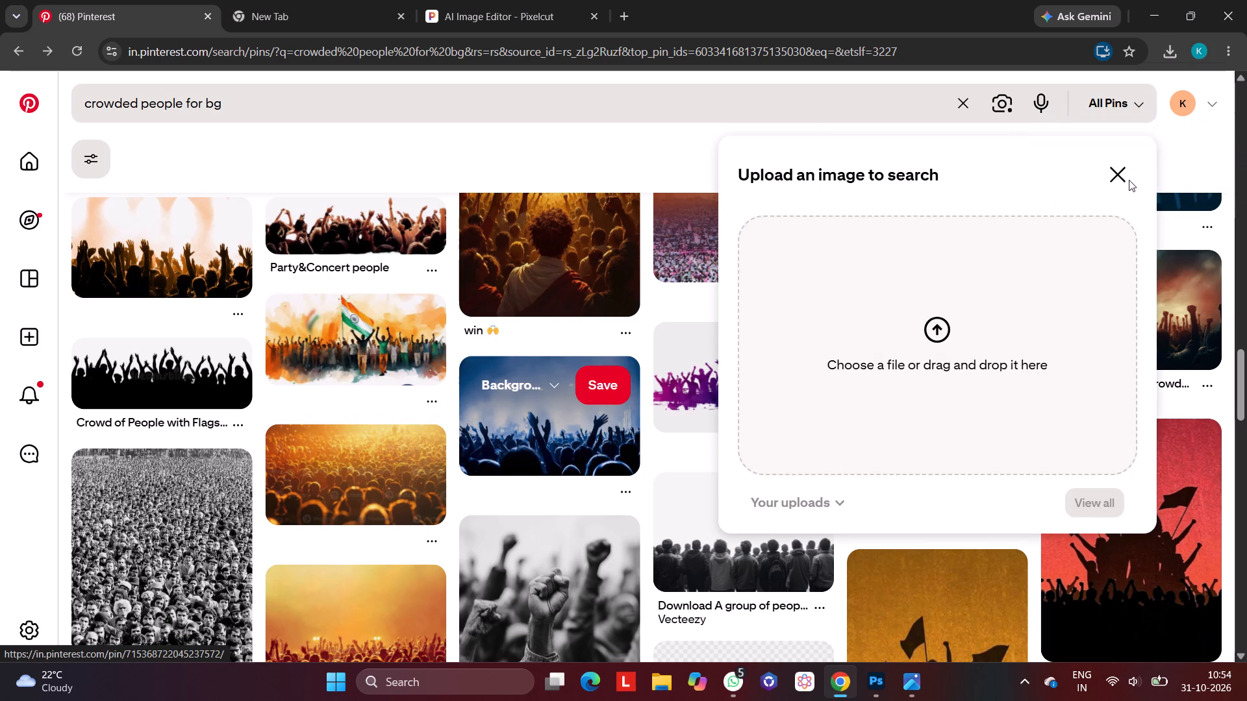
right_click(1129, 180)
right_drag(1246, 116, 379, 350)
click(379, 349)
right_click(379, 350)
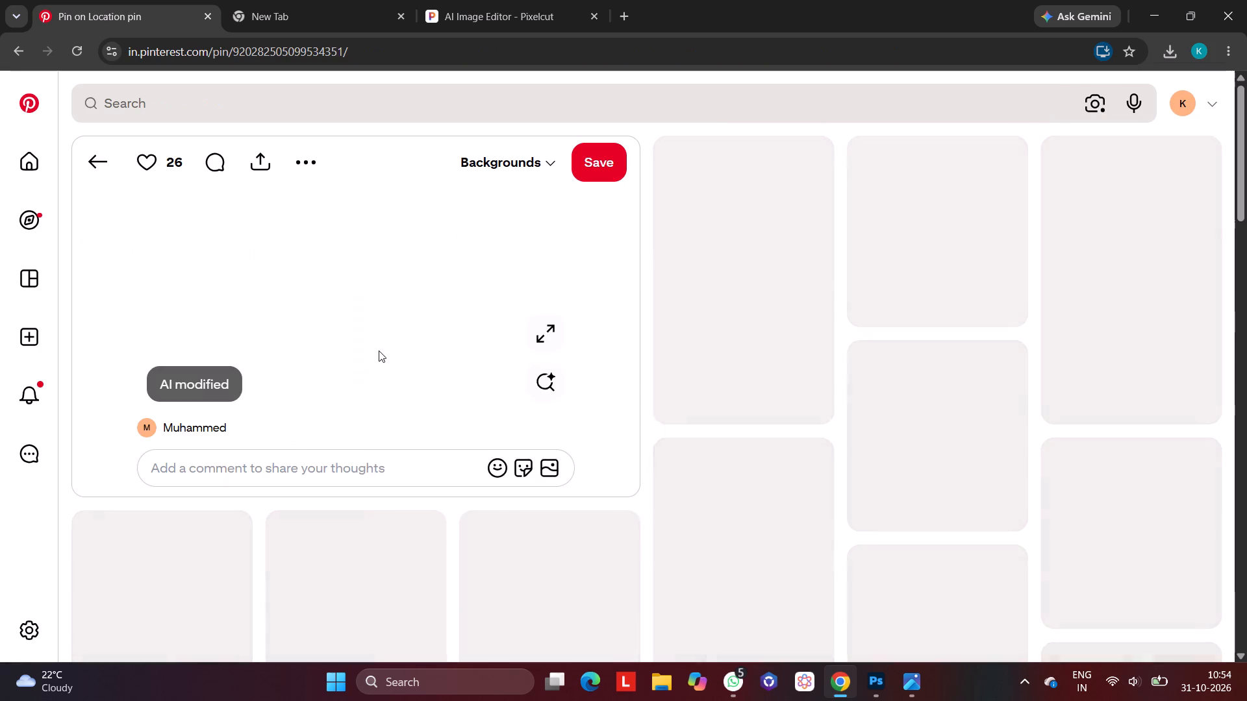
right_drag(371, 349, 333, 335)
click(333, 334)
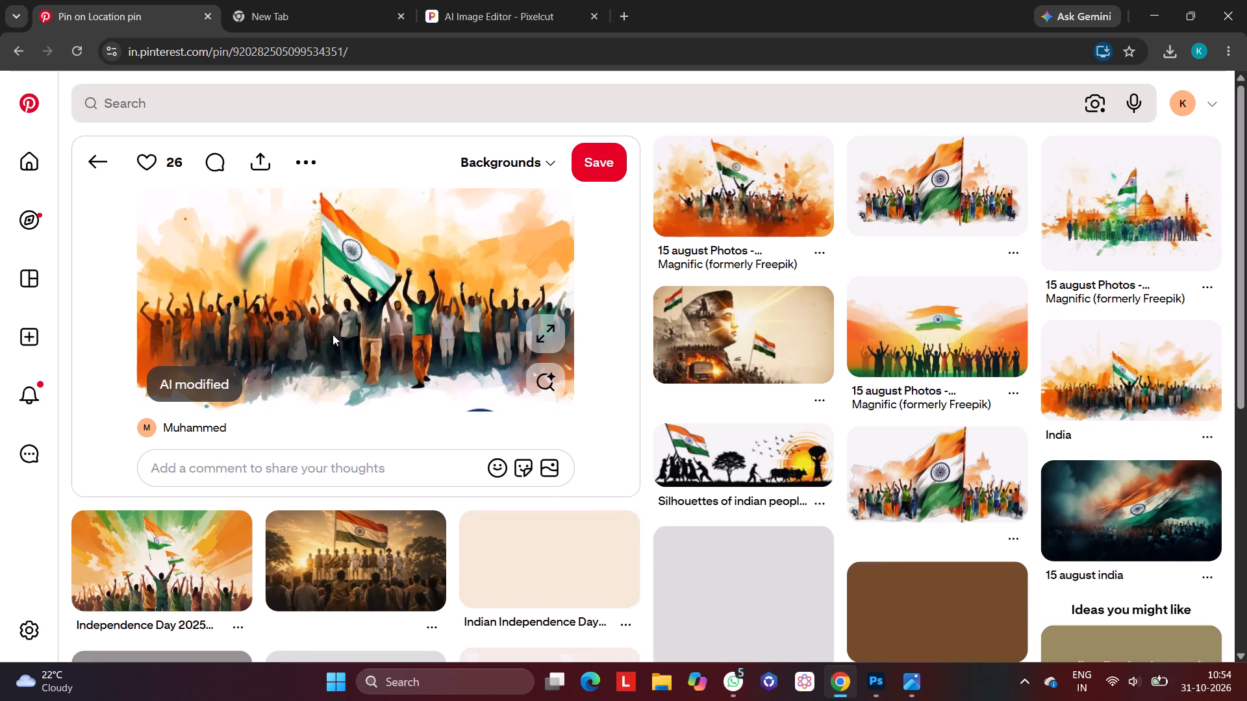
Copy the flag-waving crowd image from the opened pin.
right_click(333, 334)
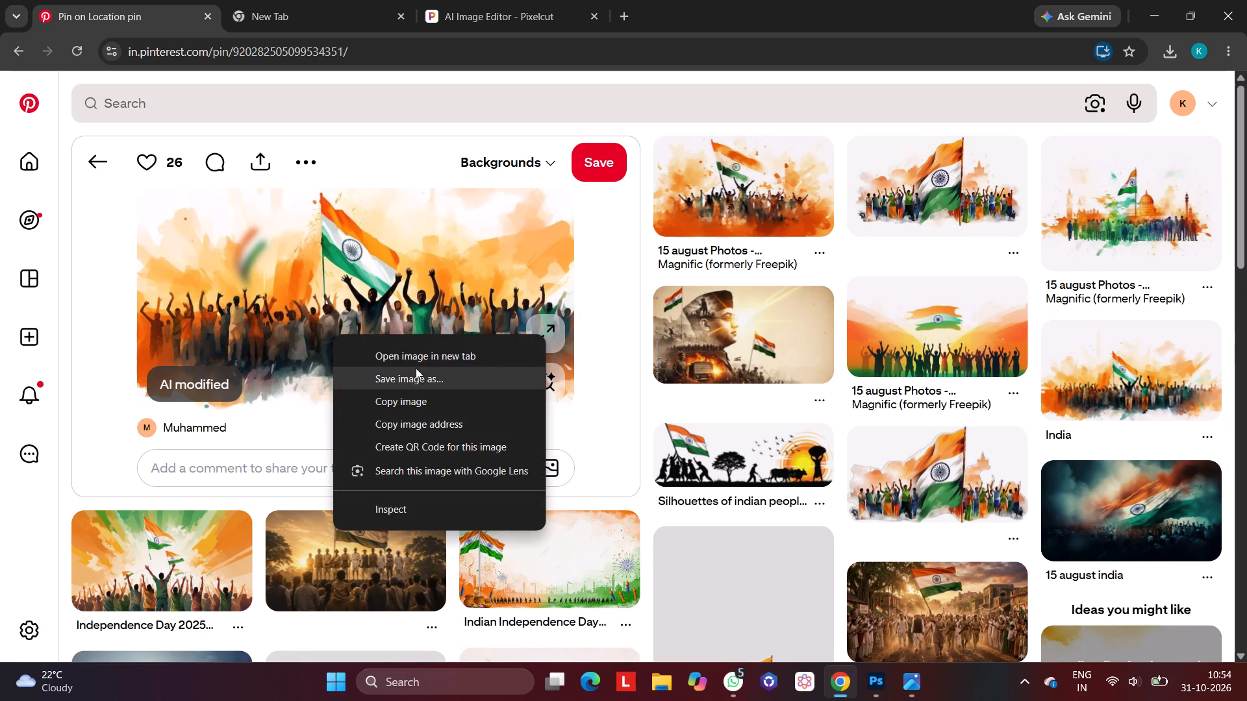
click(416, 374)
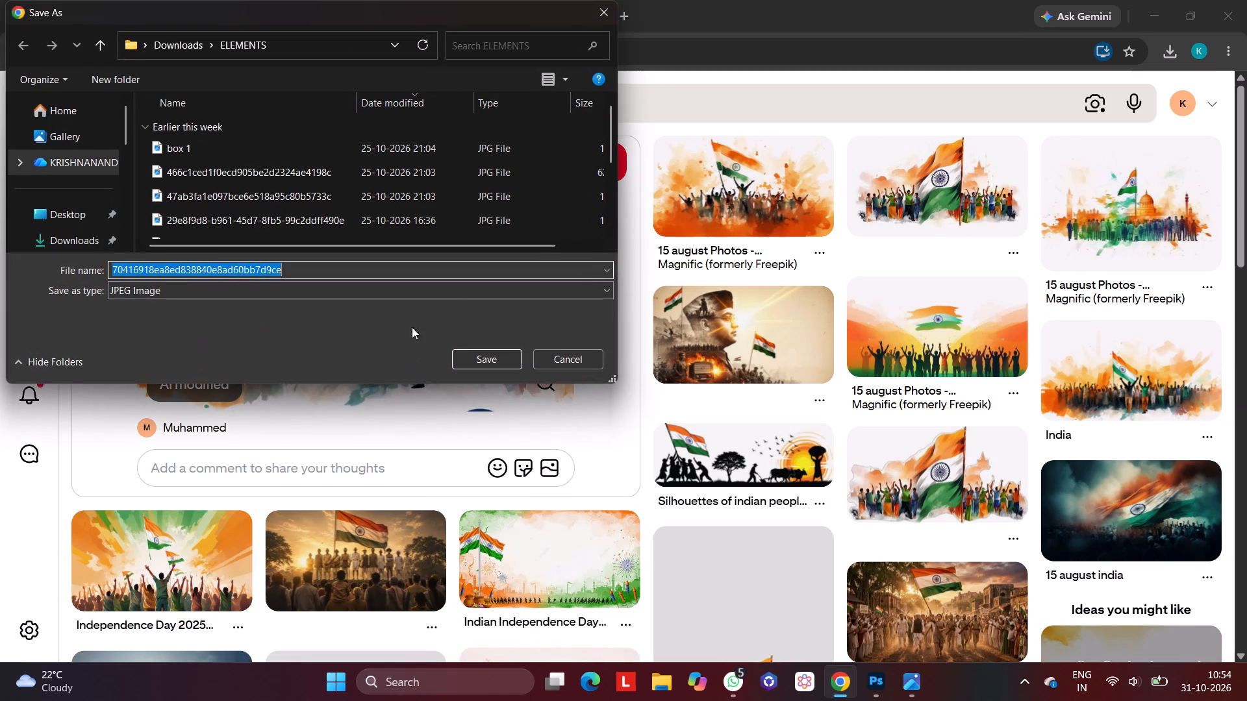
click(615, 3)
right_click(412, 282)
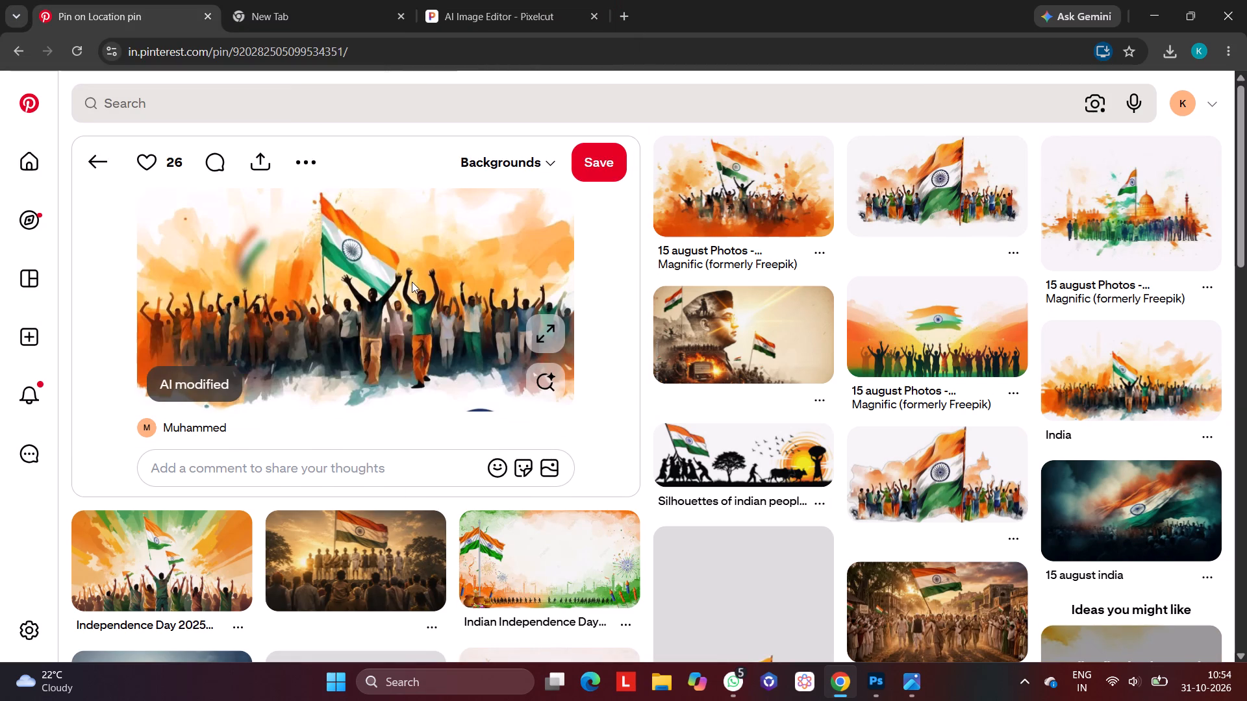
click(471, 347)
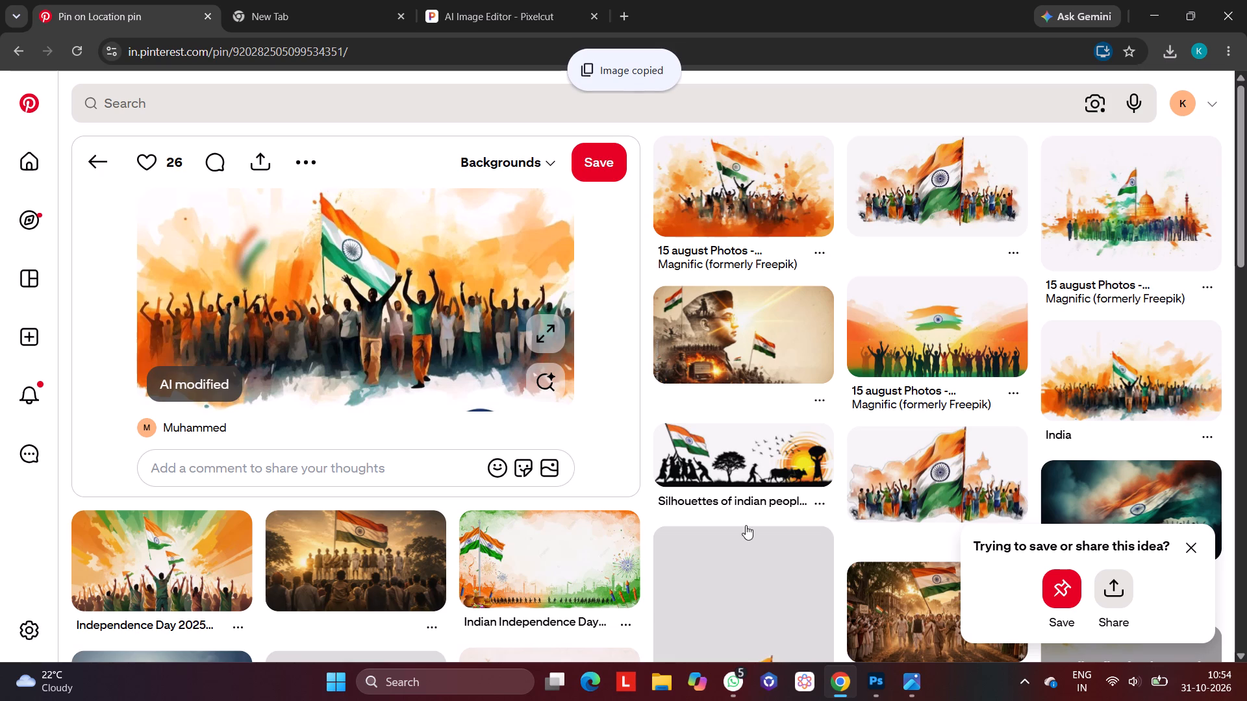
Return to Photoshop and cancel the Curves adjustment on the old crowd image layer.
click(886, 688)
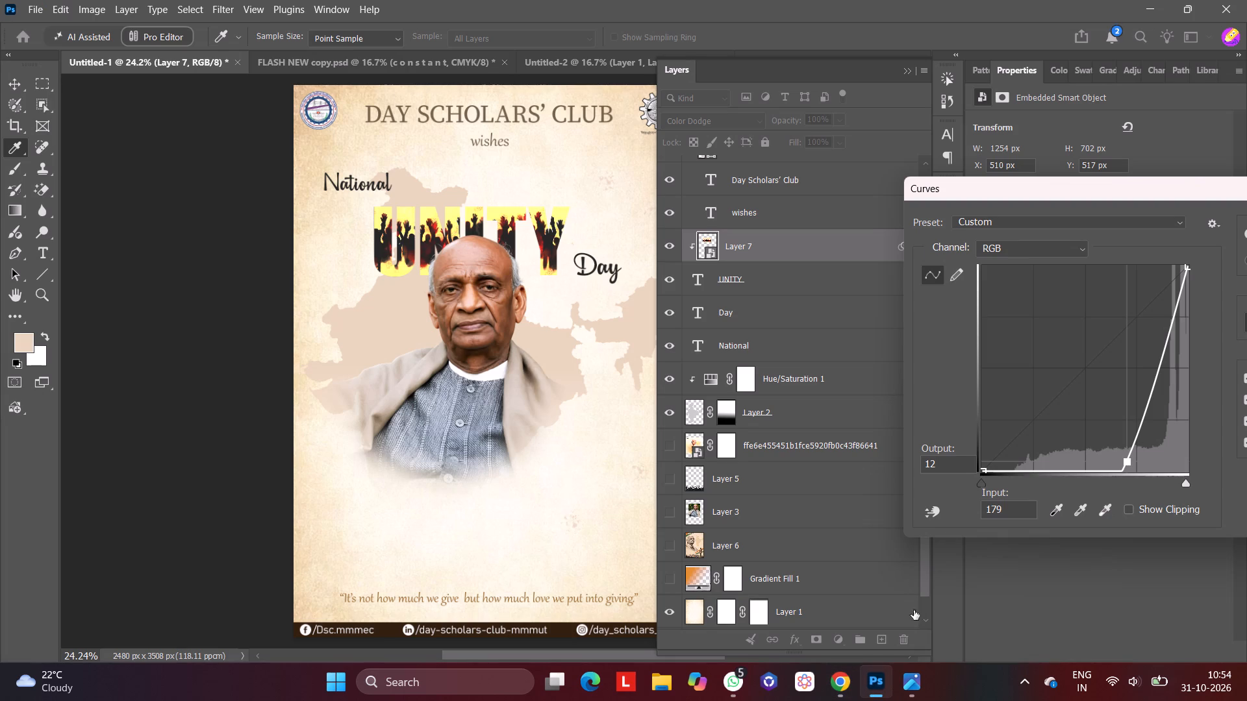
drag(1126, 199, 1002, 206)
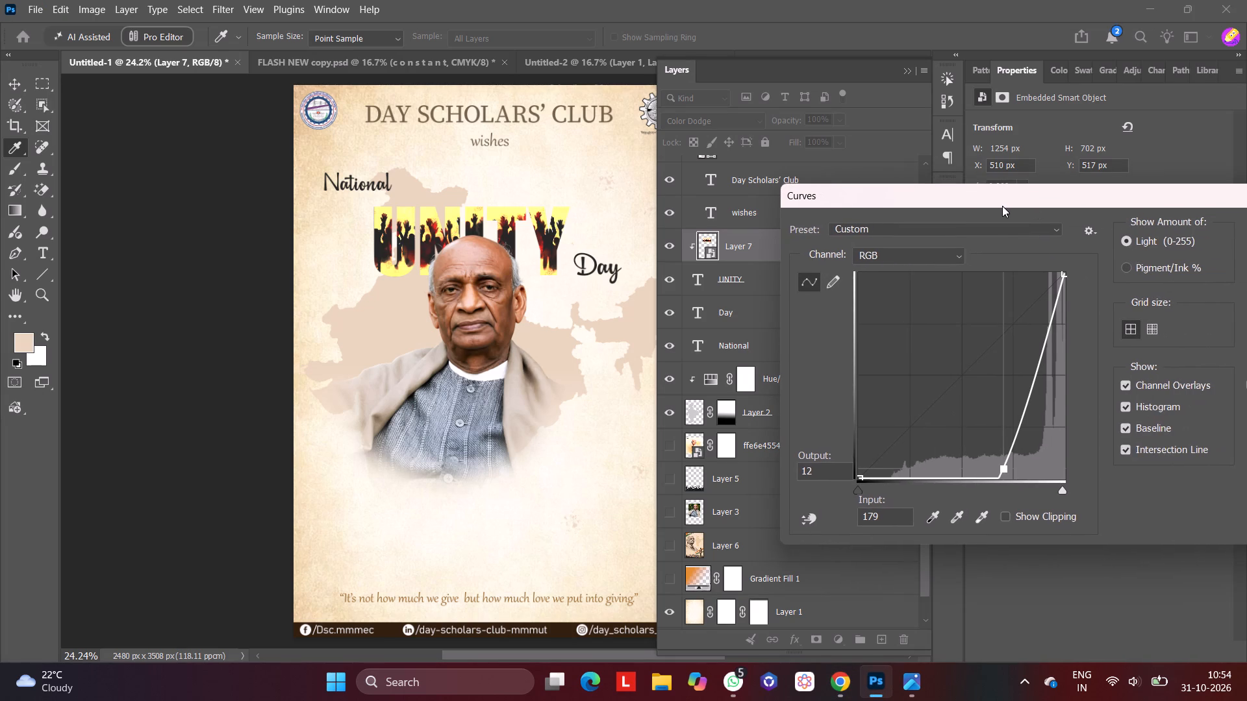
drag(1002, 206, 1001, 206)
drag(1031, 193, 842, 226)
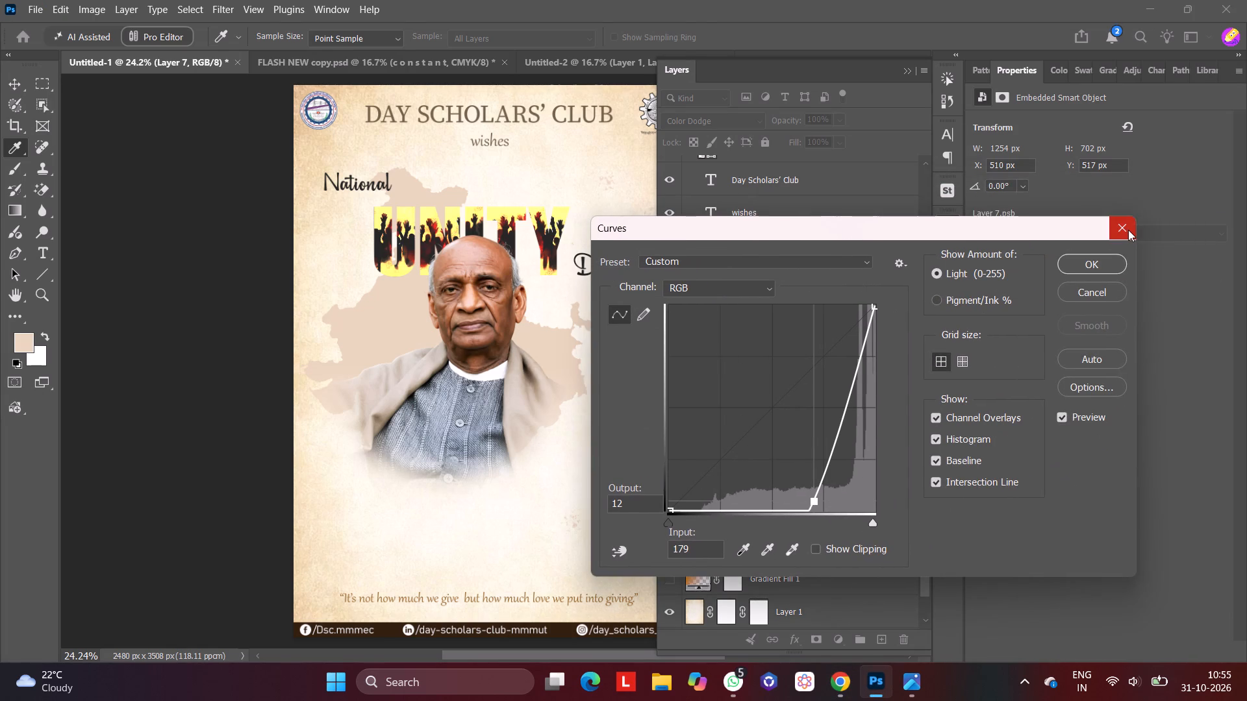
click(1128, 230)
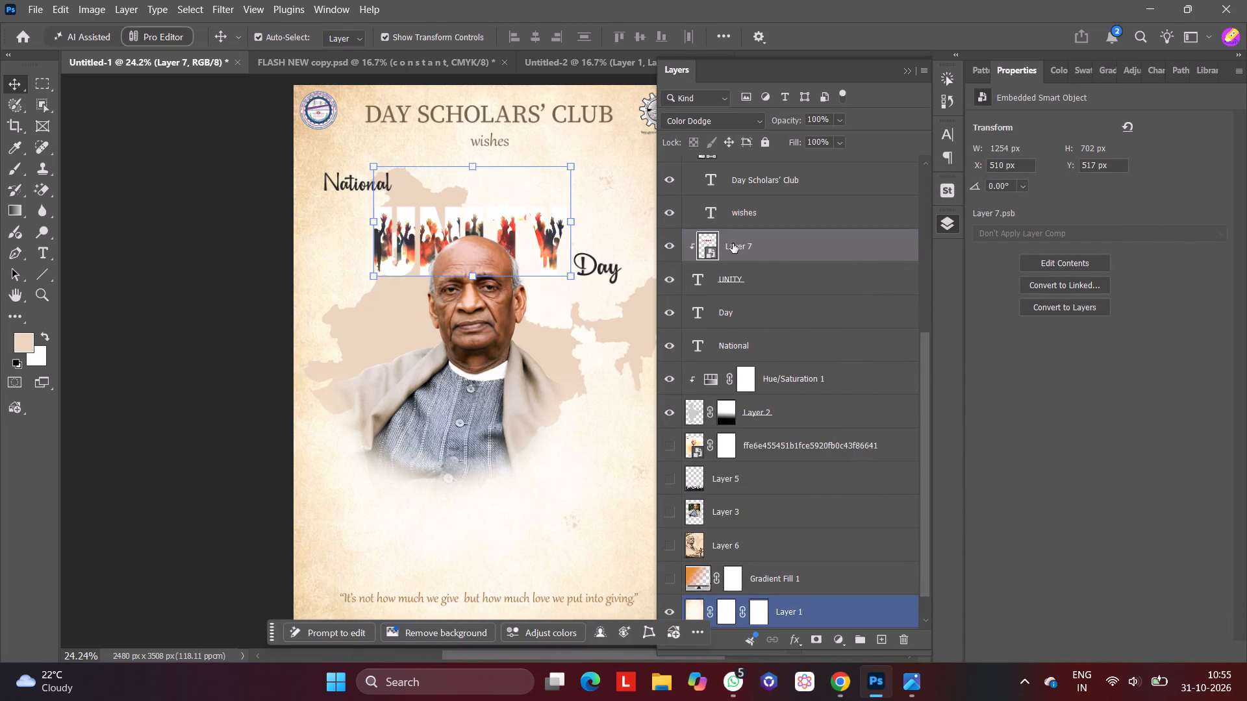
Delete the old crowd image layer, Layer 7, clipped to the UNITY text.
click(733, 243)
click(907, 641)
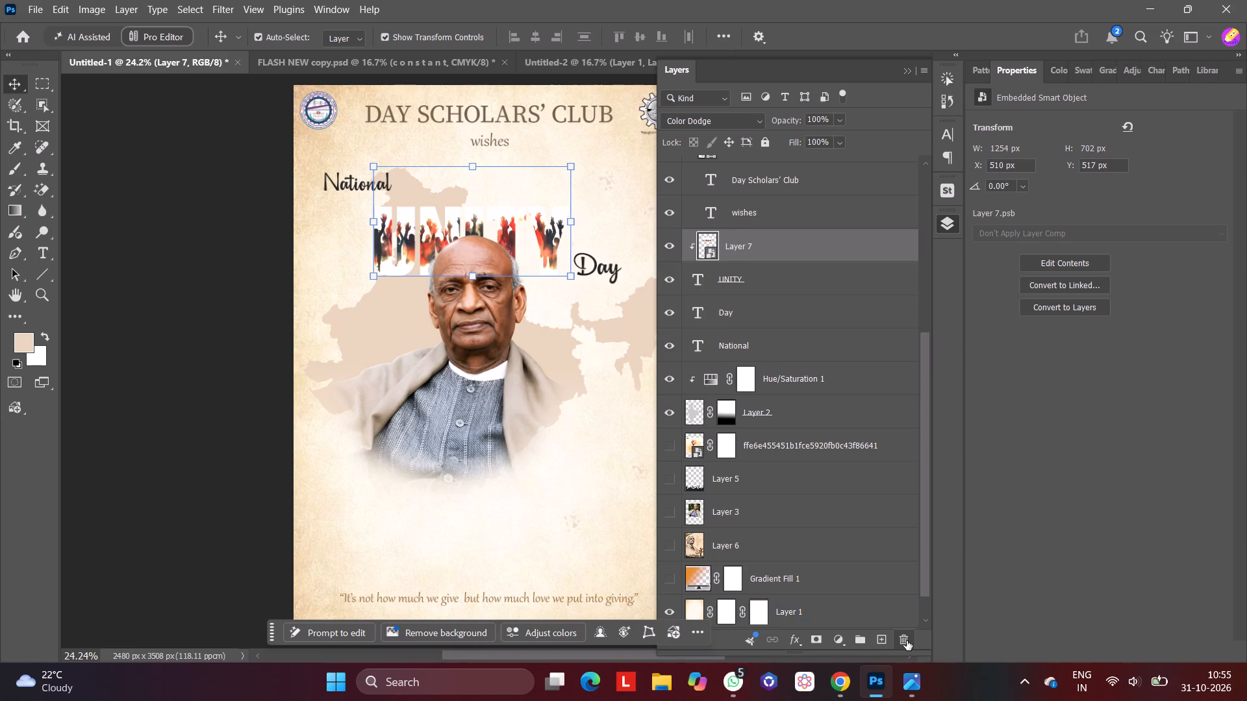
click(592, 267)
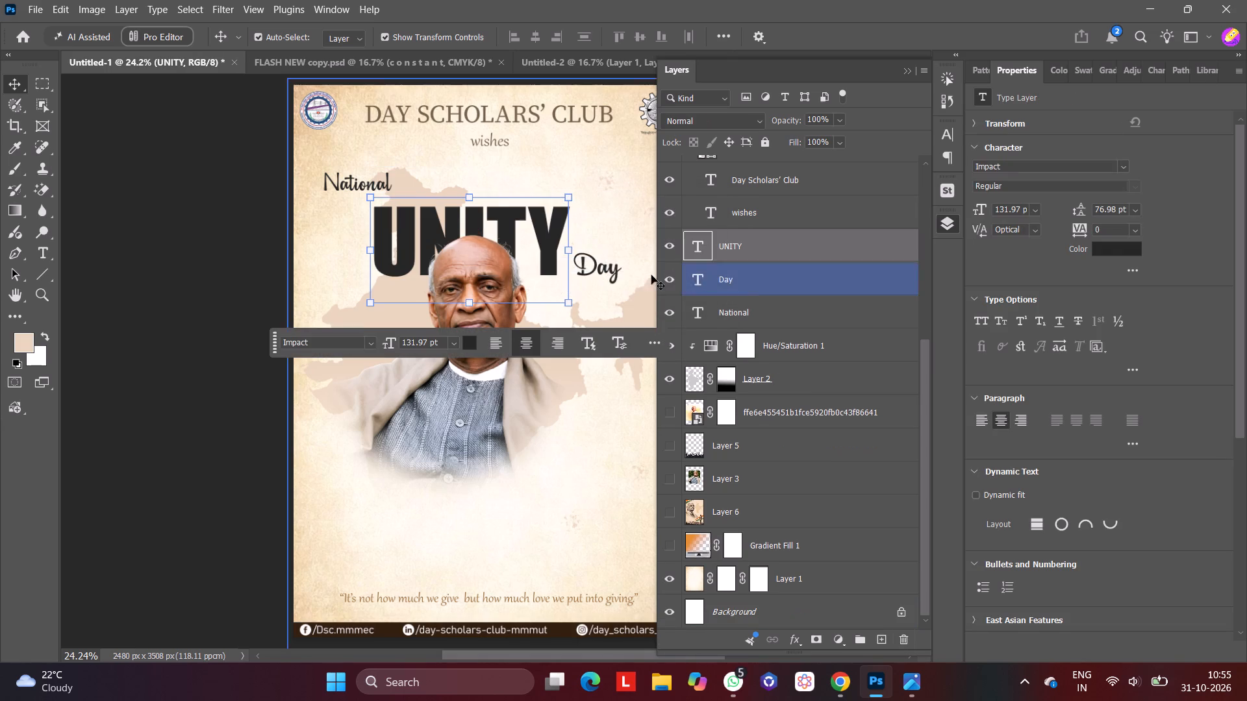
Paste the flag crowd image directly above the UNITY layer, enlarge it to about 129%, and place it over the UNITY text.
click(762, 249)
key(ctrl+v)
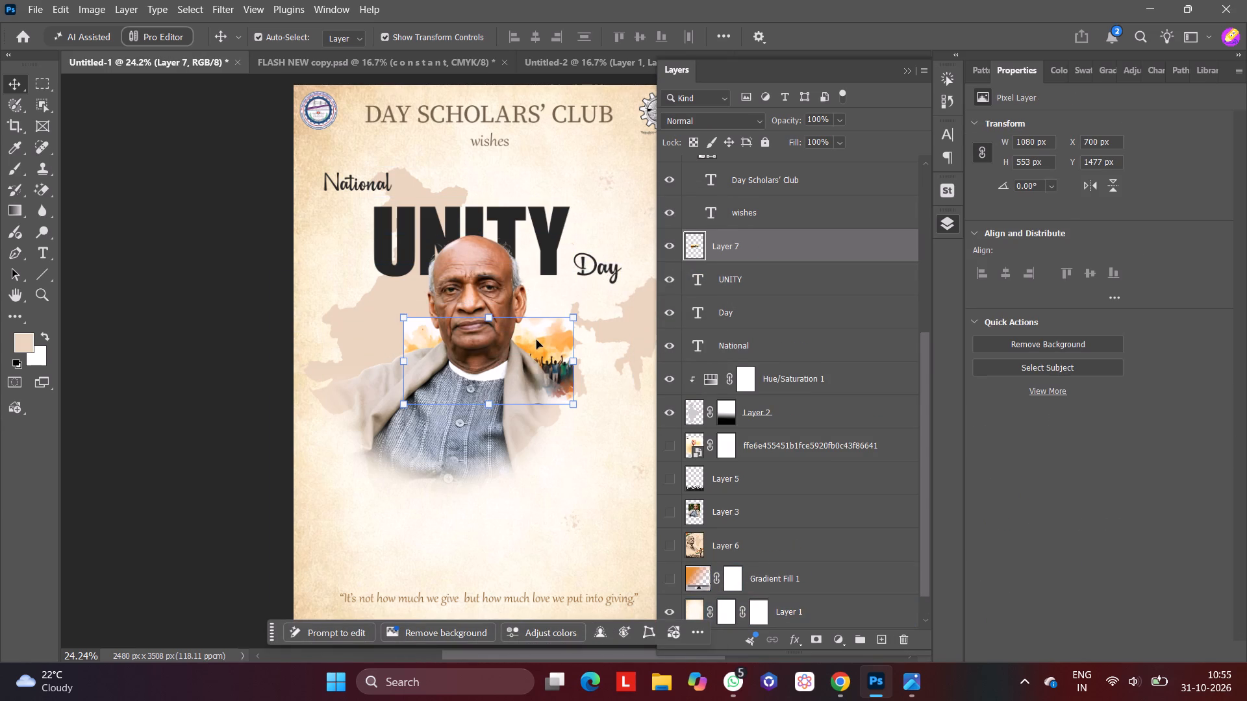
drag(536, 340, 500, 221)
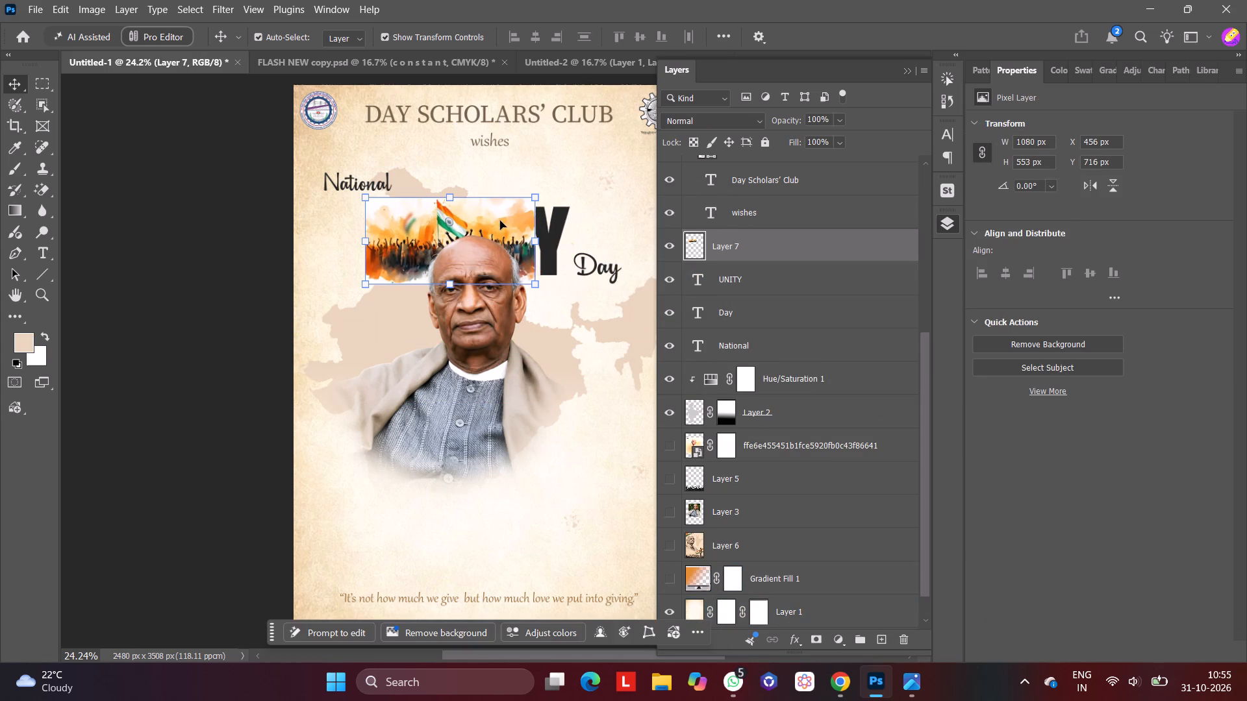
drag(449, 202, 451, 180)
drag(469, 224, 488, 221)
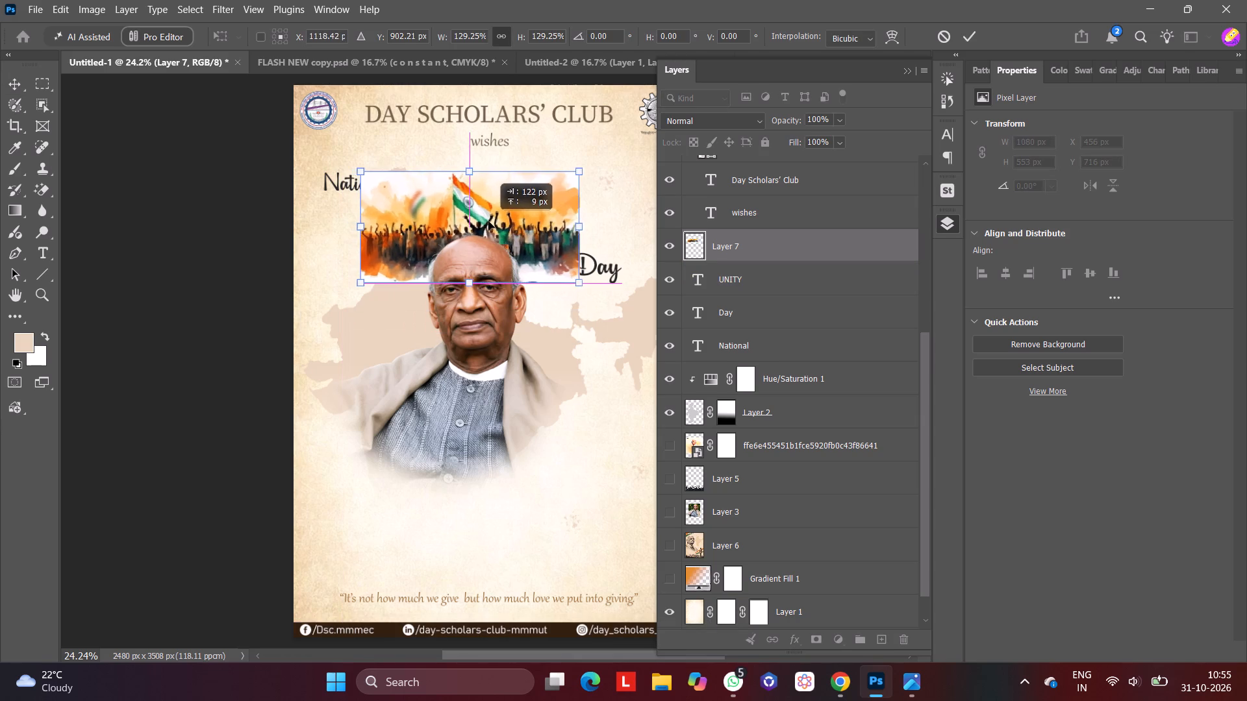
drag(488, 221, 490, 217)
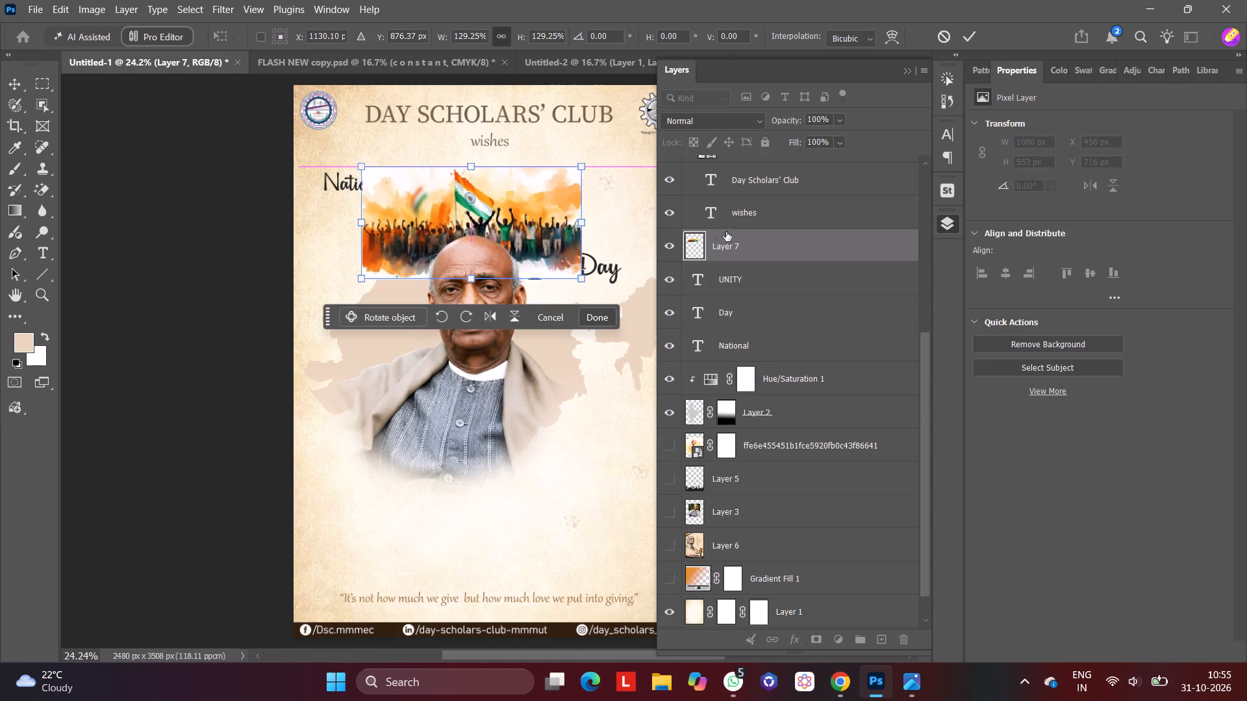
Apply the transform and clip the flag crowd image to the UNITY text layer.
right_click(743, 246)
right_click(743, 246)
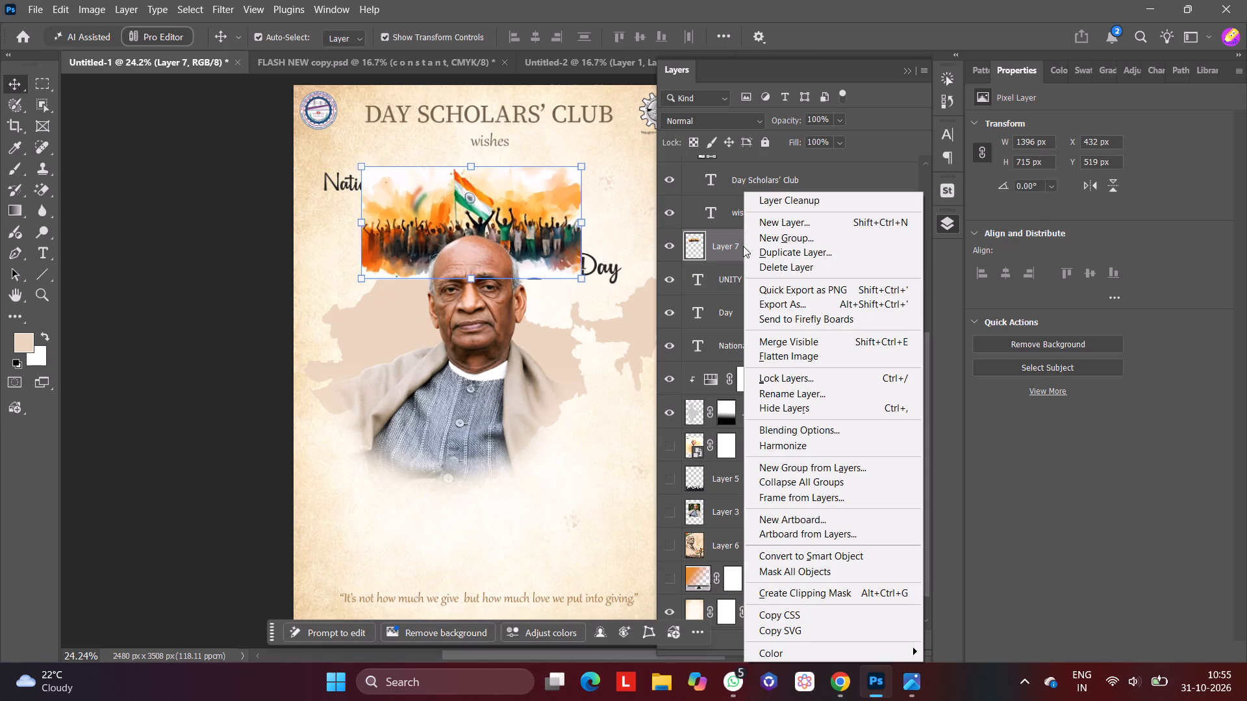
click(820, 600)
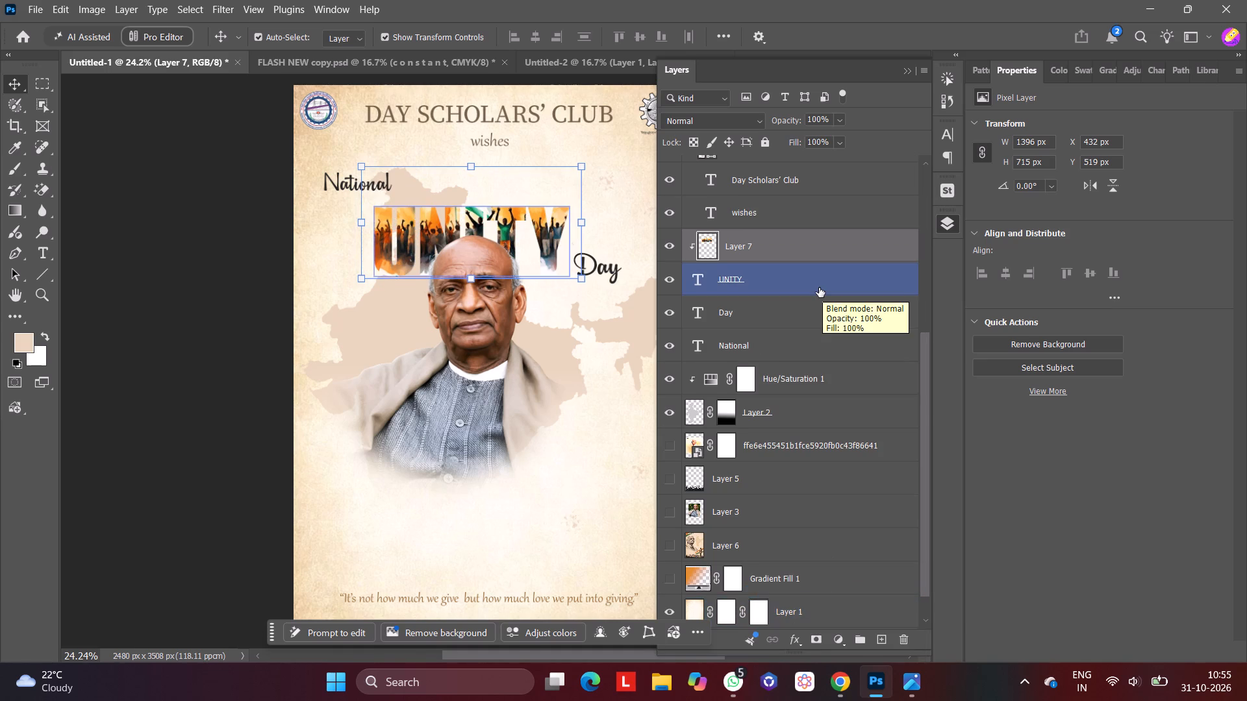
Nudge the clipped flag crowd image down and leftward within the UNITY text to about X 387 px, Y 544 px, and apply the transform.
key(ctrl+t)
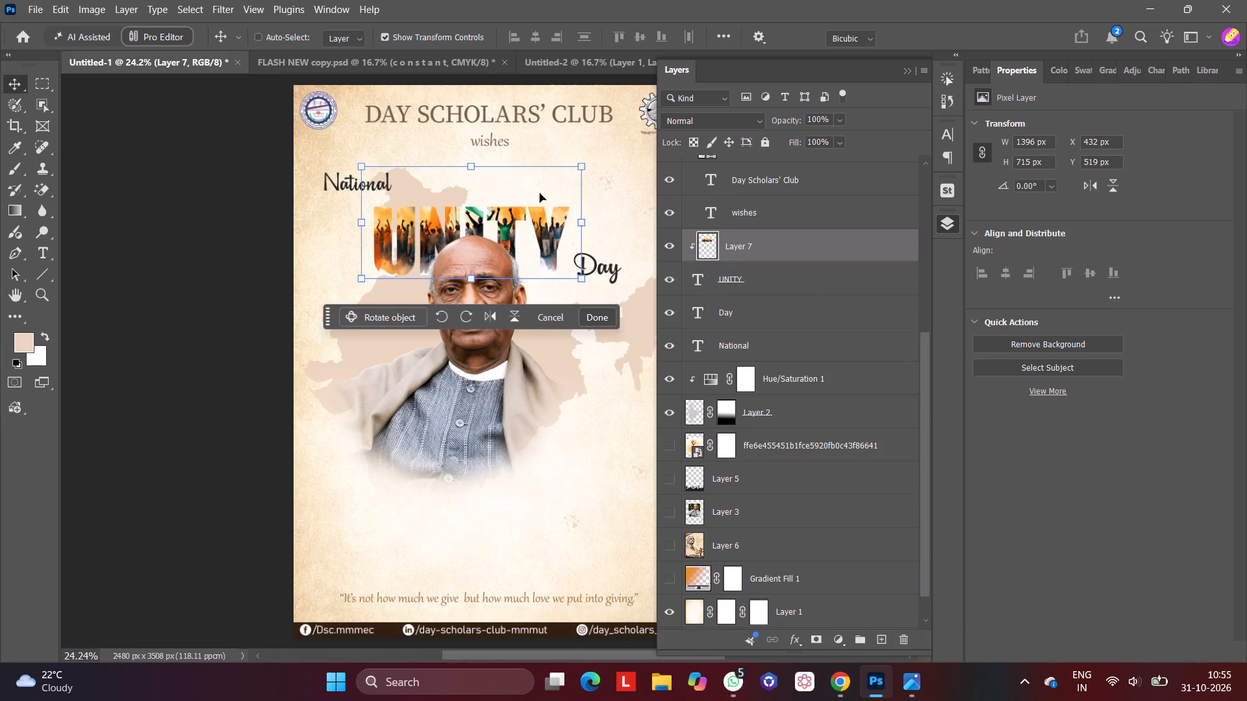
key(Down)
key(Down)
key(Down)
key(Down)
key(Down)
key(Down)
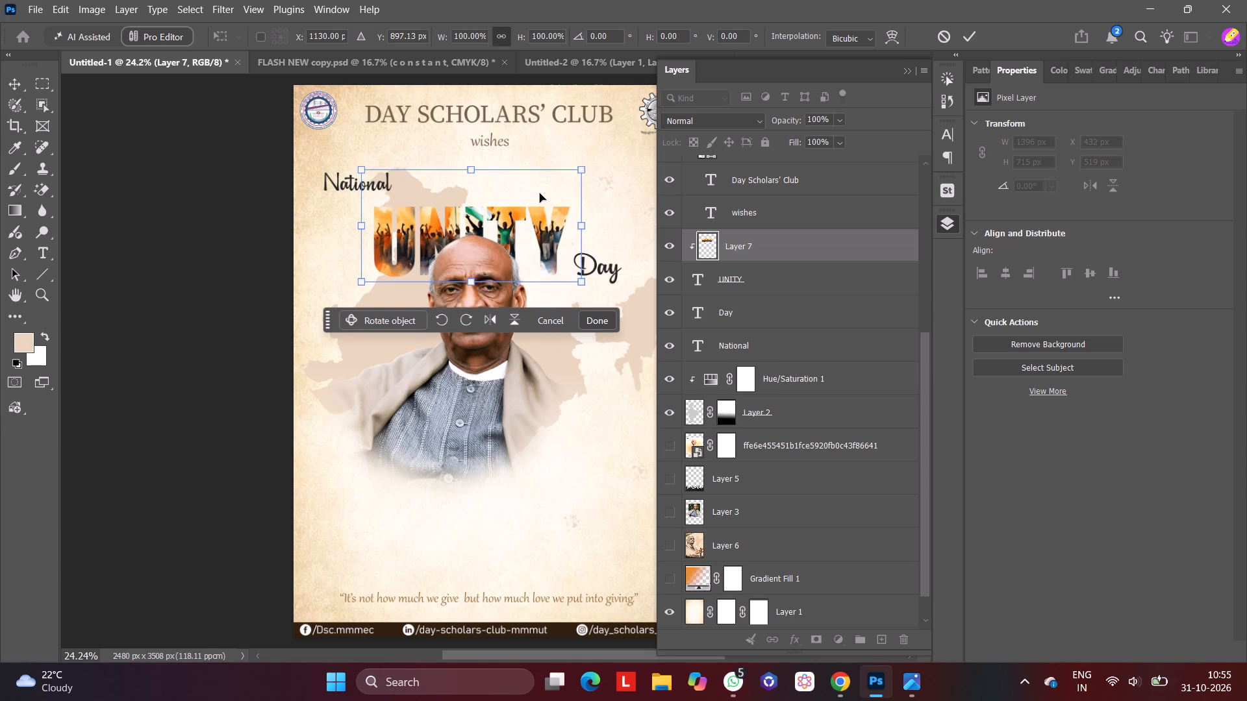
key(Down)
key(Down)
key(Down)
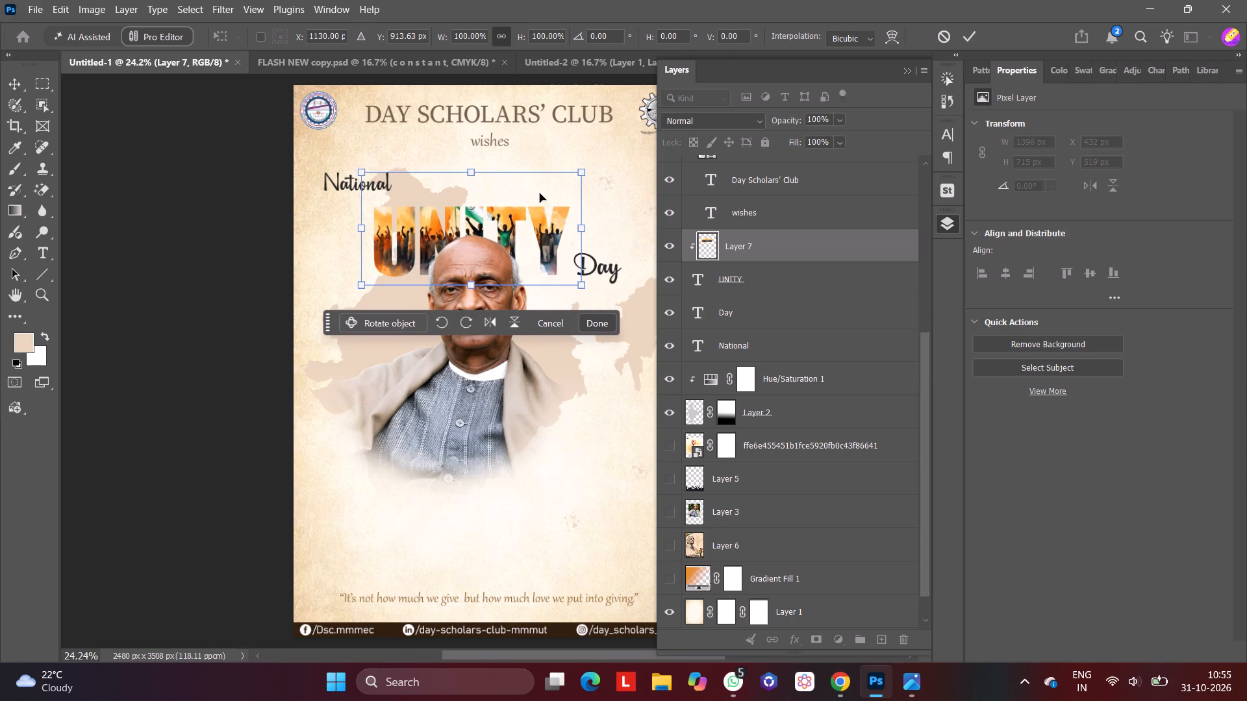
key(Left)
key(Left)
key(Left)
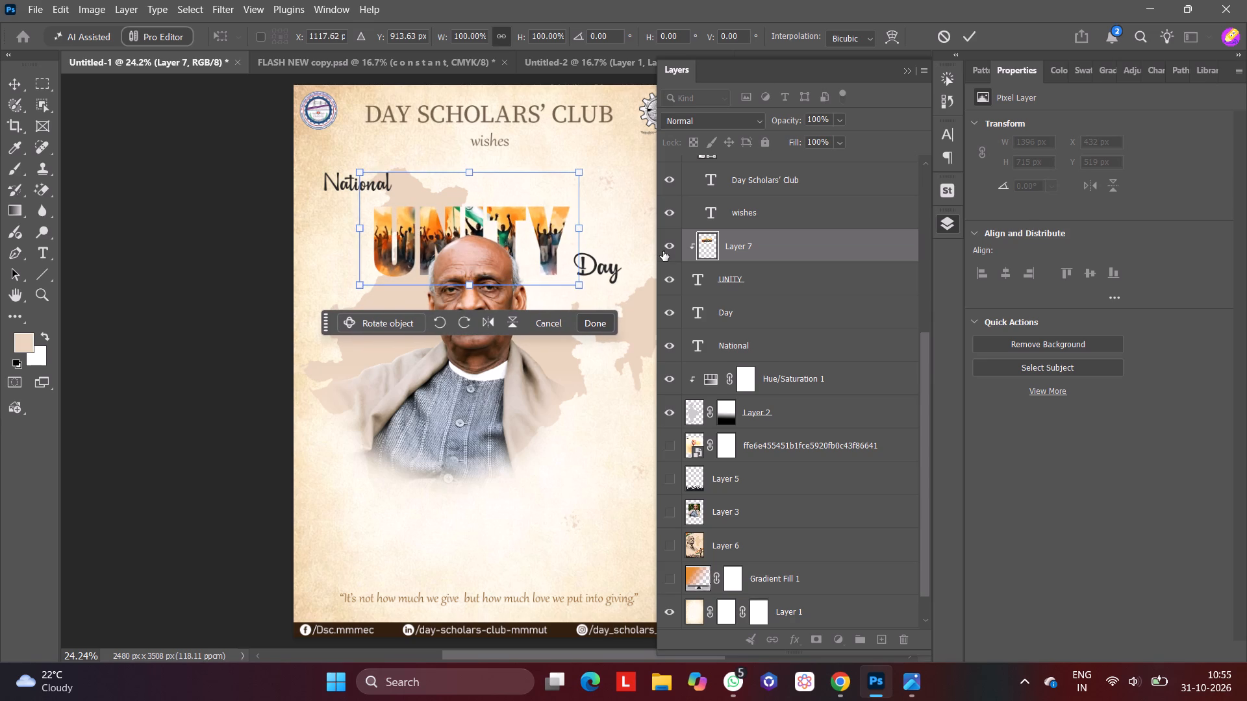
key(Left)
key(Left)
key(Left)
key(Left)
key(Left)
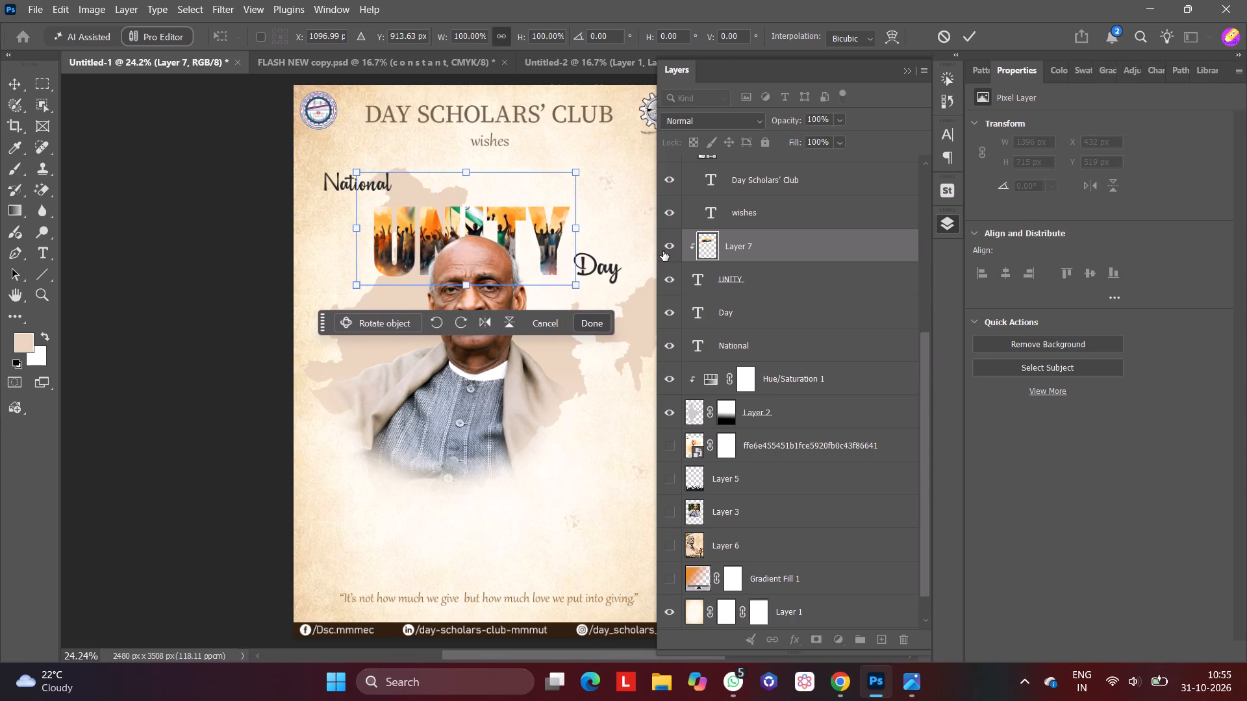
key(Left)
key(Left)
key(Left)
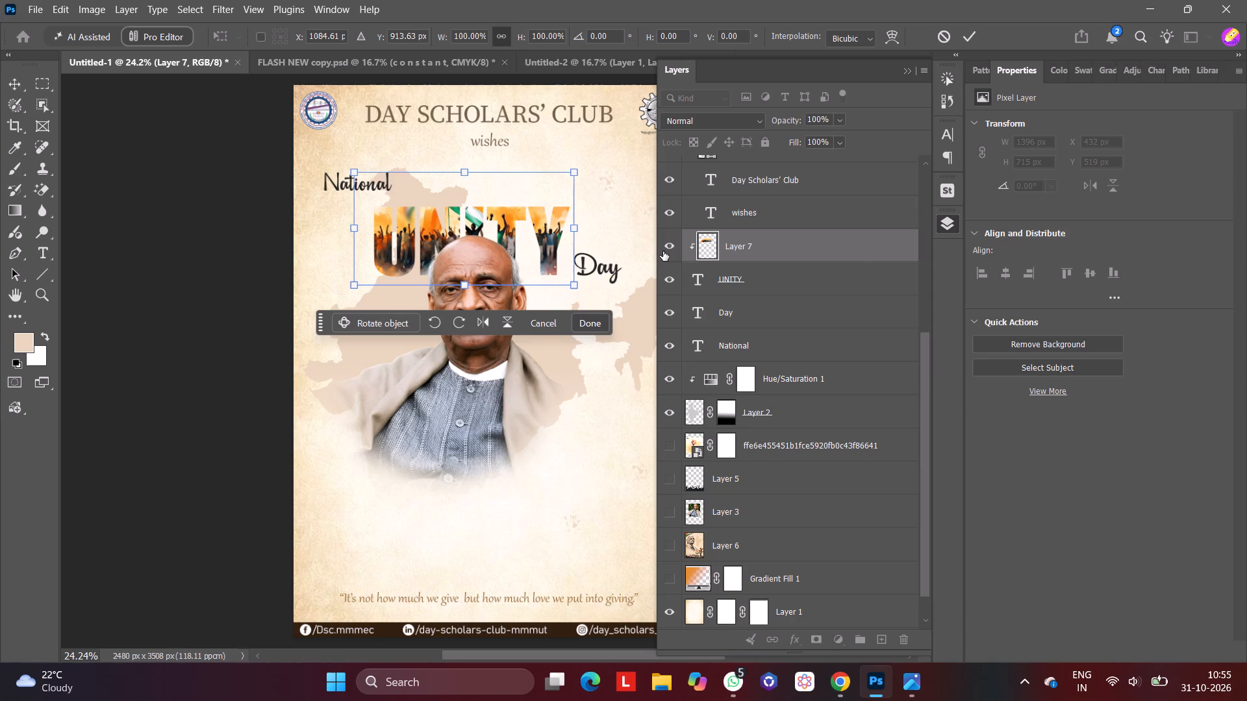
key(Up)
key(Up)
key(Up)
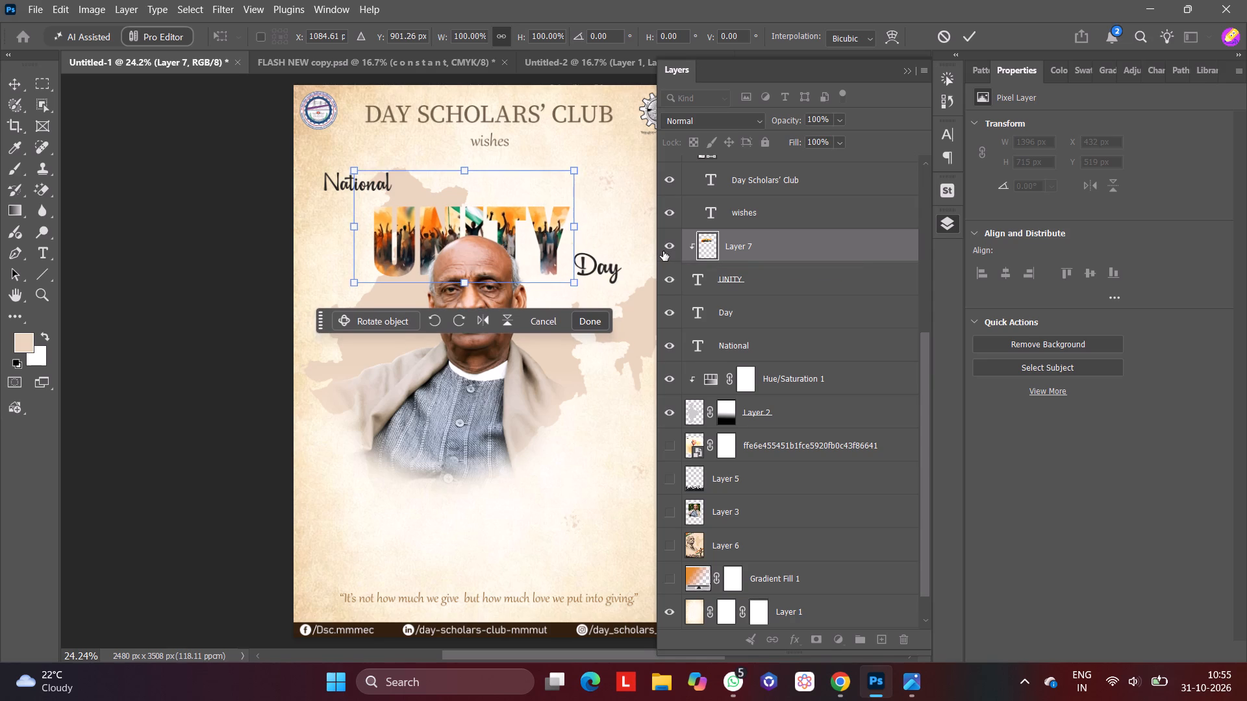
click(977, 42)
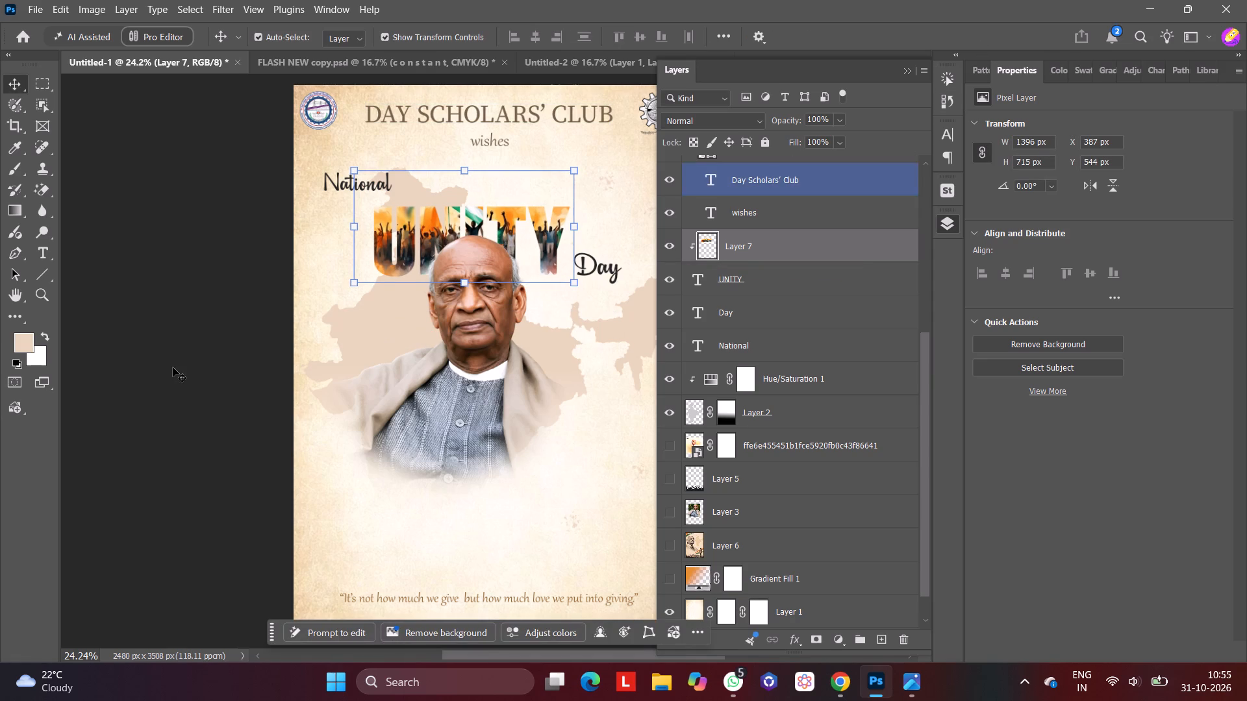
click(173, 367)
Change the font of the "National" text to Agency FB.
double_click(357, 182)
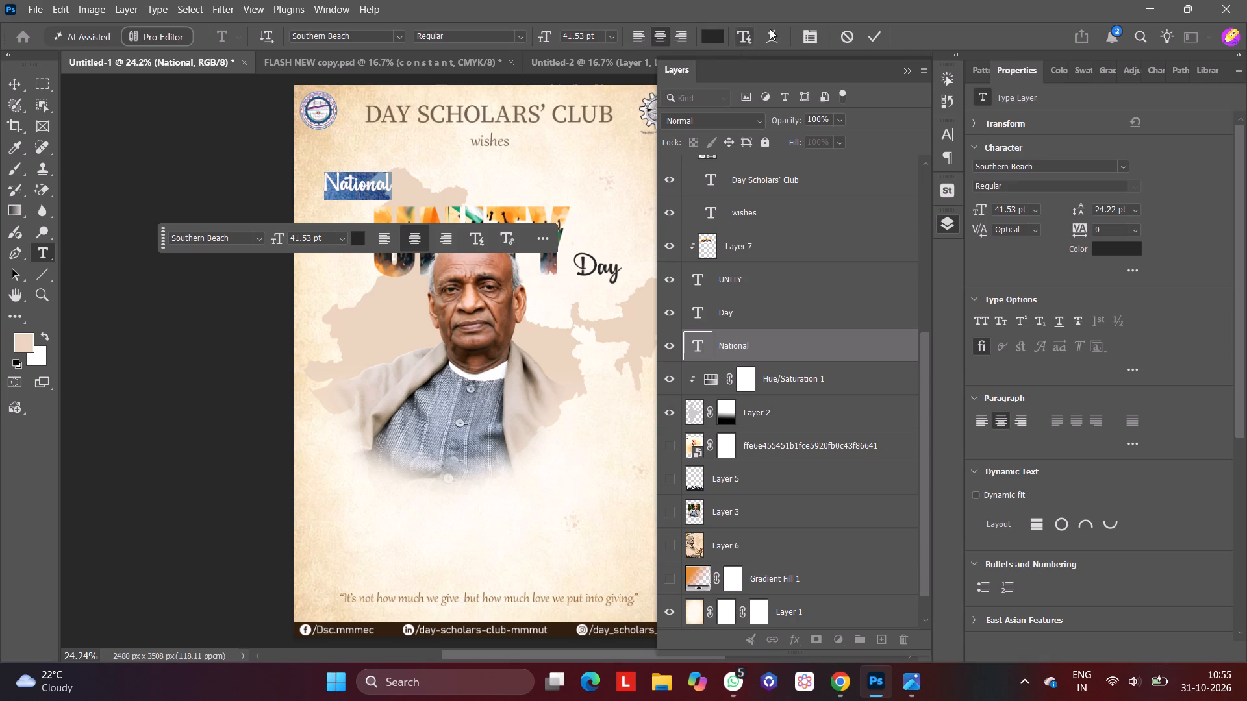
click(260, 240)
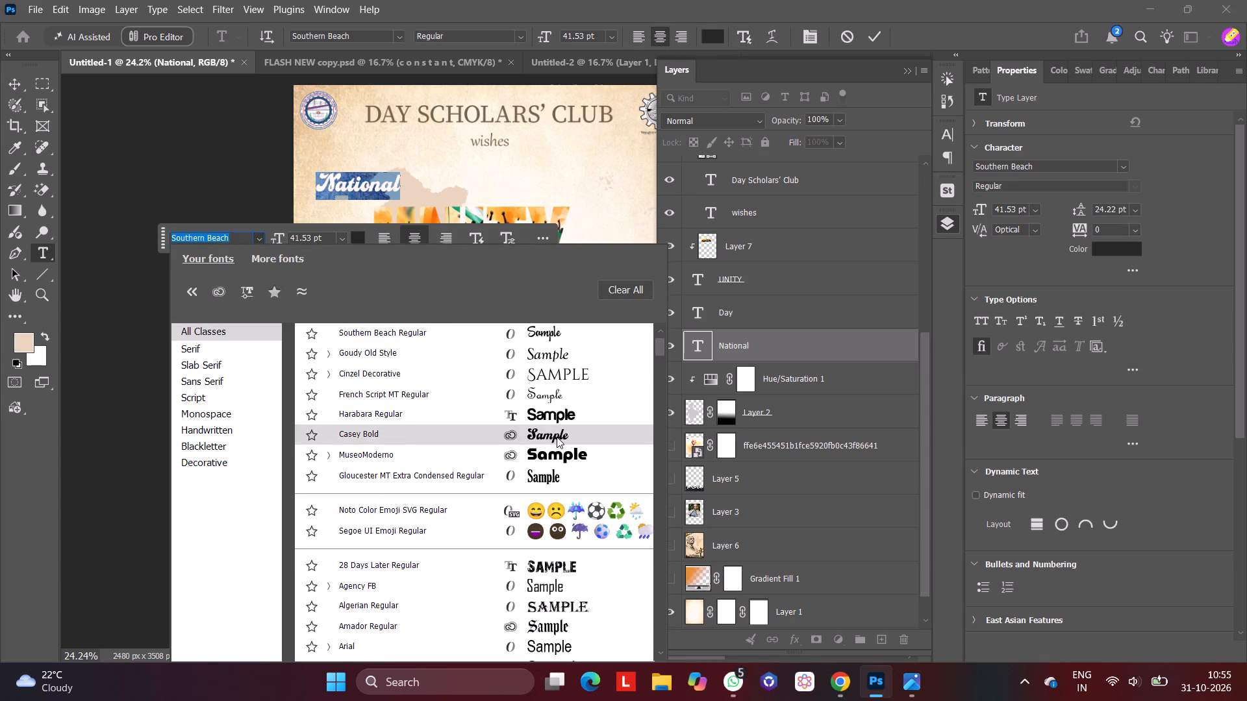
scroll(557, 437, down, 1)
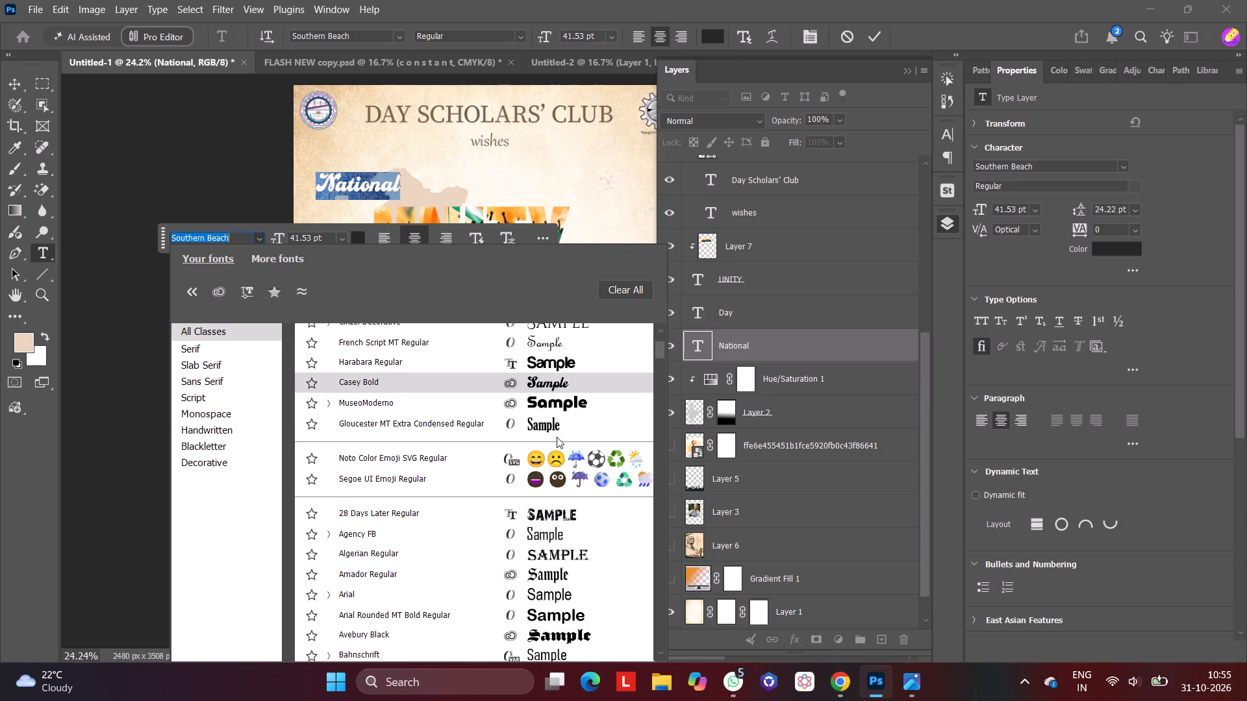
scroll(557, 437, down, 1)
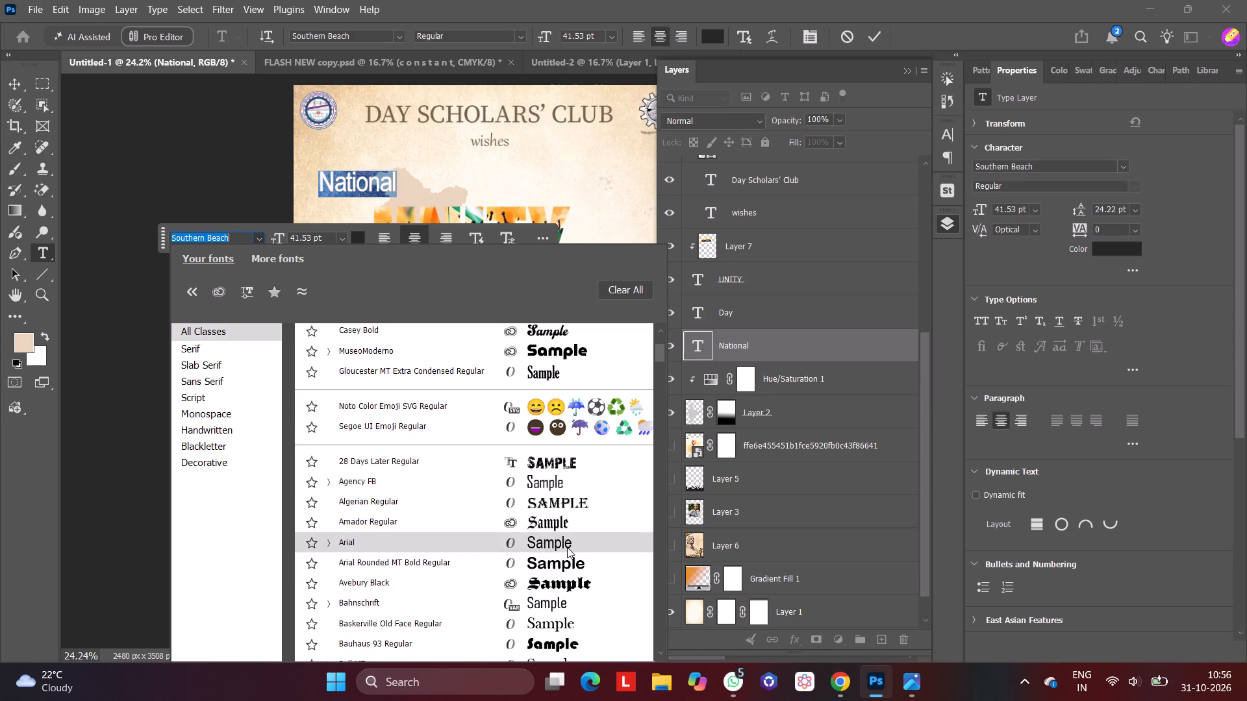
click(568, 485)
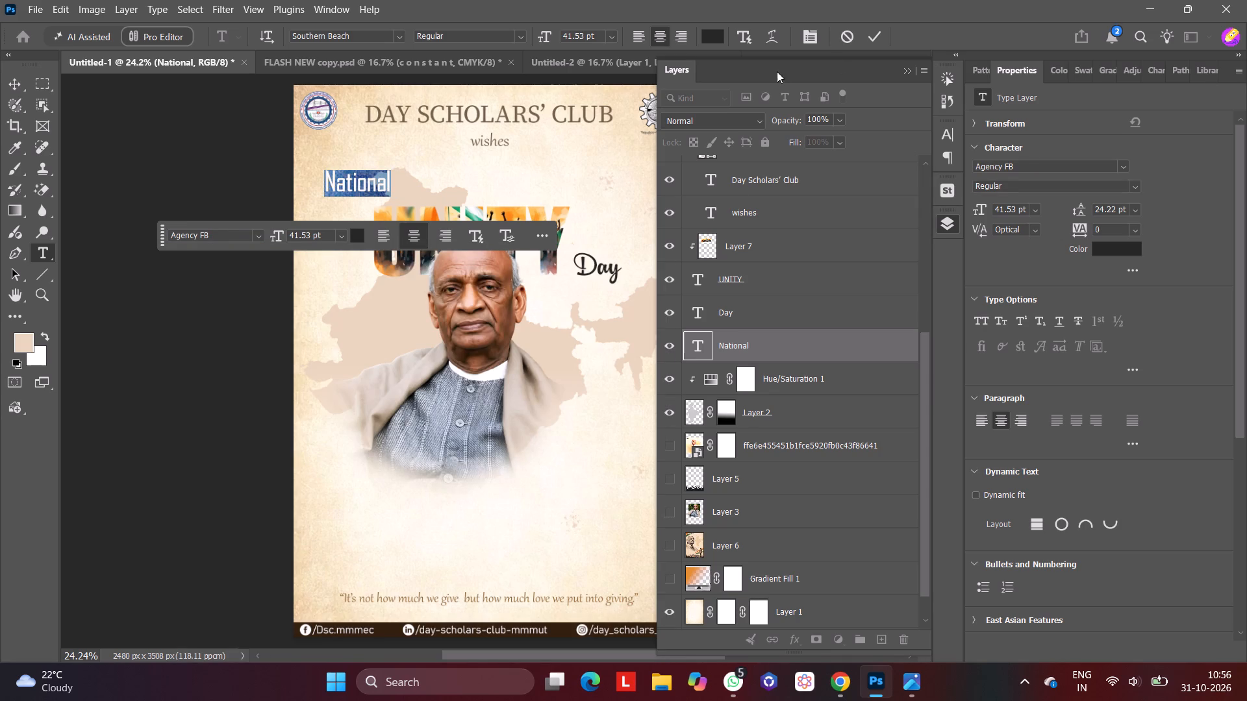
Set the "National" text colour to dark grey-brown #4e4a46 and commit the text edit.
click(359, 235)
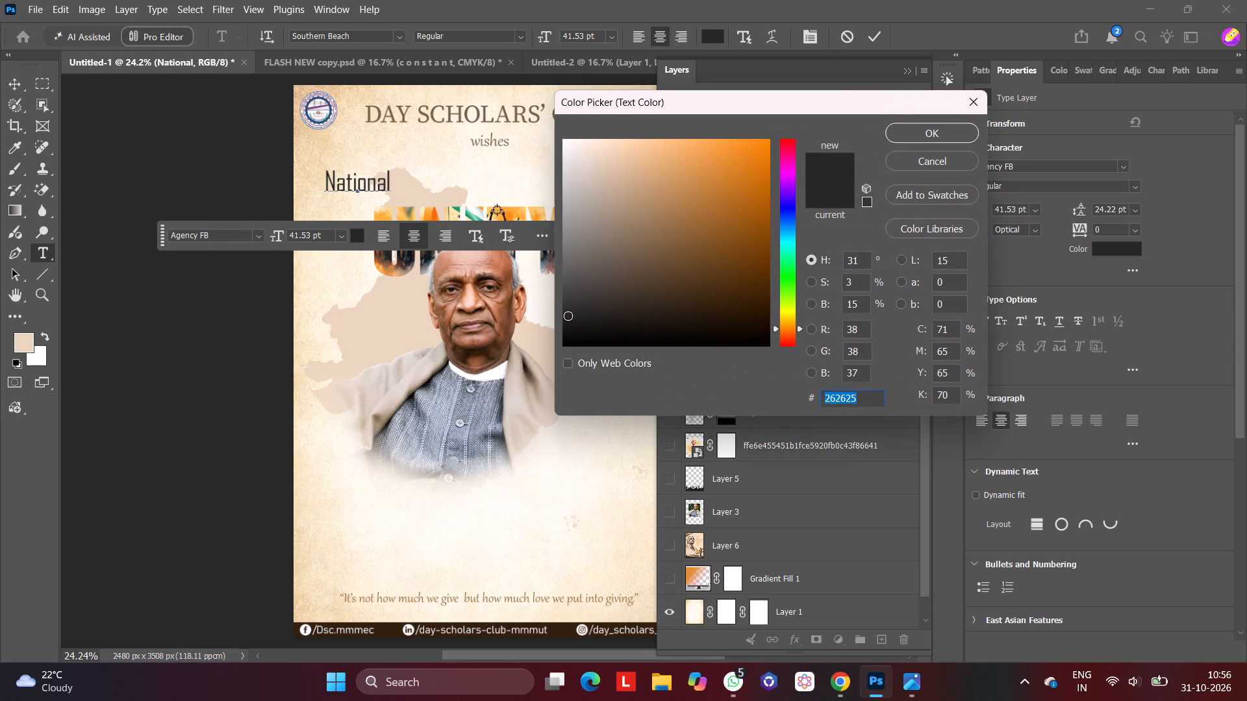
drag(569, 315, 604, 286)
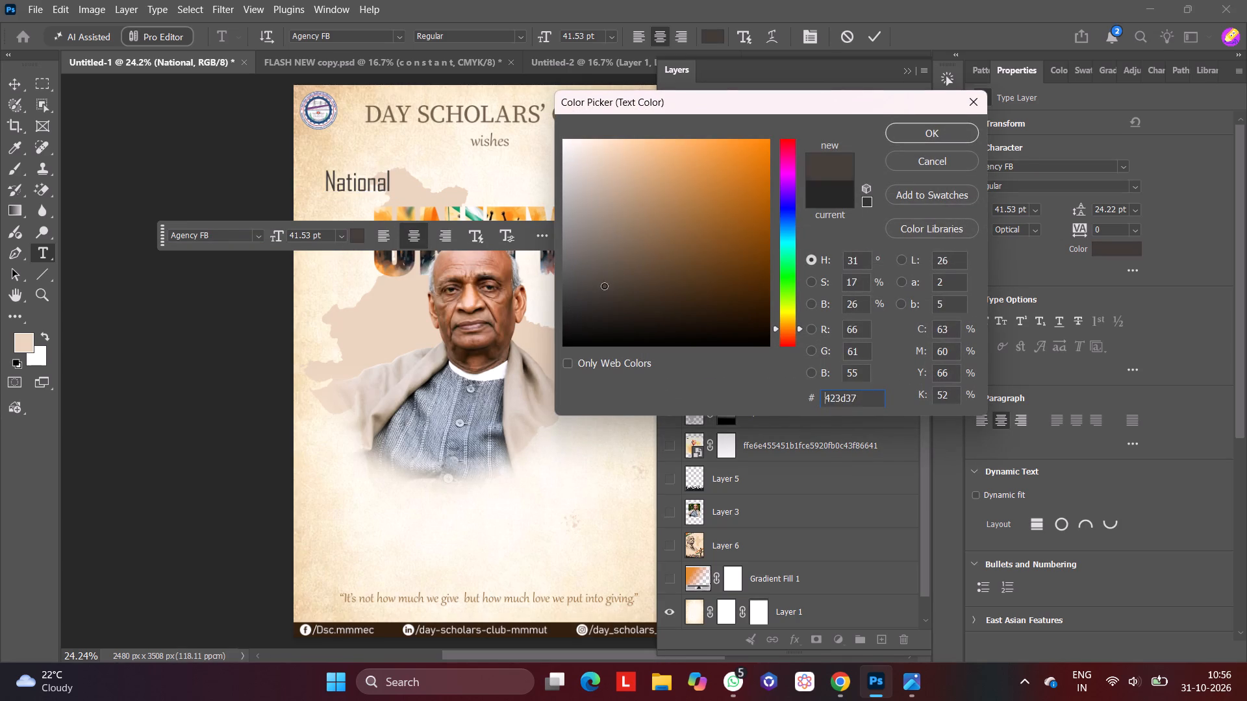
drag(604, 286, 605, 286)
drag(605, 286, 594, 270)
drag(594, 270, 594, 278)
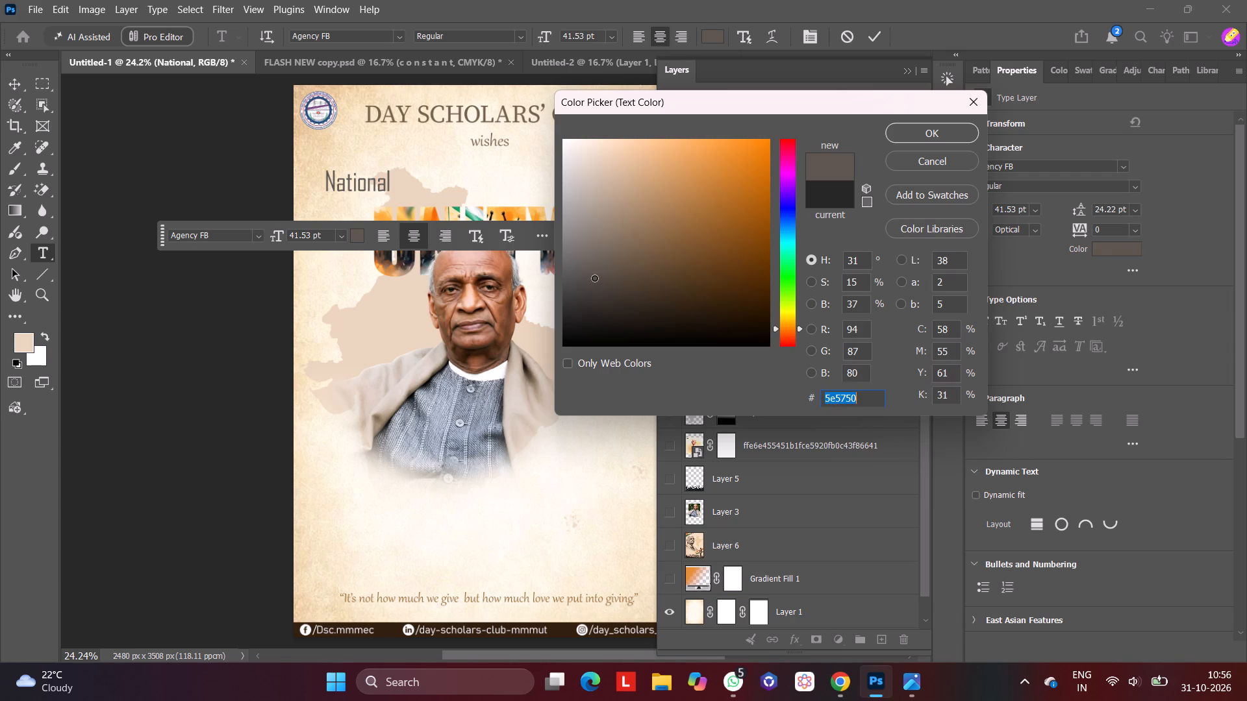
drag(594, 278, 594, 281)
drag(594, 281, 585, 283)
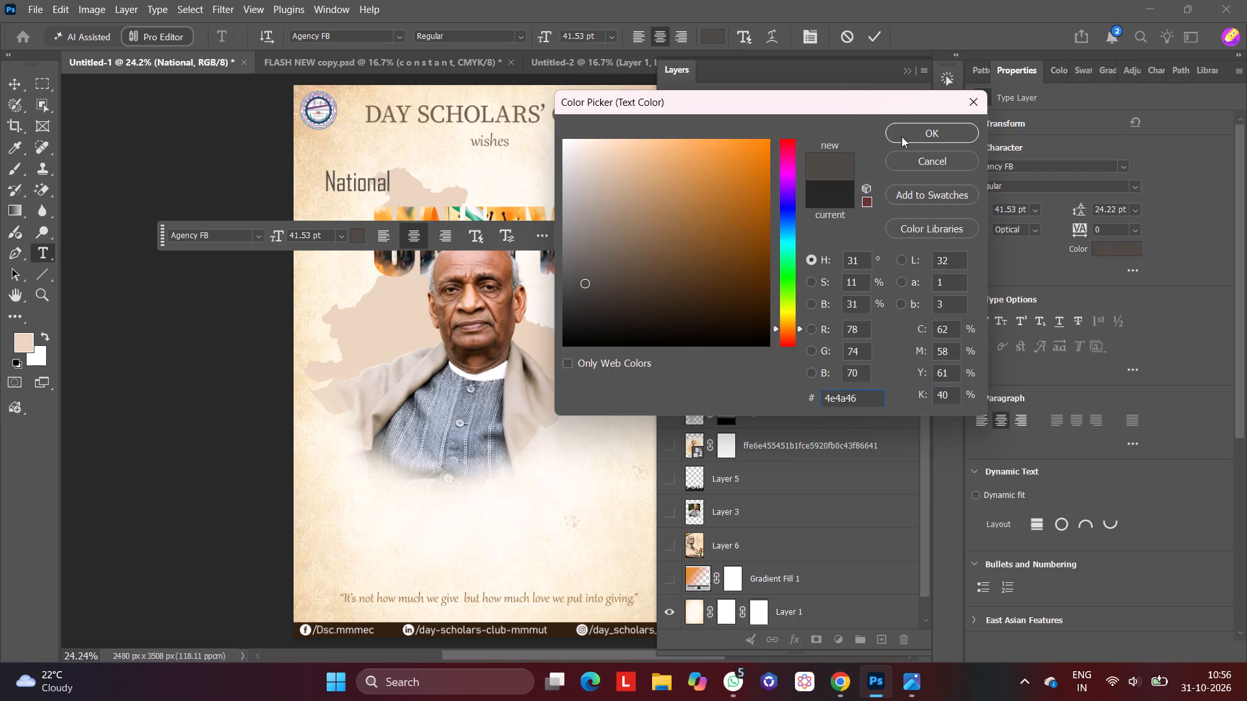
click(916, 129)
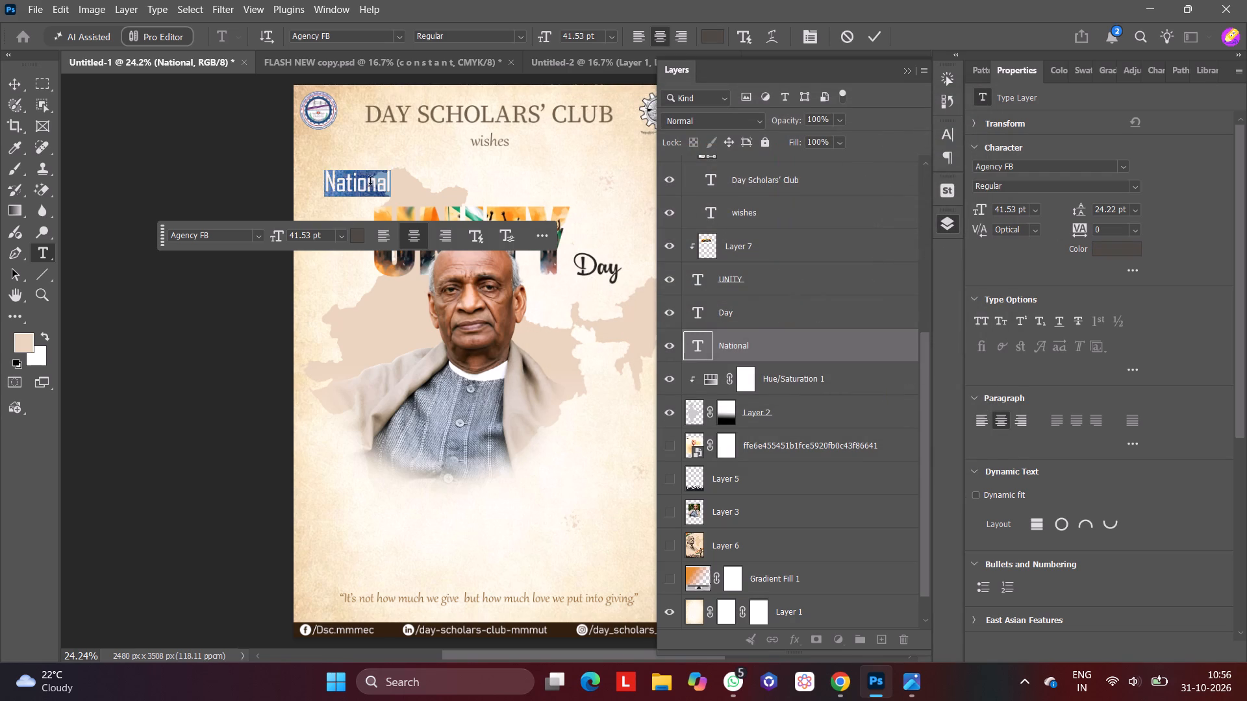
click(230, 339)
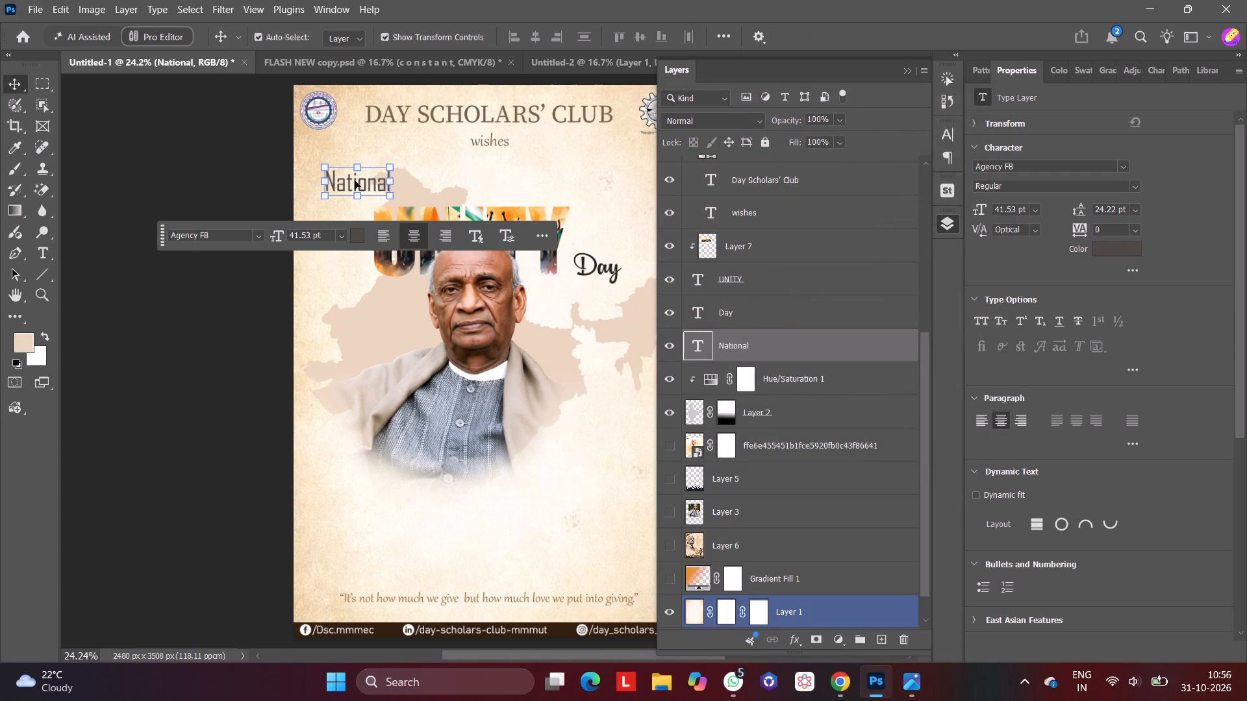
Move the "National" text so it sits roughly centred just above the UNITY text.
drag(355, 180, 449, 184)
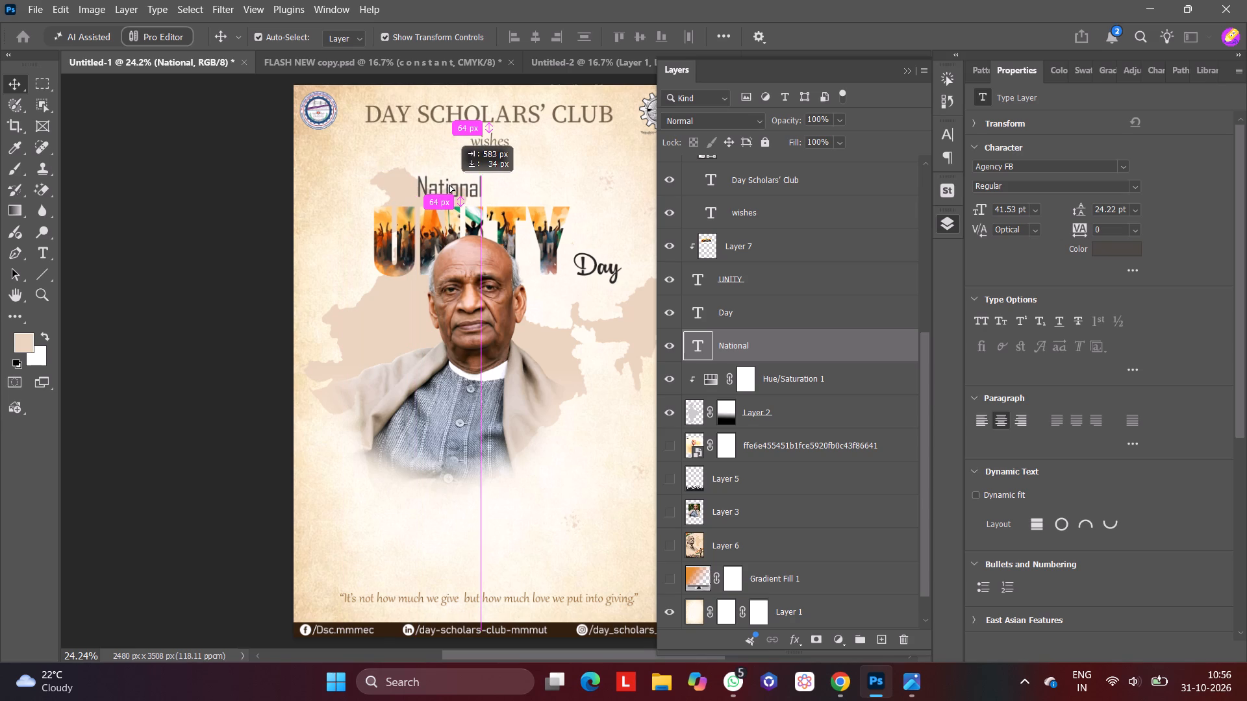
drag(449, 184, 463, 186)
Widen the letter spacing of the "National" text to a tracking of 680 and commit it.
double_click(463, 186)
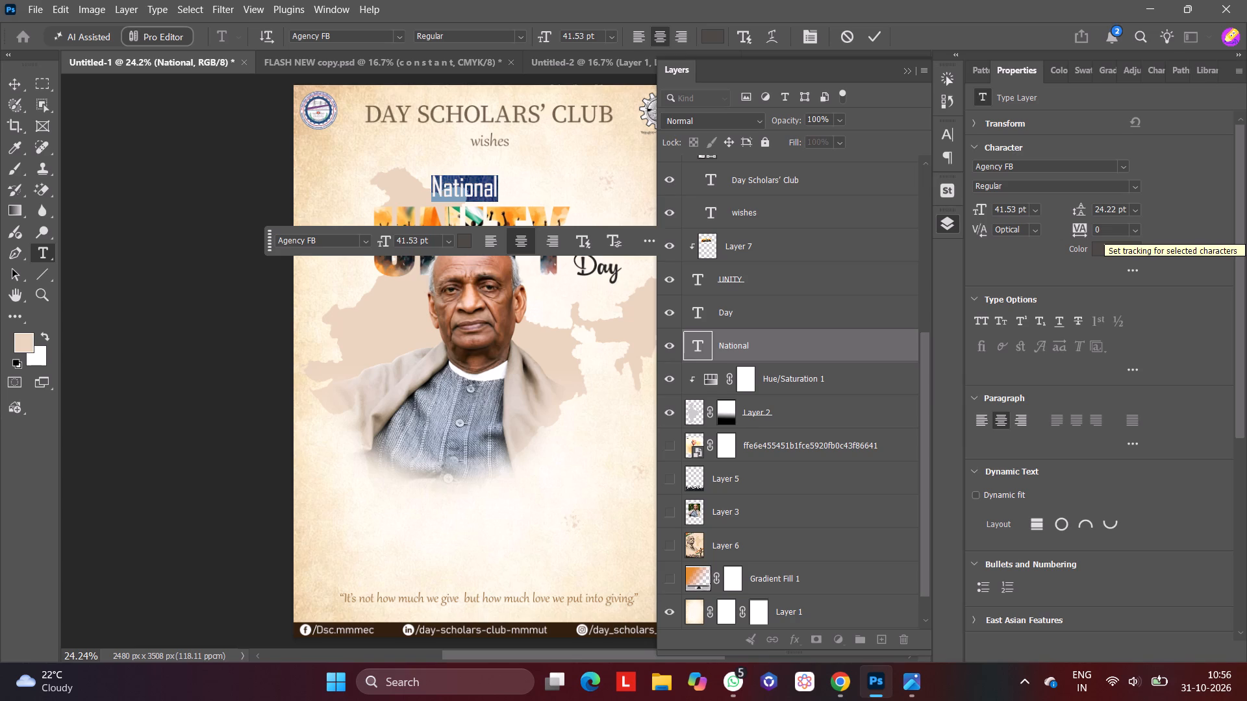
ctrl+drag(1106, 230, 1122, 230)
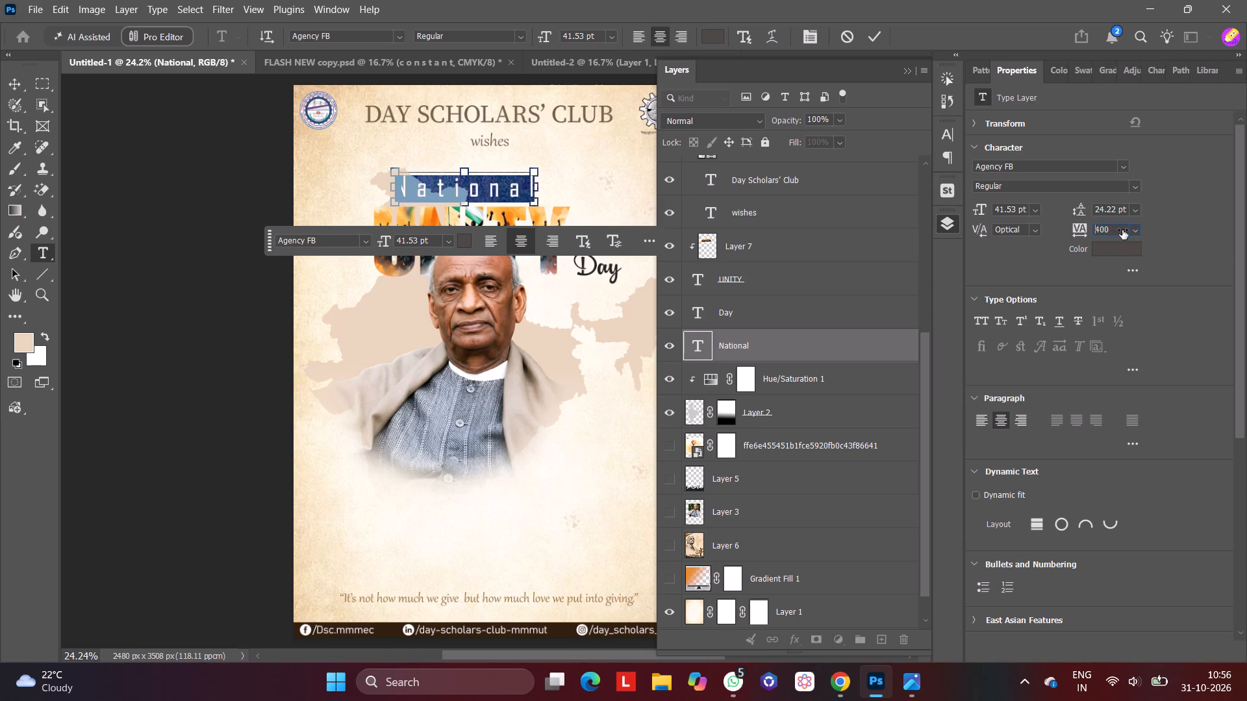
ctrl+drag(1122, 230, 1130, 230)
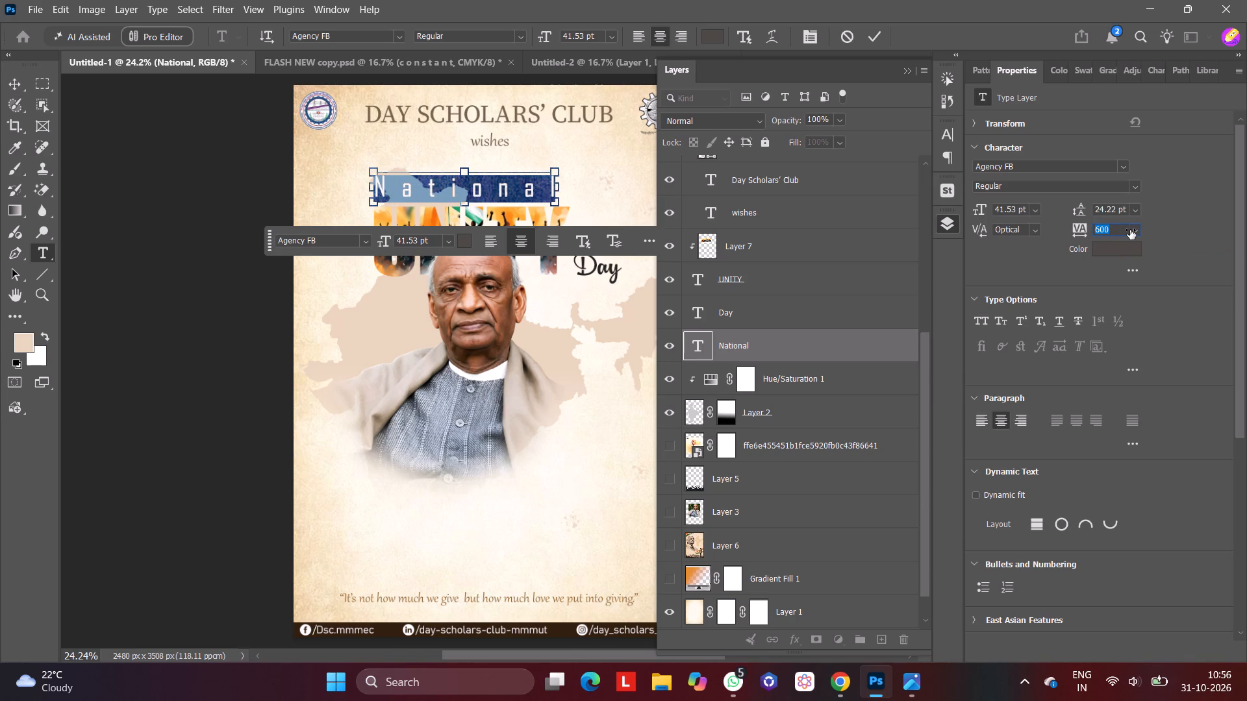
ctrl+drag(1130, 230, 1133, 230)
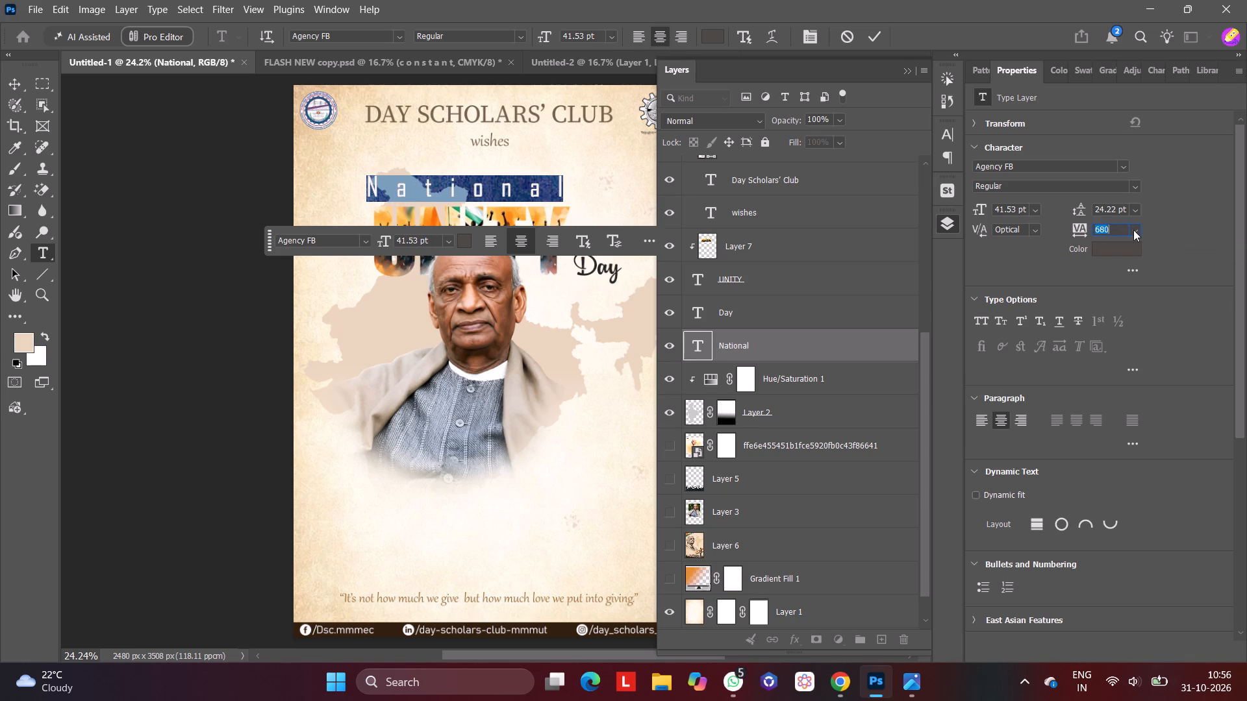
key(Right)
click(868, 40)
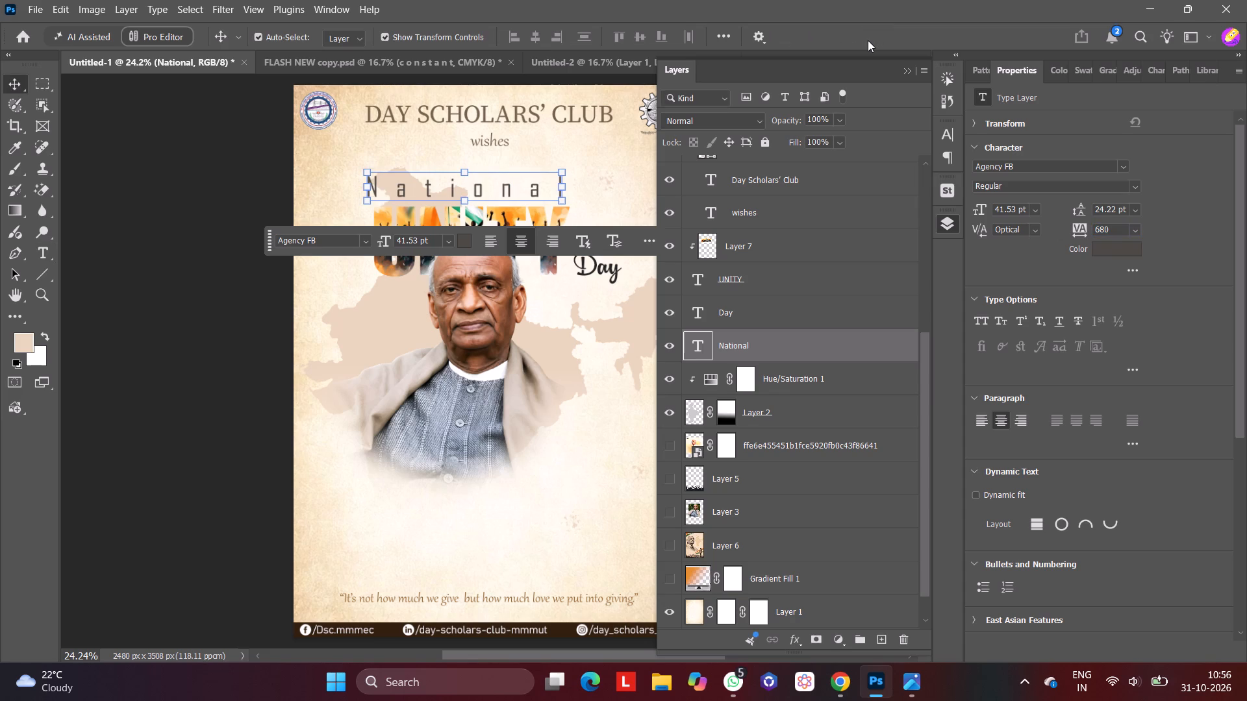
Nudge the widened "National" text rightward and slightly down so its ends line up with the UNITY text below.
key(Right)
key(Right)
key(Right)
key(Right)
key(Right)
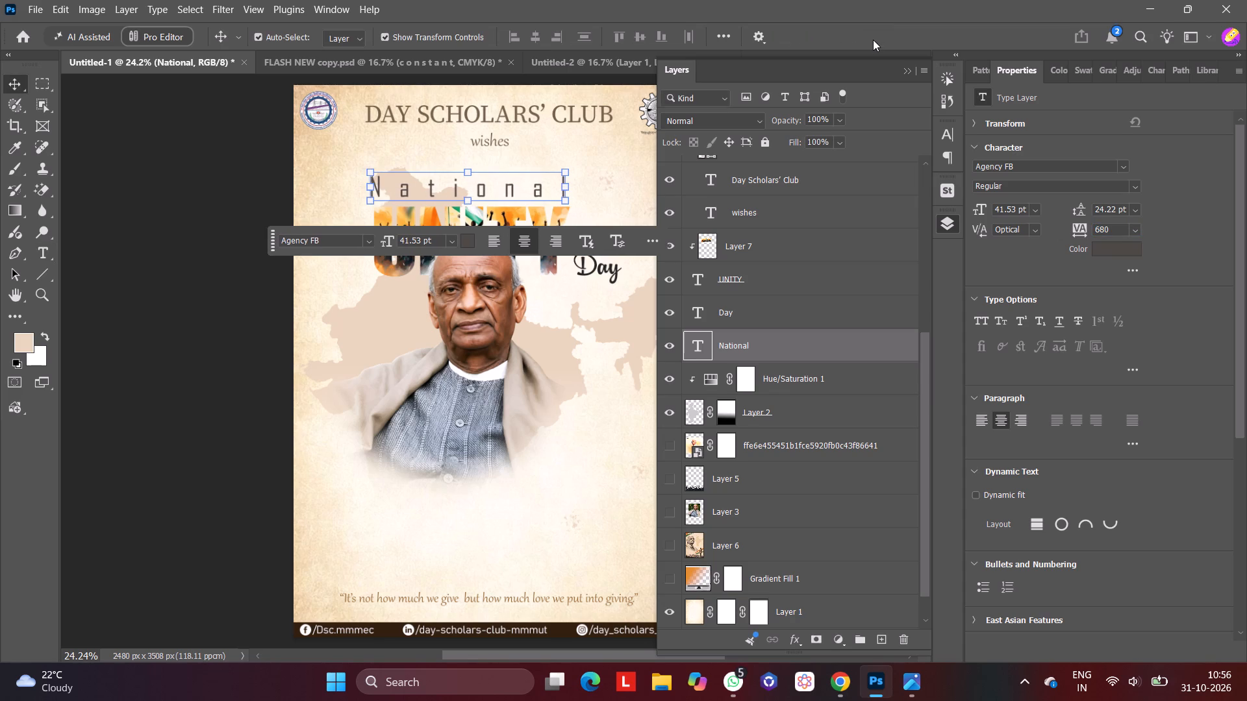
key(Right)
key(Right)
key(Right)
key(Right)
key(Right)
key(Down)
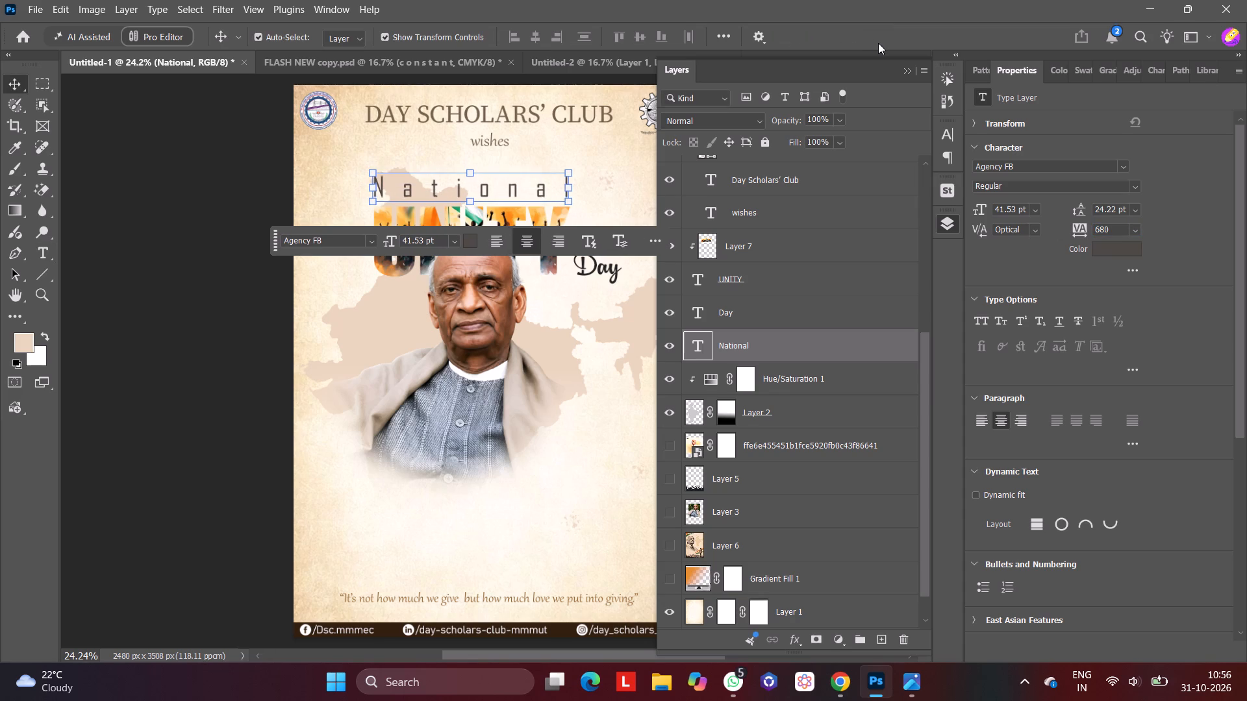
Replace the "National" heading text with all-capital "NATIONAL" and commit the text edit.
double_click(490, 193)
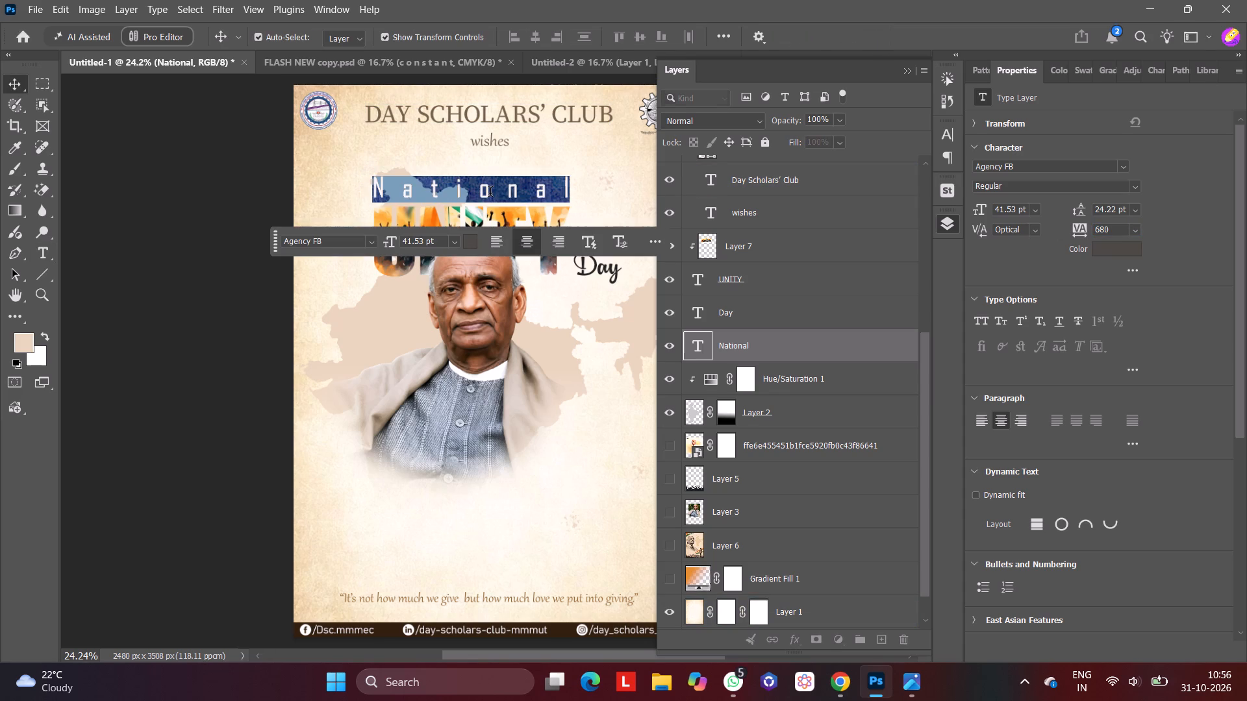
click(570, 191)
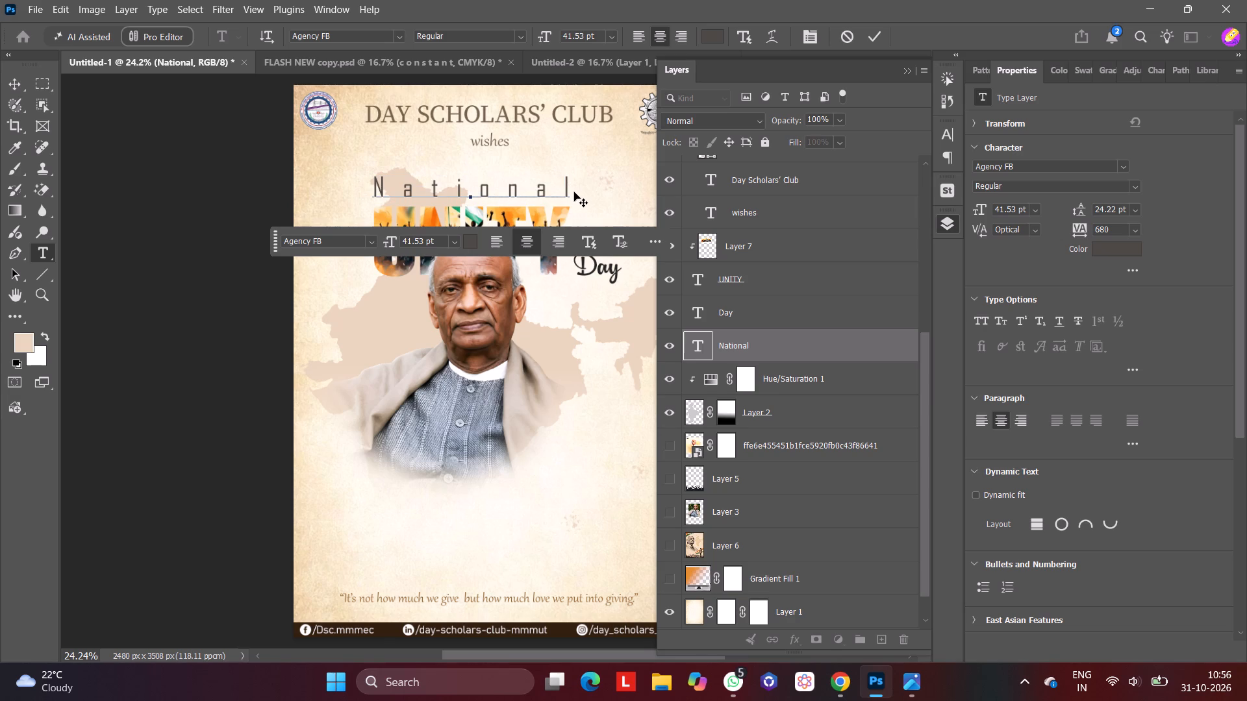
click(574, 192)
click(569, 189)
drag(569, 189, 403, 193)
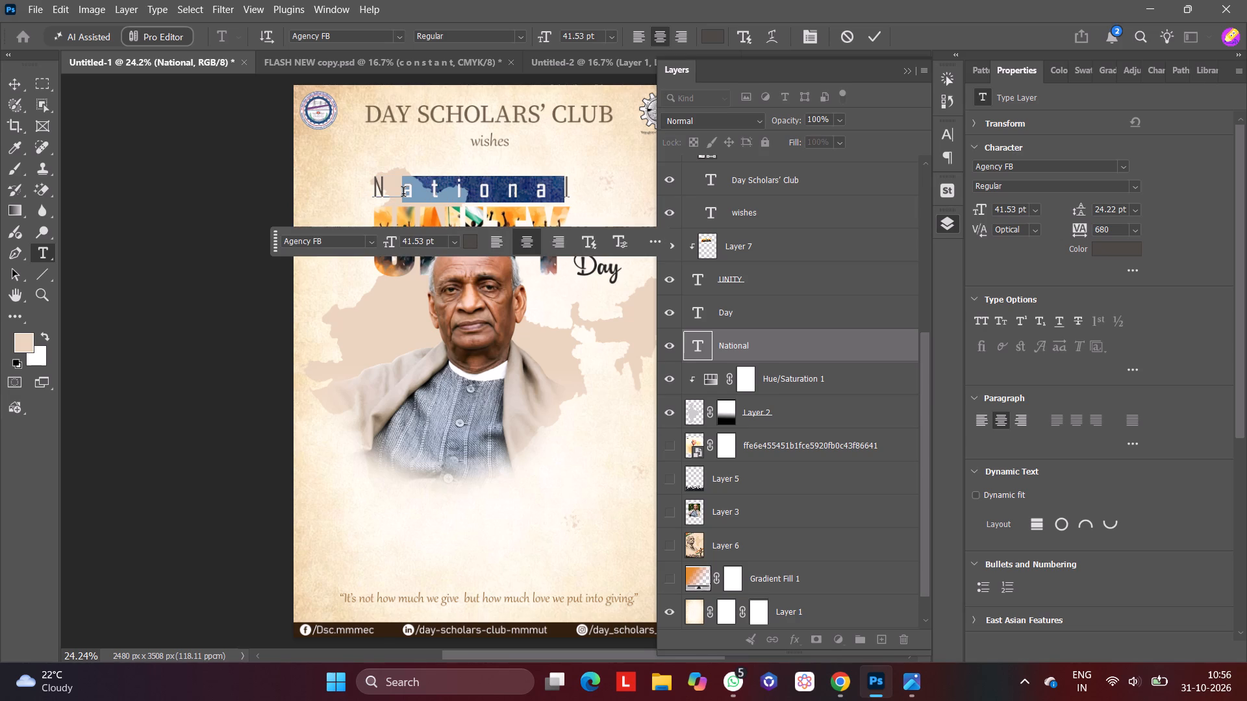
key(BackSpace)
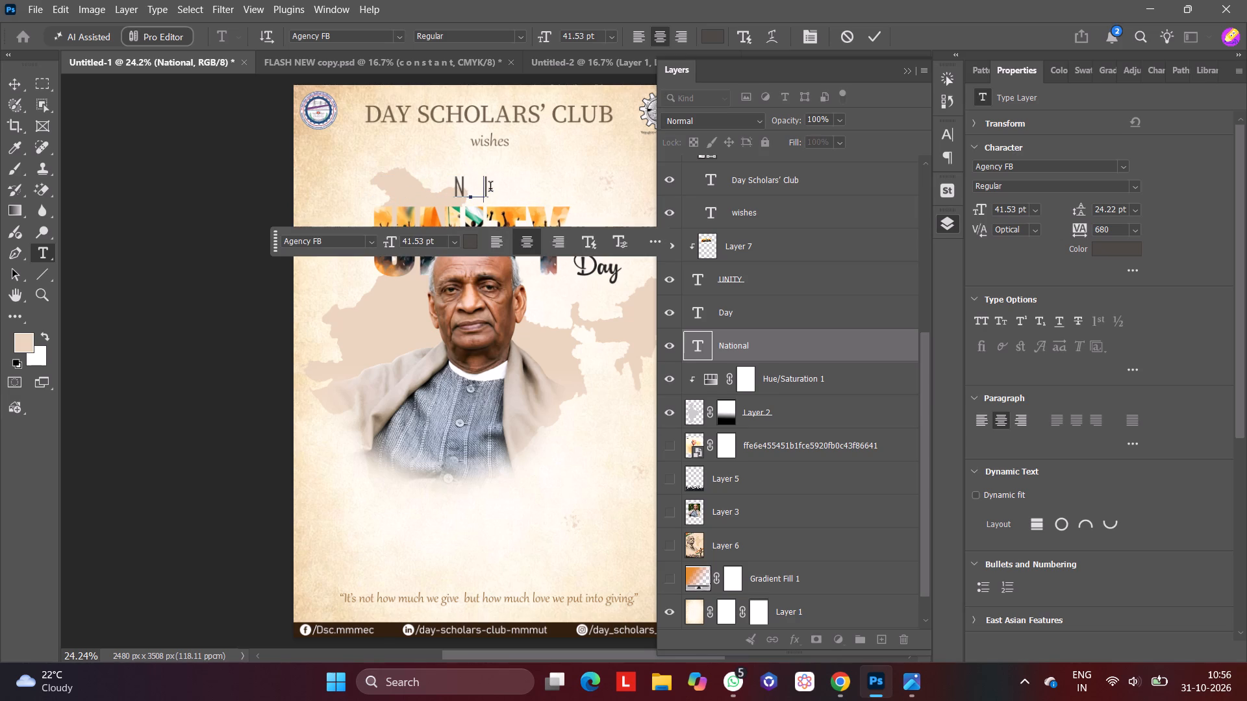
click(491, 188)
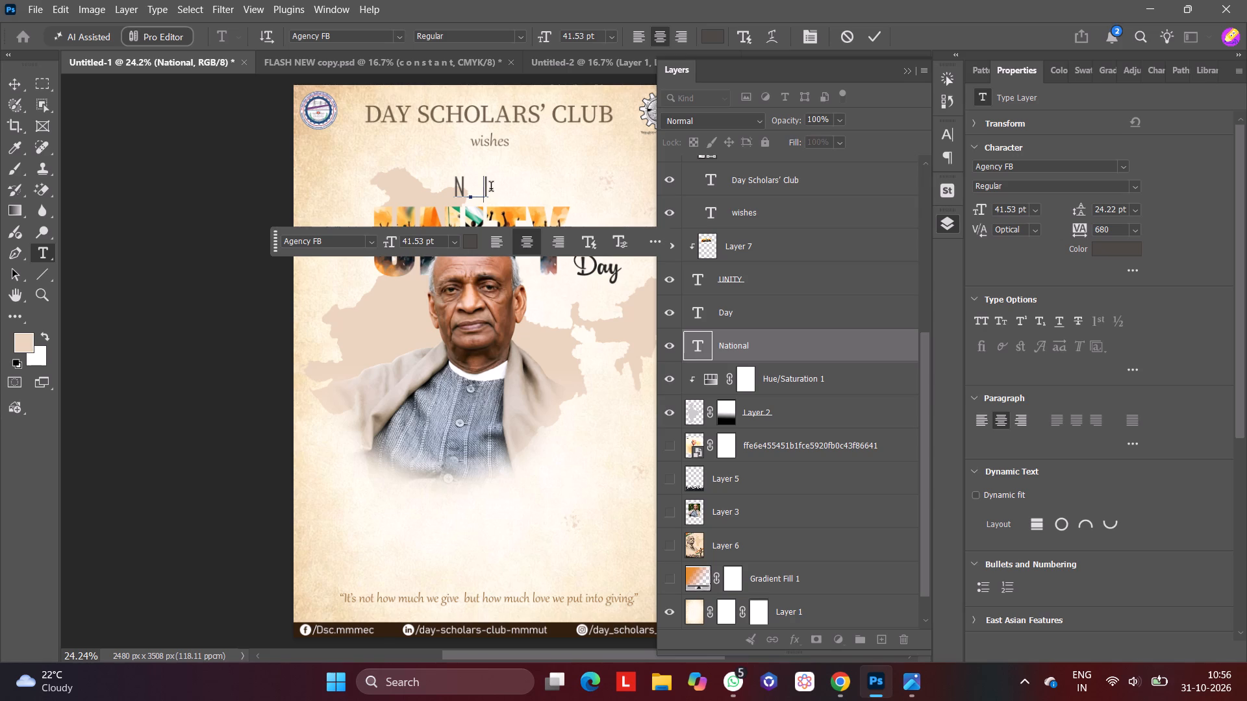
key(BackSpace)
key(BackSpace)
double_click(491, 188)
key(BackSpace)
key(n)
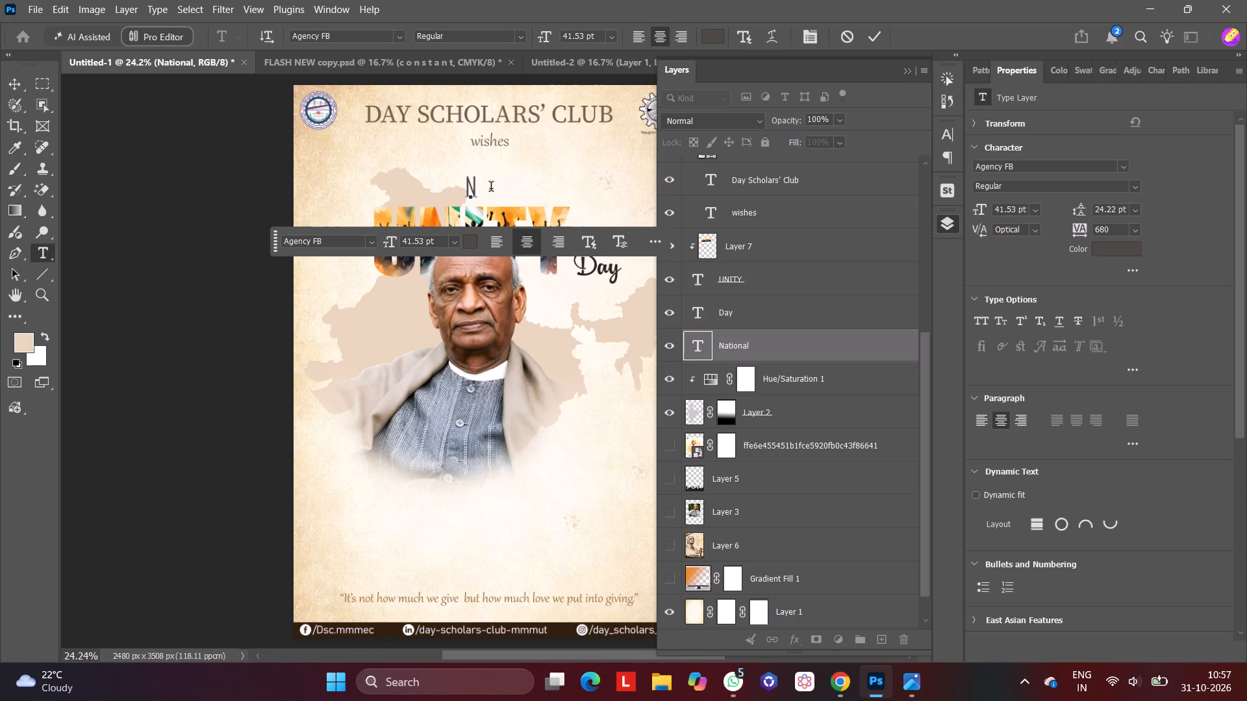
key(a)
text(TIONAL)
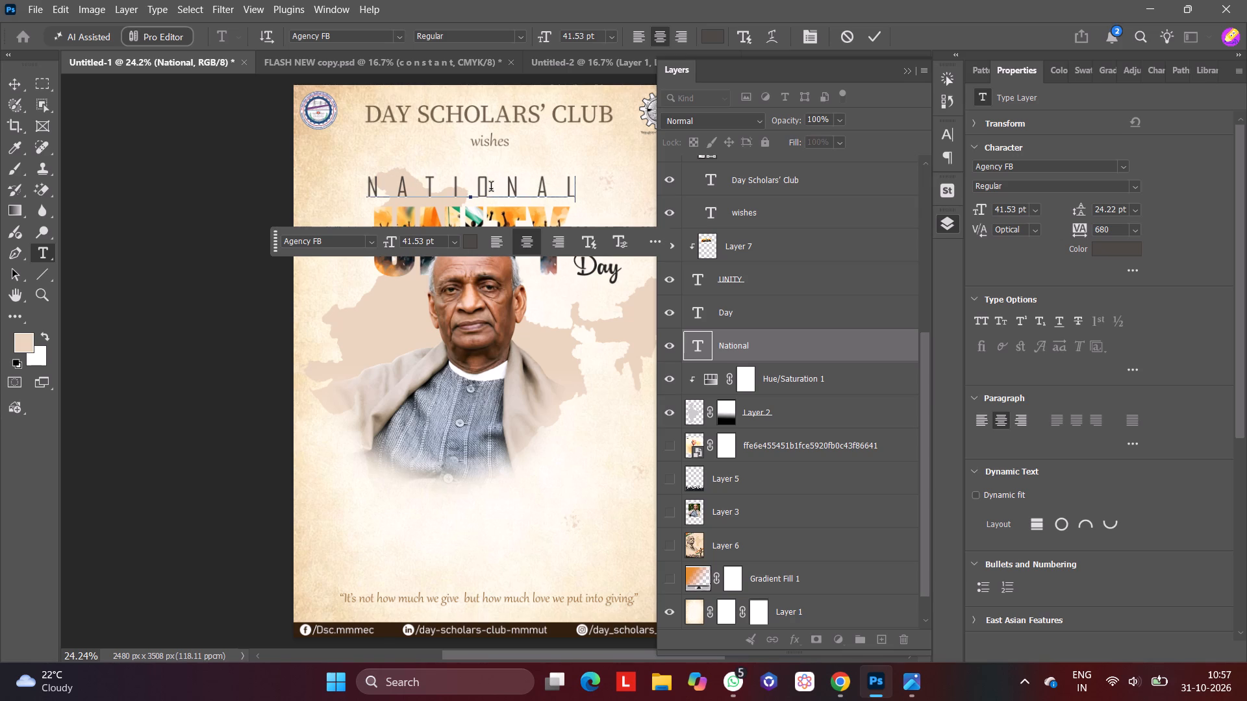
click(878, 31)
click(223, 450)
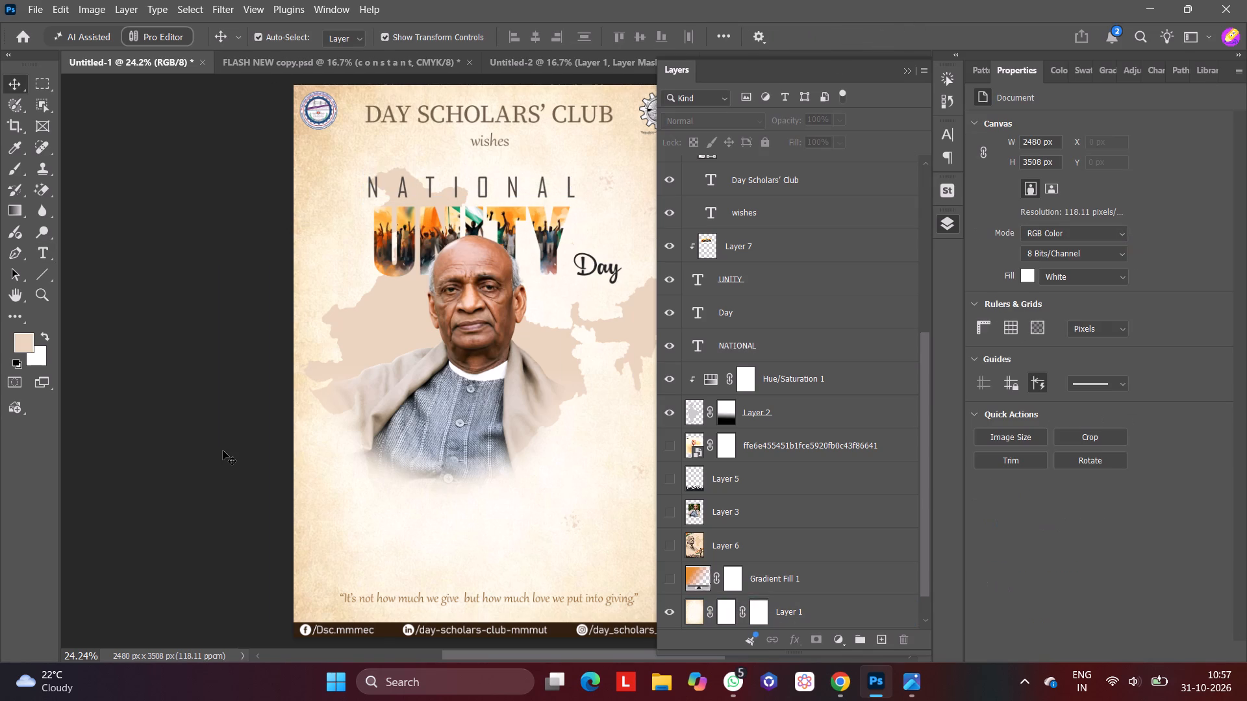
Reduce the letter spacing of the "NATIONAL" text to a tracking of 600.
click(544, 192)
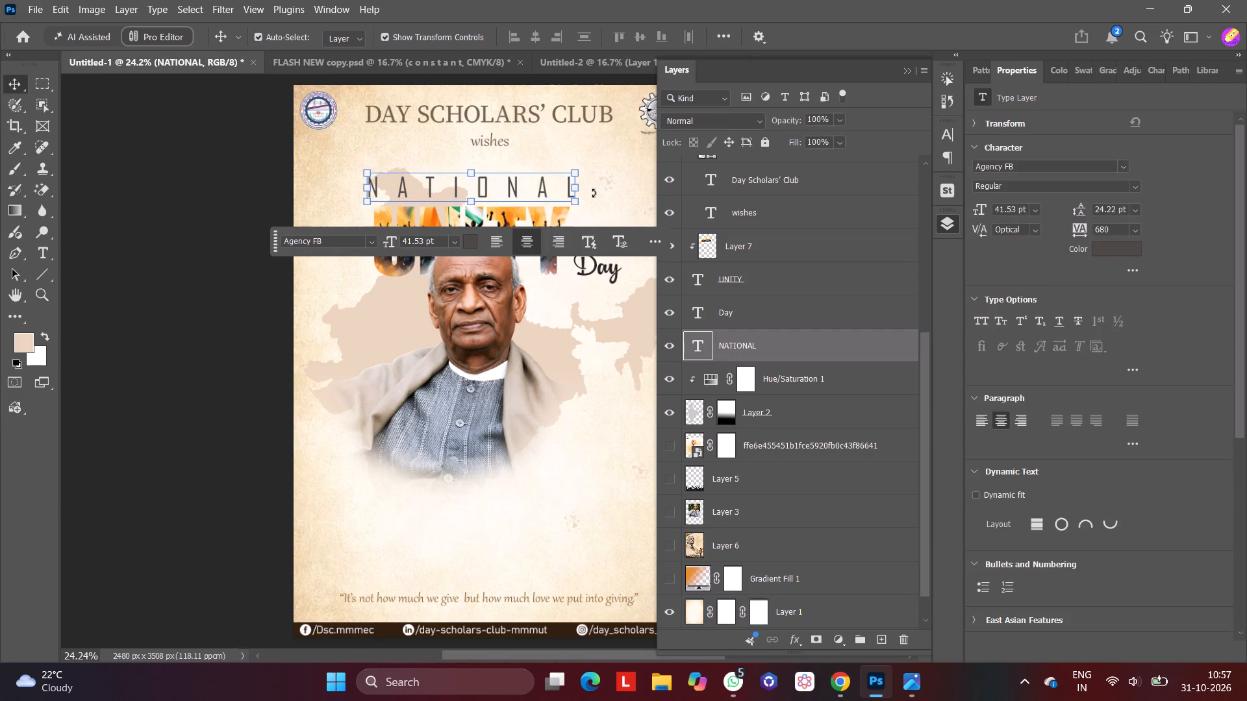
ctrl+click(1107, 231)
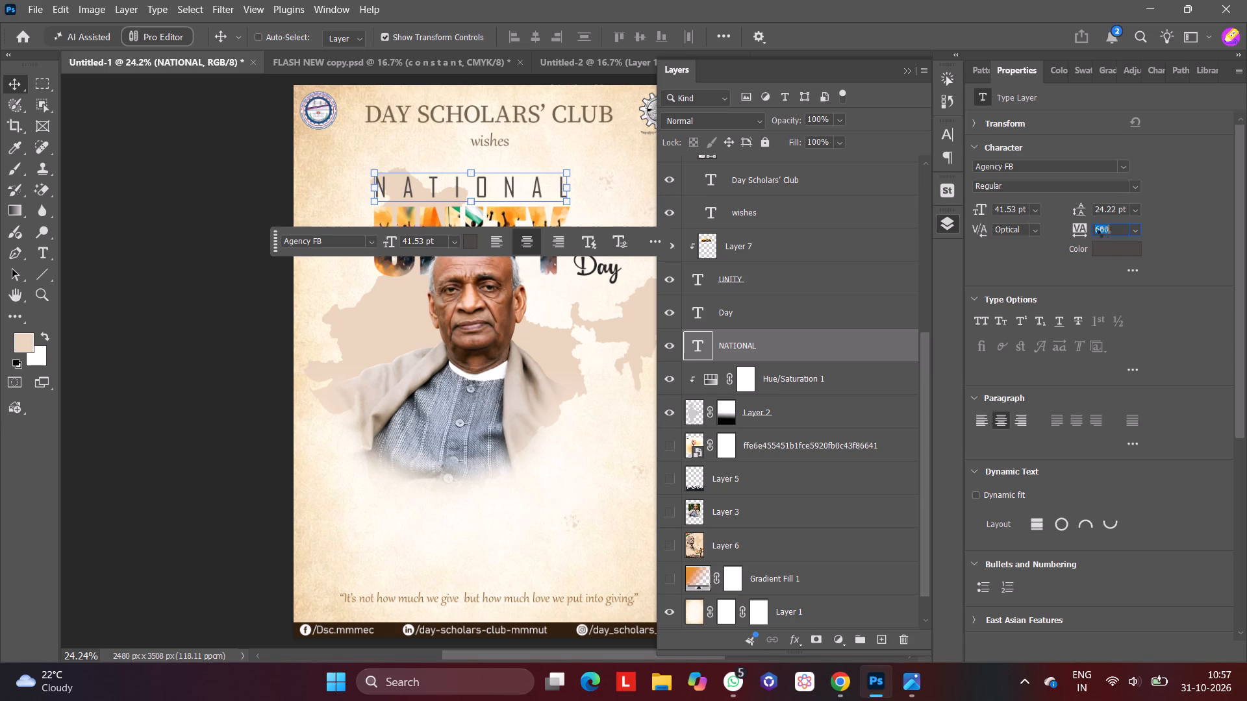
click(807, 39)
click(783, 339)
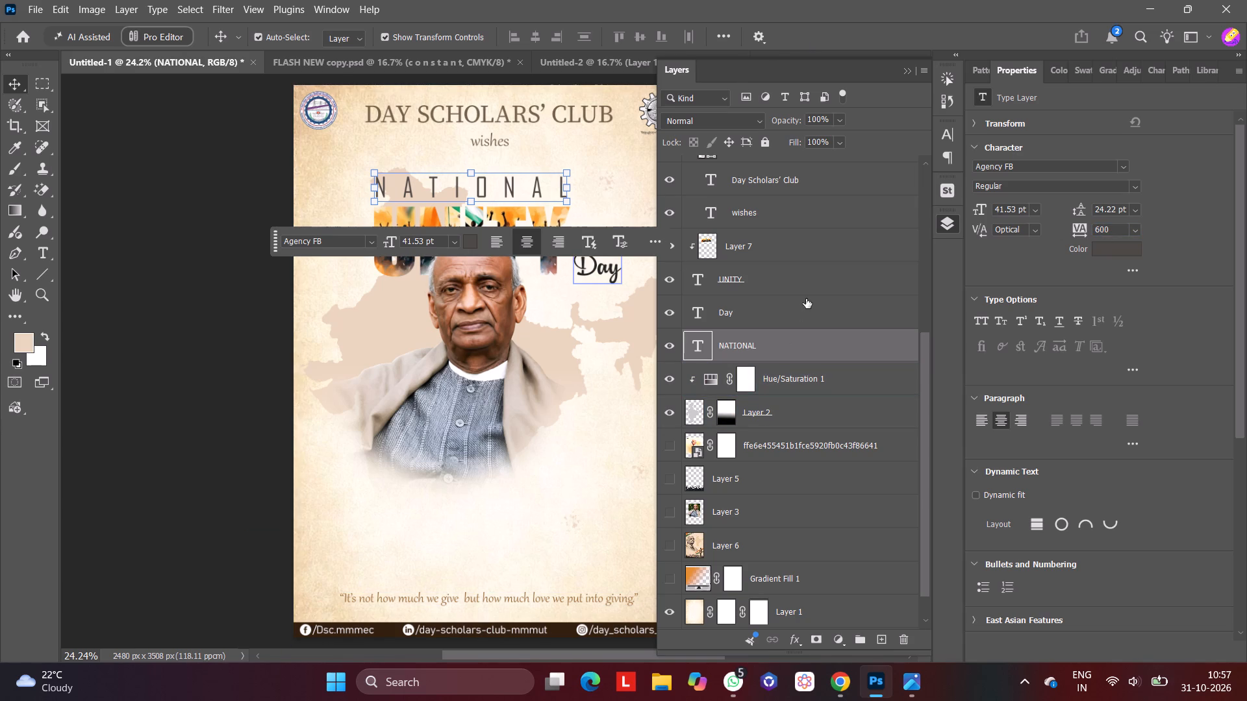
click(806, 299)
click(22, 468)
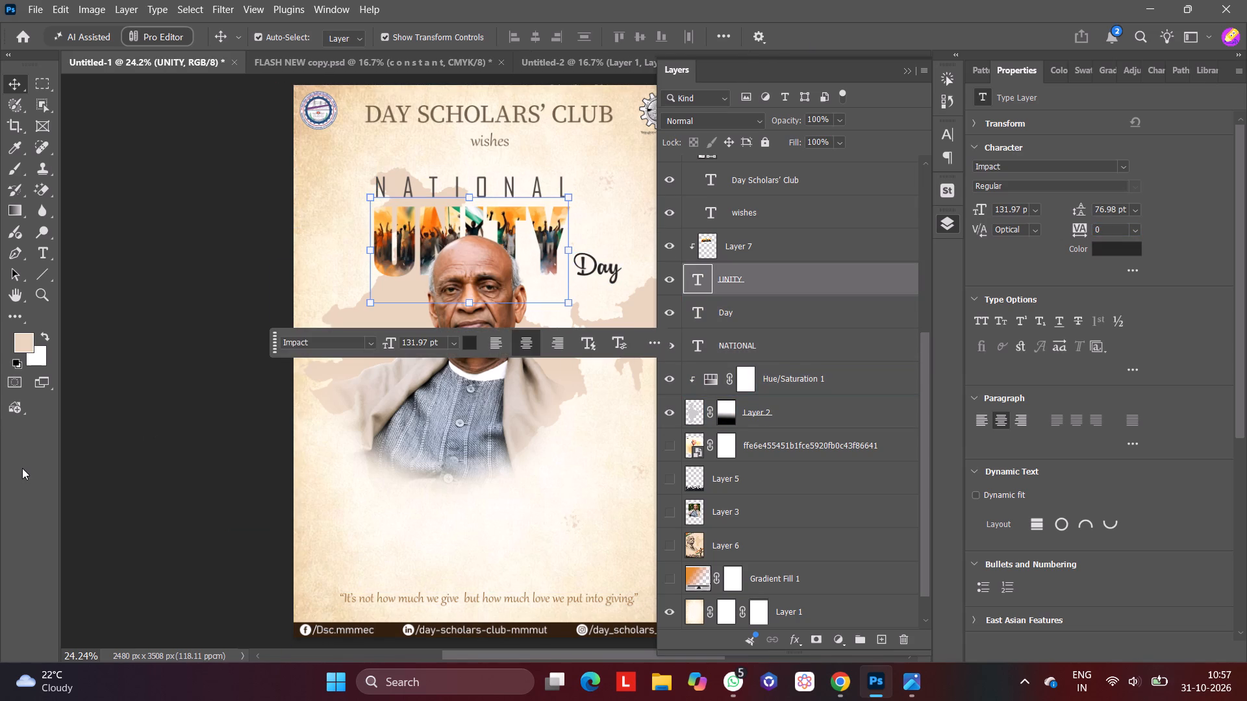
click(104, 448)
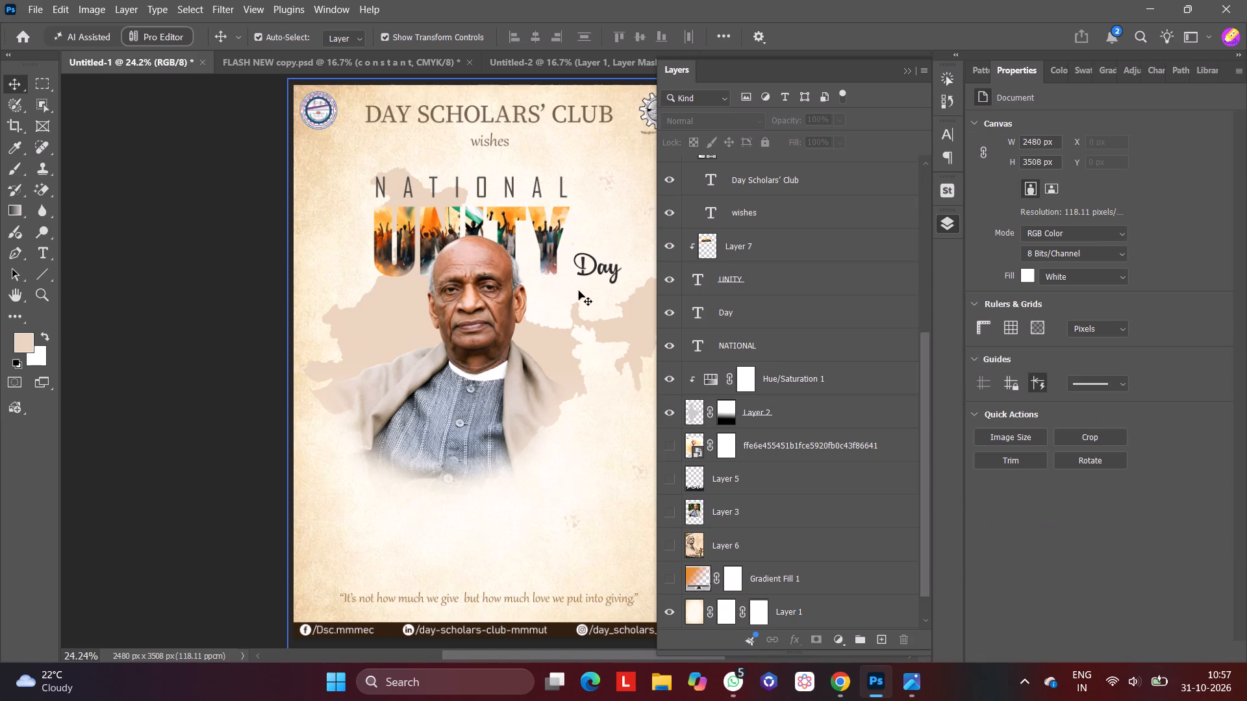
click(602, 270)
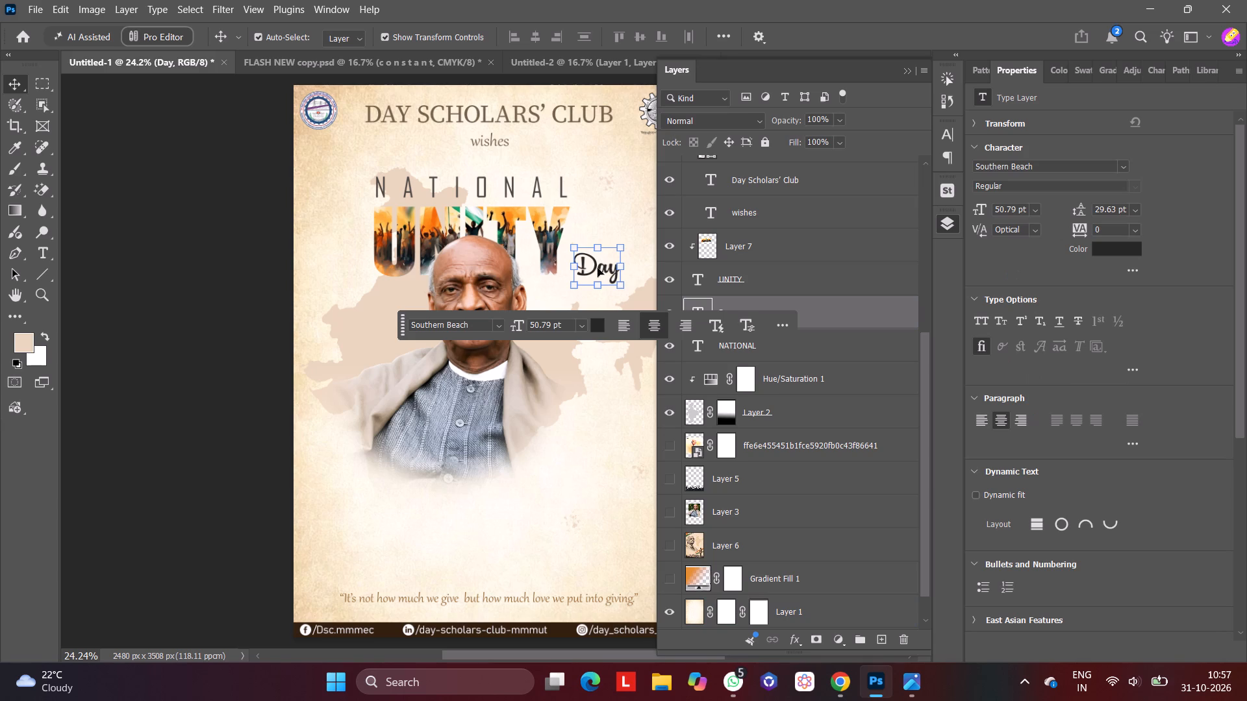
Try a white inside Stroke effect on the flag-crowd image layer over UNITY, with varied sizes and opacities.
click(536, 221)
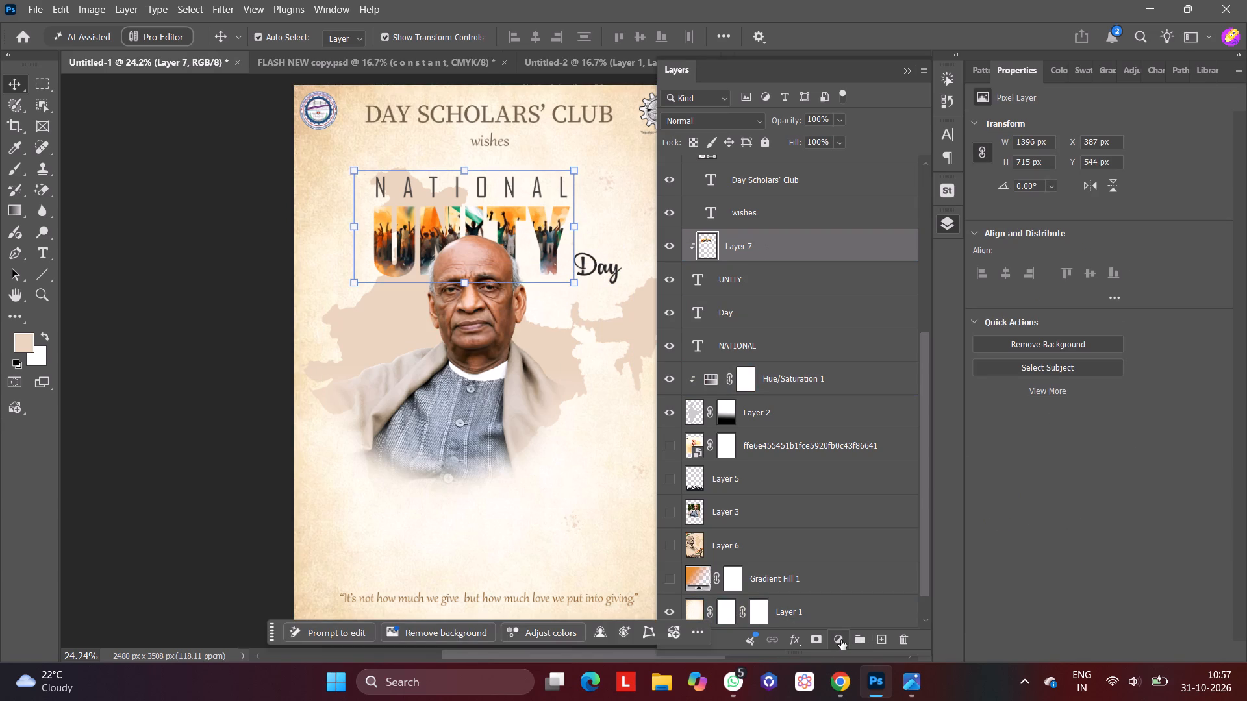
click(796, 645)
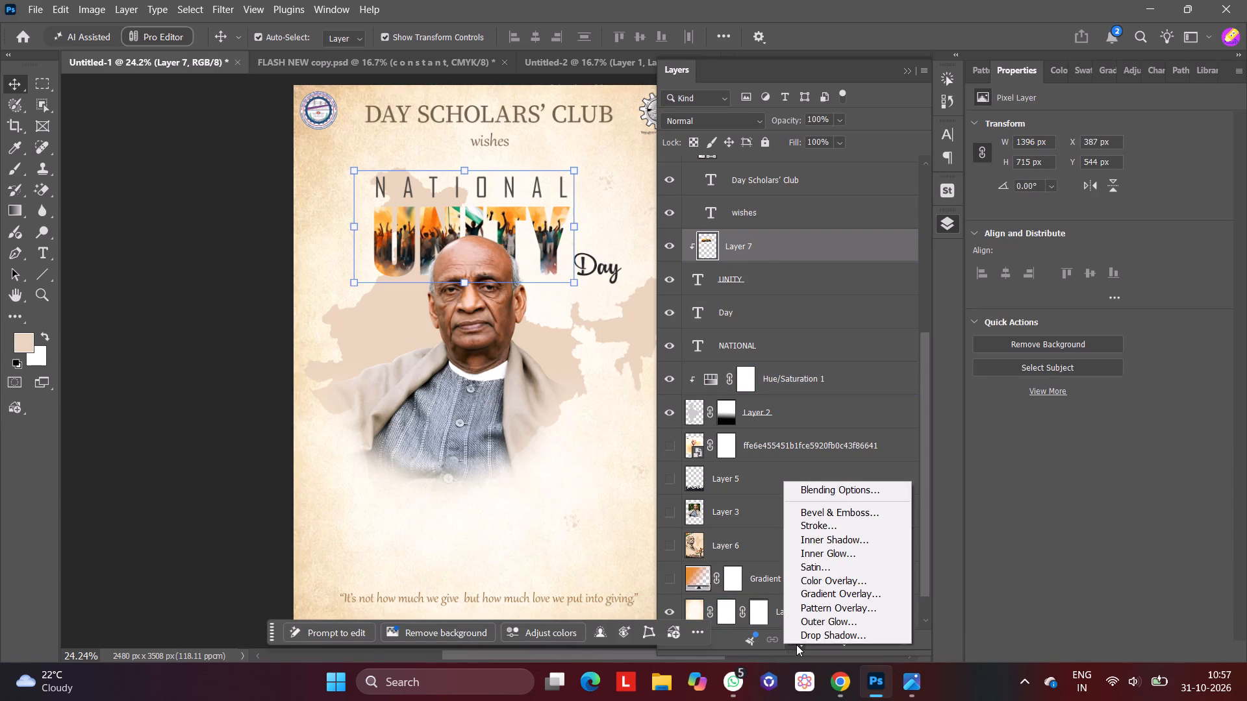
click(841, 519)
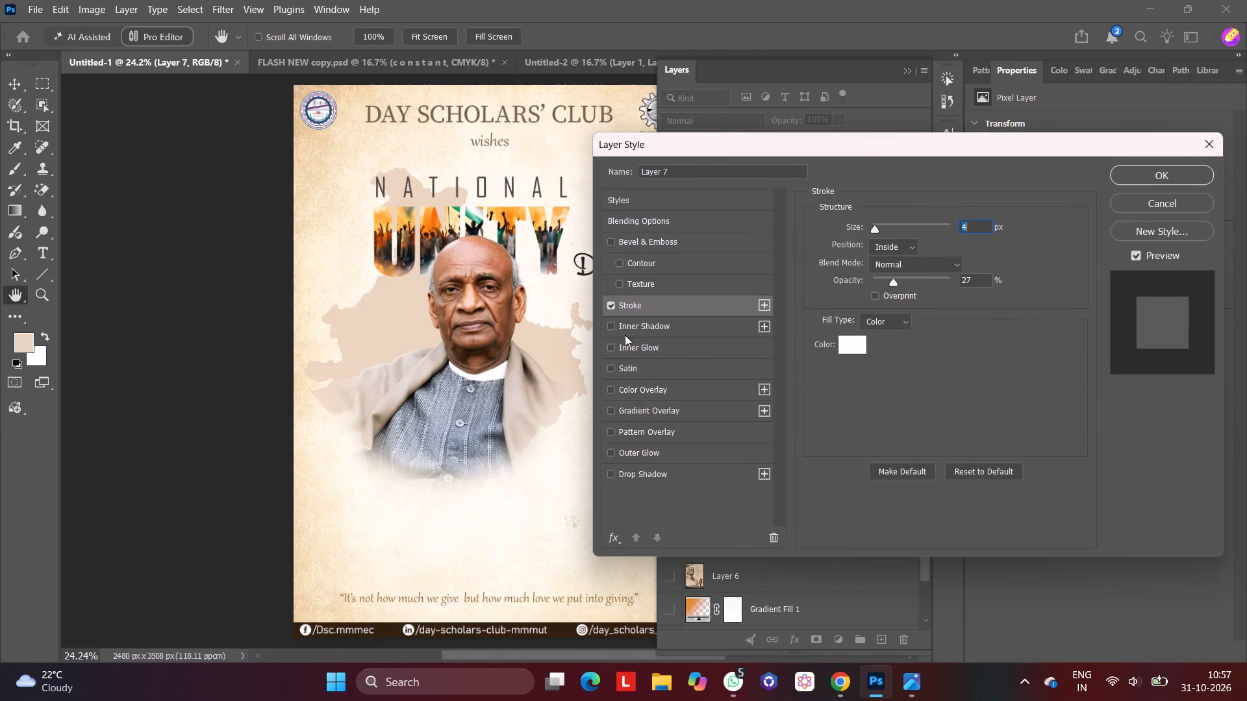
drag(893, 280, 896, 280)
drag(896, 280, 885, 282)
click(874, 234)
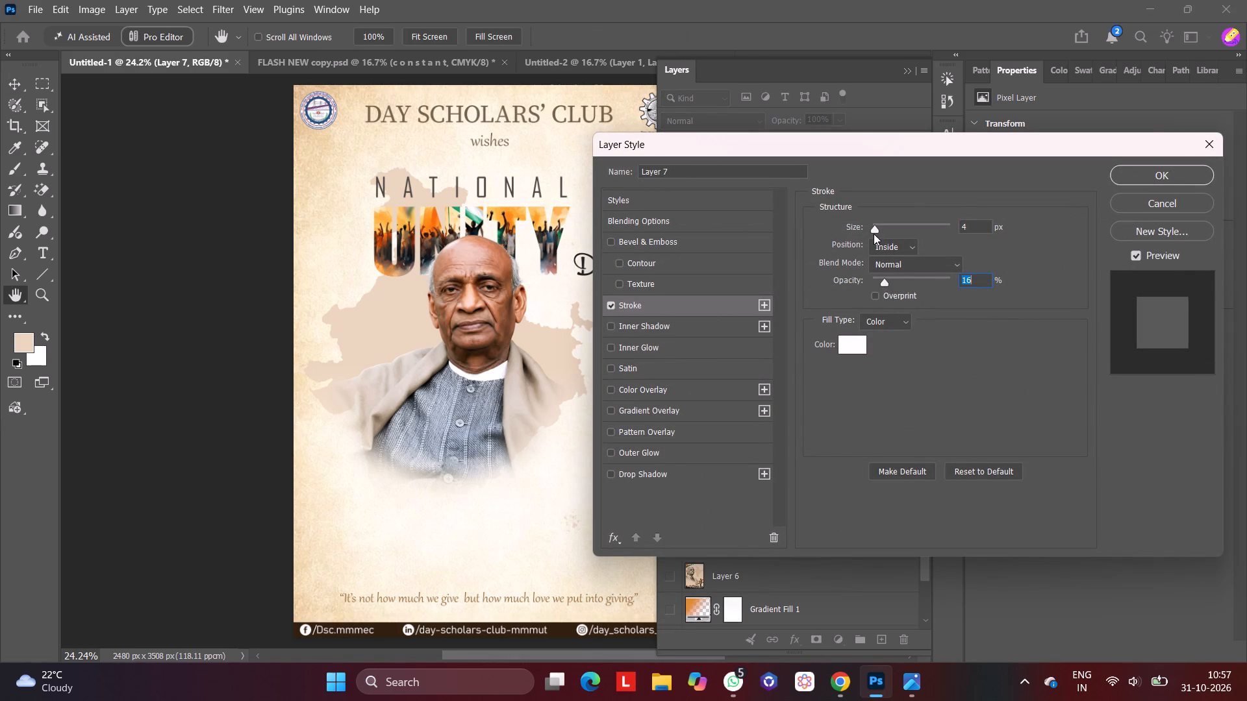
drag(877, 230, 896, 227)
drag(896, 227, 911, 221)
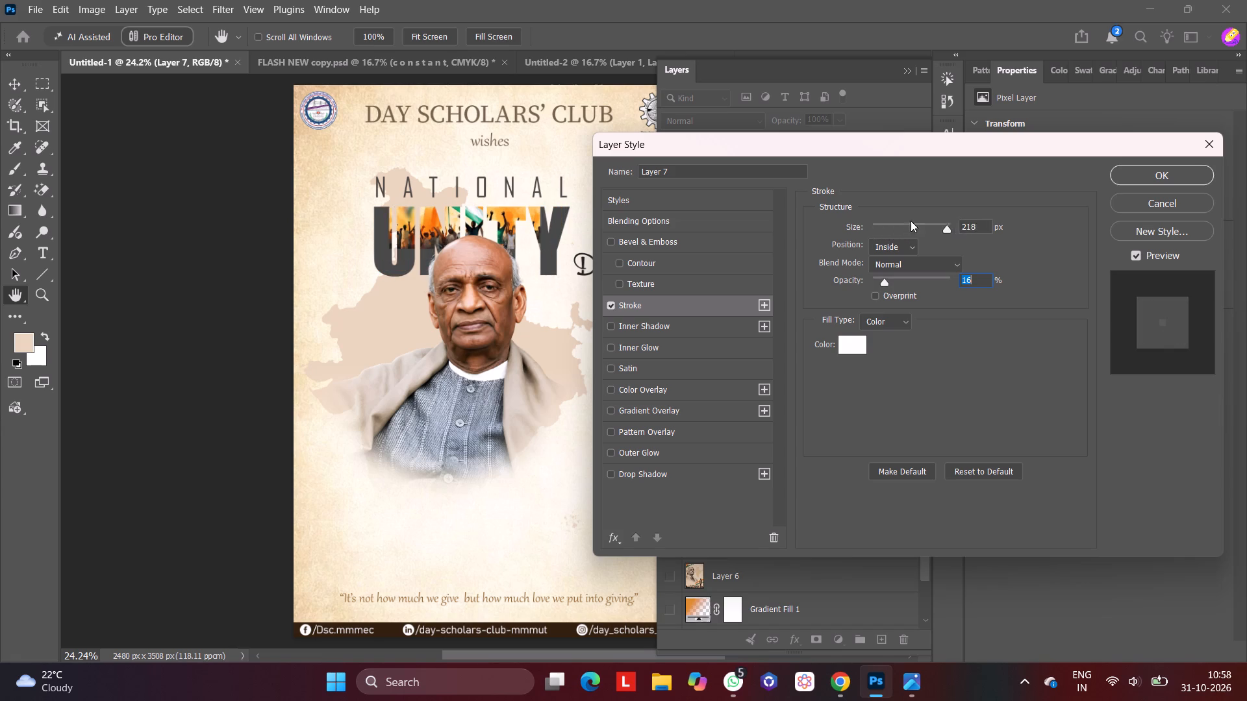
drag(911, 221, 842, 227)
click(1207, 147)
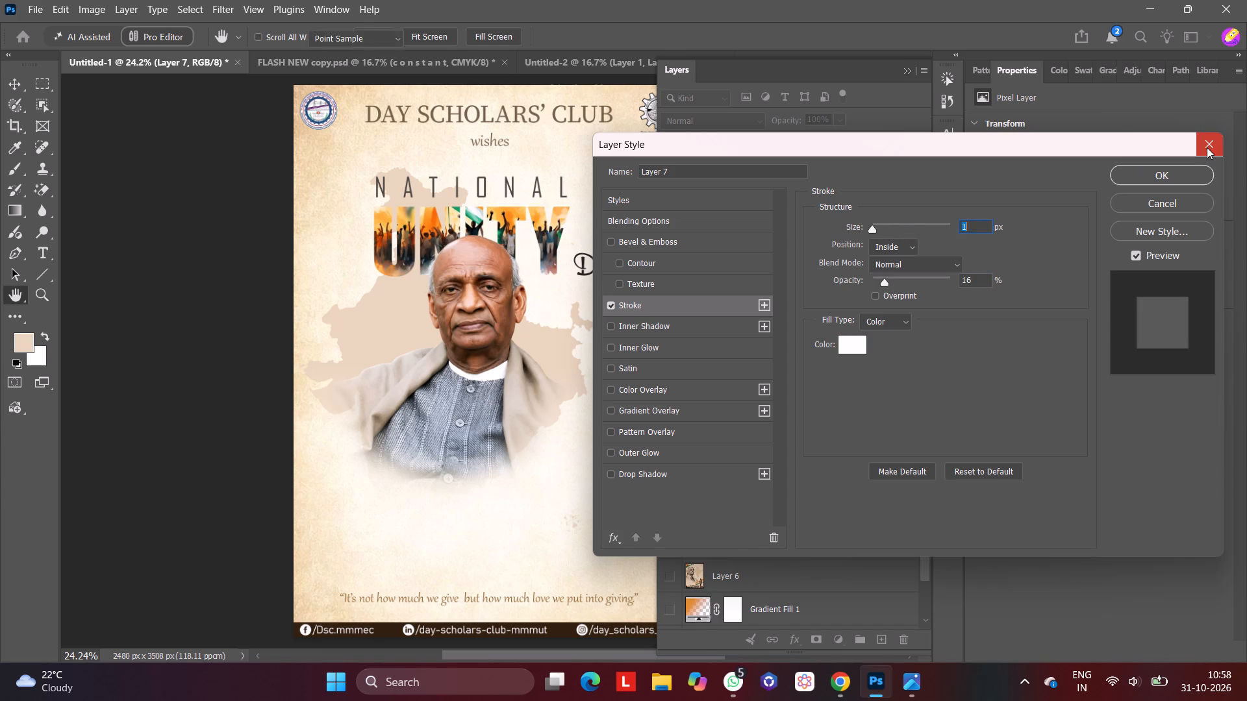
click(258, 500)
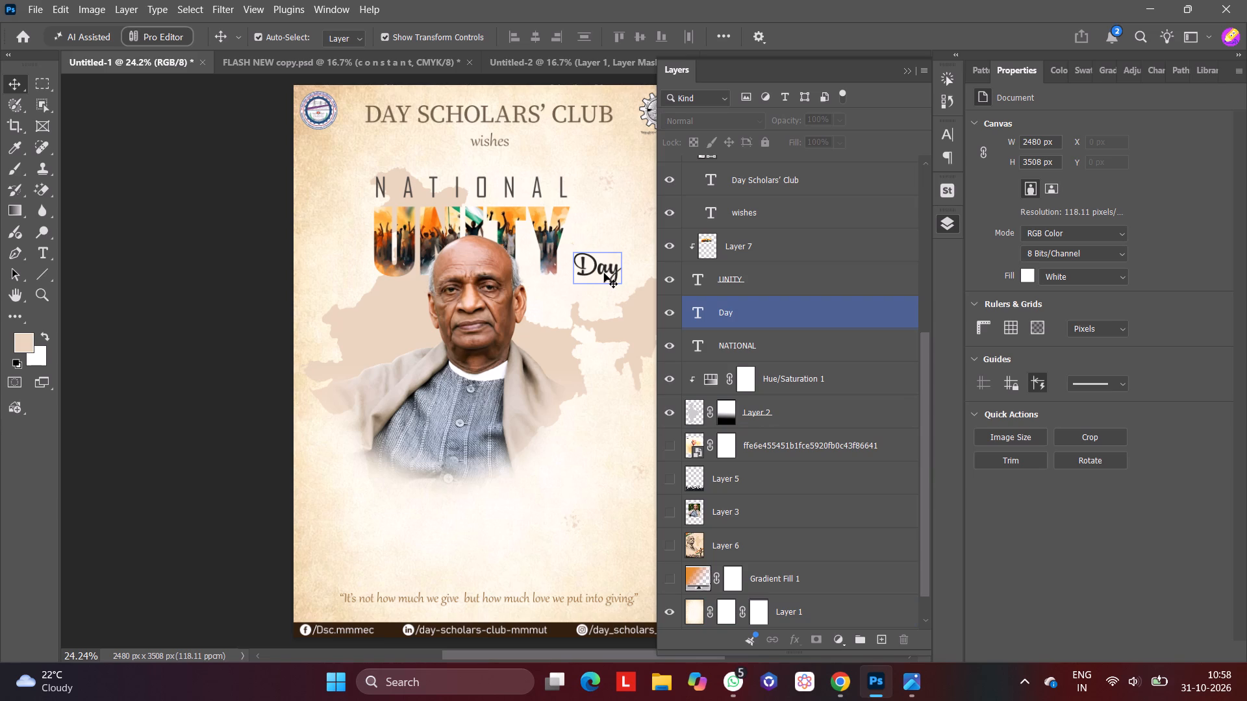
Recolour the "Day" text to #4e4a46 by sampling the "NATIONAL" heading, and commit the edit.
double_click(604, 273)
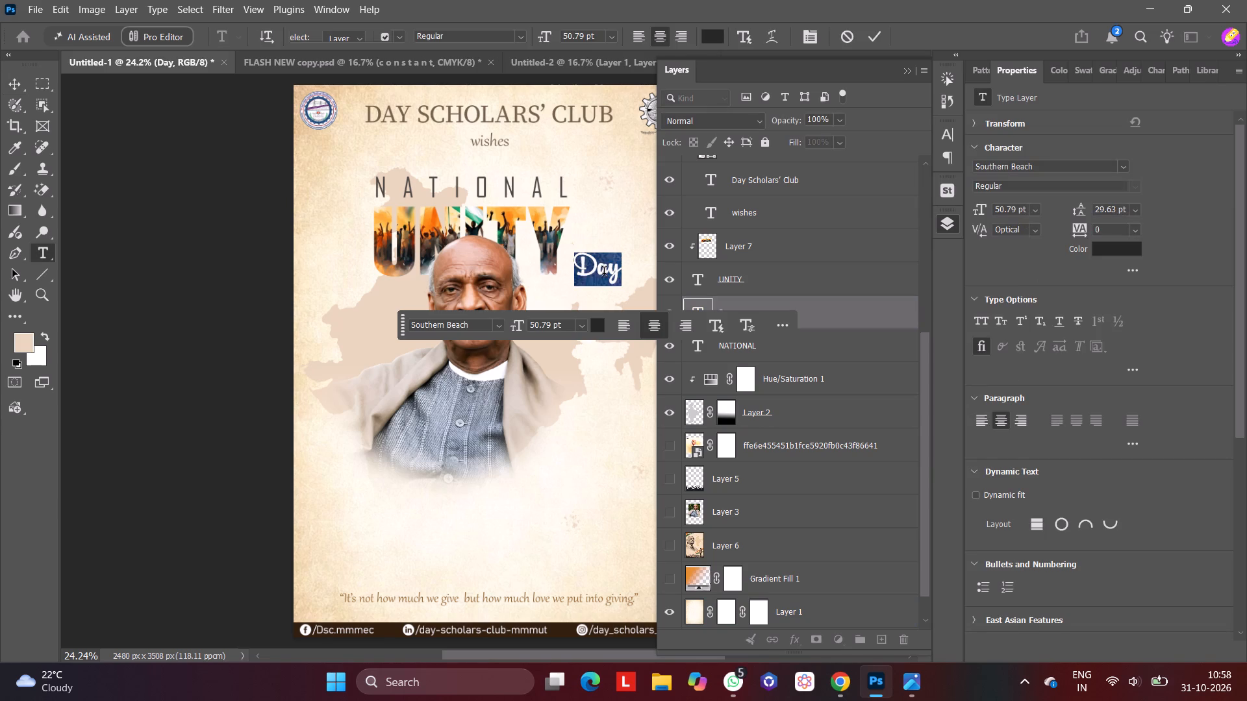
click(718, 43)
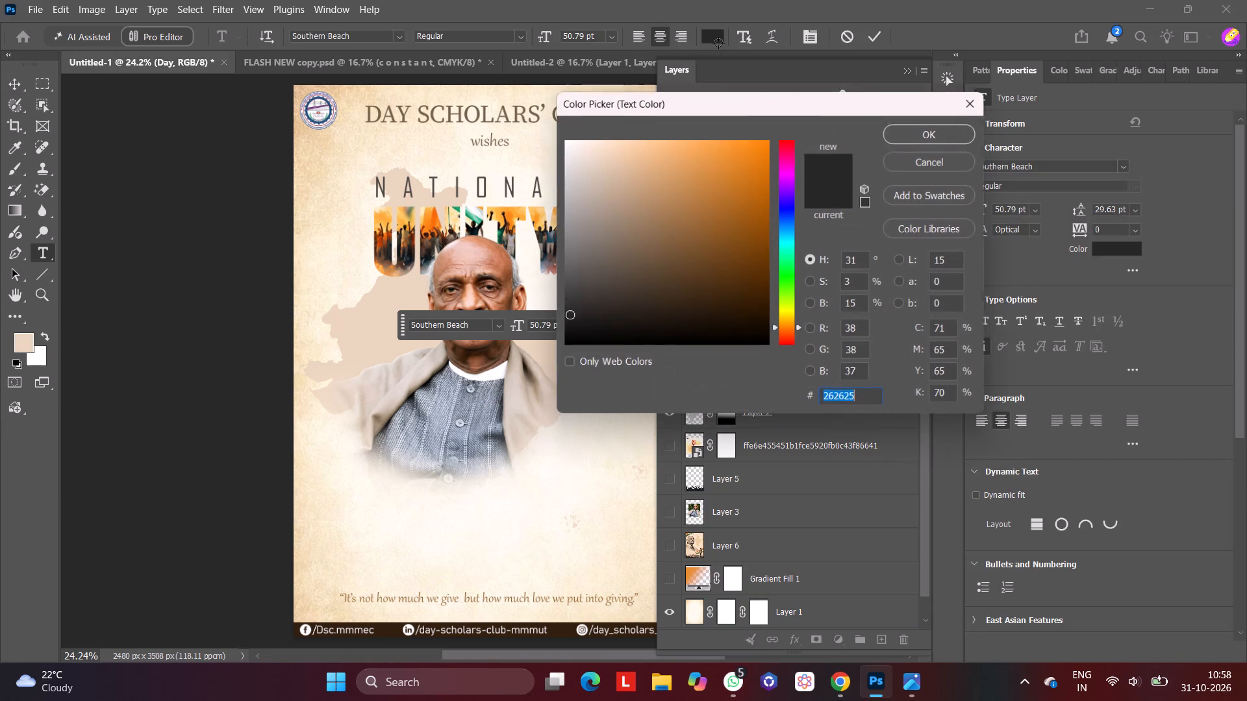
click(478, 178)
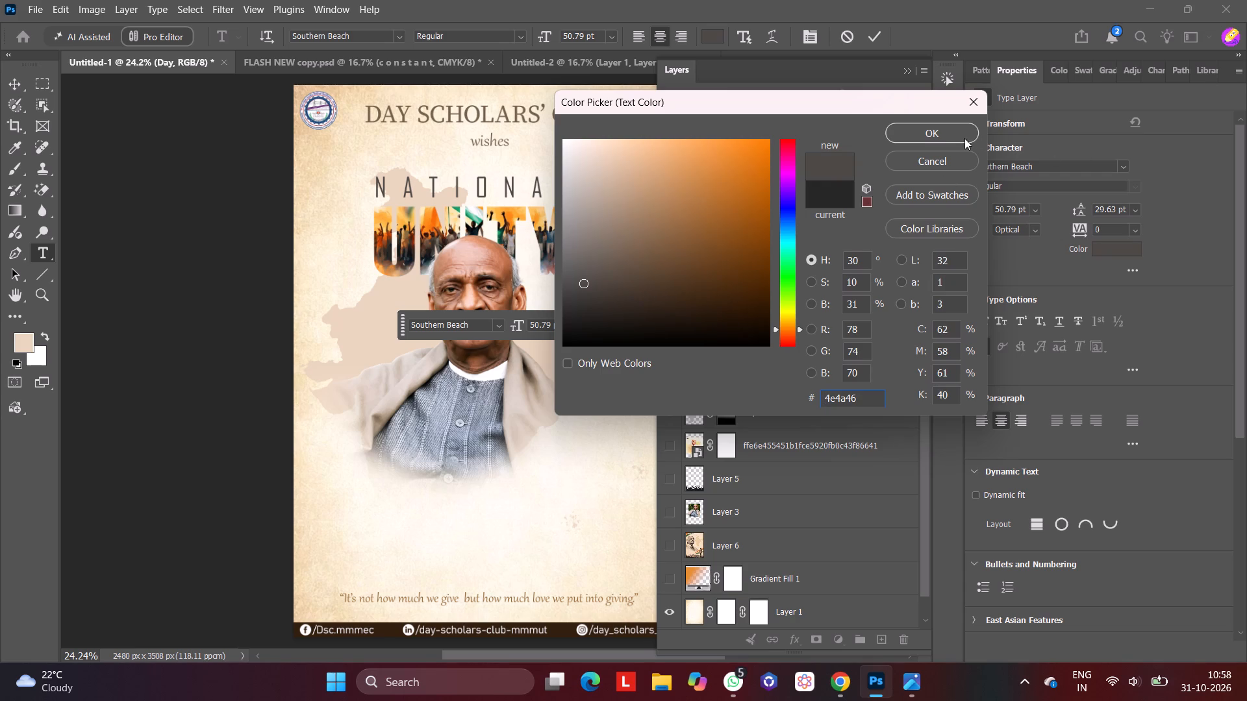
click(947, 136)
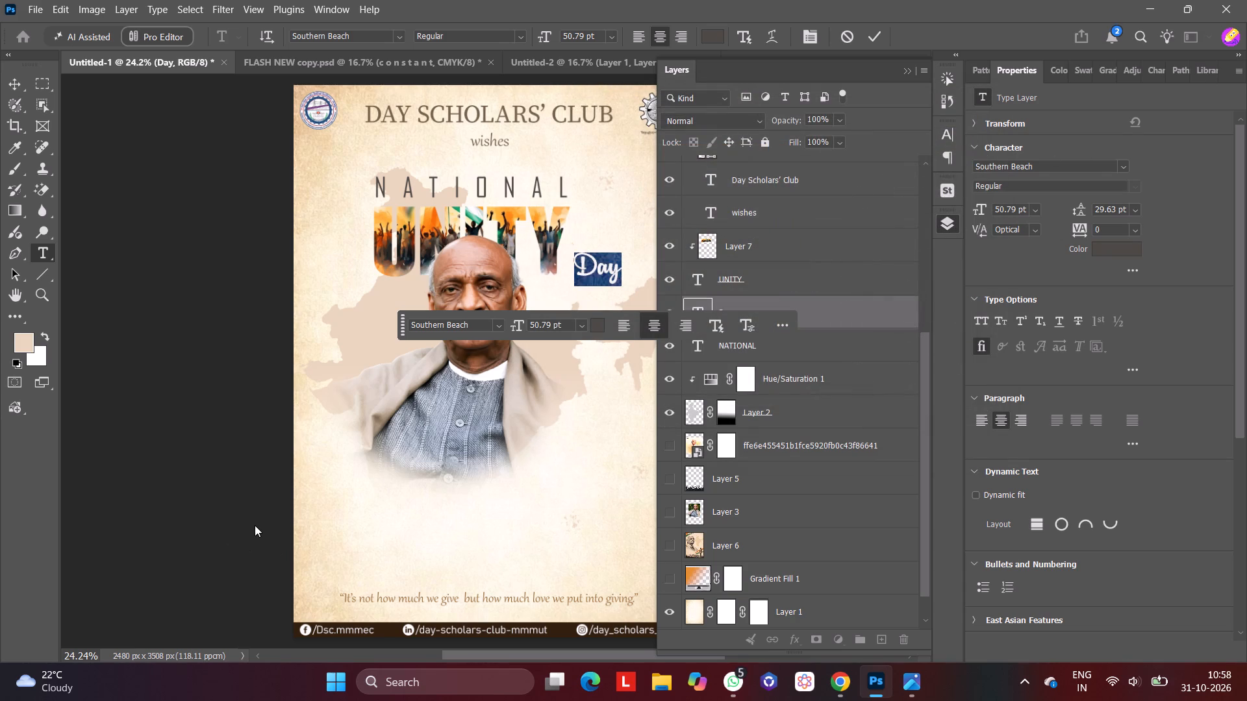
click(255, 525)
Move the "Day" text closer to UNITY so it tucks against the lower right of the letter Y.
drag(604, 264, 568, 289)
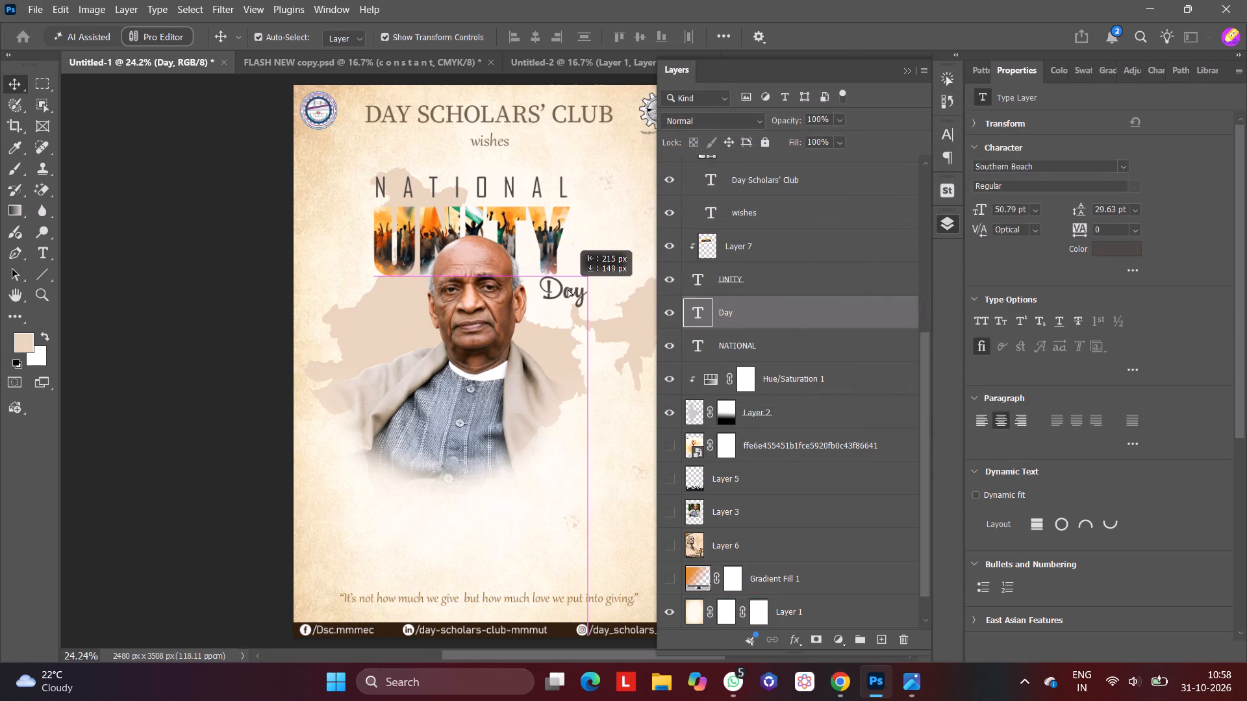
drag(568, 289, 592, 259)
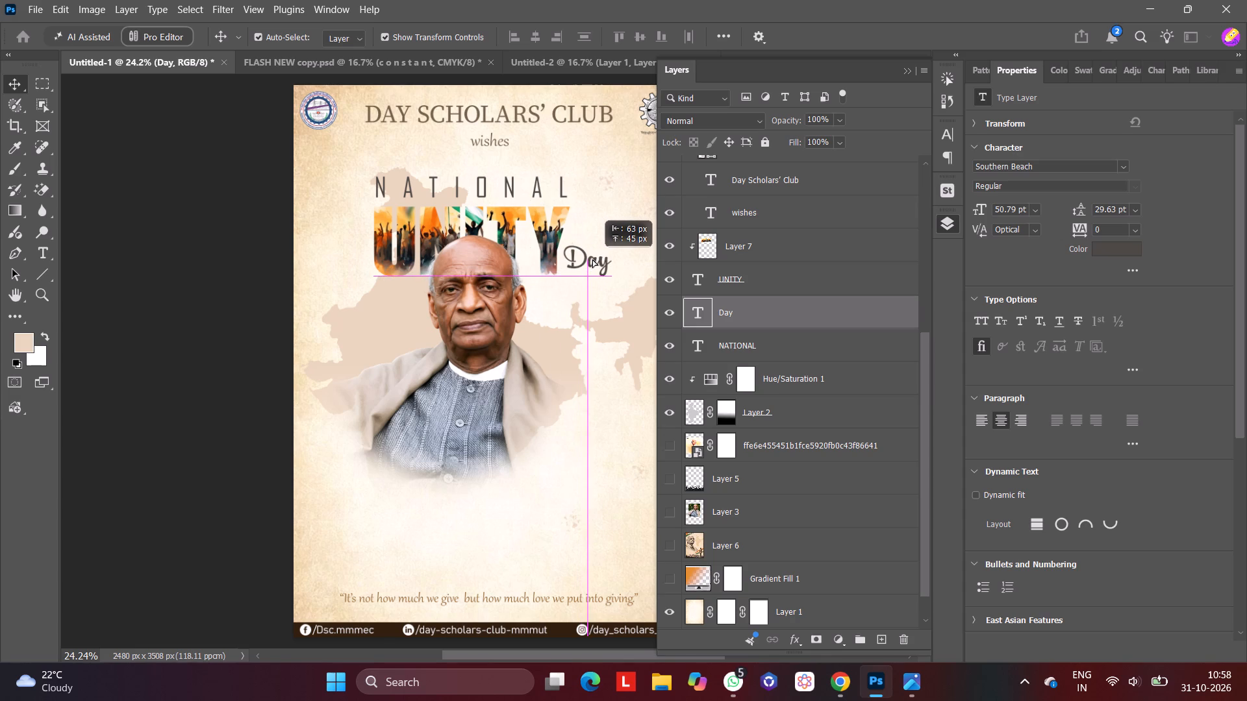
drag(592, 259, 595, 260)
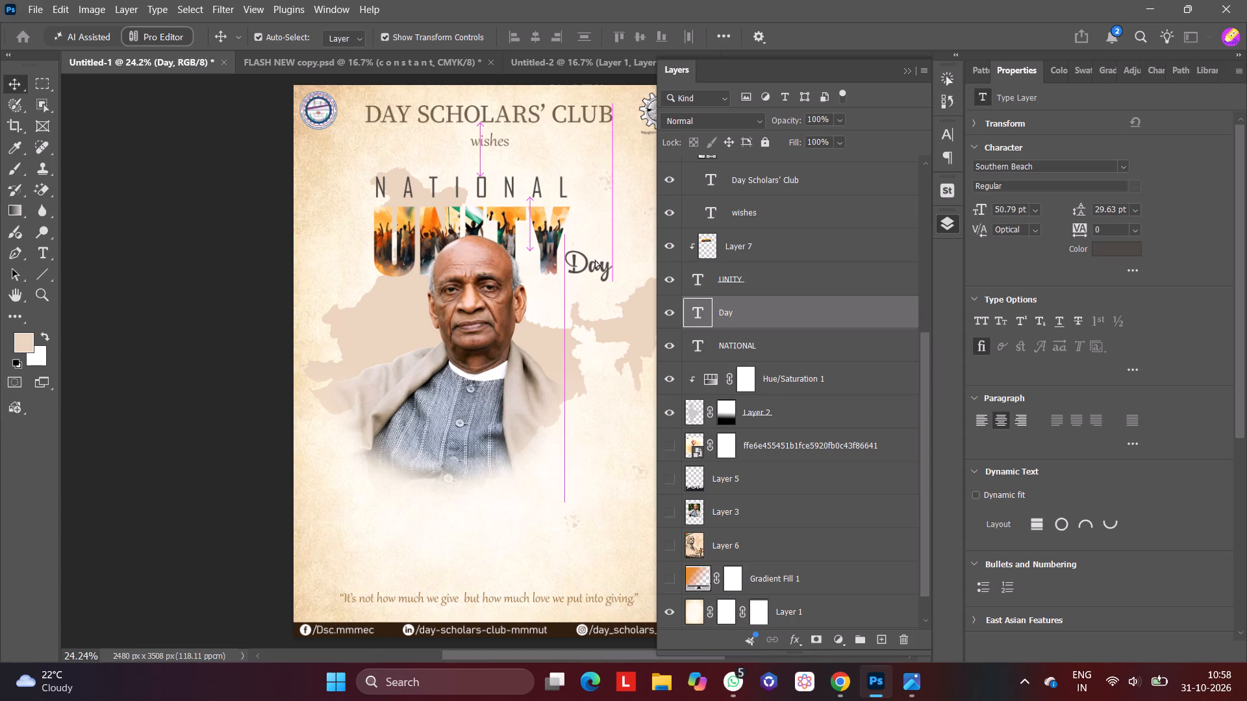
click(856, 25)
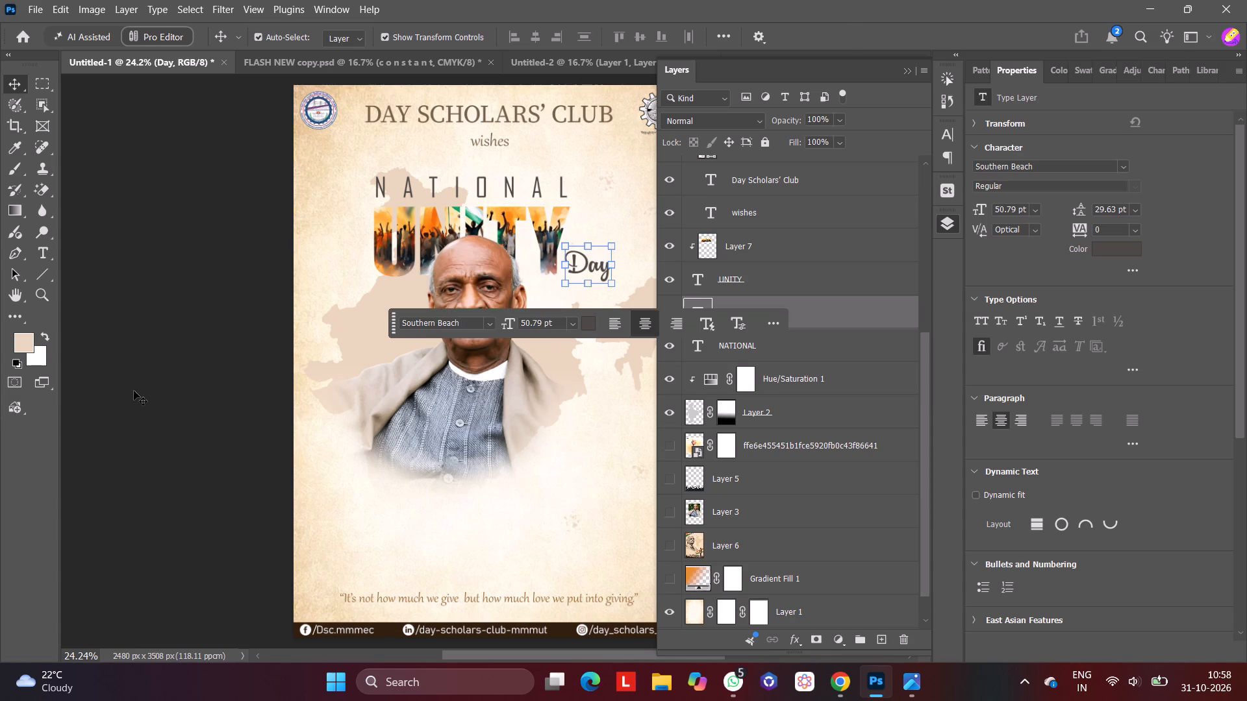
Add a Hue/Saturation adjustment clipped to Layer 7, the flag-crowd image over UNITY.
click(134, 391)
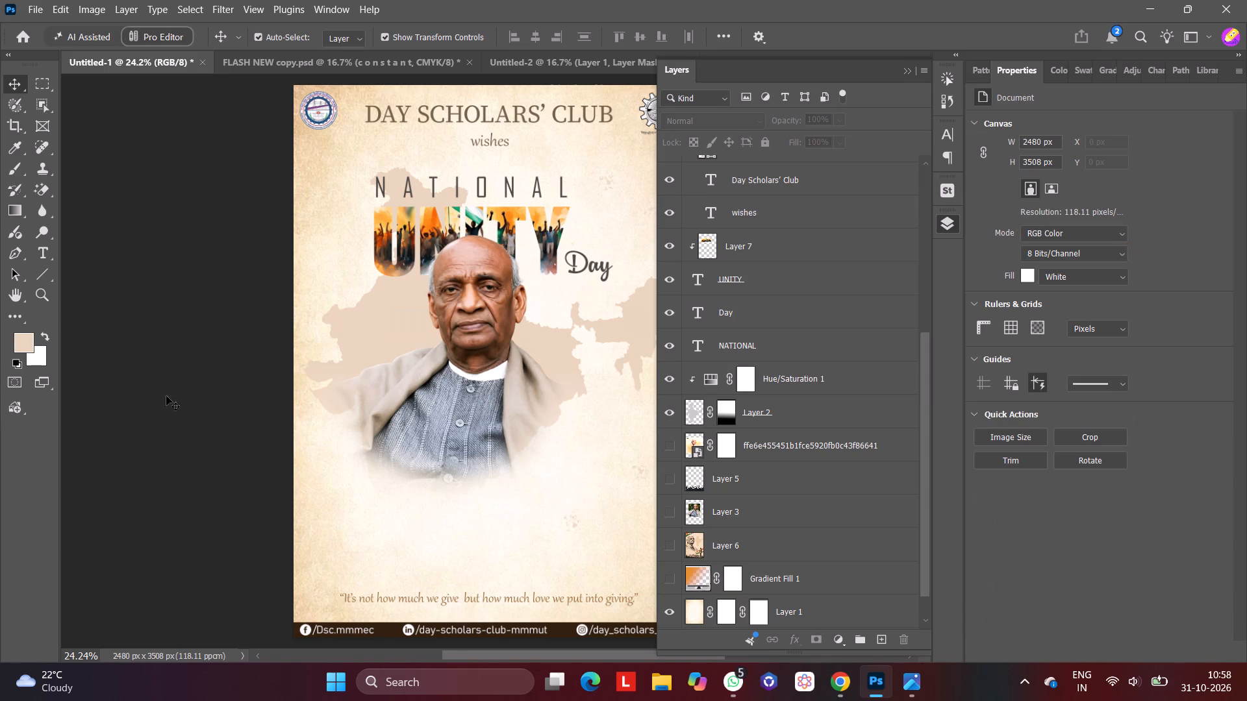
click(868, 247)
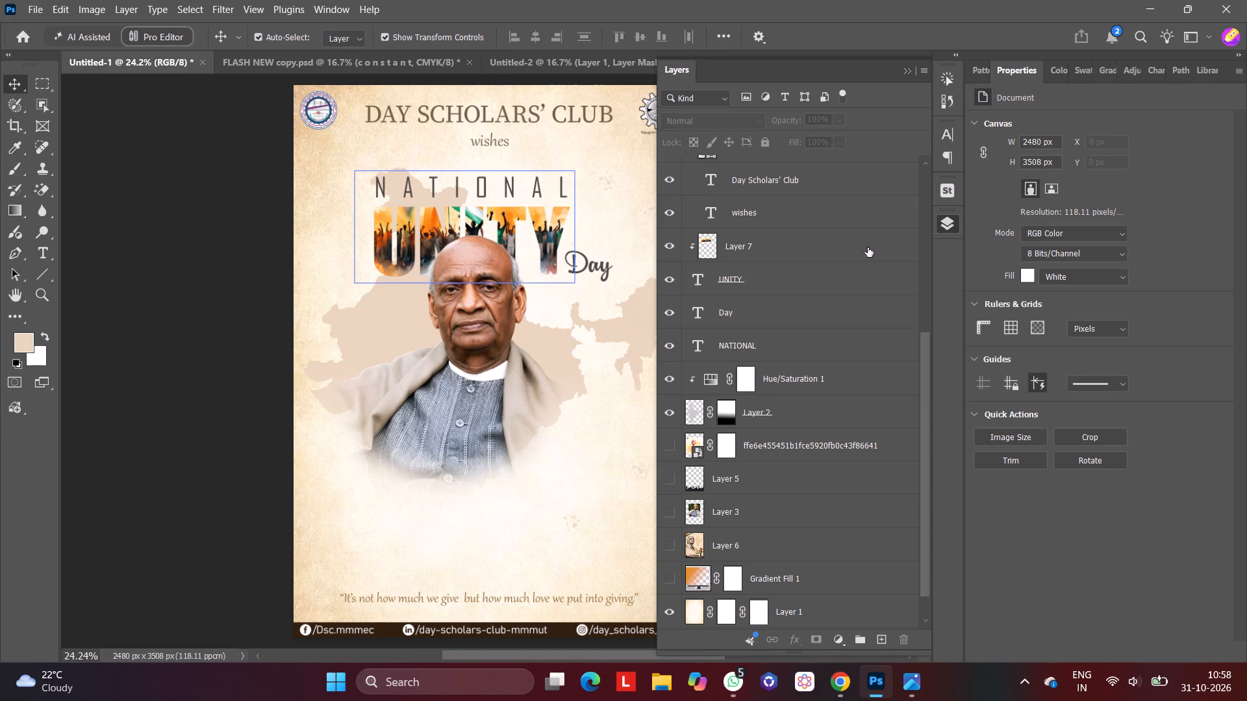
click(834, 639)
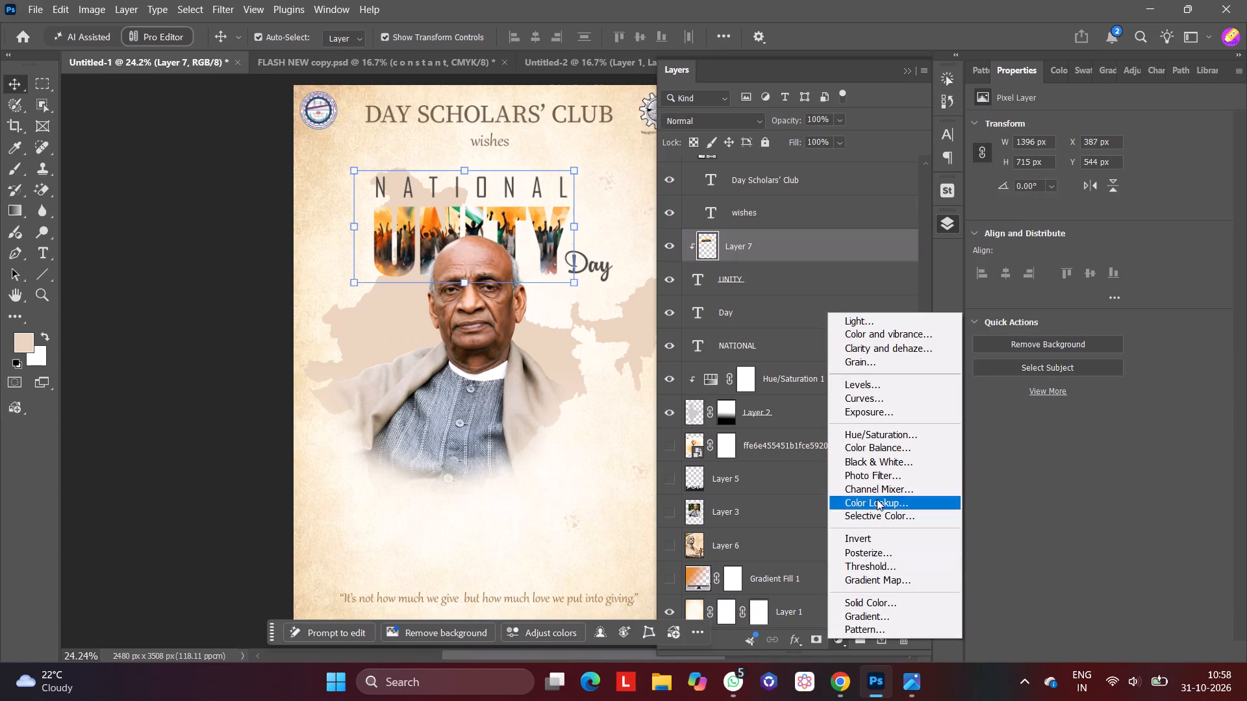
click(874, 440)
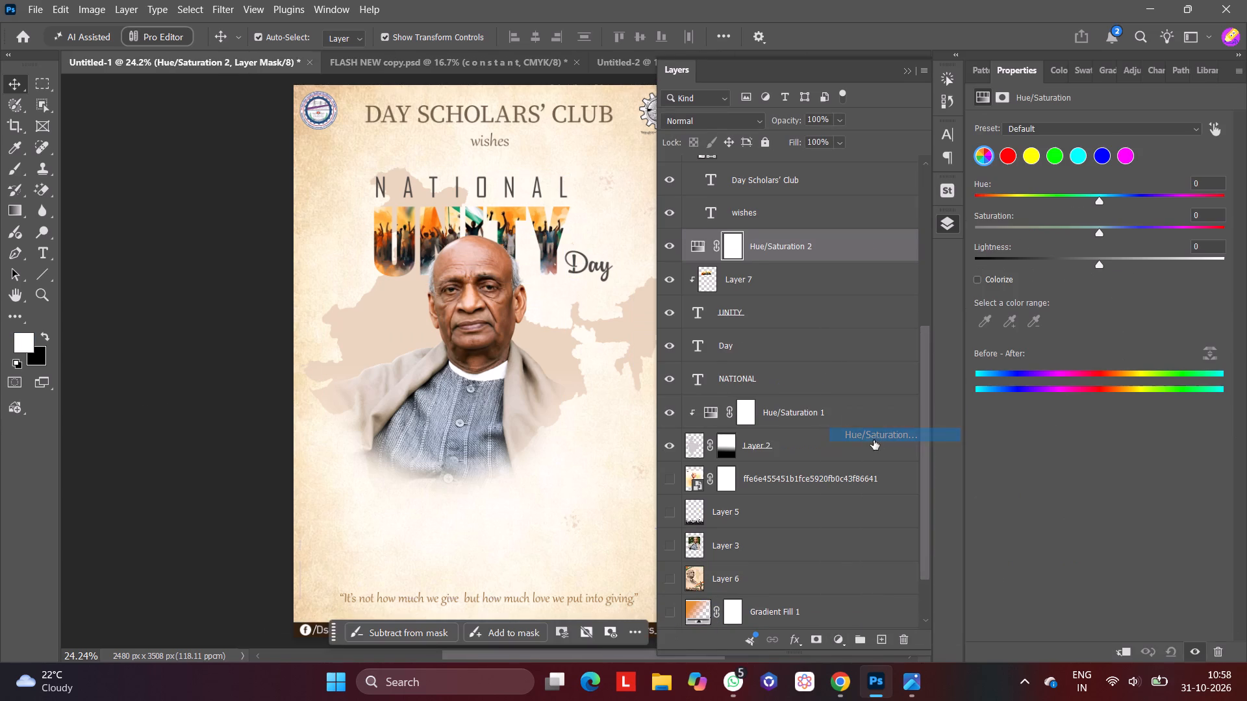
right_click(803, 243)
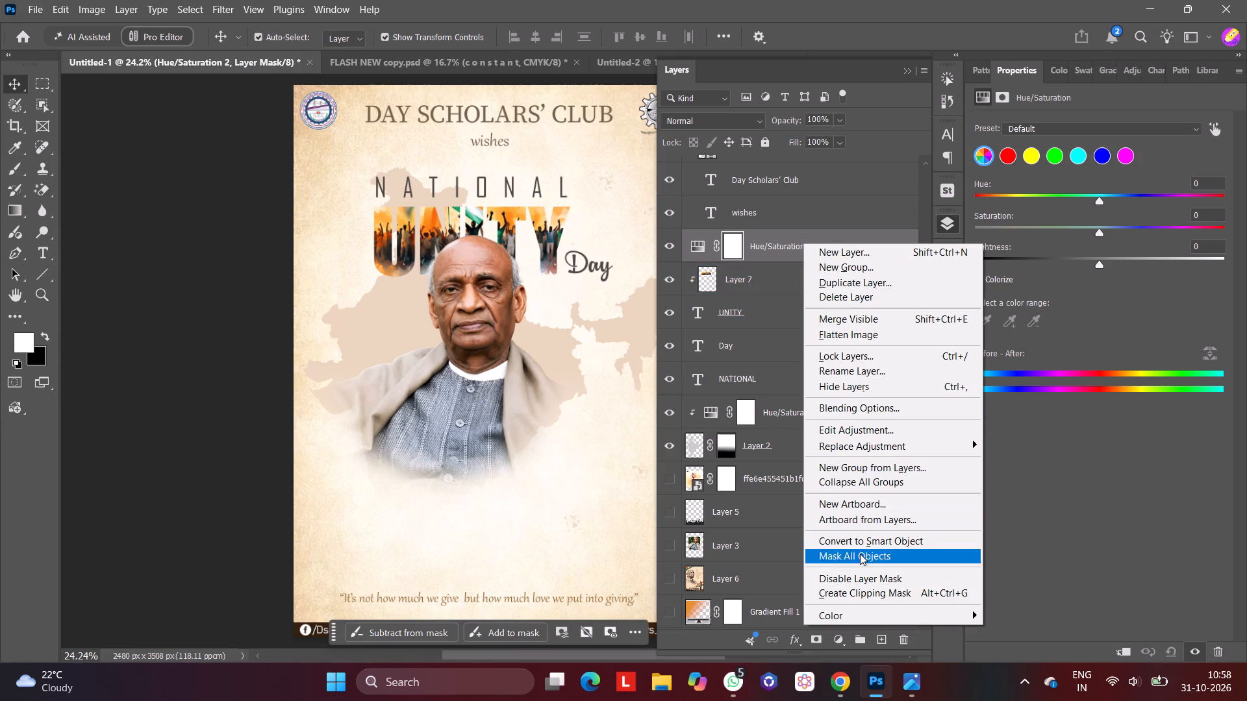
click(863, 591)
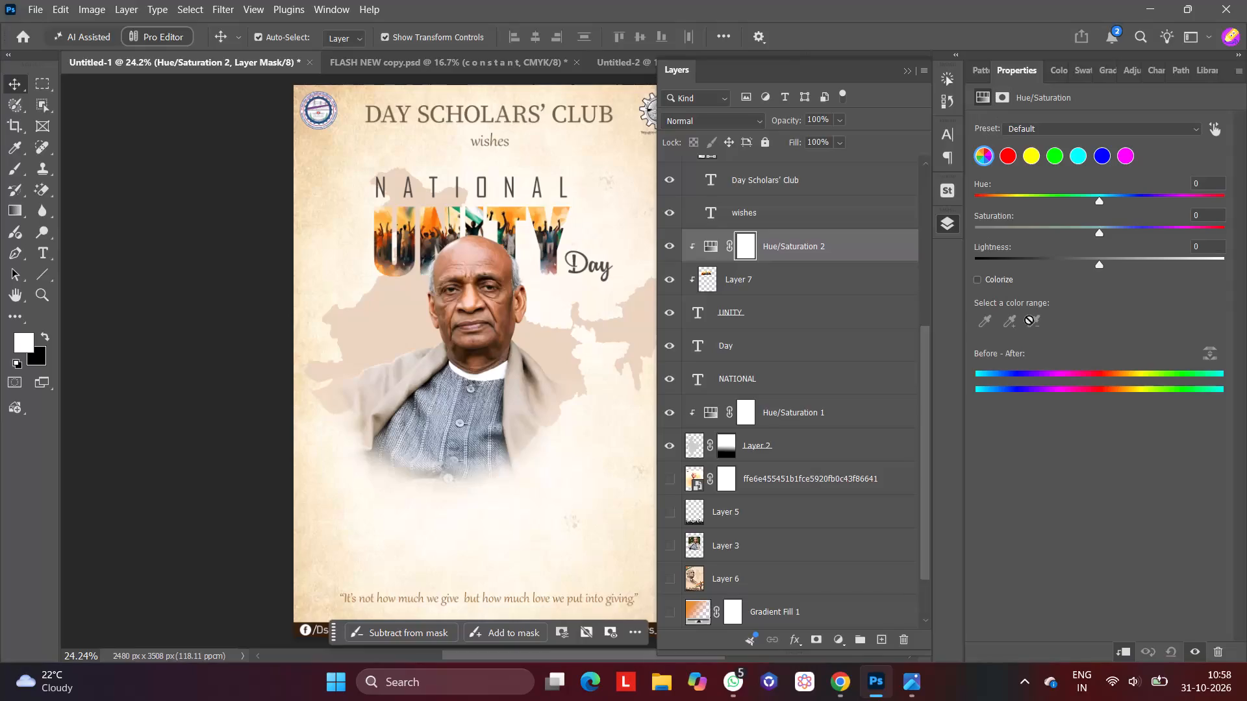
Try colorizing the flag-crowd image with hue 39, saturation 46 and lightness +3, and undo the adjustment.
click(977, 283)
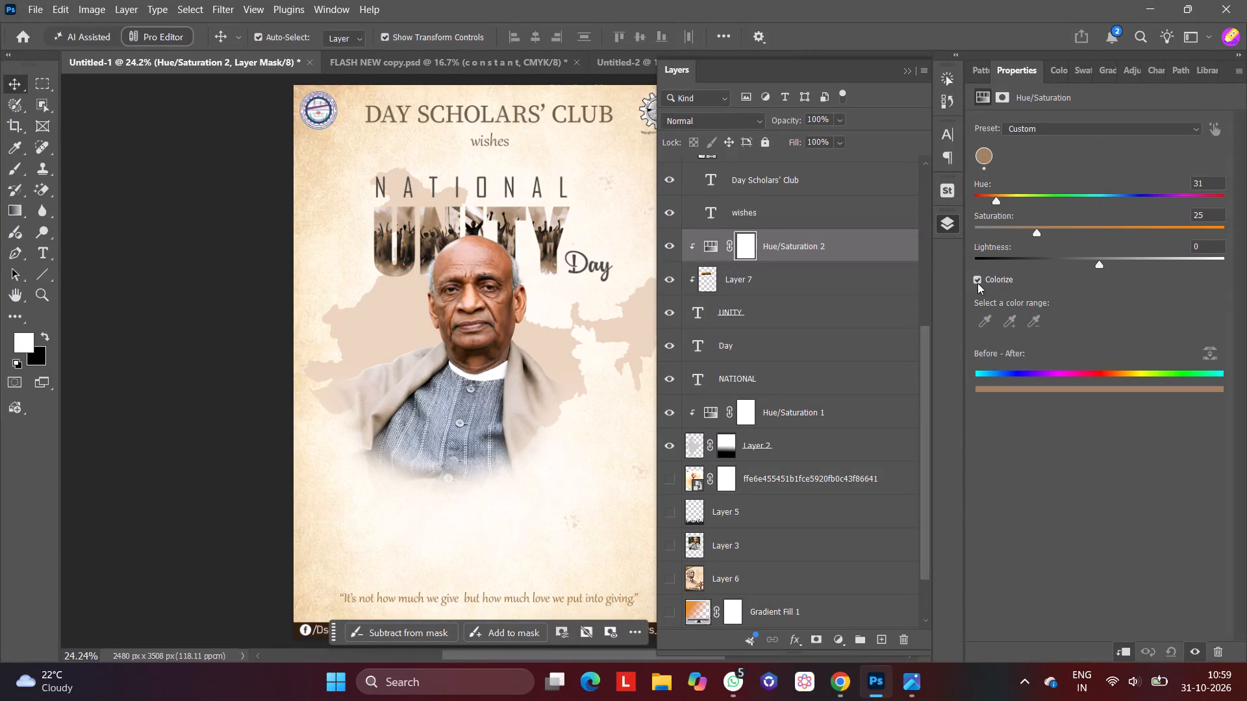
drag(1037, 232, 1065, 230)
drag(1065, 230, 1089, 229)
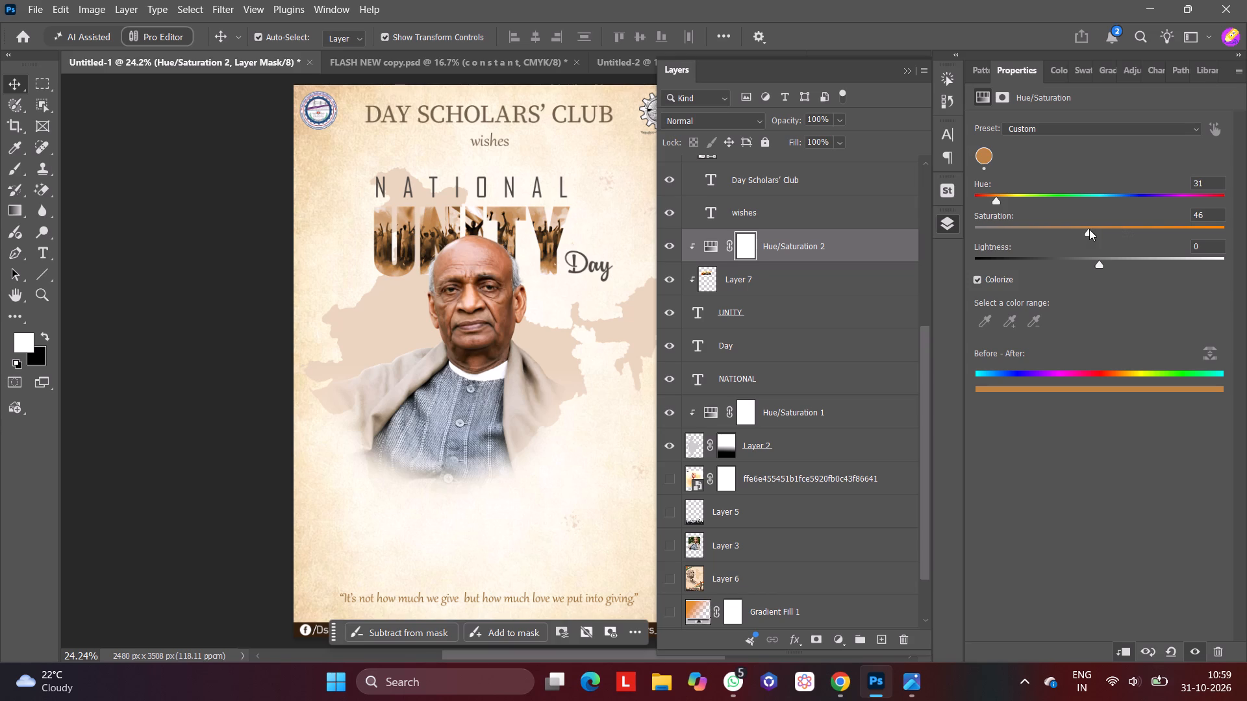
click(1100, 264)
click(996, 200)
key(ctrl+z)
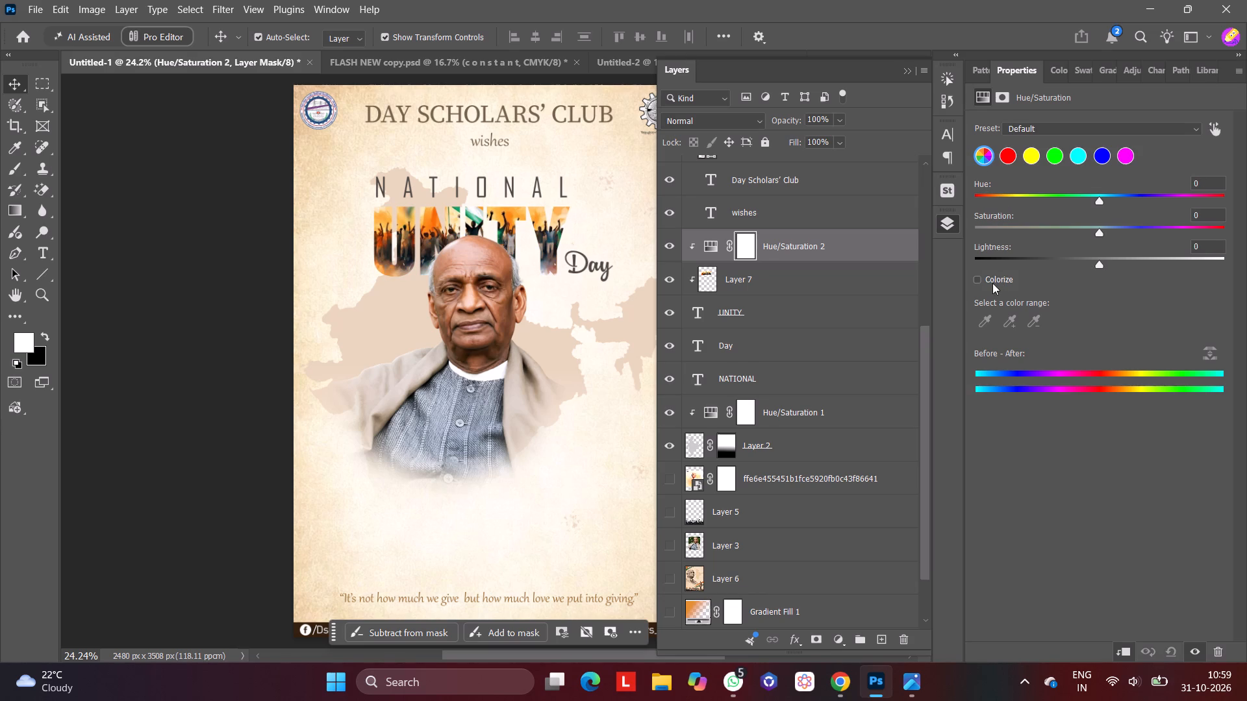
Colorize the flag-crowd image in sepia with hue 31, saturation 33 and lightness -18, and deselect the adjustment.
click(978, 280)
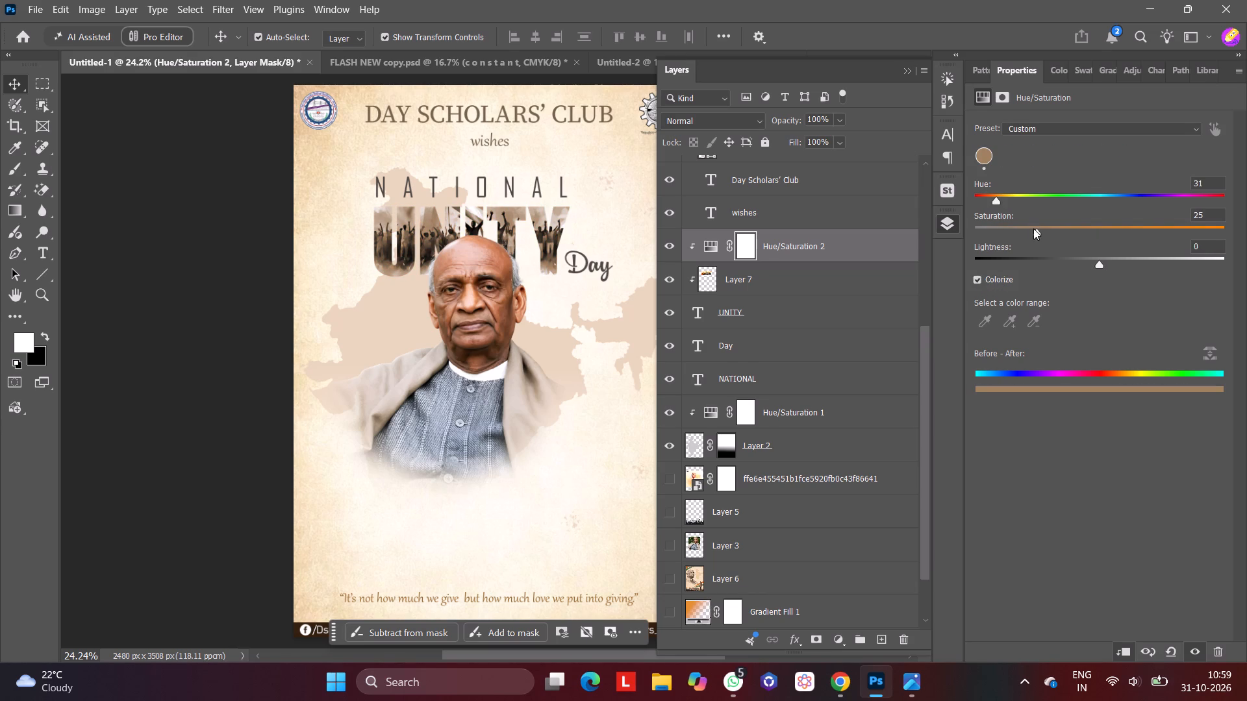
drag(1036, 233, 1057, 232)
drag(1100, 265, 1078, 271)
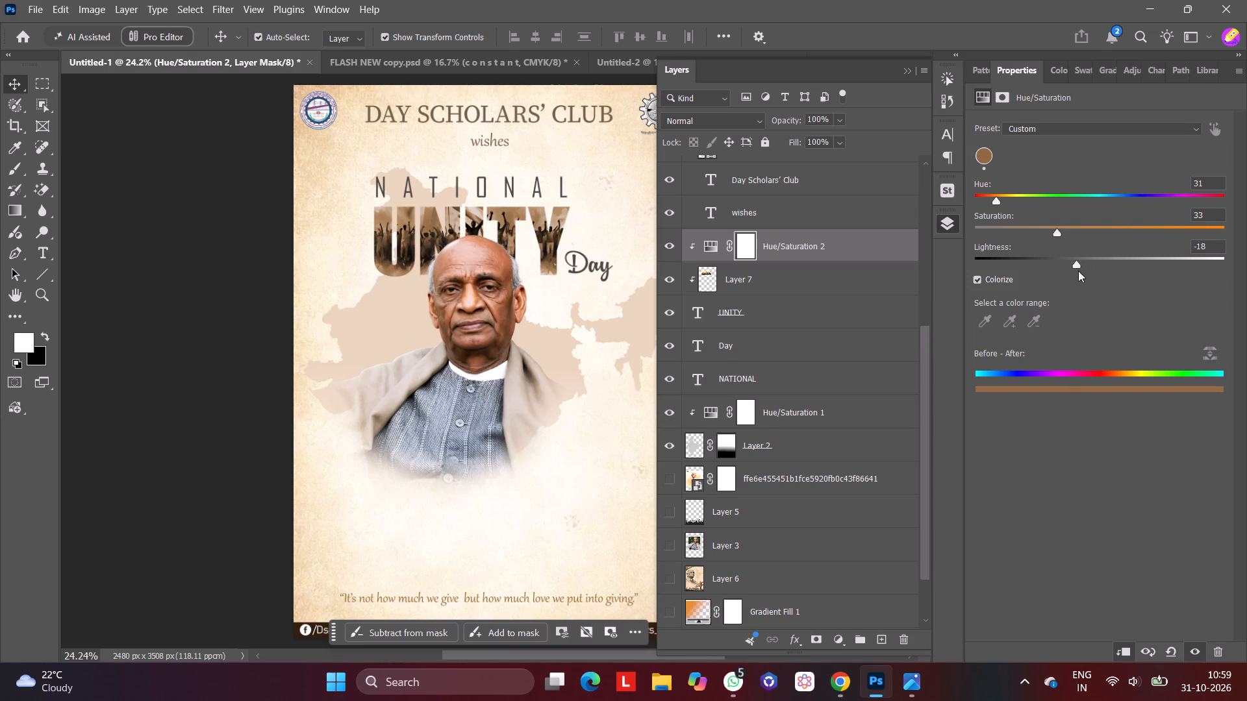
drag(1078, 271, 1083, 271)
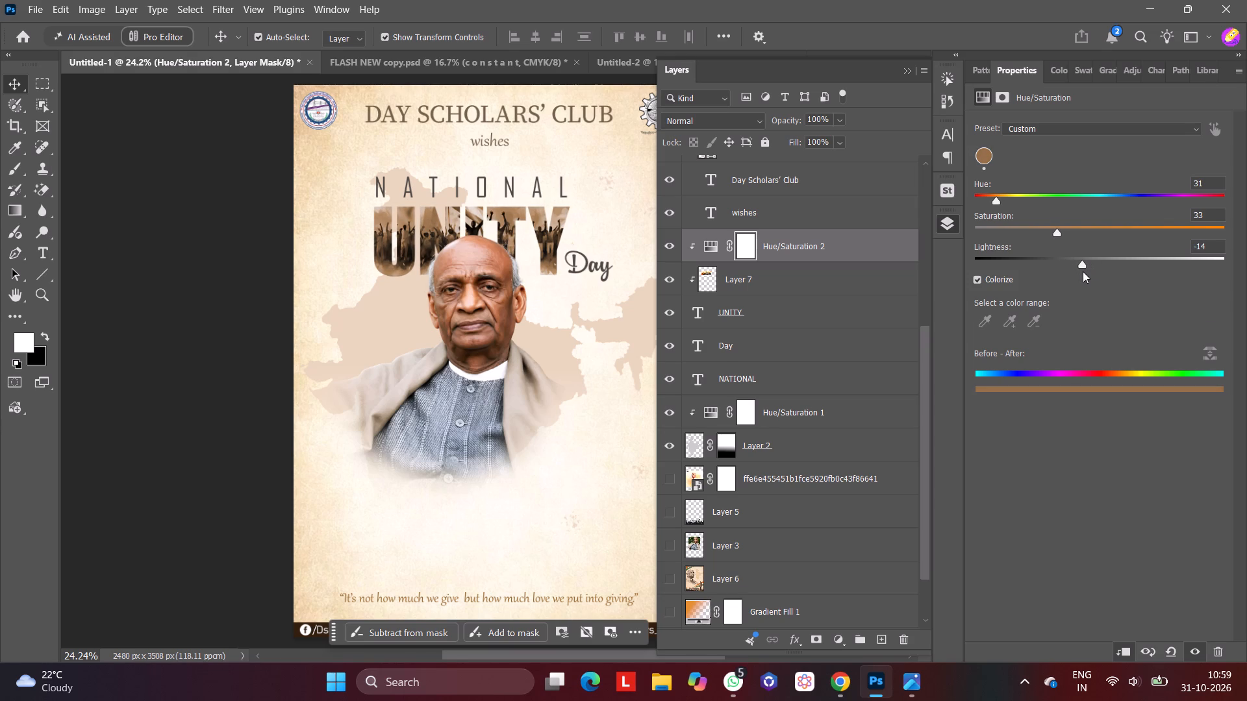
click(1081, 267)
click(256, 240)
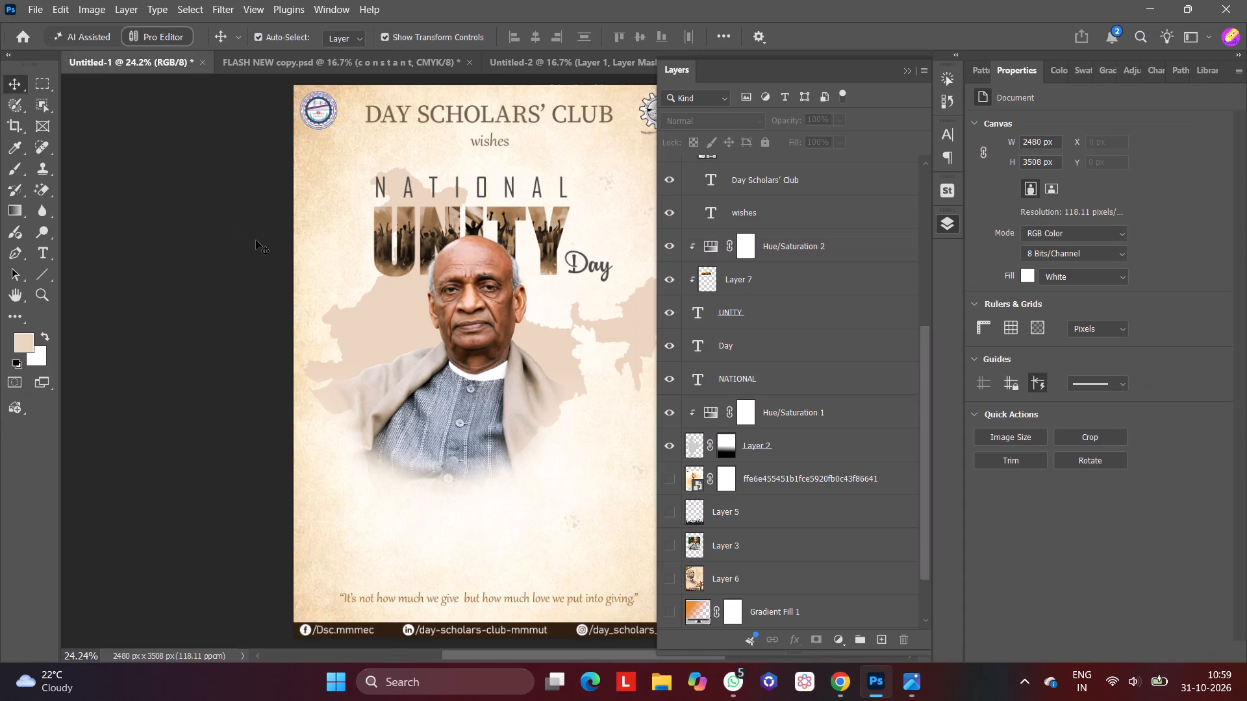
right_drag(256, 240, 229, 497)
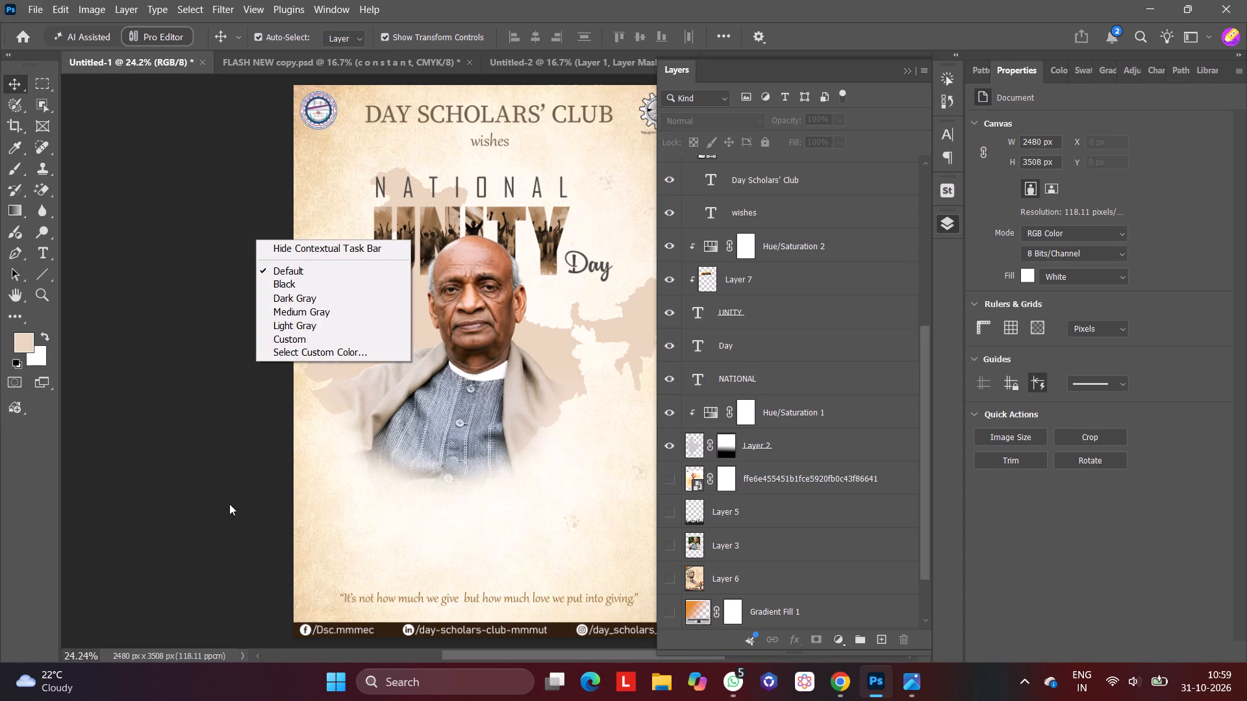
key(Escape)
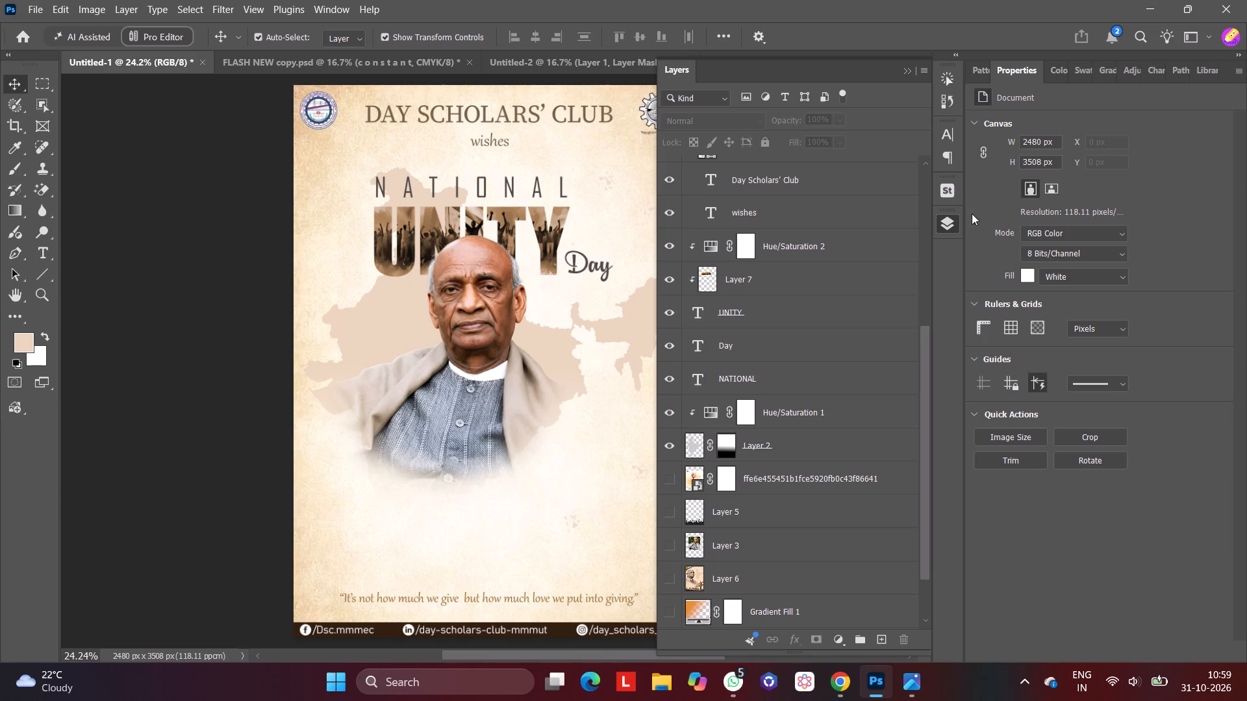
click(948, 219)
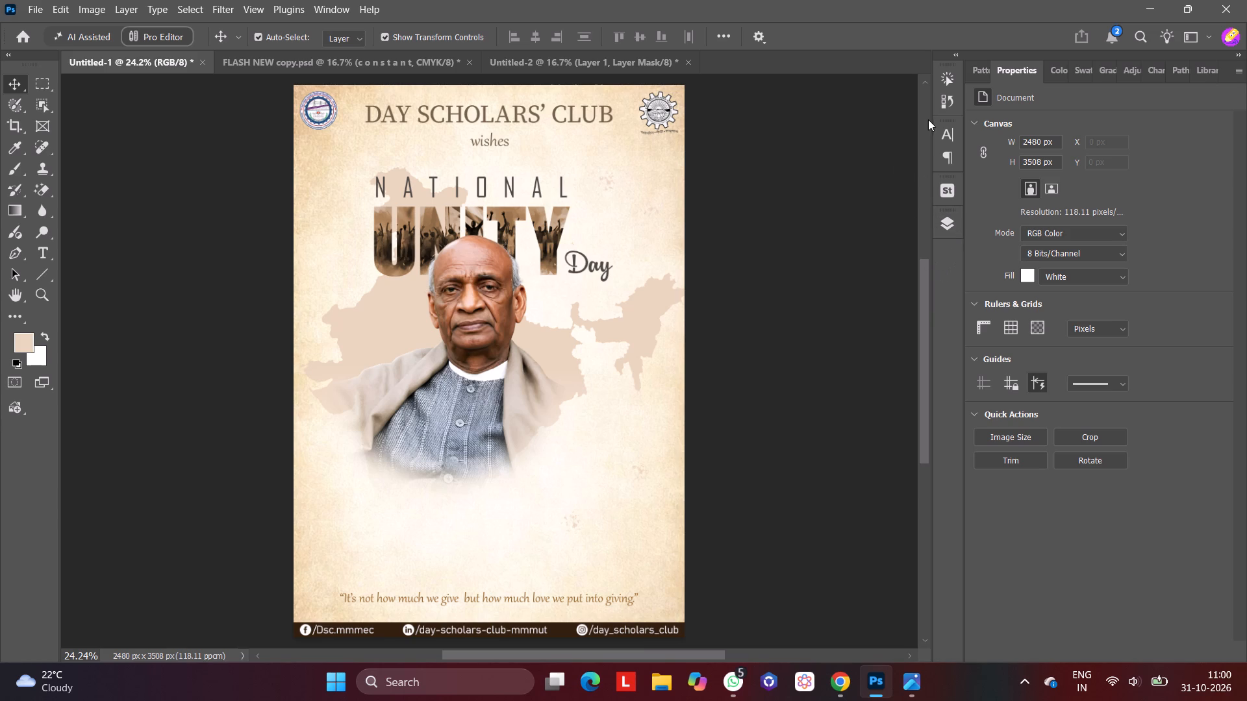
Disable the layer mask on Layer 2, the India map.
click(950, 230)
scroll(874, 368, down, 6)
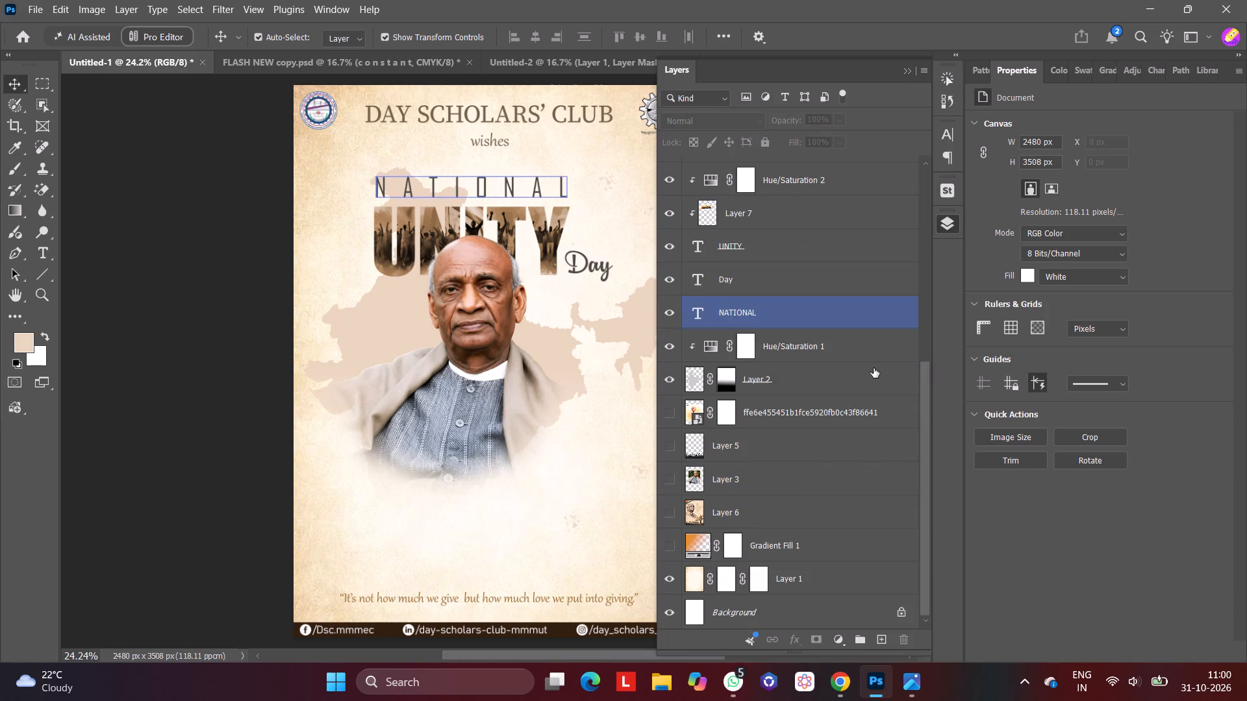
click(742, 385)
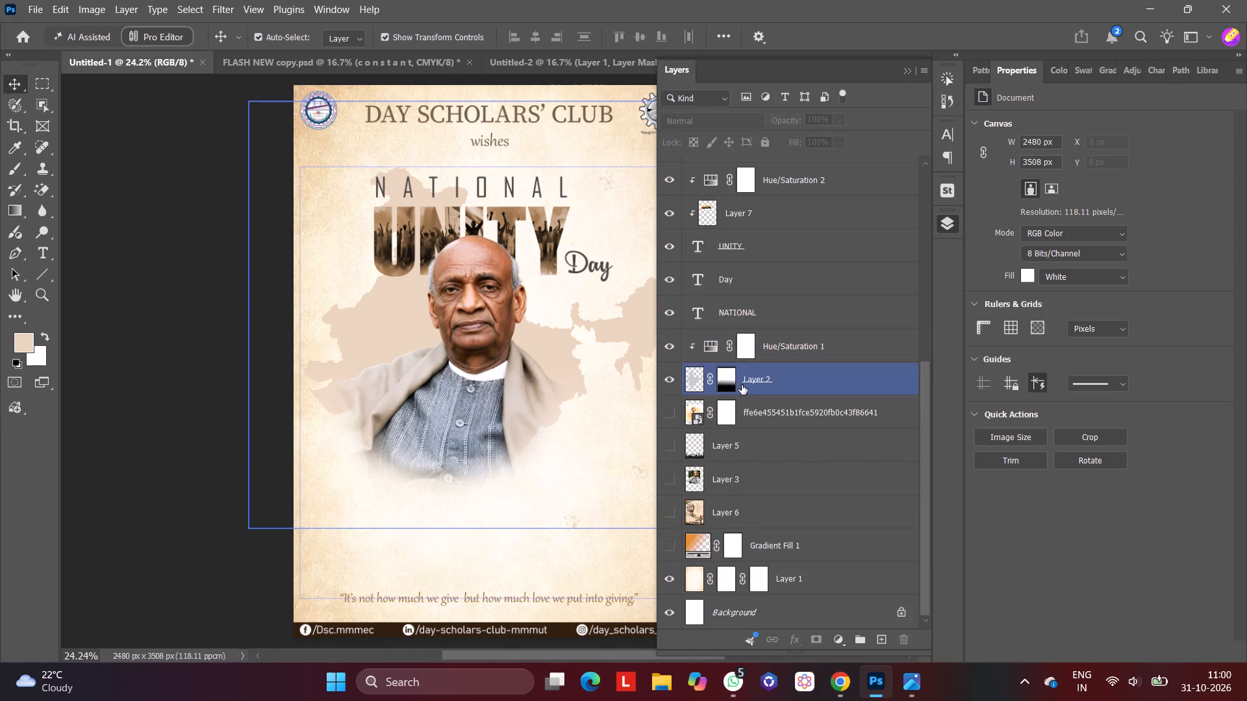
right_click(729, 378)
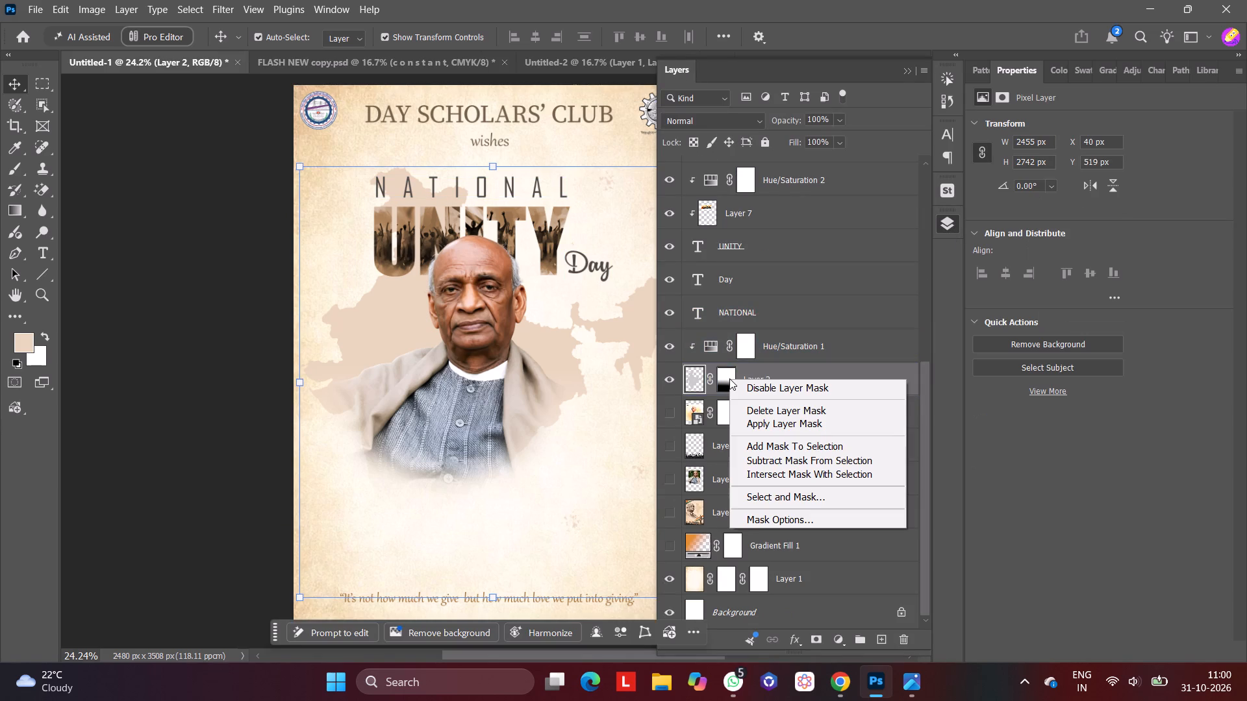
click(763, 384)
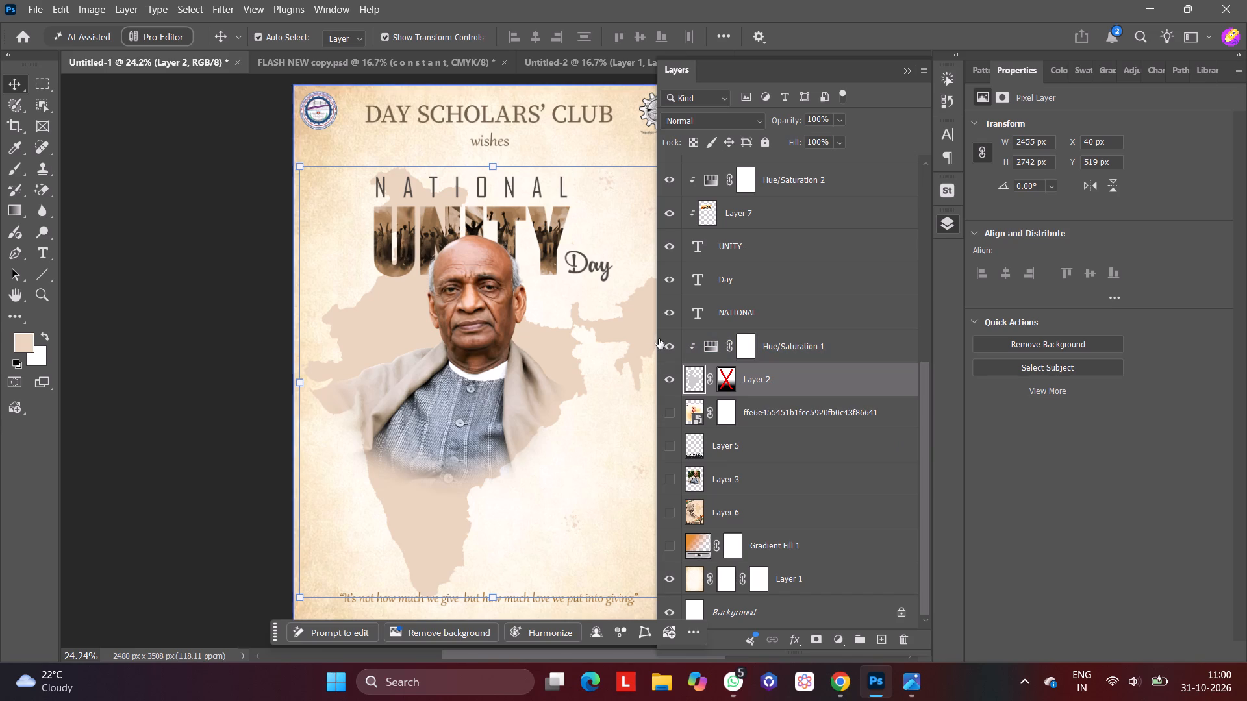
Dock the Layers panel into the same group as Properties so it no longer covers the poster.
drag(654, 340, 697, 341)
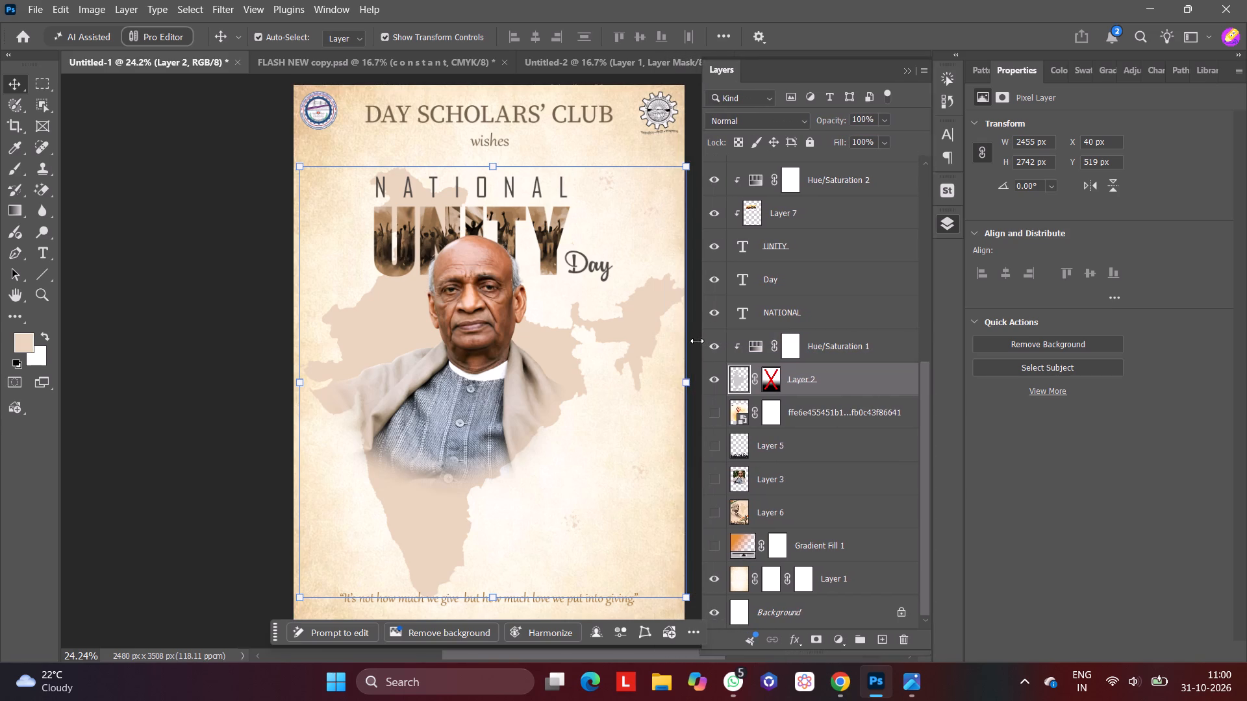
drag(697, 341, 703, 343)
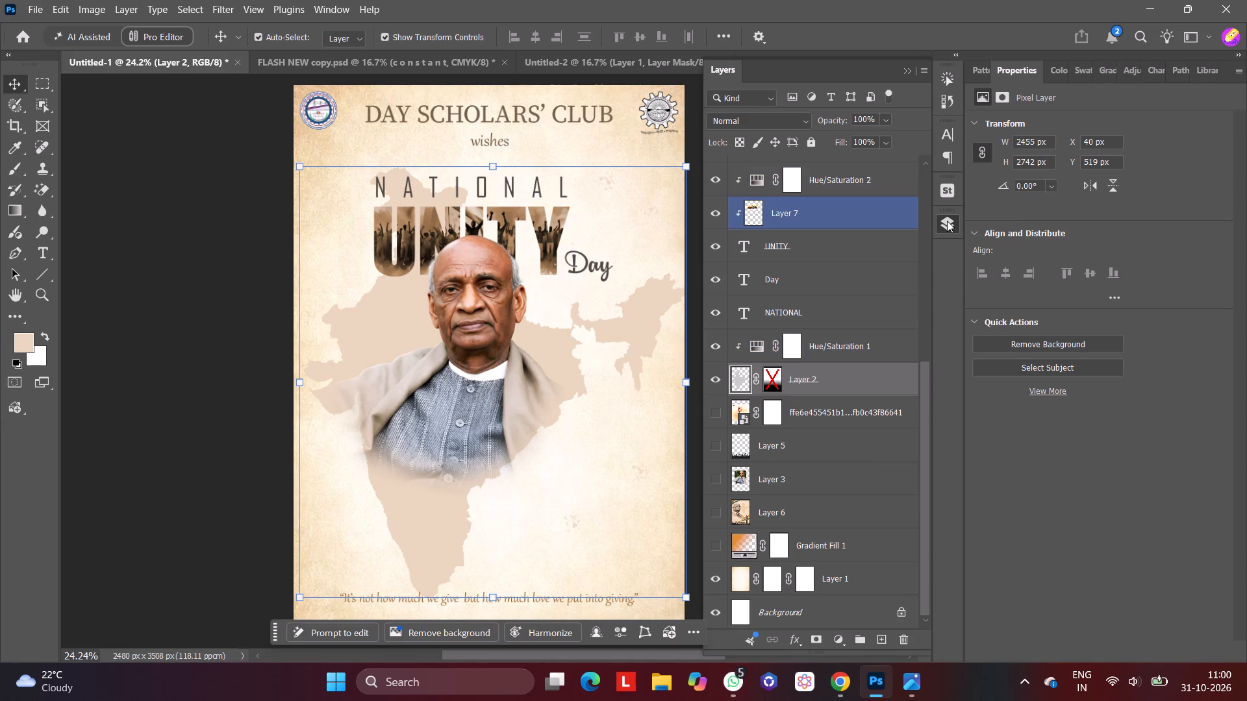
drag(947, 221, 1057, 67)
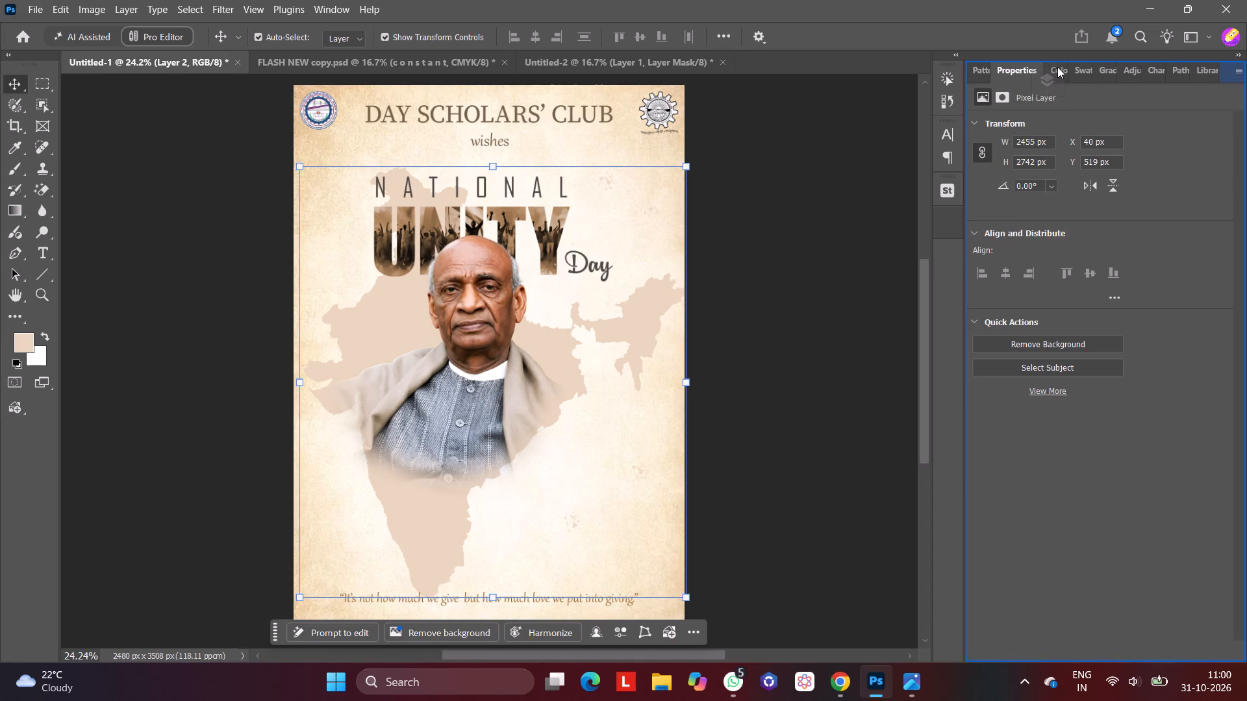
drag(1057, 67, 1057, 70)
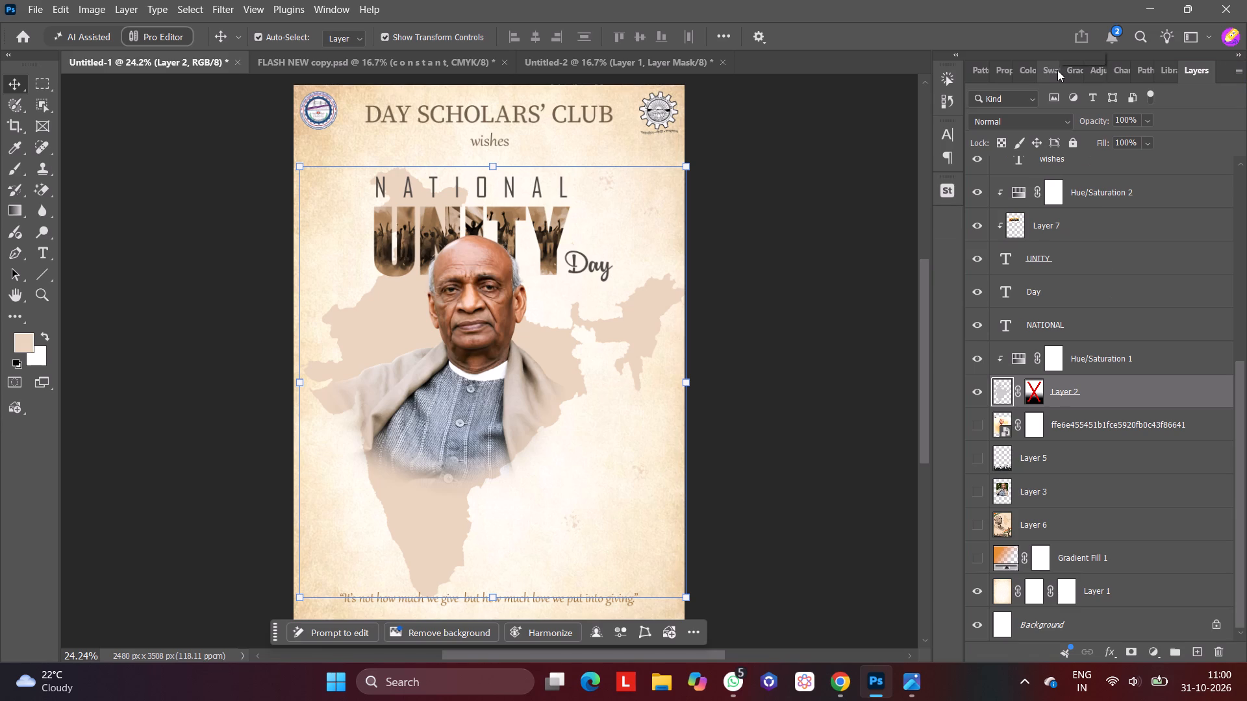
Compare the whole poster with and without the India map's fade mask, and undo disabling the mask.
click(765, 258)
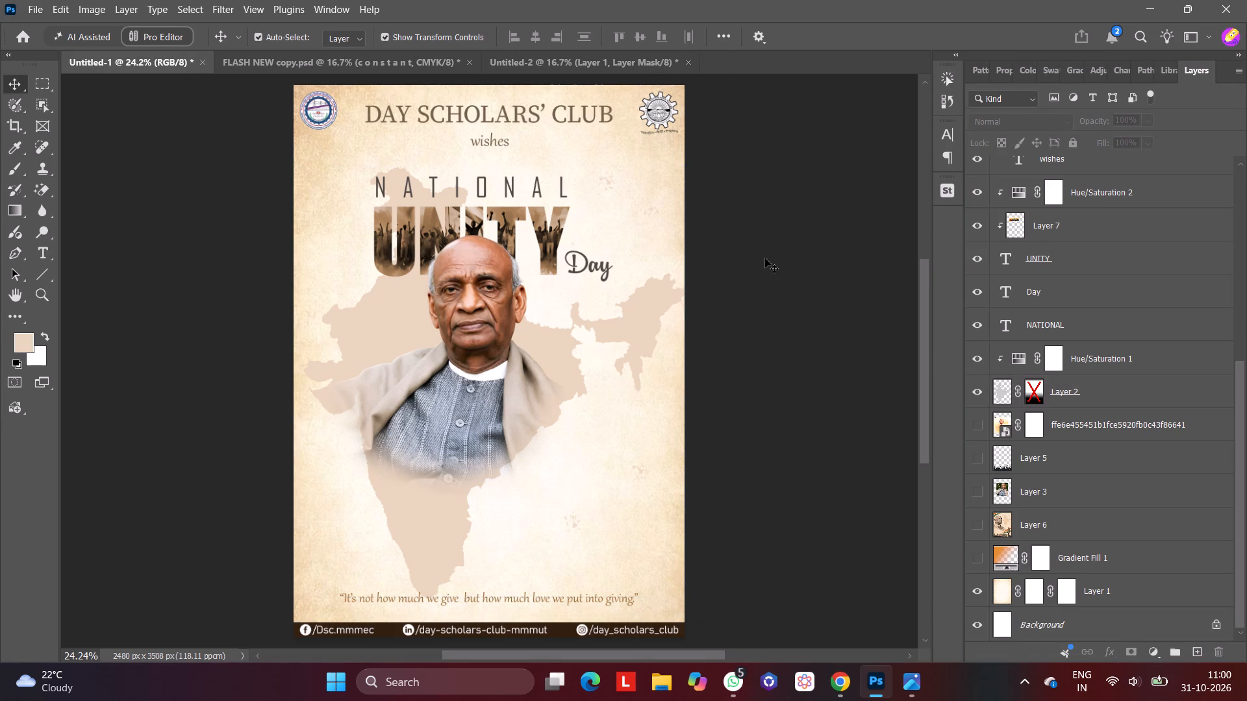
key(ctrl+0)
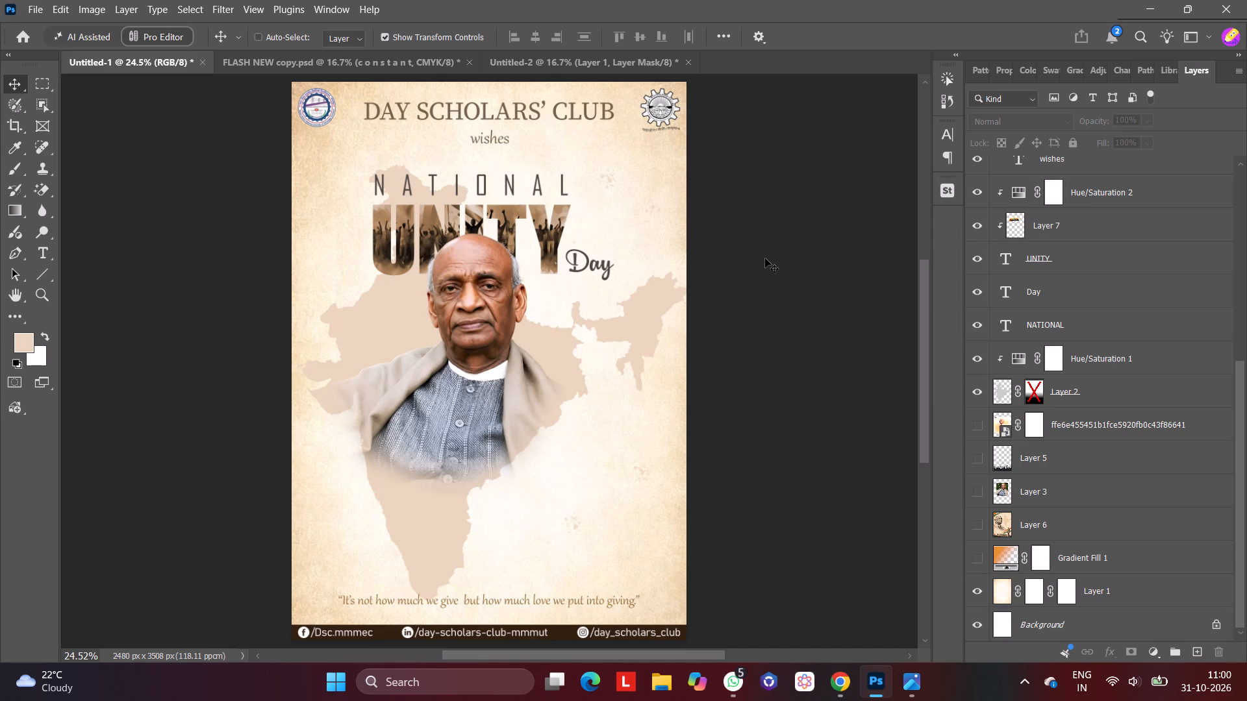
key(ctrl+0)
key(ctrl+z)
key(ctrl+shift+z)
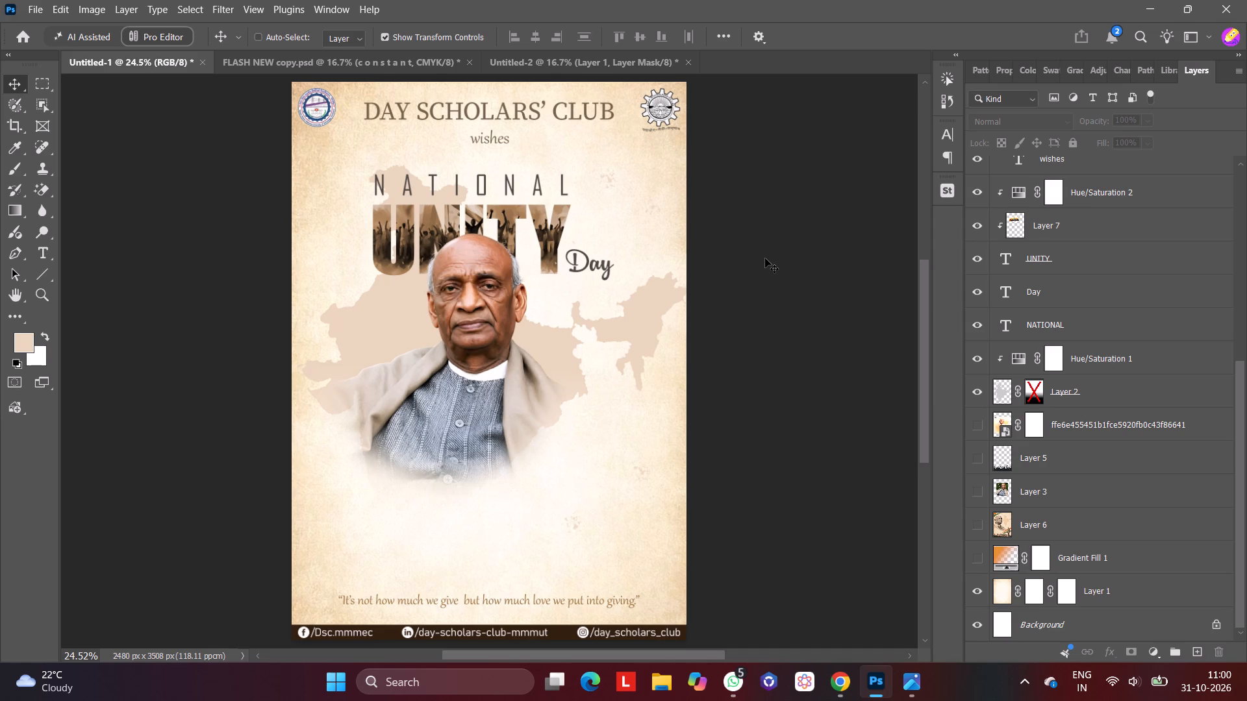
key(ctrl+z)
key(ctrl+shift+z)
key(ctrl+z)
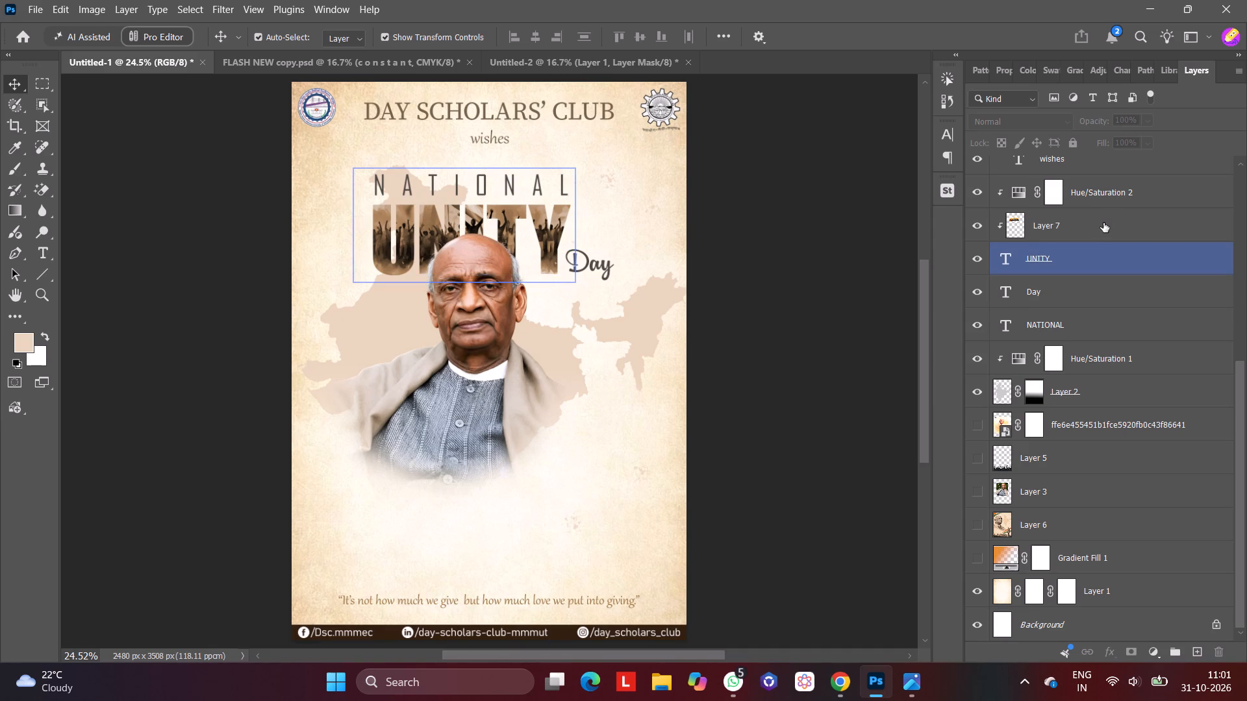
Select the UNITY text layer together with its clipped crowd image, Layer 7, and Hue/Saturation 2 adjustment.
click(1082, 254)
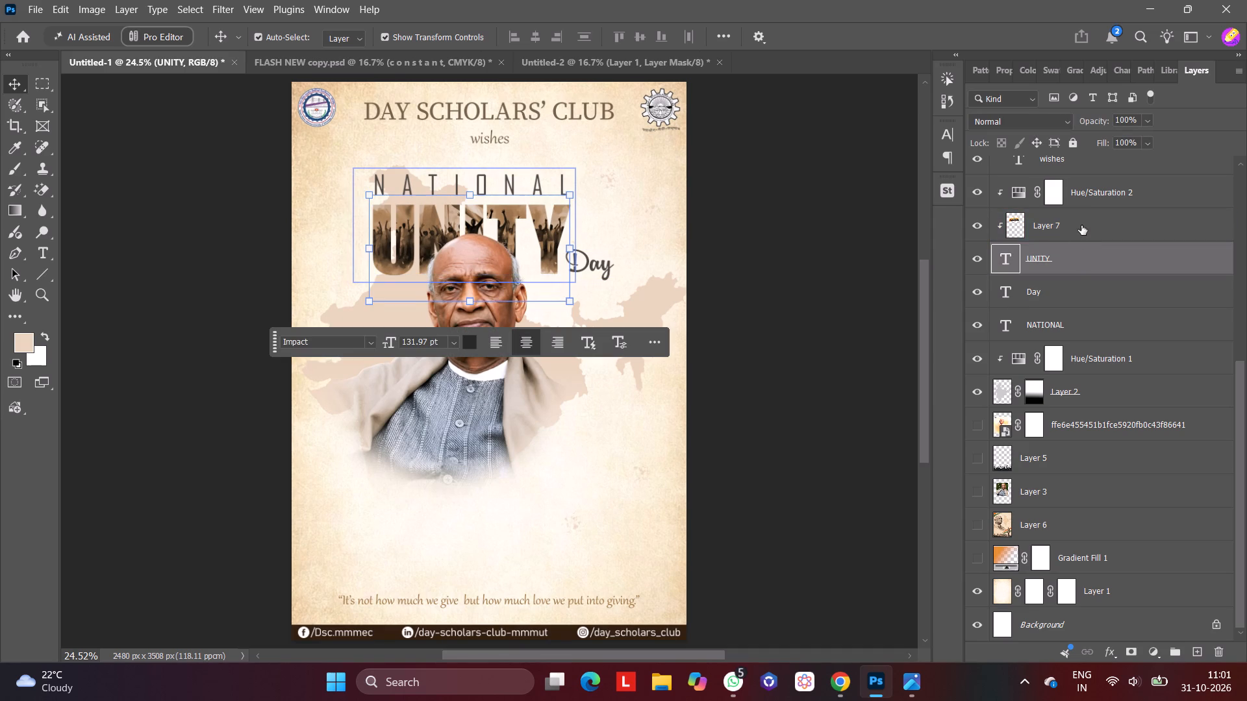
shift+click(1111, 191)
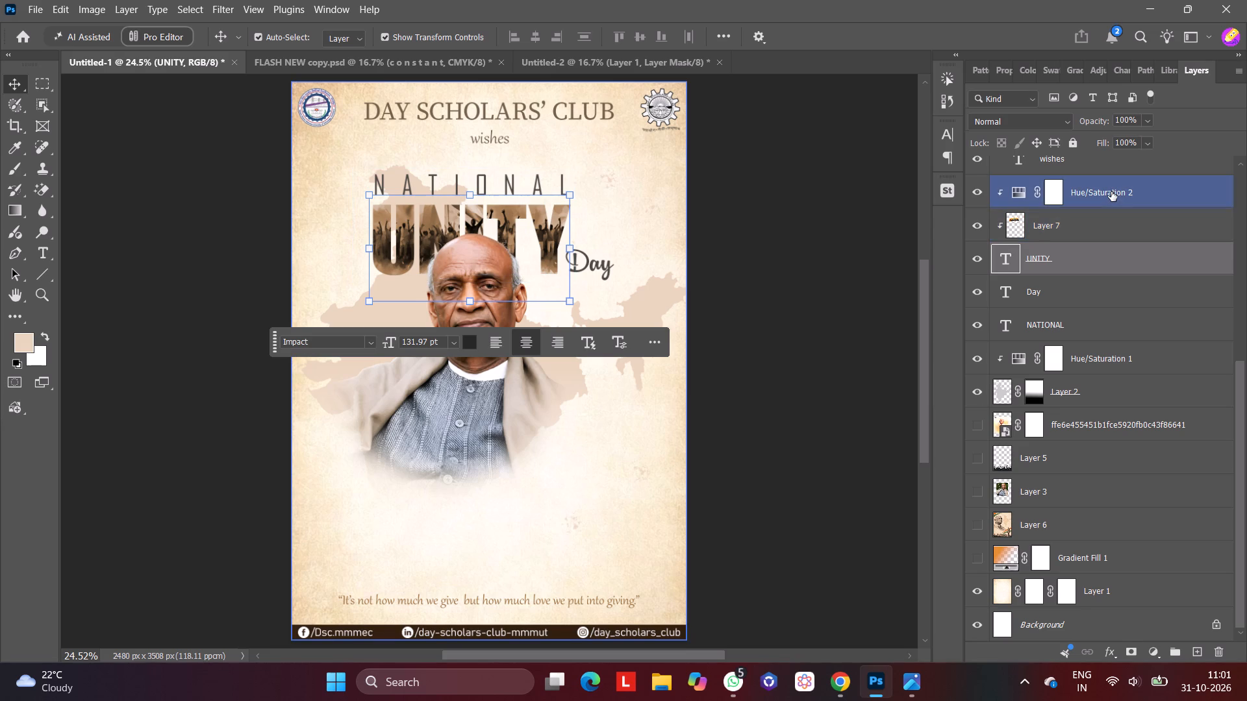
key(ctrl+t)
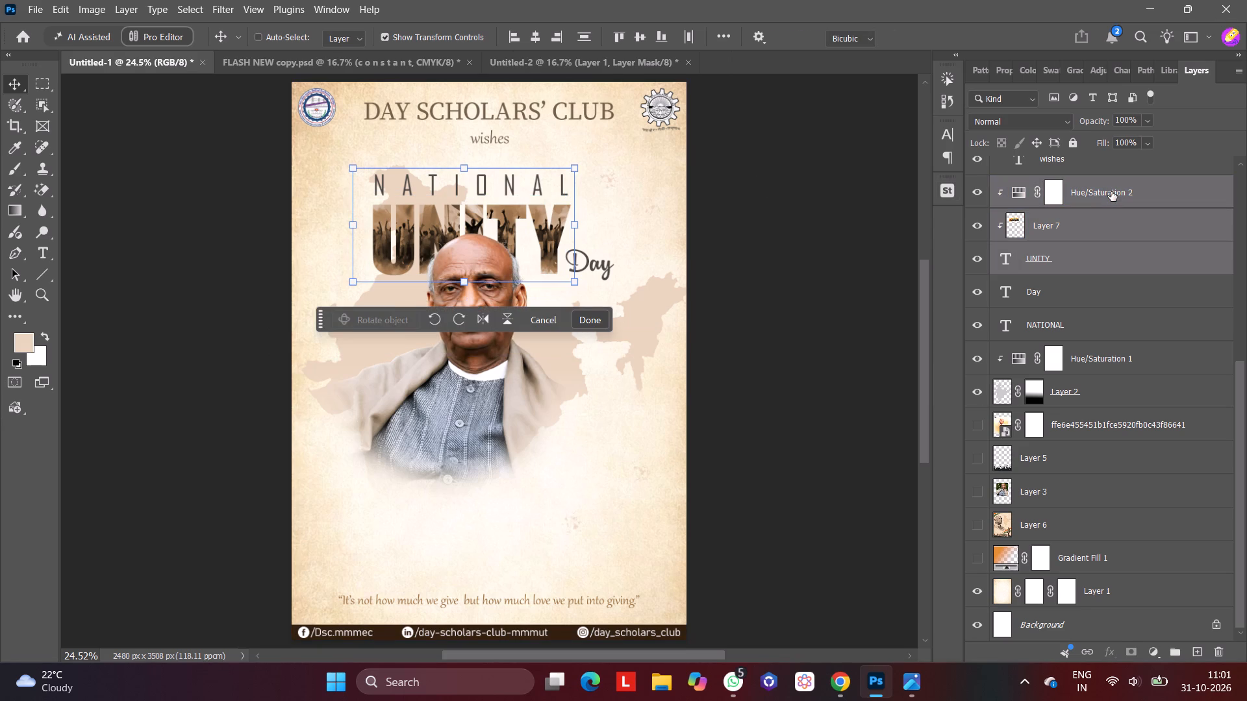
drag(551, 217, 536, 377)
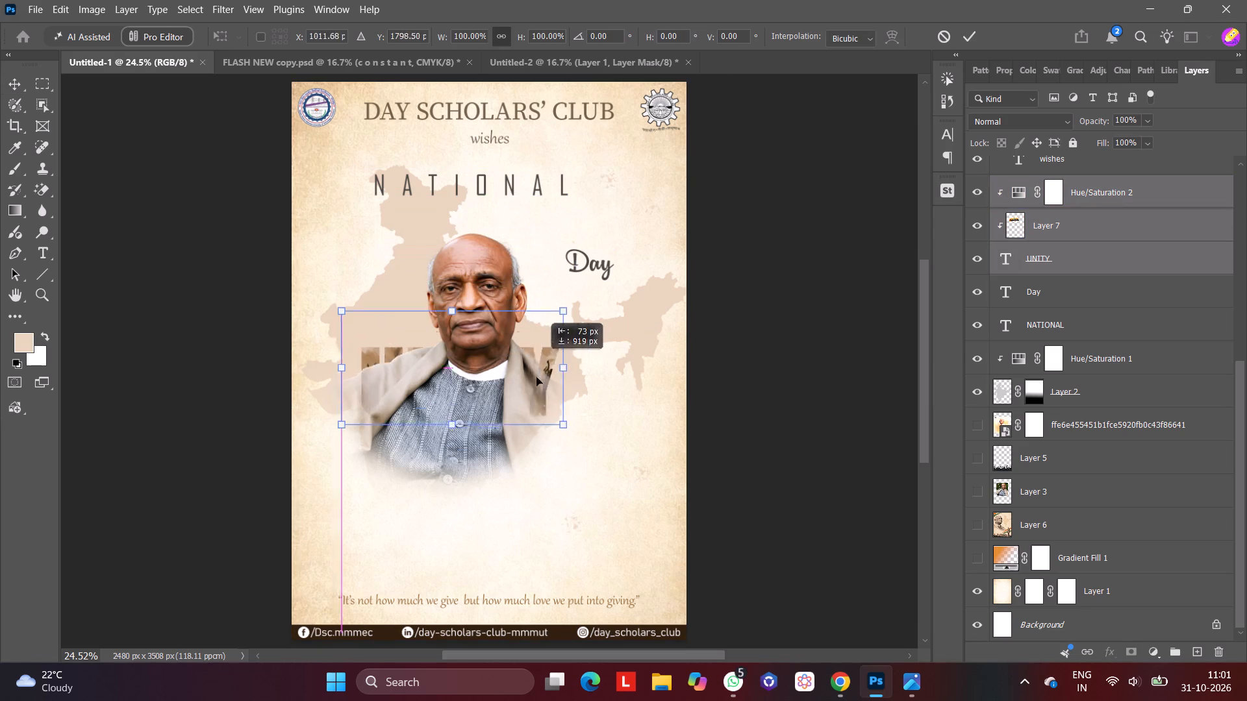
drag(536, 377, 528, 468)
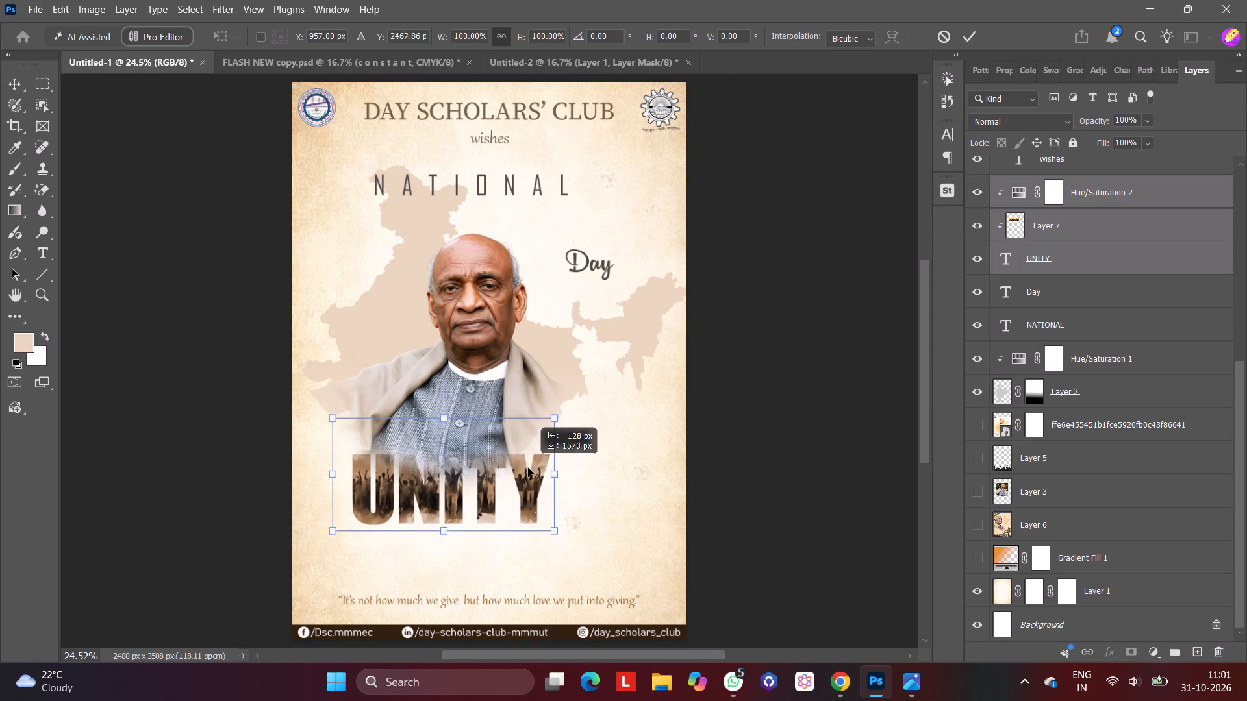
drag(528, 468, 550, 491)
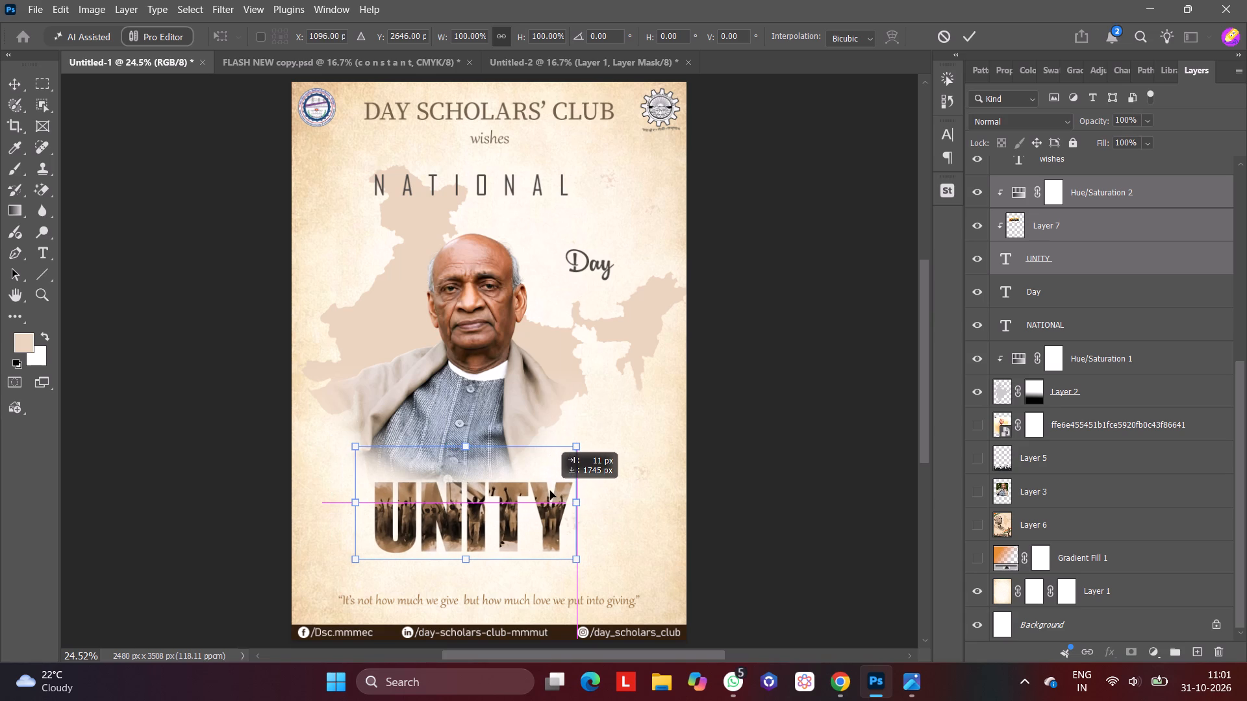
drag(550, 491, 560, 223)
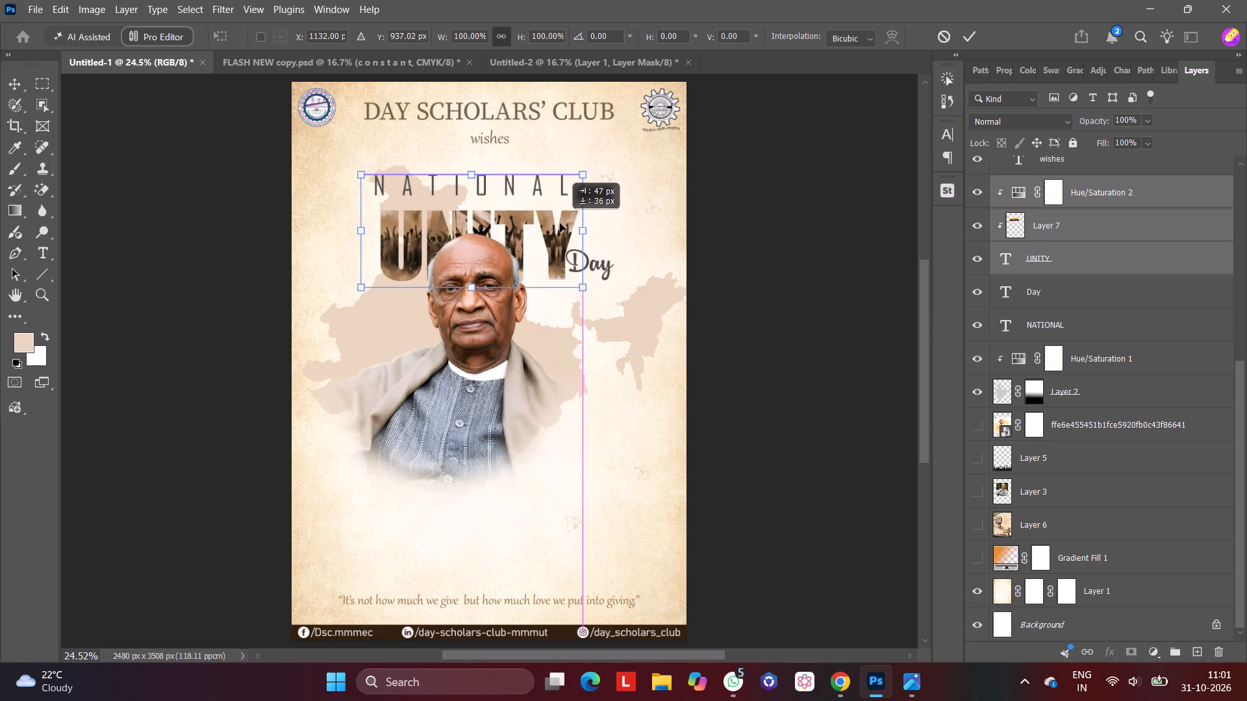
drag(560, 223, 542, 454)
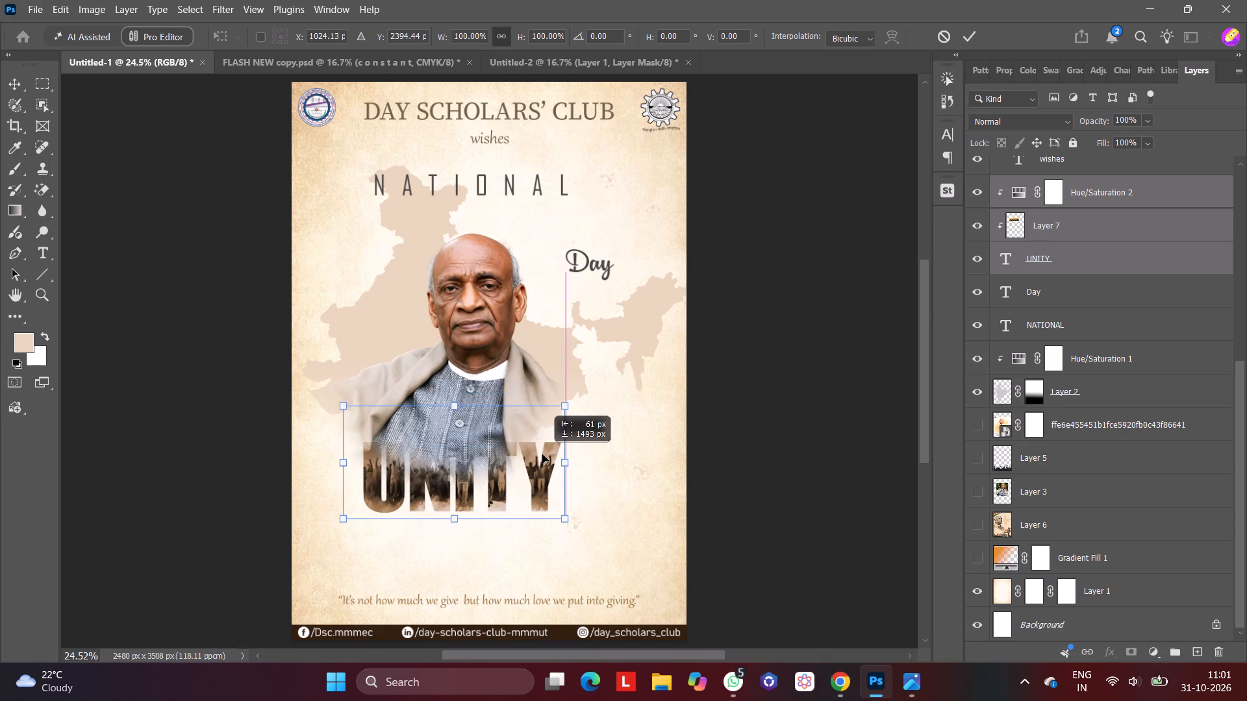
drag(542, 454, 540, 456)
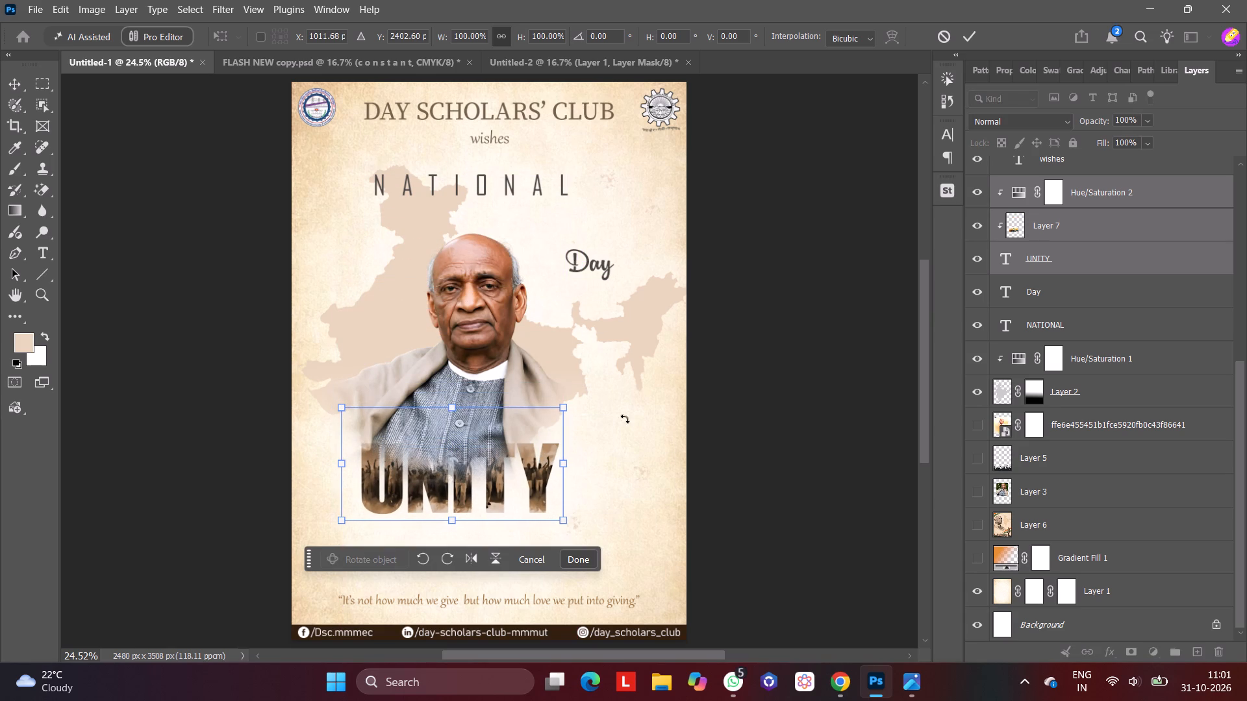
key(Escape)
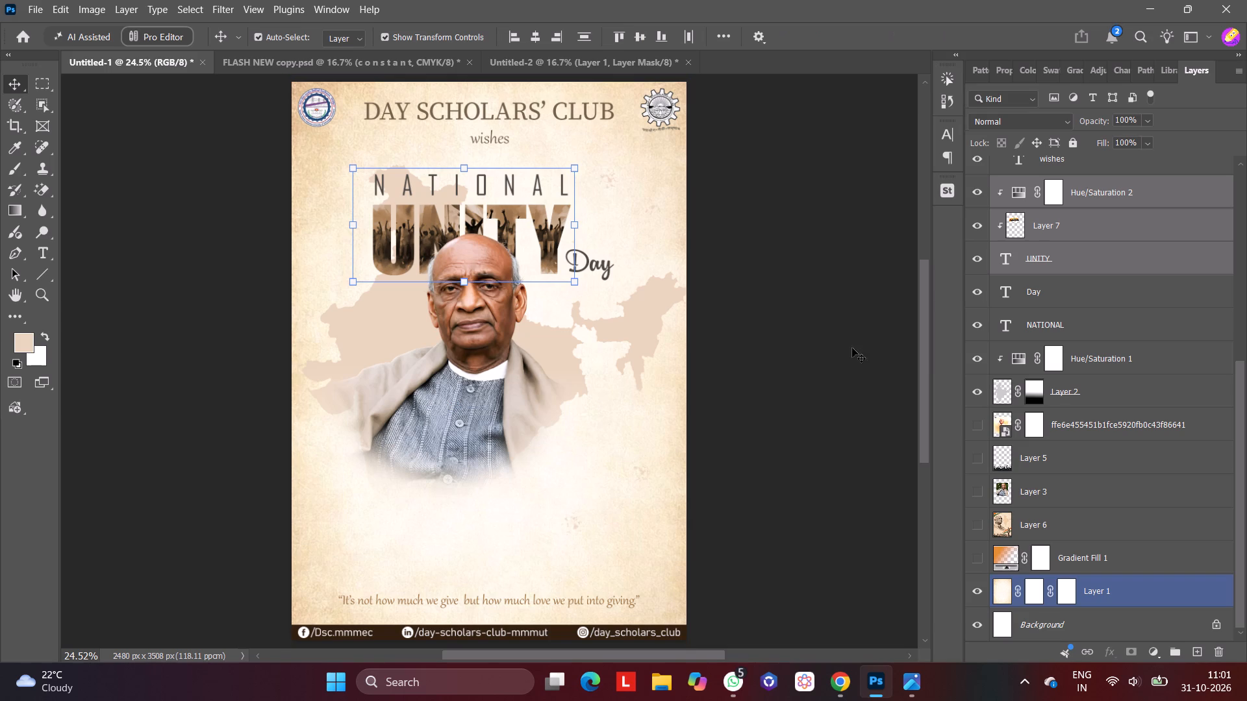
Link the selected UNITY, Layer 7 and Hue/Saturation 2 layers.
right_click(1096, 258)
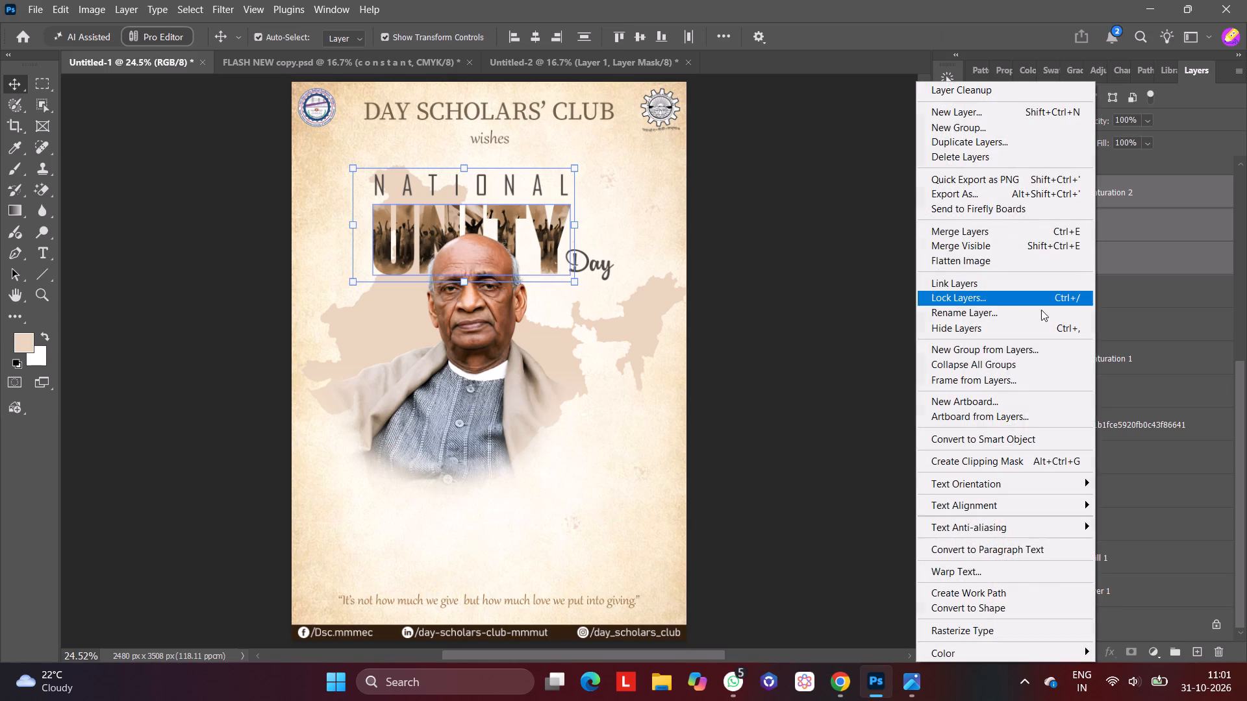
click(977, 288)
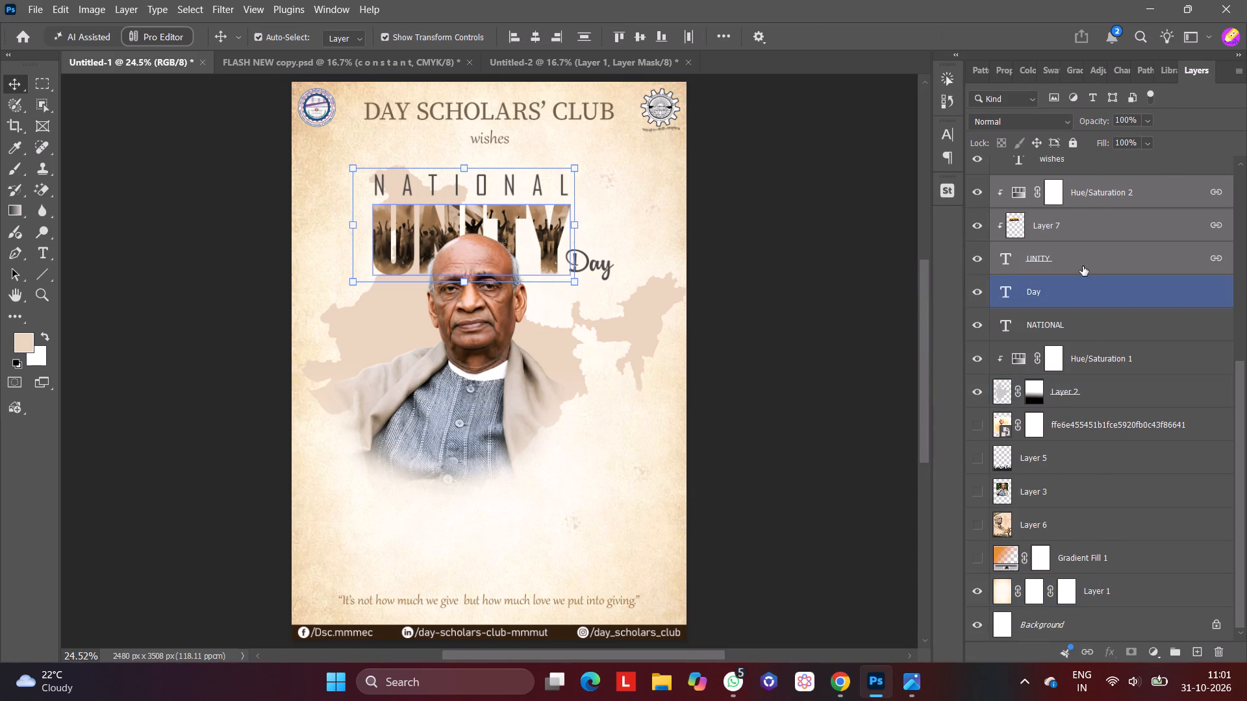
Move the linked UNITY lettering below the portrait, above the quote, and scale it proportionally to about 125%.
click(1083, 266)
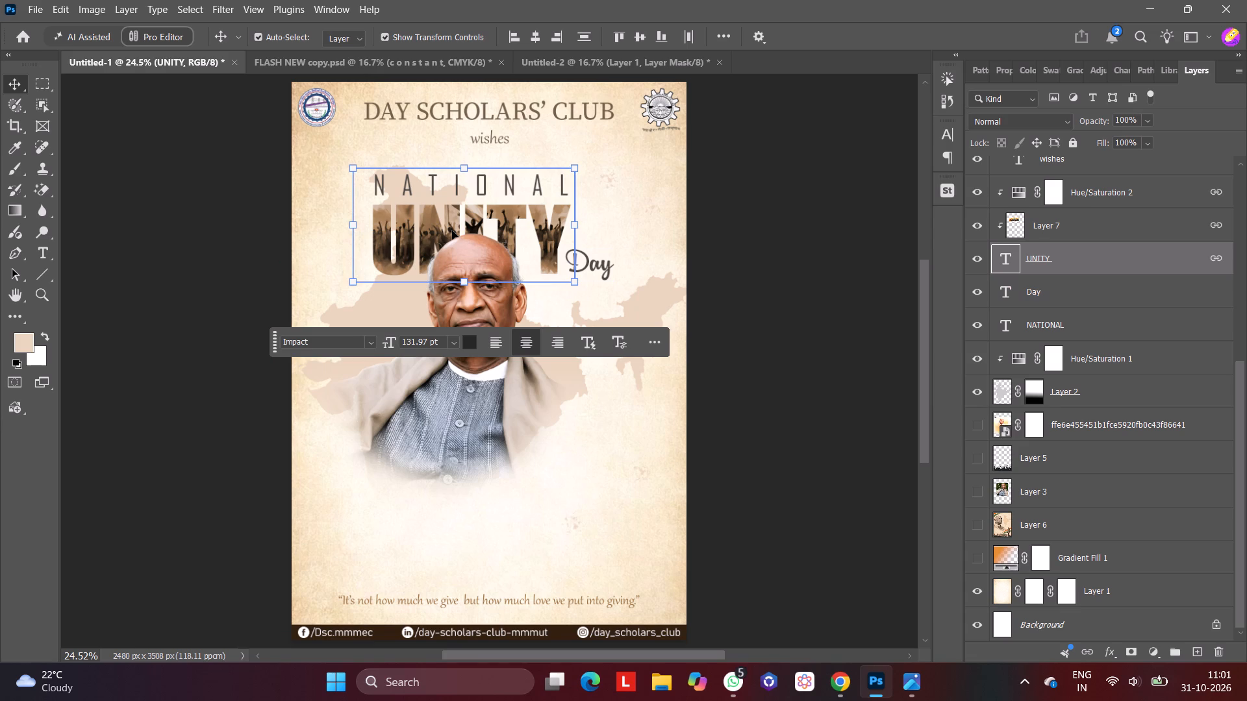
drag(390, 219, 417, 508)
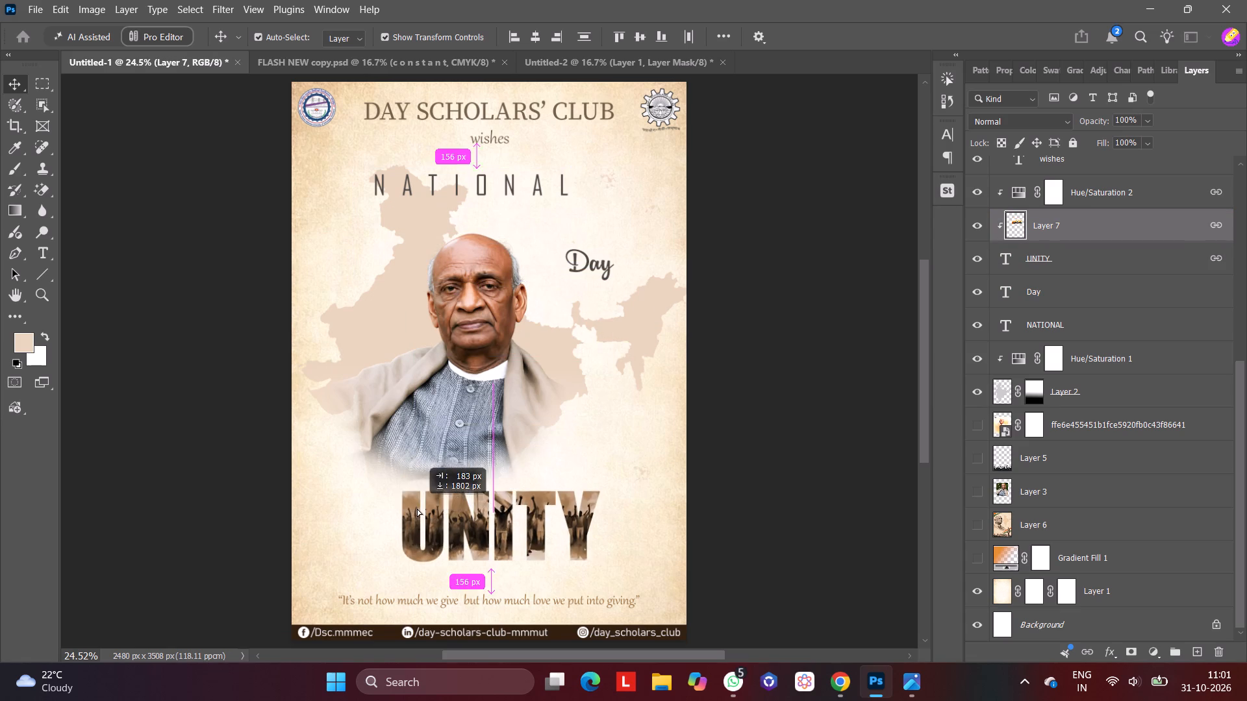
drag(417, 508, 406, 500)
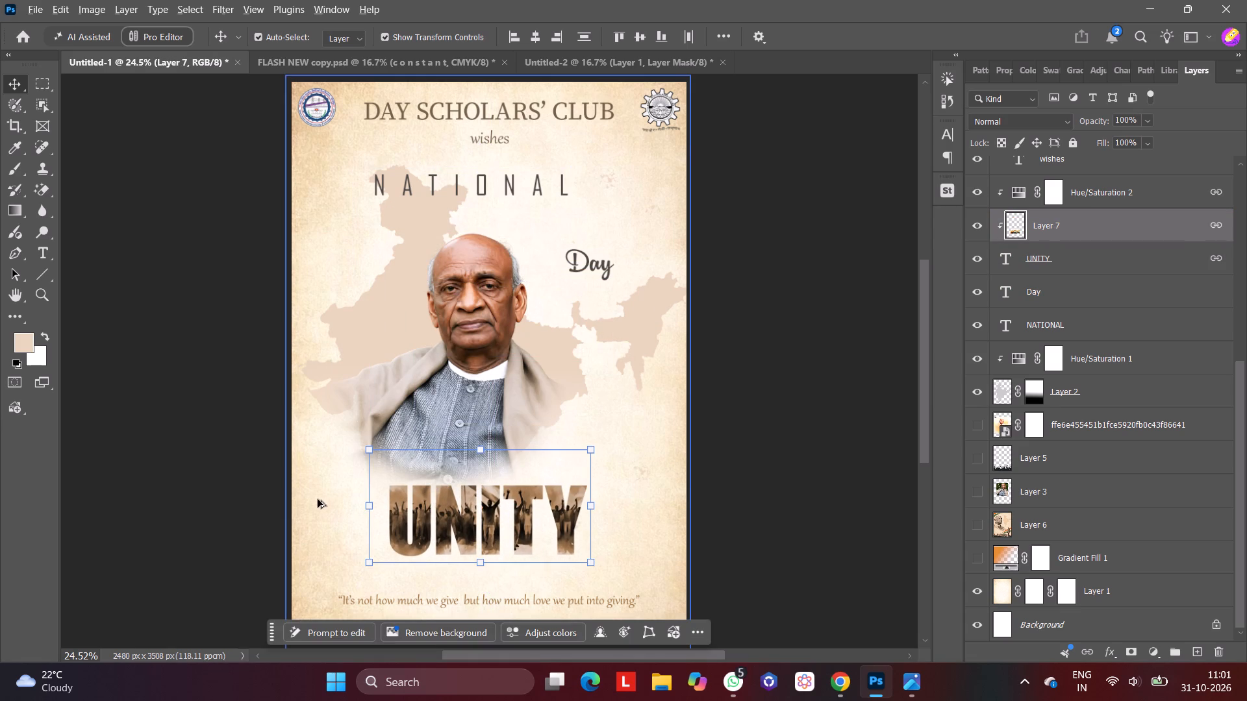
alt+drag(370, 505, 335, 491)
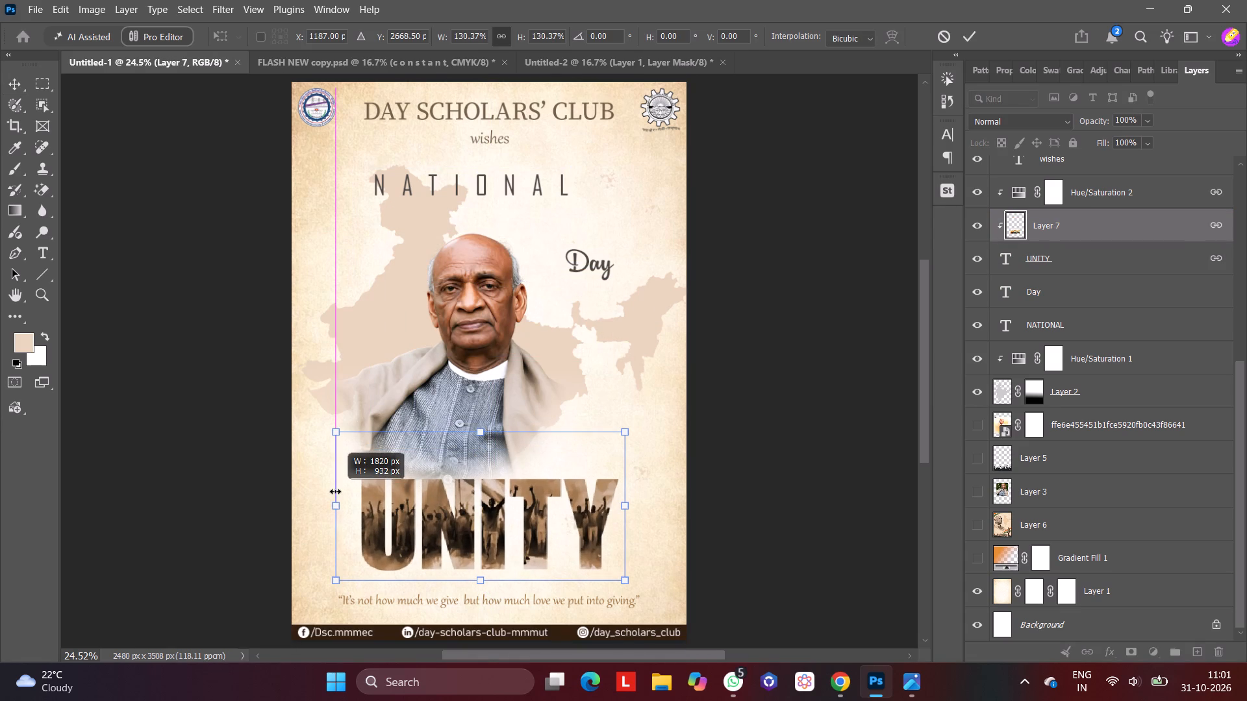
alt+drag(335, 491, 348, 493)
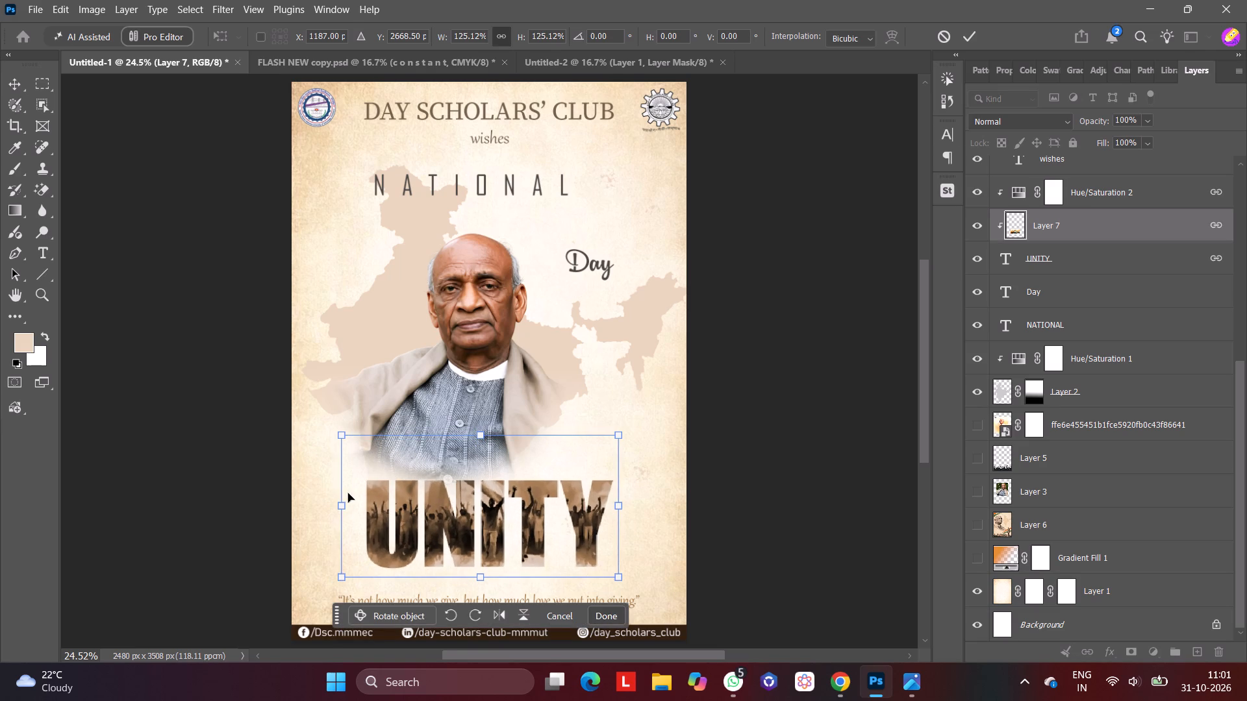
key(Return)
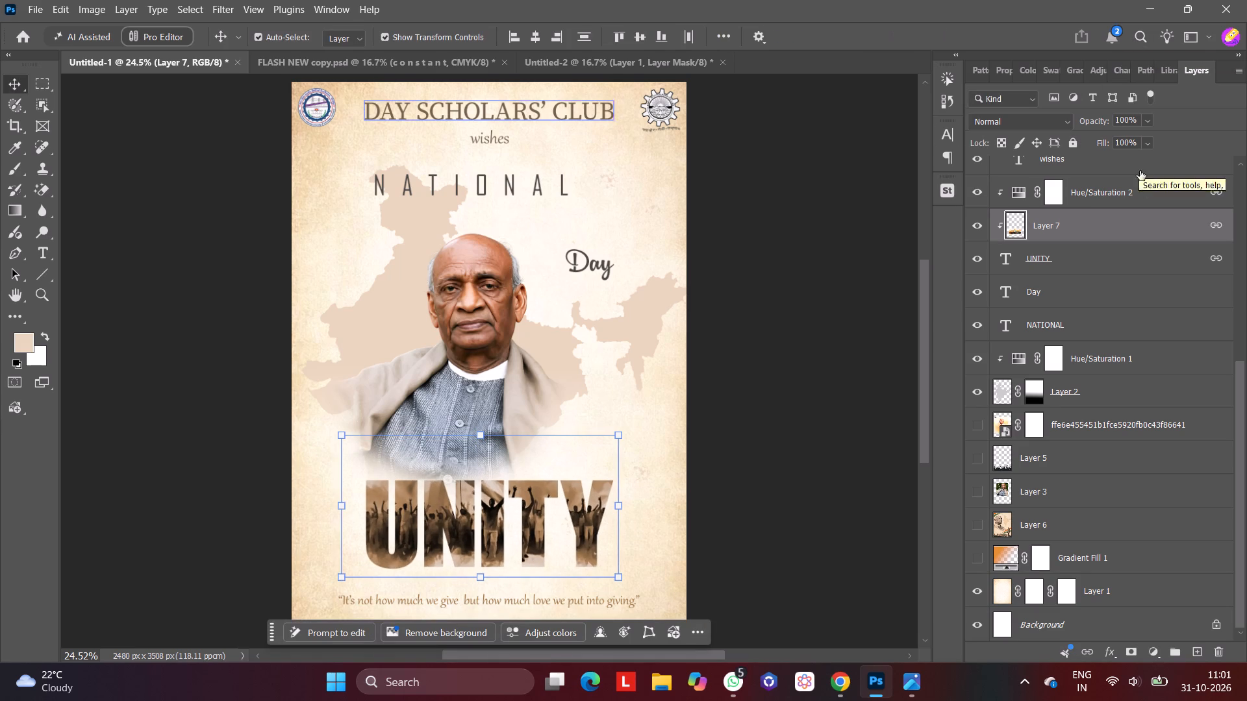
Check the UNITY text's character settings and the overall poster layout.
click(1136, 265)
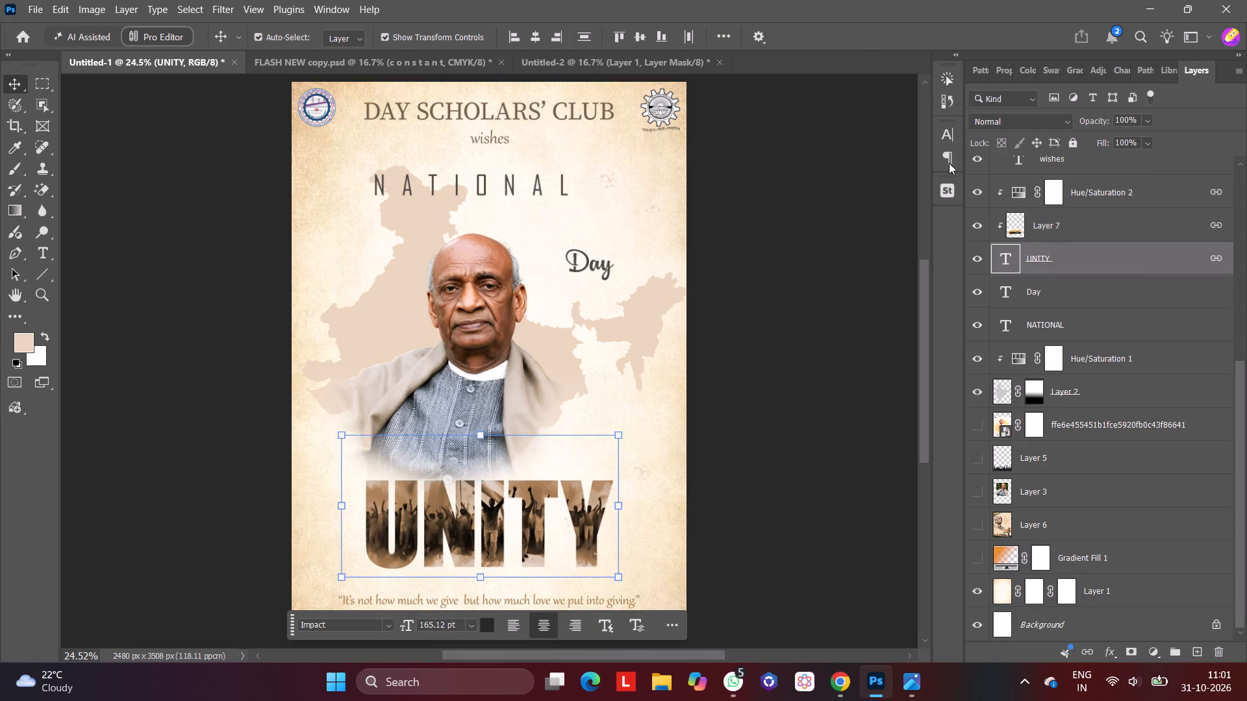
click(949, 138)
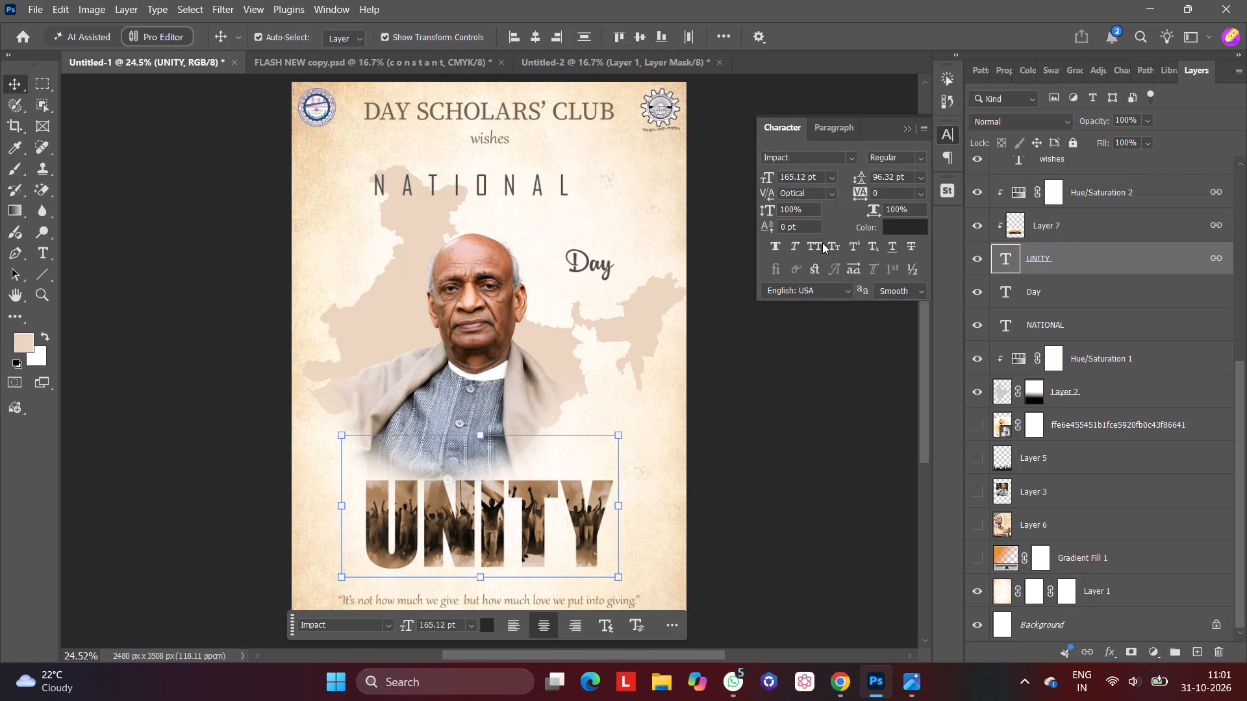
scroll(822, 243, down, 1)
scroll(822, 243, up, 1)
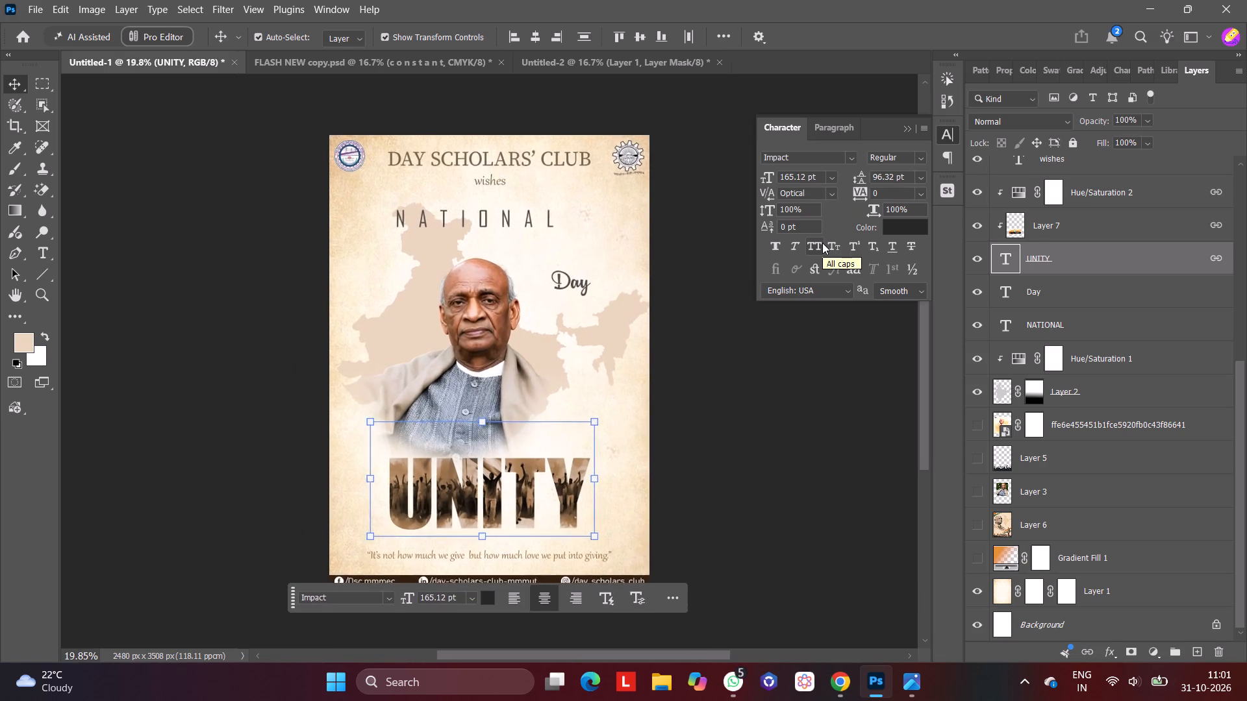
scroll(822, 243, up, 1)
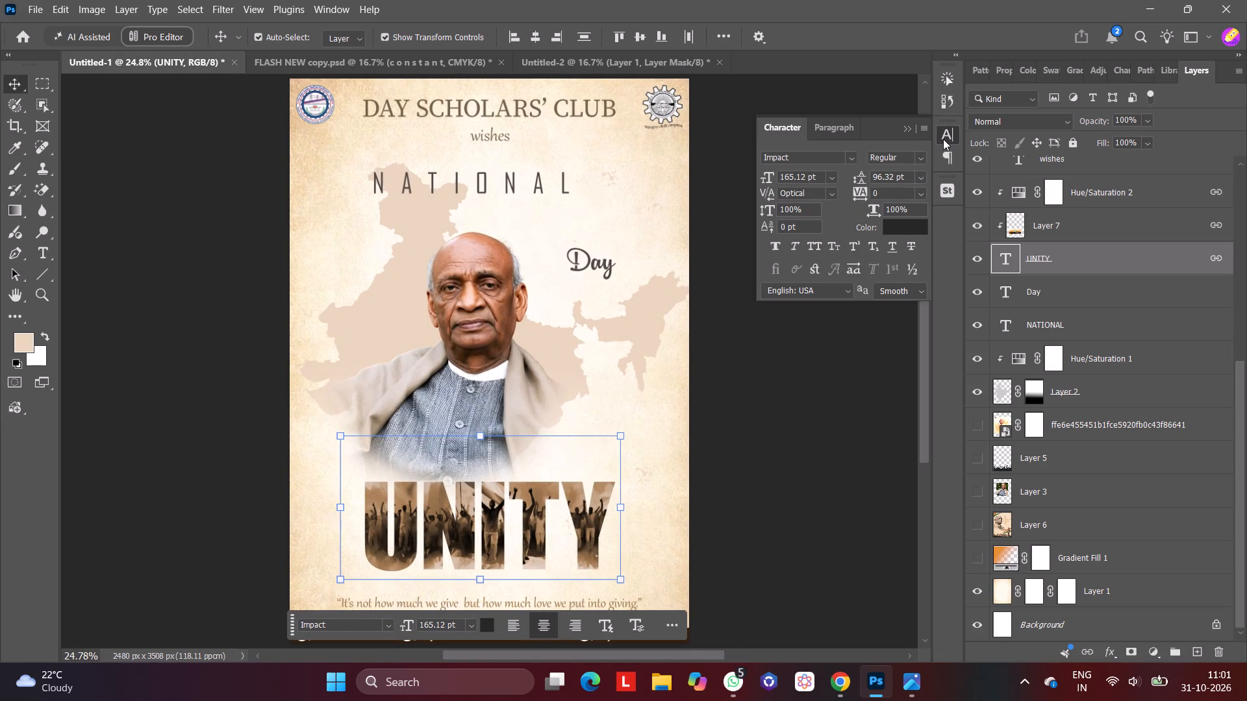
click(943, 139)
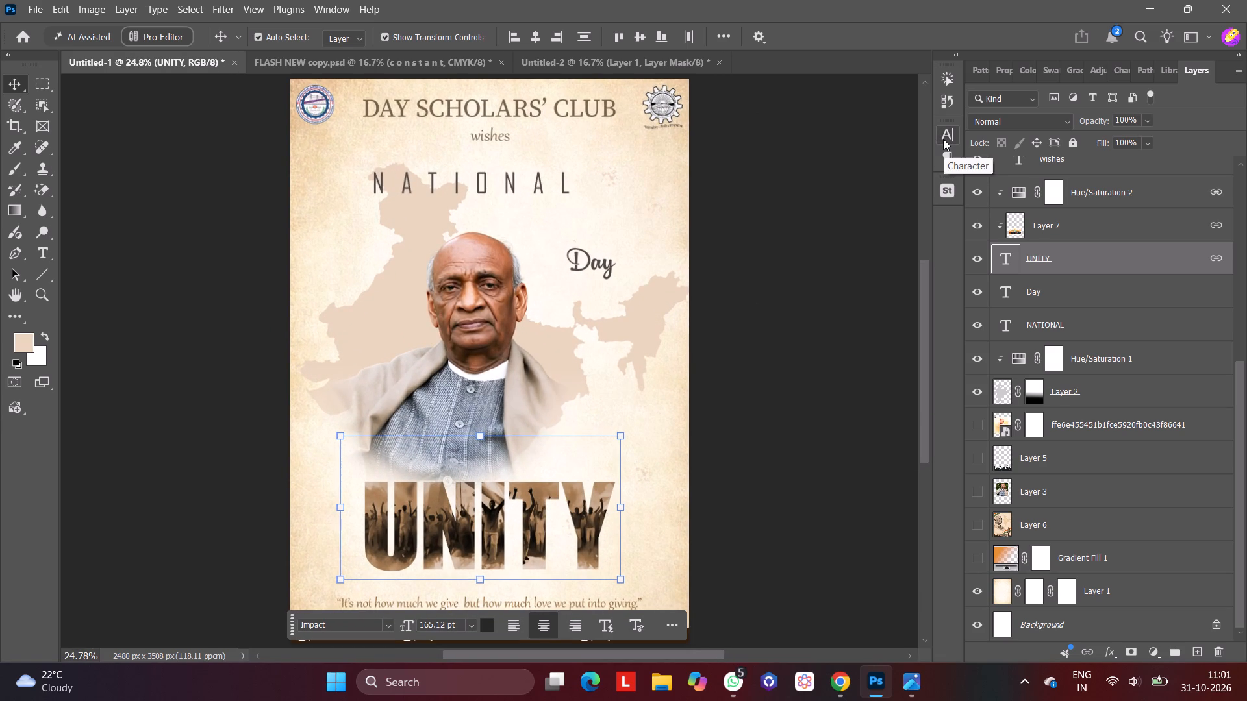
Nudge the crowd-filled UNITY lettering slightly higher so it overlaps the portrait's faded lower edge.
drag(498, 544, 494, 493)
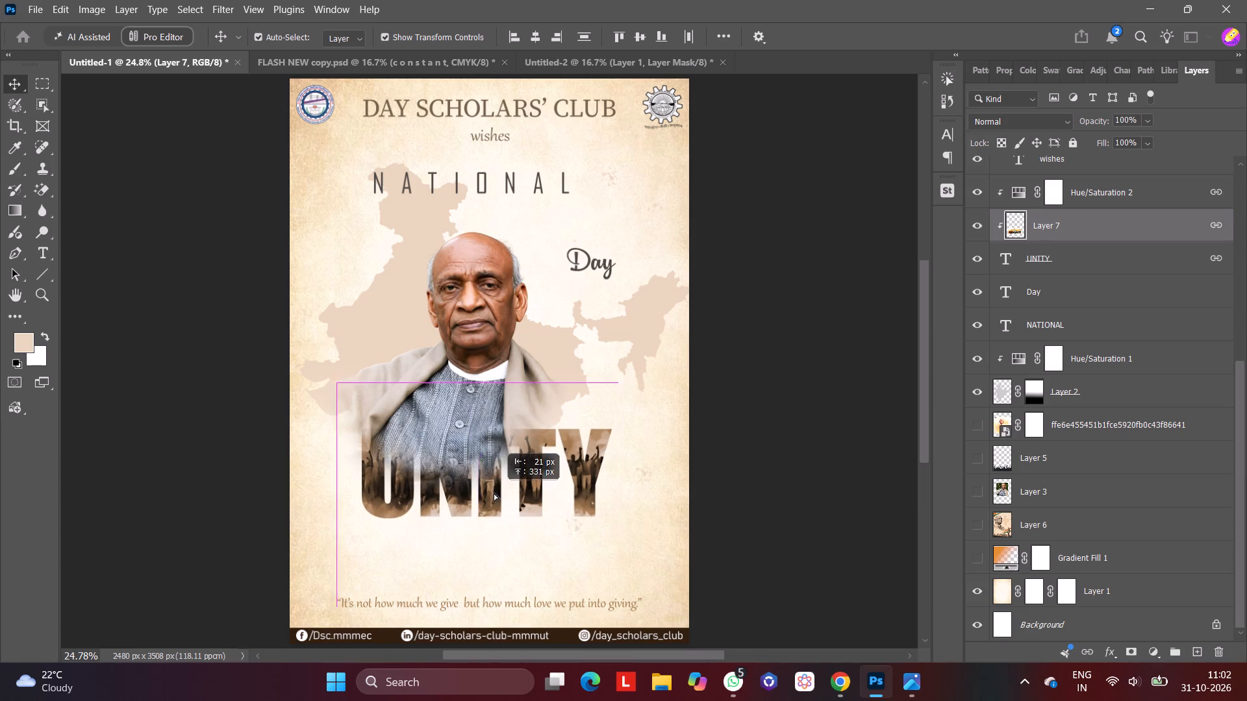
drag(494, 493, 485, 523)
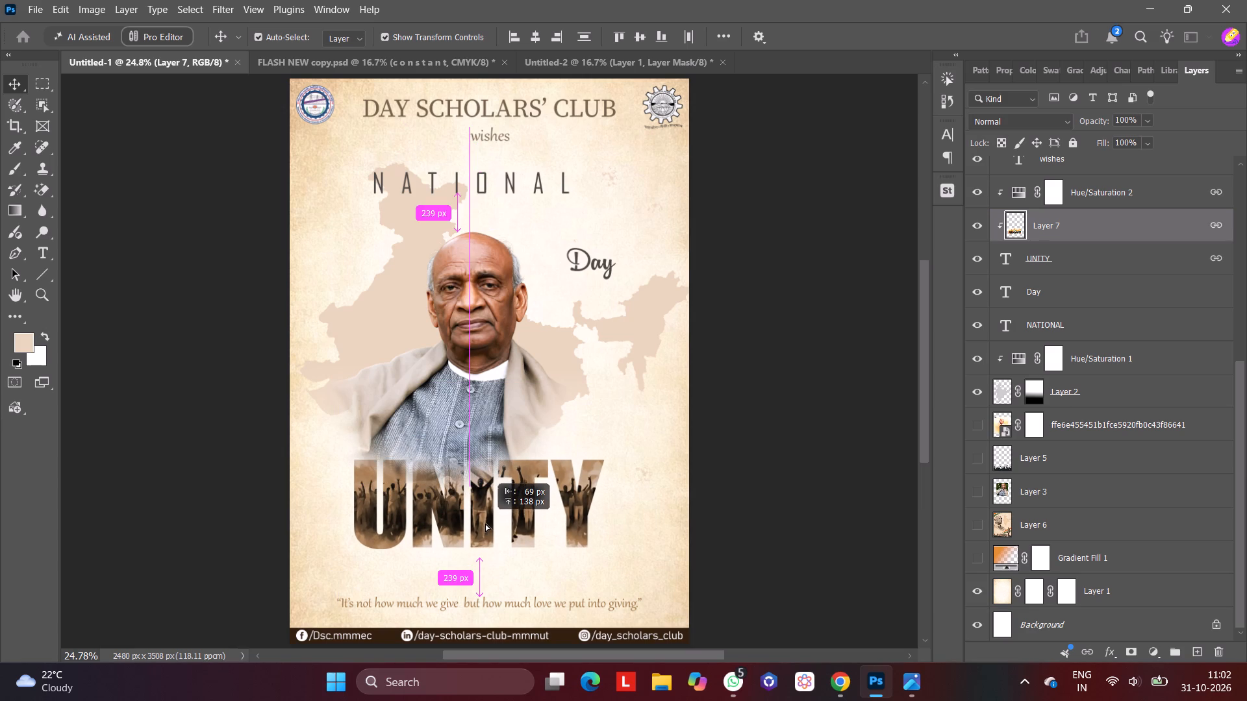
drag(485, 523, 481, 563)
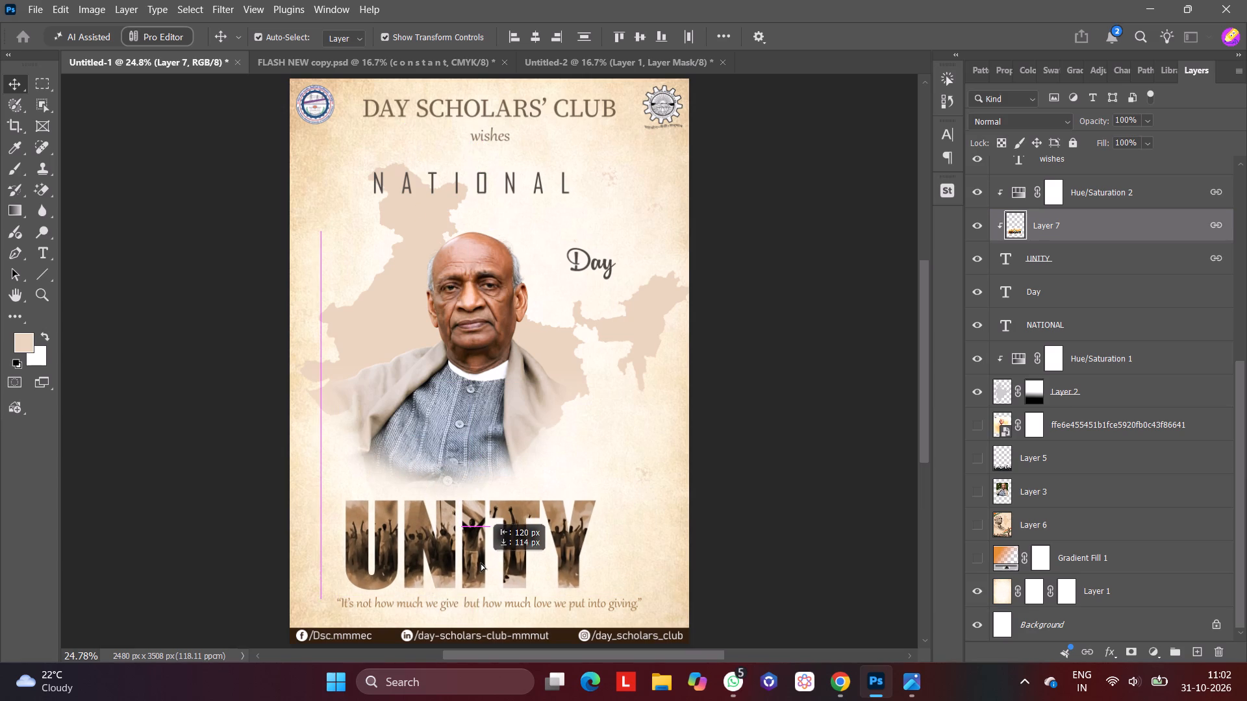
drag(481, 563, 491, 535)
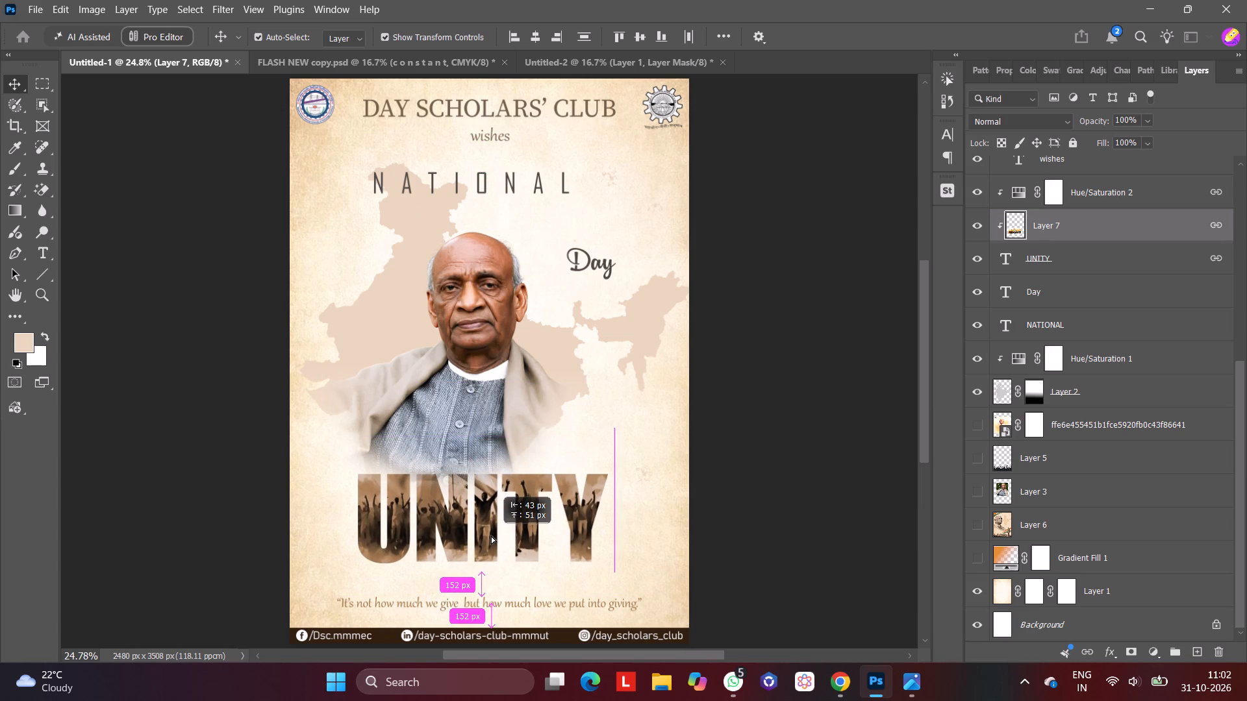
drag(491, 535, 494, 535)
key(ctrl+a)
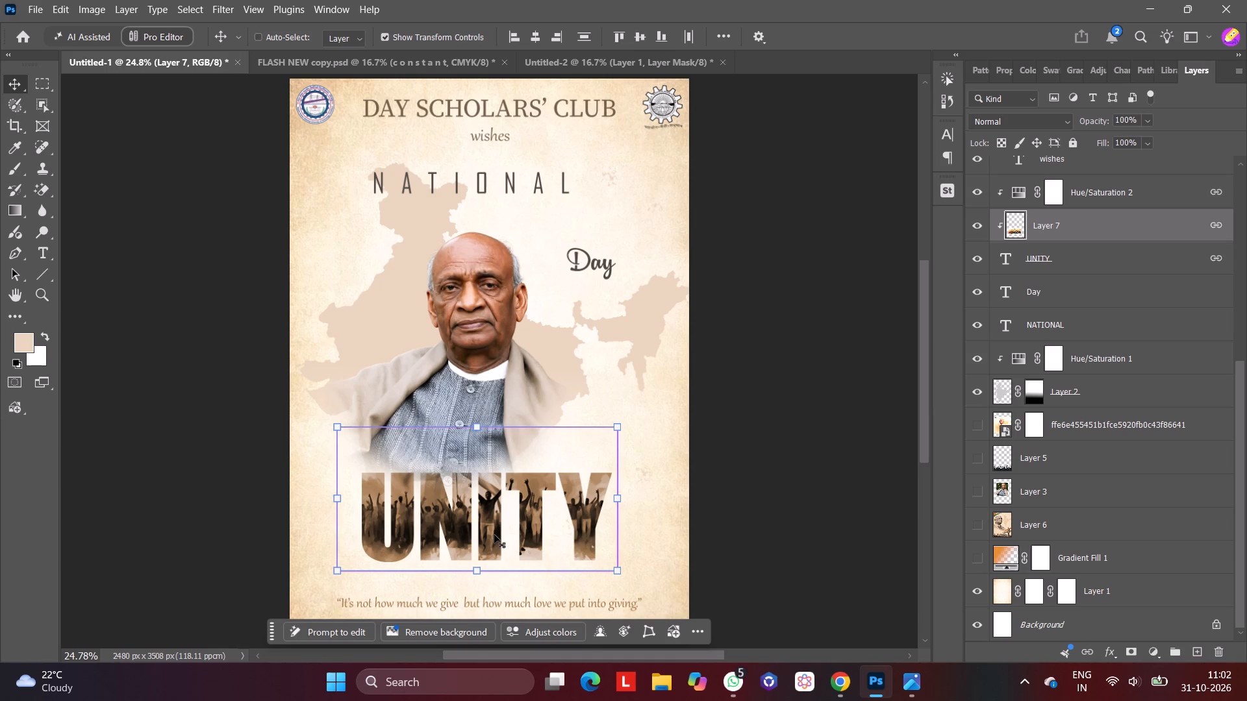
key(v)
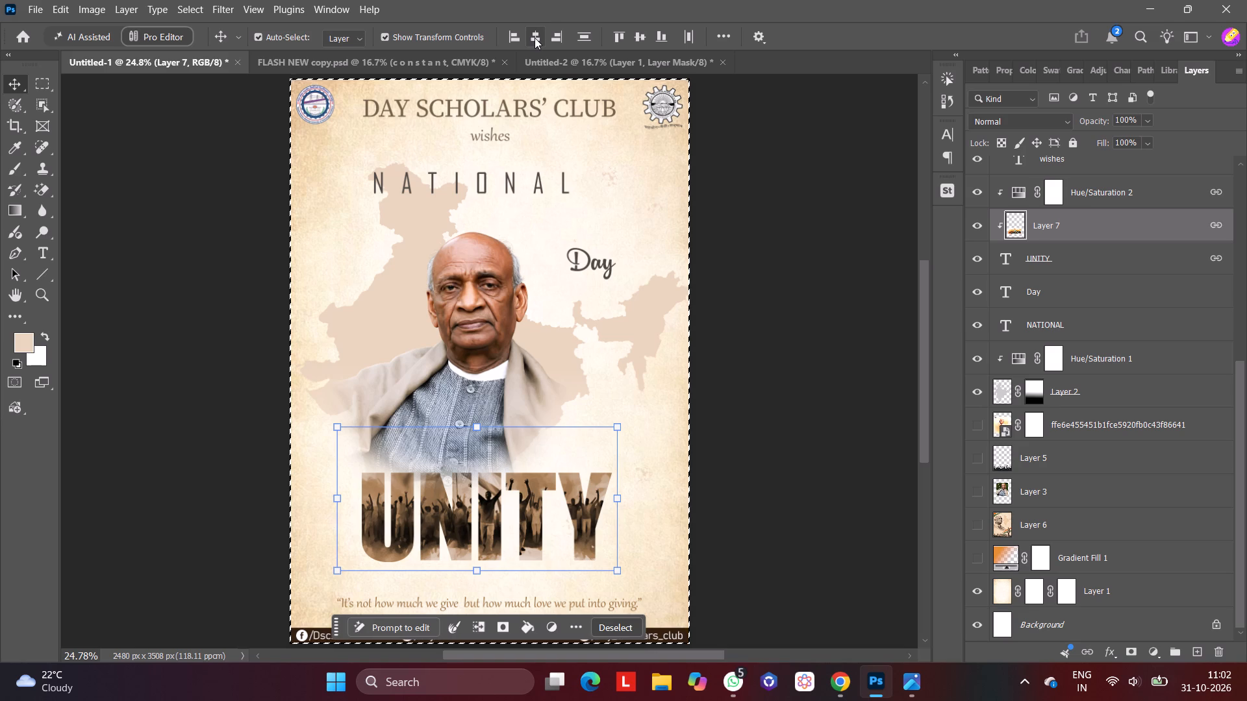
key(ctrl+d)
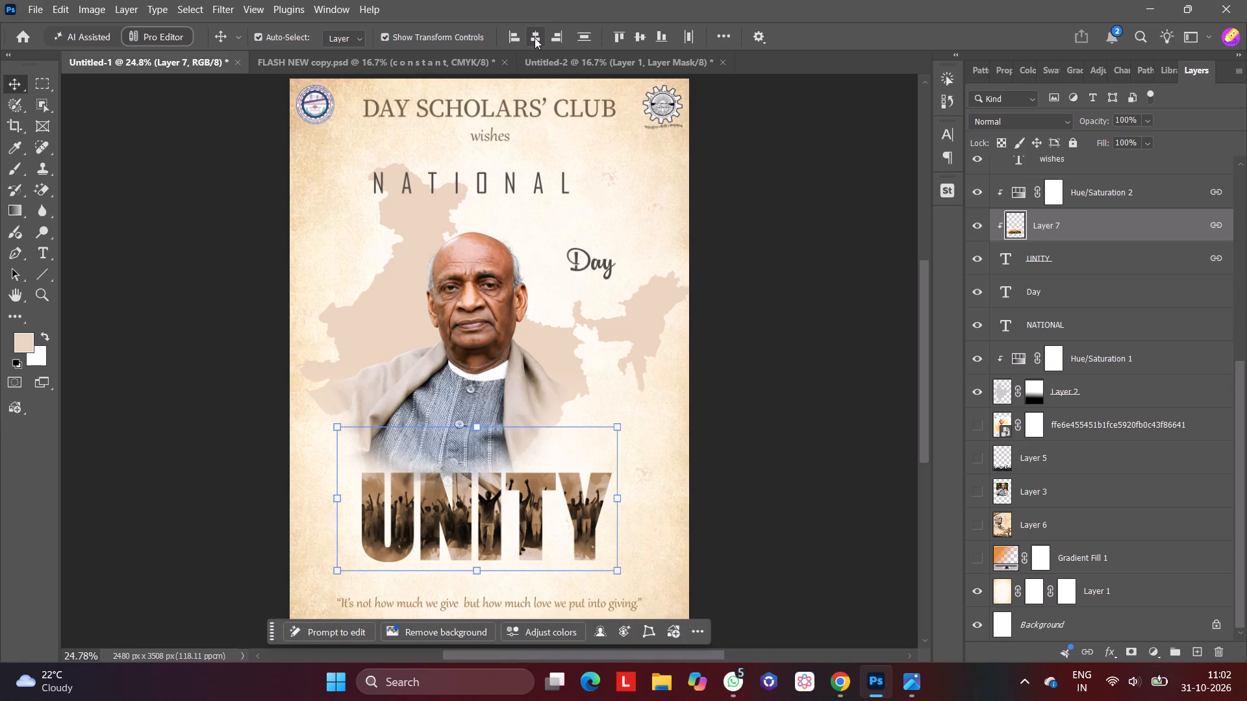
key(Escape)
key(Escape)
Turn off the transform controls for the Move tool.
click(403, 44)
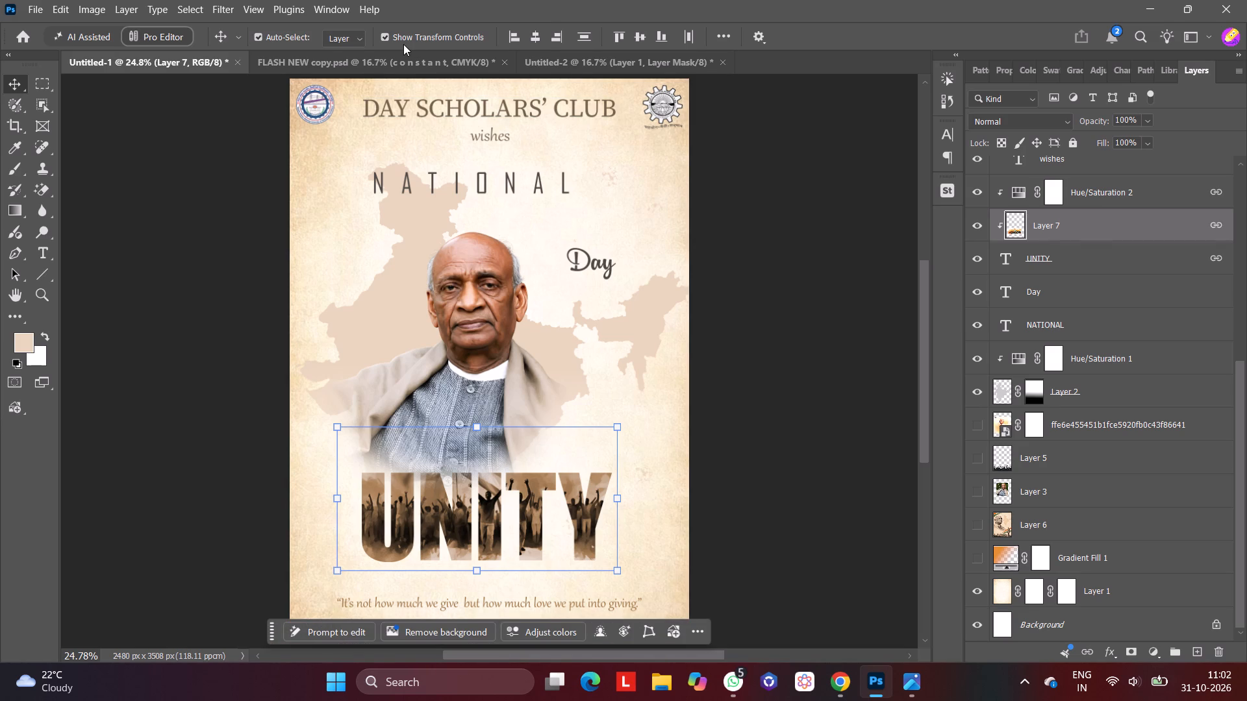
click(391, 36)
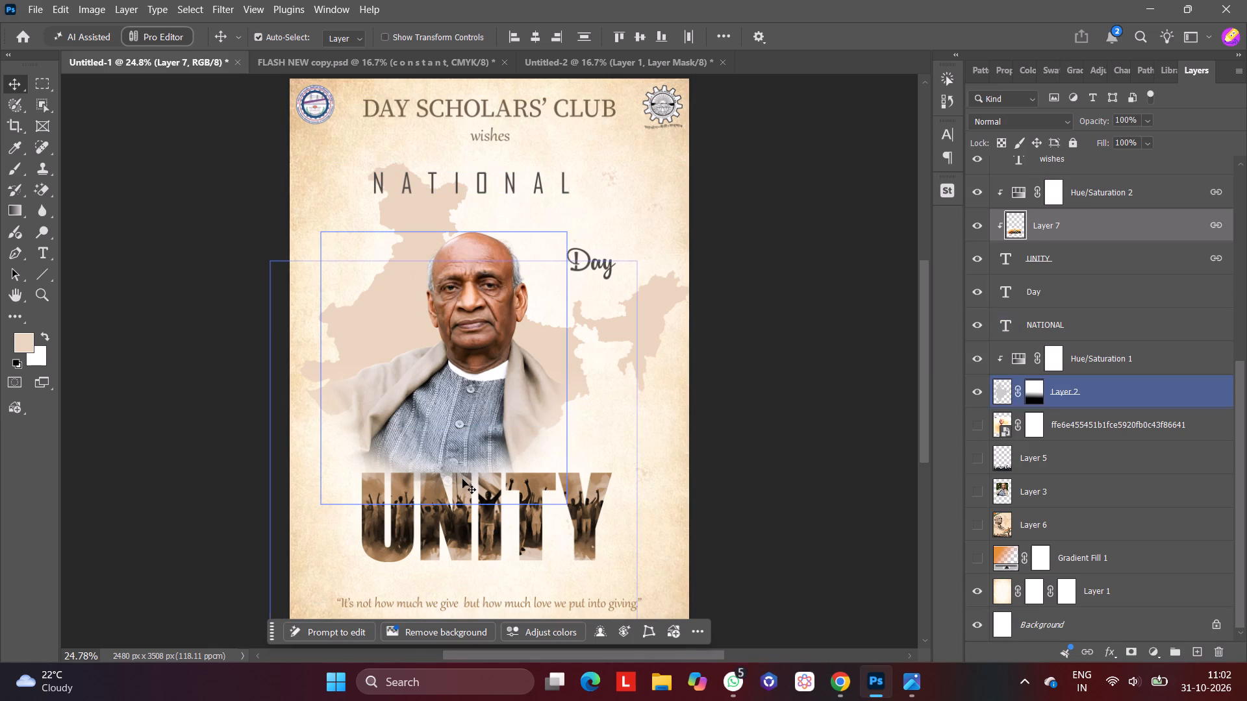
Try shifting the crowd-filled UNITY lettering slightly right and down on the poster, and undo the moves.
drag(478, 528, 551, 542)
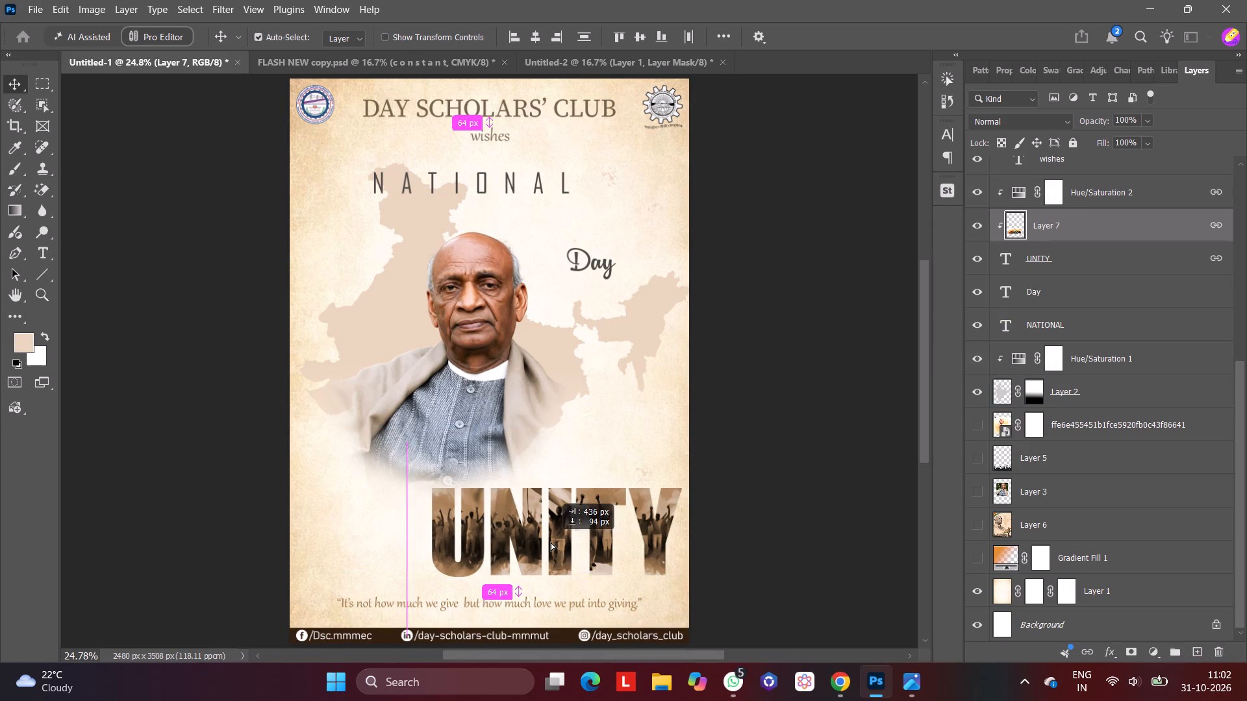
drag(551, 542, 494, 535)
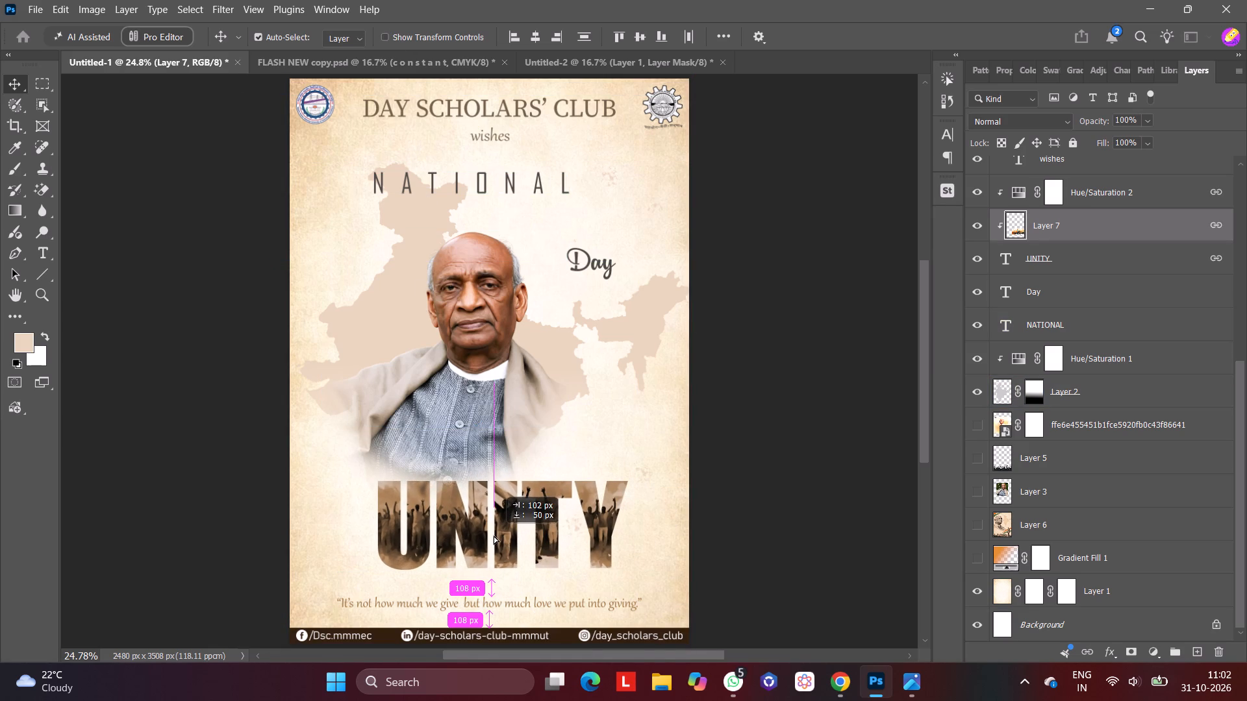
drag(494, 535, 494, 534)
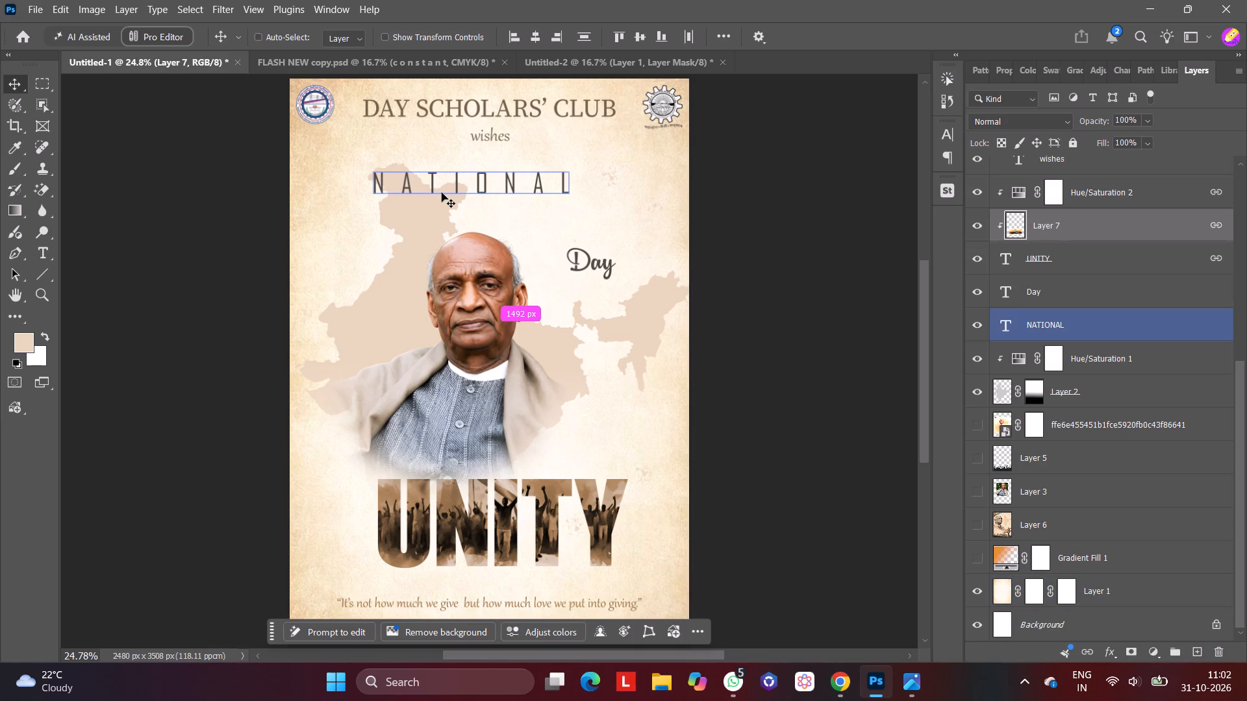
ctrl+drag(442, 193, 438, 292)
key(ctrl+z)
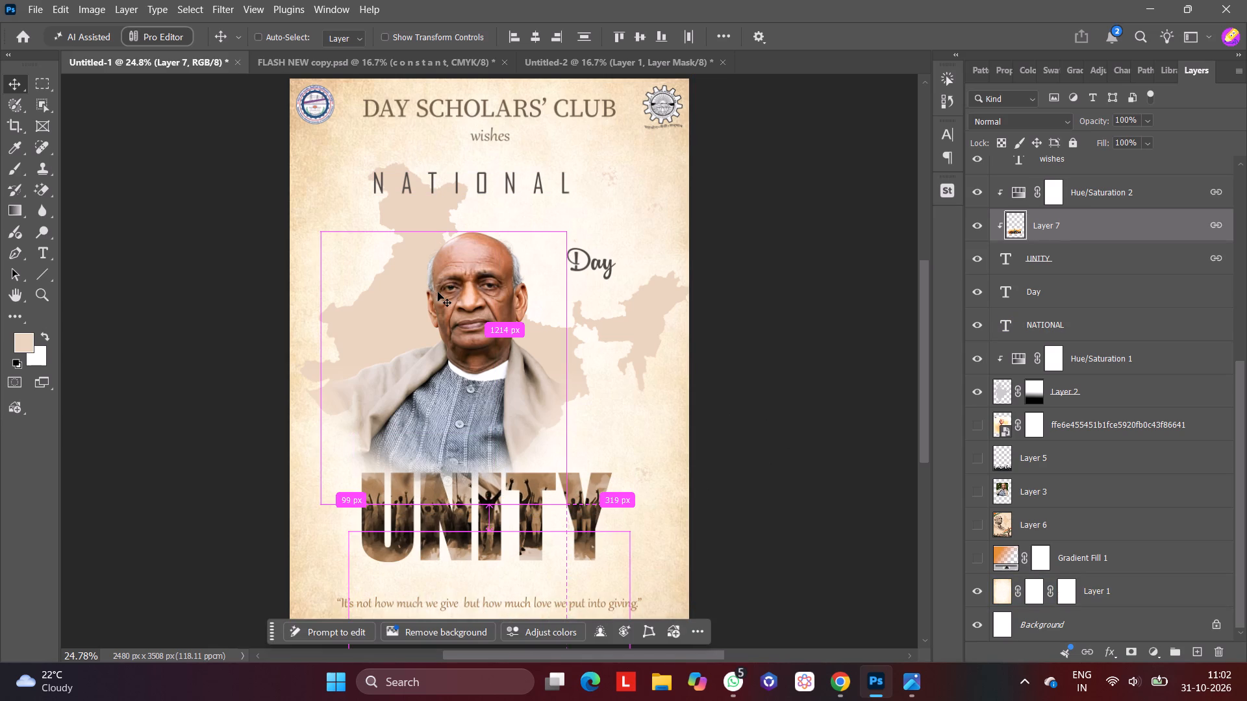
Move the NATIONAL text down to sit just above the UNITY lettering, over the portrait's faded lower edge.
ctrl+click(433, 180)
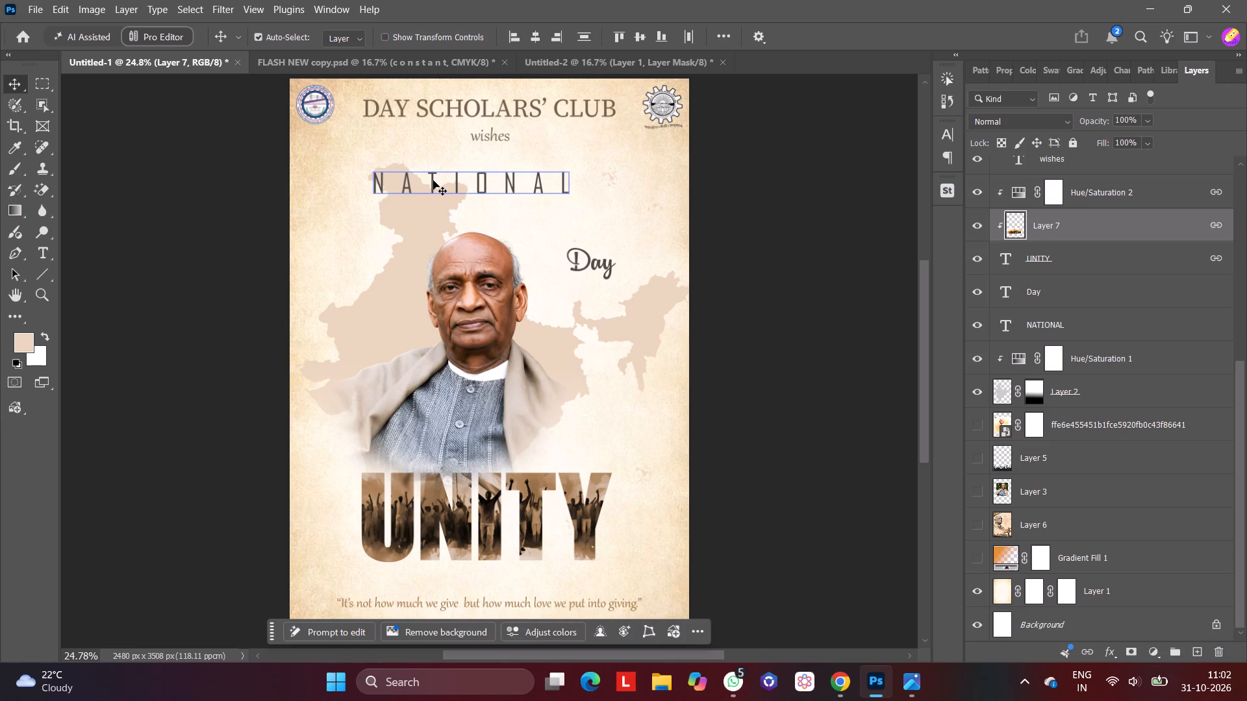
click(433, 180)
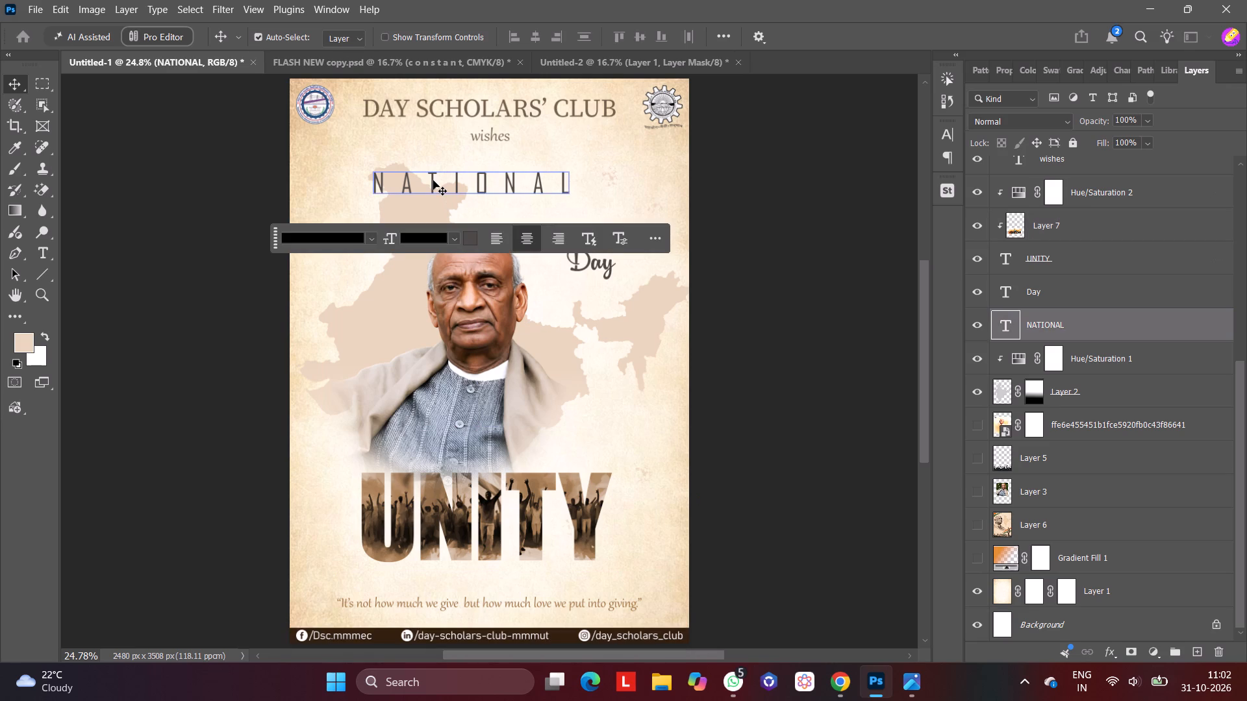
drag(433, 180, 457, 461)
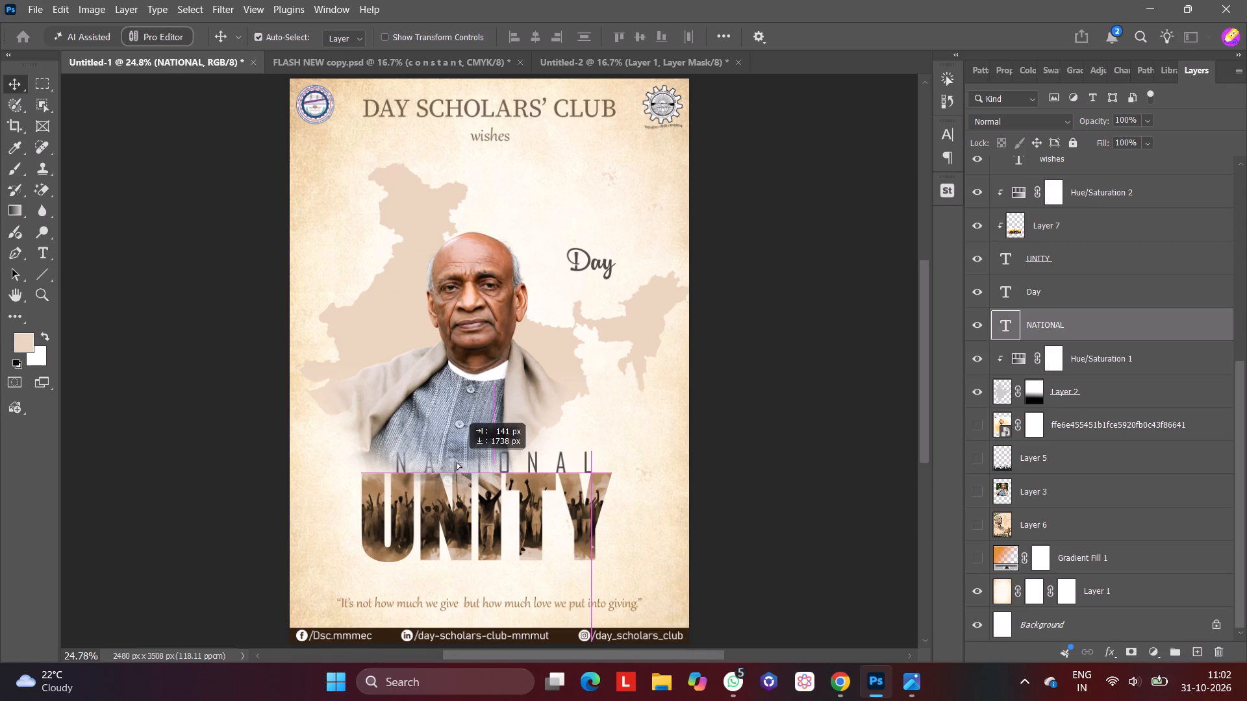
drag(457, 461, 479, 454)
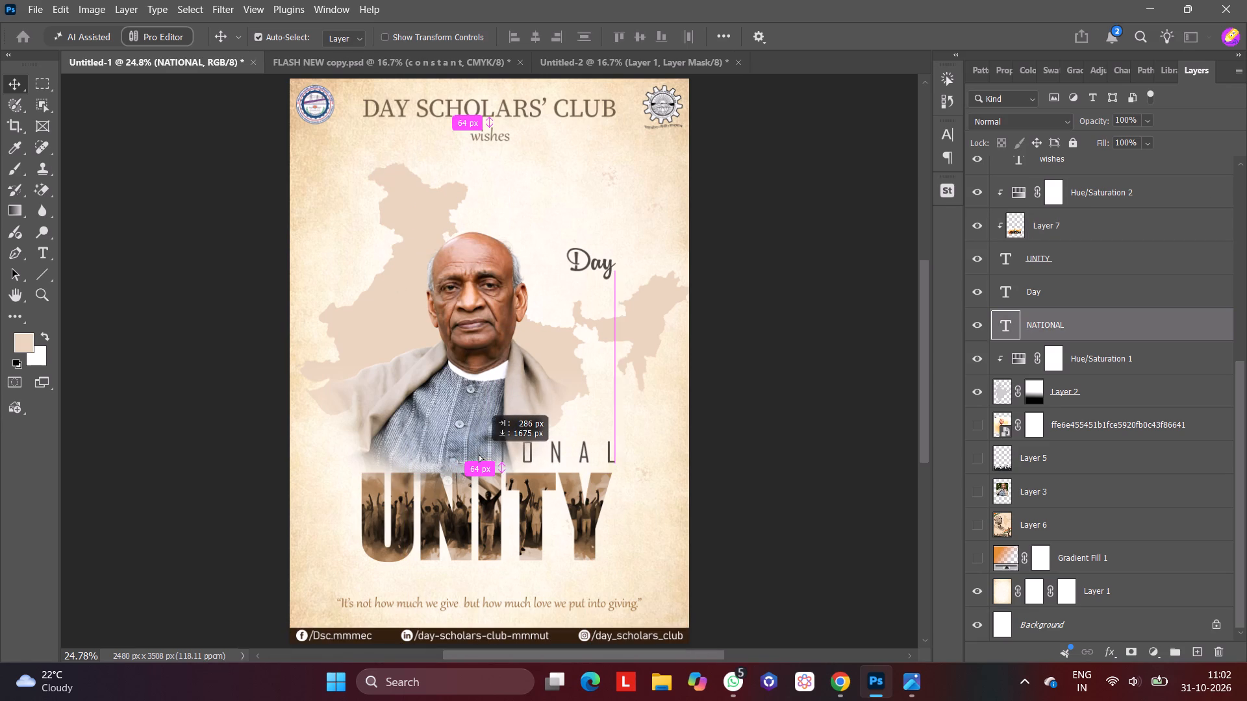
drag(479, 454, 453, 454)
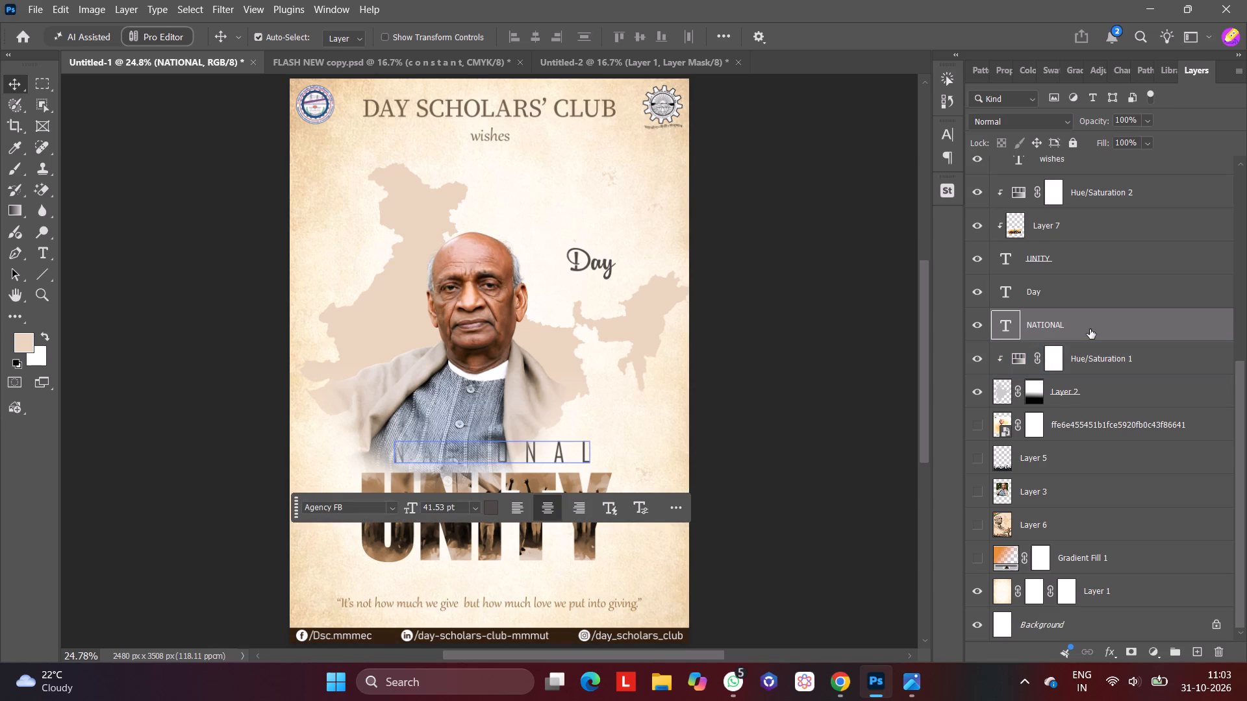
Select the portrait layer and compare it with its layer mask disabled and re-enabled.
scroll(1090, 329, up, 1)
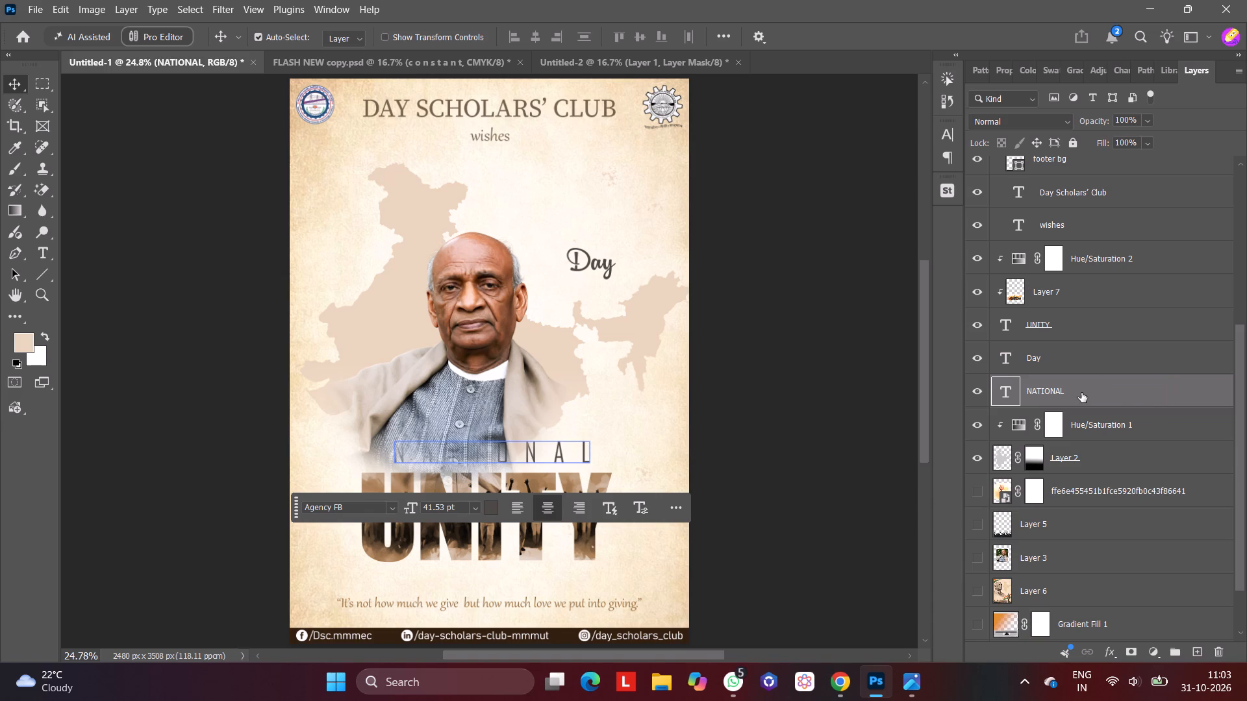
click(445, 399)
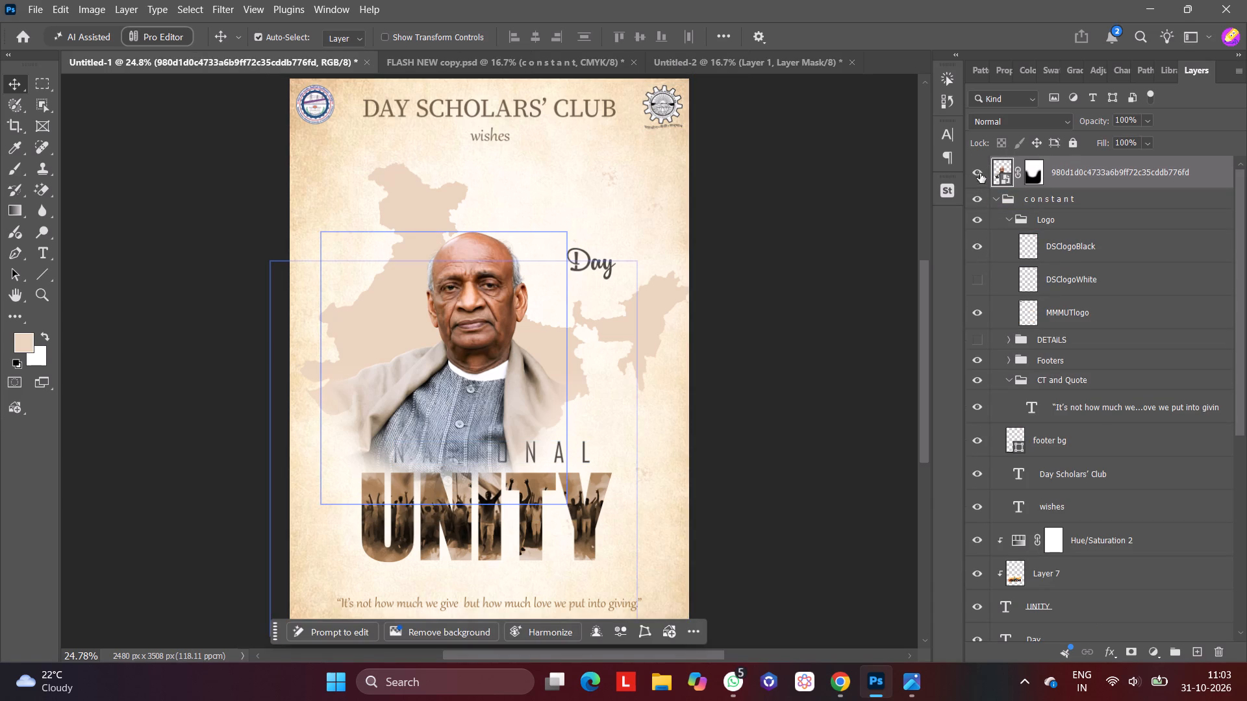
shift+click(1033, 178)
shift+click(1033, 178)
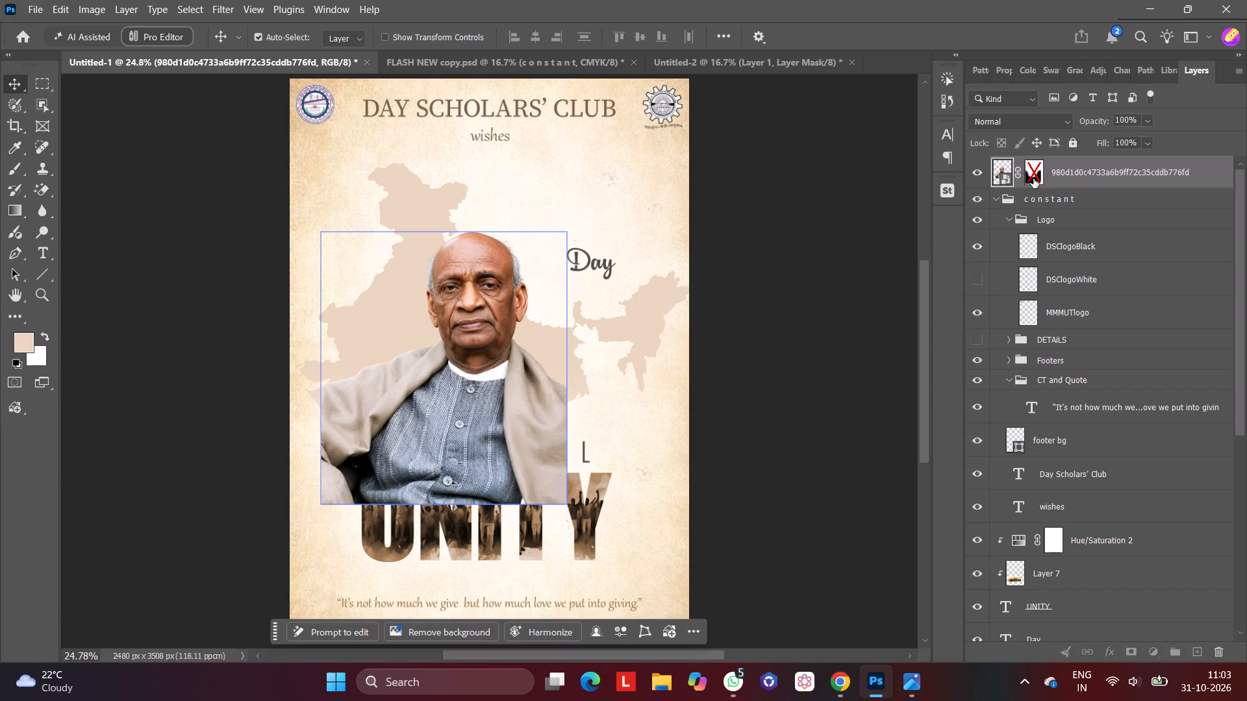
Move the NATIONAL text layer to the top of the layer stack, in front of the portrait layer.
scroll(1033, 178, up, 2)
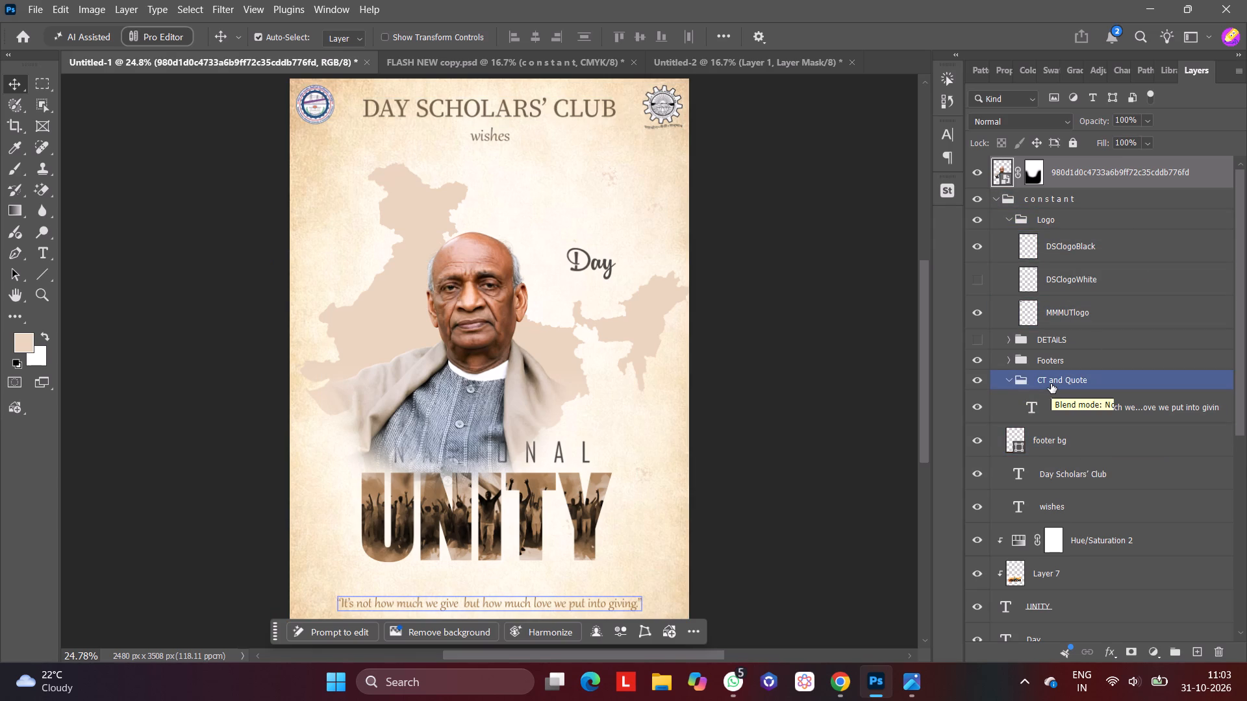
scroll(1045, 456, down, 1)
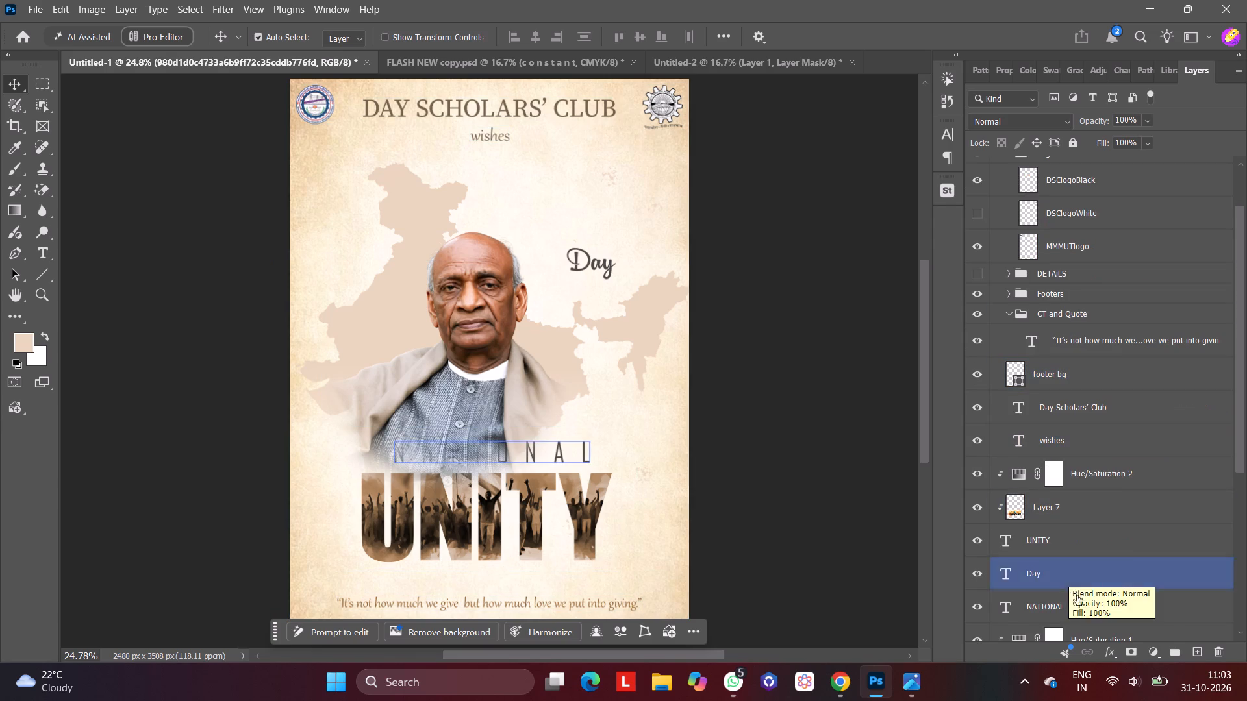
drag(1083, 605, 1009, 117)
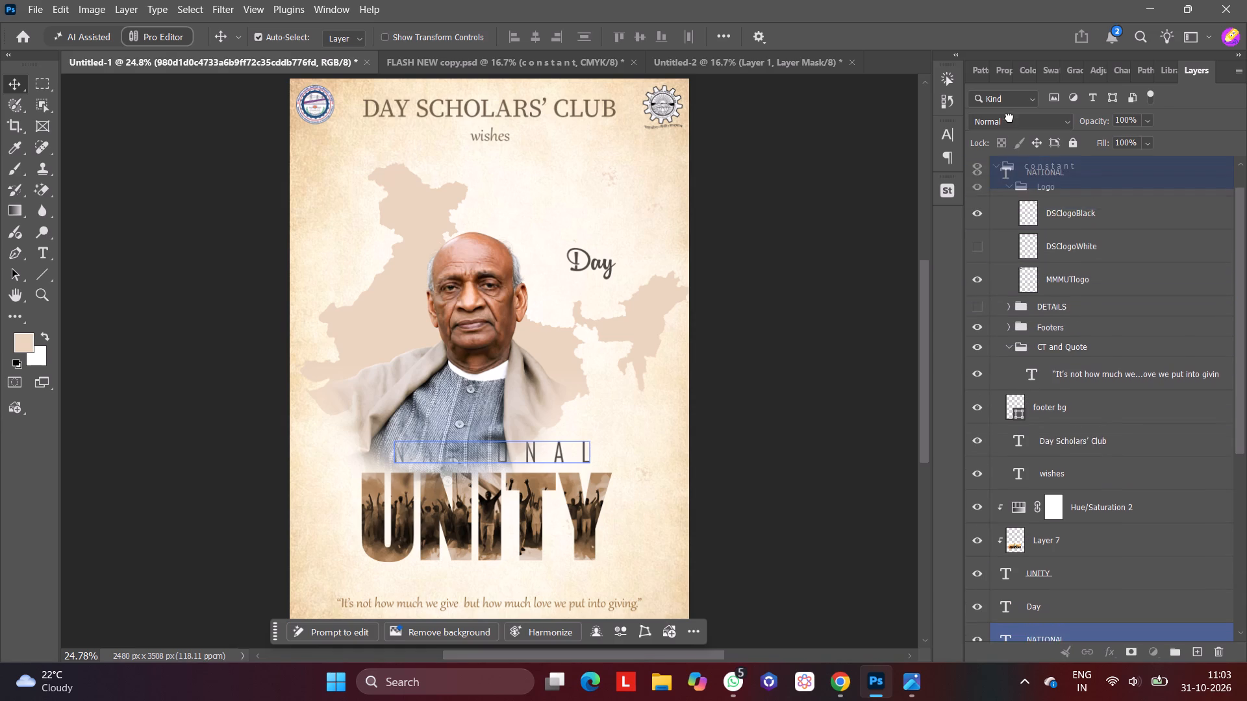
drag(1009, 117, 1033, 140)
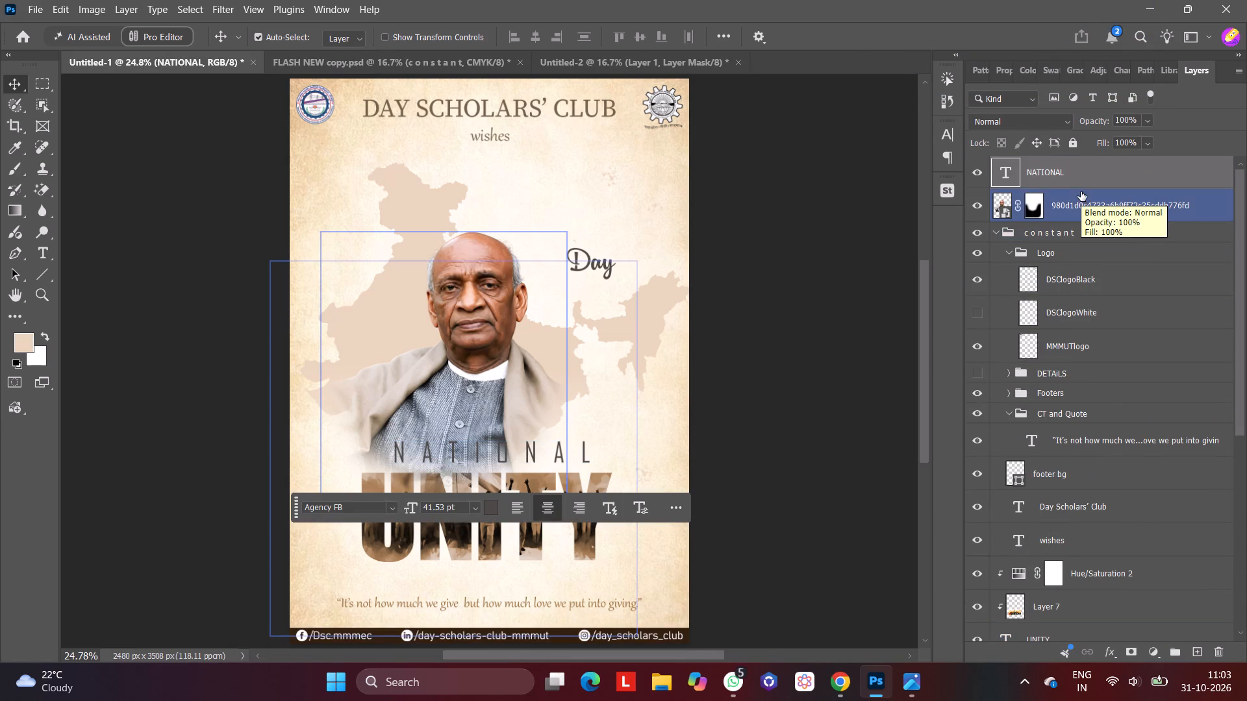
Try several text colours for NATIONAL, including white and tones sampled from UNITY, and set it to dark brown #403223.
click(951, 136)
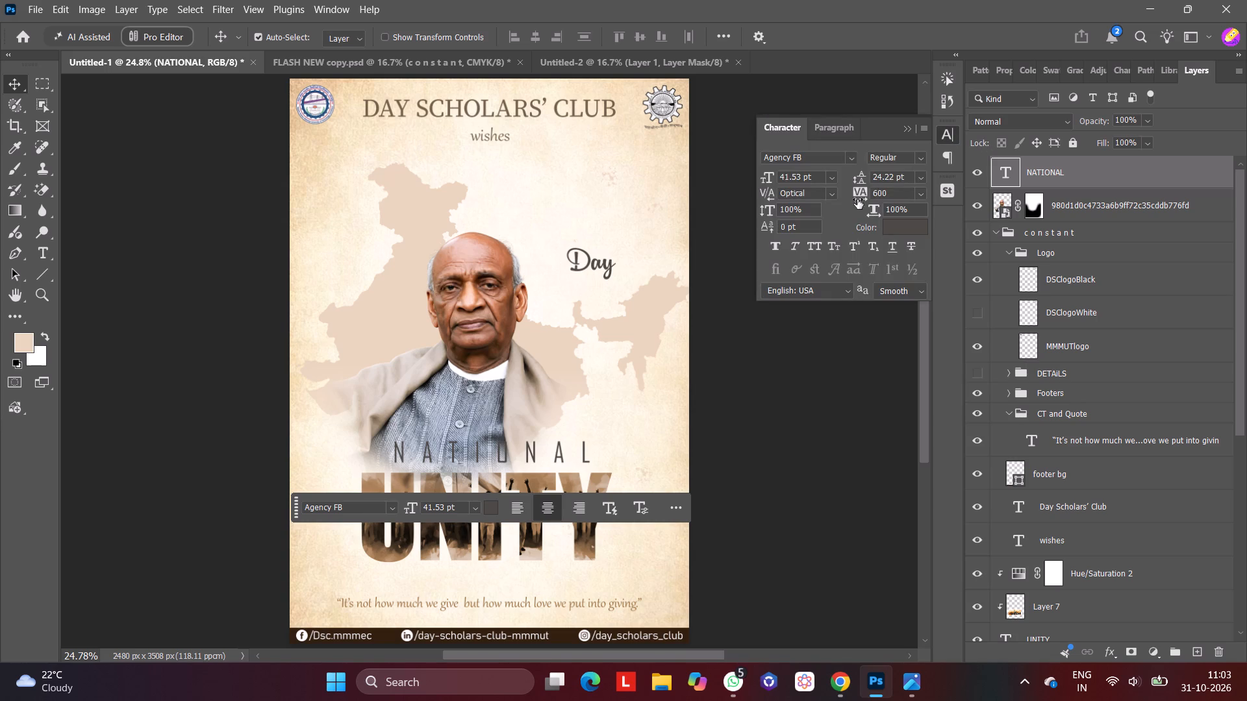
click(907, 231)
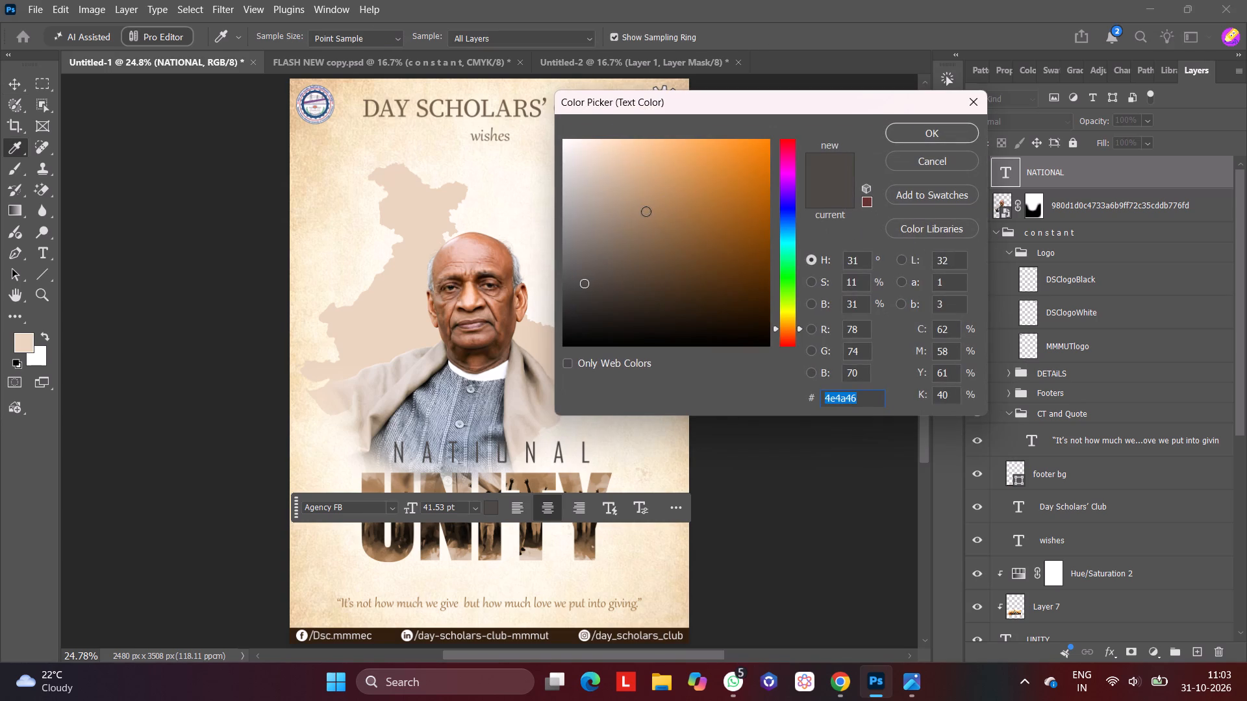
drag(646, 211, 546, 113)
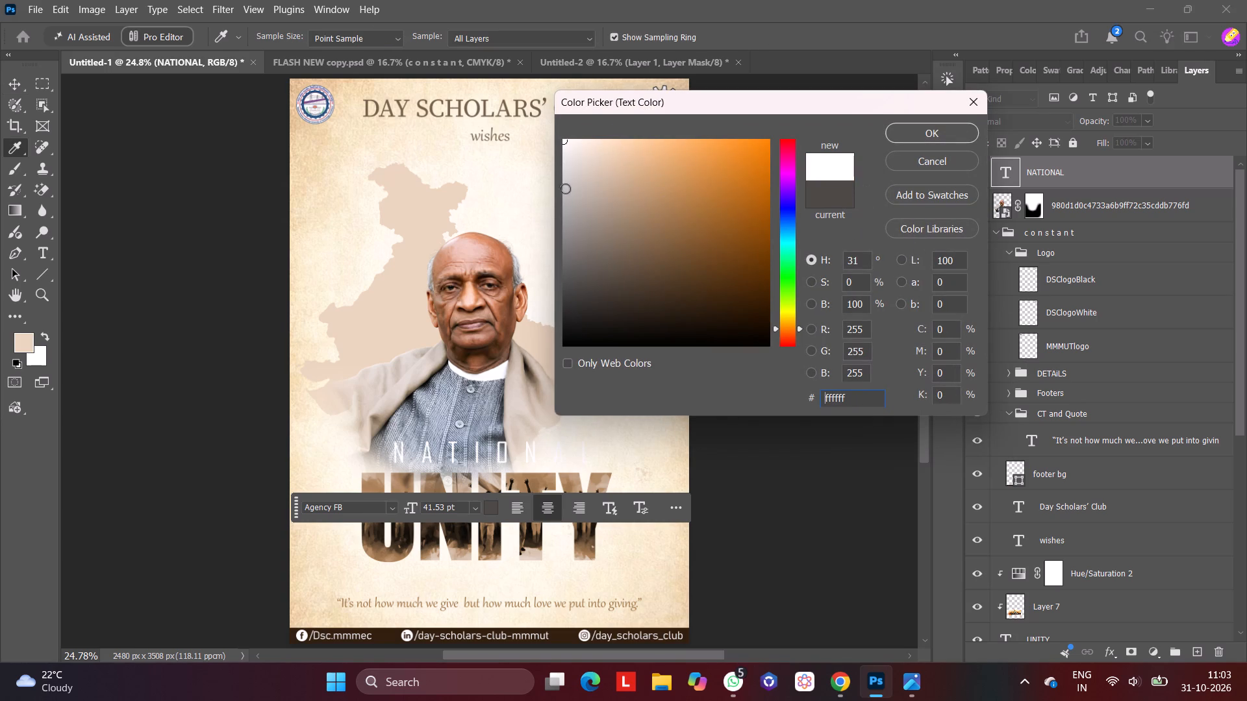
click(603, 210)
click(609, 244)
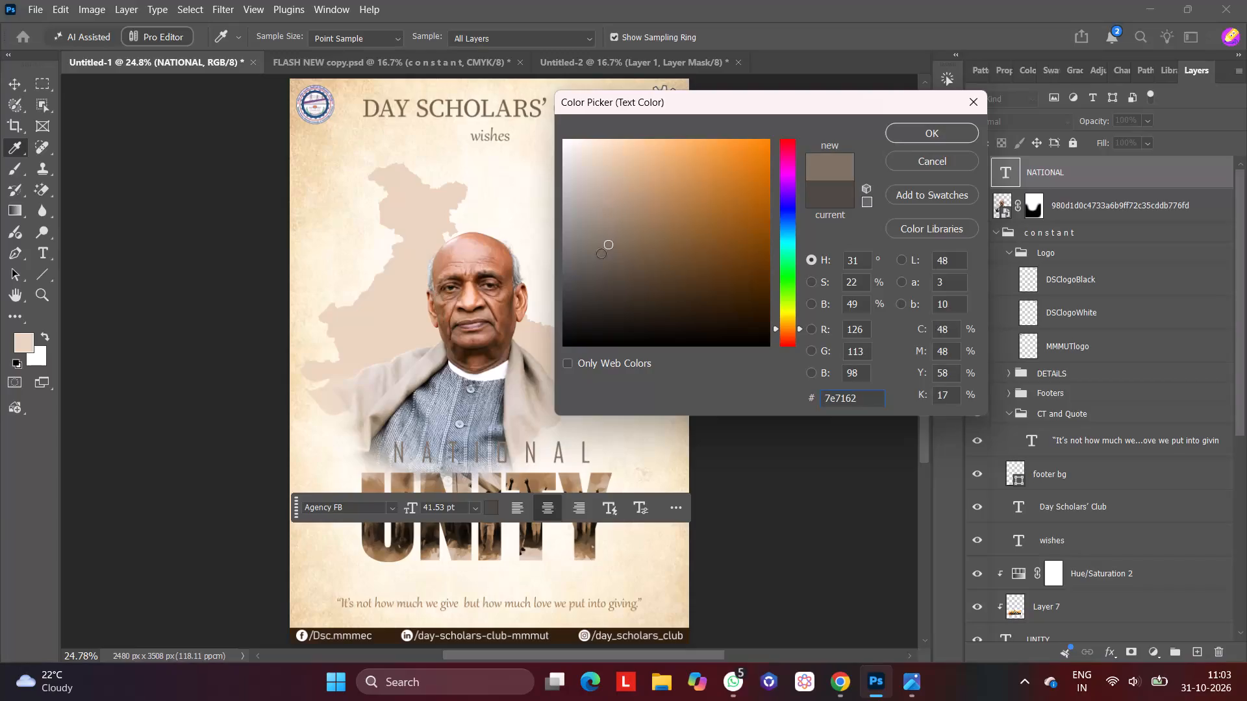
click(380, 482)
click(377, 487)
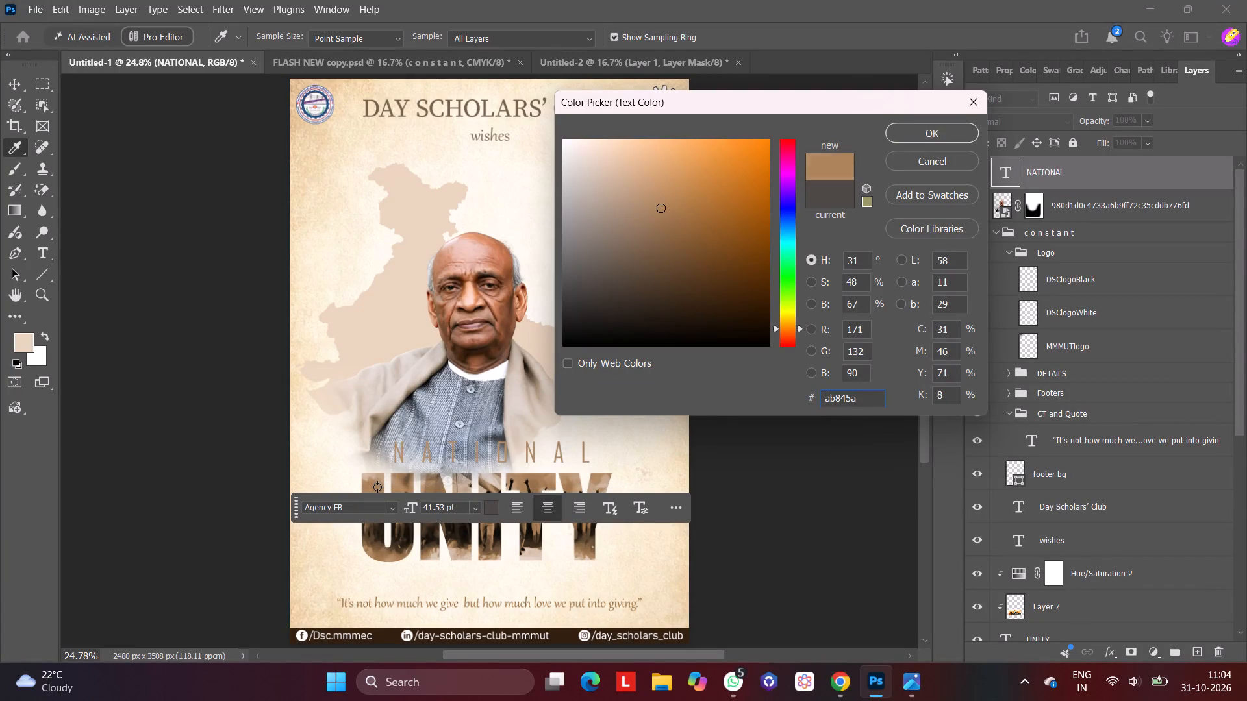
click(661, 273)
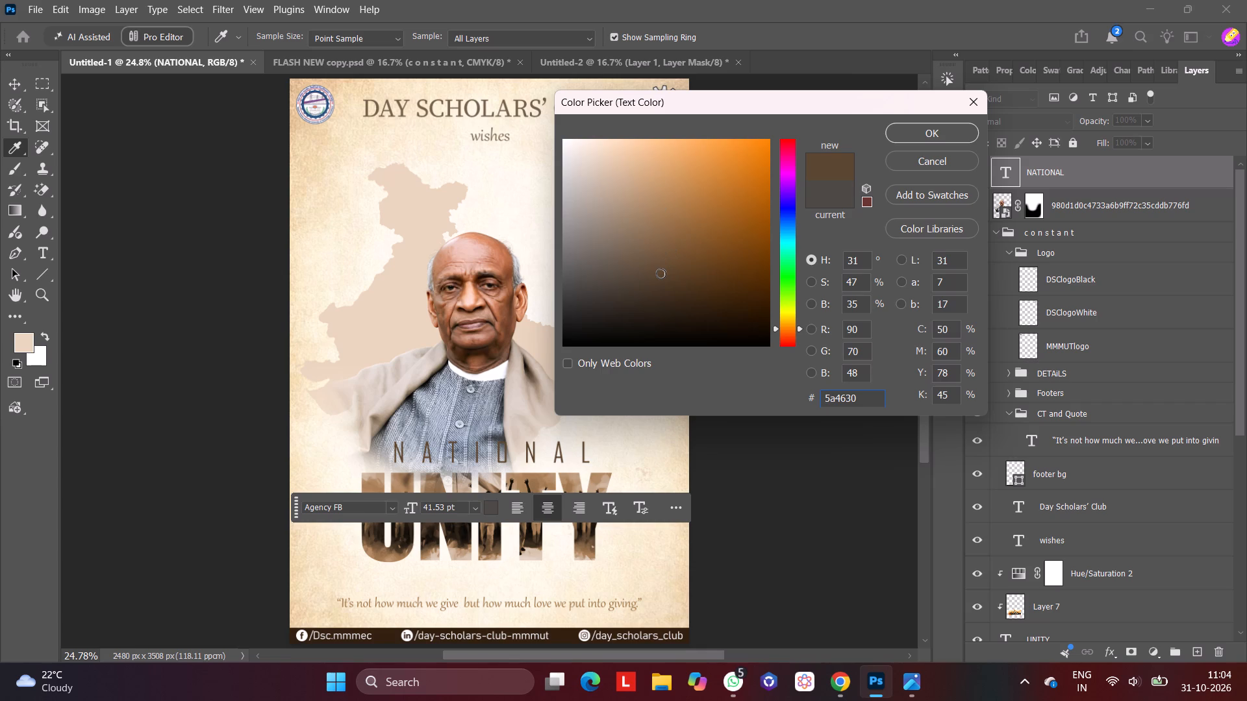
drag(661, 273, 661, 285)
drag(661, 285, 658, 294)
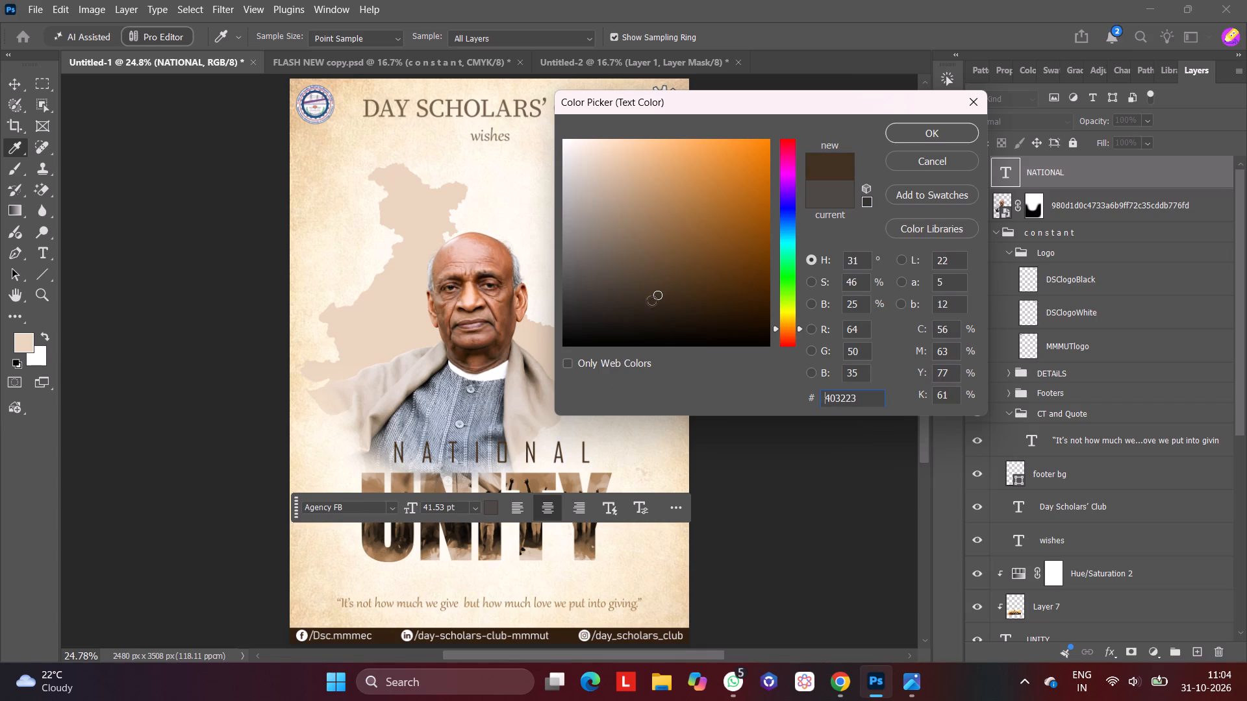
click(681, 508)
click(676, 508)
click(919, 140)
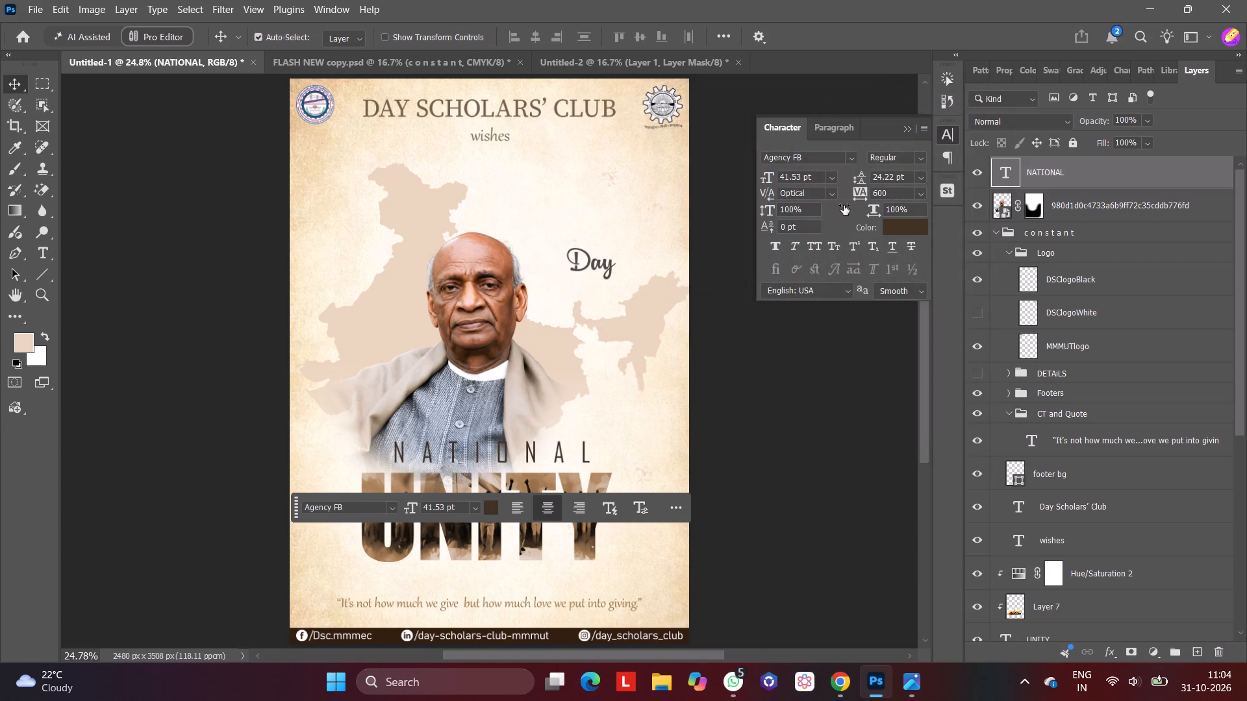
Hide the Contextual Task Bar that covers the UNITY lettering.
click(677, 511)
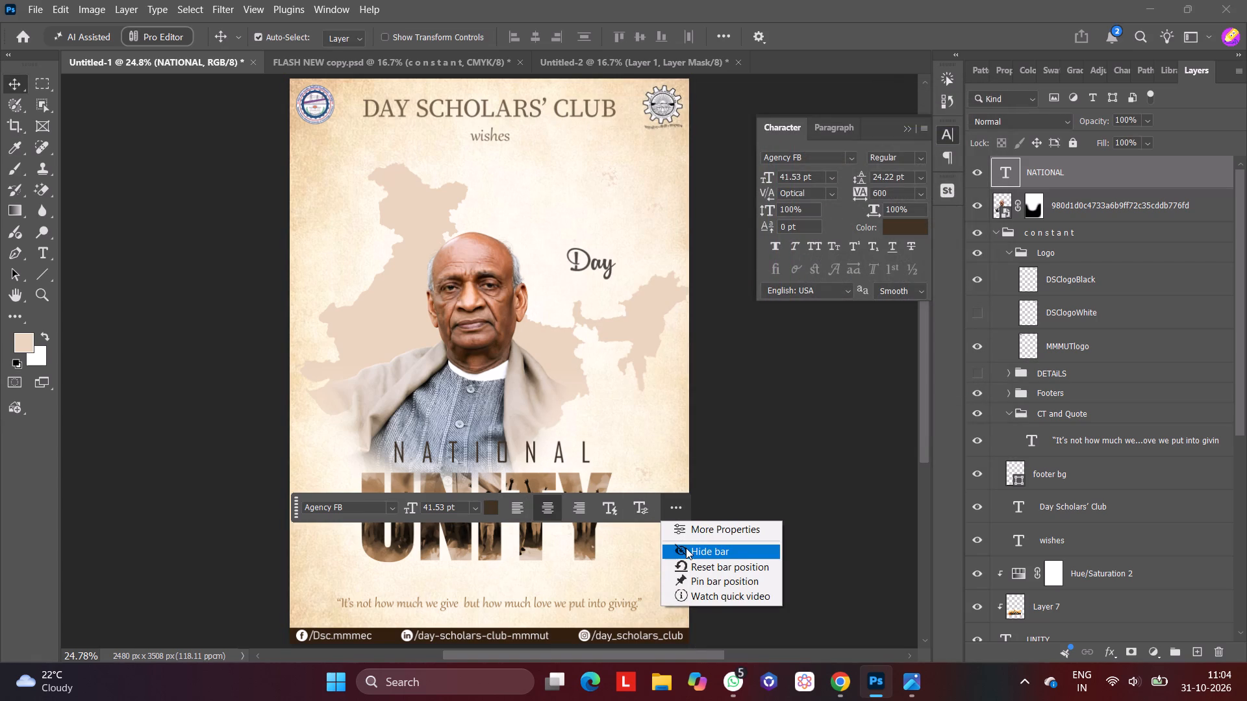
click(679, 506)
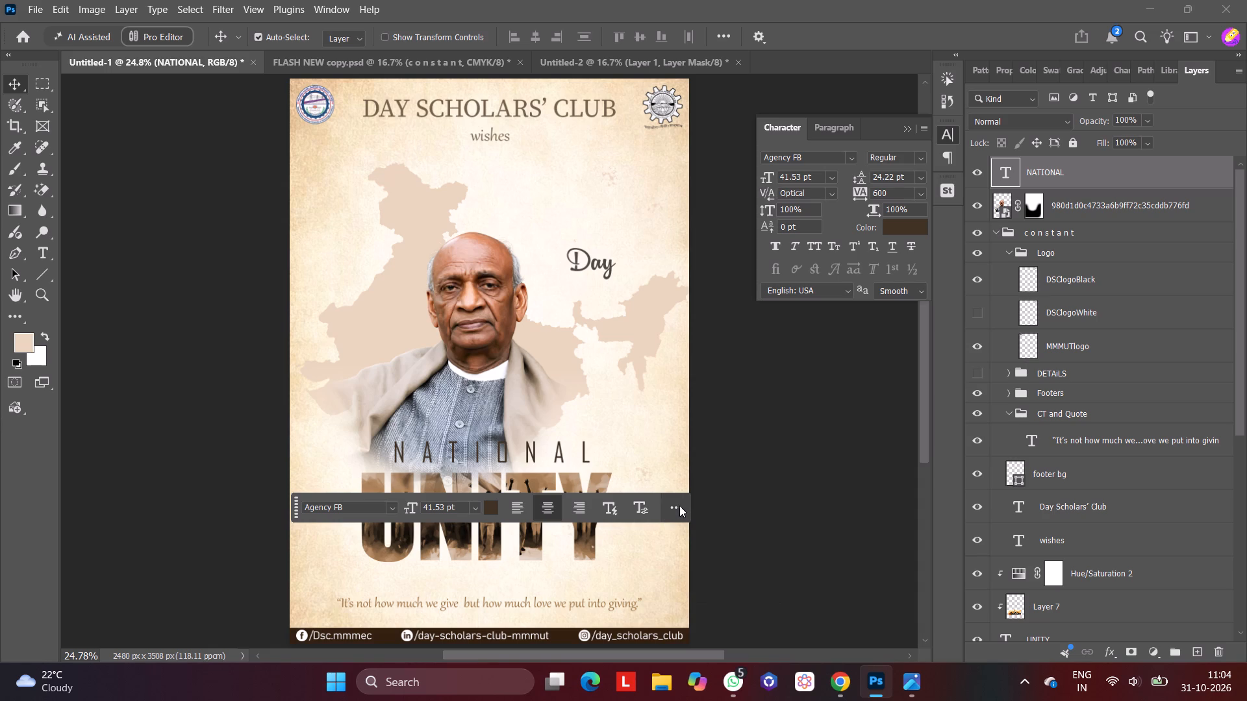
click(675, 506)
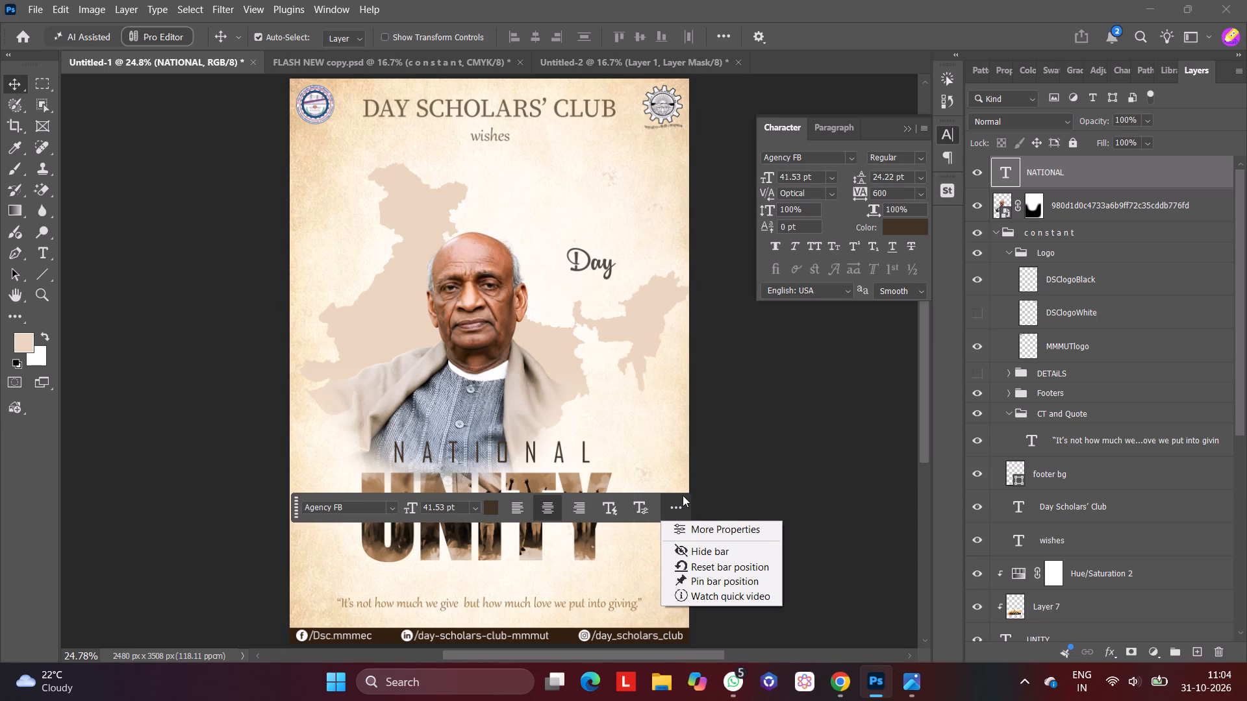
click(693, 548)
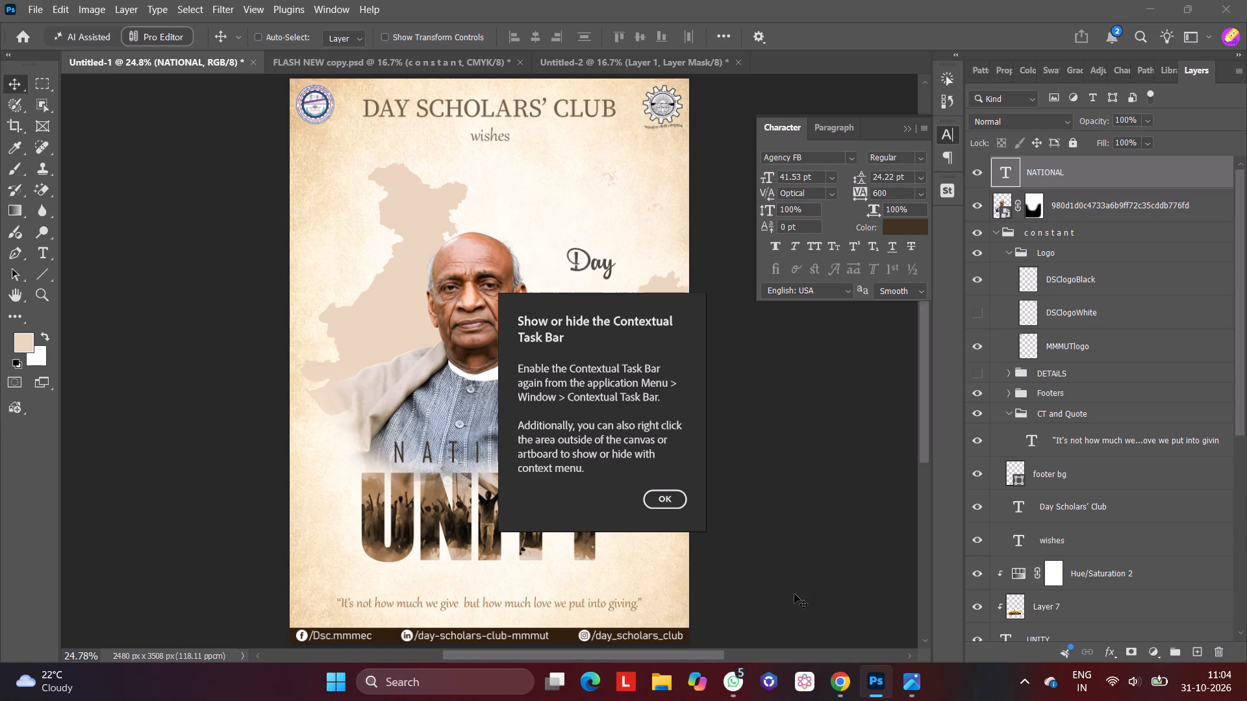
Capture a screenshot of the workspace with the Snipping Tool, and dismiss its notification and the Contextual Task Bar notice.
key(ctrl+super+s)
key(super+u)
key(shift+super+s)
drag(0, 0, 1246, 660)
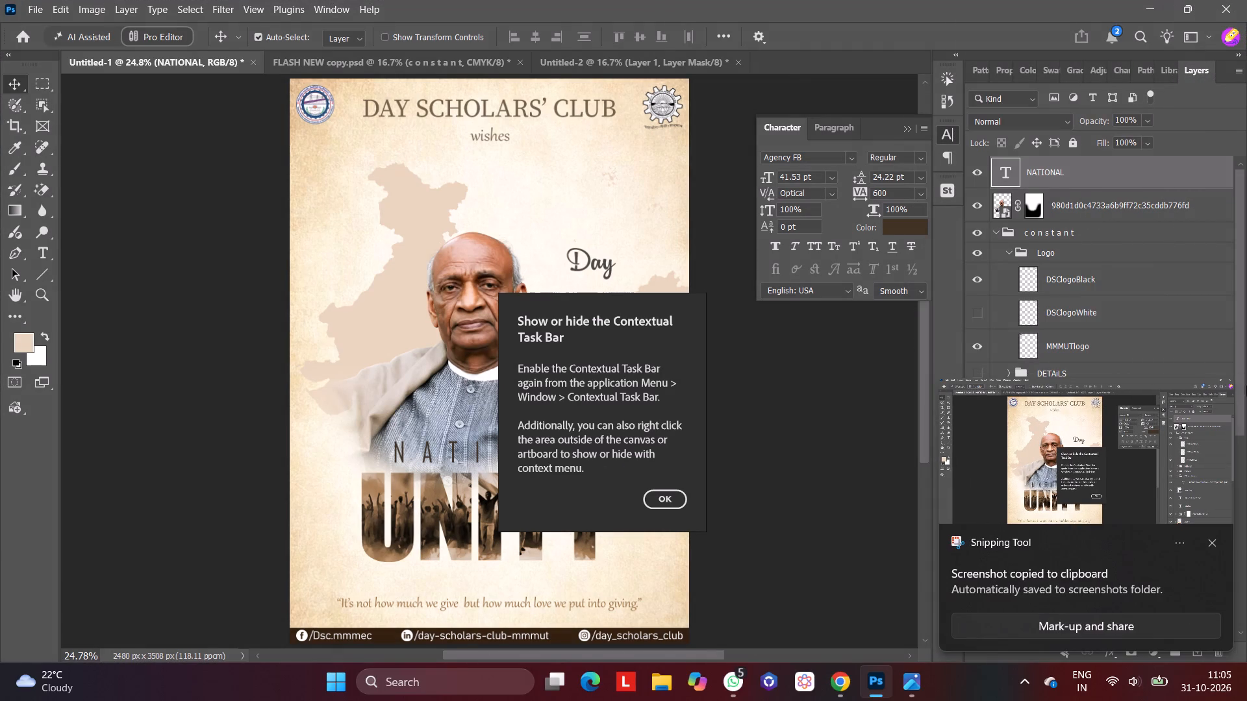
click(1218, 543)
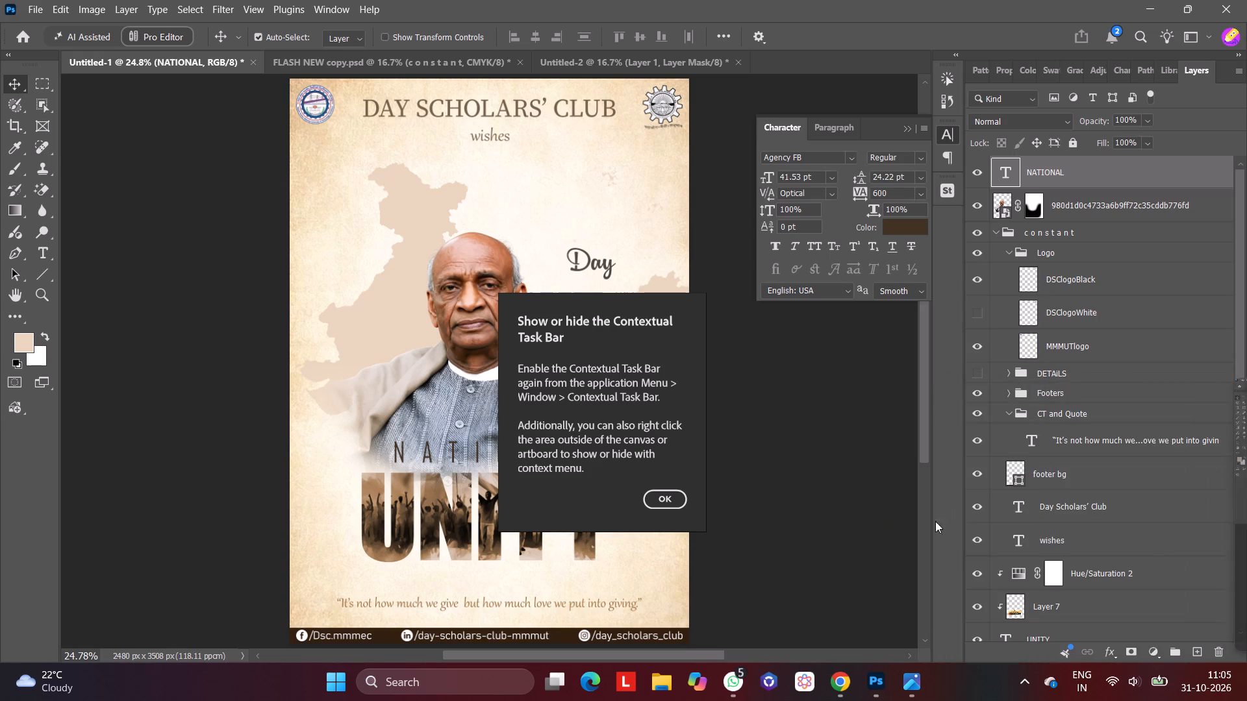
click(662, 502)
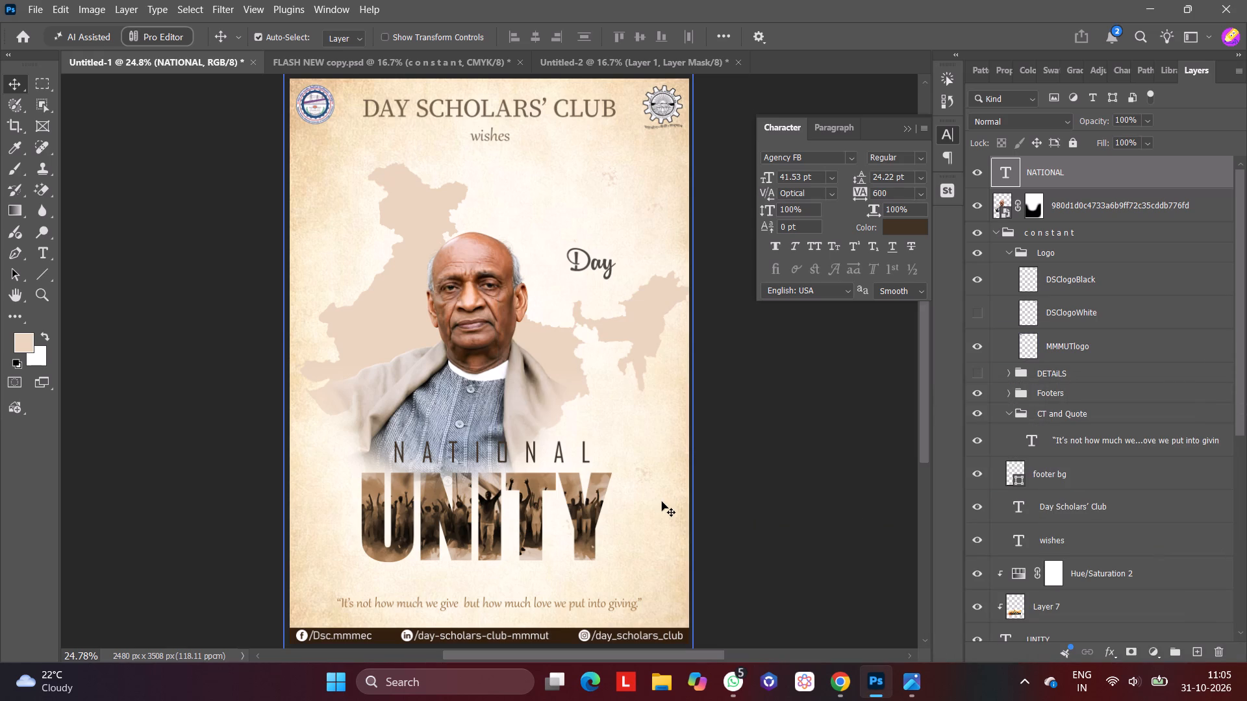
Change the font of the Day text layer to Agency FB Regular, matching NATIONAL.
click(579, 257)
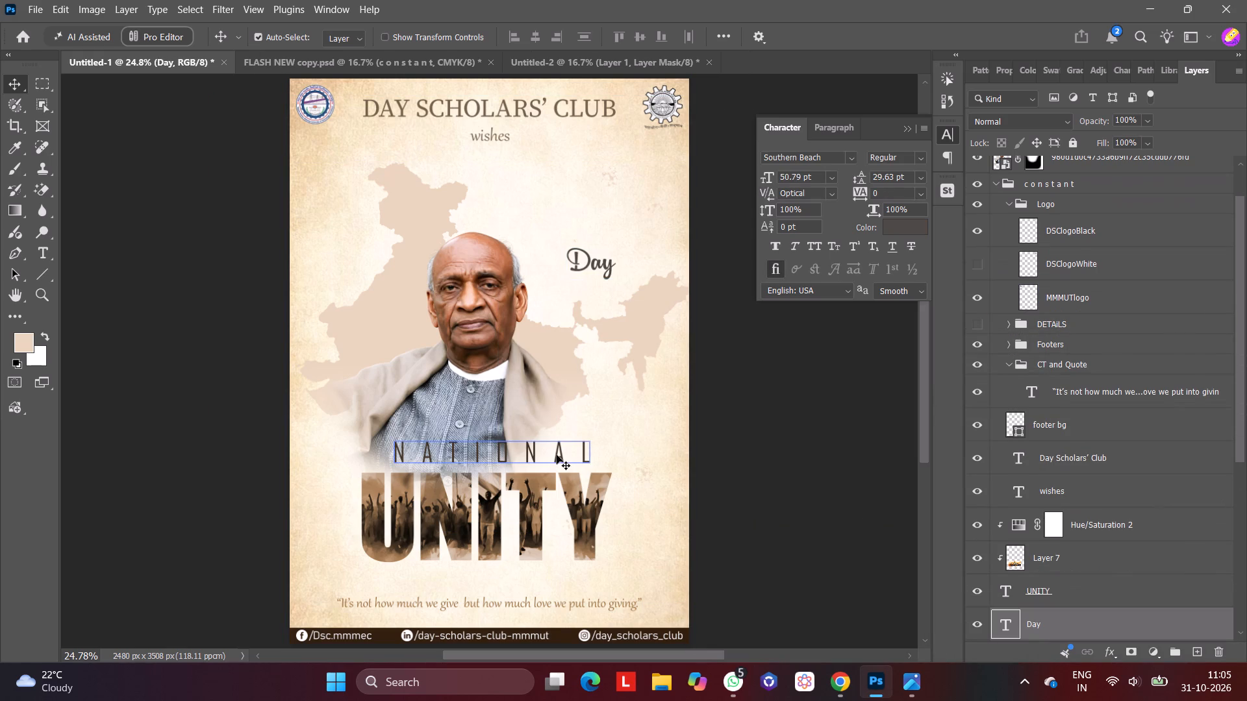
click(557, 455)
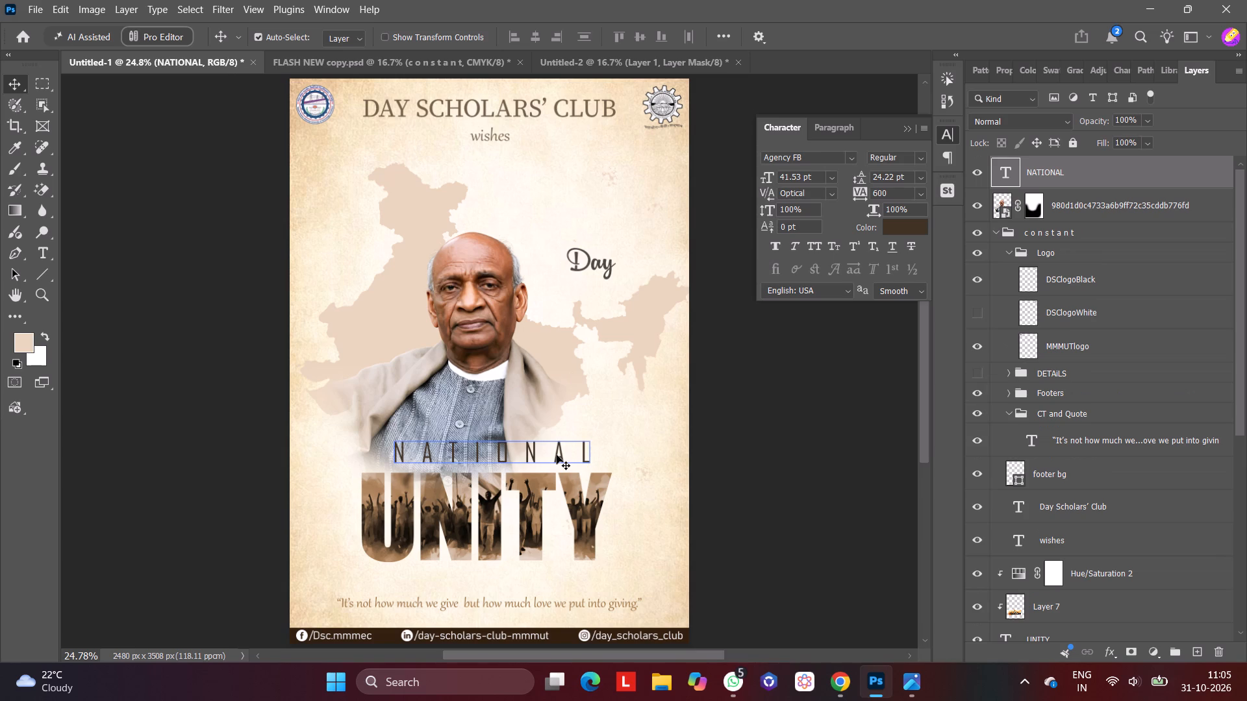
click(603, 275)
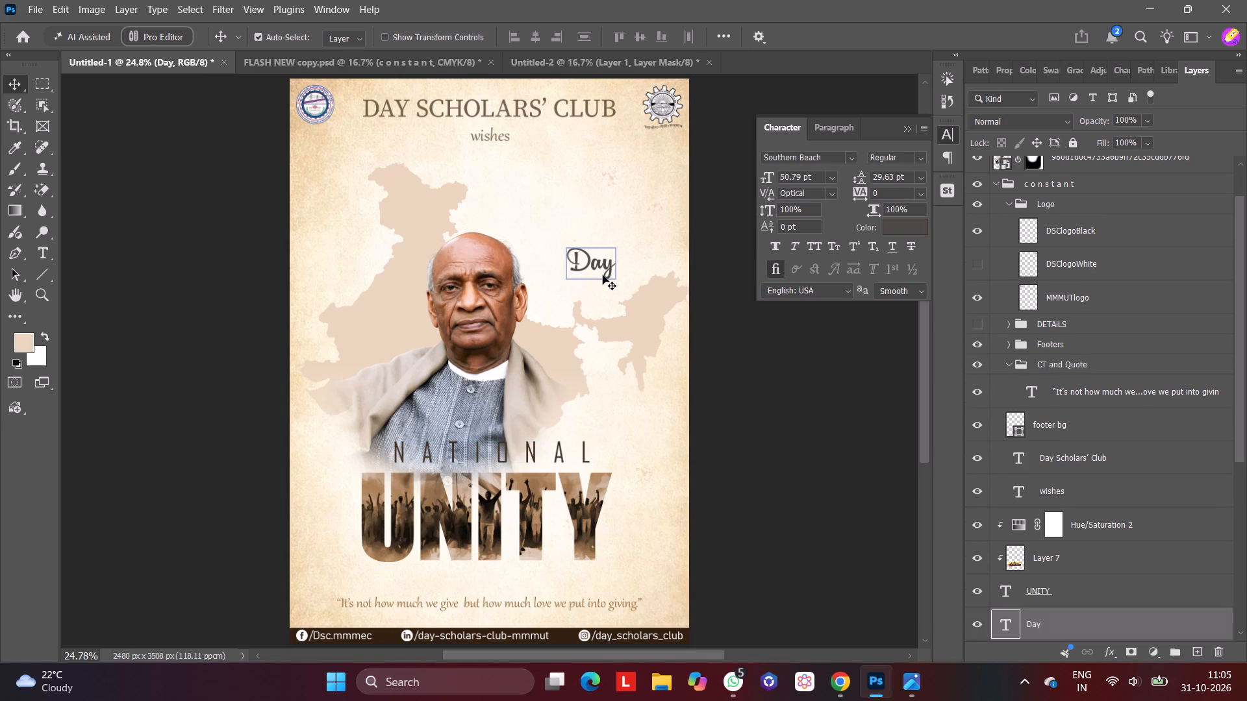
click(852, 160)
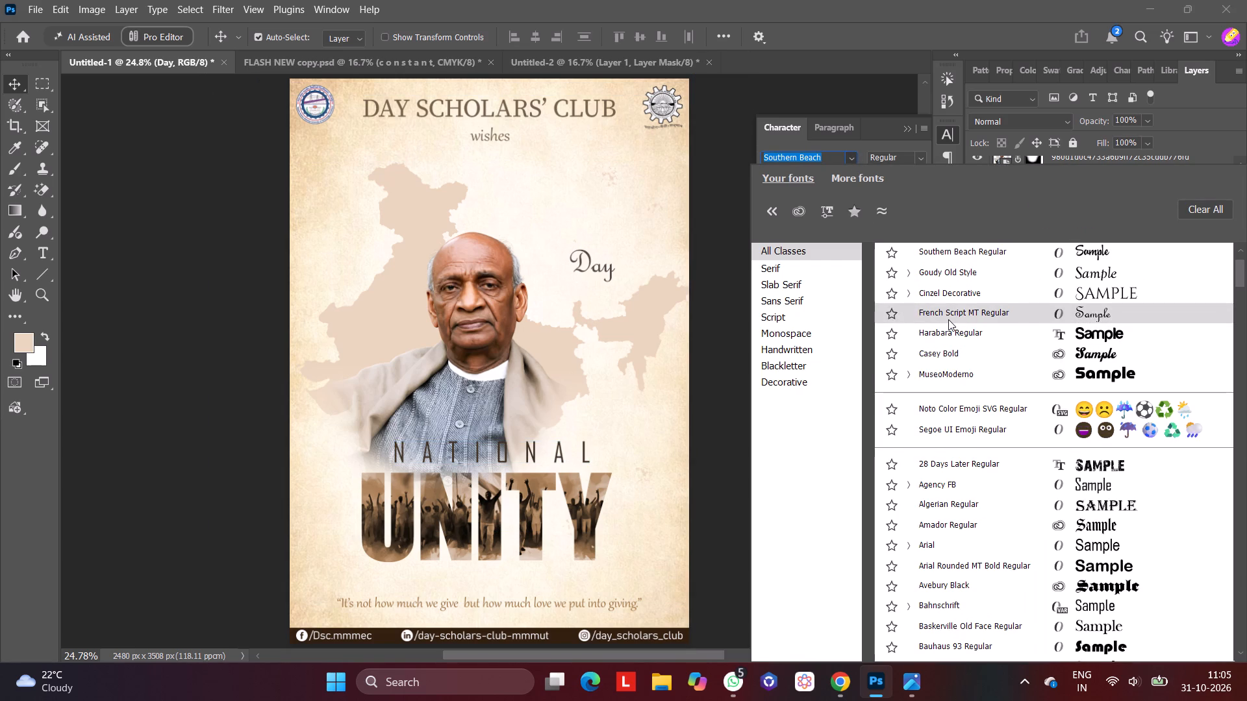
text(AGE)
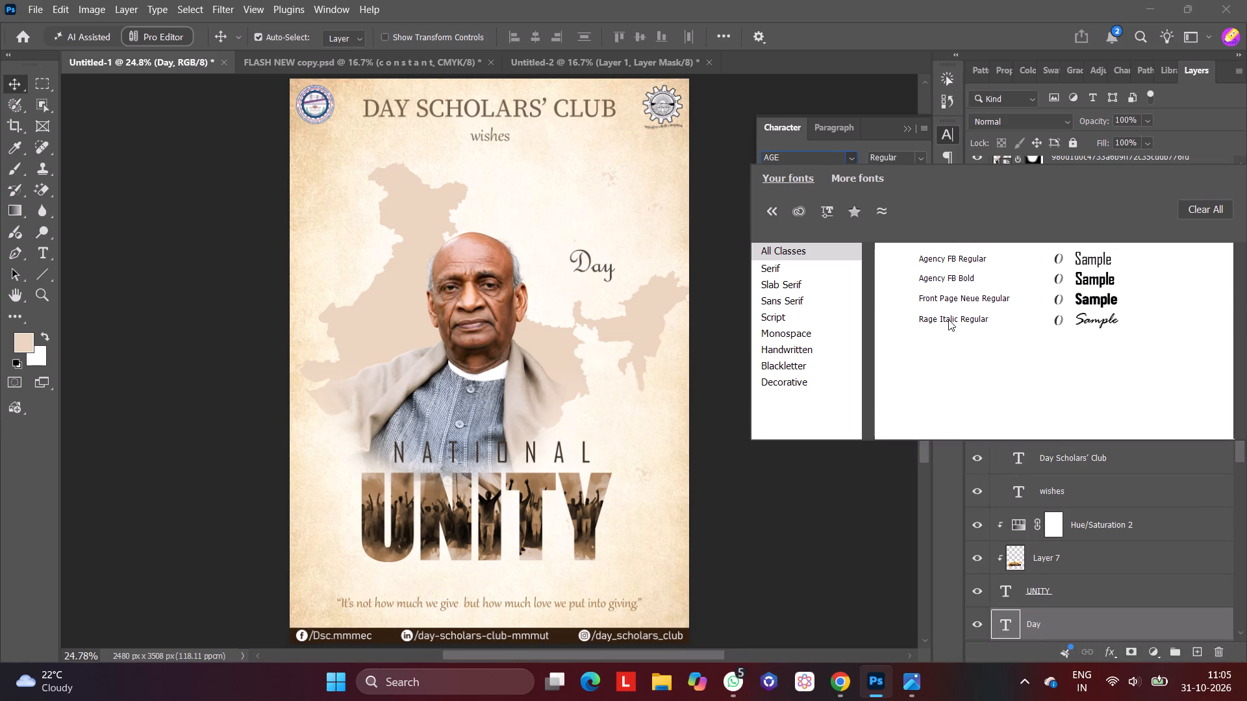
text(NCY)
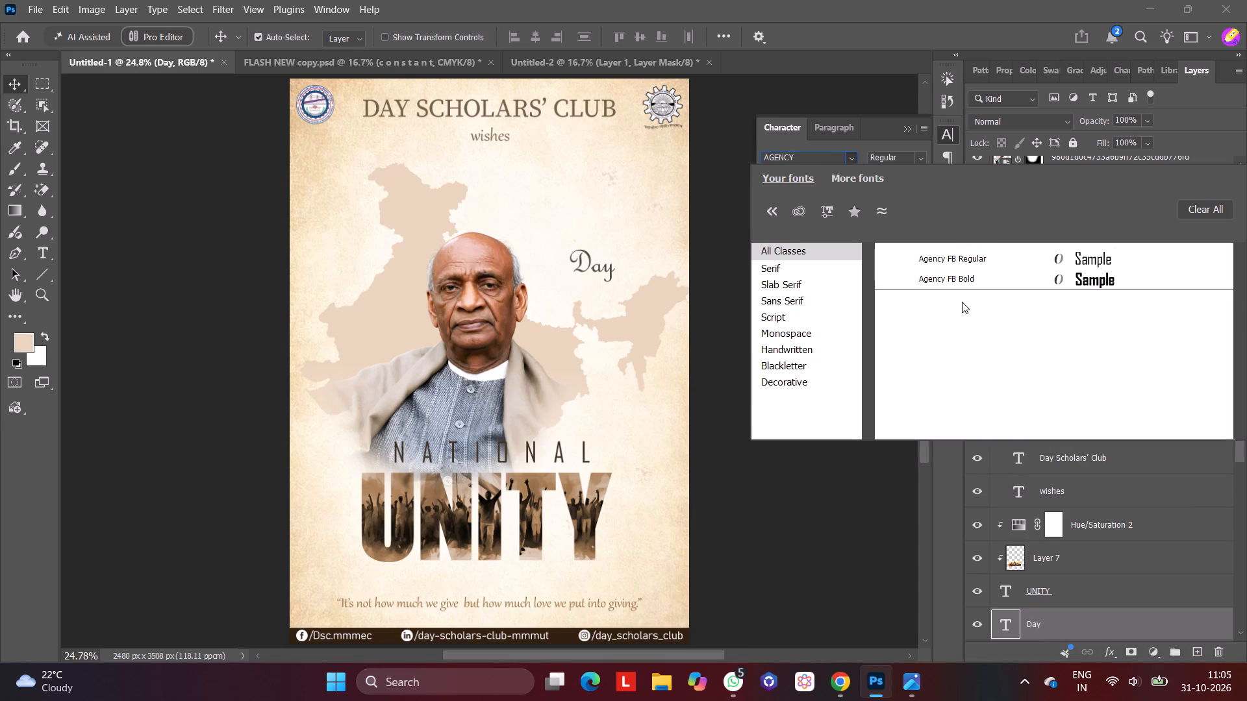
click(994, 262)
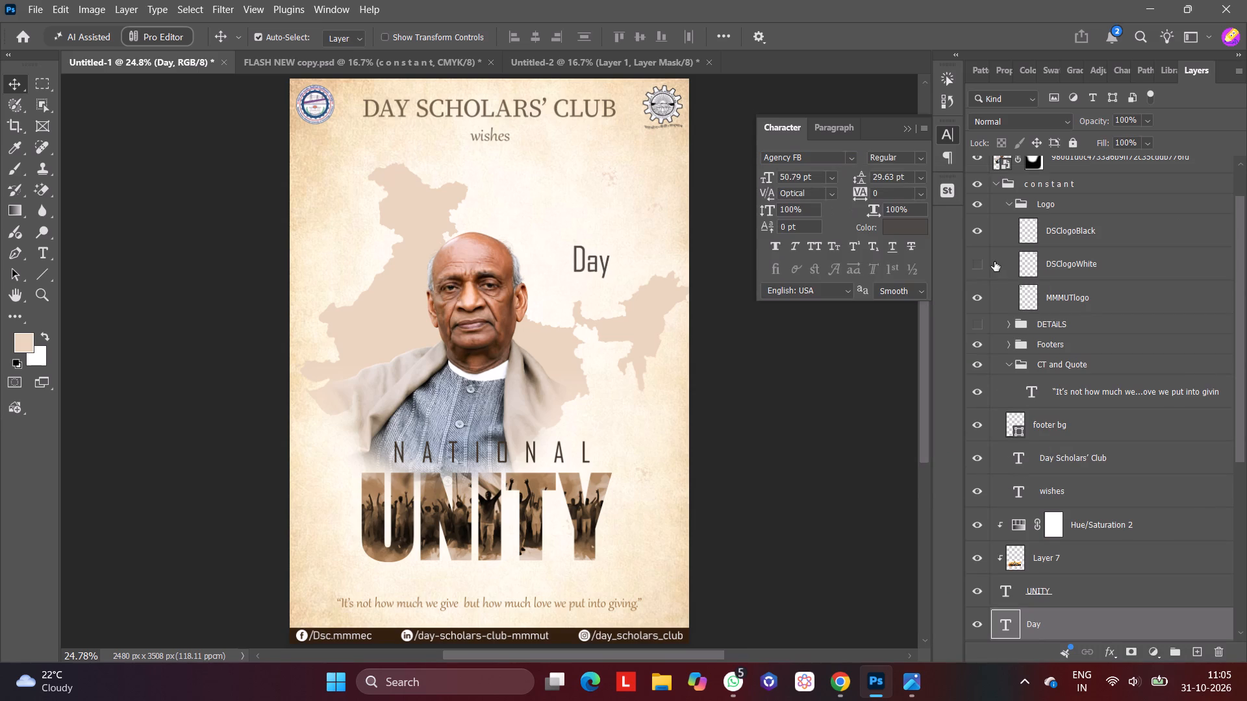
Move the Day text to just below the UNITY lettering, above the quote line.
drag(590, 265, 572, 561)
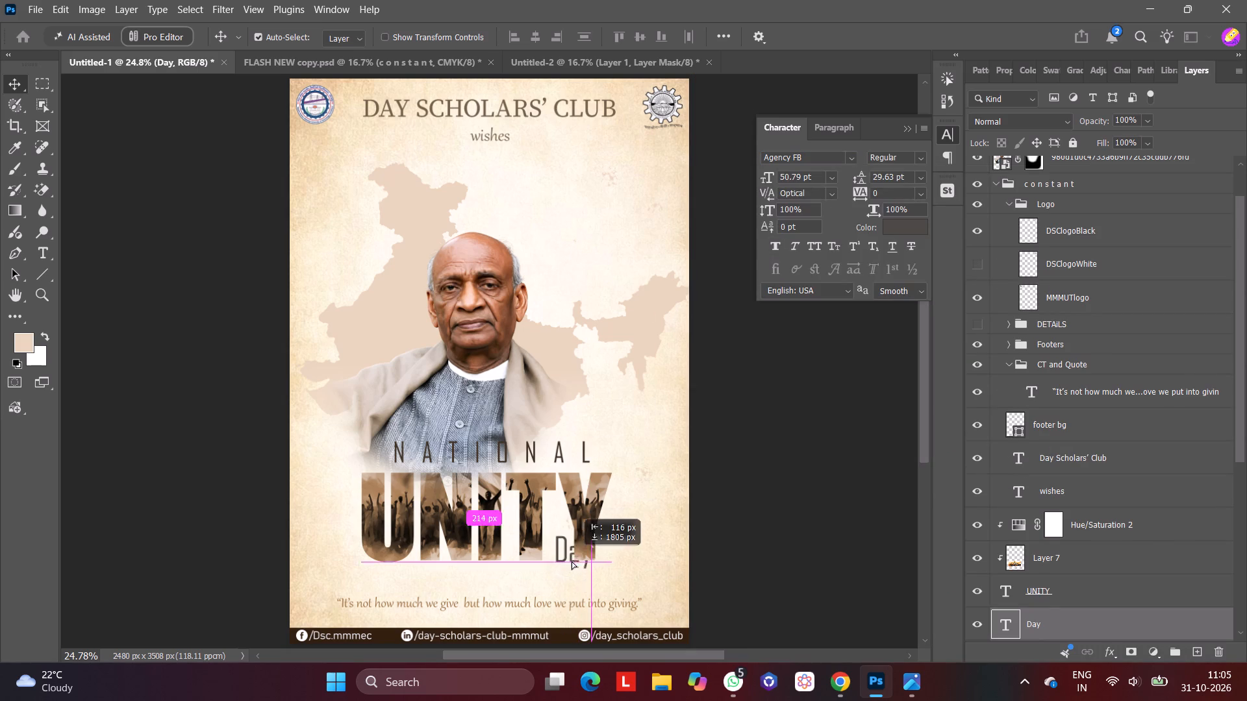
drag(572, 561, 497, 585)
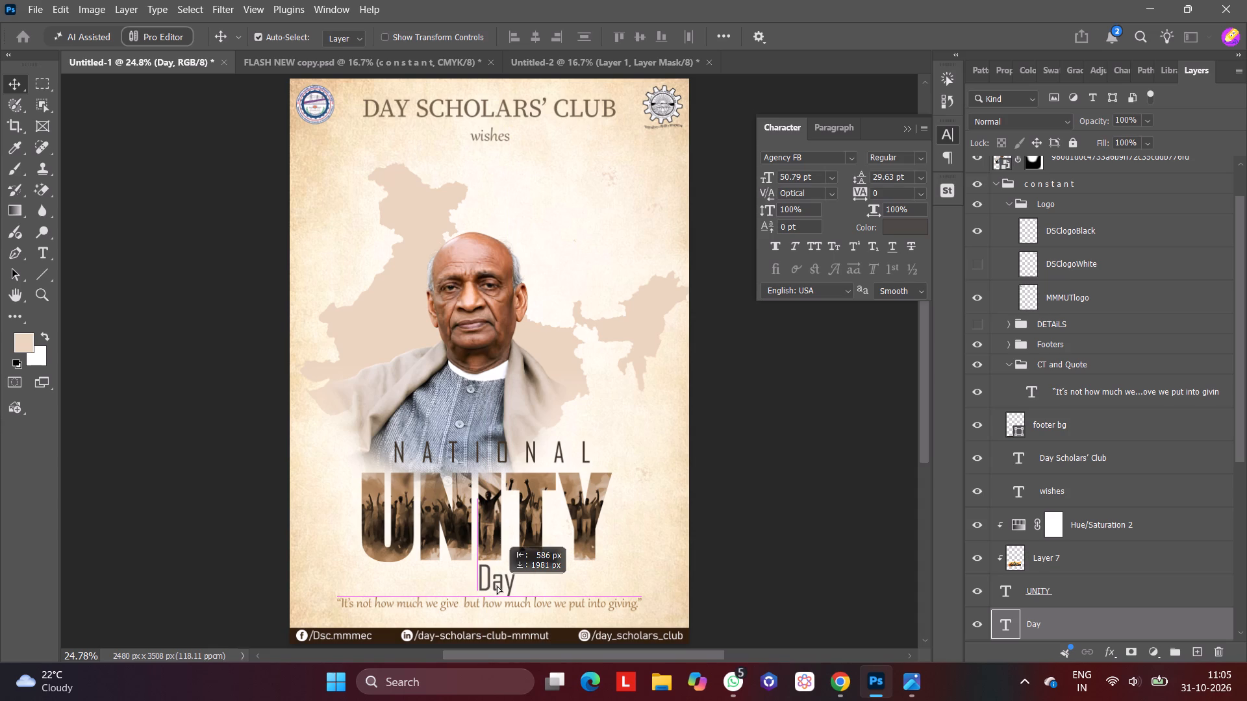
drag(497, 585, 500, 585)
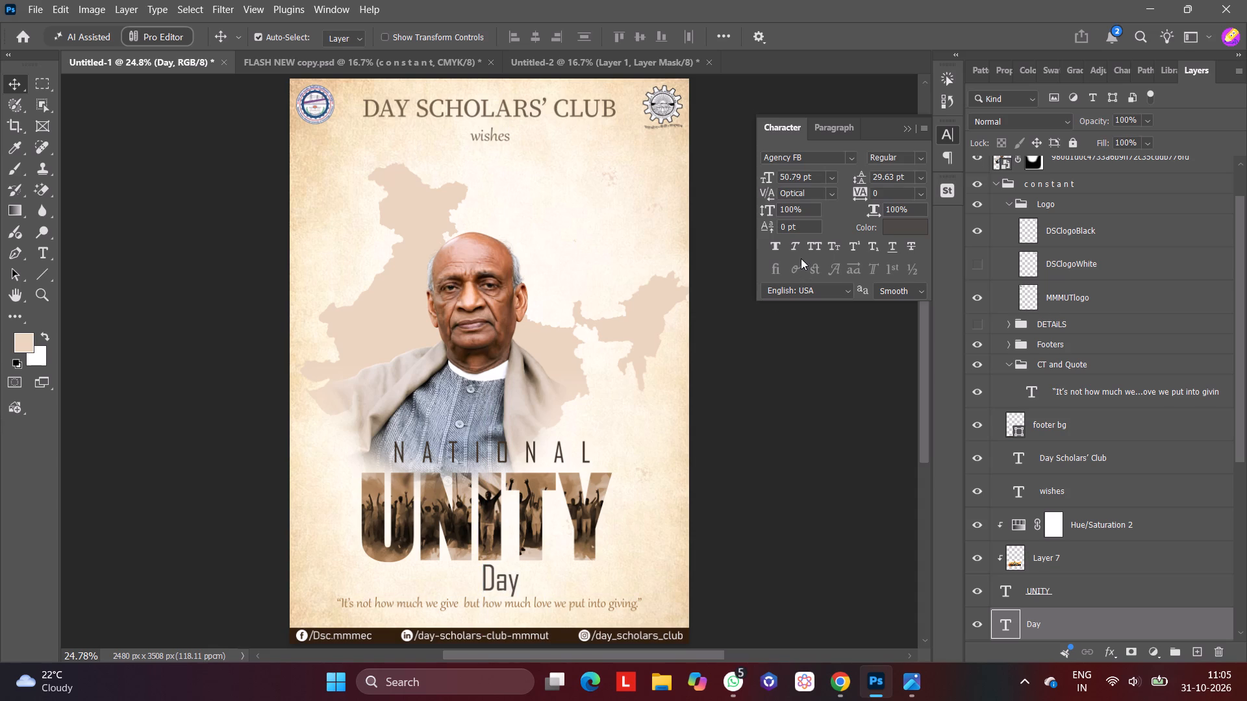
Set the Day text in all caps with a font size of 41 pt.
click(809, 249)
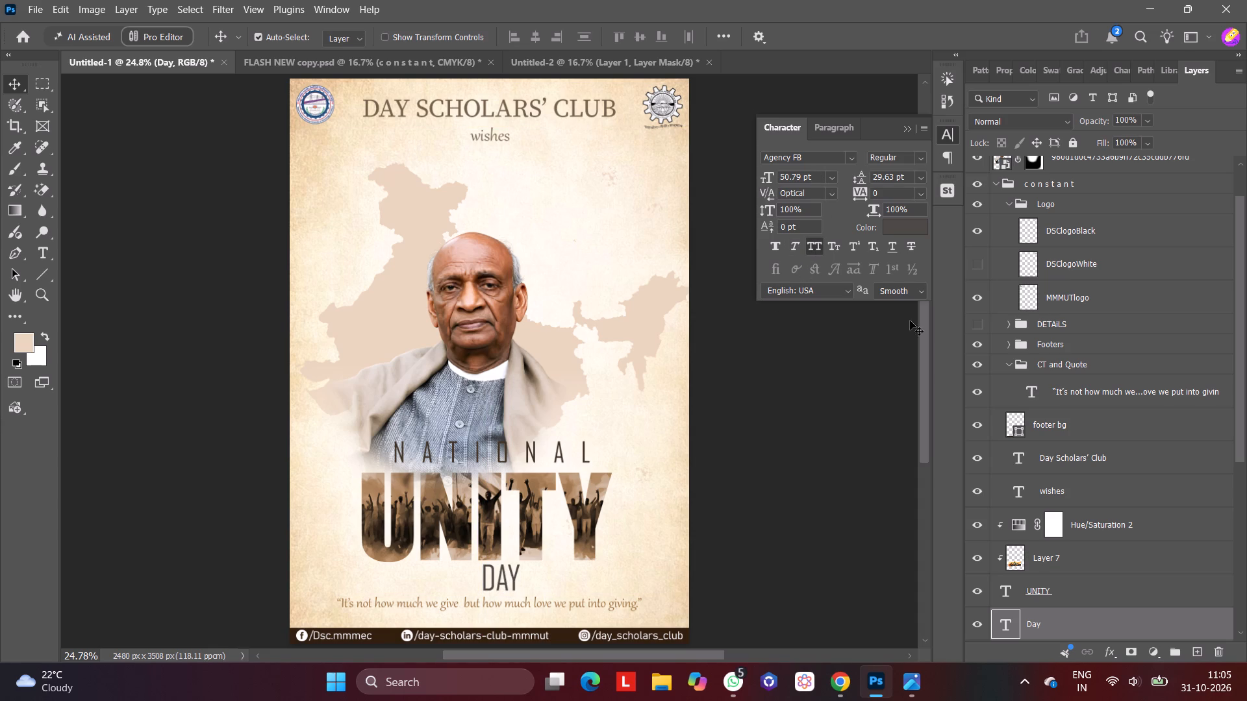
click(556, 452)
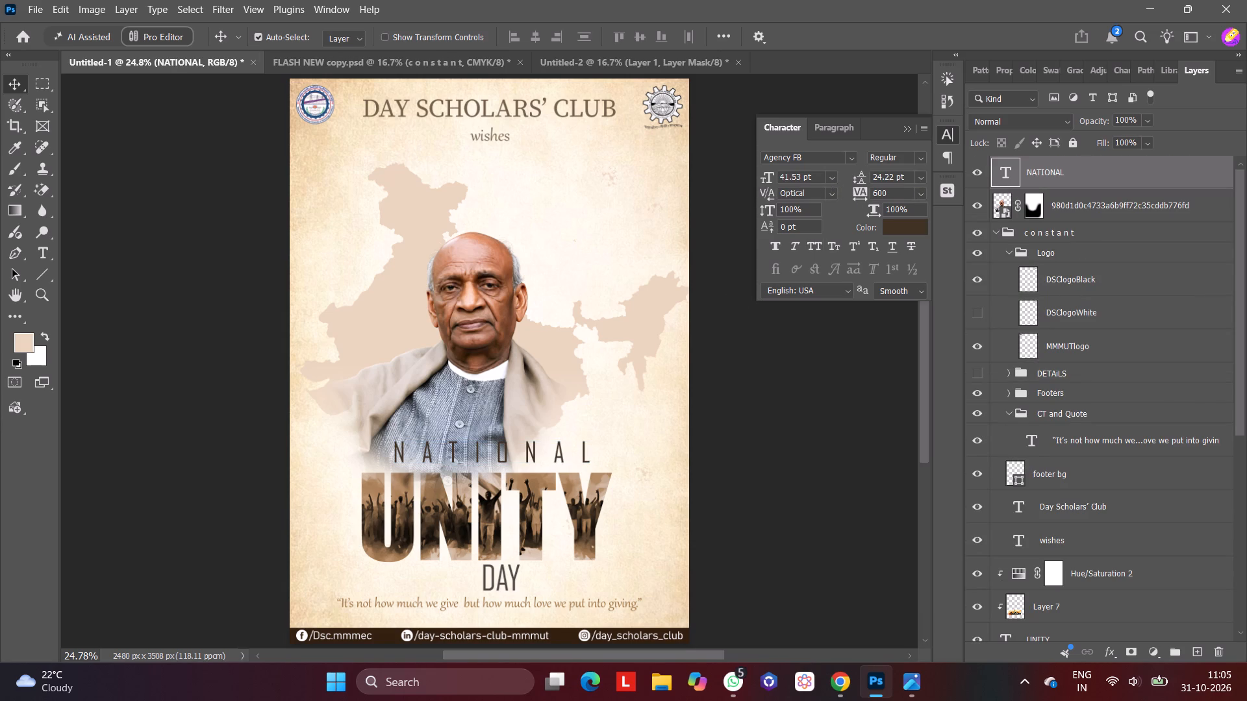
click(505, 580)
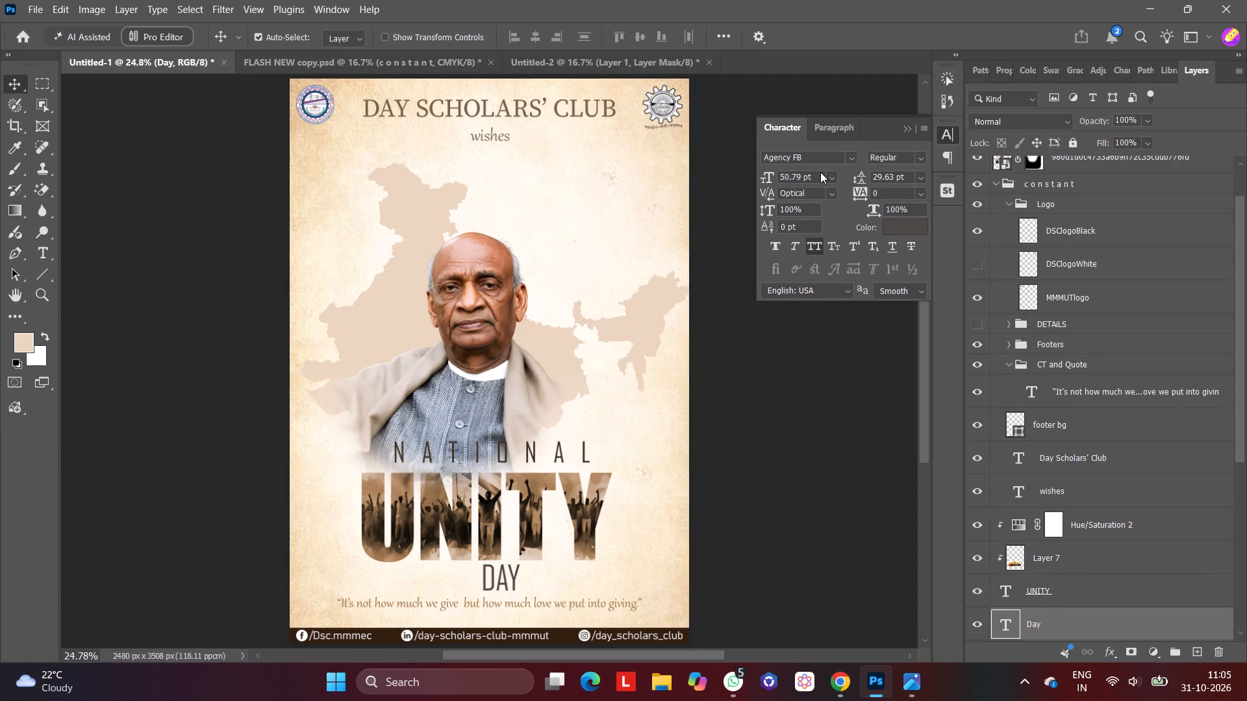
drag(820, 176, 723, 184)
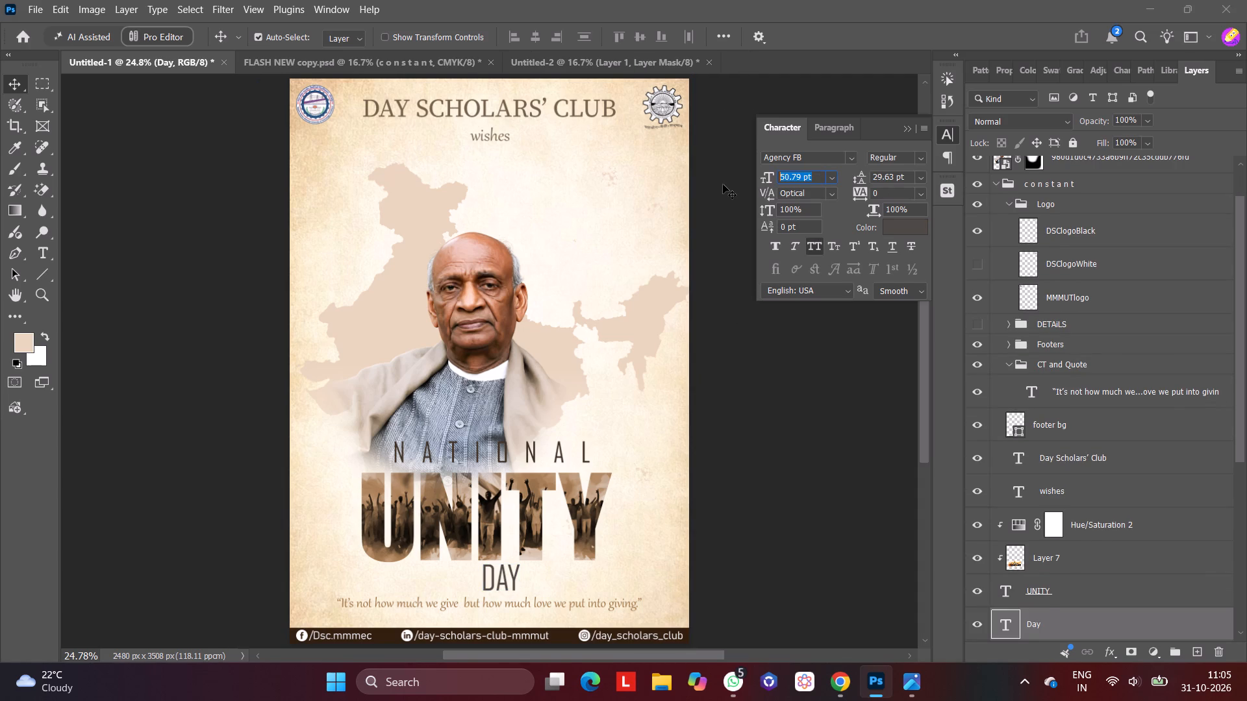
text(41)
key(Return)
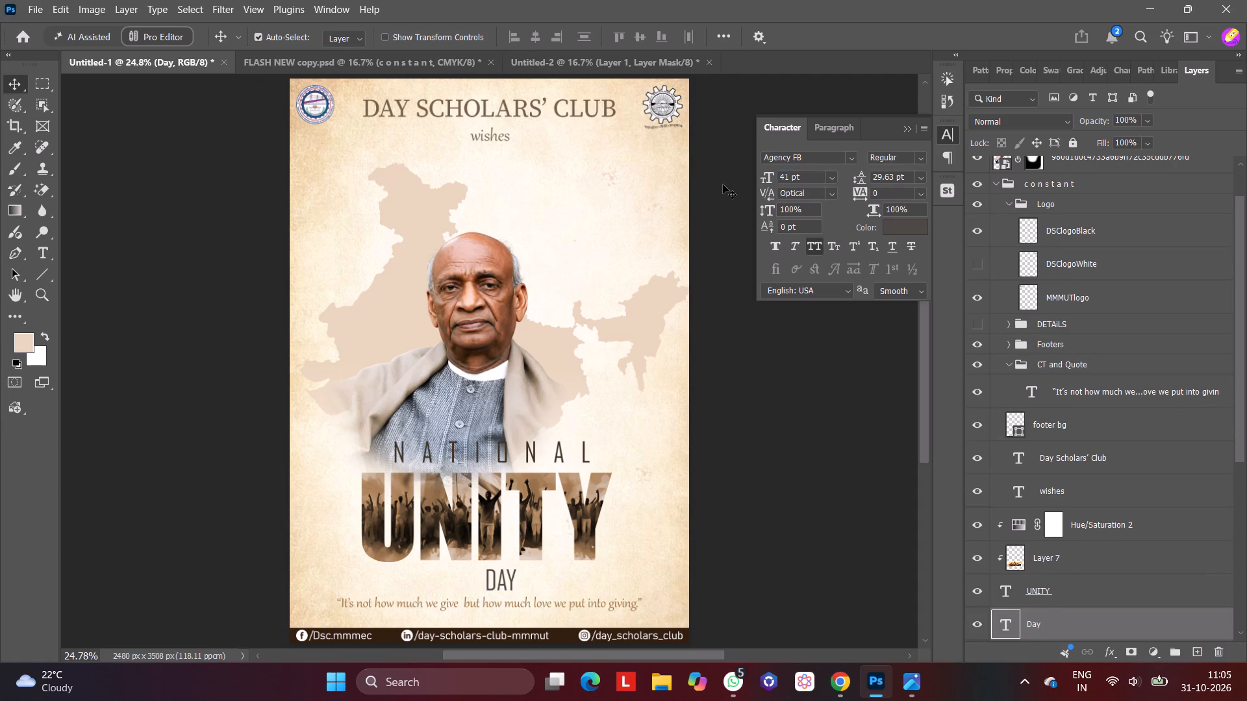
Set the font size of the NATIONAL text to 41 pt.
click(518, 460)
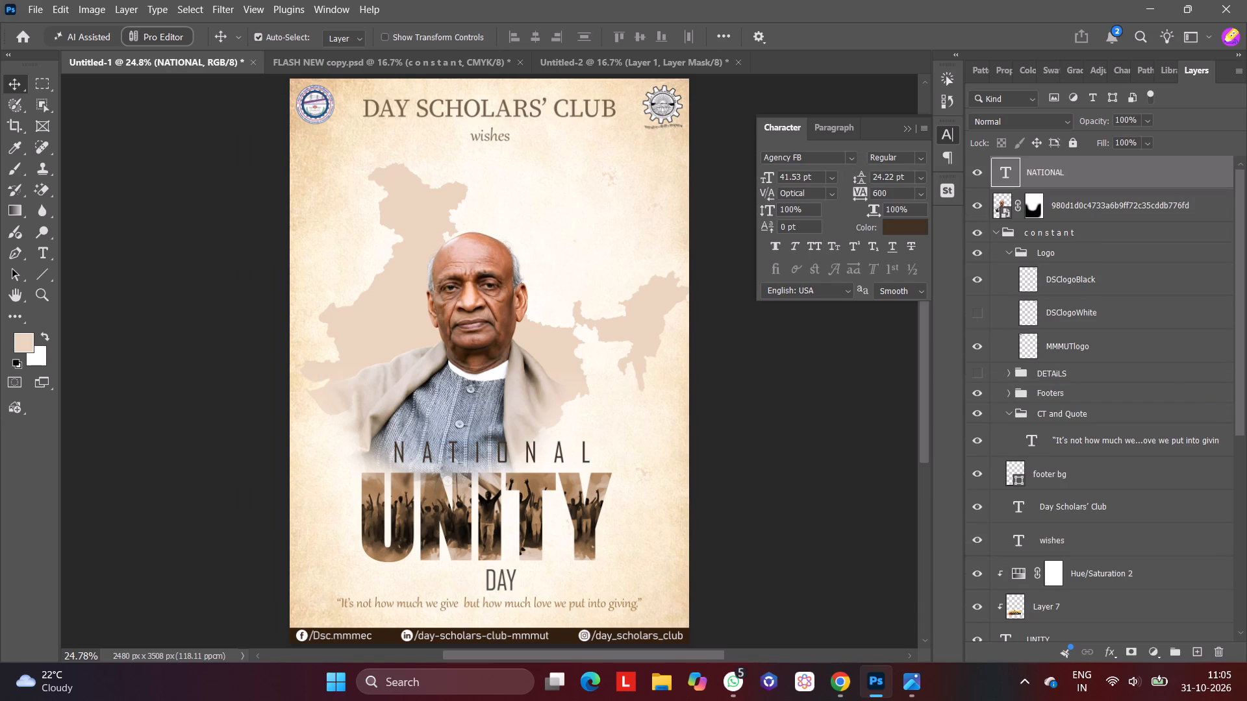
drag(816, 178, 742, 184)
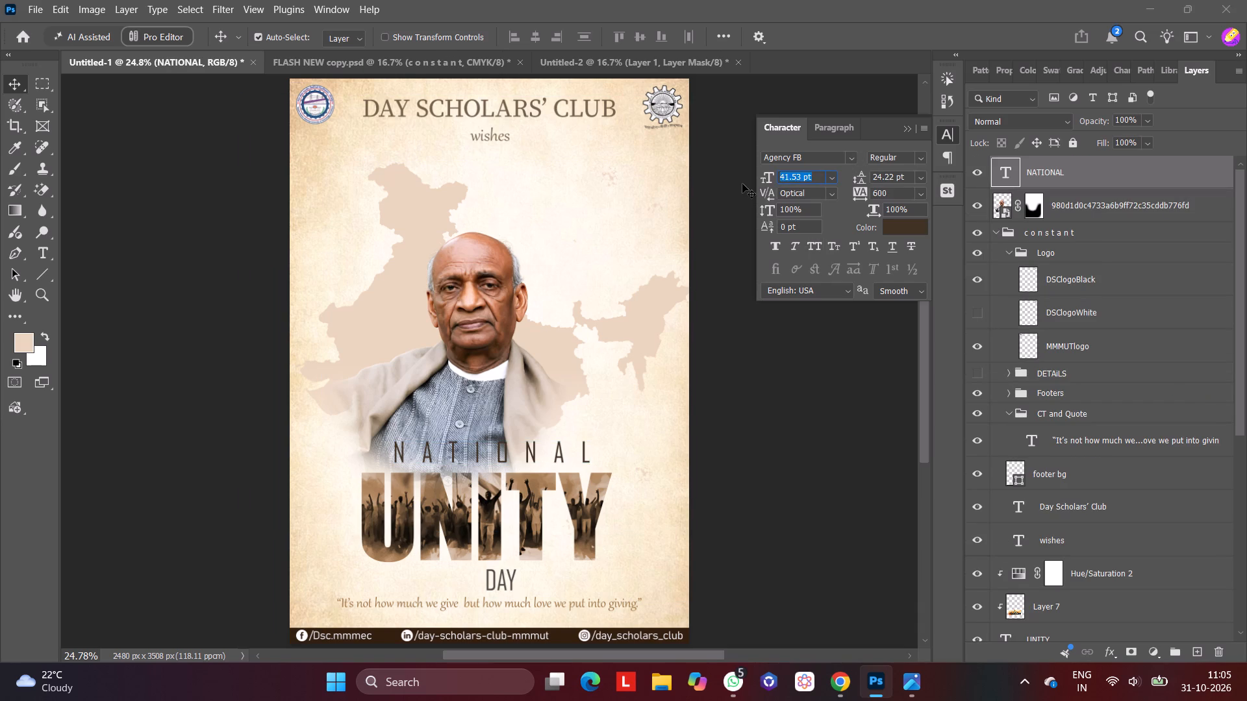
text(41)
key(Return)
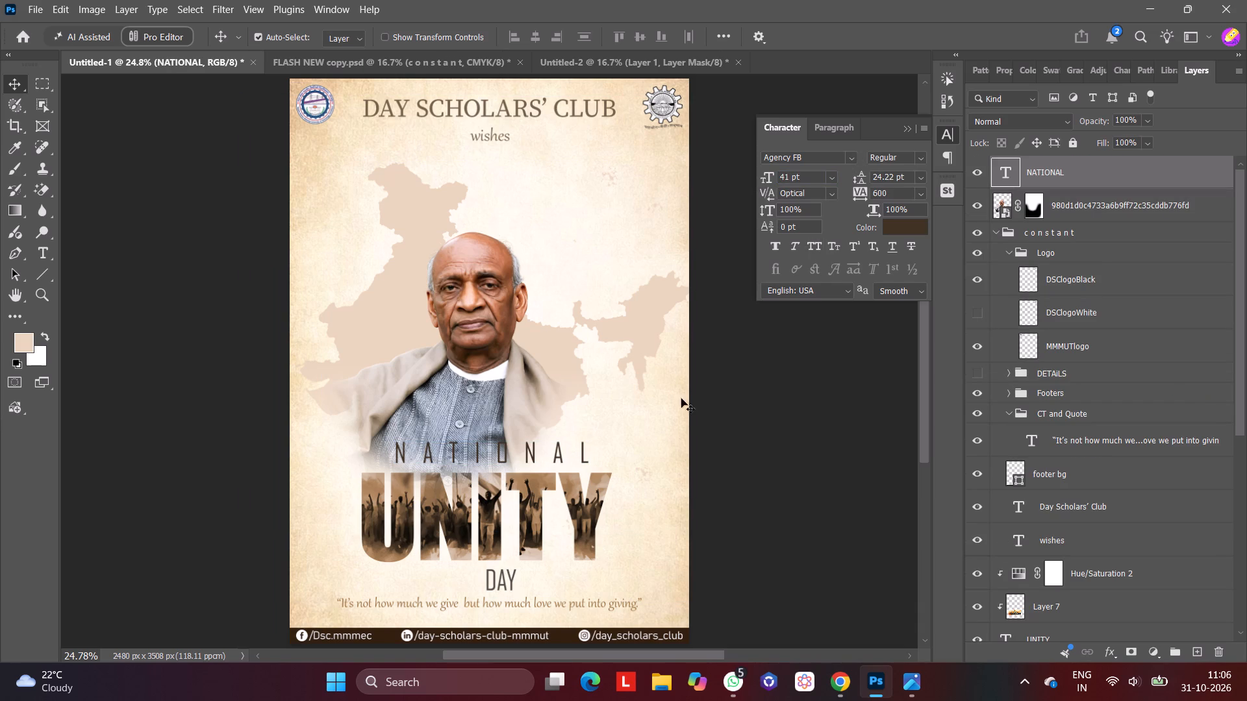
Widen the letter tracking of the DAY text, trying 100 and settling on 200.
click(494, 581)
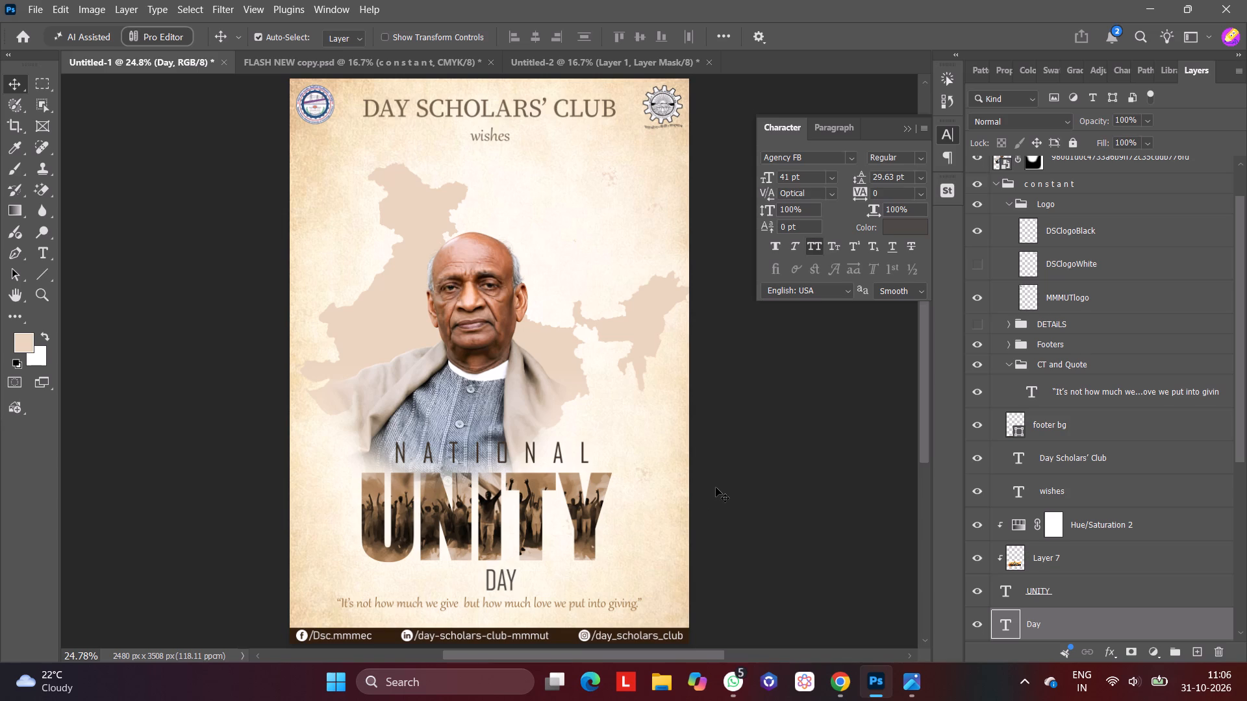
click(922, 198)
click(900, 394)
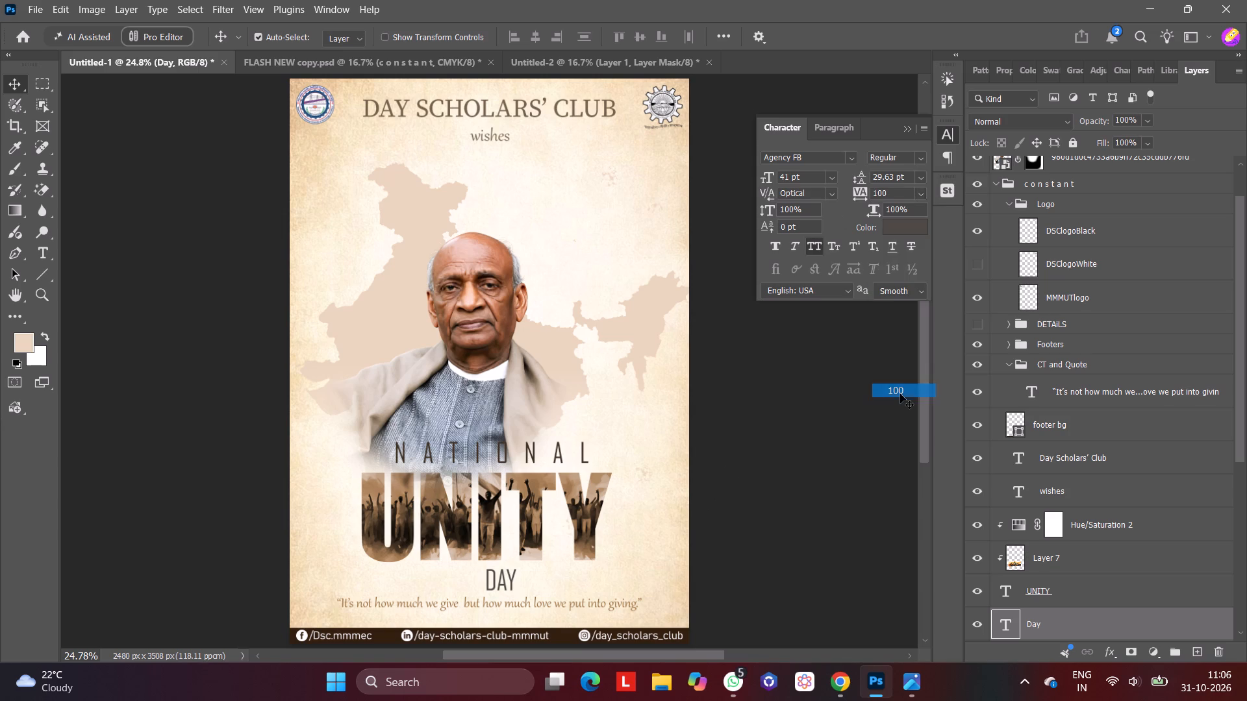
click(926, 193)
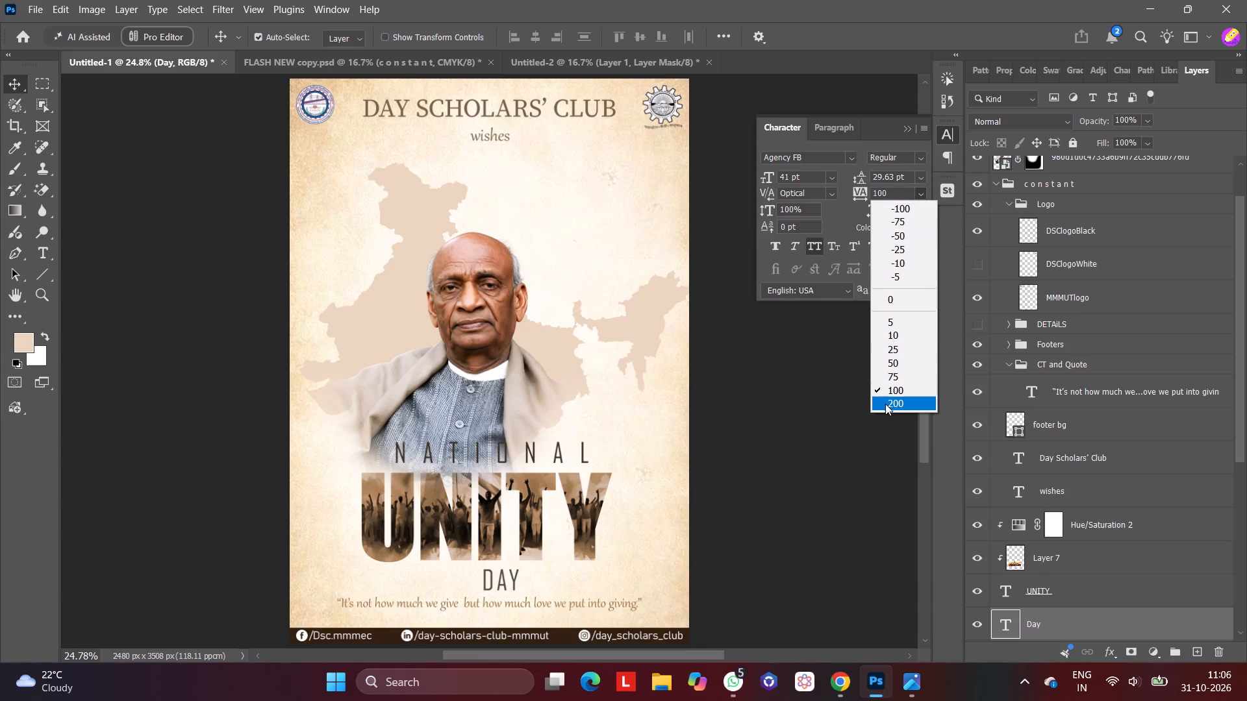
click(886, 404)
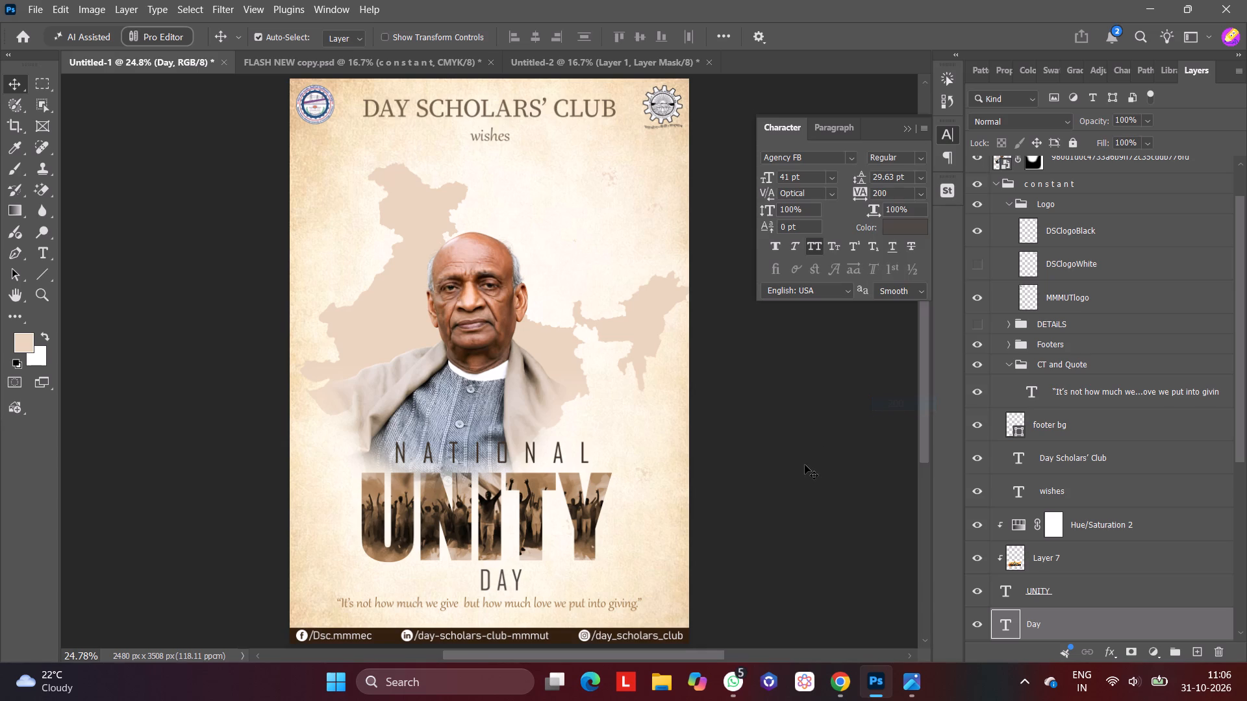
Scale the India map layer down to about 86.7% and reposition it behind the portrait, below the wishes line.
key(v)
click(422, 243)
drag(422, 243, 432, 232)
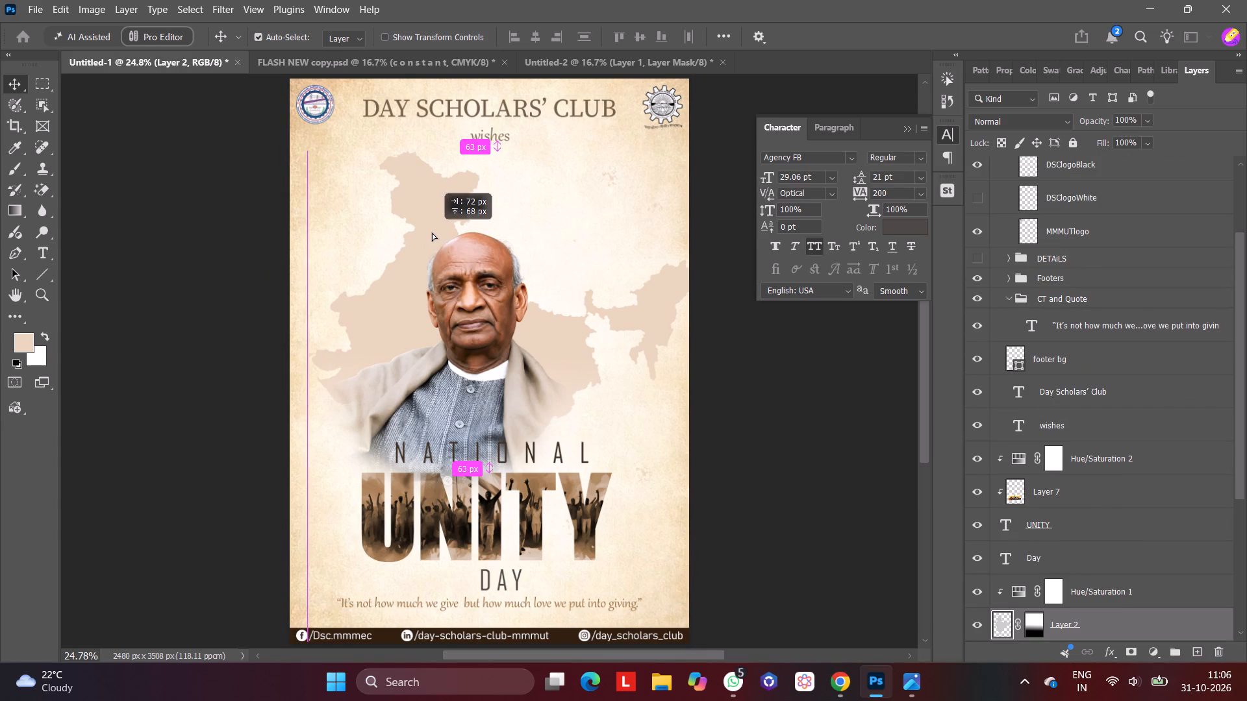
drag(432, 232, 432, 233)
key(ctrl+t)
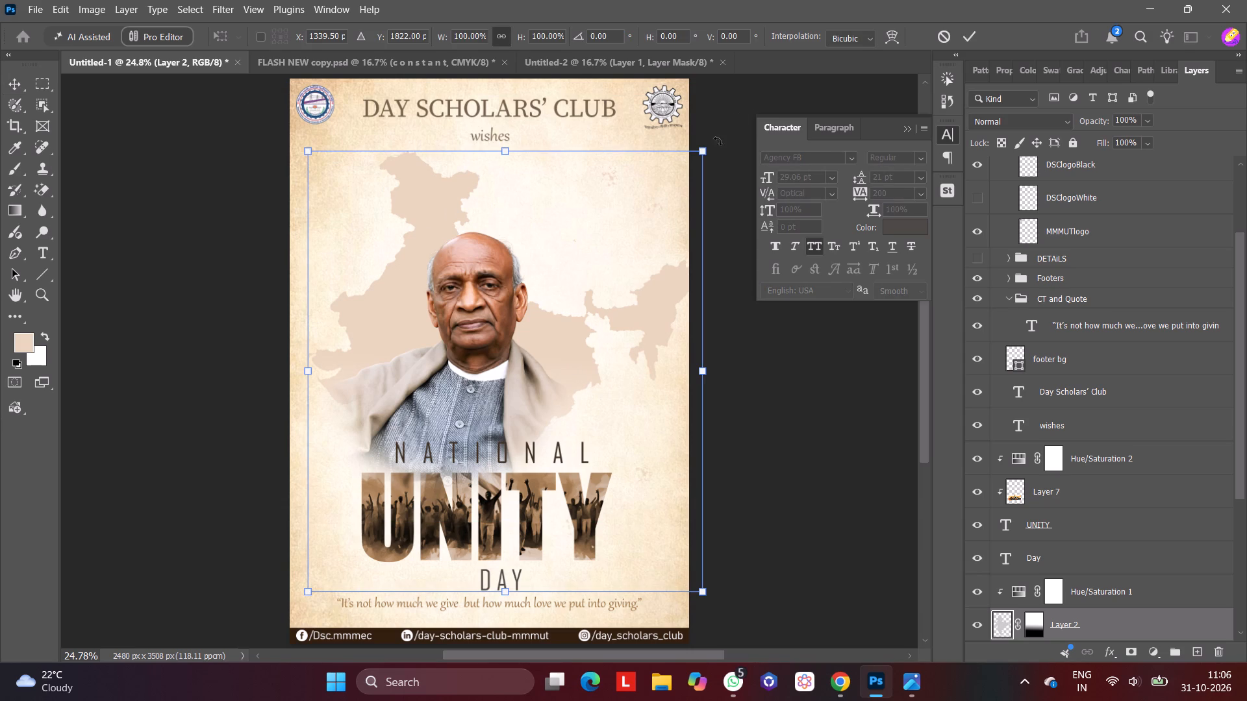
drag(707, 152, 674, 194)
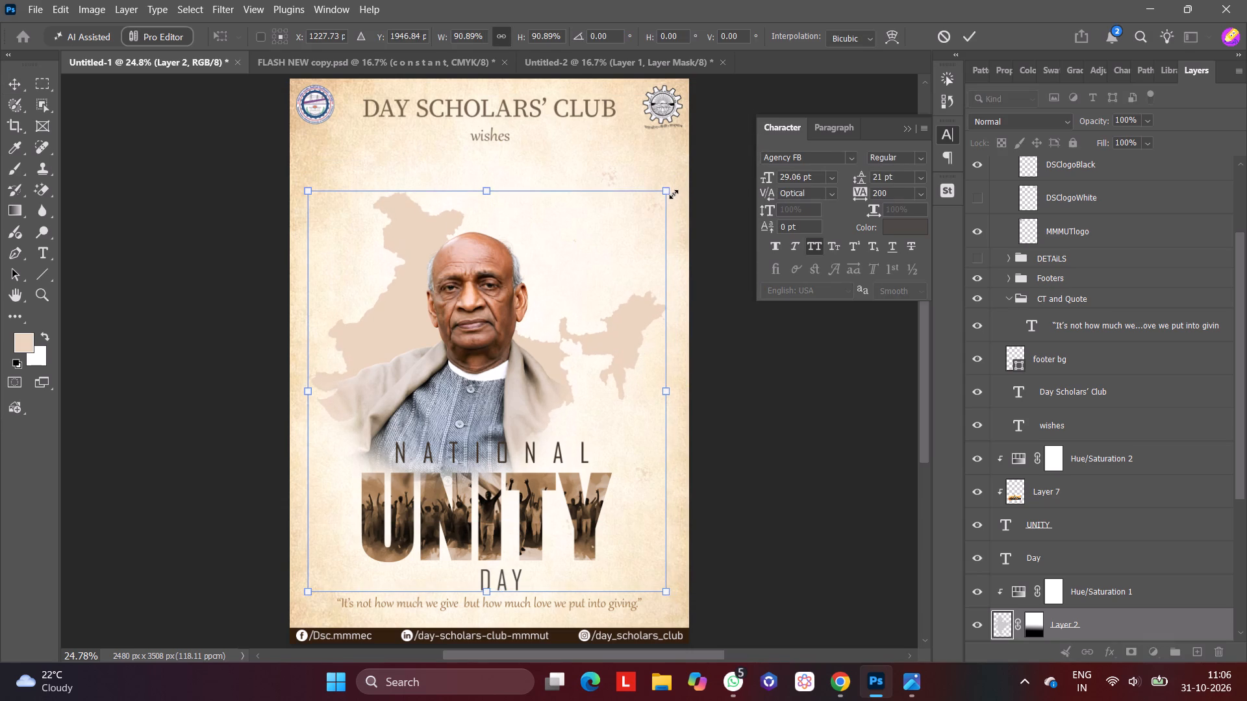
drag(605, 240, 621, 228)
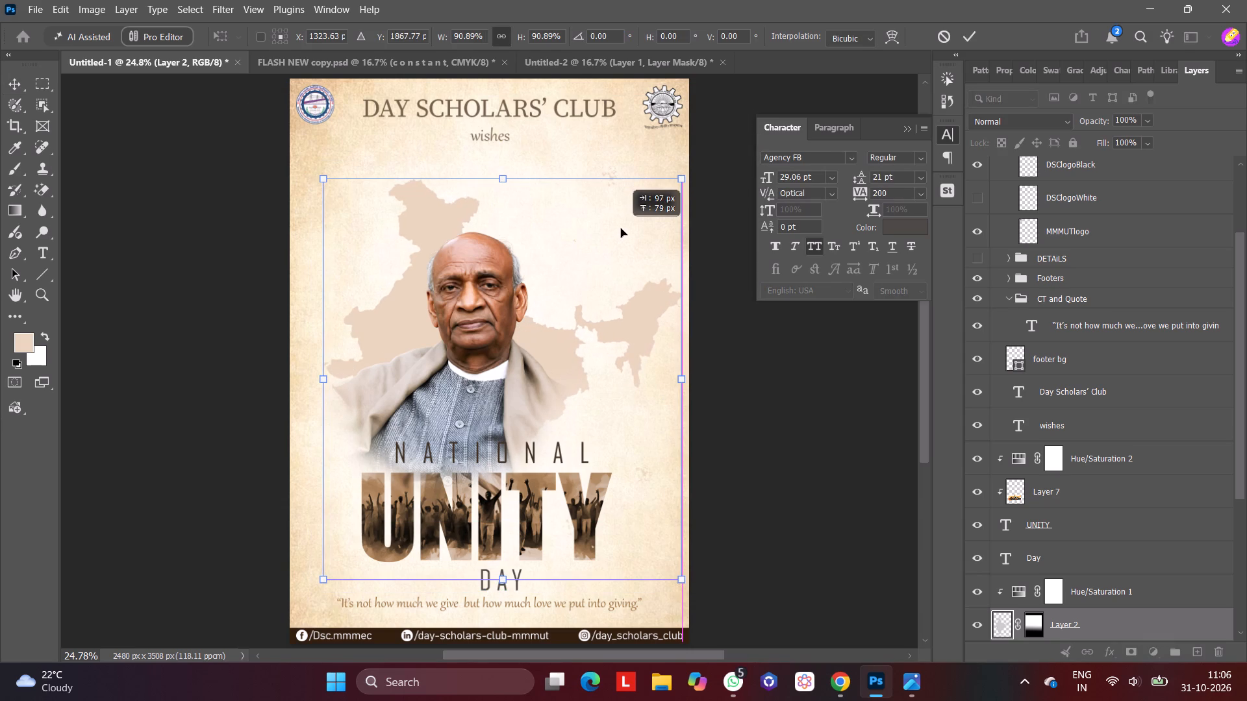
drag(621, 228, 618, 226)
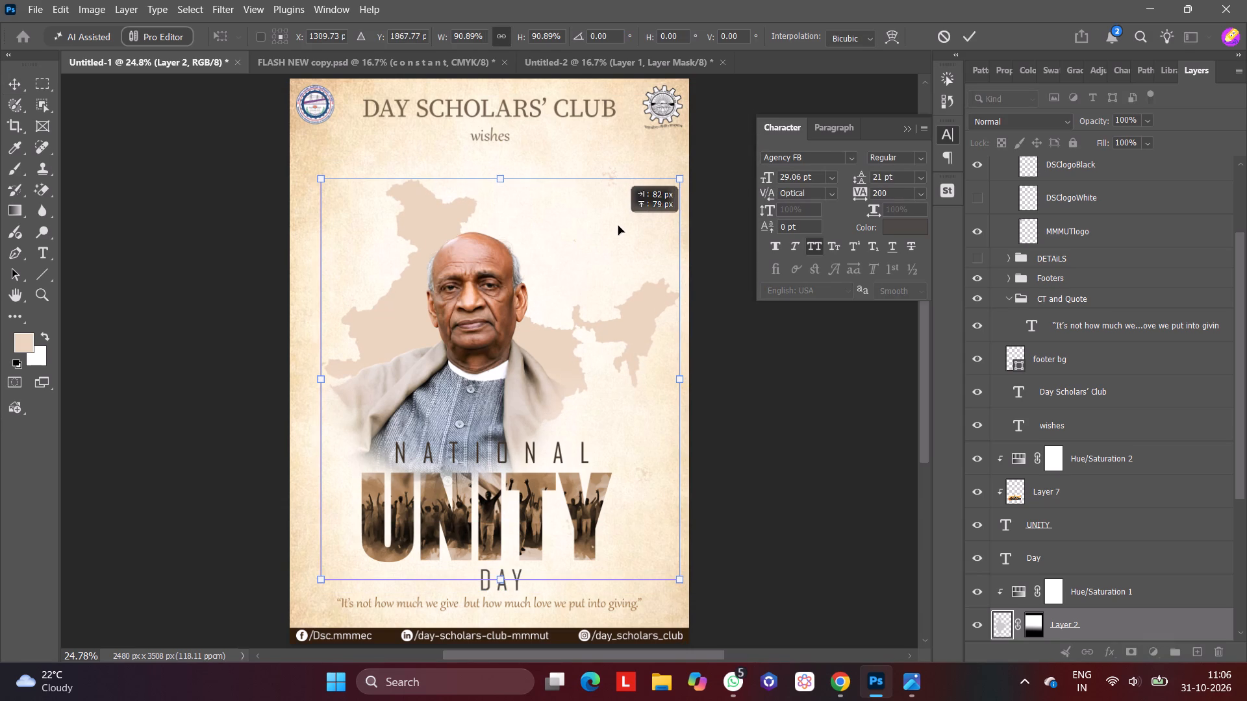
drag(618, 226, 618, 228)
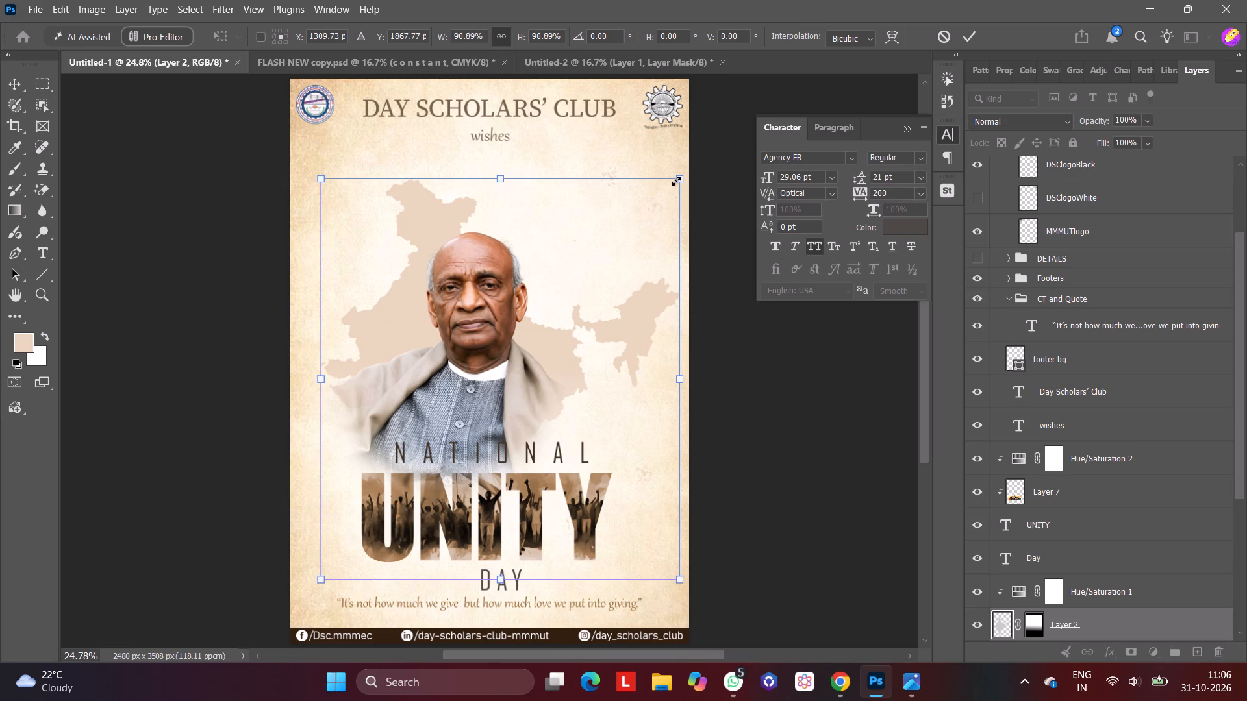
drag(679, 180, 664, 201)
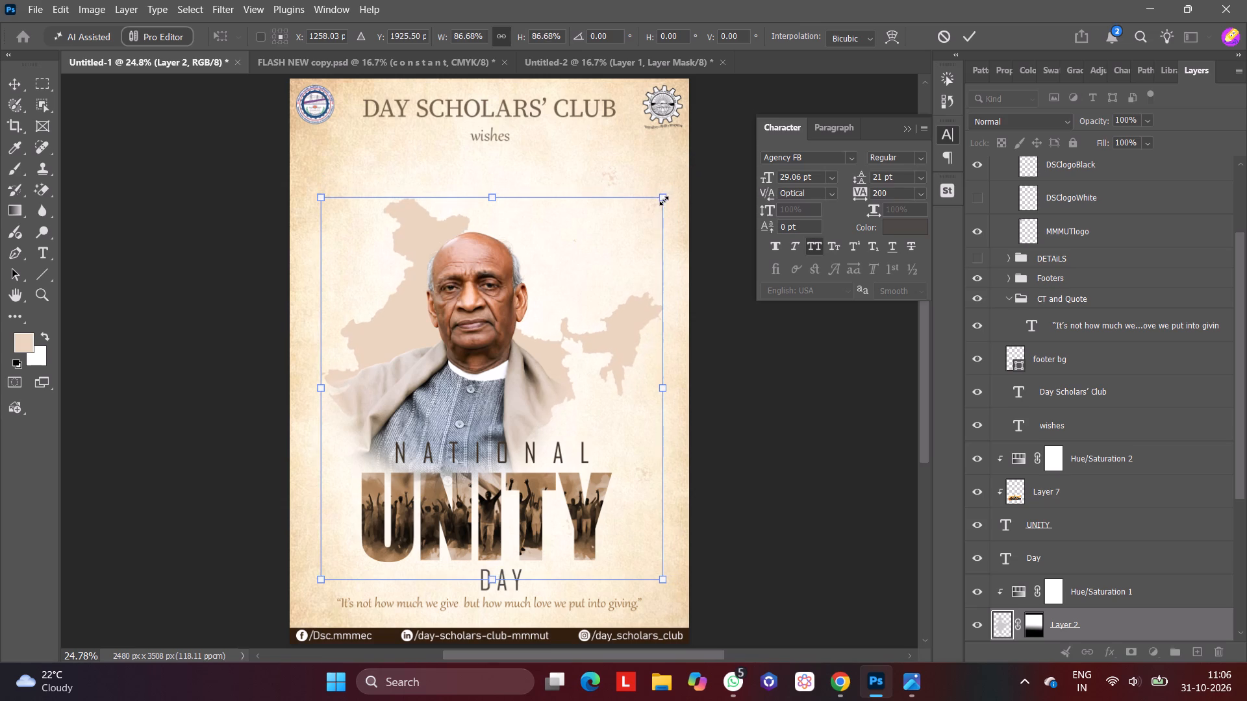
drag(616, 261, 621, 239)
drag(621, 239, 609, 240)
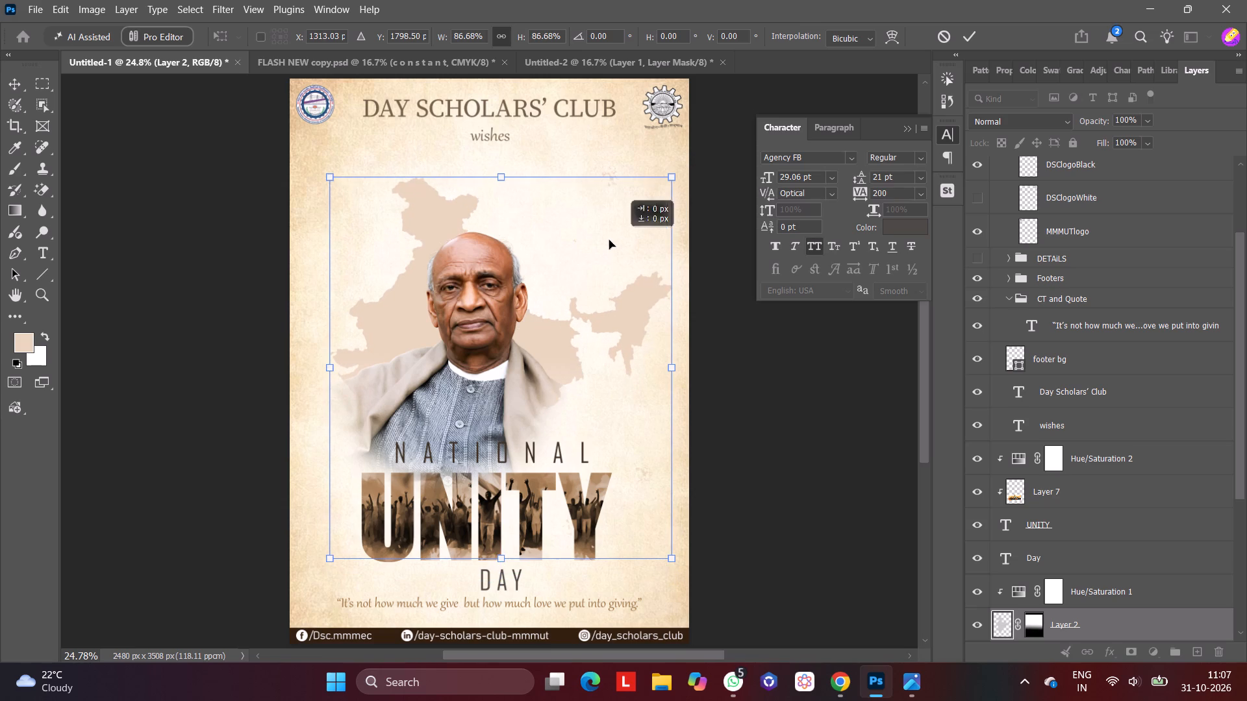
drag(609, 240, 618, 222)
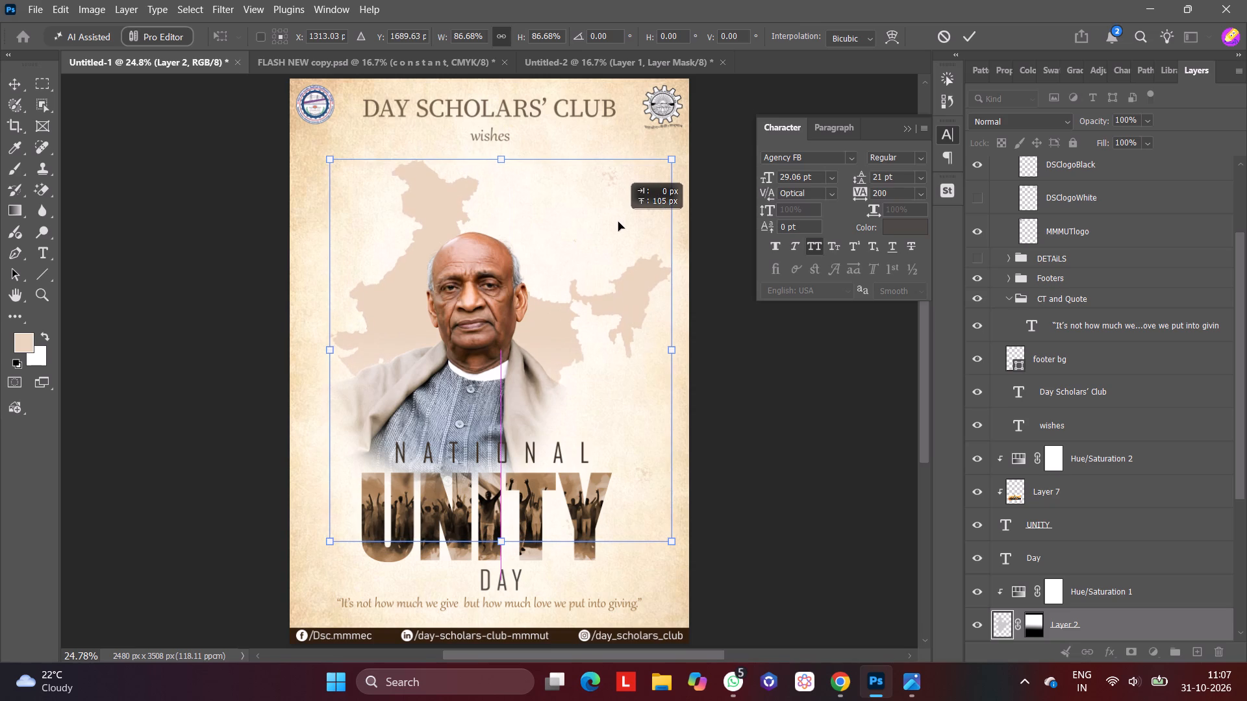
drag(618, 222, 620, 222)
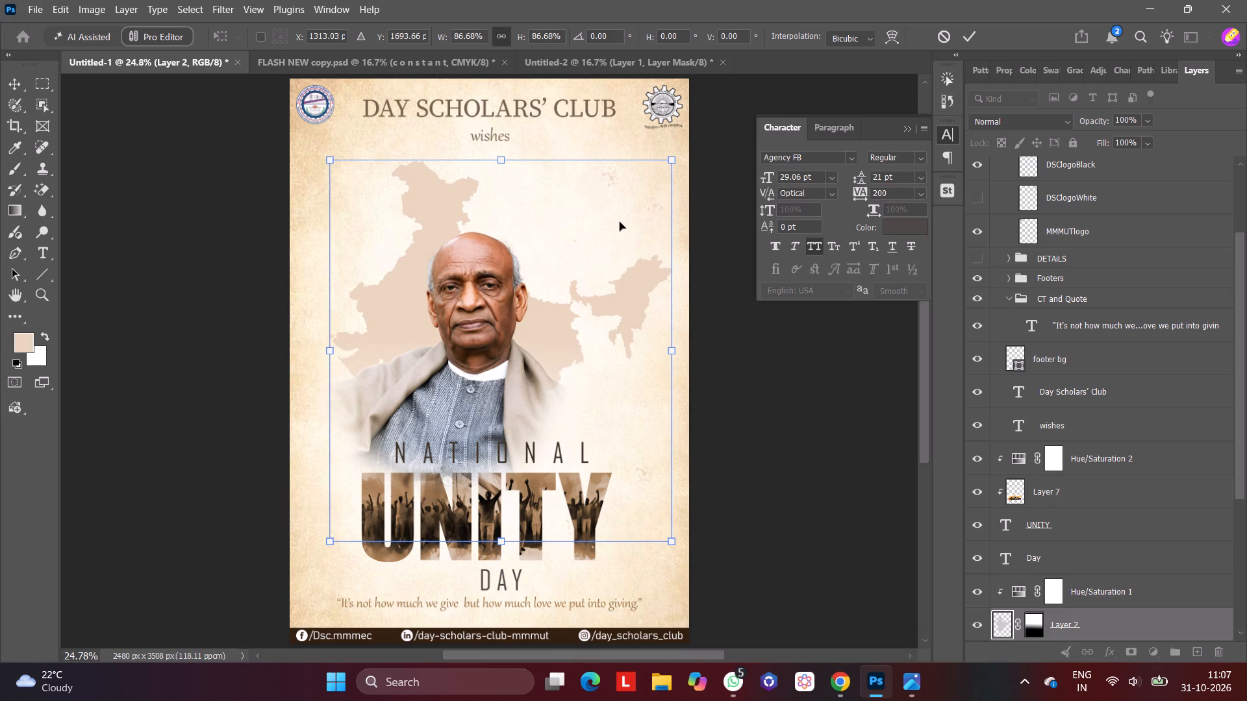
key(ctrl+a)
key(Return)
Centre the India map layer horizontally on the canvas and clear the selection.
key(ctrl+a)
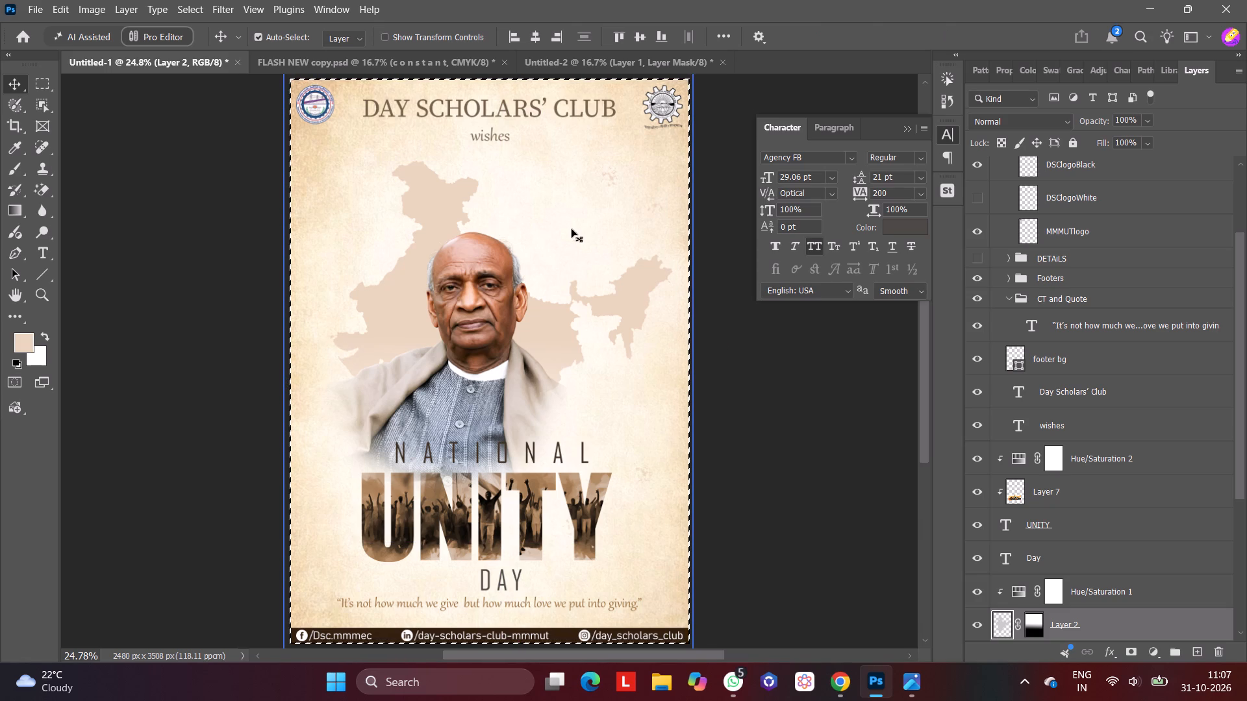
click(531, 40)
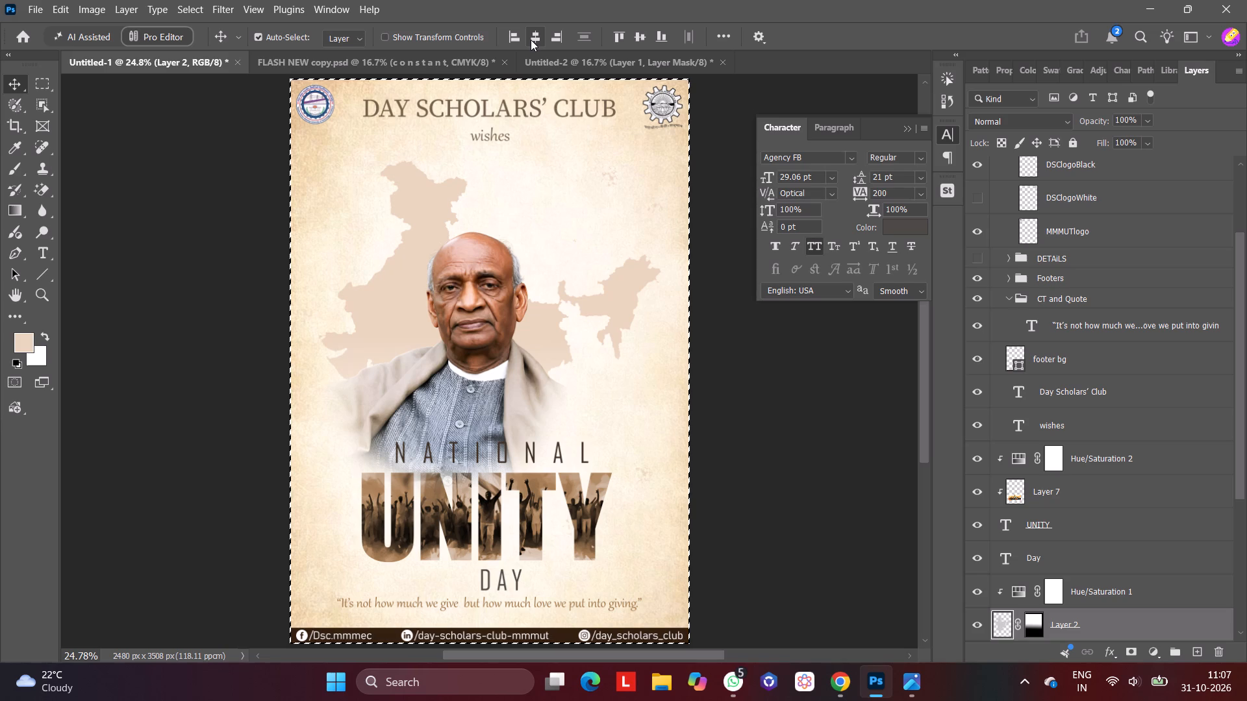
key(ctrl+d)
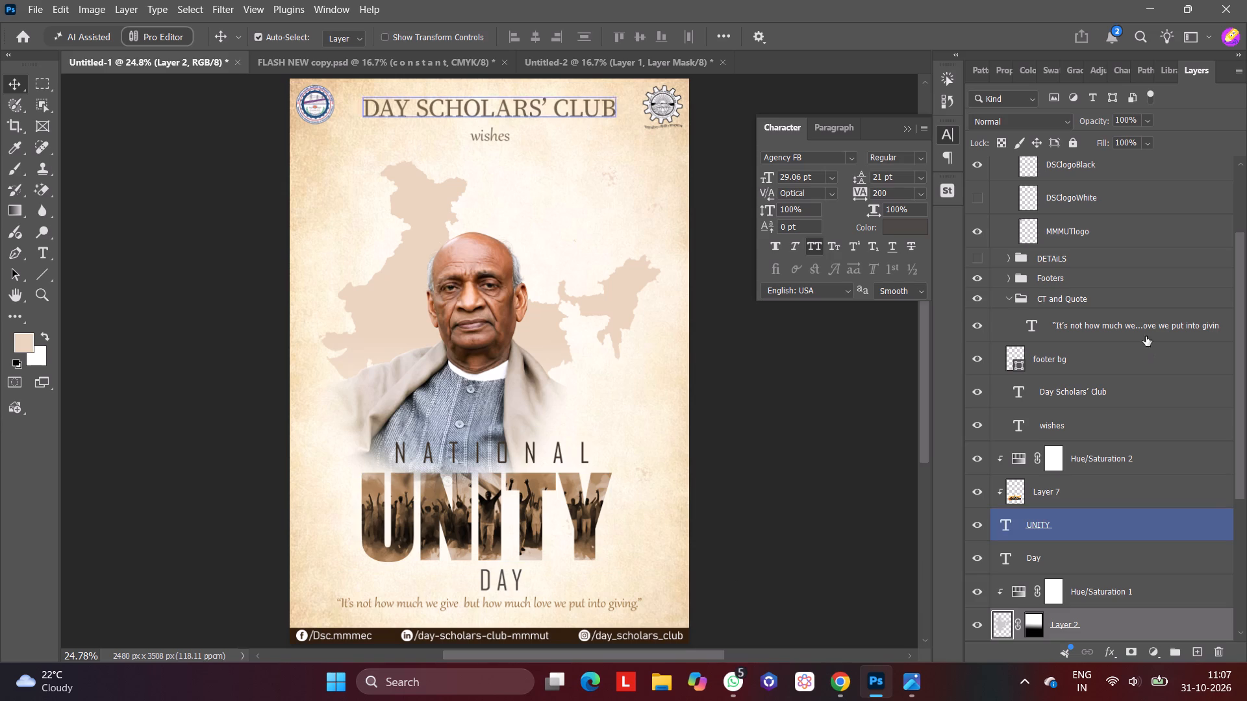
Change the font of the quote line above the footer to Agency FB.
click(1122, 319)
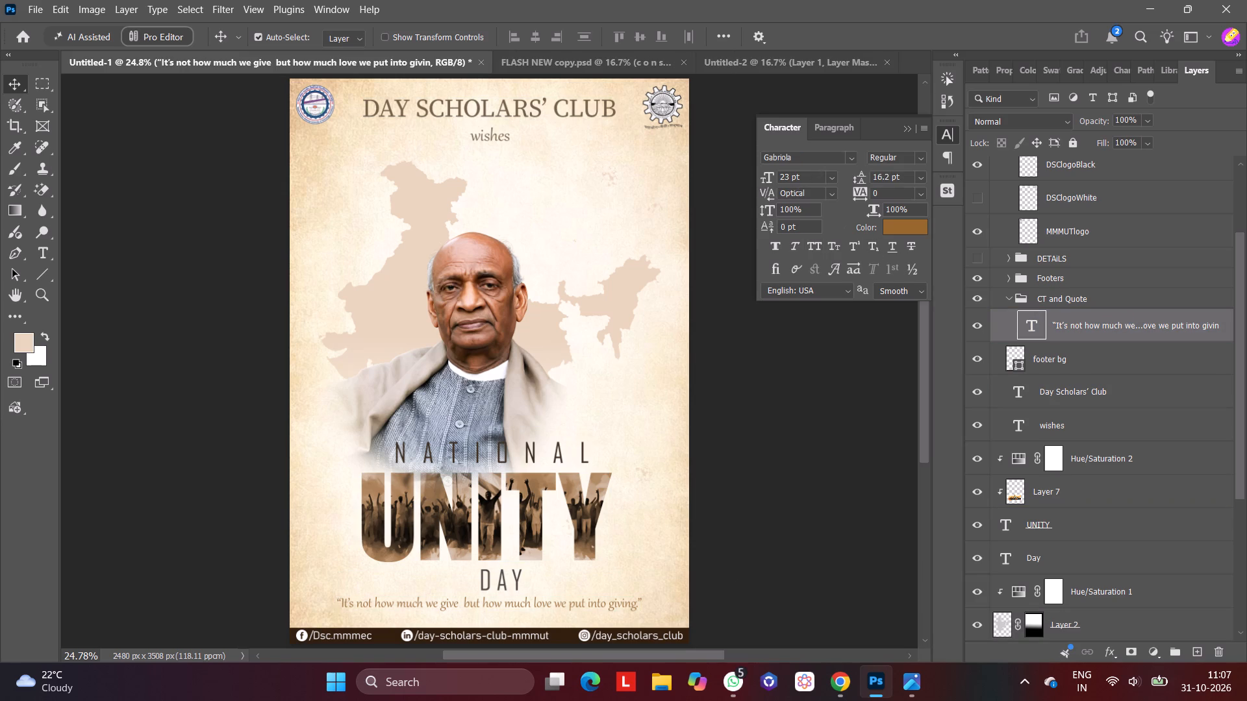
click(847, 160)
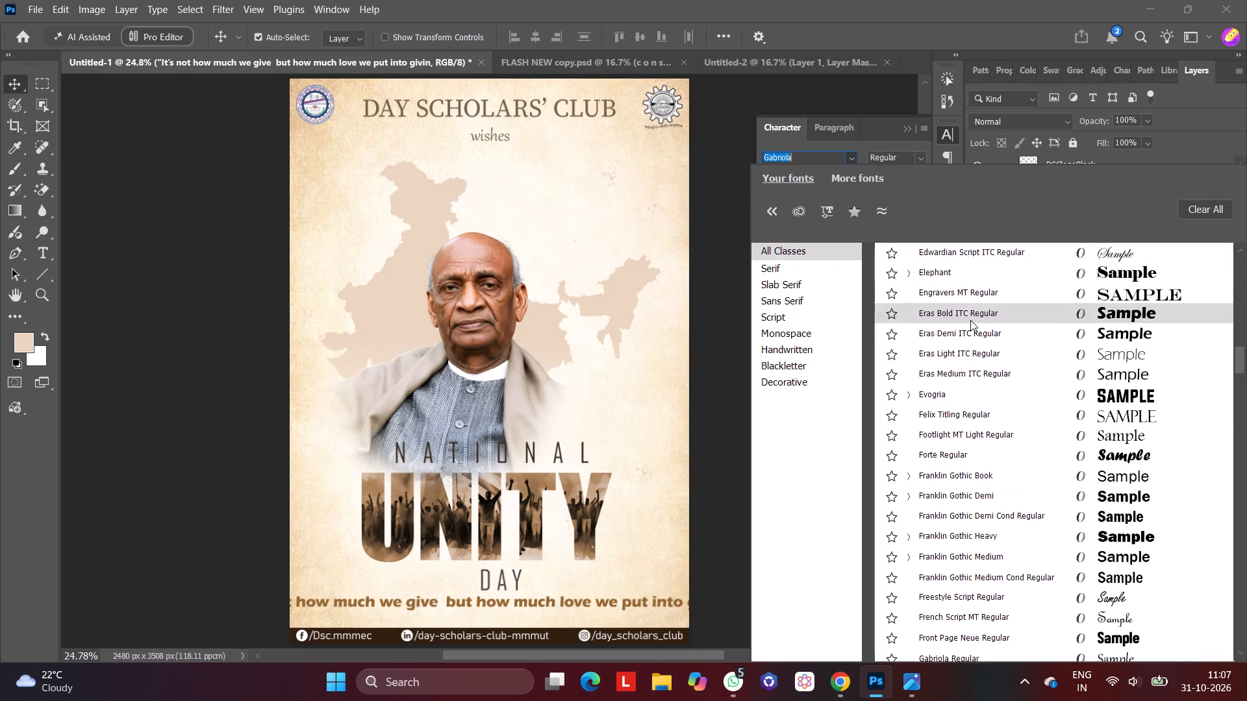
scroll(970, 320, up, 8)
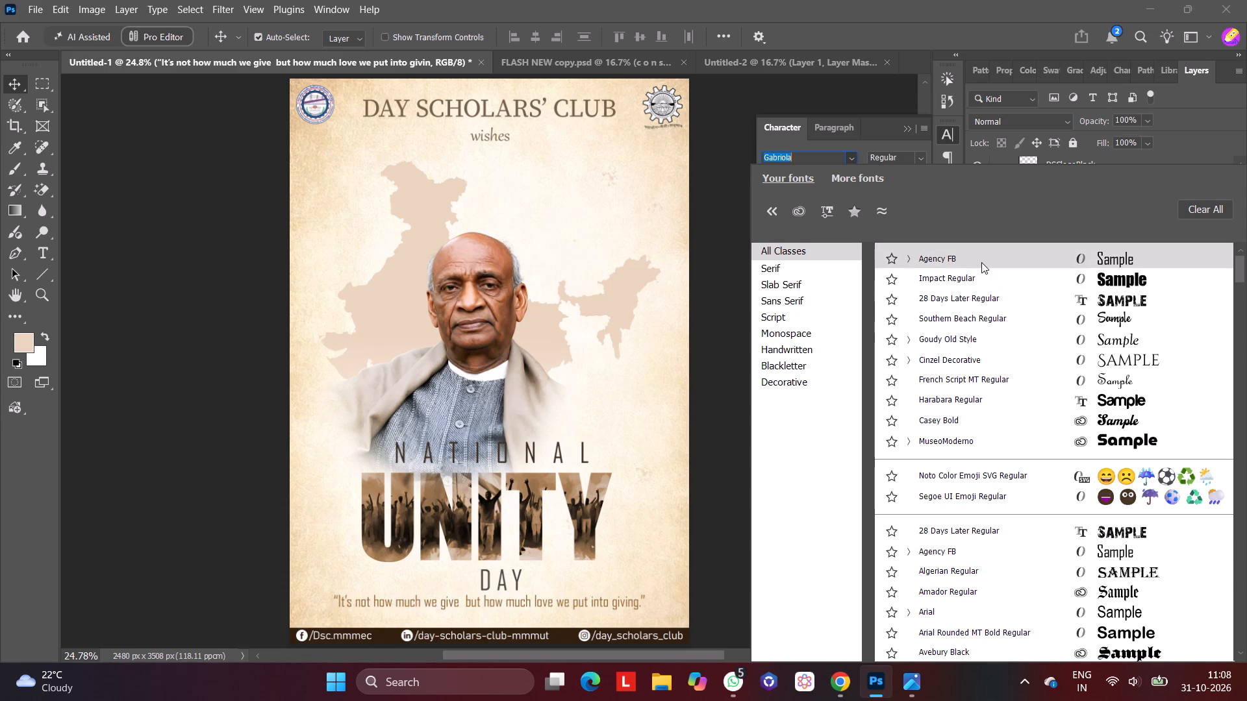
click(981, 262)
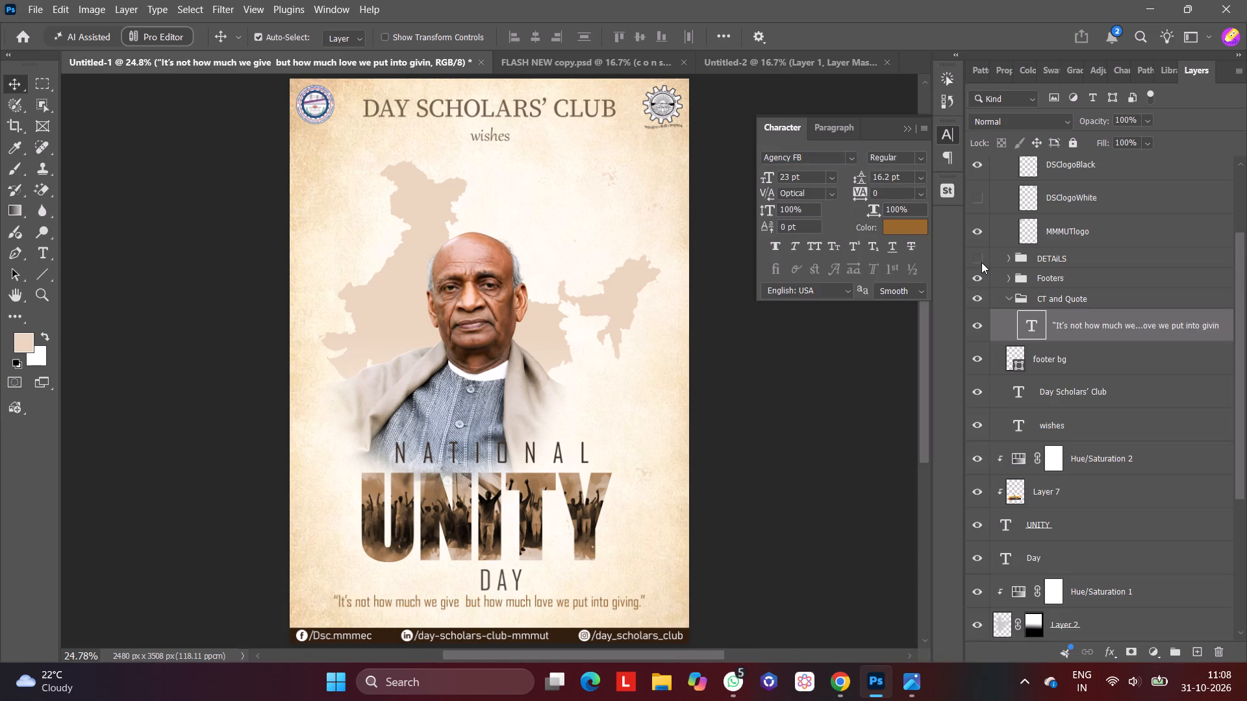
ctrl+click(841, 439)
click(841, 439)
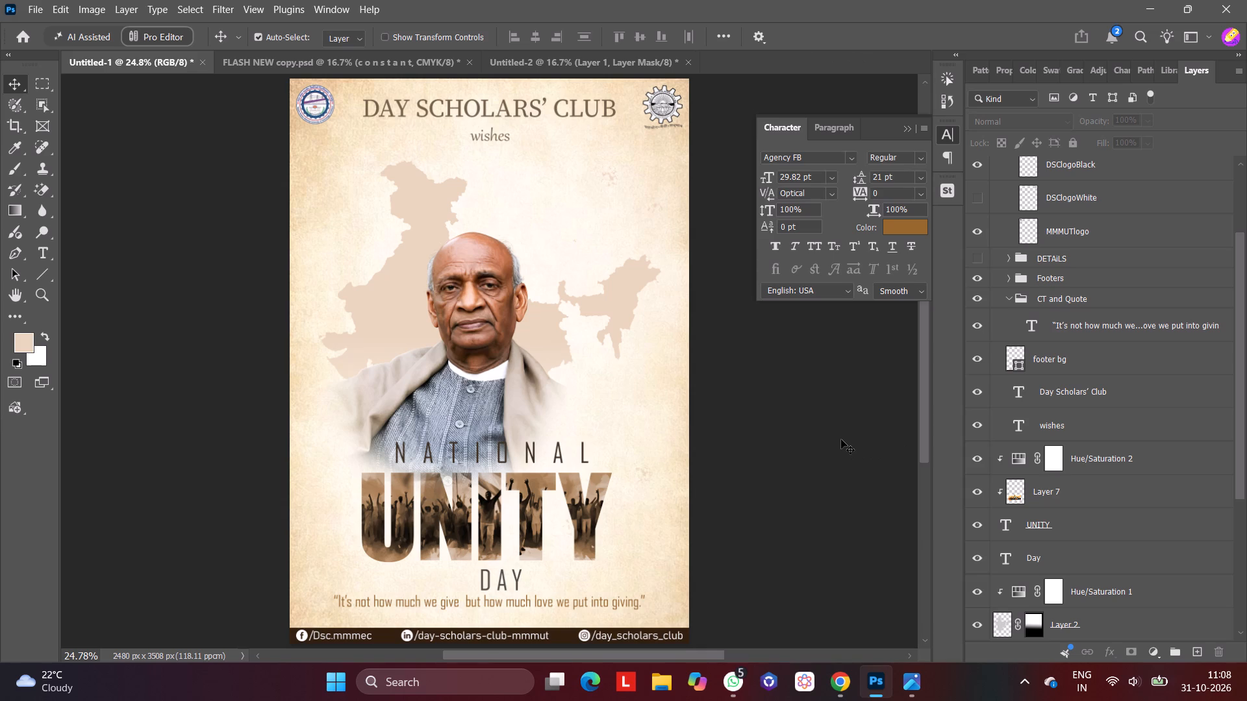
Move the portrait layer down the stack to sit between the Day text layer and Hue/Saturation 1.
click(516, 358)
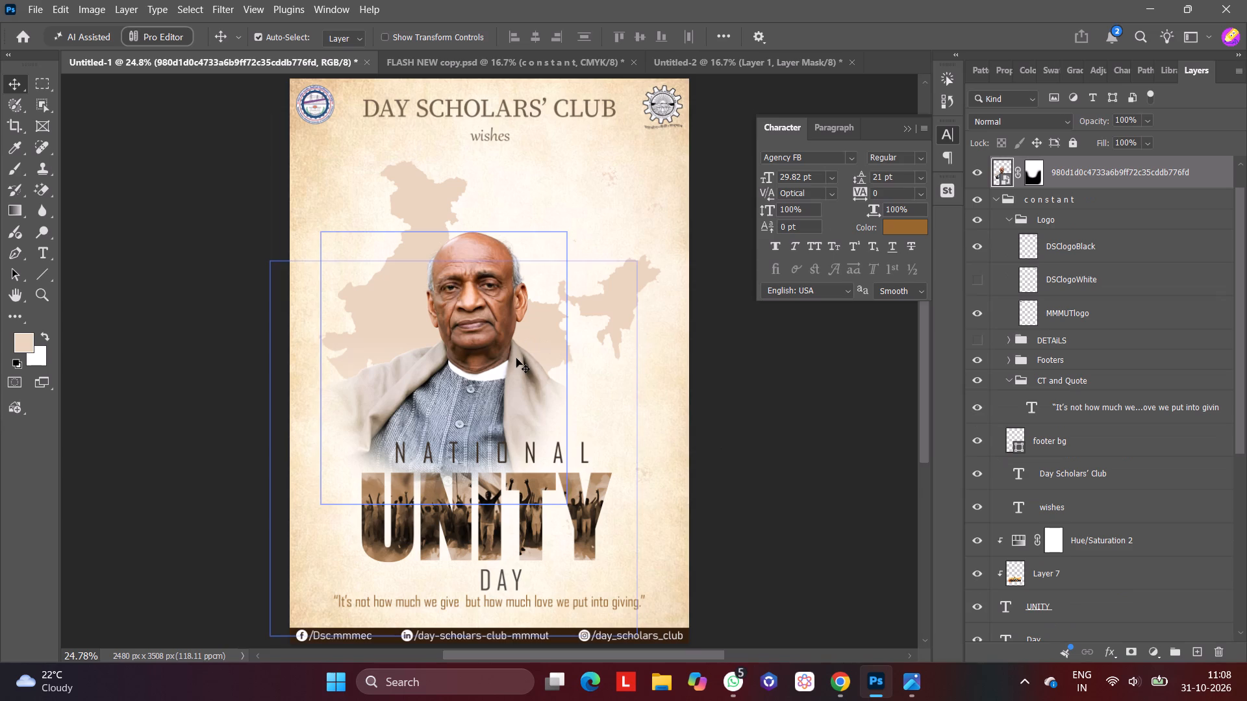
click(1105, 168)
scroll(1073, 556, down, 2)
scroll(1105, 439, down, 1)
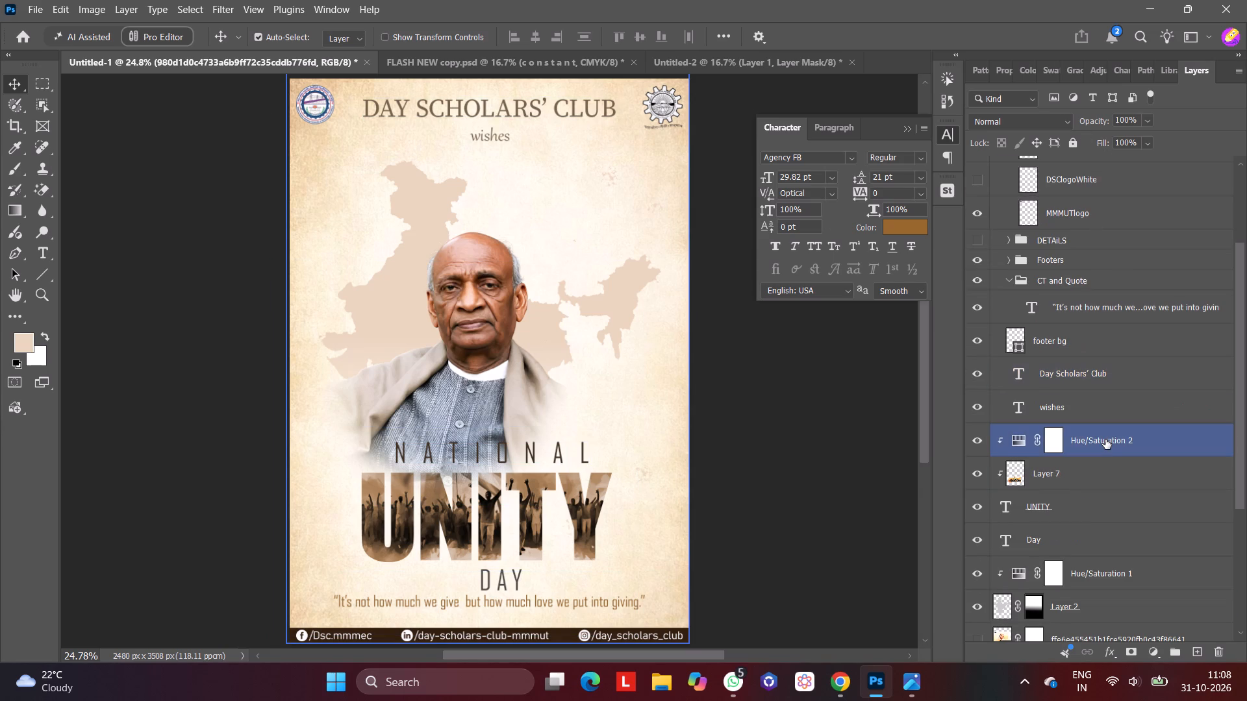
scroll(1105, 439, down, 1)
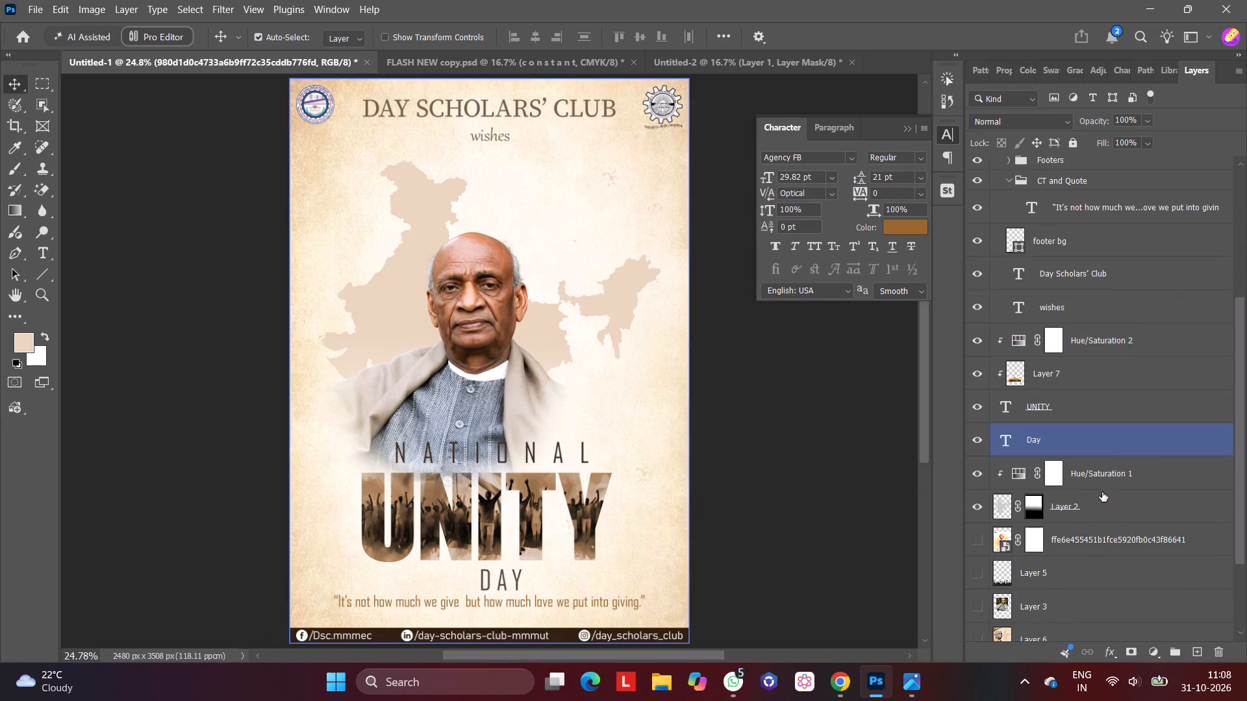
scroll(1103, 506, up, 3)
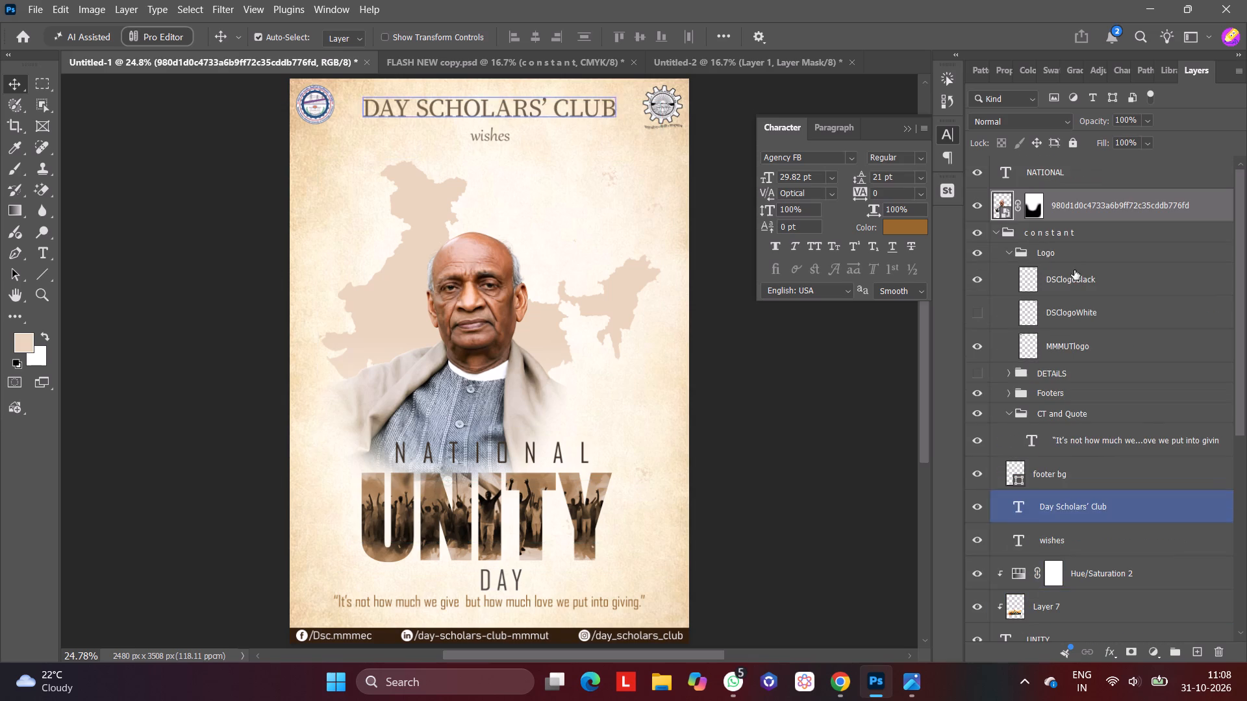
drag(1071, 196, 1120, 596)
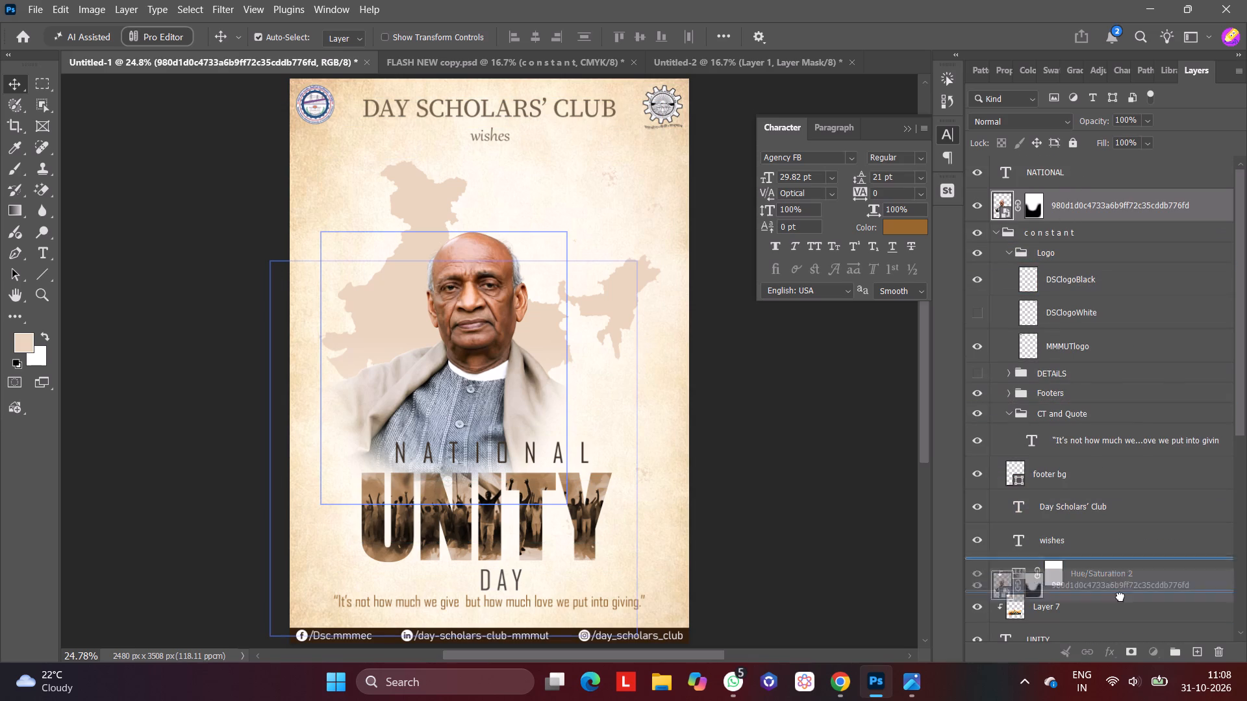
drag(1120, 596, 1105, 548)
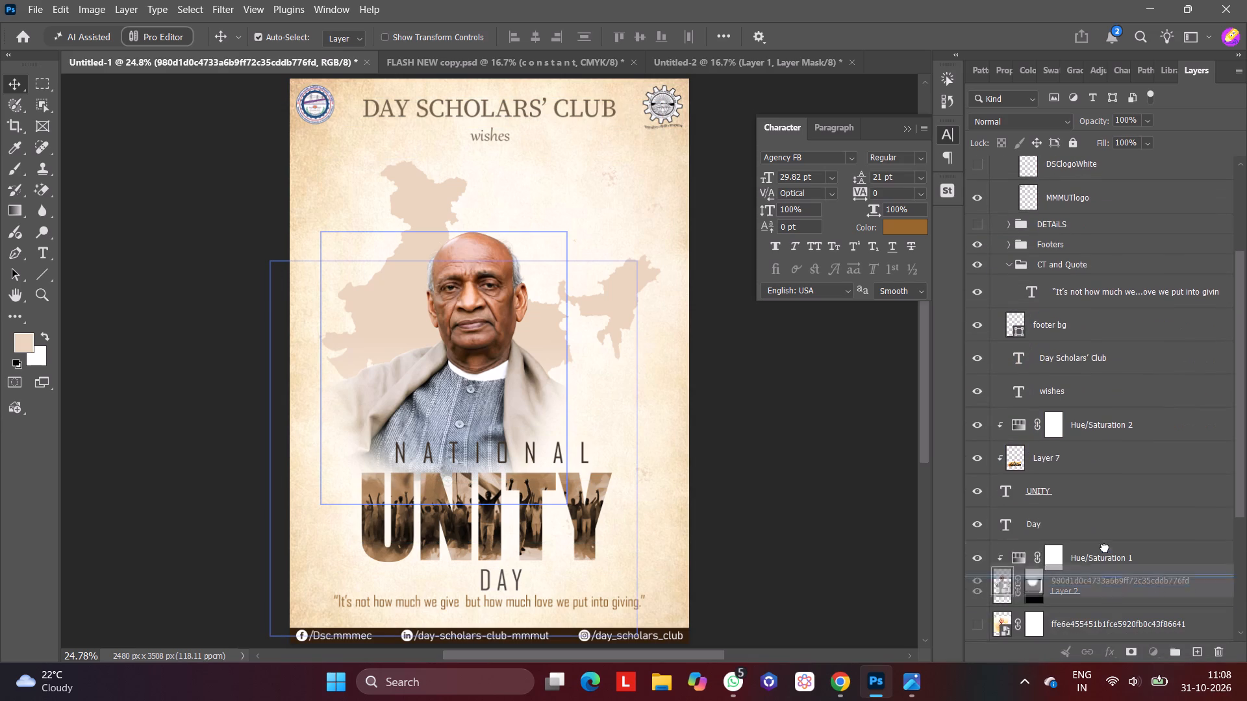
drag(1105, 548, 1092, 431)
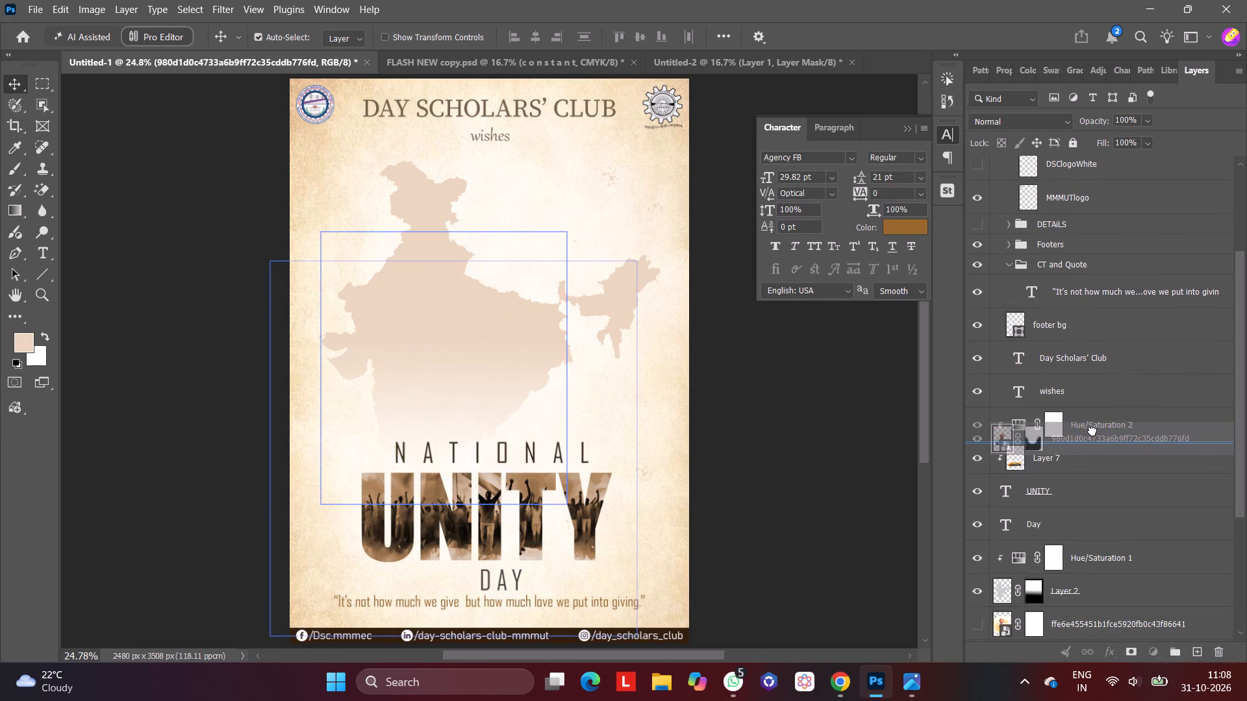
drag(1092, 431, 1092, 391)
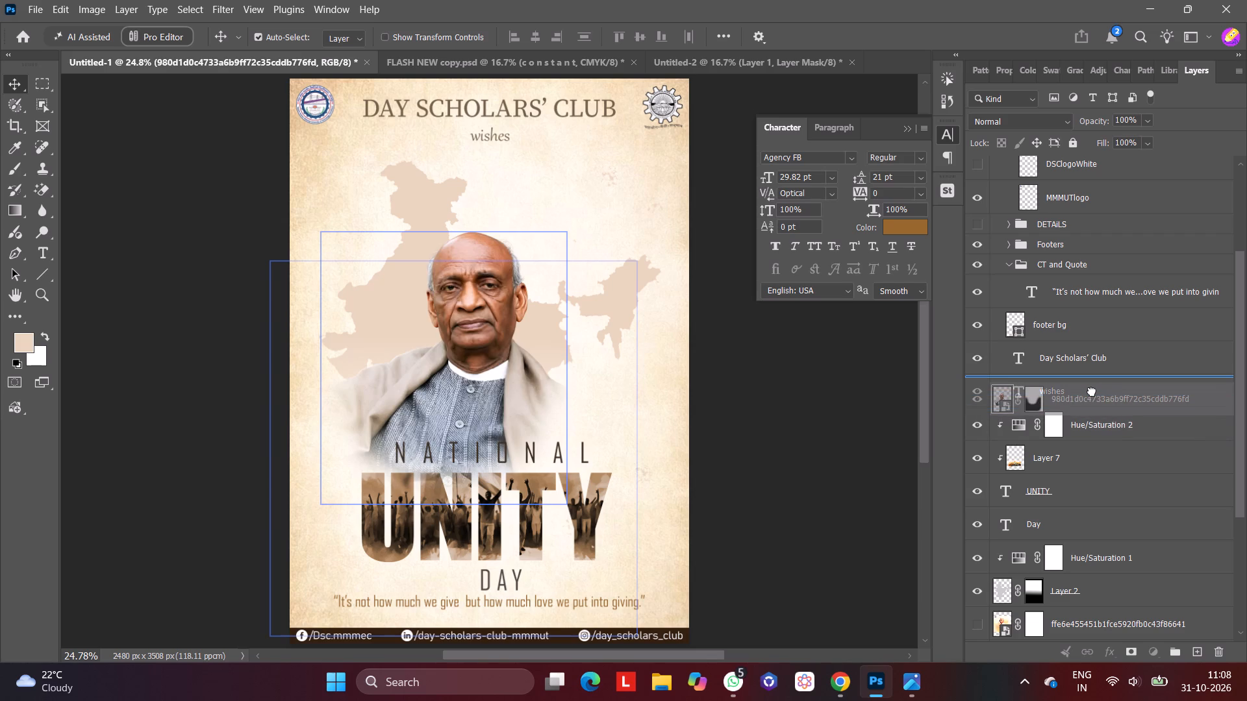
drag(1092, 391, 1091, 524)
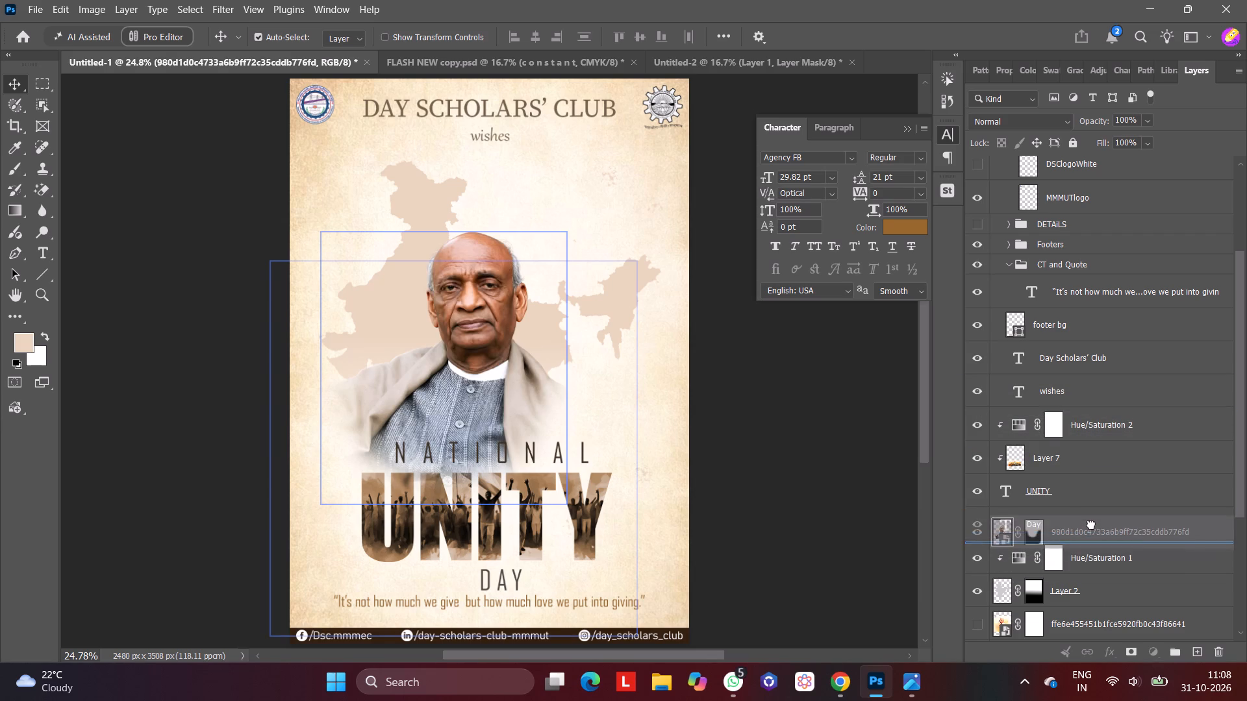
drag(1091, 524, 1091, 530)
Clip the portrait layer to the India map with a clipping mask.
right_click(1091, 530)
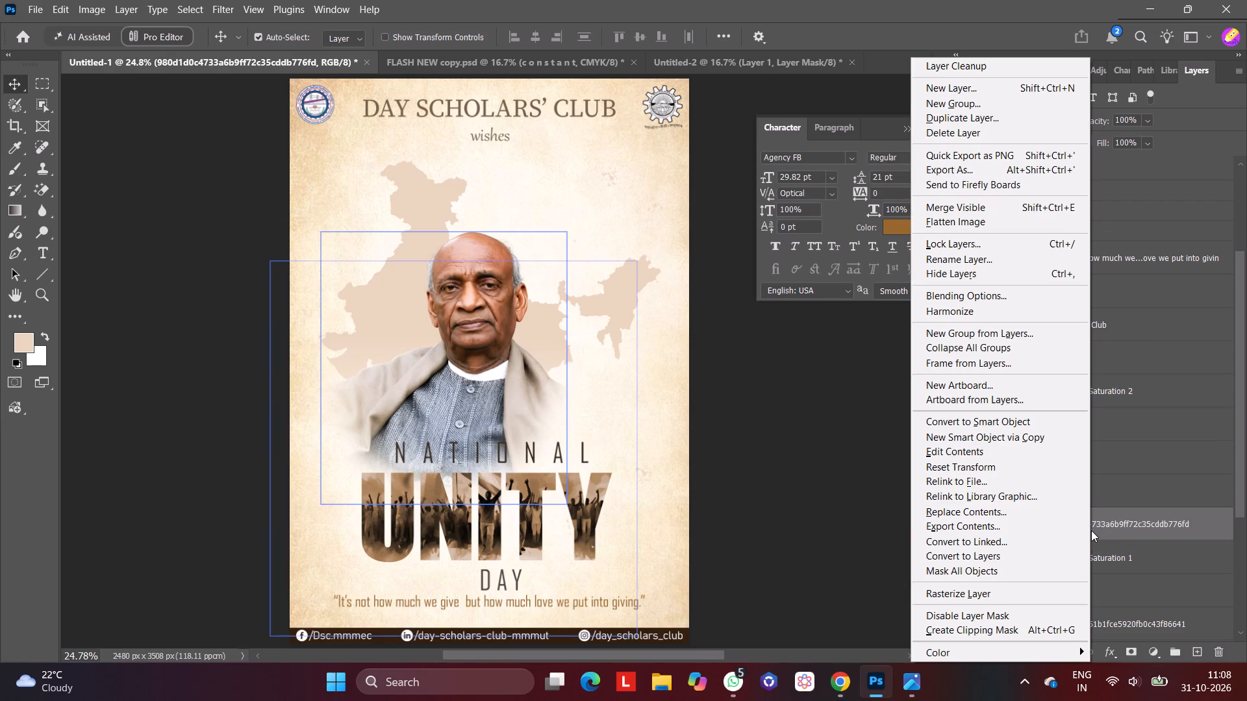
click(1026, 629)
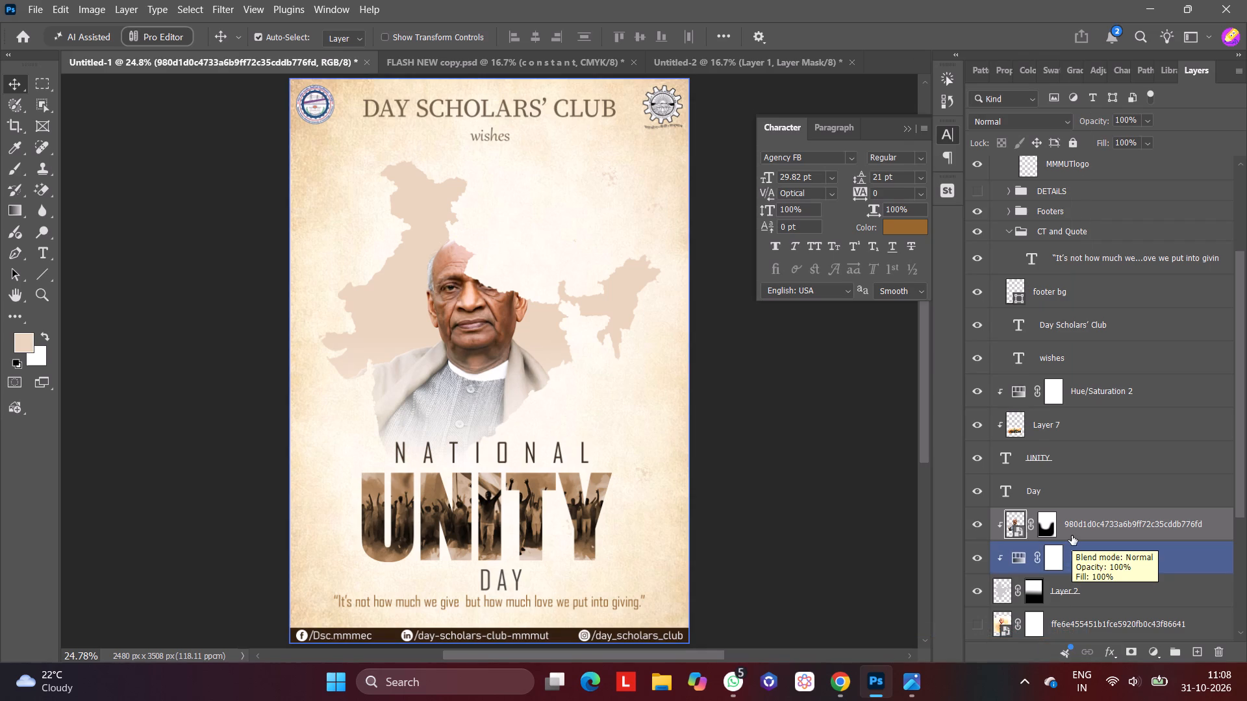
Duplicate the portrait layer, compare the clipped and unclipped versions, and leave only the unclipped copy visible.
key(ctrl+j)
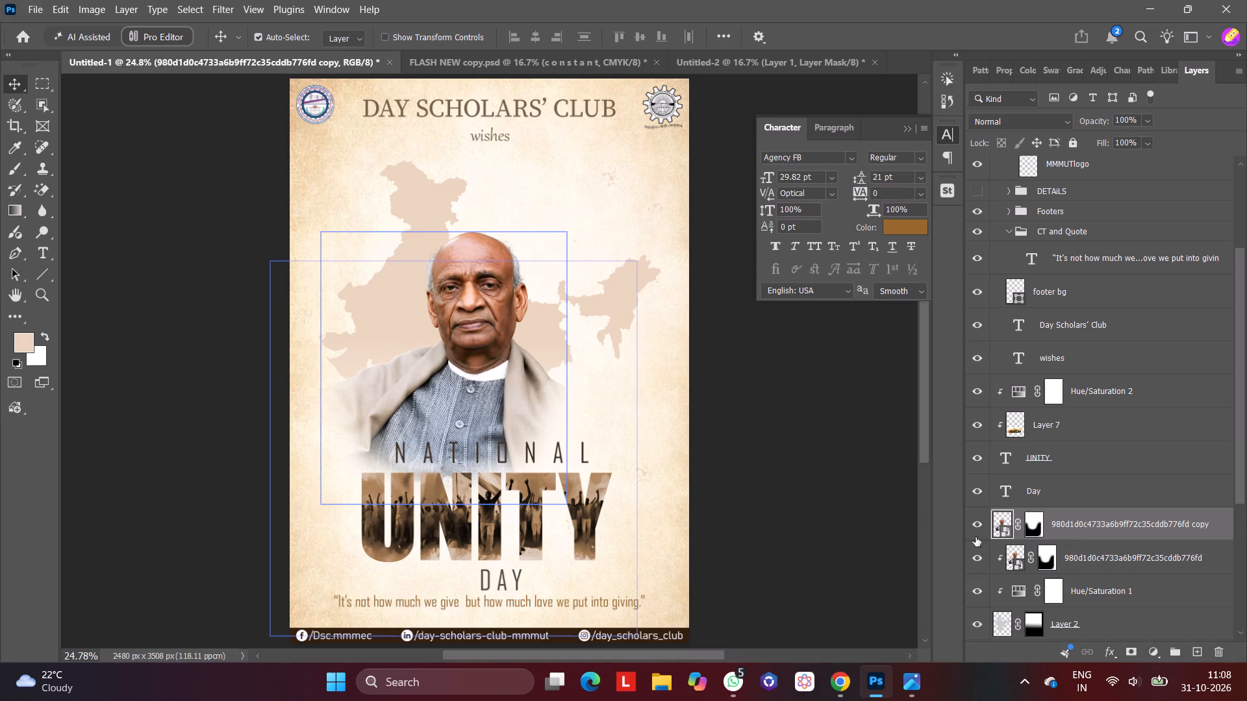
click(977, 558)
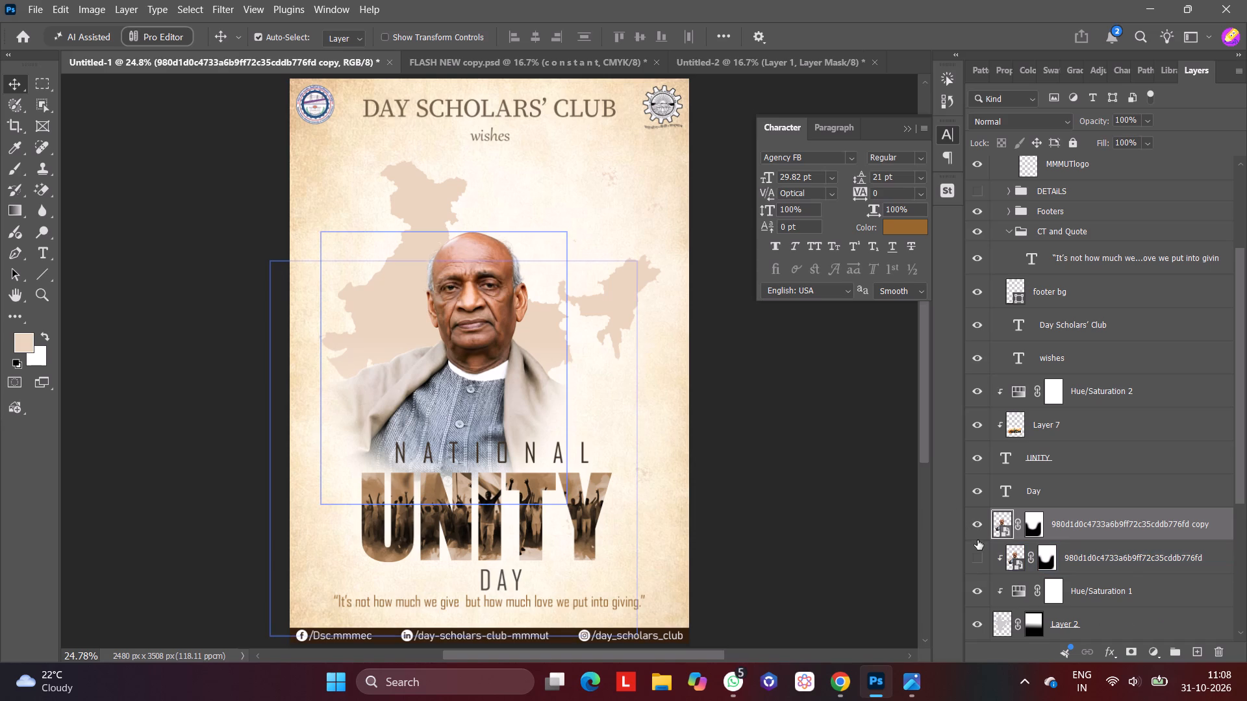
click(979, 530)
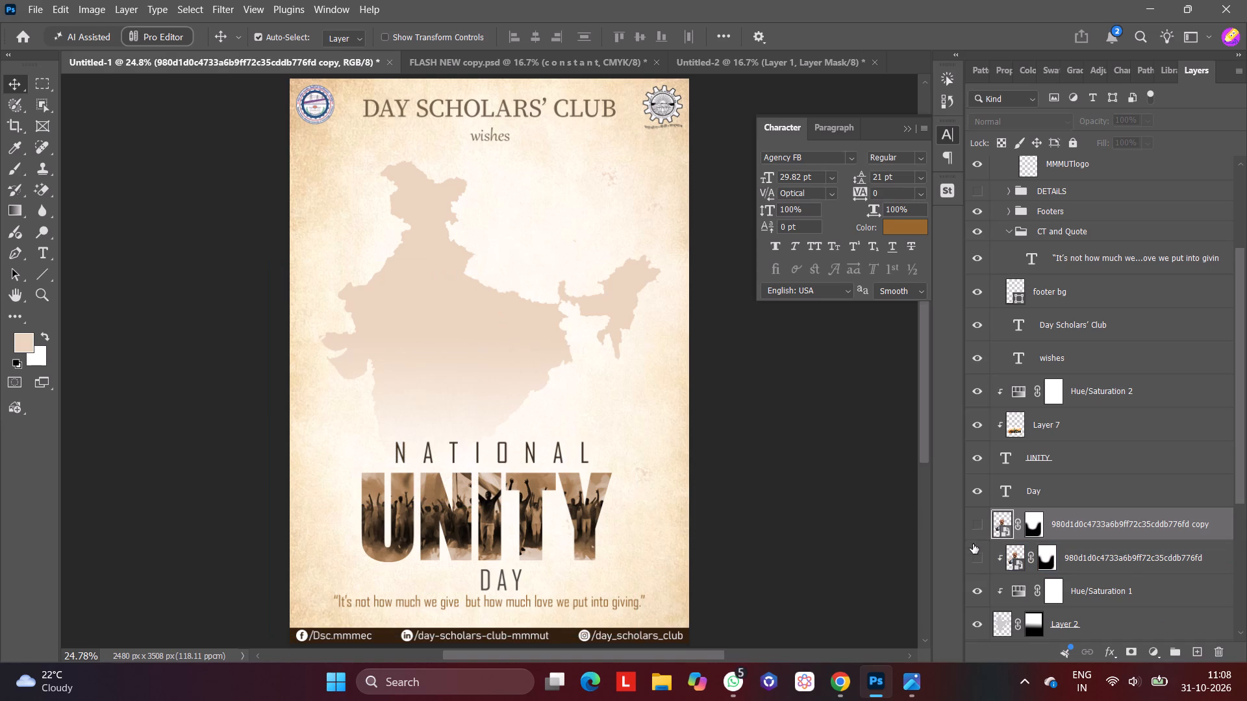
click(981, 556)
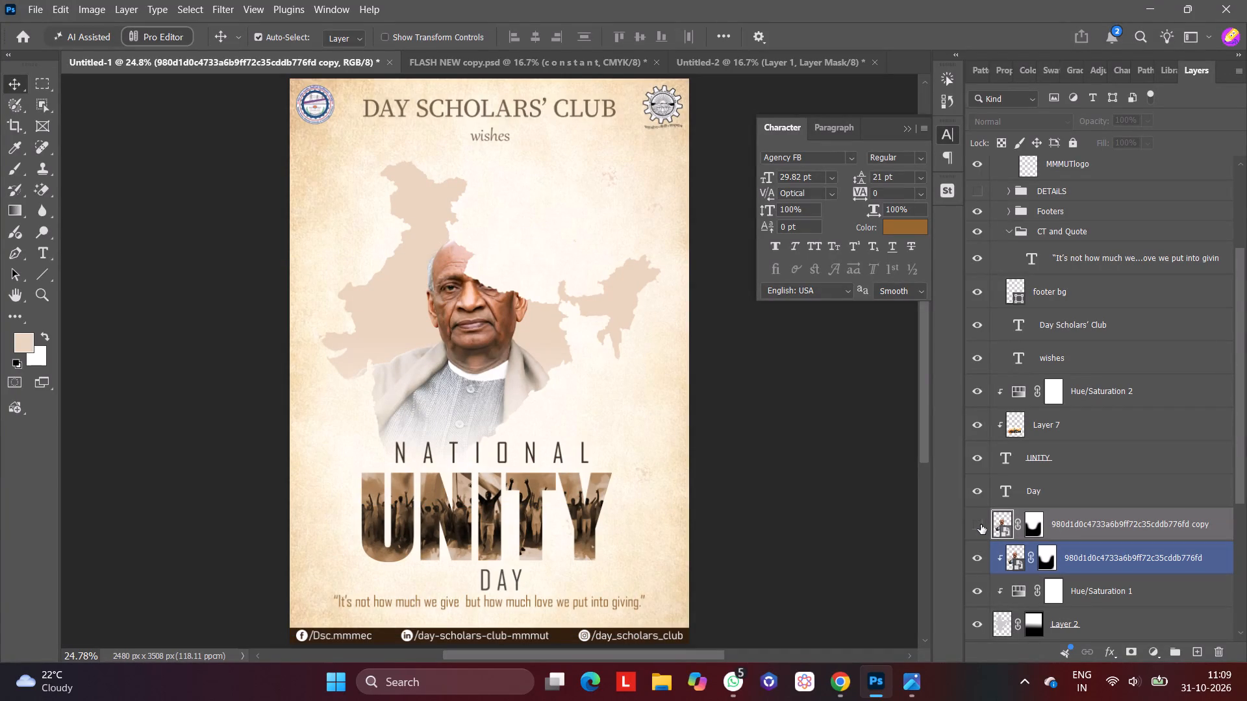
click(981, 524)
click(981, 524)
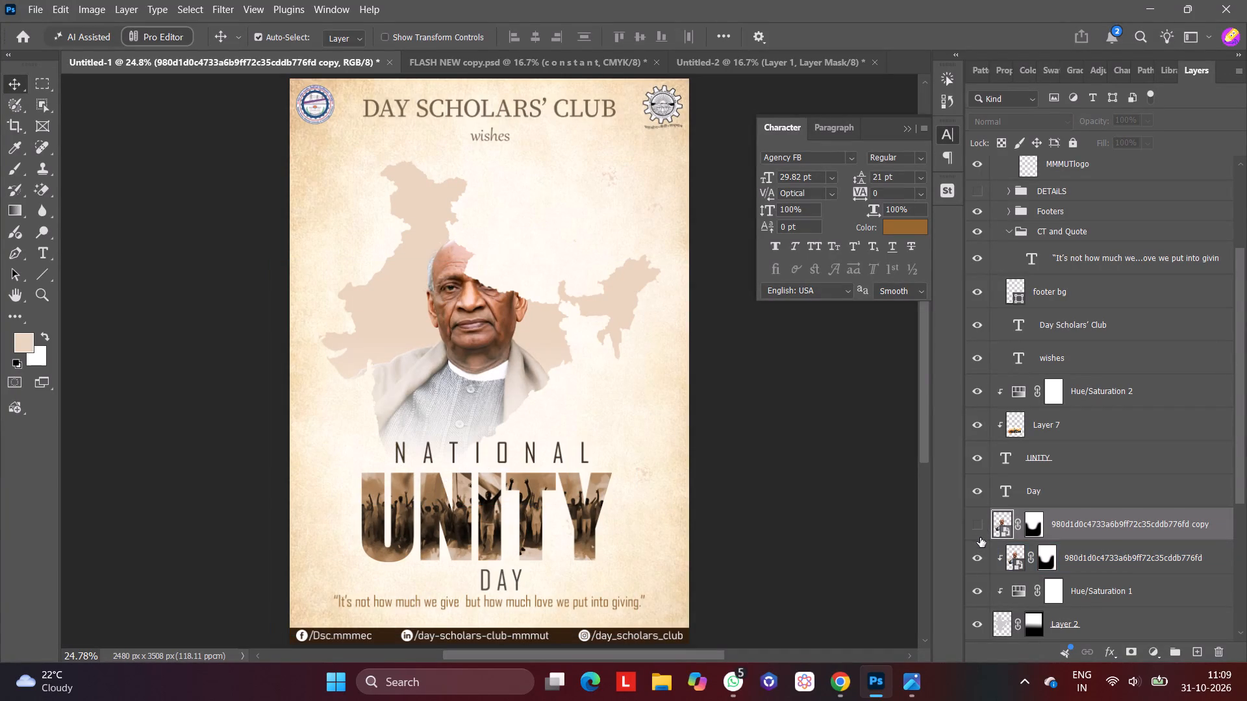
click(981, 527)
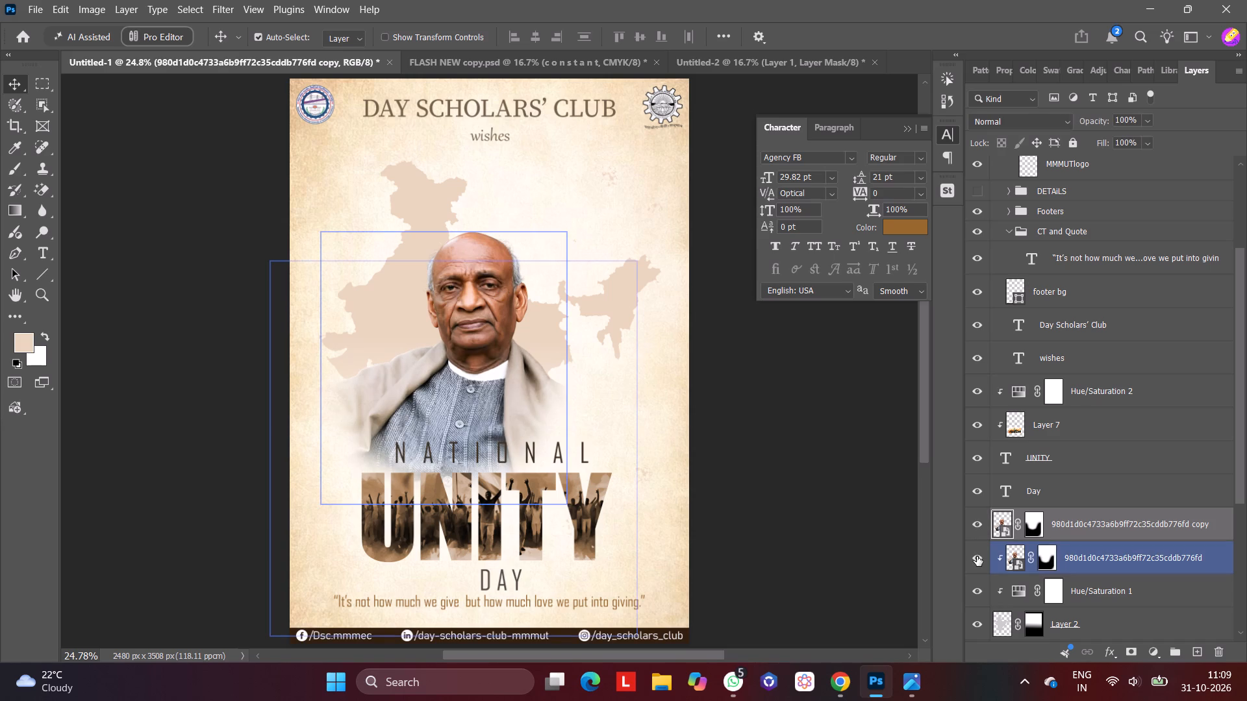
click(977, 556)
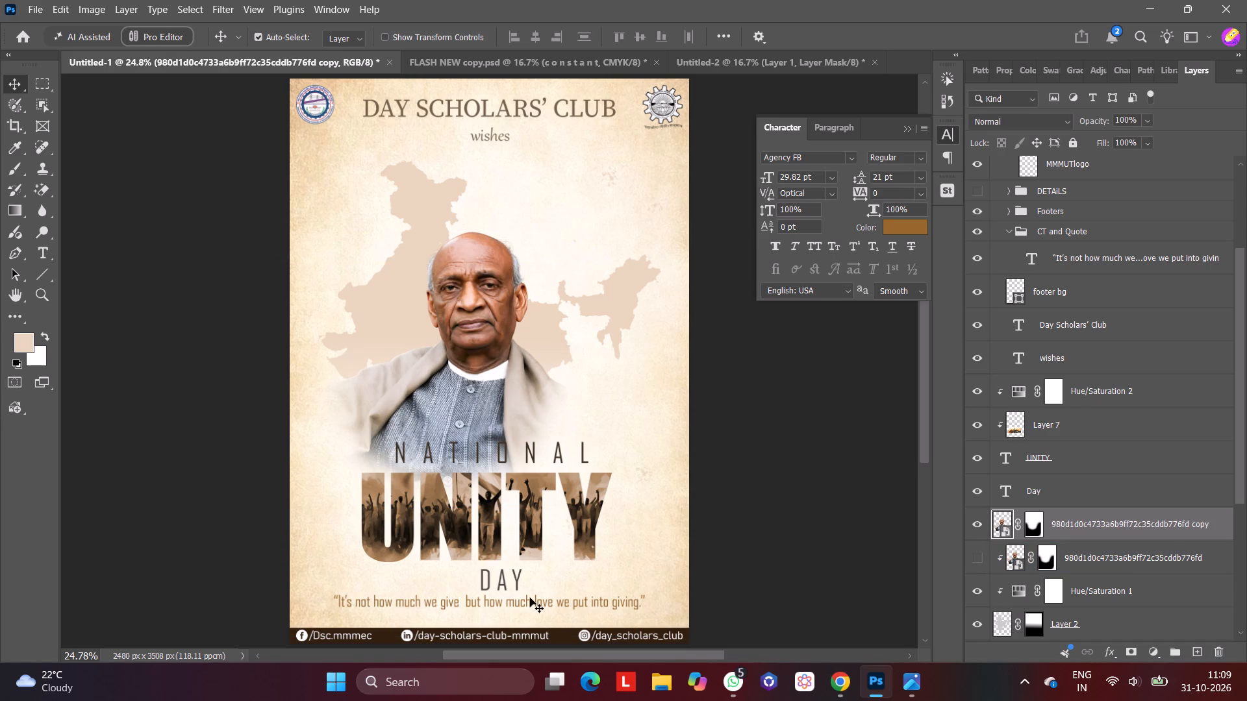
Delete the layer mask from the unclipped portrait copy.
drag(1033, 527, 1217, 638)
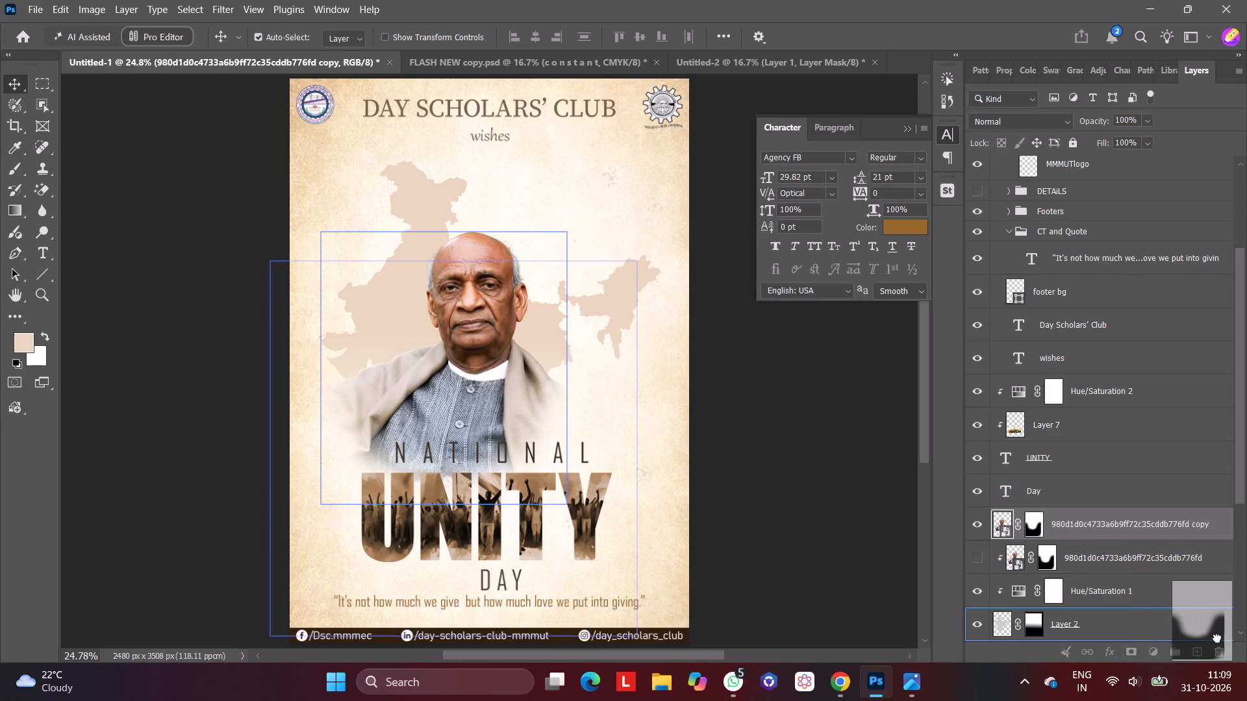
drag(1217, 638, 1222, 653)
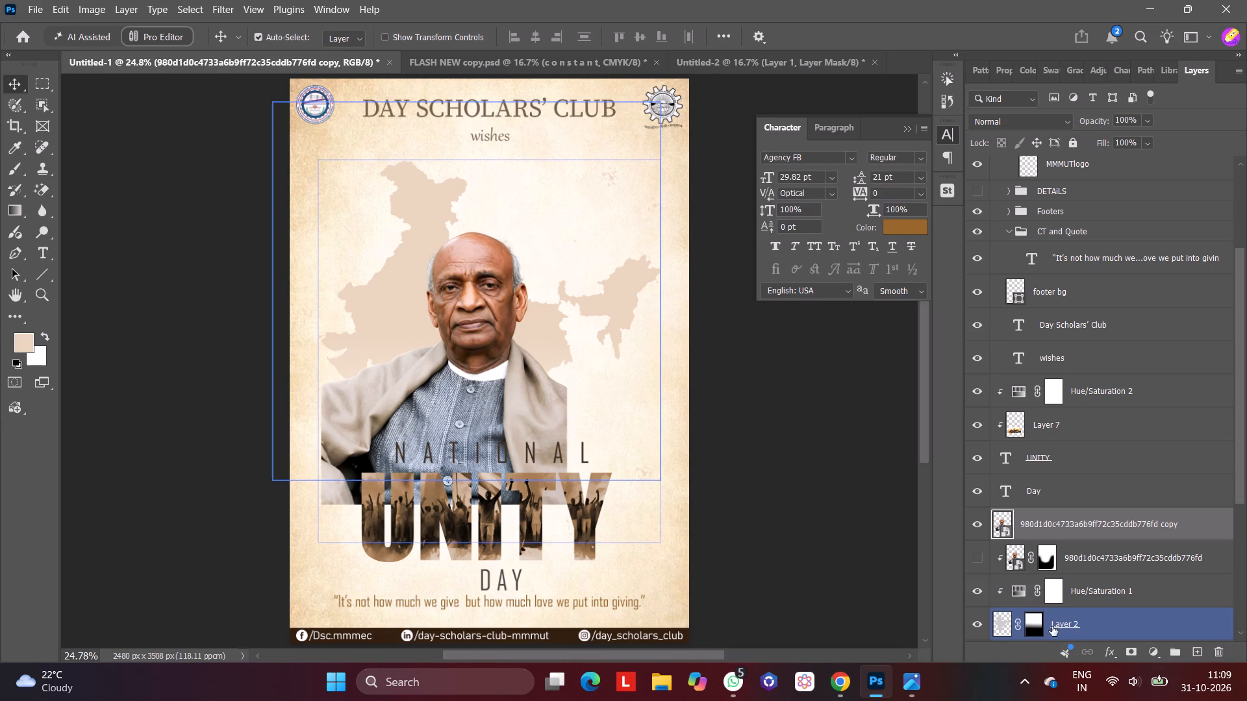
Convert the India map layer, Layer 2, to a smart object.
click(1103, 626)
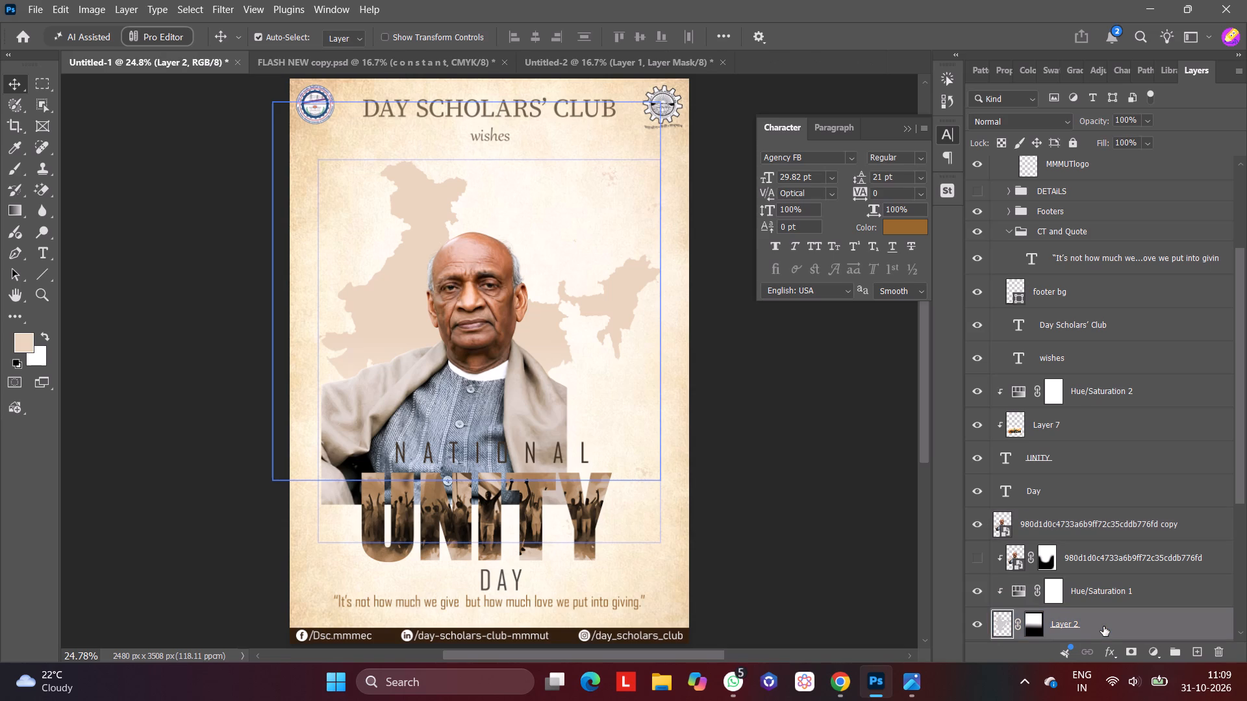
right_click(1098, 627)
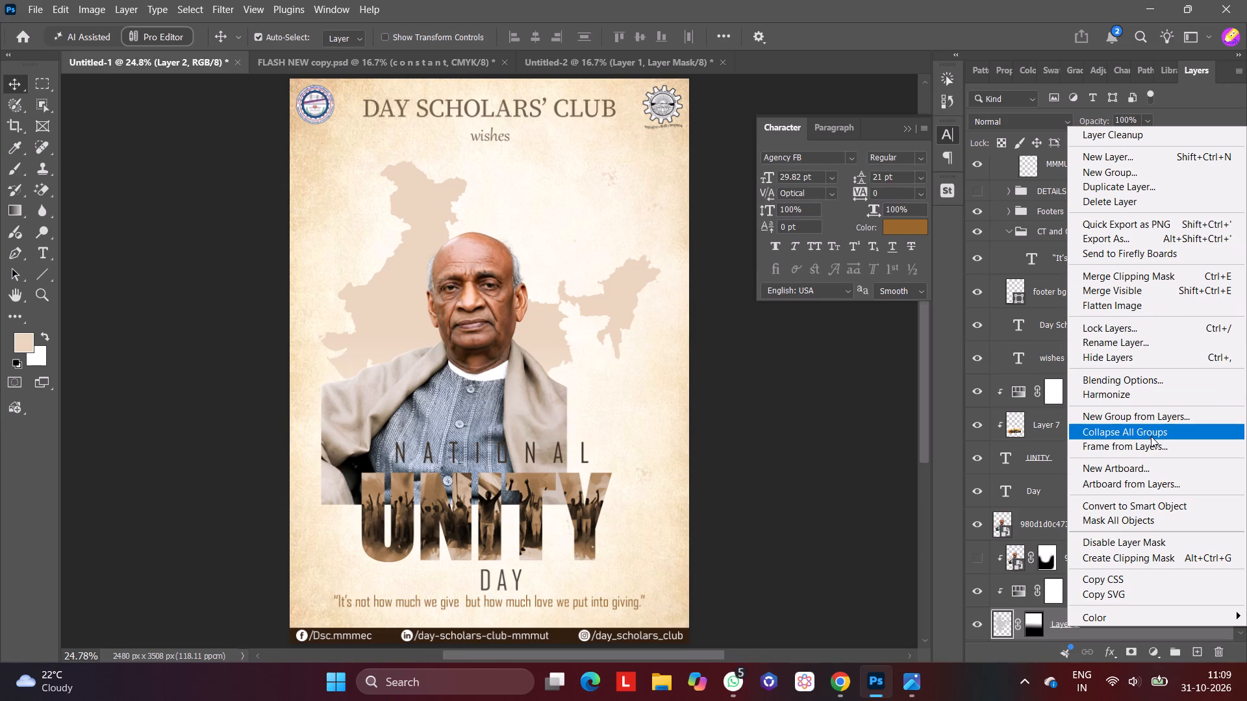
click(1151, 508)
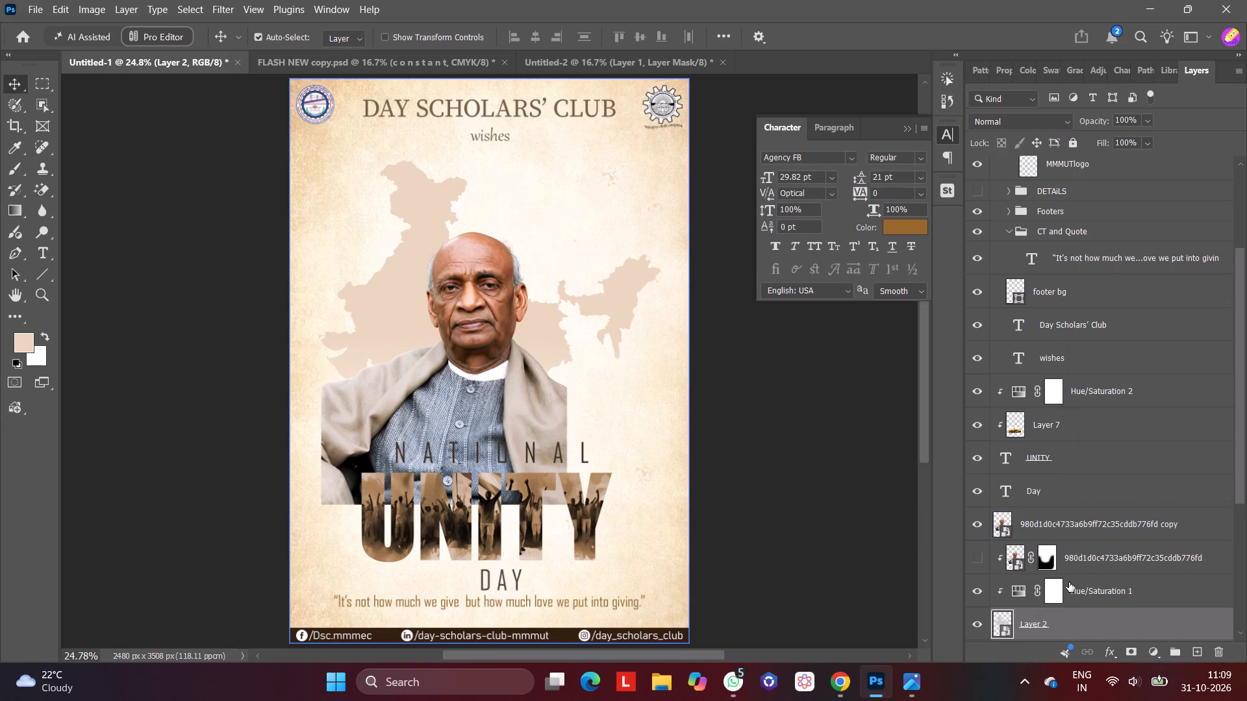
Load the India map's outline as a selection and add it as a layer mask on the portrait copy.
ctrl+click(1003, 620)
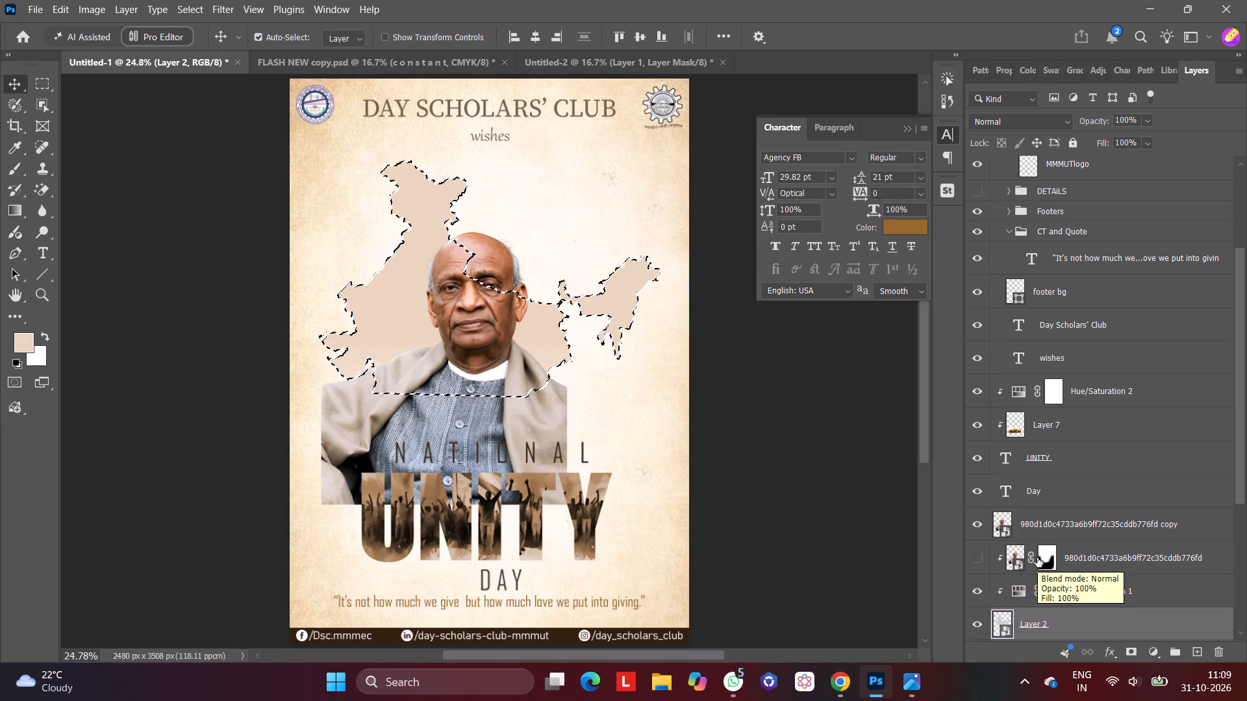
click(1070, 528)
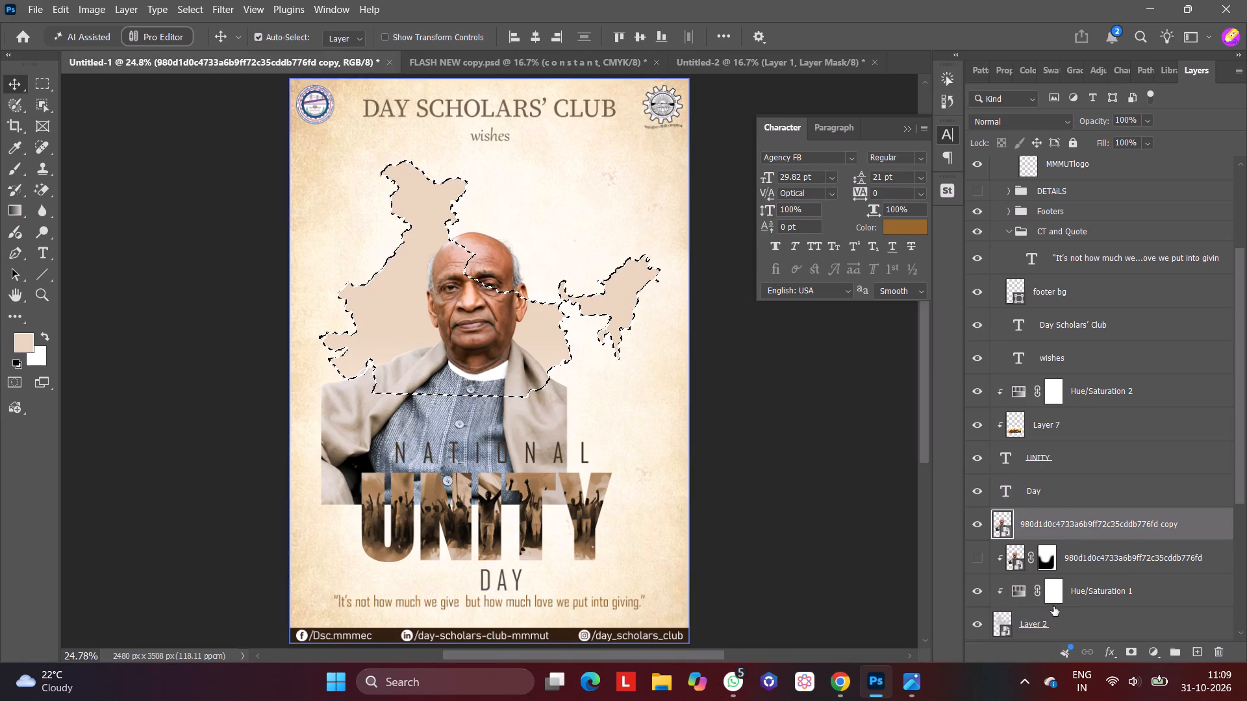
click(1135, 652)
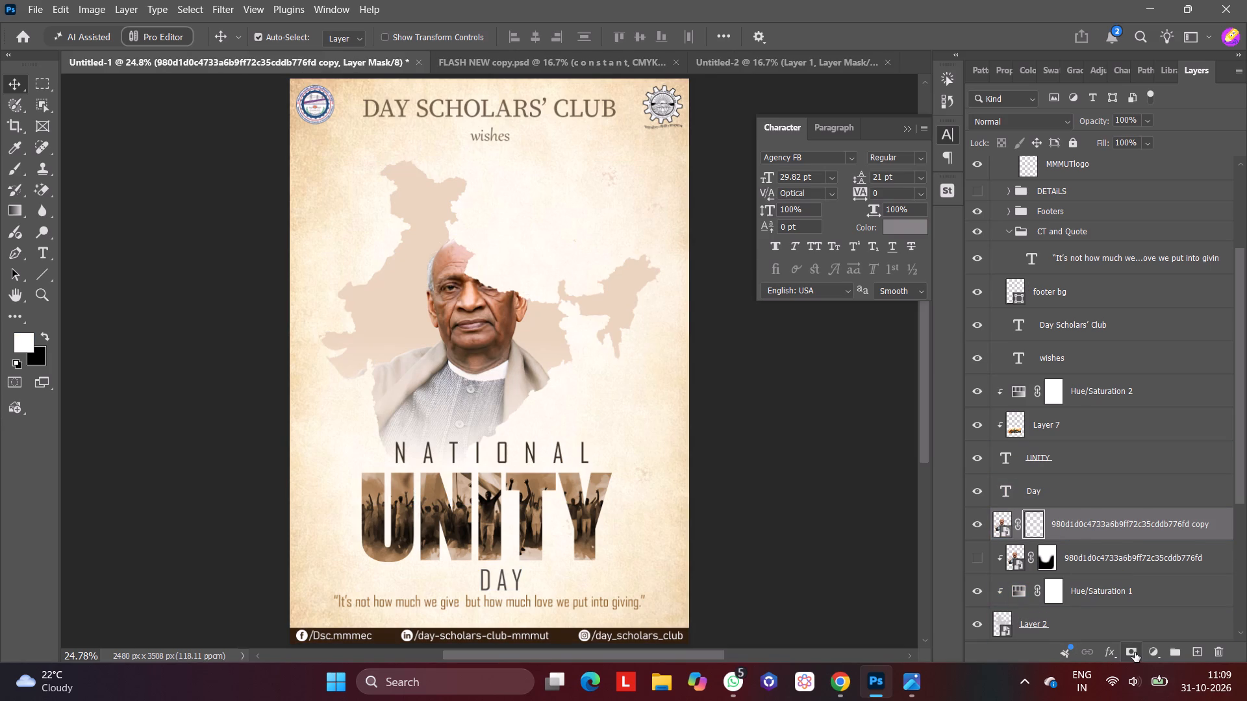
Reveal the top of the head by painting white on the portrait copy's mask with a 94 px Soft Round brush, 0% hardness.
click(1032, 523)
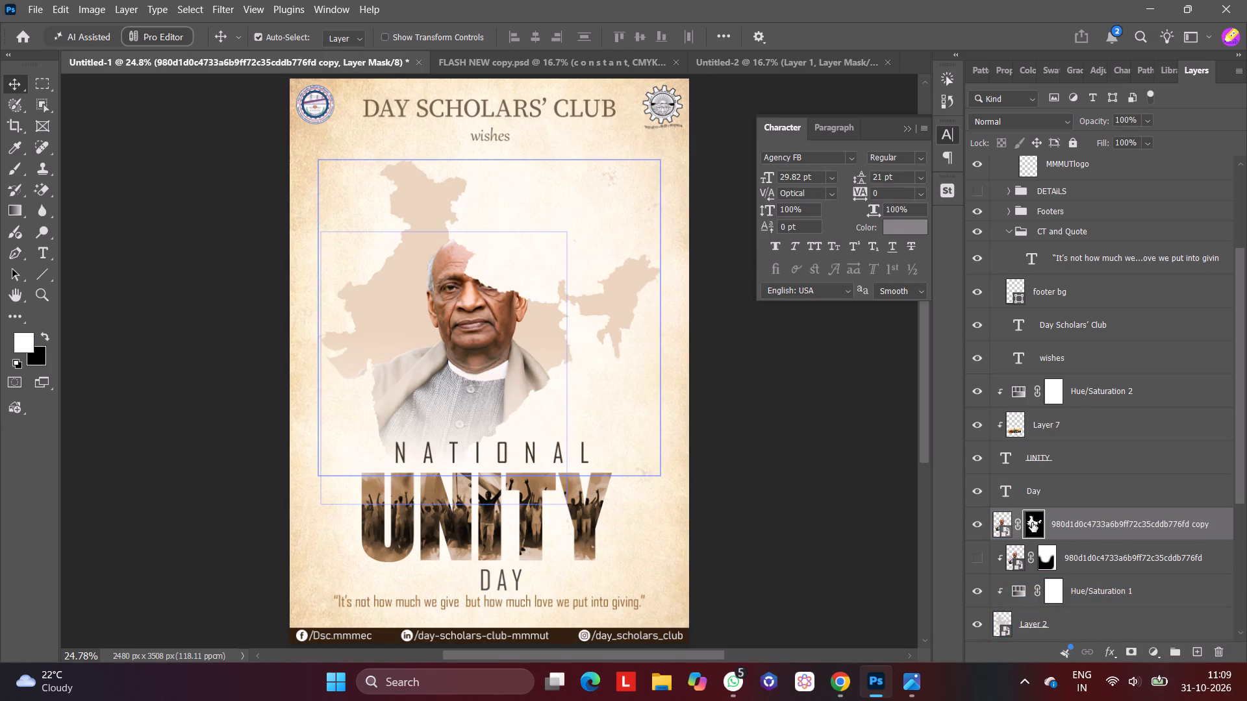
key(b)
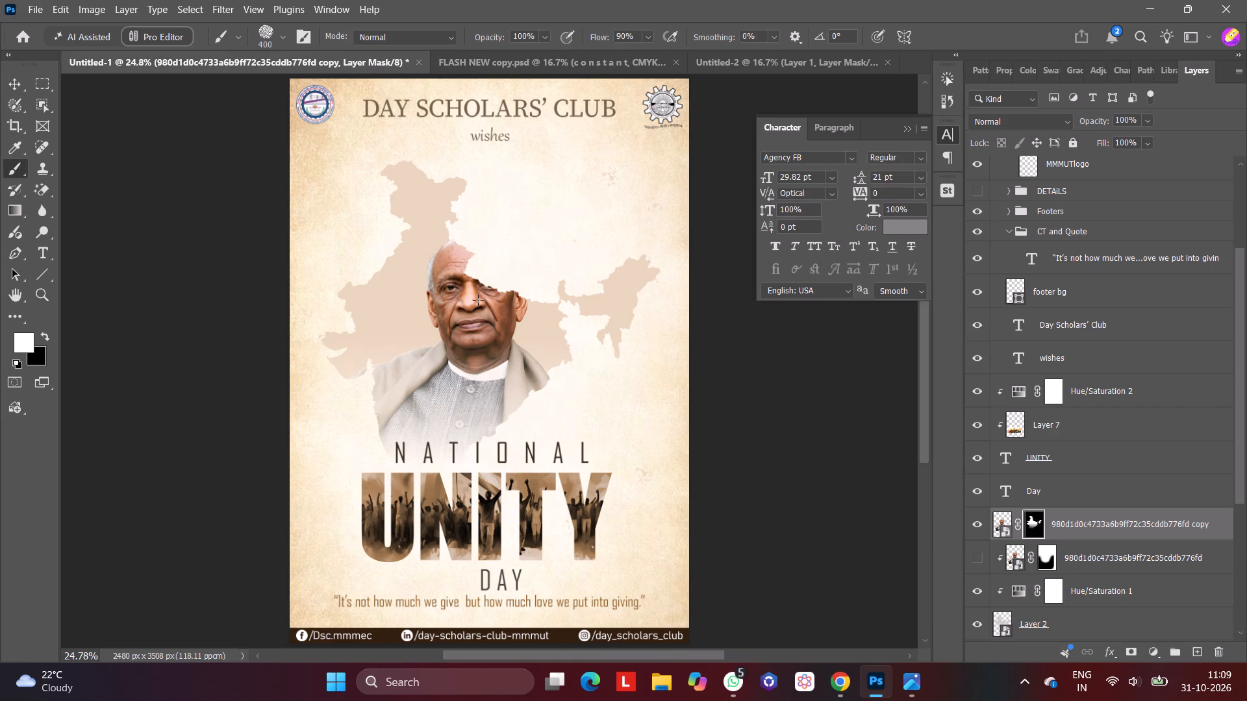
key(bracketright)
key(bracketright)
key(bracketright)
key(bracketright)
key(bracketright)
key(bracketright)
key(bracketright)
key(bracketright)
key(bracketright)
key(bracketright)
key(bracketright)
key(bracketright)
key(bracketright)
key(bracketright)
key(bracketright)
key(bracketright)
key(bracketright)
key(bracketright)
key(bracketright)
key(bracketright)
text(][)
right_click(536, 328)
scroll(597, 506, up, 19)
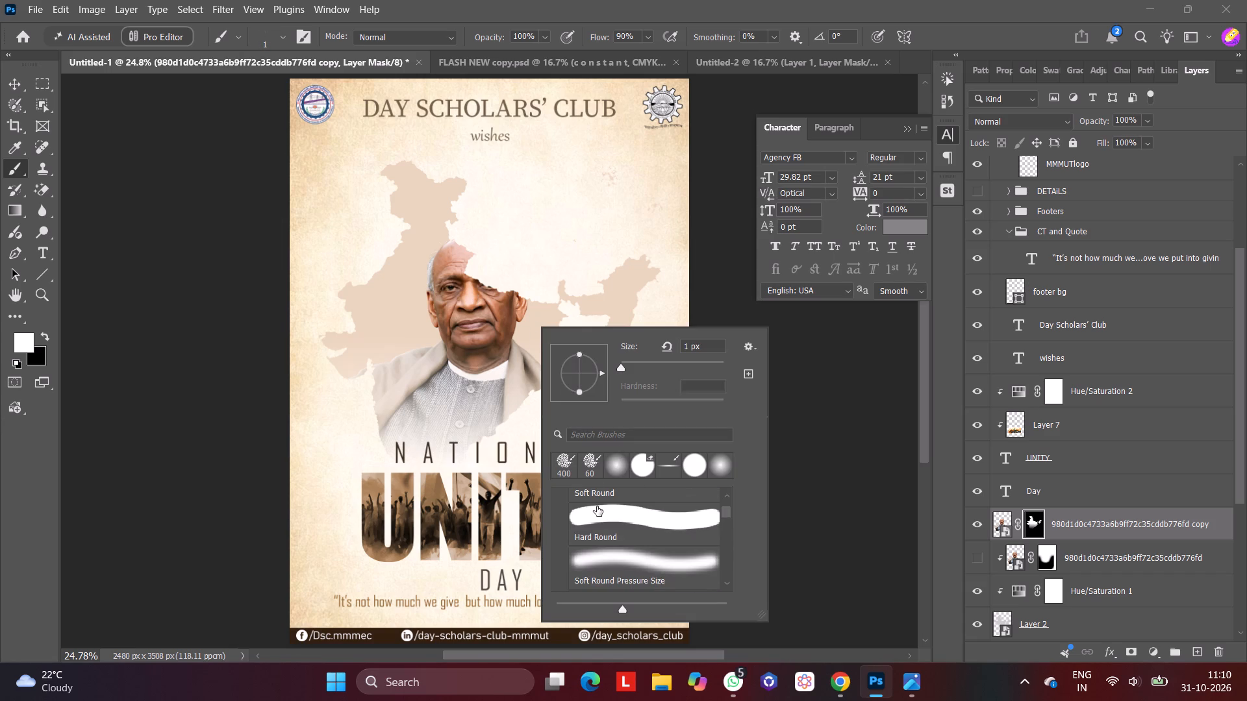
scroll(597, 506, up, 7)
click(613, 534)
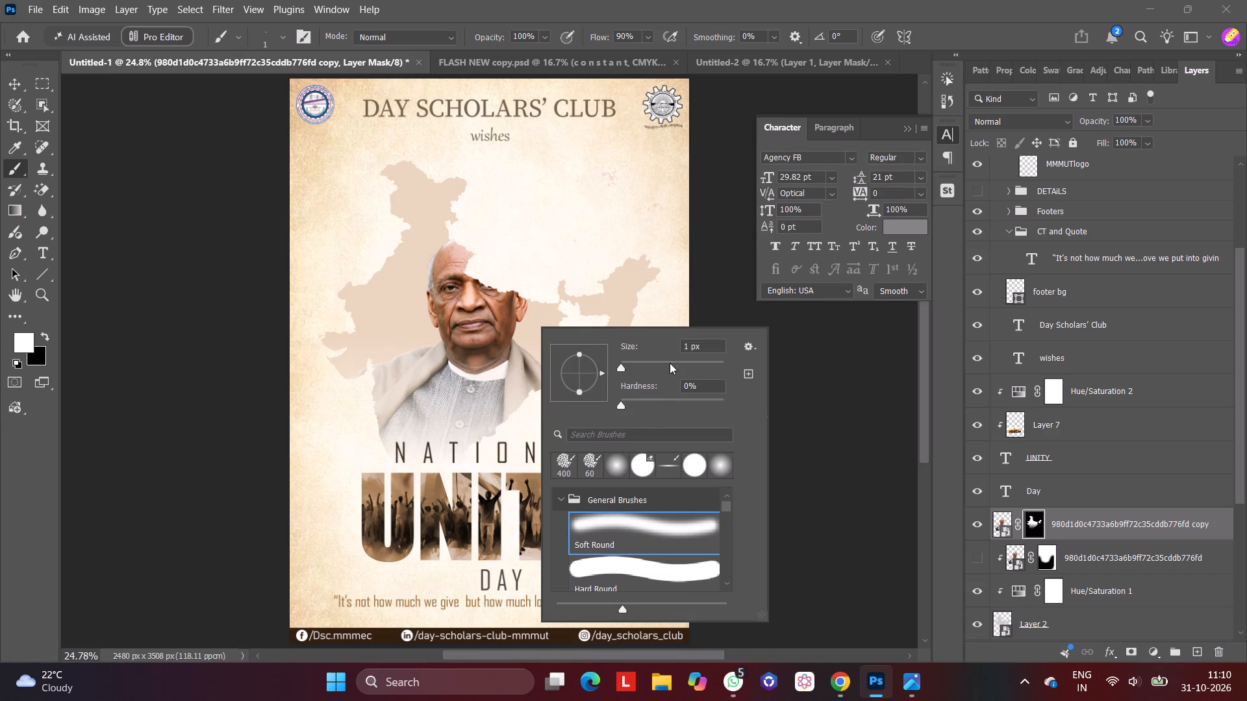
click(670, 363)
click(754, 51)
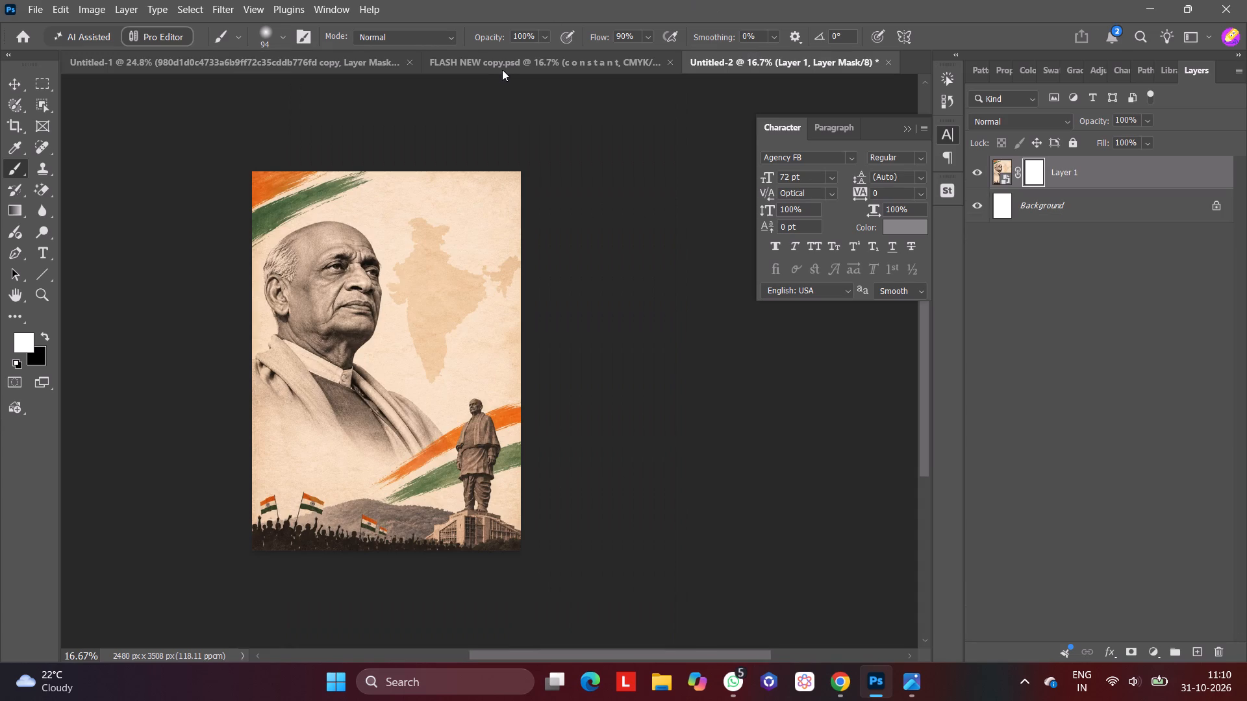
click(504, 70)
click(328, 60)
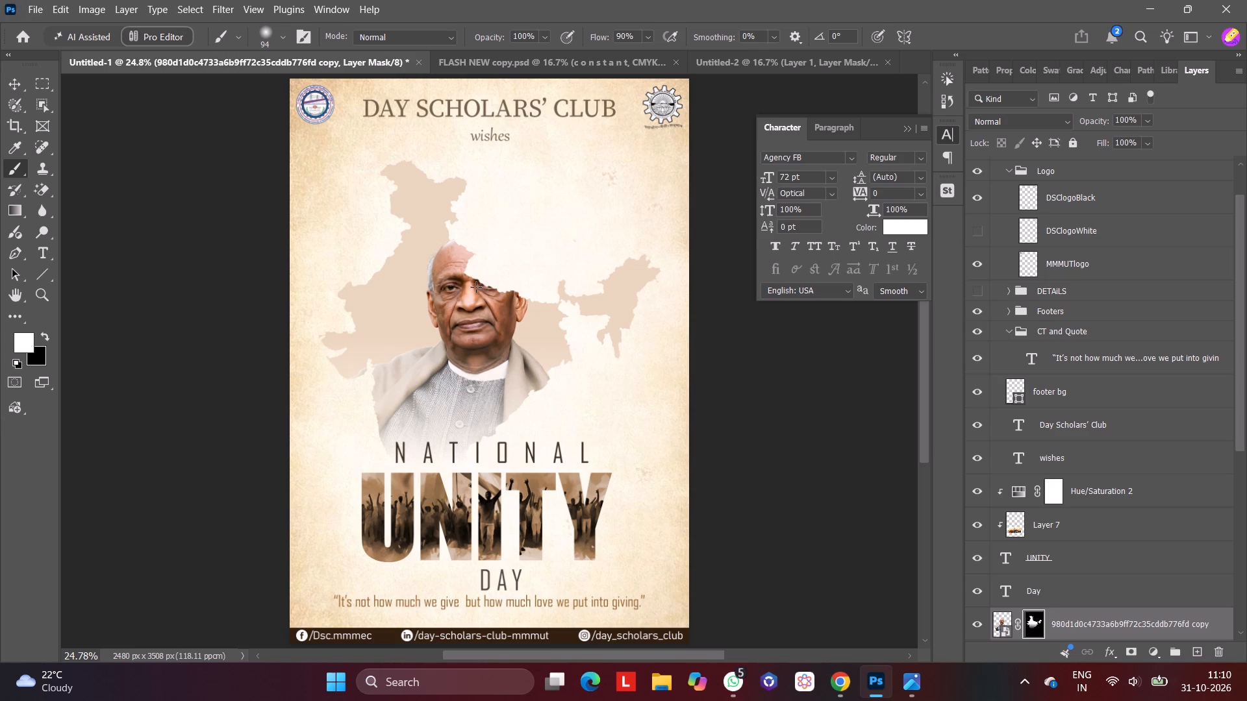
drag(451, 262, 514, 295)
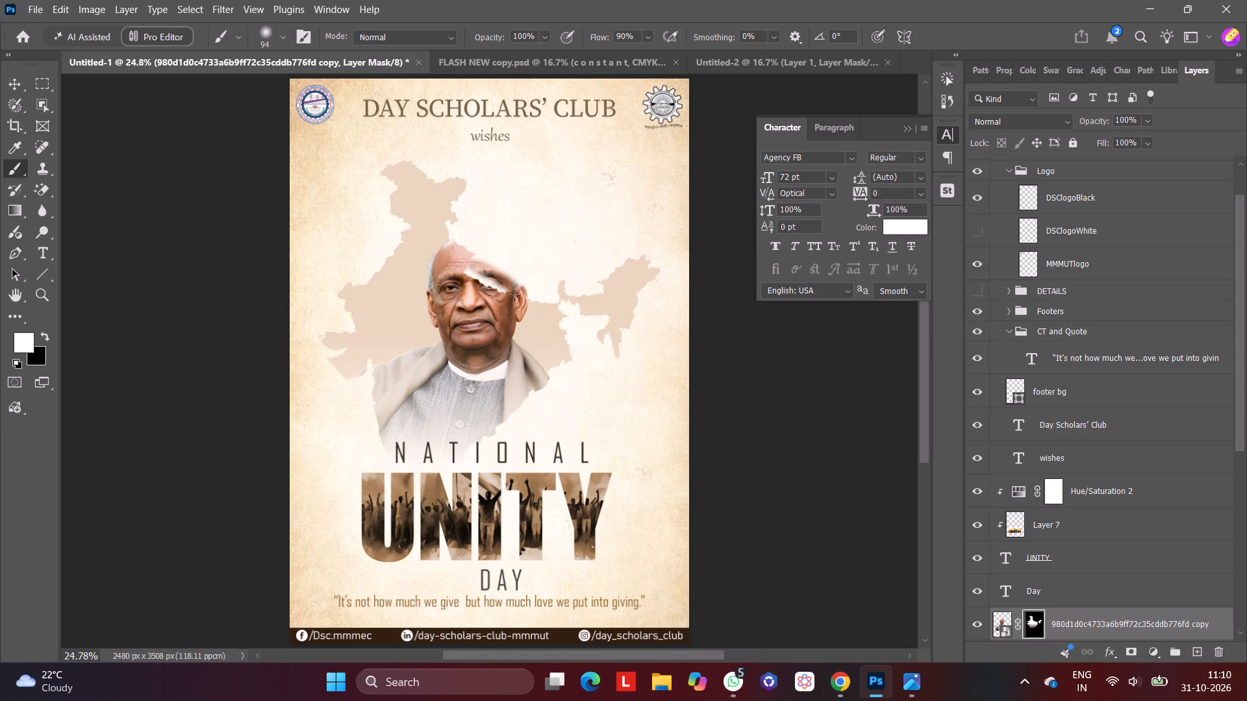
drag(514, 295, 459, 224)
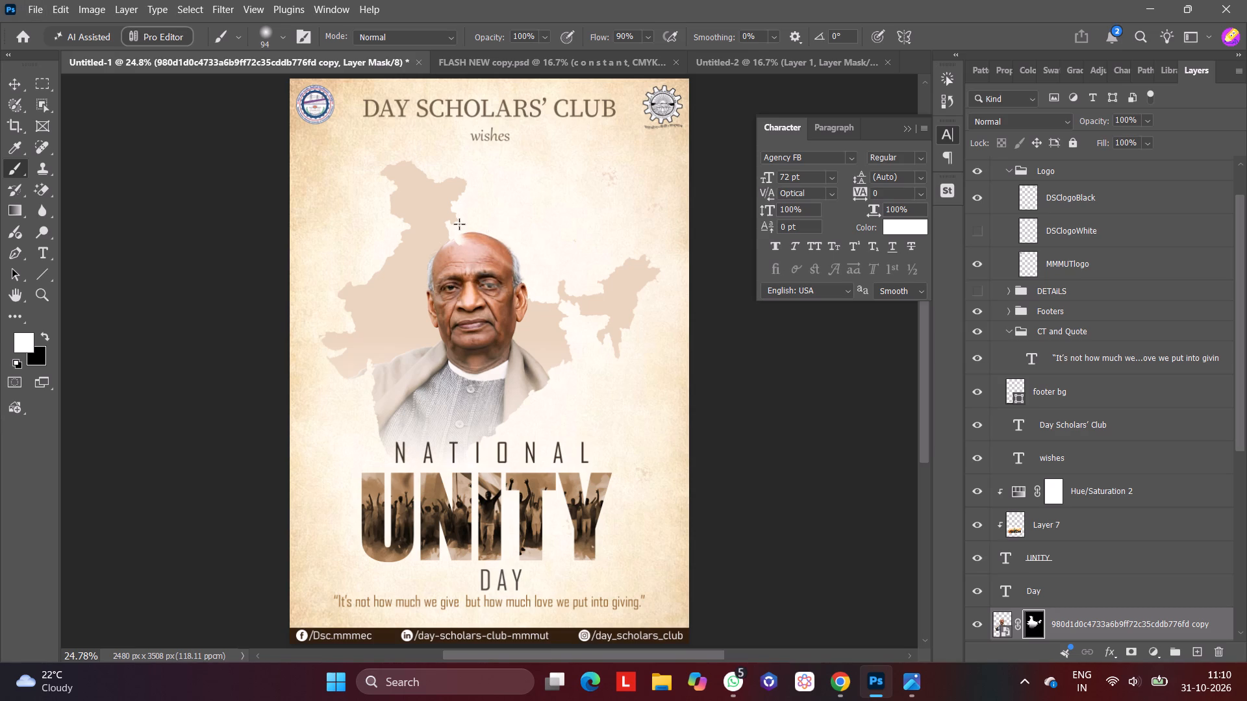
drag(459, 224, 447, 242)
Turn on the Brush Tip display for the brush presets.
right_click(479, 210)
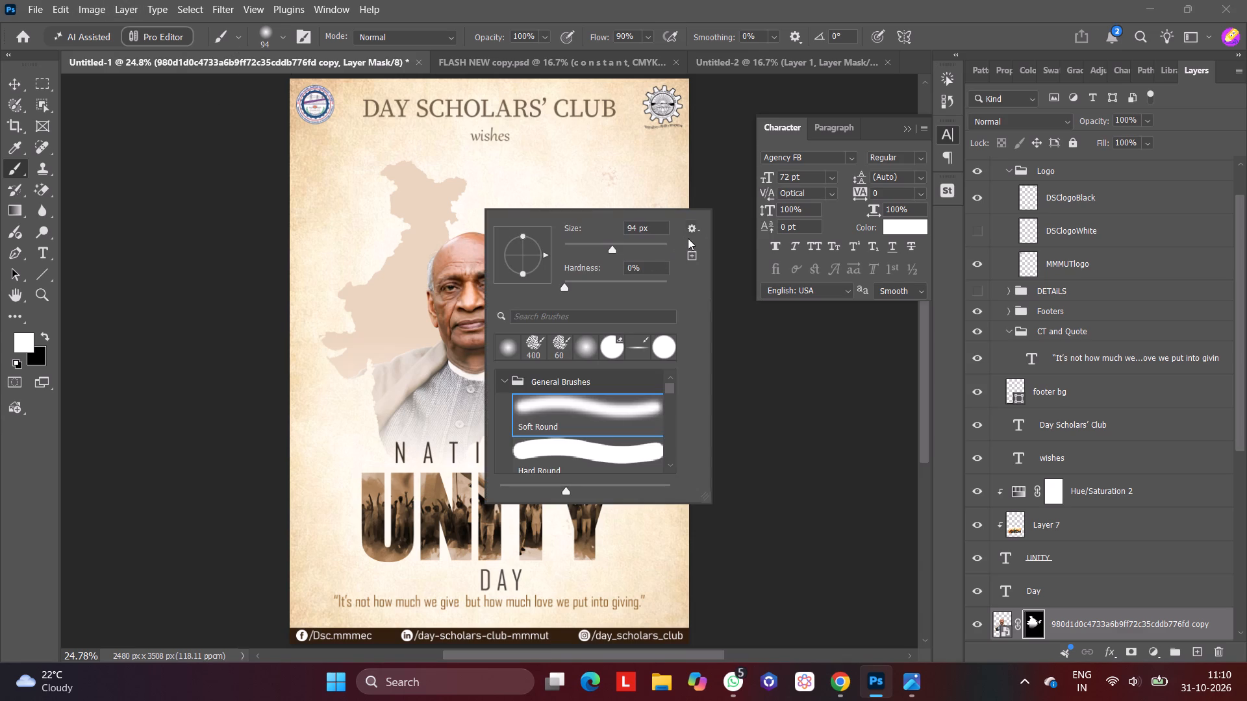
click(690, 232)
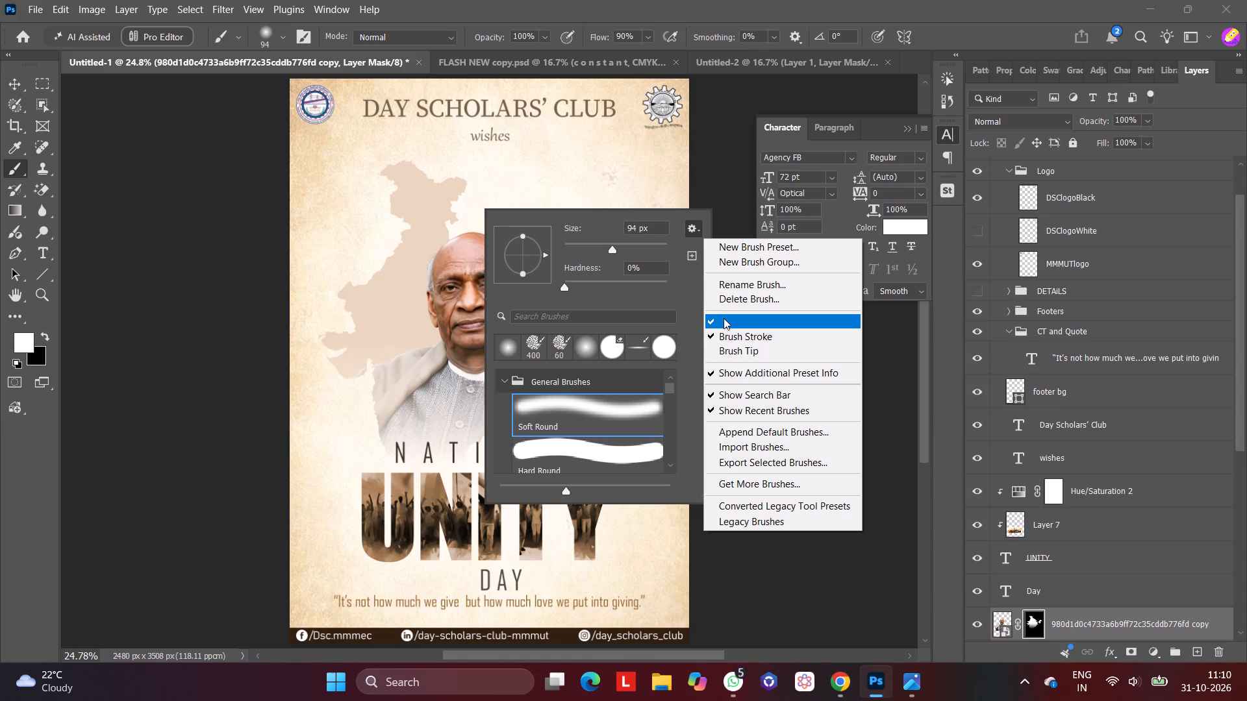
click(727, 350)
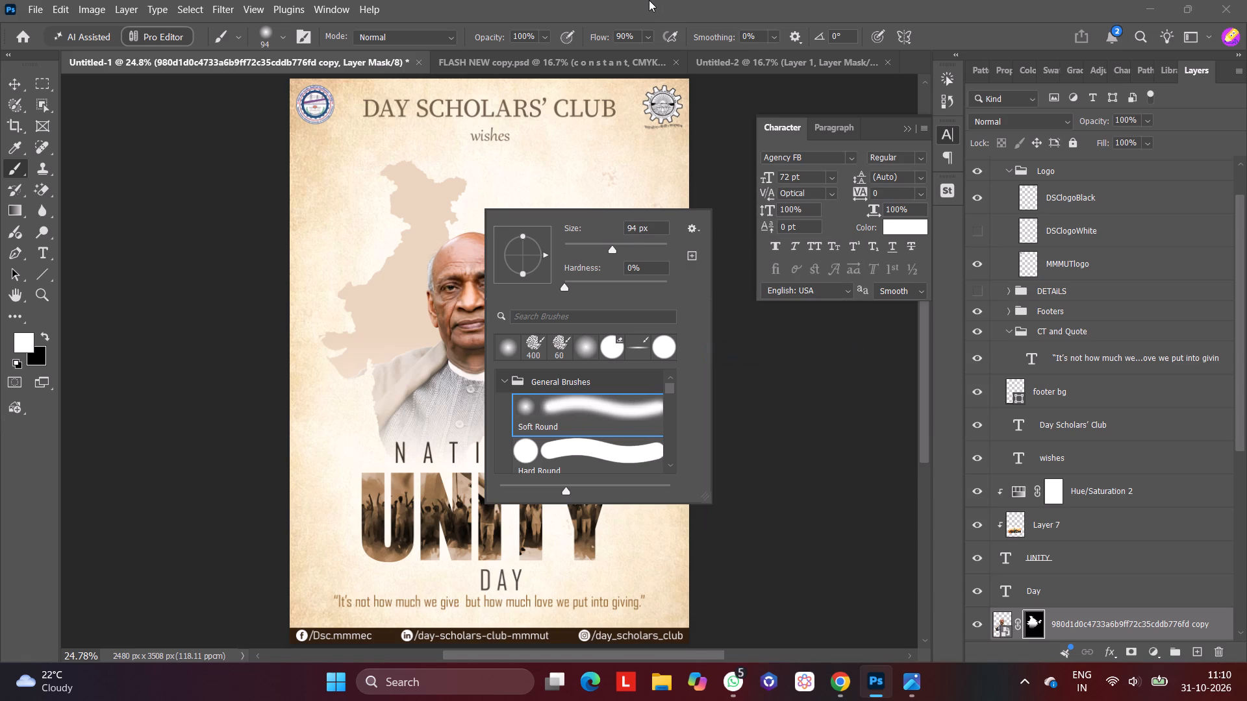
click(649, 0)
right_click(469, 271)
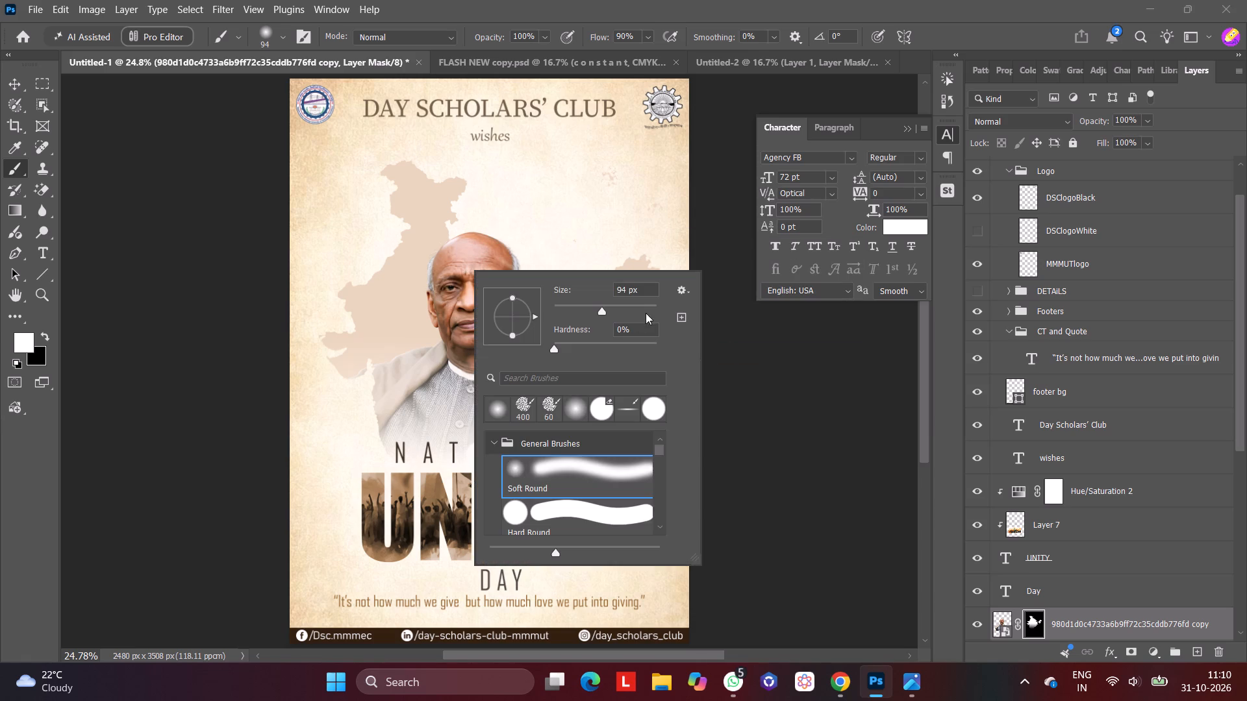
click(681, 293)
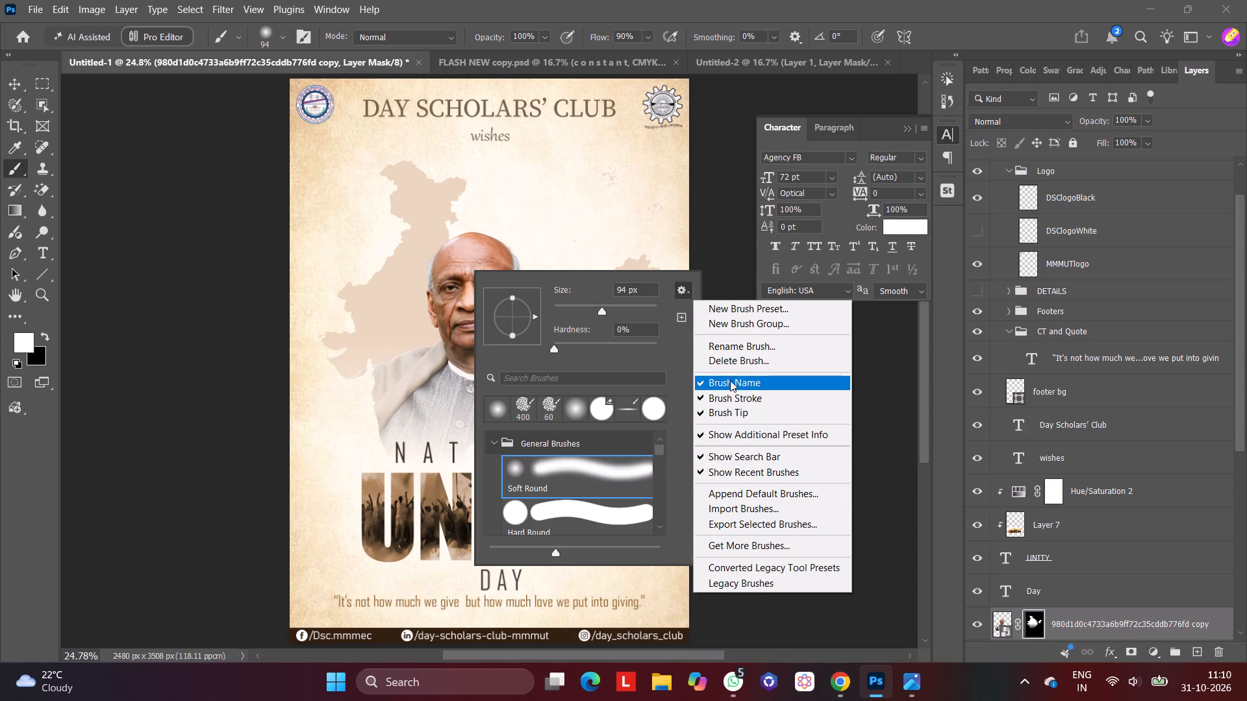
click(1007, 0)
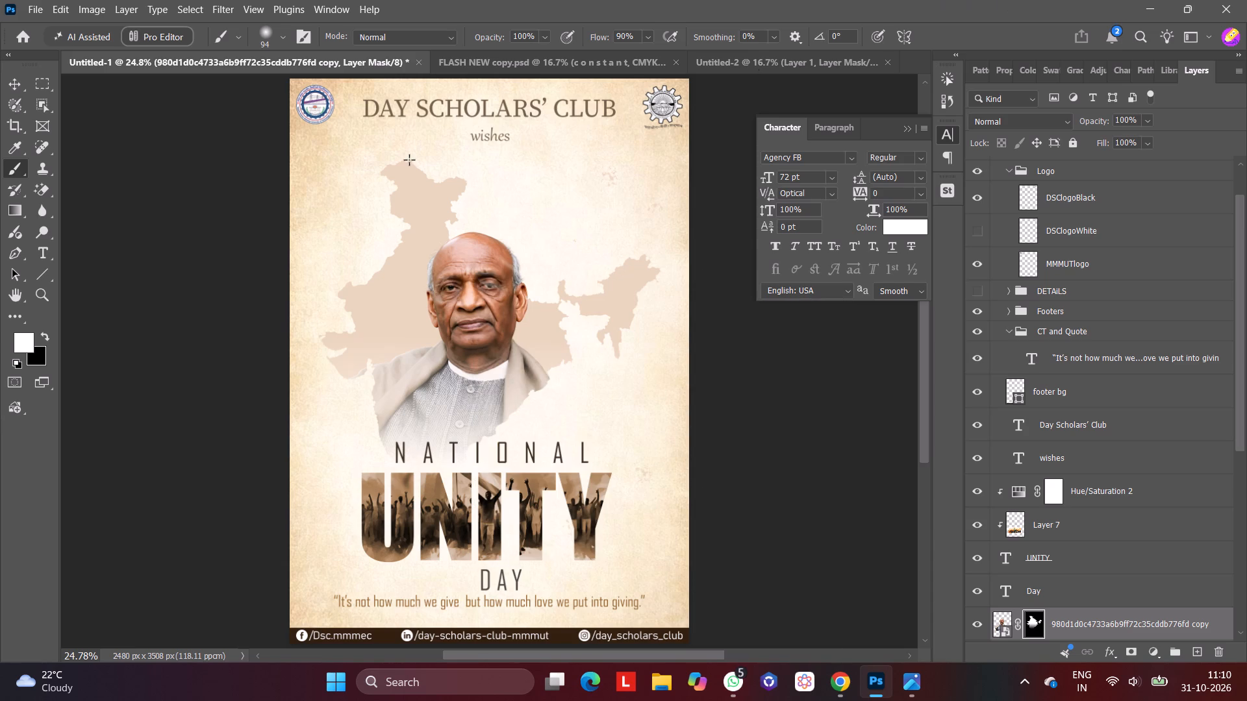
Enlarge the brush to 150 px and paint white over the face and head edges on the portrait copy's mask.
text(]]])
drag(492, 278, 503, 293)
drag(503, 293, 522, 264)
drag(522, 264, 457, 315)
drag(432, 285, 430, 244)
drag(430, 244, 449, 249)
click(449, 249)
Open the contents of the India map smart object, Layer 2, to examine them, and return to the poster document.
scroll(1022, 533, down, 1)
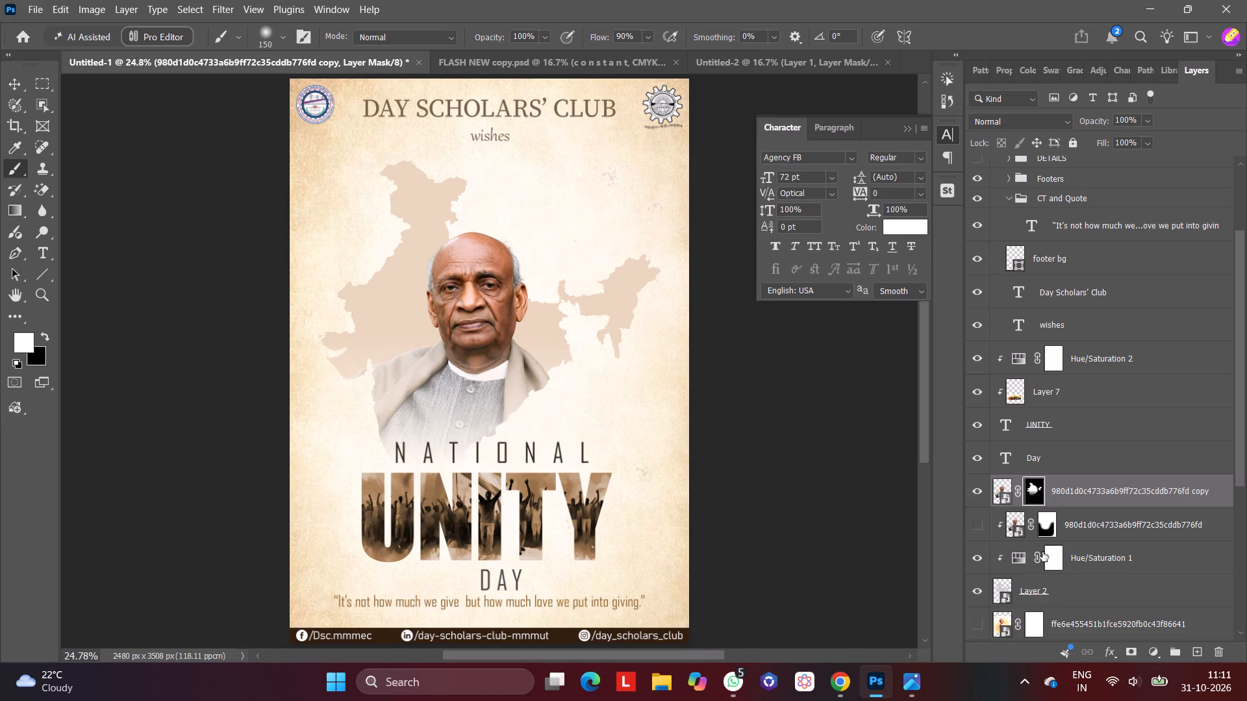
double_click(1001, 589)
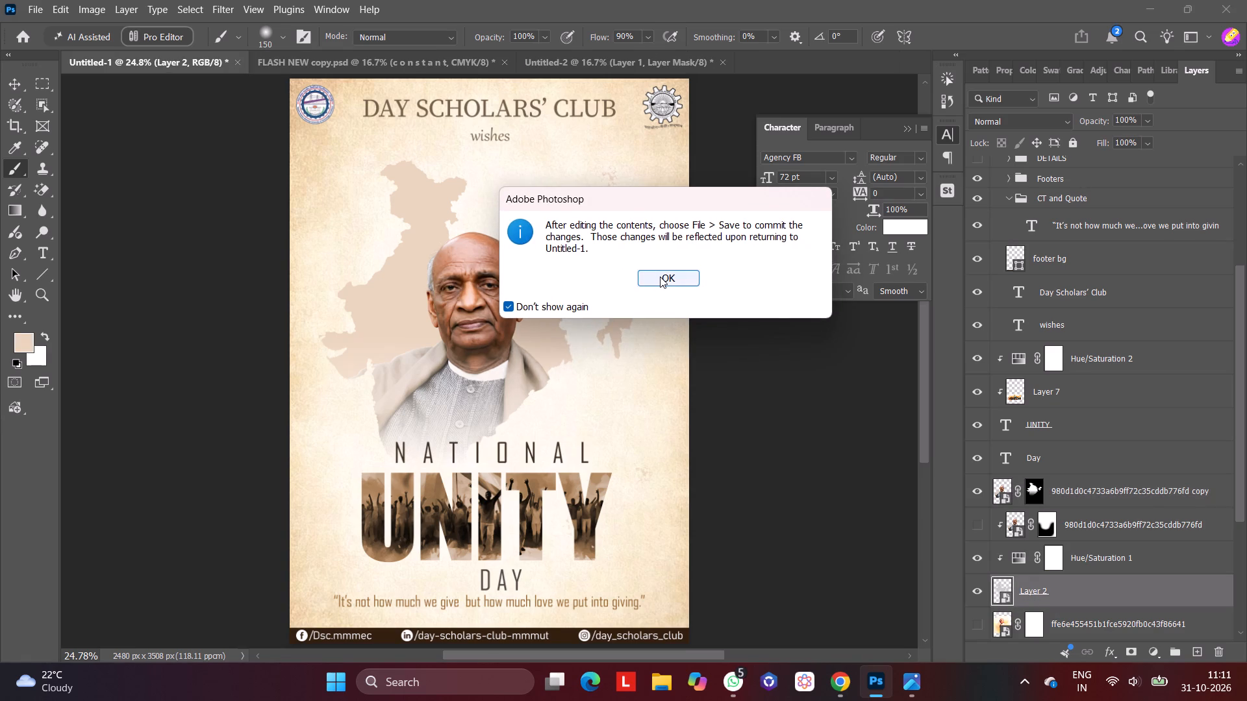
click(660, 277)
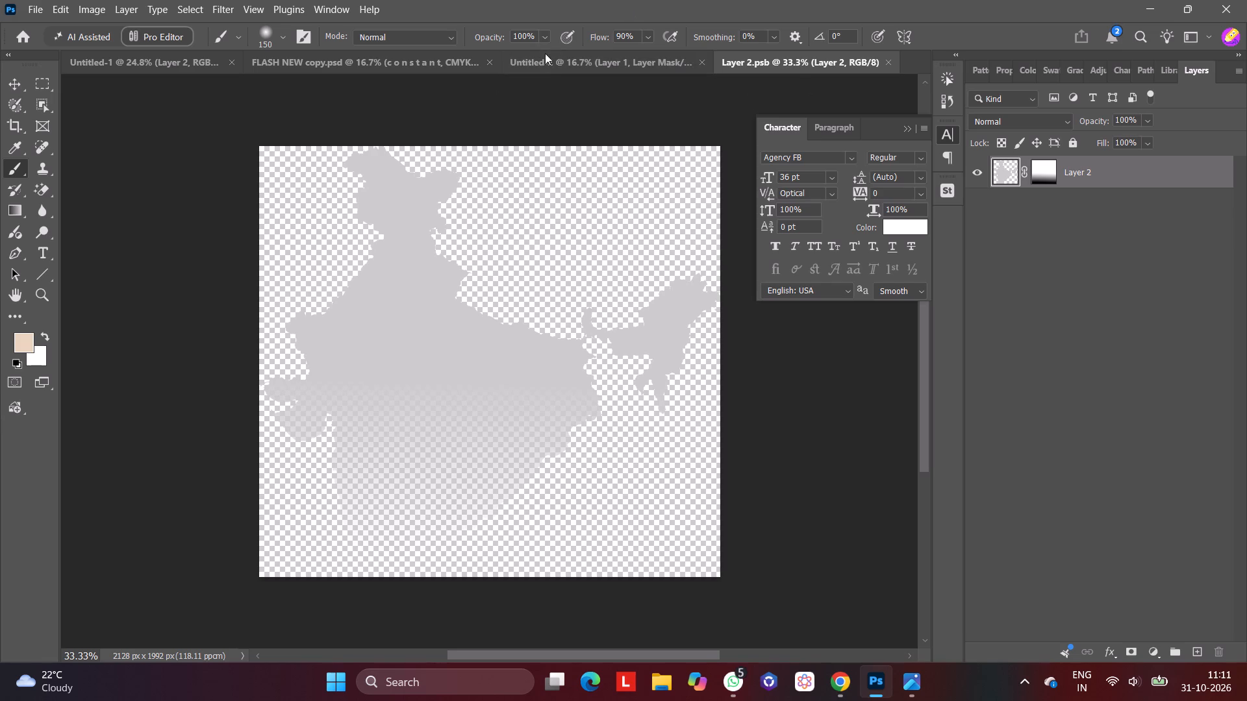
click(432, 66)
click(184, 63)
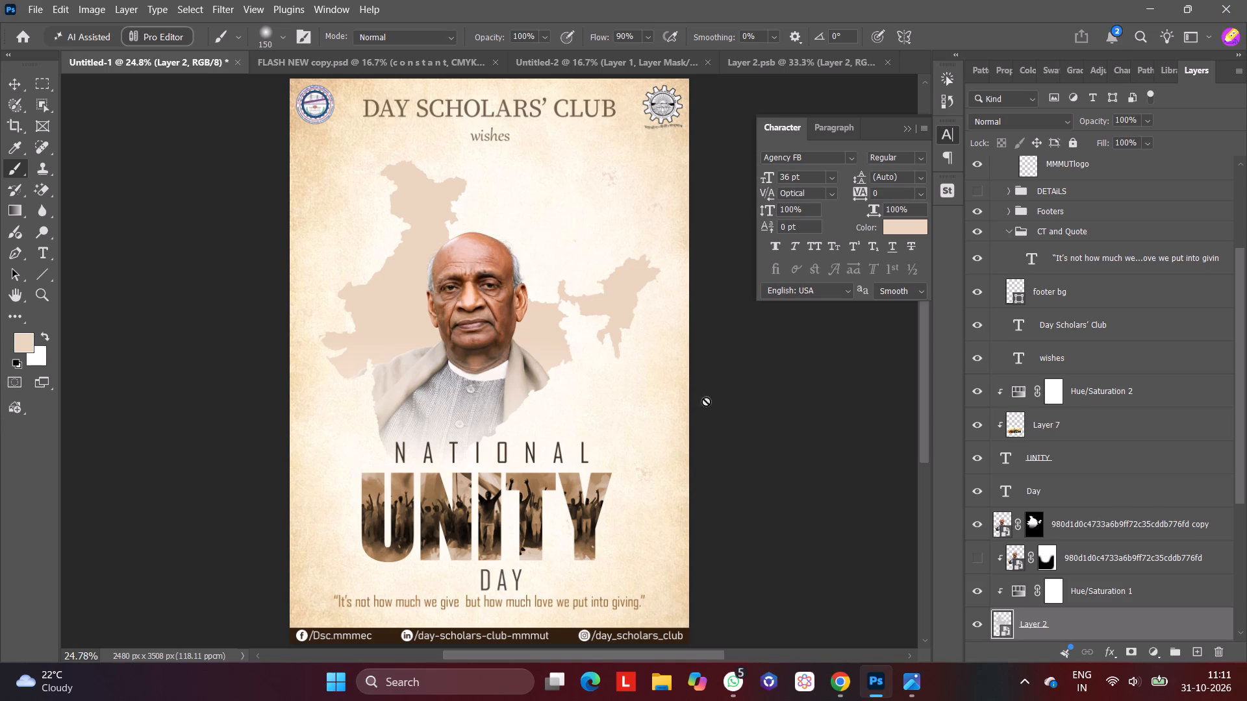
Add a layer mask to Layer 2 and fade the map downward with a white-to-black linear gradient from the face to the UNITY lettering.
scroll(1097, 532, down, 1)
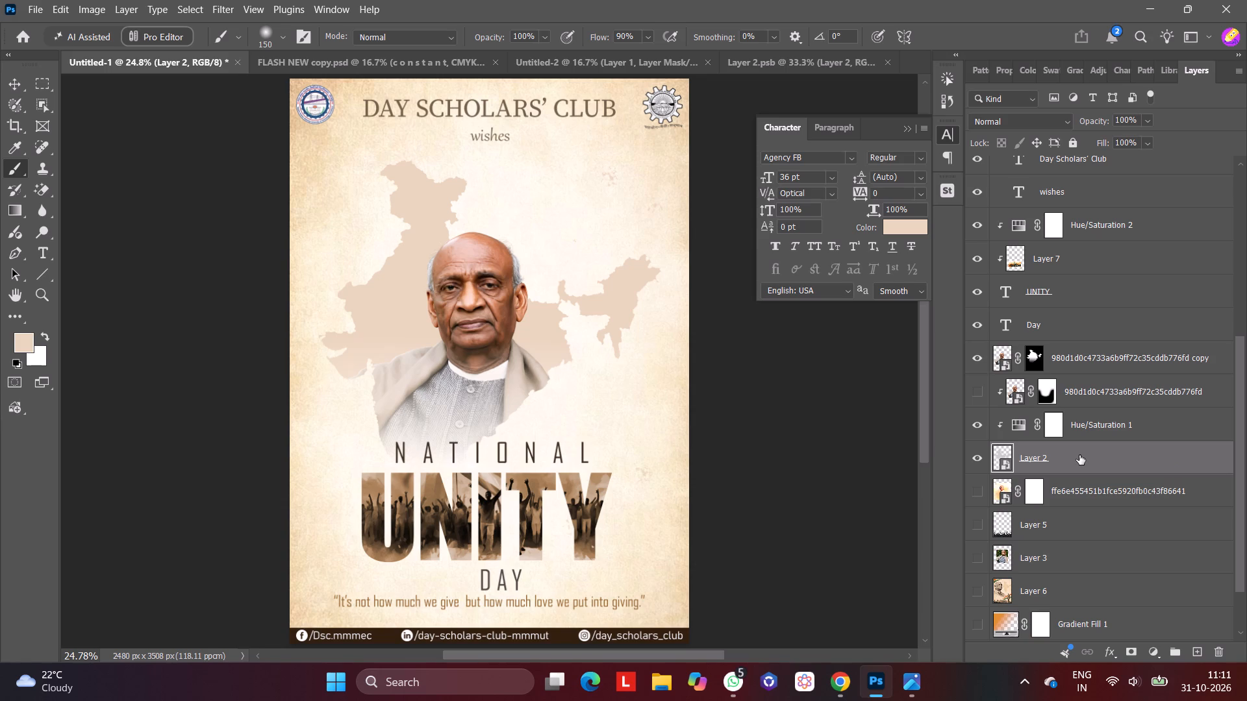
click(1131, 654)
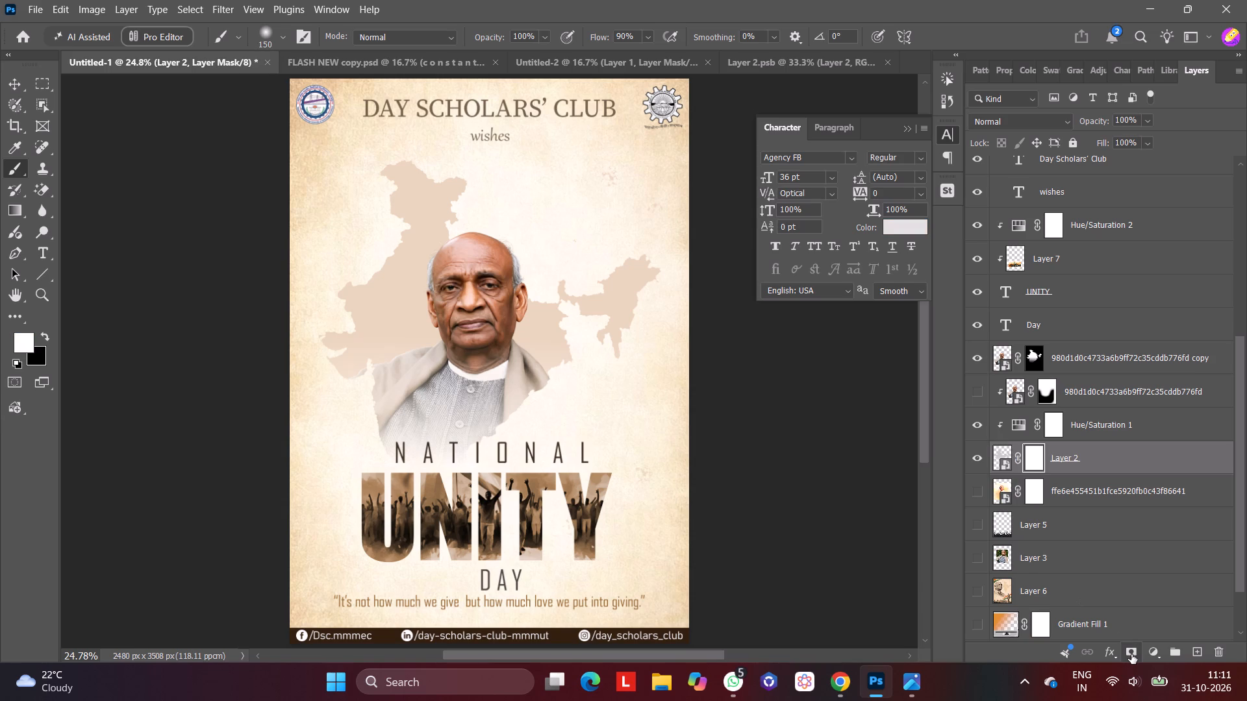
scroll(44, 289, down, 1)
click(19, 209)
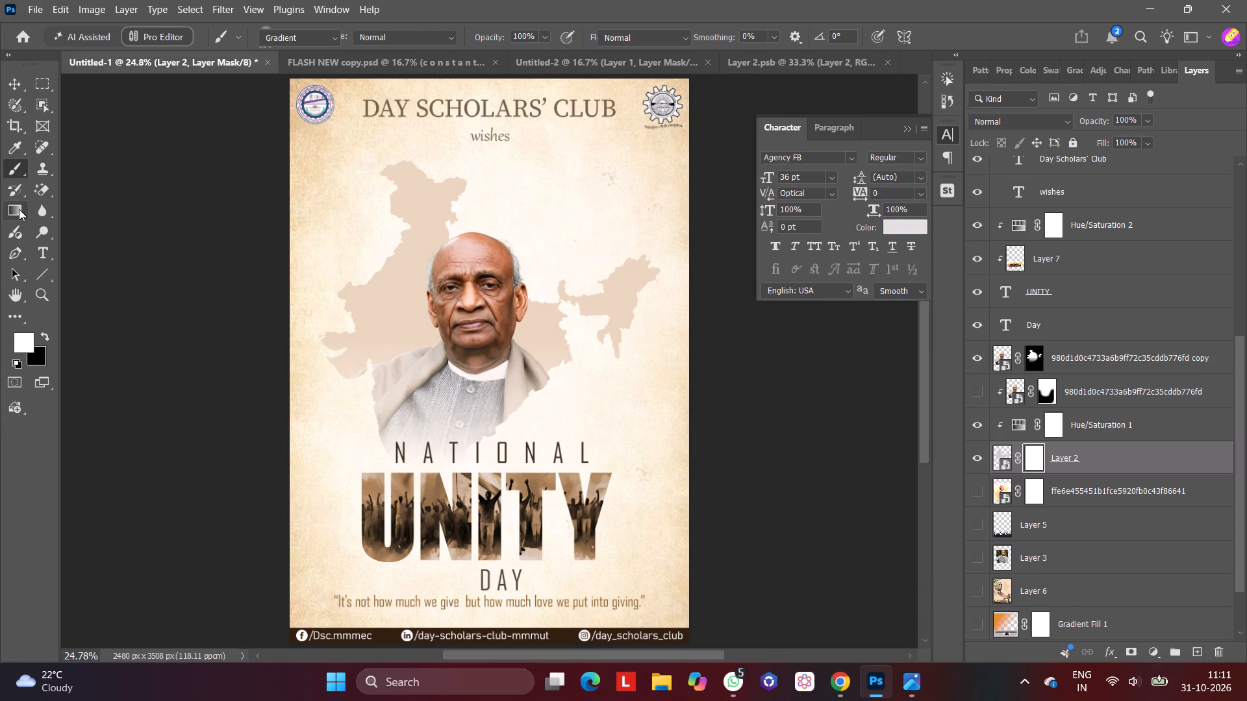
drag(447, 505, 453, 380)
drag(453, 380, 437, 493)
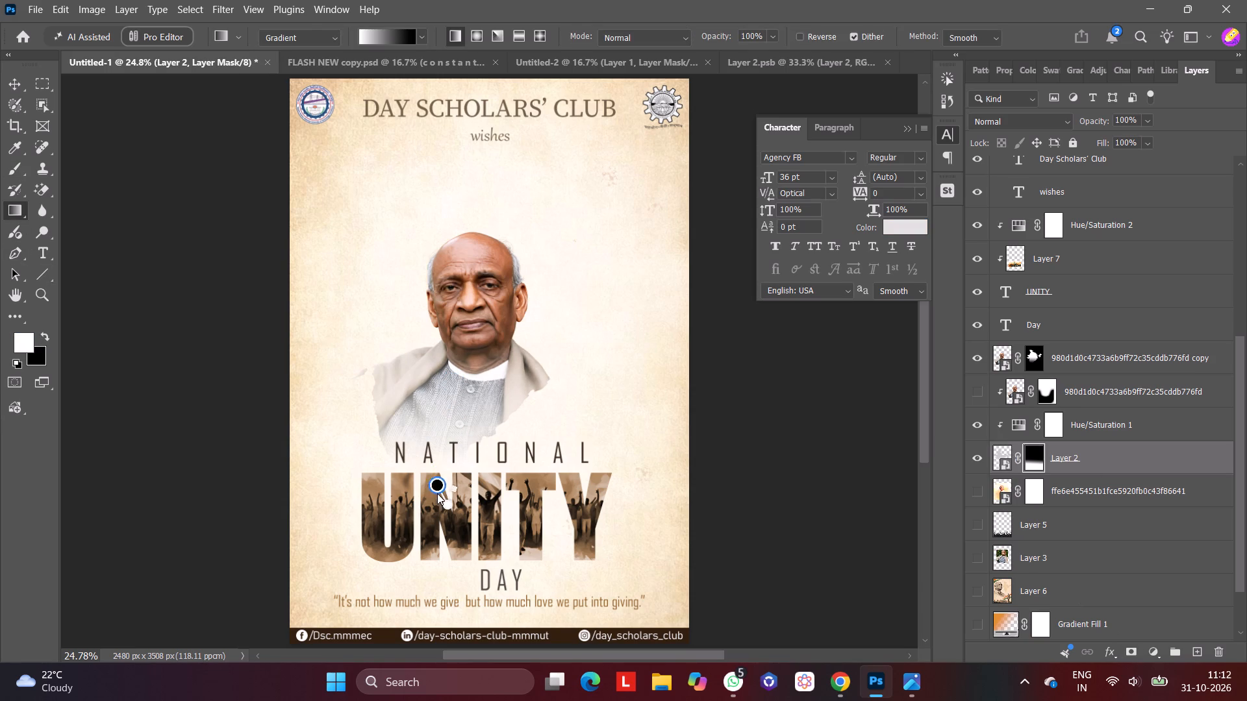
drag(437, 493, 437, 495)
drag(445, 297, 442, 497)
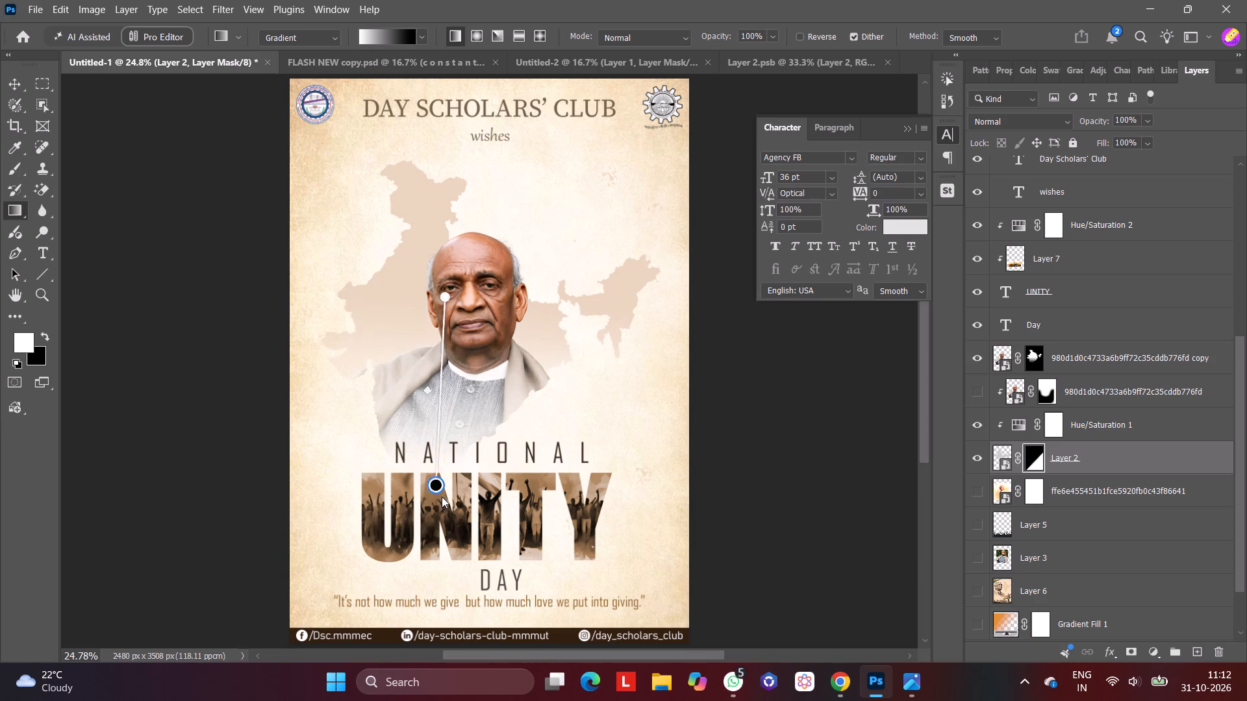
drag(442, 497, 447, 499)
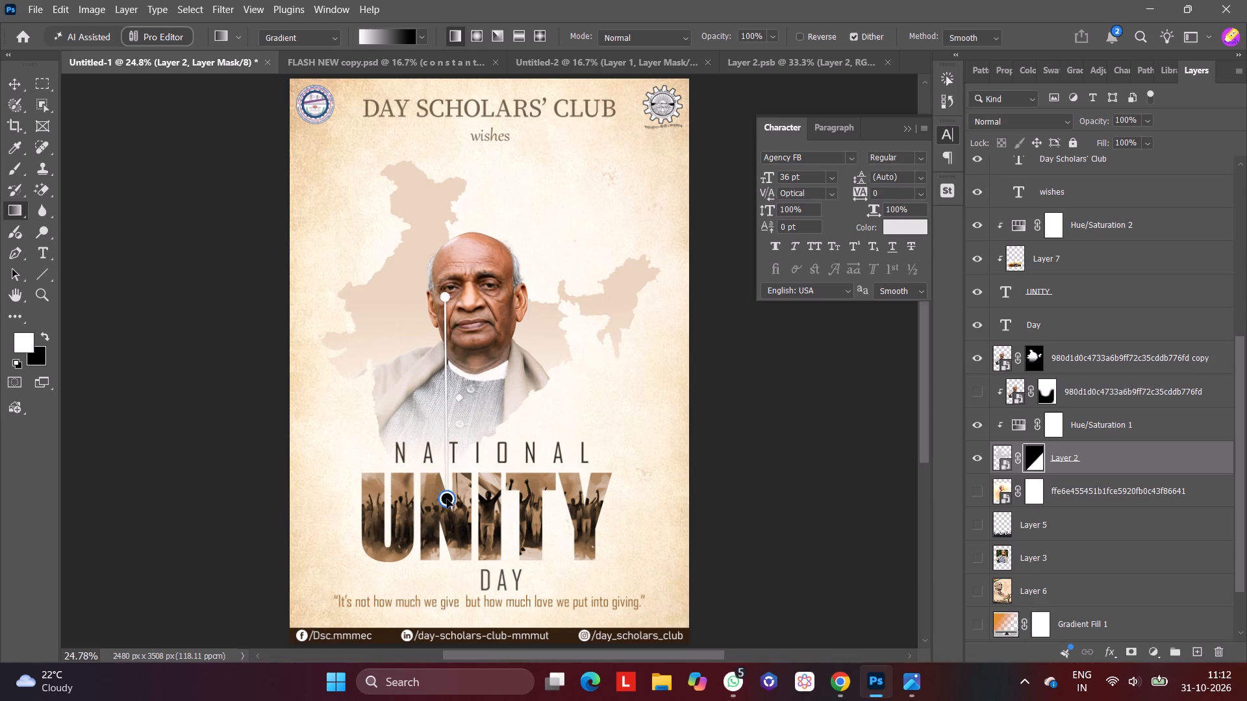
click(1084, 454)
click(1035, 462)
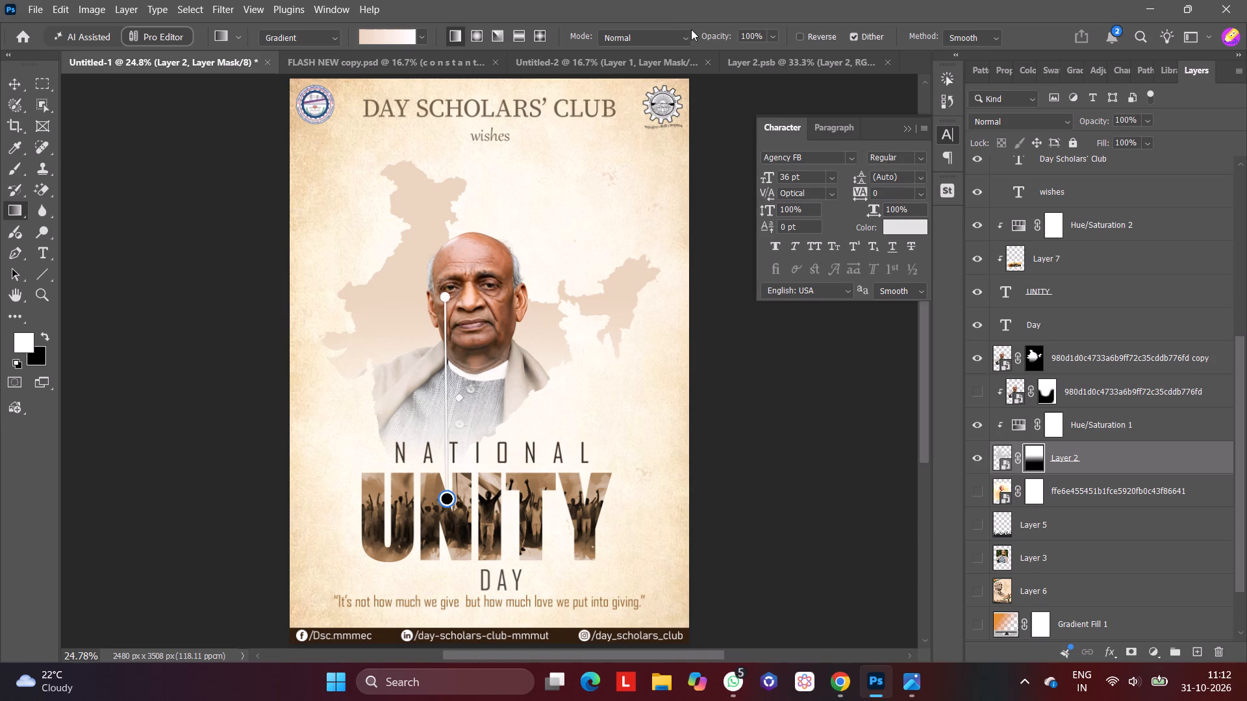
Check the Layer 2 smart object's contents, and delete the gradient layer mask from Layer 2 in the poster.
click(772, 58)
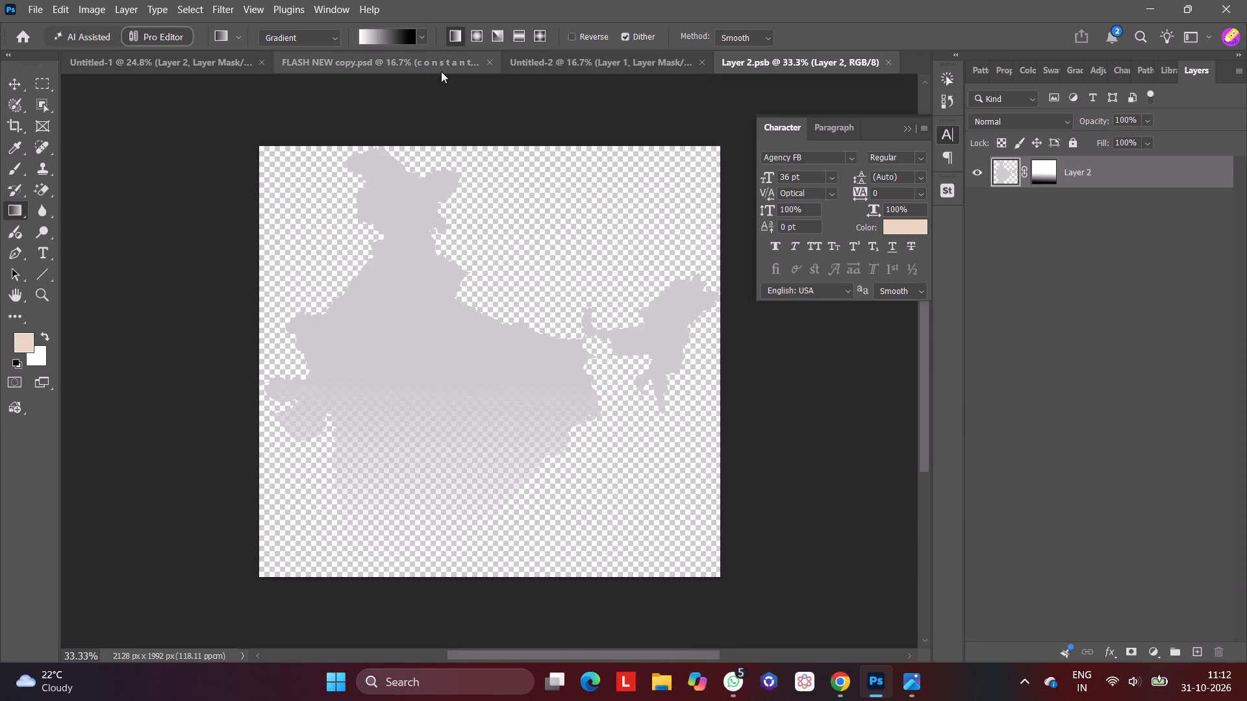
click(422, 66)
click(202, 60)
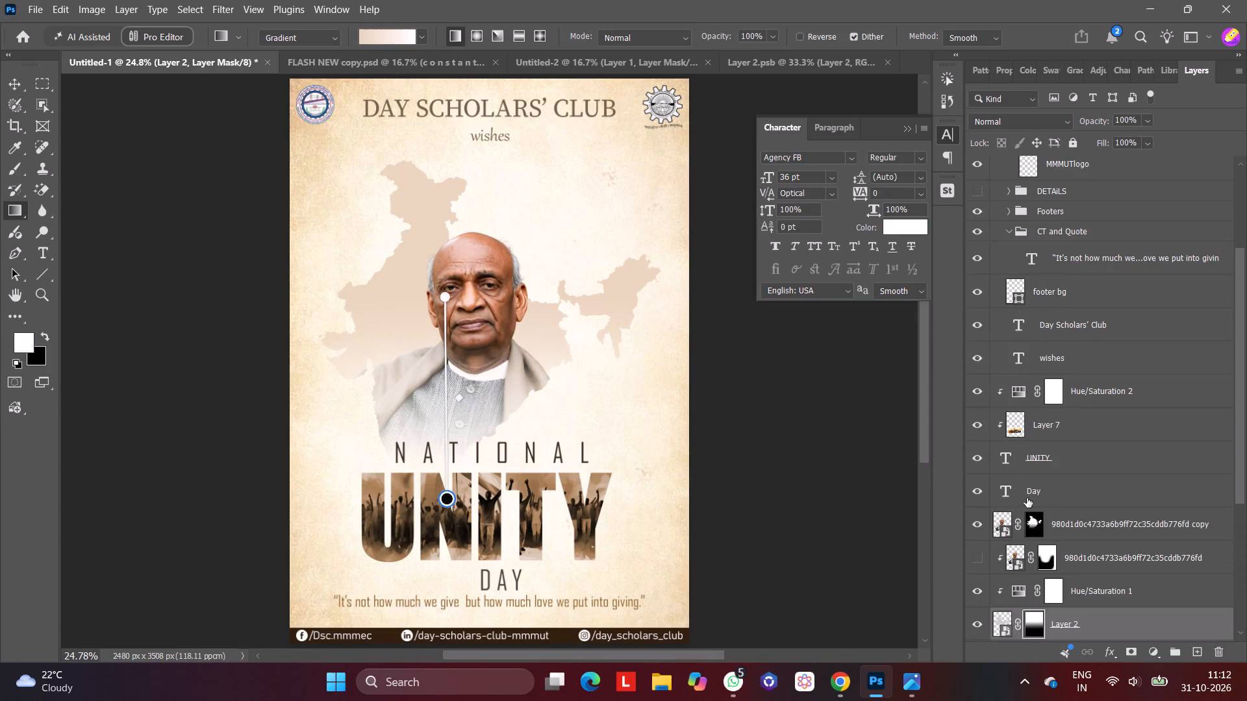
scroll(1039, 610, down, 1)
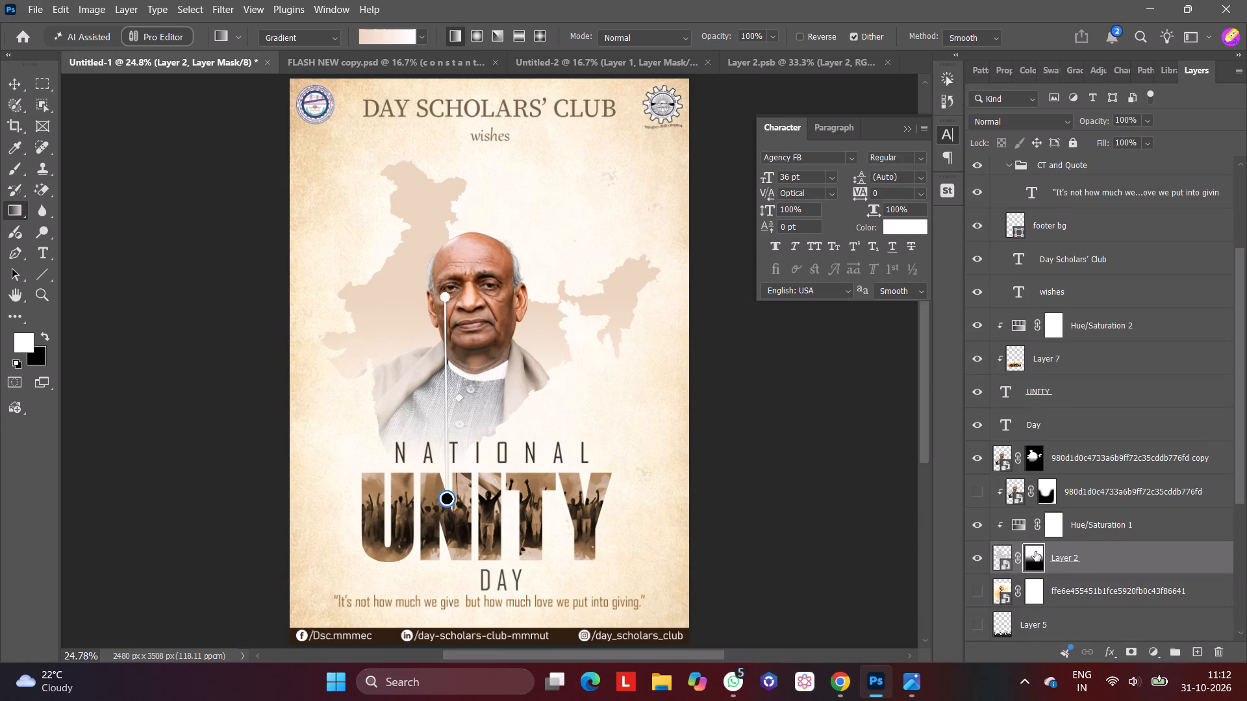
drag(1035, 552, 1221, 650)
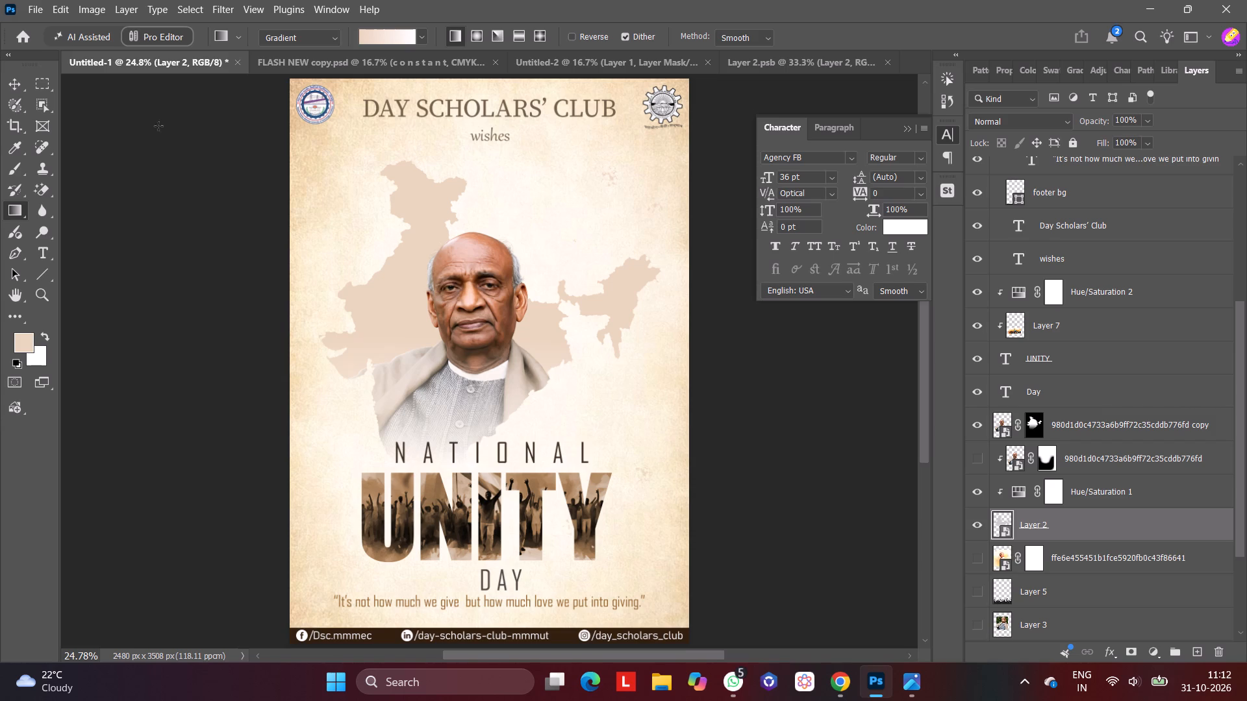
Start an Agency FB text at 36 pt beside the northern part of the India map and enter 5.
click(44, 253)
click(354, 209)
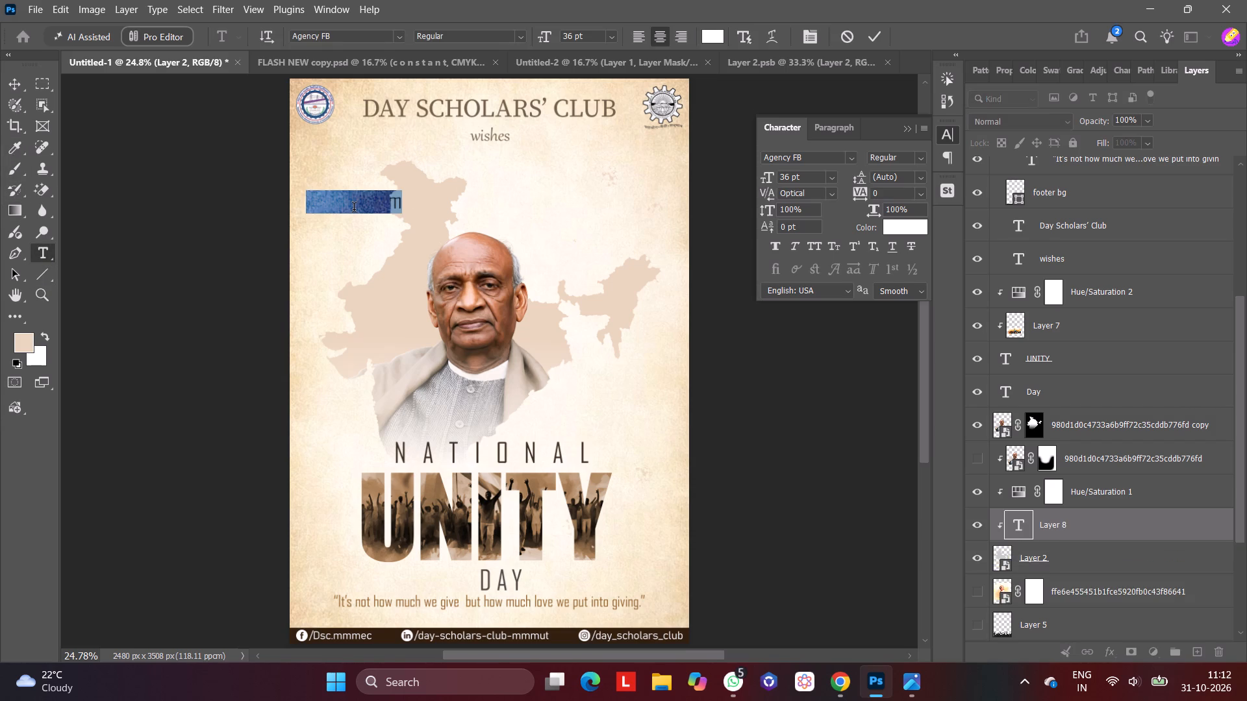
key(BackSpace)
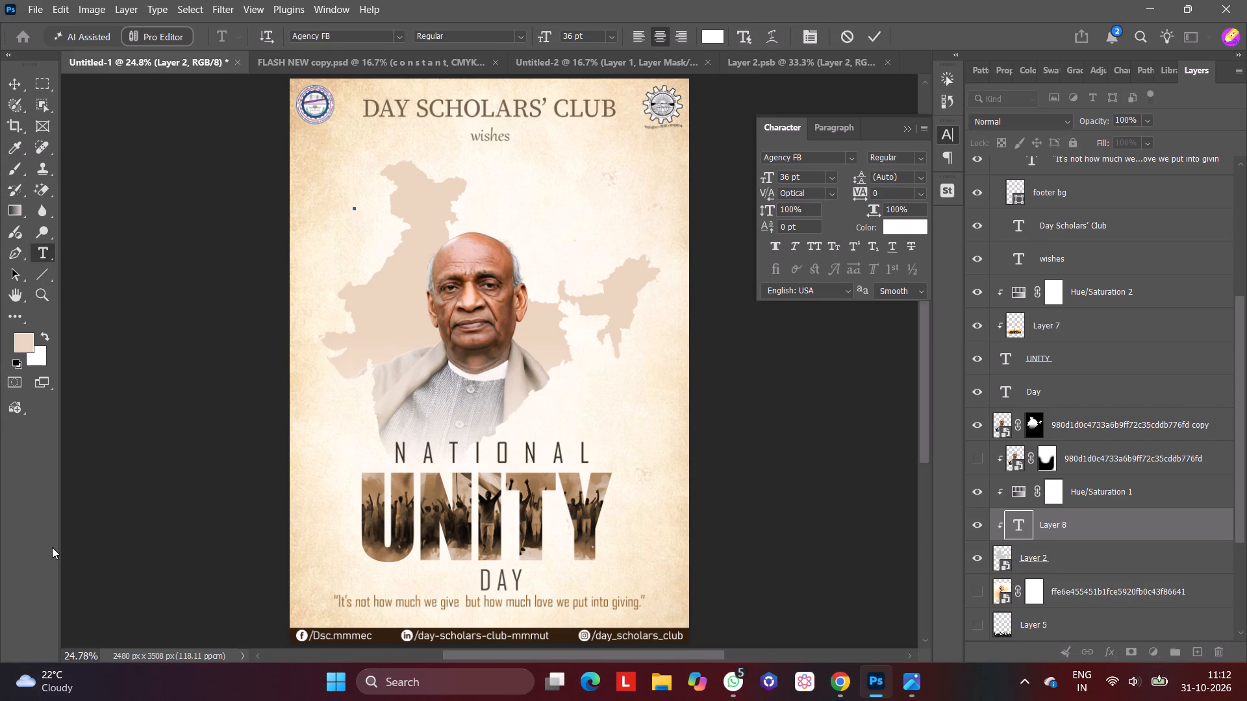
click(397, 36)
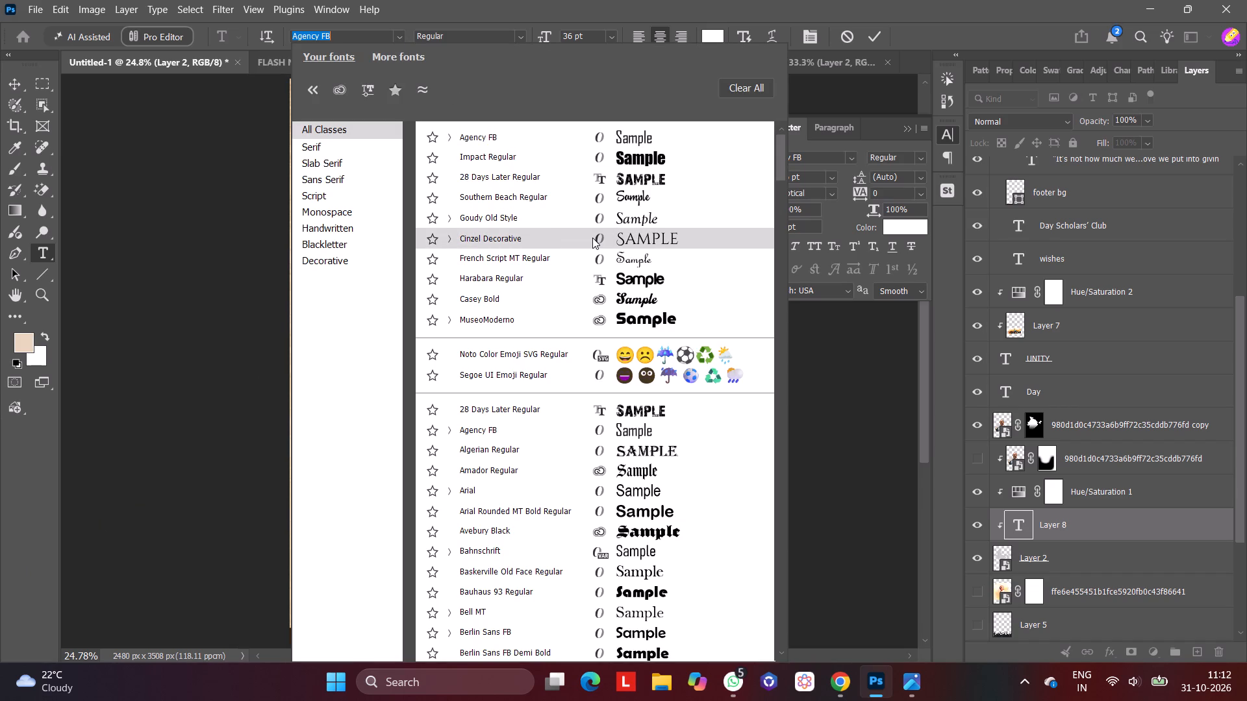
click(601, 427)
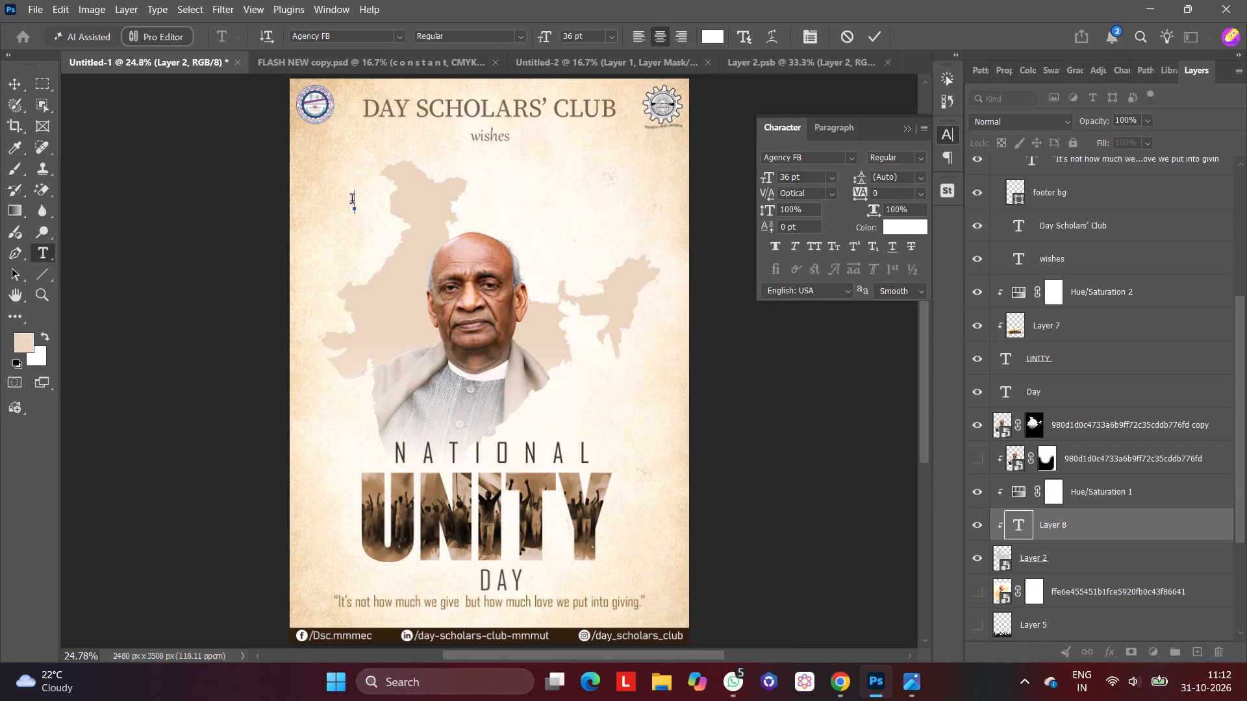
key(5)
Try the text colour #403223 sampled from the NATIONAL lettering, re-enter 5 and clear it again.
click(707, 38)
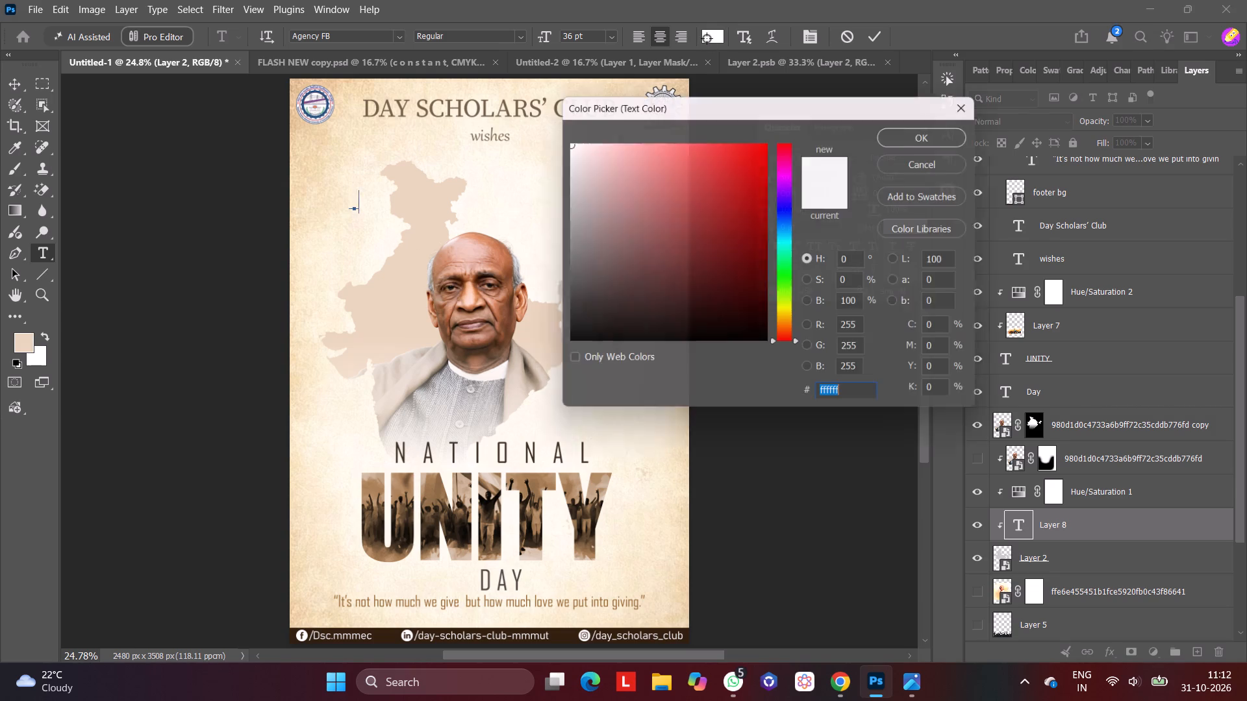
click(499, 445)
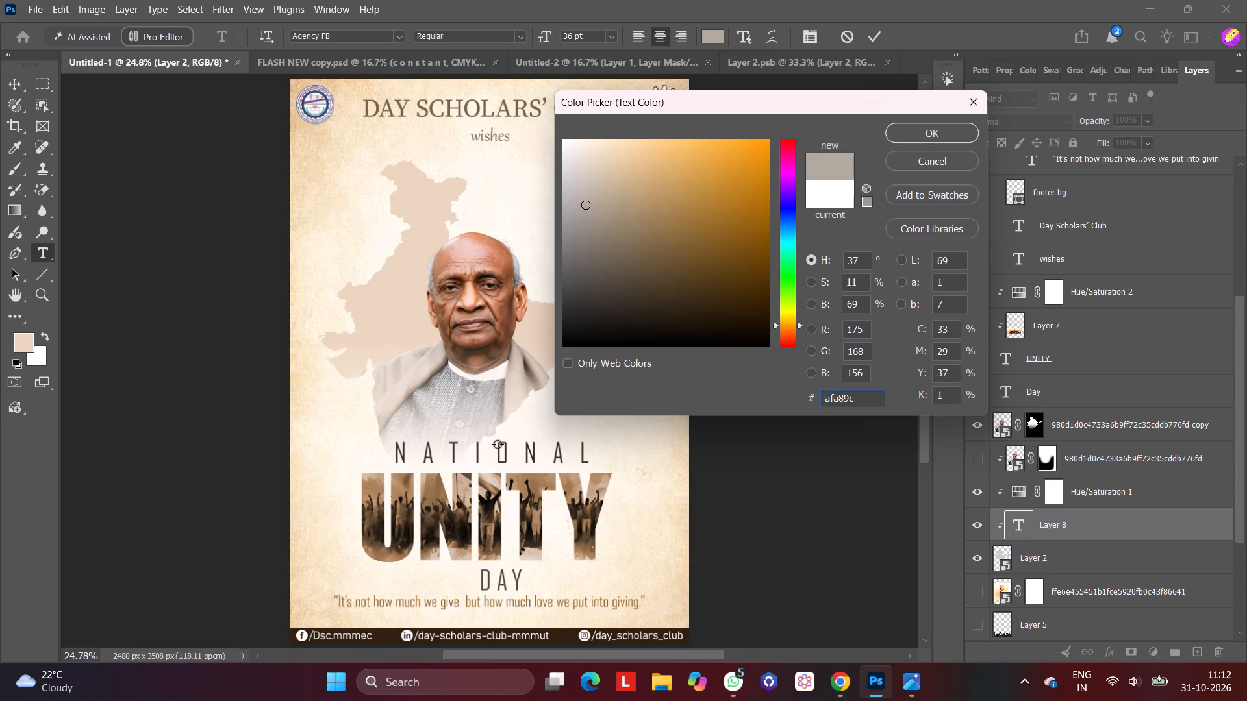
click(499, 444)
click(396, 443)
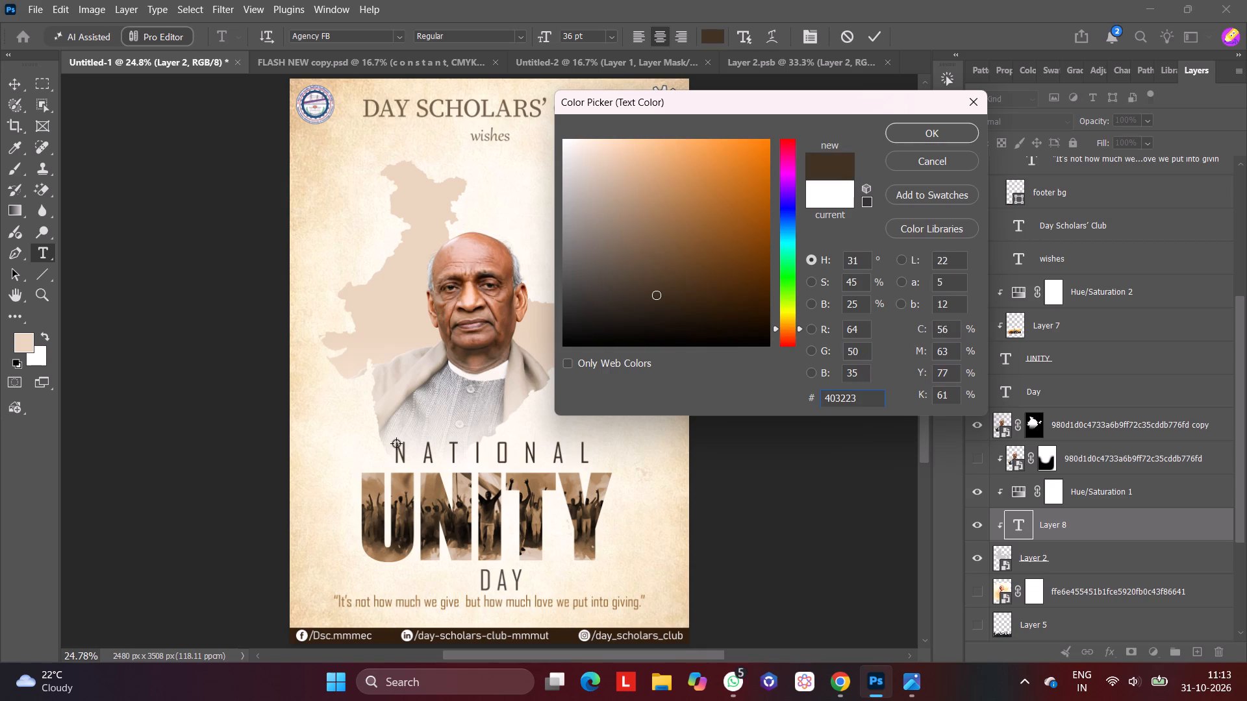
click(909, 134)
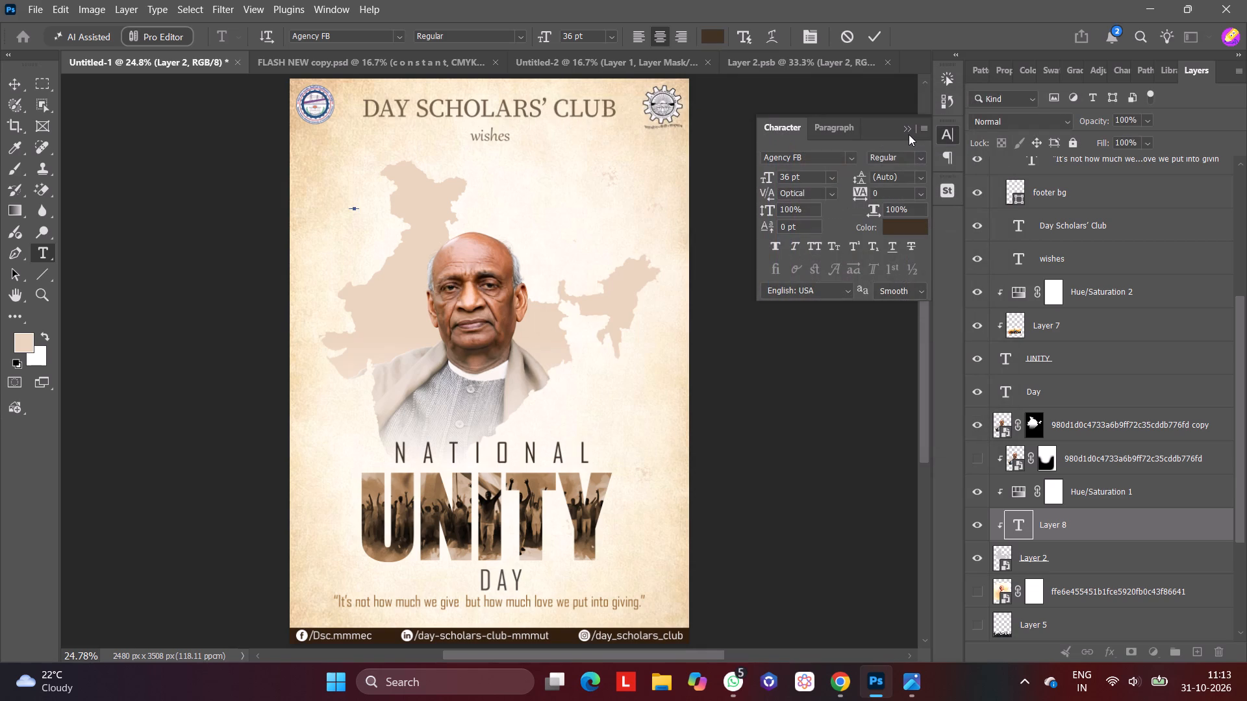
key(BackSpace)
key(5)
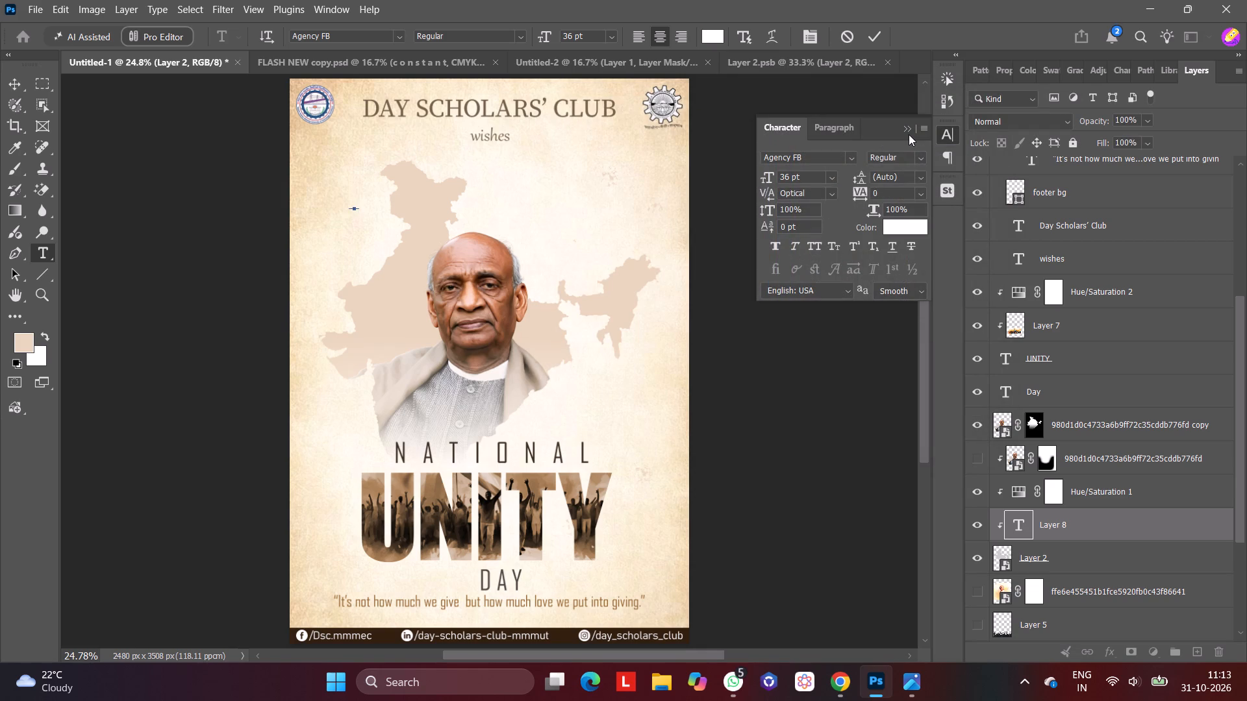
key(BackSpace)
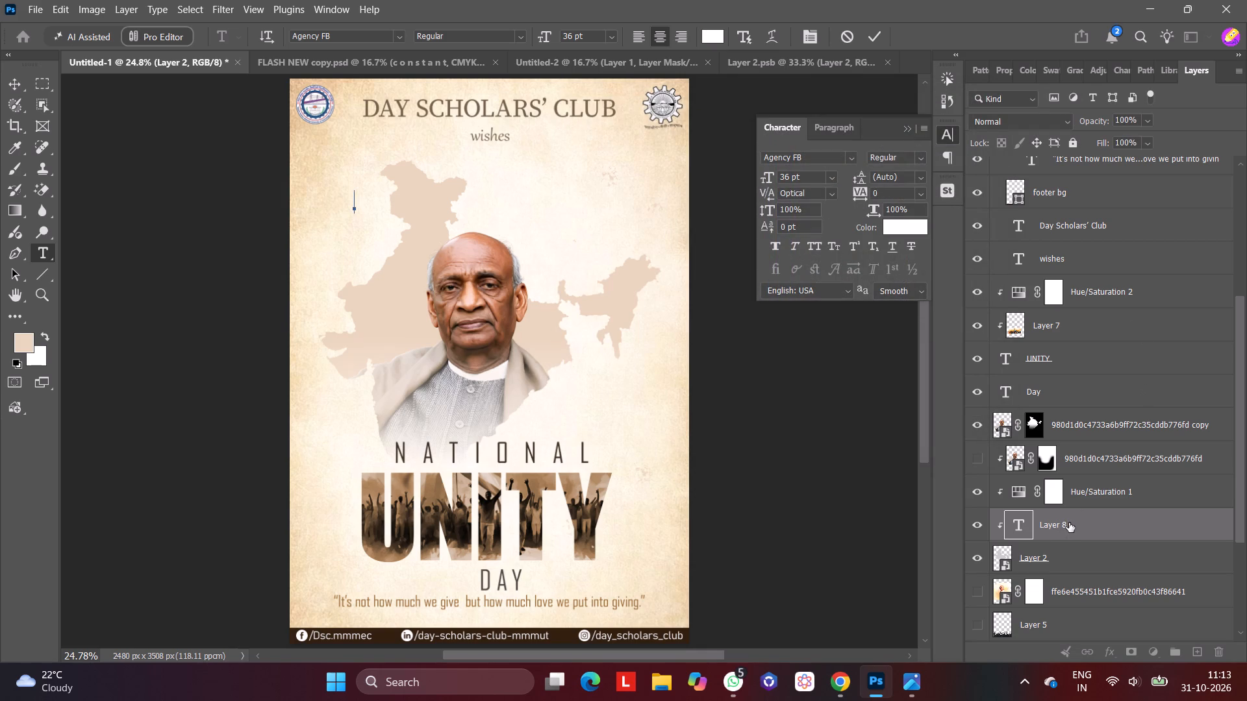
Release Layer 8 from its clipping mask and move it directly above the Hue/Saturation 1 layer.
right_click(1069, 523)
right_click(1069, 523)
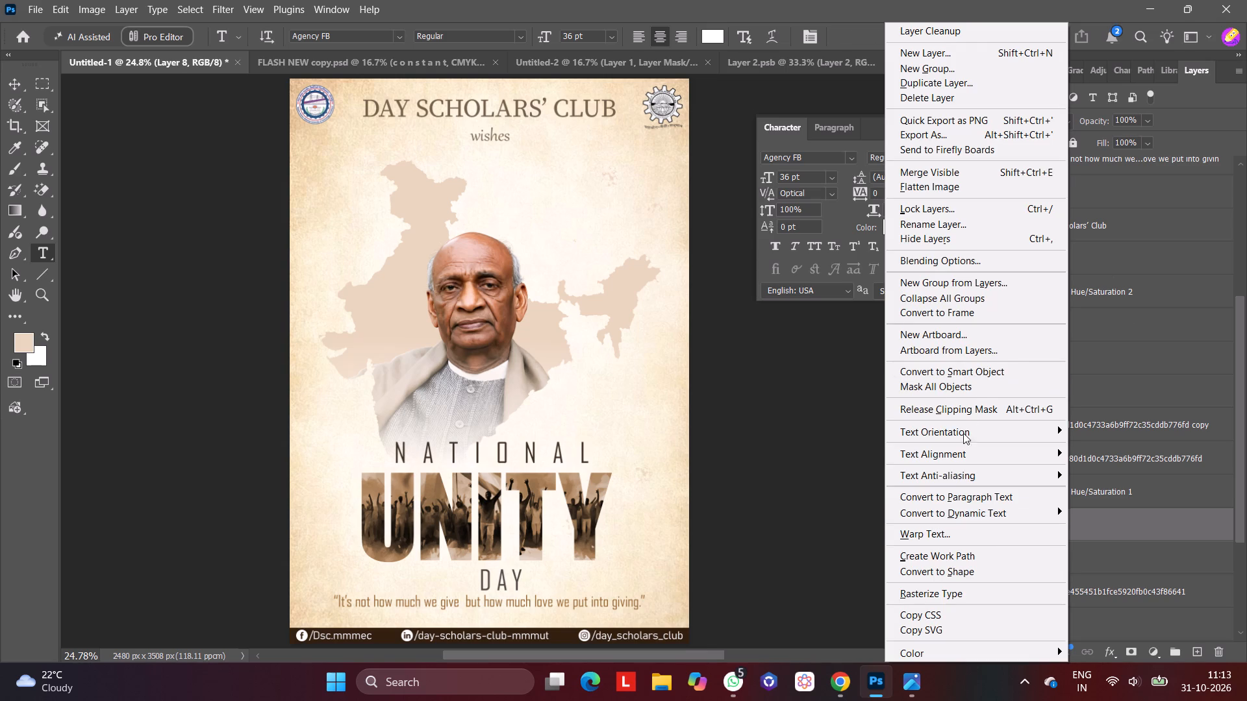
click(958, 408)
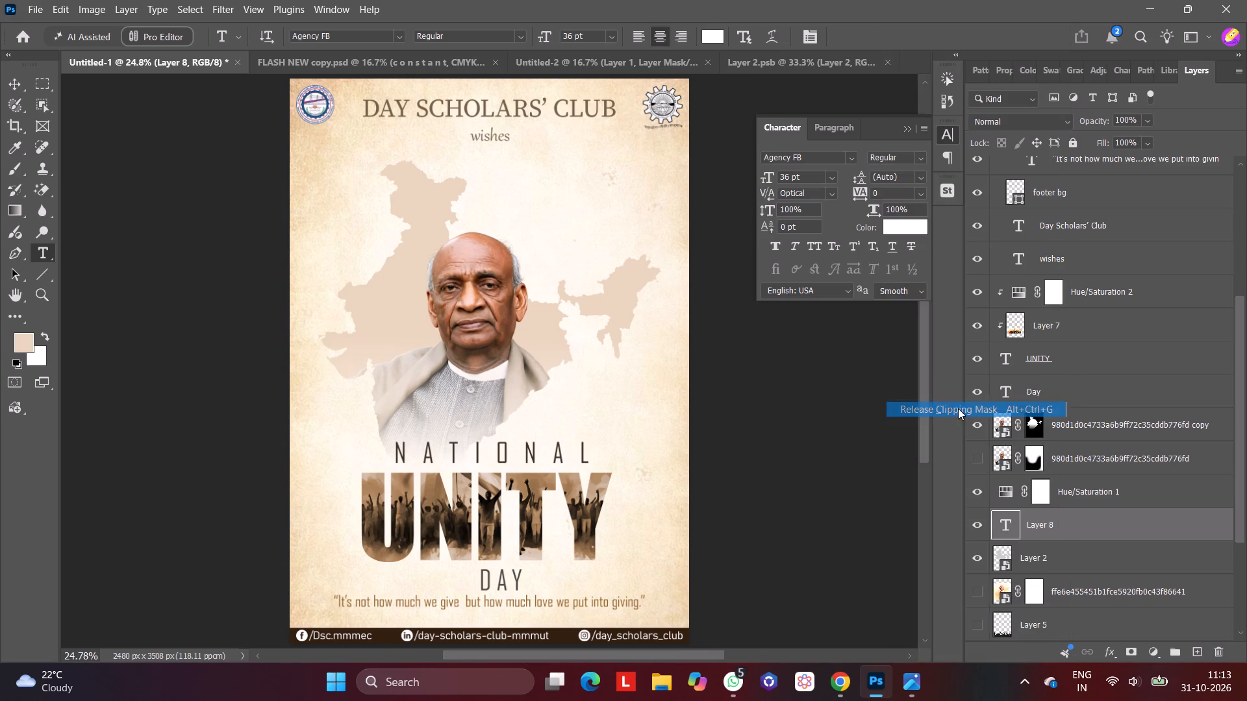
drag(1094, 522, 1089, 493)
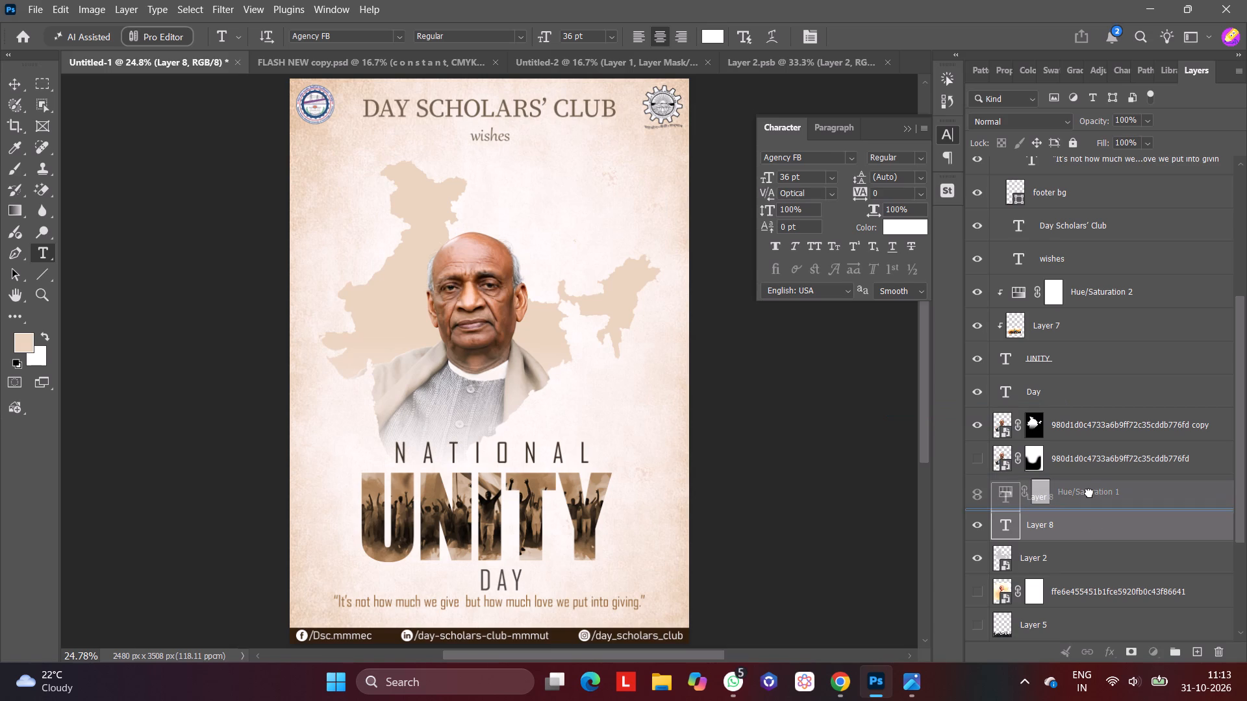
drag(1089, 493, 1082, 210)
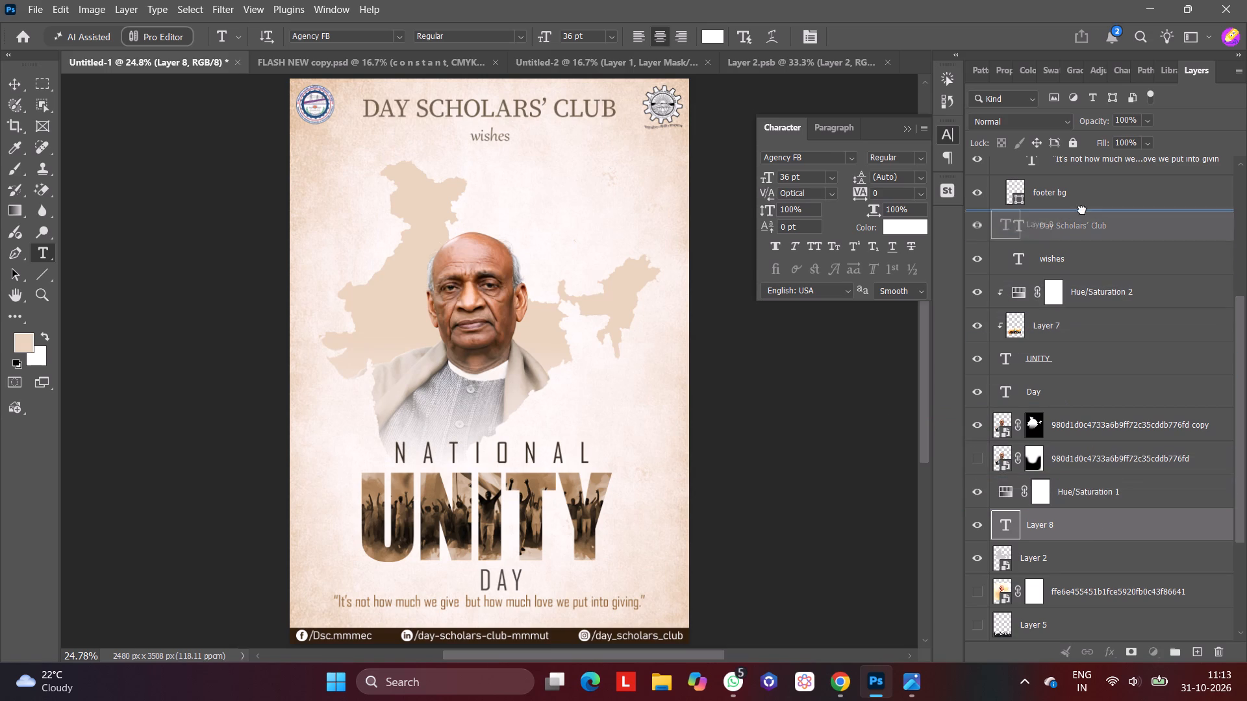
drag(1082, 210, 1059, 441)
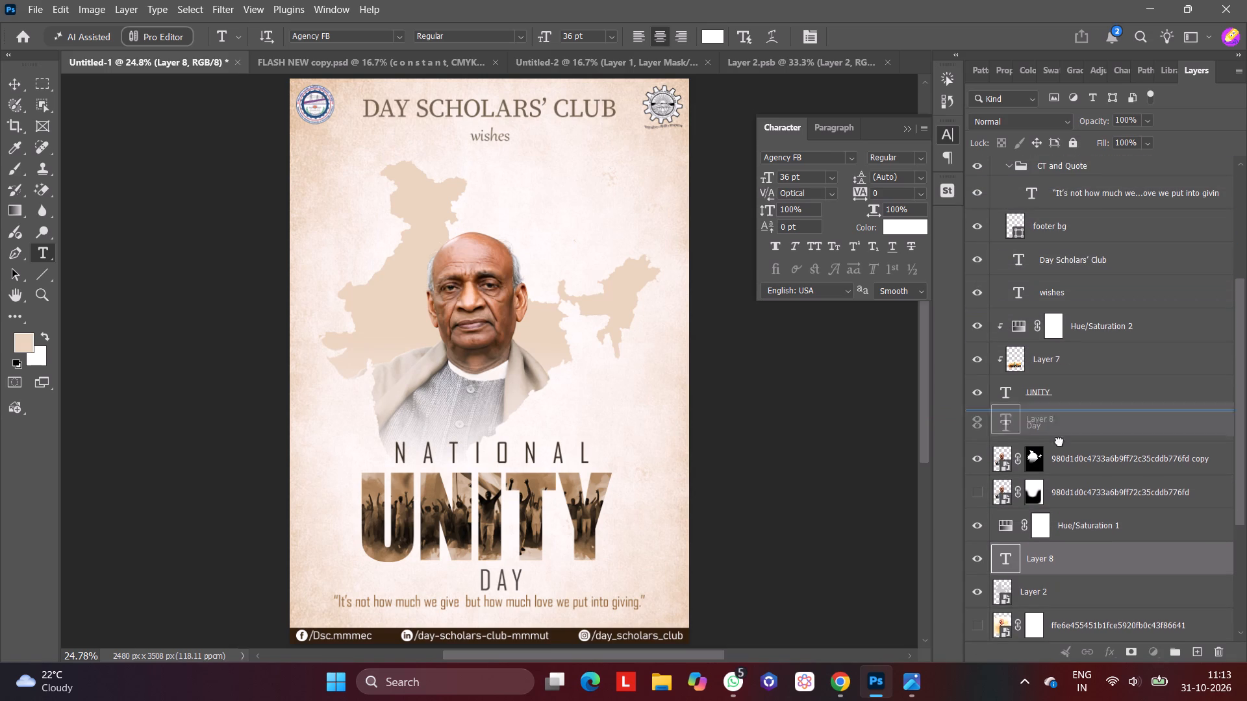
drag(1059, 441, 1051, 648)
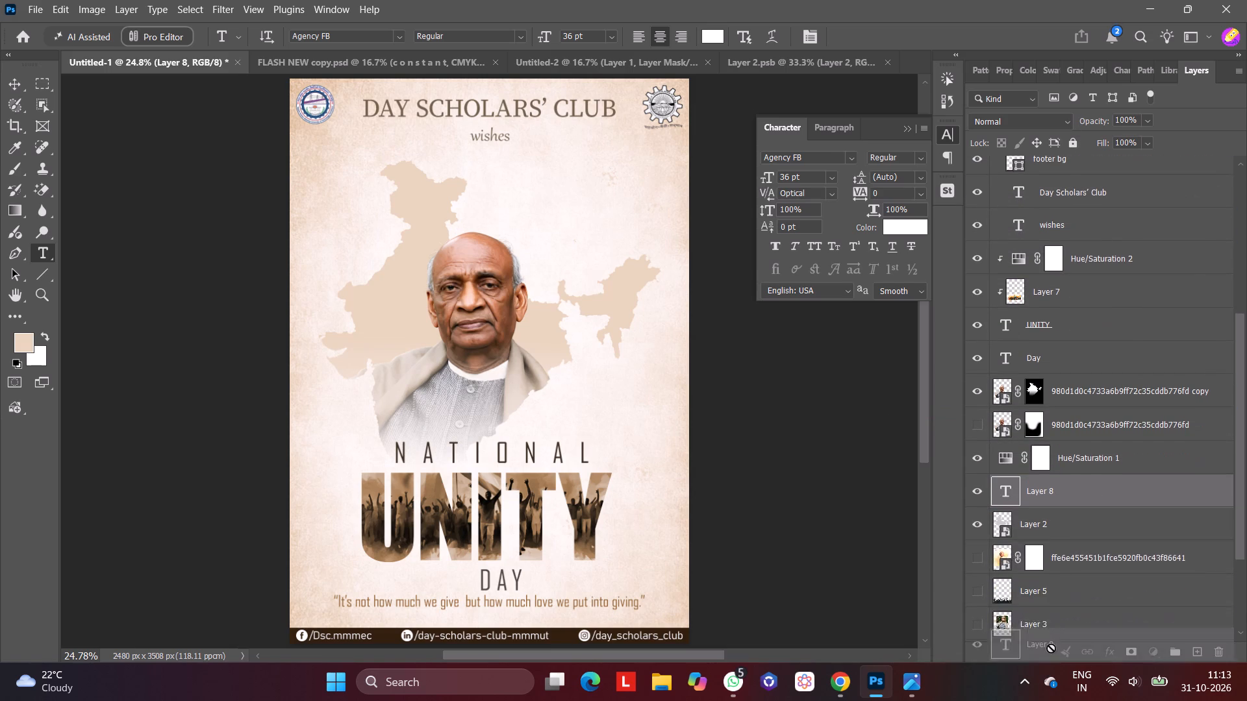
drag(1051, 648, 1061, 446)
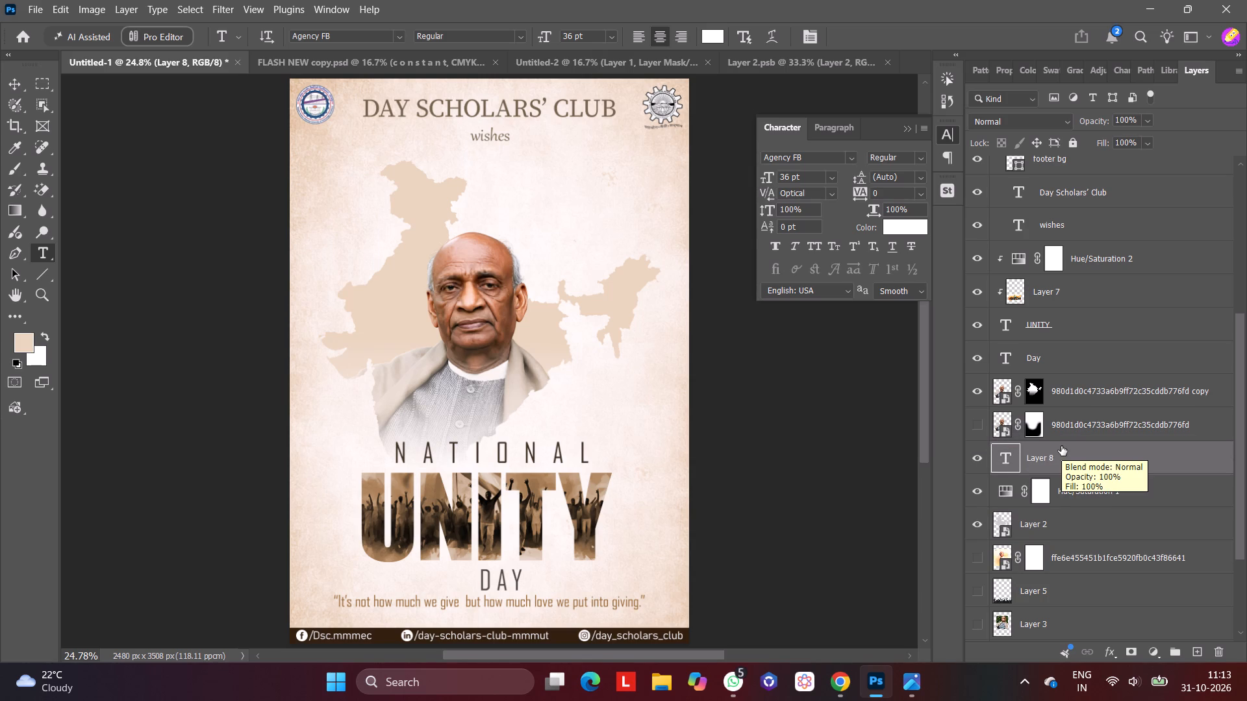
Set the opacity of the empty text layer, Layer 8, to 50%.
key(5)
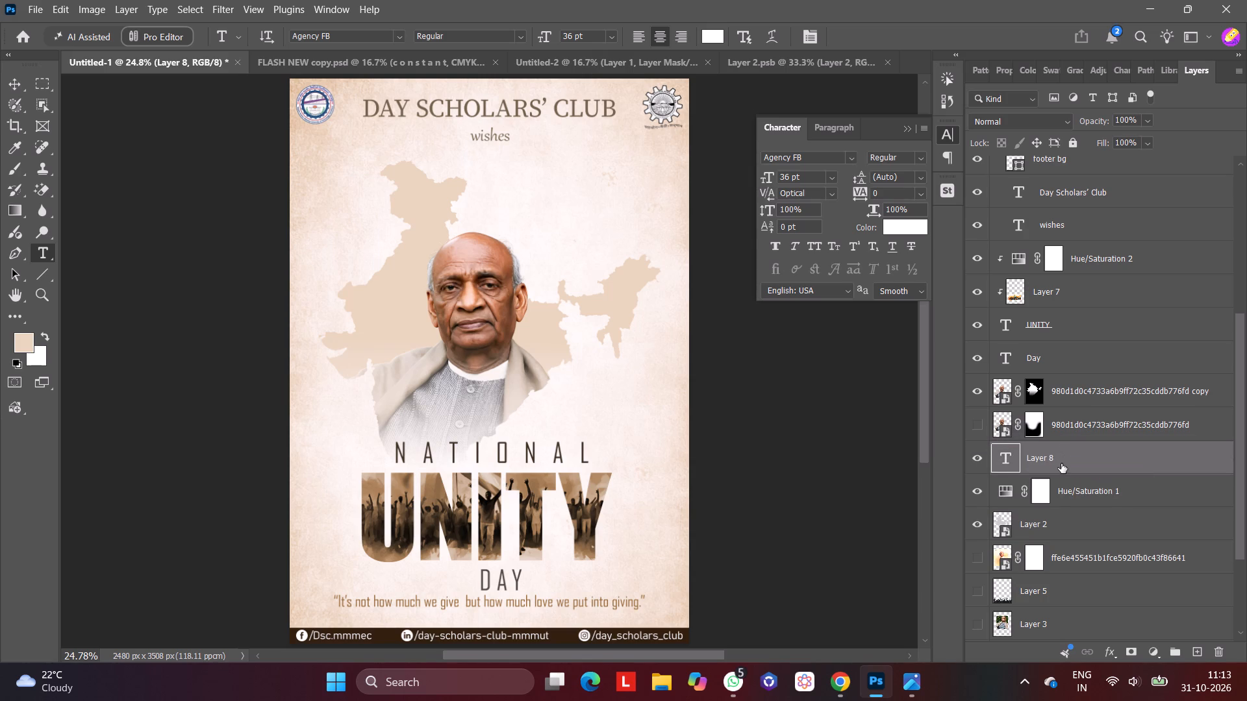
click(1062, 462)
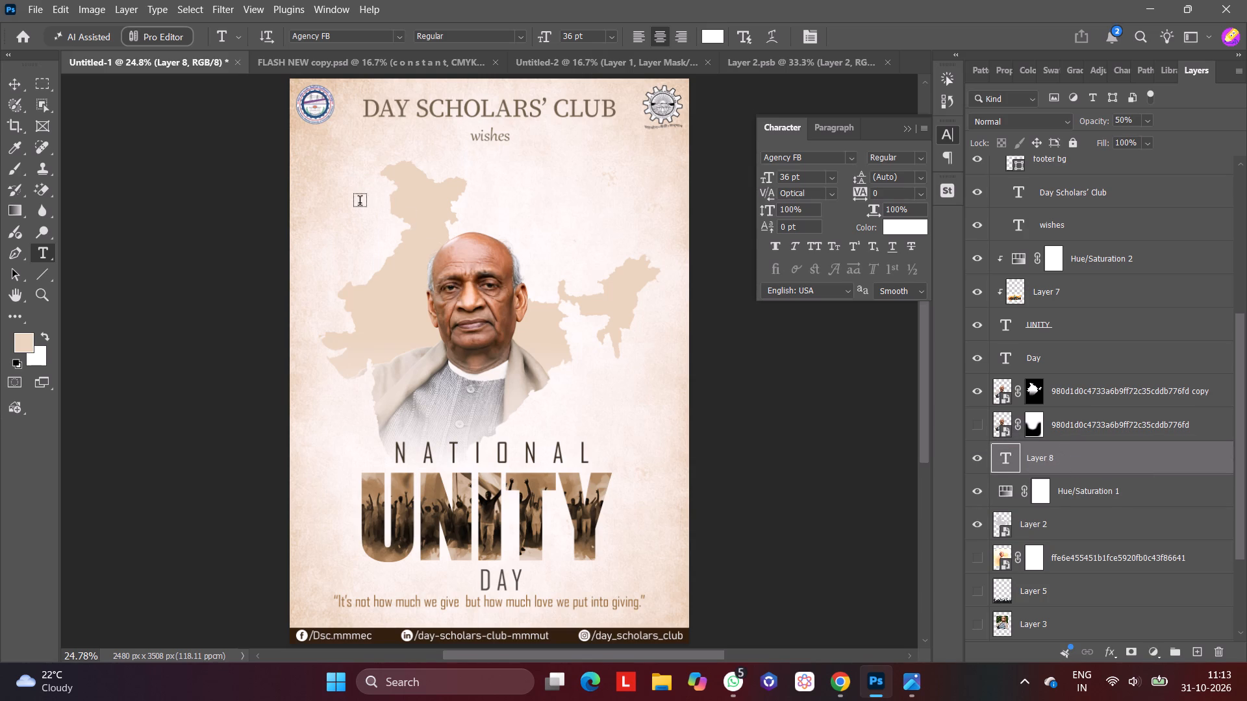
Start a new text layer beside the northern part of the India map, try a 5 and leave it empty.
click(360, 203)
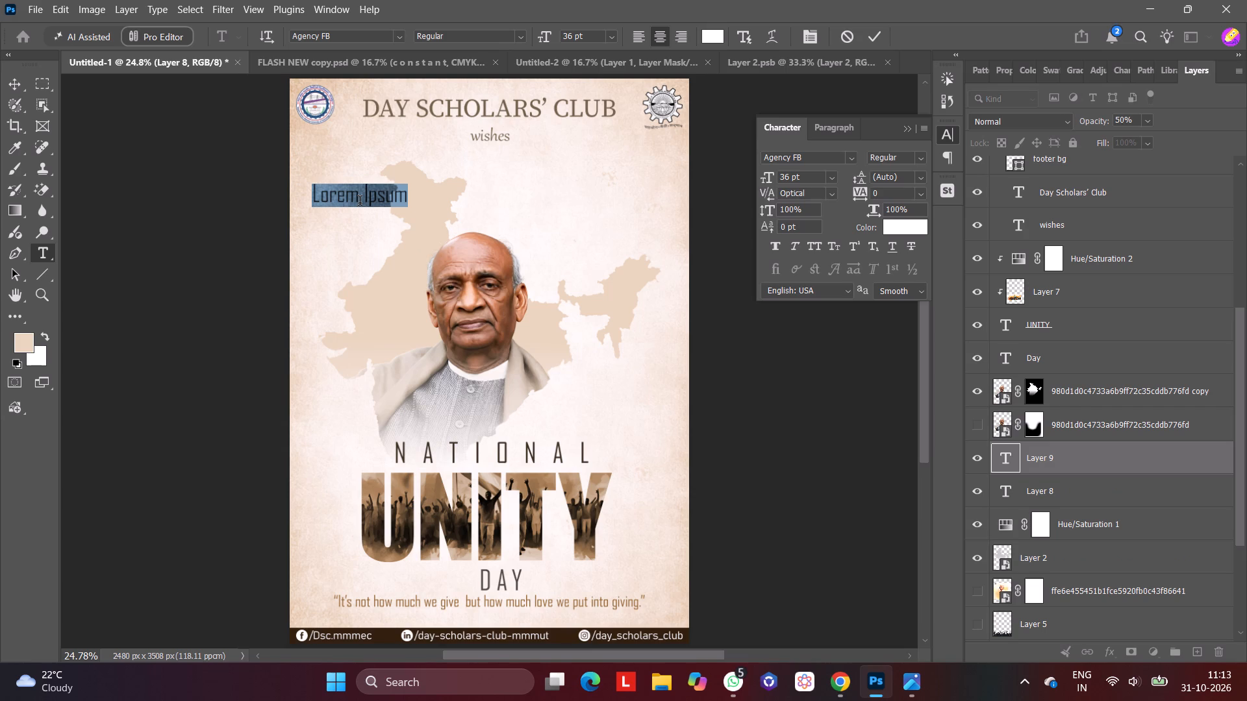
key(BackSpace)
key(5)
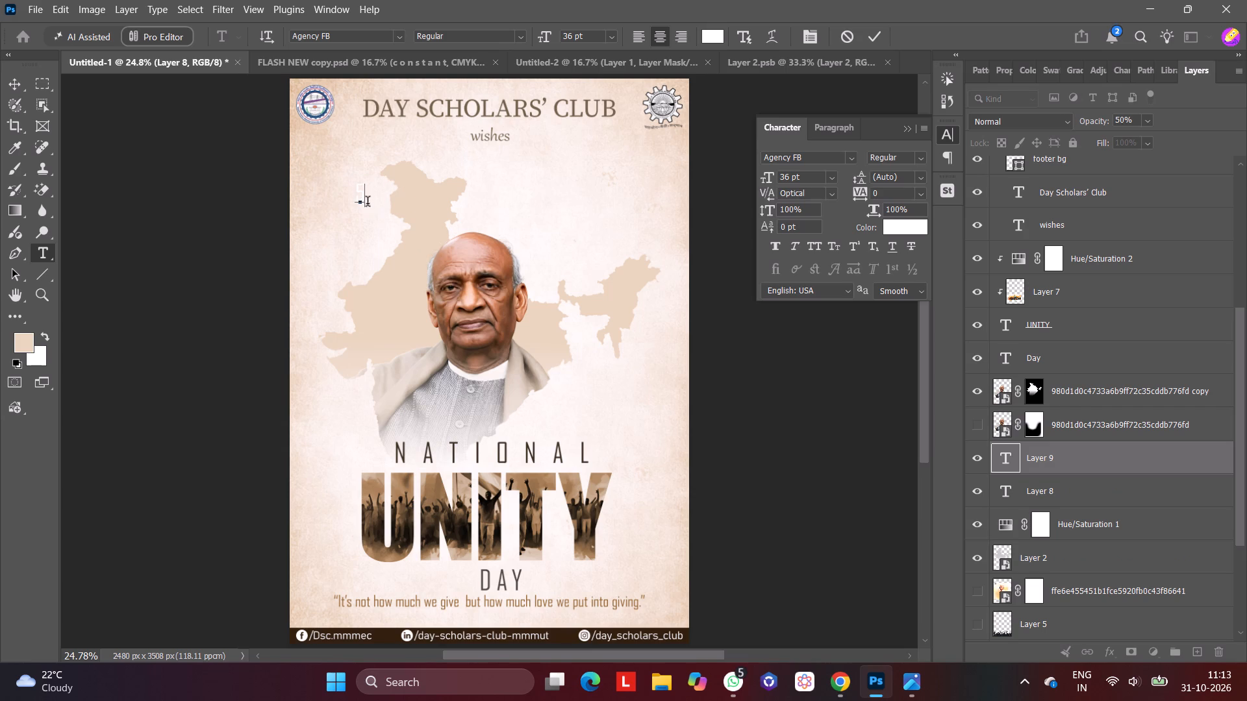
key(BackSpace)
Set the new text's colour to #403223, sampled from the NATIONAL lettering.
click(709, 38)
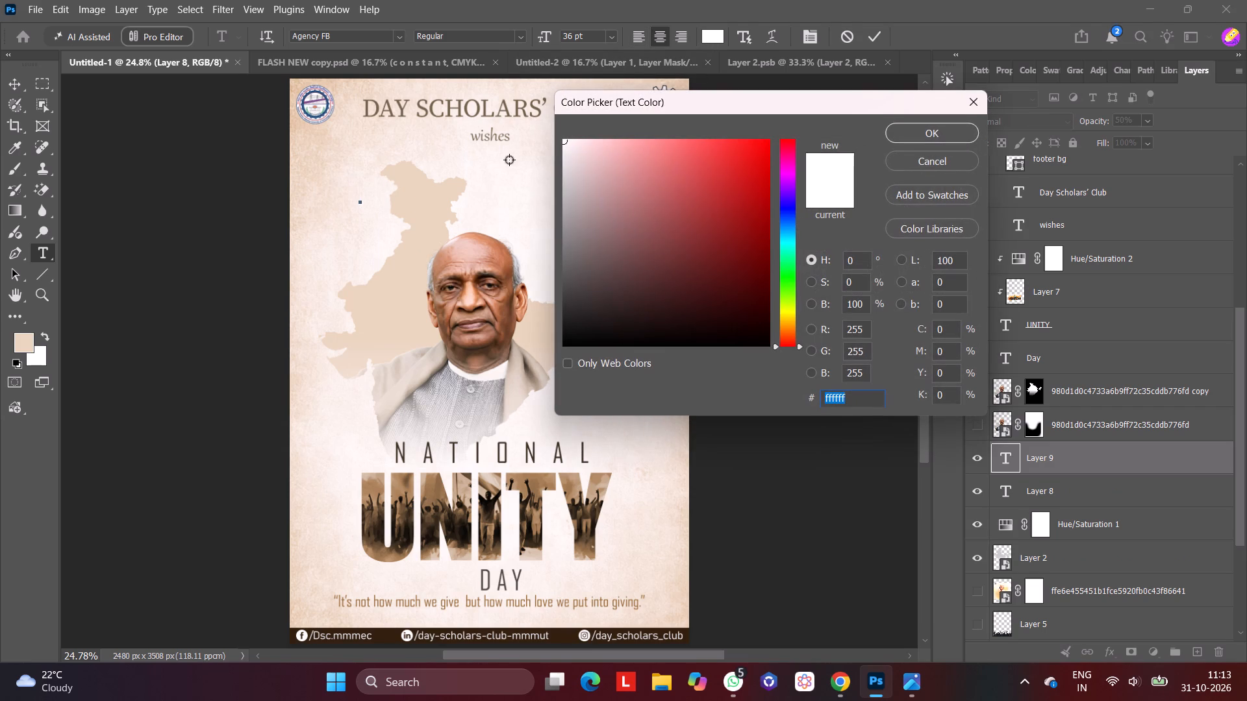
click(499, 584)
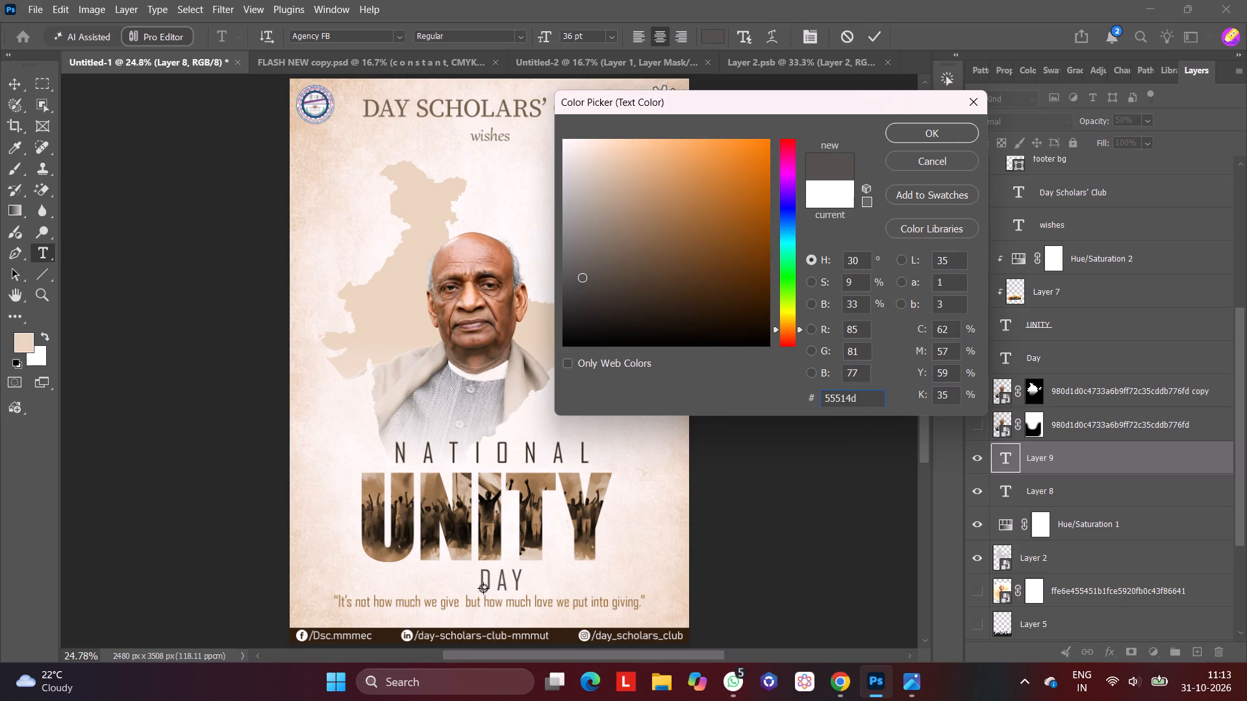
click(483, 590)
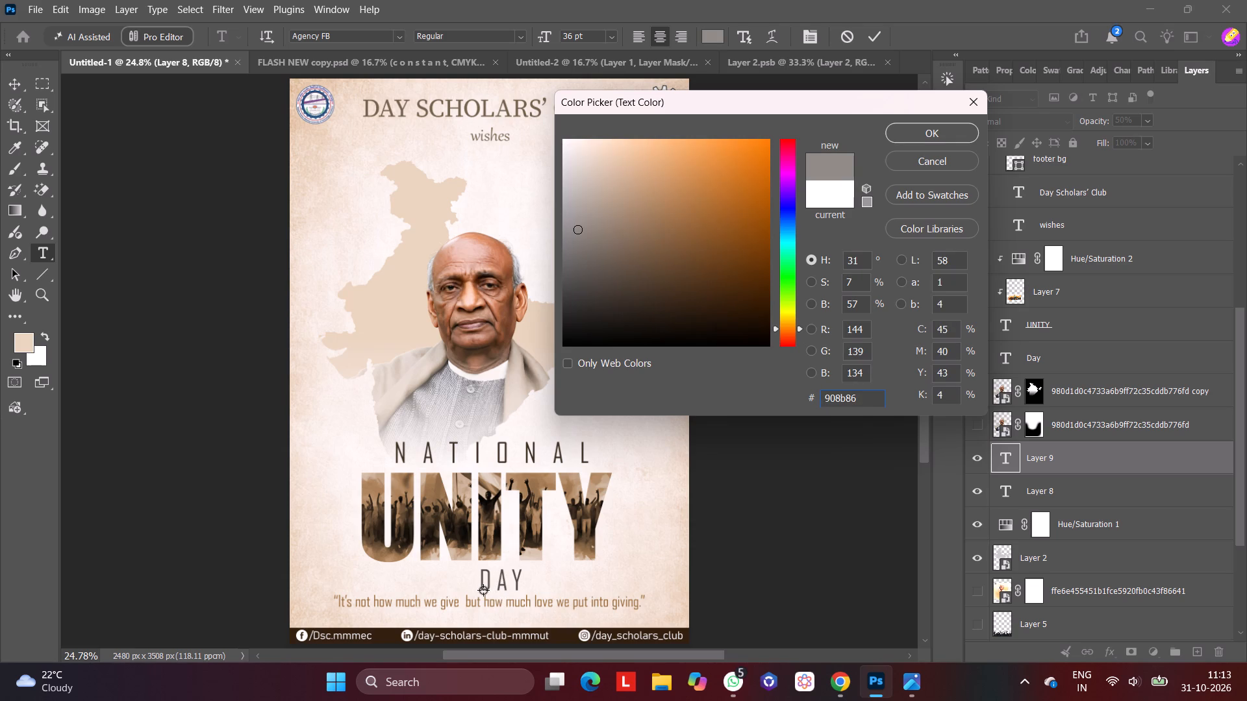
click(482, 572)
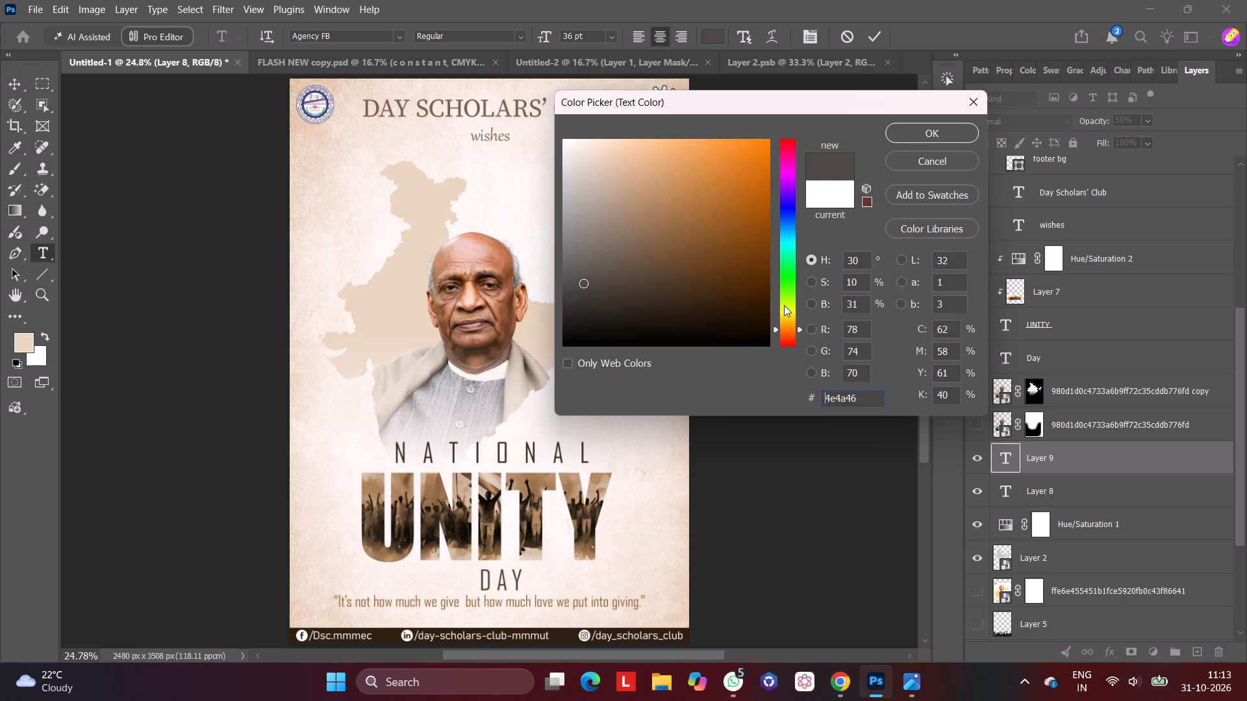
key(ctrl+equal)
key(ctrl+equal)
key(ctrl+equal)
key(ctrl+equal)
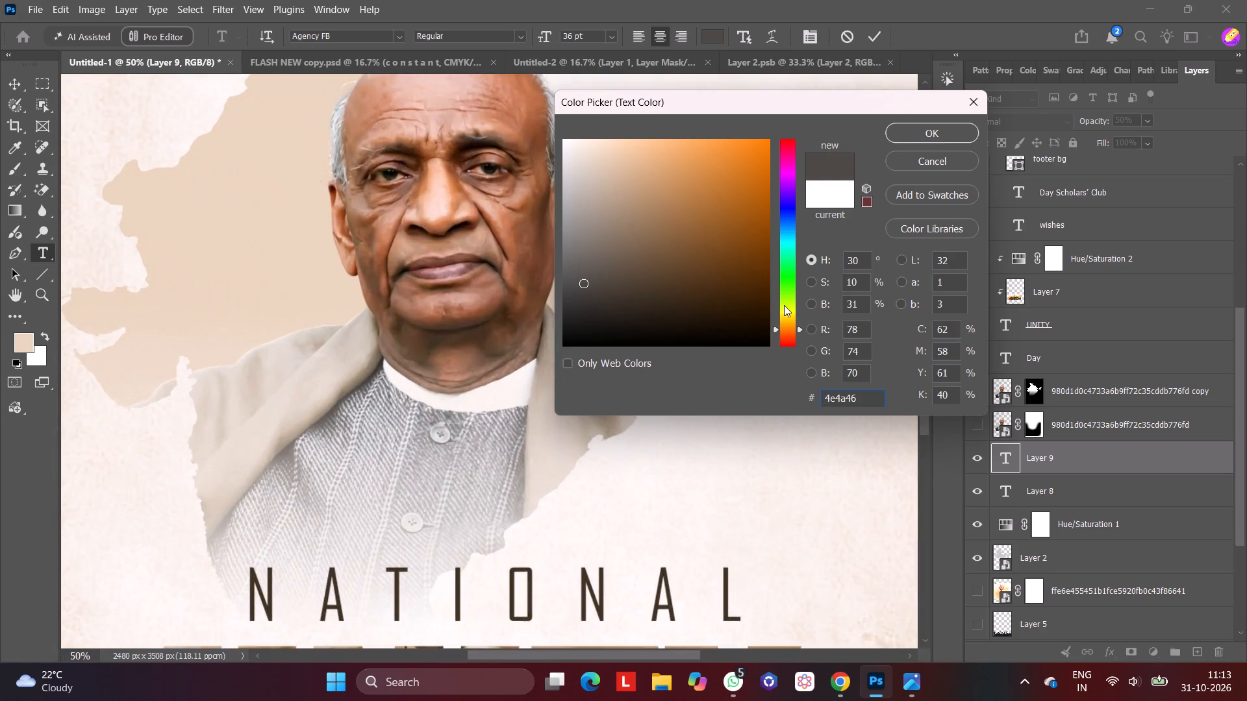
click(514, 583)
click(912, 129)
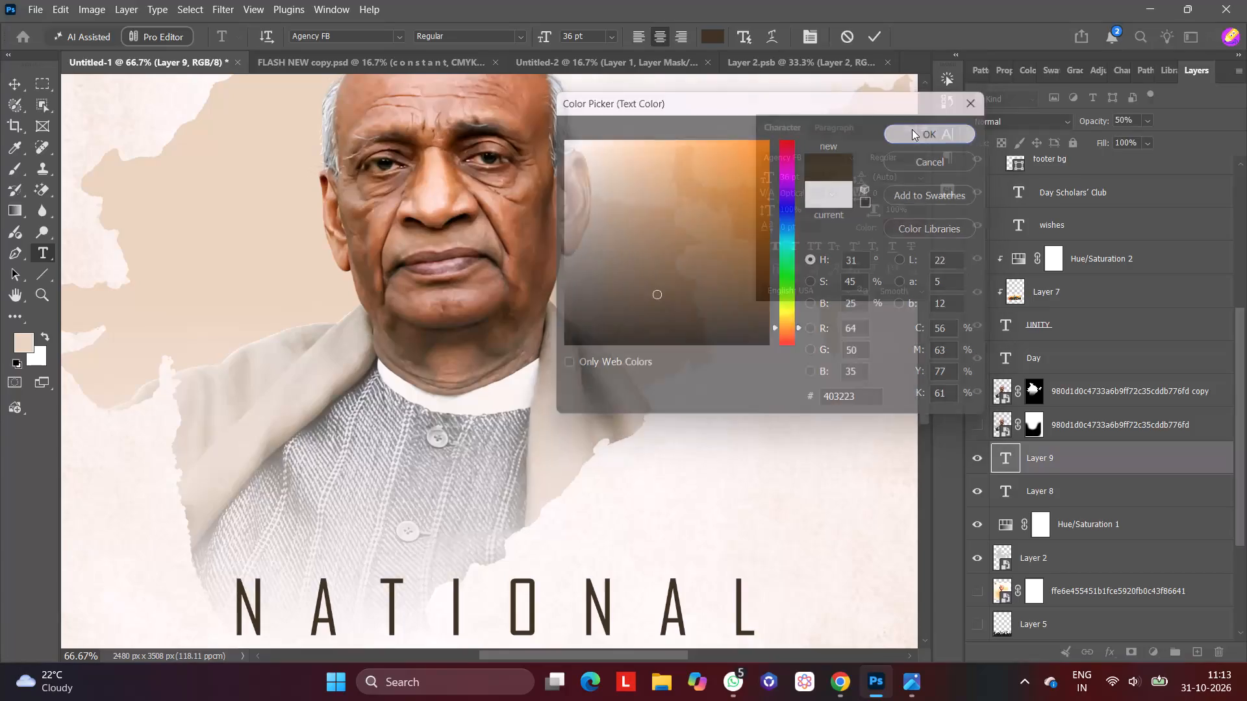
key(ctrl+0)
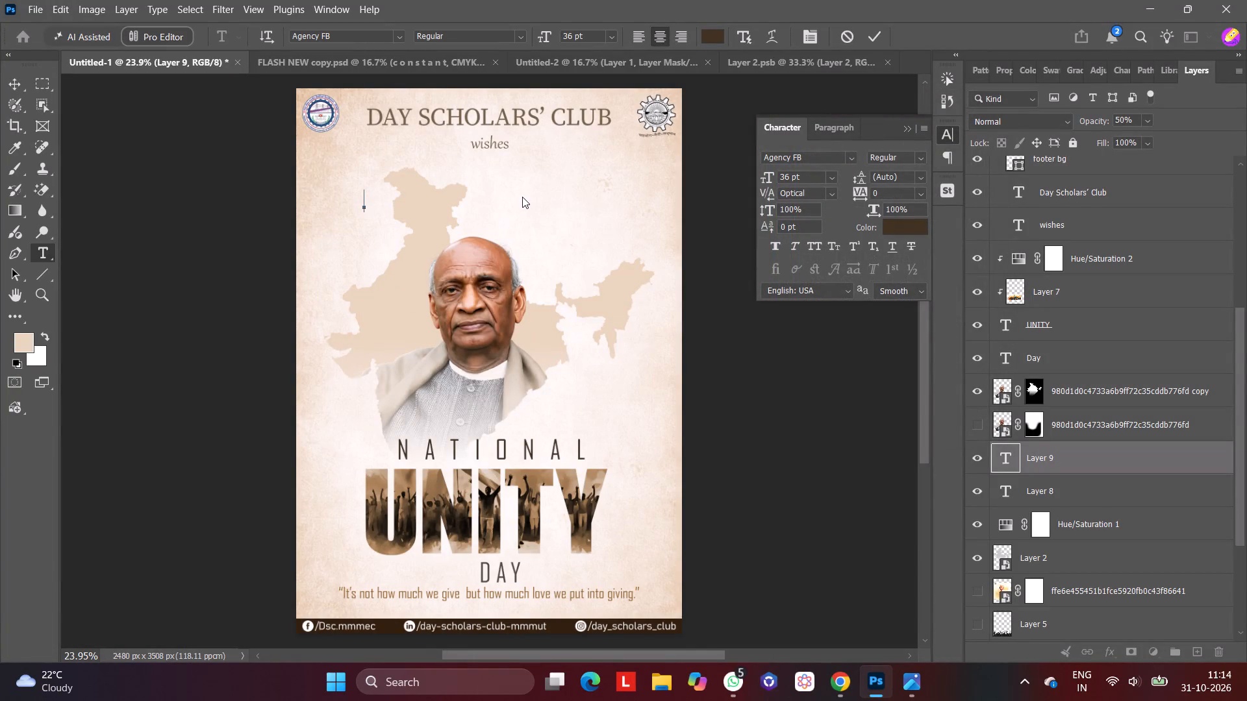
Enter 5 OCTOBER as the new text beside the northern part of the India map.
key(5)
key(space)
text(OC)
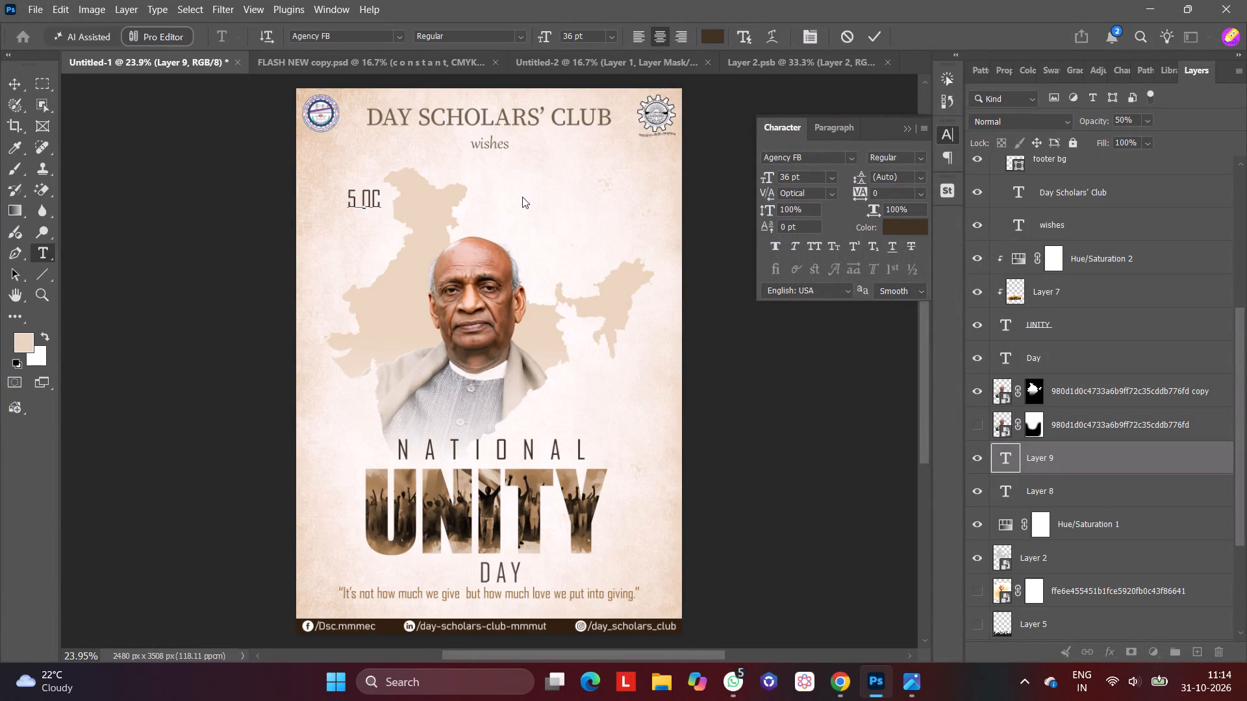
text(TOBER)
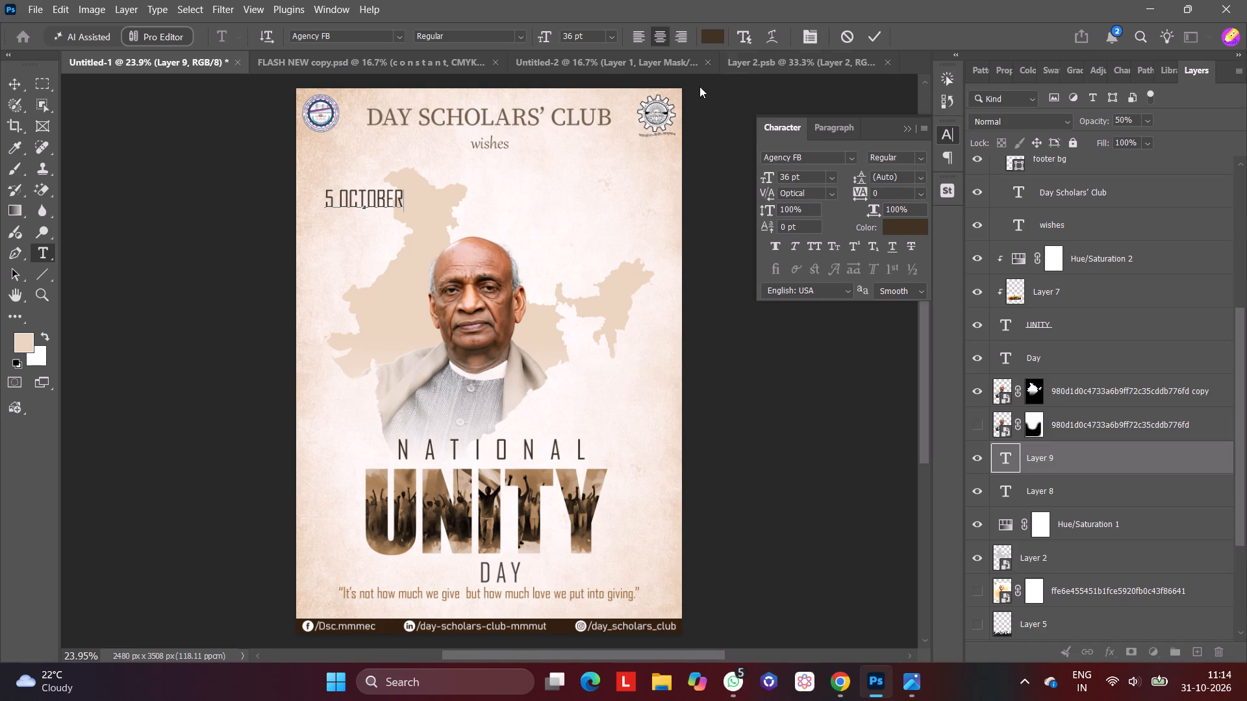
click(873, 36)
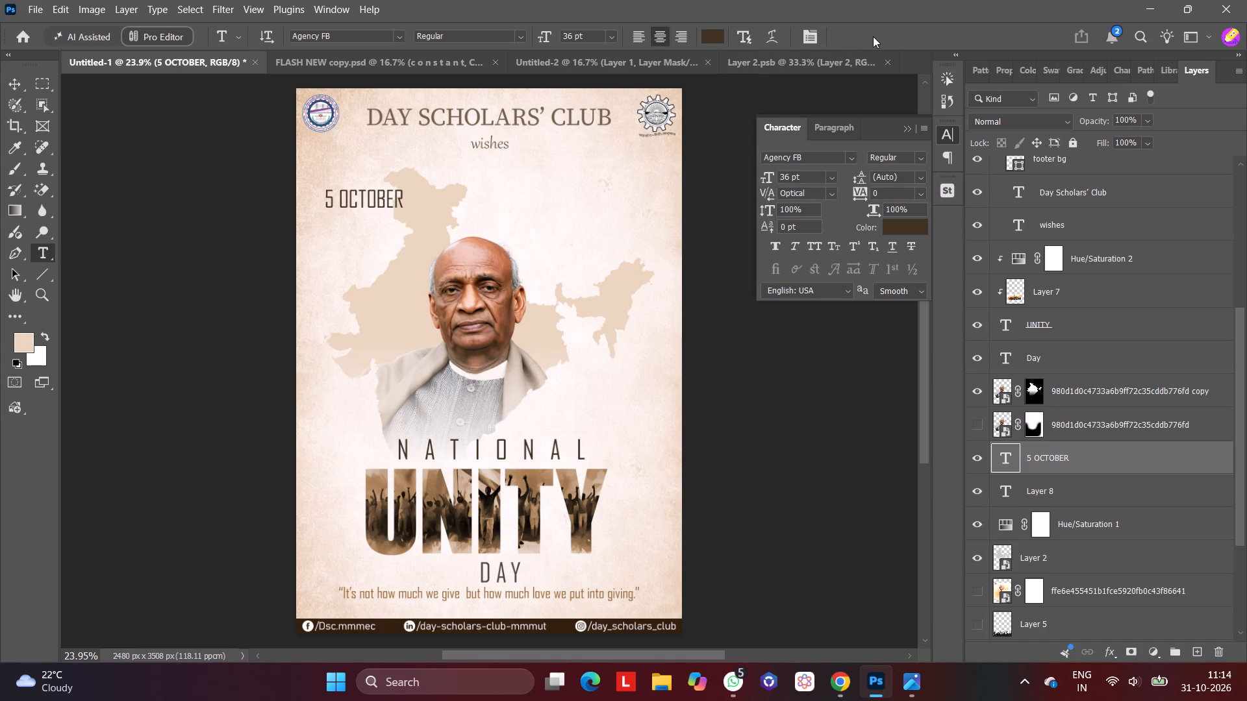
Enlarge the 5 OCTOBER text to about 302% and centre it across the map, behind the top of the portrait's head.
key(ctrl+t)
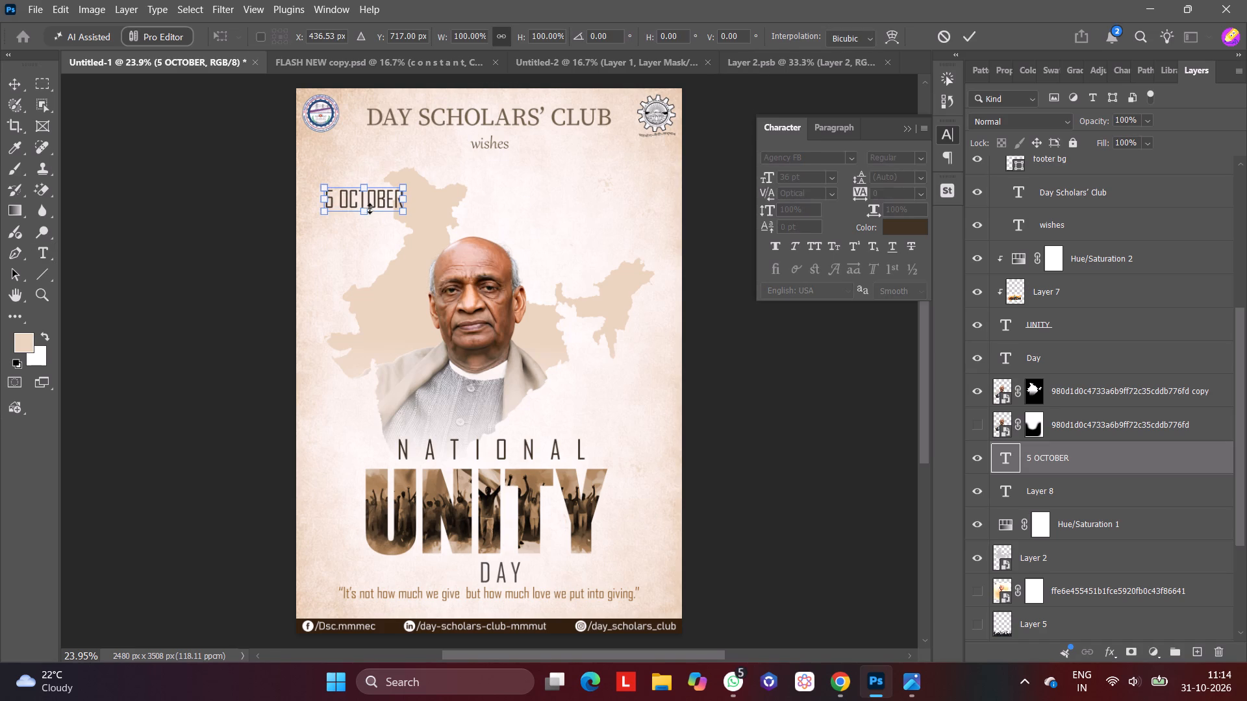
drag(370, 200, 424, 206)
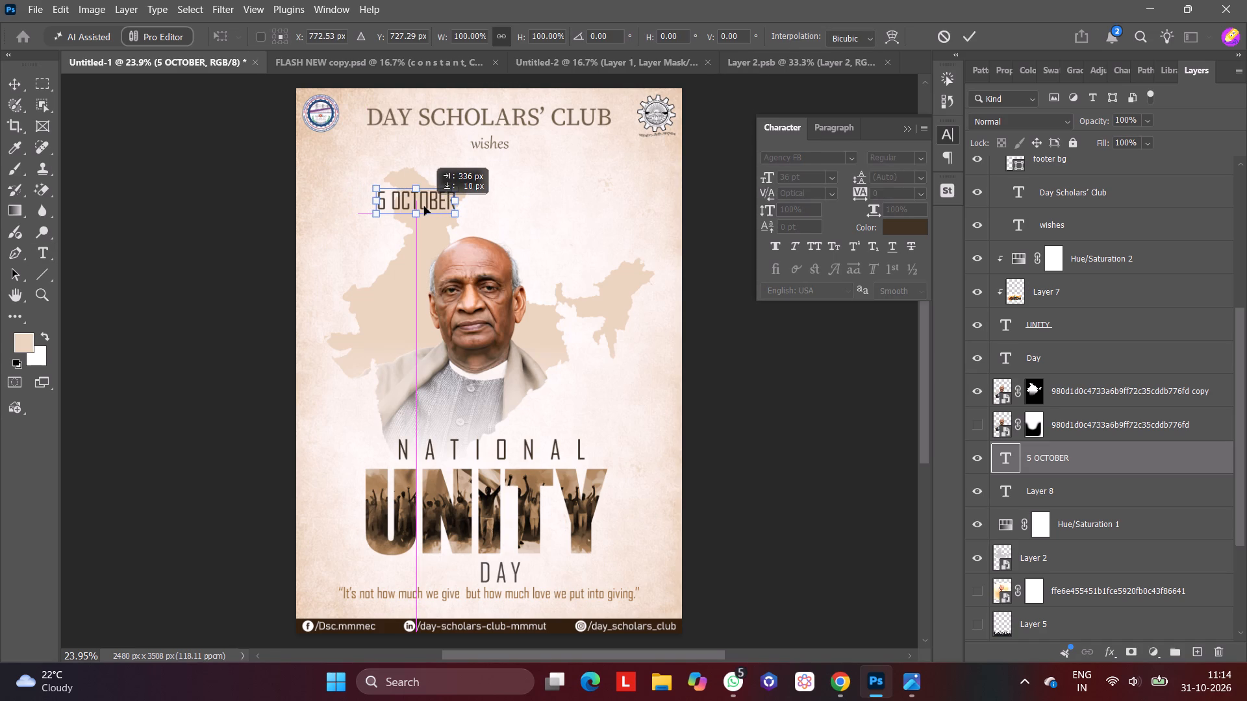
drag(424, 206, 422, 207)
drag(453, 214, 592, 264)
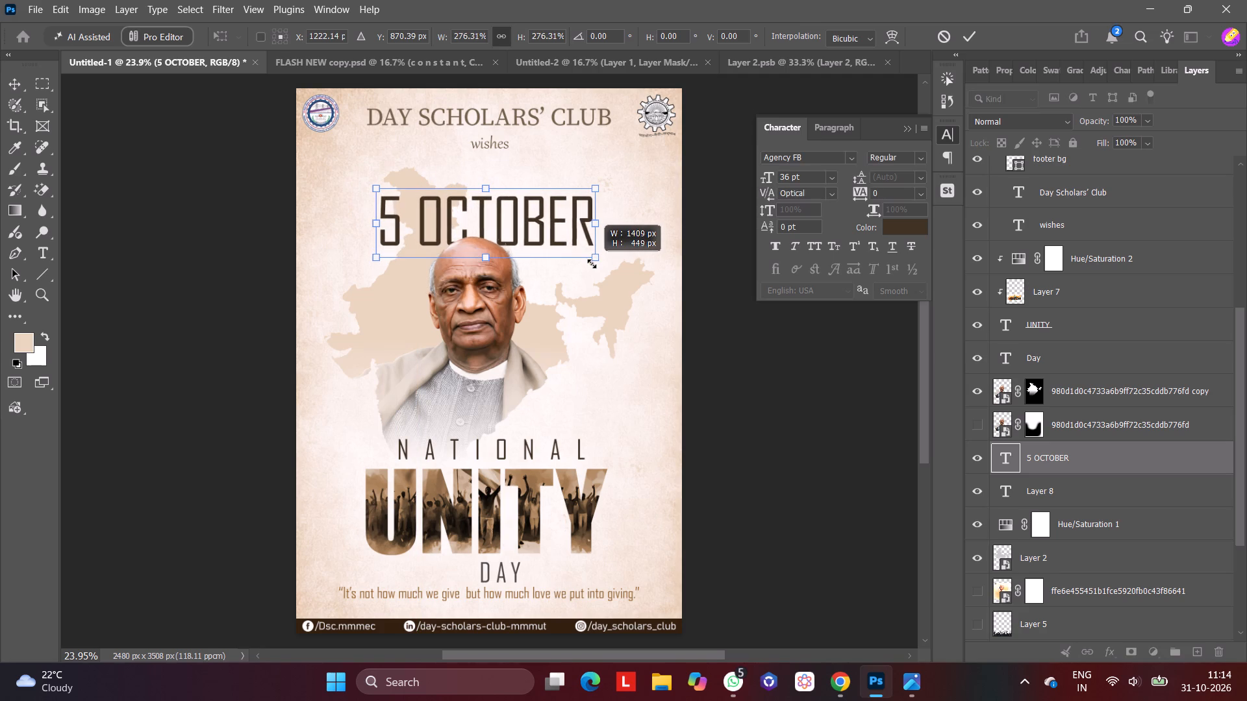
drag(530, 223, 523, 247)
drag(586, 217, 600, 204)
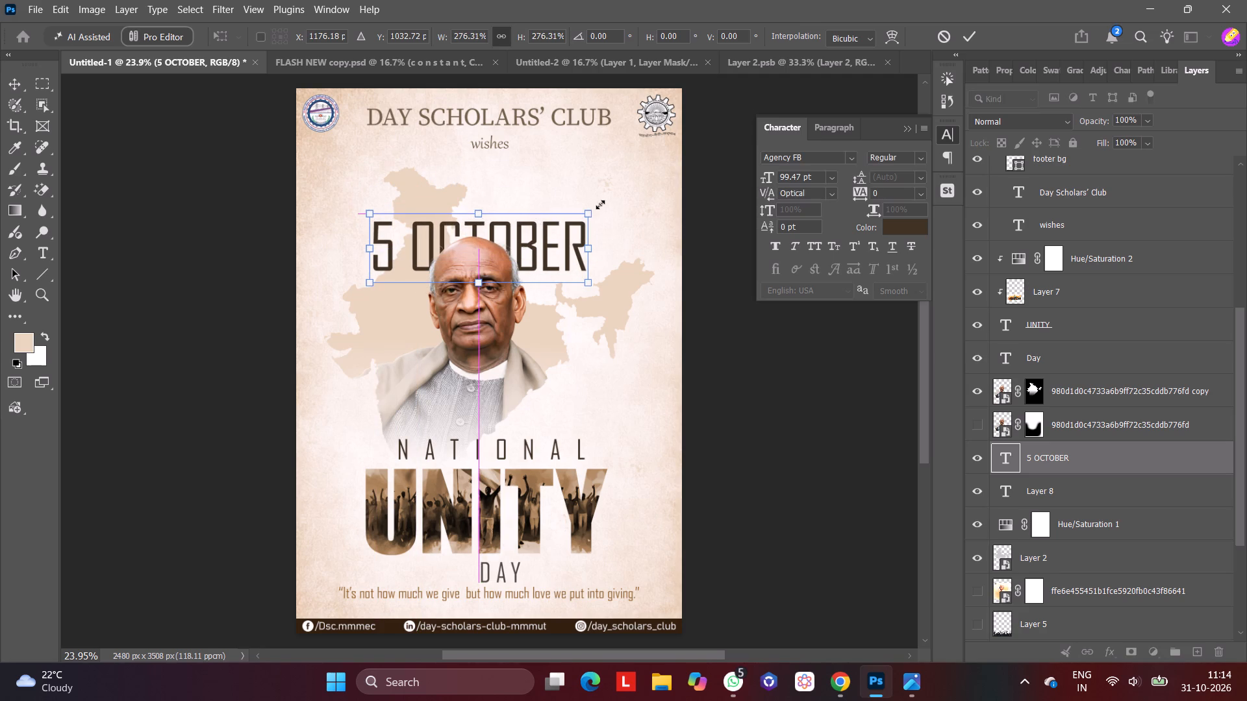
drag(600, 204, 604, 201)
click(568, 249)
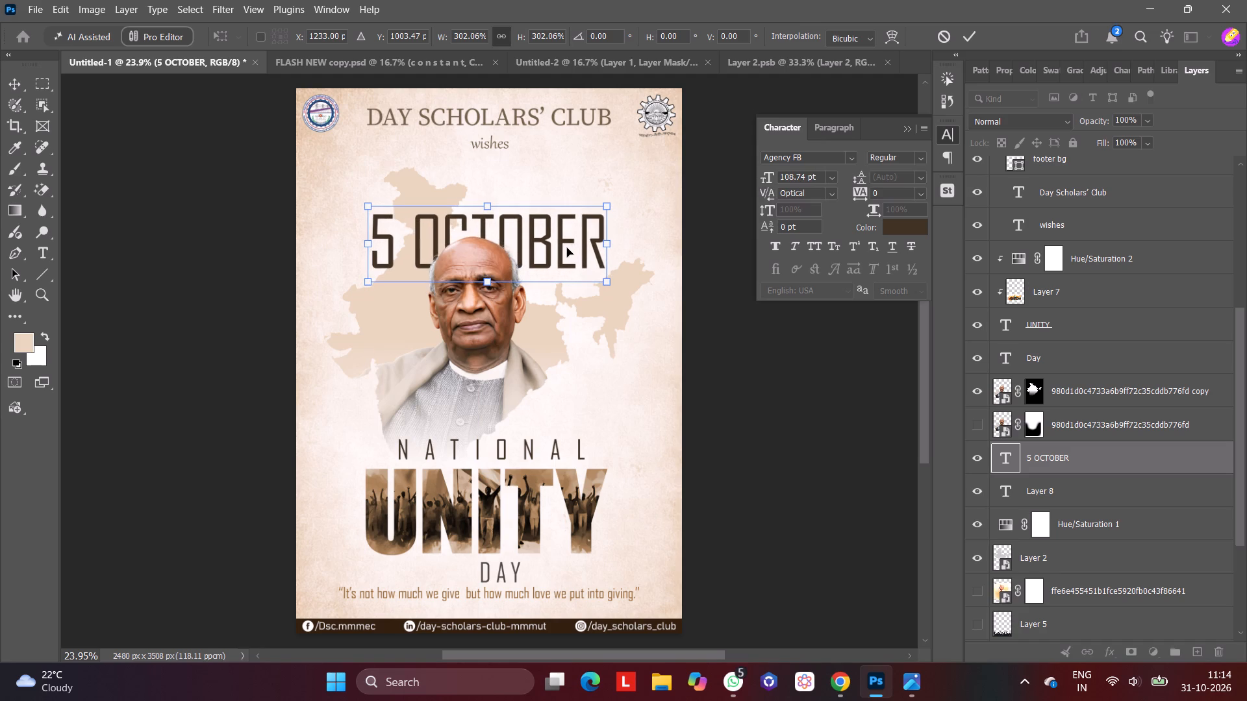
double_click(398, 240)
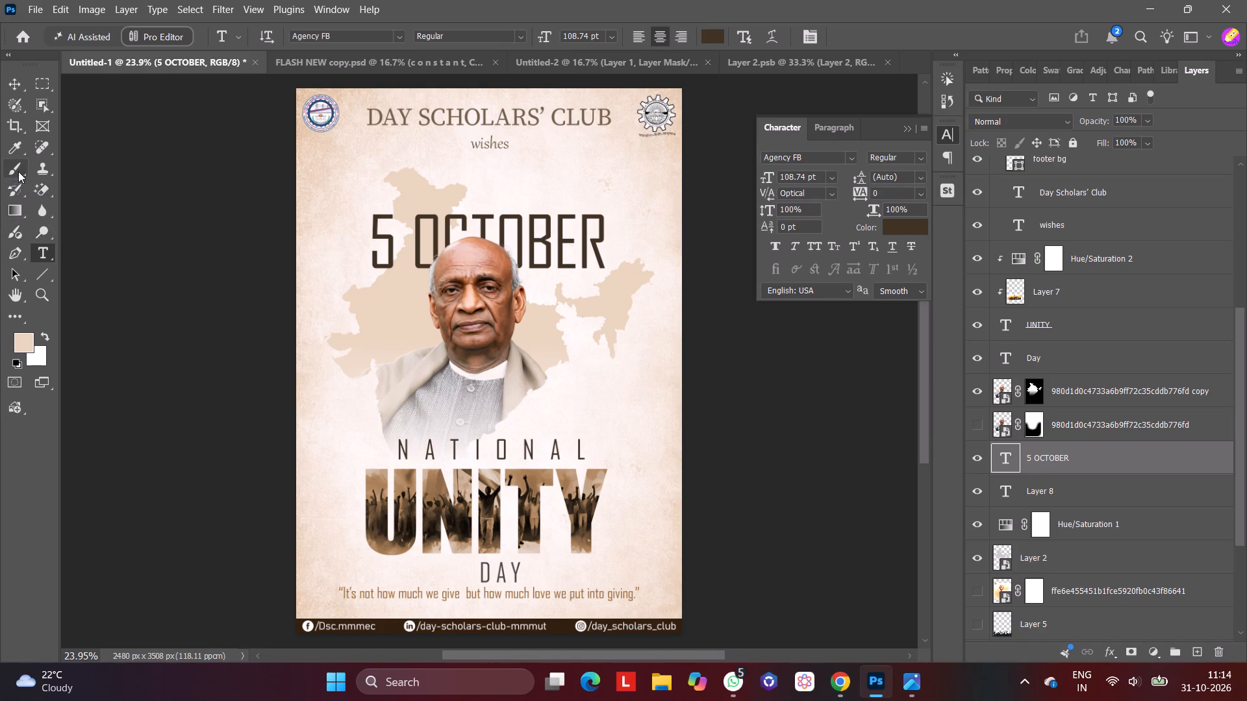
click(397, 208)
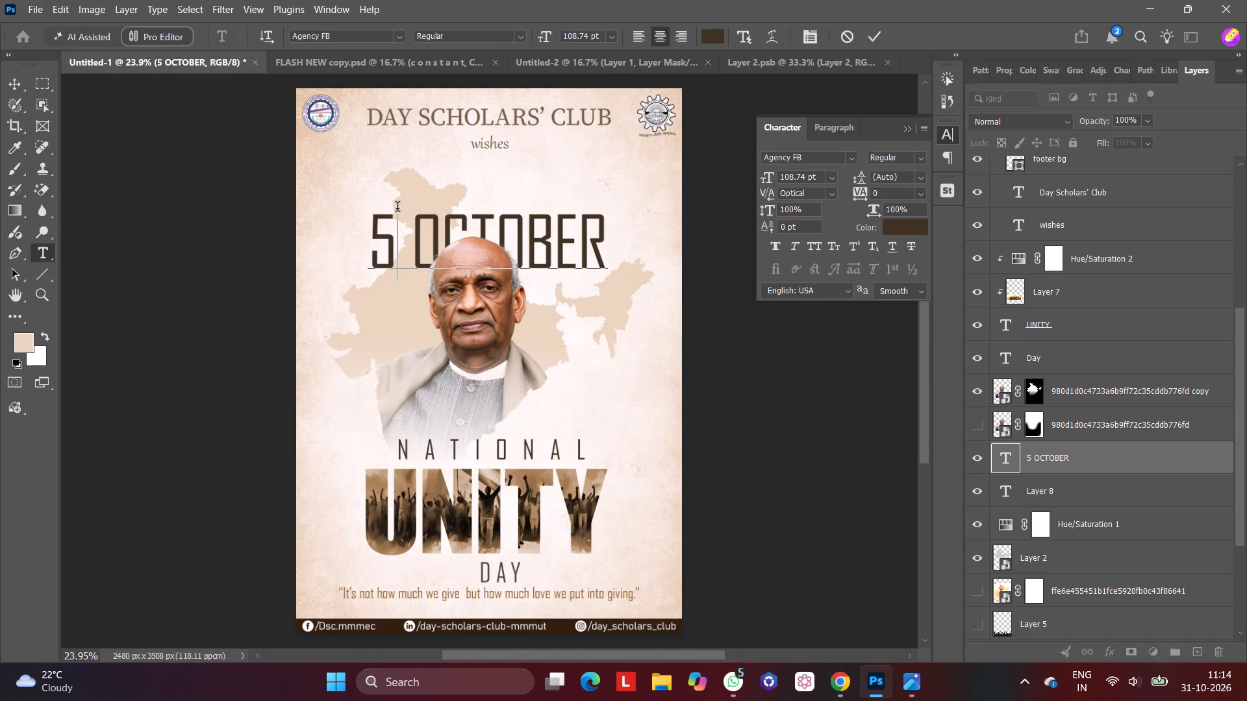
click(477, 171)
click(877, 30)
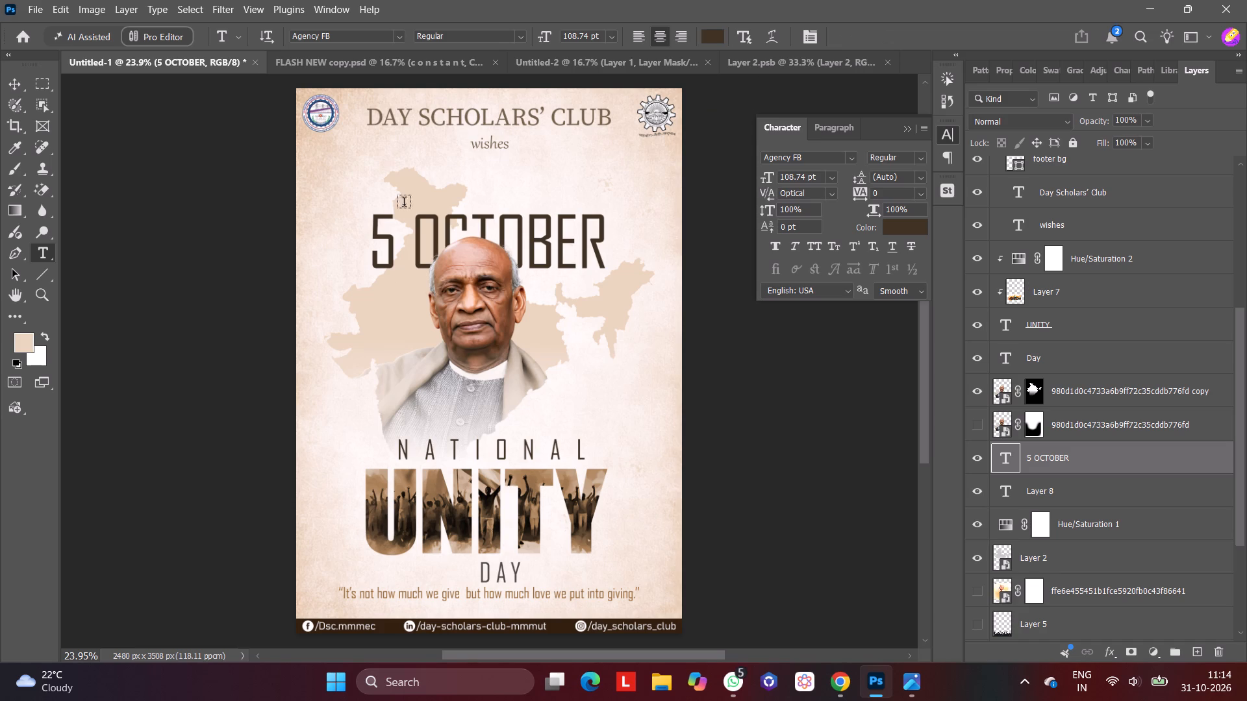
Add a separate text layer reading TH above the 5 OCTOBER text, at 24 pt.
click(420, 184)
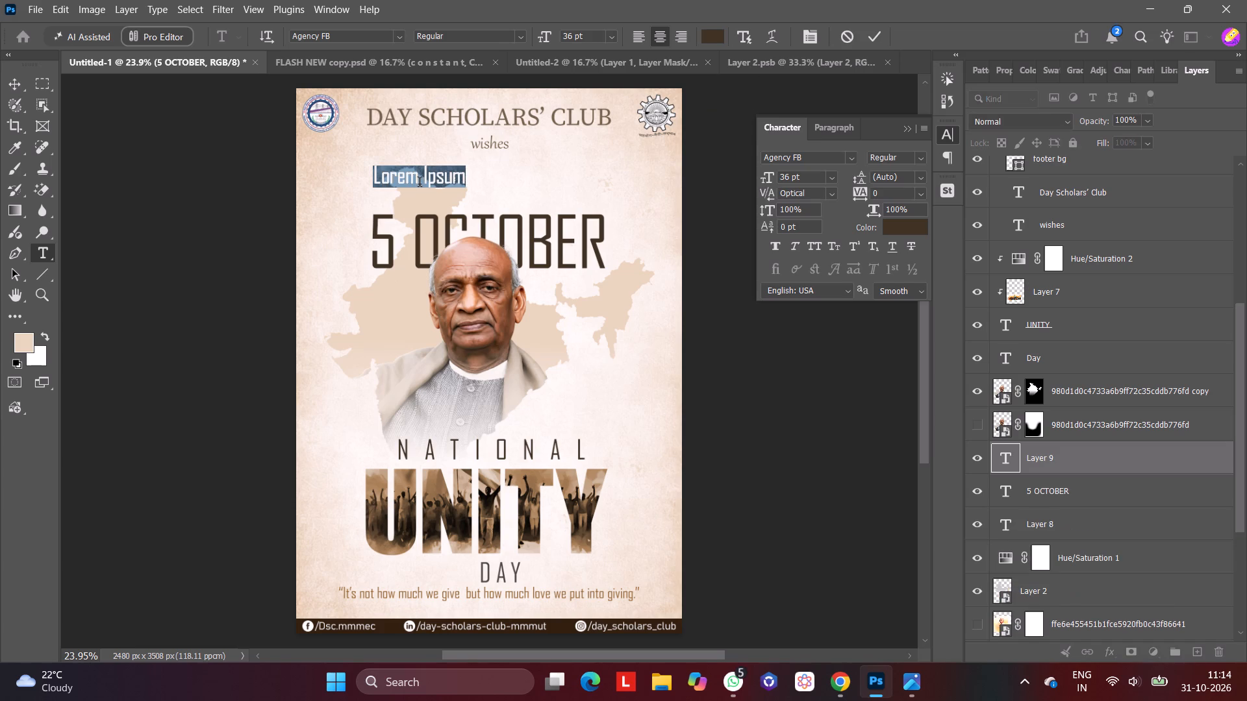
key(BackSpace)
text(TH)
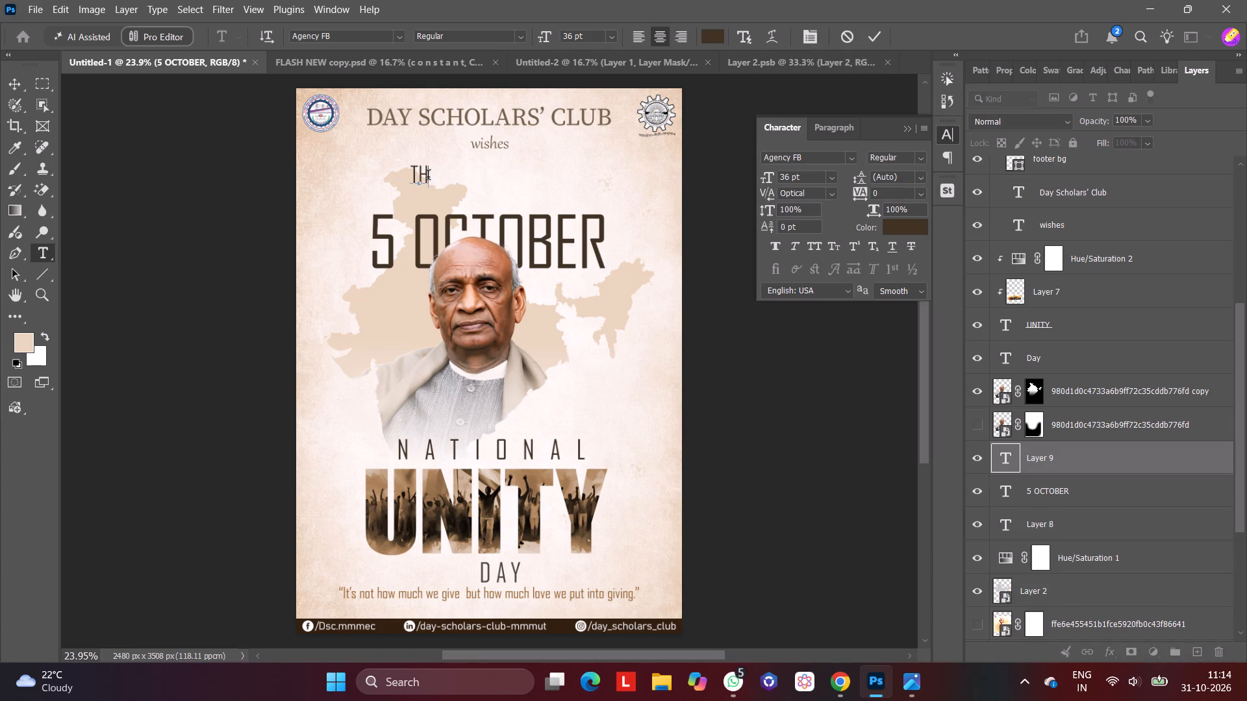
drag(430, 176, 405, 175)
click(612, 37)
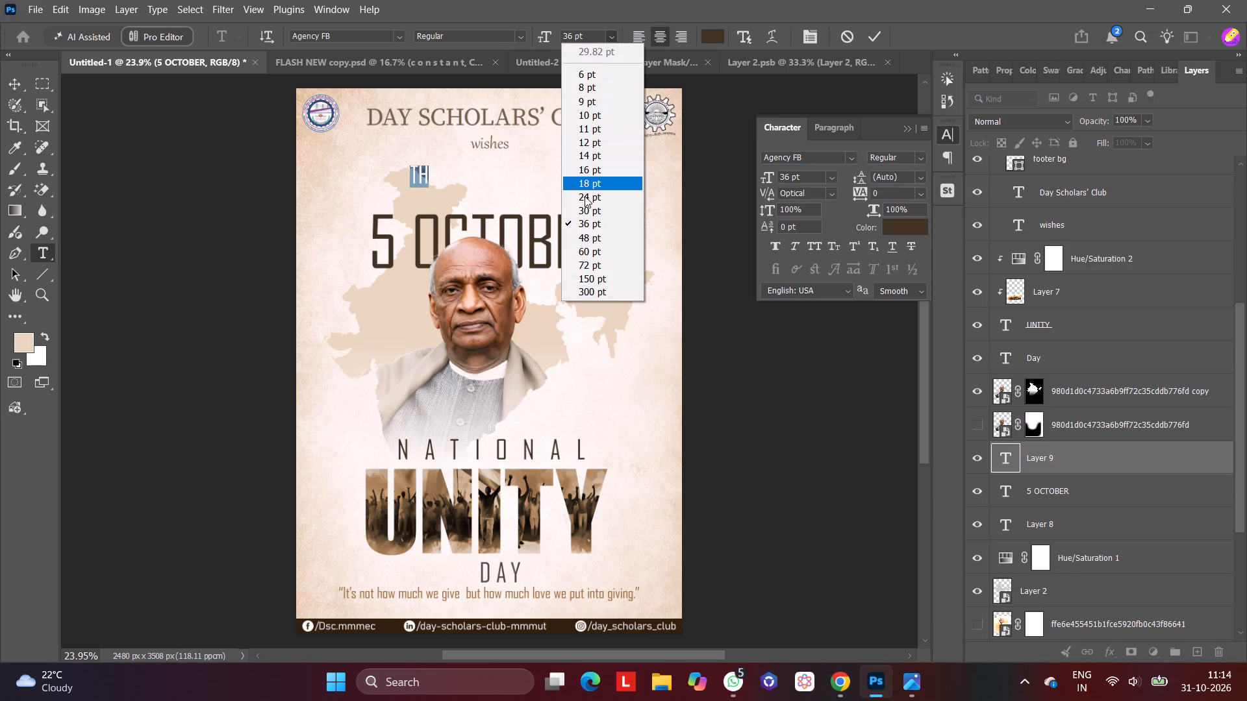
click(587, 195)
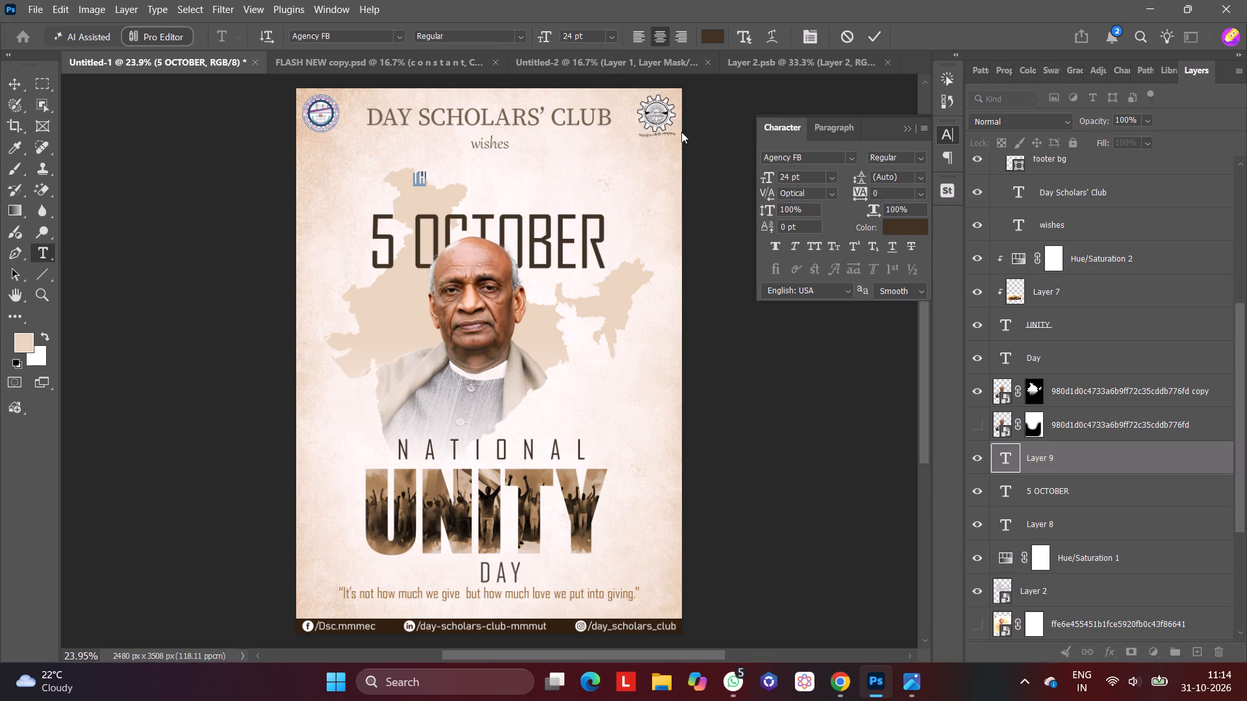
click(872, 34)
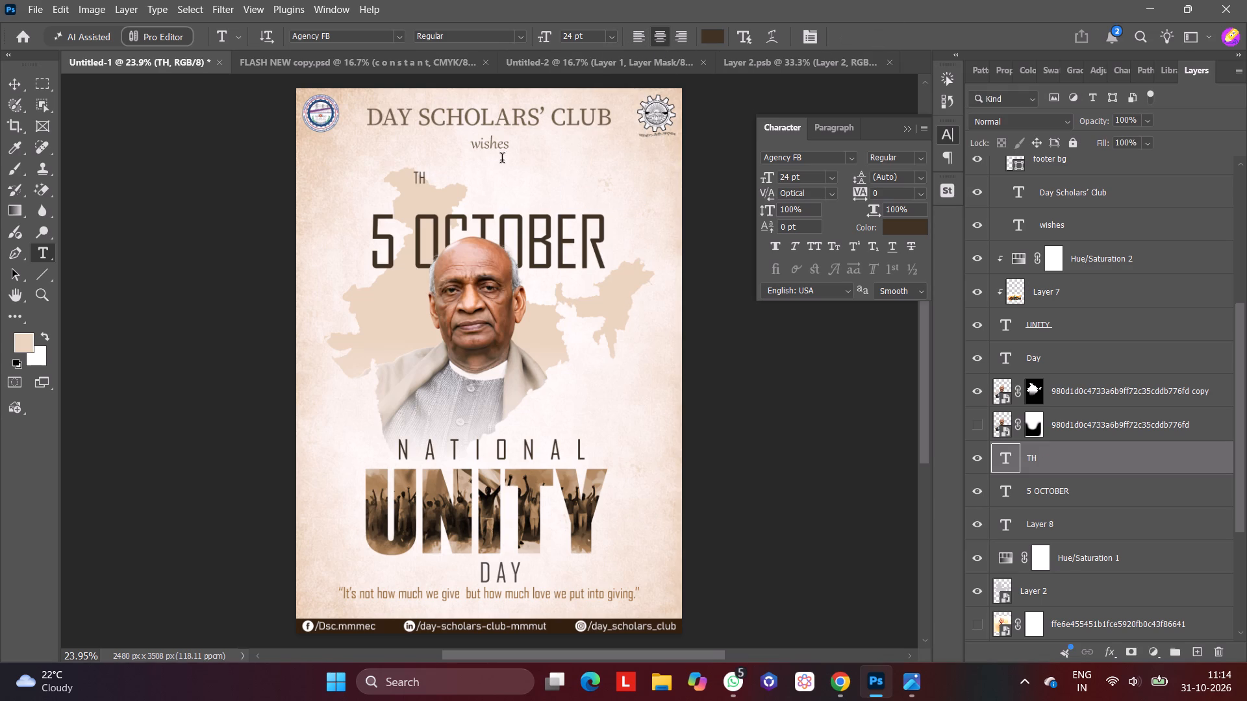
Move the TH text down to sit as a superscript at the upper corner of the 5.
click(24, 78)
drag(422, 177, 410, 201)
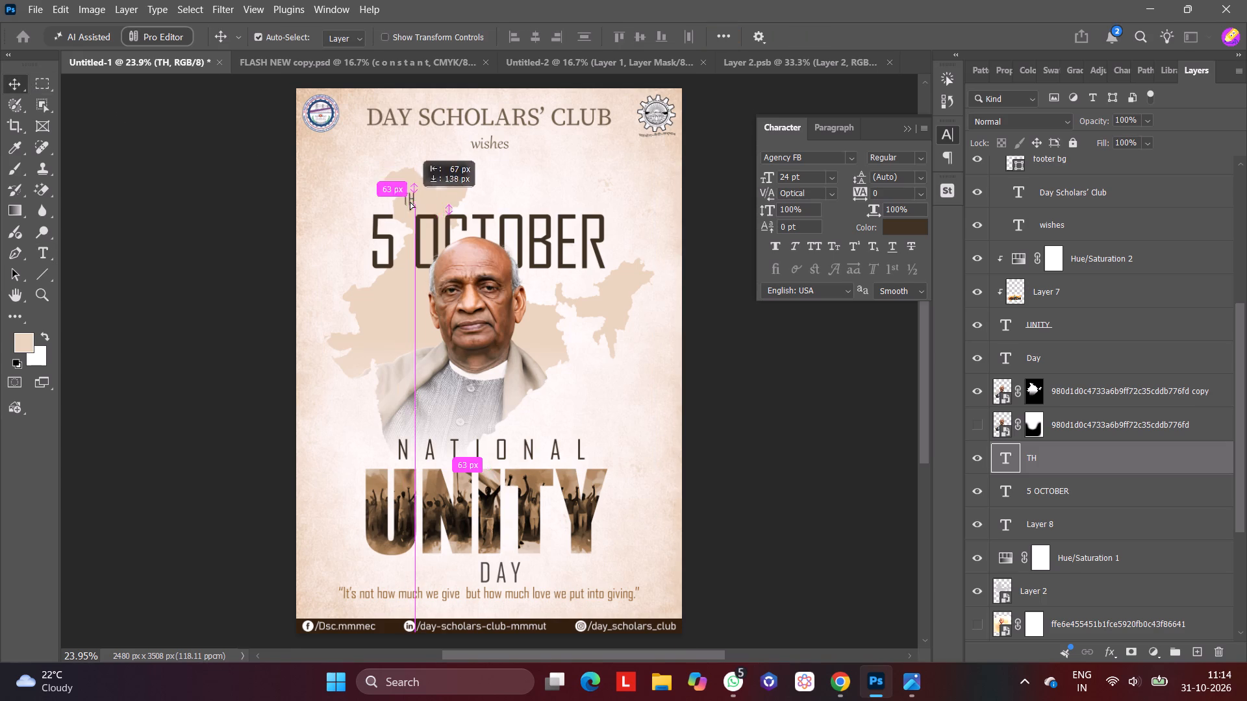
drag(410, 201, 403, 210)
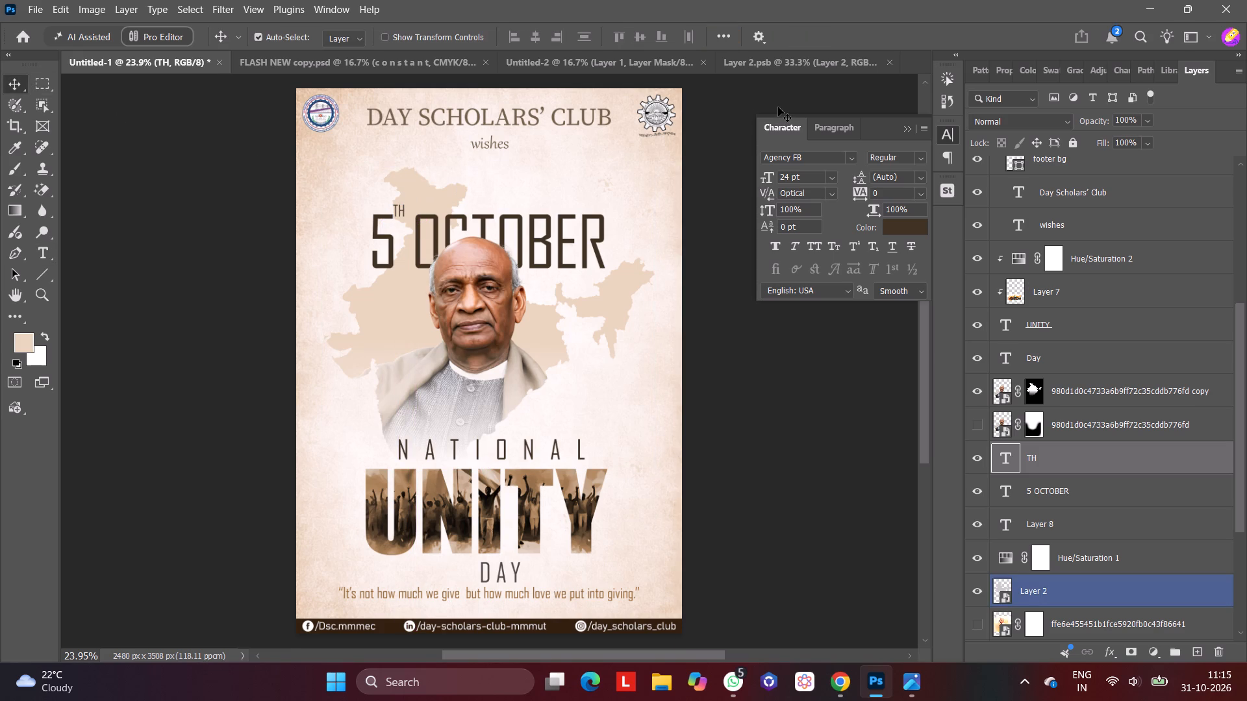
click(778, 107)
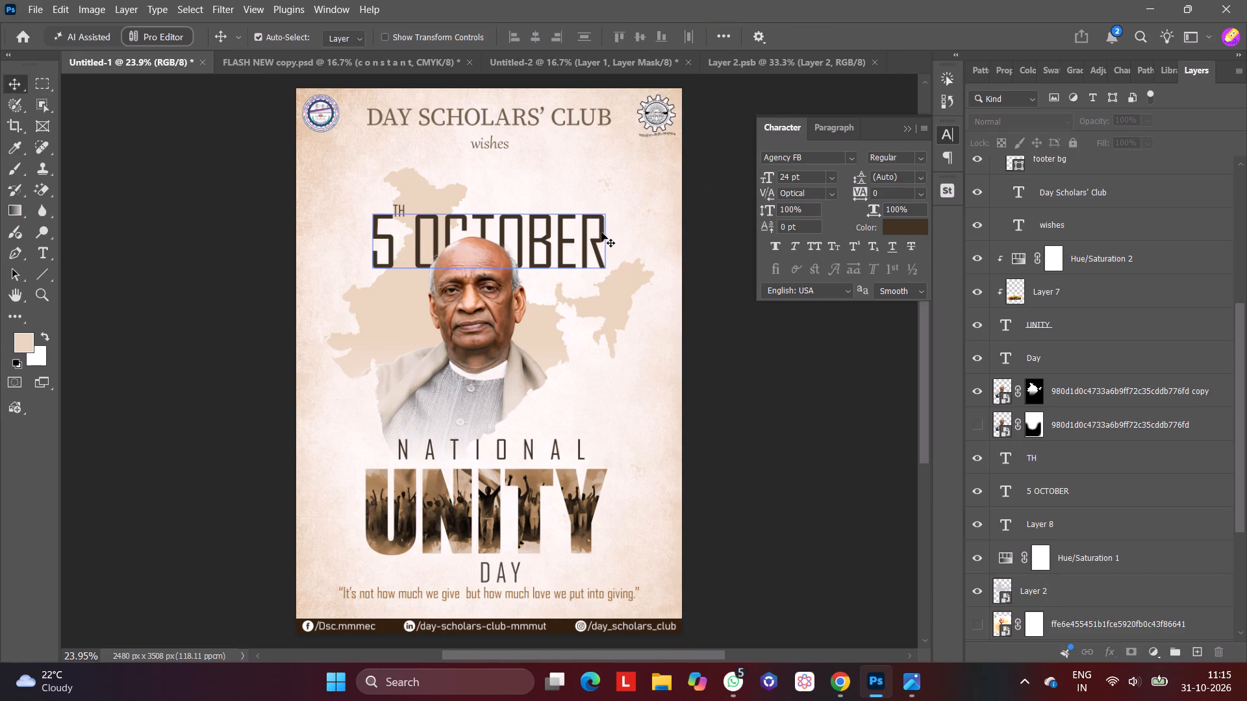
Set the font size of the 5 OCTOBER text to 97 pt.
double_click(600, 232)
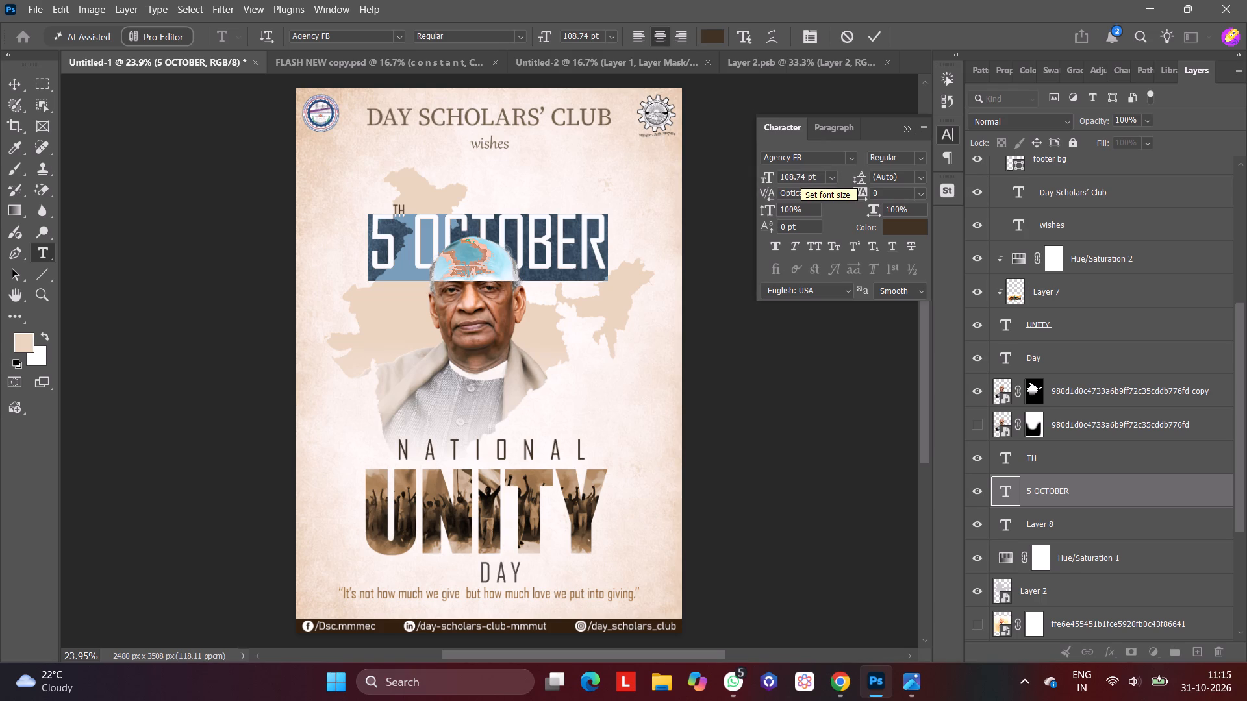
ctrl+drag(801, 174, 794, 175)
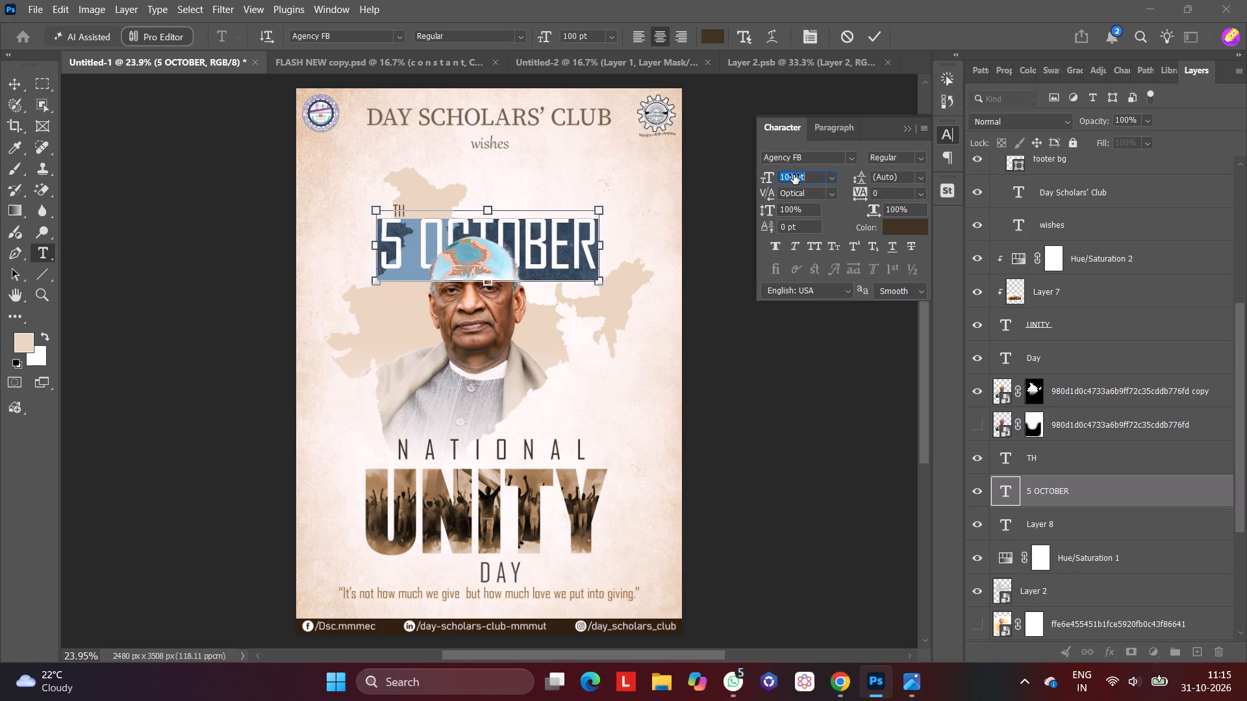
ctrl+drag(794, 175, 792, 177)
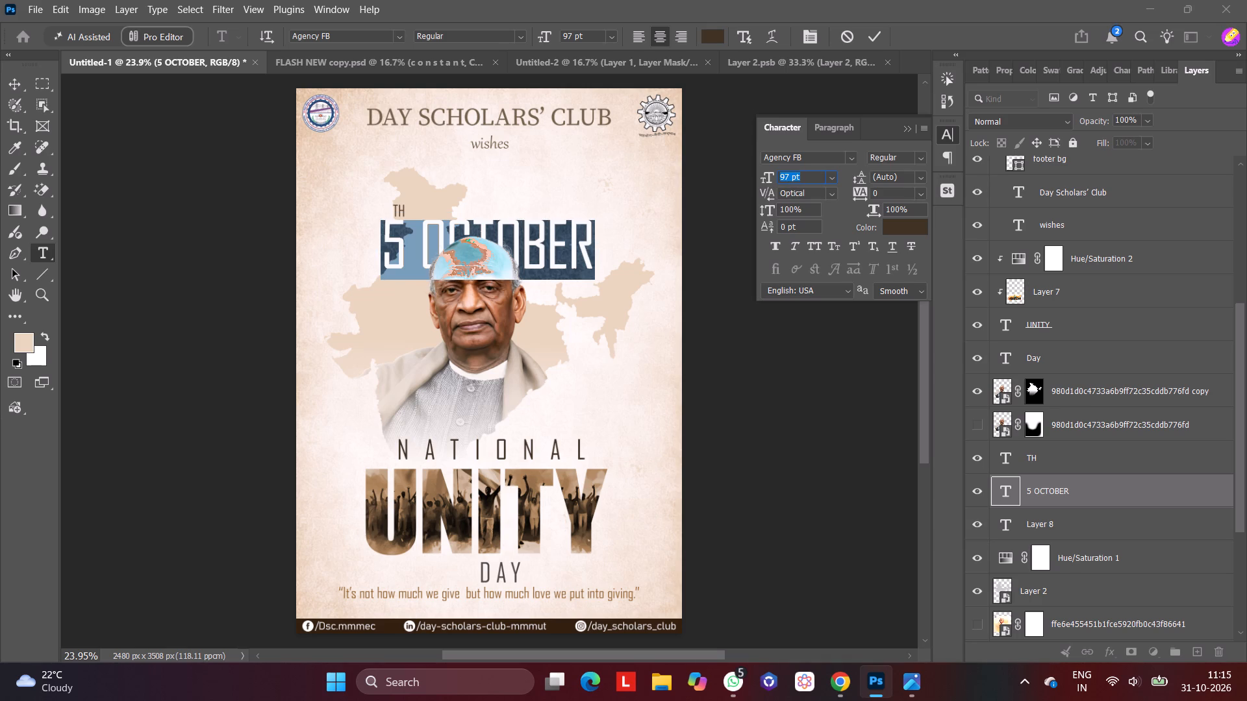
click(871, 34)
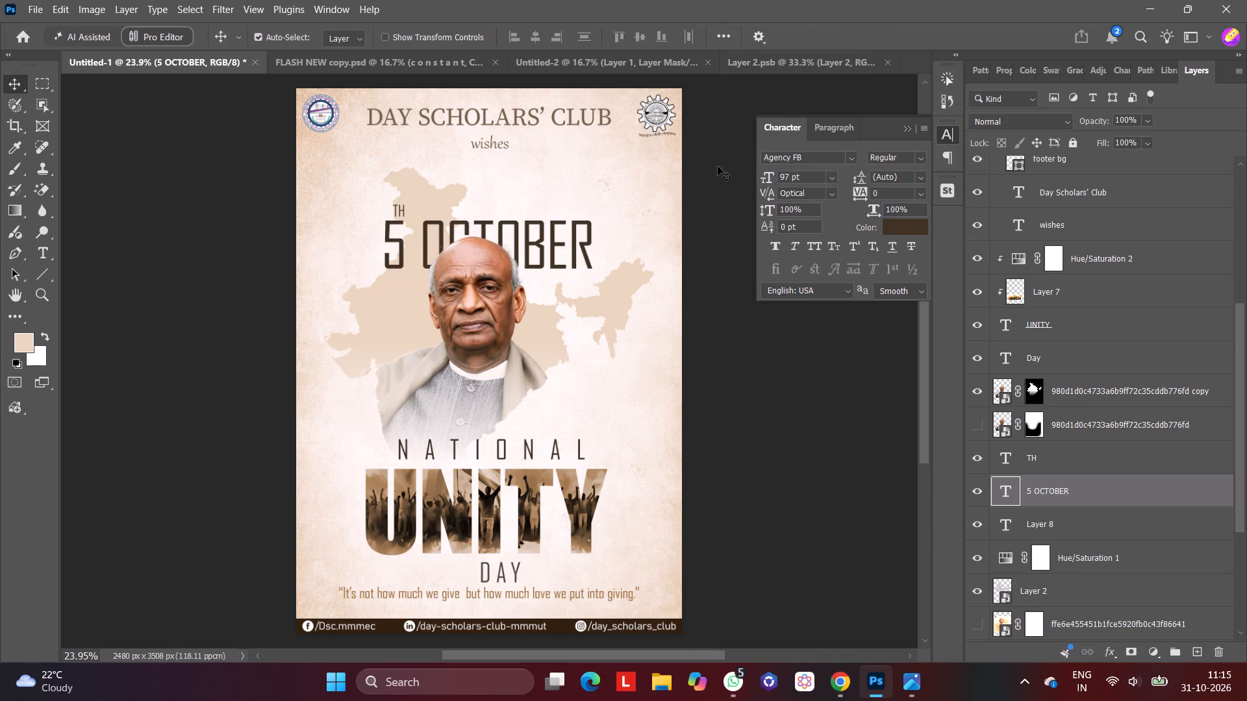
Reposition the TH superscript against the upper corner of the resized 5, in the gap before OCTOBER.
drag(400, 210, 407, 214)
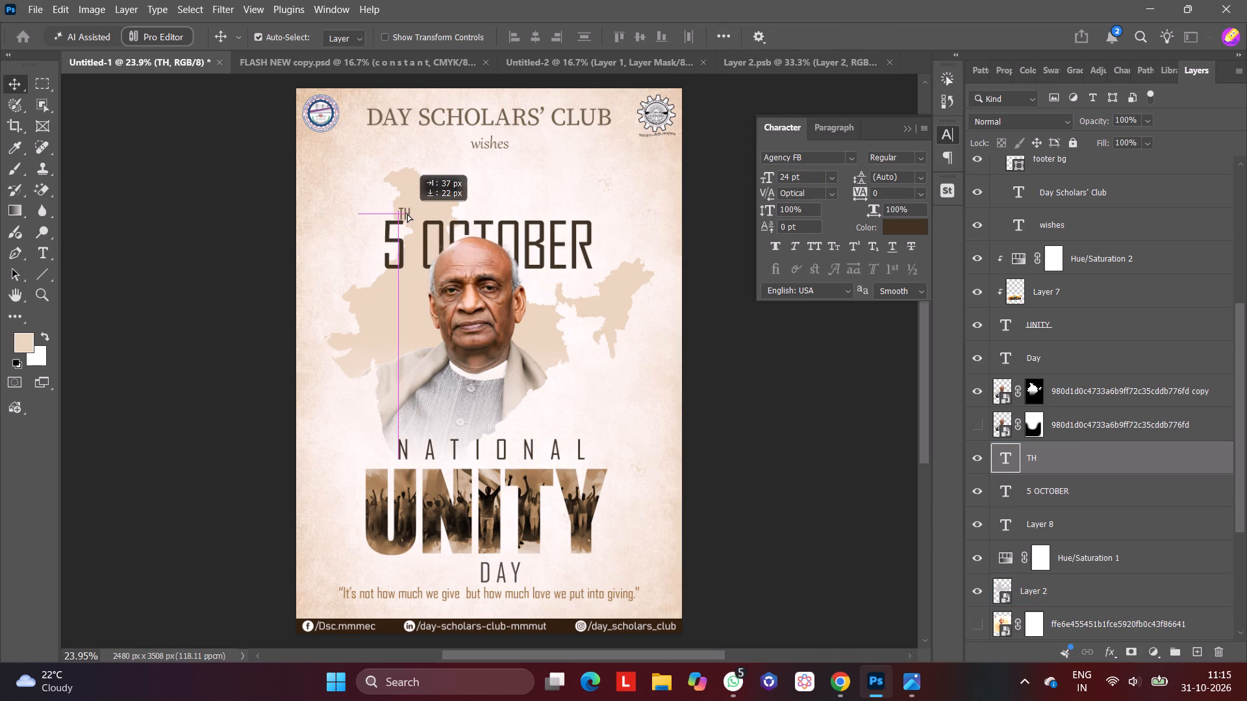
drag(407, 214, 410, 219)
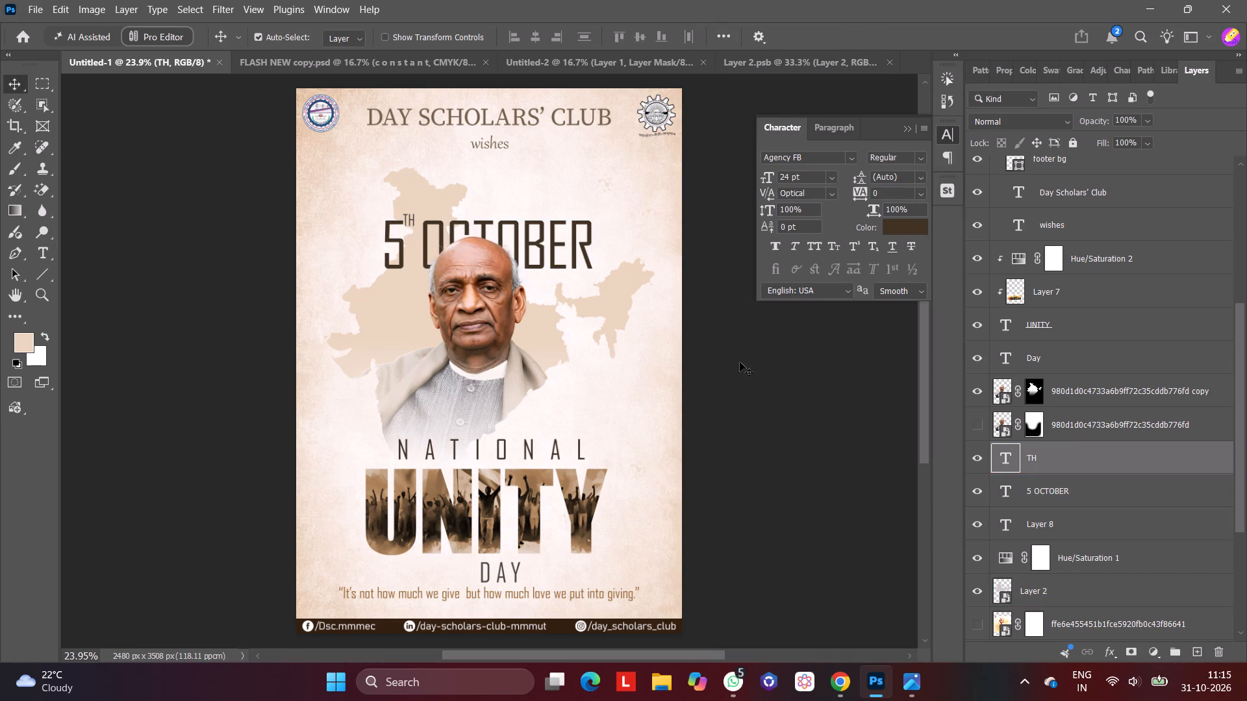
click(803, 404)
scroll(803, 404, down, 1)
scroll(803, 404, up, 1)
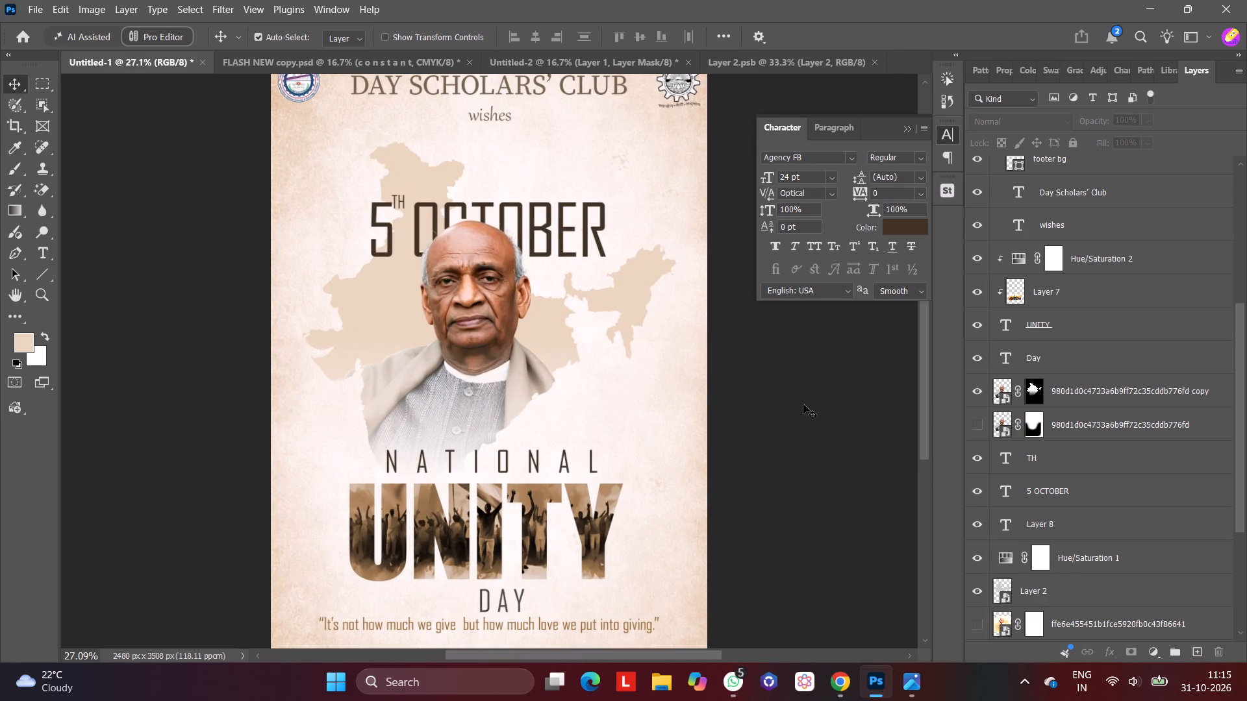
Switch to Chrome and search Google for "Quote for sardar vallb bhai patel" in the empty new tab.
click(843, 687)
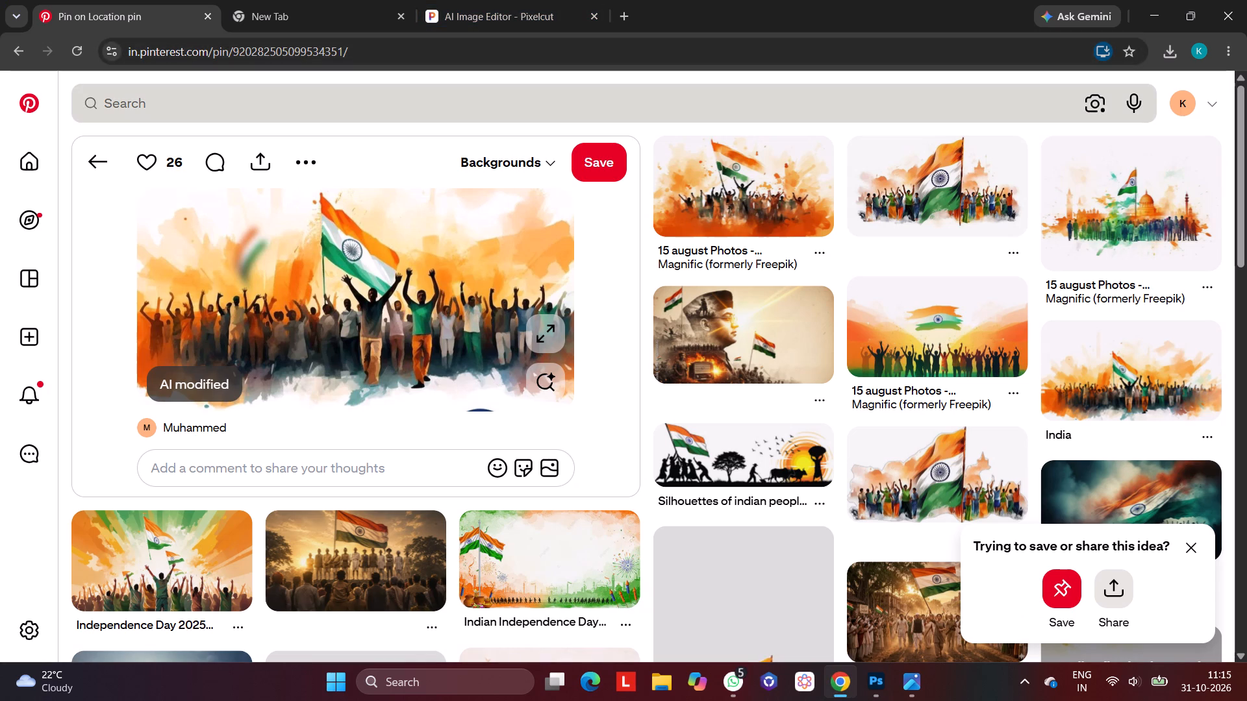
click(363, 6)
click(420, 327)
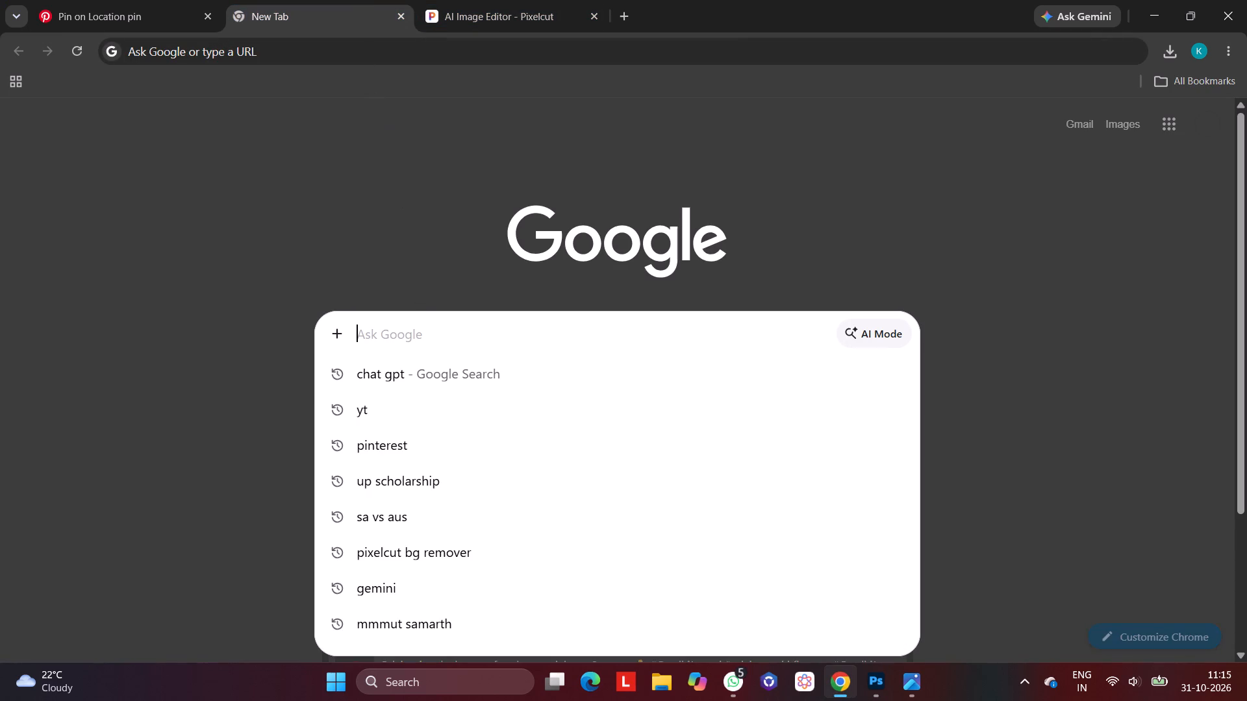
key(q)
text(uote for)
key(space)
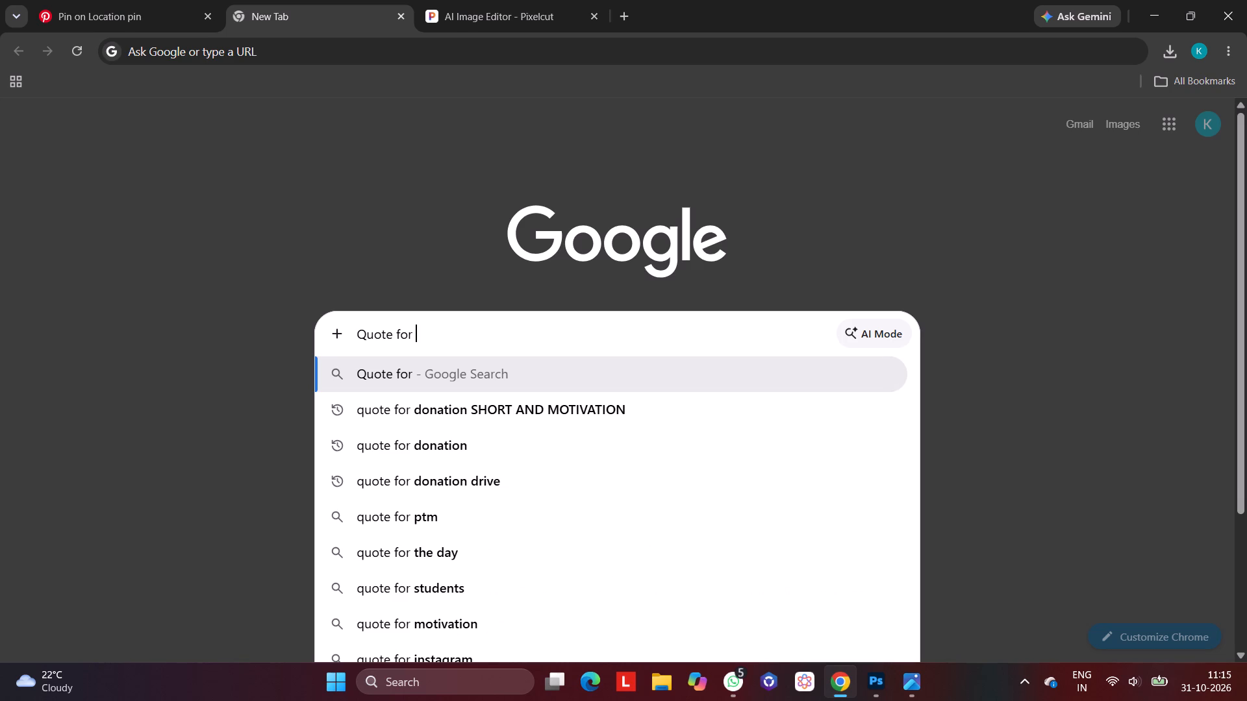
text(sardar vallb bhai patel)
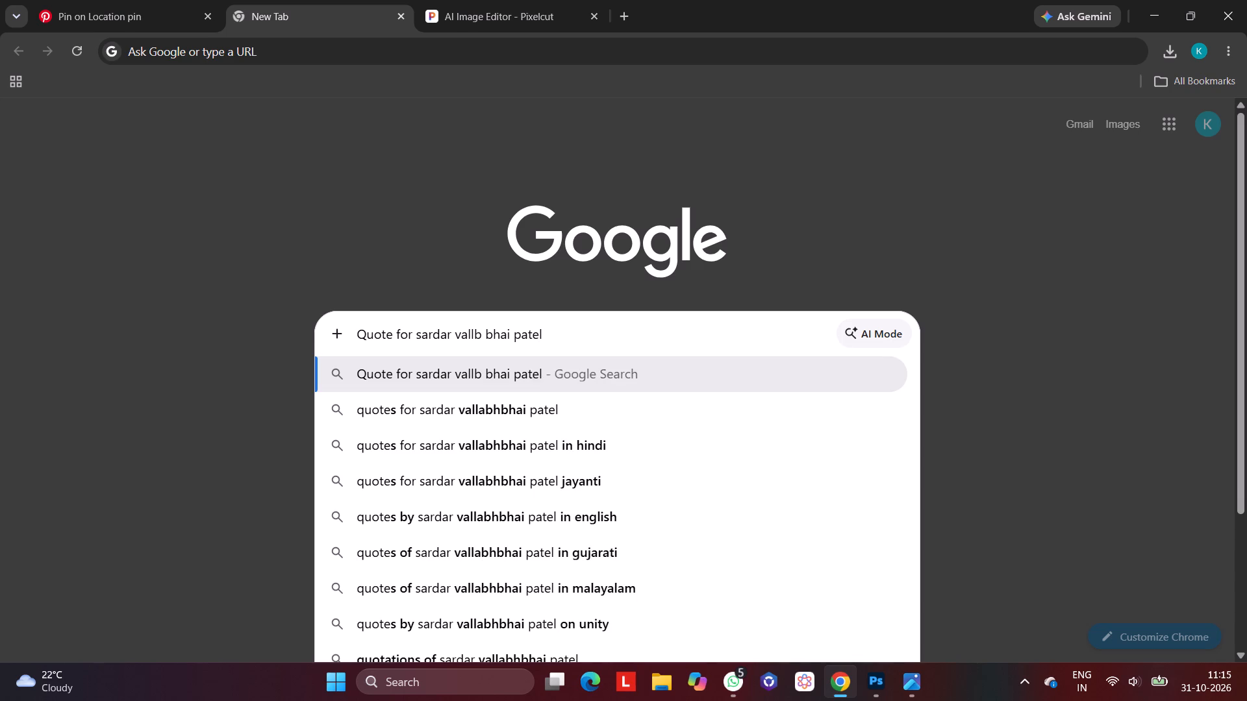
key(Return)
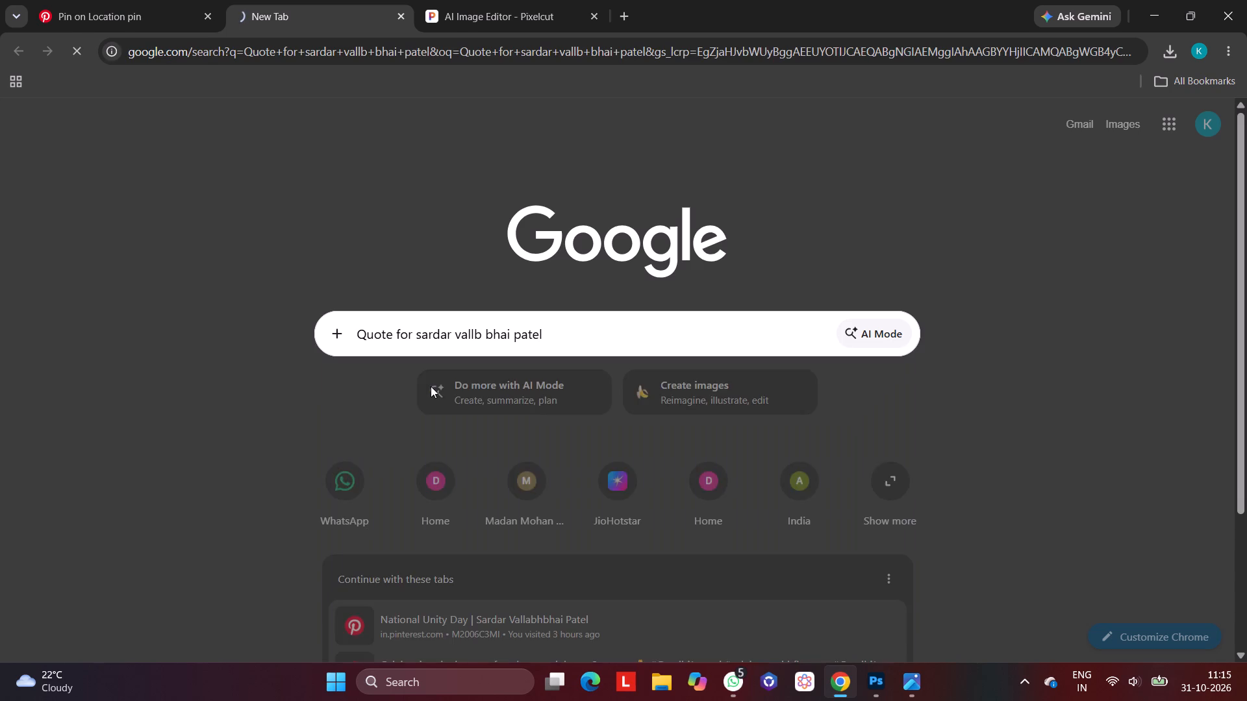
Open the PIB Archives result "Quotes of Sardar Patel" and read through its quotations for one that suits the poster.
scroll(355, 350, down, 3)
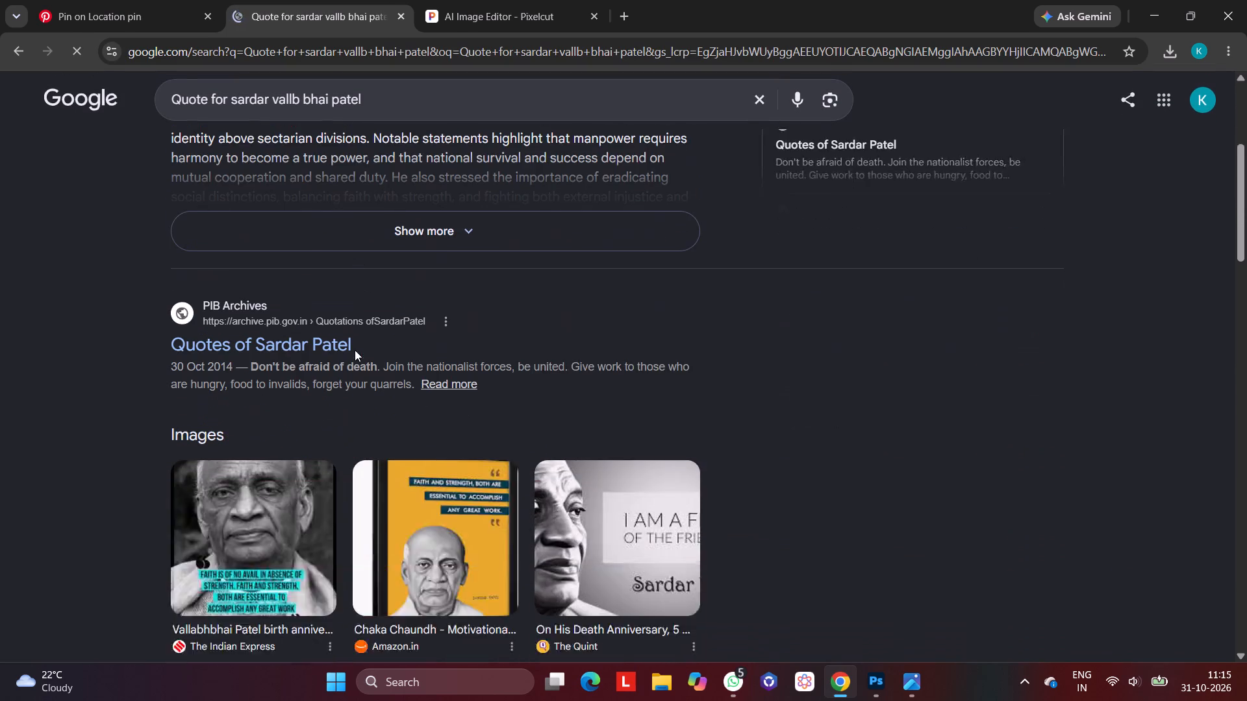
scroll(355, 350, down, 4)
scroll(355, 350, up, 8)
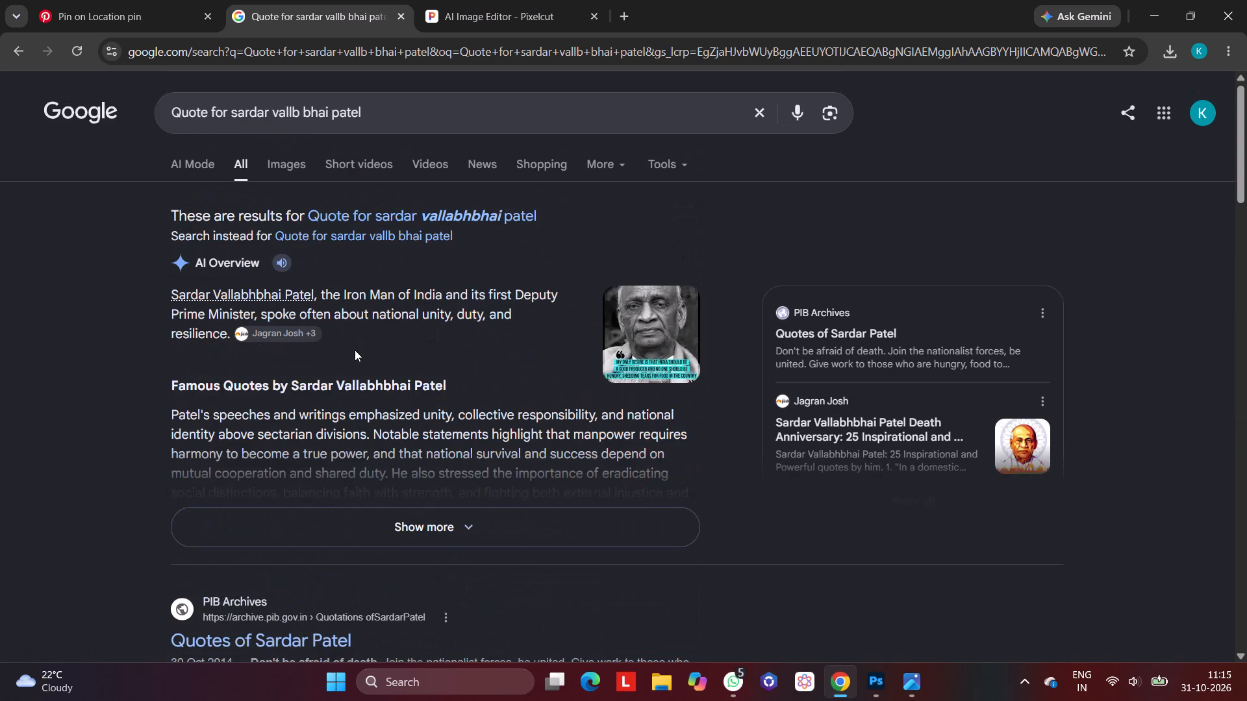
click(329, 635)
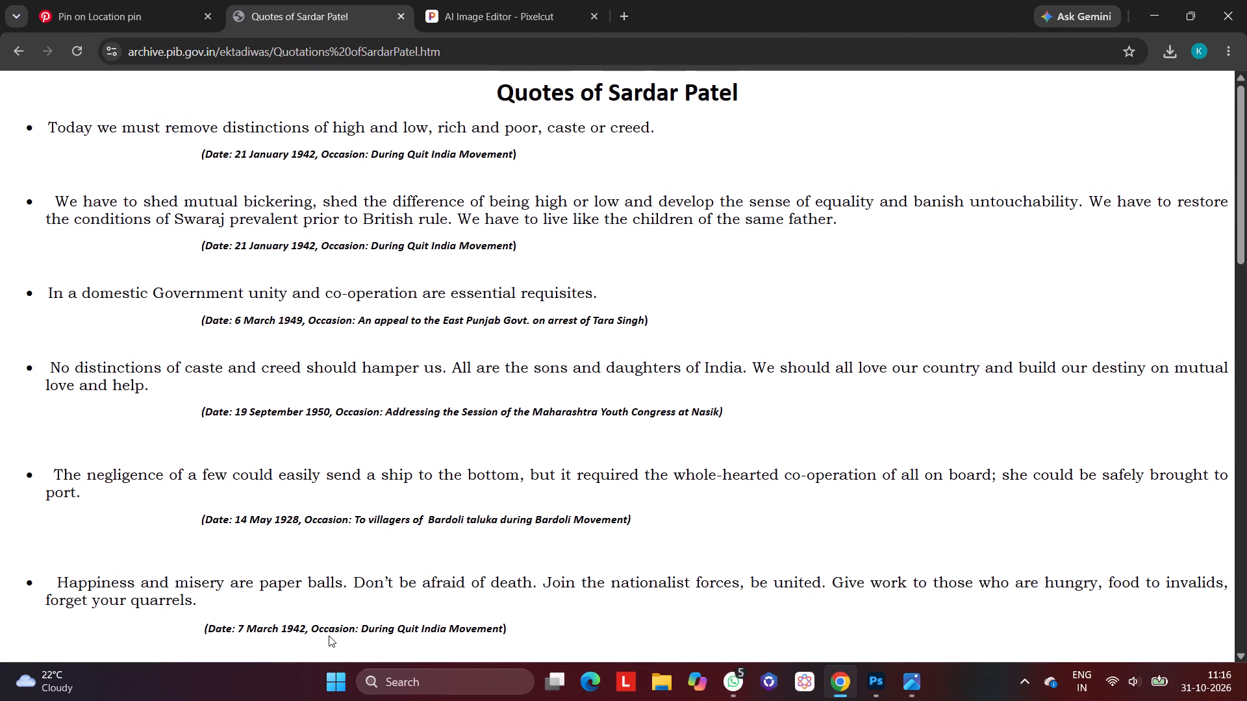
scroll(329, 635, down, 5)
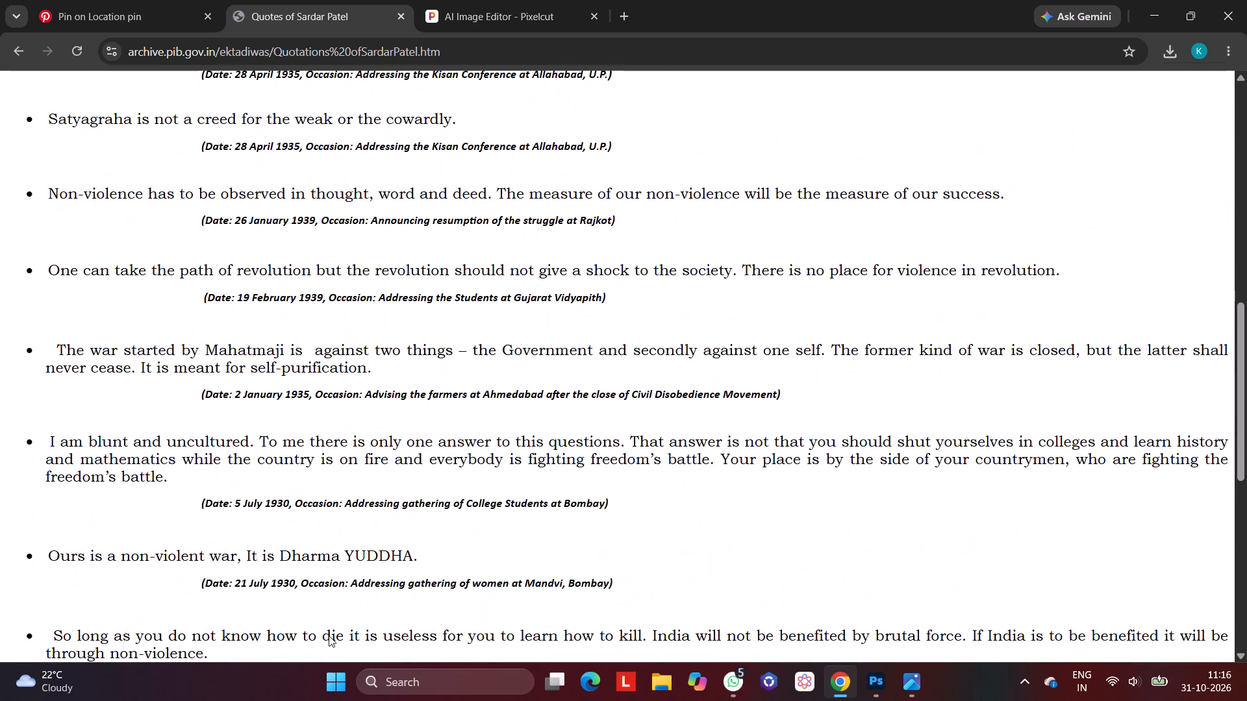
scroll(329, 635, down, 4)
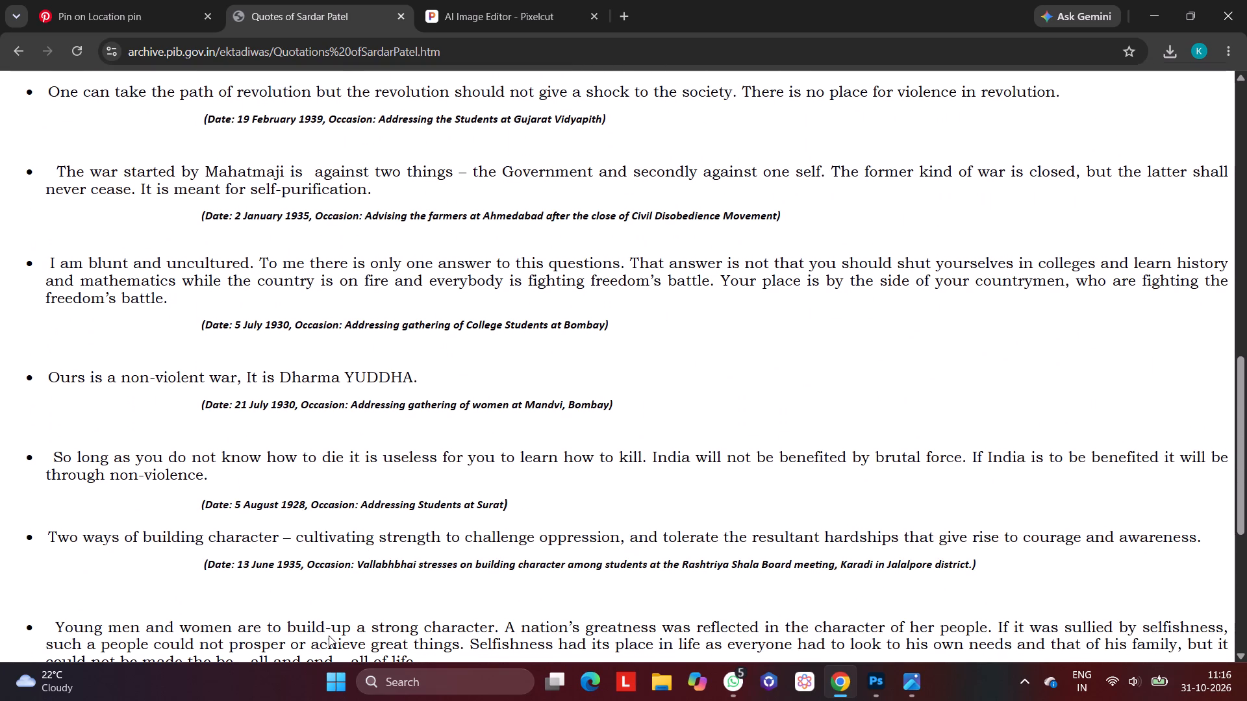
scroll(329, 635, down, 3)
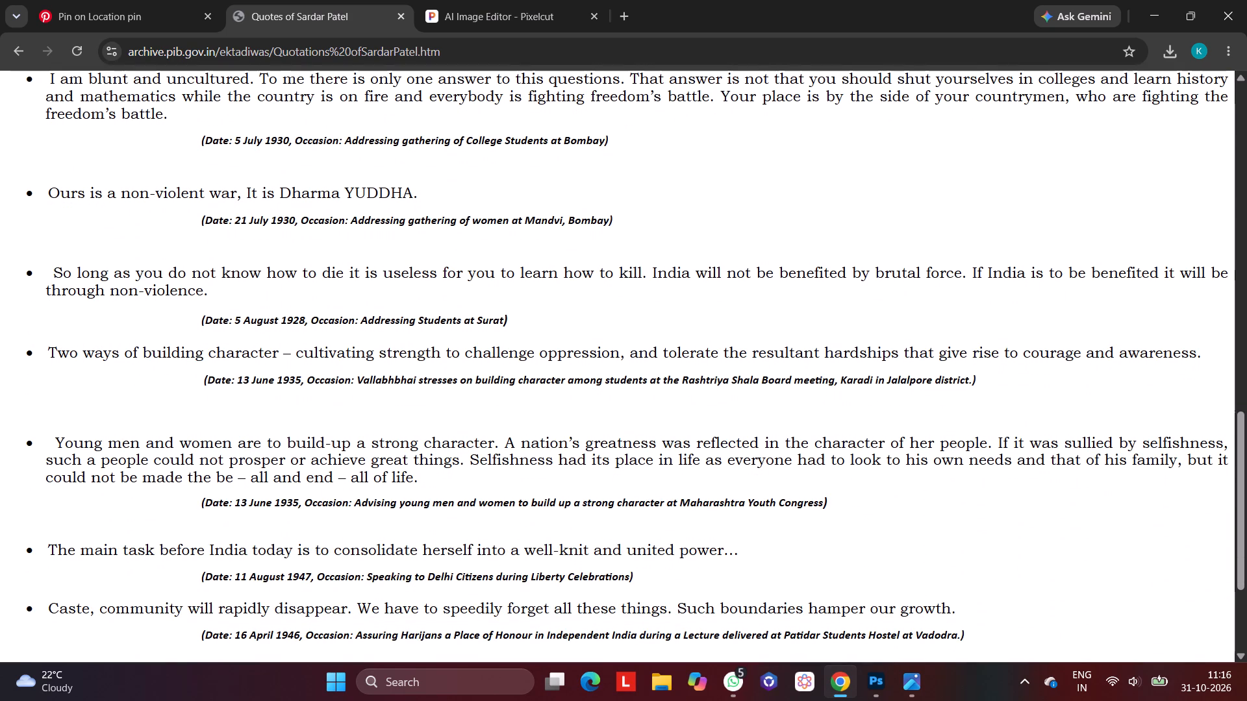
scroll(737, 552, down, 2)
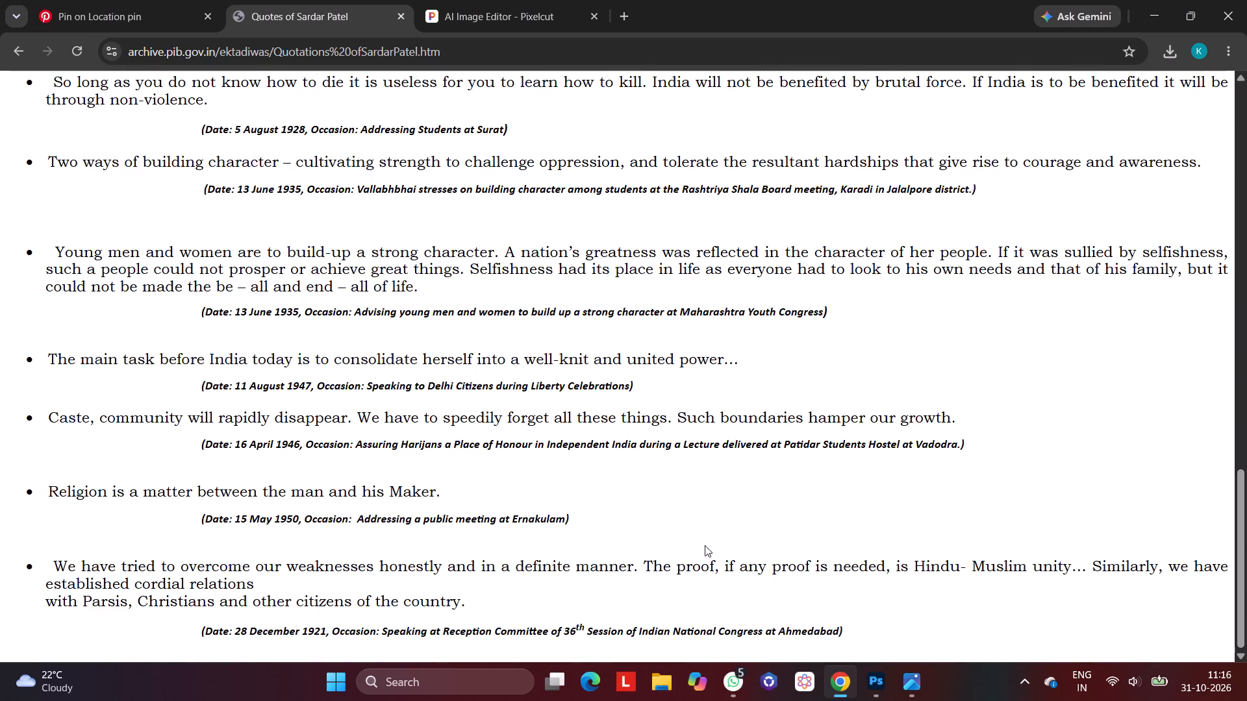
scroll(605, 550, up, 8)
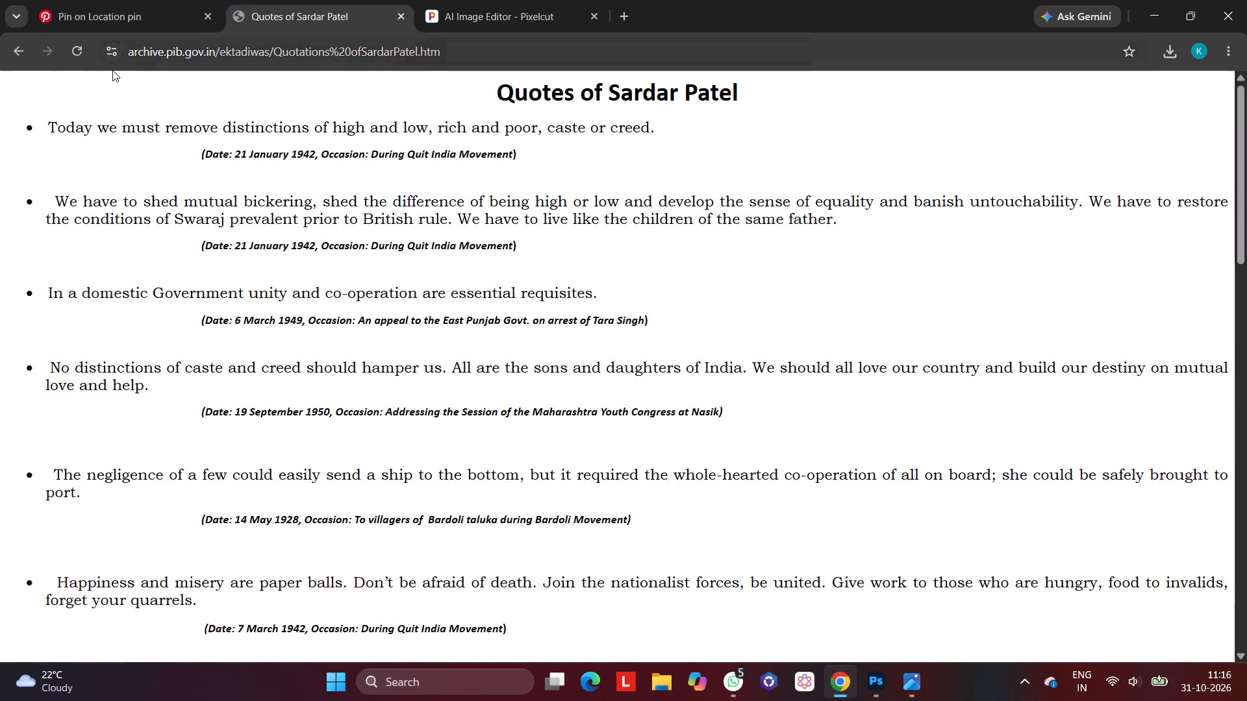
Return to the search results and extend the query with "for his poster and unity day".
click(9, 57)
click(398, 134)
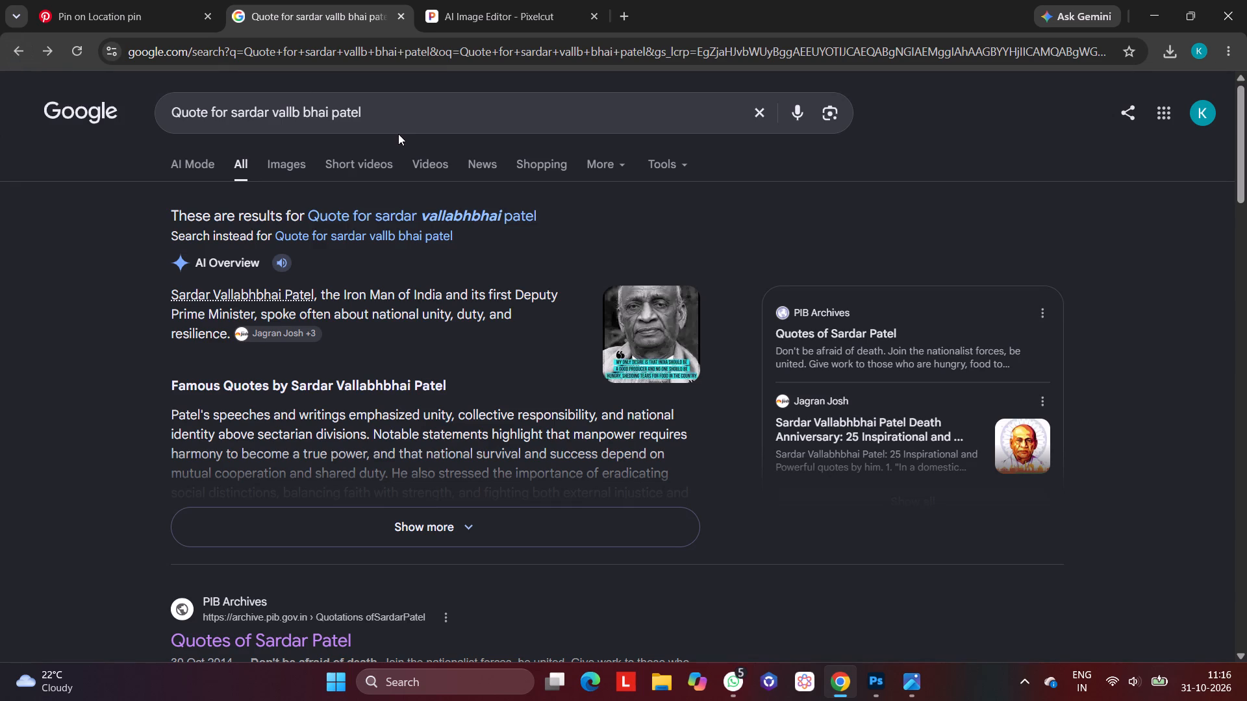
click(398, 114)
key(space)
text(for his poster and unit)
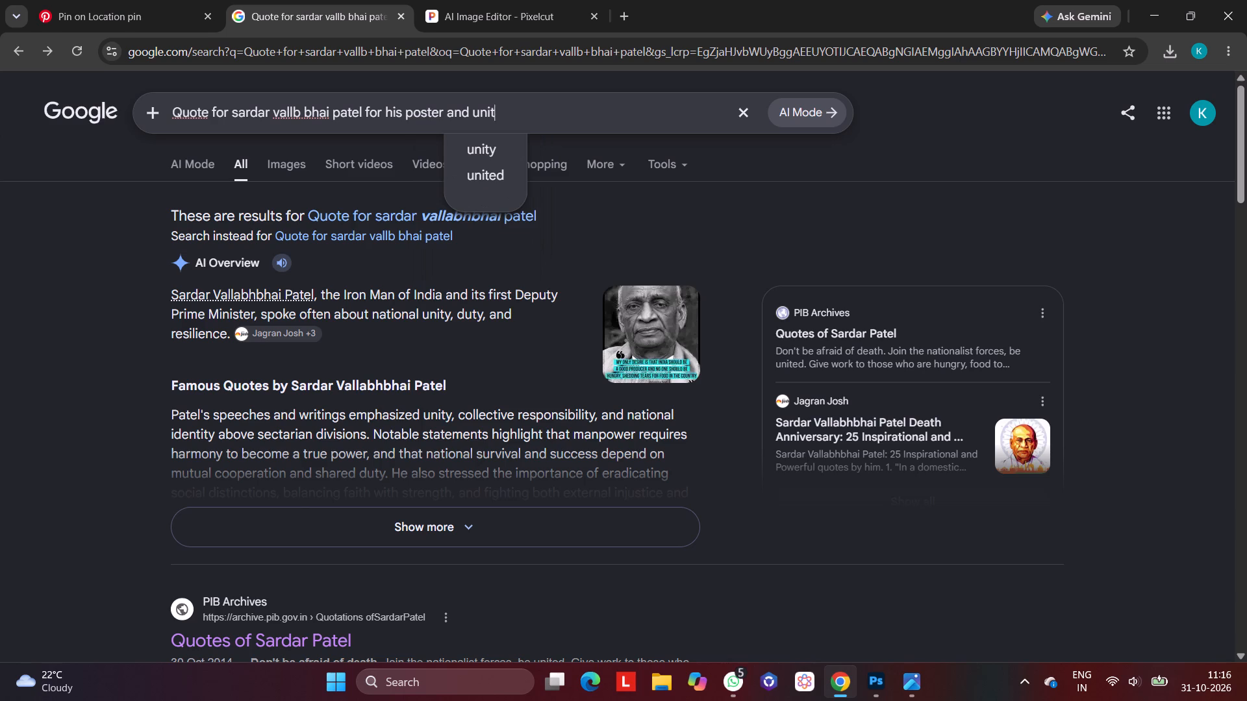
text(y day)
key(Return)
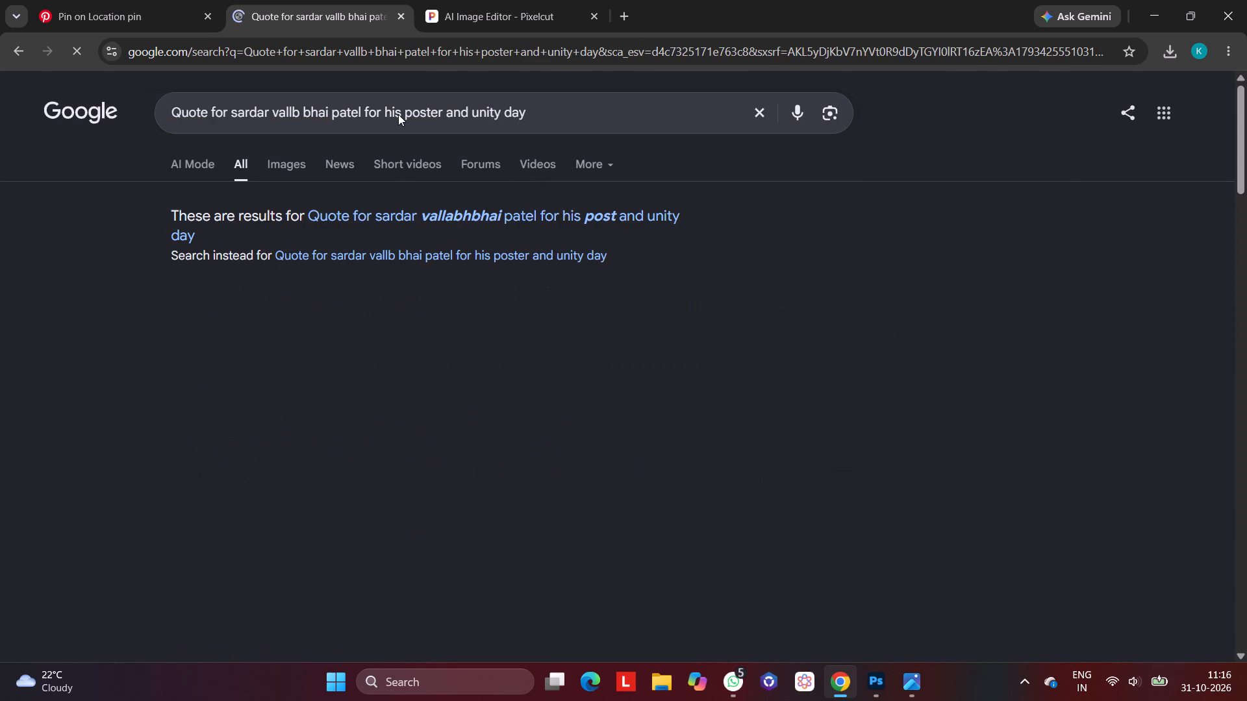
Examine the refined results, including the expanded AI Overview and the image results, for a suitable unity quote.
scroll(340, 473, down, 2)
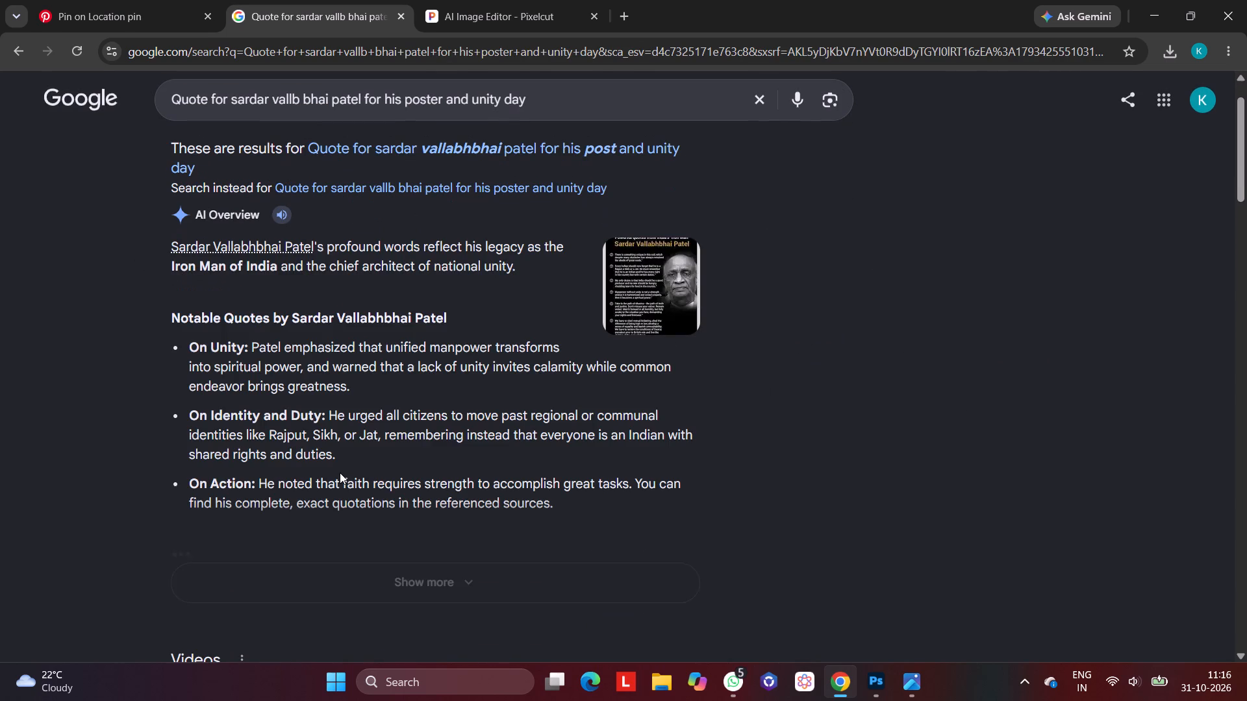
scroll(340, 473, down, 3)
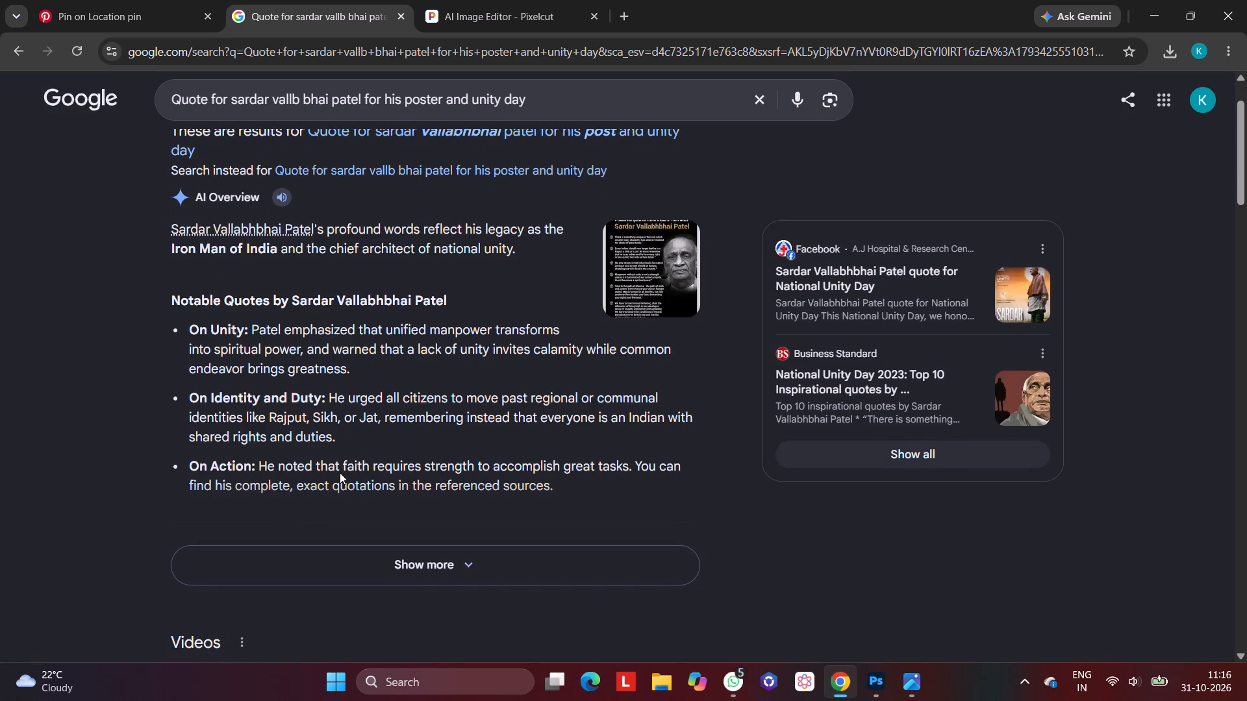
scroll(340, 473, down, 1)
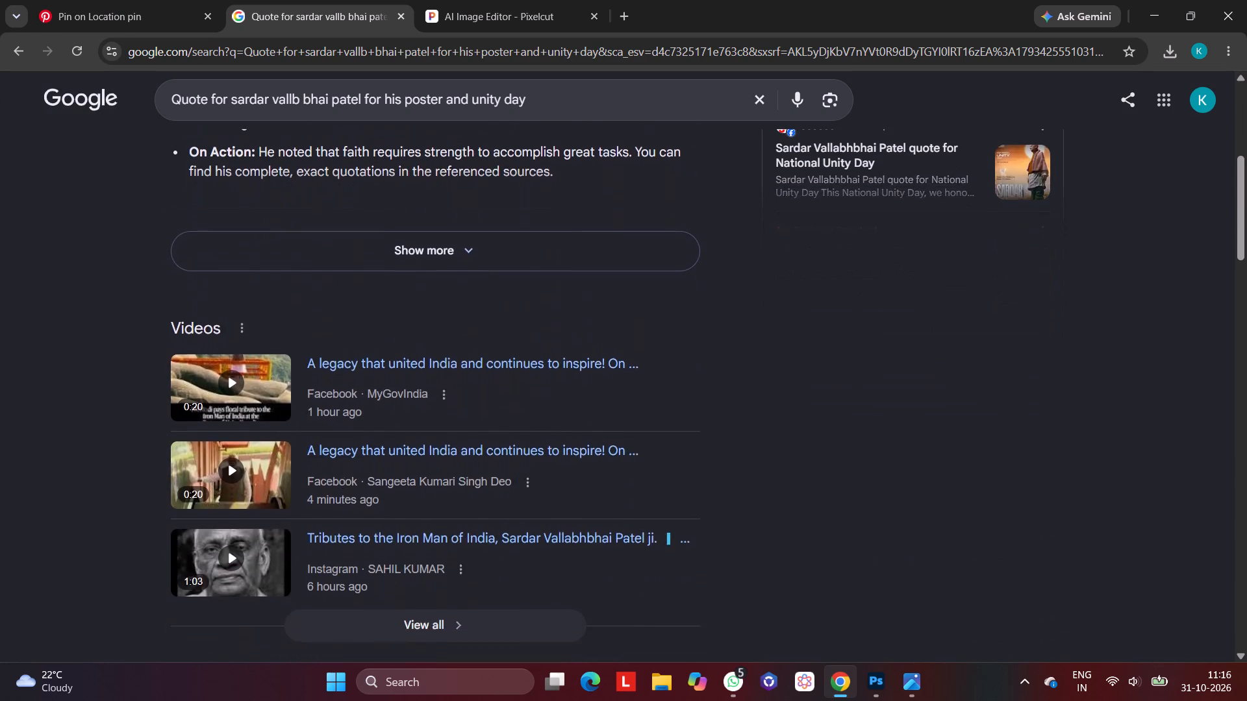
scroll(340, 473, up, 1)
scroll(392, 575, down, 1)
click(403, 519)
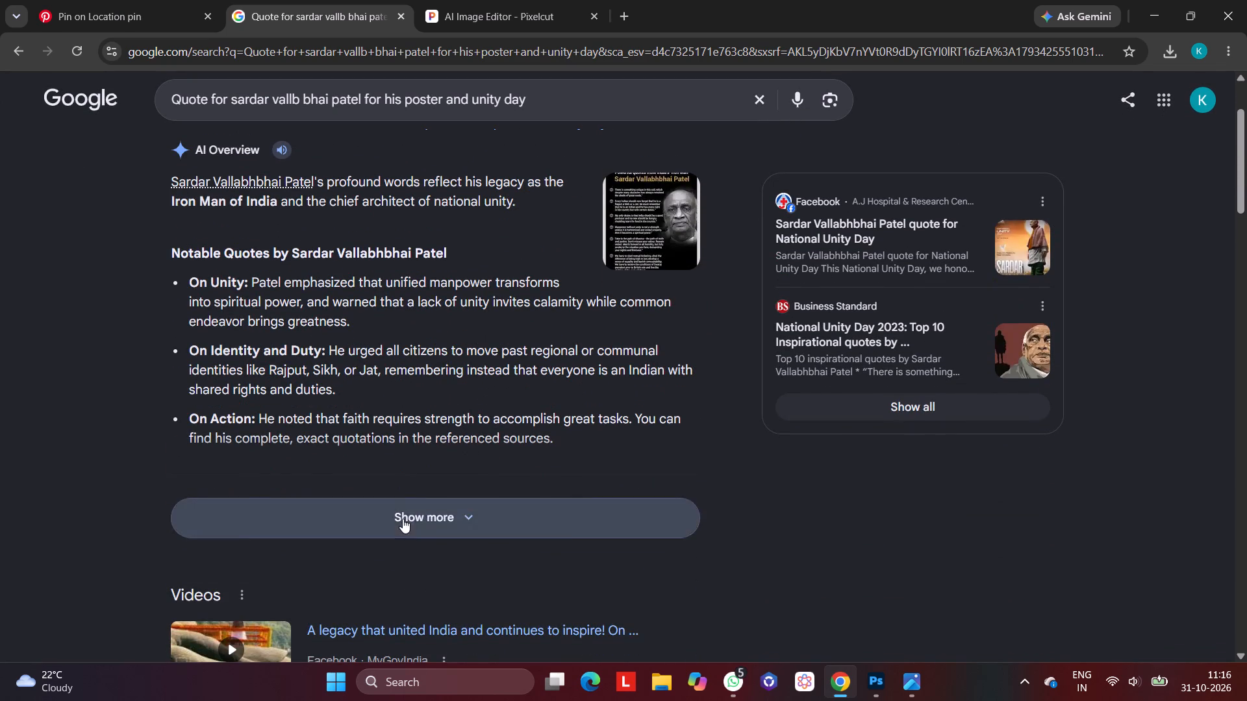
scroll(403, 519, down, 4)
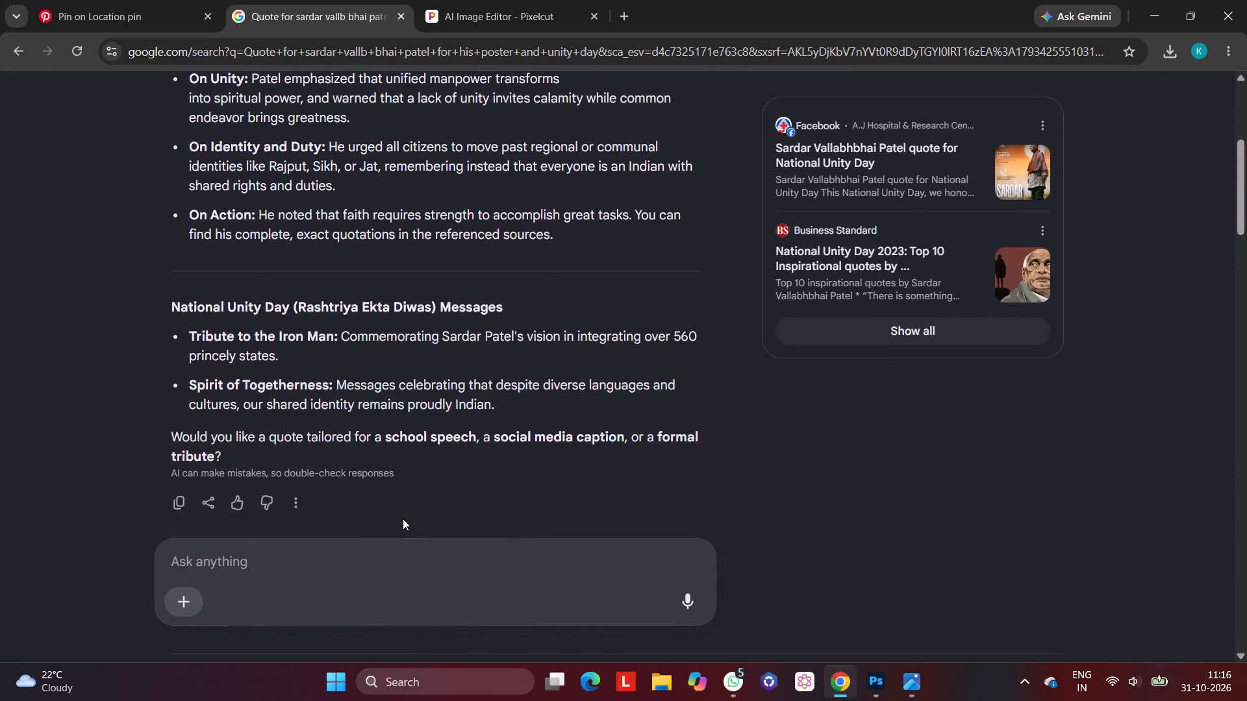
scroll(403, 519, up, 1)
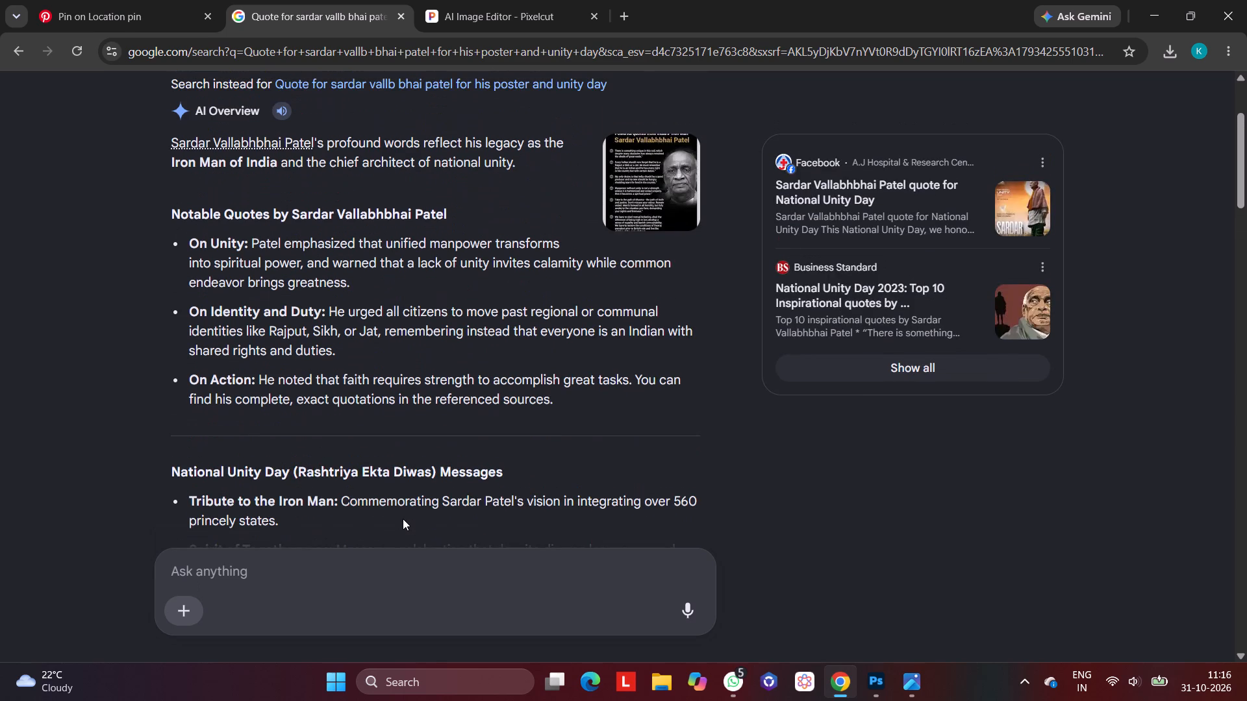
scroll(403, 519, up, 1)
scroll(403, 519, down, 8)
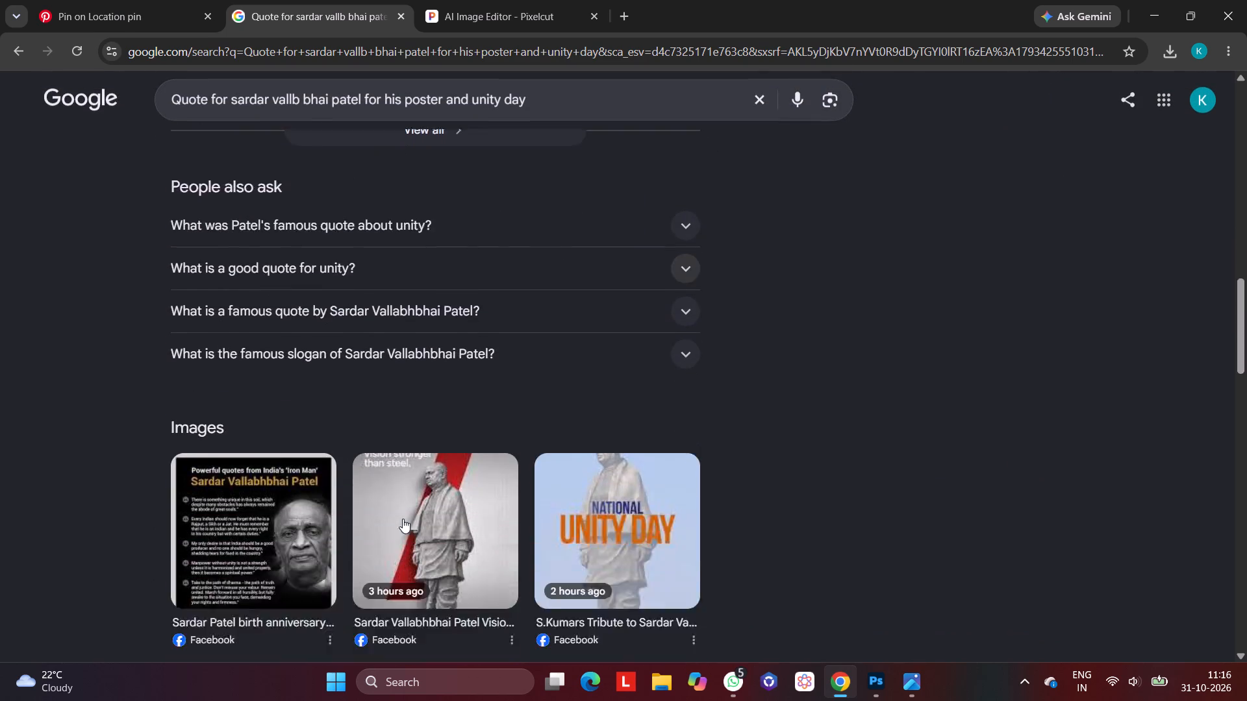
scroll(403, 519, down, 4)
scroll(403, 519, up, 1)
scroll(403, 519, down, 1)
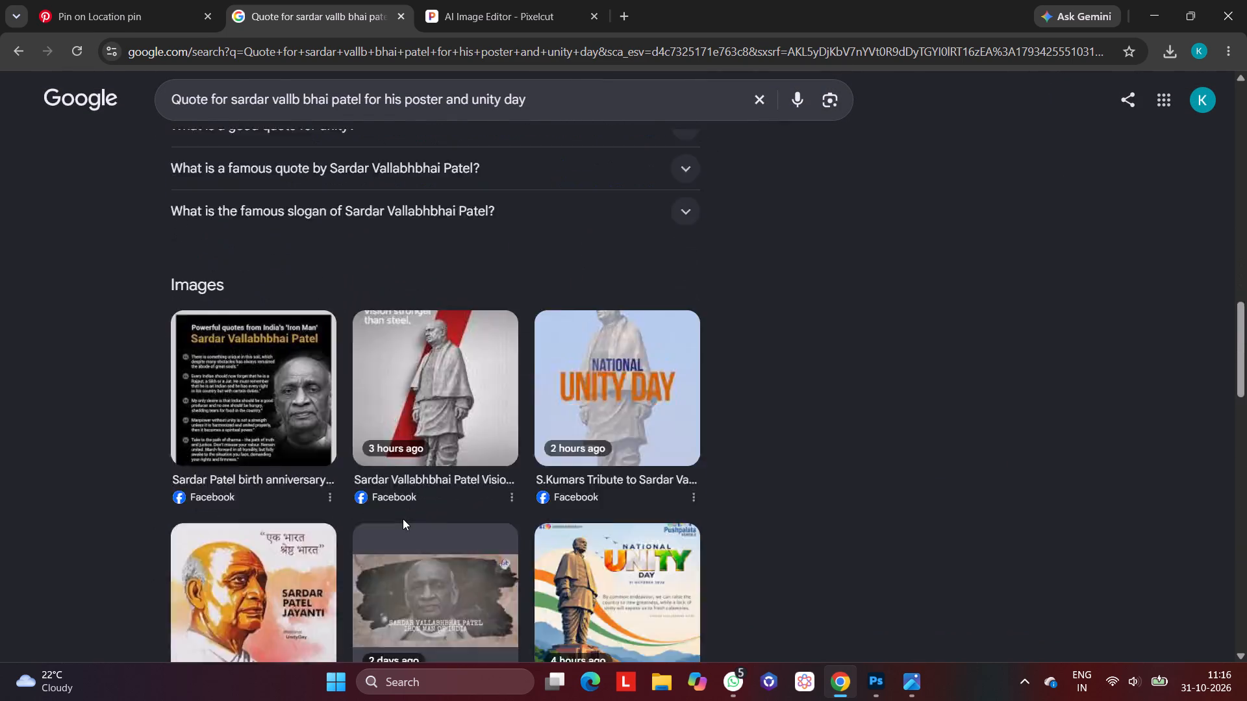
scroll(403, 519, down, 2)
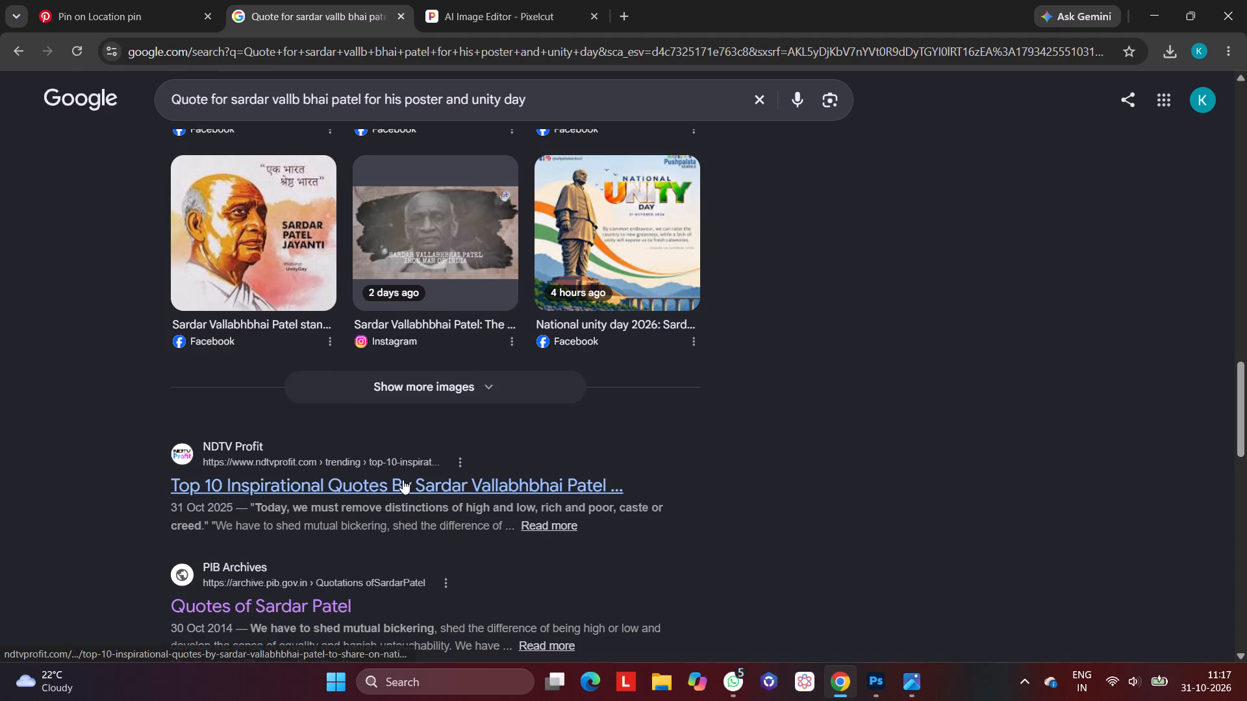
Open the NDTV Profit result "Top 10 Inspirational Quotes By Sardar Vallabhbhai Patel" and read its quotes and National Unity Day wishes for a suitable line.
click(403, 480)
scroll(403, 480, down, 5)
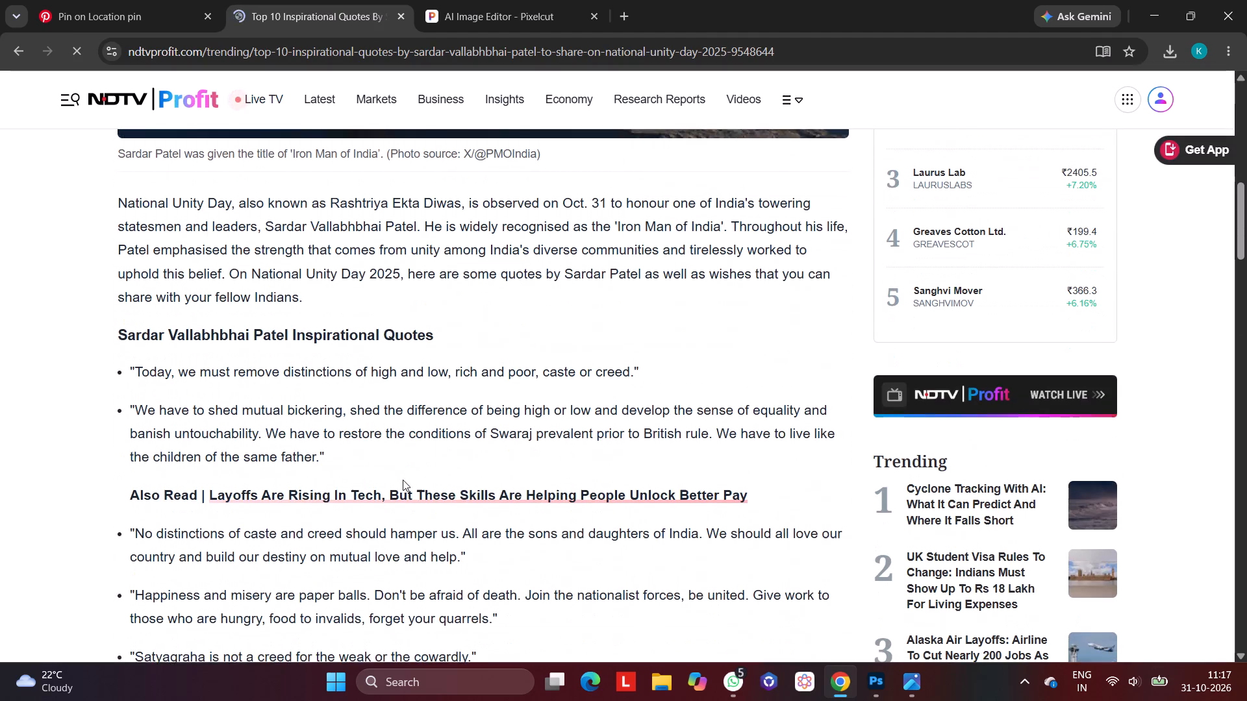
scroll(403, 480, down, 2)
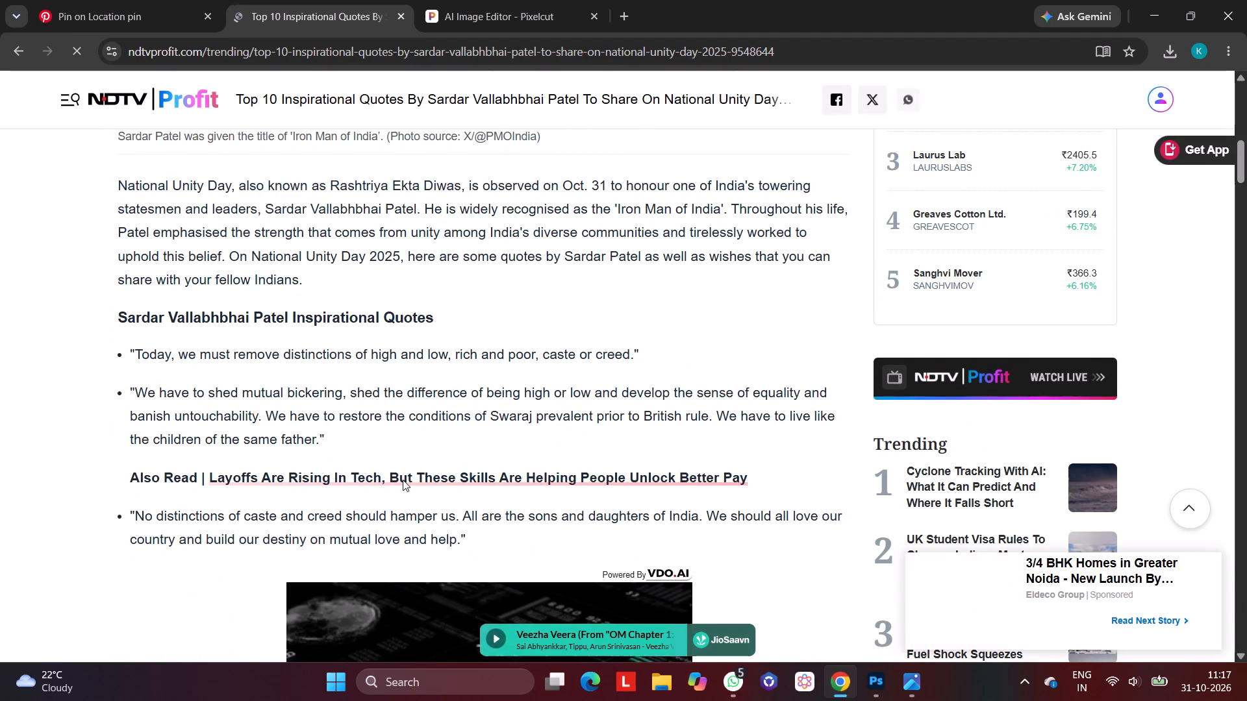
scroll(403, 480, down, 1)
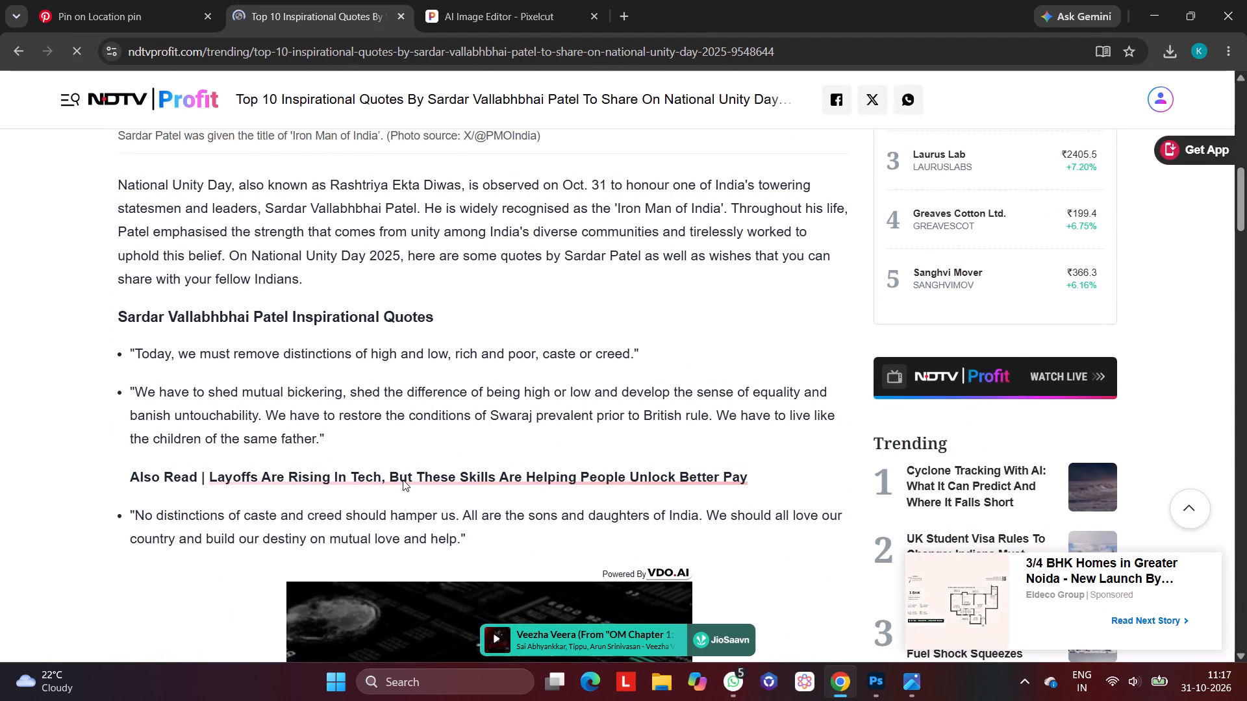
scroll(403, 480, down, 3)
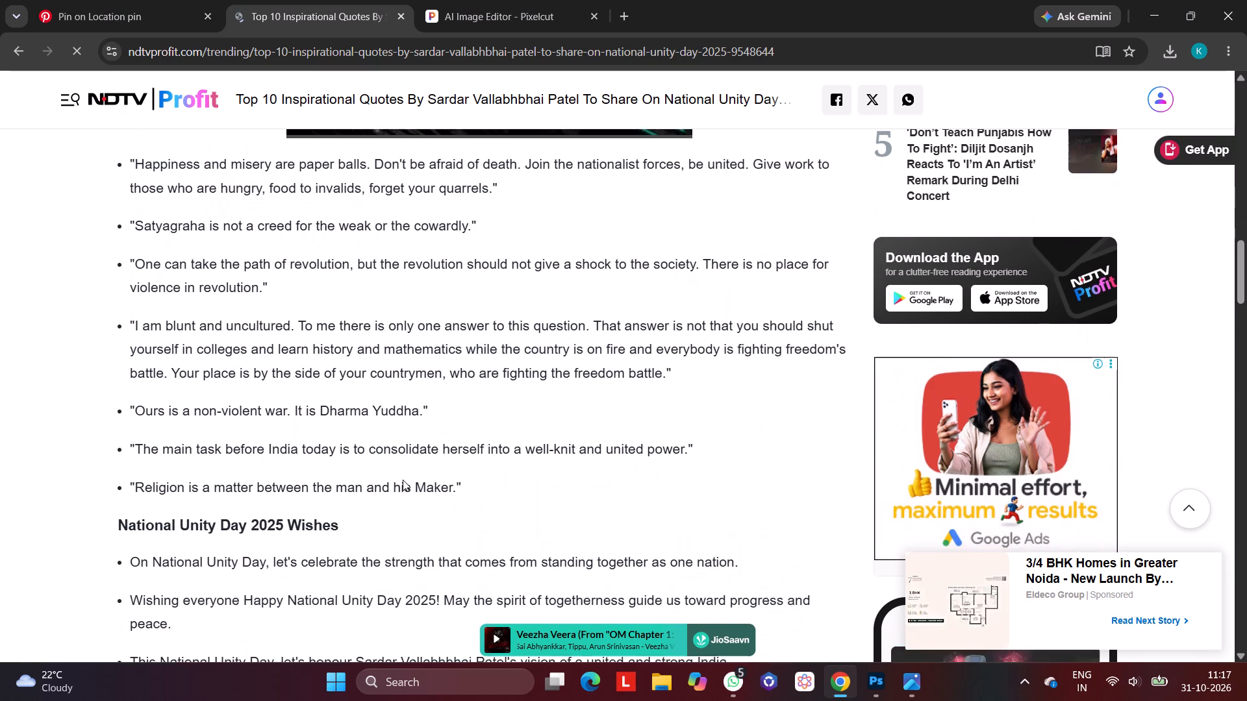
scroll(403, 480, down, 1)
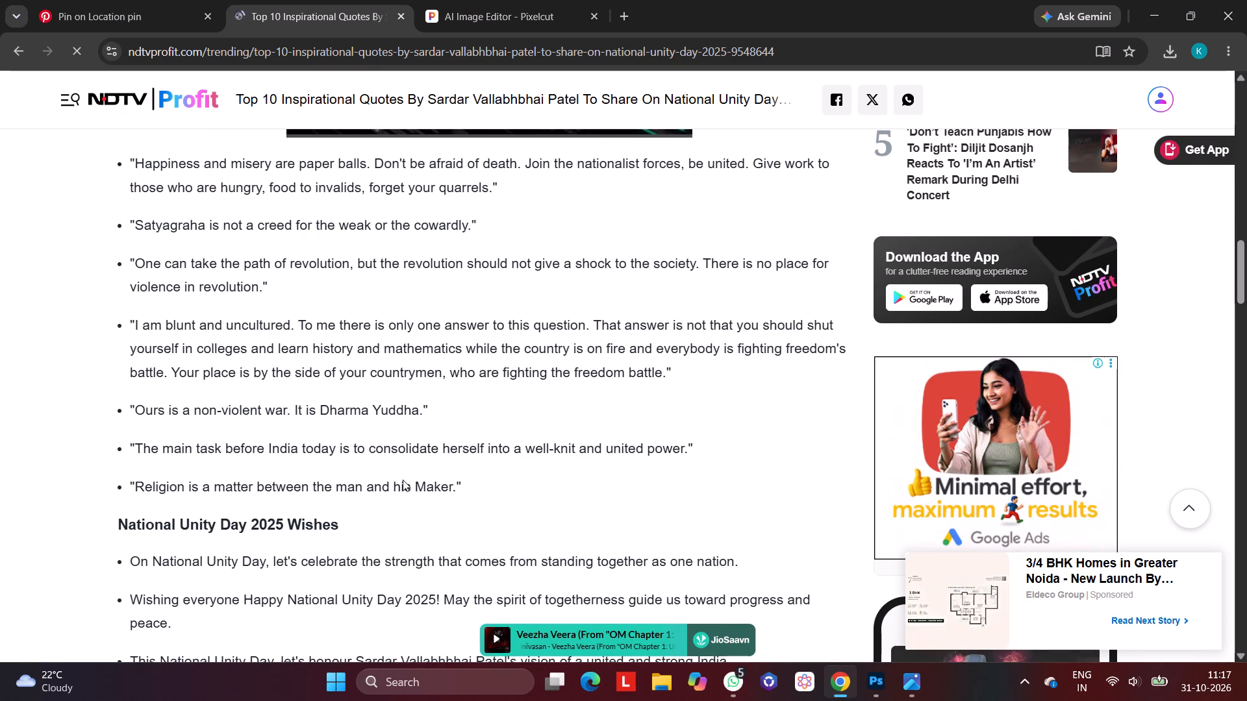
scroll(403, 480, down, 1)
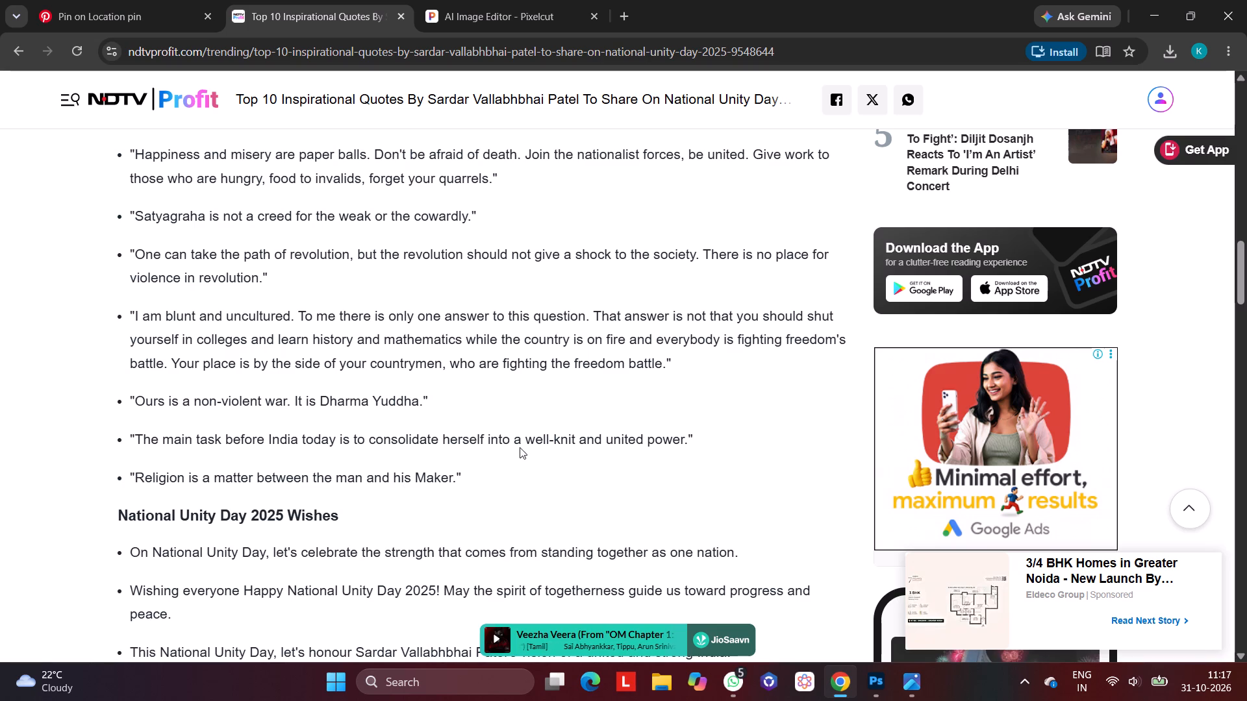
scroll(485, 478, down, 3)
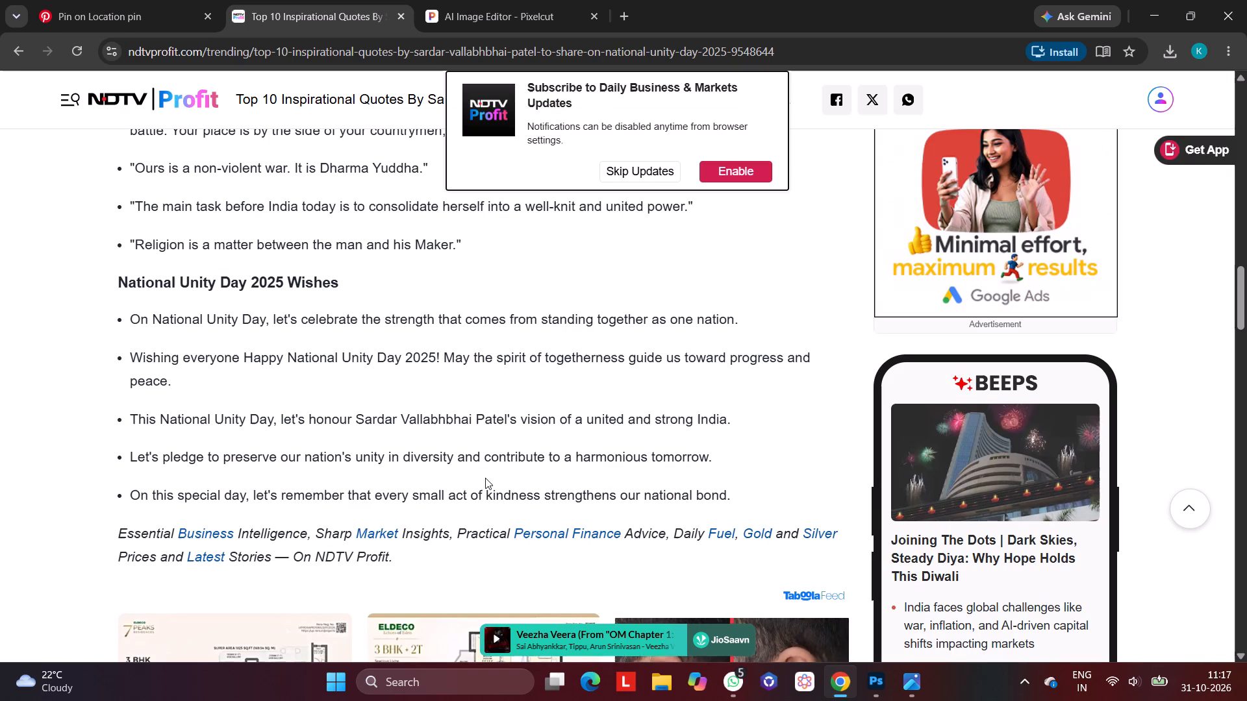
scroll(485, 478, down, 4)
scroll(485, 478, up, 3)
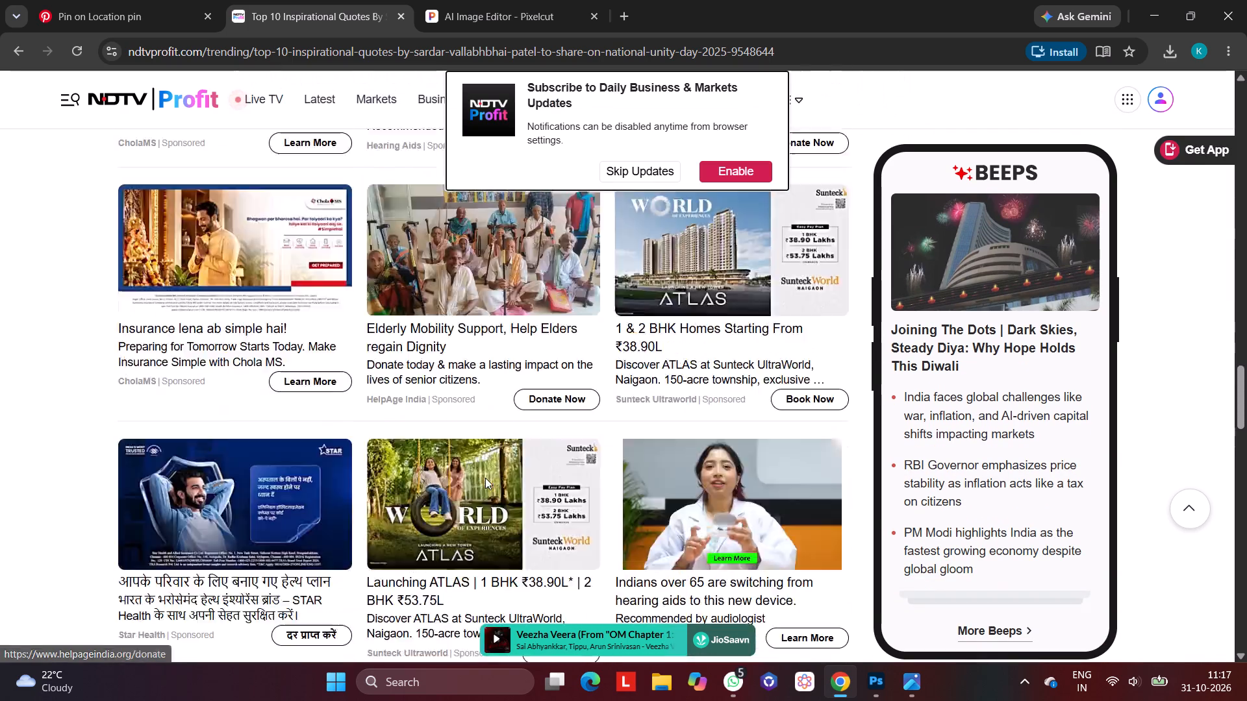
scroll(485, 478, up, 1)
scroll(485, 478, down, 1)
scroll(485, 478, up, 2)
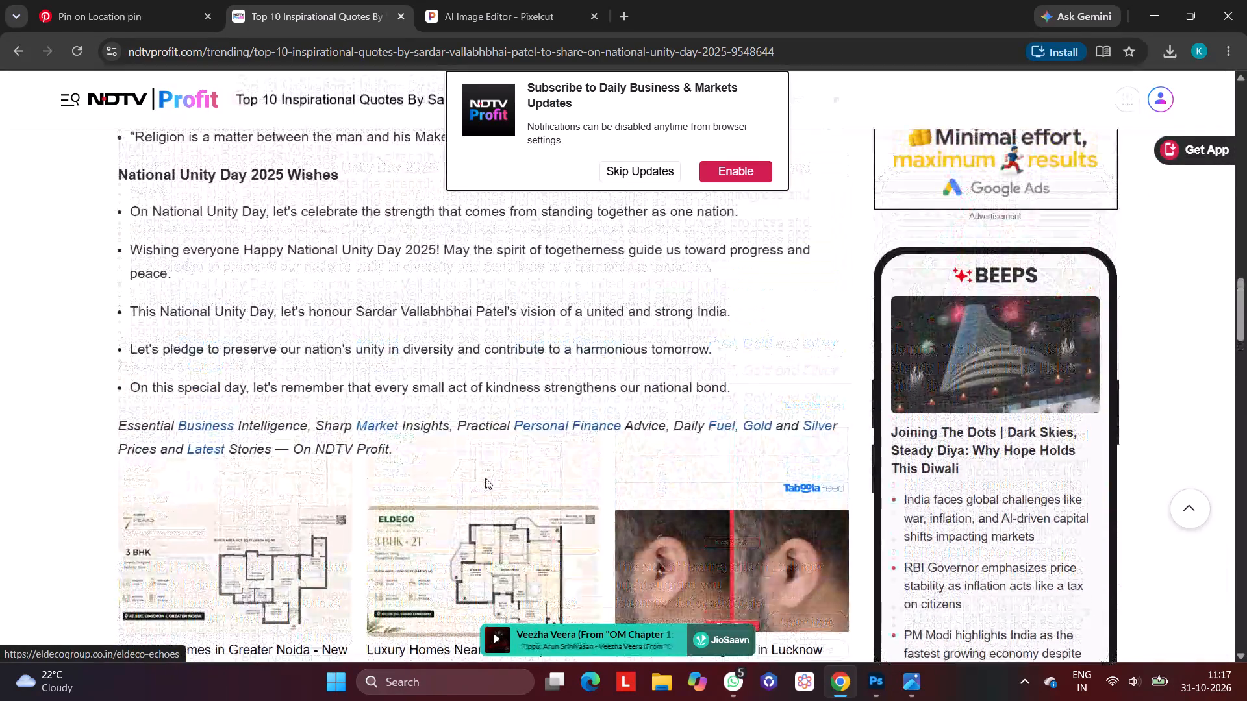
scroll(485, 478, up, 4)
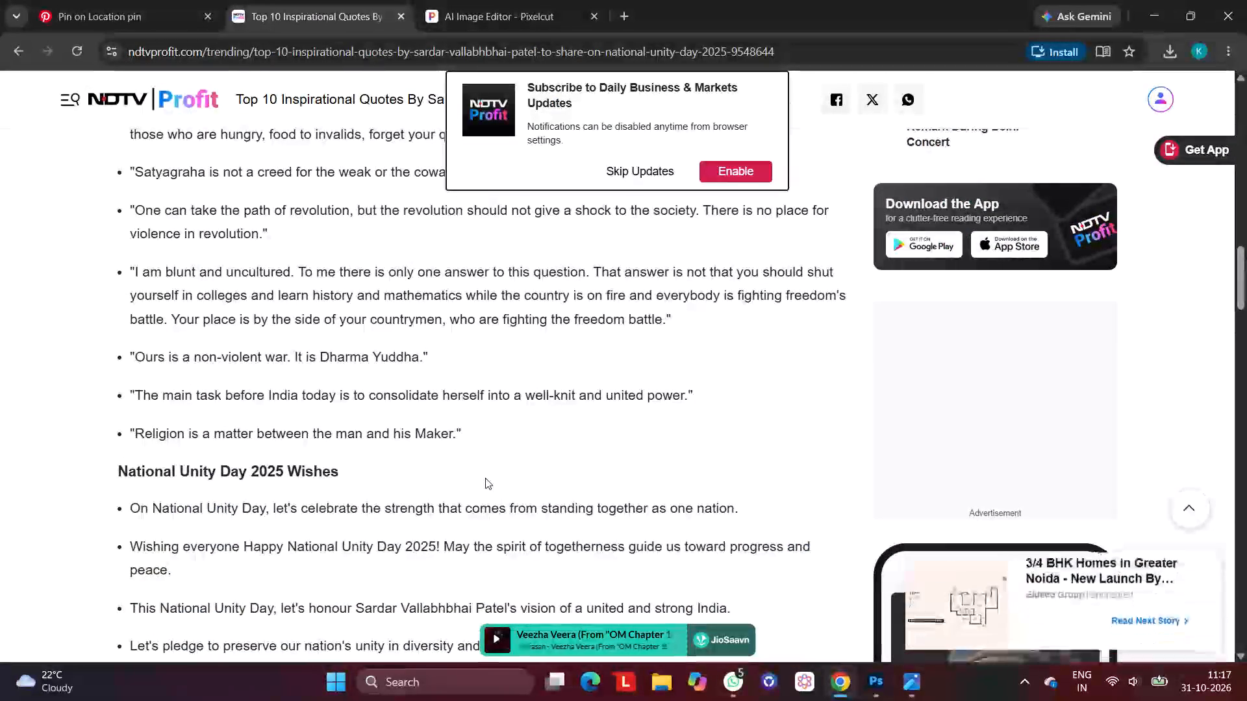
scroll(485, 478, up, 1)
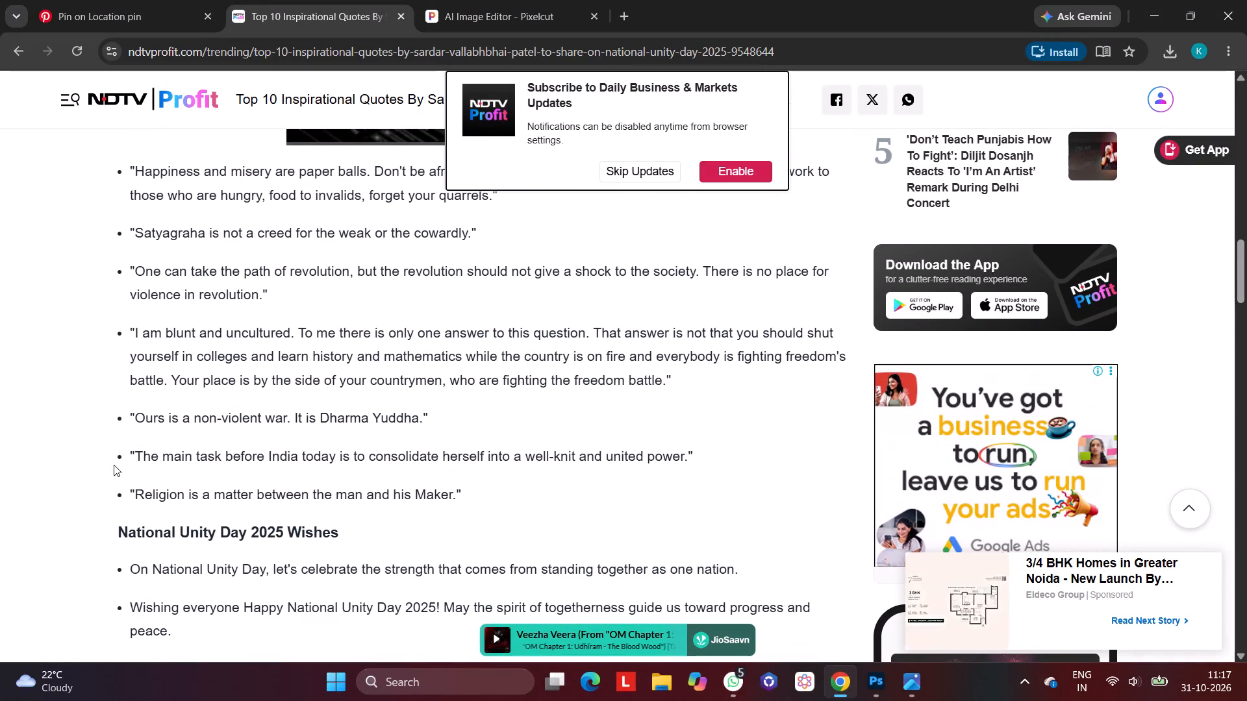
Copy the quote "The main task before India today is to consolidate herself into a well-knit and united power." without its quotation marks.
drag(134, 456, 650, 474)
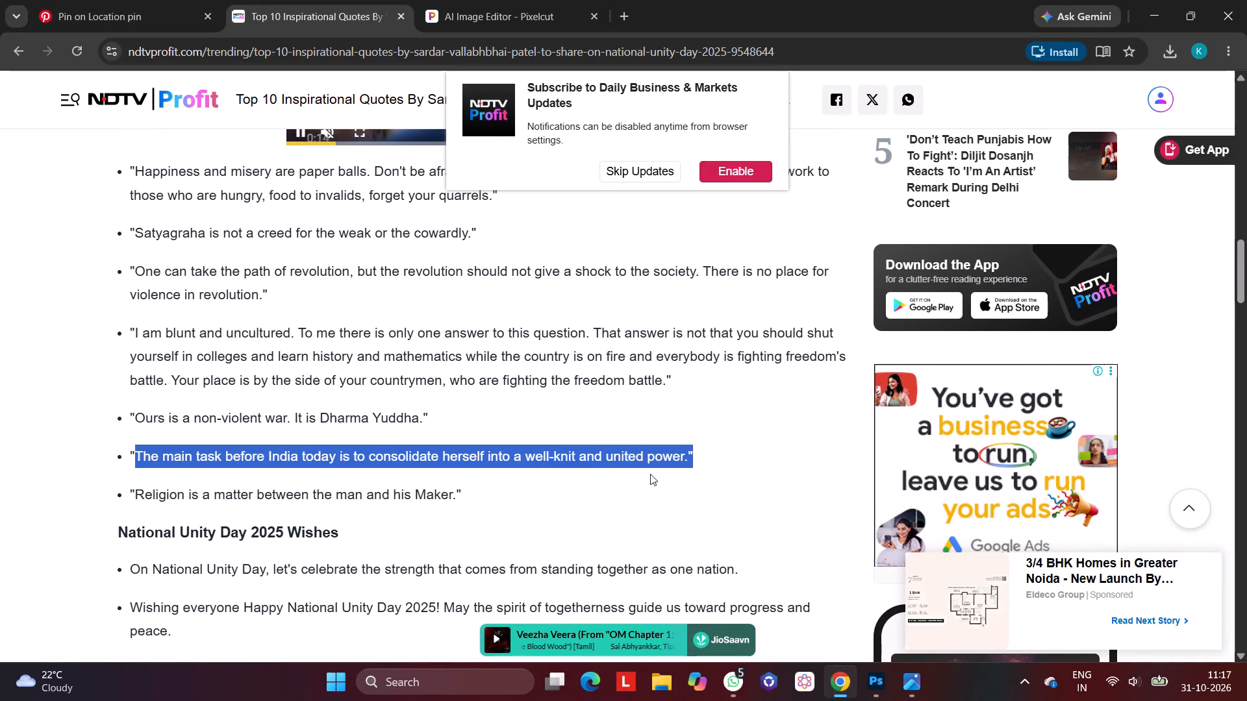
drag(650, 474, 688, 463)
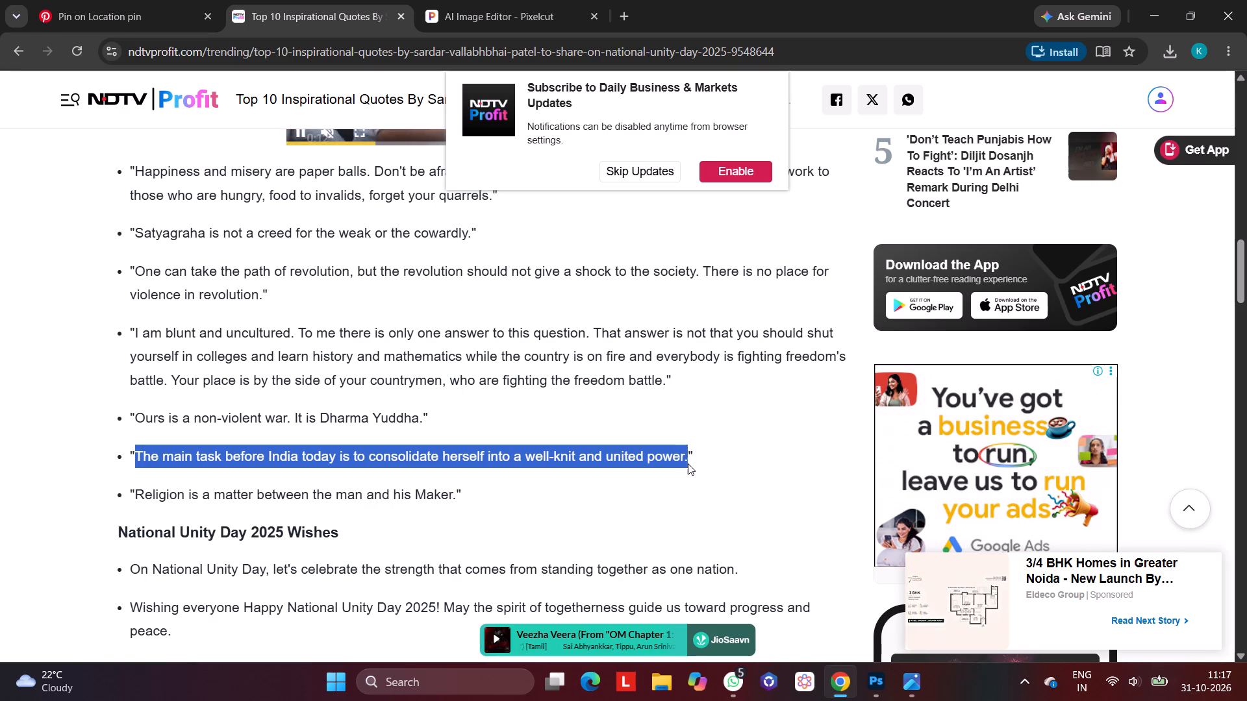
drag(688, 463, 686, 462)
key(ctrl+c)
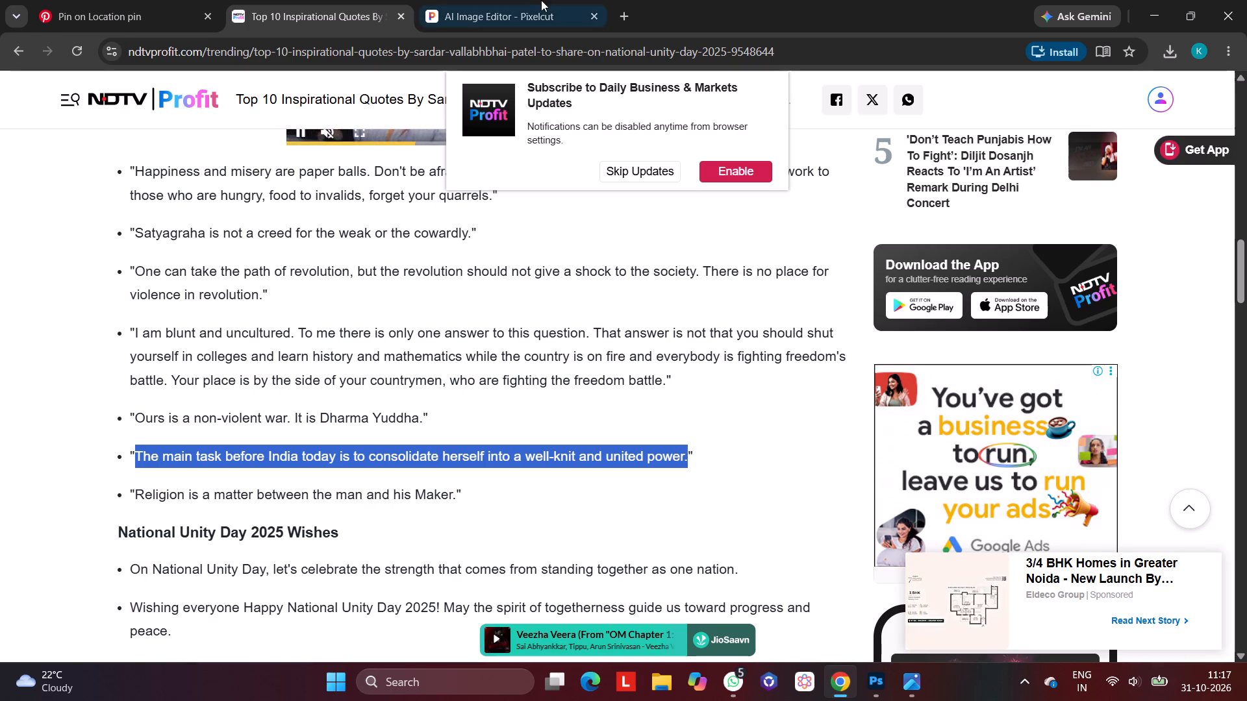
Switch to Photoshop and replace the wording inside the quotation marks below DAY with the copied Patel quote.
click(874, 692)
click(652, 625)
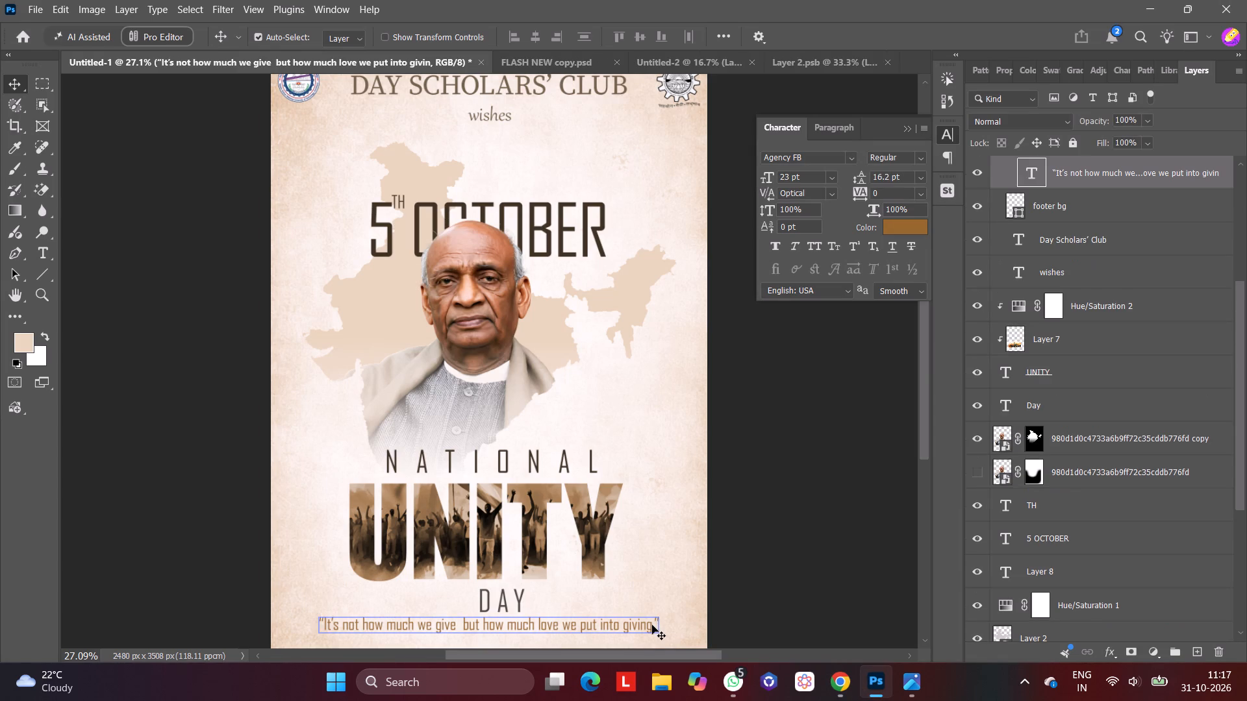
double_click(652, 625)
click(656, 632)
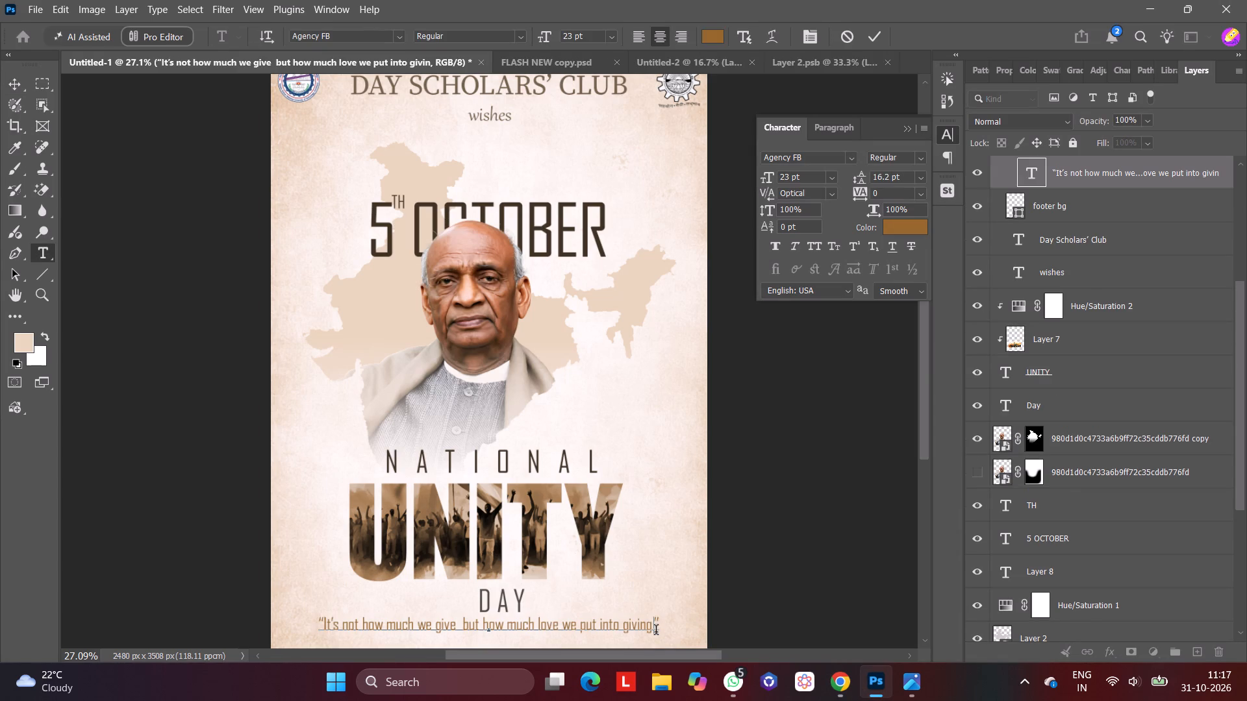
click(656, 632)
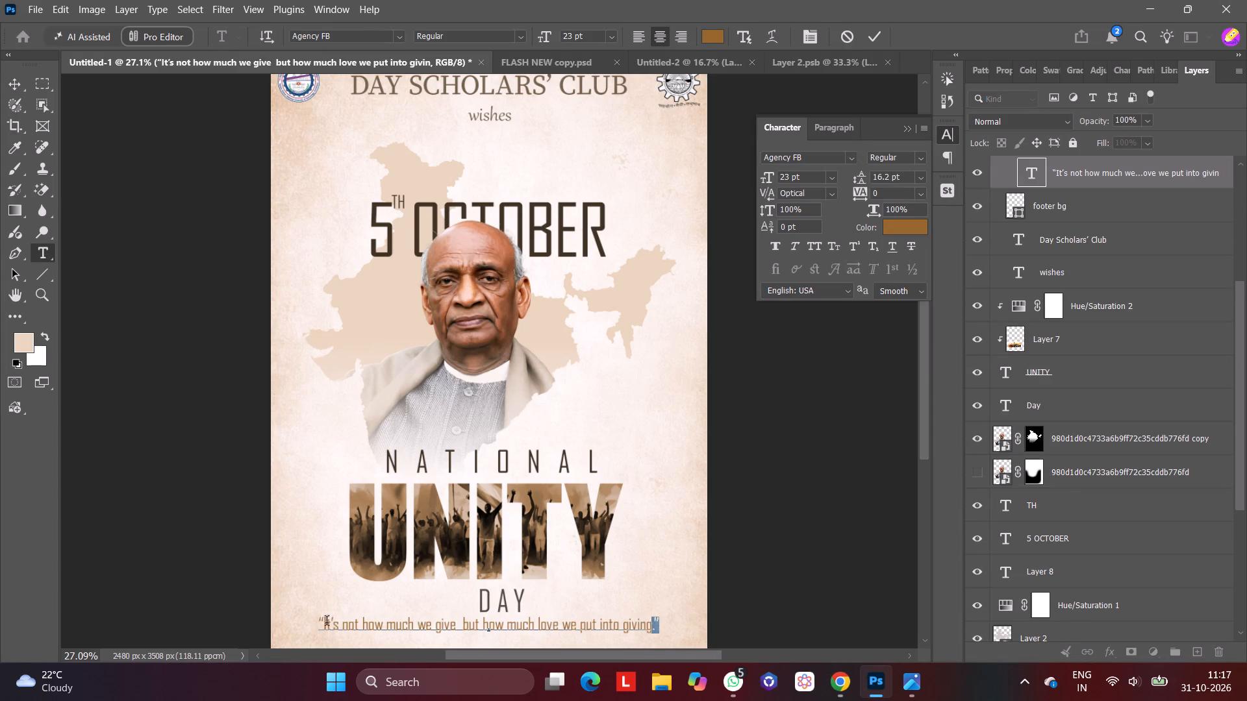
click(325, 627)
drag(325, 627, 652, 639)
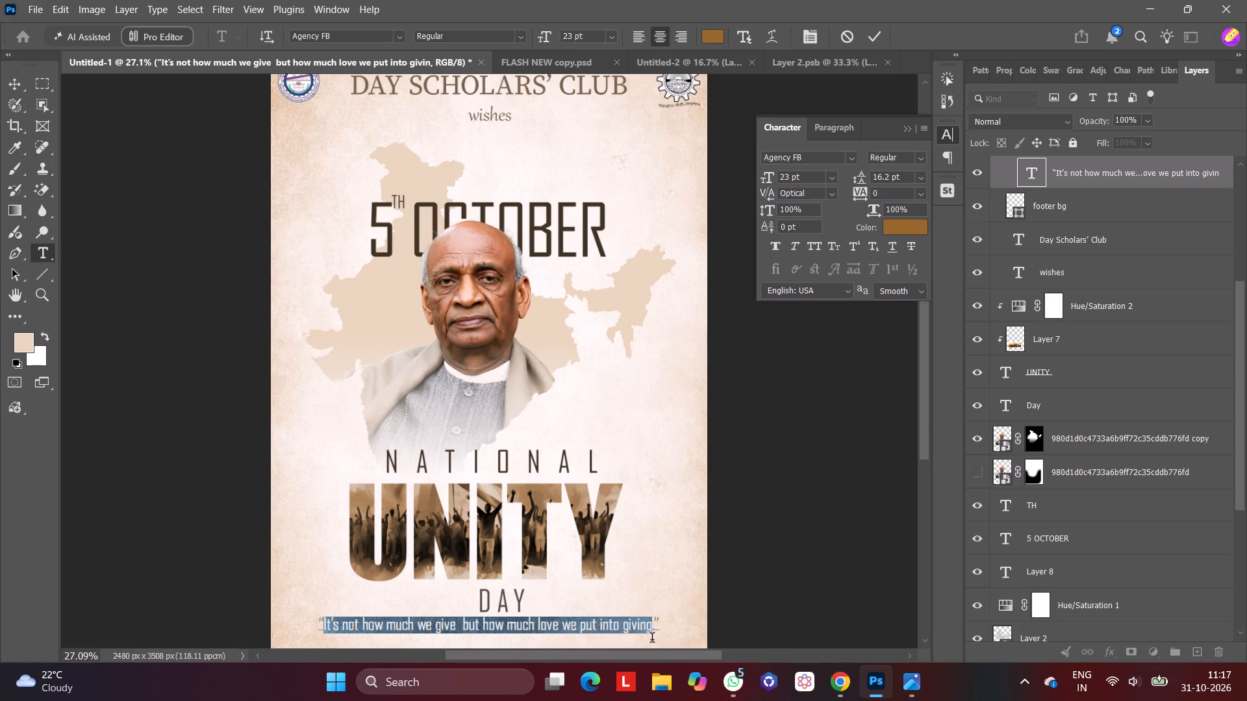
drag(652, 639, 654, 639)
key(BackSpace)
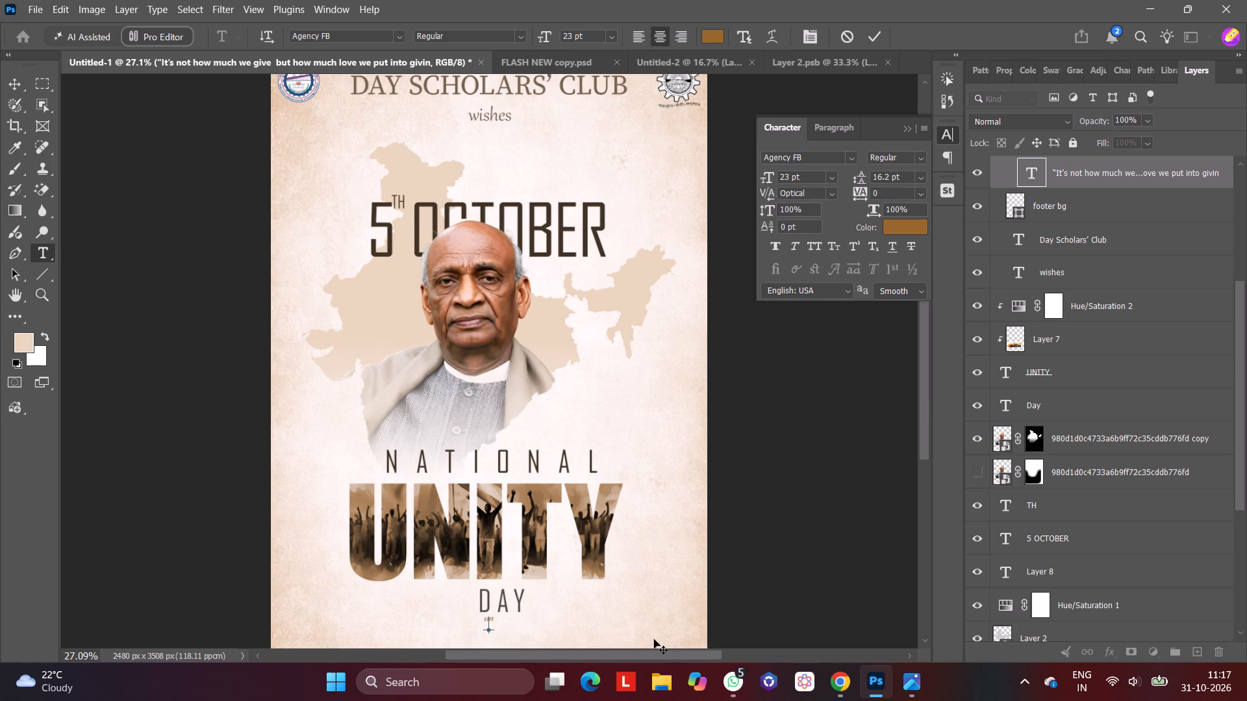
key(ctrl+v)
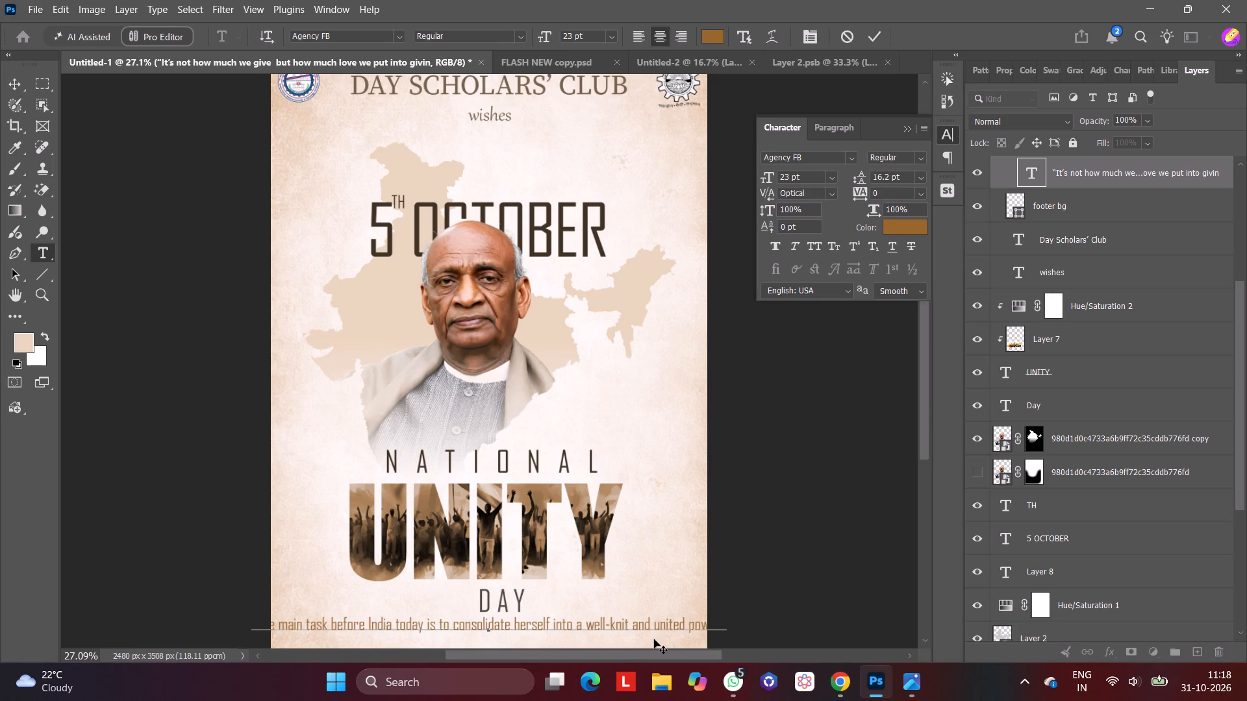
Break the quote onto a second line before "well-knit and united power.".
scroll(654, 639, down, 1)
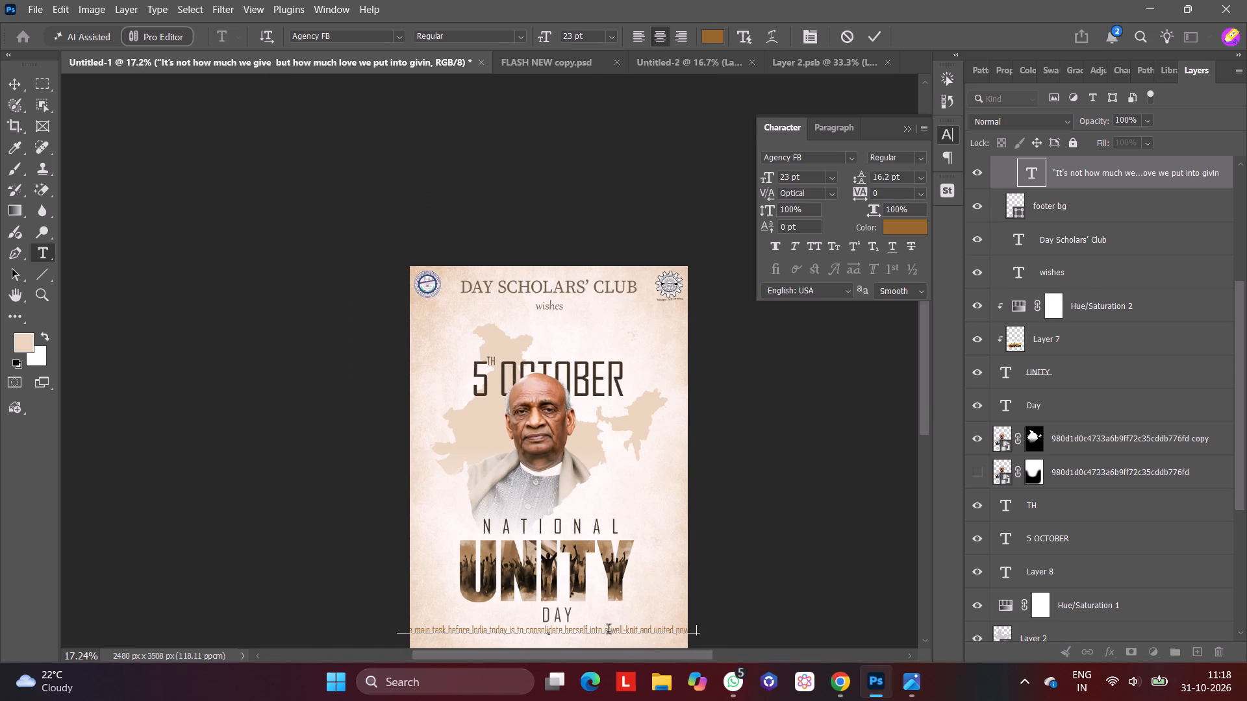
click(611, 633)
key(Return)
Set the whole two-line quote's font size to 20 pt and its leading to 20 pt, and commit the text.
scroll(611, 633, down, 1)
scroll(611, 633, up, 2)
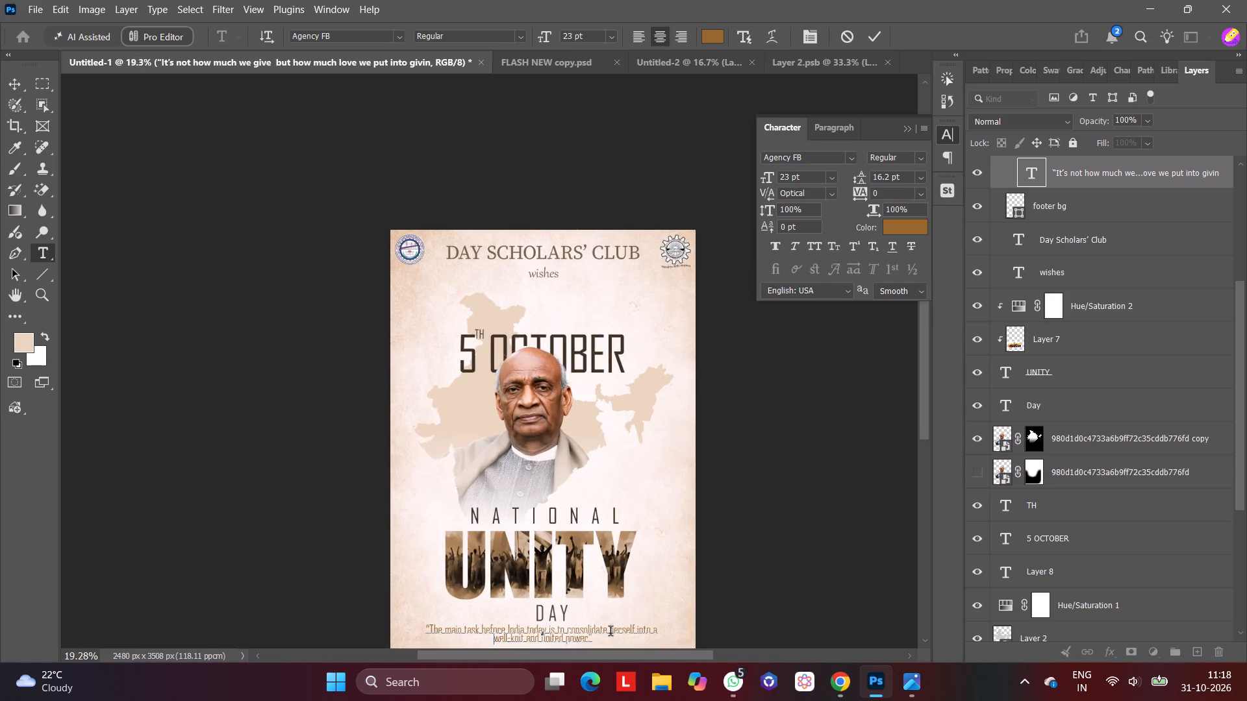
scroll(611, 633, up, 1)
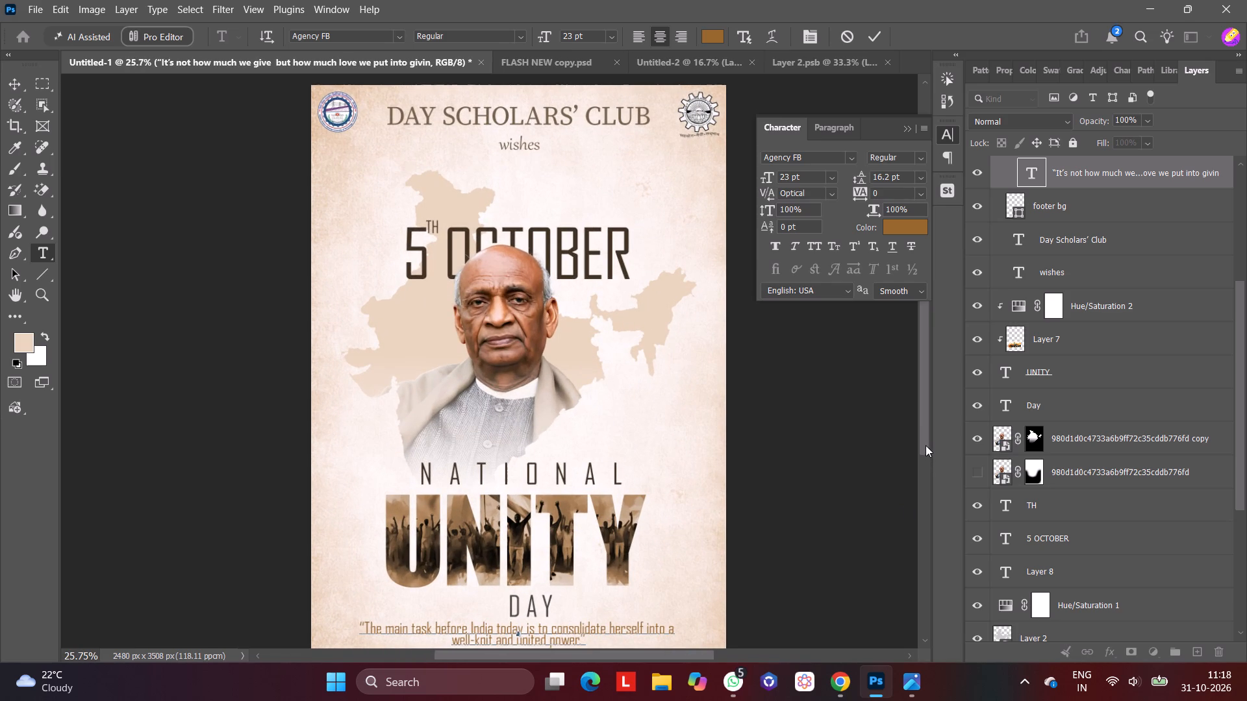
drag(926, 445, 924, 466)
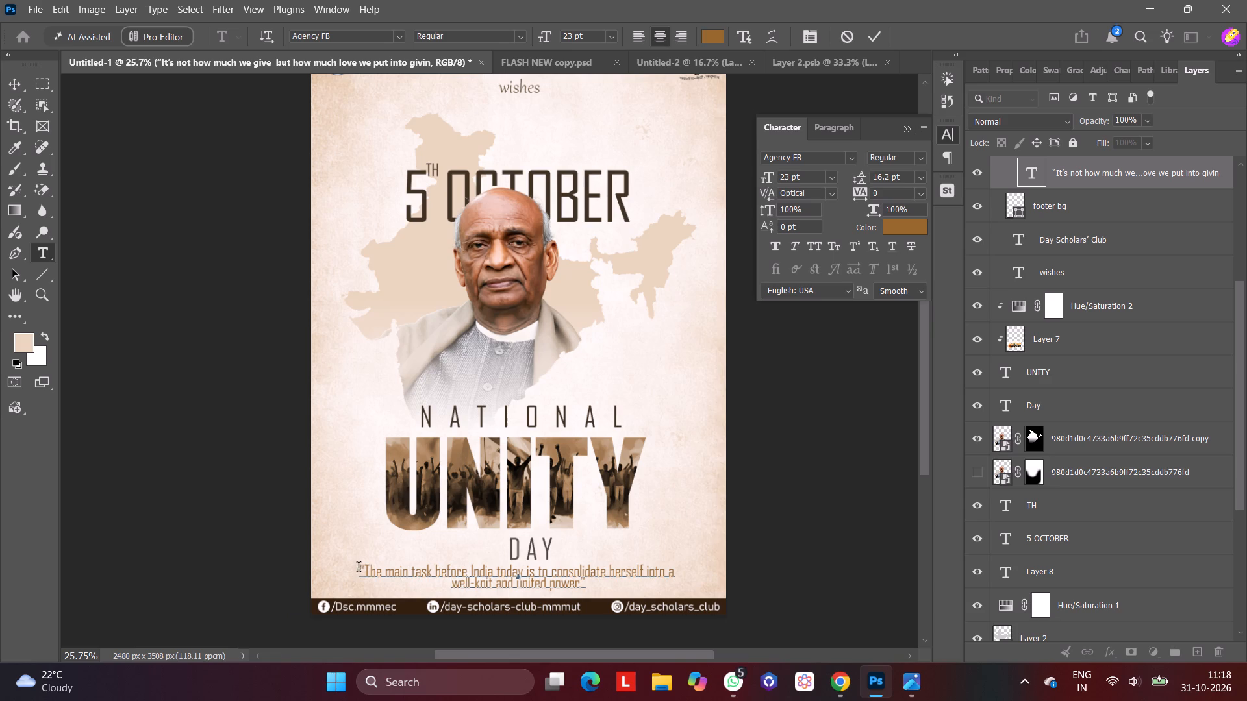
drag(359, 569, 608, 578)
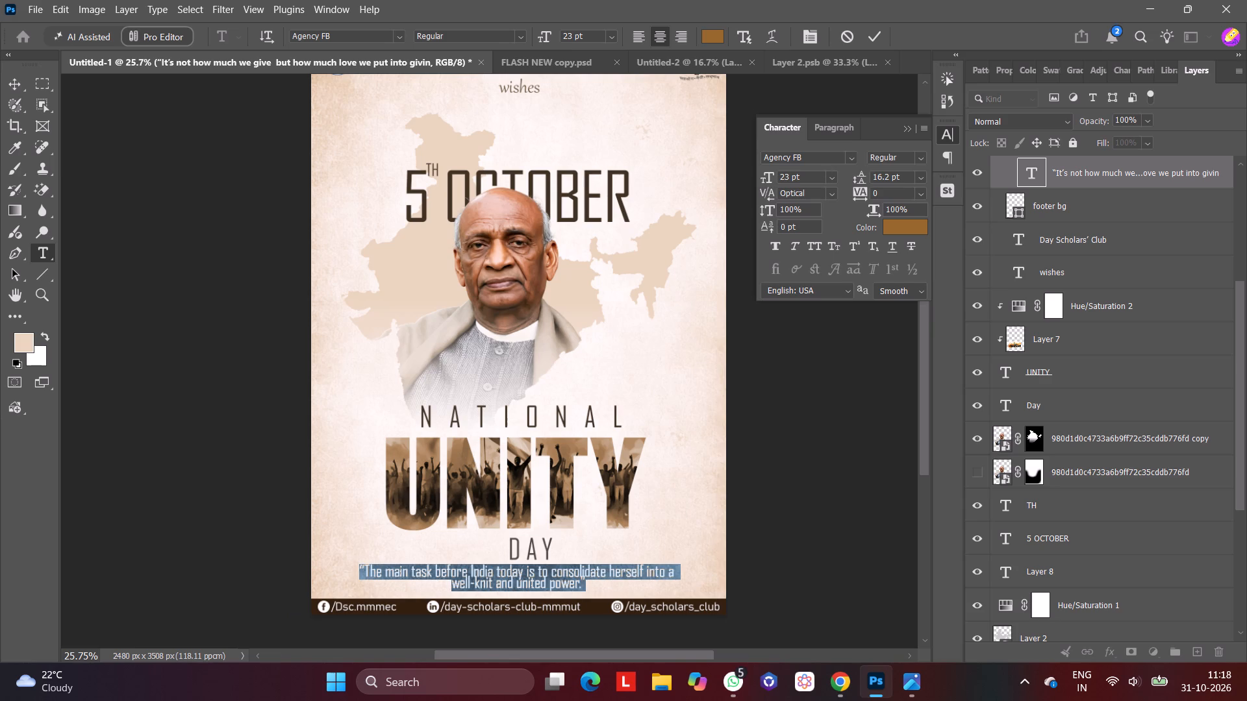
ctrl+click(799, 175)
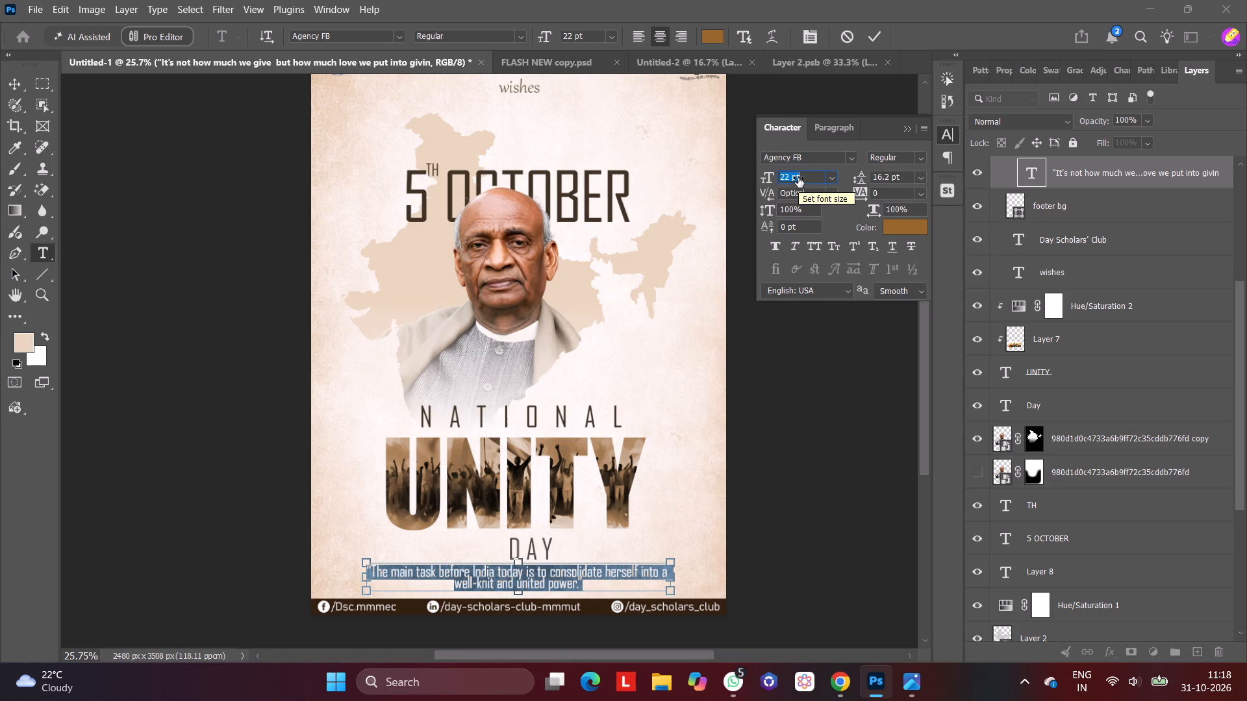
ctrl+click(798, 178)
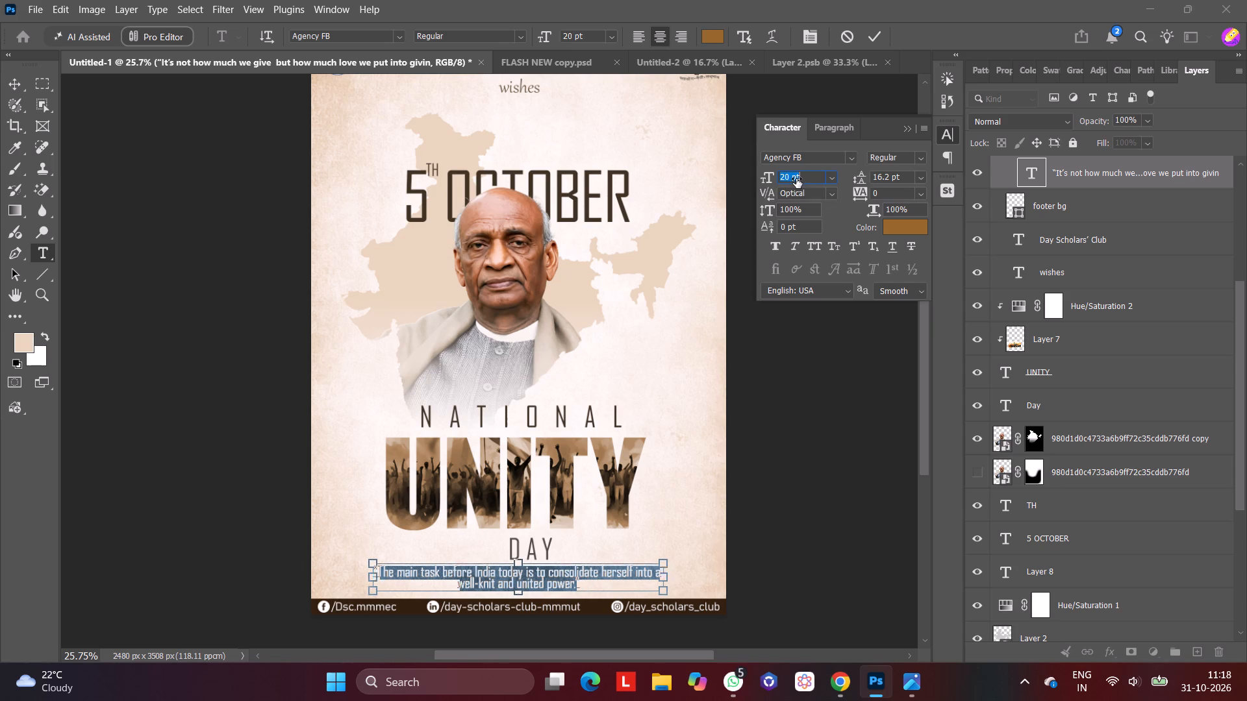
click(787, 177)
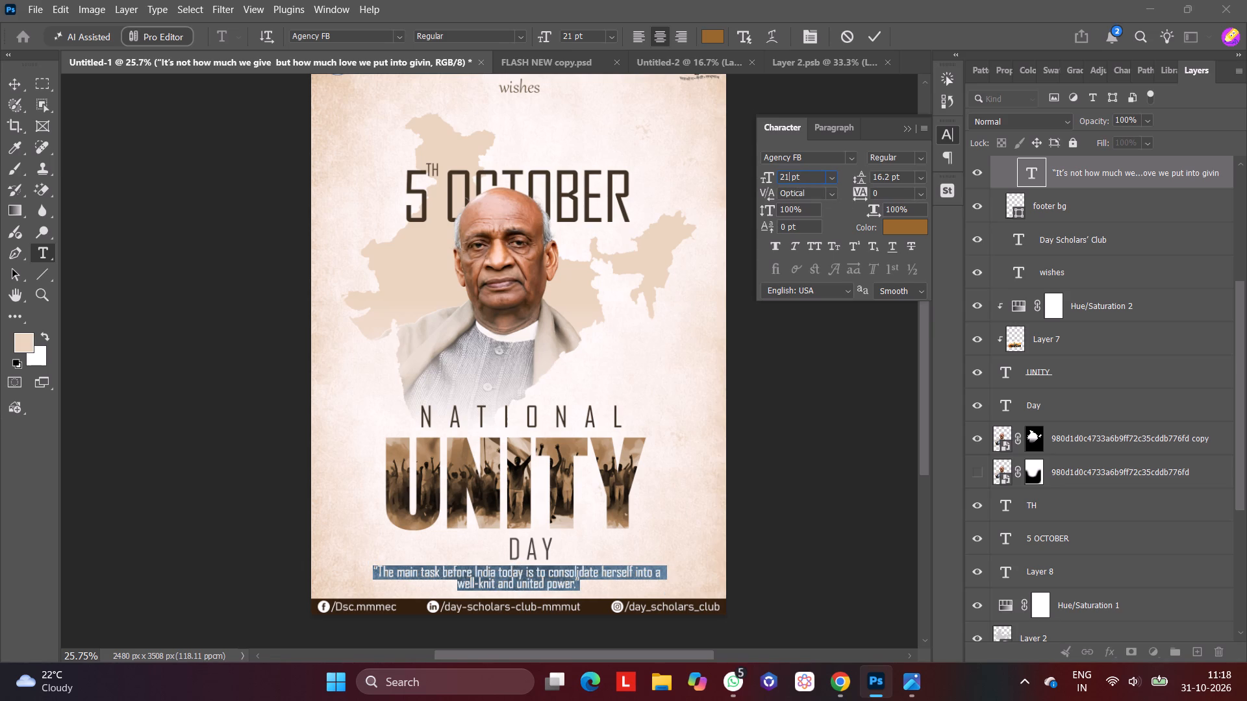
key(BackSpace)
key(0)
key(Return)
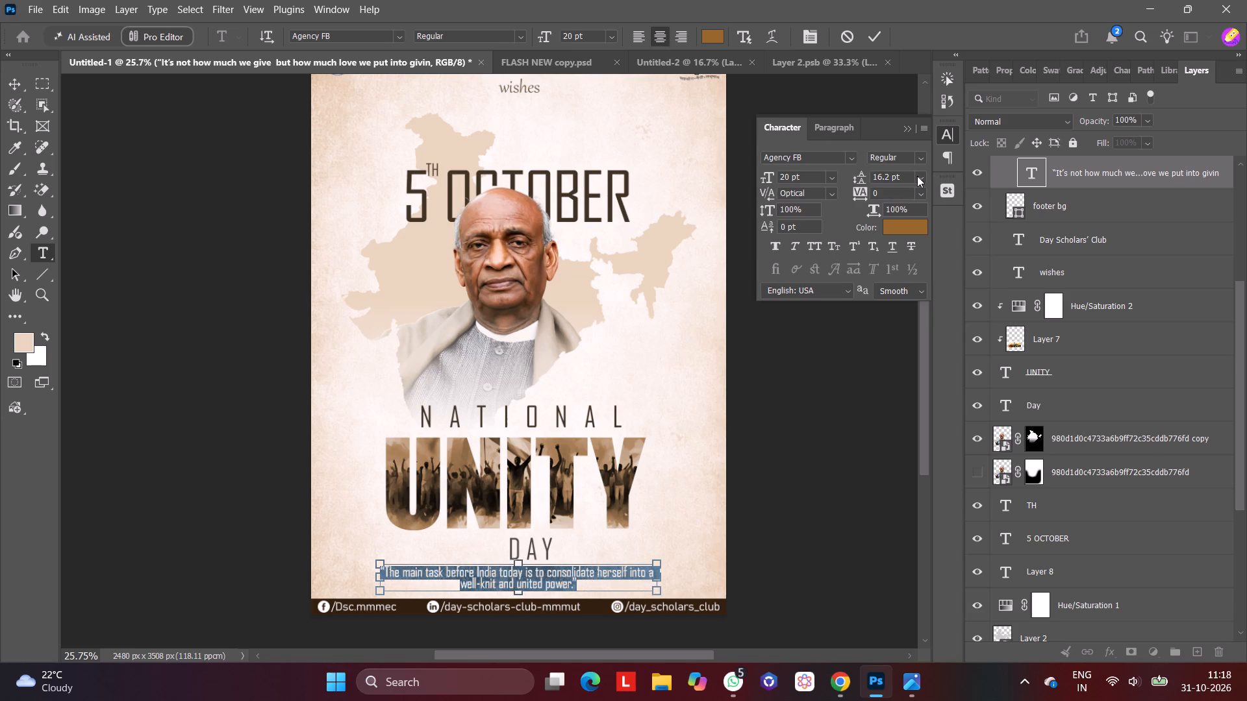
ctrl+click(899, 175)
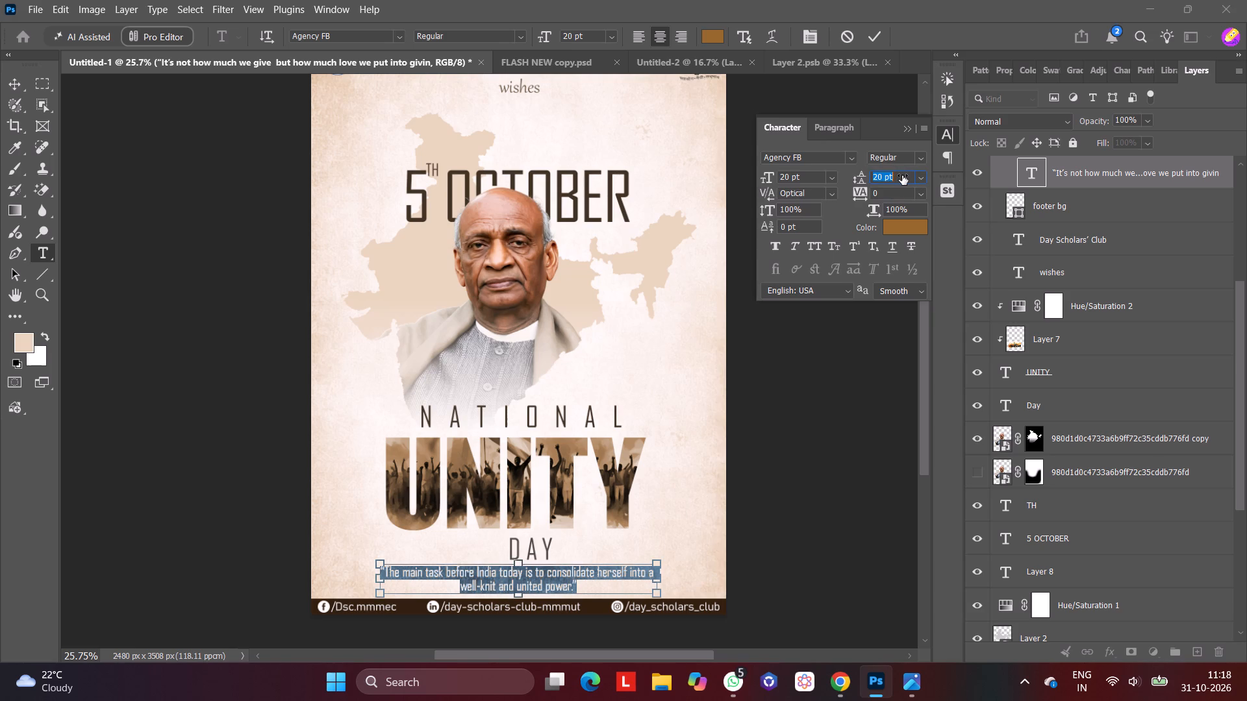
click(849, 419)
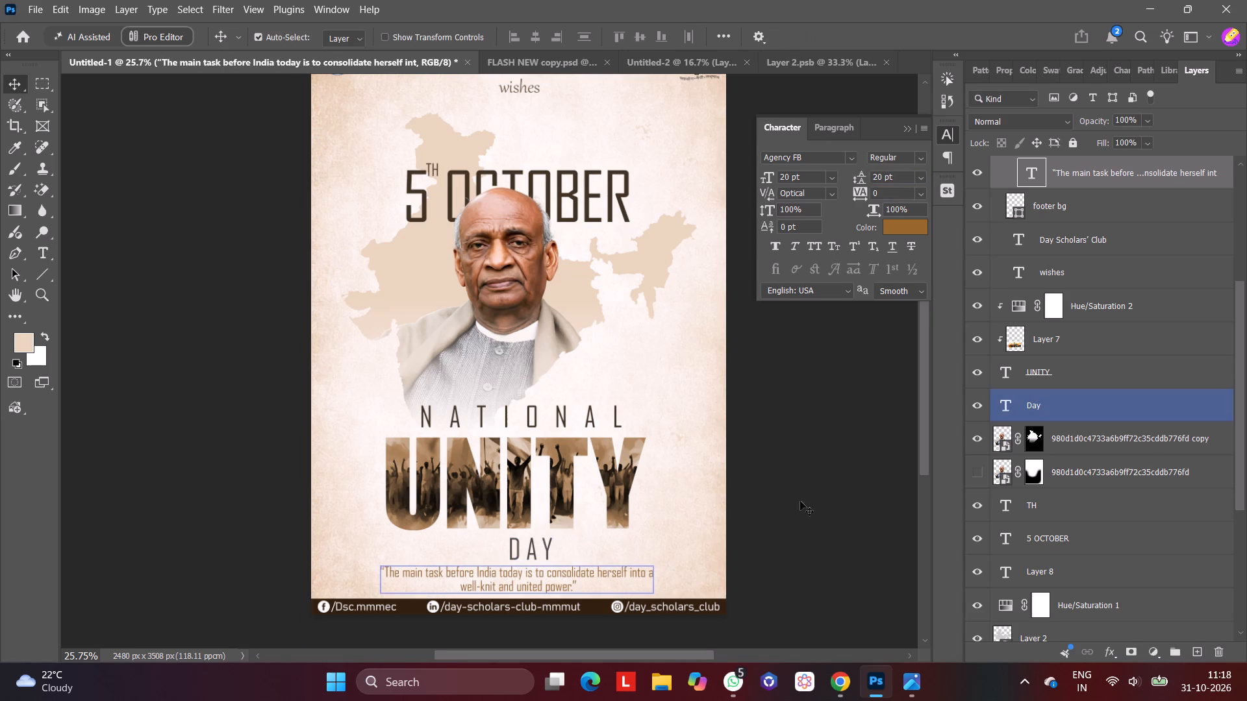
Change the date's day number from 5 to 31 so the heading reads "31 OCTOBER", and commit the text.
scroll(896, 473, up, 1)
scroll(896, 473, down, 2)
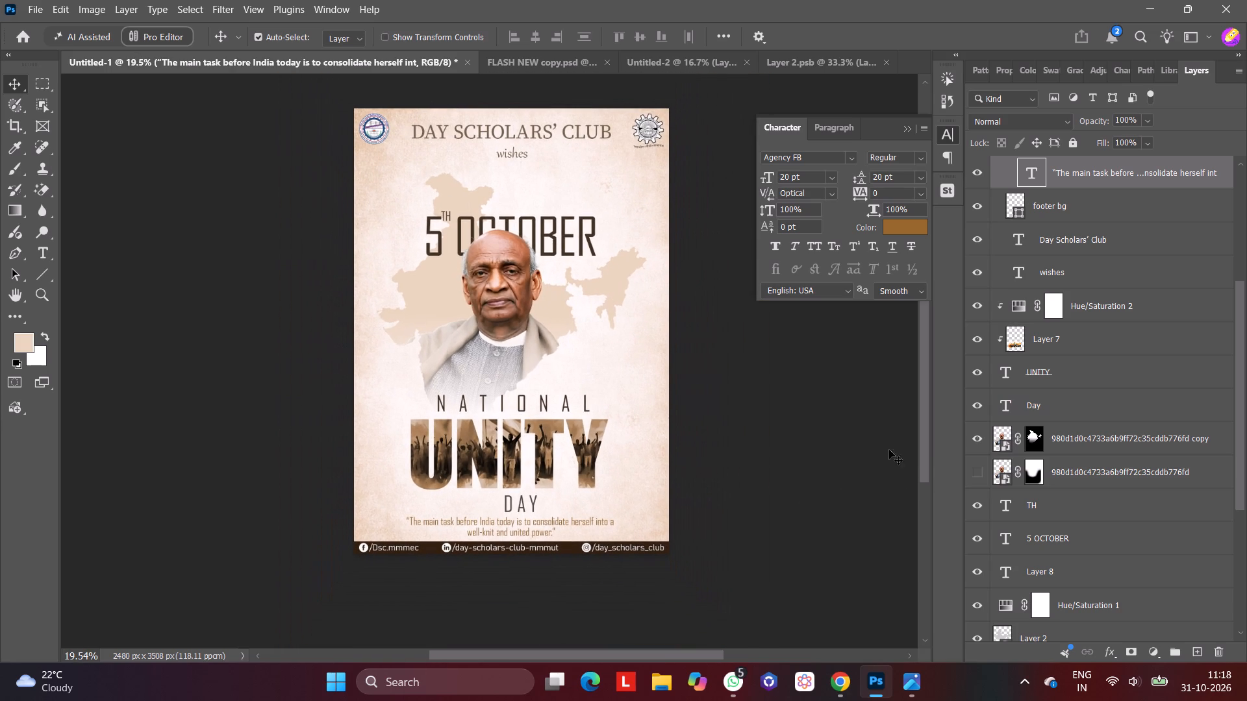
click(438, 236)
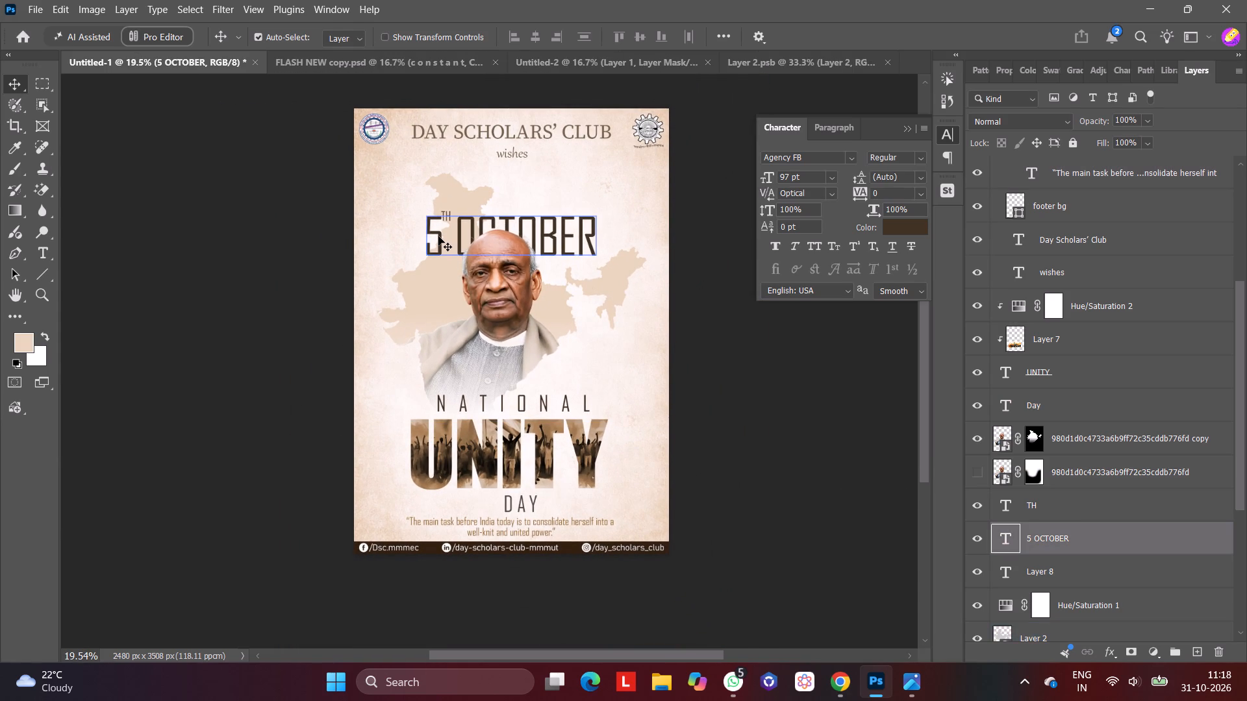
double_click(437, 236)
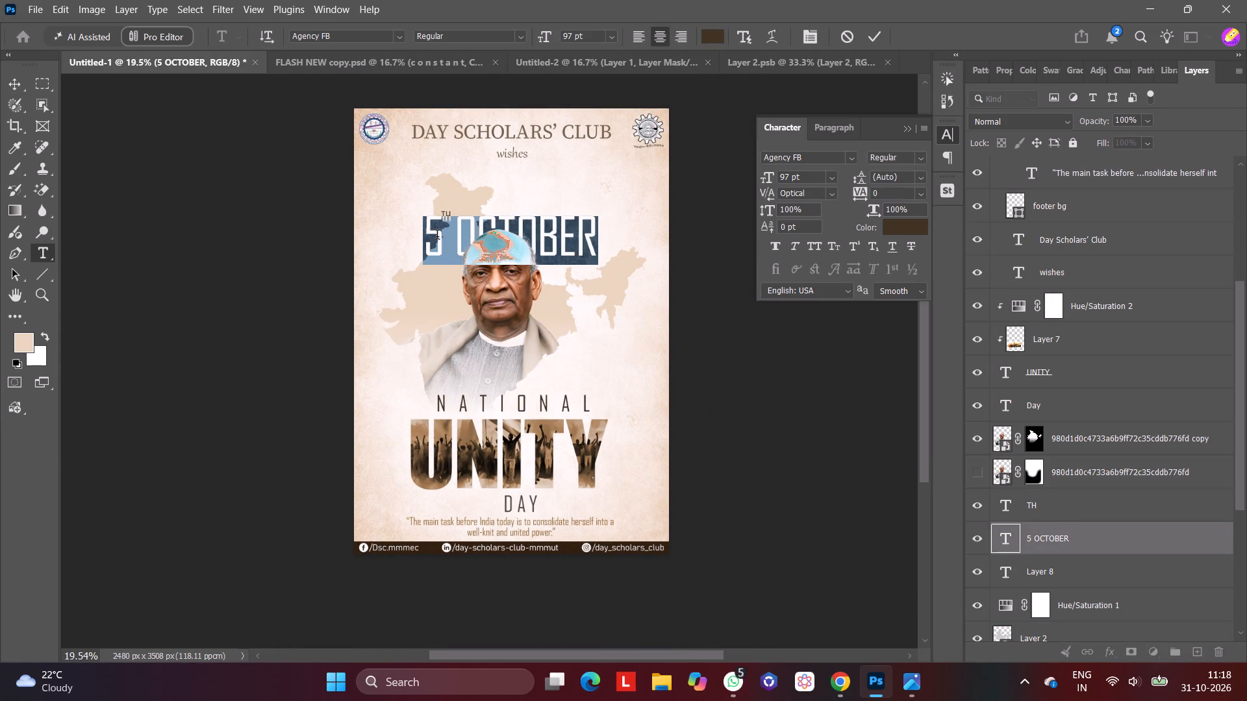
click(443, 241)
key(BackSpace)
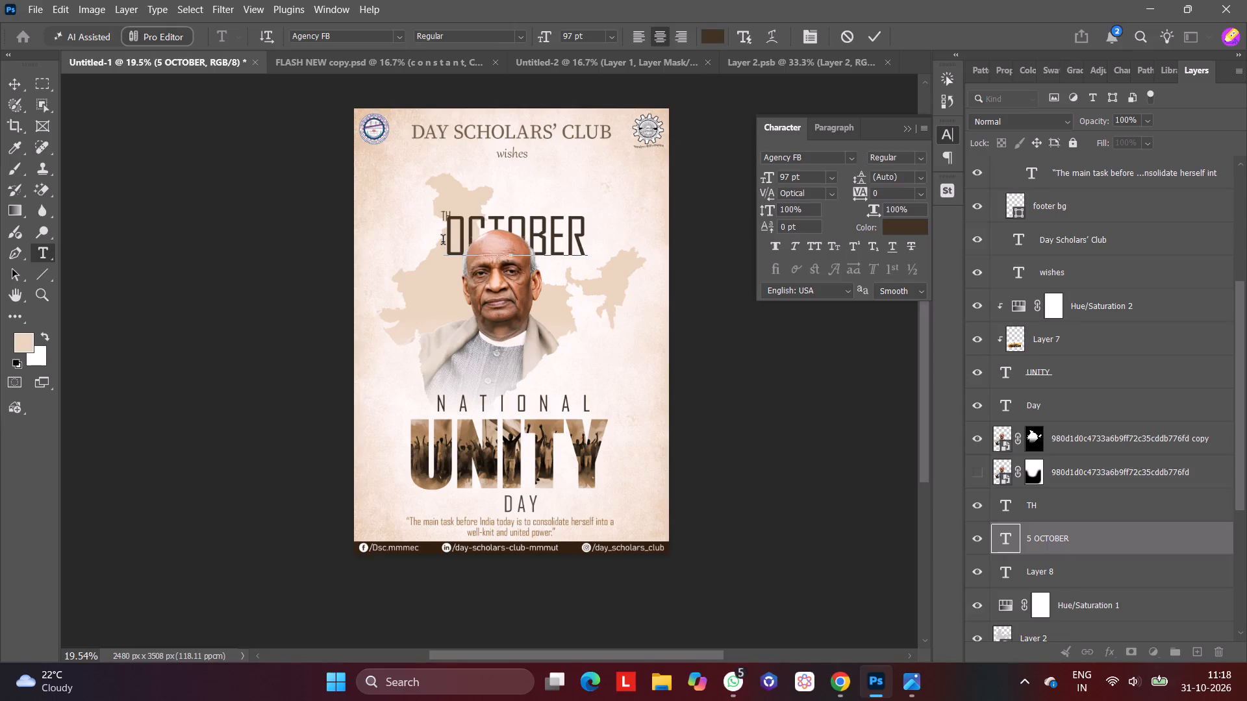
text(31)
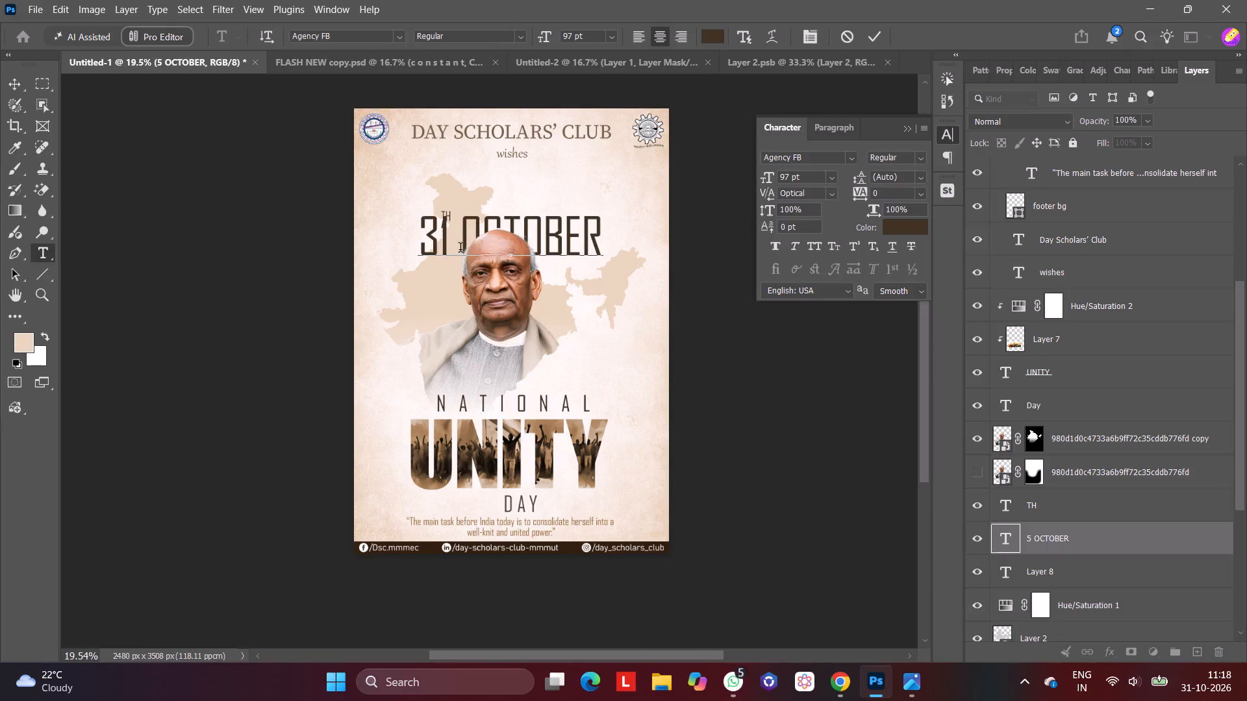
drag(133, 0, 72, 0)
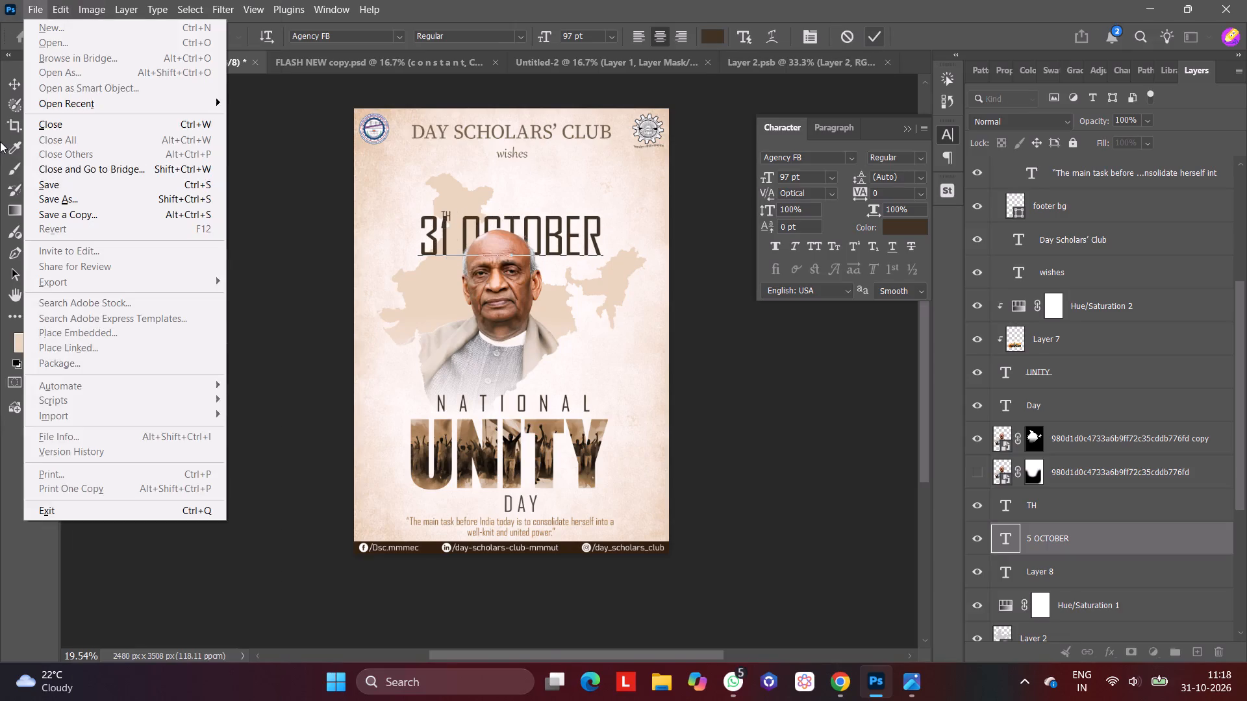
click(875, 39)
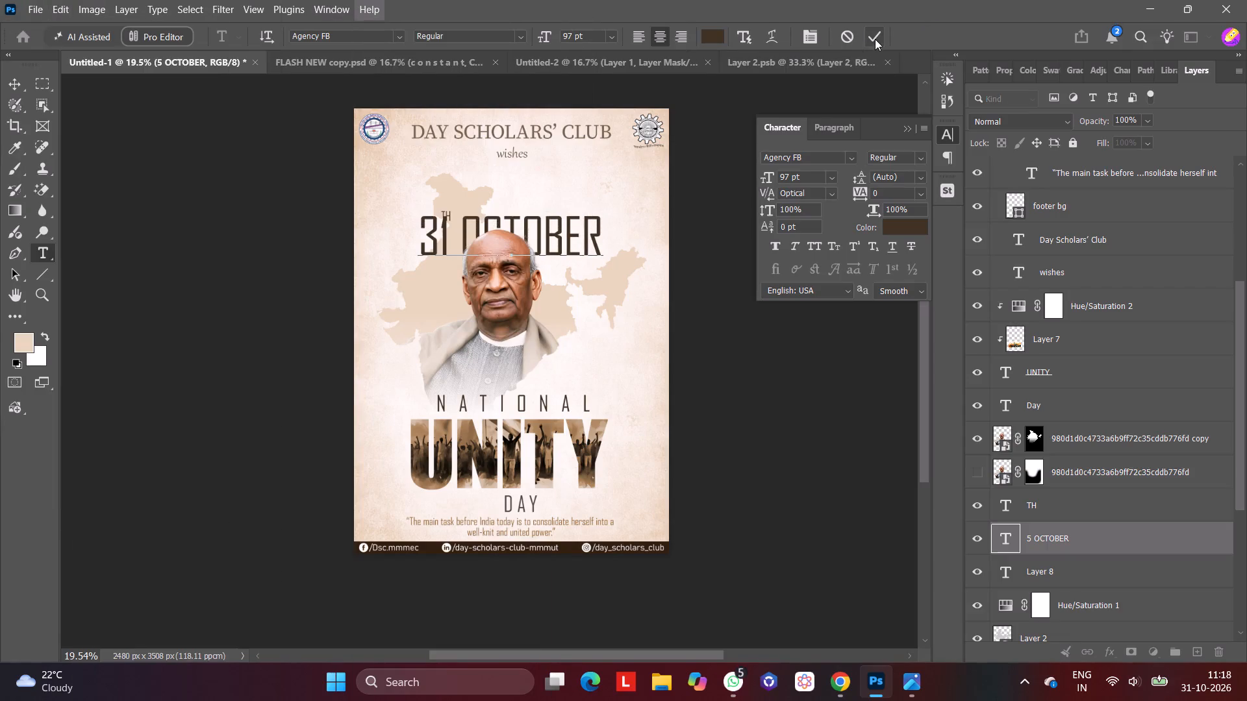
Move the small TH superscript about 41 px to the right so it sits just after the 31.
click(448, 214)
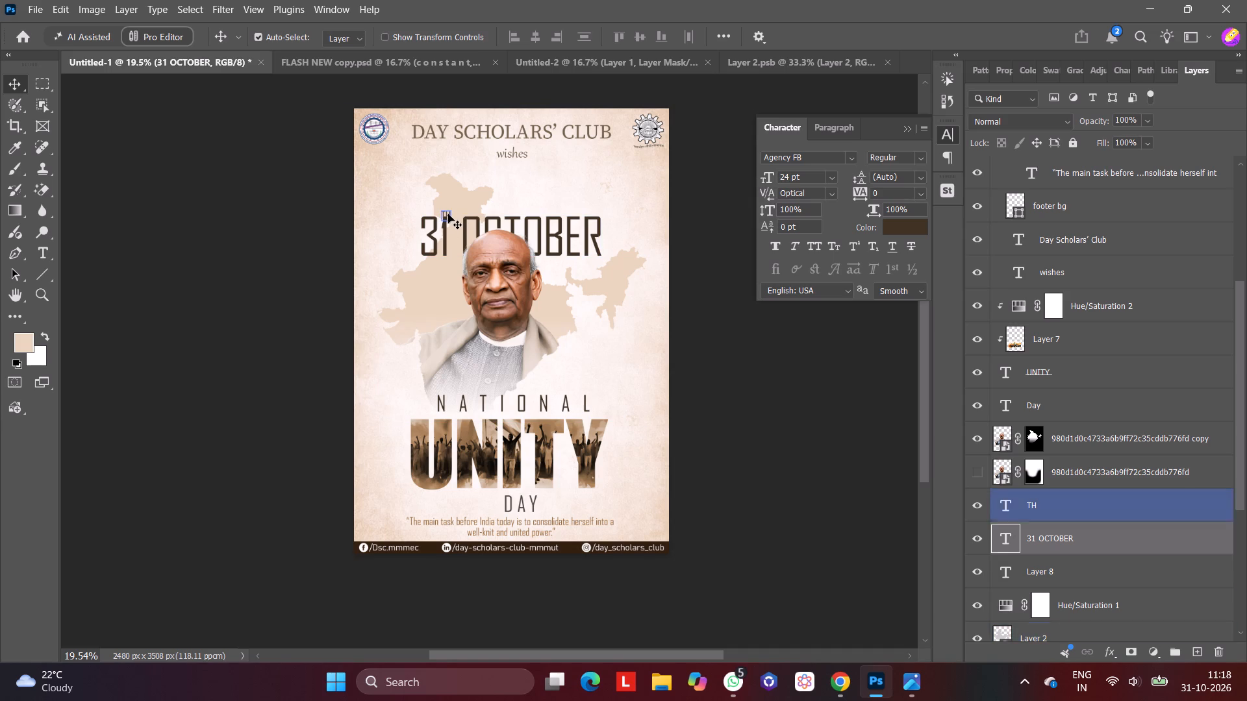
click(448, 214)
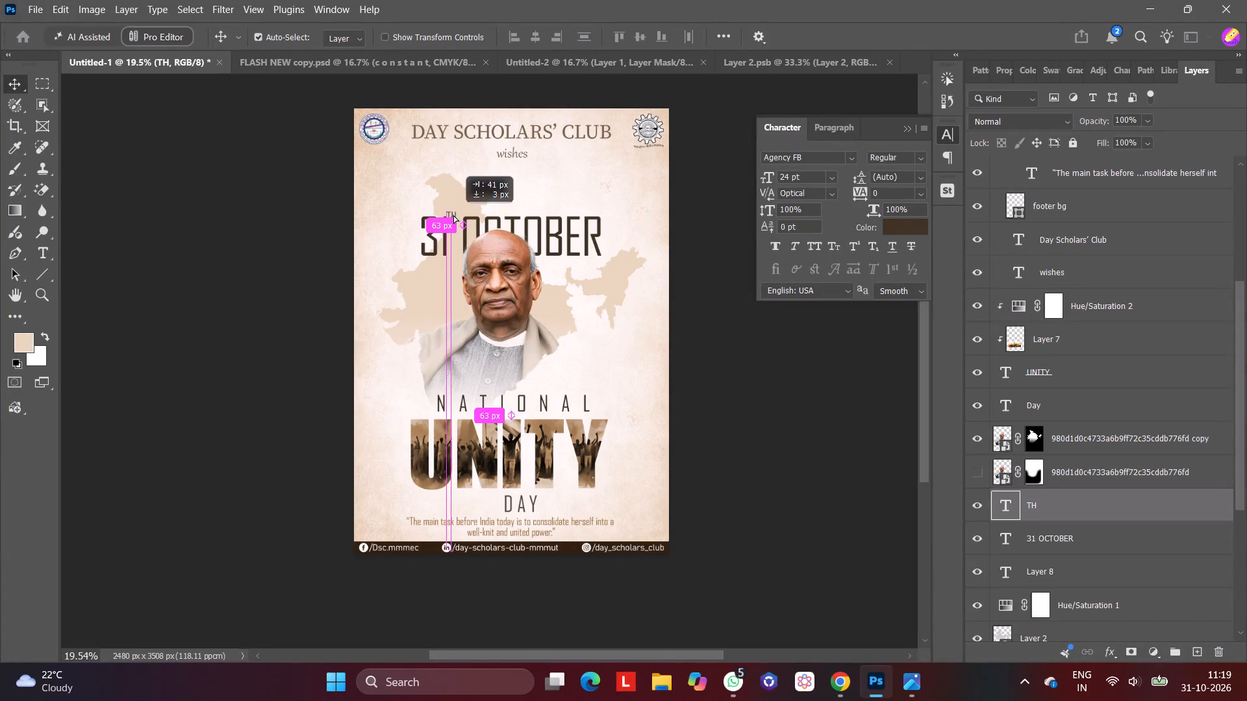
click(712, 333)
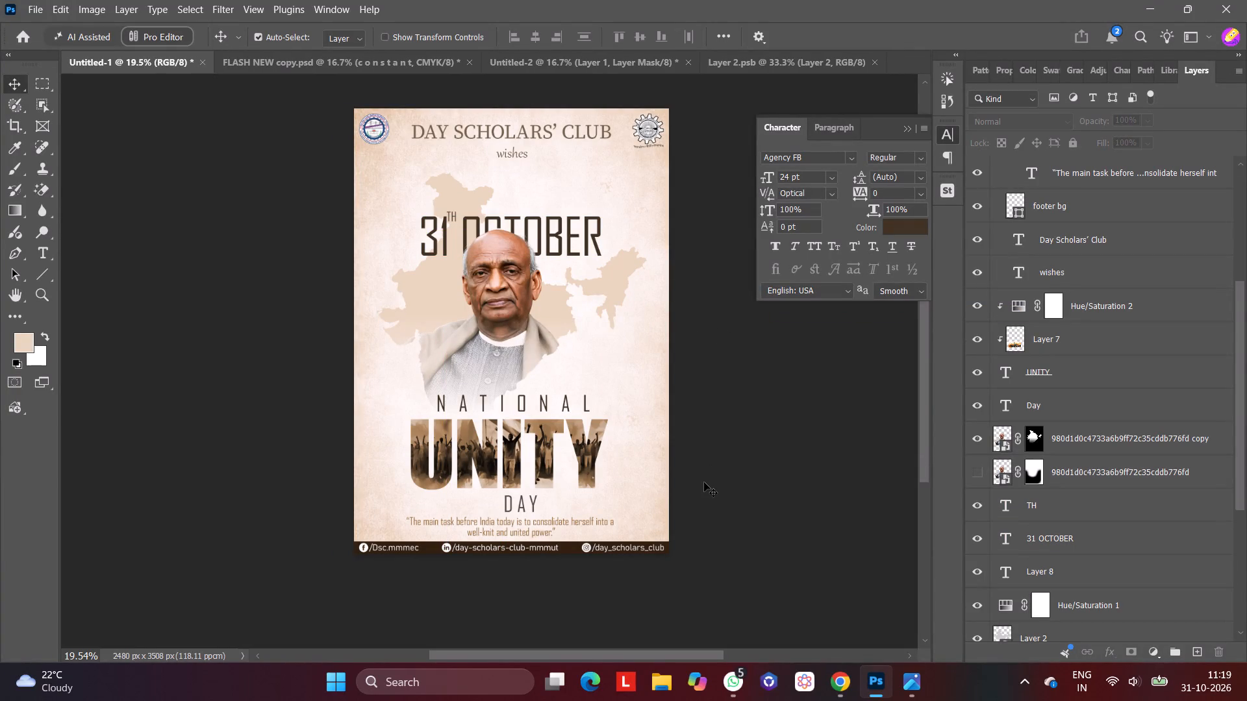
Centre the DAY text horizontally on the whole canvas, and clear the selection.
click(525, 510)
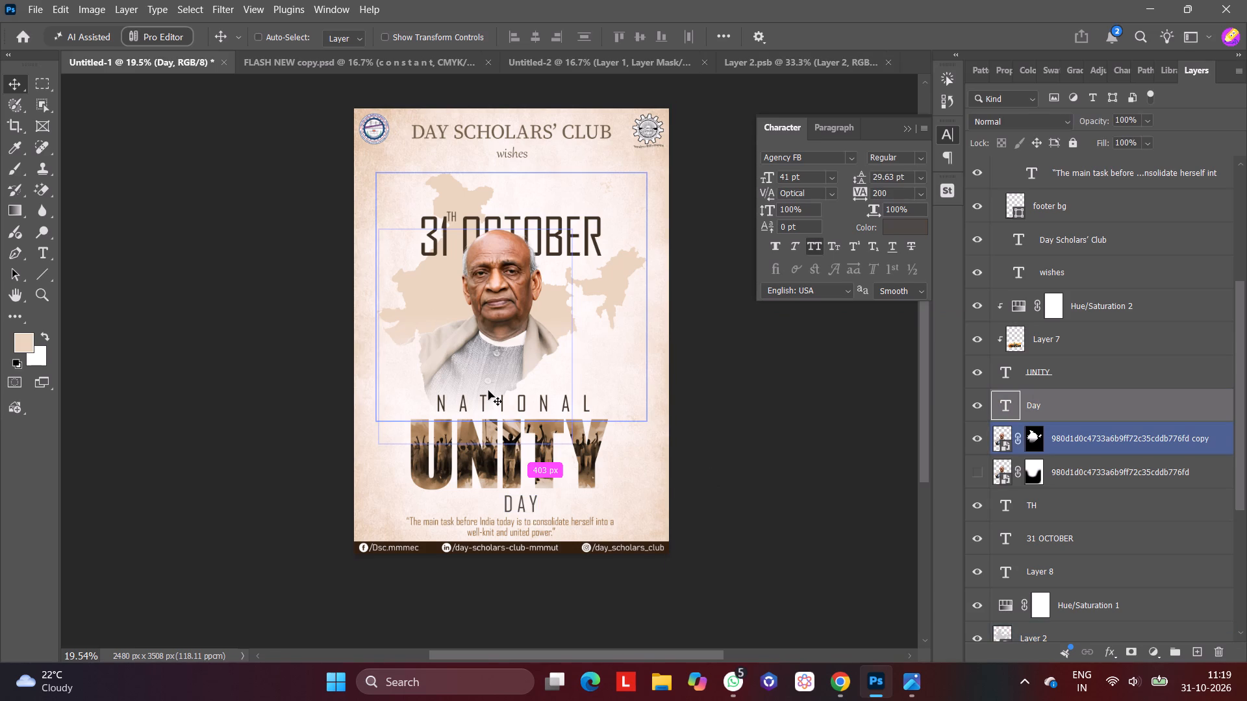
key(ctrl+a)
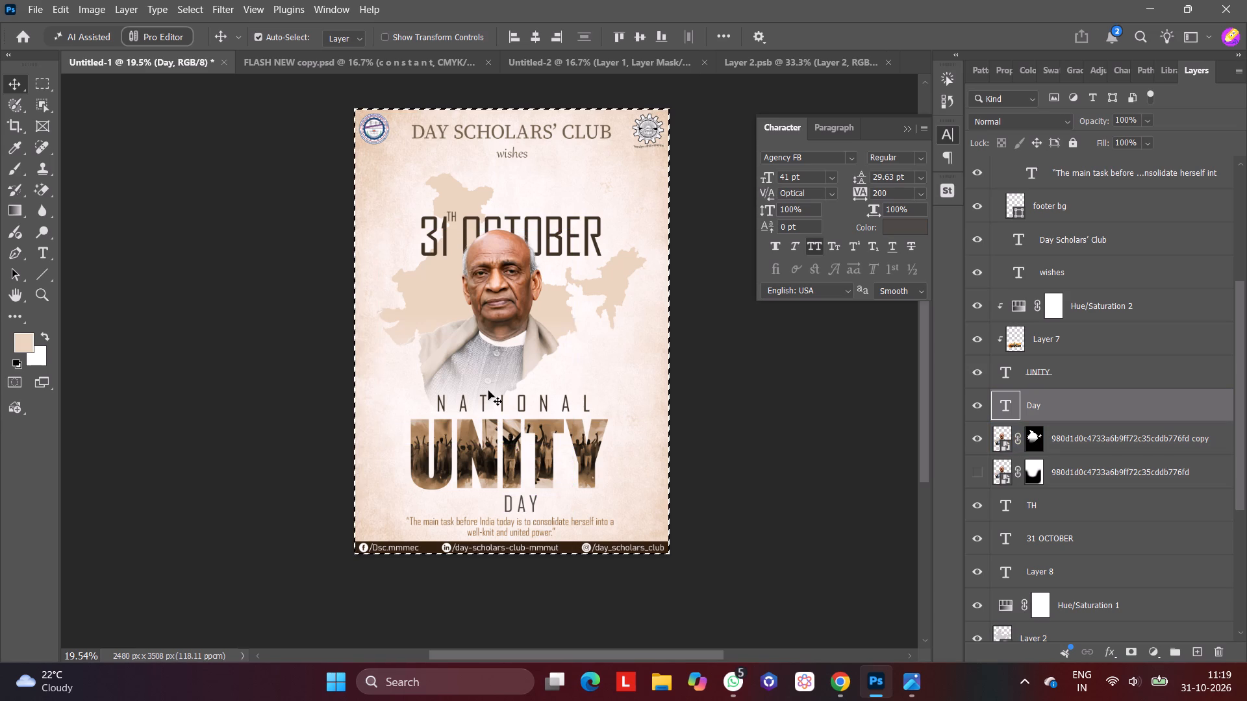
click(523, 507)
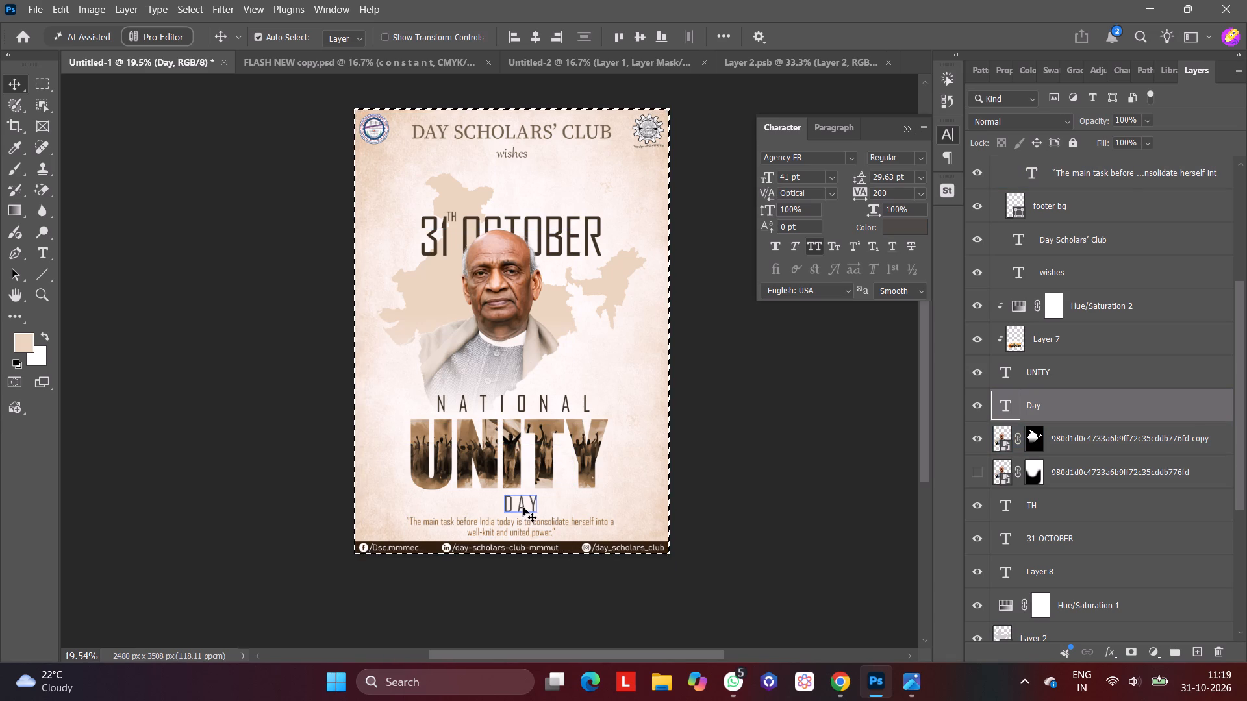
click(540, 38)
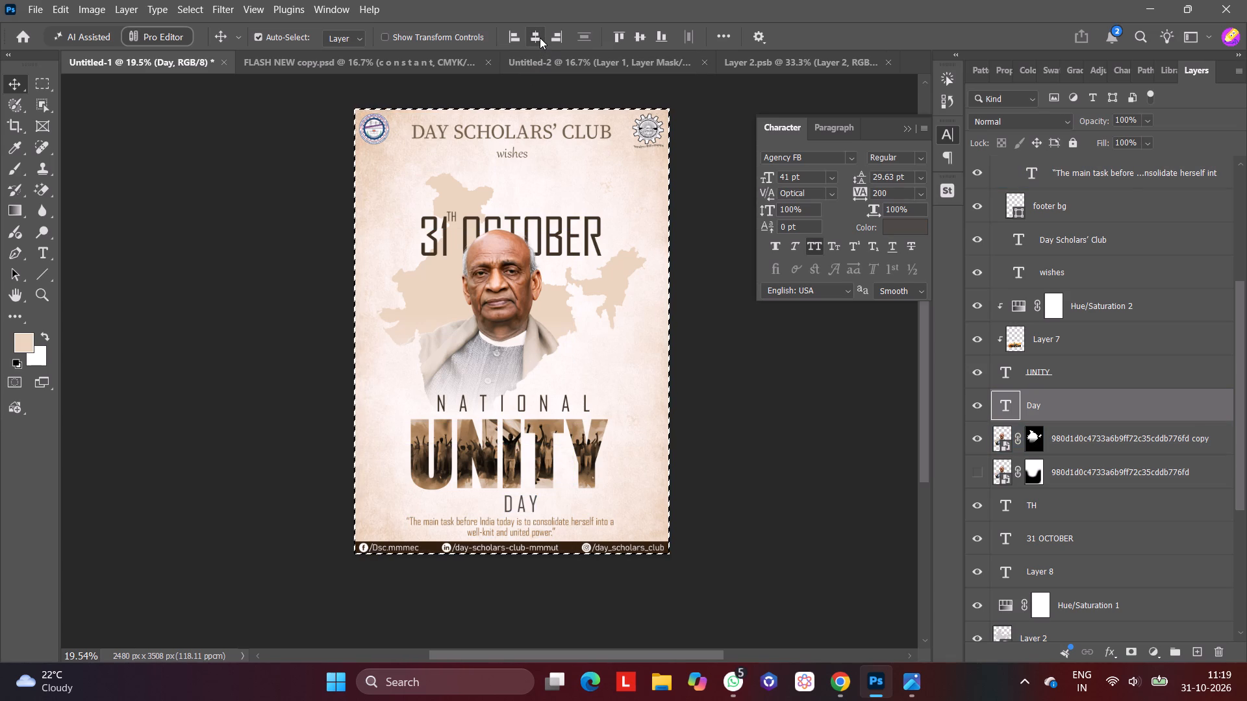
key(ctrl+d)
click(713, 465)
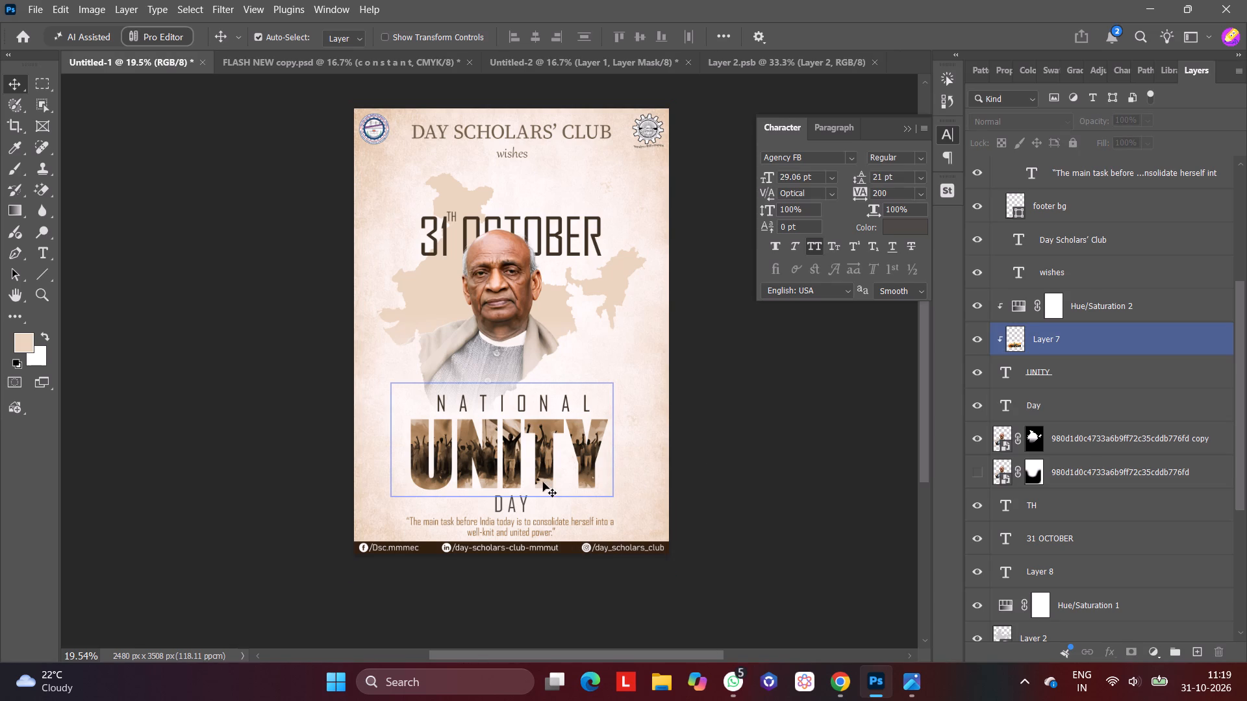
click(715, 472)
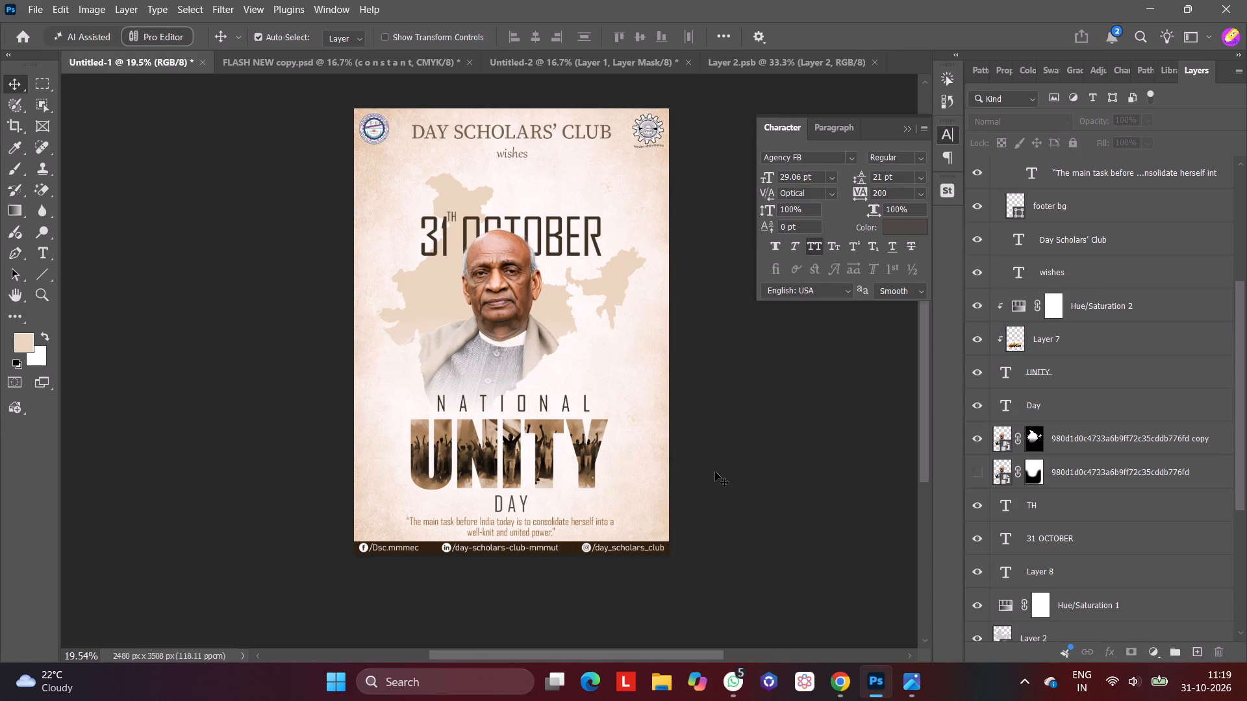
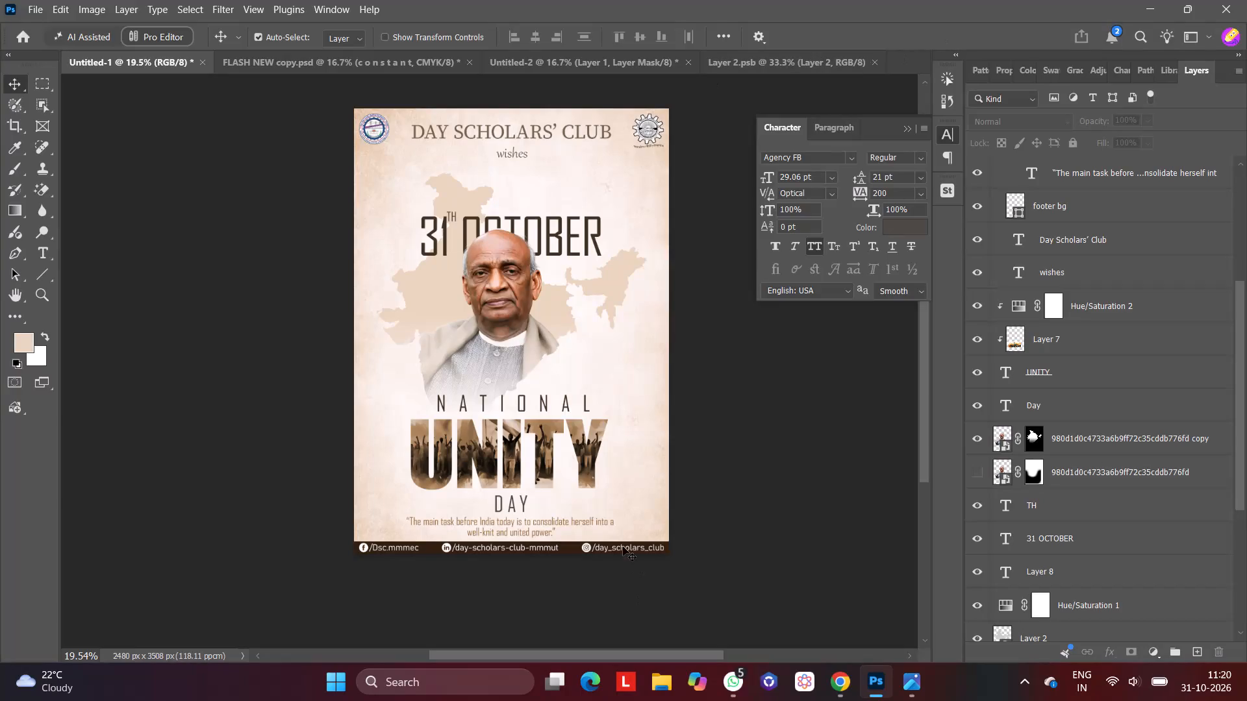
Add a 1 px stroke effect to the UNITY text layer and set the stroke colour to grey-brown #6c6257.
click(575, 476)
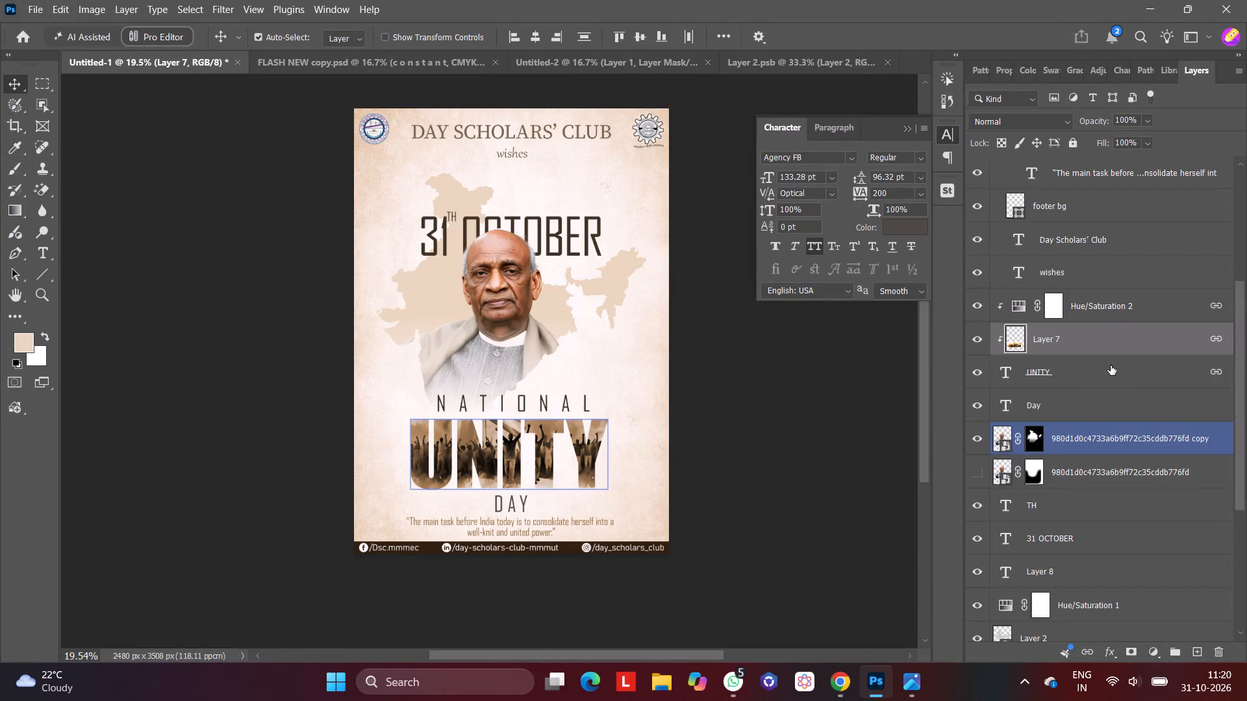
click(1100, 378)
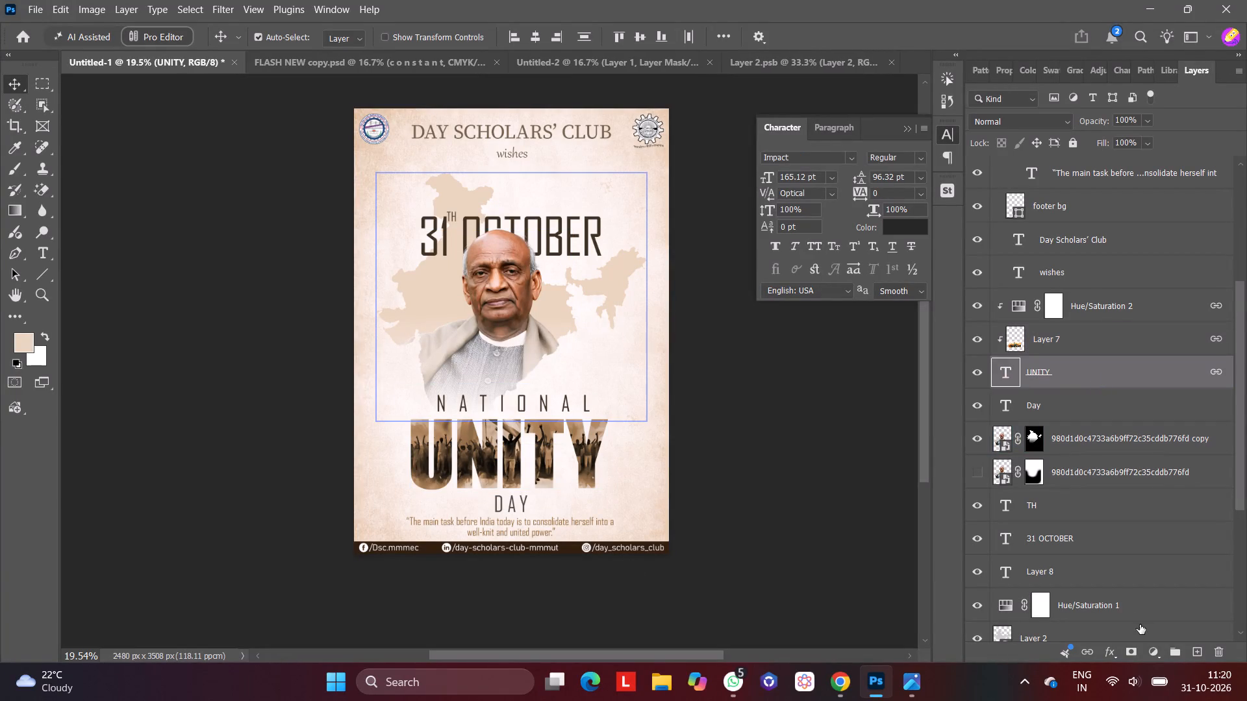
click(1111, 652)
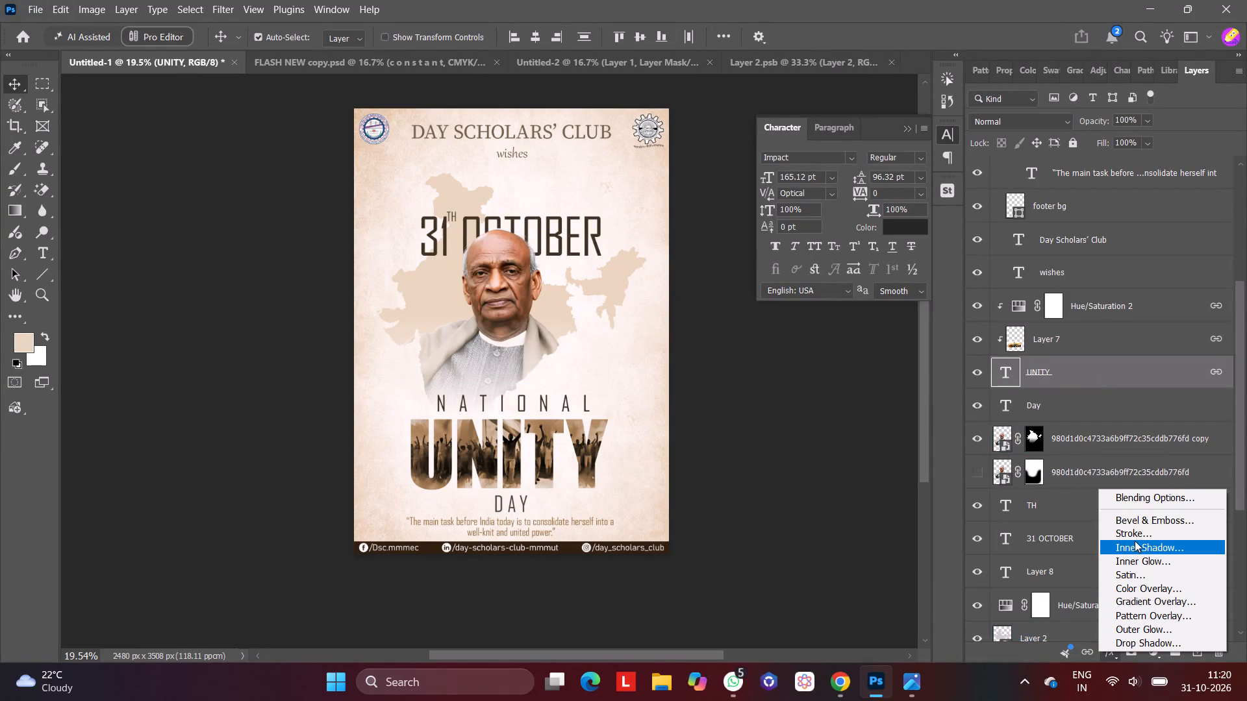
click(1136, 535)
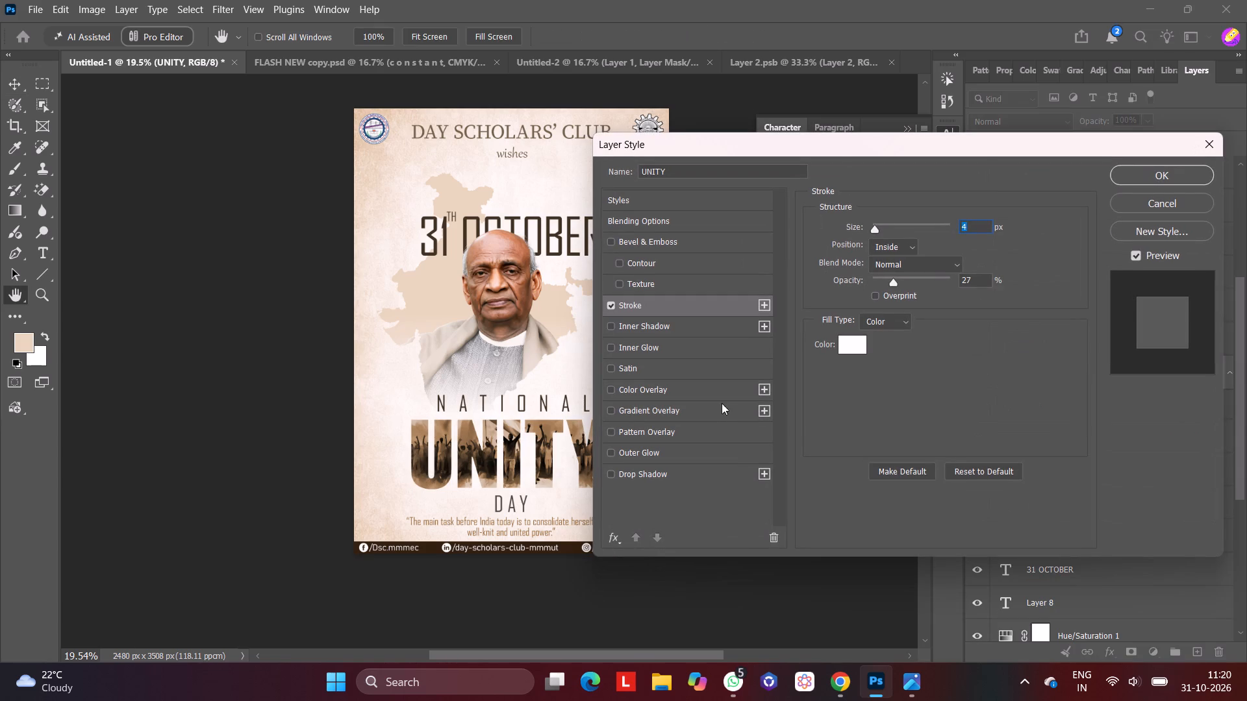
click(873, 227)
click(857, 343)
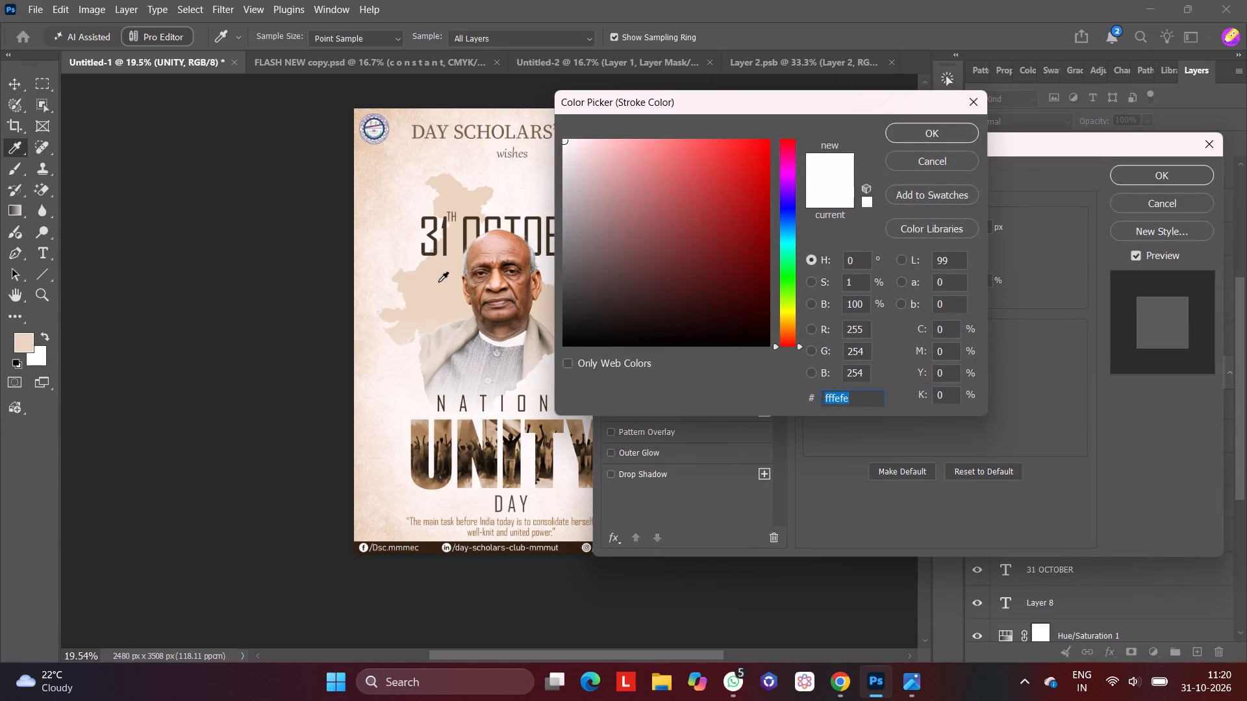
click(438, 282)
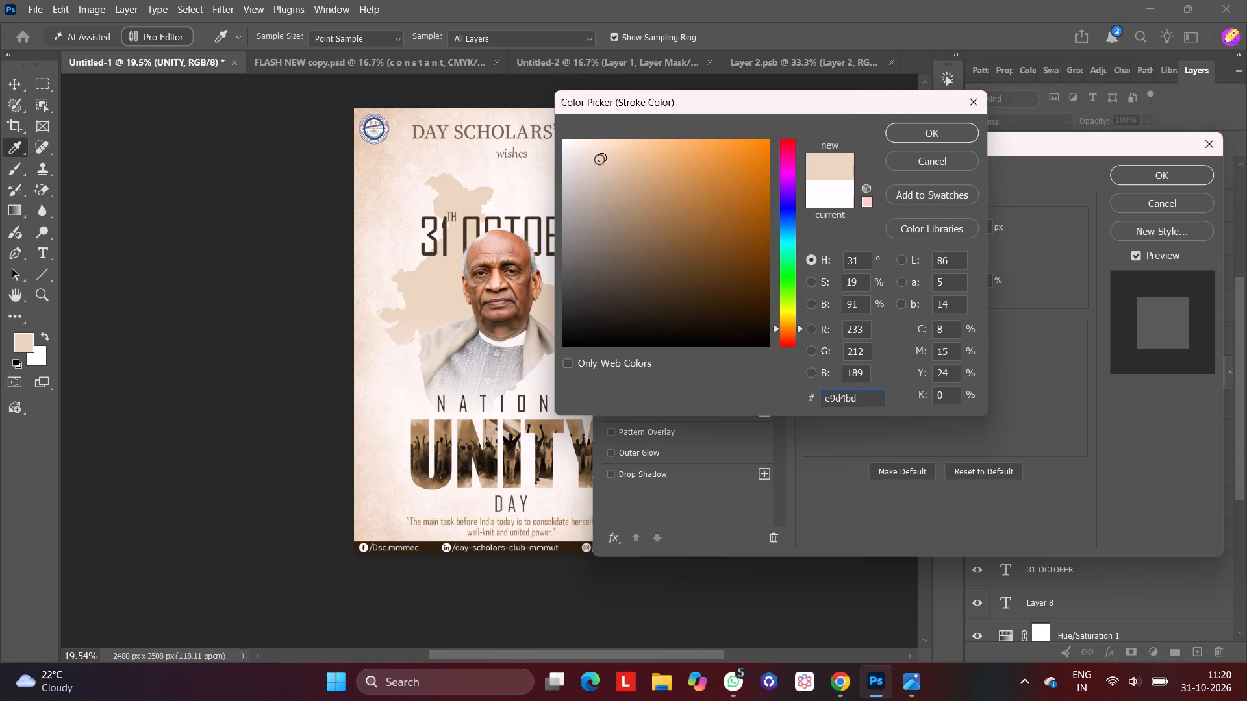
drag(605, 158, 603, 258)
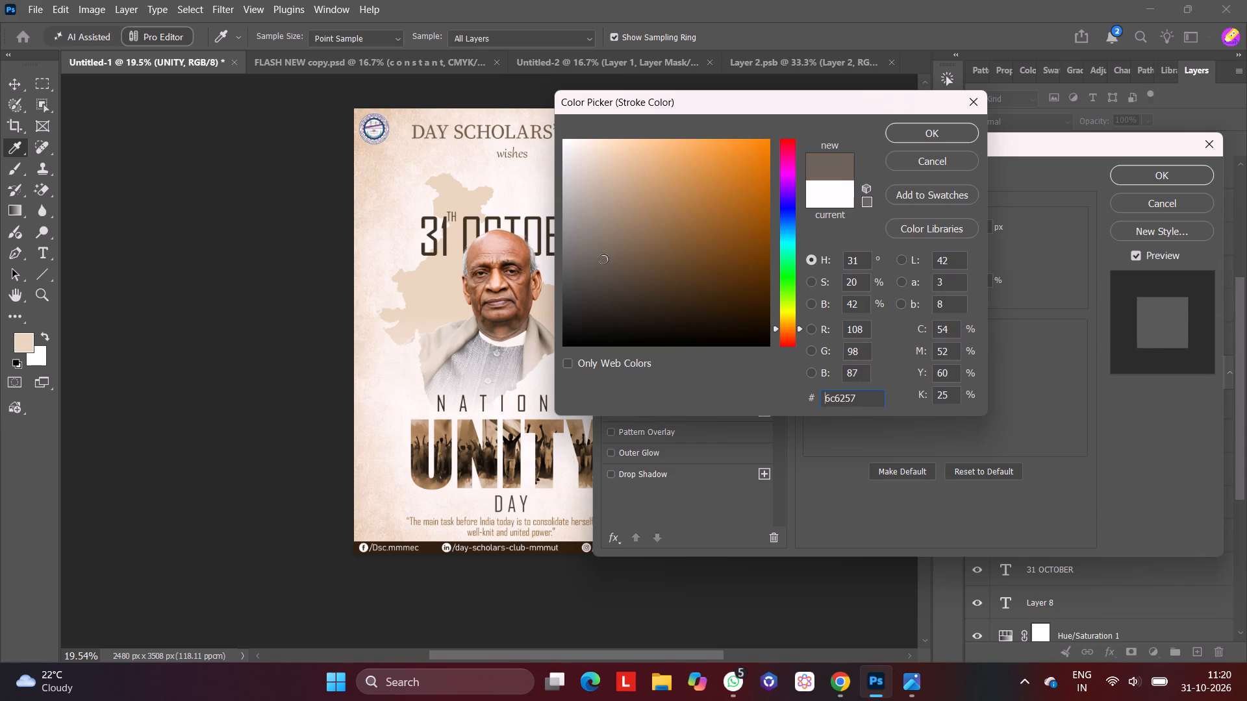
click(927, 136)
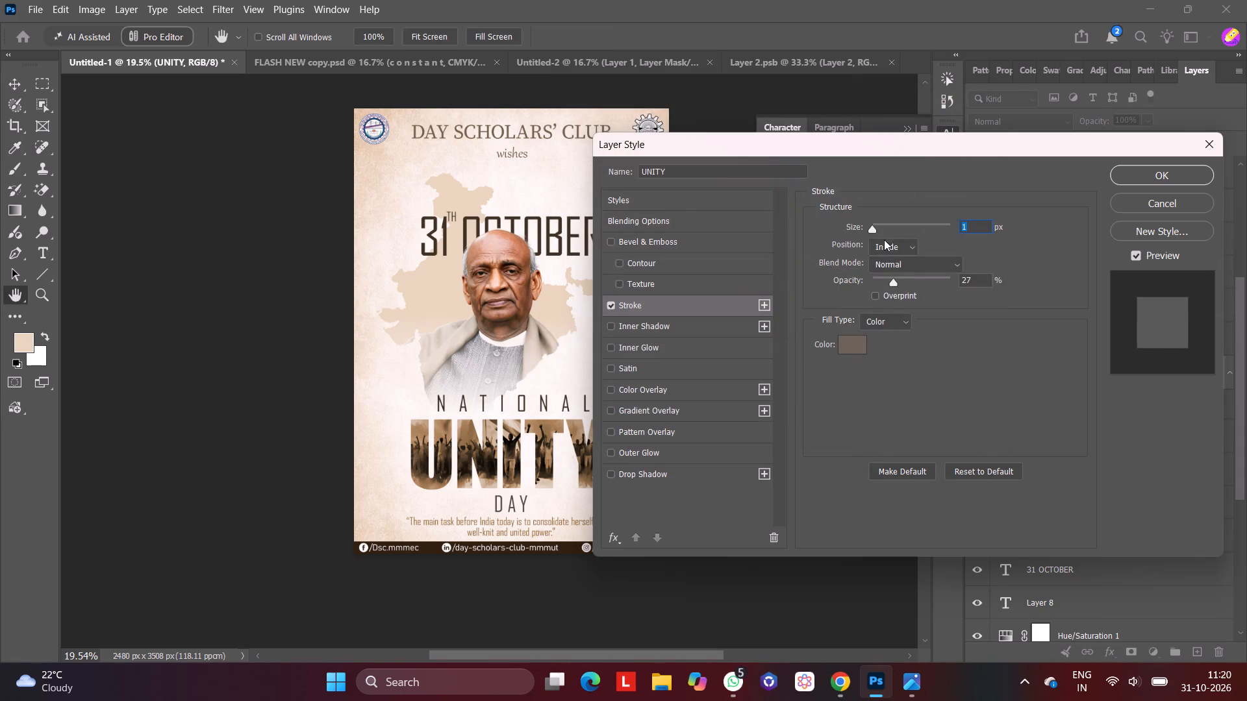
Increase the UNITY text's stroke size to 13 px.
drag(872, 230, 885, 230)
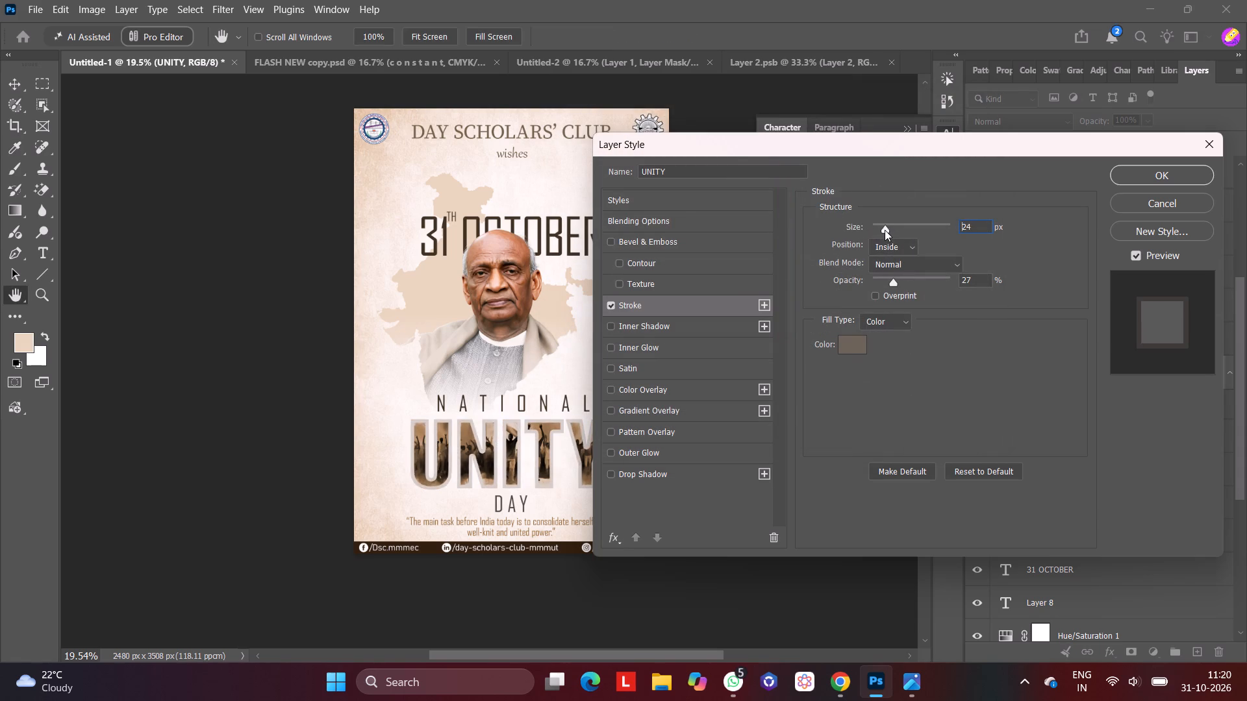
drag(885, 230, 881, 230)
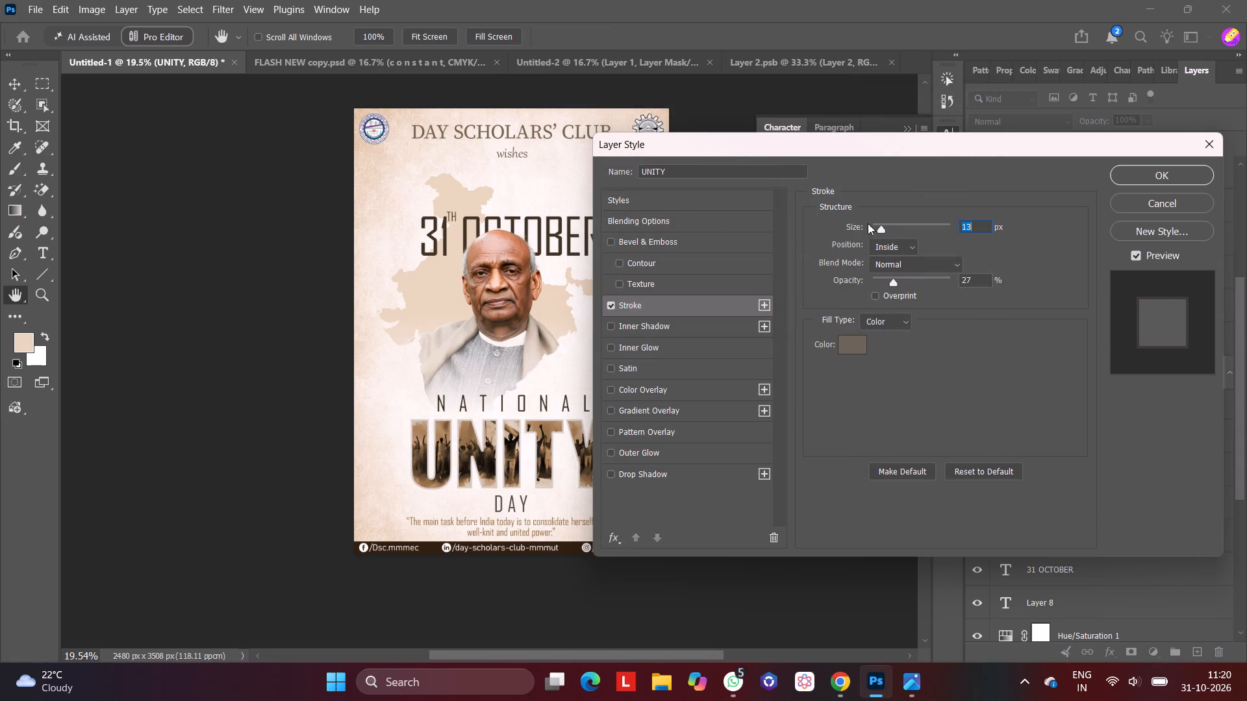
Change the UNITY stroke colour to a very dark brown, #221e19.
click(846, 343)
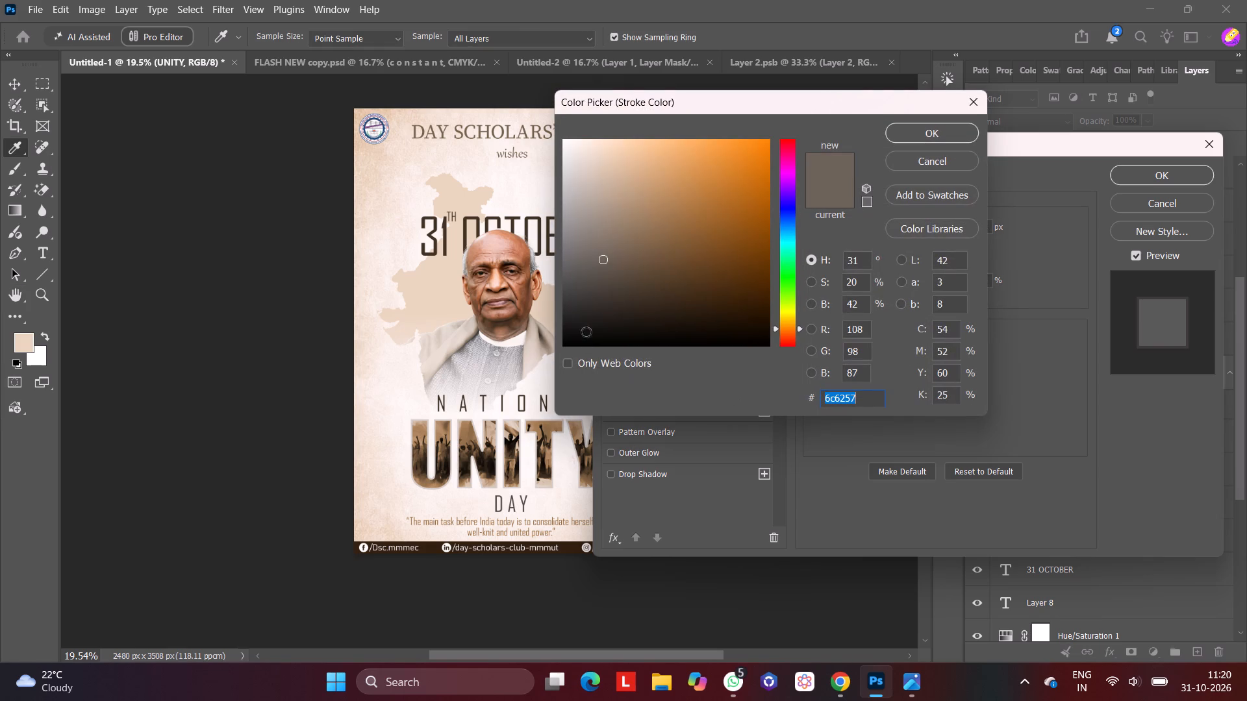
click(613, 316)
click(613, 316)
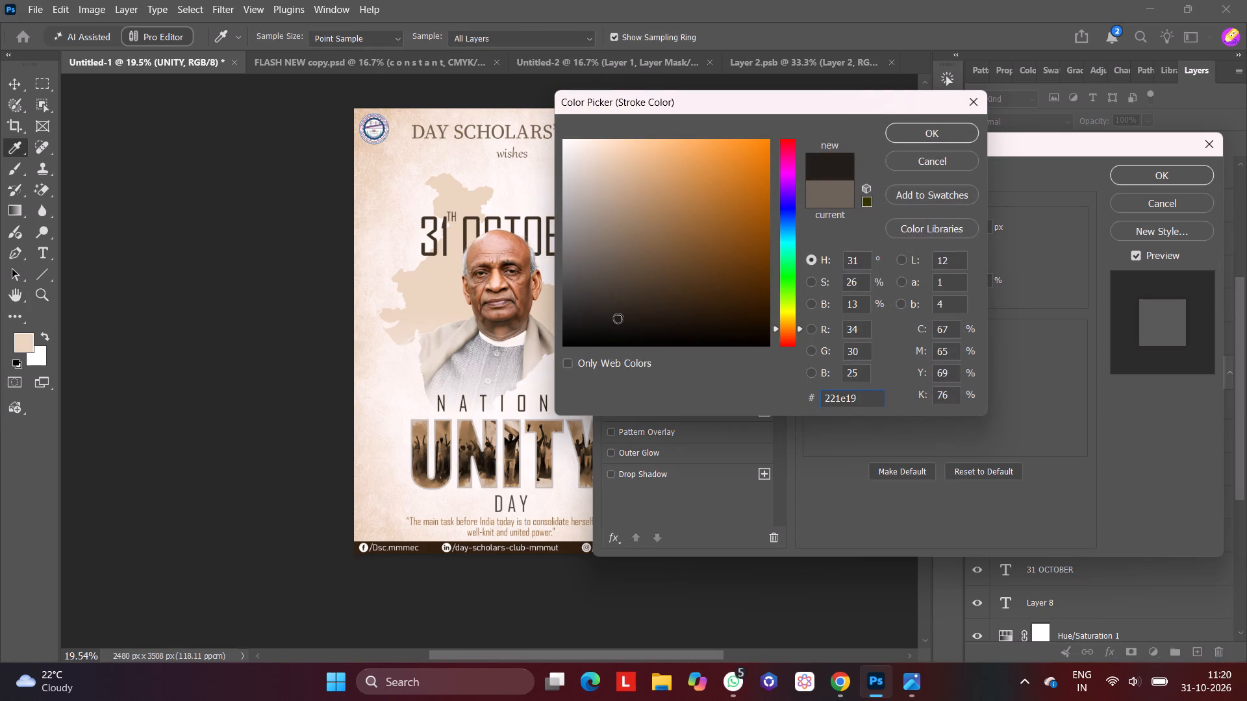
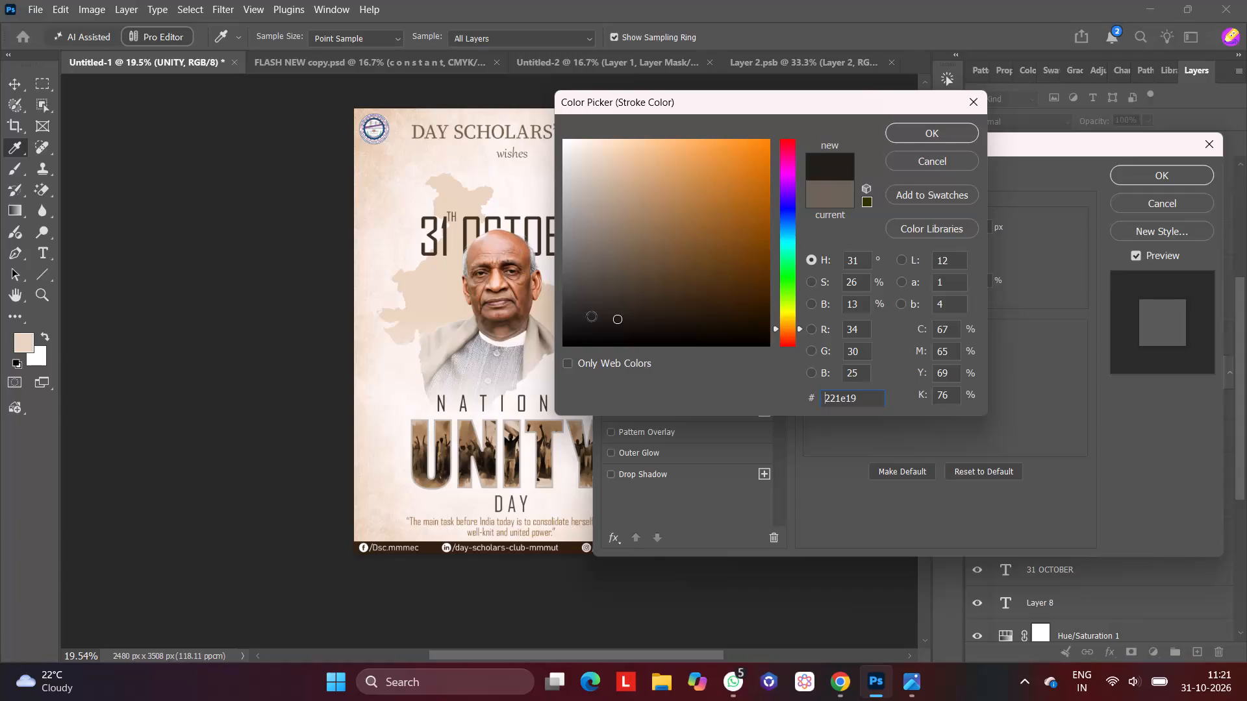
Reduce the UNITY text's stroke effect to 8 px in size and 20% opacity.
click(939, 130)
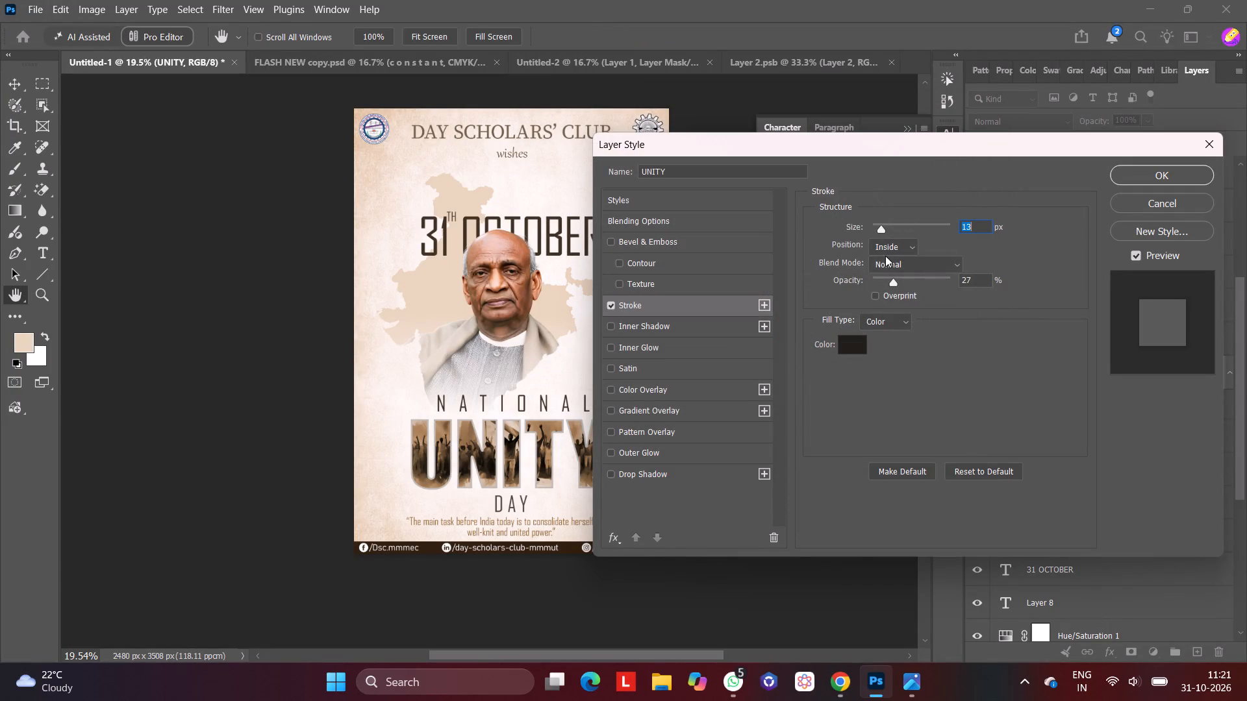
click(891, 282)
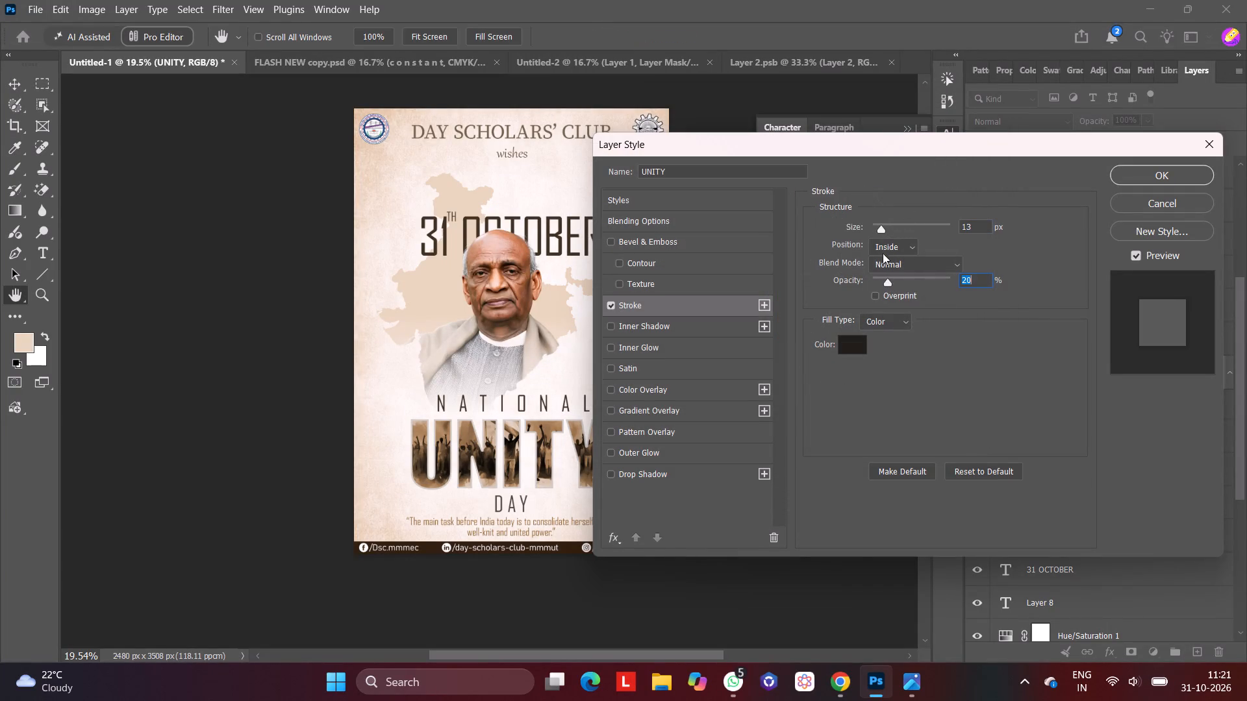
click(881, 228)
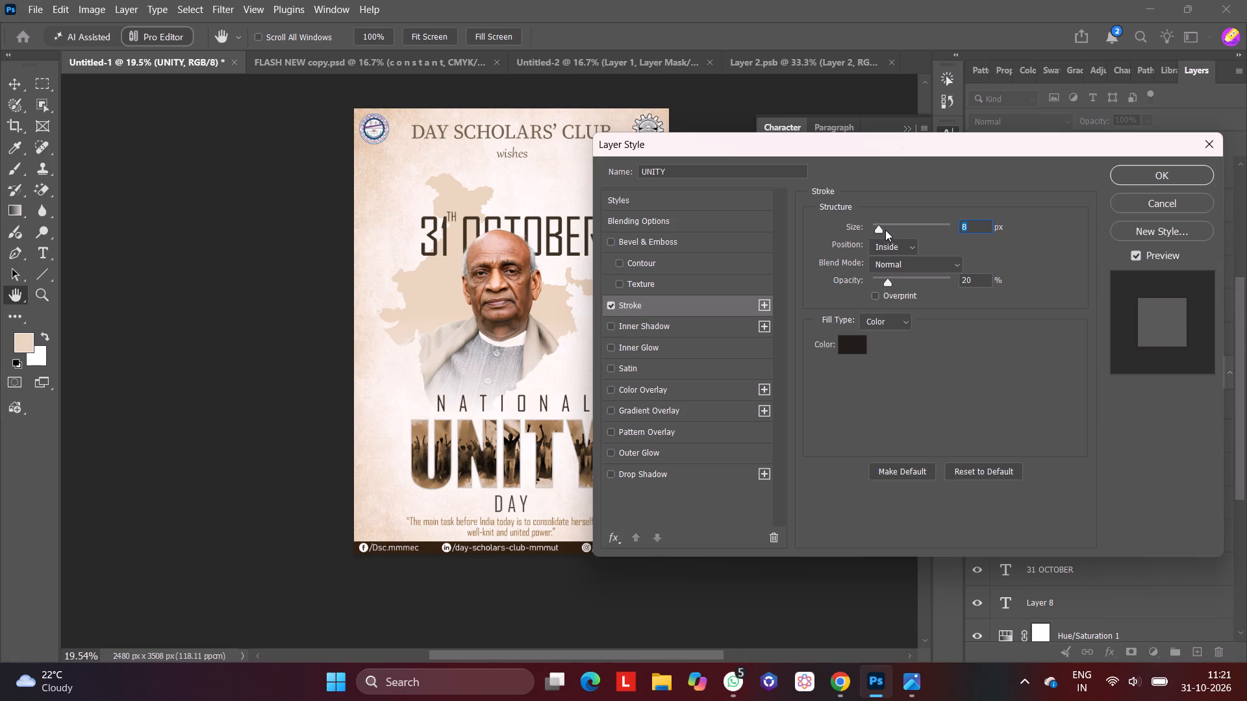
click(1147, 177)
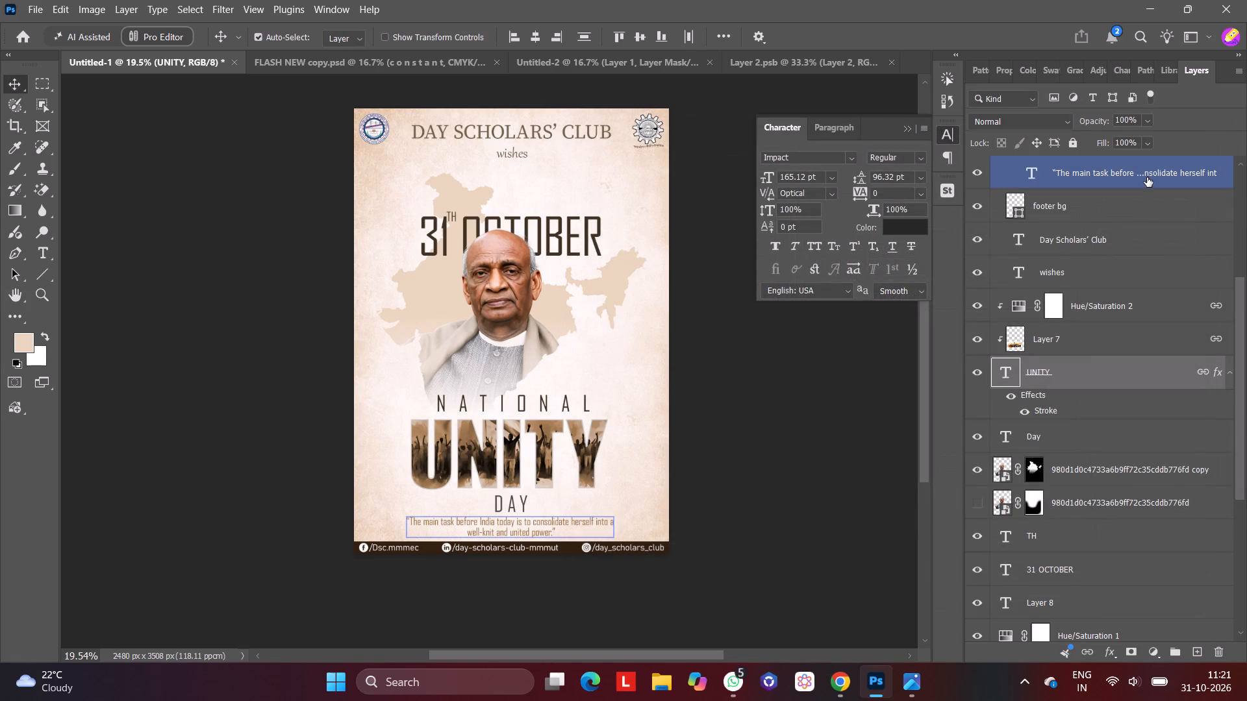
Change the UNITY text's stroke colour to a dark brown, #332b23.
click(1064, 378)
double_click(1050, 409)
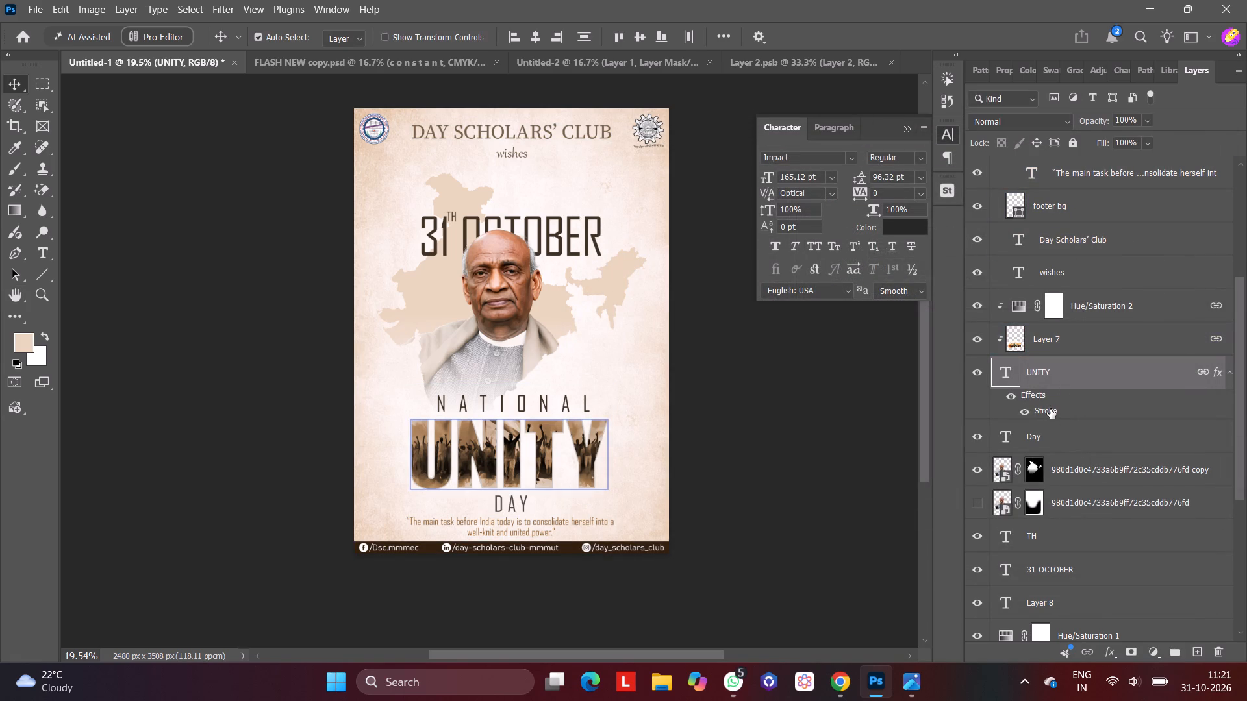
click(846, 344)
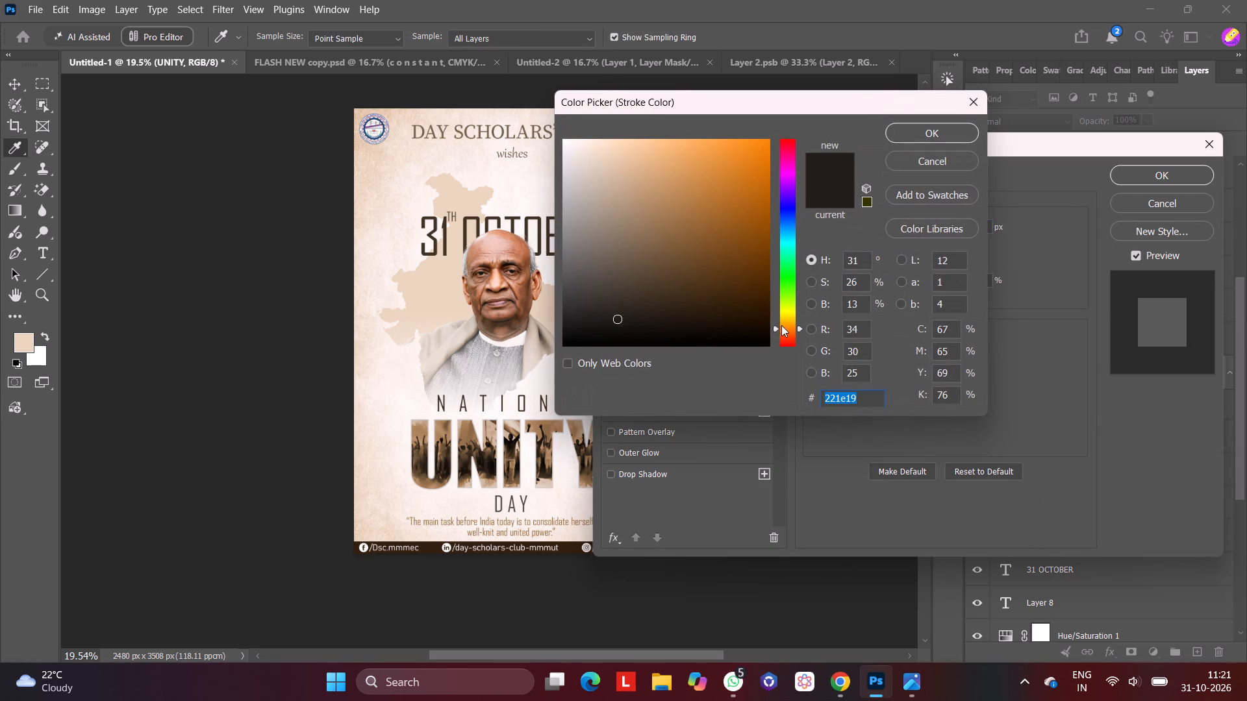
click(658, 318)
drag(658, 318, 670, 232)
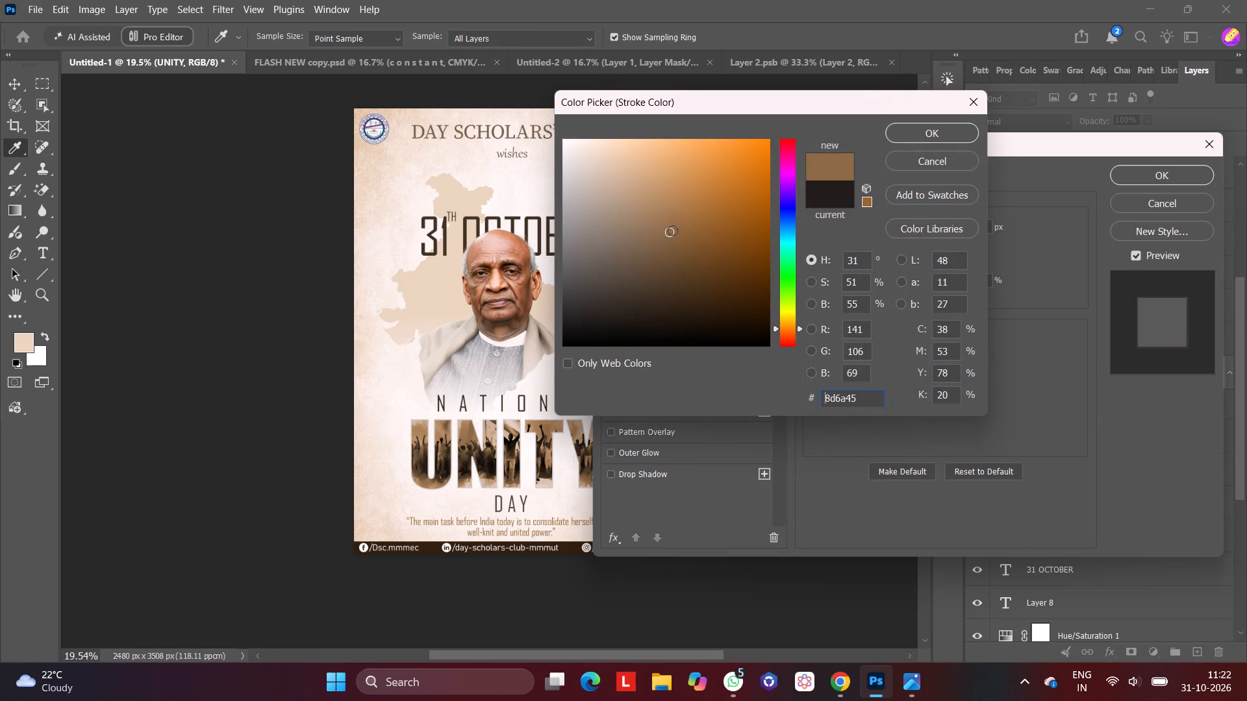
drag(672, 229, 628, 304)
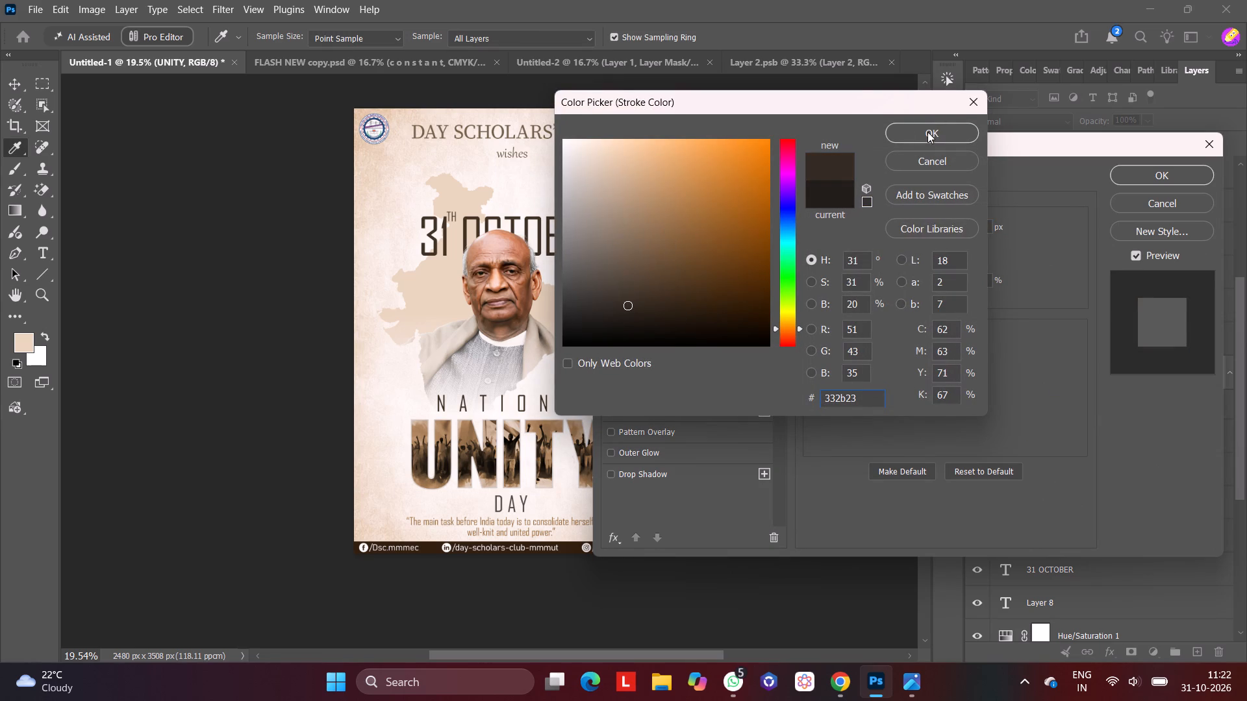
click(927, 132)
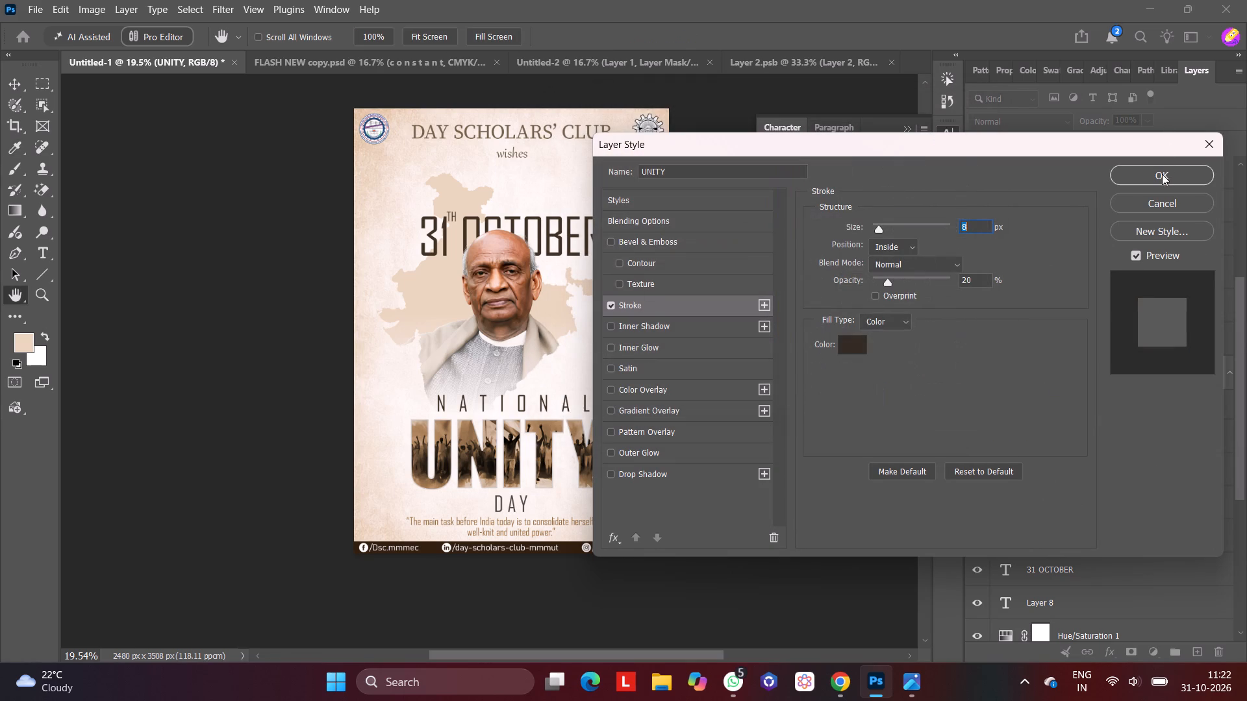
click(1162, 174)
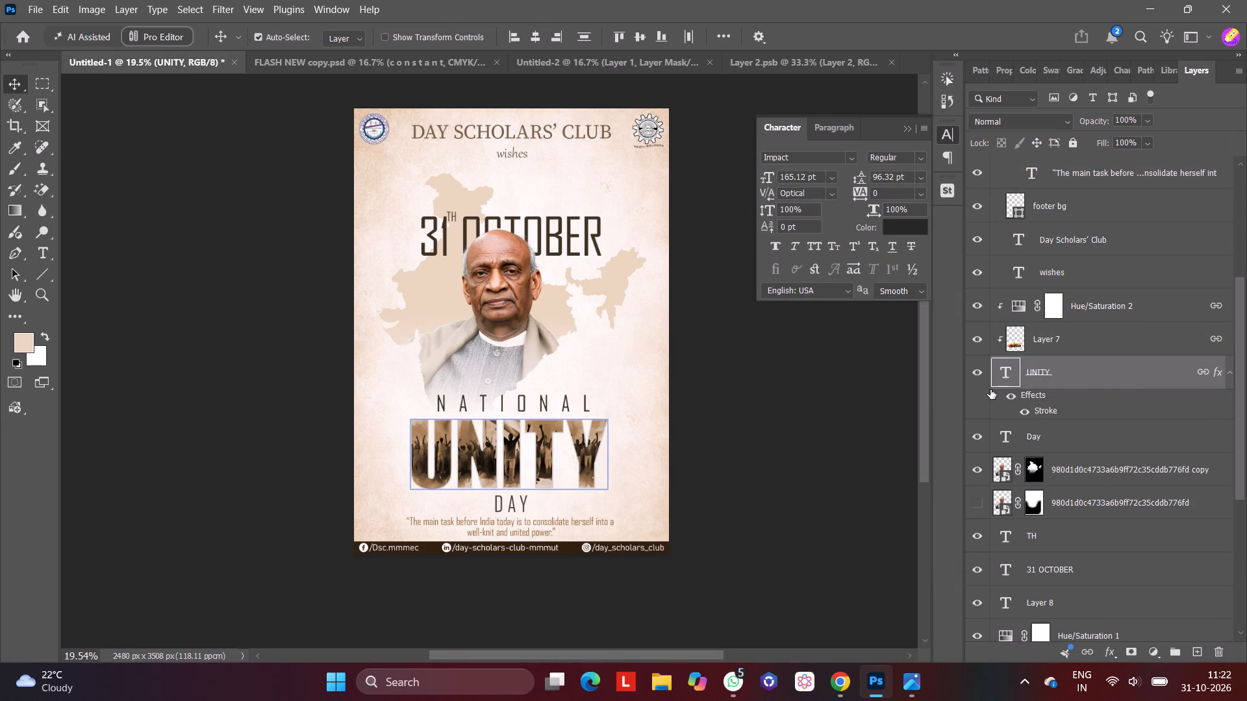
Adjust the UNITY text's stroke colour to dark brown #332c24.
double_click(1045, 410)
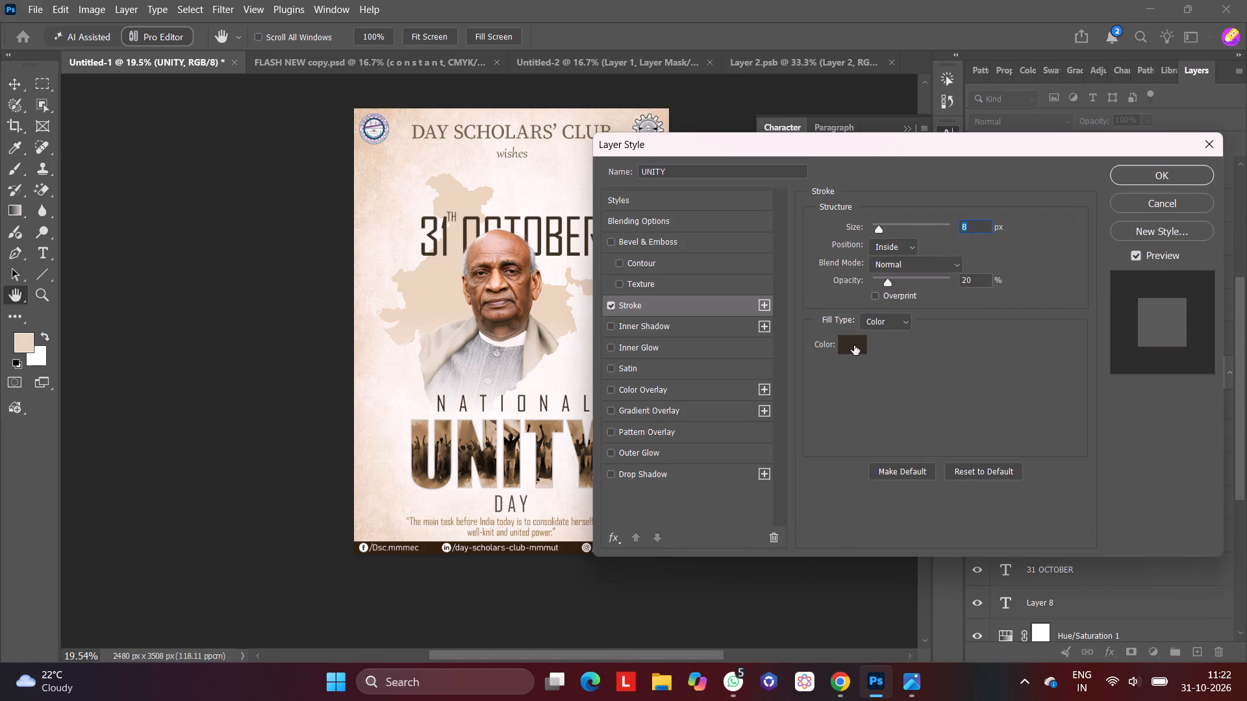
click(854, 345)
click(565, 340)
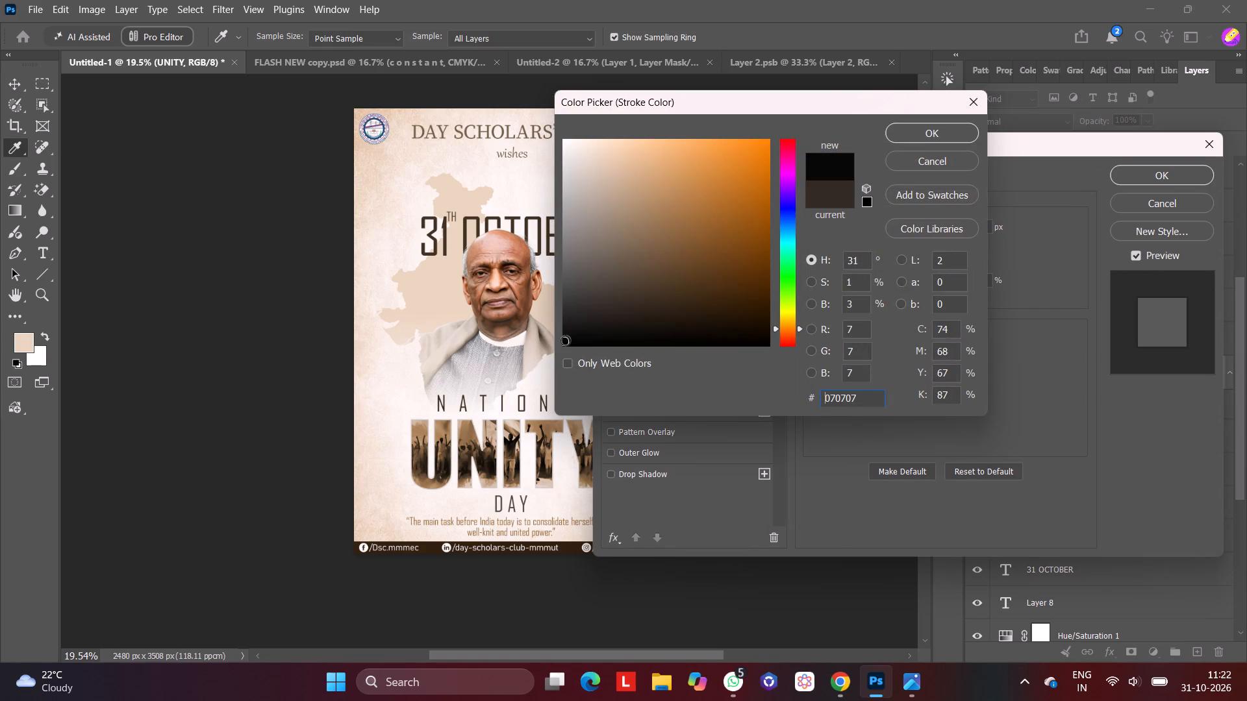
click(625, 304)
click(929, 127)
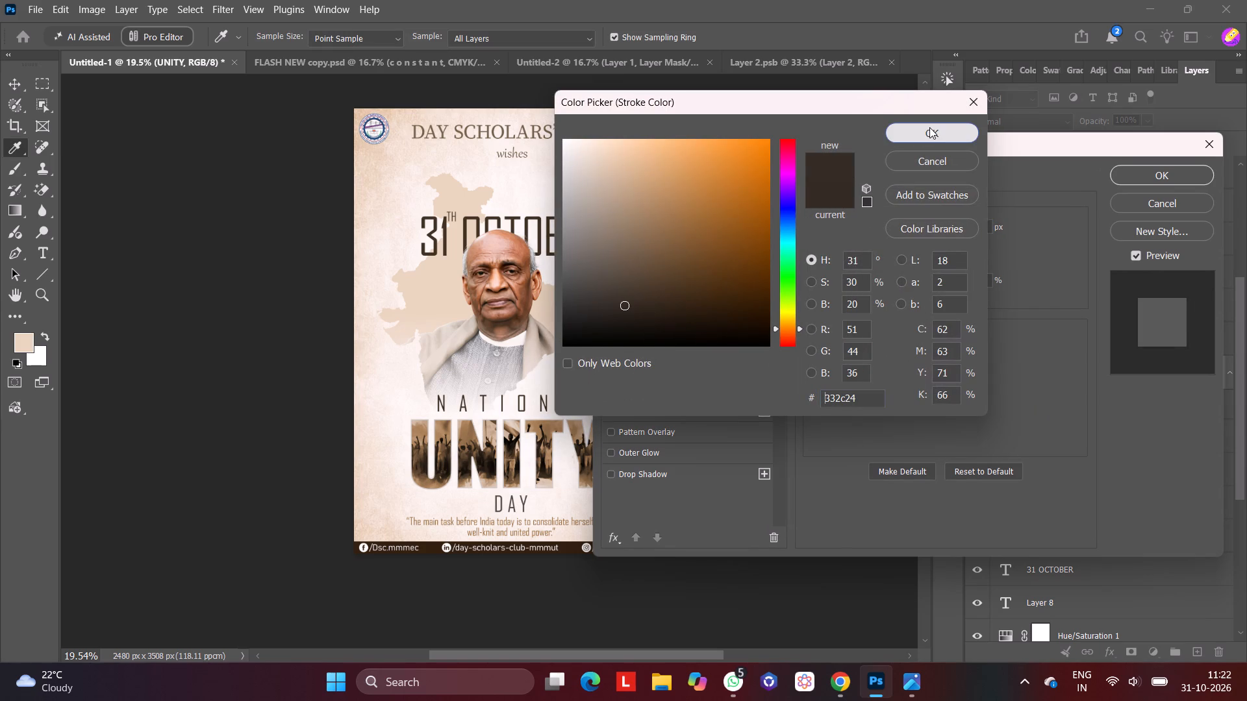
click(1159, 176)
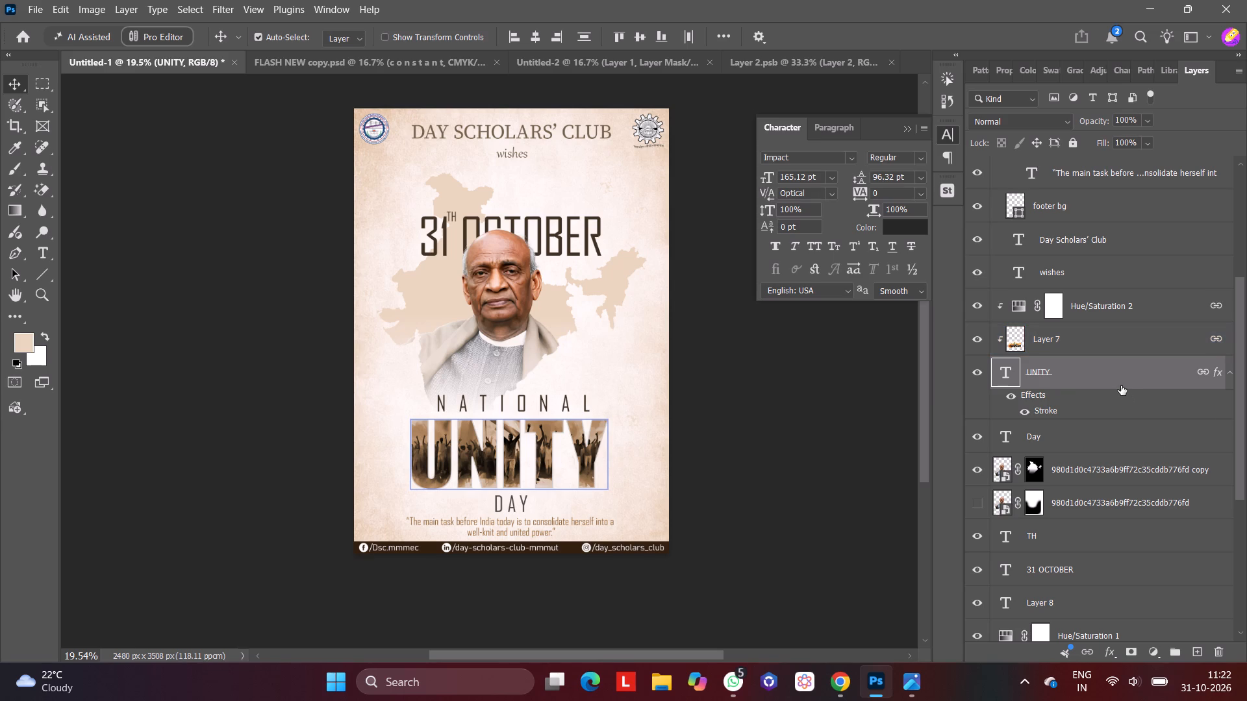
Delete the UNITY layer's effects and add a new inside stroke of 6 px at 9% opacity.
drag(1020, 393, 1224, 656)
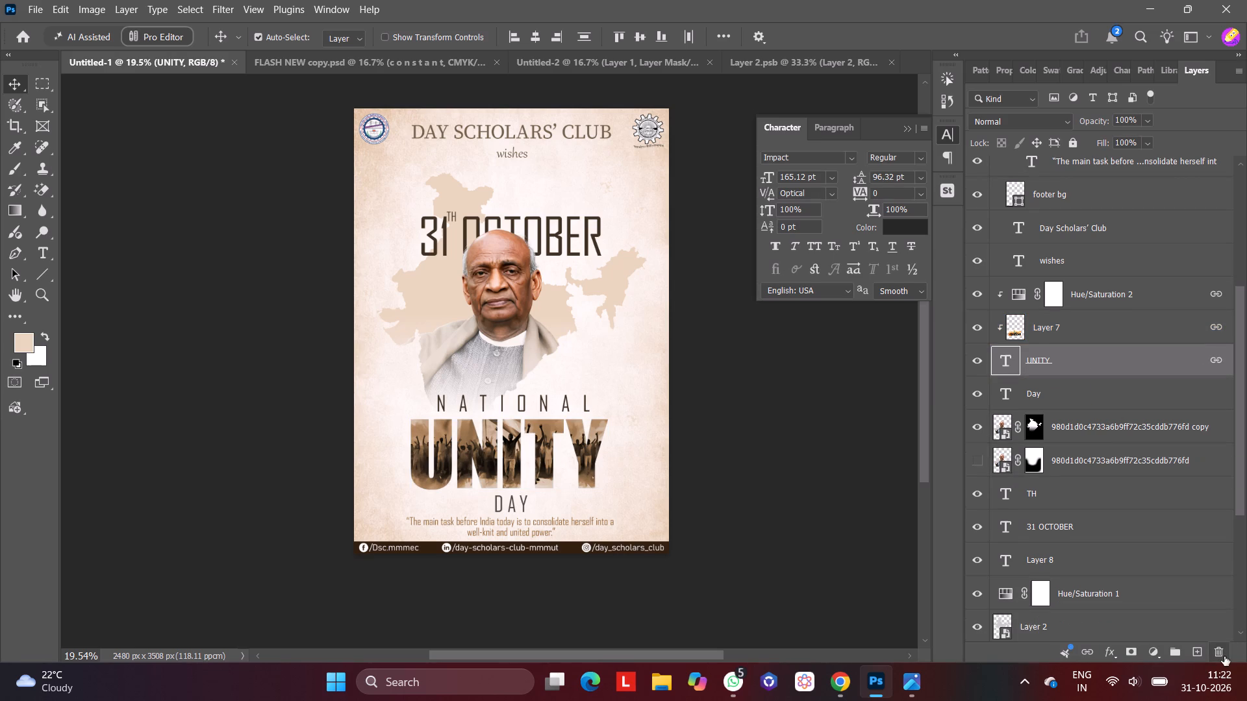
click(1113, 652)
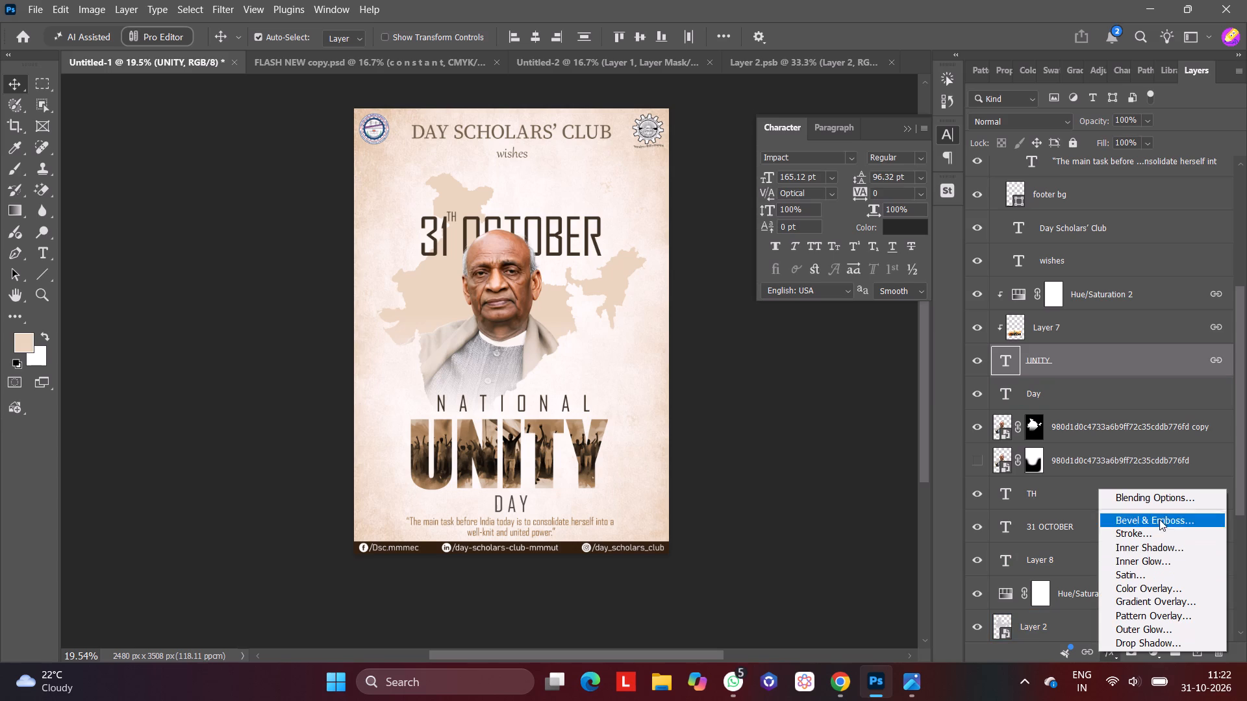
click(1153, 534)
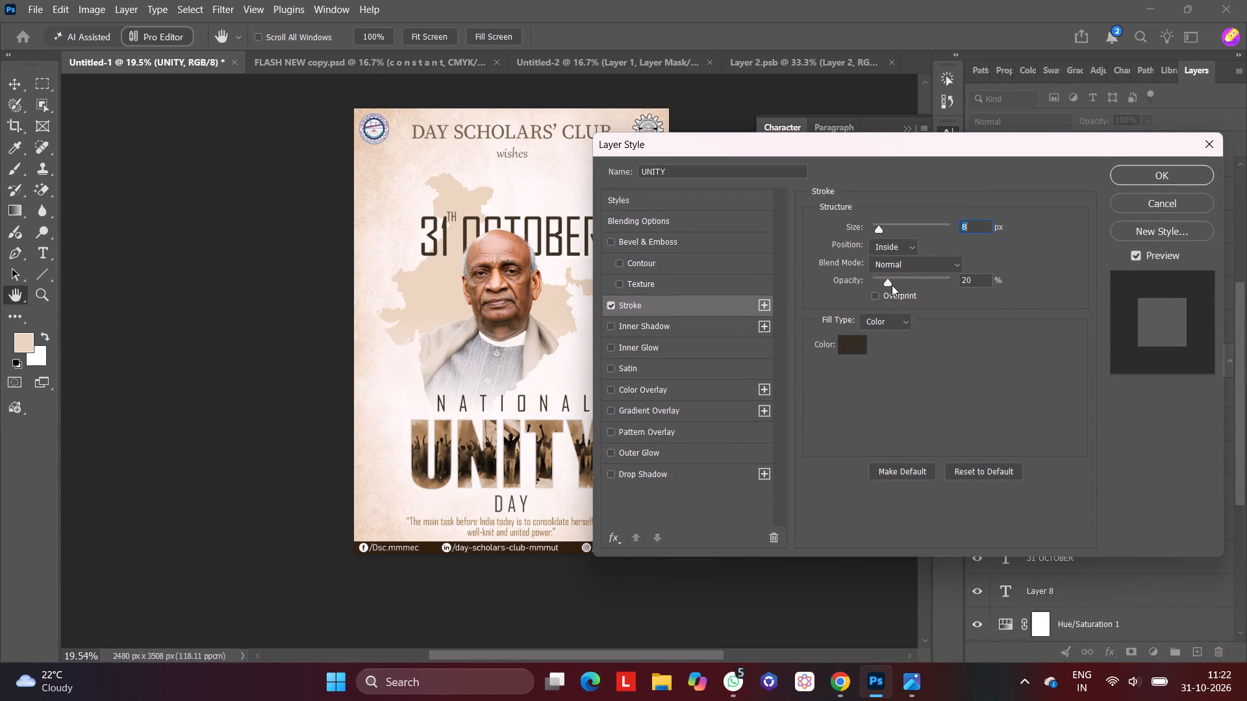
drag(889, 280, 879, 281)
drag(879, 281, 880, 281)
click(877, 232)
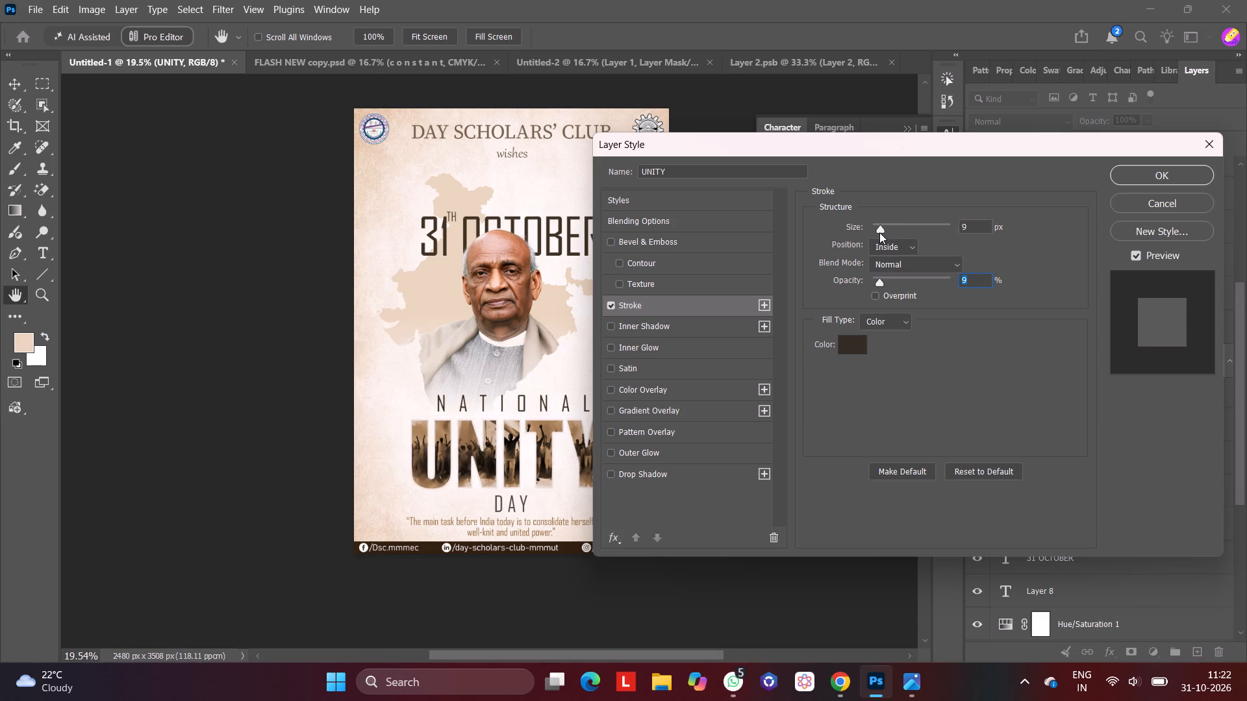
Set the new UNITY stroke's colour to brown #403223, sampled from the poster.
click(856, 350)
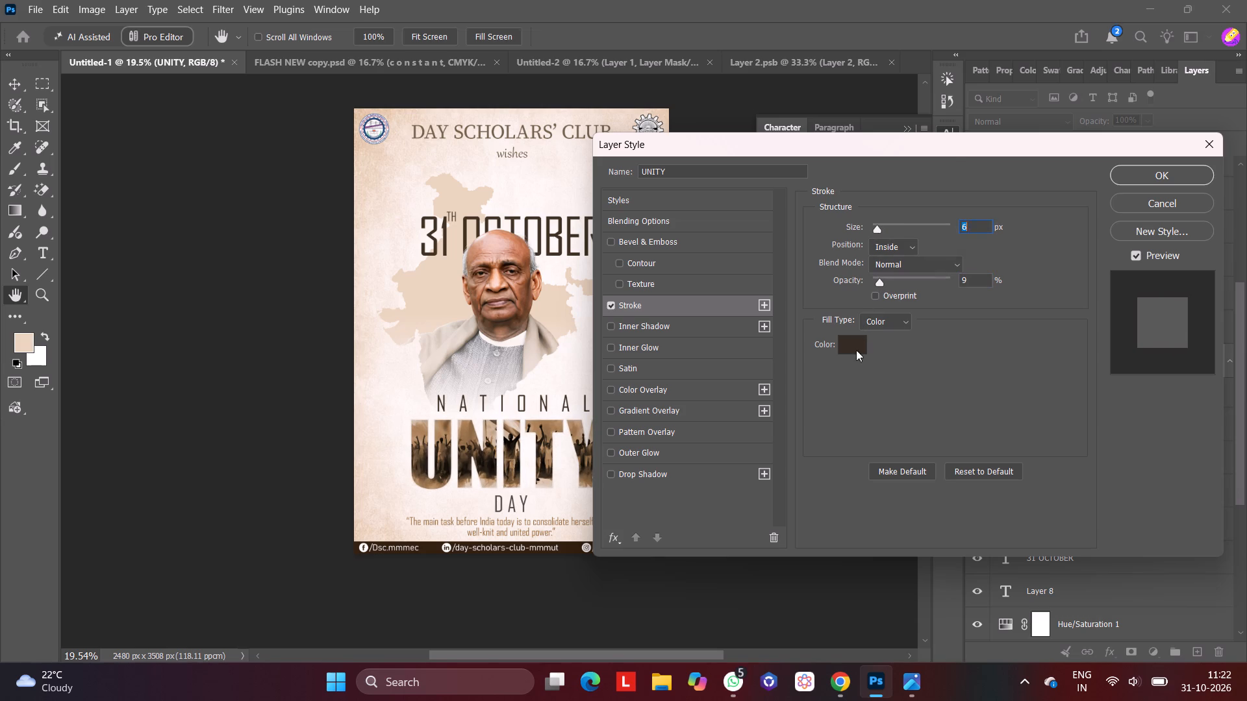
drag(624, 309, 585, 315)
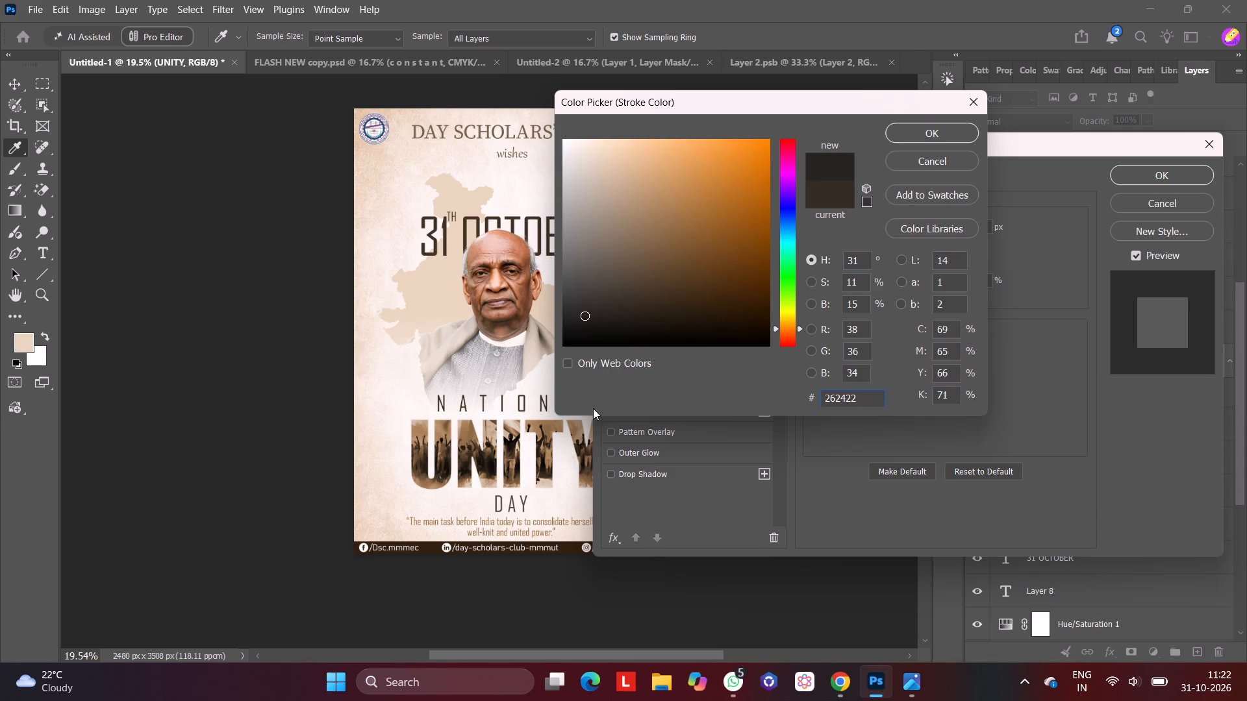
click(515, 504)
click(519, 396)
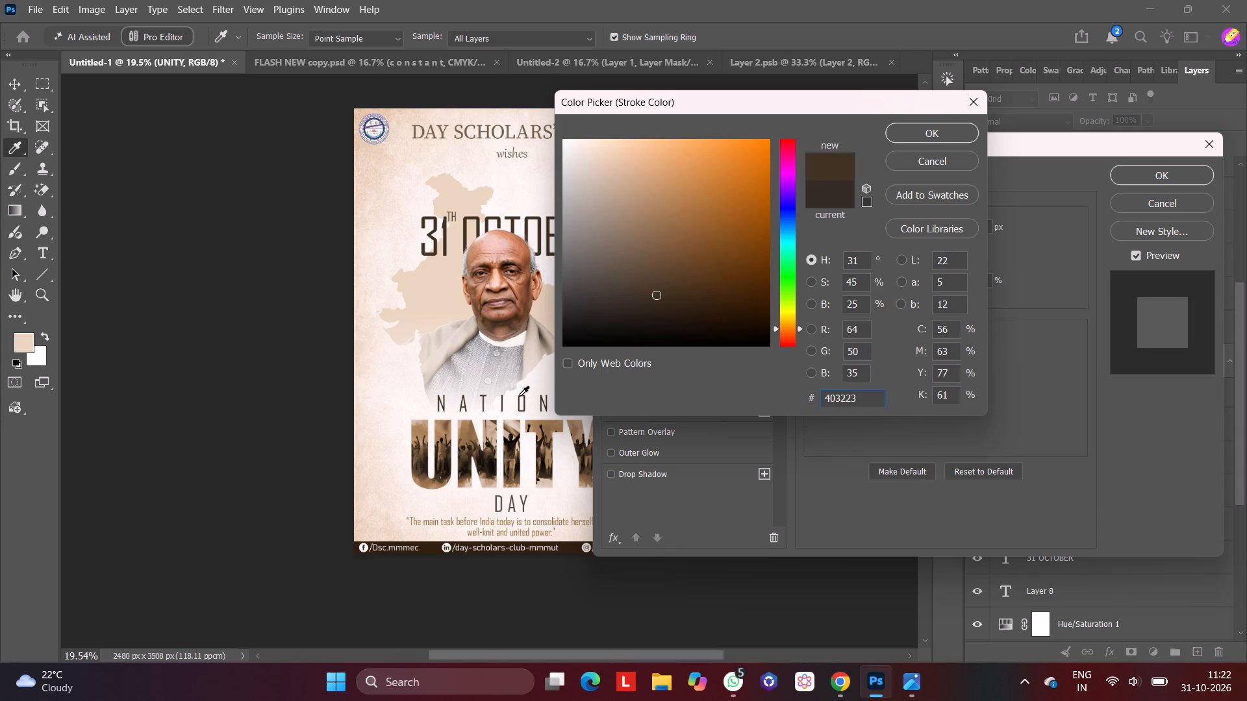
click(918, 136)
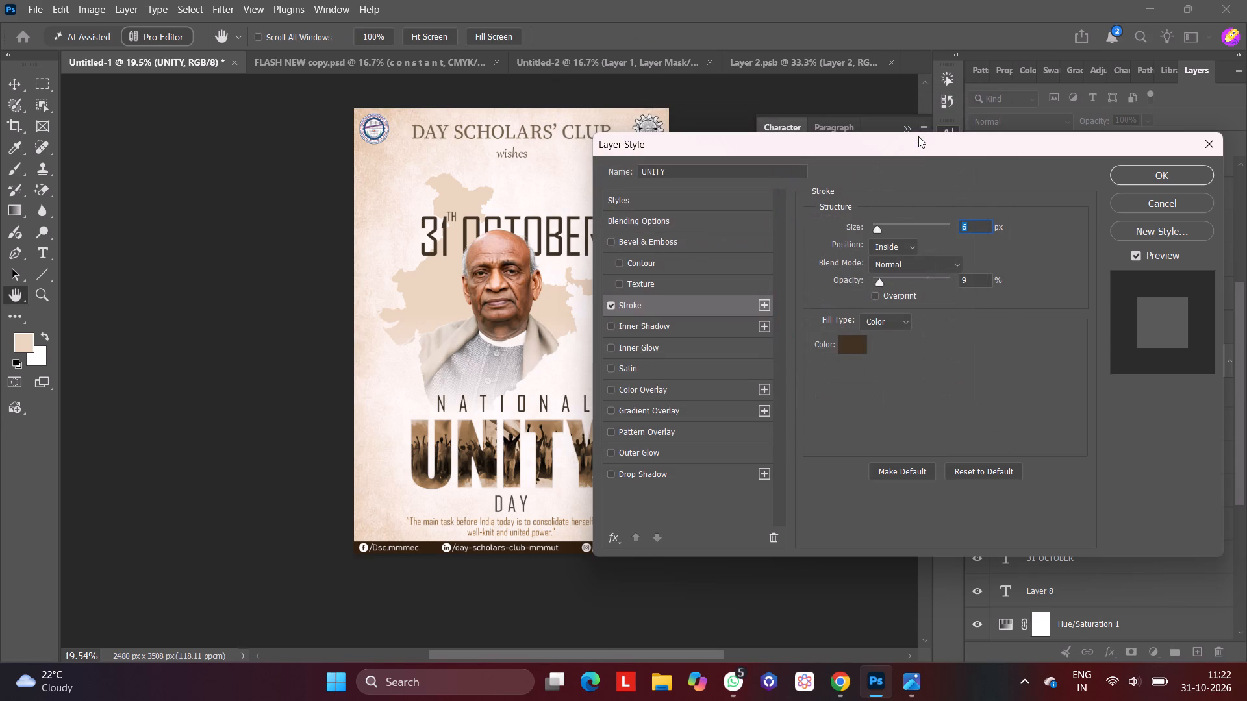
Set the UNITY stroke to 8 px and 17% opacity, apply it and deselect the layer.
click(878, 232)
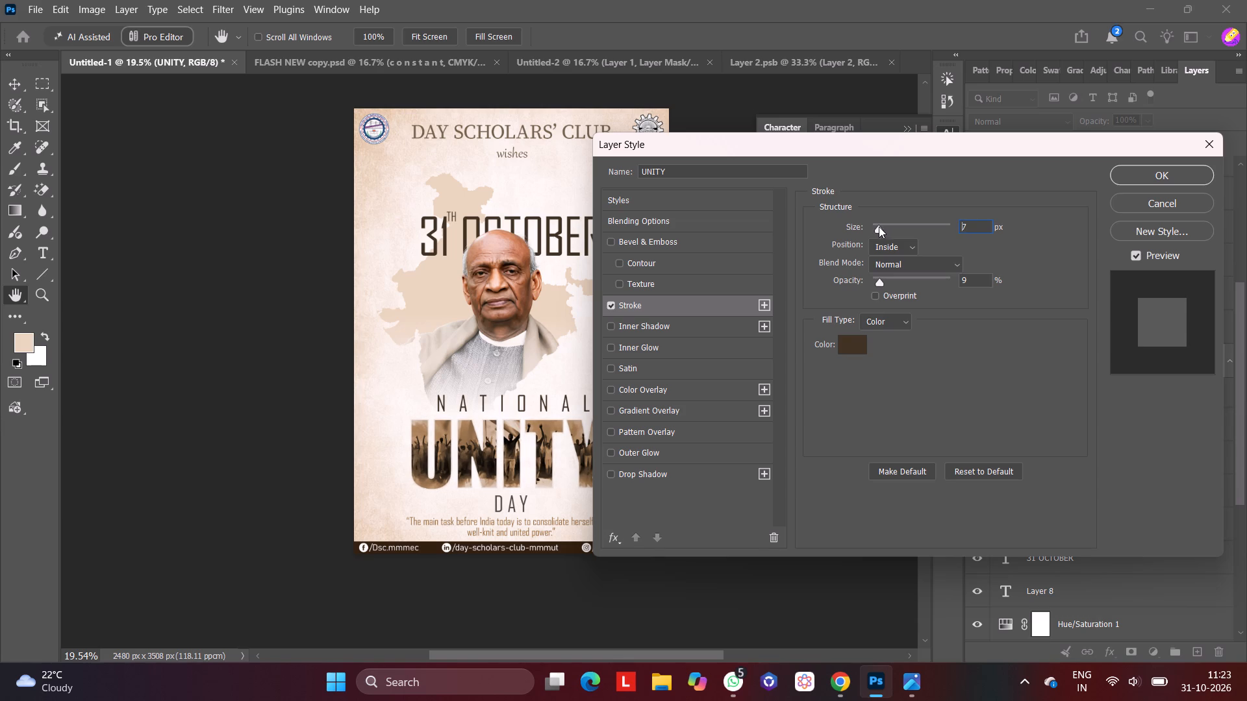
drag(878, 281, 883, 282)
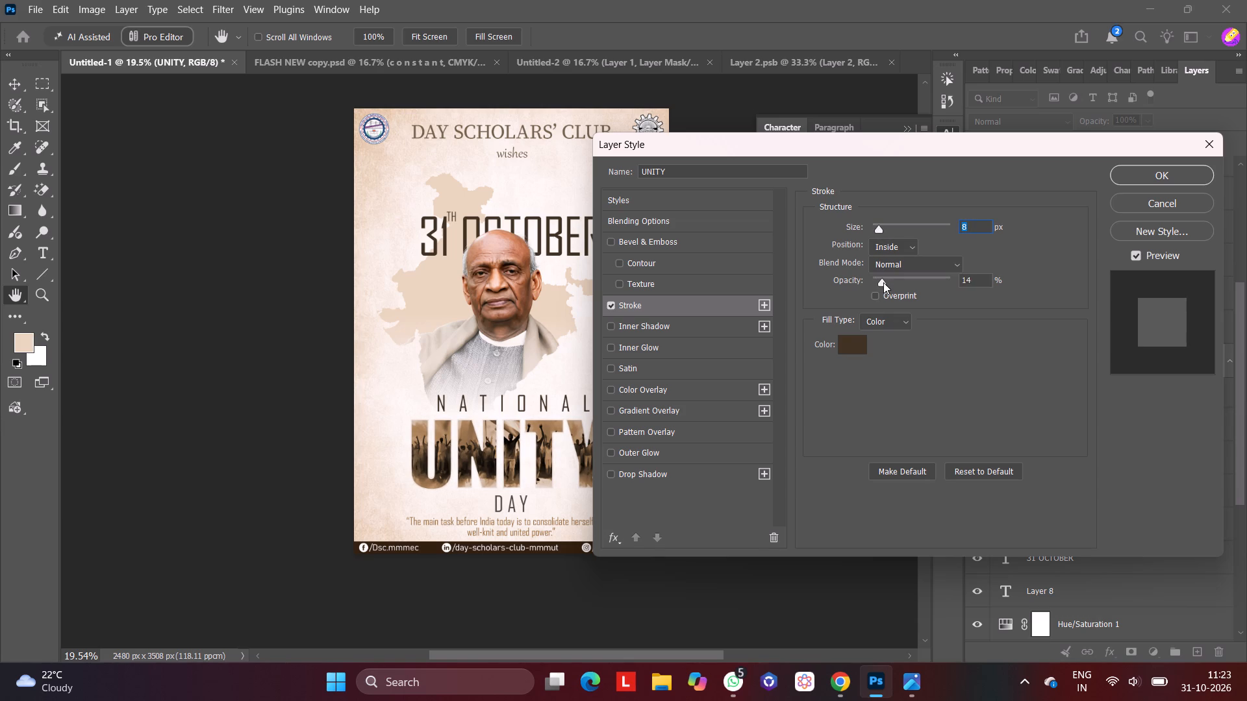
drag(883, 282, 886, 281)
click(886, 281)
click(1152, 181)
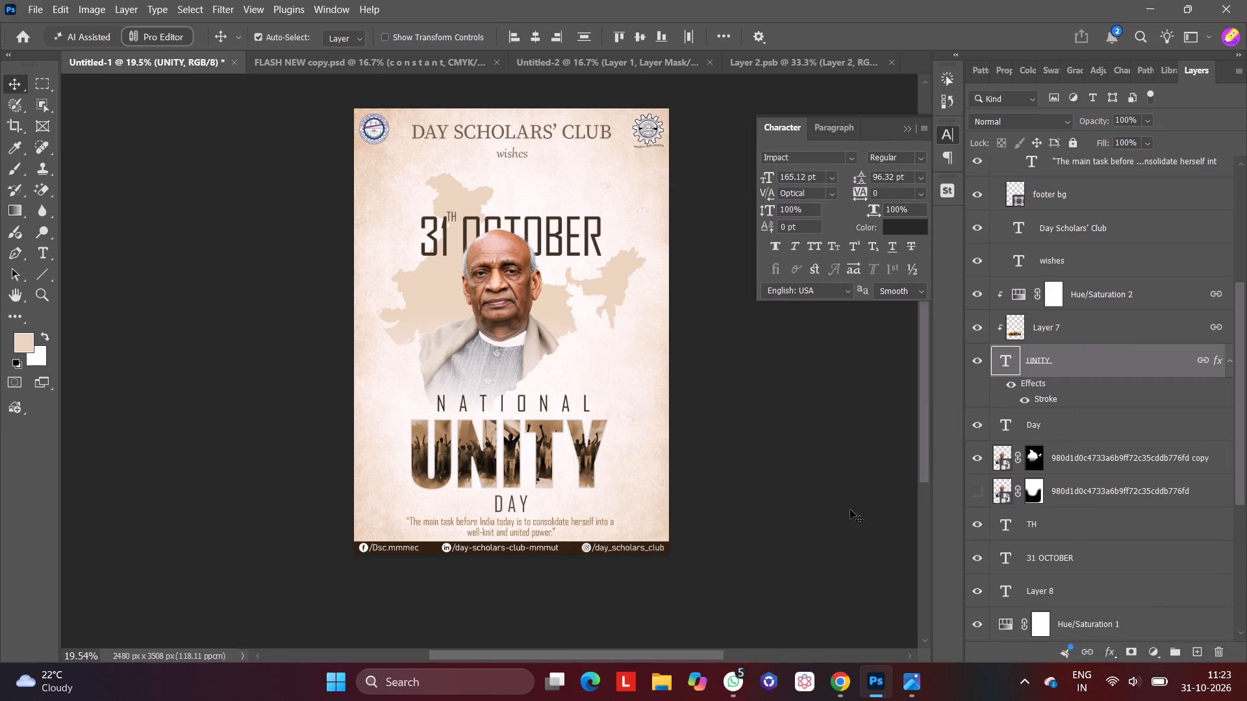
click(812, 502)
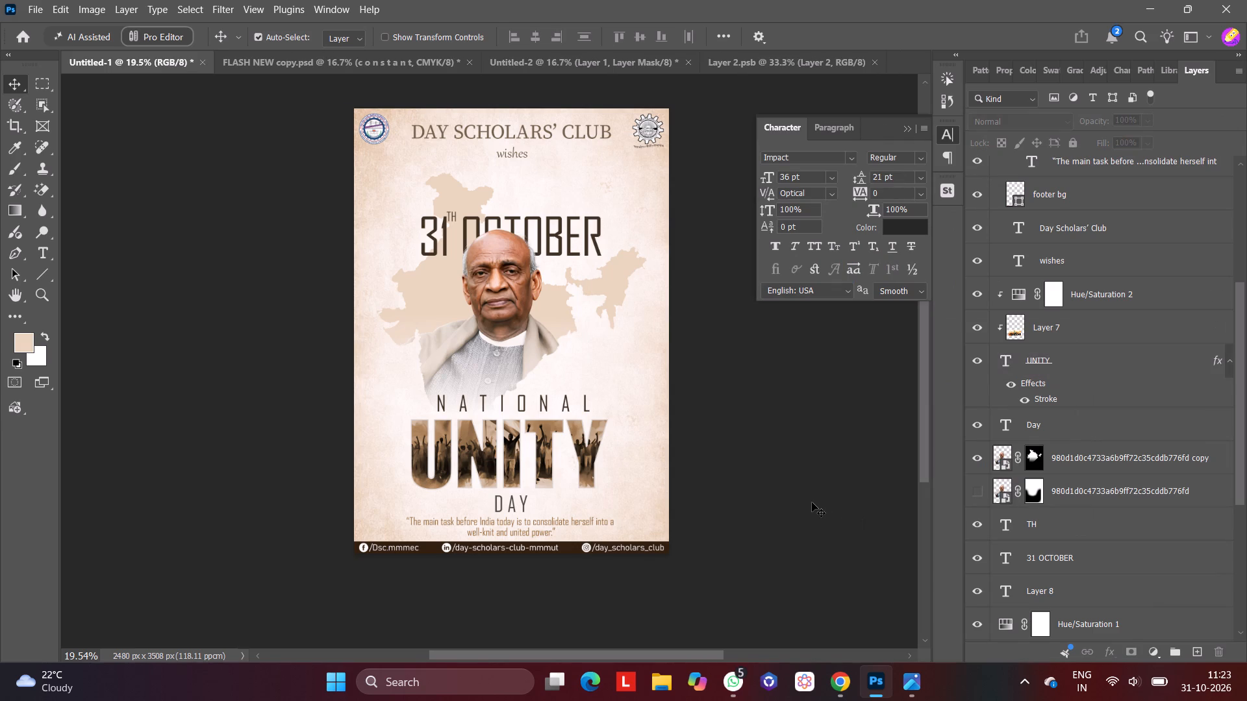
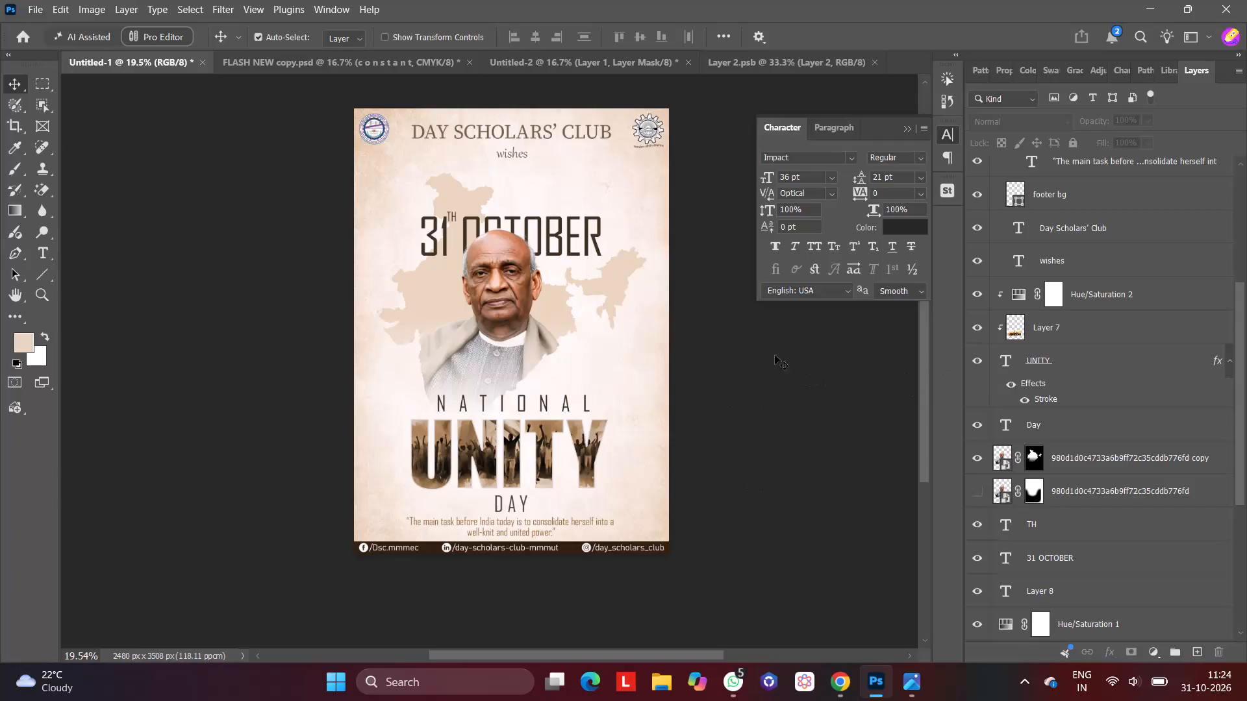
Replace the TH superscript beside the 31 OCTOBER heading with ST and commit the text.
scroll(418, 204, left, 1)
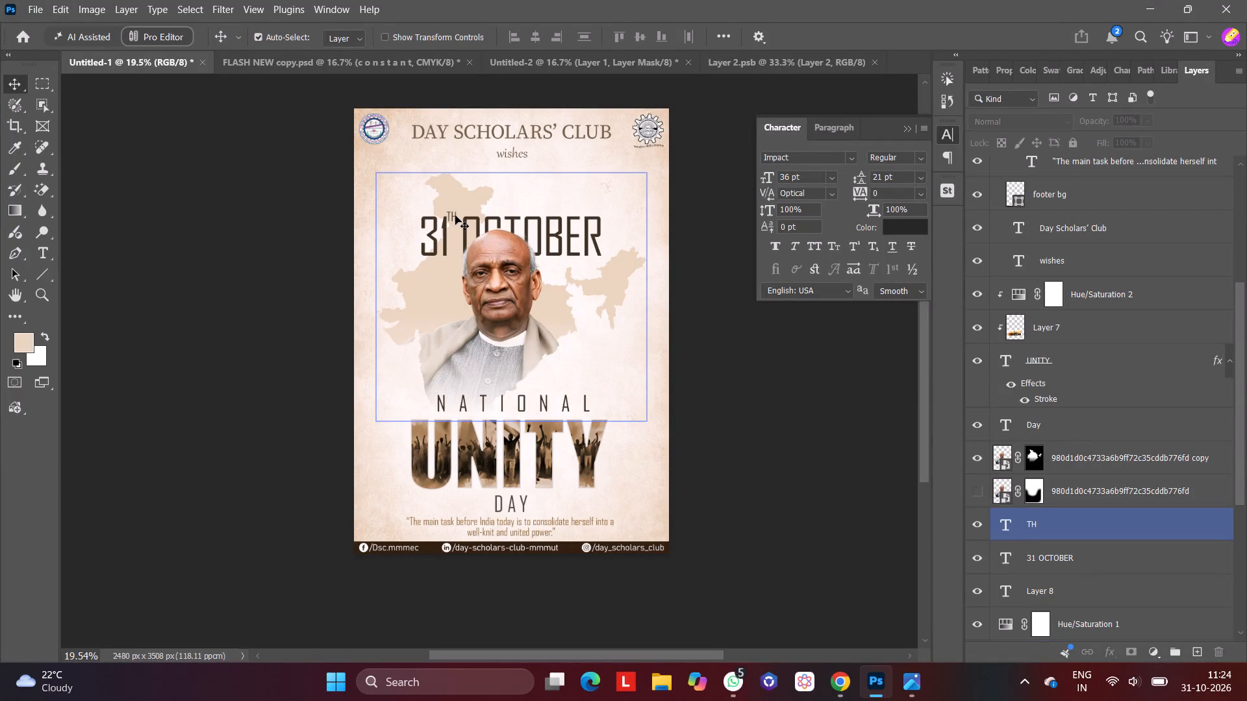
scroll(455, 215, left, 1)
double_click(455, 215)
key(BackSpace)
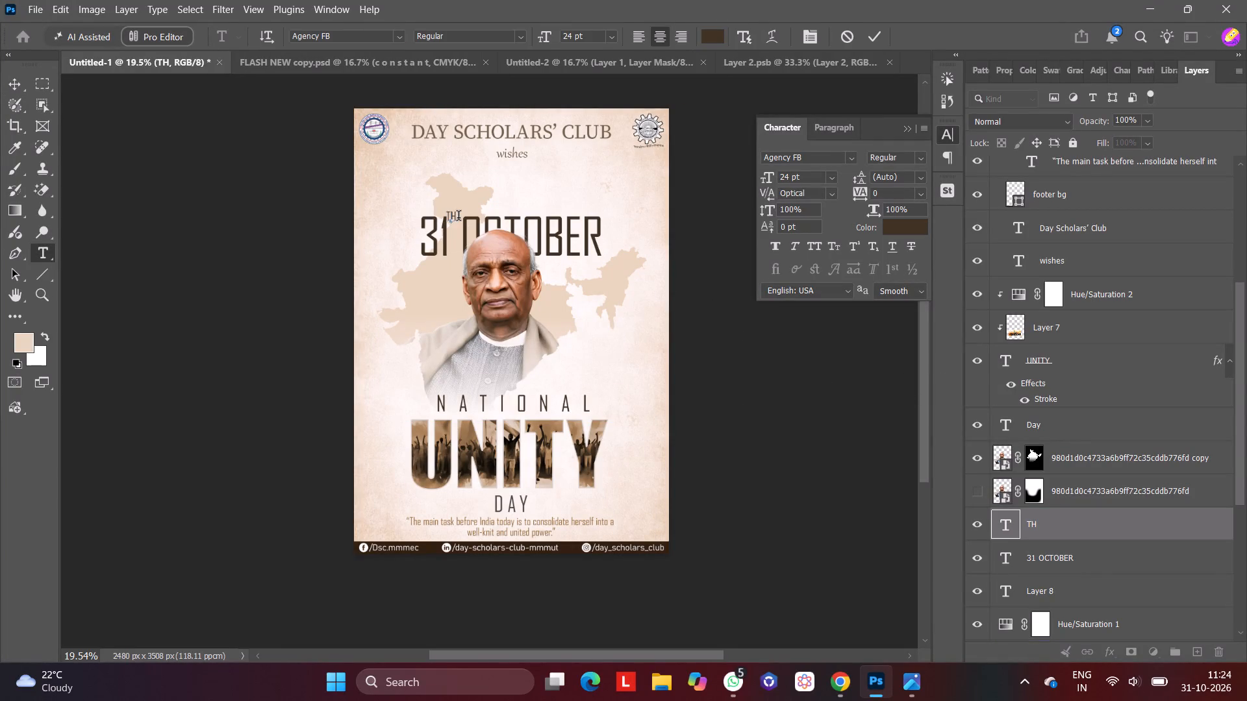
text(st)
key(BackSpace)
key(BackSpace)
click(875, 34)
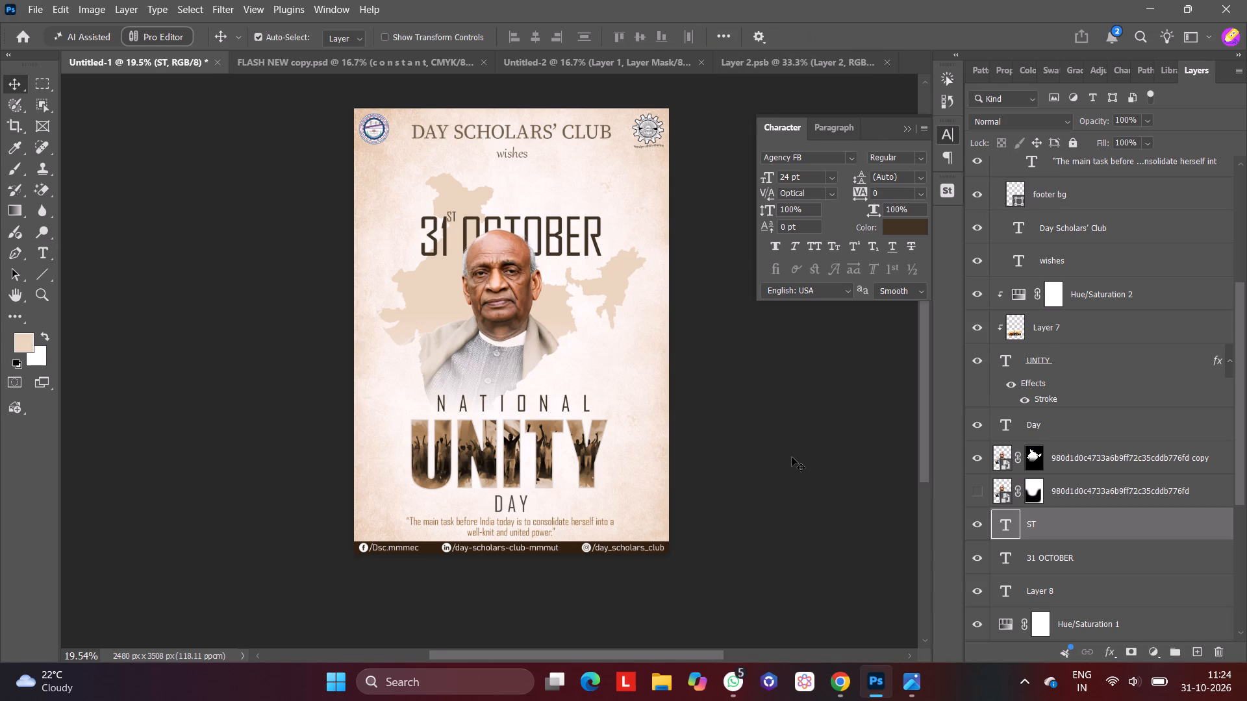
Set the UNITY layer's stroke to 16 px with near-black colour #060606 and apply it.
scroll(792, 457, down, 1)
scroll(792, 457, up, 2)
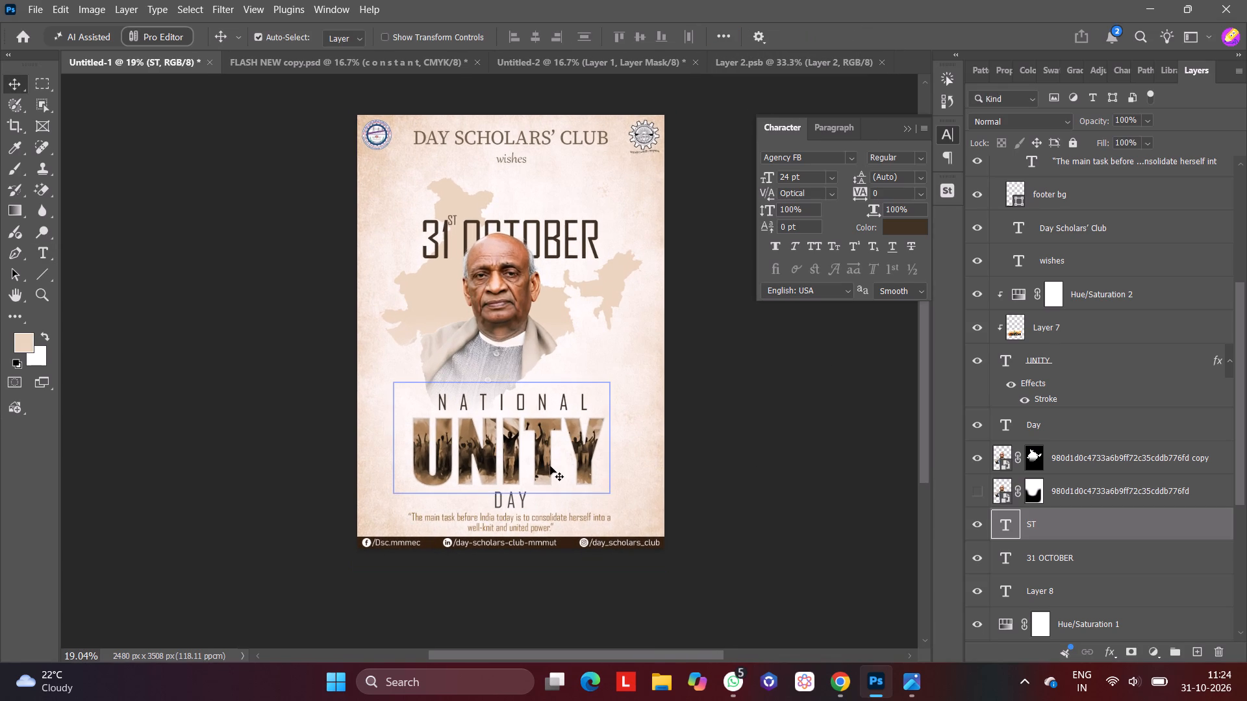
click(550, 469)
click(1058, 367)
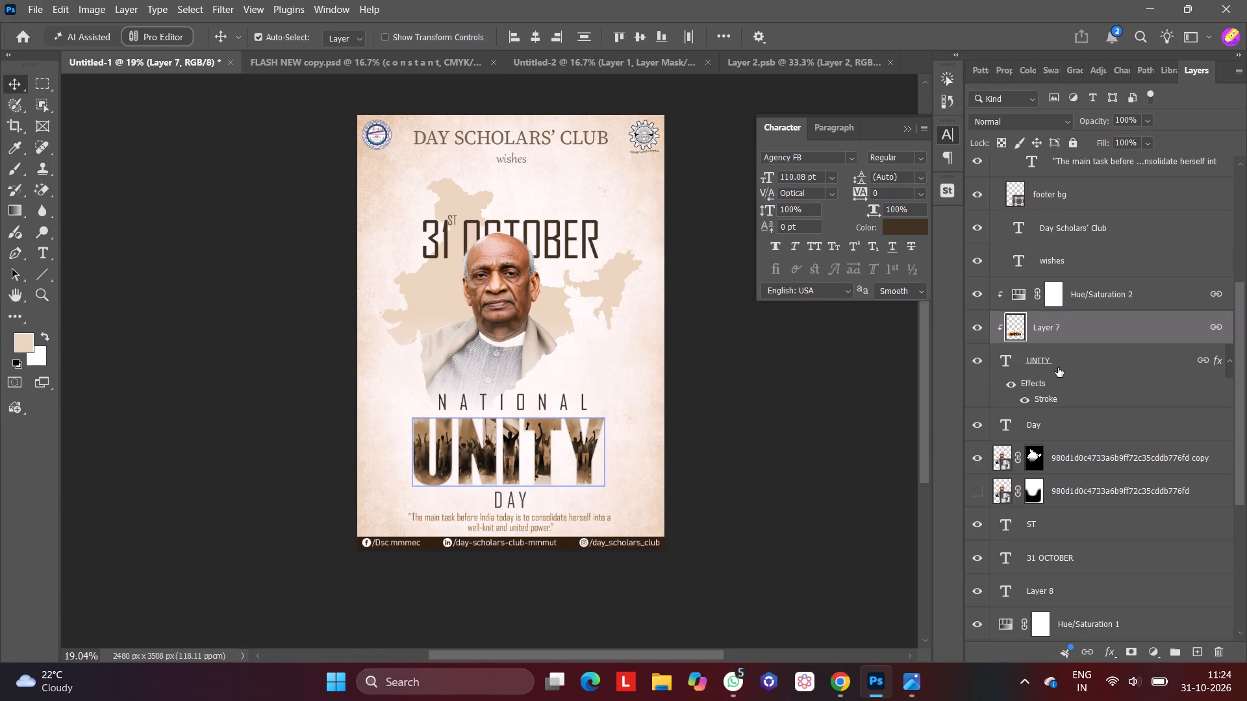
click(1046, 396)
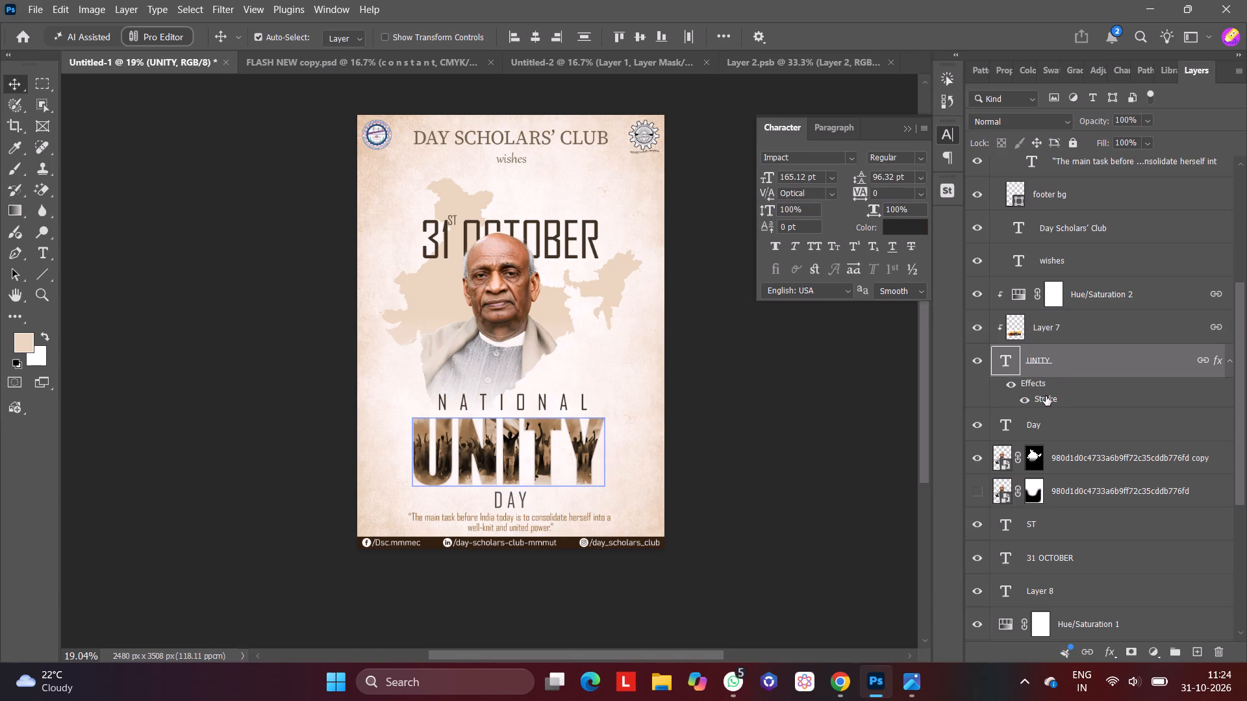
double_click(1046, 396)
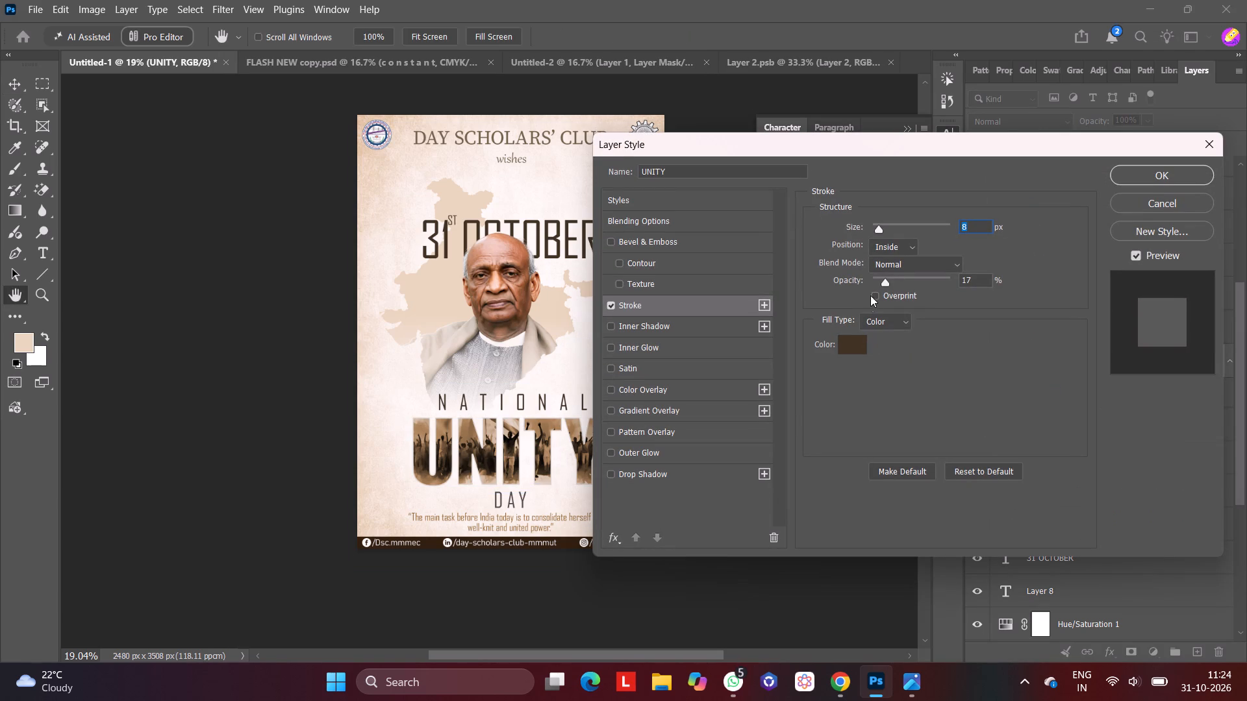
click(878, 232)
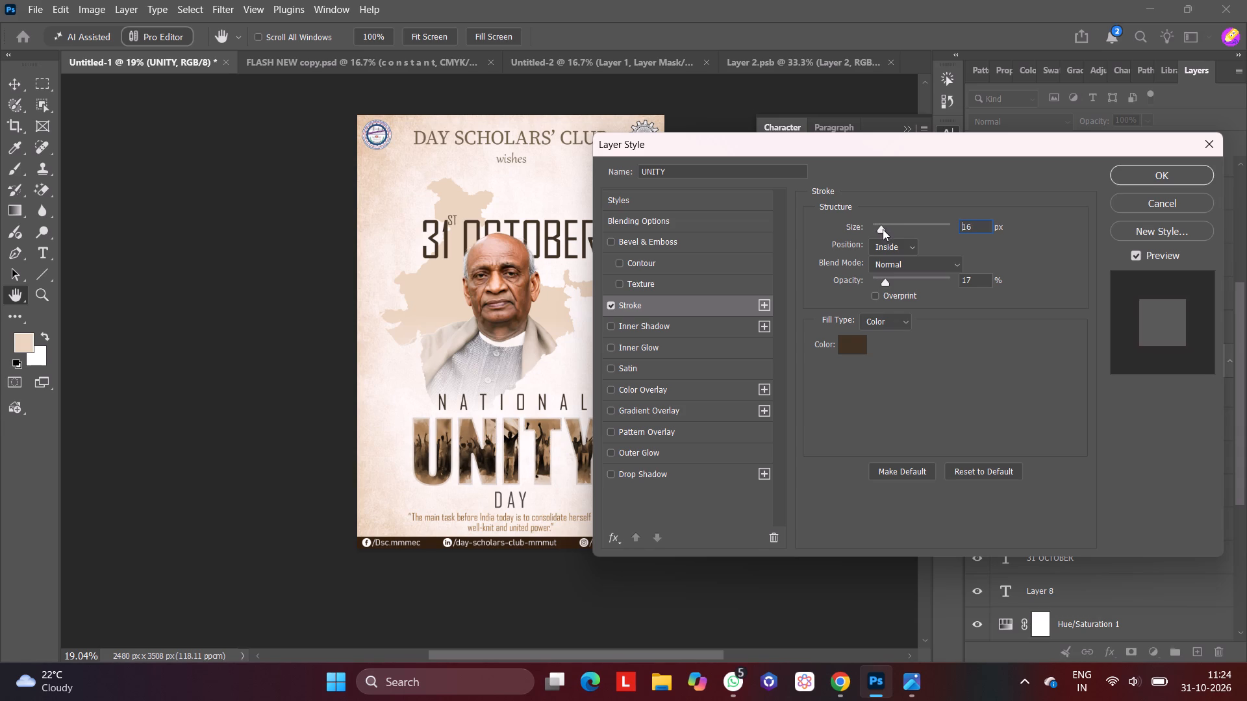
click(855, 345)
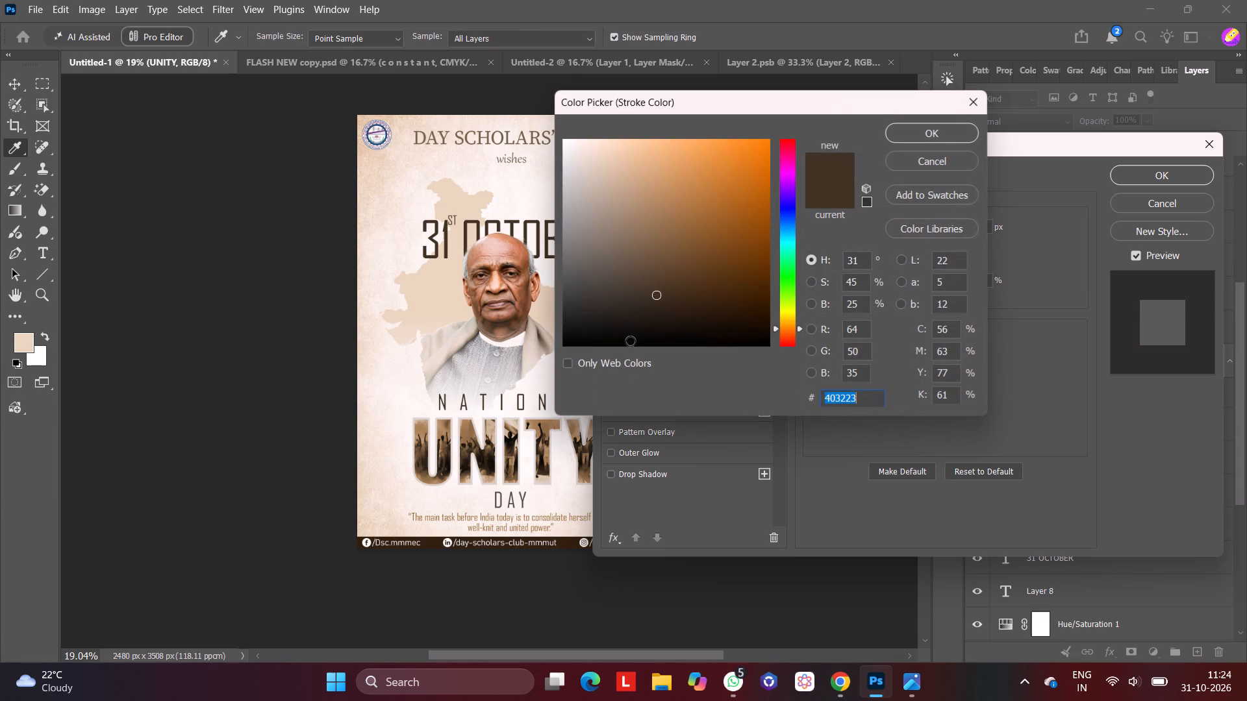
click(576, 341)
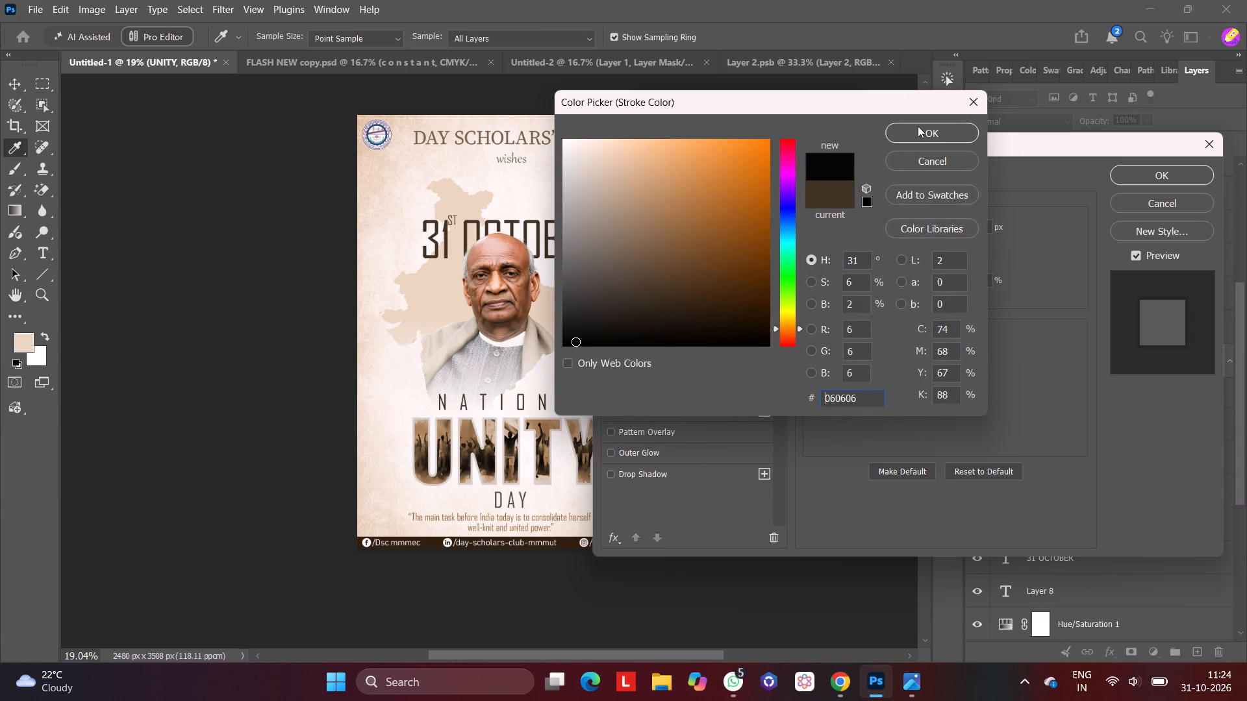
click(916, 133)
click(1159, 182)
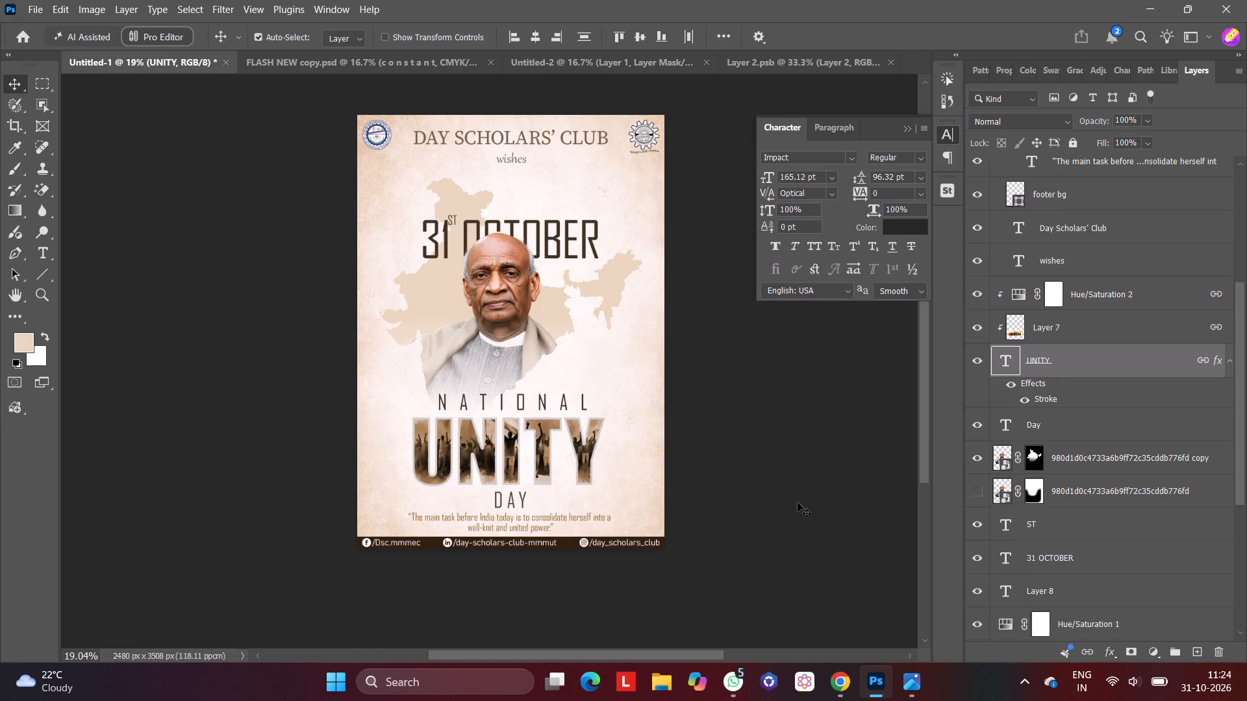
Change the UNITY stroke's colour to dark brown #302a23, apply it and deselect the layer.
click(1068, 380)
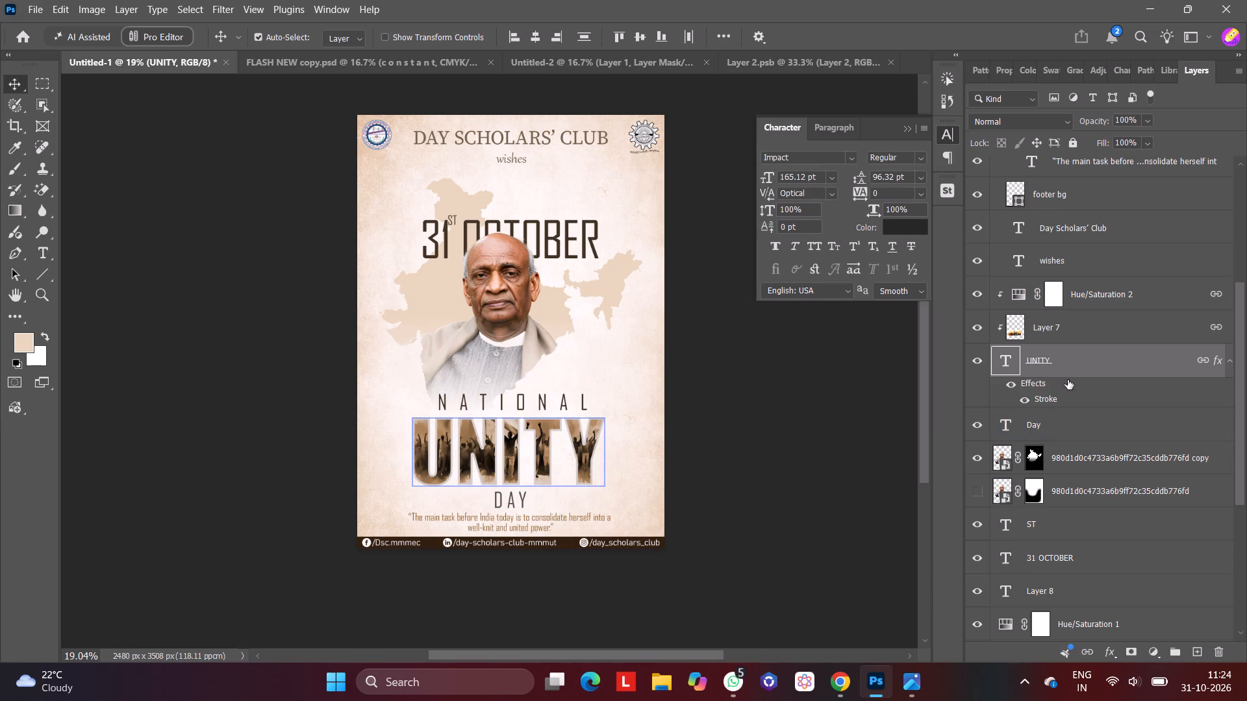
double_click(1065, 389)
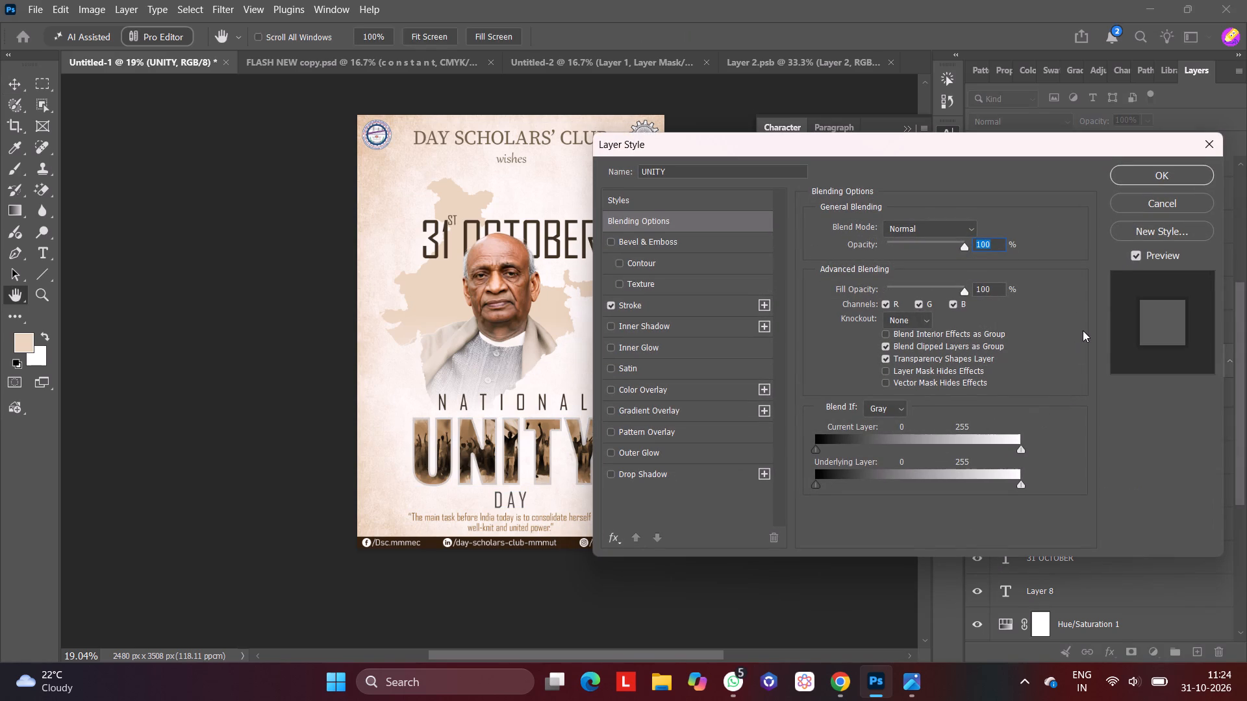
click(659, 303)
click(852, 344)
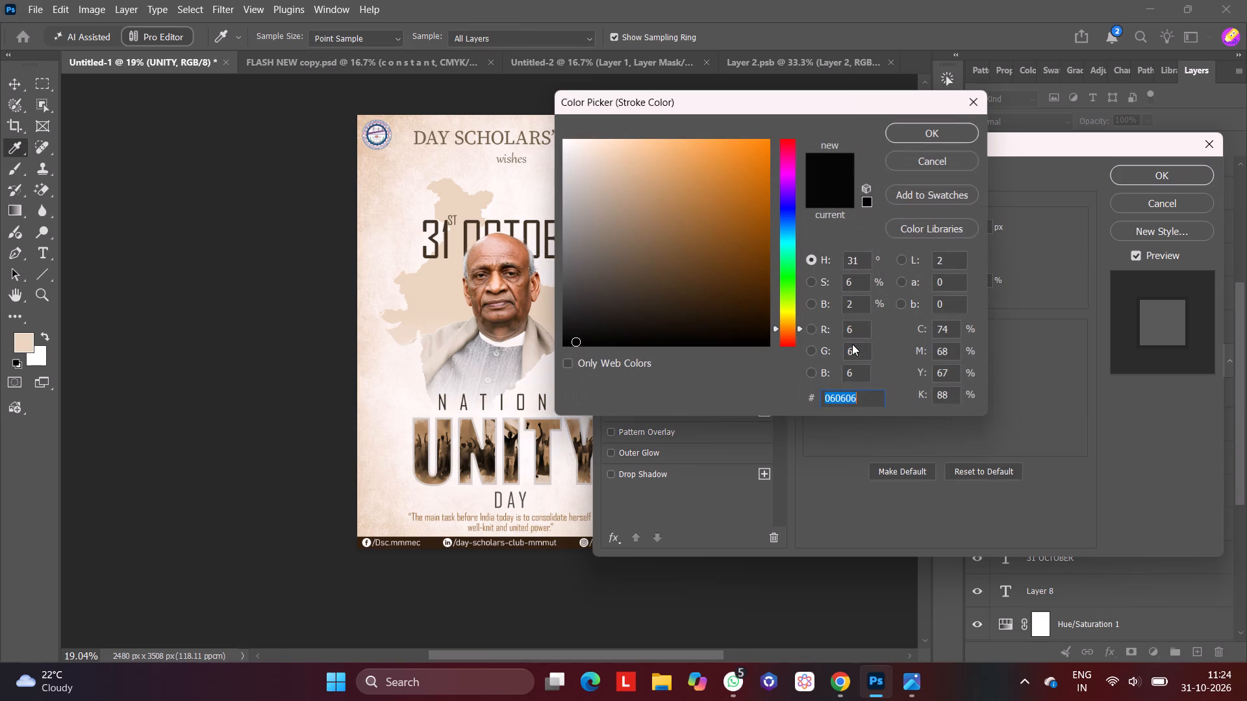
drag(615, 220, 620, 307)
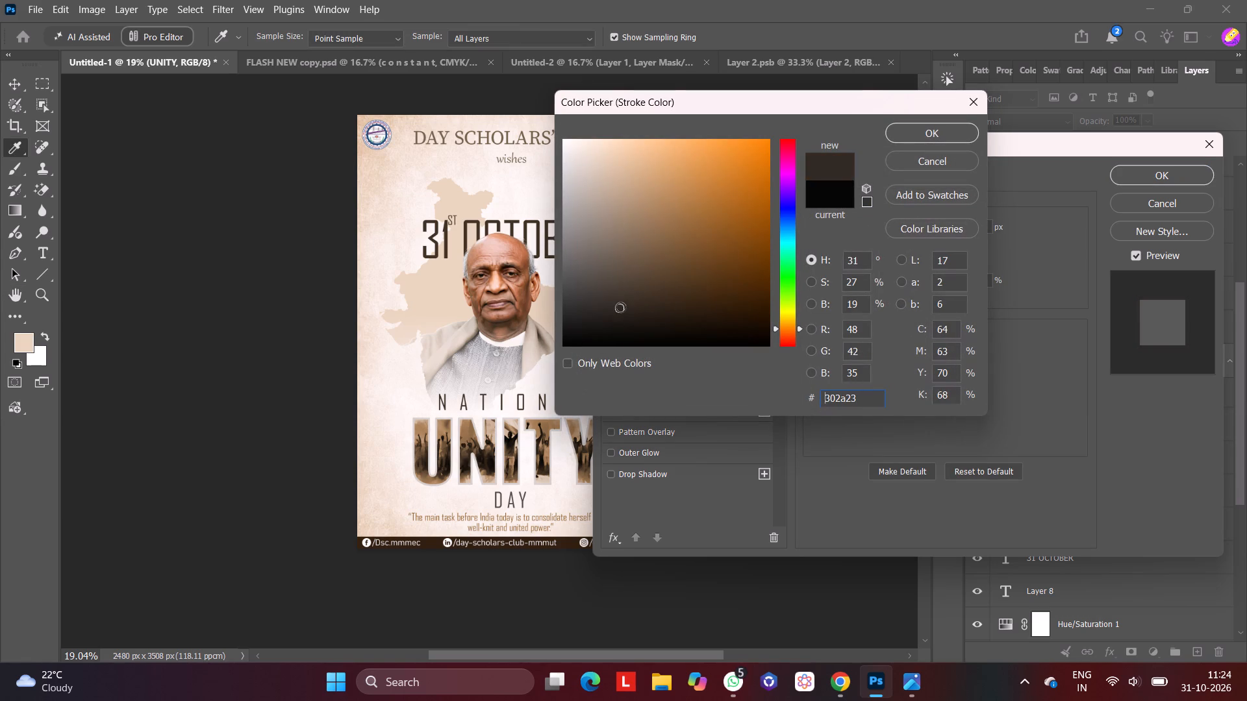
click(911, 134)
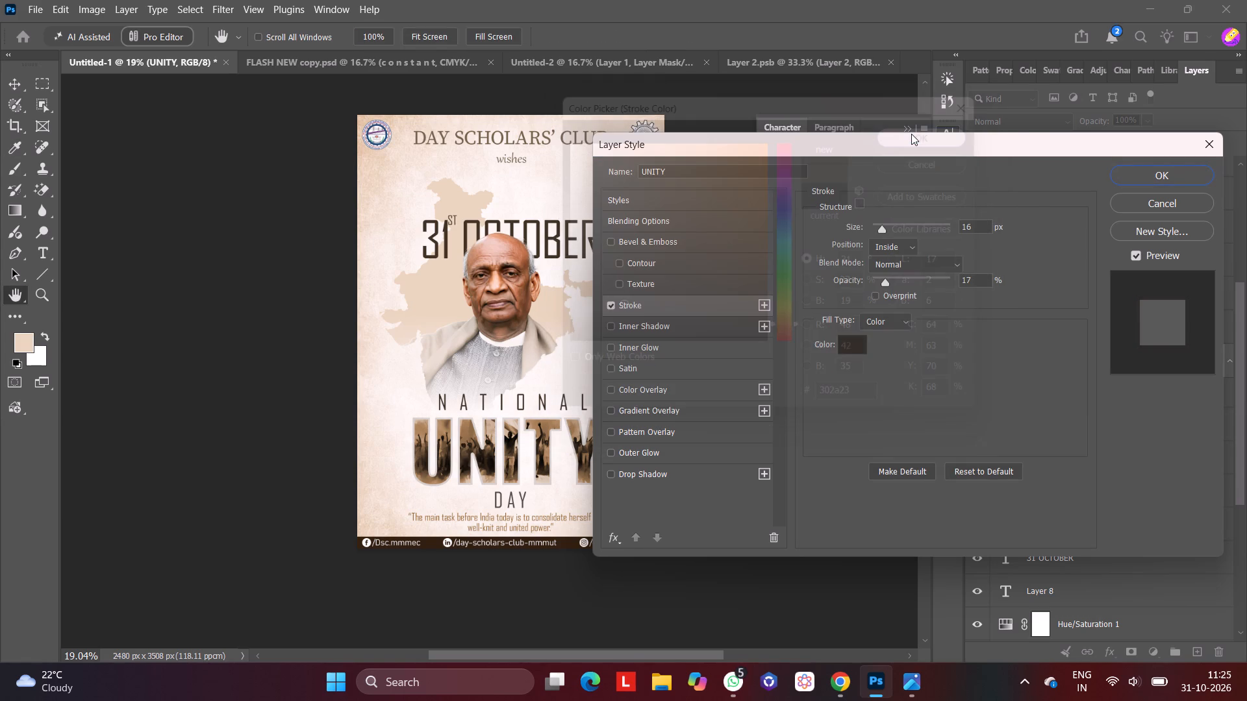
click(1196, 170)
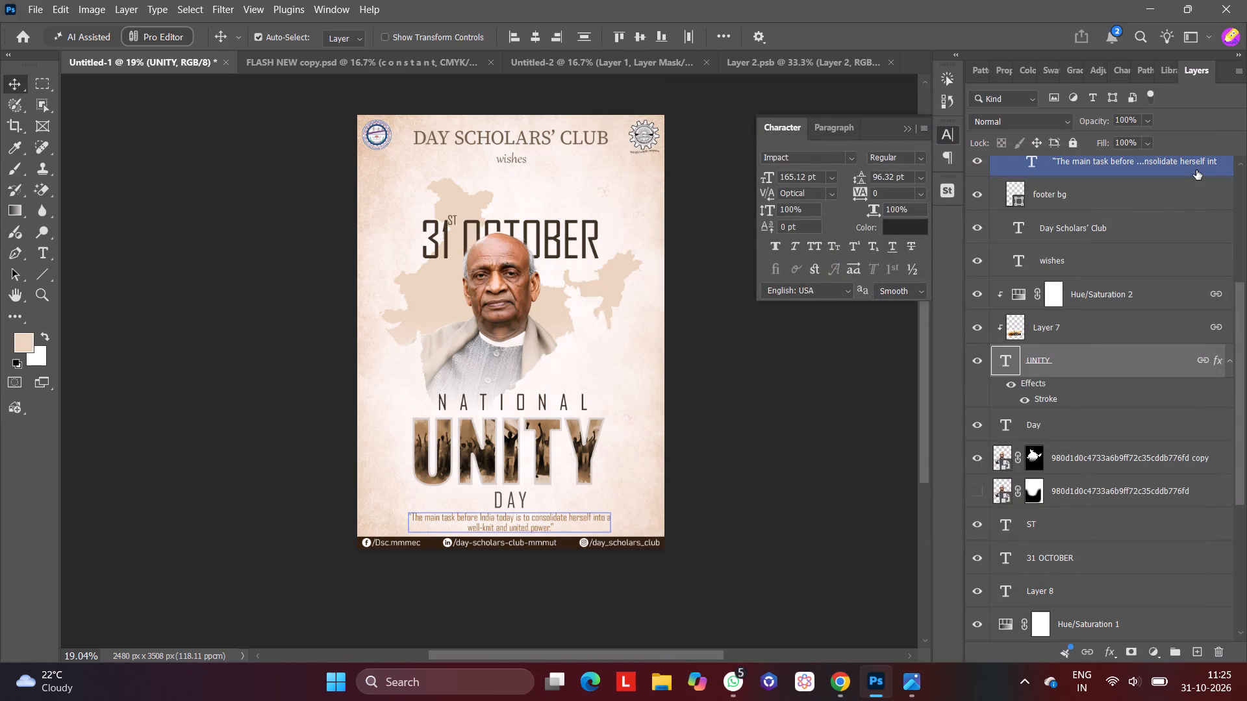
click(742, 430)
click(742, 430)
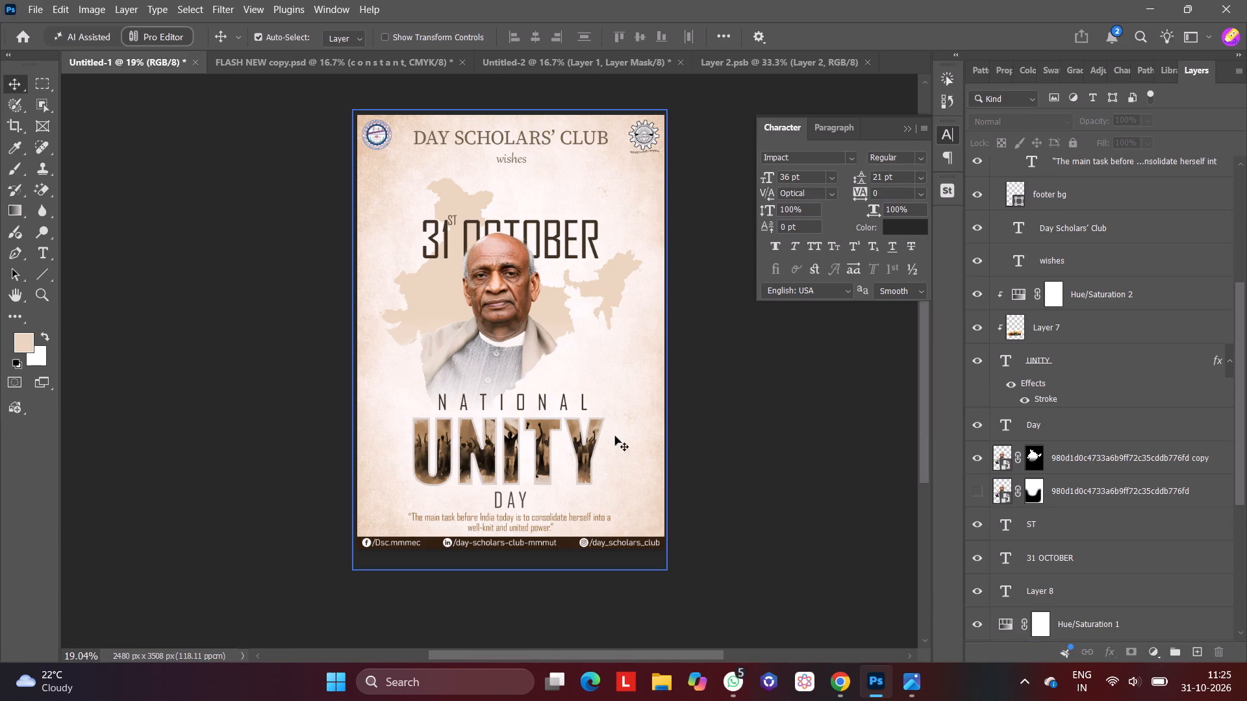
Set the UNITY layer's stroke colour to black #000000 and apply the layer style.
click(586, 446)
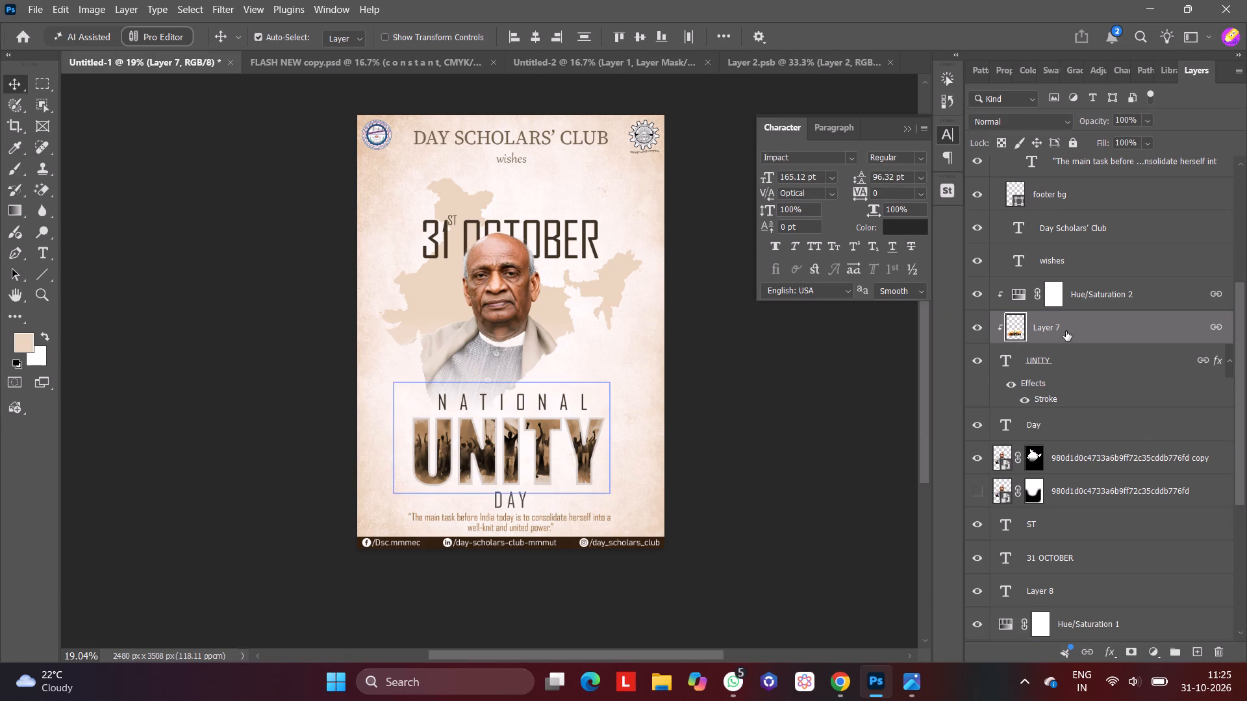
click(1067, 391)
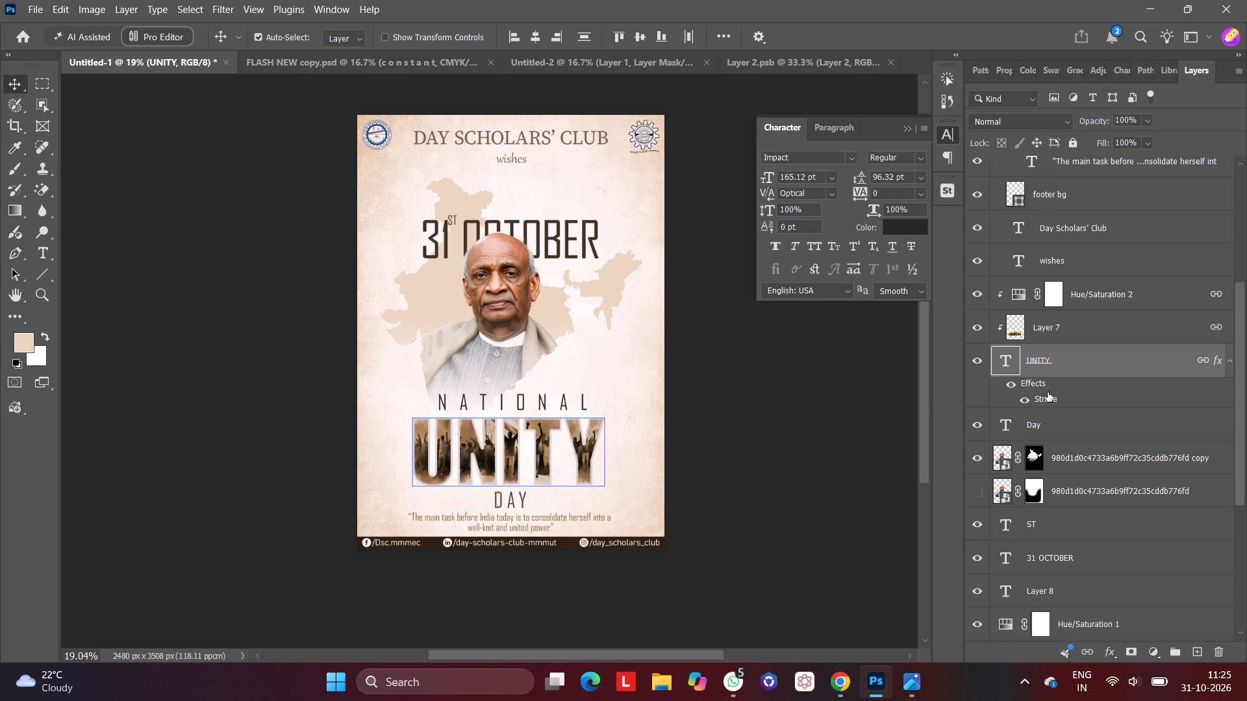
double_click(1046, 399)
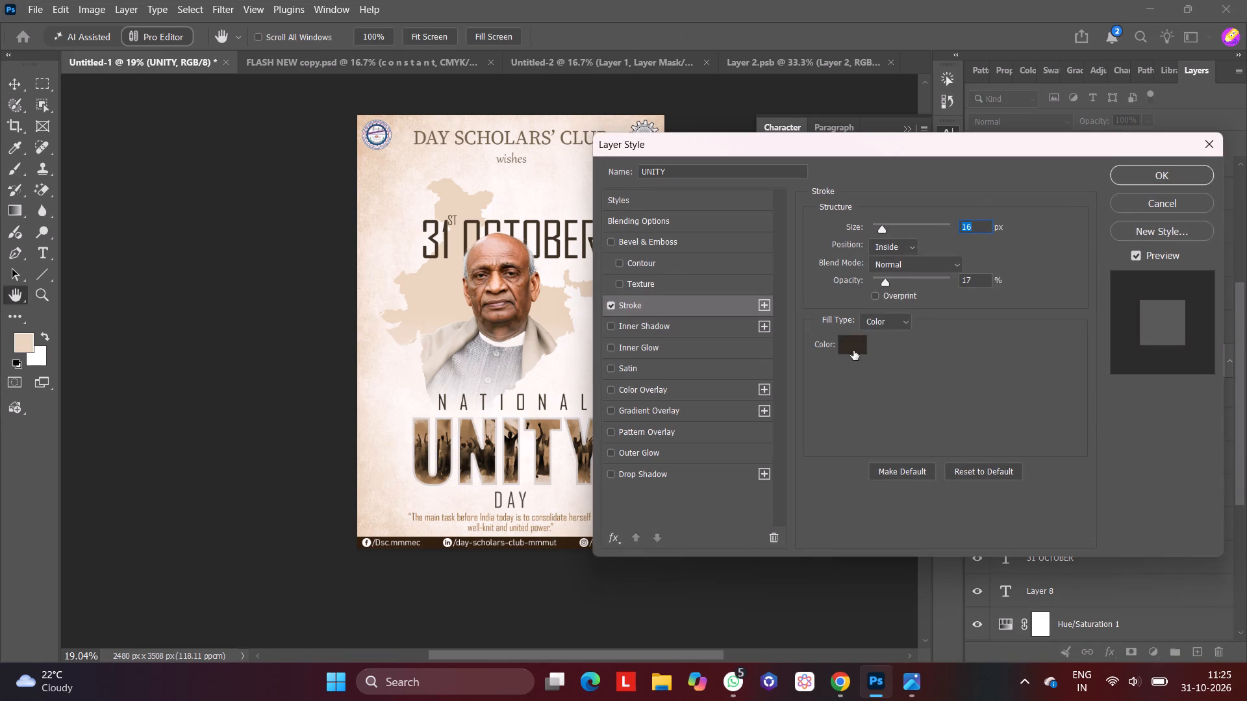
click(853, 349)
drag(616, 308, 563, 350)
click(926, 139)
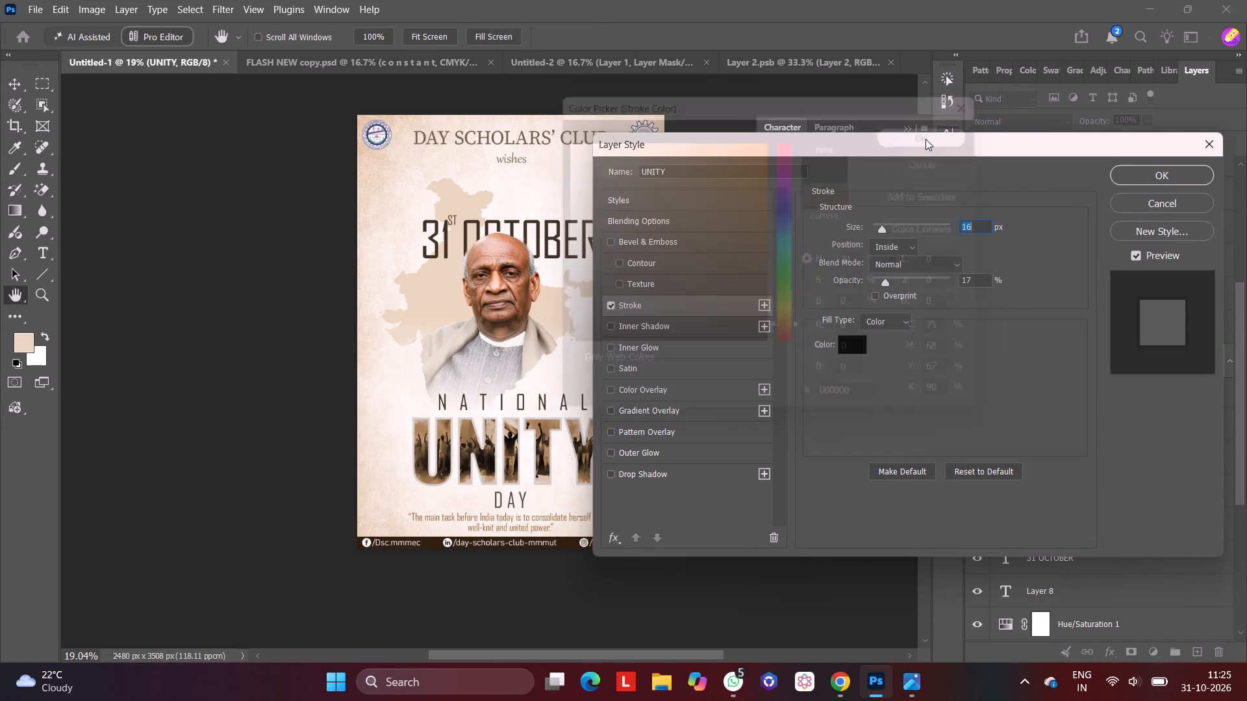
click(1147, 178)
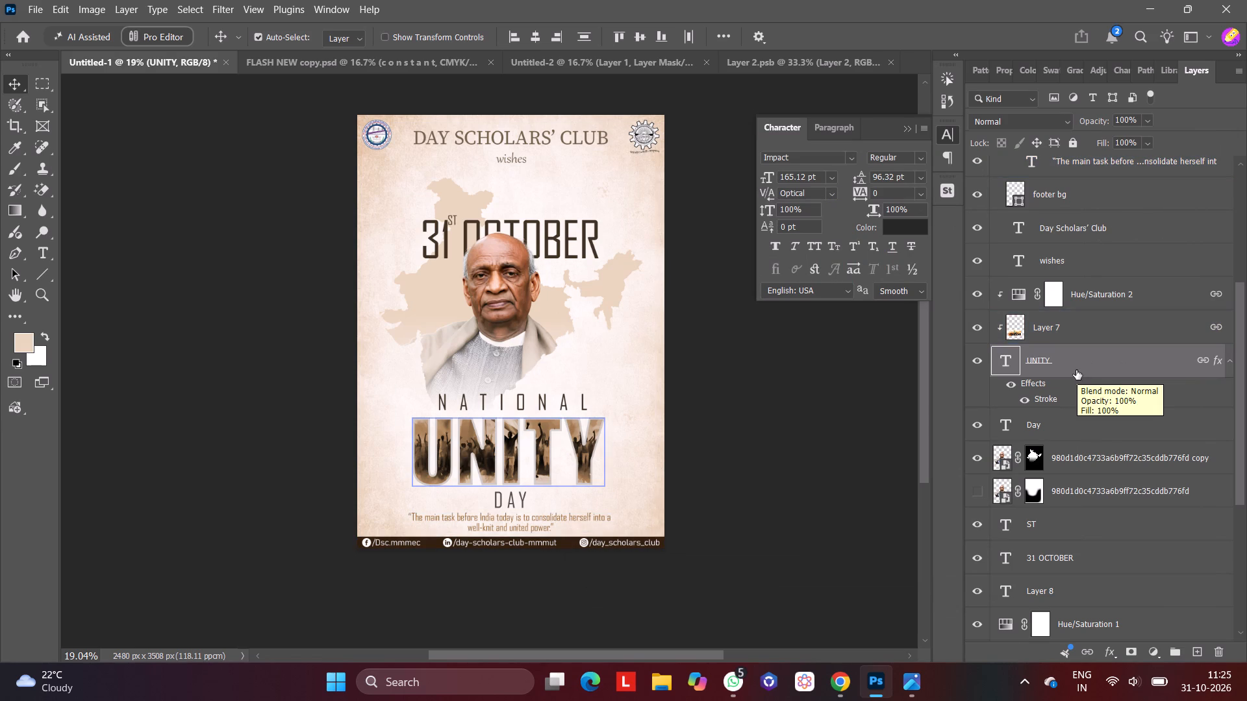
Set the UNITY stroke to 7 px and 53% opacity, apply it and deselect the layer.
double_click(1059, 395)
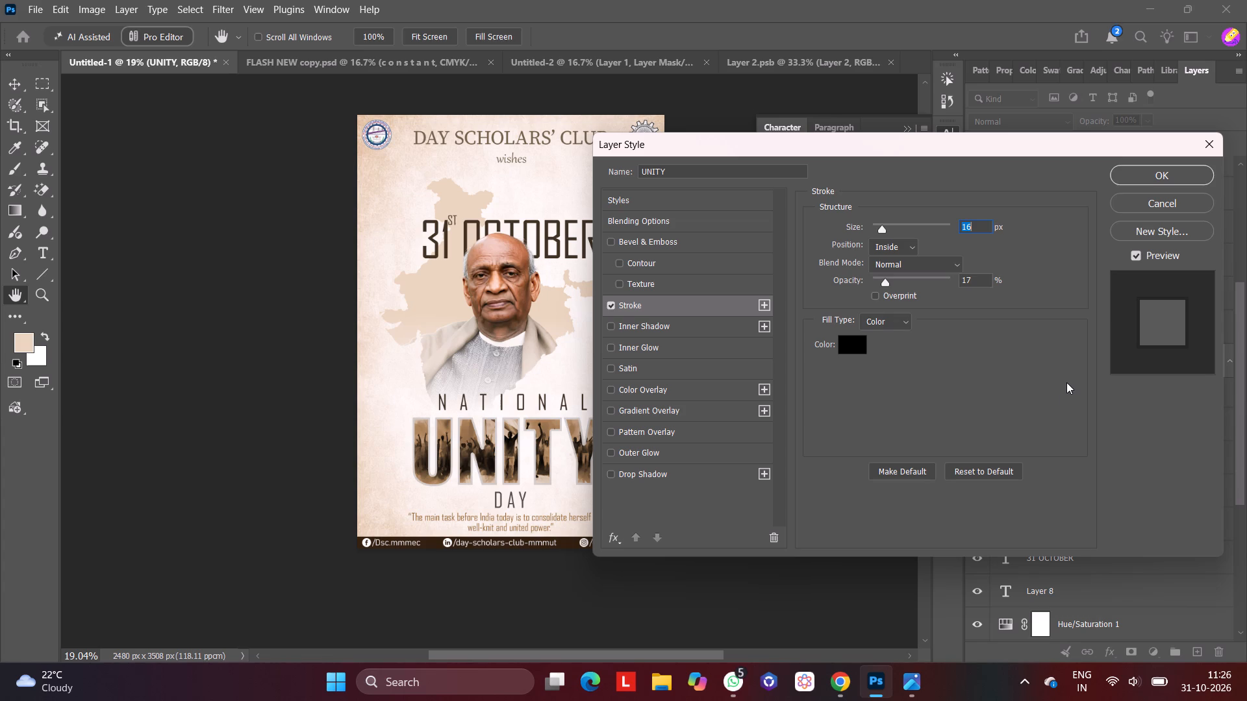
click(885, 322)
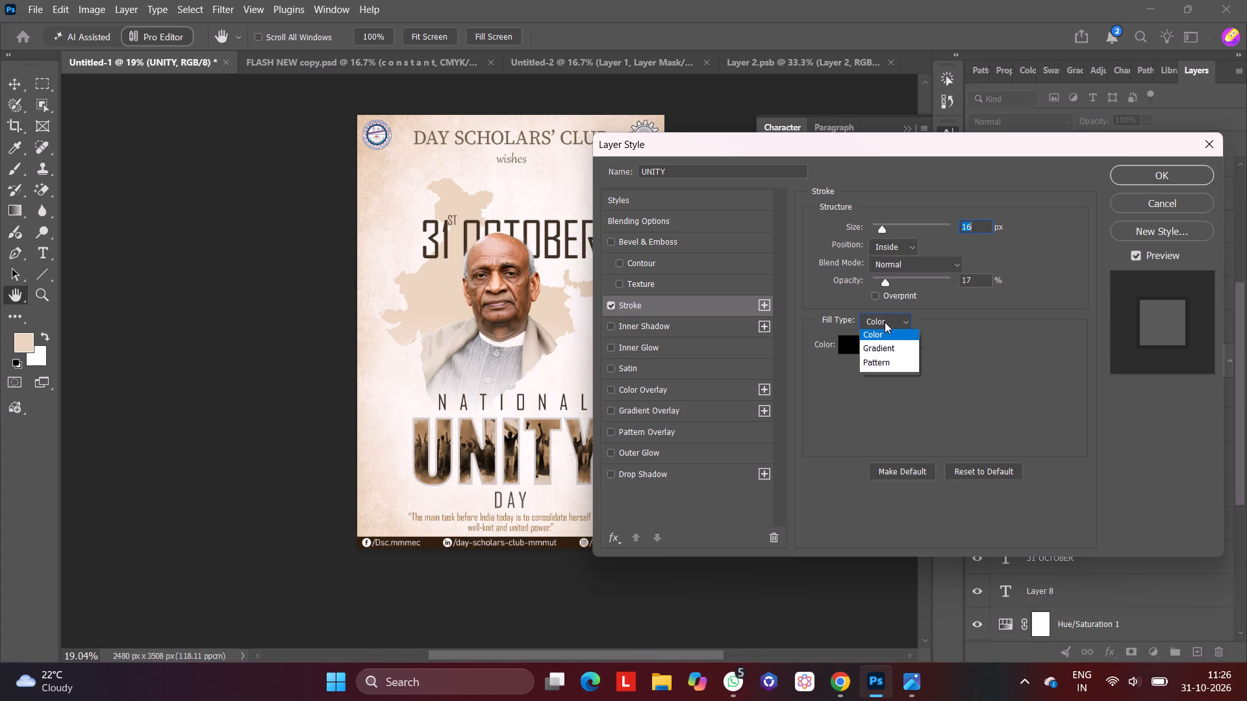
click(940, 328)
drag(886, 289, 883, 284)
drag(883, 284, 927, 289)
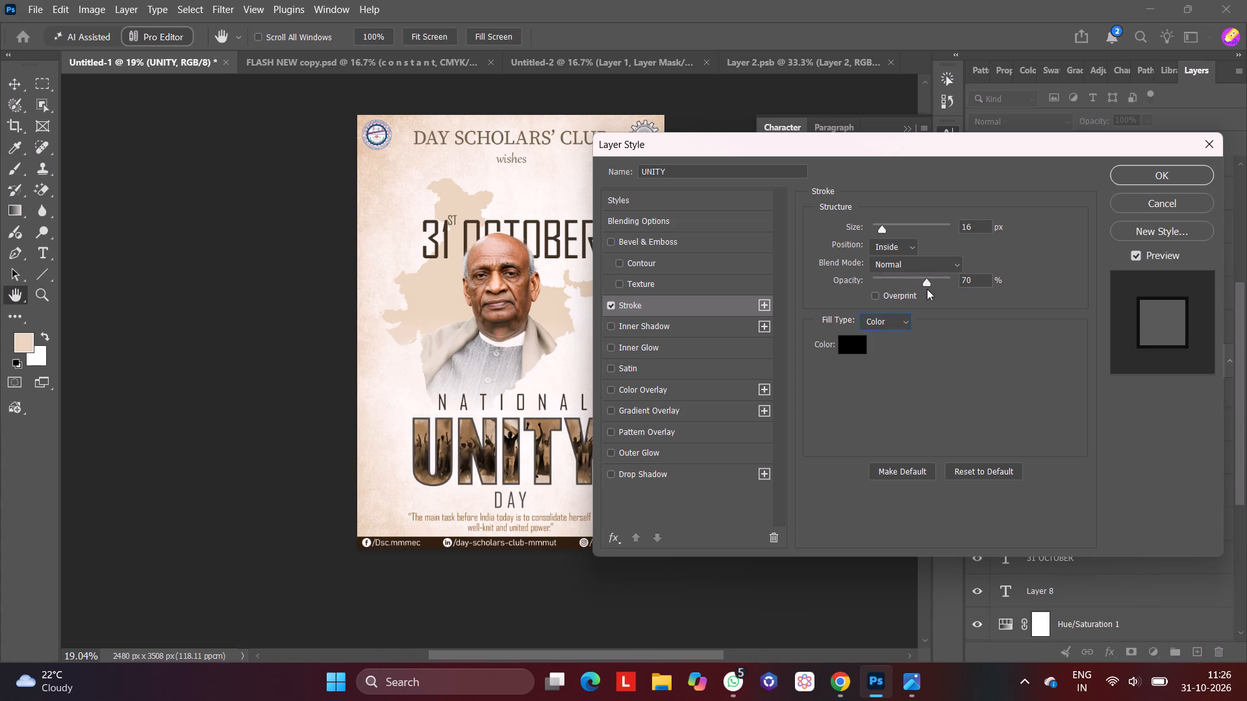
drag(927, 289, 997, 290)
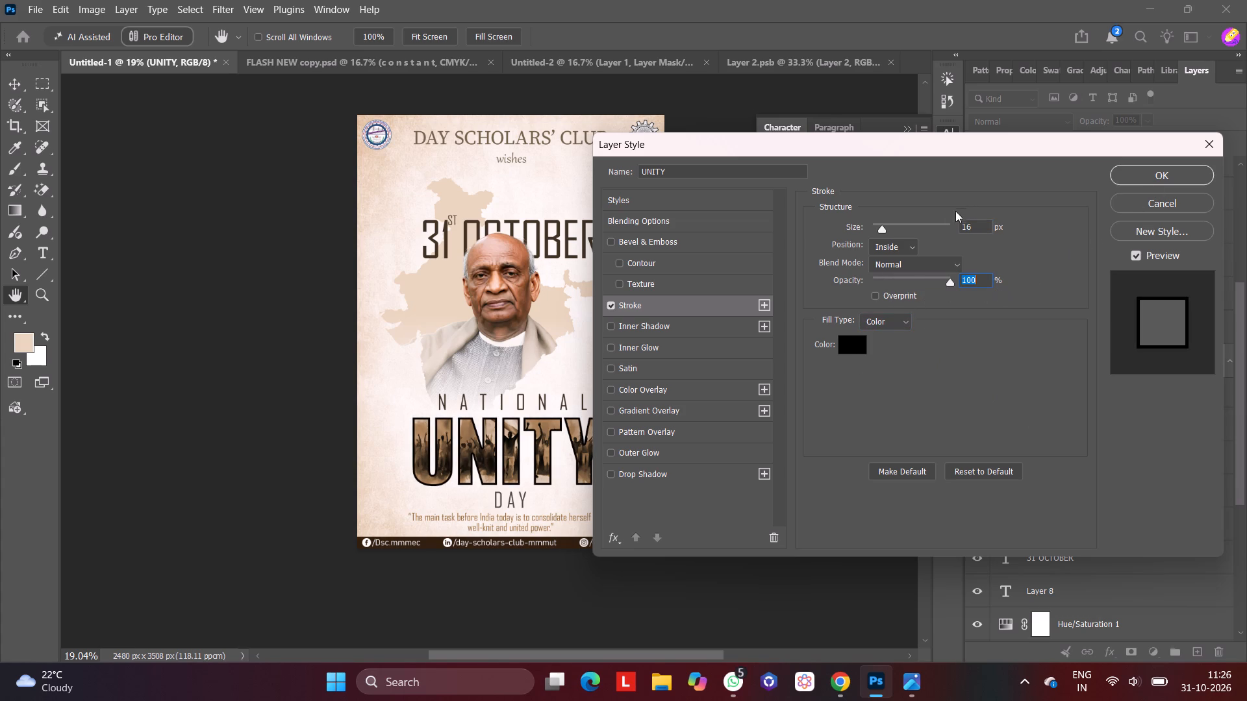
click(881, 232)
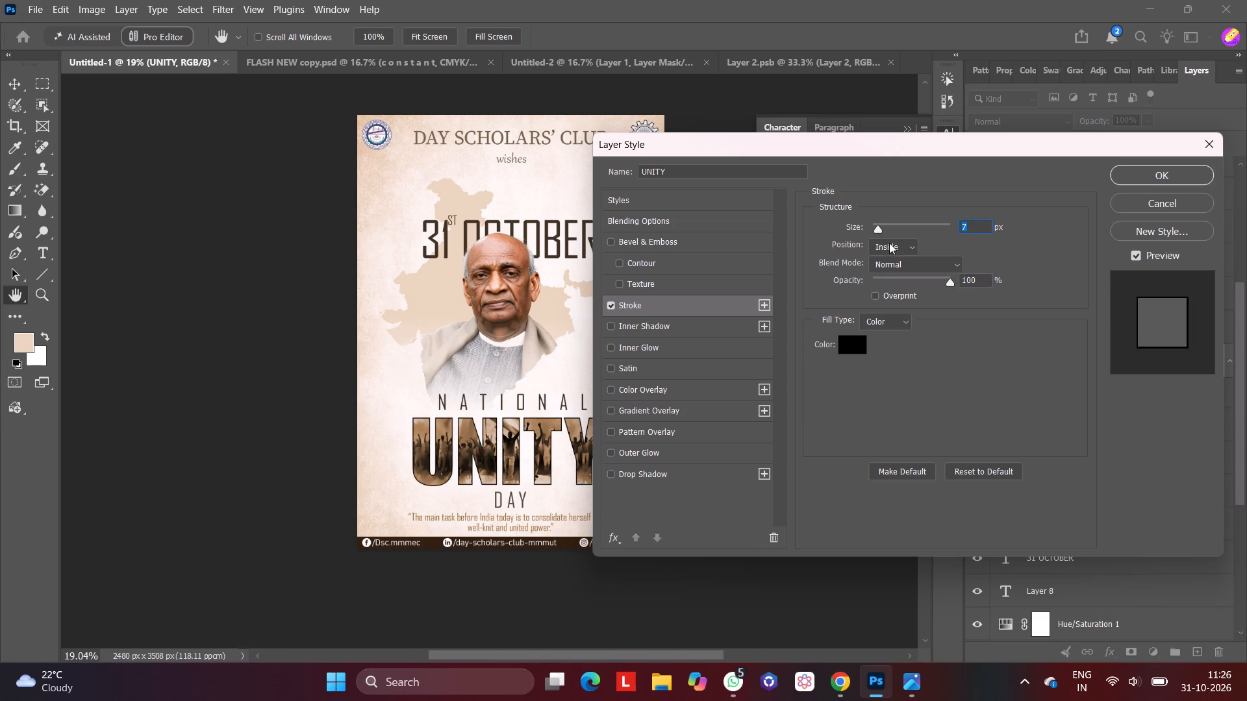
click(933, 276)
click(933, 276)
drag(932, 282, 915, 286)
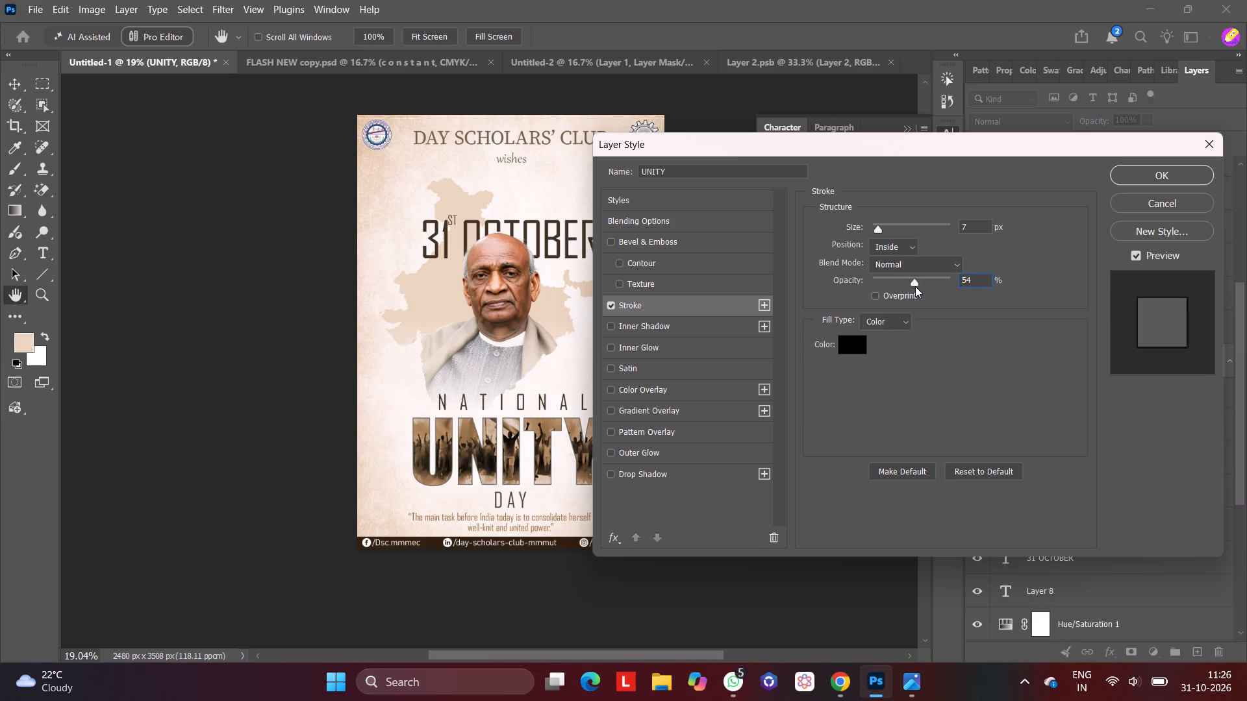
drag(915, 286, 911, 288)
drag(911, 288, 914, 288)
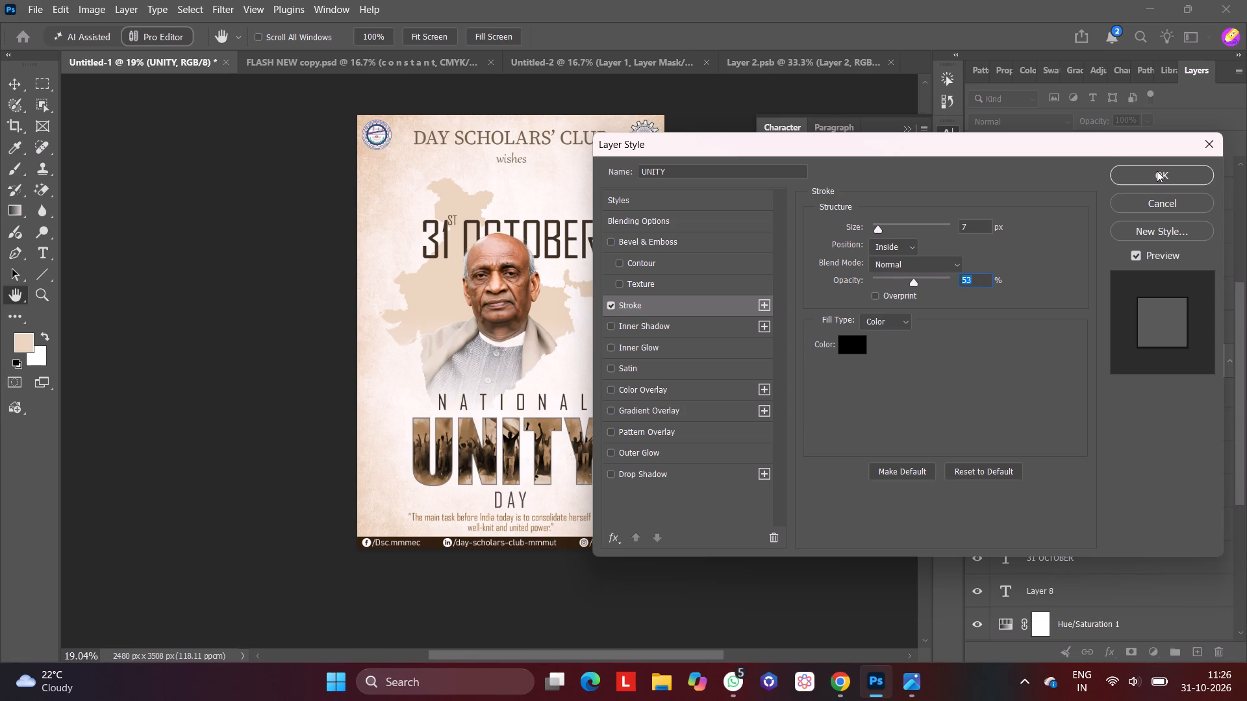
click(1157, 171)
click(672, 535)
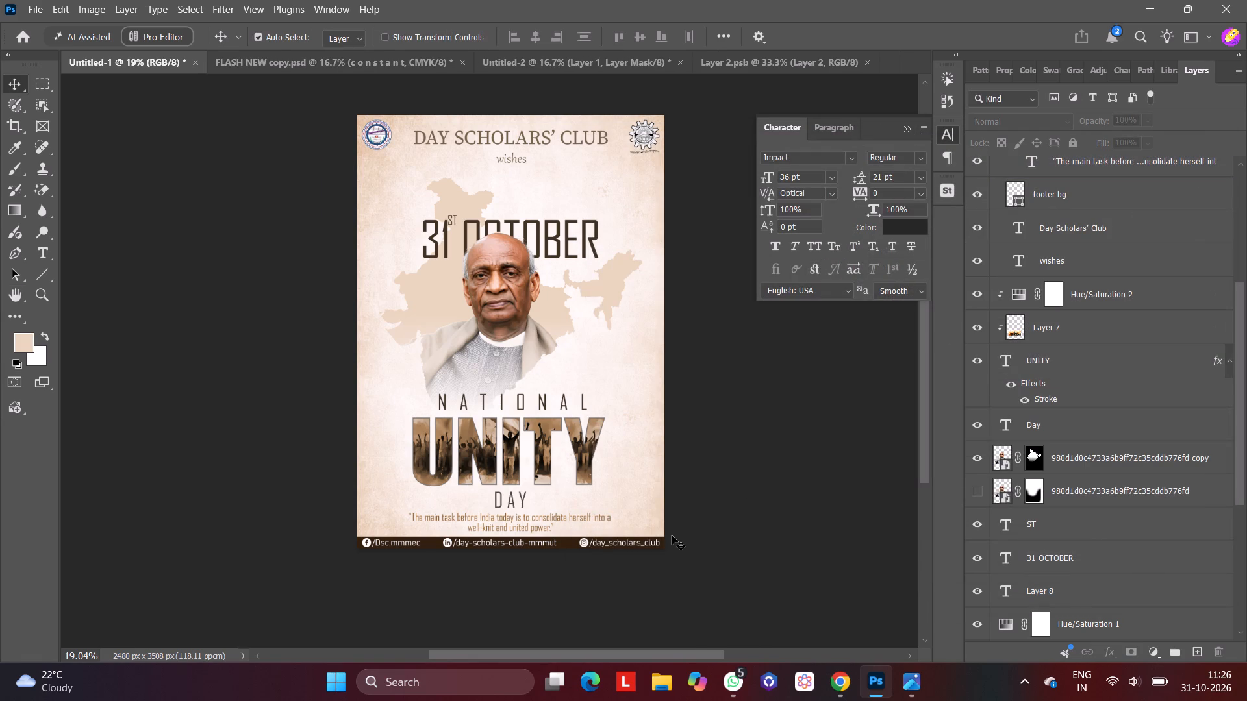
Set the UNITY layer's stroke opacity to 45%, apply the layer style and deselect the layer.
double_click(1048, 400)
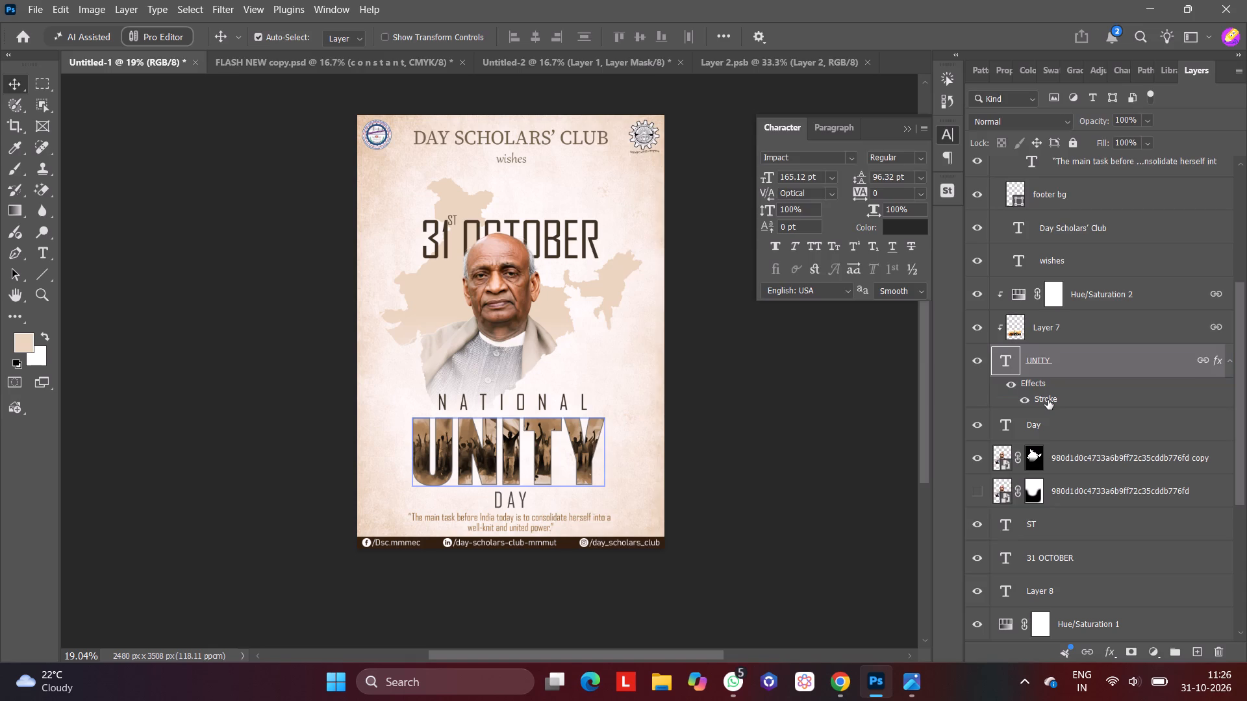
drag(915, 282, 907, 282)
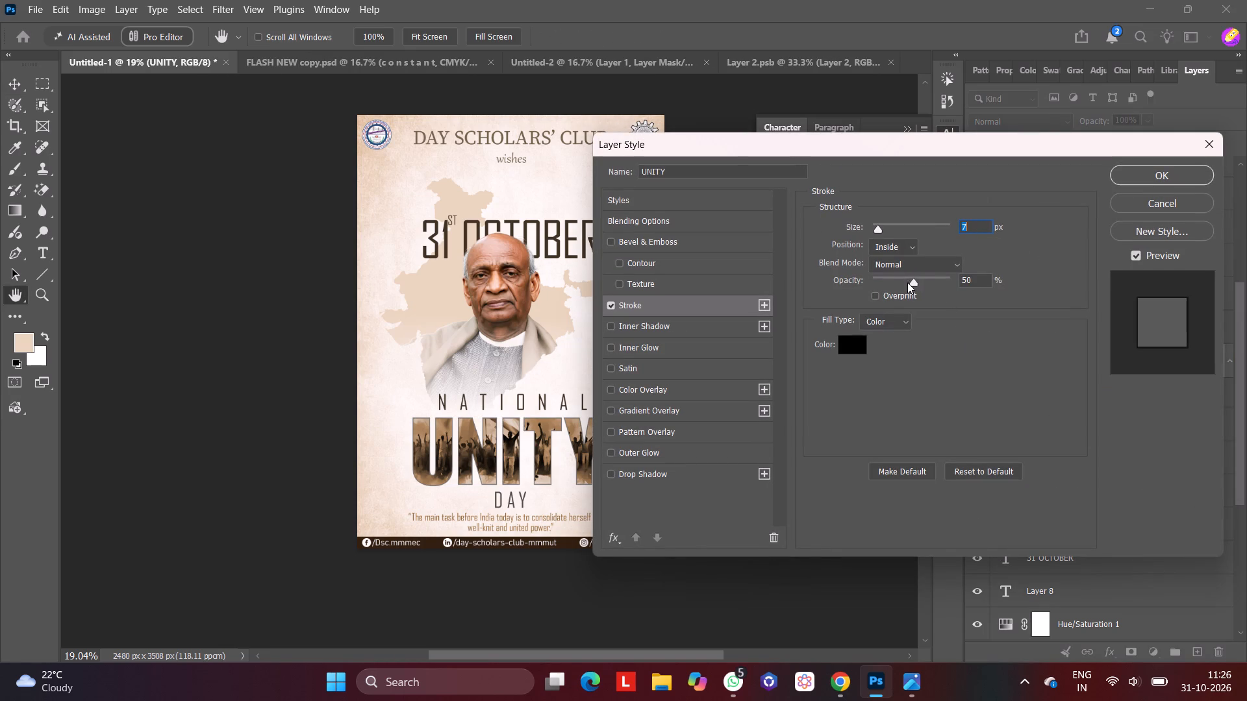
drag(907, 282, 907, 283)
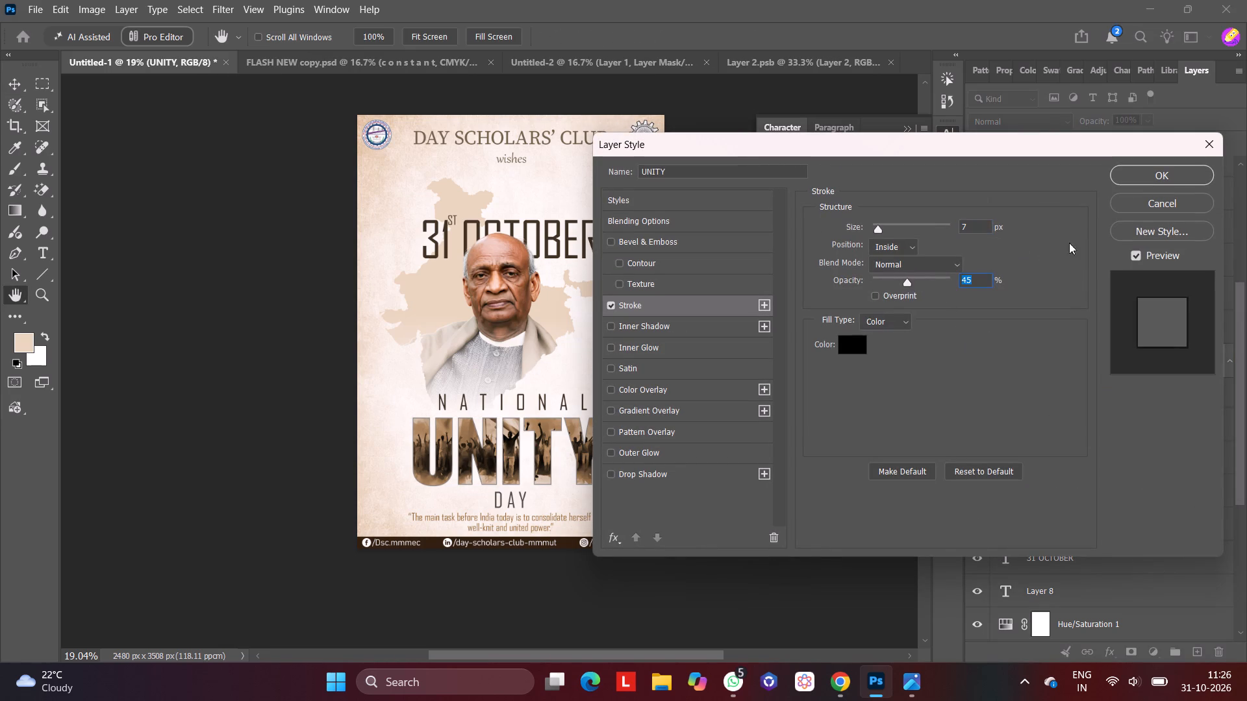
click(1166, 167)
click(711, 499)
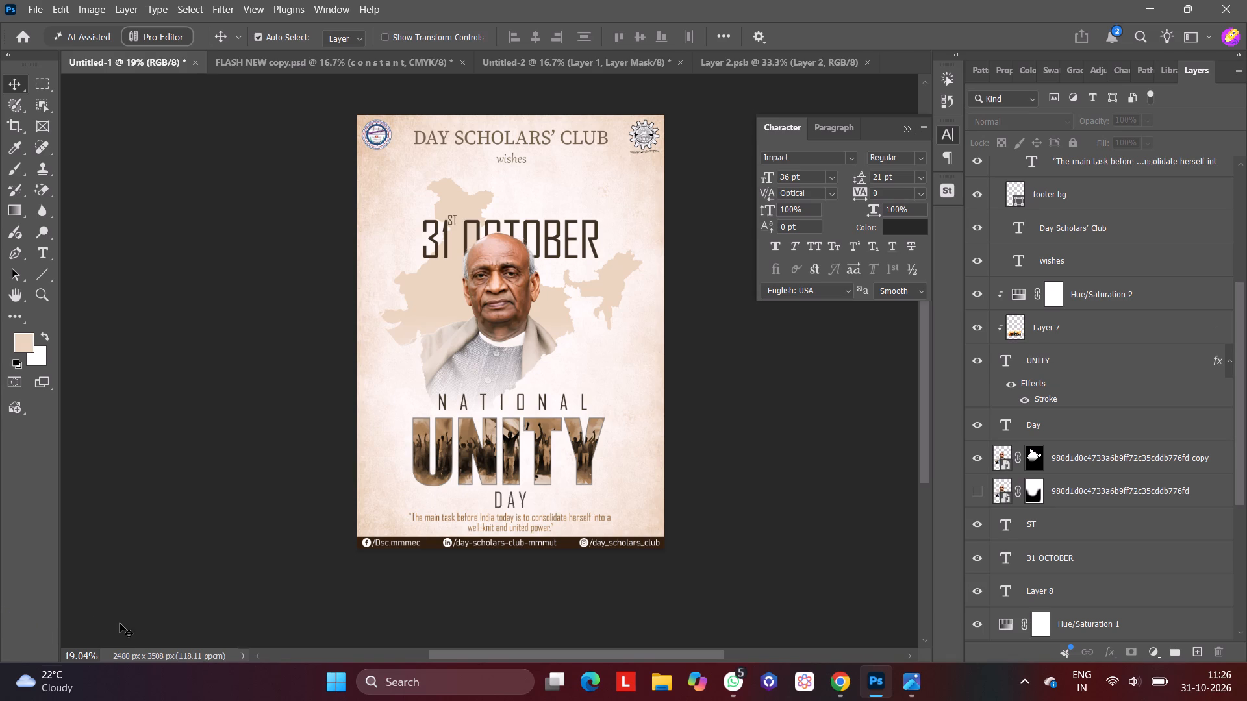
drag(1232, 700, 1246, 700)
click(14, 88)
Move the NATIONAL, UNITY and Day text layers together 16 px left and about 37 px up, apply the transform and deselect them.
click(1011, 358)
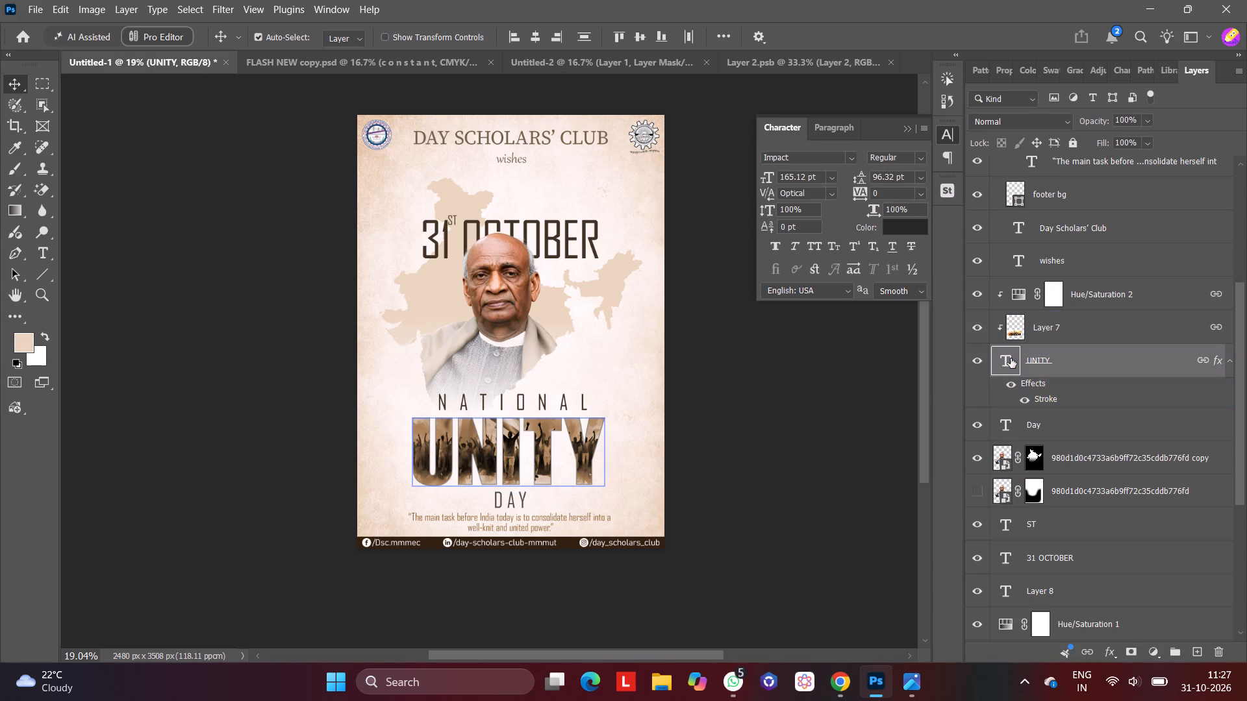
shift+click(1052, 431)
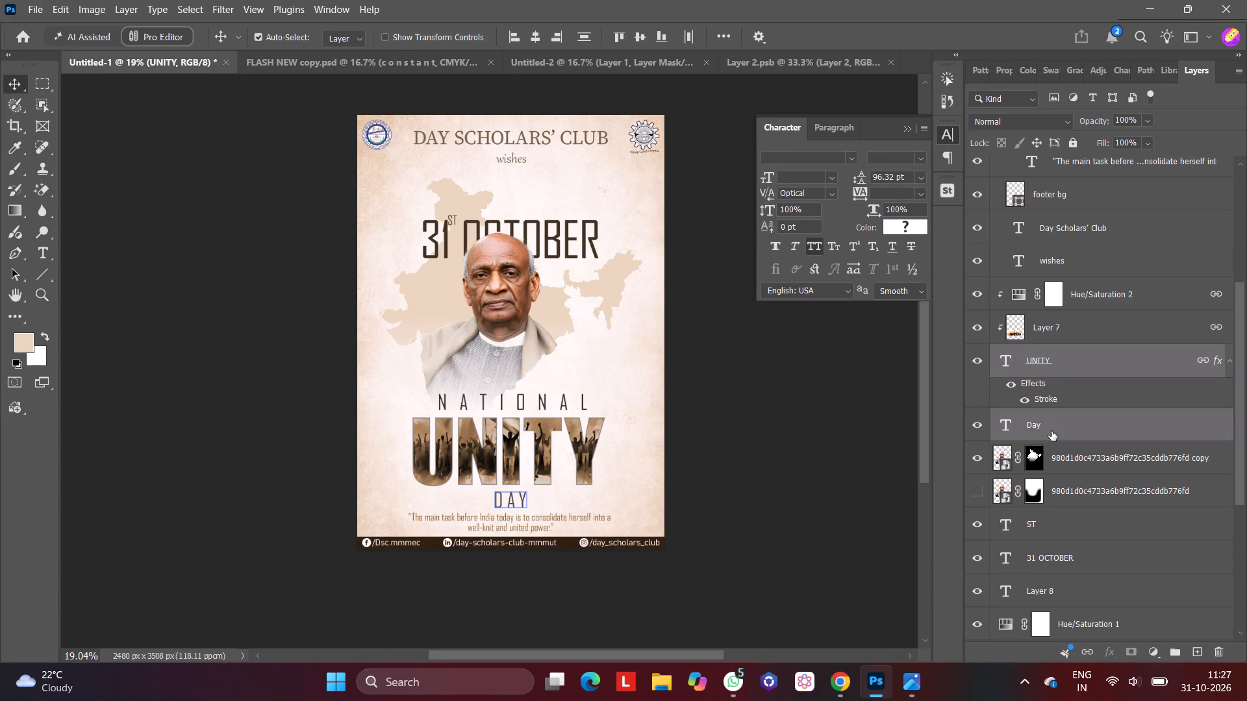
scroll(1052, 431, up, 10)
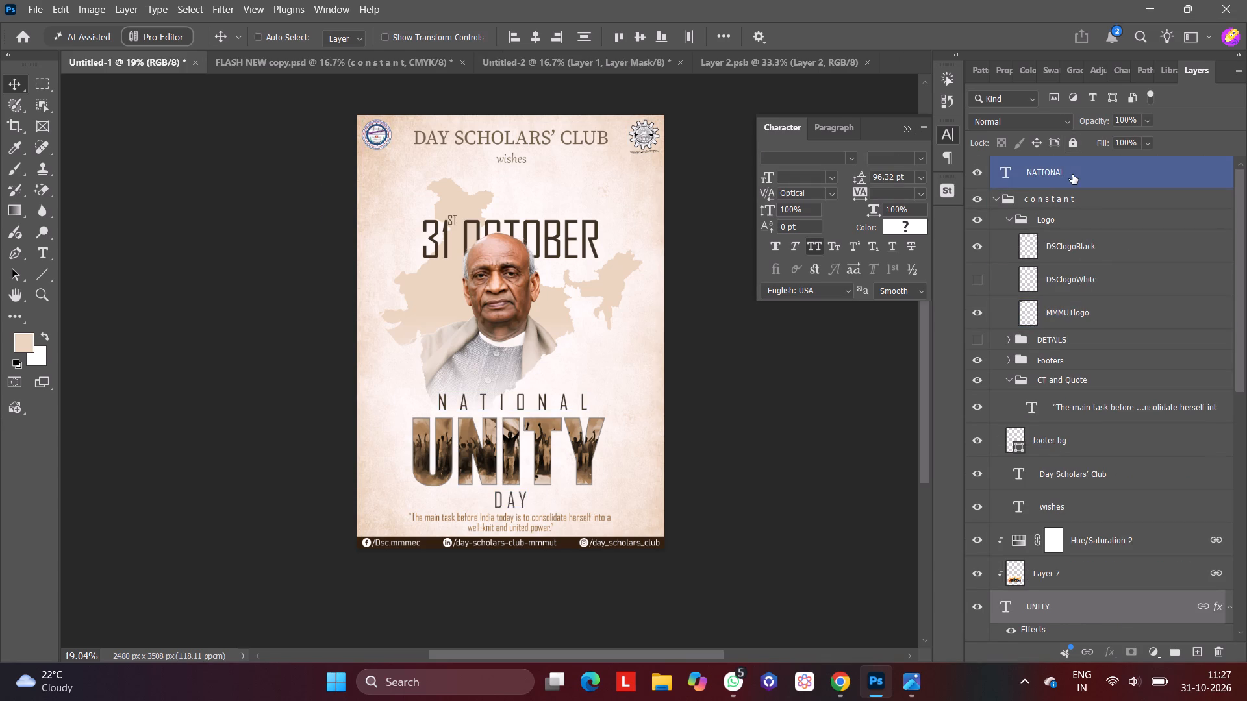
ctrl+click(1072, 175)
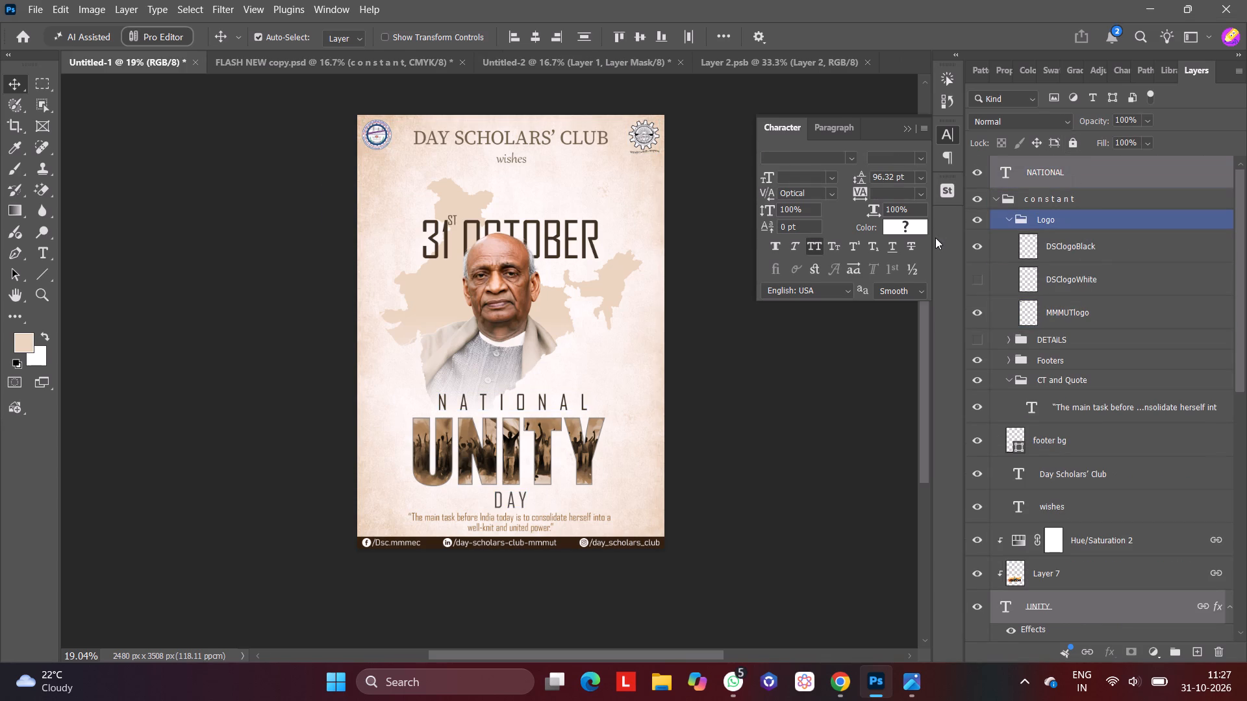
scroll(935, 238, down, 2)
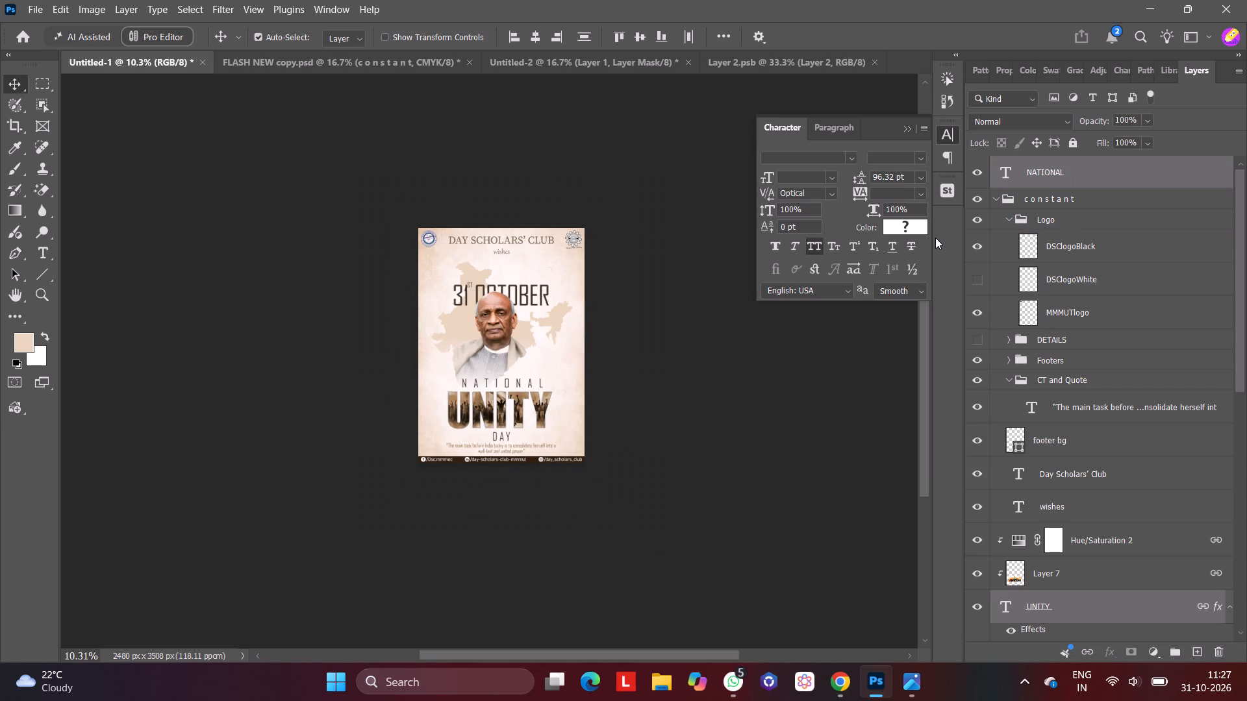
scroll(935, 238, up, 1)
key(ctrl+t)
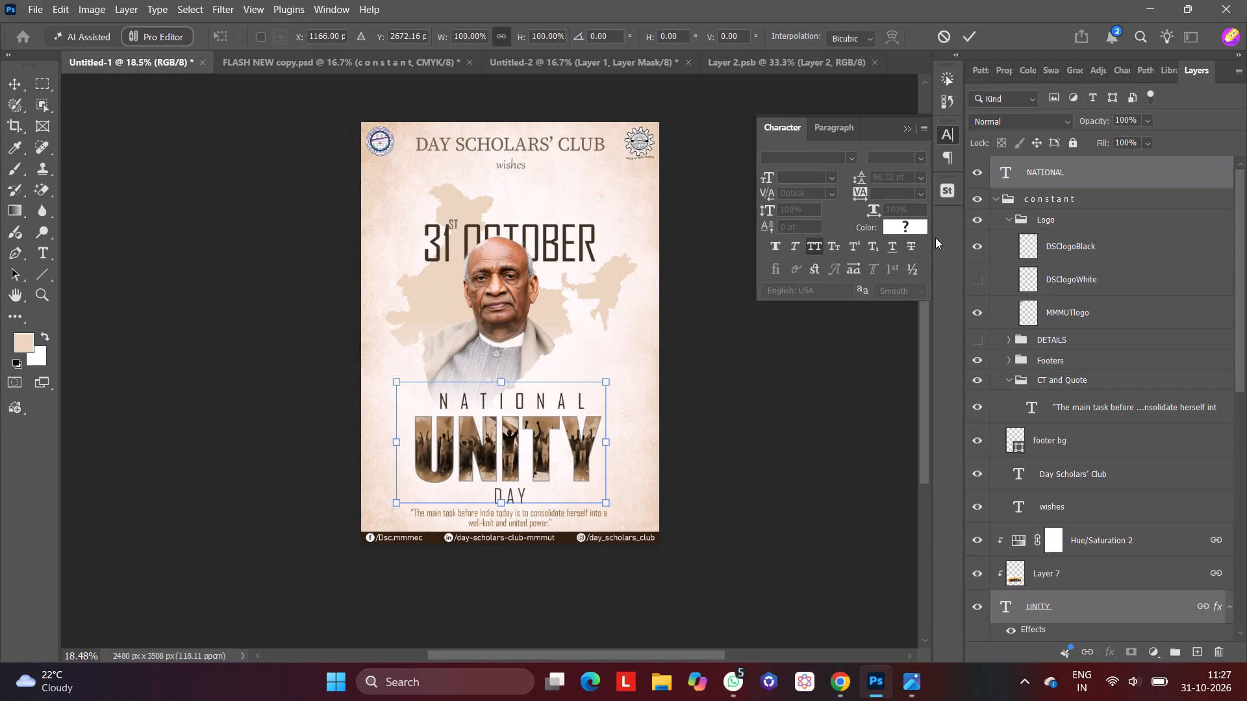
drag(568, 446, 568, 439)
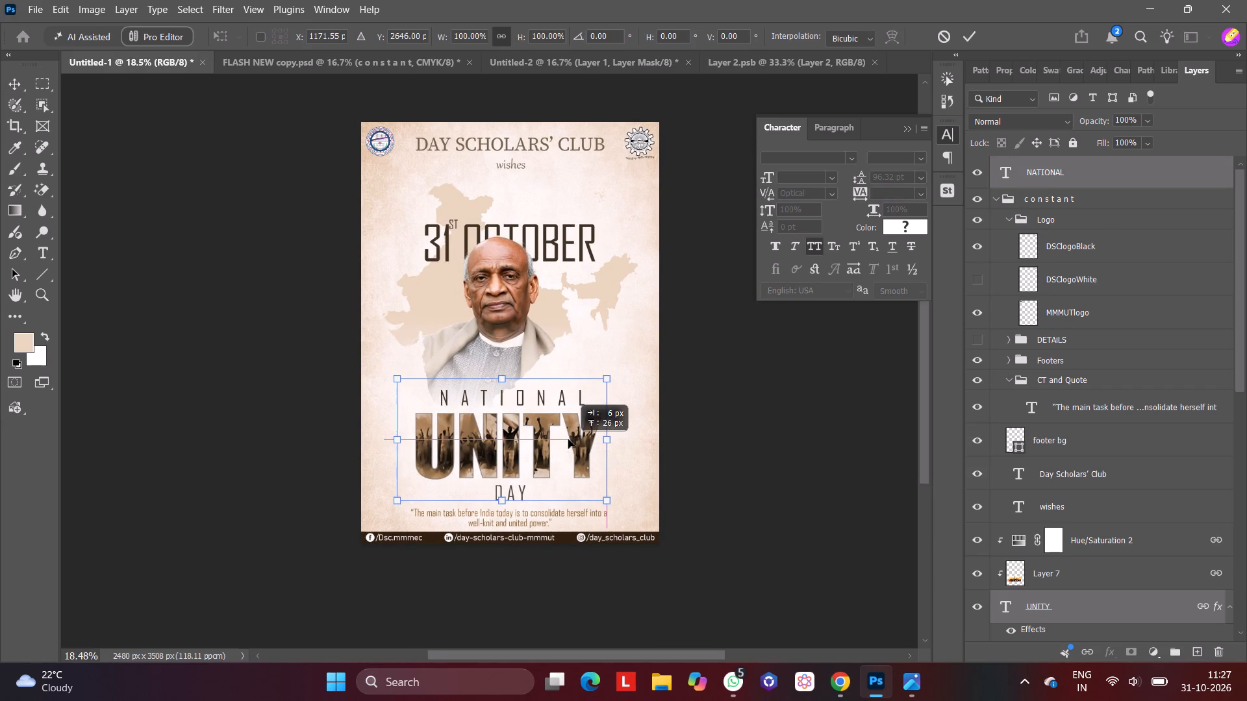
drag(568, 439, 565, 437)
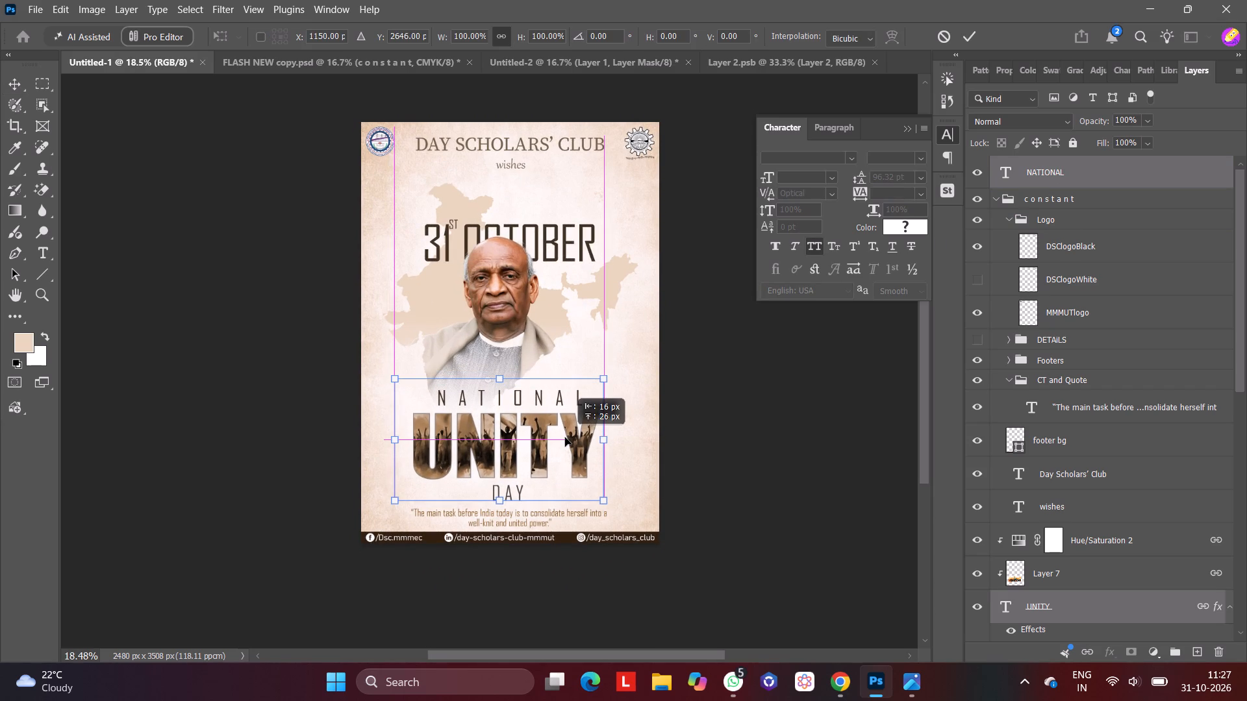
drag(565, 437, 566, 437)
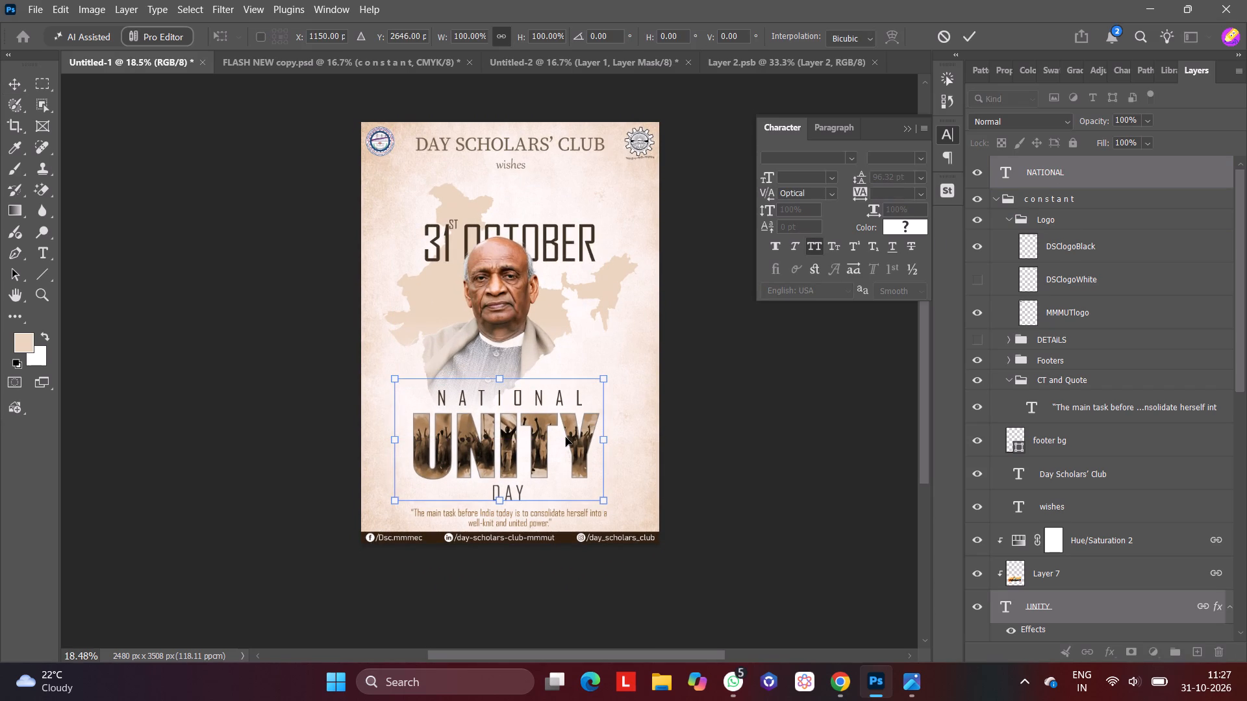
key(Up)
key(Up)
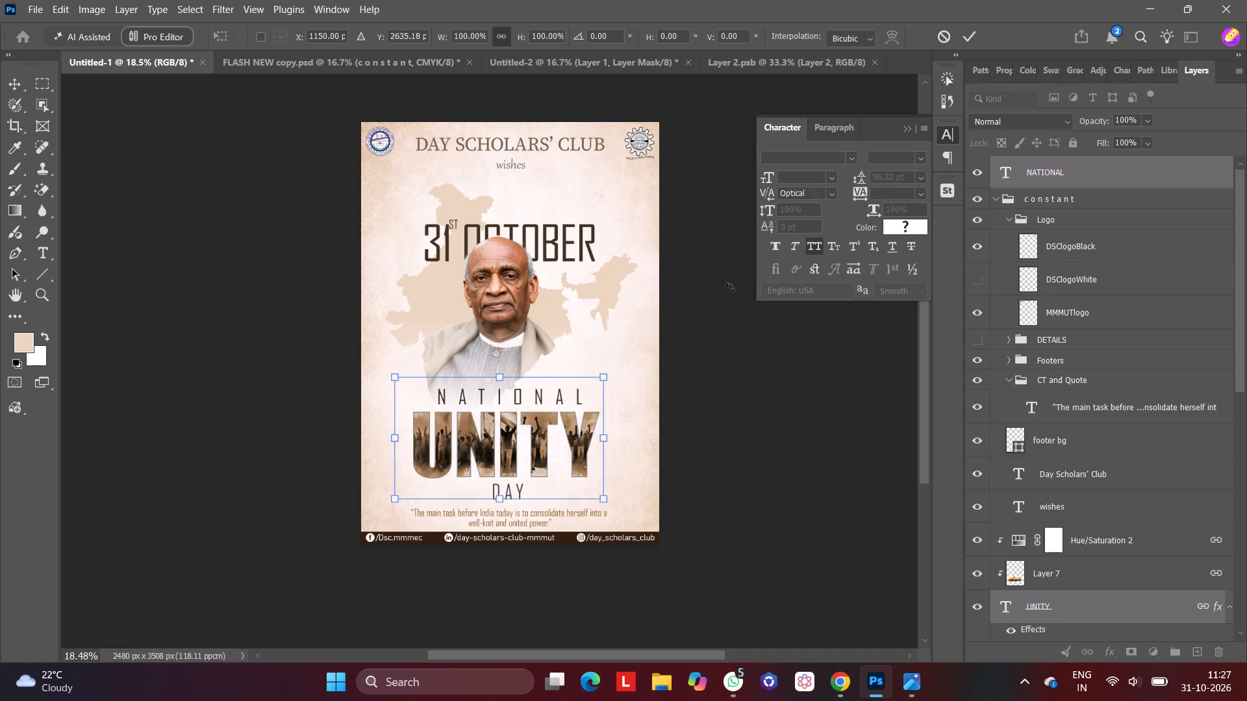
click(976, 33)
click(781, 395)
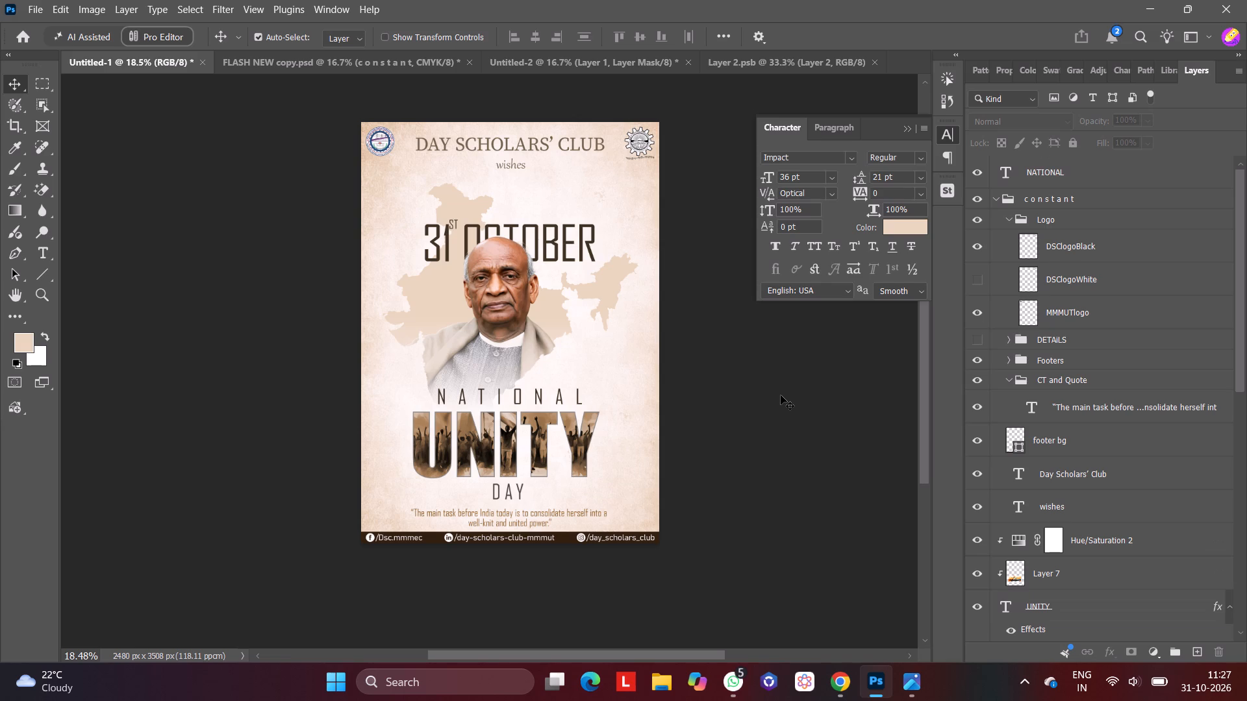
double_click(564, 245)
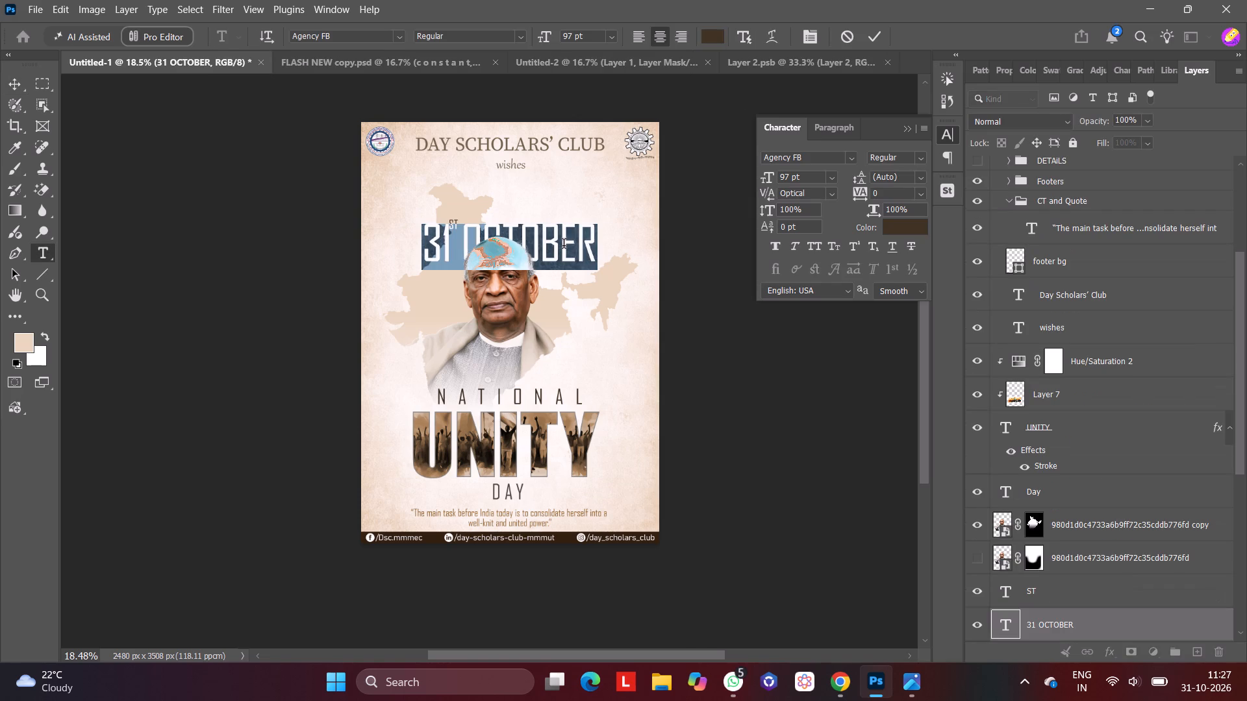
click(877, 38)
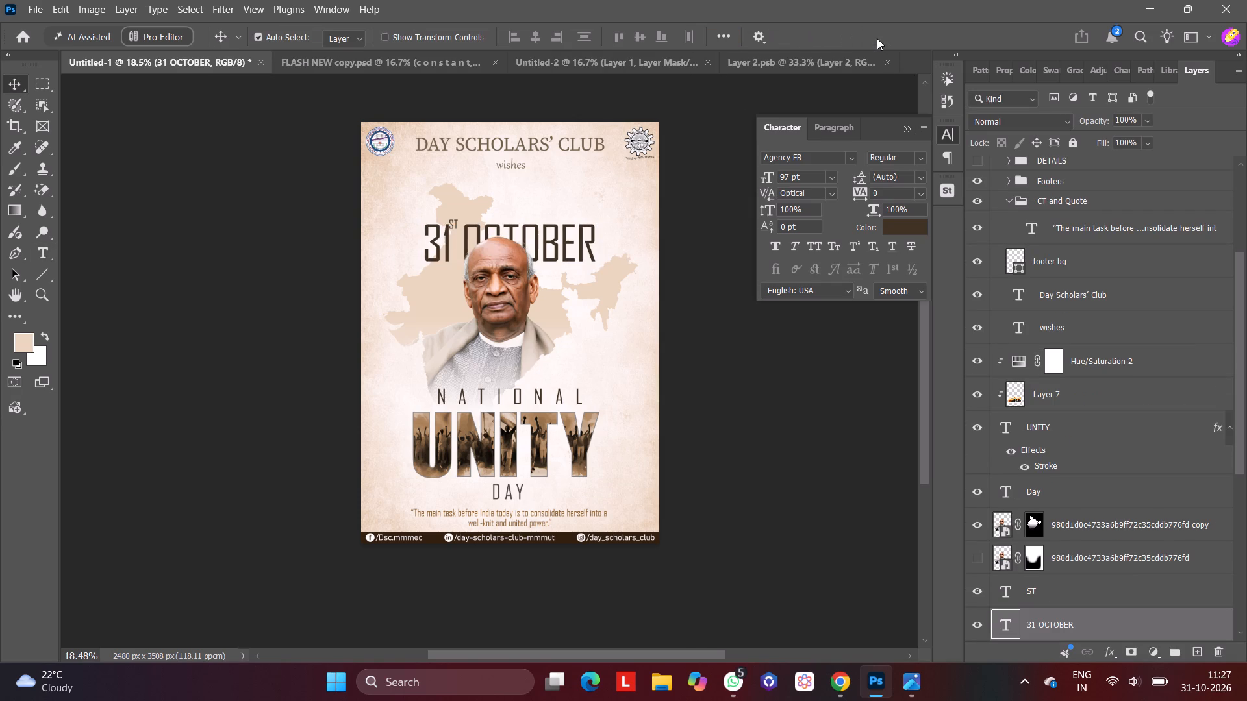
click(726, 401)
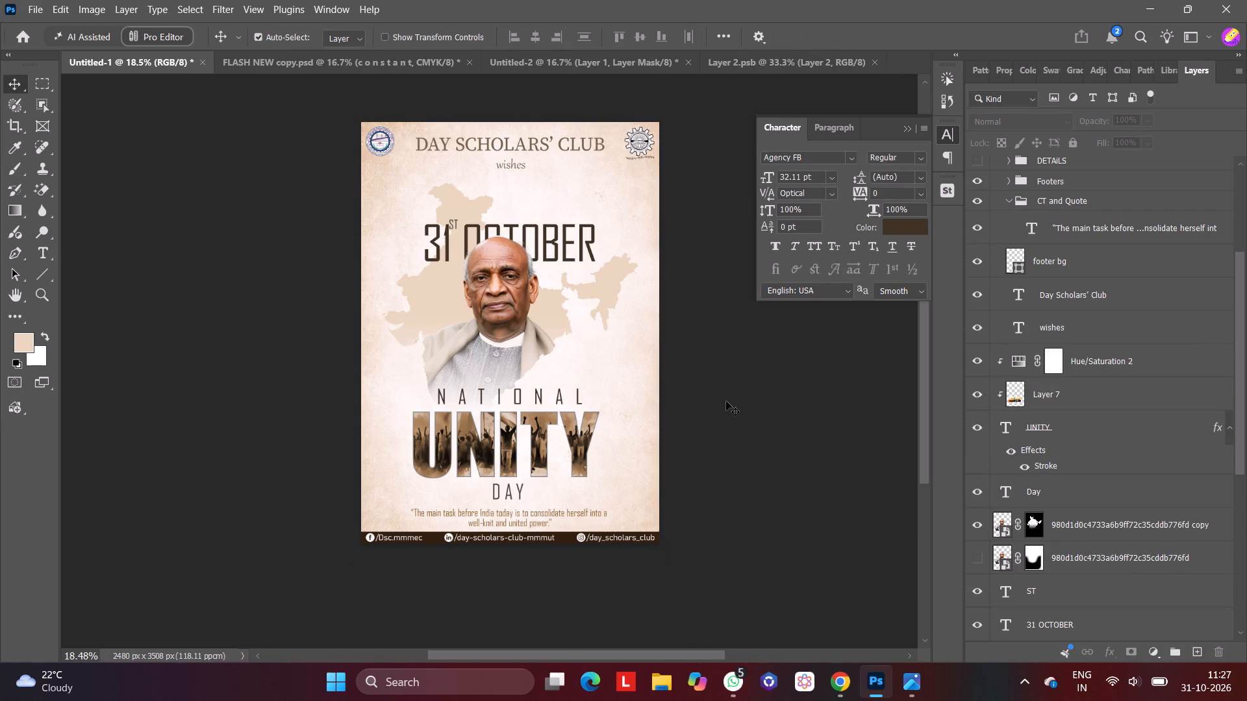
Nudge the 31 OCTOBER and ST text layers together slightly upward above the portrait's head.
click(565, 257)
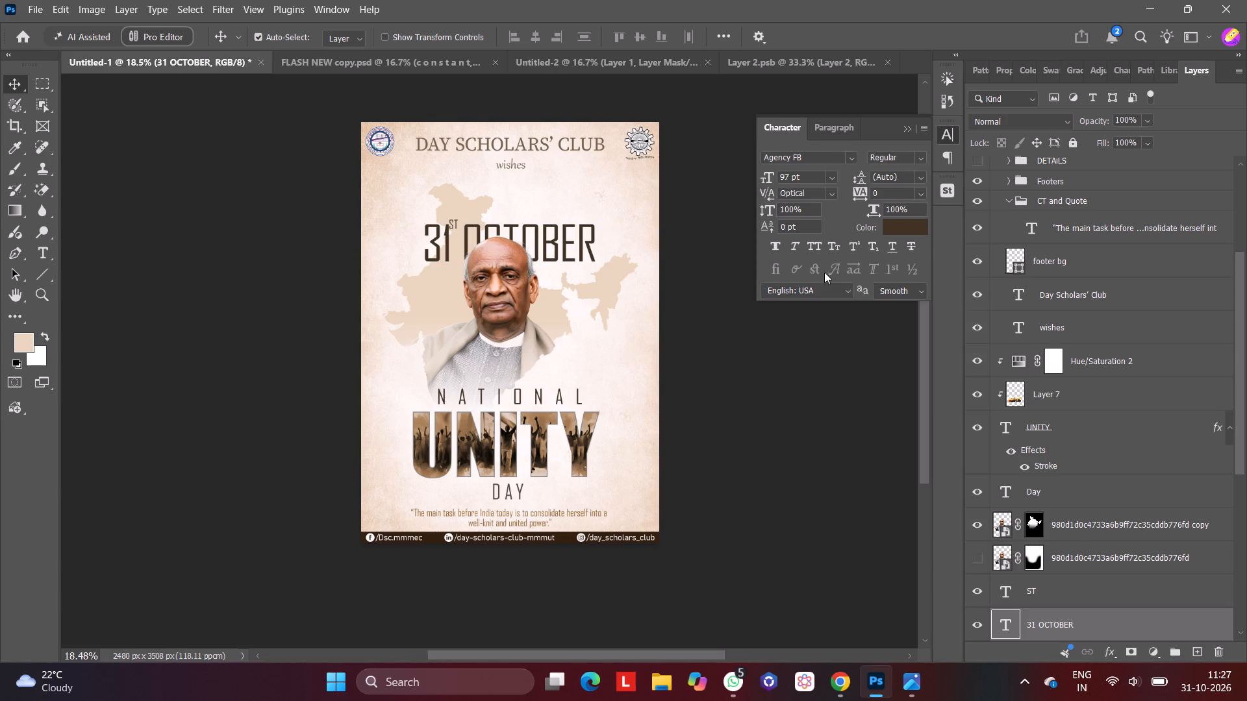
shift+click(1047, 587)
key(Up)
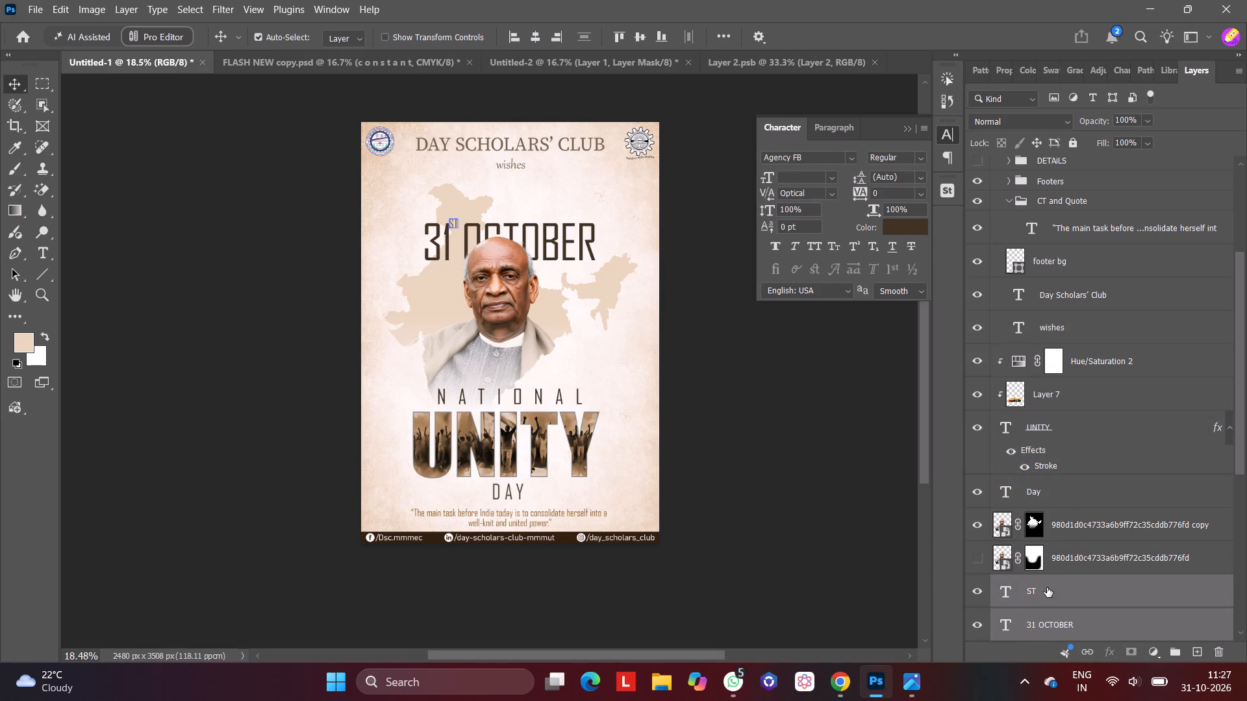
key(Up)
key(Up)
key(Up)
key(Up)
key(Up)
key(Up)
key(Up)
key(Up)
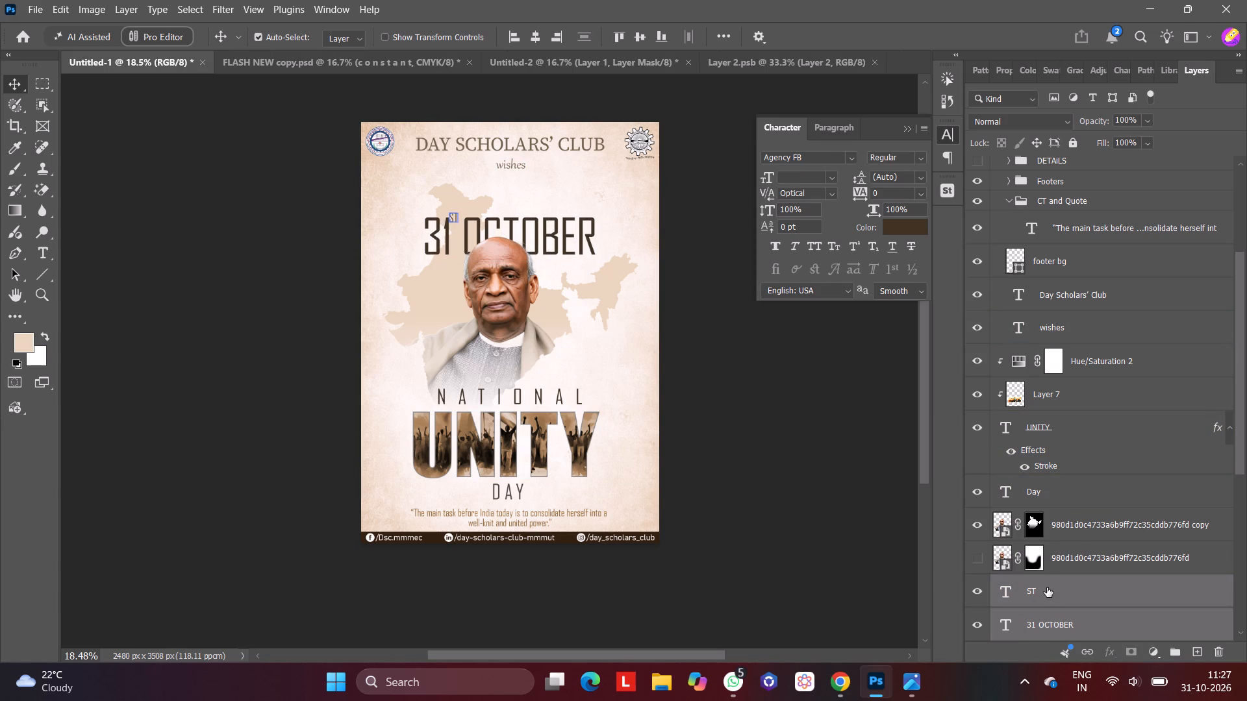
key(Up)
key(Down)
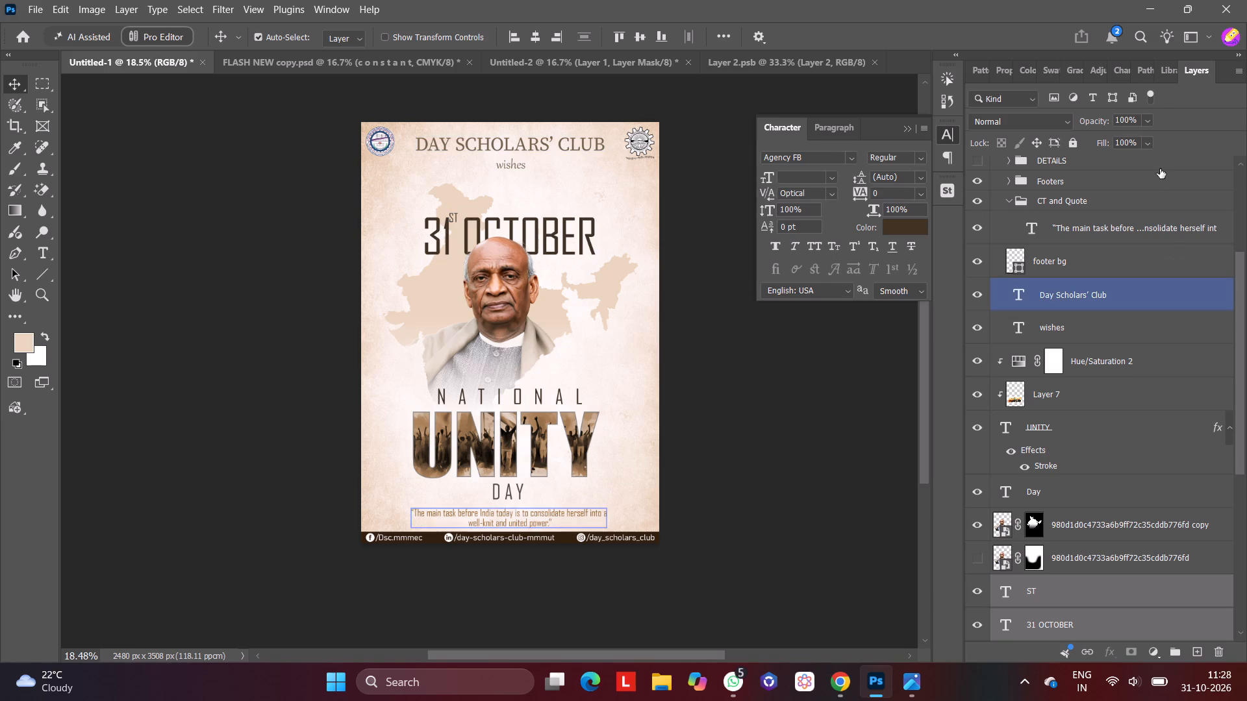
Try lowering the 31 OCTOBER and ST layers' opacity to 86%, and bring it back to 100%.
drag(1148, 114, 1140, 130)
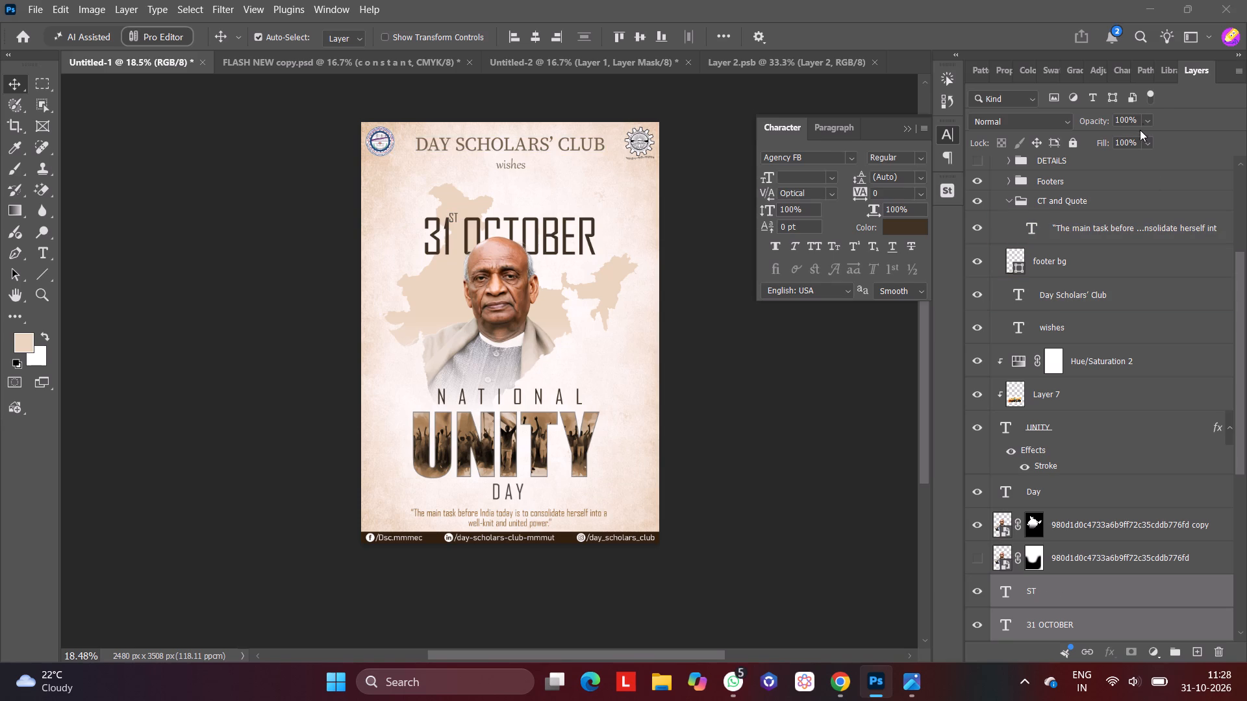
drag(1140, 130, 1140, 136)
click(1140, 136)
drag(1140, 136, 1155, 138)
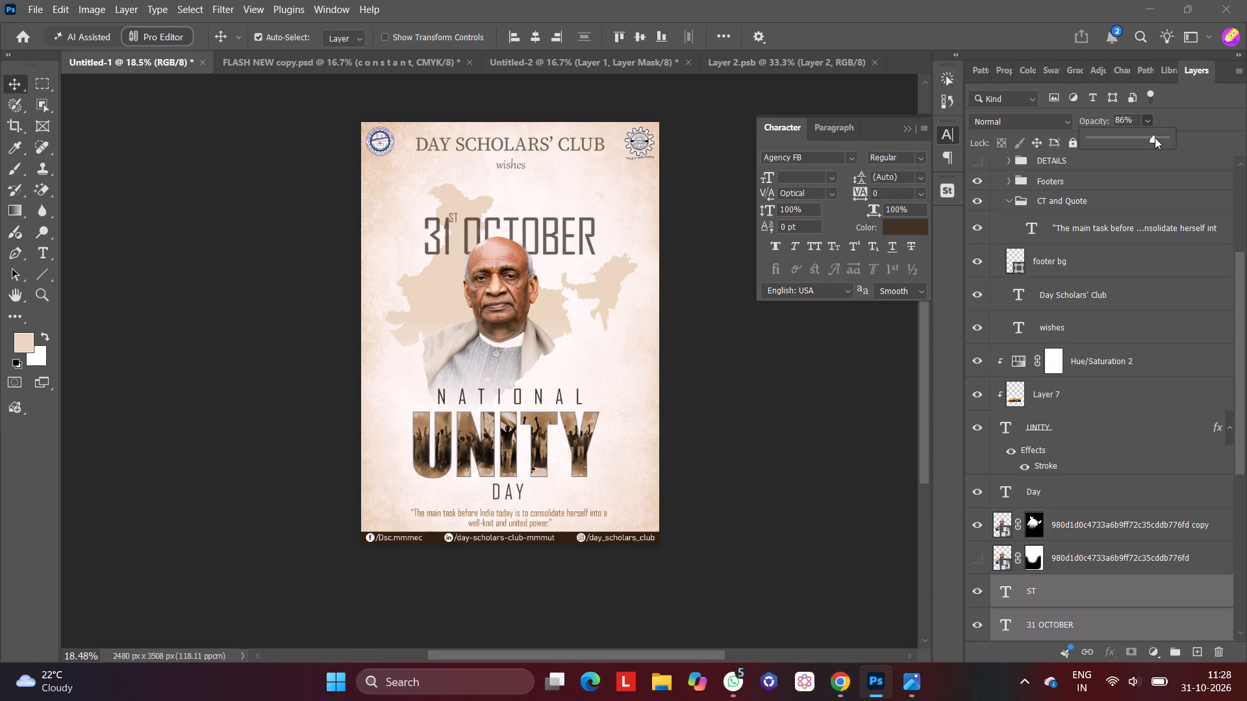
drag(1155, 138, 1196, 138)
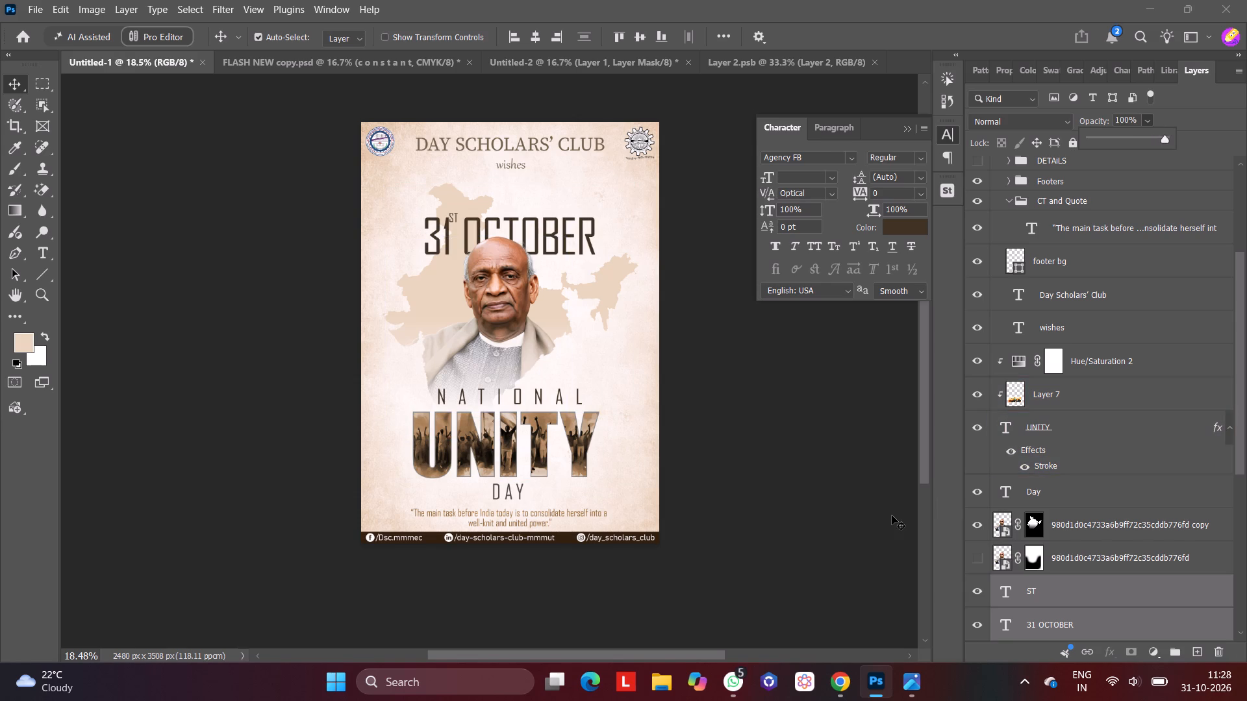
Set the 31 OCTOBER and ST text colour to dark brown #403223, sampled from the NATIONAL lettering.
click(912, 228)
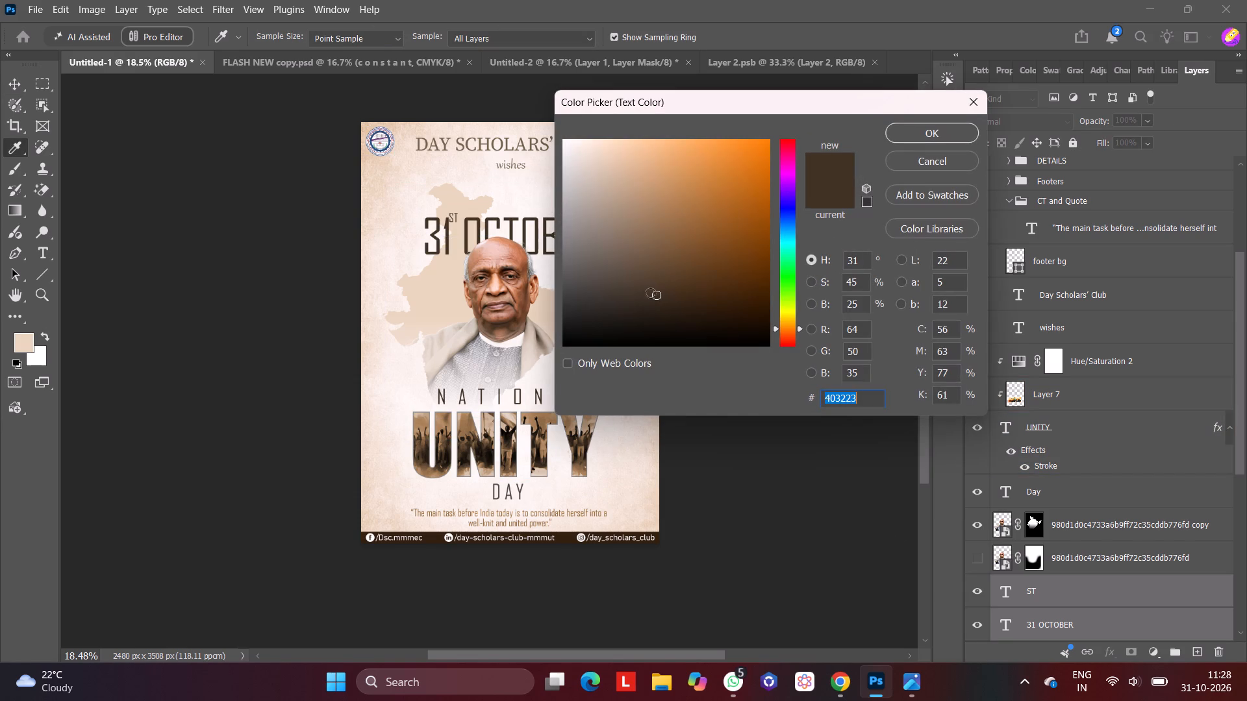
drag(656, 295, 644, 284)
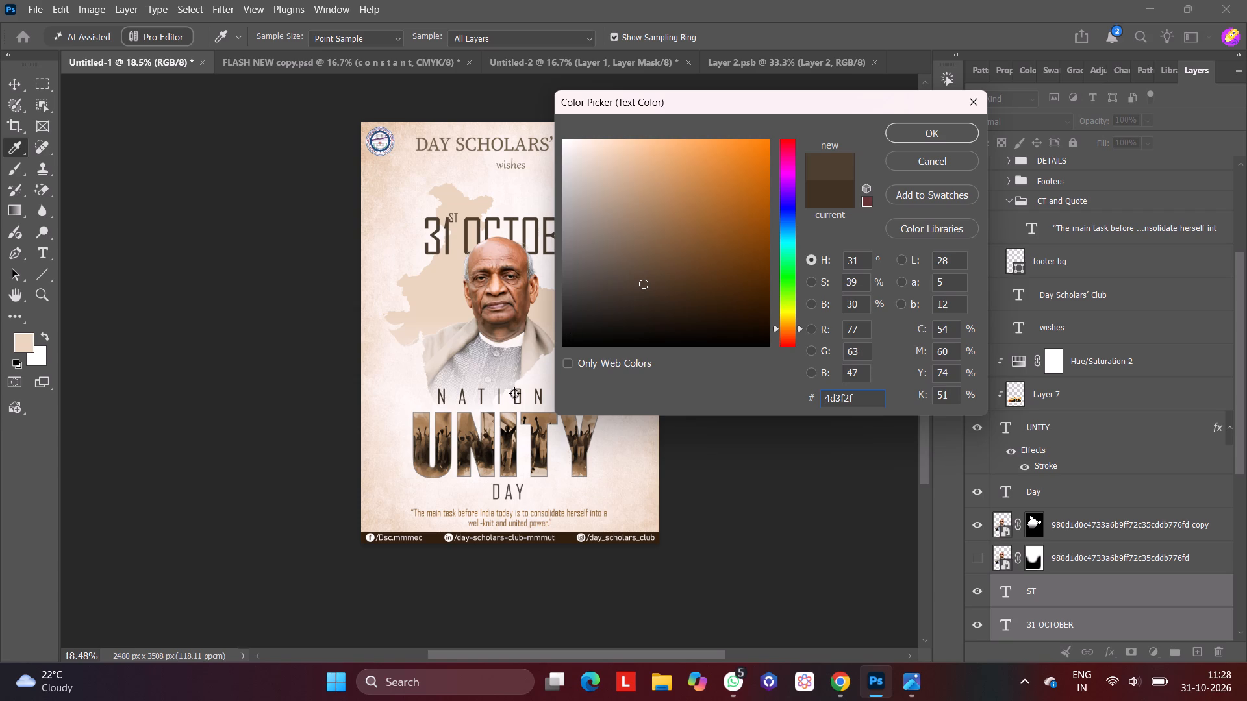
key(ctrl+equal)
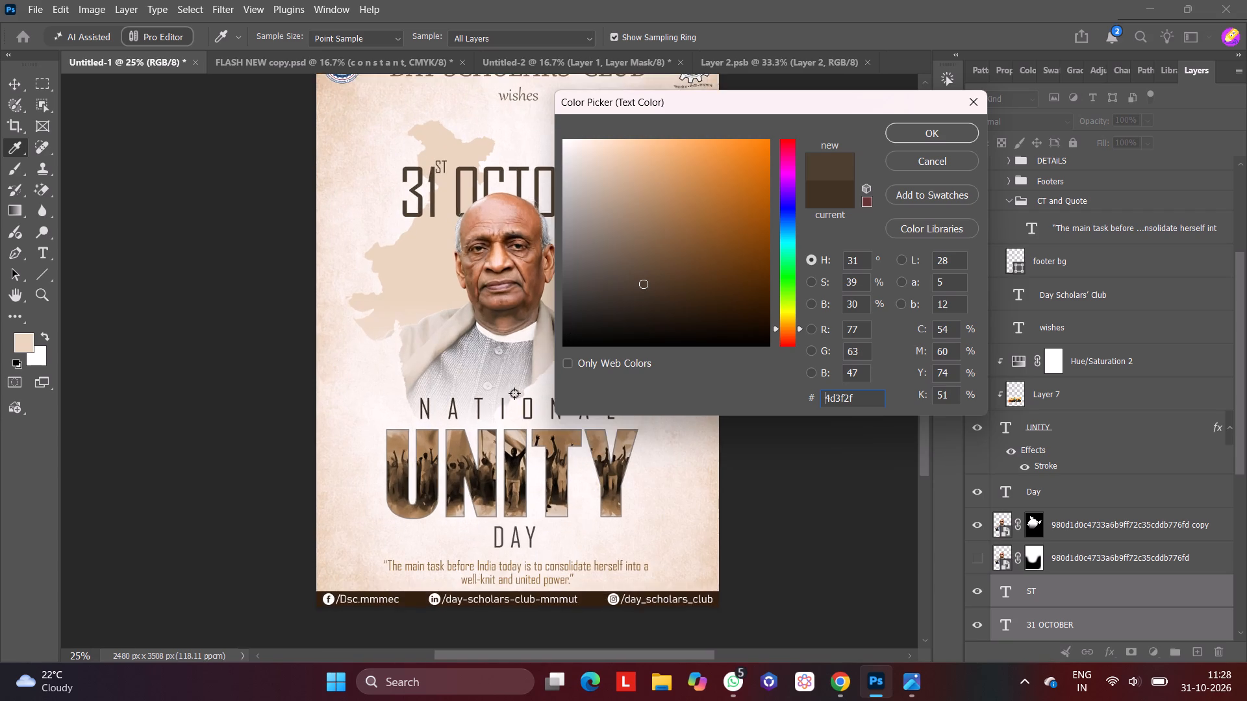
key(ctrl+equal)
key(ctrl+equal)
key(ctrl+equal)
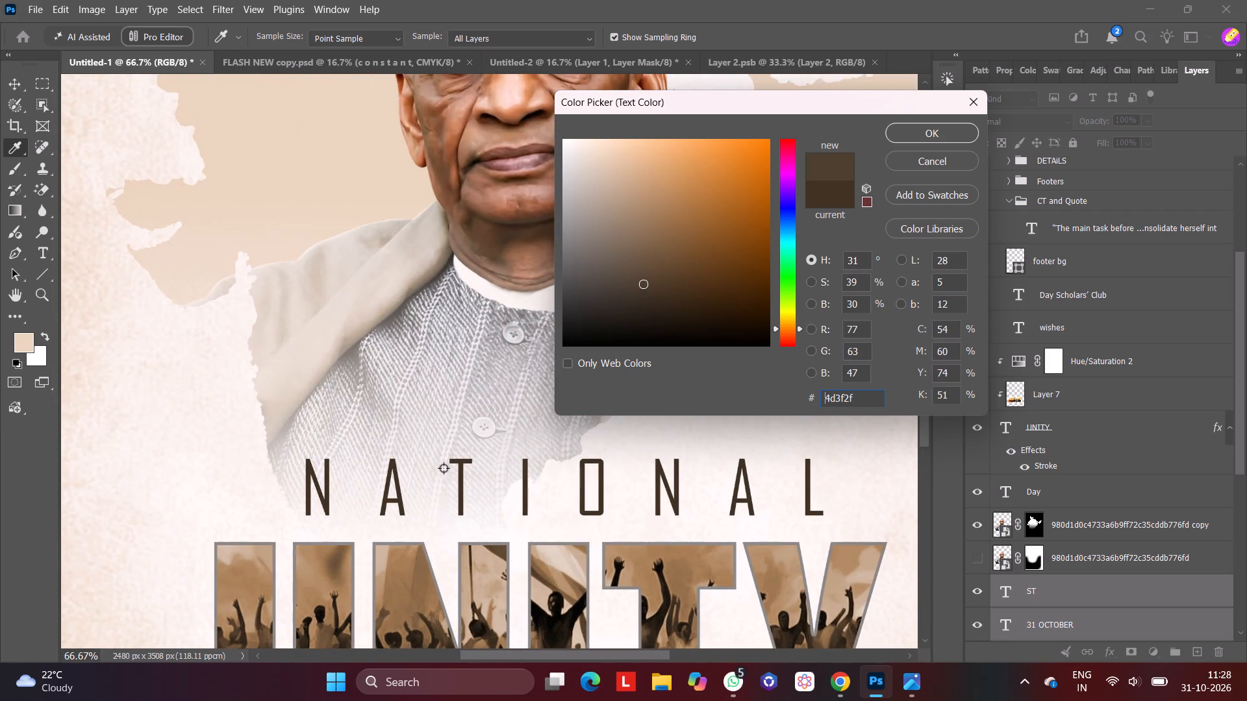
click(459, 461)
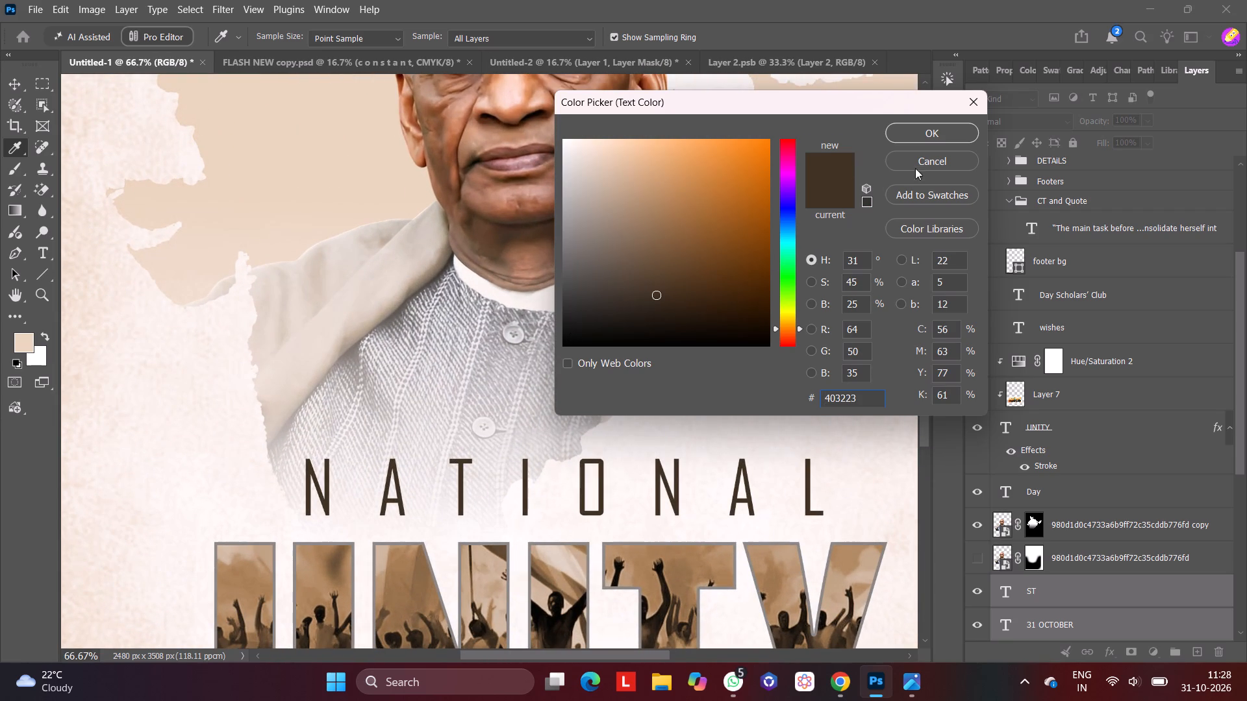
click(937, 136)
key(ctrl+0)
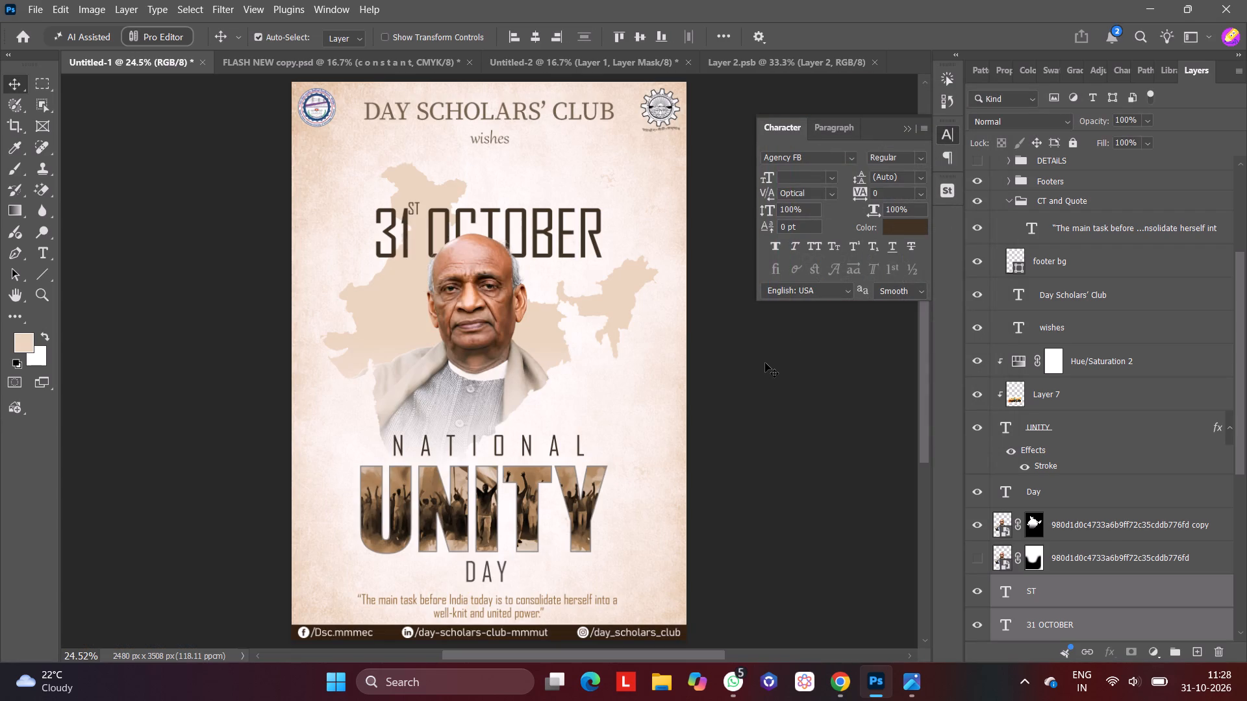
scroll(765, 363, down, 1)
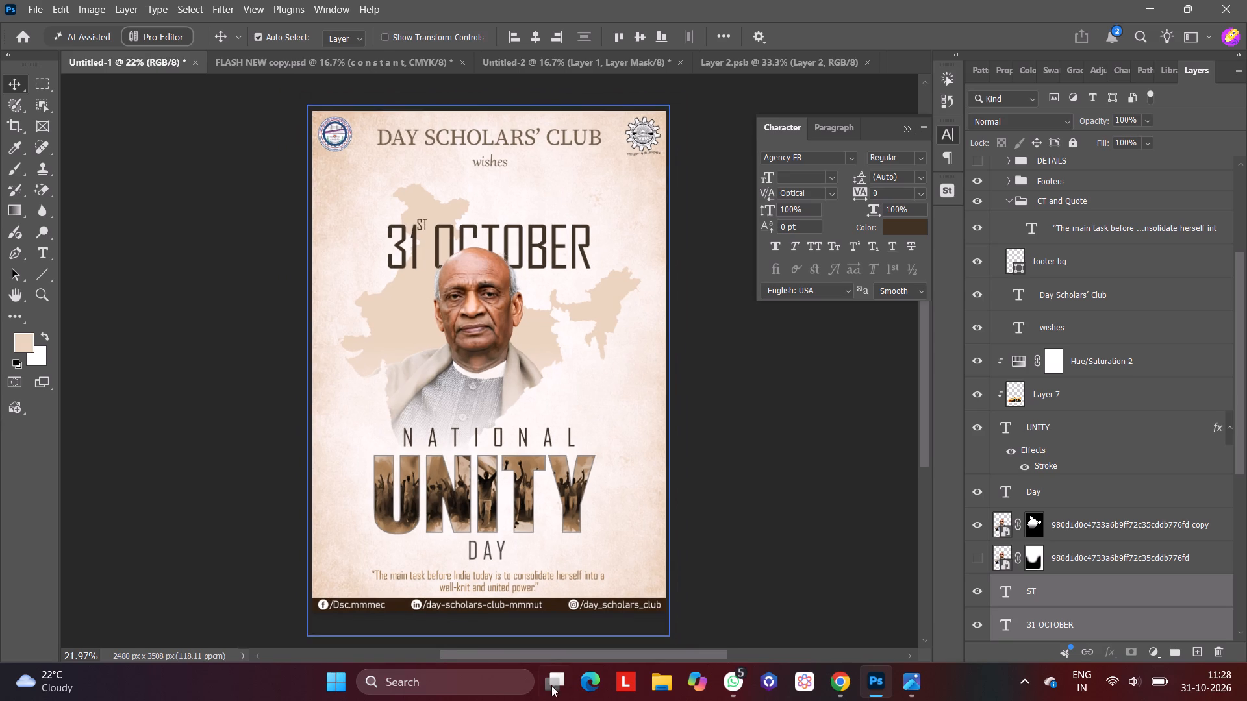
With the footer bg layer selected, set the text colour to brown #44382b, and deselect the layer.
click(553, 604)
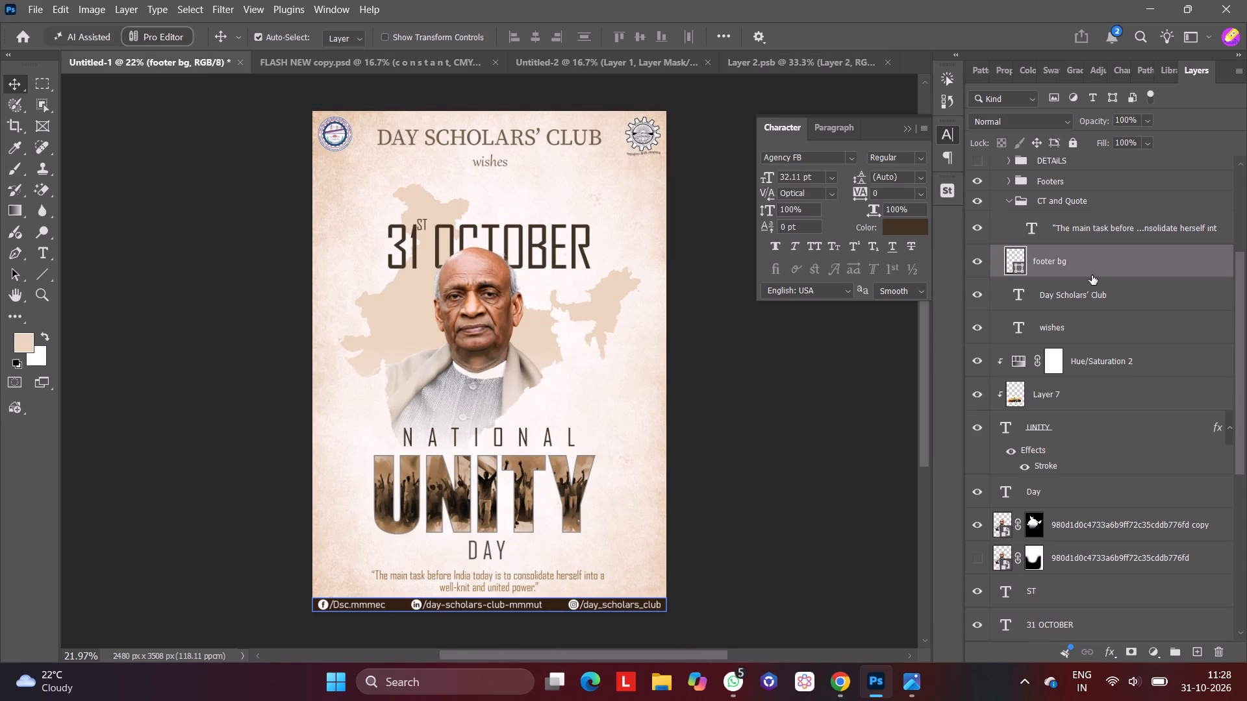
click(911, 228)
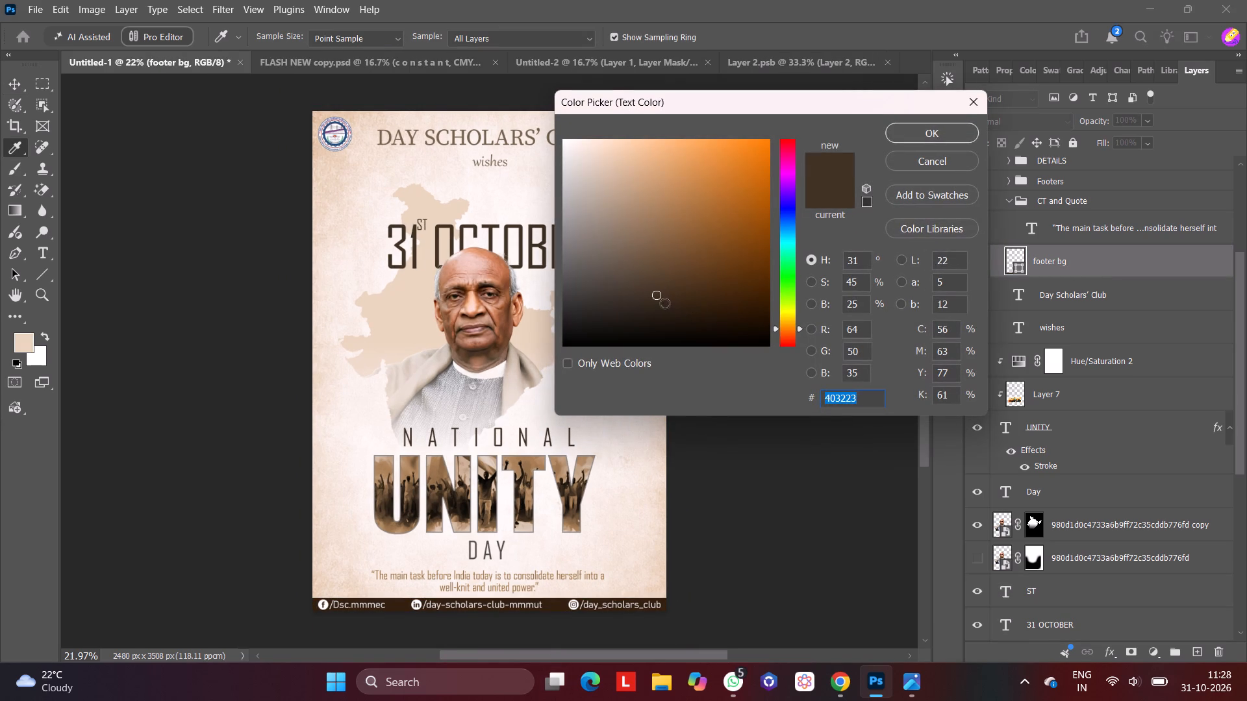
drag(657, 297, 661, 280)
drag(661, 280, 655, 284)
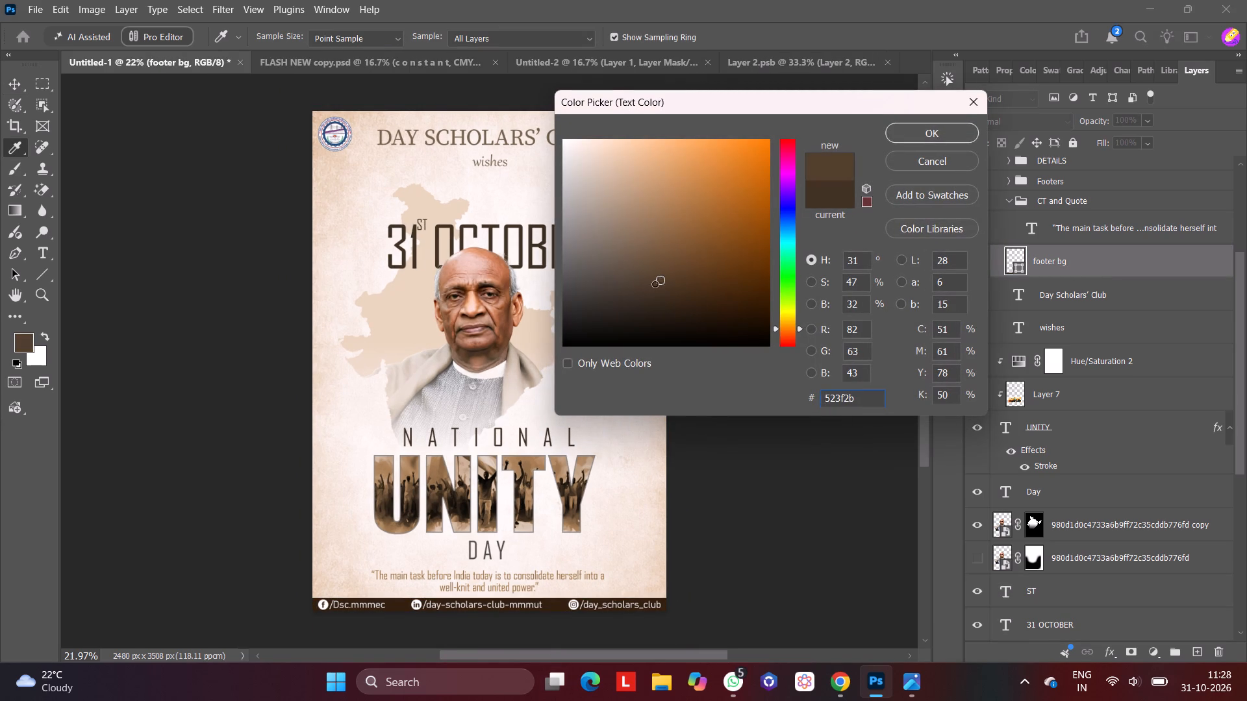
drag(655, 284, 639, 291)
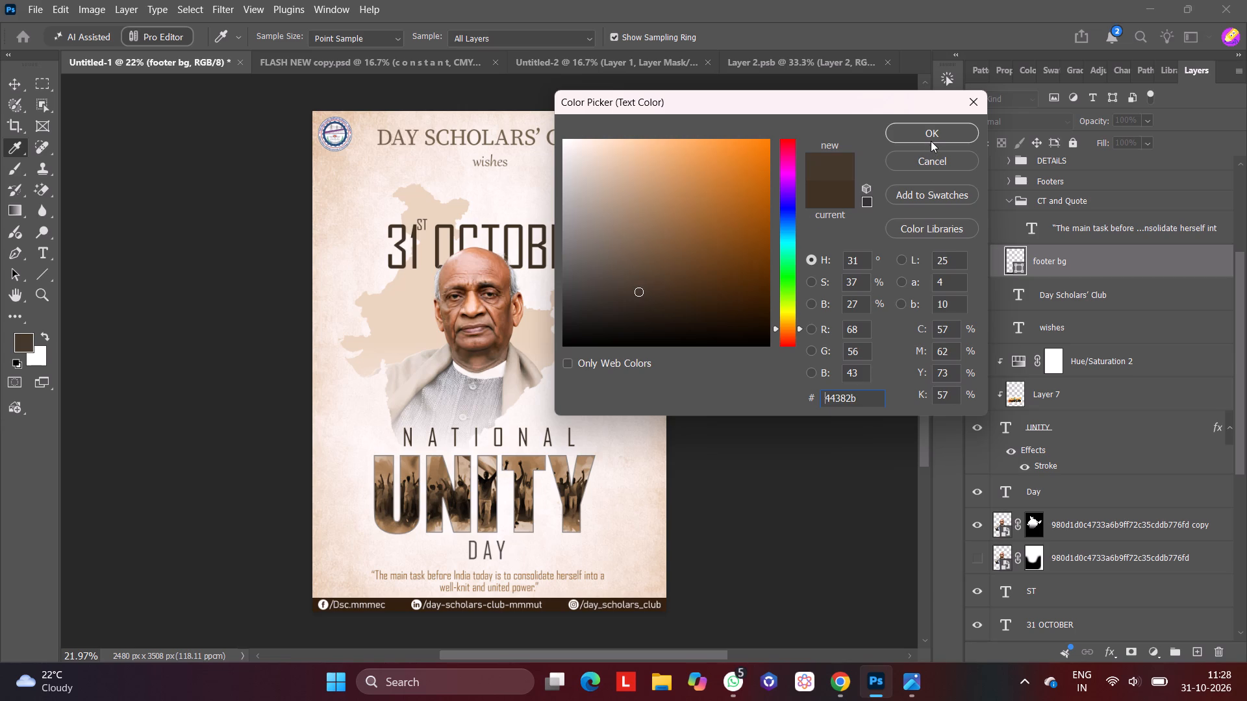
click(931, 141)
click(747, 489)
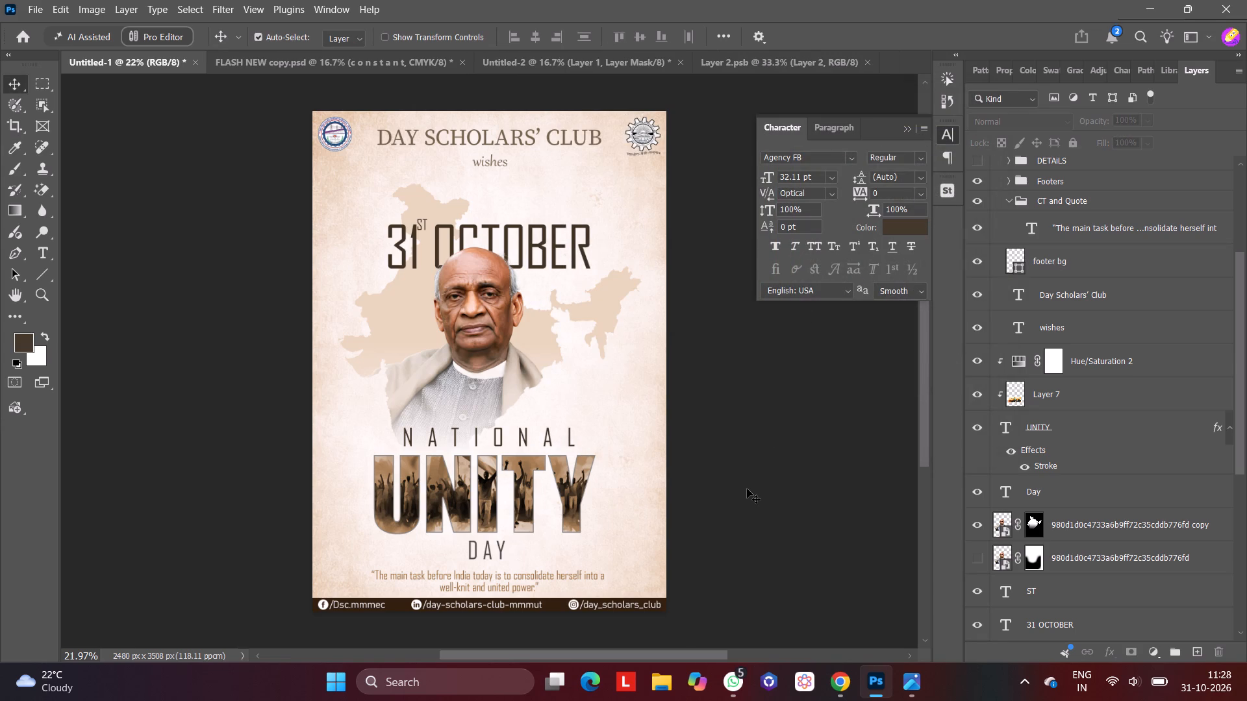
Export the poster as a 2480 x 3508 px PNG named BHAI into the Documents folder.
scroll(1197, 489, up, 3)
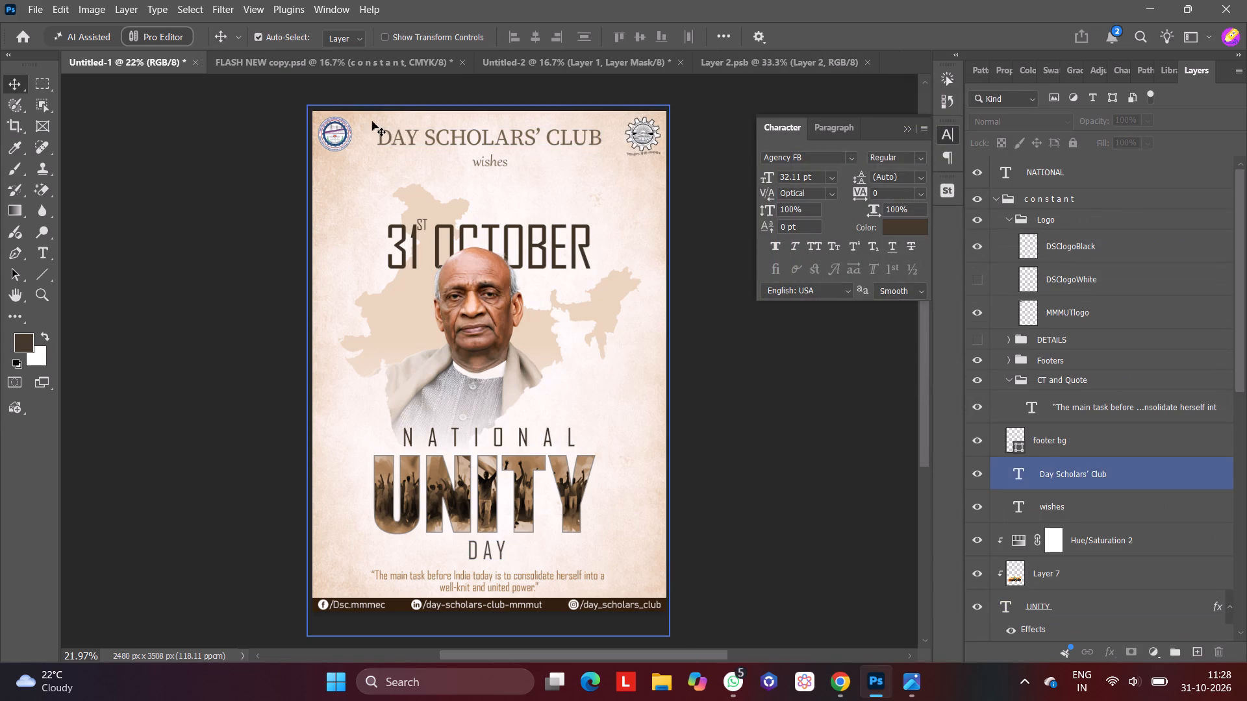
click(29, 6)
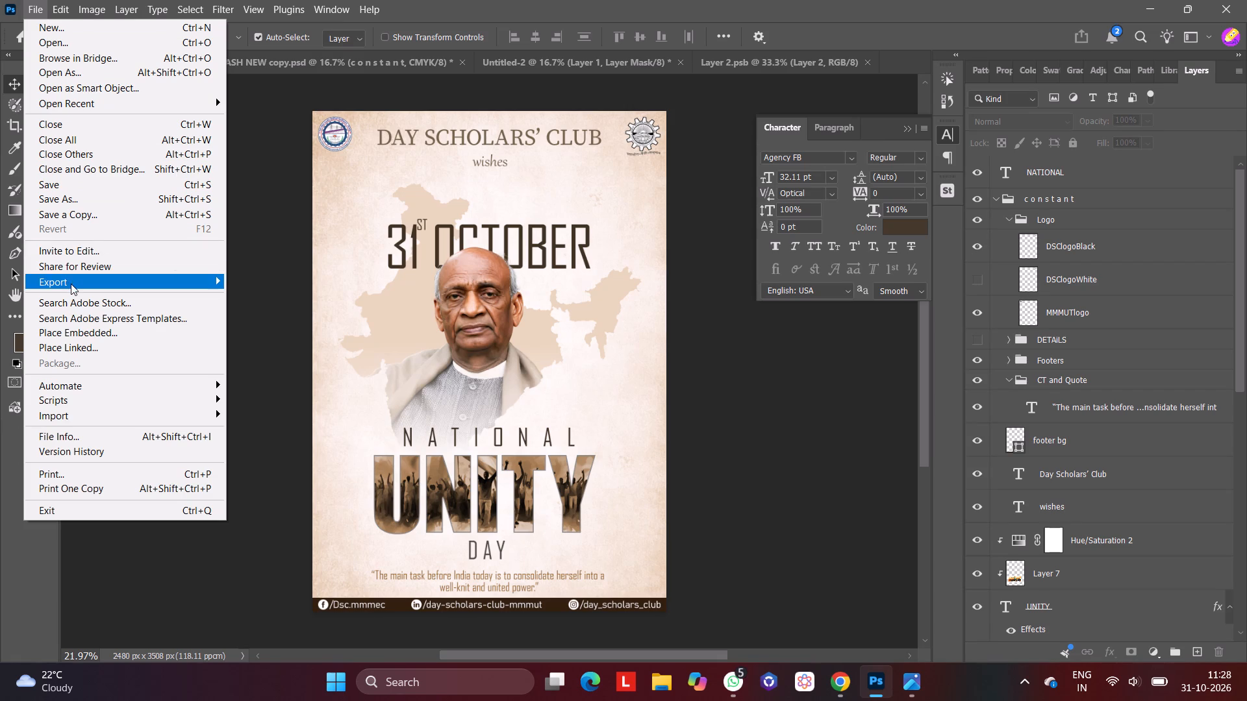
click(255, 303)
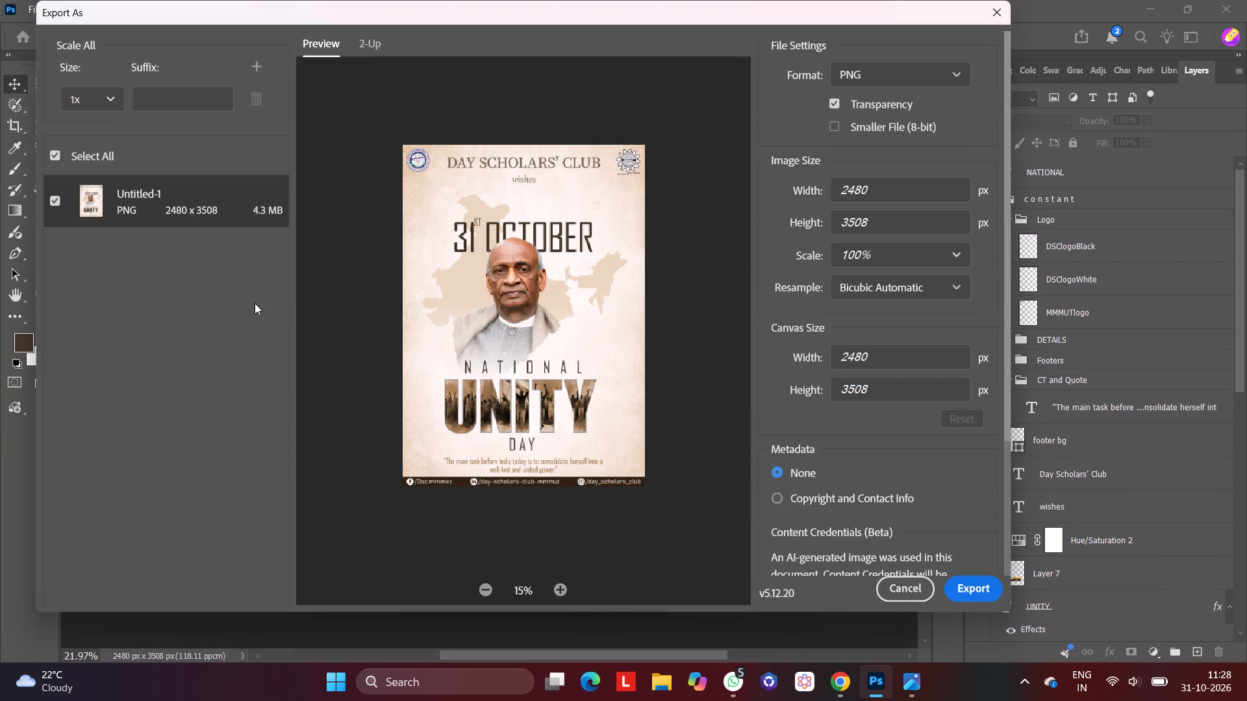
click(975, 592)
key(BackSpace)
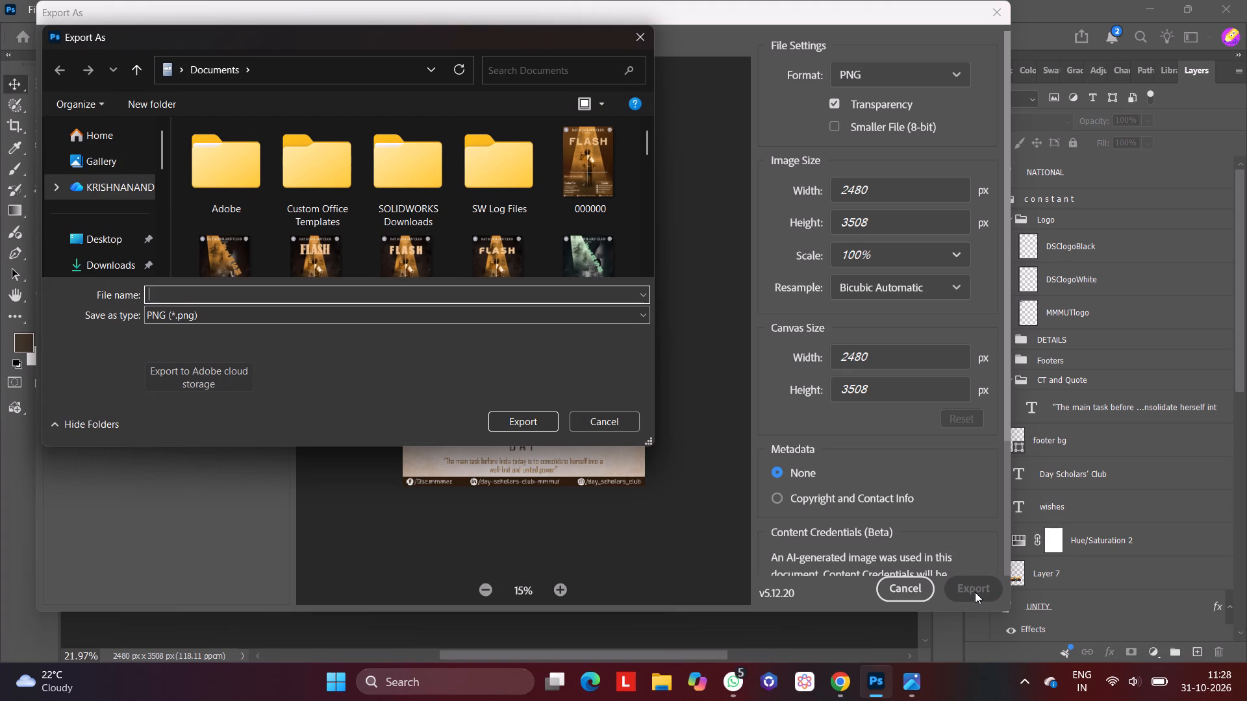
text(BHAI)
key(Return)
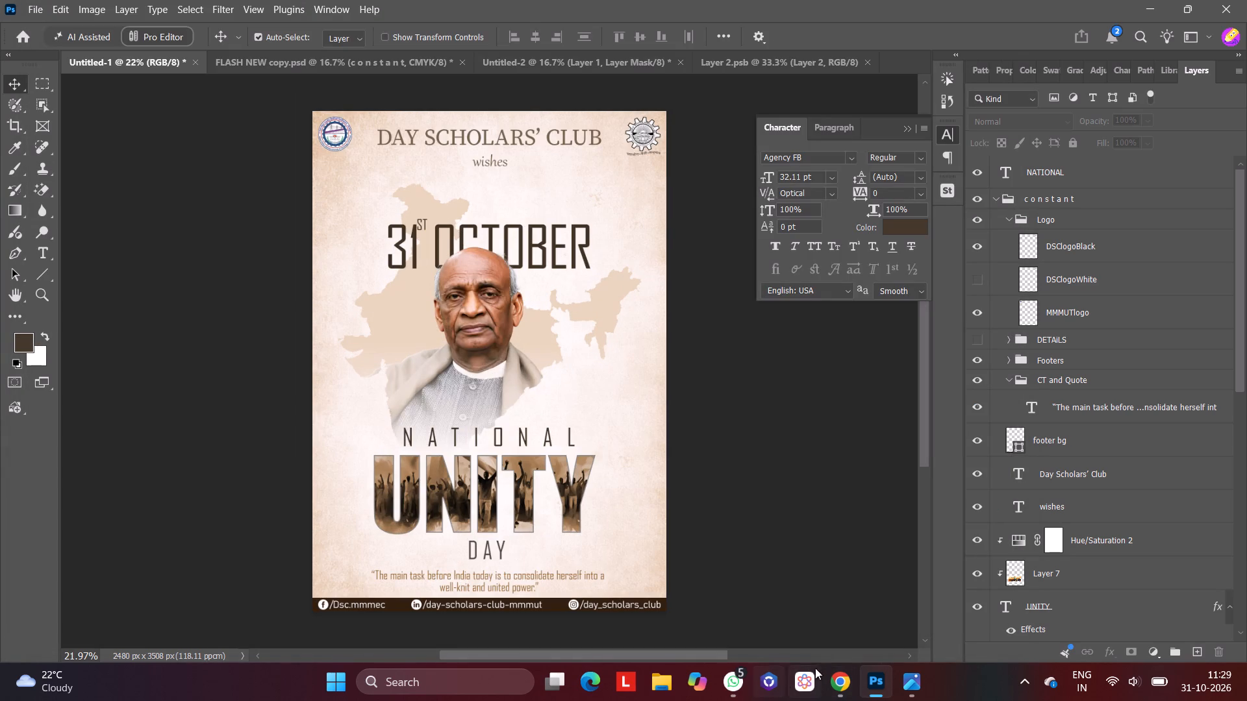
Switch to File Explorer and look through the Documents folder for the exported BHAI poster image.
click(833, 681)
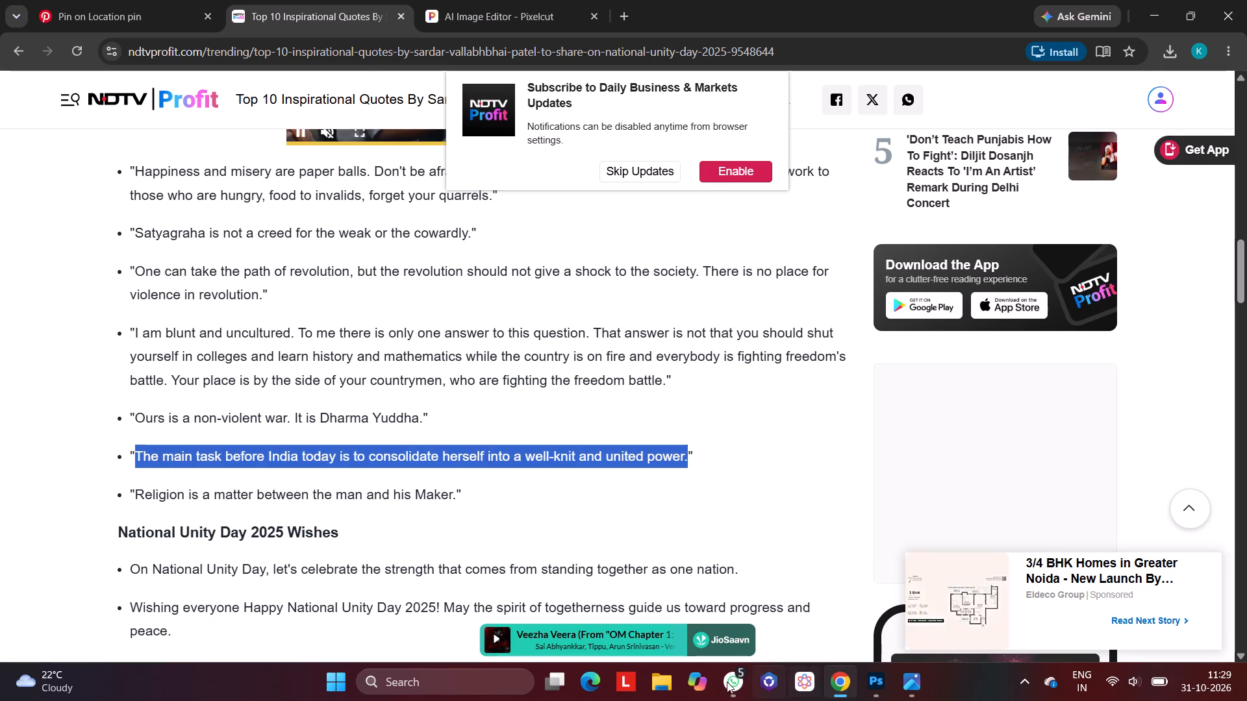
click(651, 680)
click(309, 351)
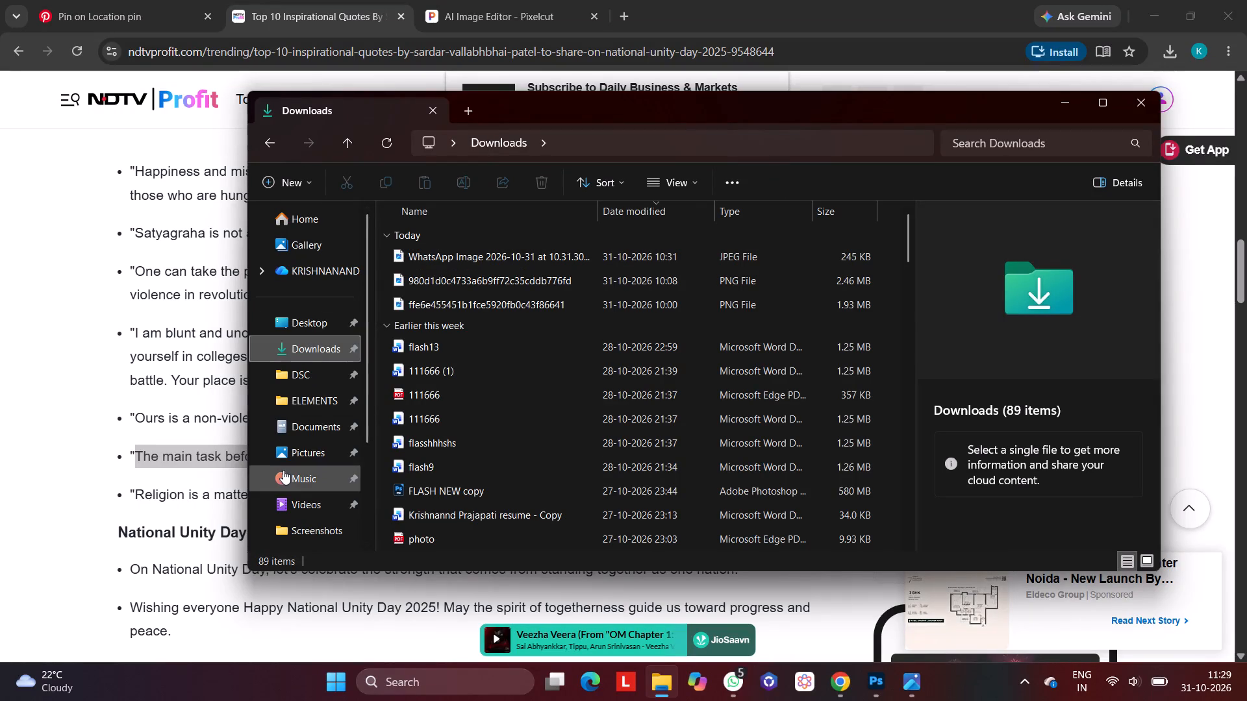
click(304, 452)
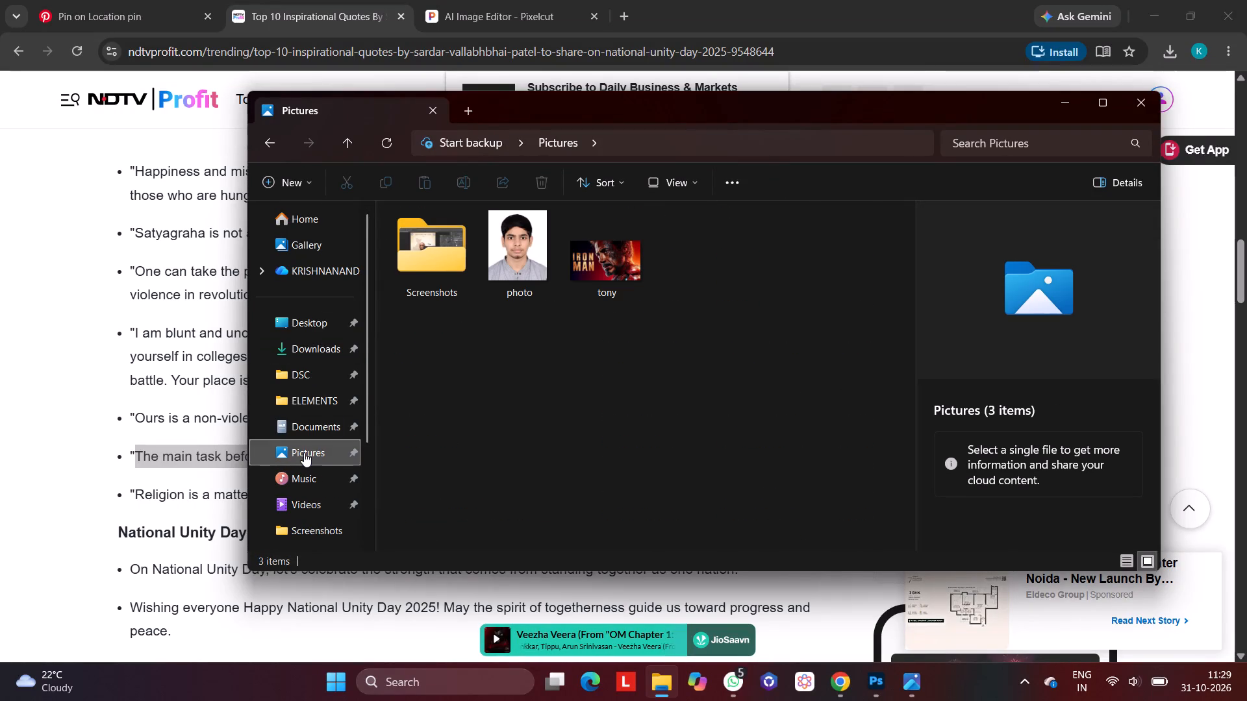
click(299, 428)
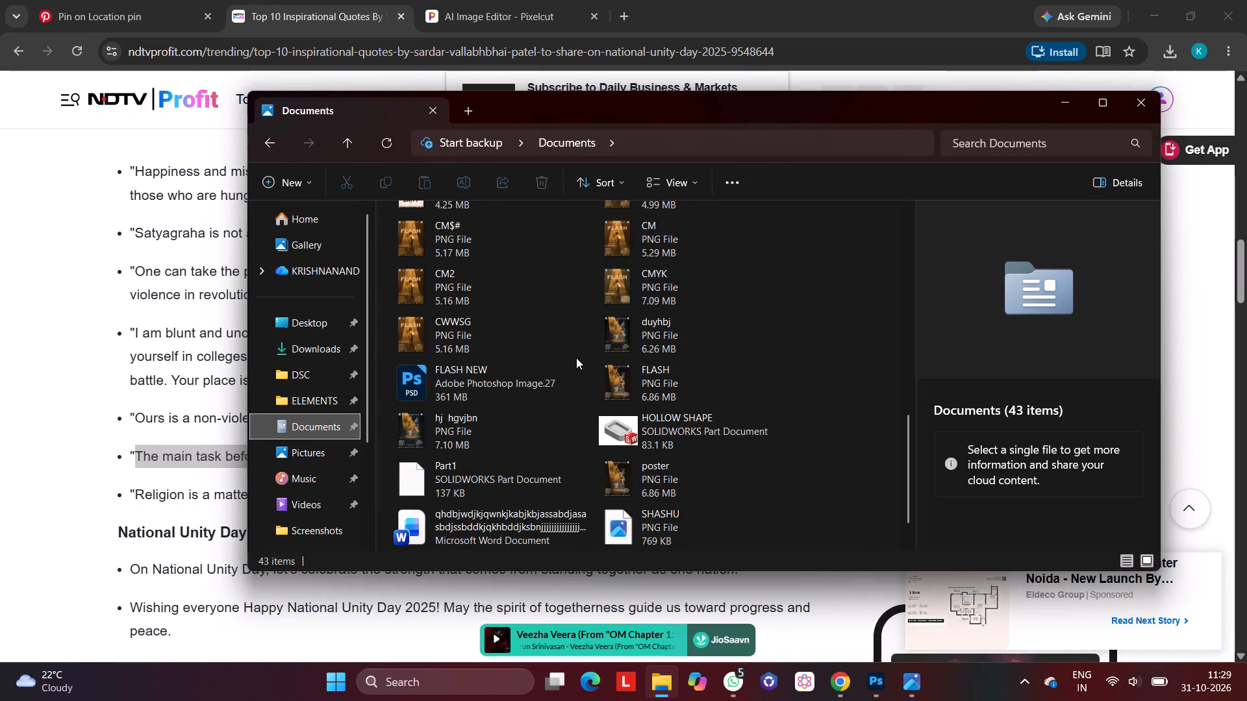
scroll(576, 358, down, 6)
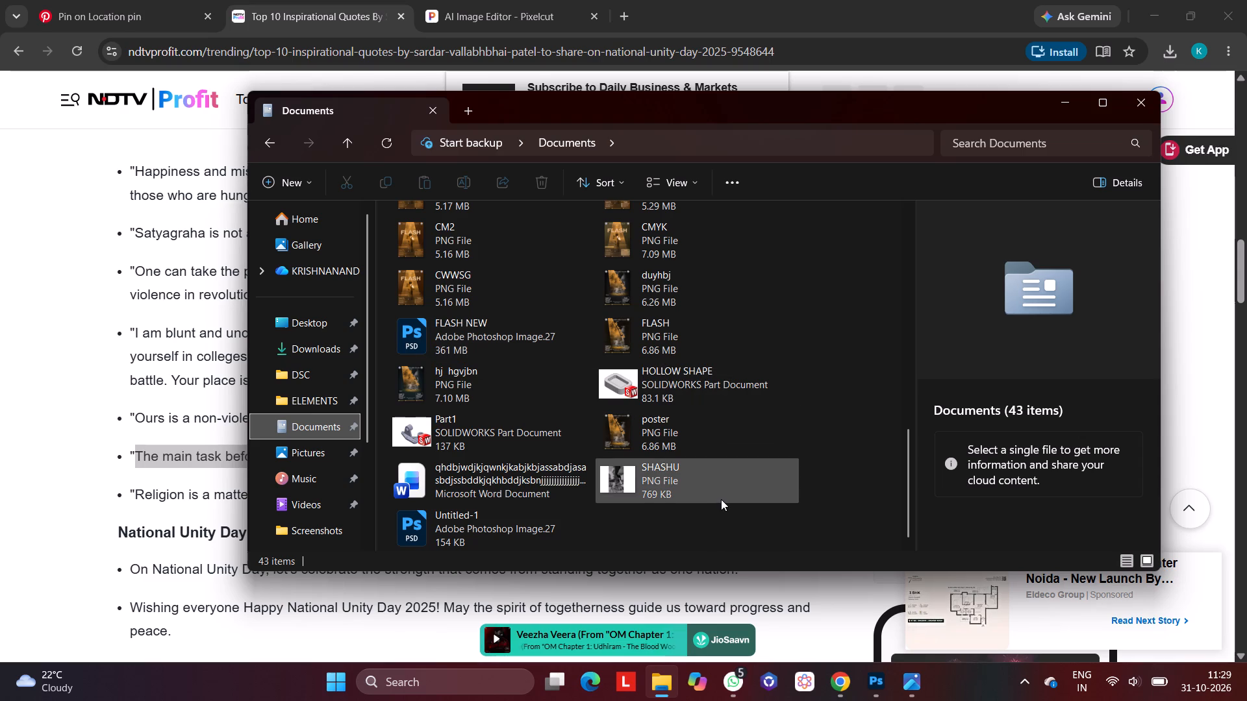
Return to Photoshop and export the poster again as a 2480 x 3508 px PNG named VALLBBHAI in Documents.
click(876, 680)
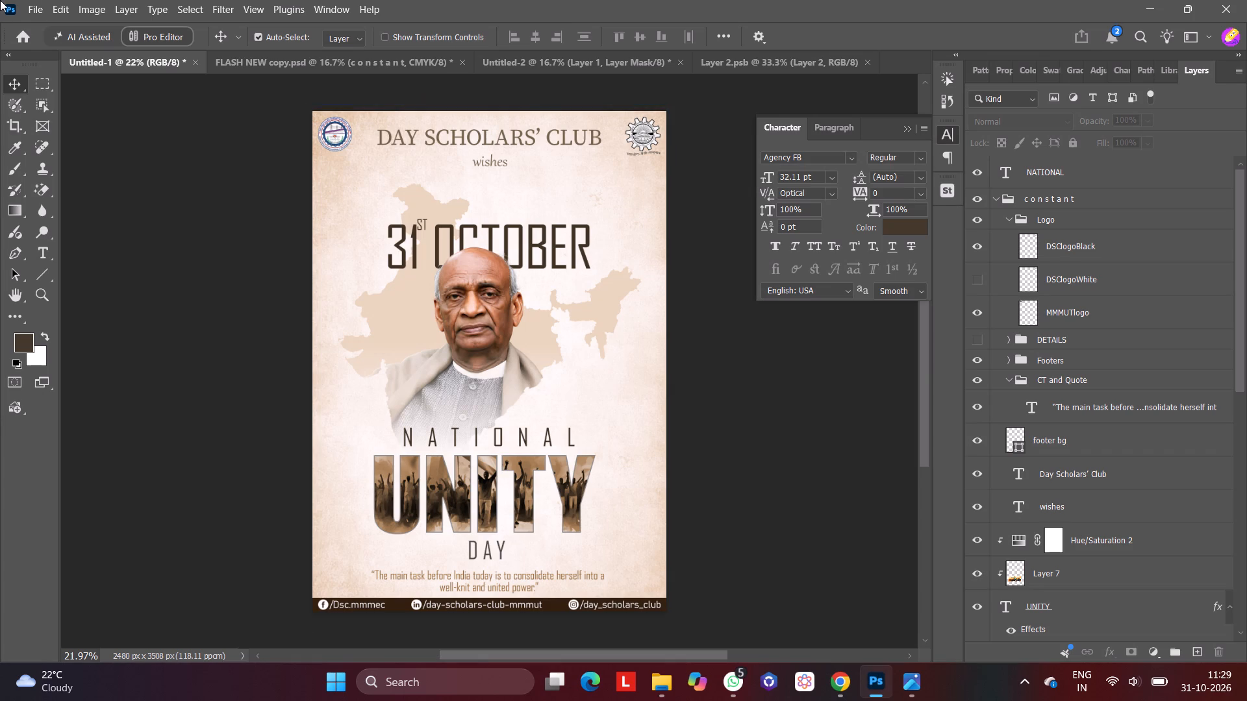
click(40, 9)
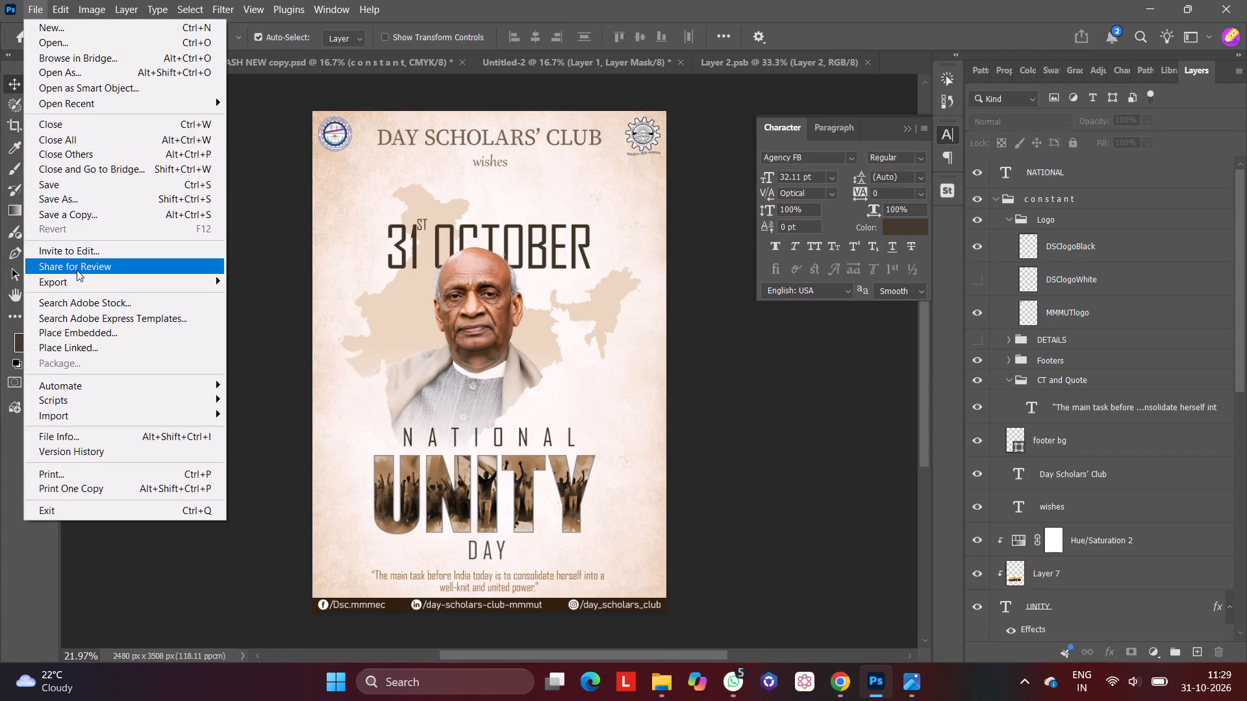
click(250, 293)
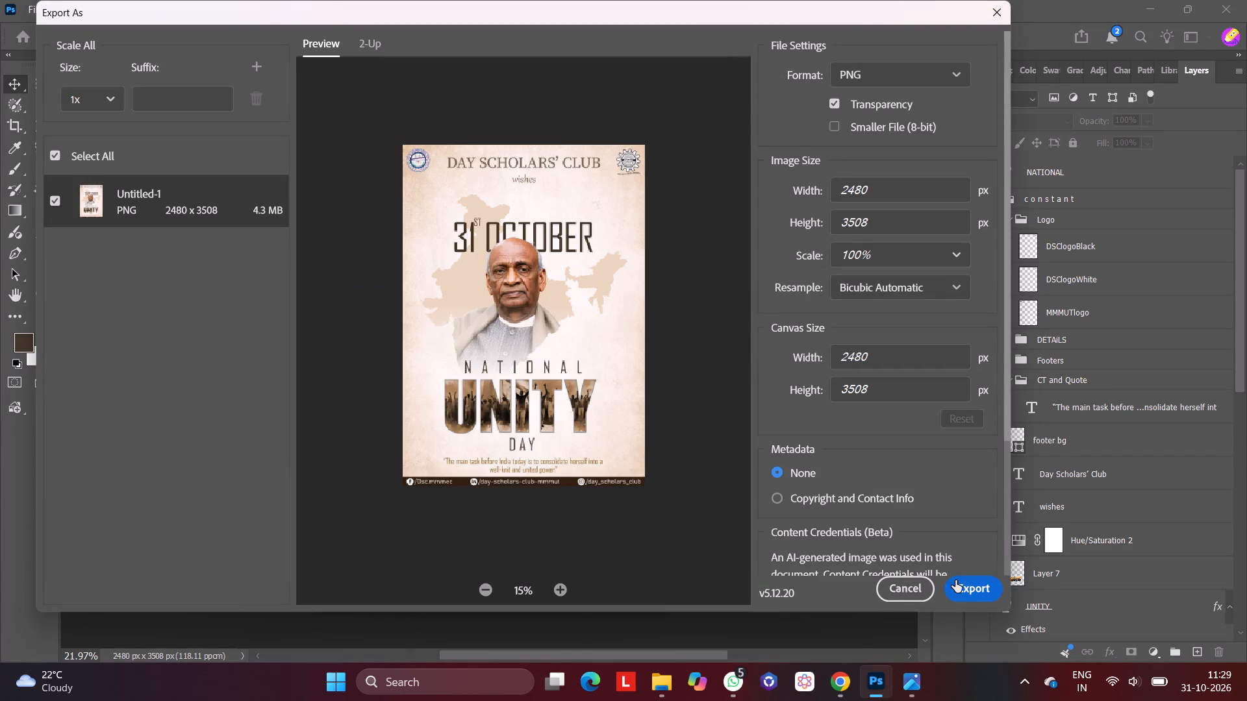
click(966, 582)
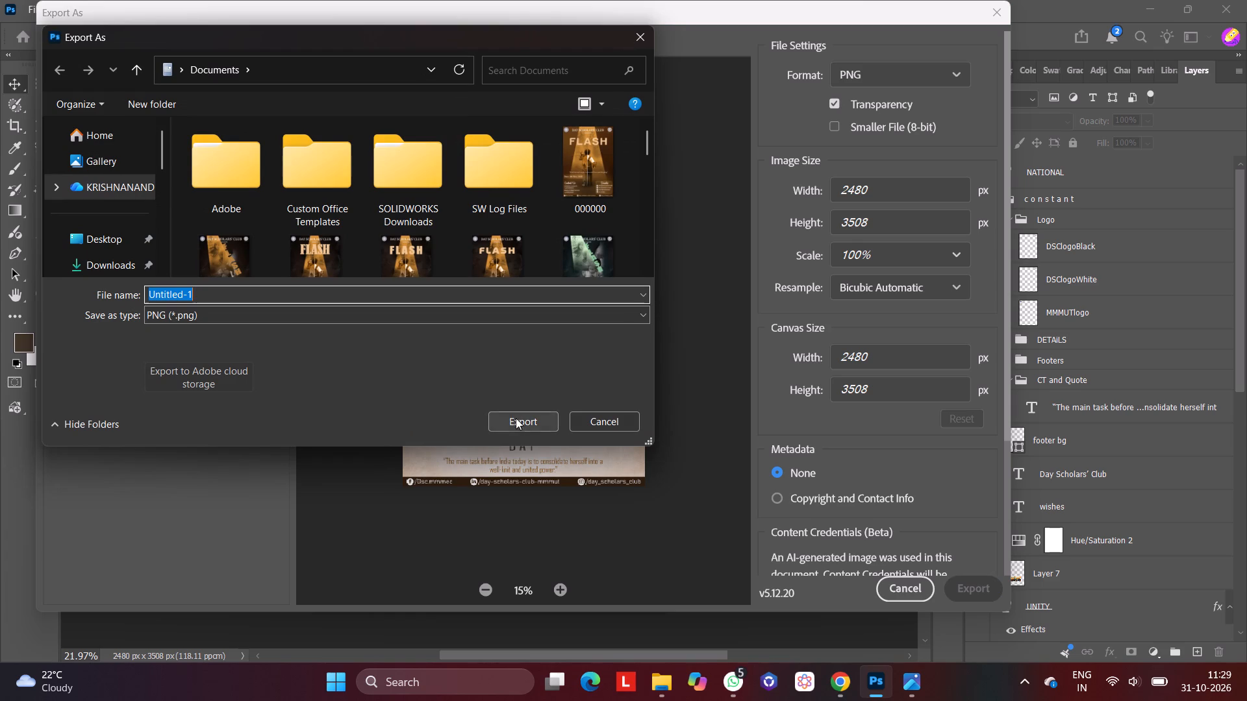
click(597, 423)
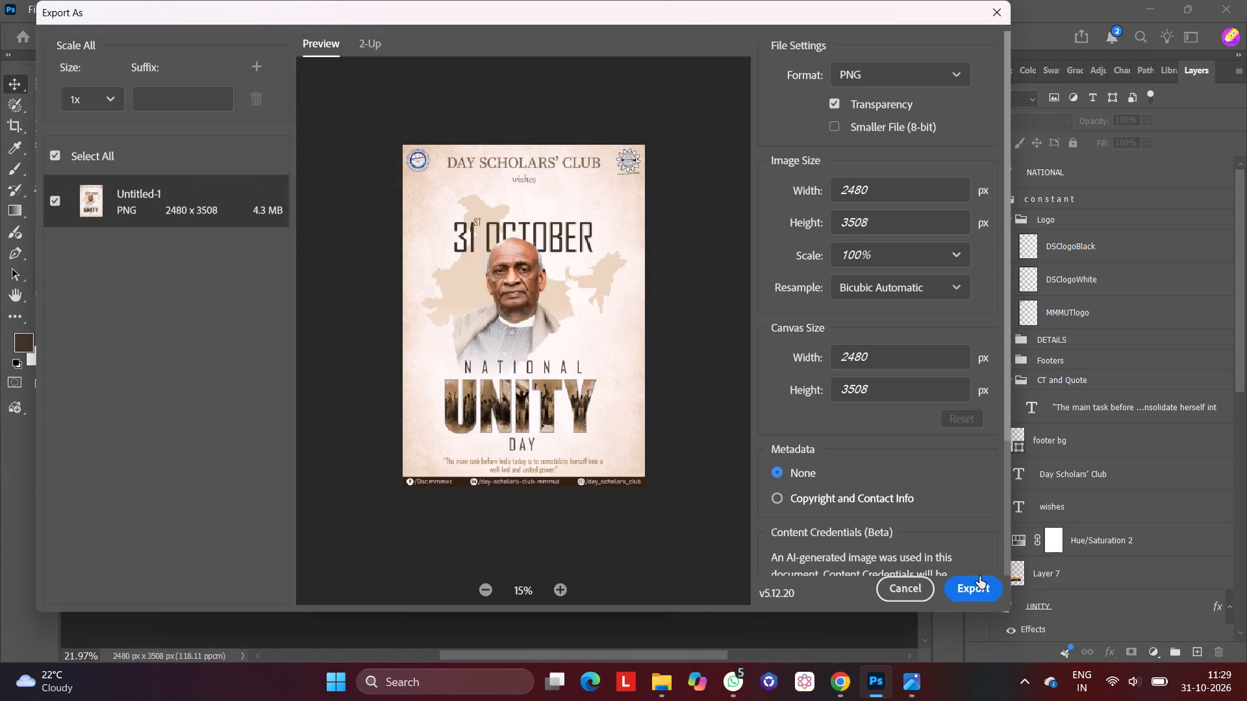
click(991, 587)
key(BackSpace)
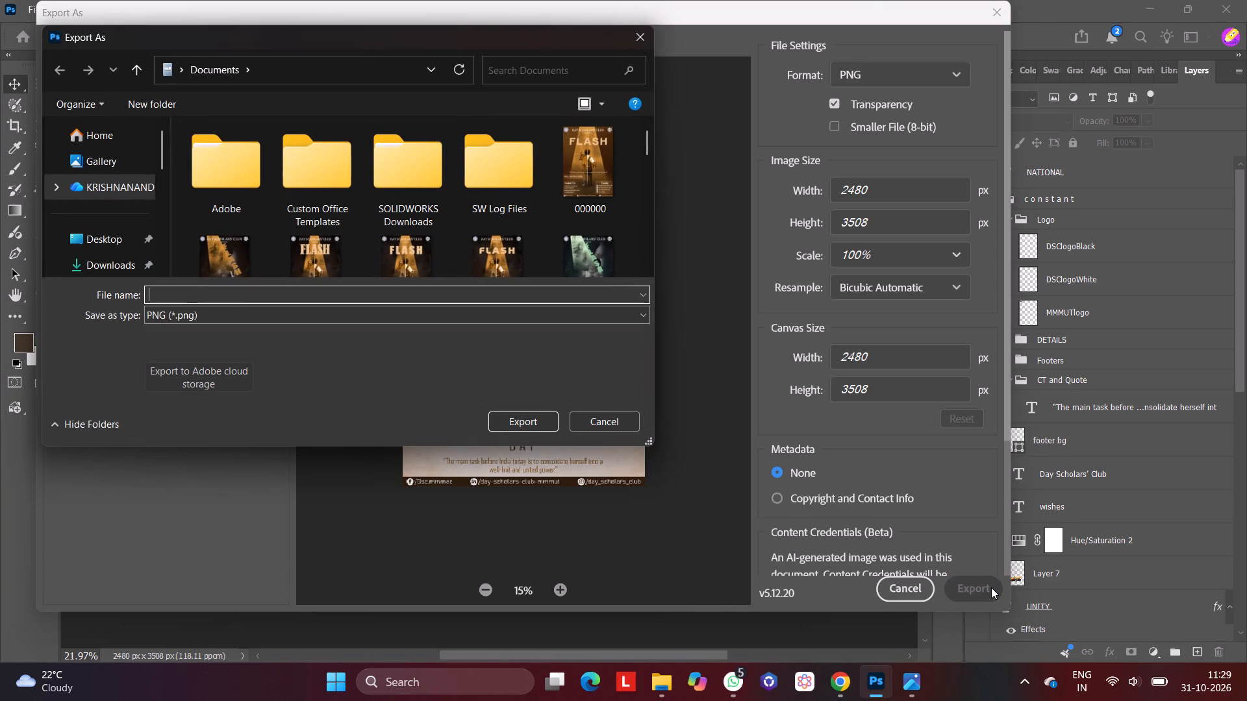
text(VALLBBHAI)
key(Return)
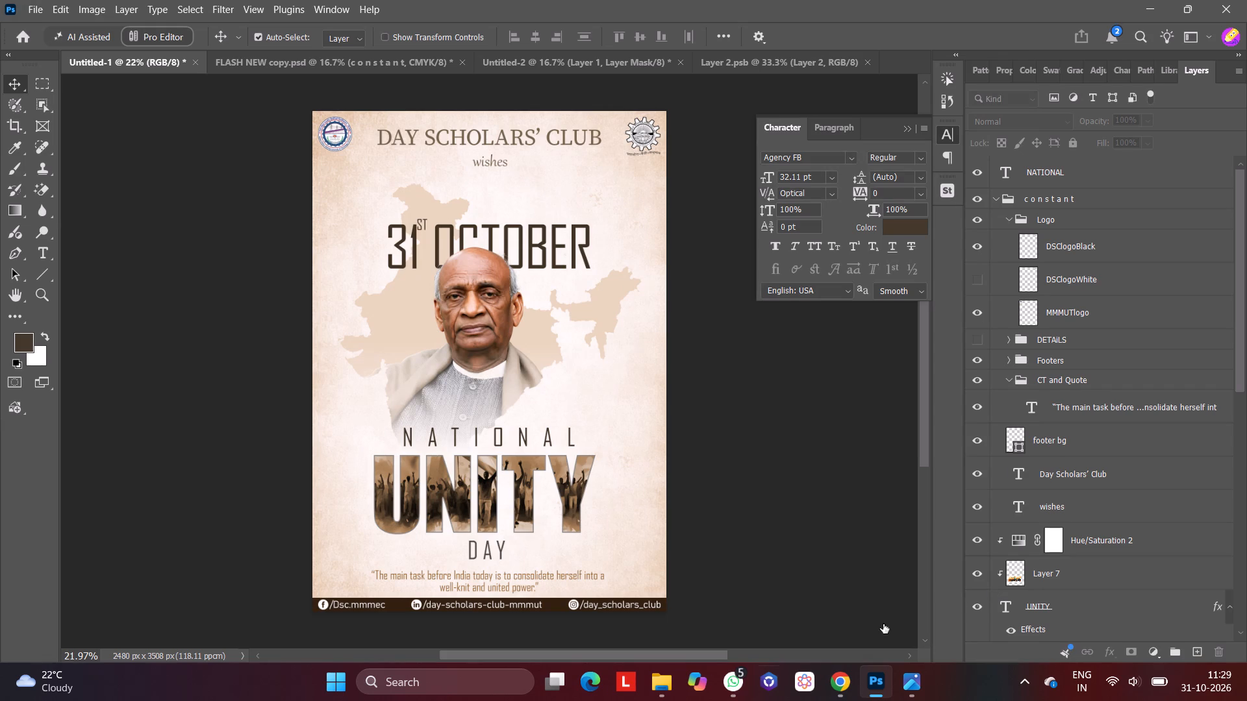
Switch to File Explorer and locate the exported VALLBBHAI PNG in the Documents folder.
double_click(652, 687)
click(660, 679)
scroll(581, 445, down, 3)
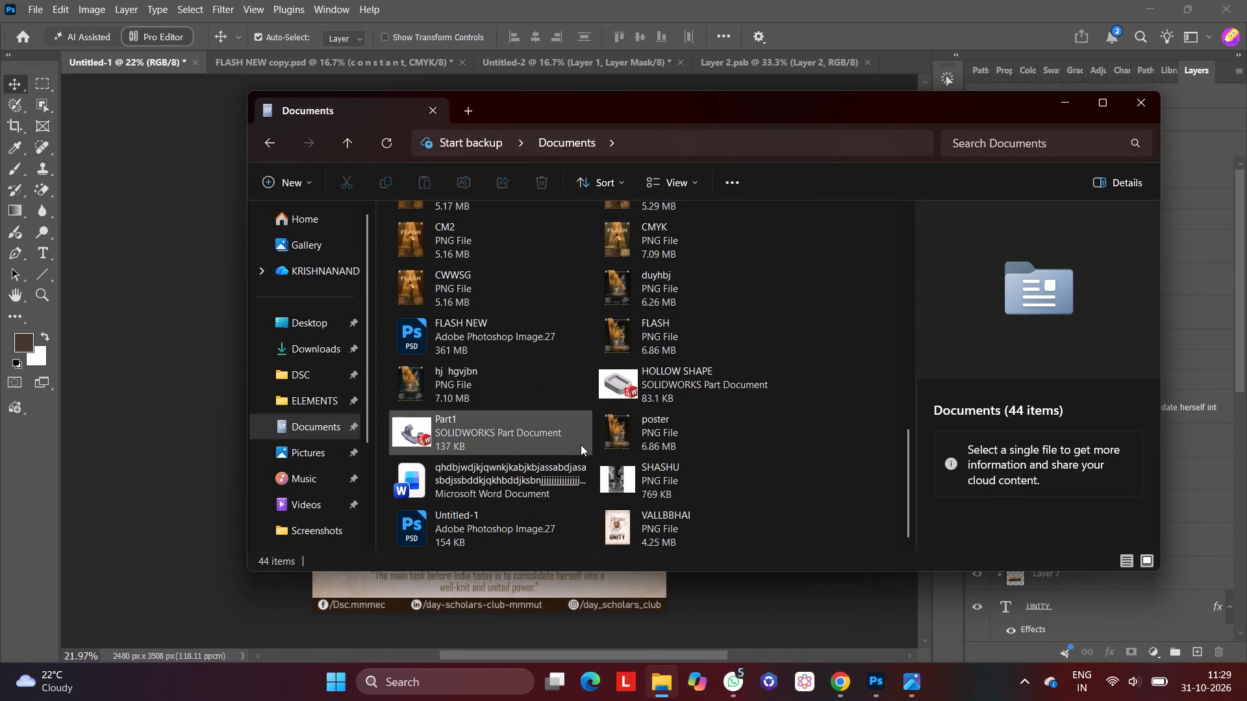
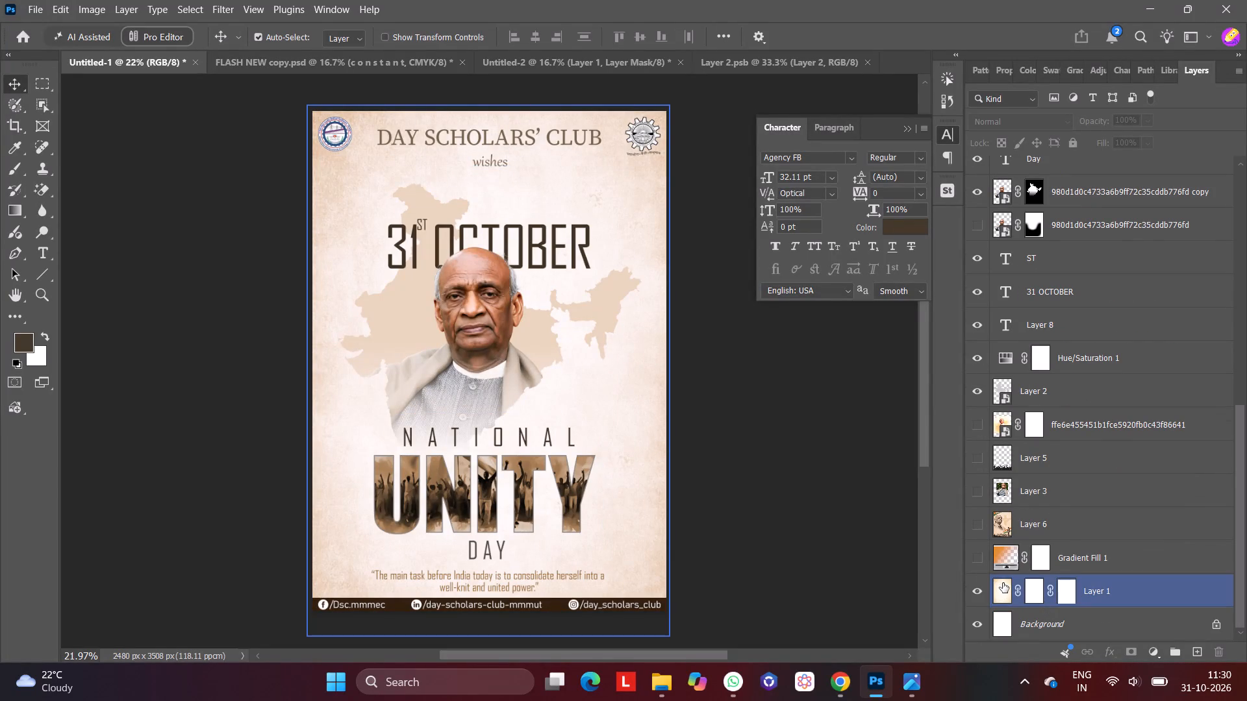
Add a Hue/Saturation adjustment directly above Layer 1, colorized with hue 31, saturation 41 and lightness -12.
click(1120, 587)
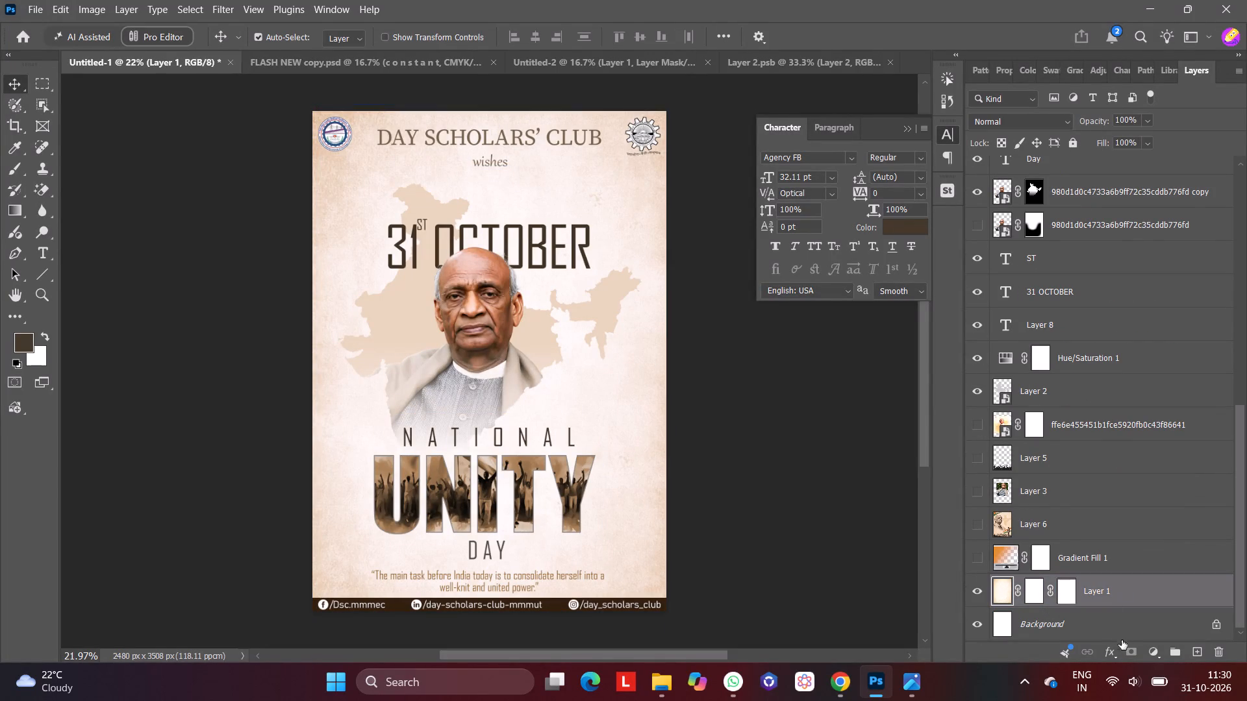
click(1150, 655)
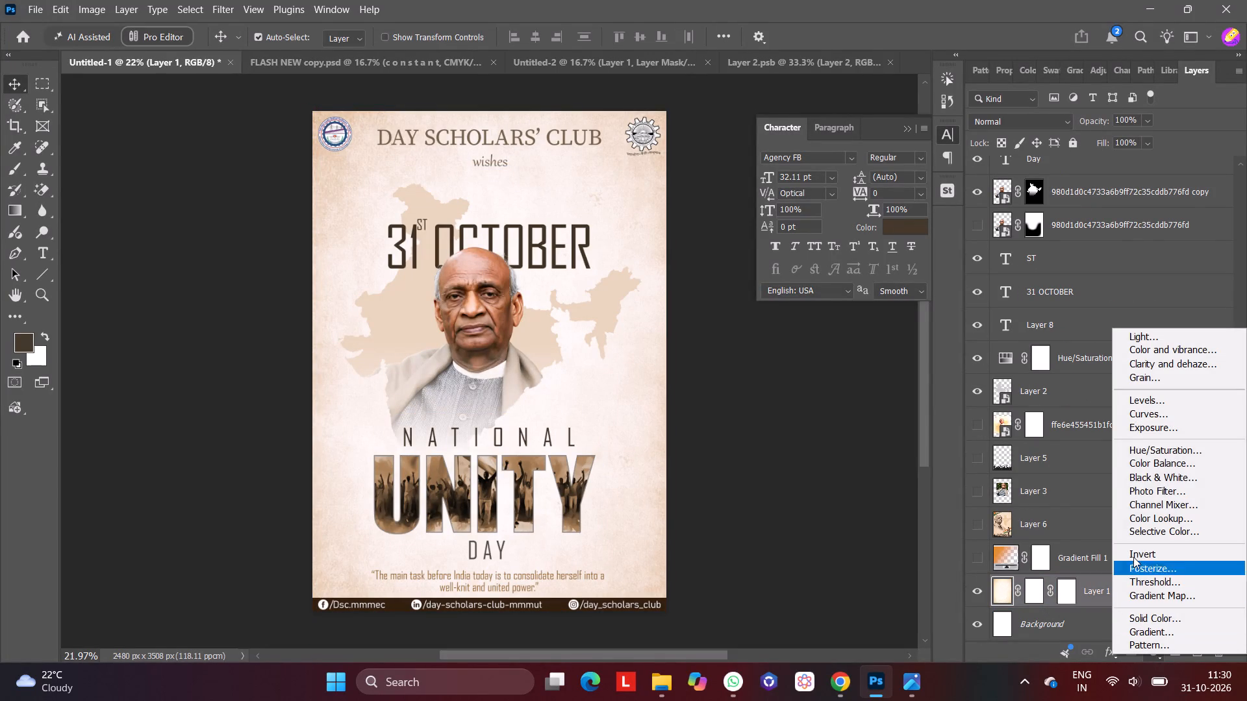
click(1137, 451)
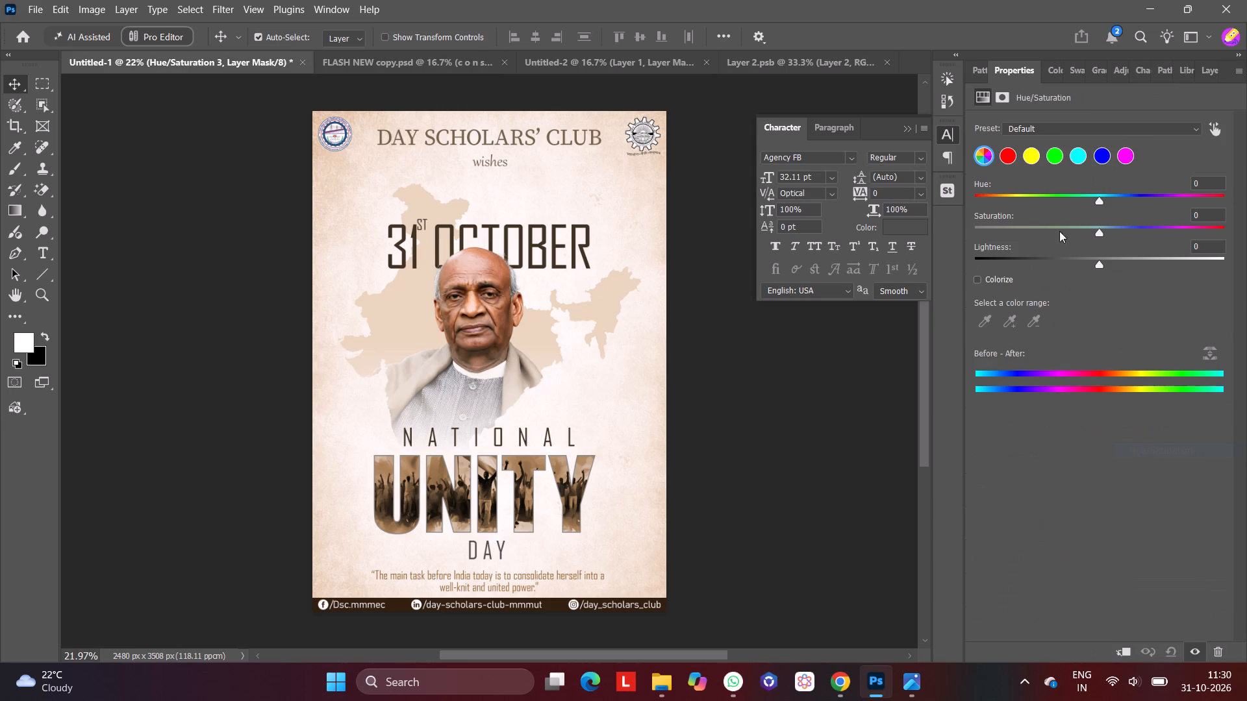
click(976, 281)
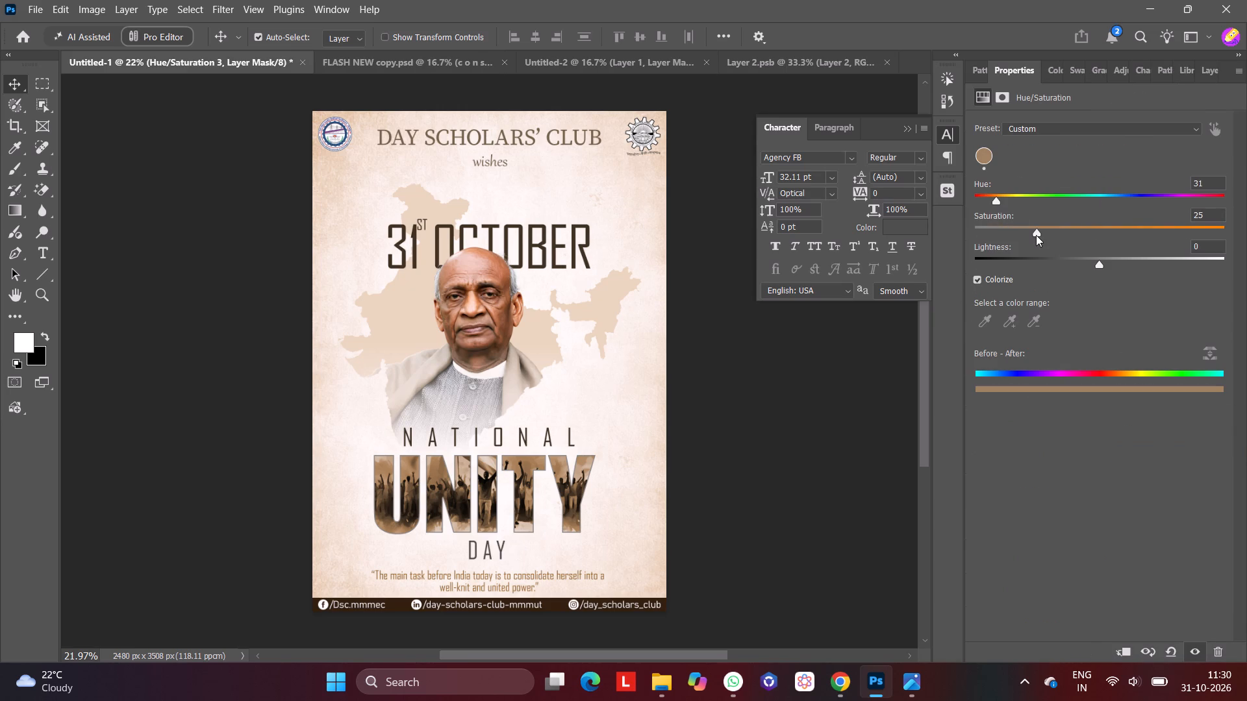
drag(1039, 232, 1076, 236)
click(1076, 236)
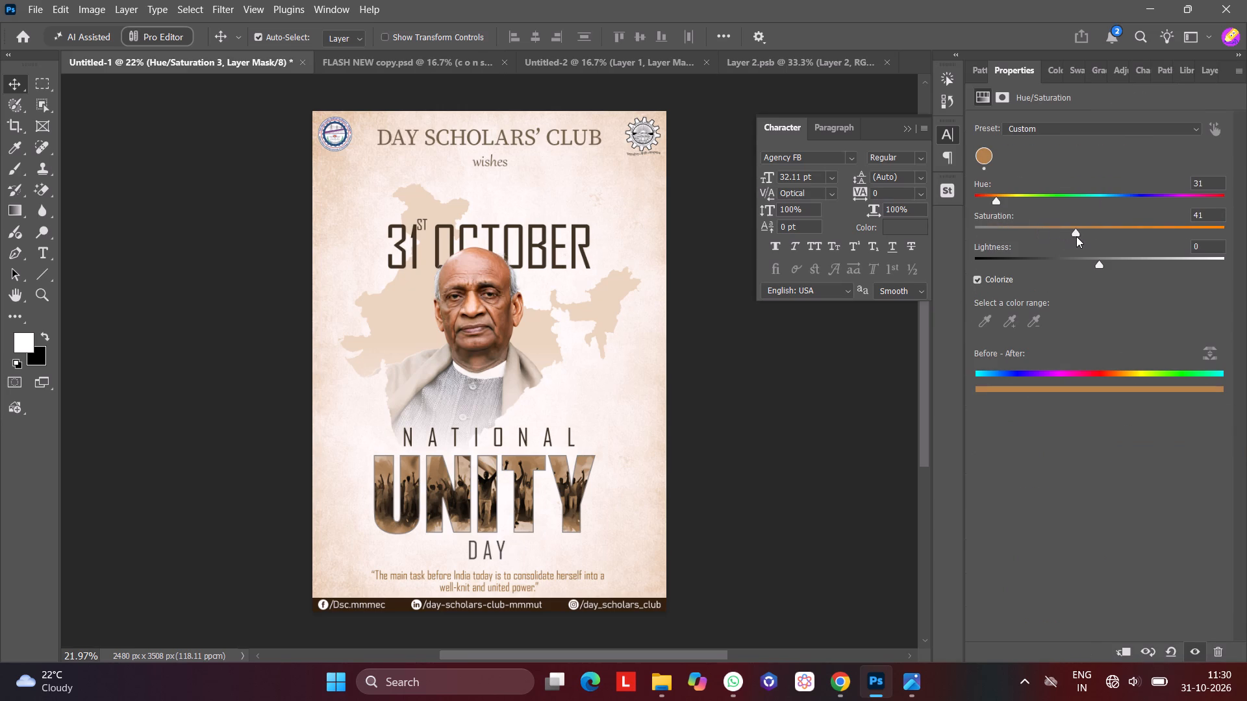
drag(1100, 265, 1033, 256)
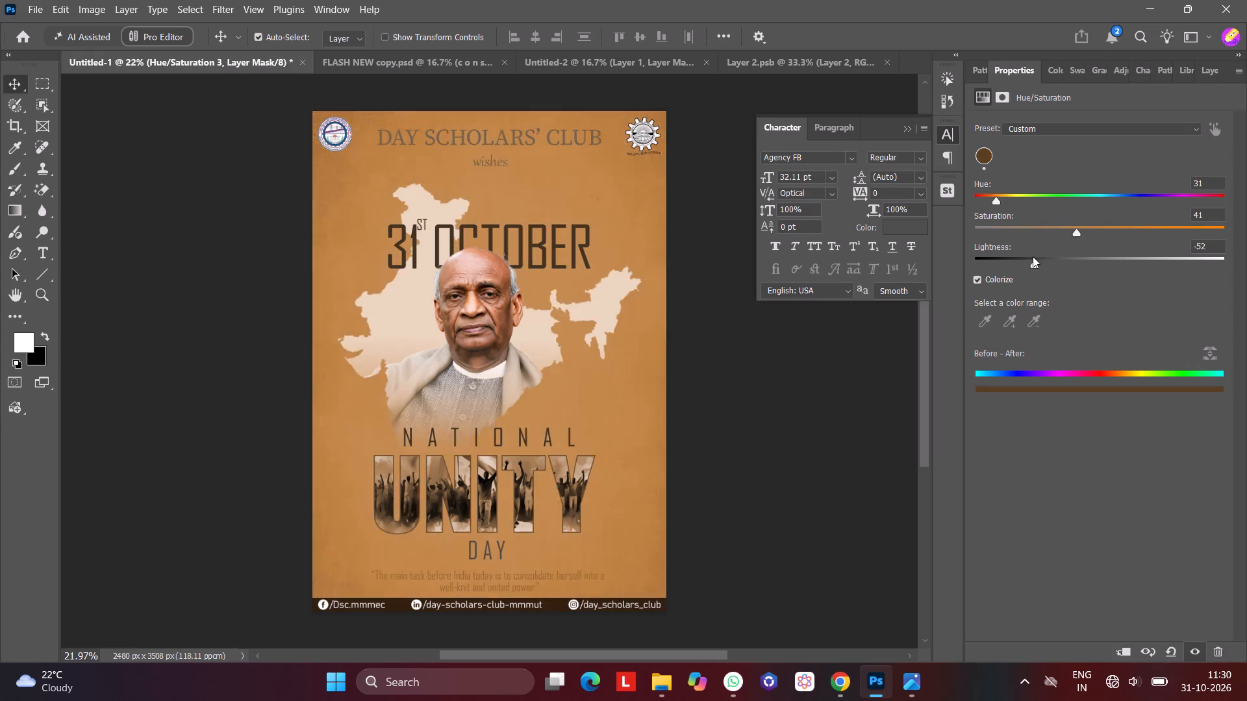
drag(1033, 256, 1080, 273)
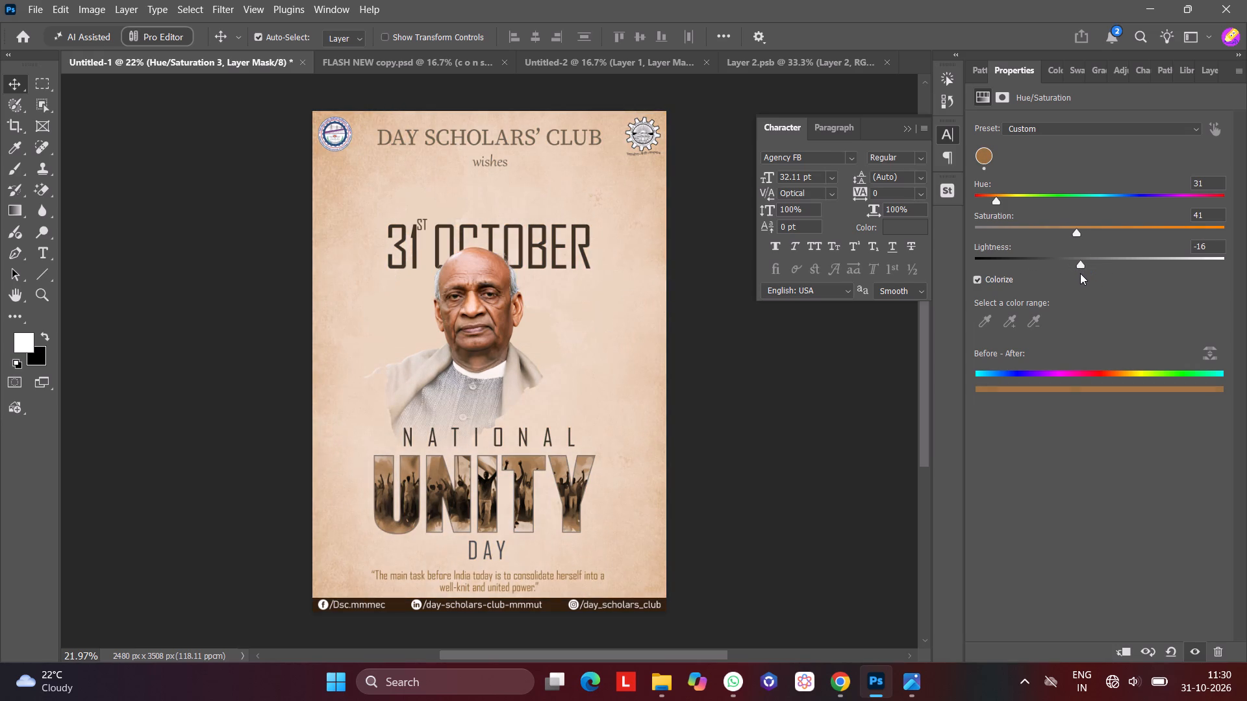
drag(1080, 273, 1081, 273)
drag(1081, 273, 1081, 264)
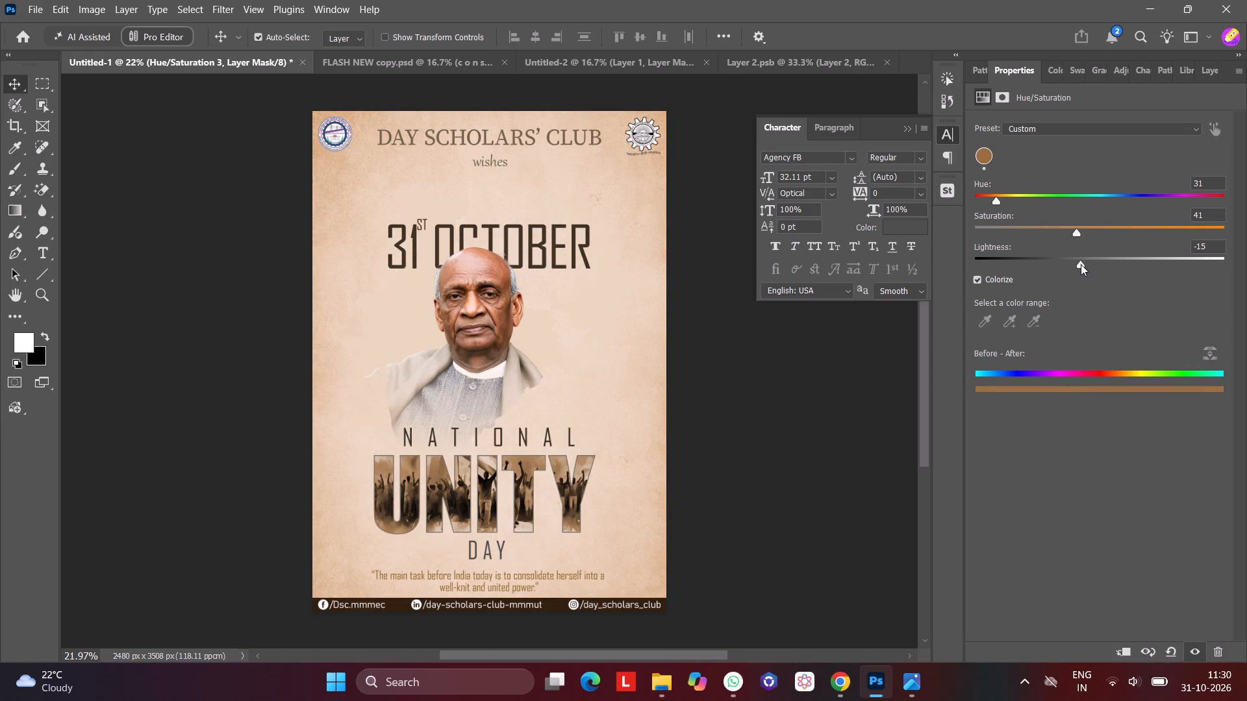
click(1081, 264)
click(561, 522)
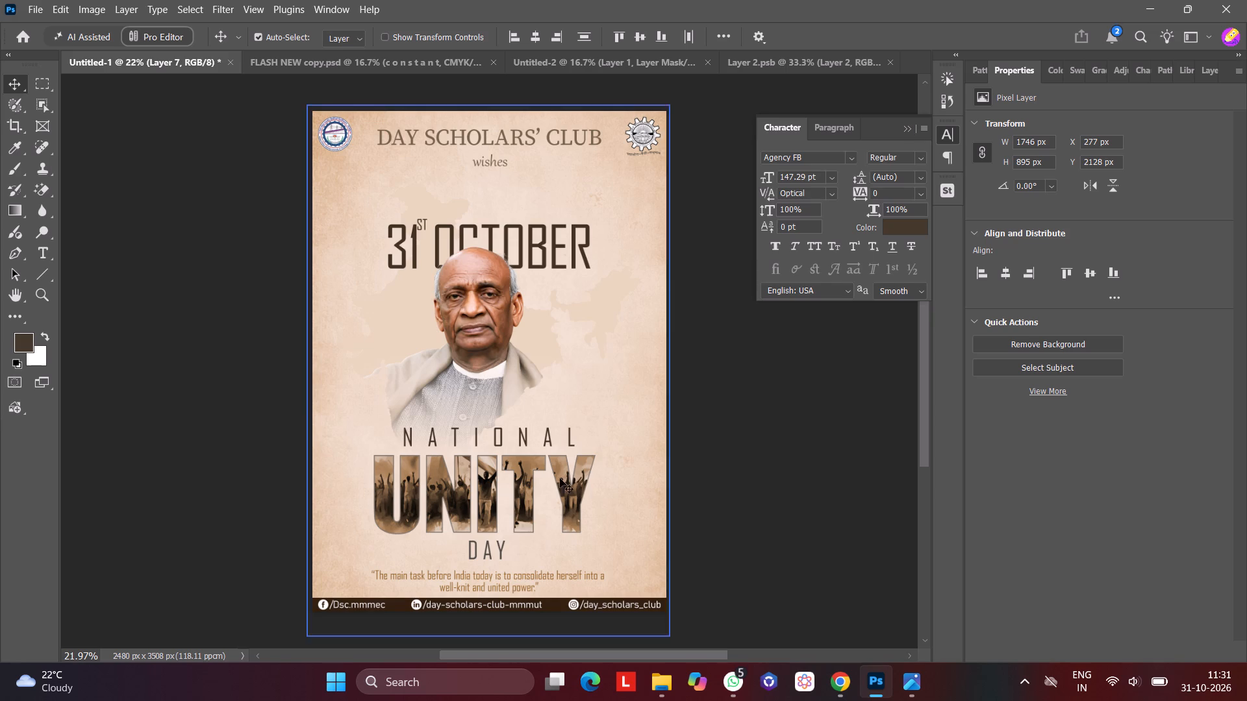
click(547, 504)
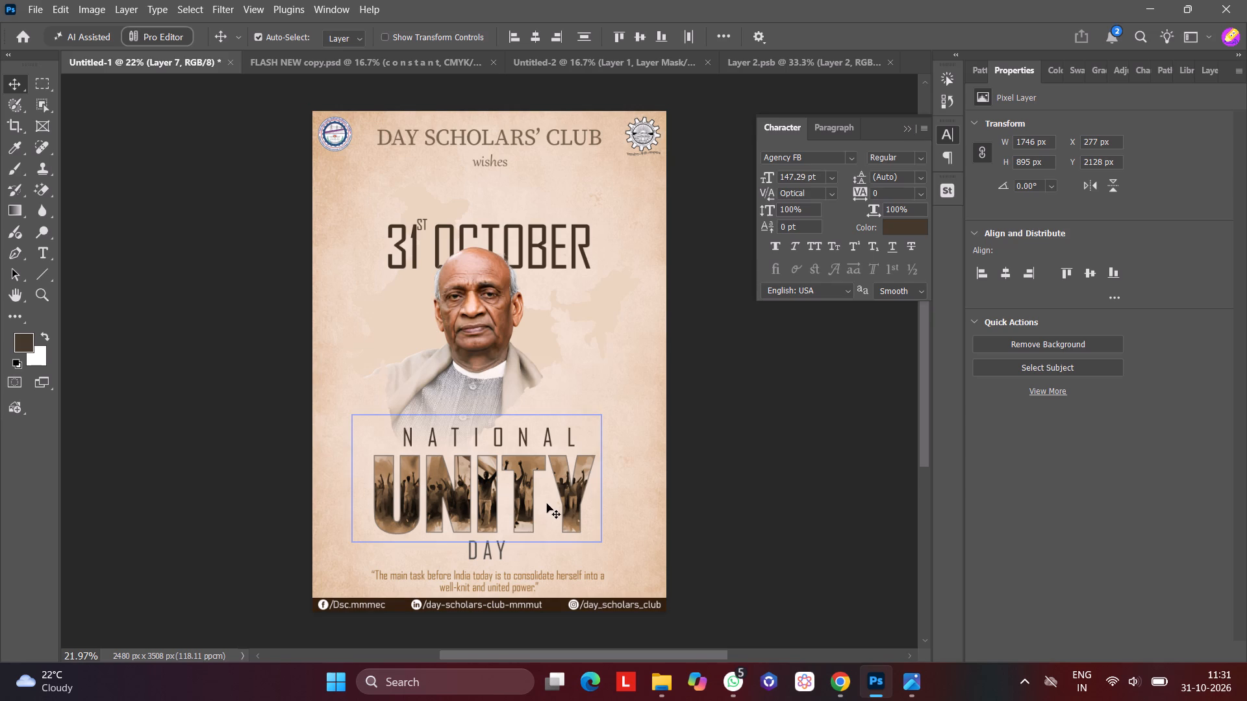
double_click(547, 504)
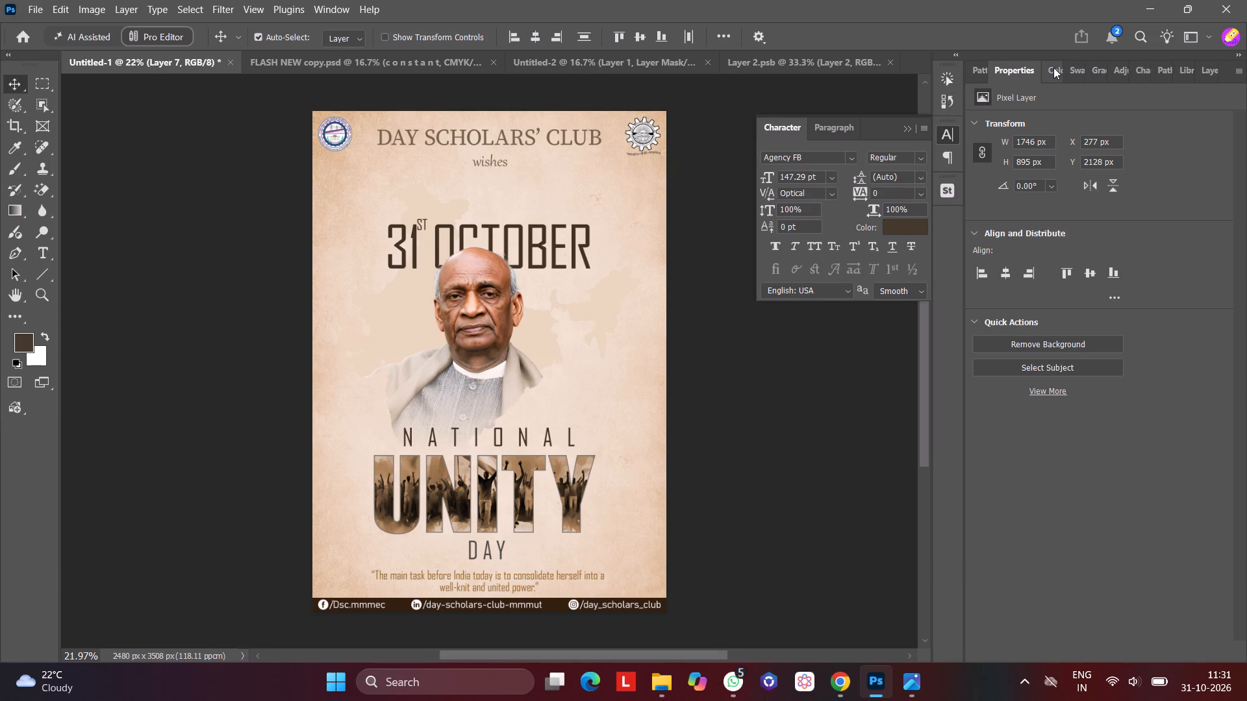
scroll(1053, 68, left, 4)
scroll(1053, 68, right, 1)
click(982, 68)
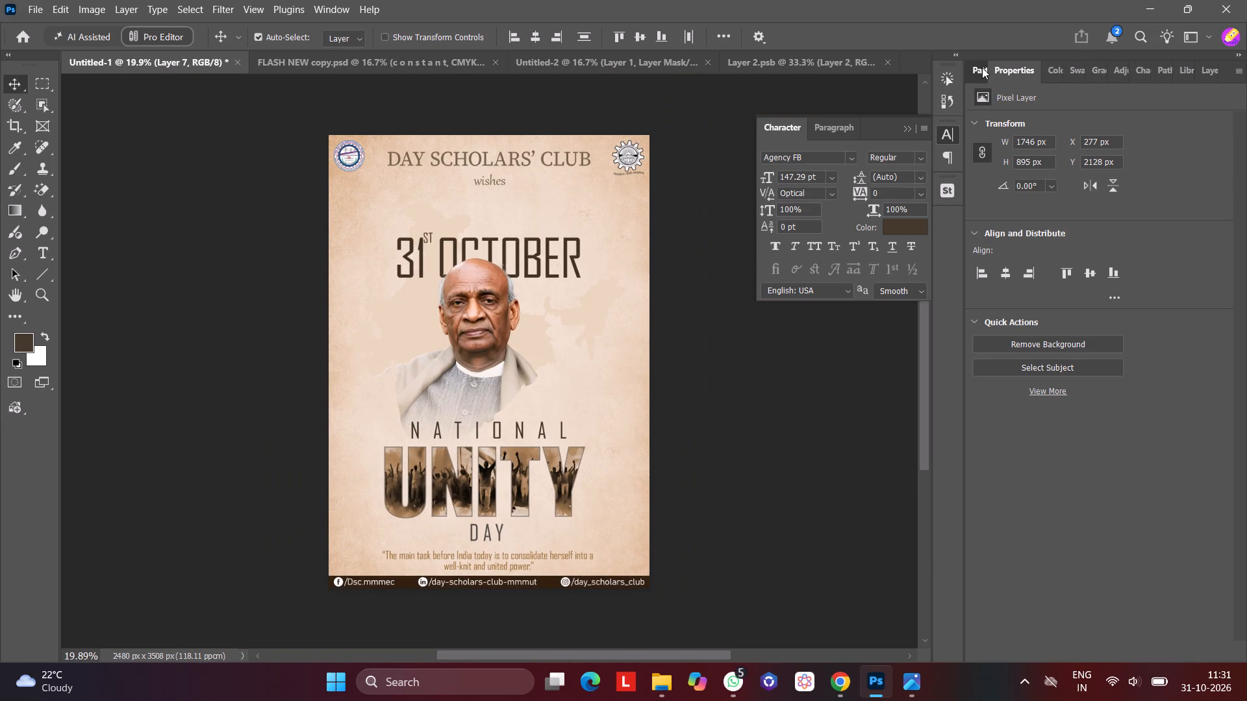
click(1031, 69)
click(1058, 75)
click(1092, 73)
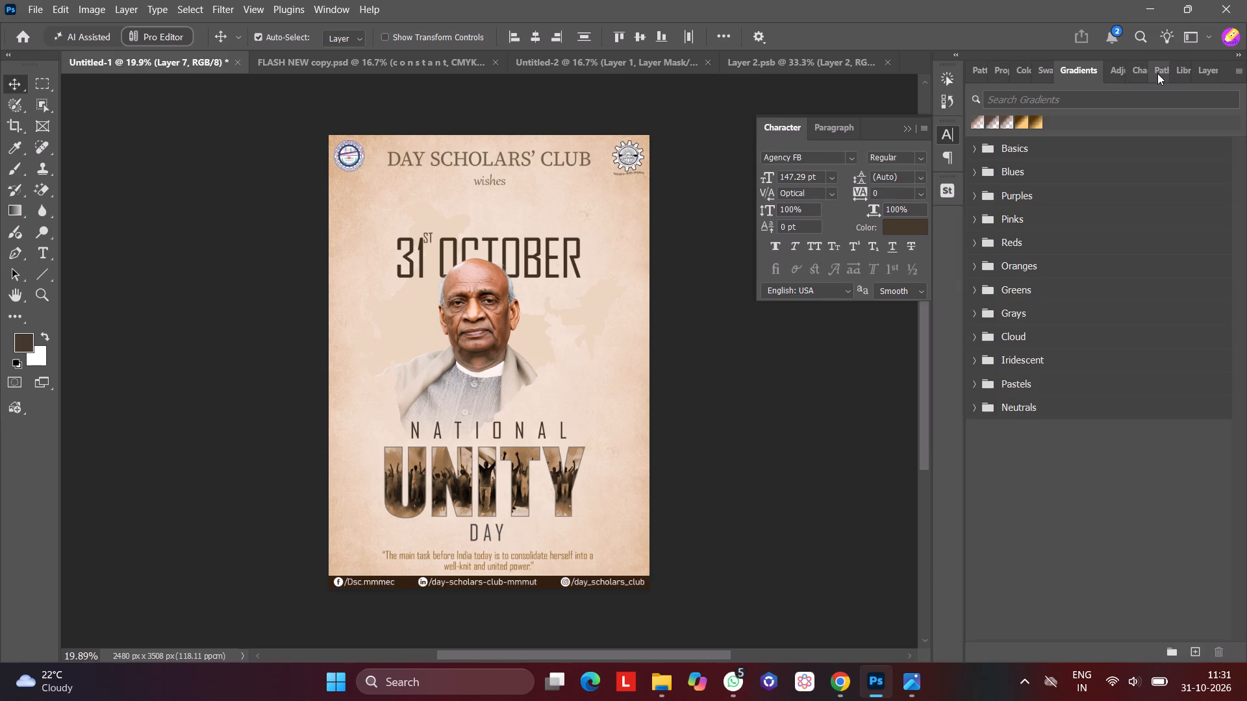
Open the UNITY text layer's Stroke effect for editing and raise the stroke opacity to 57%.
click(1202, 73)
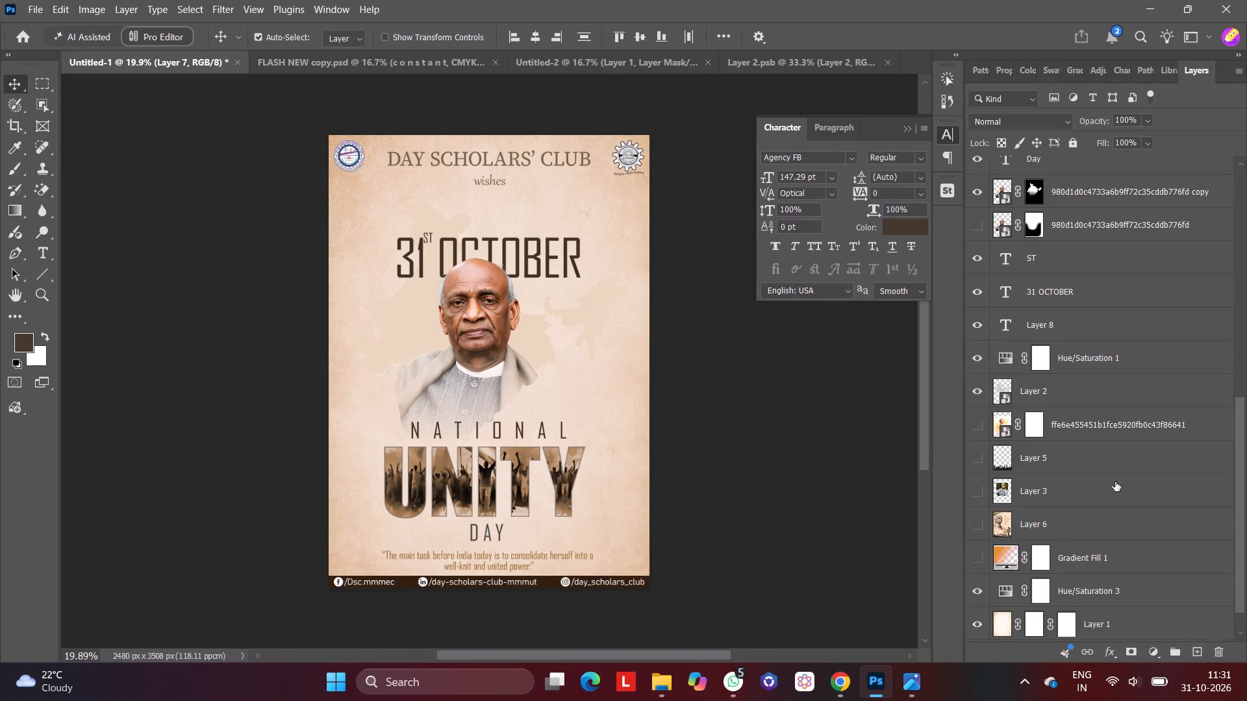
click(537, 480)
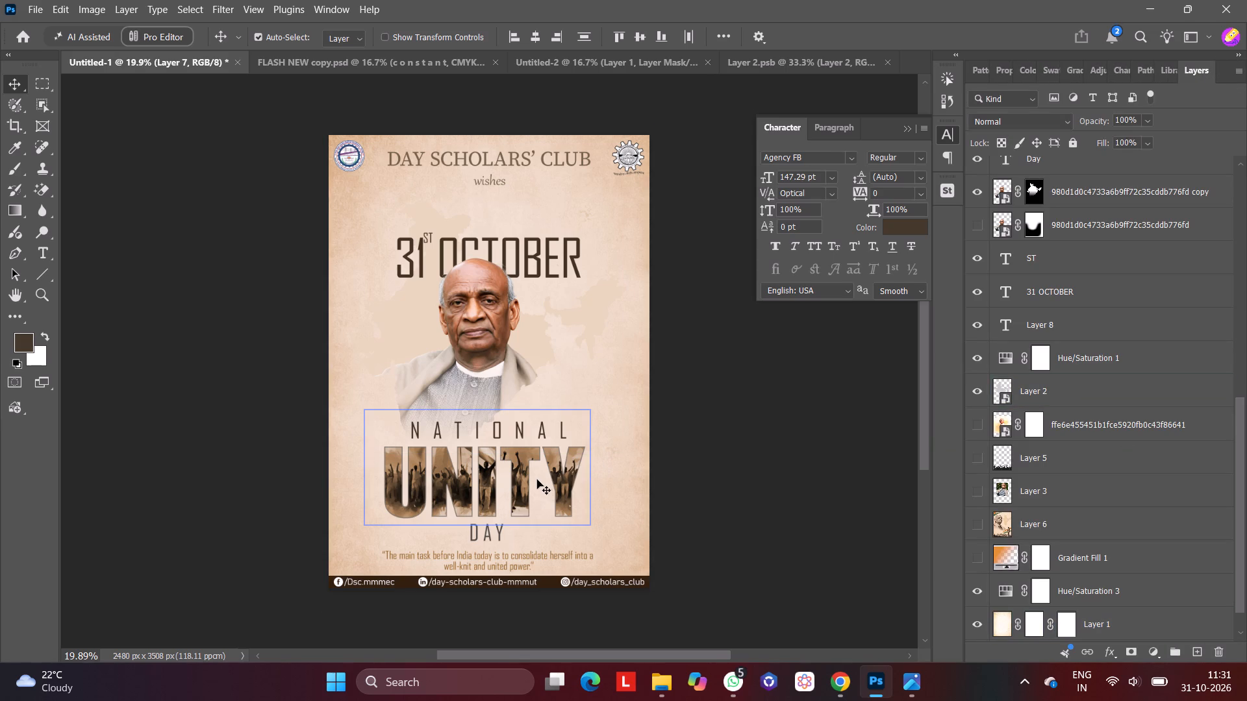
click(498, 476)
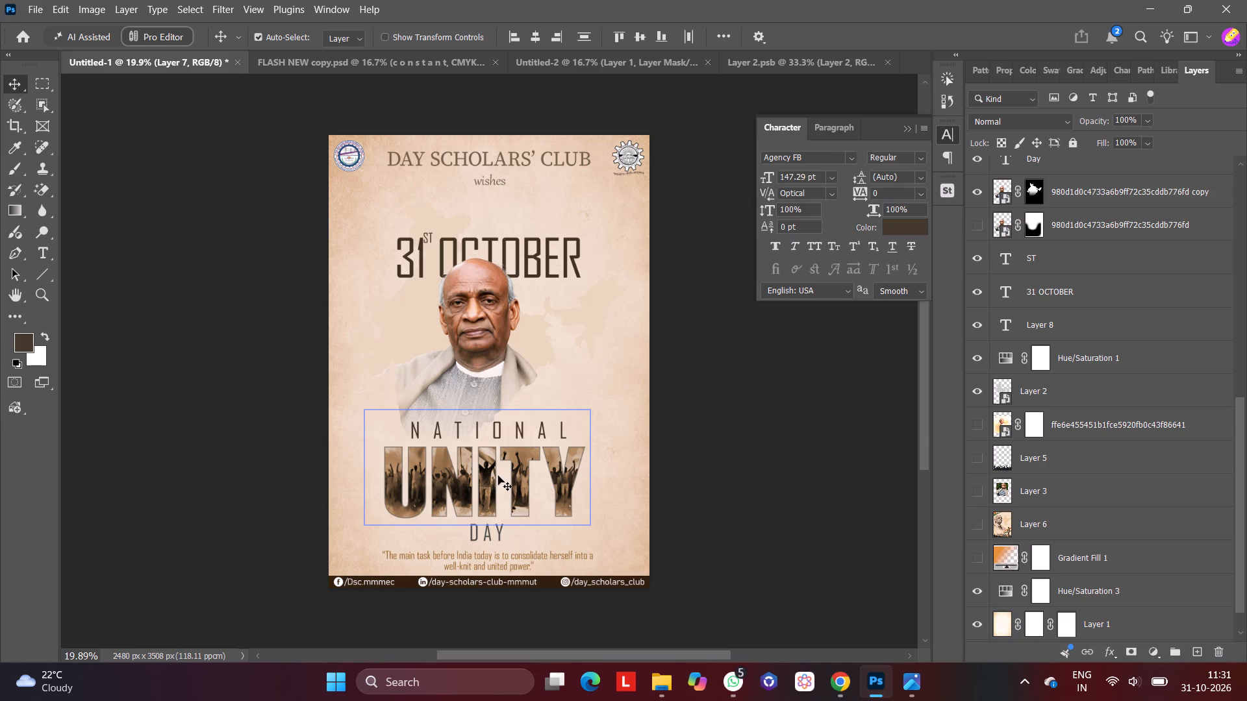
double_click(498, 476)
triple_click(532, 483)
scroll(1052, 396, up, 4)
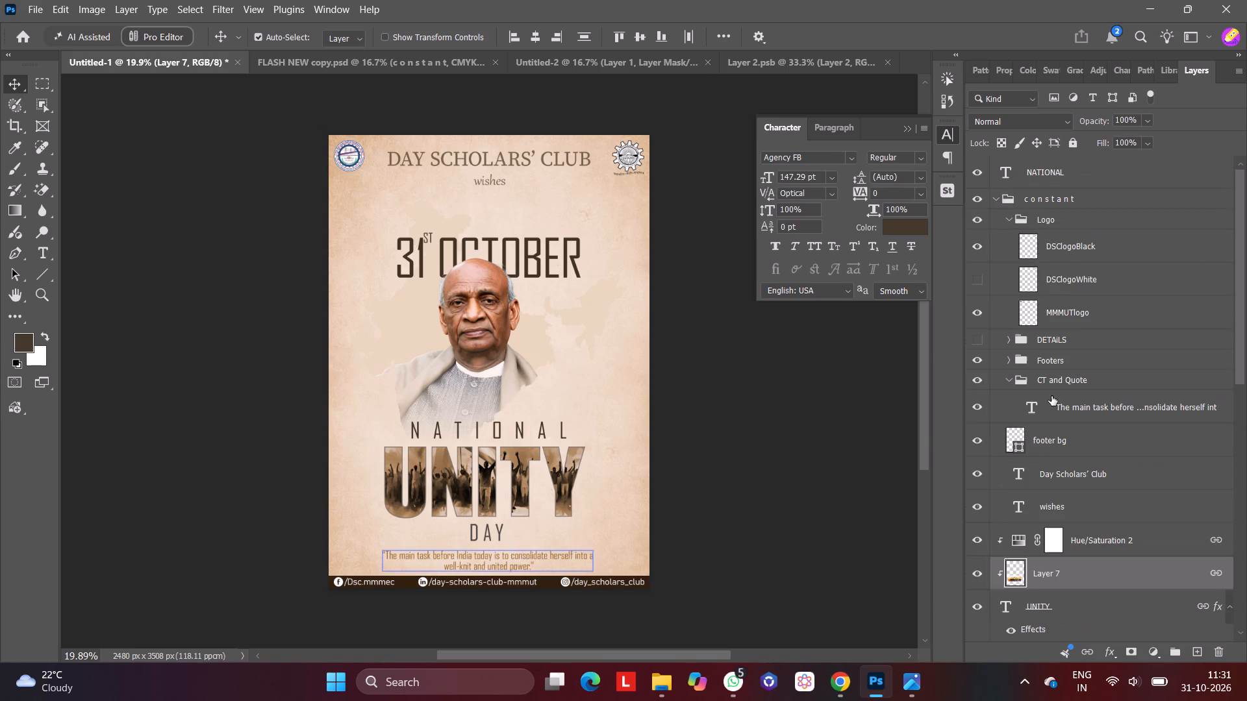
scroll(1052, 396, down, 2)
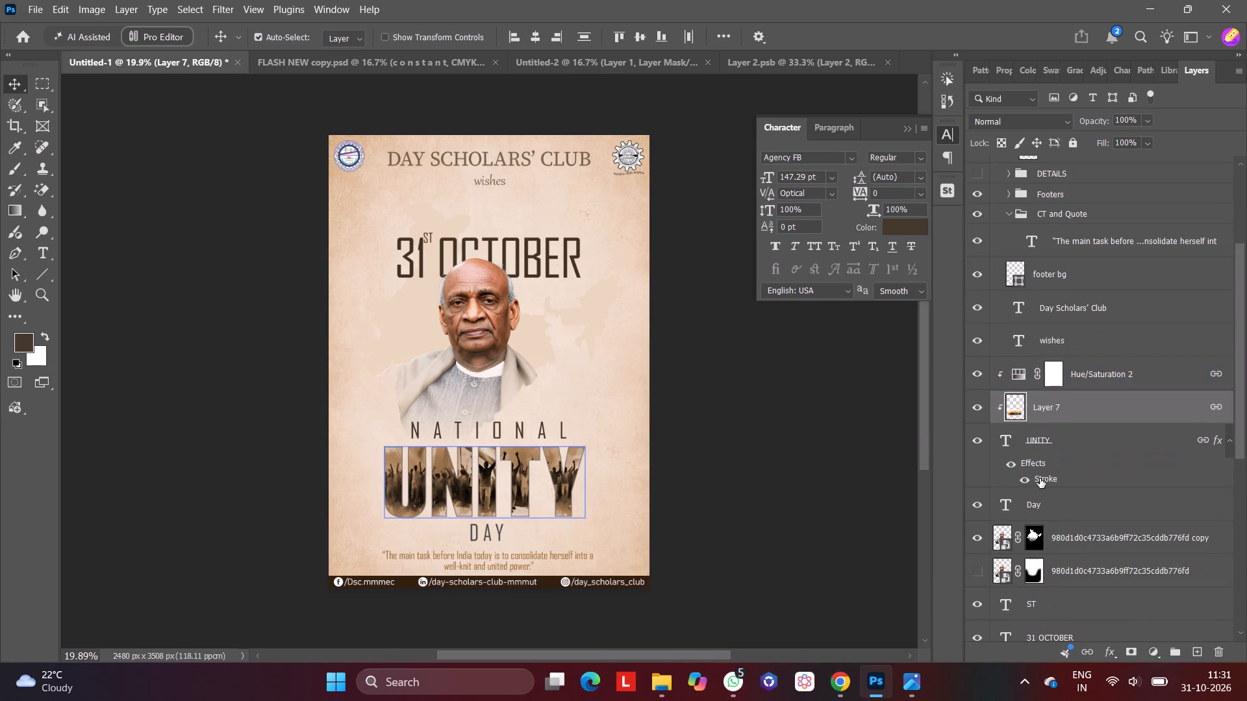
click(1040, 478)
double_click(1040, 478)
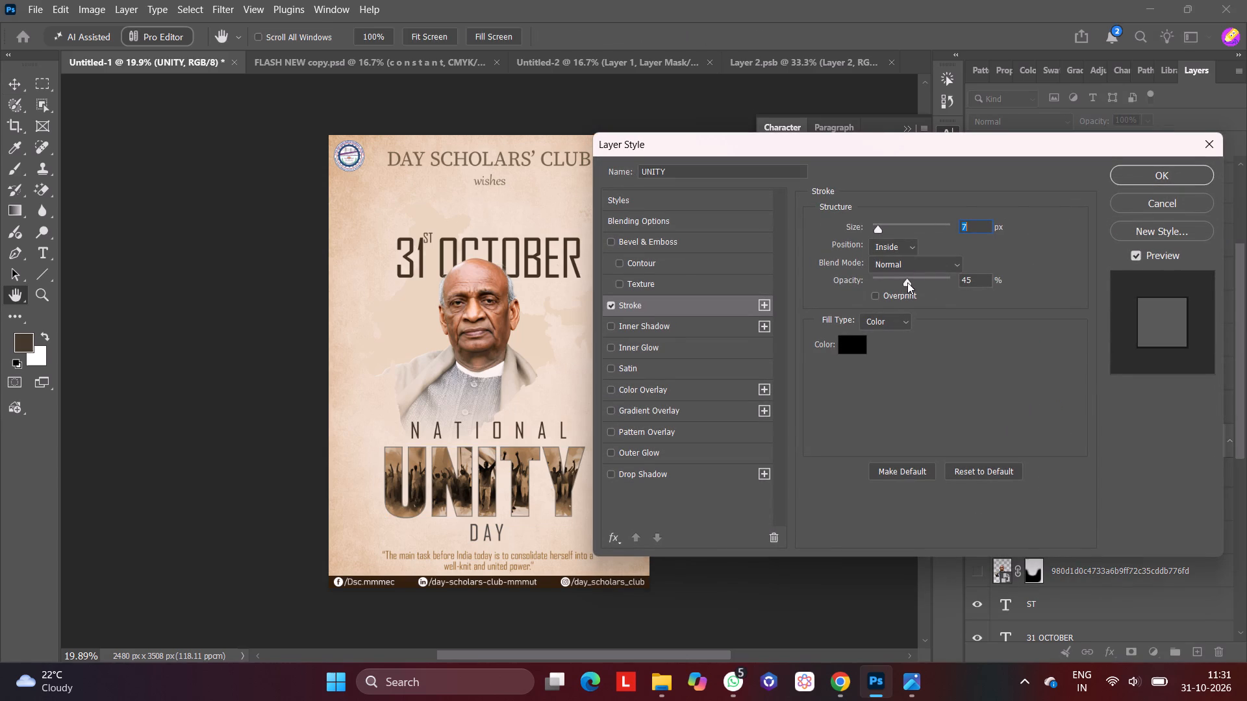
drag(907, 282, 916, 284)
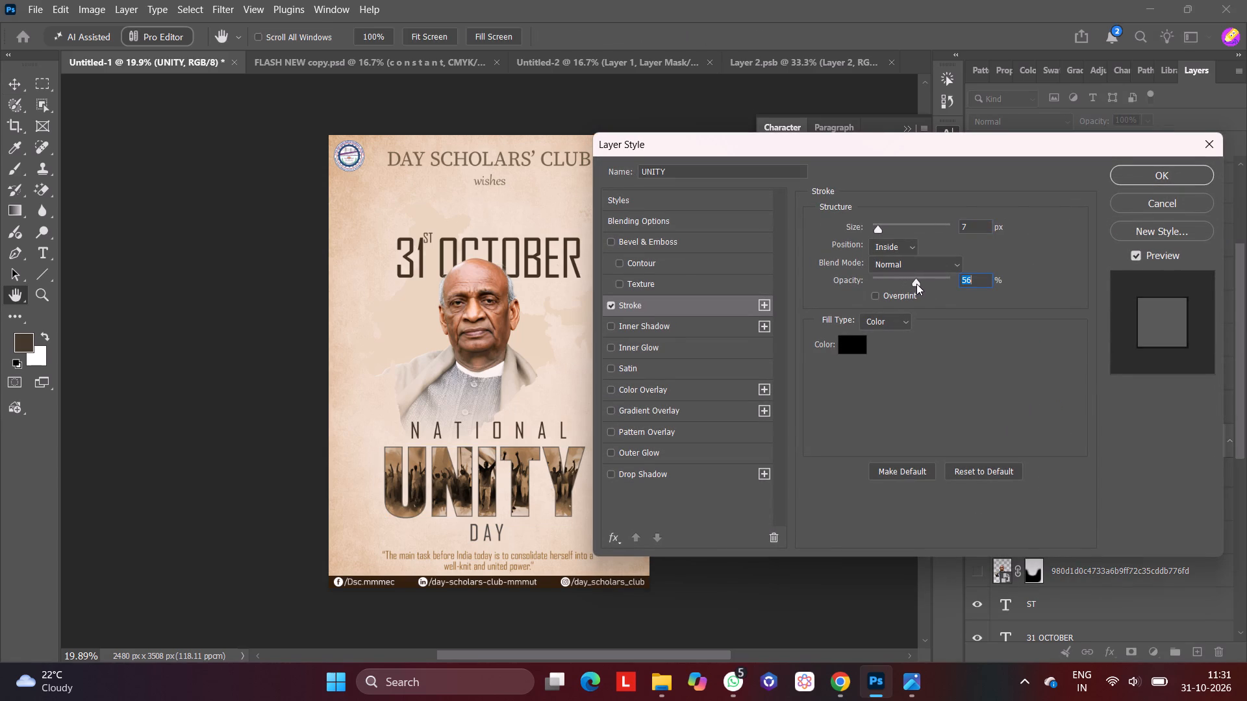
click(916, 284)
Change the UNITY stroke colour to dark brown #403223, sampled from the NATIONAL lettering.
click(854, 343)
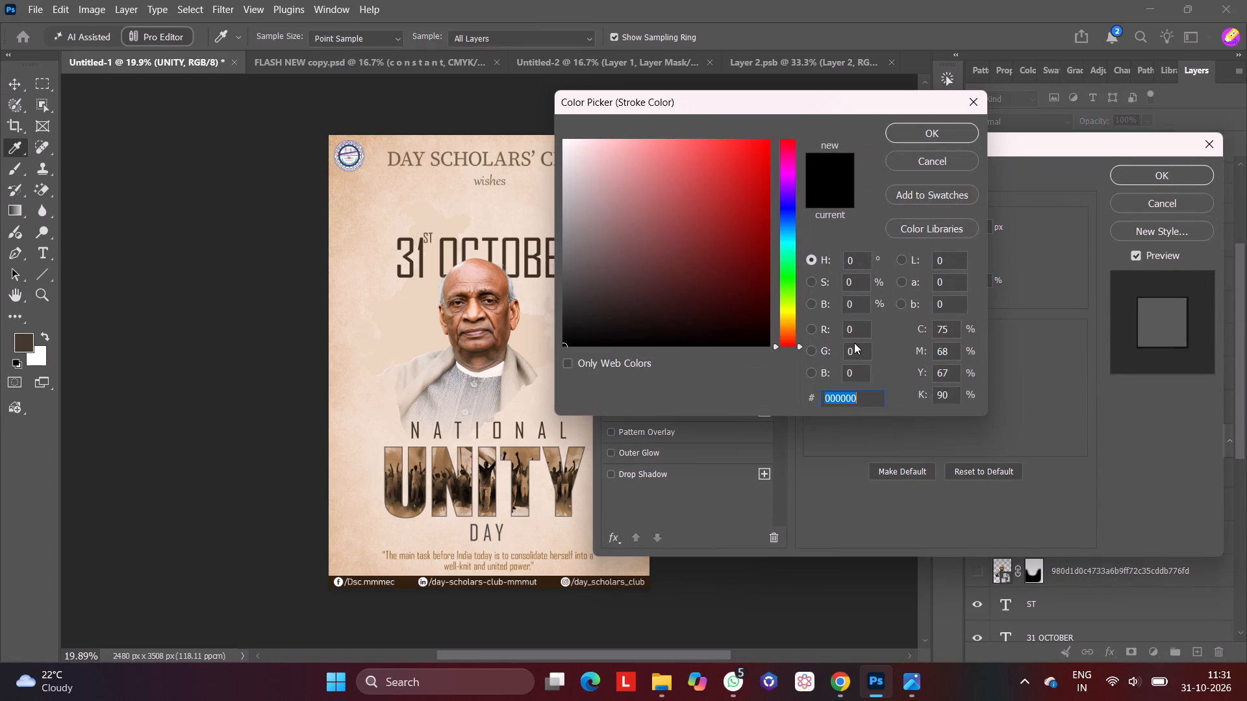
click(472, 524)
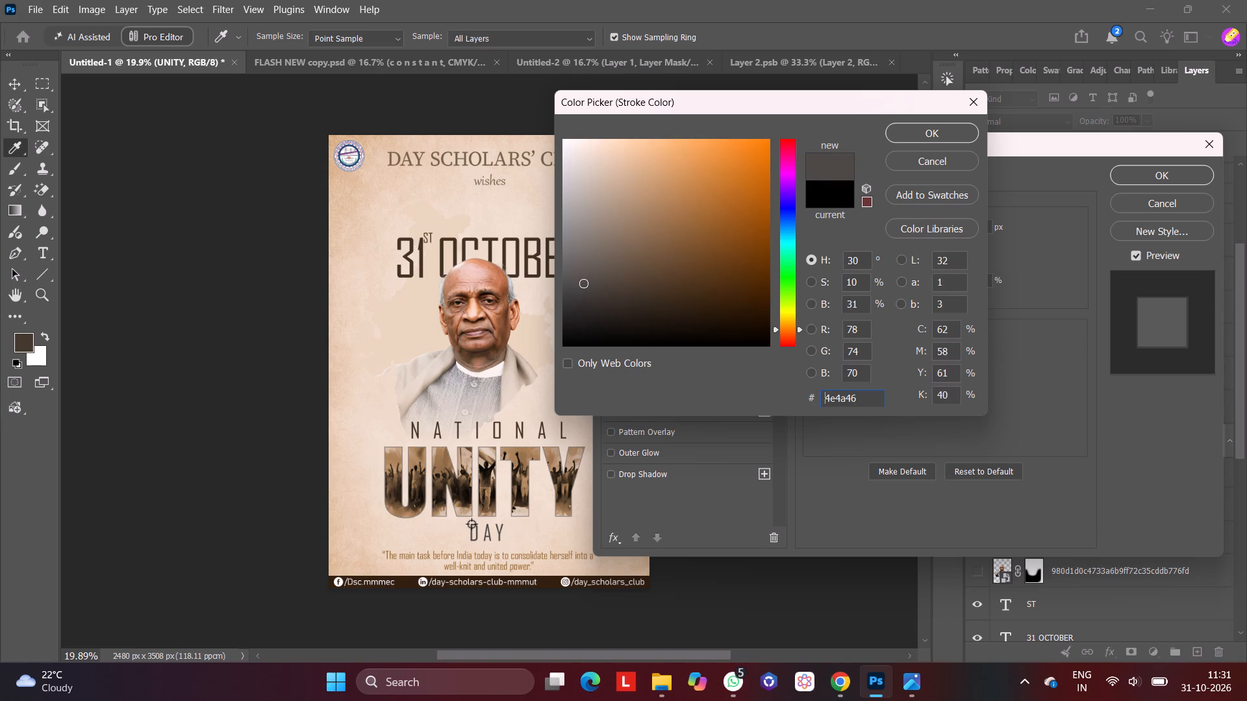
click(472, 524)
key(ctrl+equal)
key(ctrl+equal)
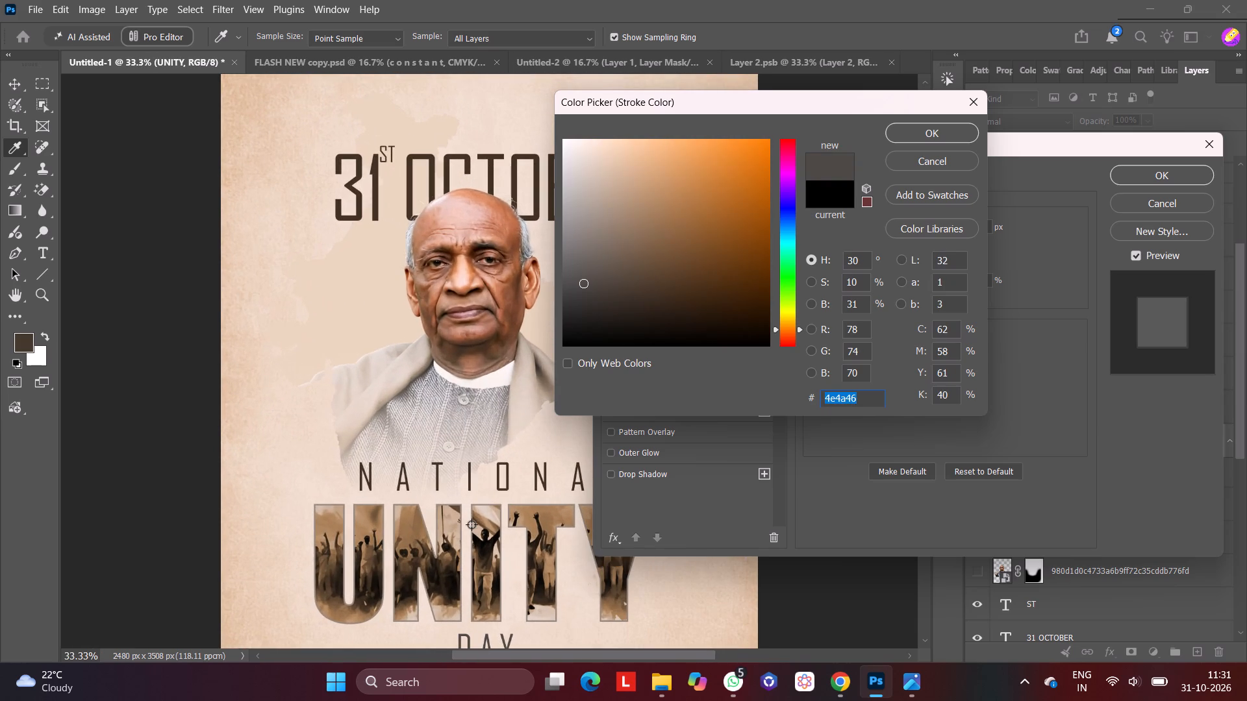
click(498, 485)
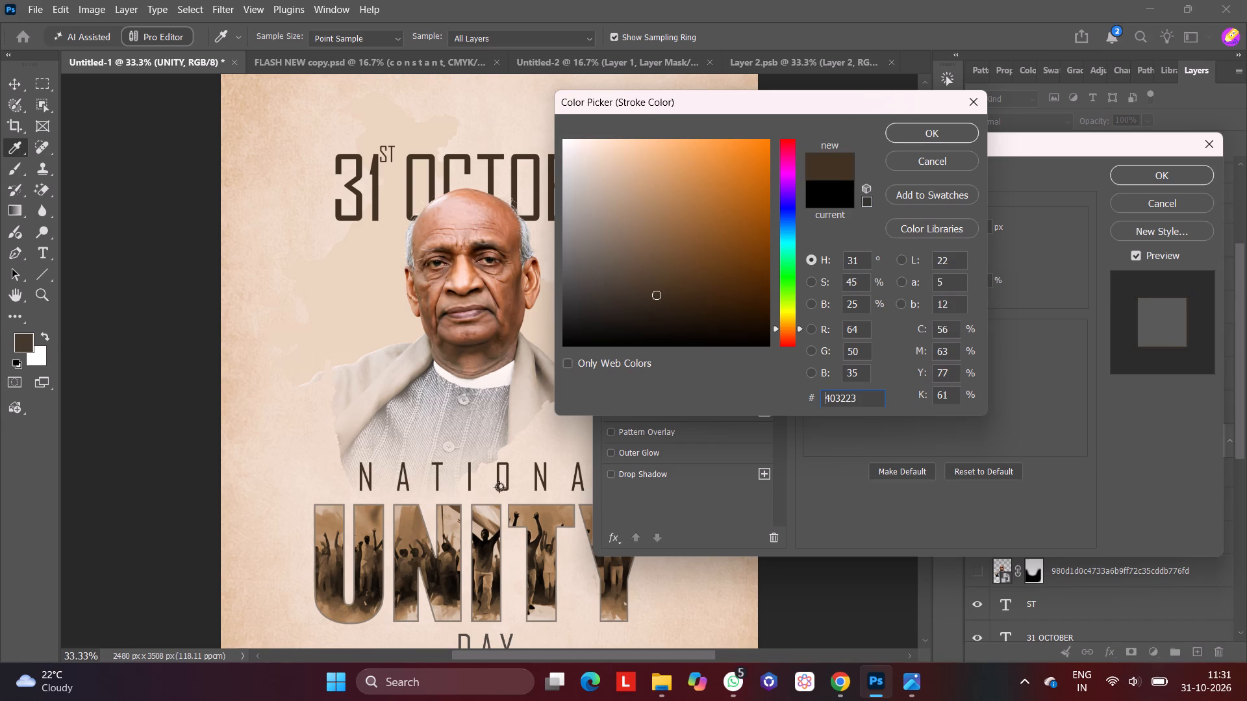
click(499, 488)
click(947, 138)
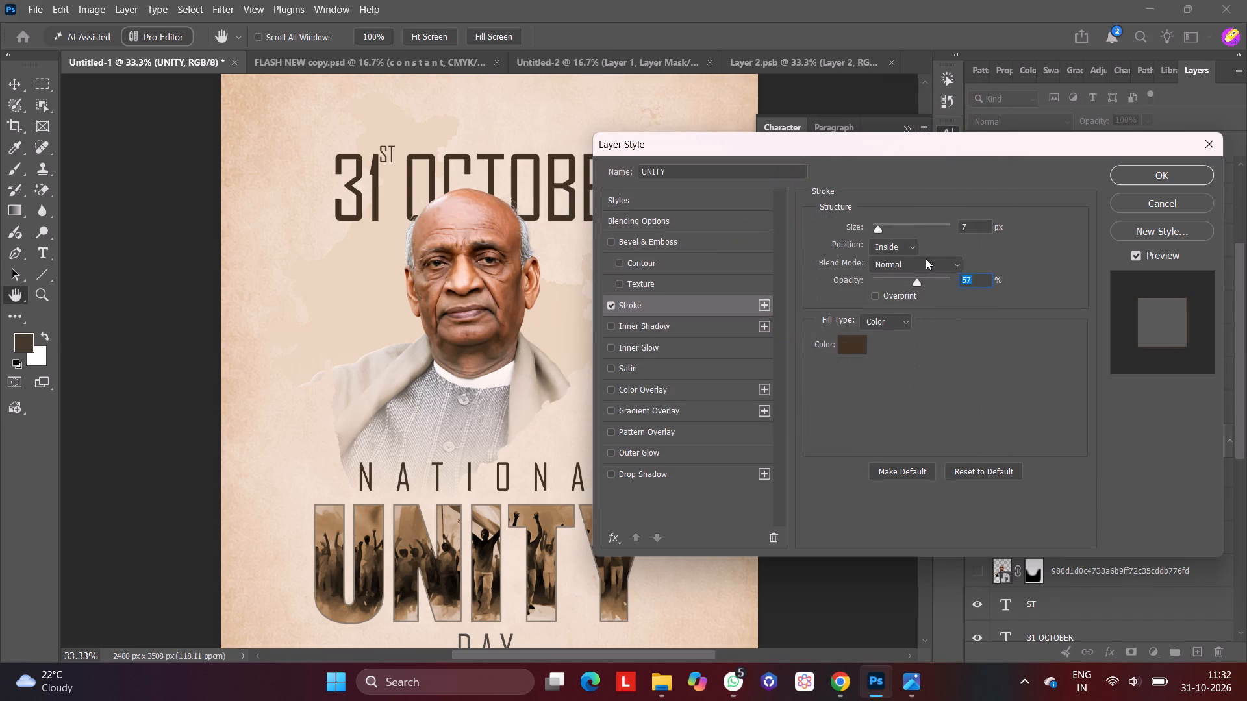
Set the UNITY stroke to 7 px size and 36% opacity and apply the layer style.
drag(917, 282, 937, 285)
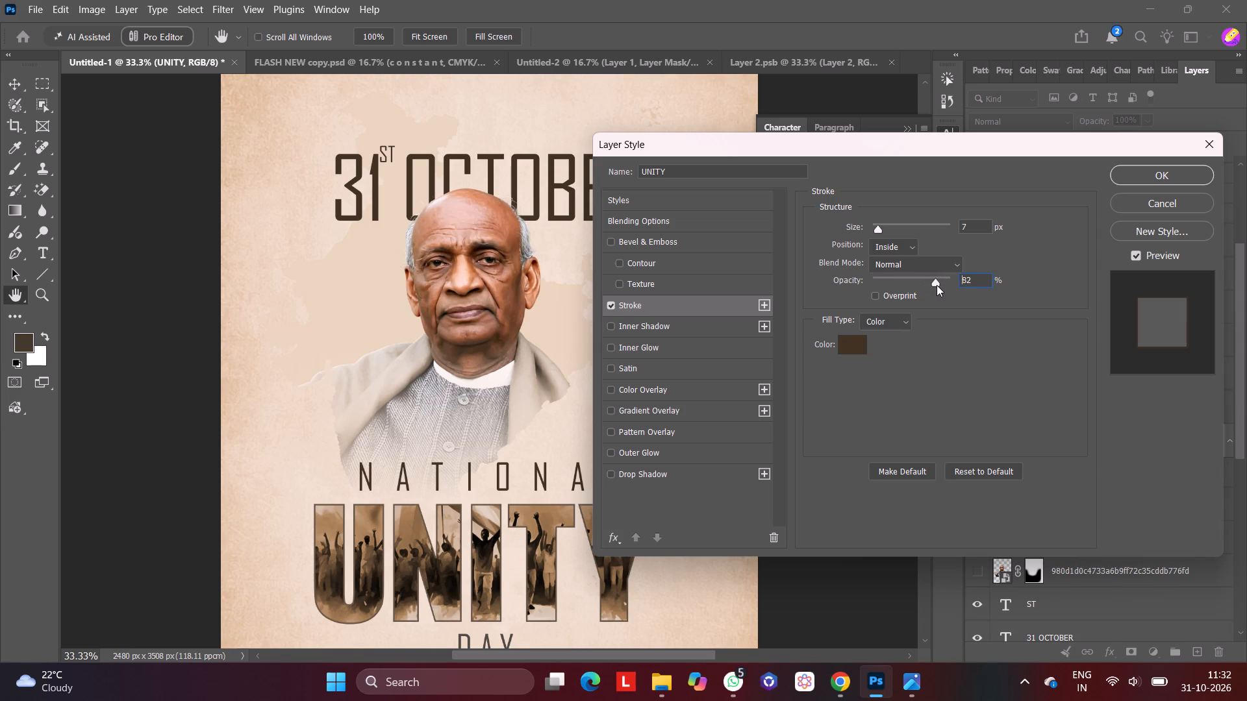
drag(937, 285, 888, 297)
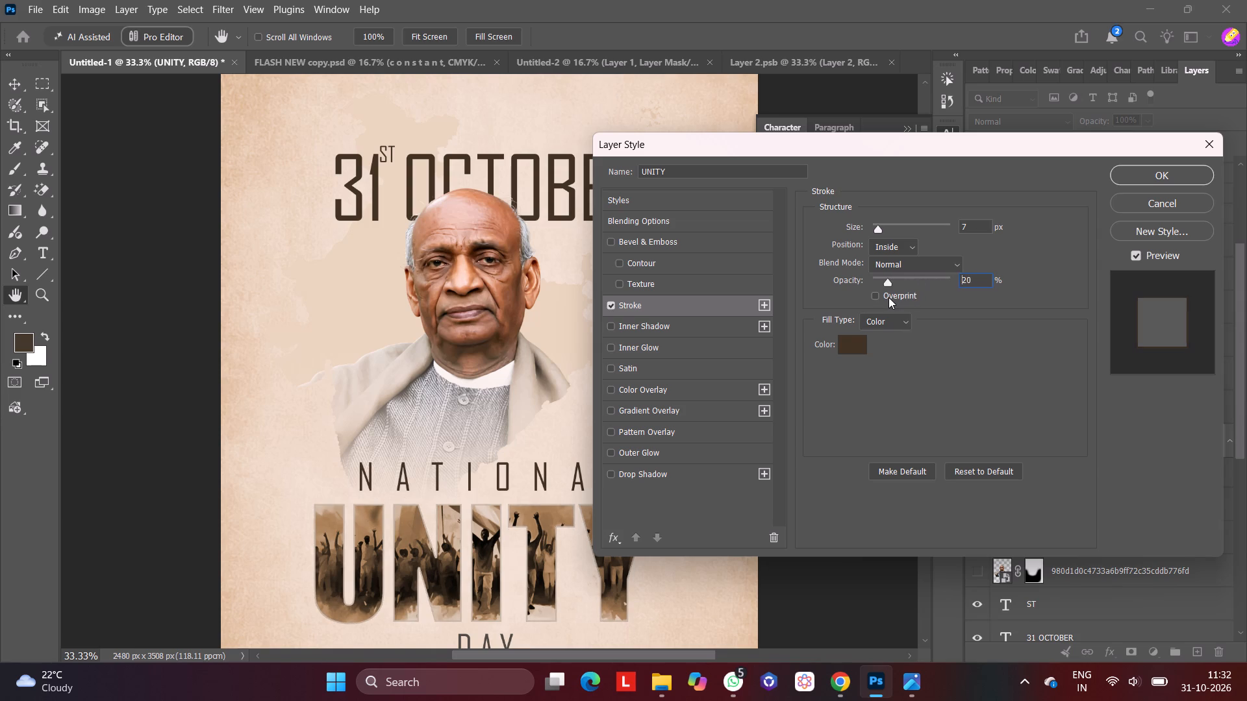
drag(888, 297, 899, 297)
drag(876, 228, 875, 236)
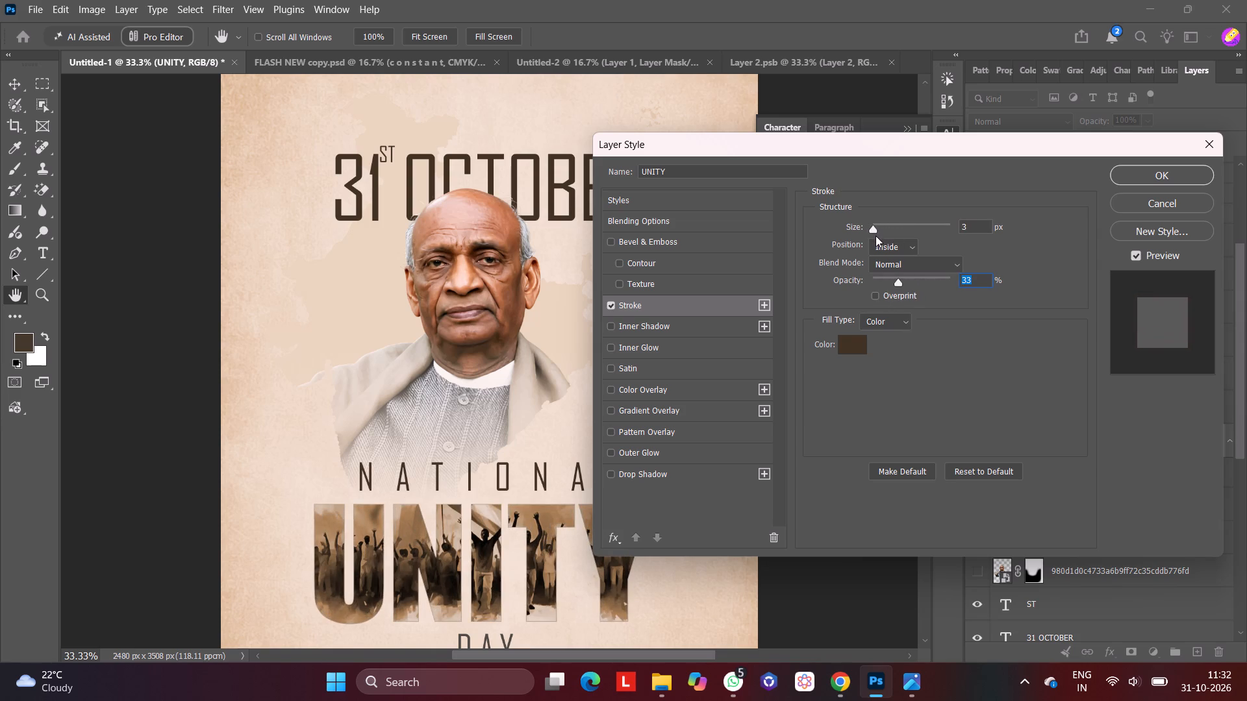
drag(875, 236, 876, 236)
click(898, 282)
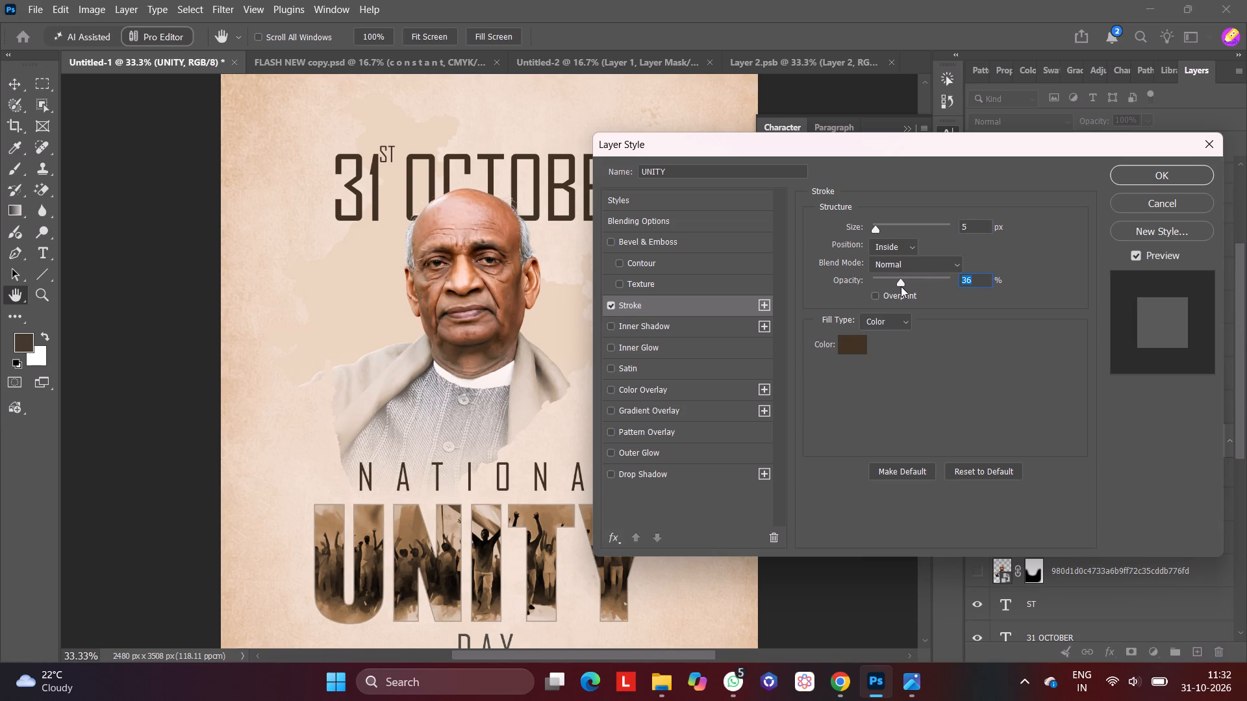
ctrl+click(970, 230)
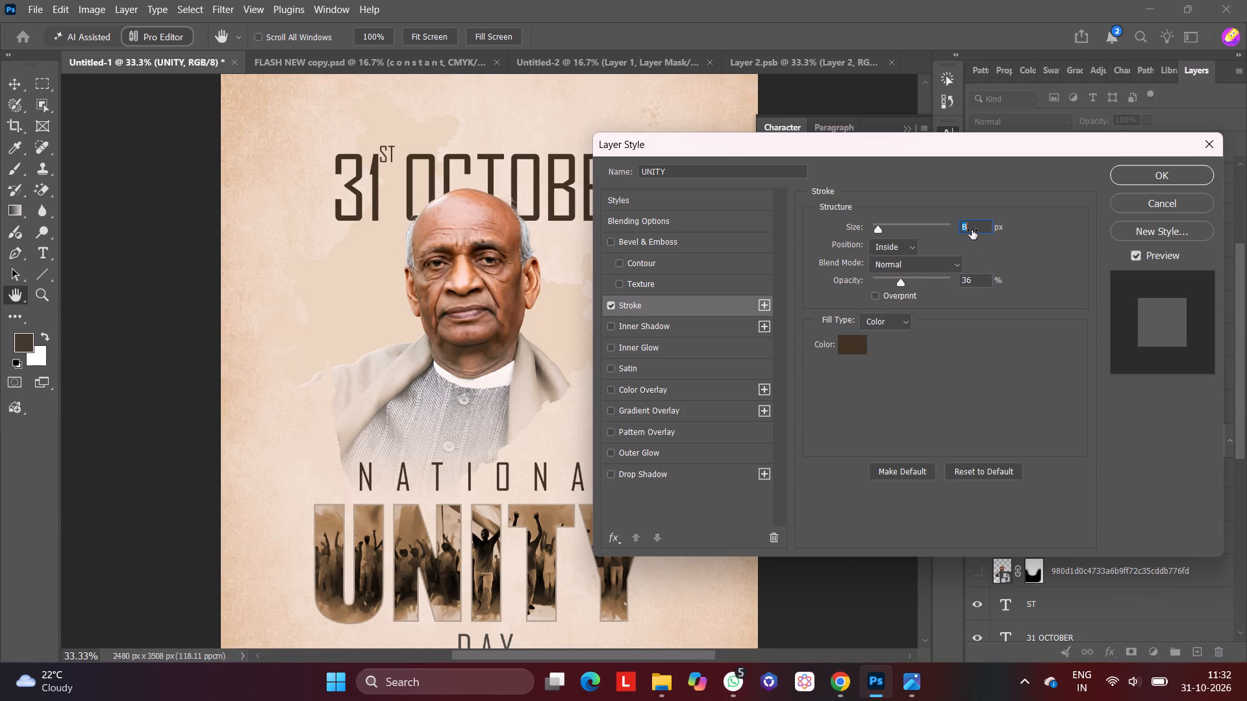
click(1161, 177)
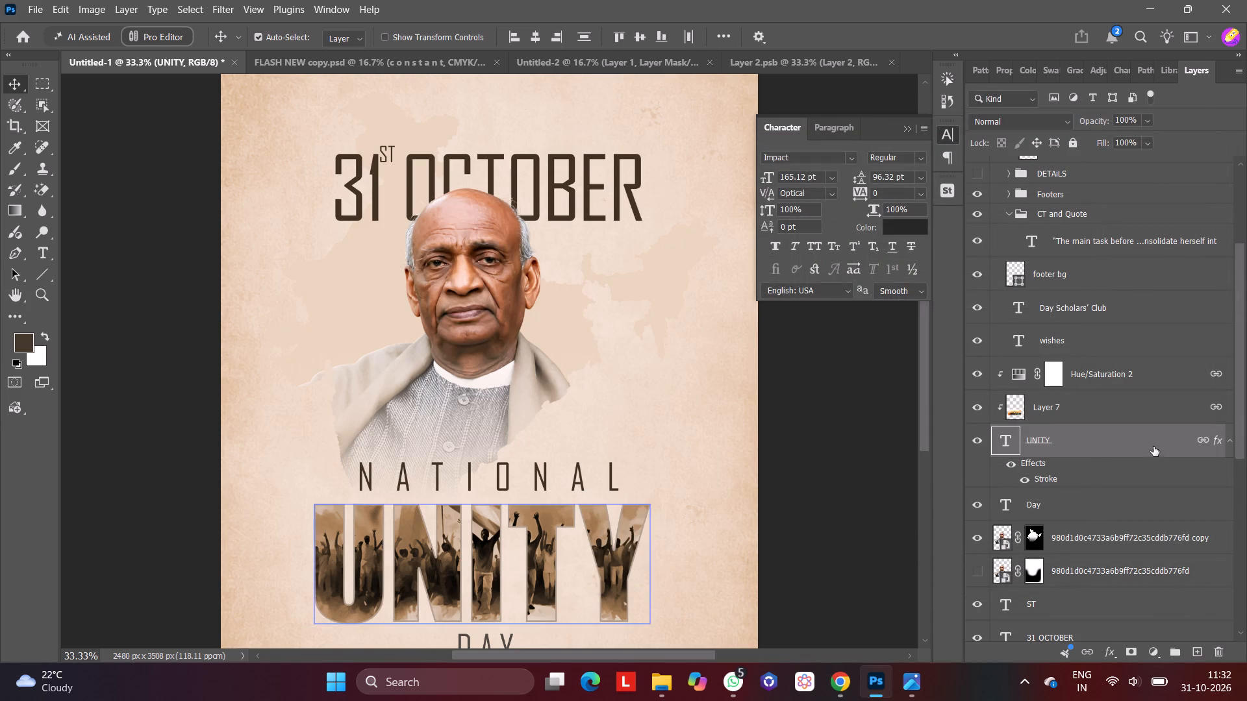
Clip the Hue/Saturation 1 adjustment to Layer 2, the India map behind the portrait.
click(1052, 525)
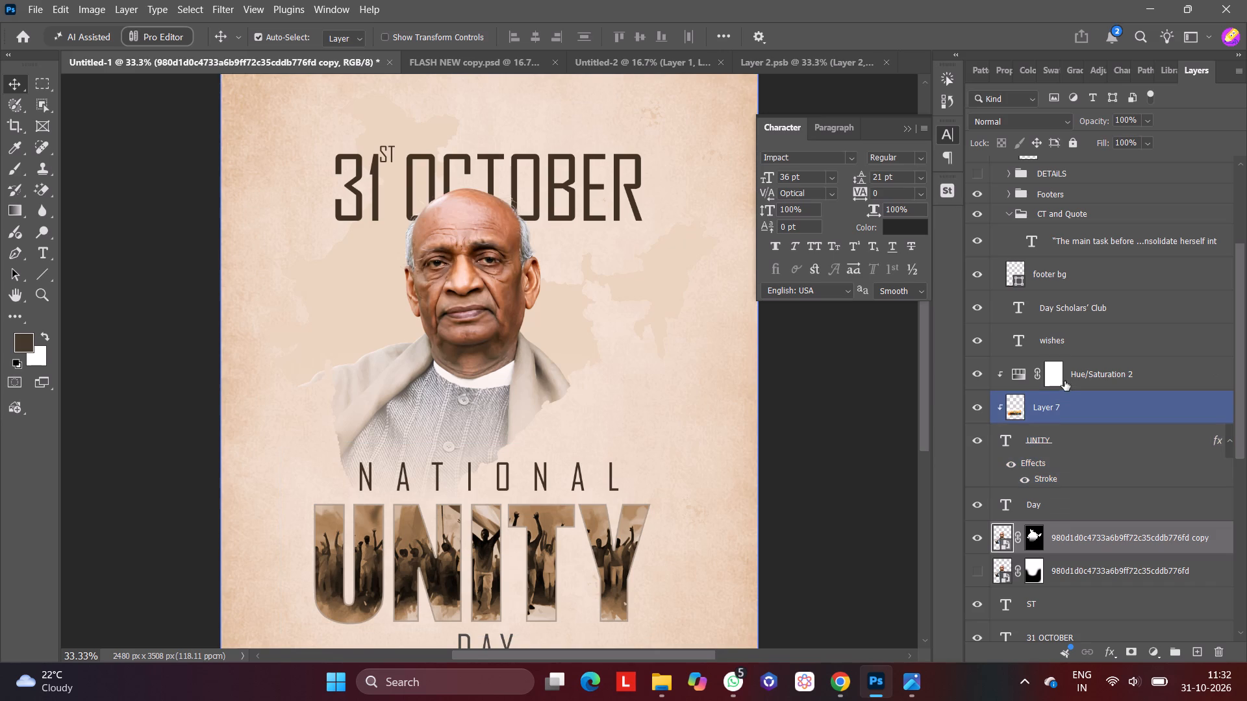
scroll(1072, 378, down, 1)
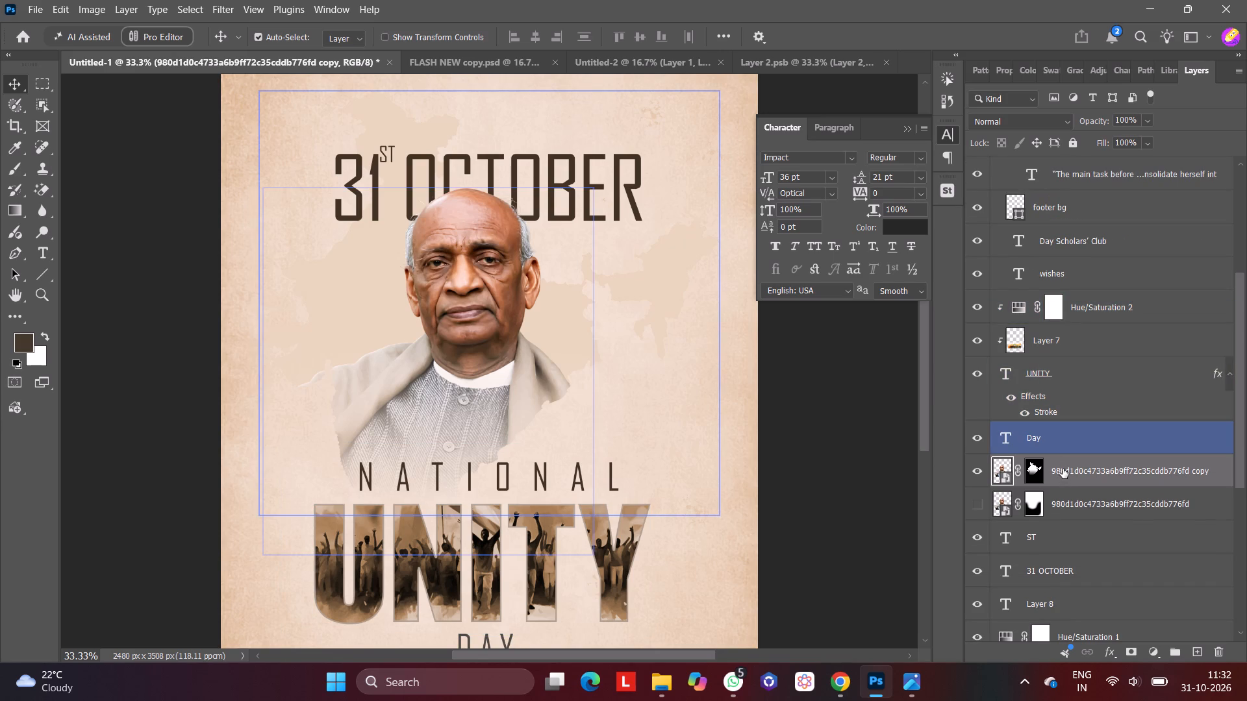
scroll(1063, 469, down, 1)
scroll(1063, 469, up, 1)
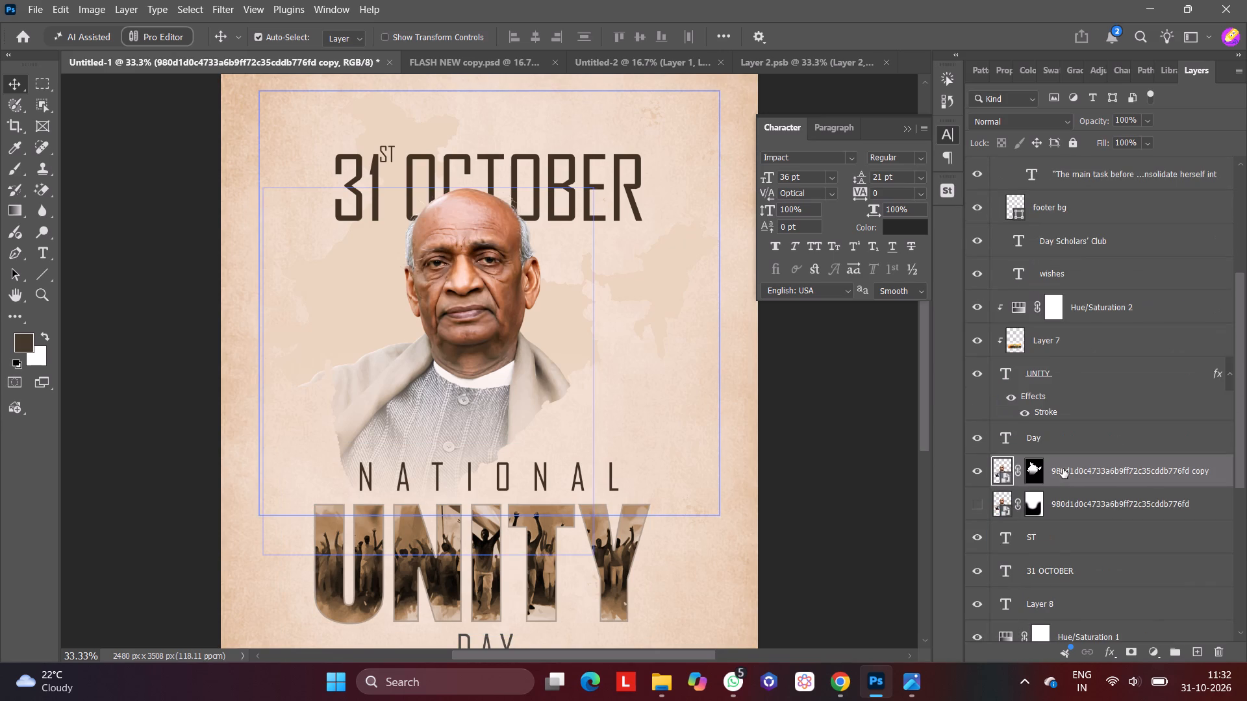
scroll(1063, 469, up, 1)
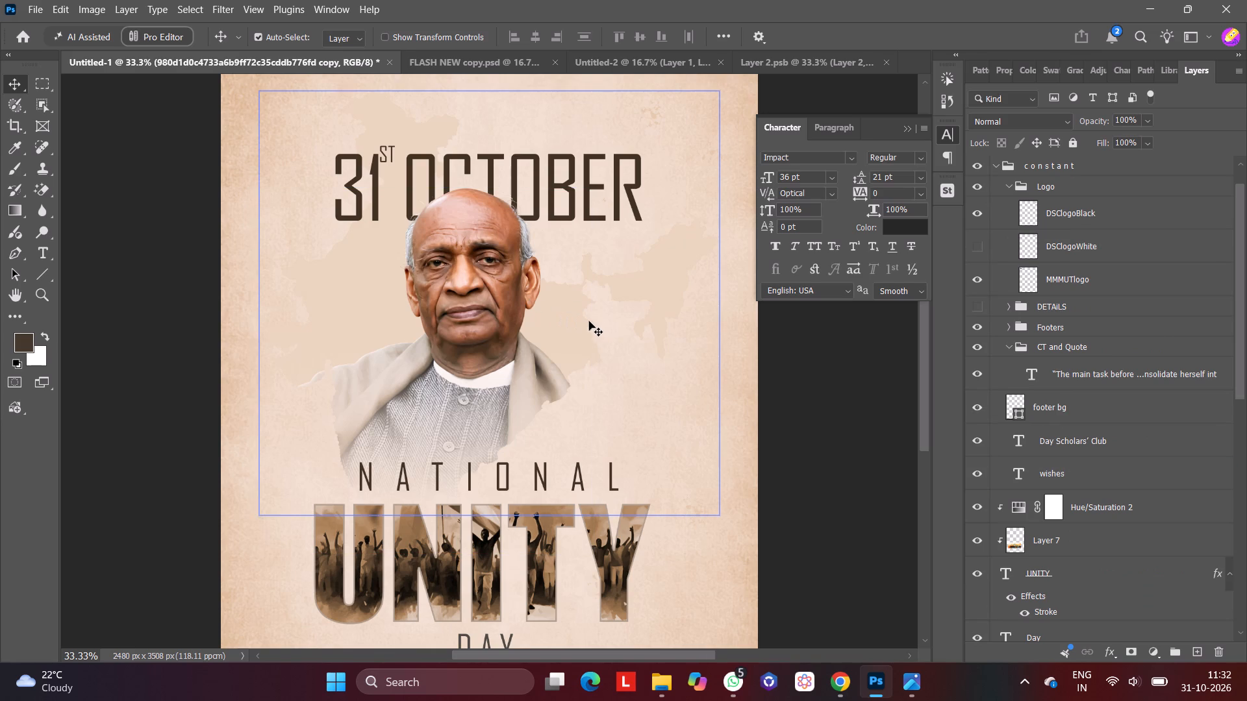
click(594, 322)
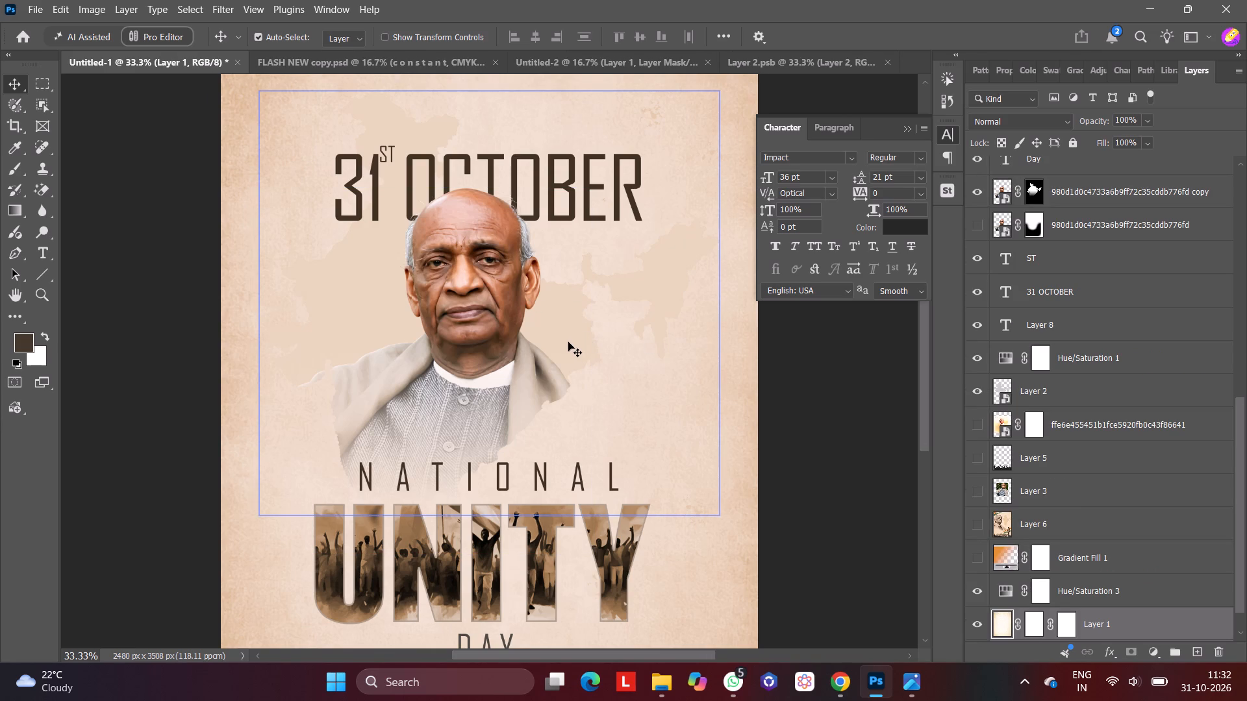
click(568, 342)
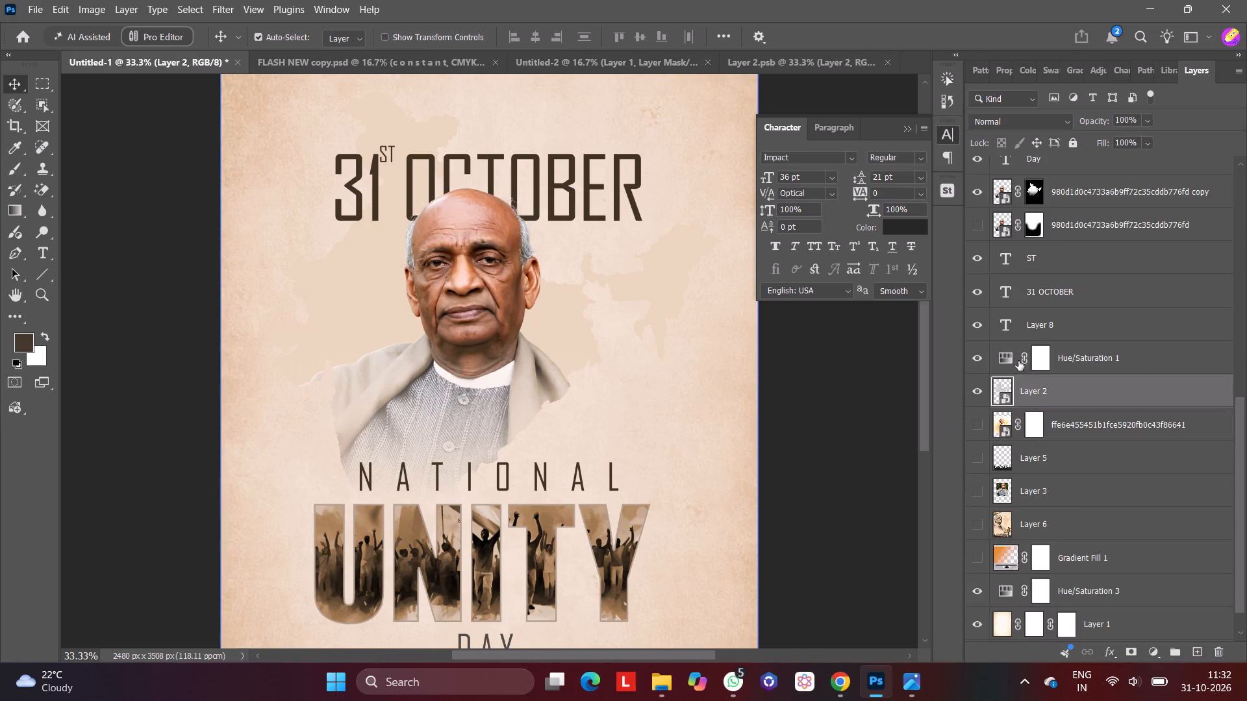
click(1074, 363)
click(1069, 372)
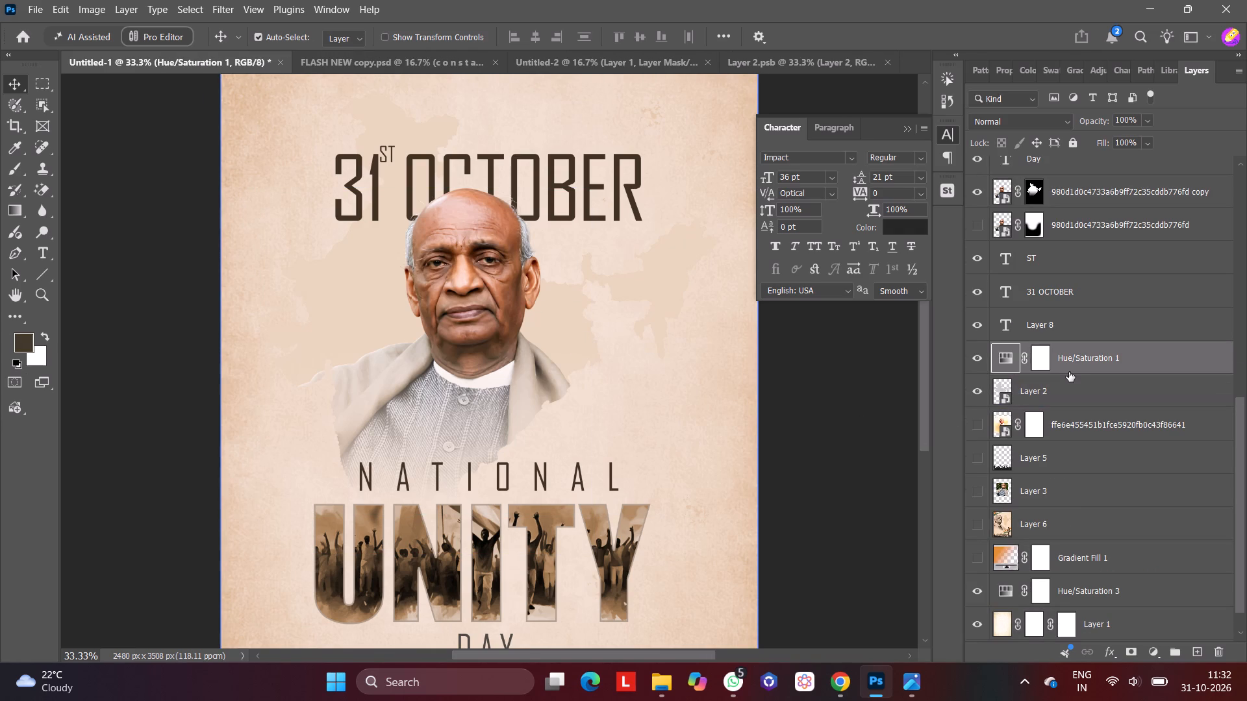
click(1071, 360)
right_click(1071, 360)
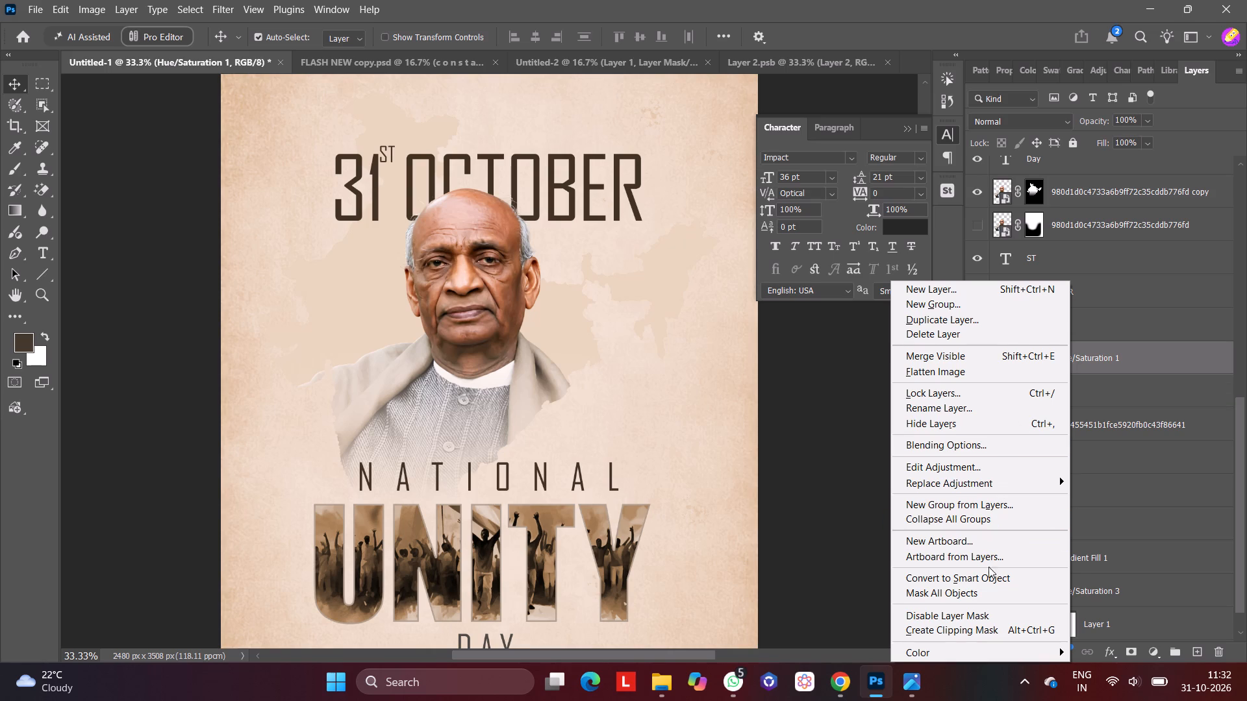
click(982, 633)
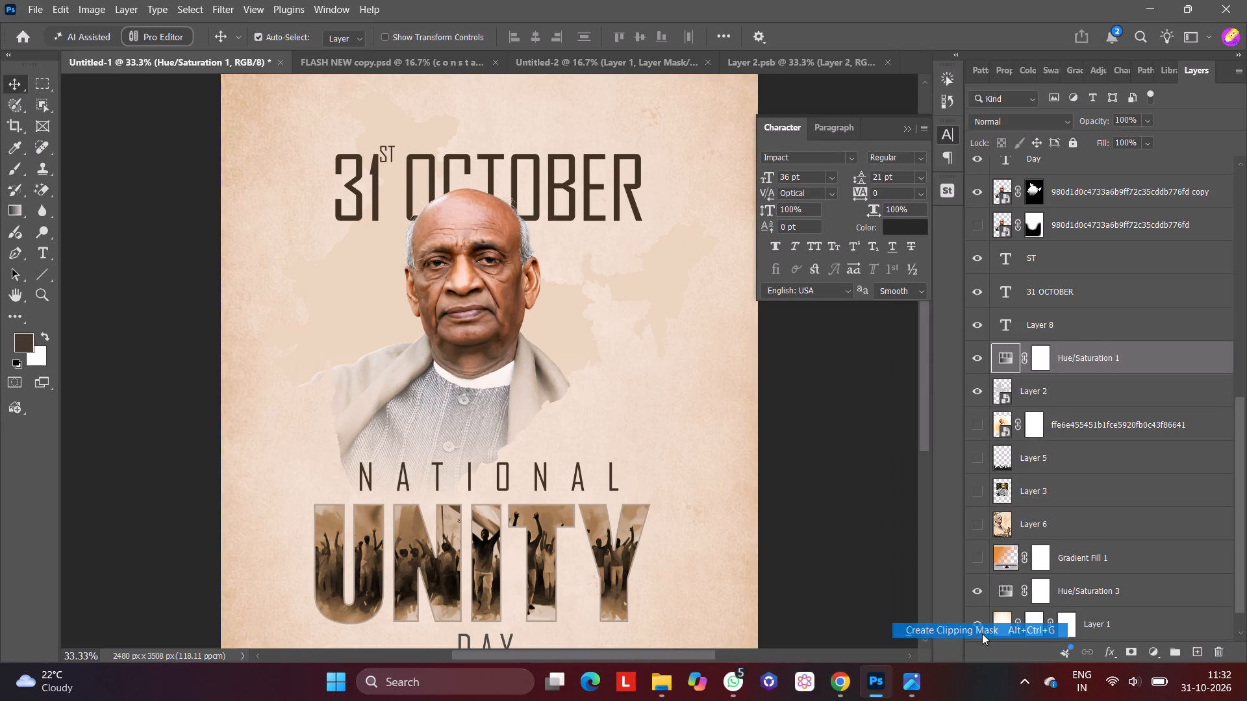
Adjust the map's Hue/Saturation 1 adjustment to hue 42, saturation 69 and lightness +33.
double_click(1016, 360)
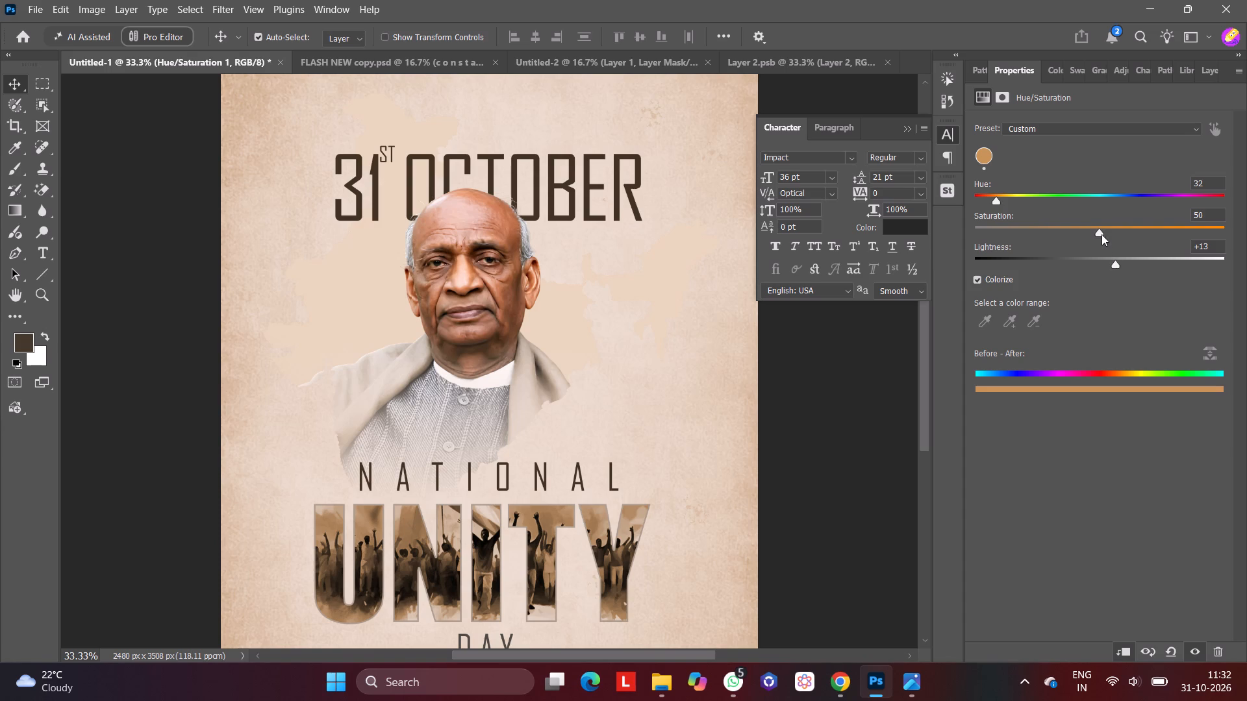
drag(1100, 235, 1165, 238)
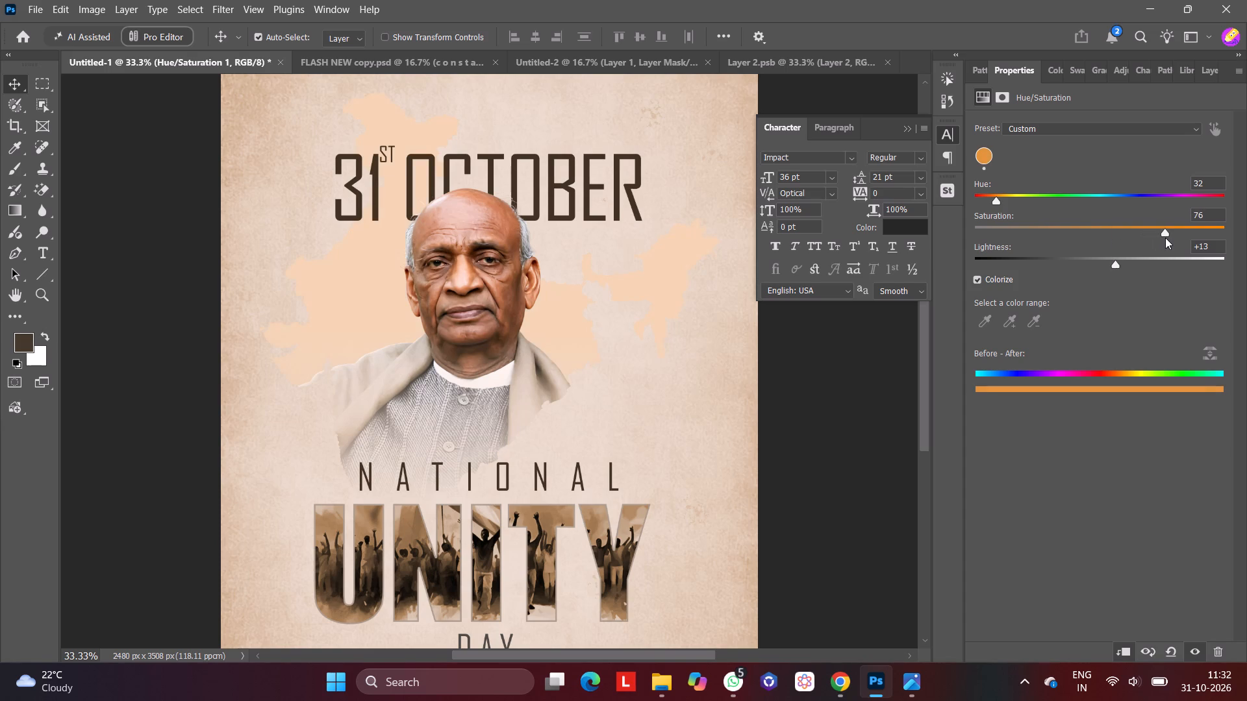
drag(1165, 238, 1165, 245)
drag(1116, 265, 1092, 265)
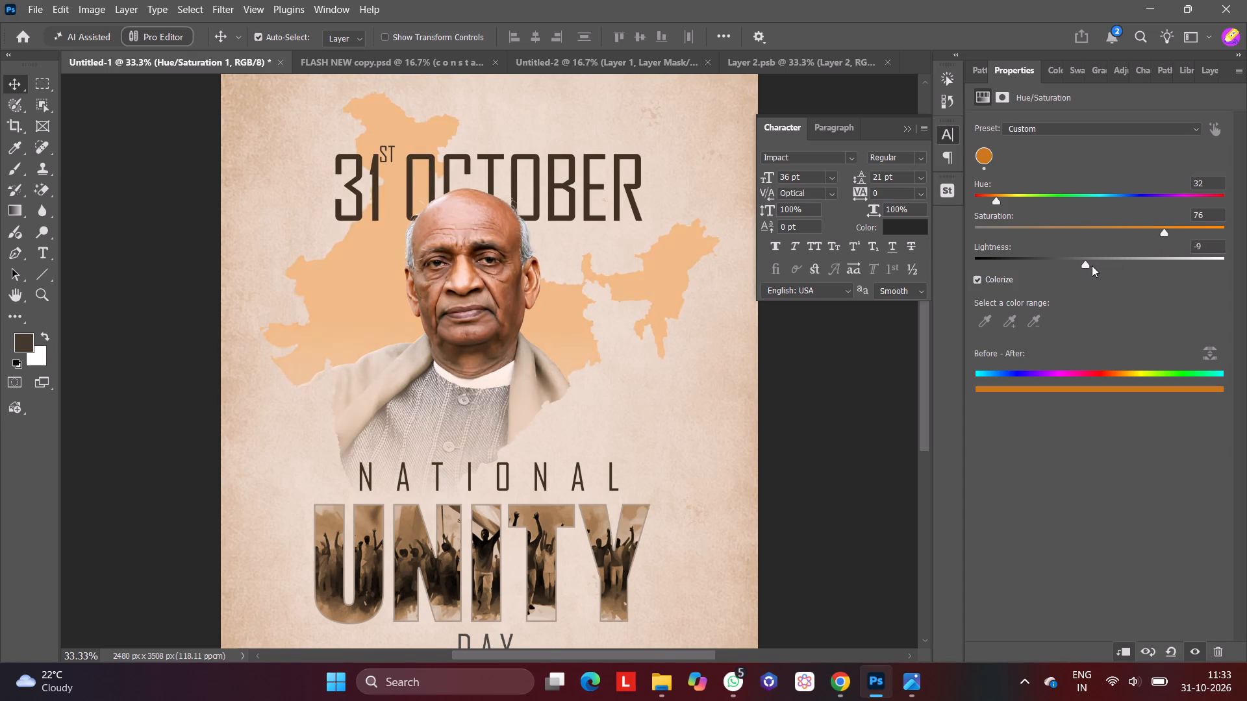
drag(1092, 265, 1107, 268)
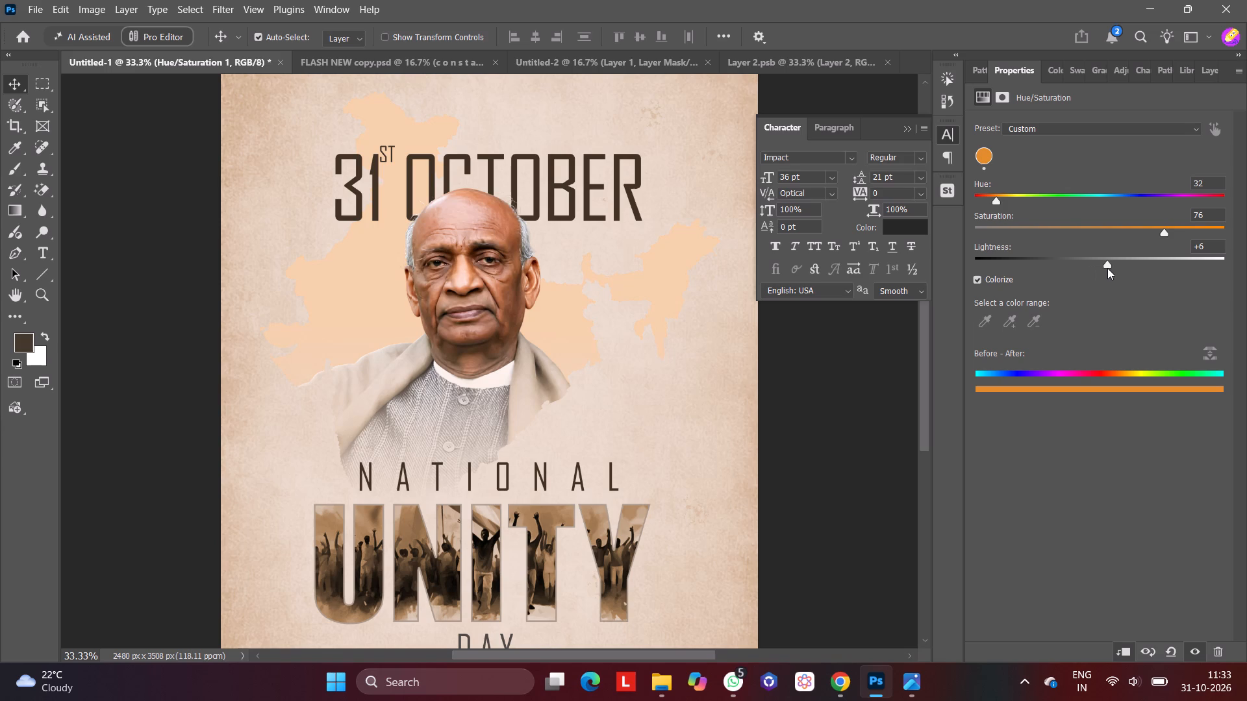
drag(994, 199, 1001, 199)
drag(1001, 199, 1013, 205)
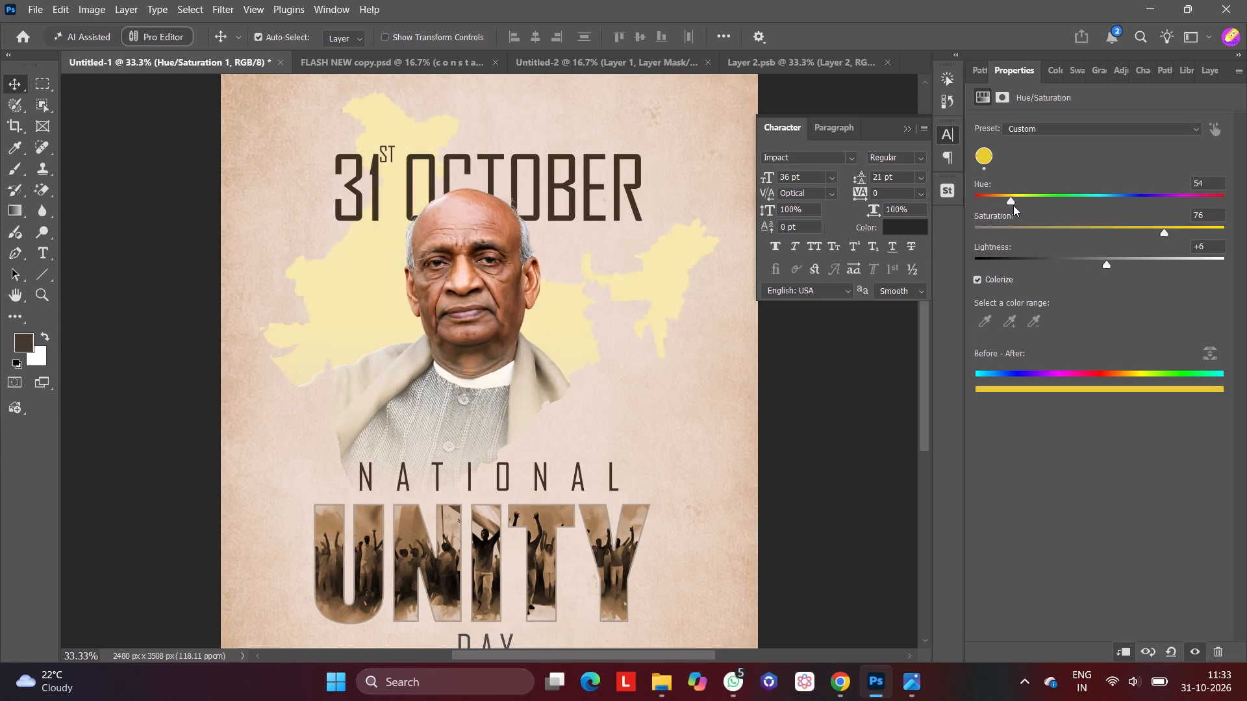
drag(1013, 205, 983, 214)
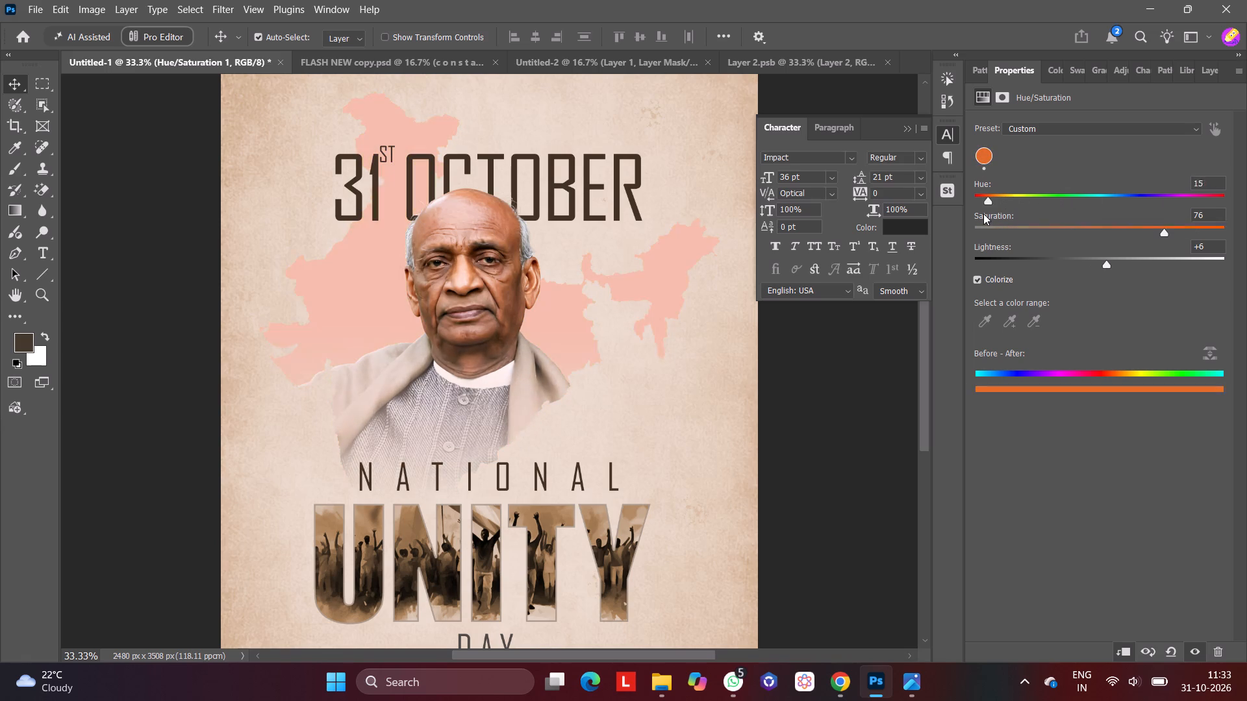
drag(983, 214, 1003, 206)
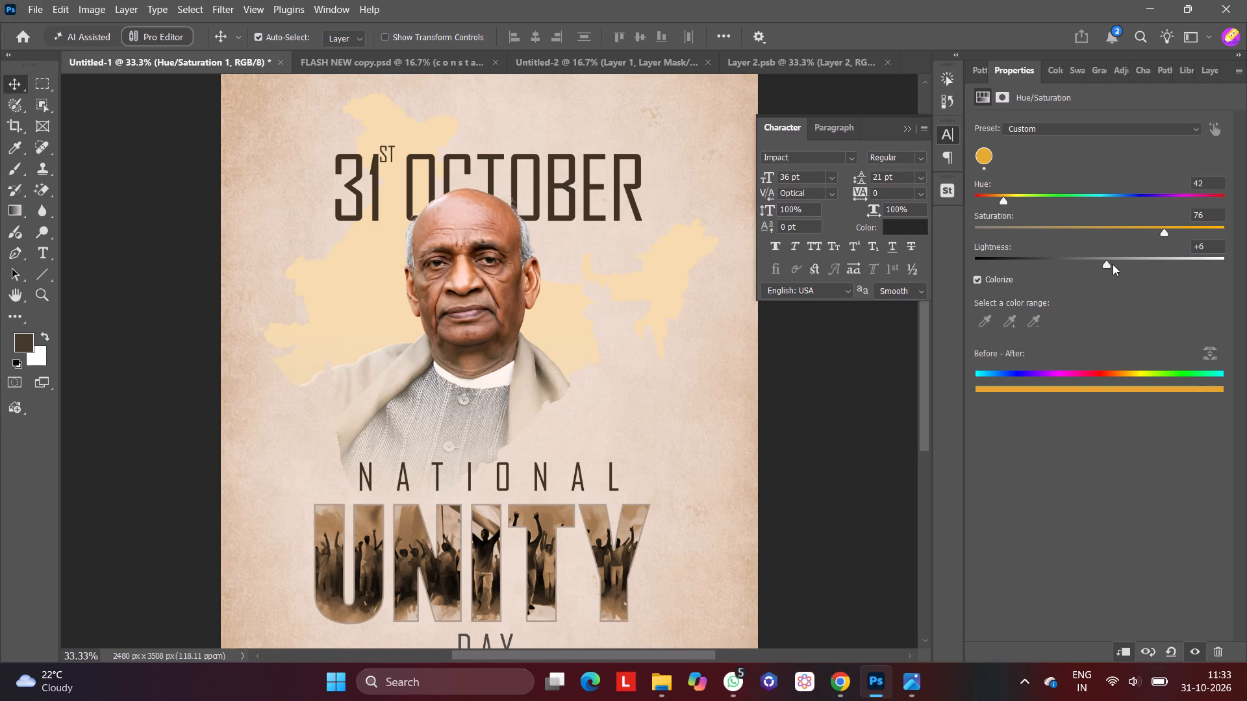
click(1105, 269)
drag(1107, 265, 1138, 269)
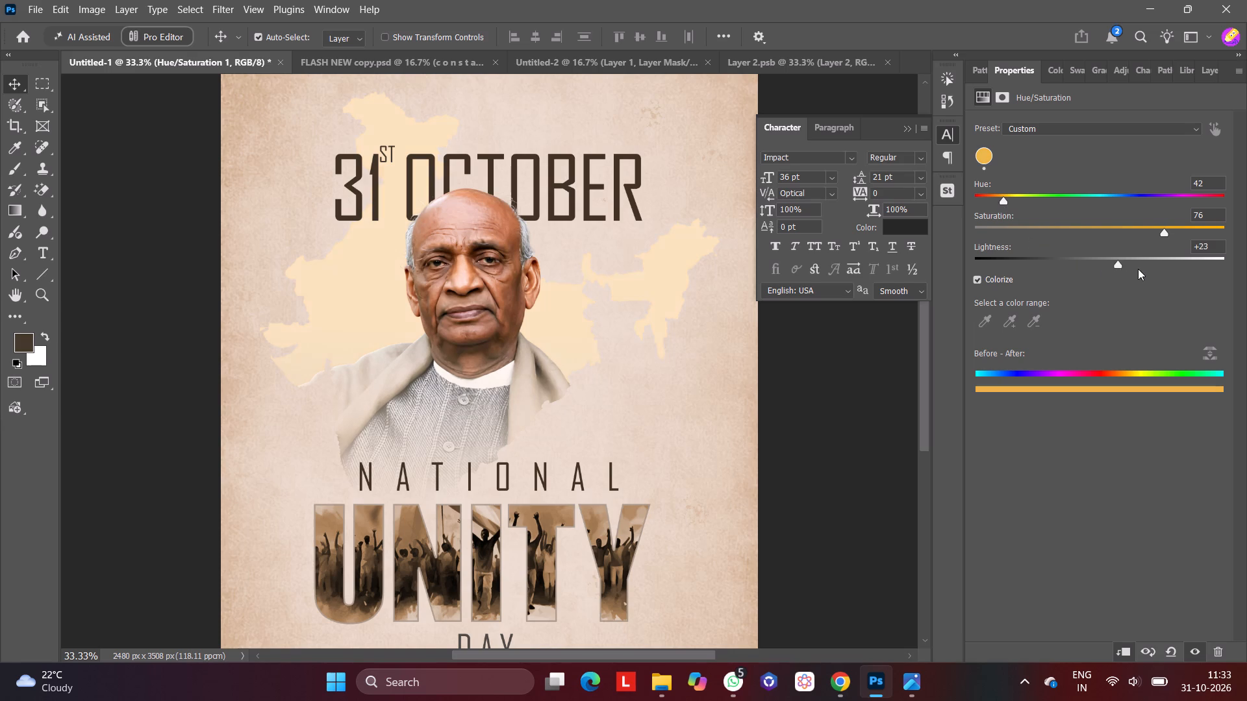
drag(1138, 269, 1140, 267)
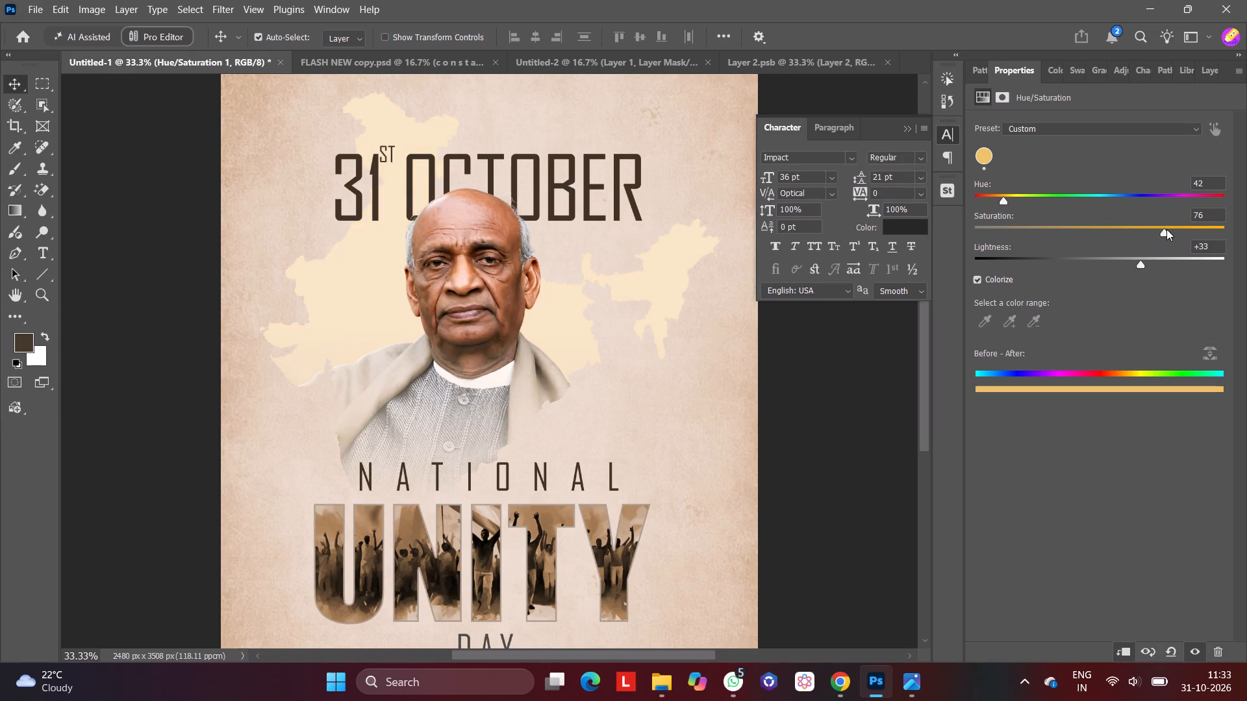
drag(1165, 232, 1148, 233)
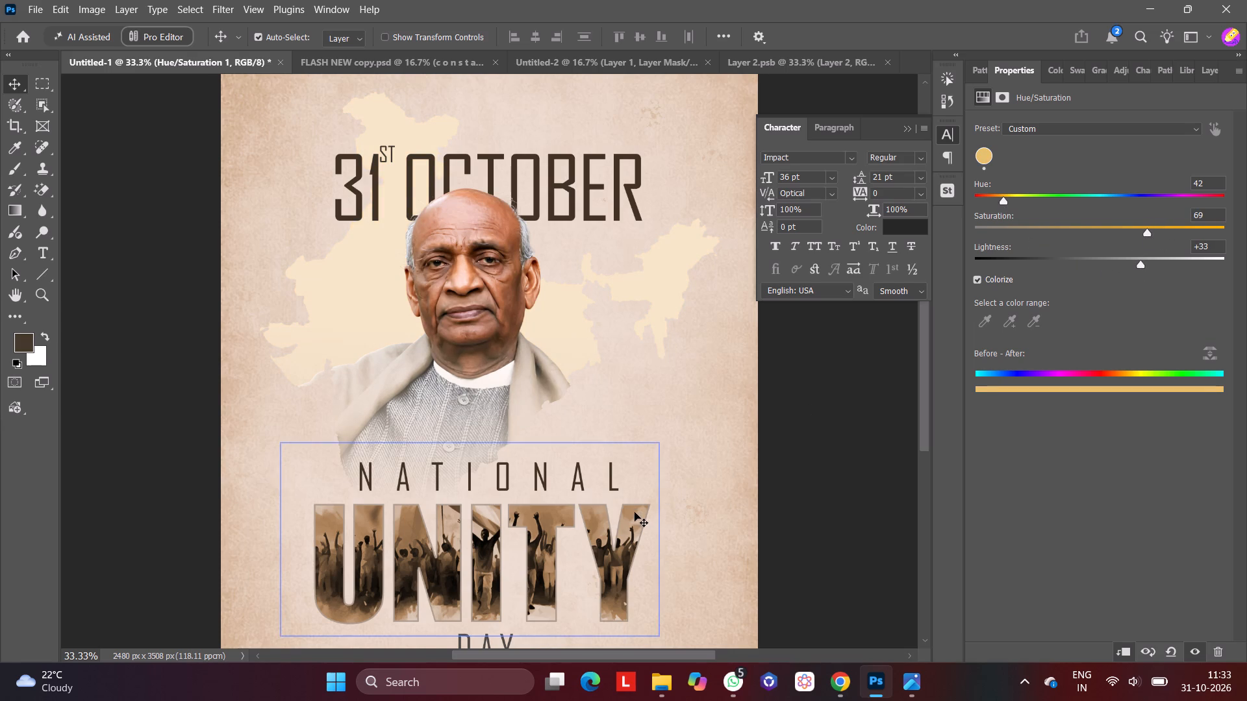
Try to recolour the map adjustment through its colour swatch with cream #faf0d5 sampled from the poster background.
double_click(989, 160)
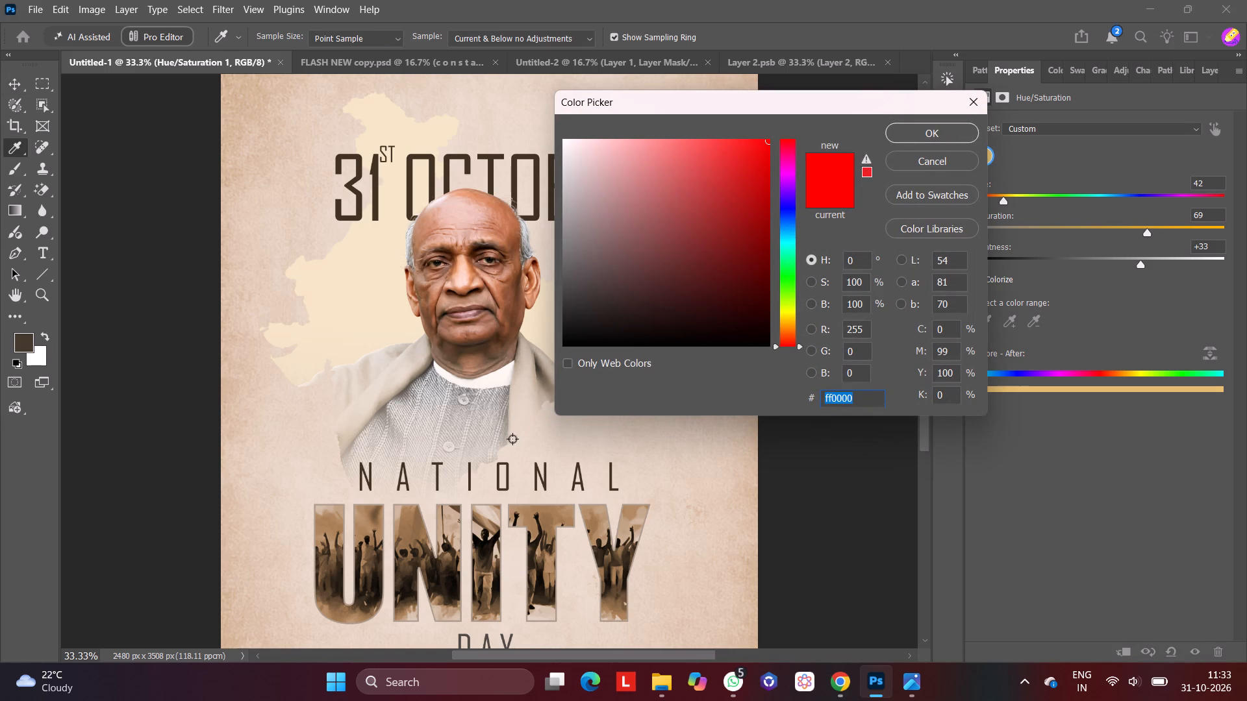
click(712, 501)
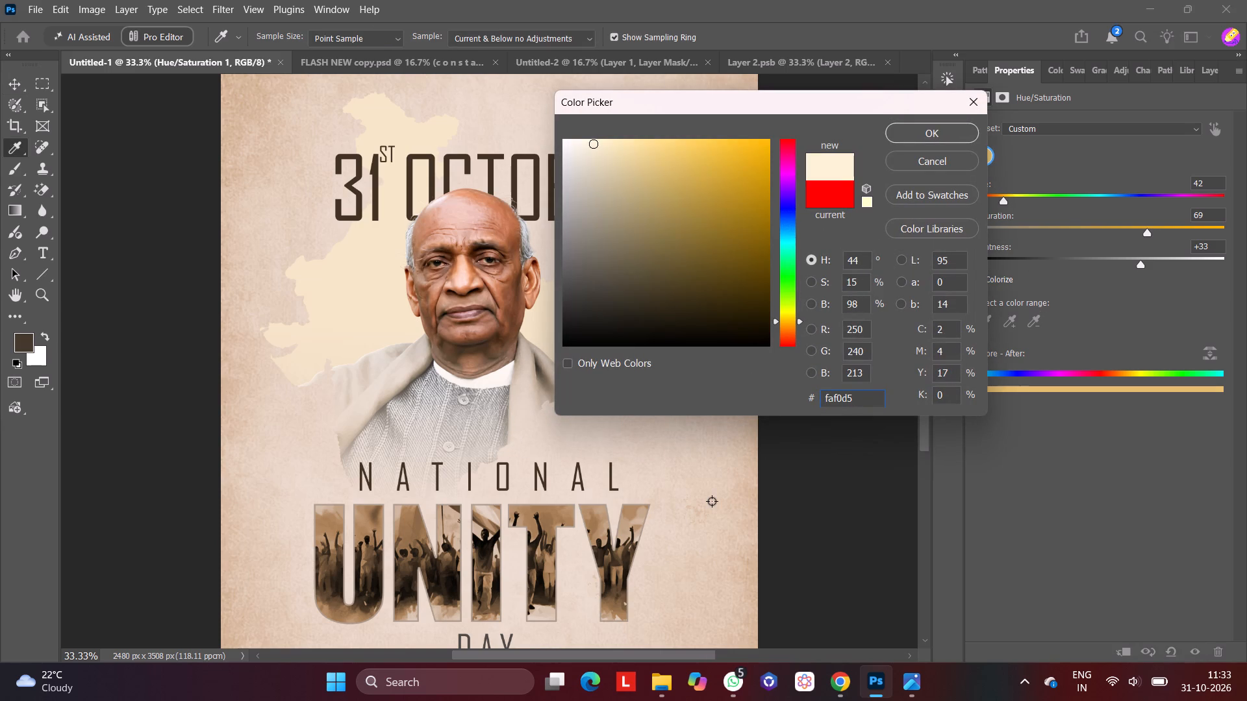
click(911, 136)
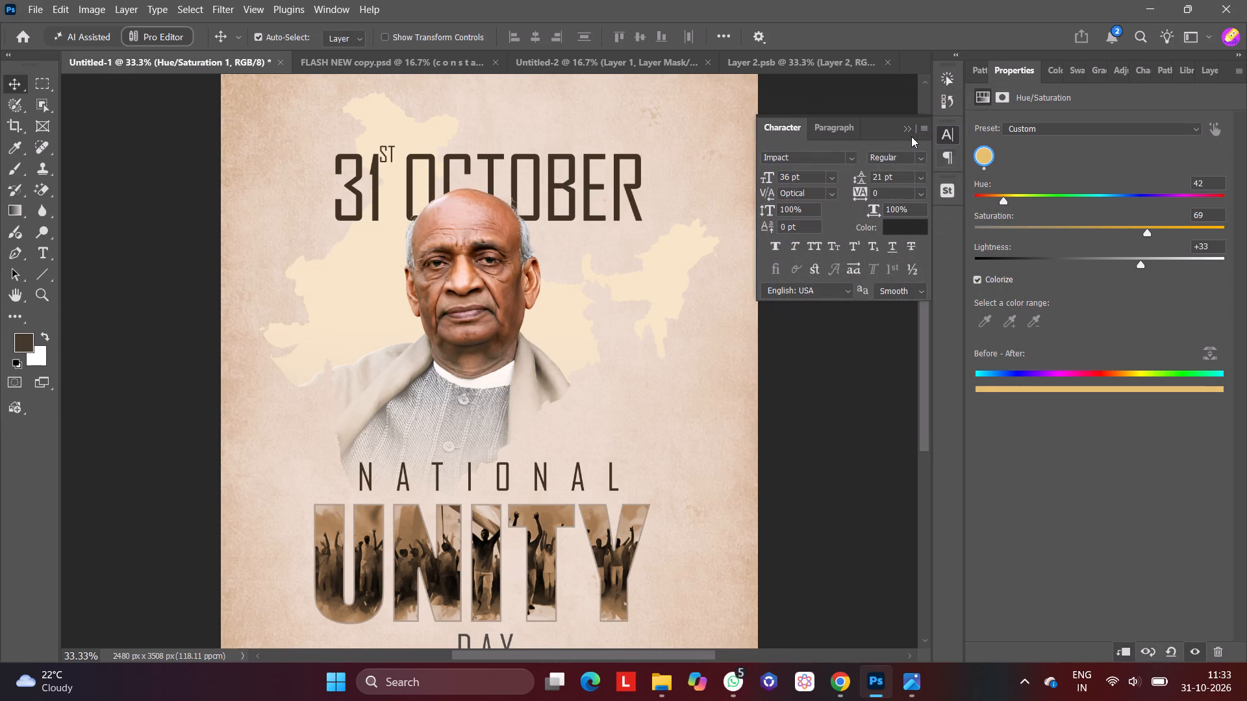
Set the map adjustment's saturation to 72.
drag(1145, 232, 1153, 232)
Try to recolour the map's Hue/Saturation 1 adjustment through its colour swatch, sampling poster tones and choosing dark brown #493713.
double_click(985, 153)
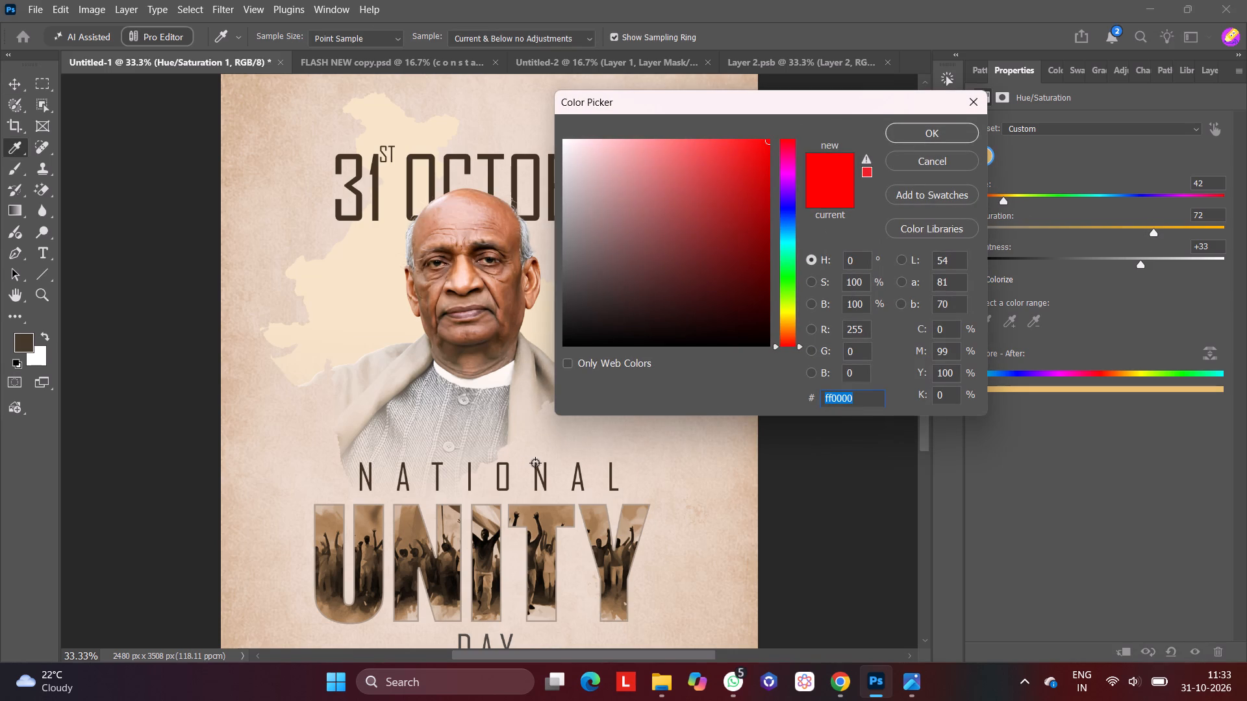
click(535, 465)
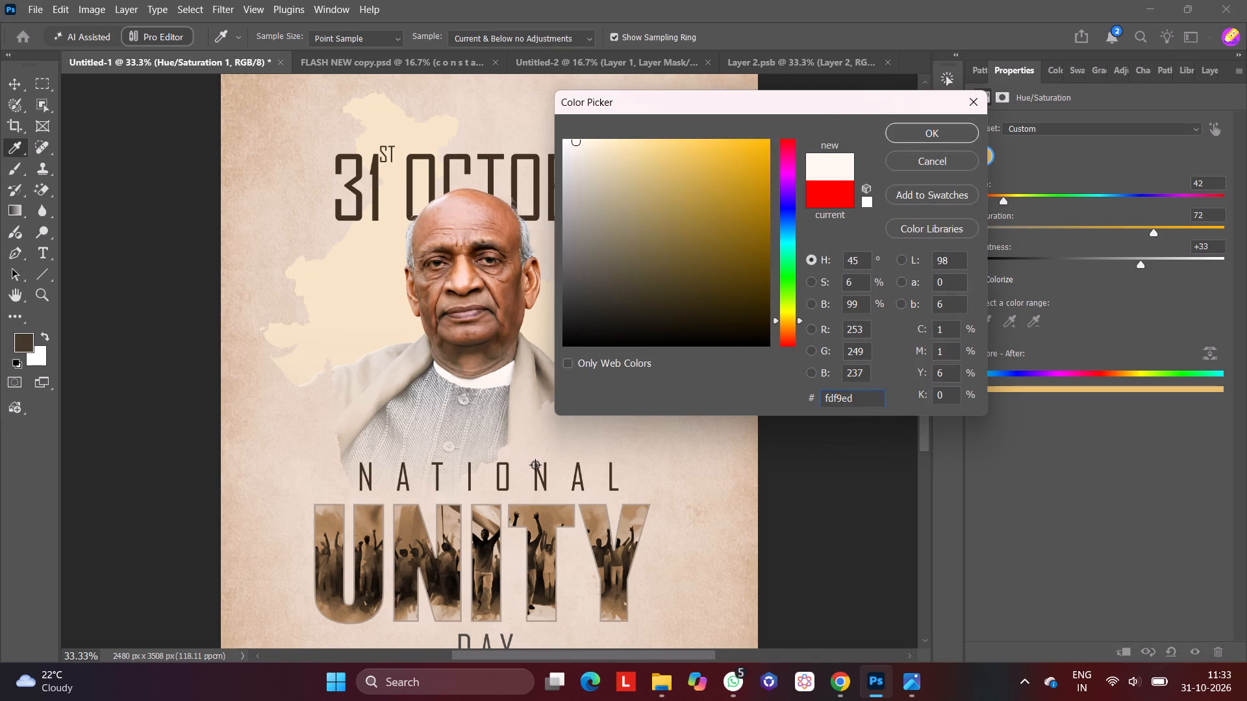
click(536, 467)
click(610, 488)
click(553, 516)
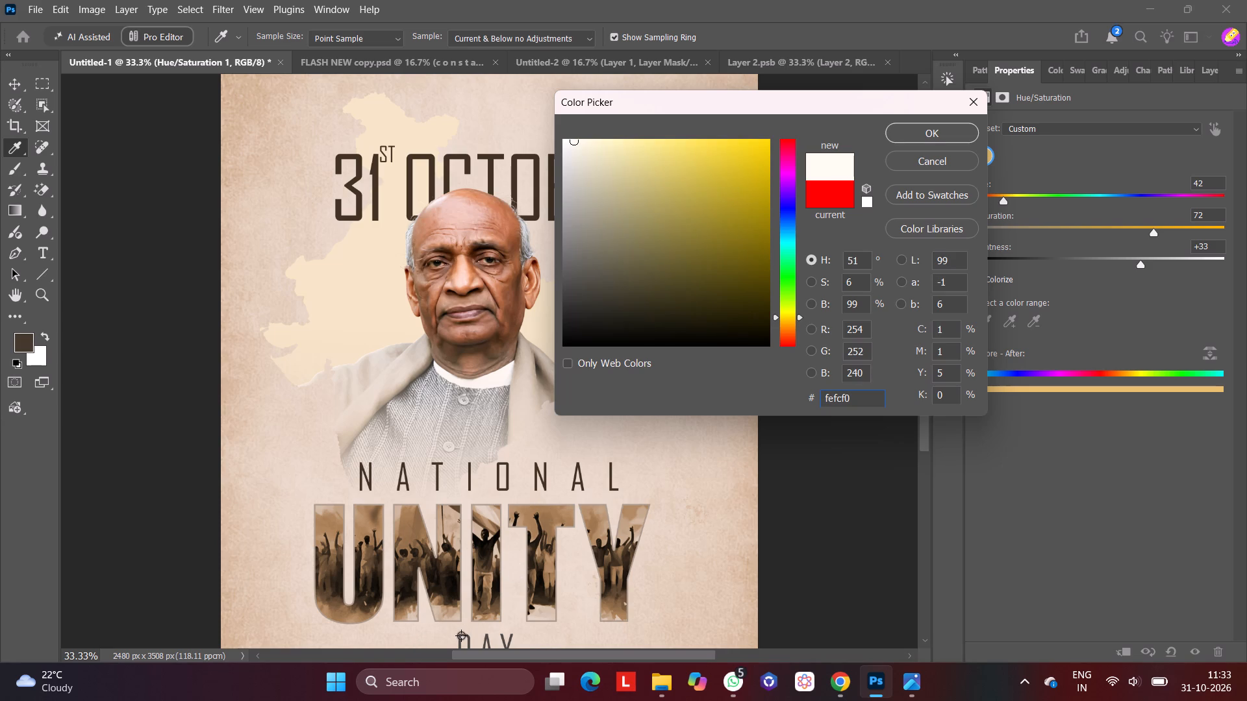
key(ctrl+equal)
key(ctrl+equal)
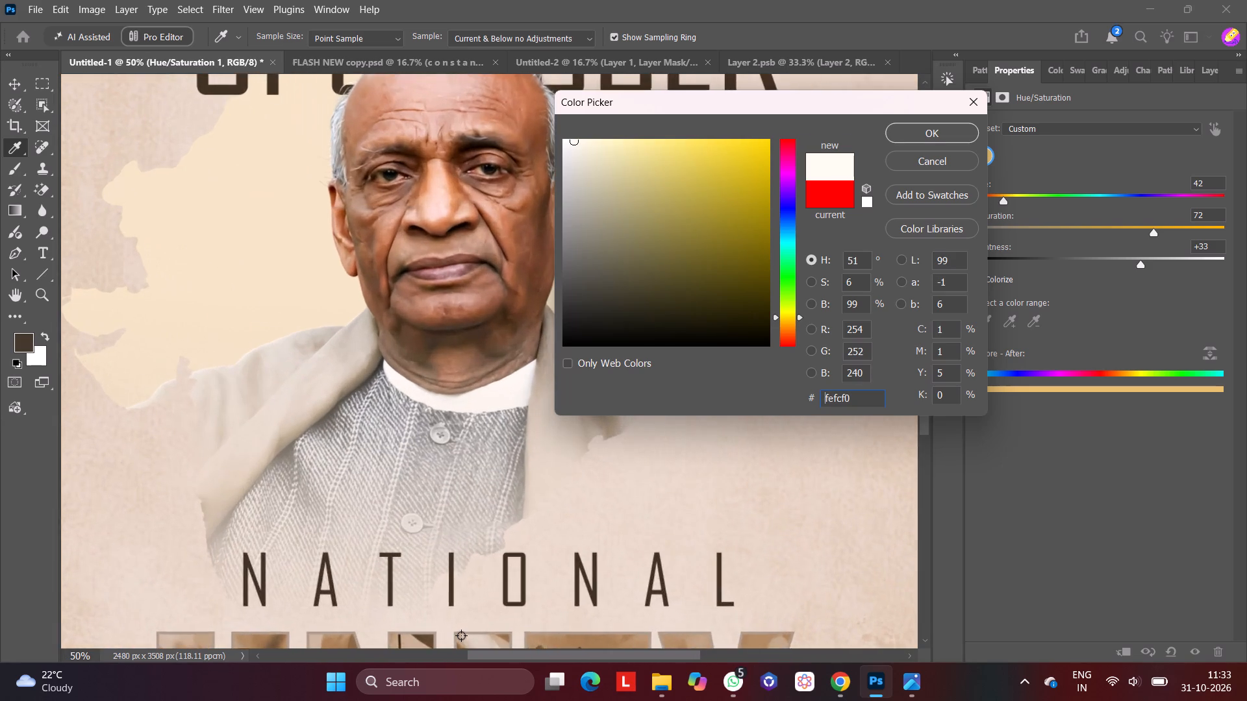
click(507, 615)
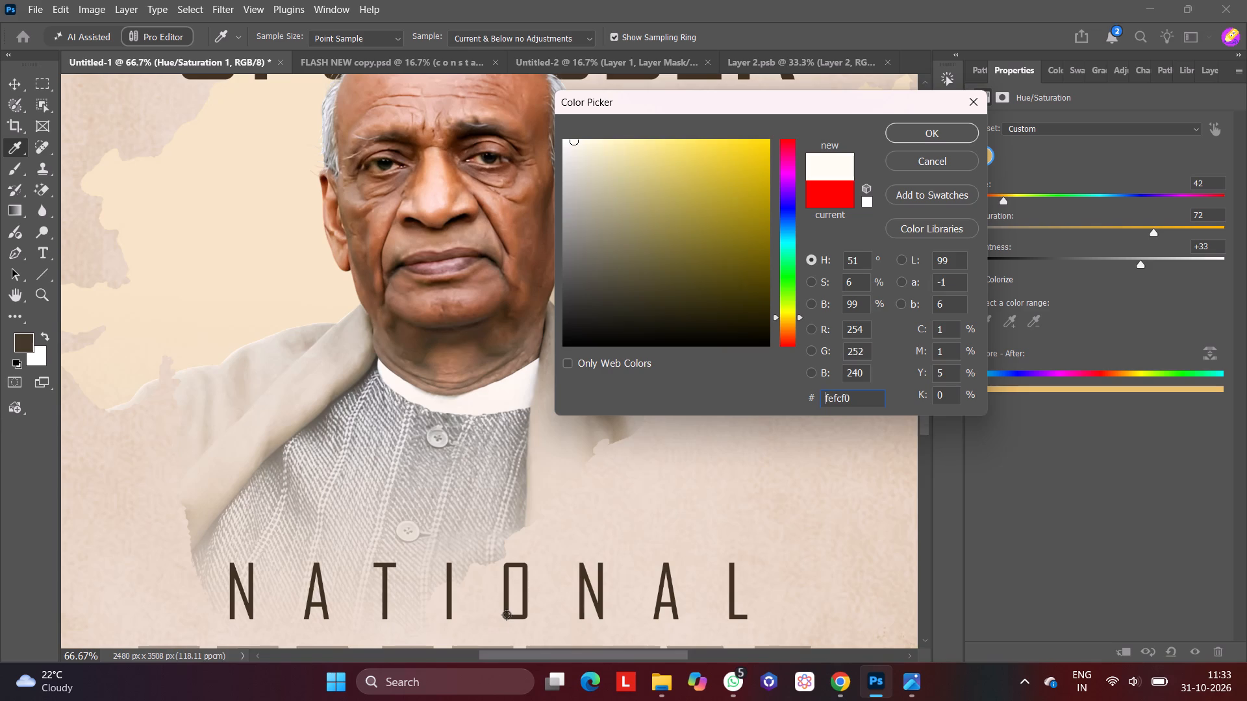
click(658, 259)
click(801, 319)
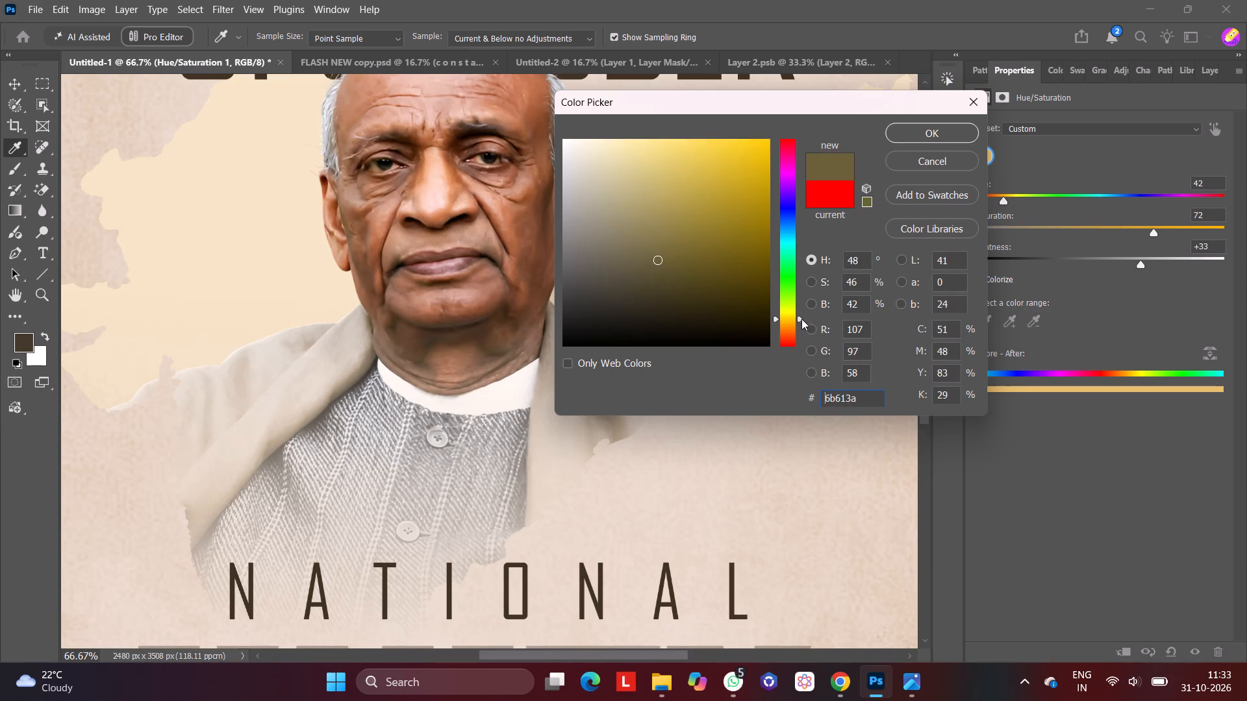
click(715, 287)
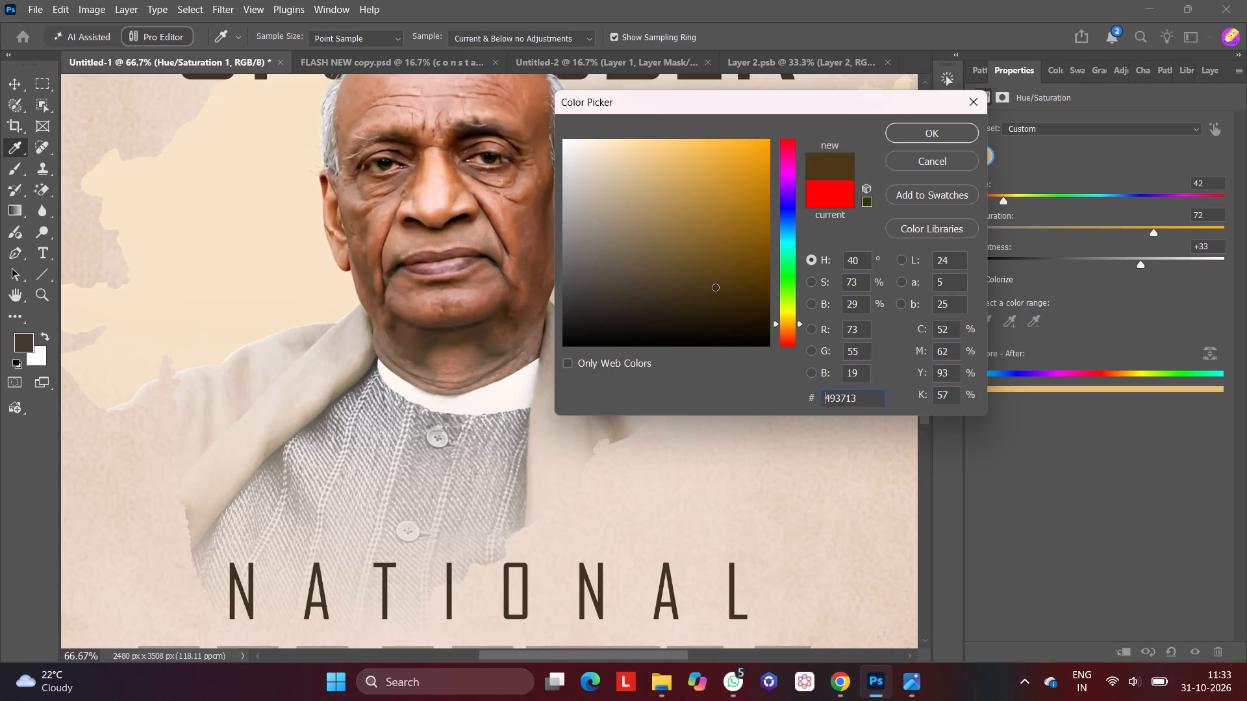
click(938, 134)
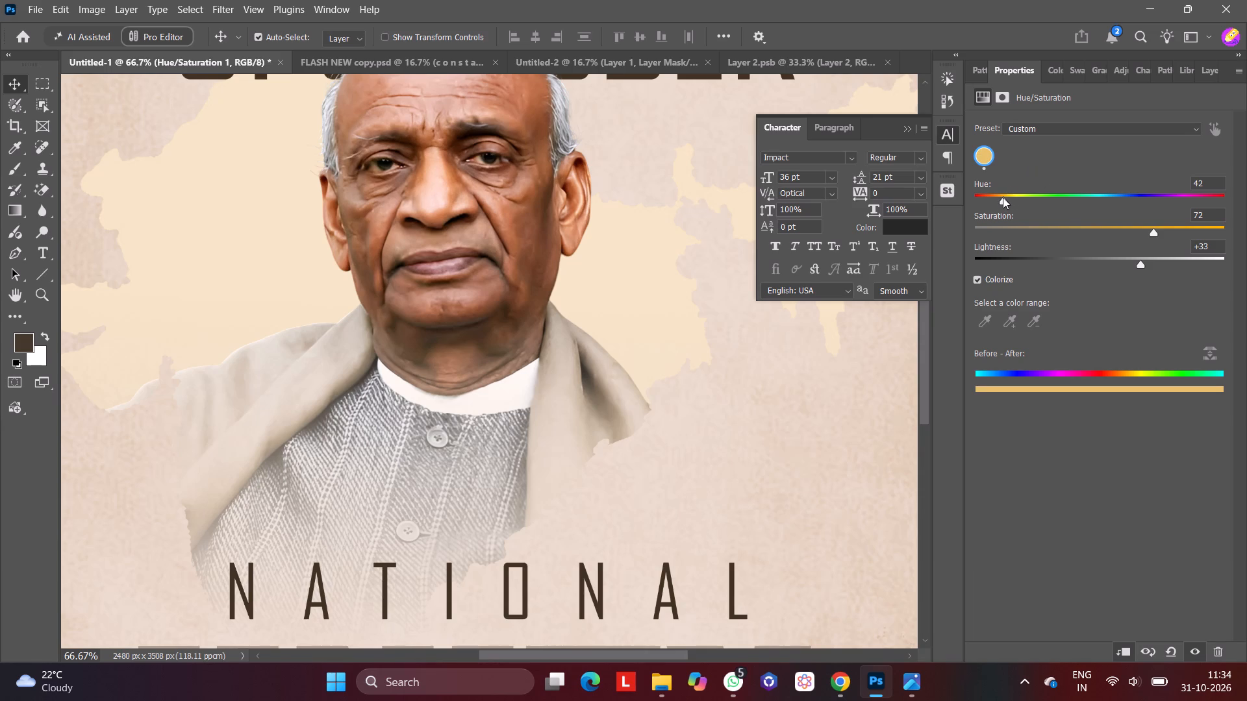
Adjust the India map's Hue/Saturation 1 adjustment to hue 33, saturation 68 and lightness -7.
drag(1003, 197, 992, 214)
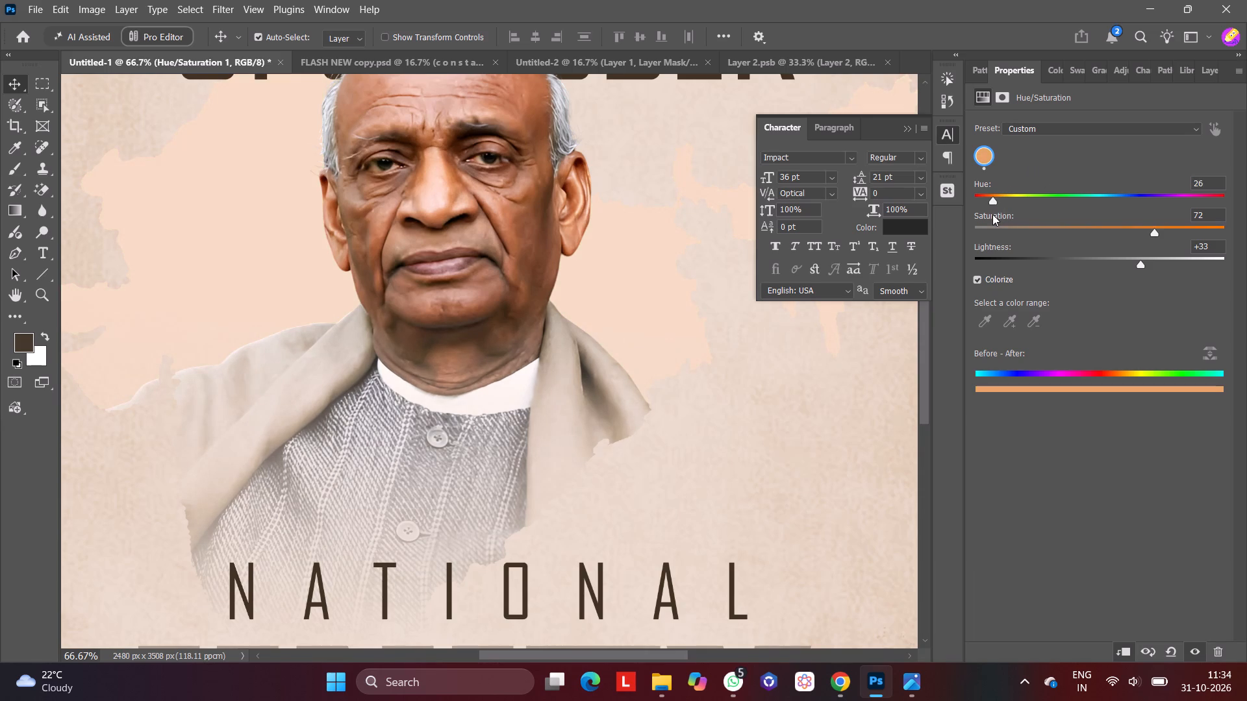
drag(992, 214, 997, 212)
drag(1153, 231, 1144, 240)
drag(1138, 263, 1101, 282)
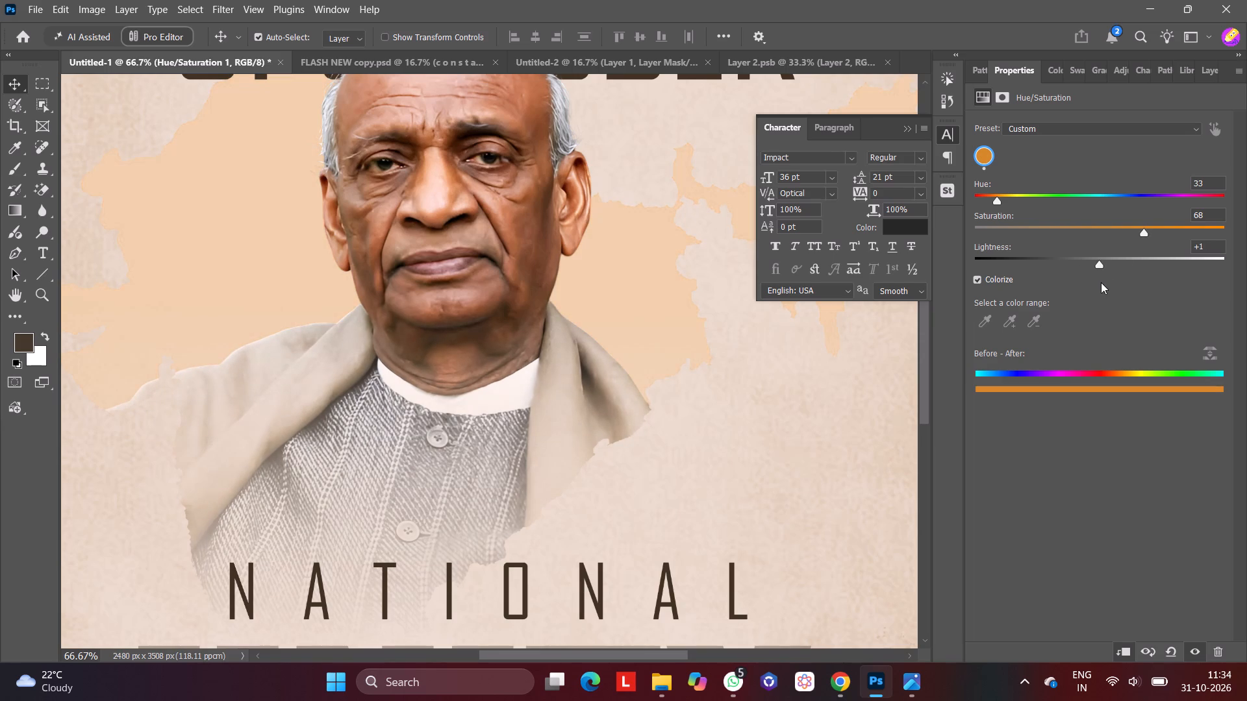
drag(1101, 282, 1100, 282)
key(ctrl+0)
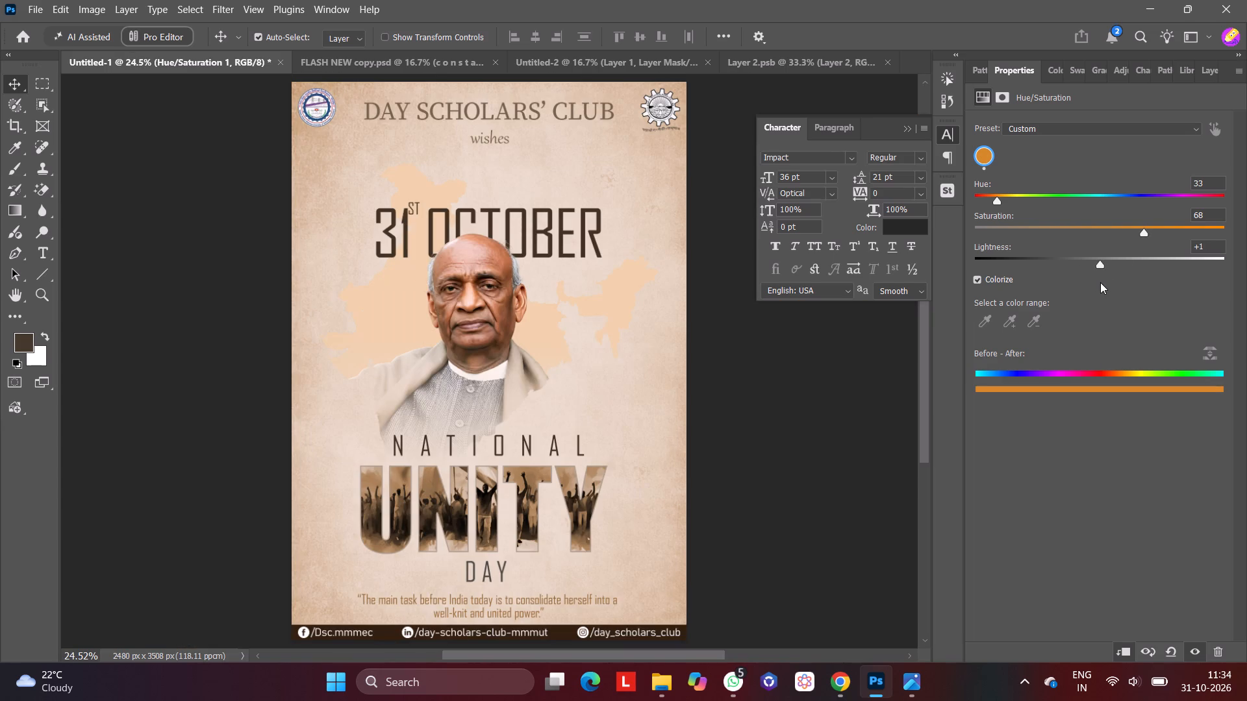
drag(1100, 265, 1090, 269)
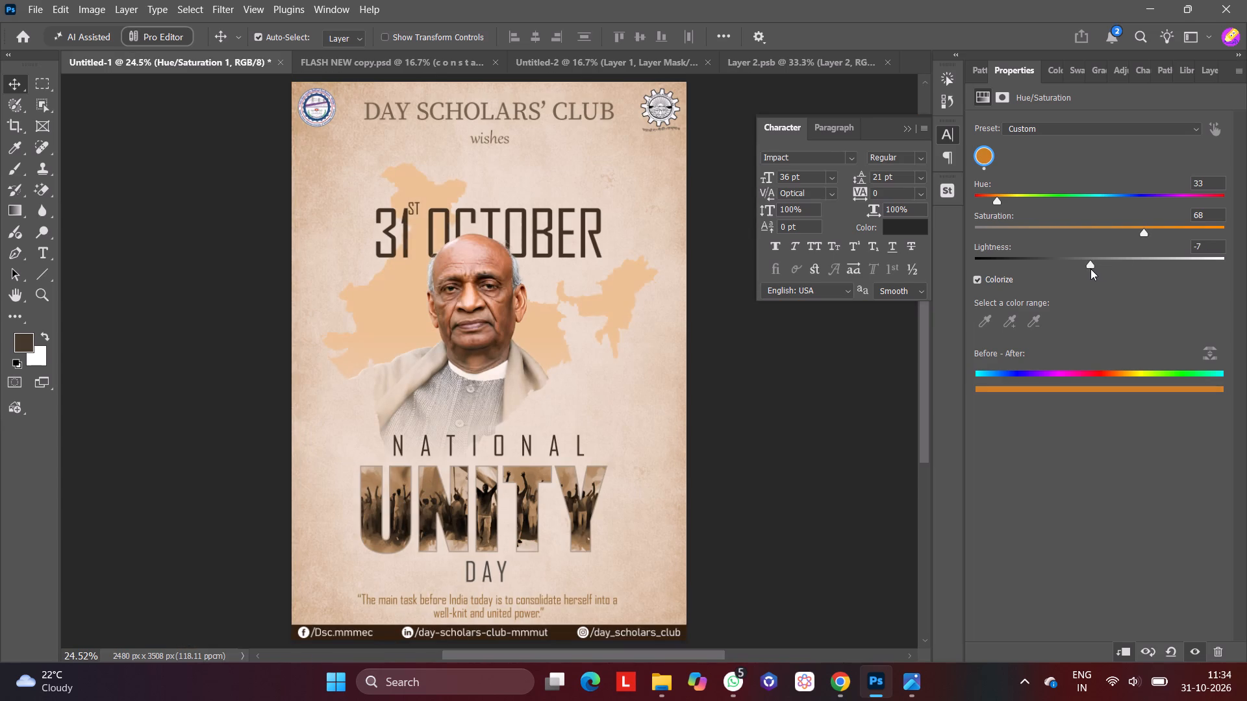
drag(1090, 269, 1086, 269)
drag(1086, 269, 1090, 269)
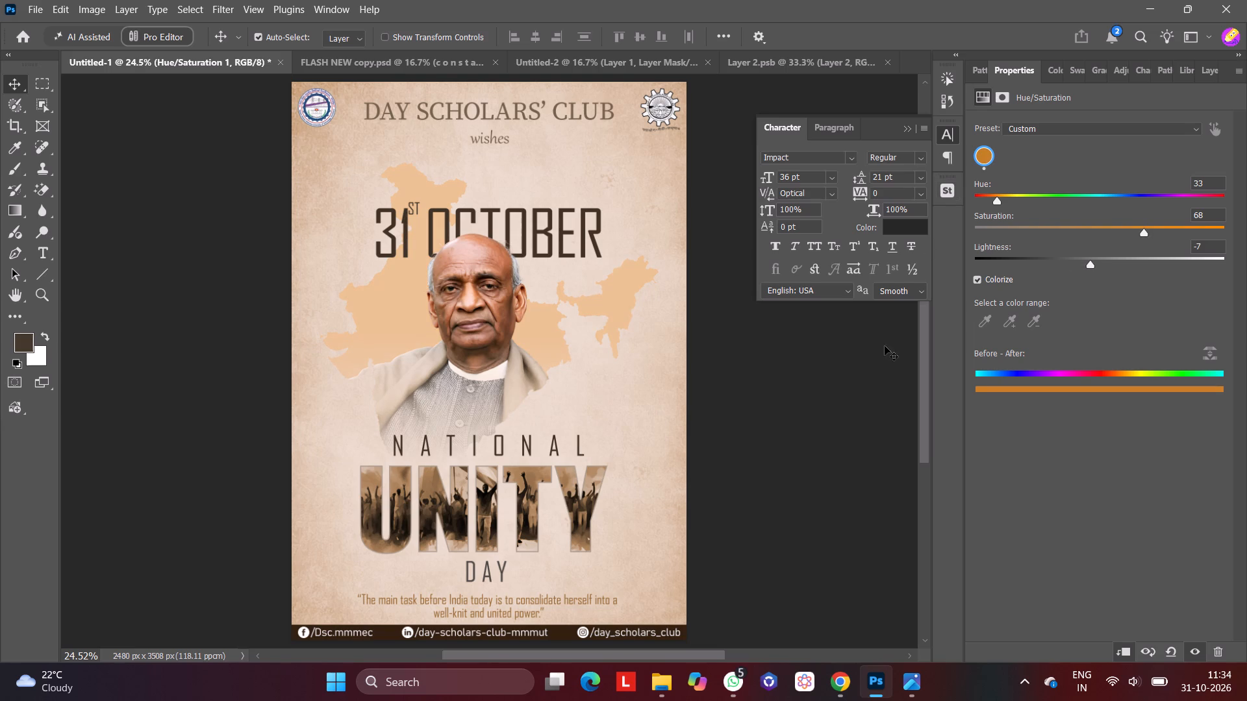
click(869, 380)
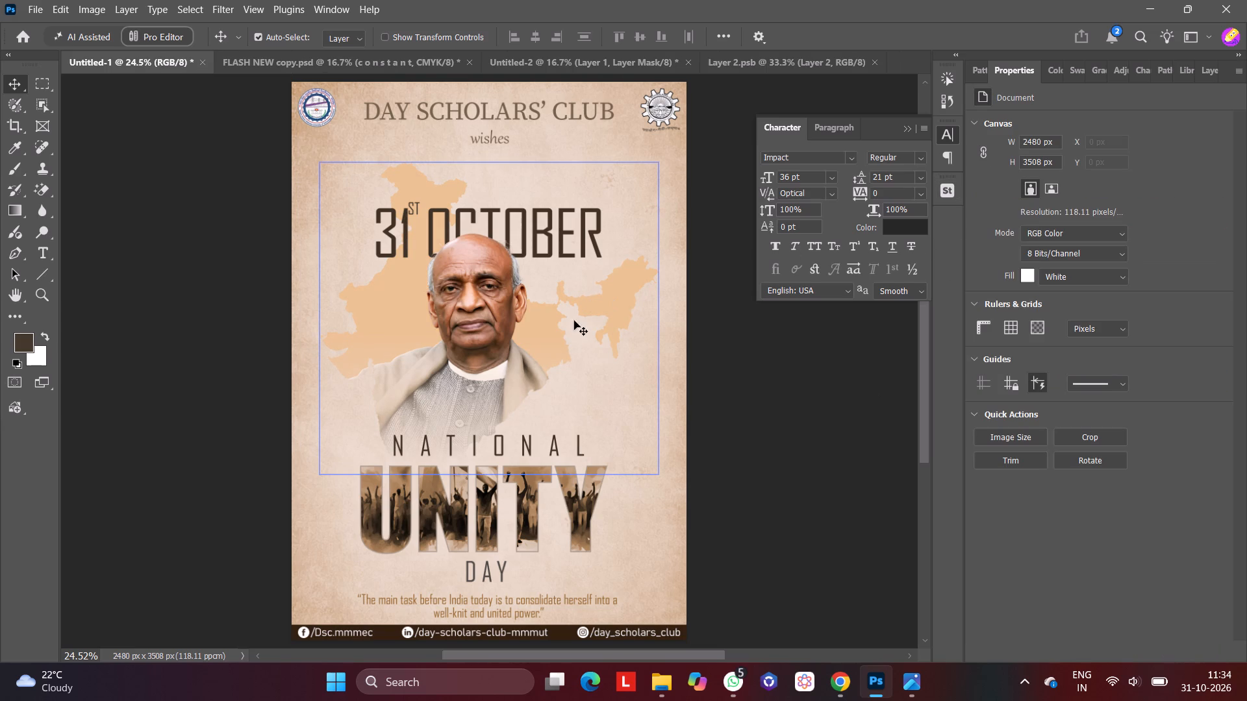
Lower the opacity of Layer 2, the India map behind the portrait, to 59%.
click(546, 340)
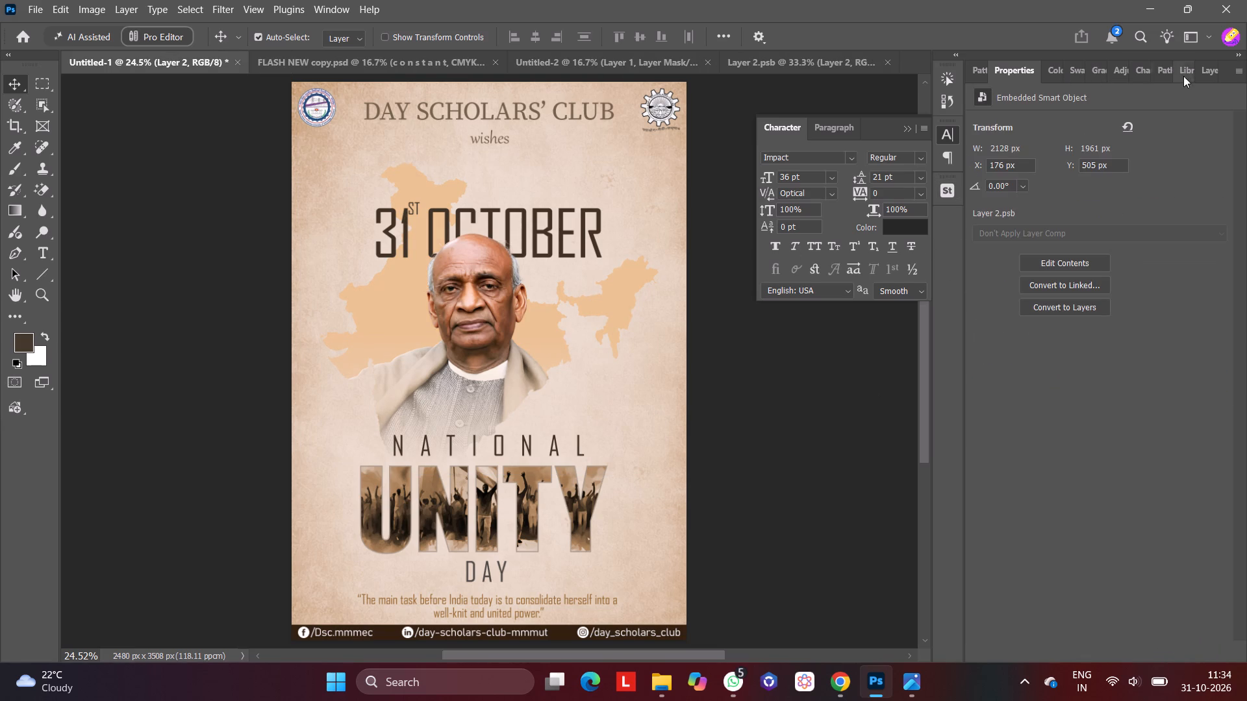
click(1205, 79)
drag(1145, 121, 1141, 134)
click(1141, 134)
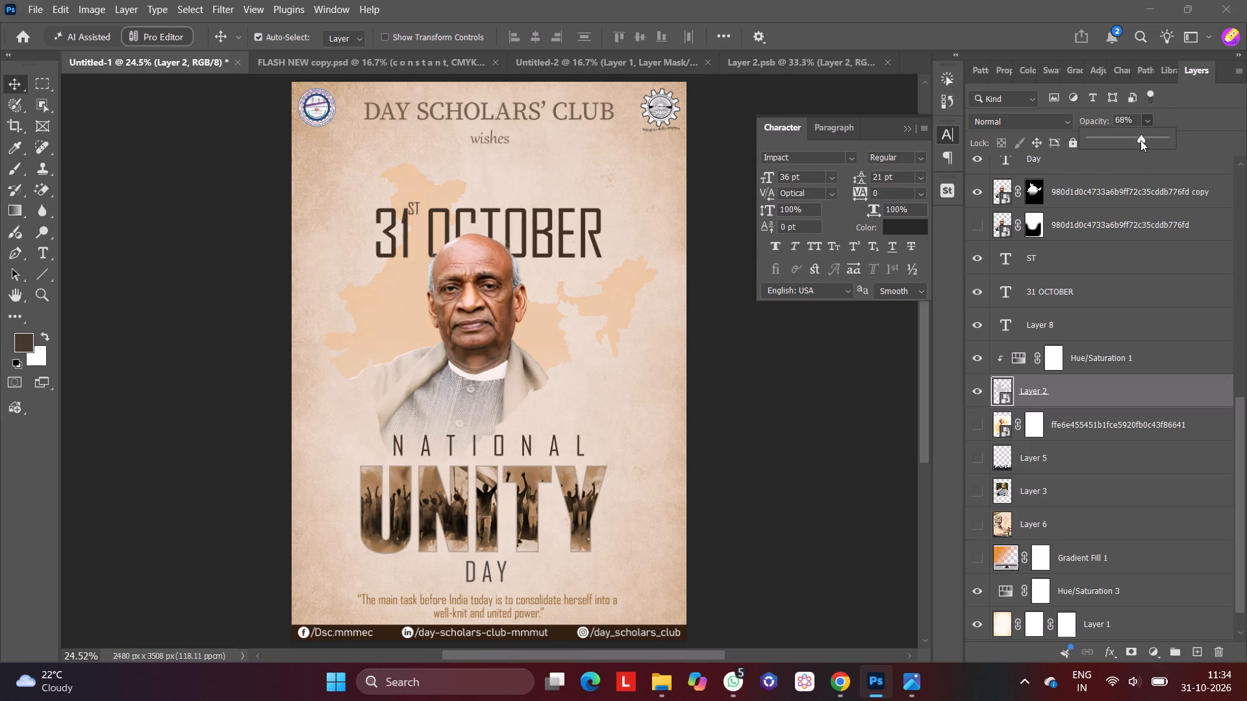
drag(1140, 140, 1134, 141)
click(810, 402)
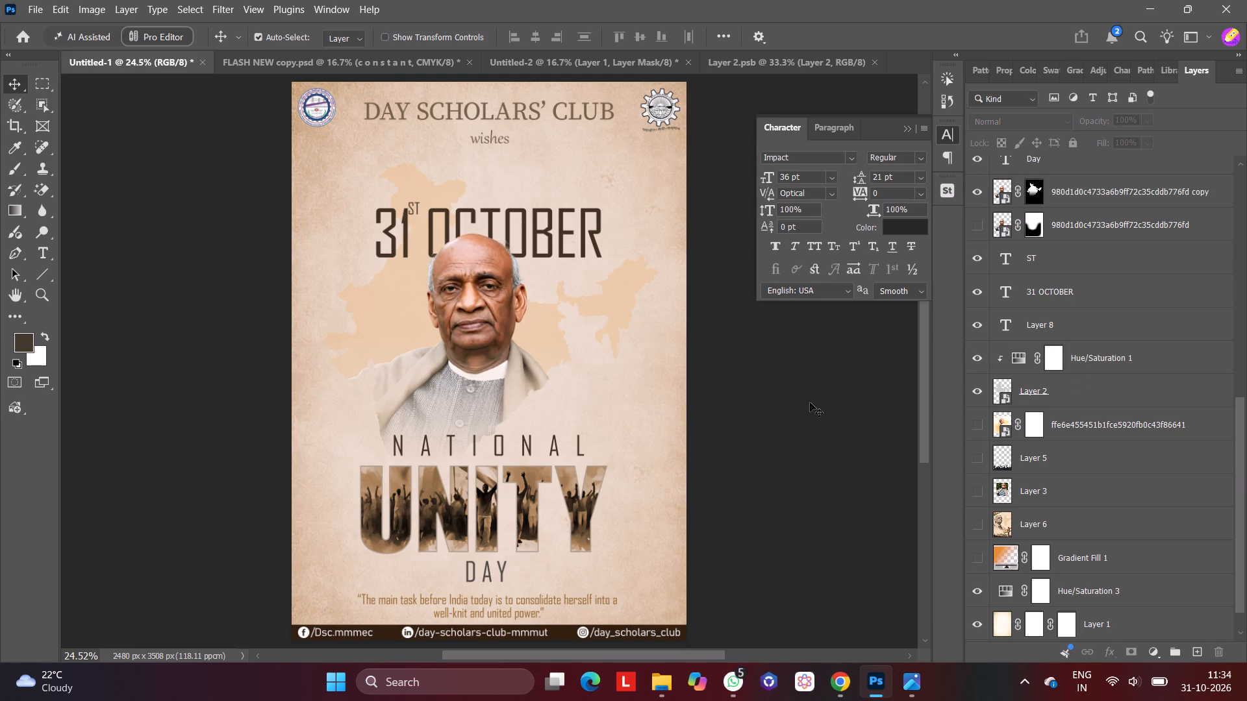
Export the poster at 2480 x 3508 px as a PNG named BHAI in Documents, replacing the existing file.
click(30, 6)
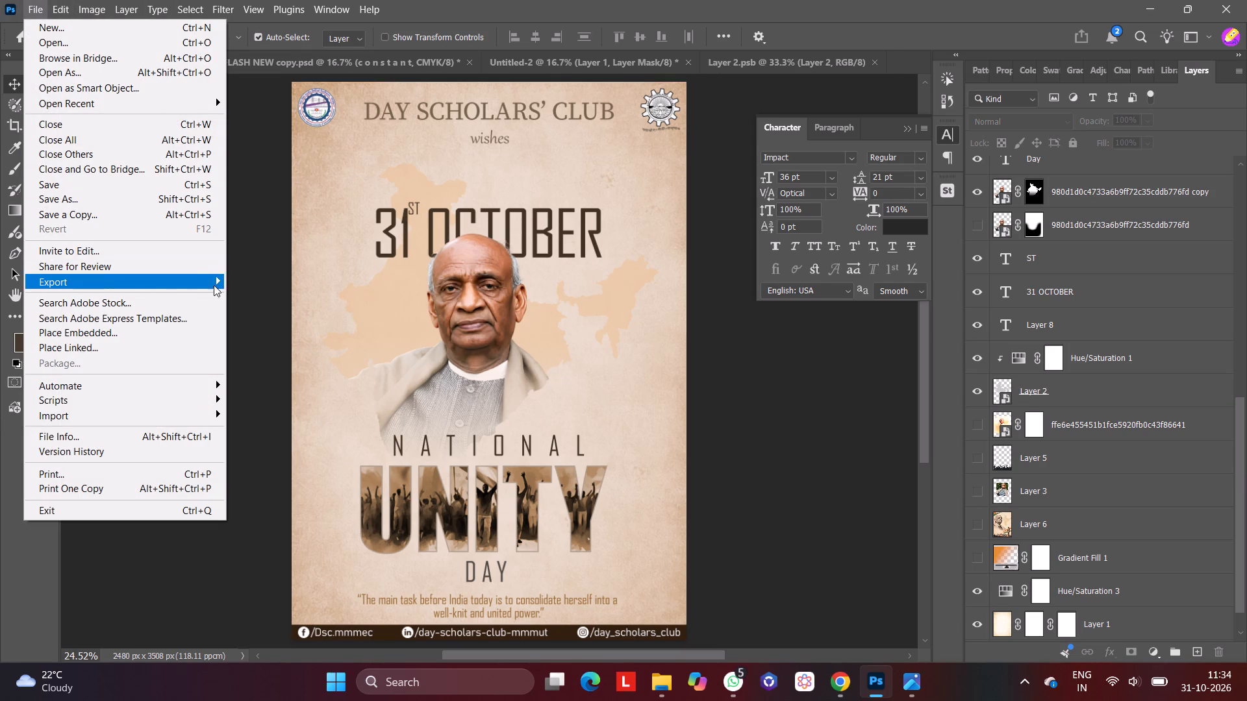
click(245, 300)
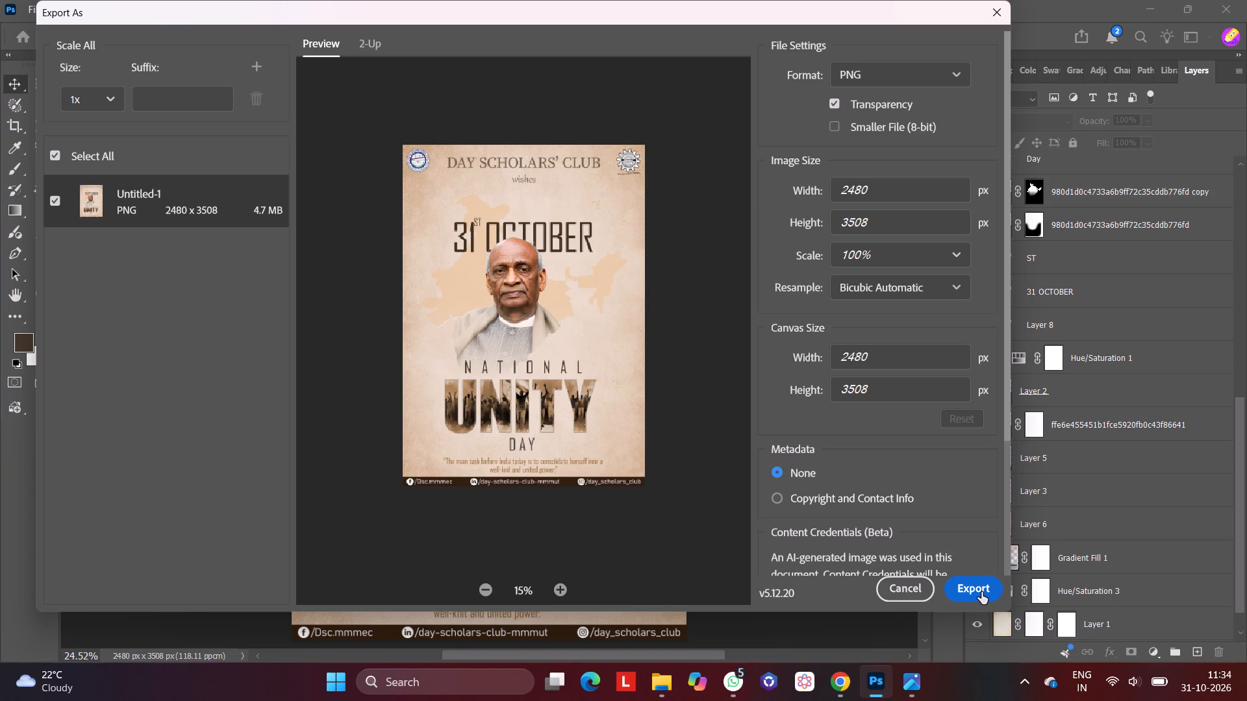
click(981, 592)
key(BackSpace)
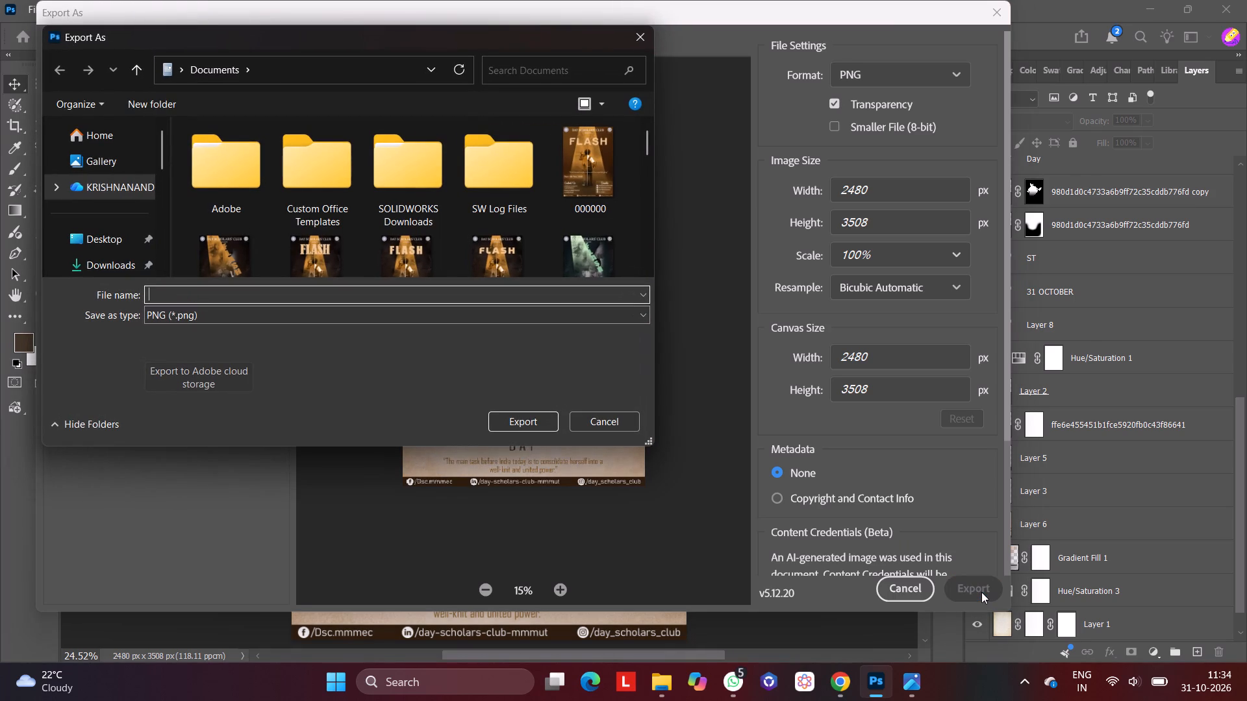
text(BHAI)
key(Return)
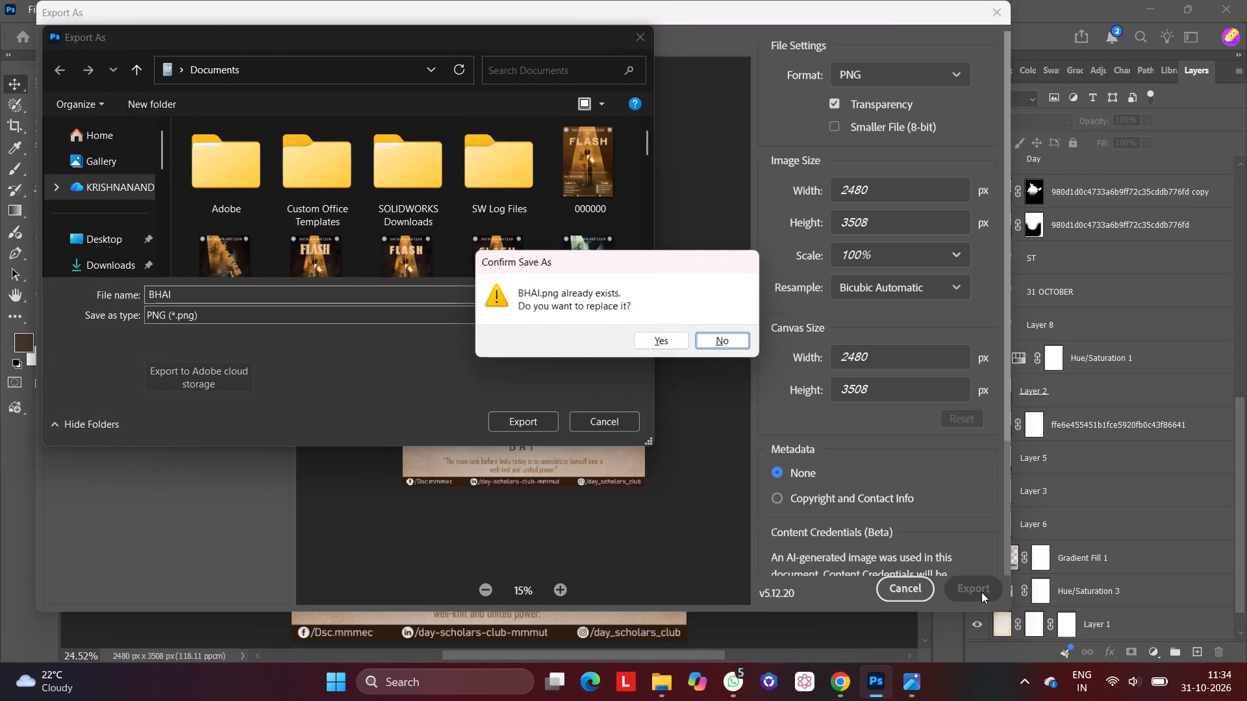
click(666, 347)
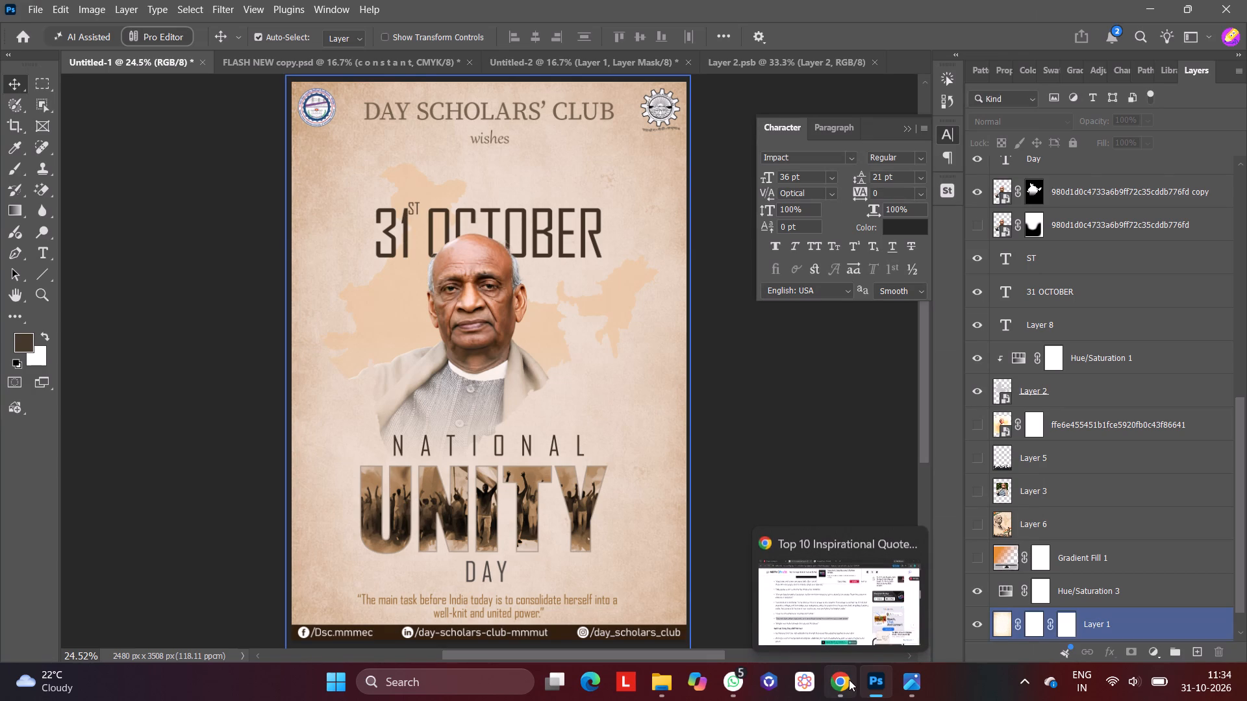
Switch to File Explorer's Documents folder to locate the exported poster image.
click(664, 688)
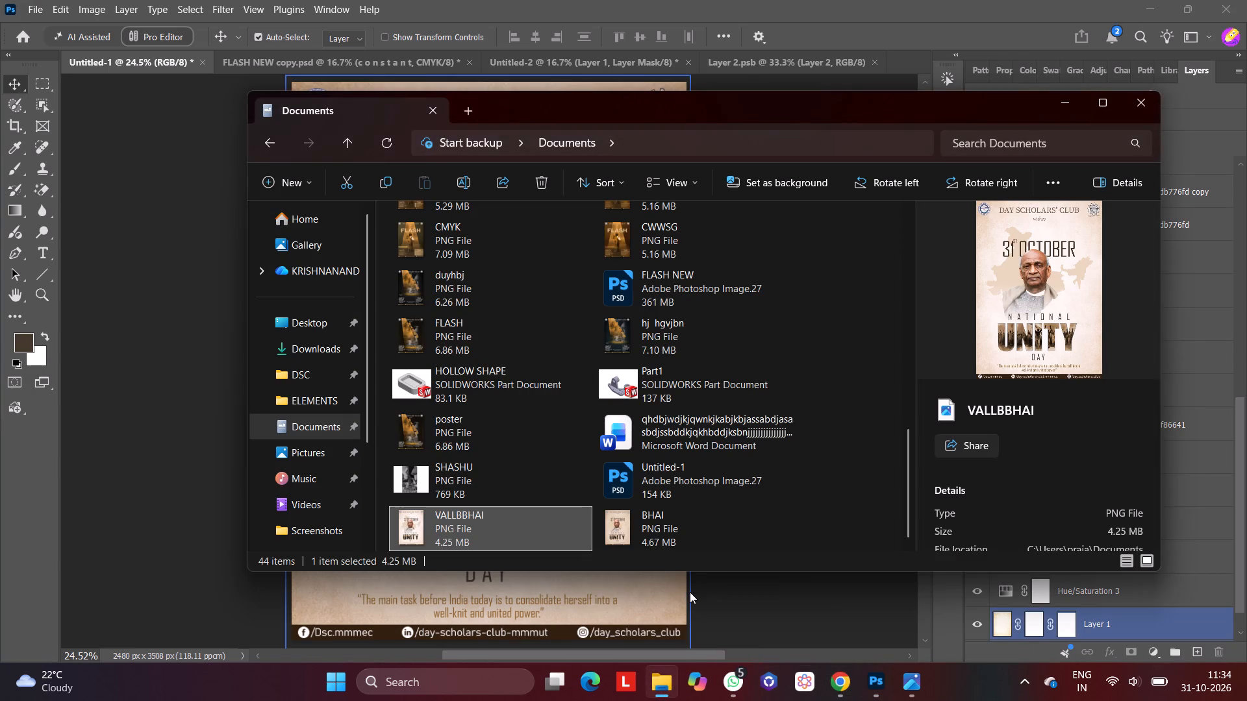
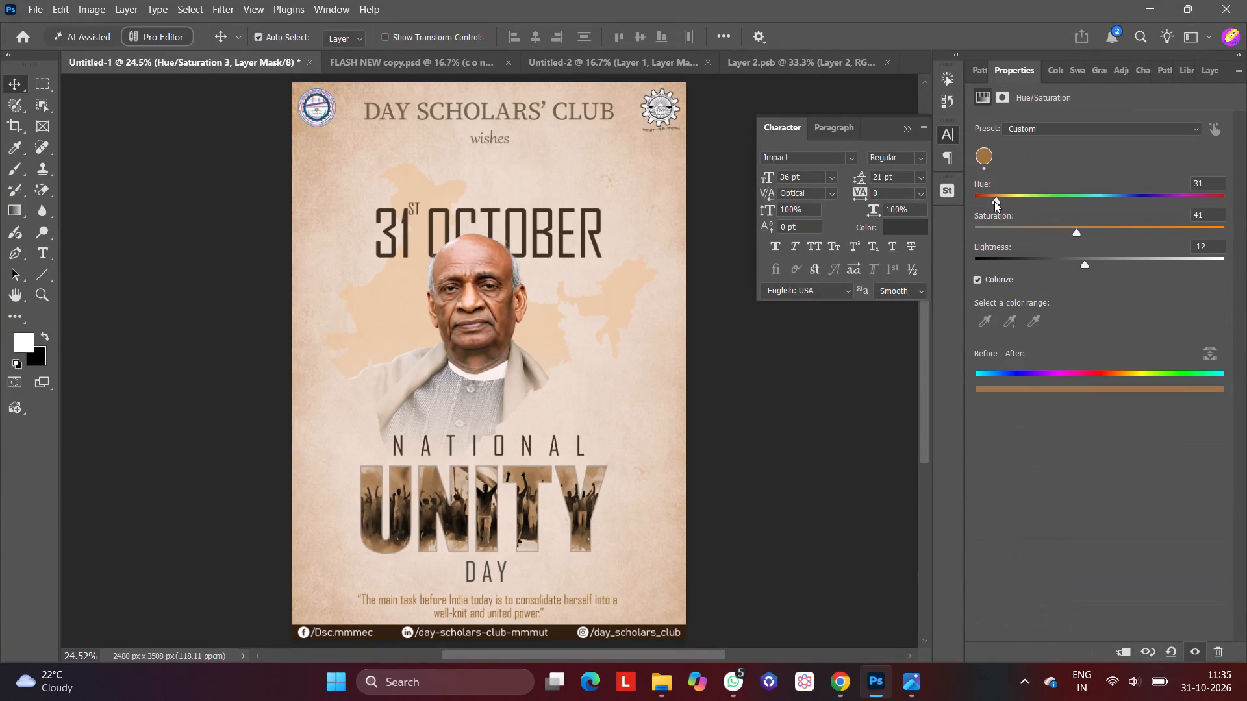
Set the background's Hue/Saturation 3 adjustment to saturation 84 and lightness -7 for a stronger orange tint.
drag(1075, 233, 1096, 236)
drag(1096, 236, 1143, 244)
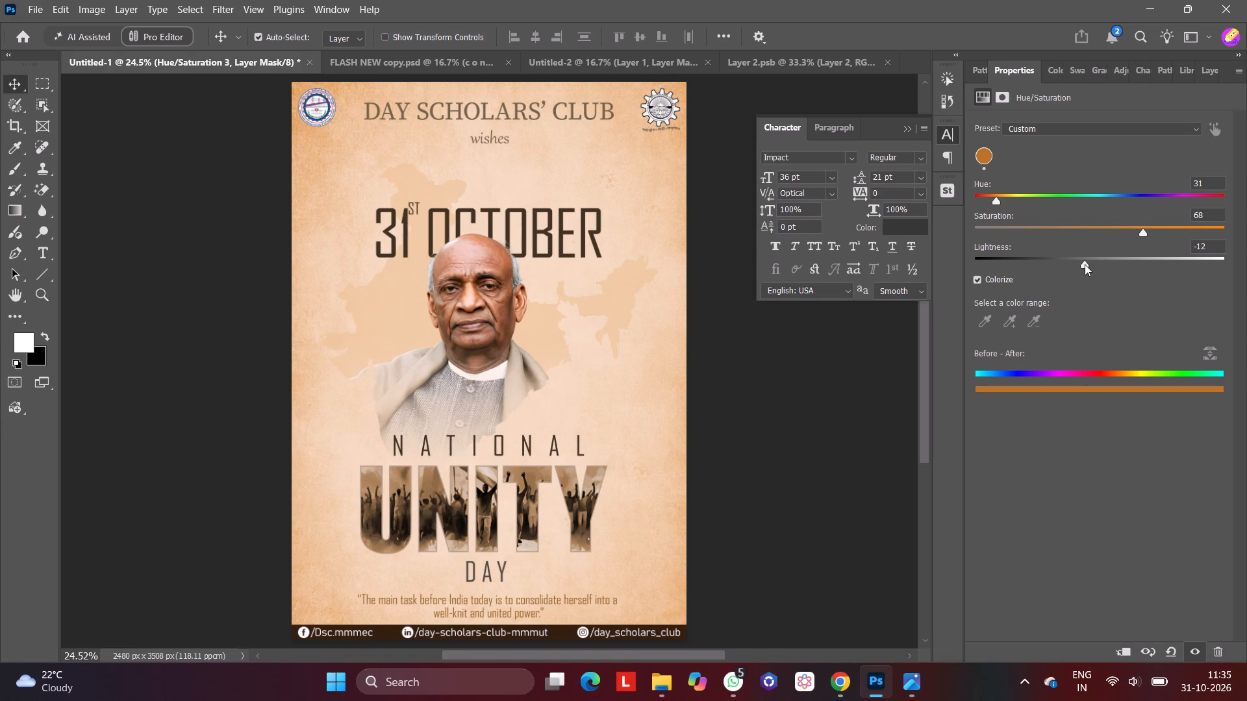
drag(1085, 264, 1090, 267)
drag(1090, 267, 1090, 268)
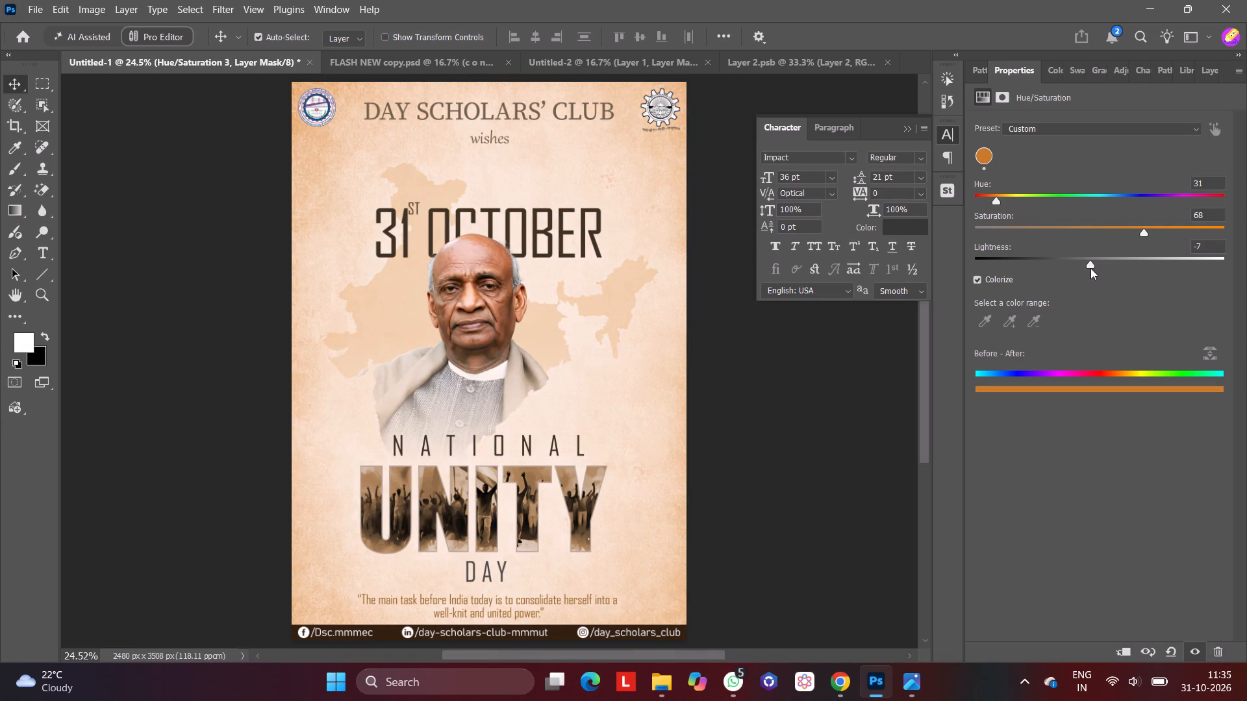
drag(1144, 232, 1160, 234)
drag(1160, 234, 1159, 234)
drag(1159, 234, 1174, 236)
drag(1174, 236, 1181, 236)
drag(1181, 236, 1183, 236)
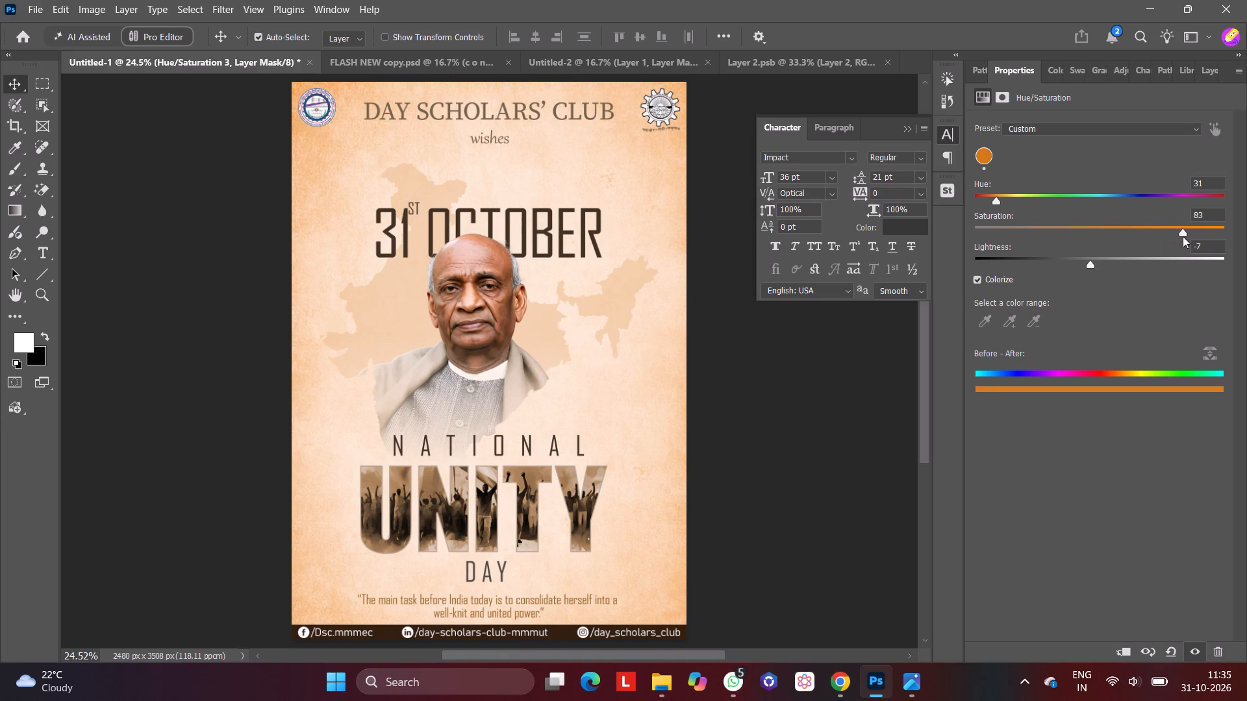
click(1183, 233)
Change the stroke colour of the UNITY text layer to the medium brown #71512f.
click(583, 506)
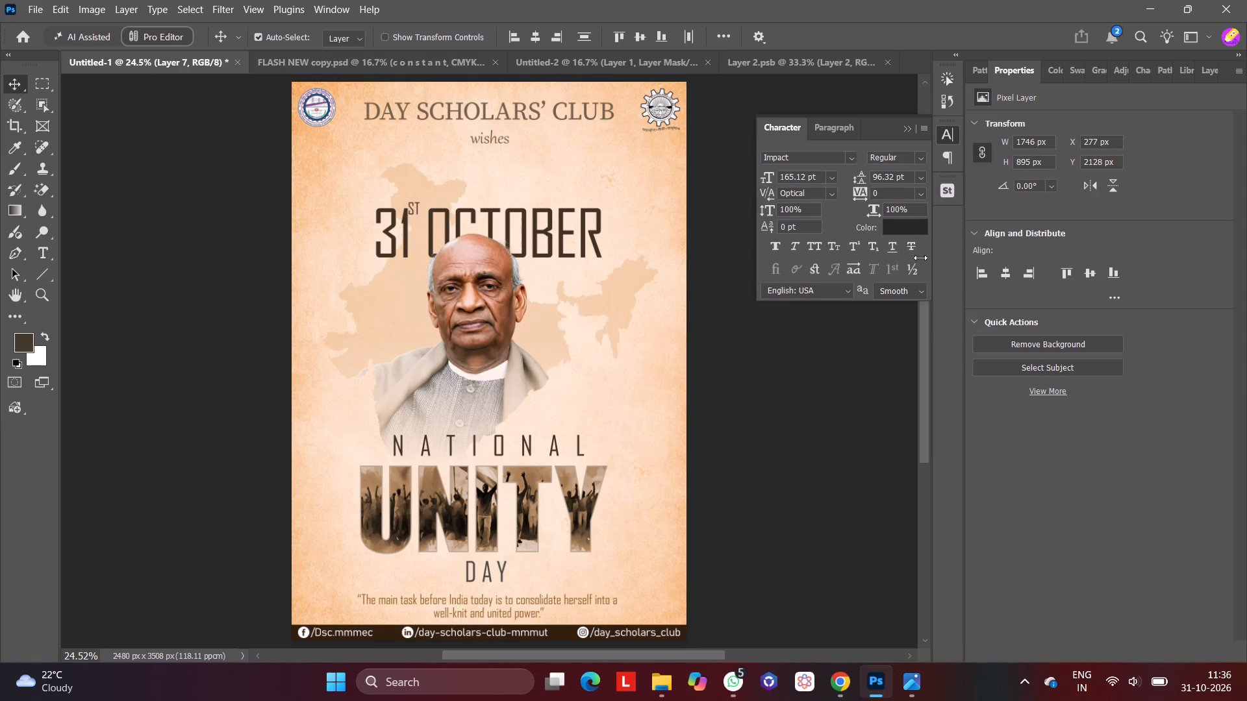
click(548, 491)
click(1203, 73)
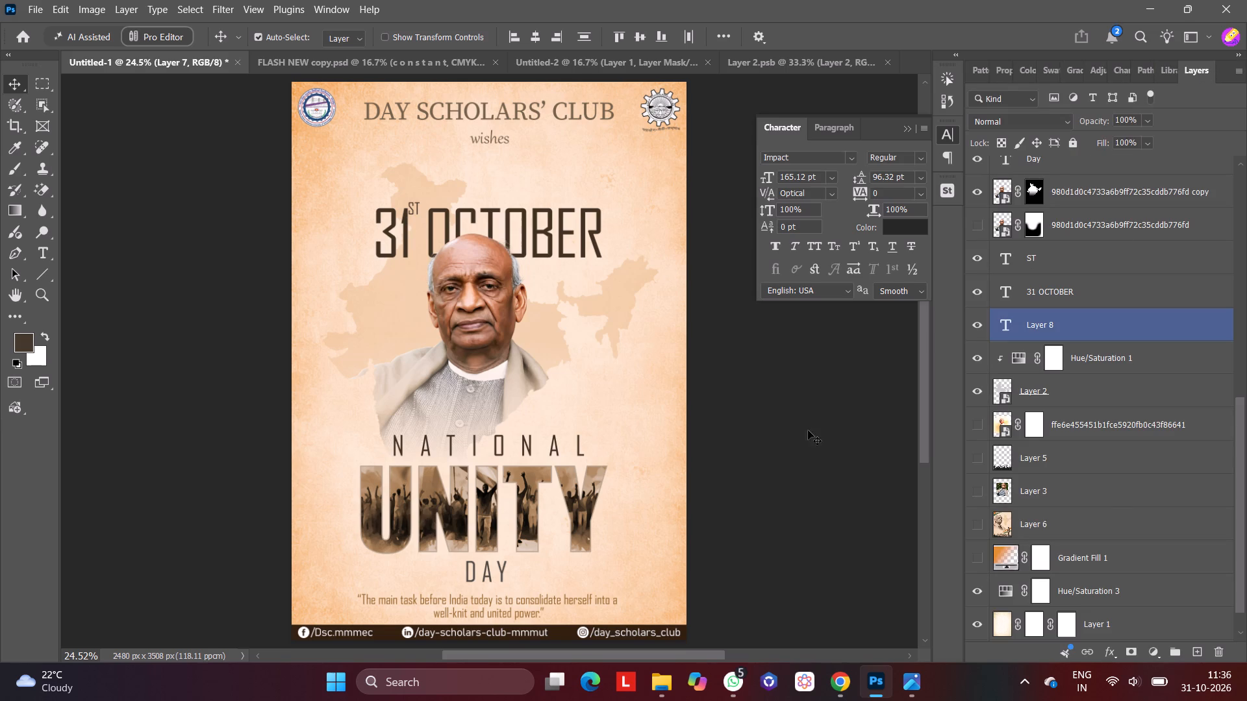
click(562, 533)
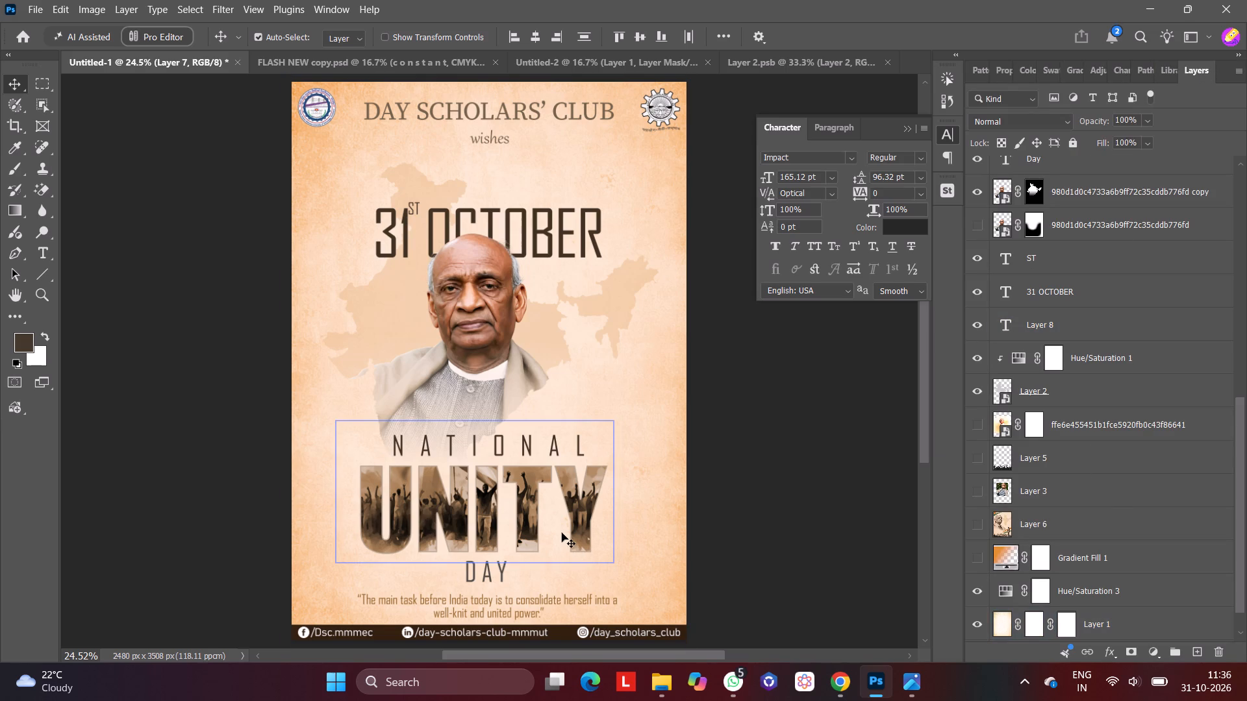
scroll(1090, 439, down, 3)
scroll(1090, 439, up, 1)
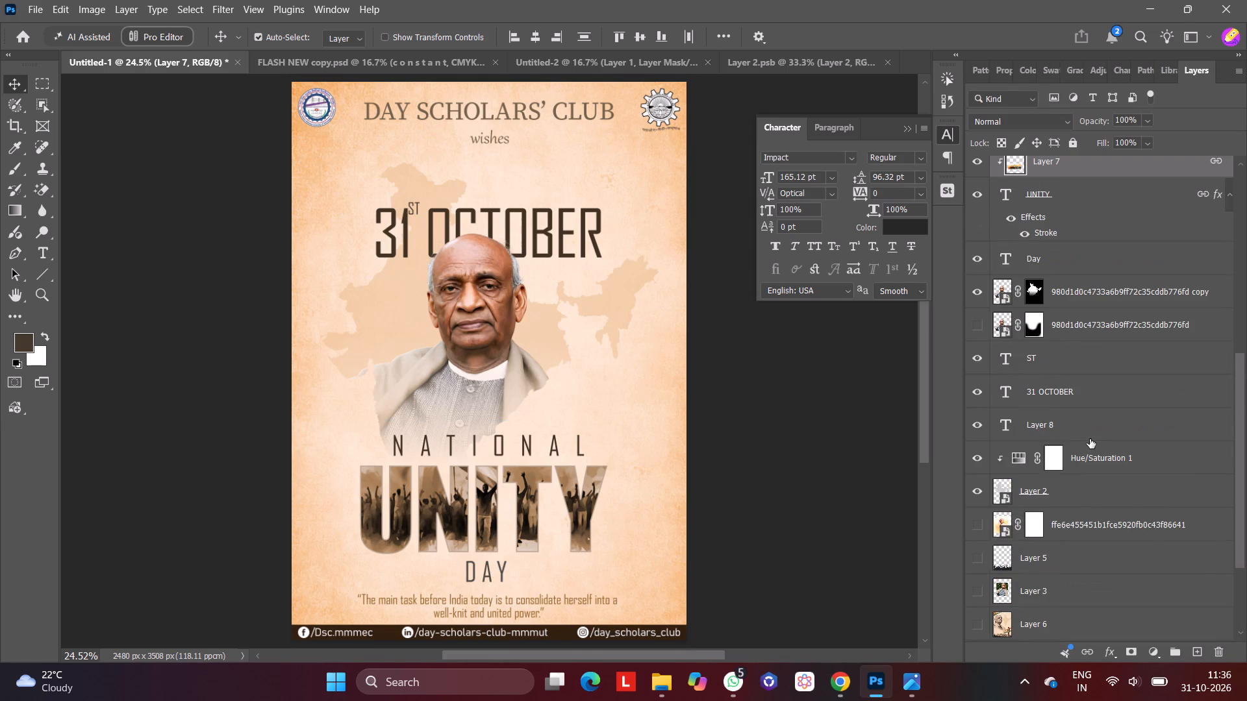
scroll(1090, 439, up, 1)
double_click(1052, 402)
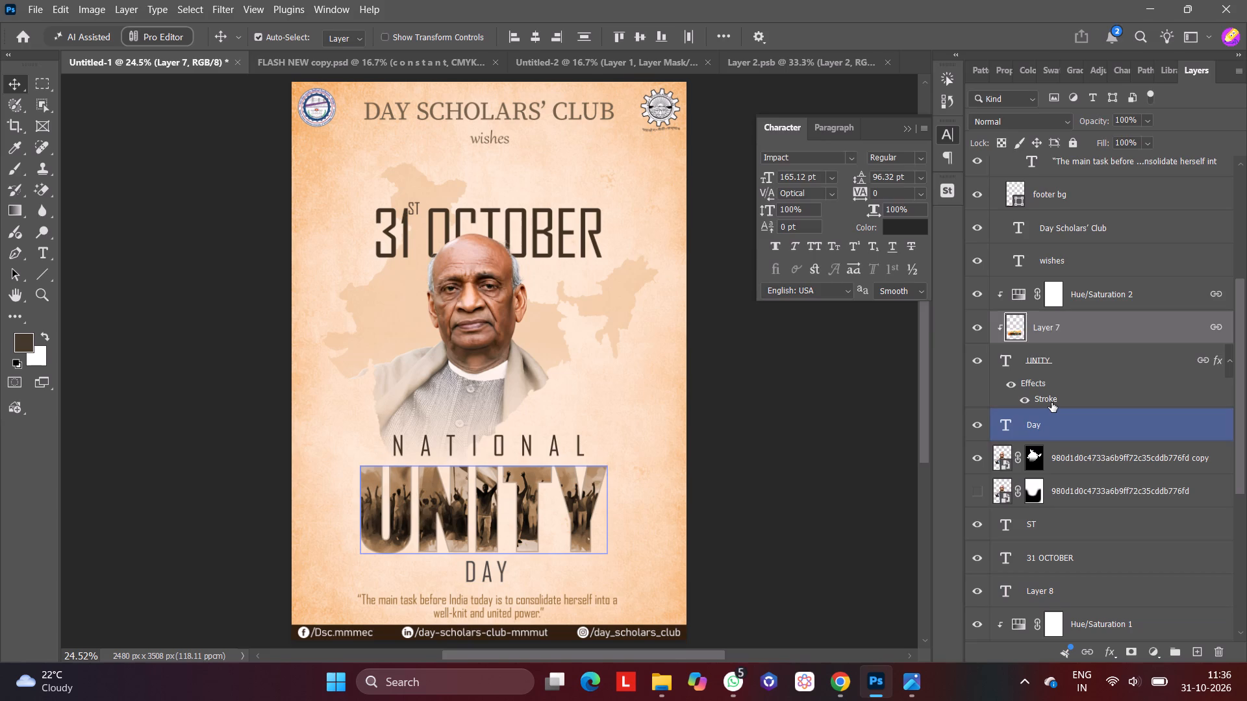
click(850, 343)
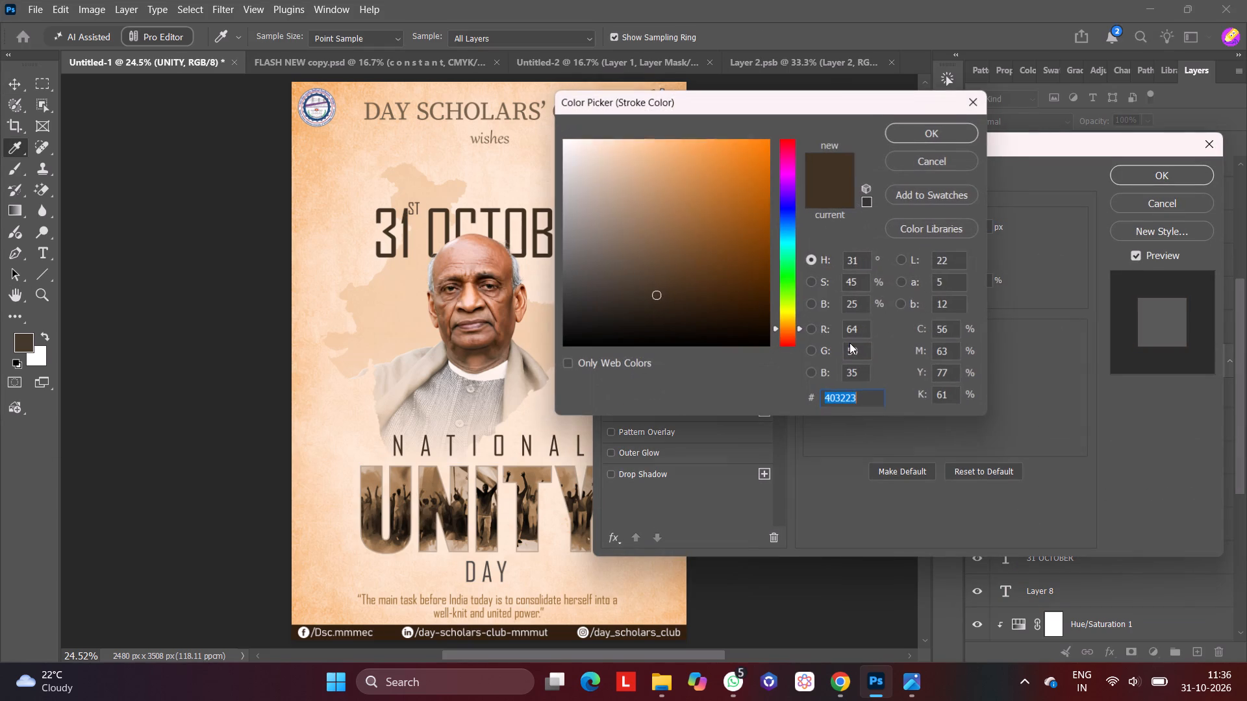
drag(656, 296, 655, 274)
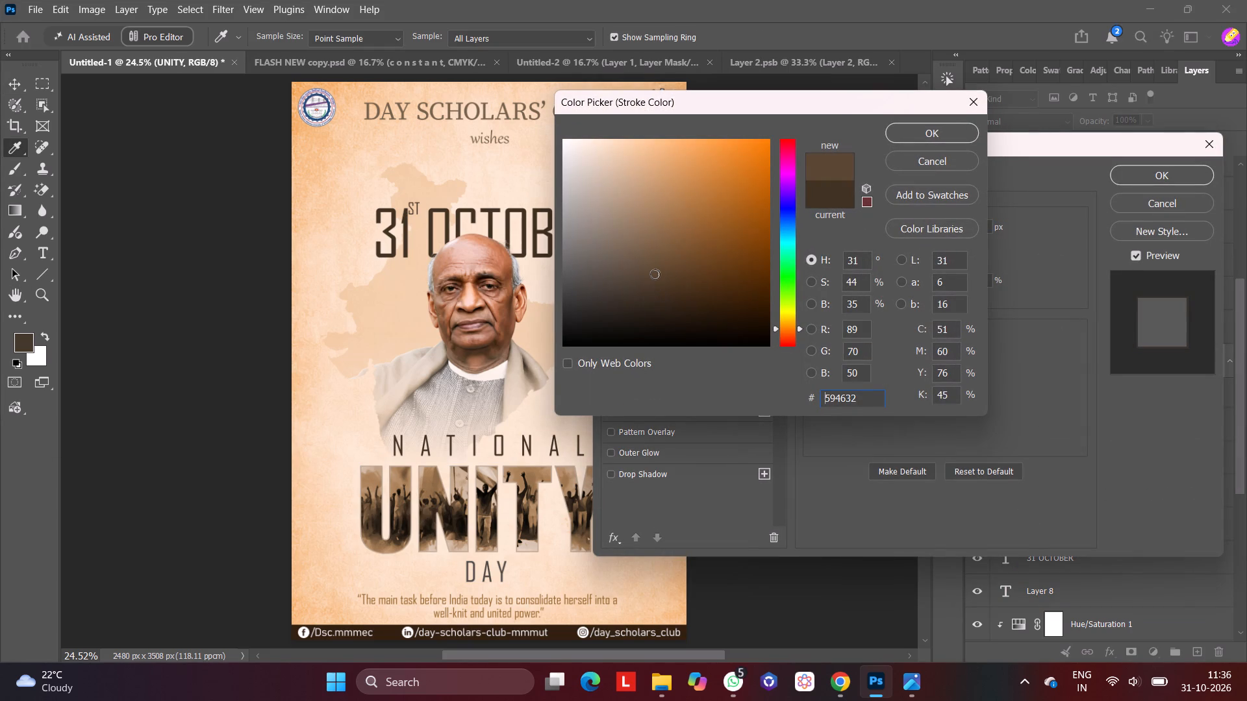
drag(655, 274, 676, 247)
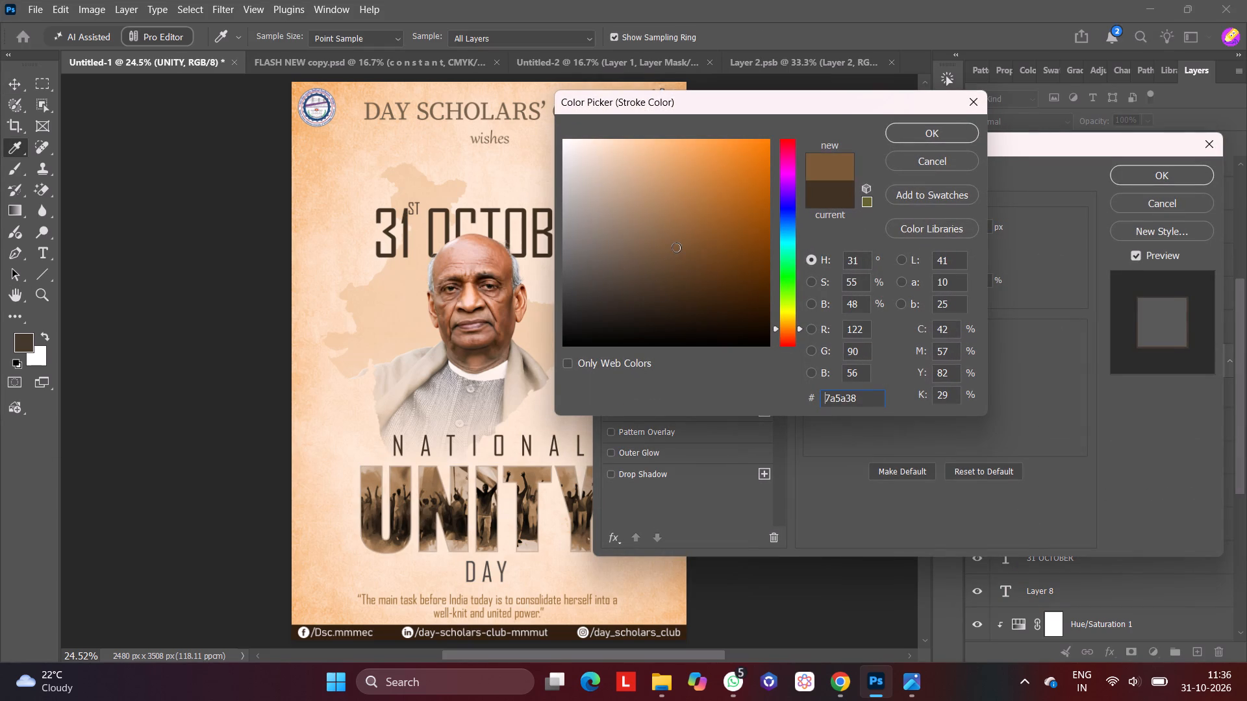
drag(676, 247, 685, 238)
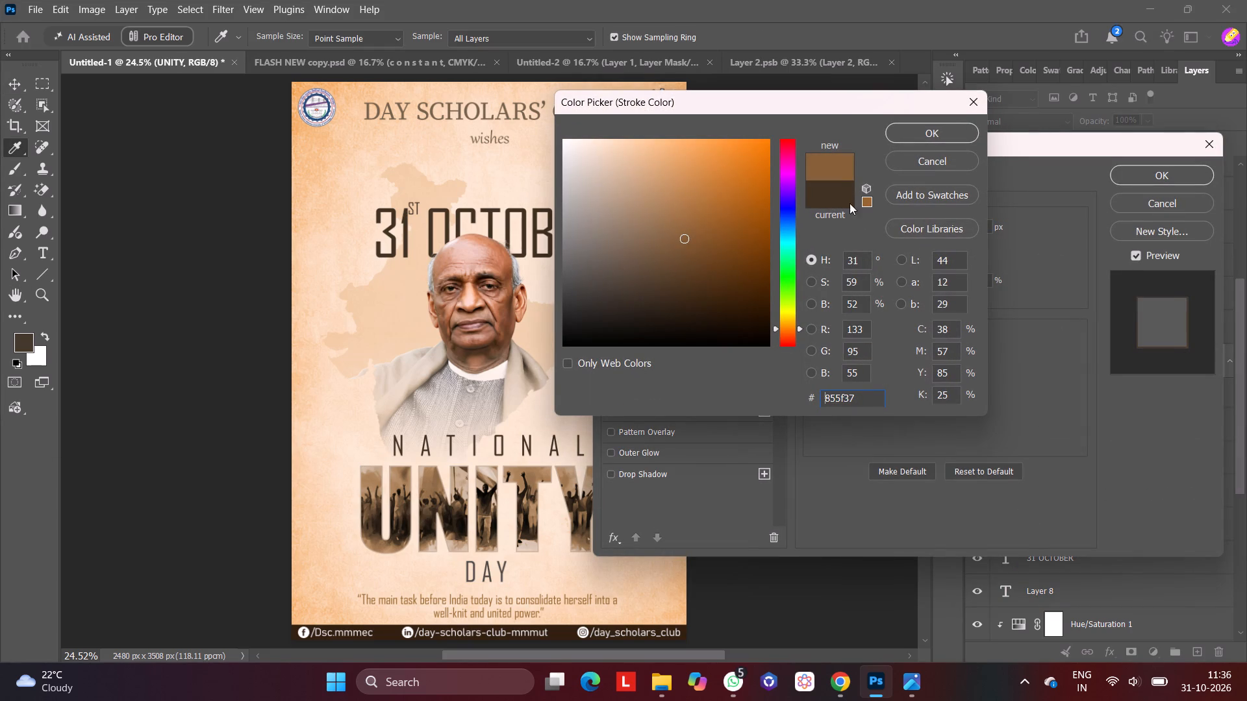
drag(683, 241, 685, 254)
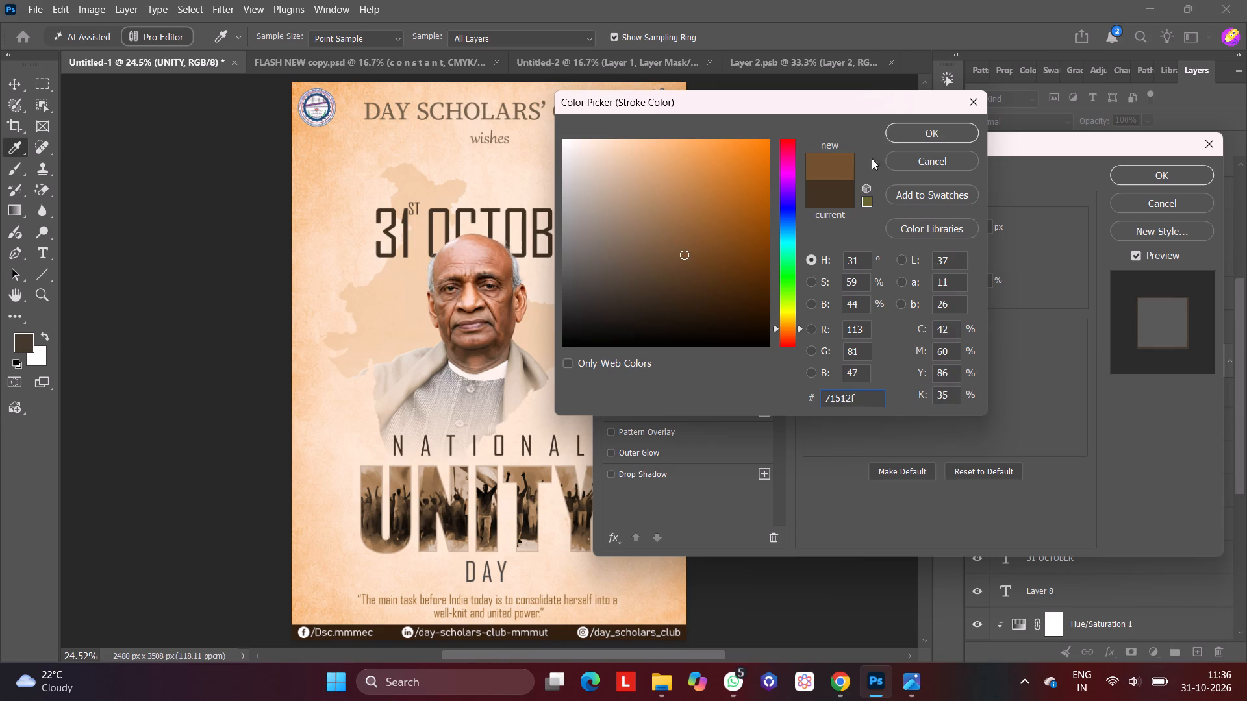
click(909, 139)
click(1179, 178)
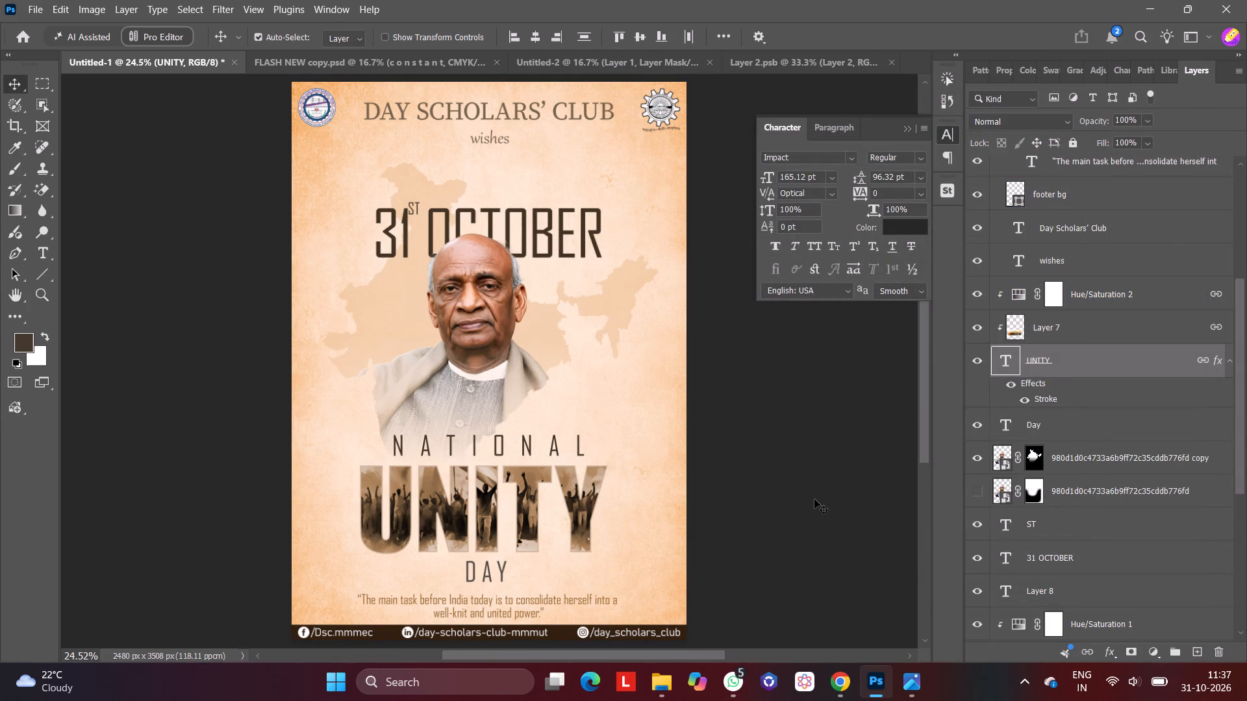
Export the poster at 2480 x 3508 px as a PNG named 777 in Documents.
click(34, 0)
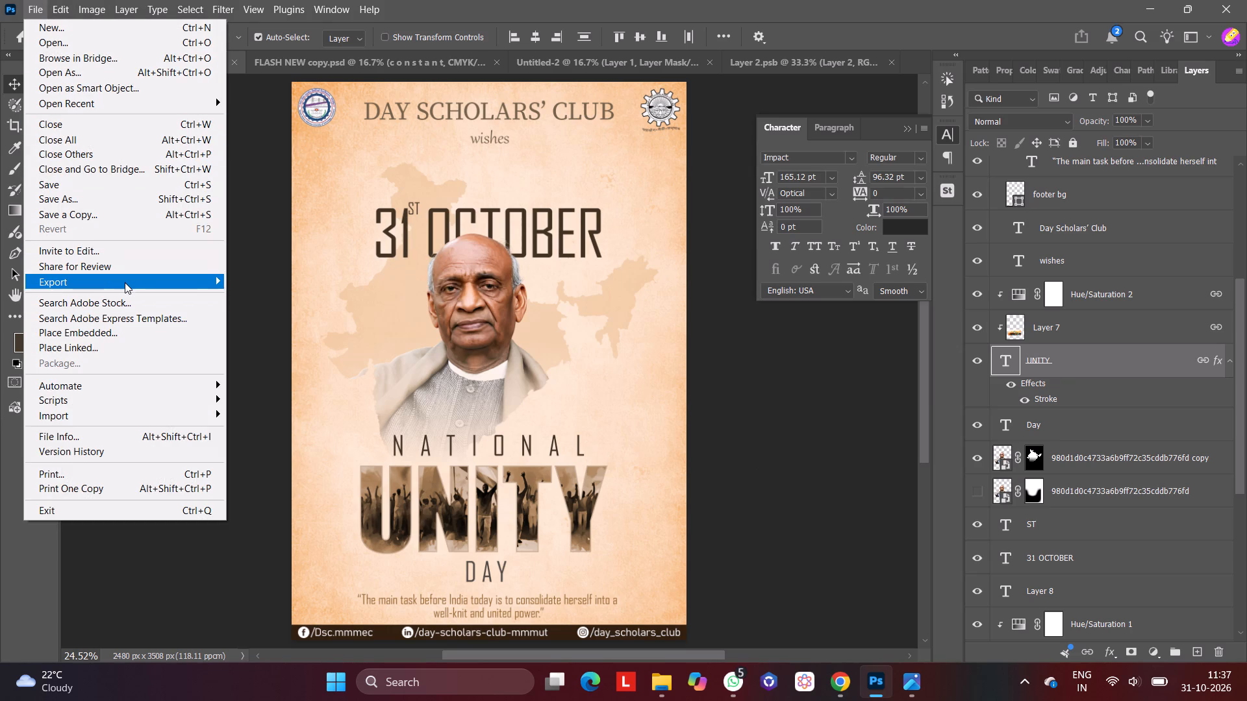
click(278, 299)
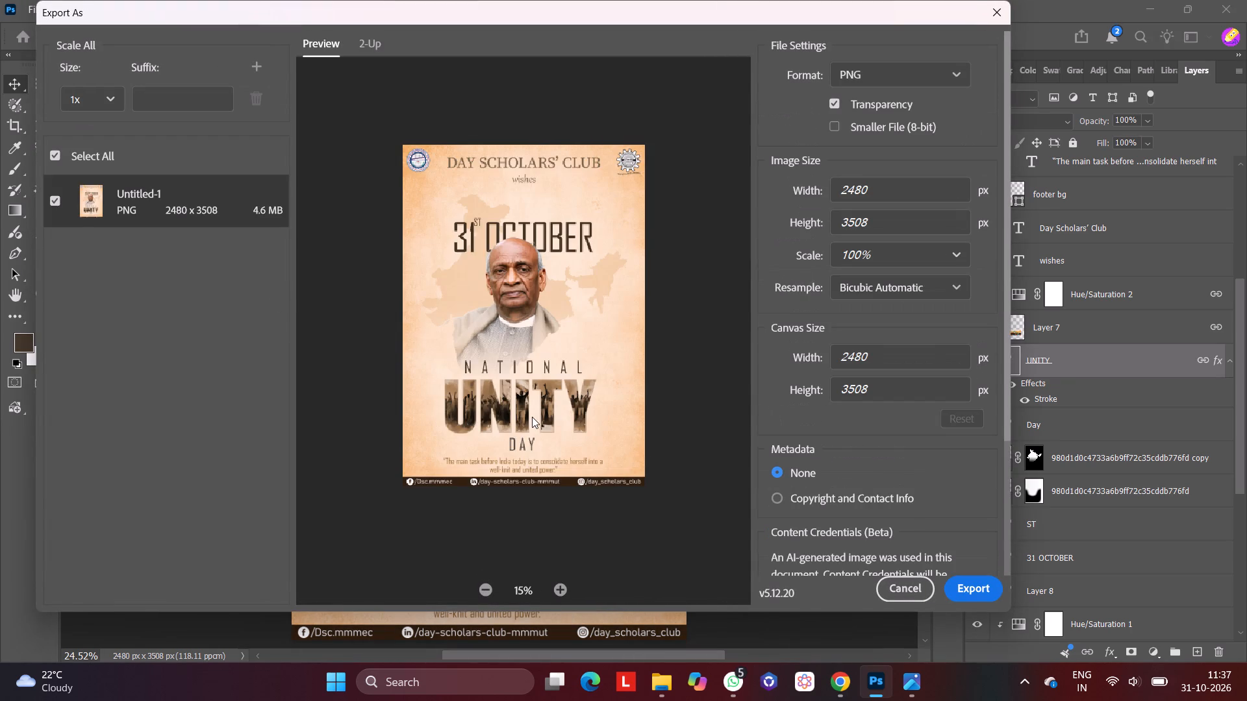
click(974, 582)
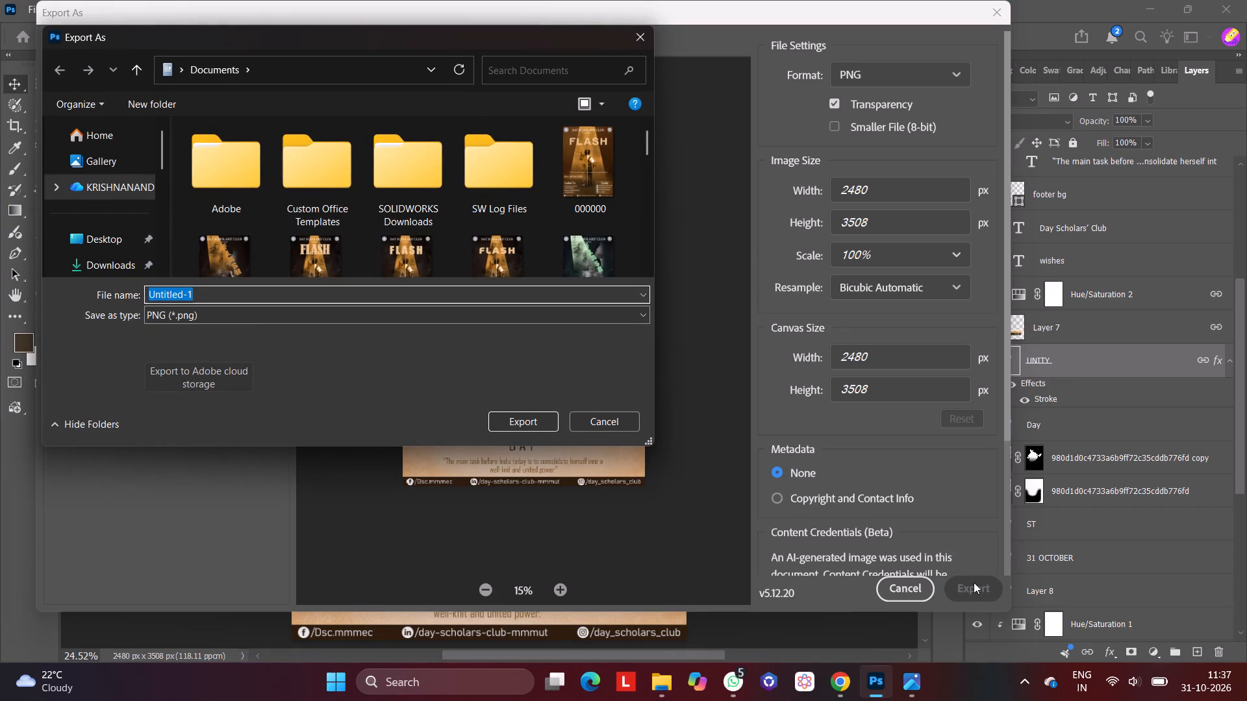
key(BackSpace)
text(777)
key(Return)
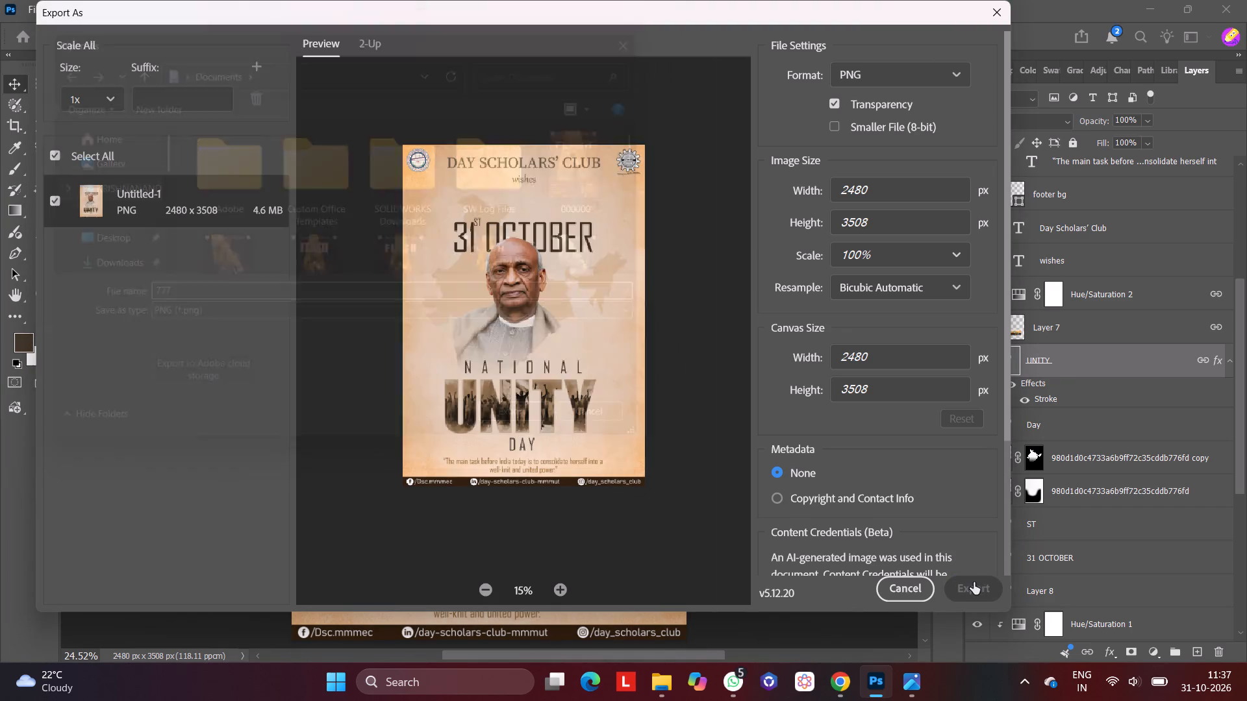
Switch to File Explorer's Documents folder and open the exported 777 image in Photos to check the poster, closing the preview when done.
click(670, 679)
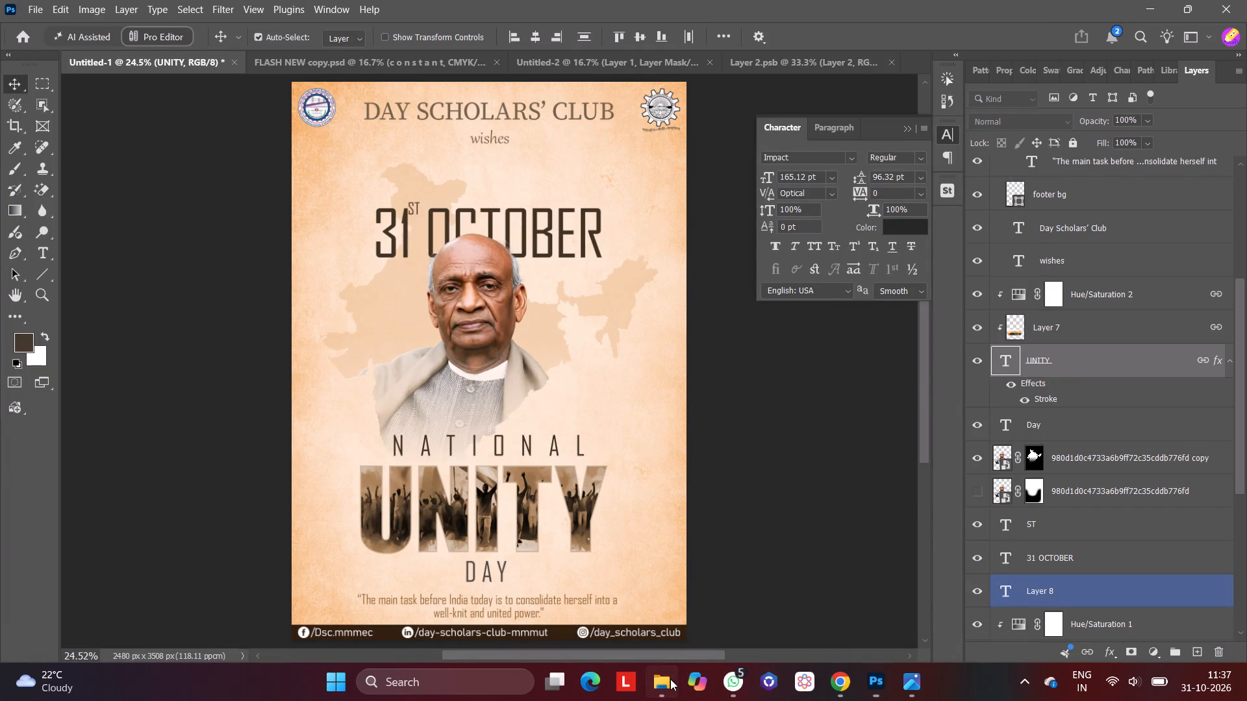
scroll(666, 523, down, 4)
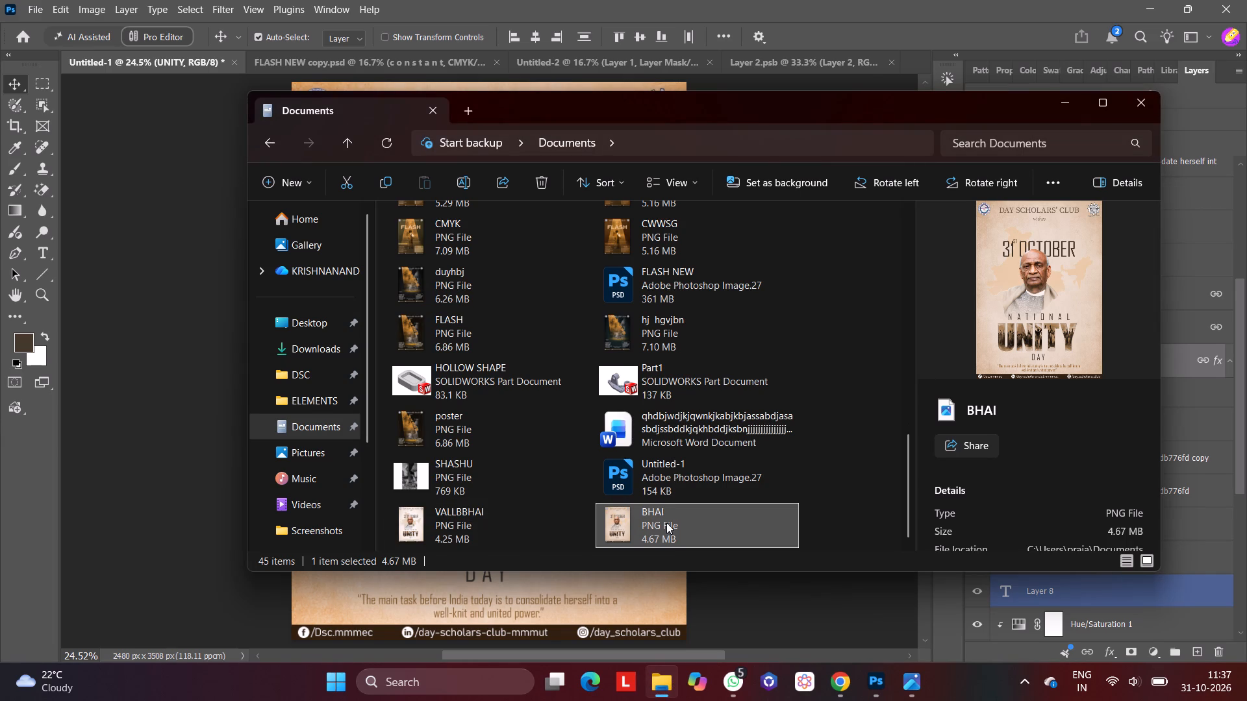
scroll(666, 523, down, 1)
click(444, 548)
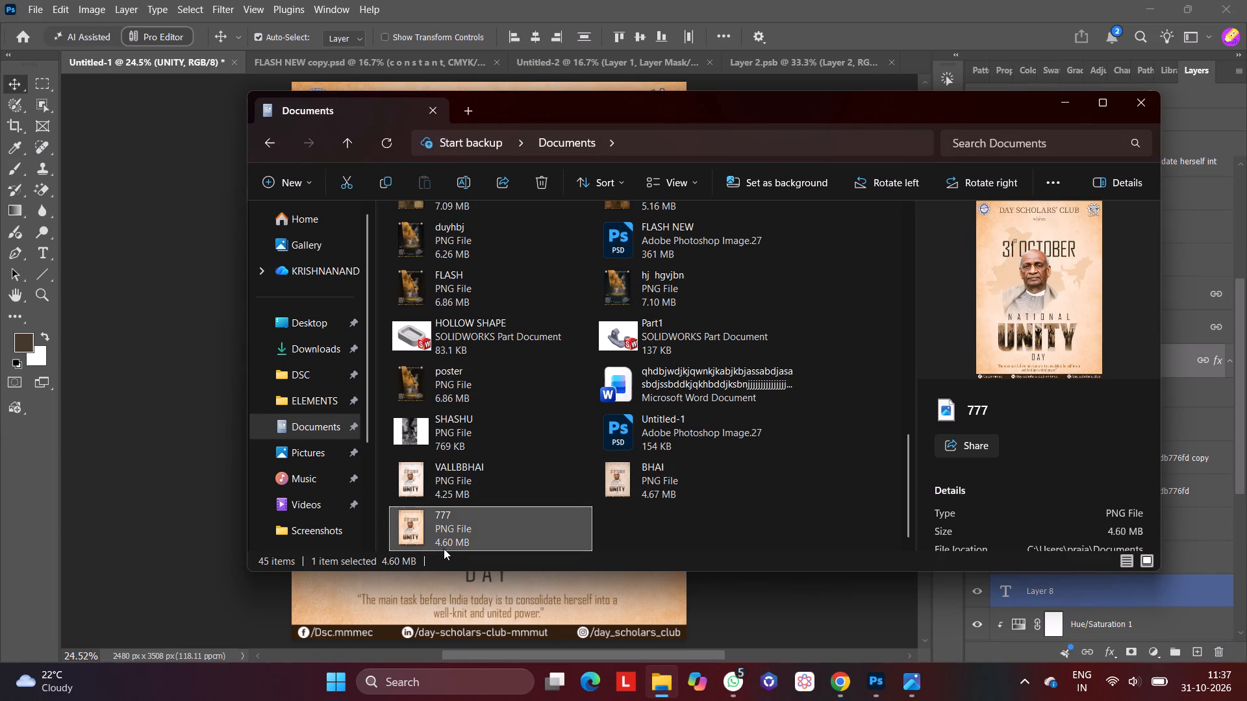
click(500, 535)
drag(500, 535, 815, 608)
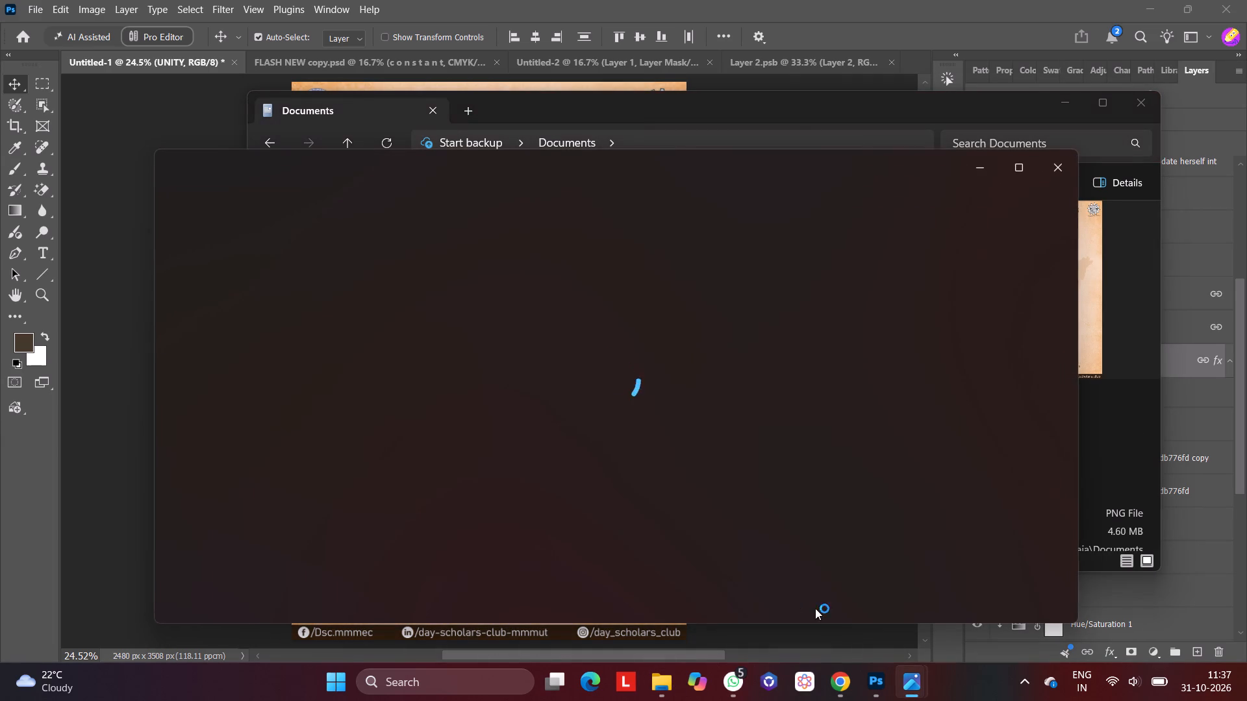
drag(815, 608, 809, 602)
click(1050, 171)
click(1050, 171)
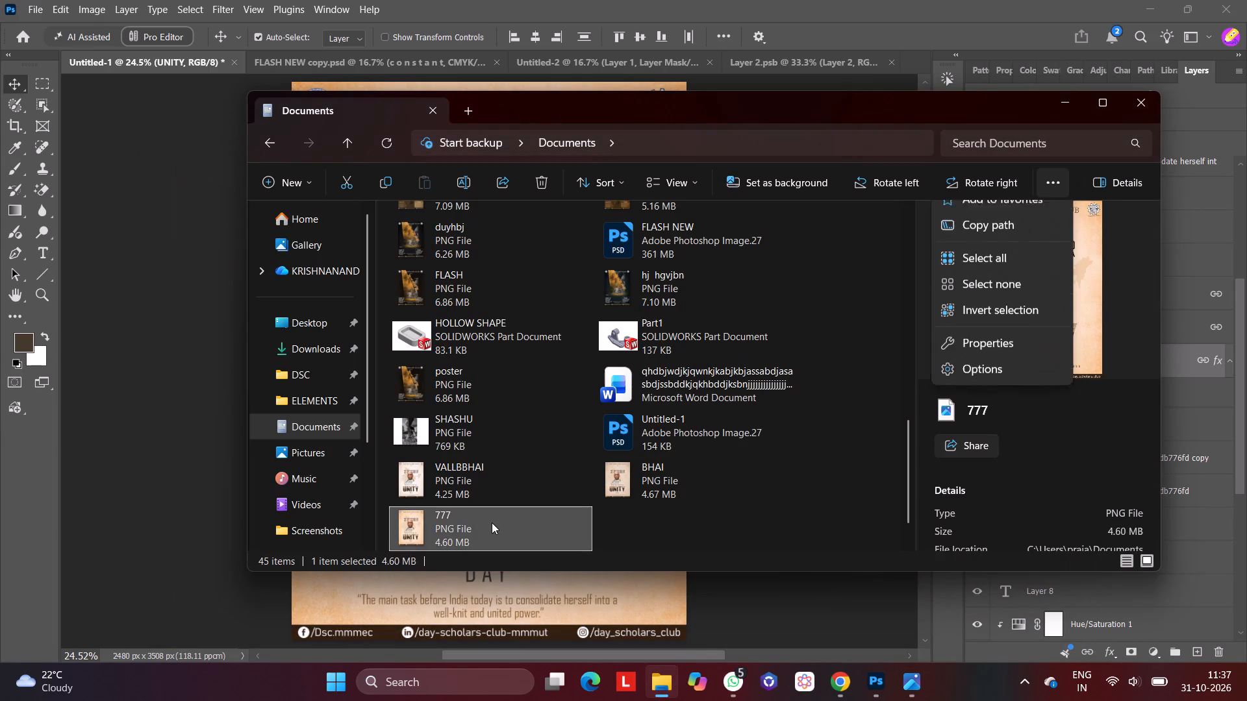
double_click(492, 523)
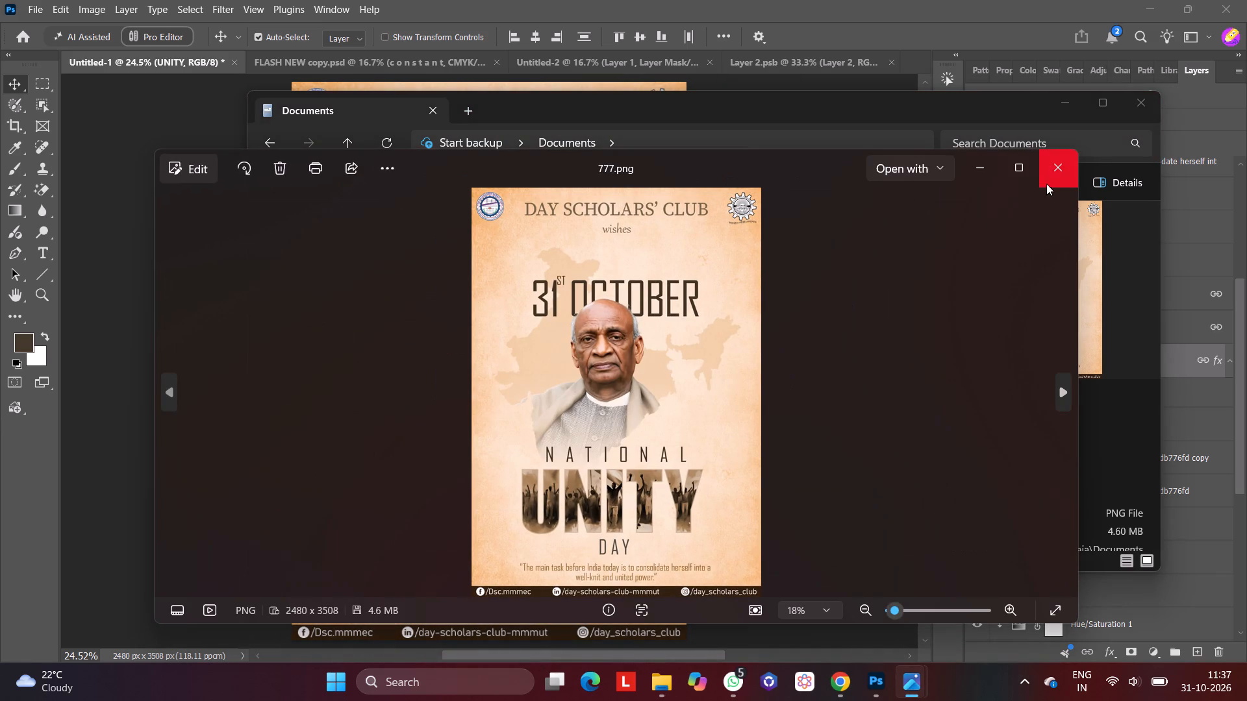
click(1044, 177)
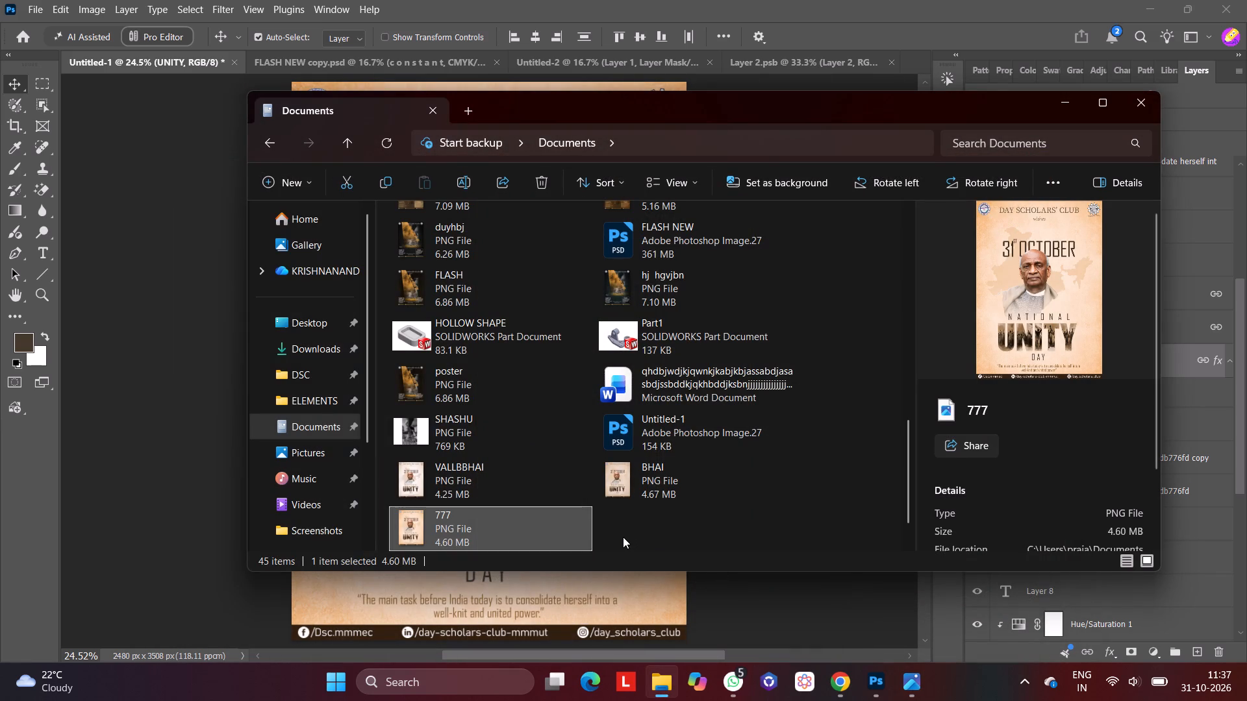
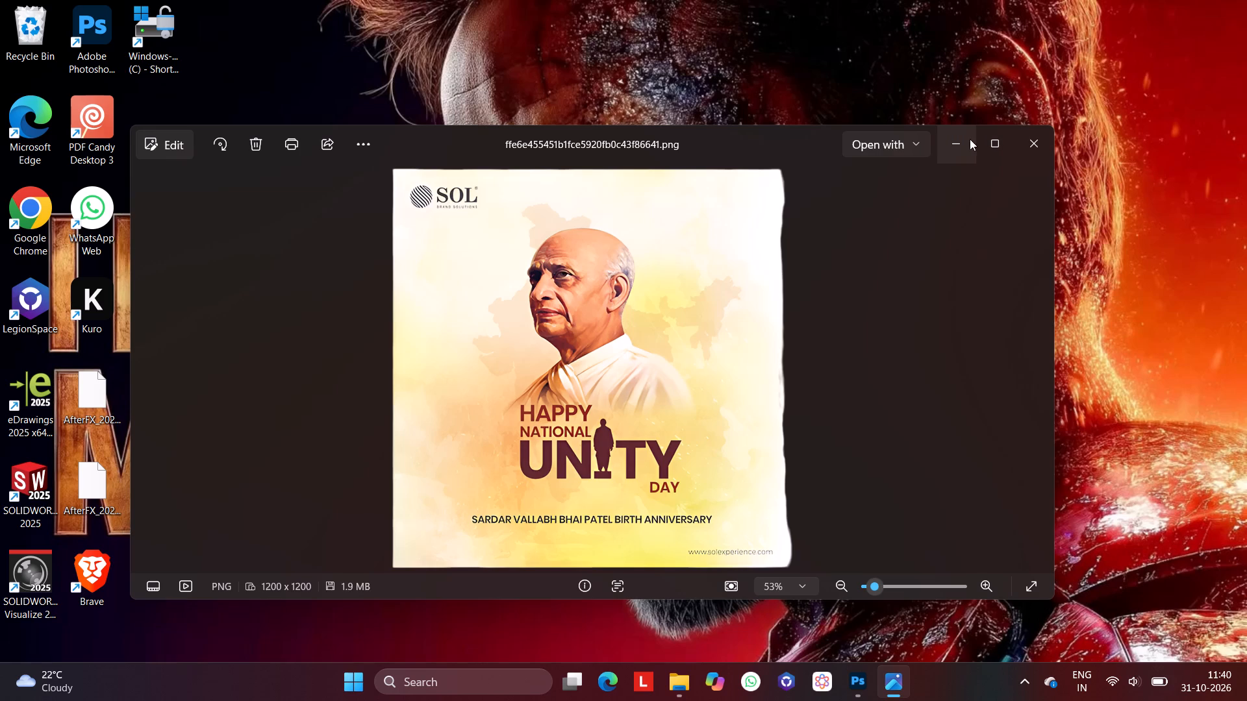
Minimise the Photos window showing the SOL National Unity Day reference poster to clear the desktop.
click(963, 134)
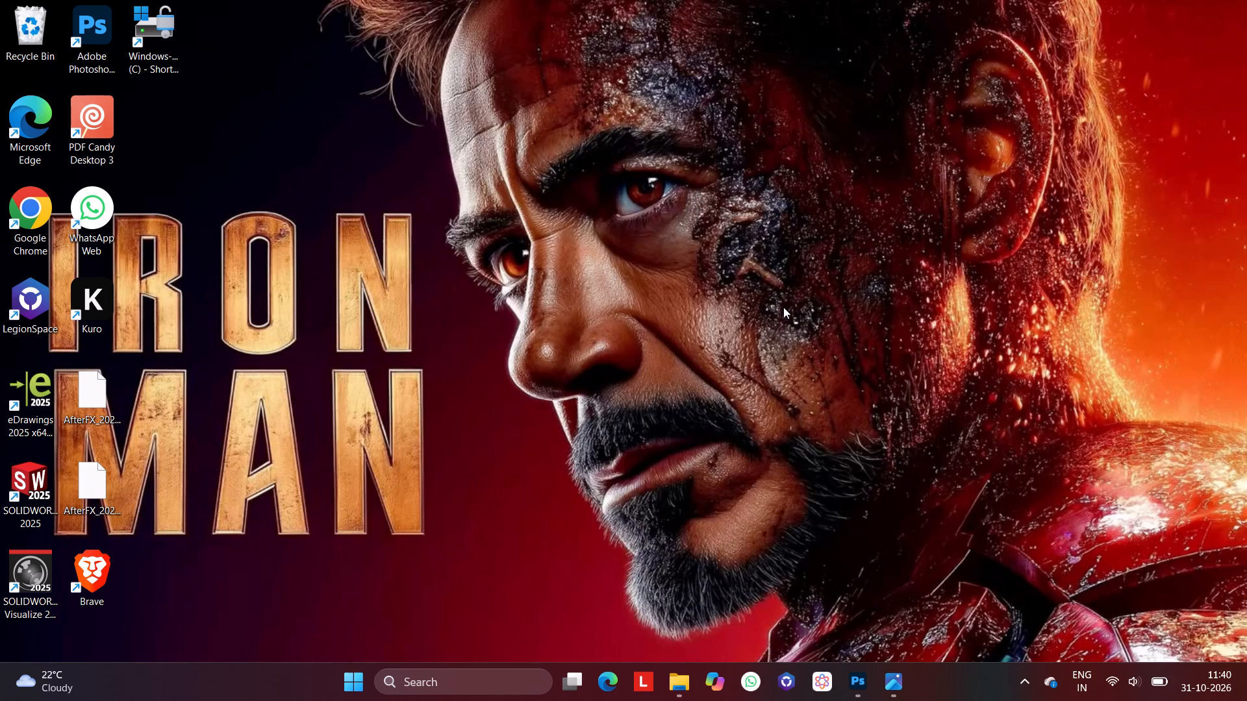
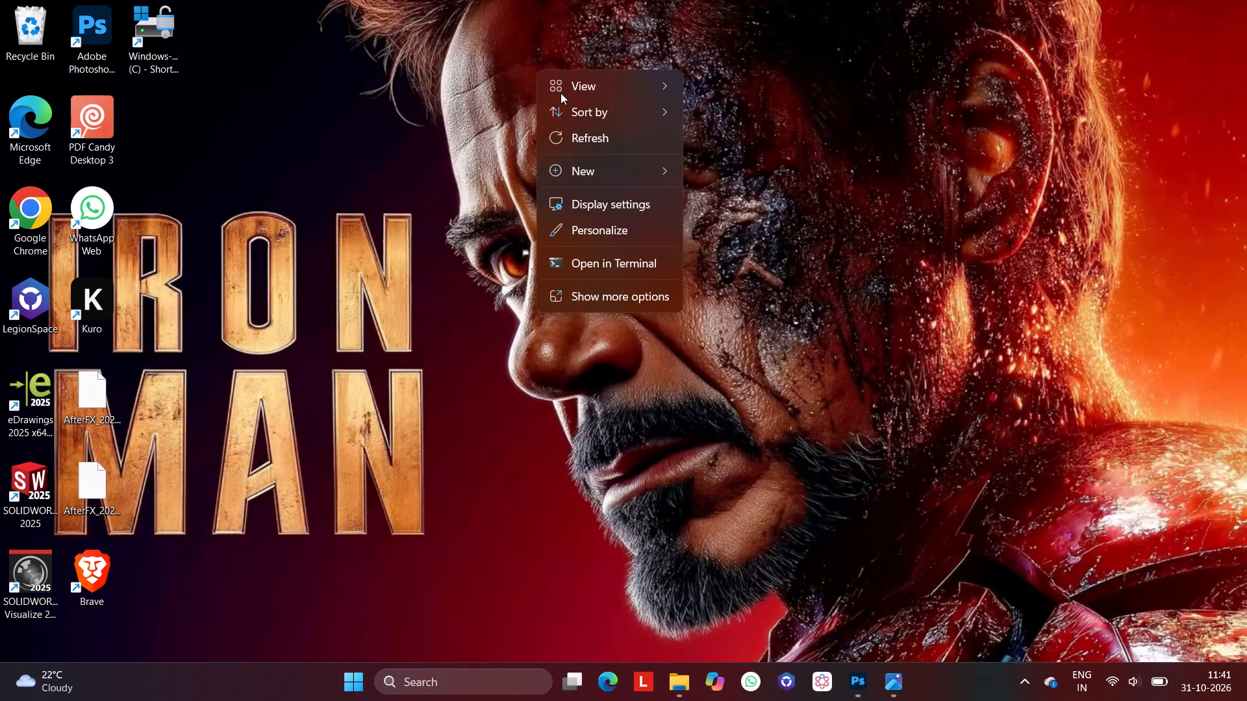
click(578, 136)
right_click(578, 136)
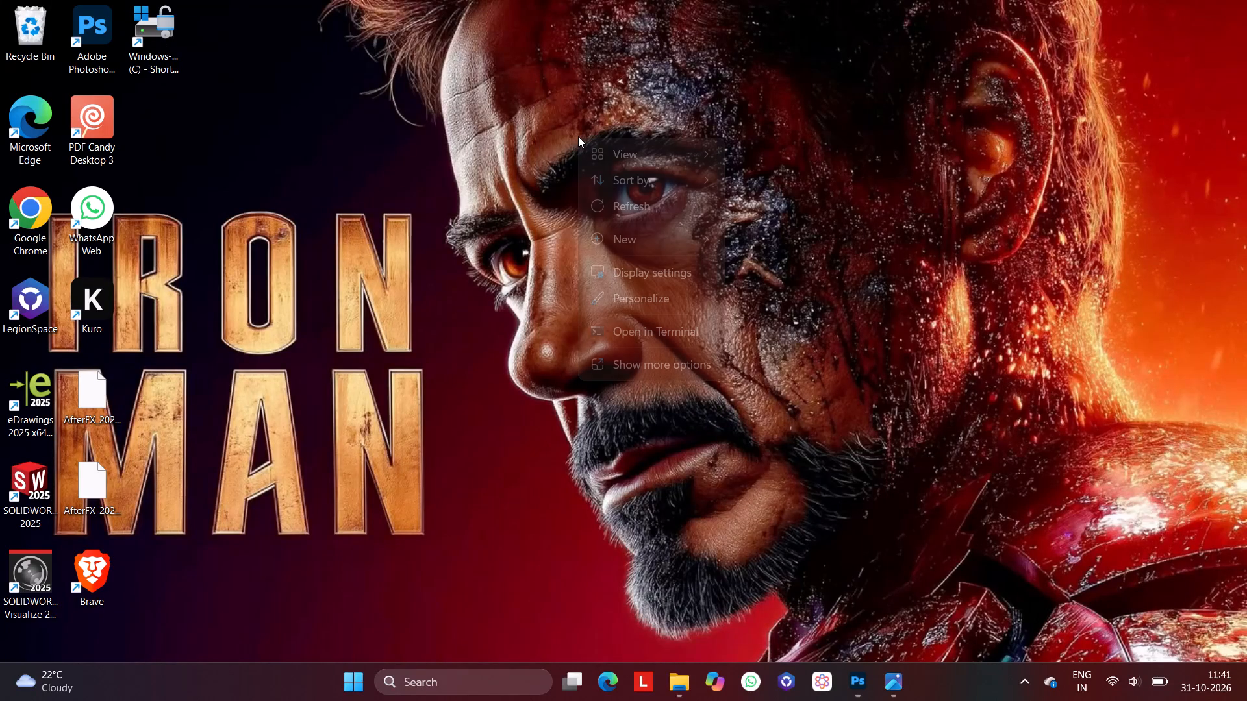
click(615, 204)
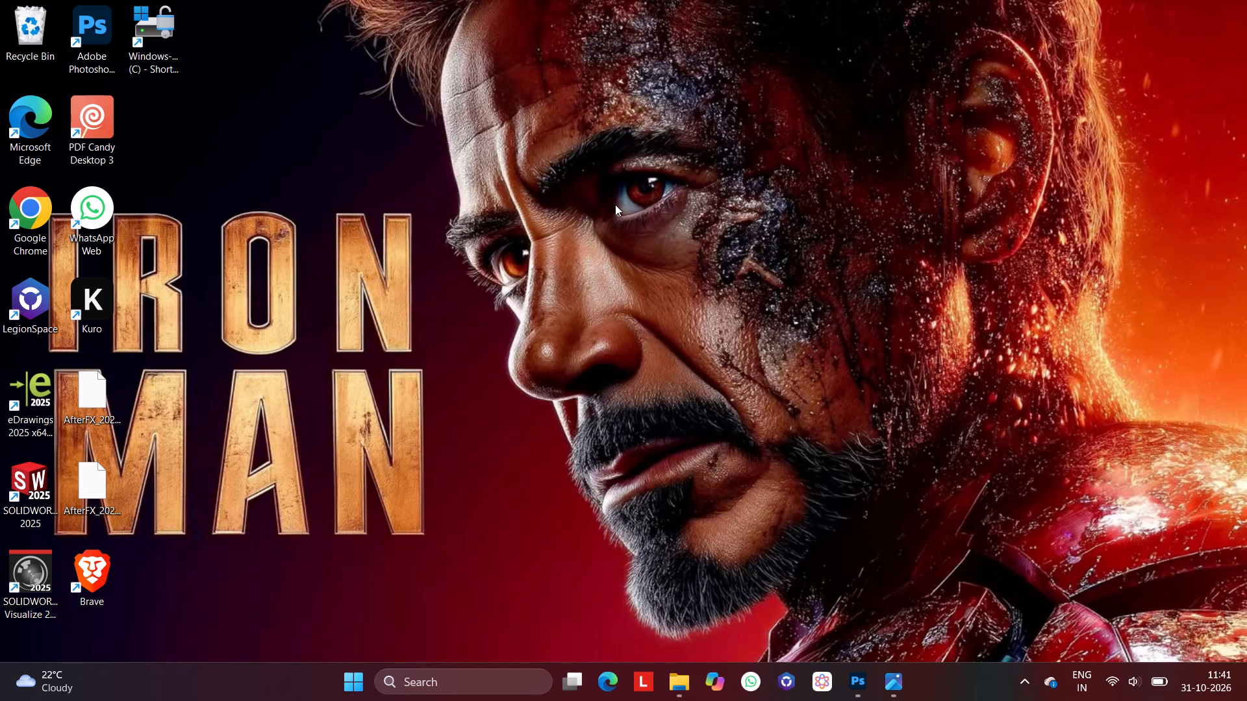
Launch SOLIDWORKS 2025 from the desktop.
double_click(44, 494)
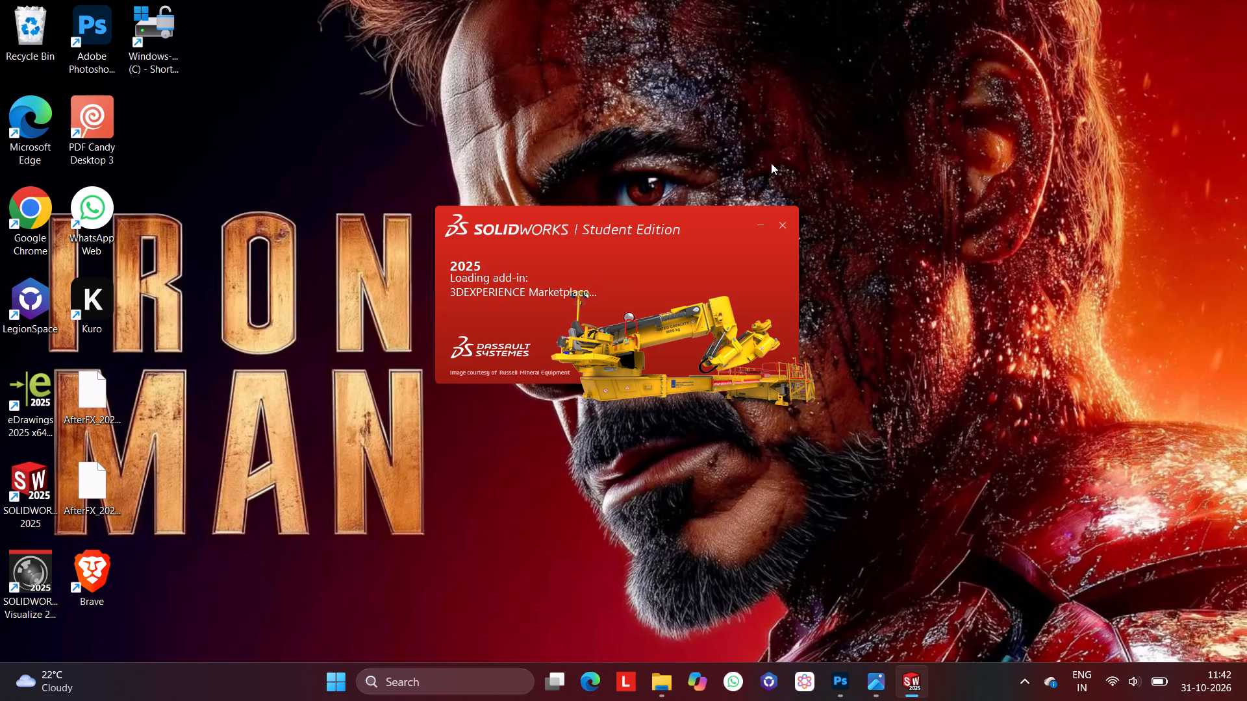
Close the SOLIDWORKS 2025 Student Edition startup window while it is still loading.
click(782, 225)
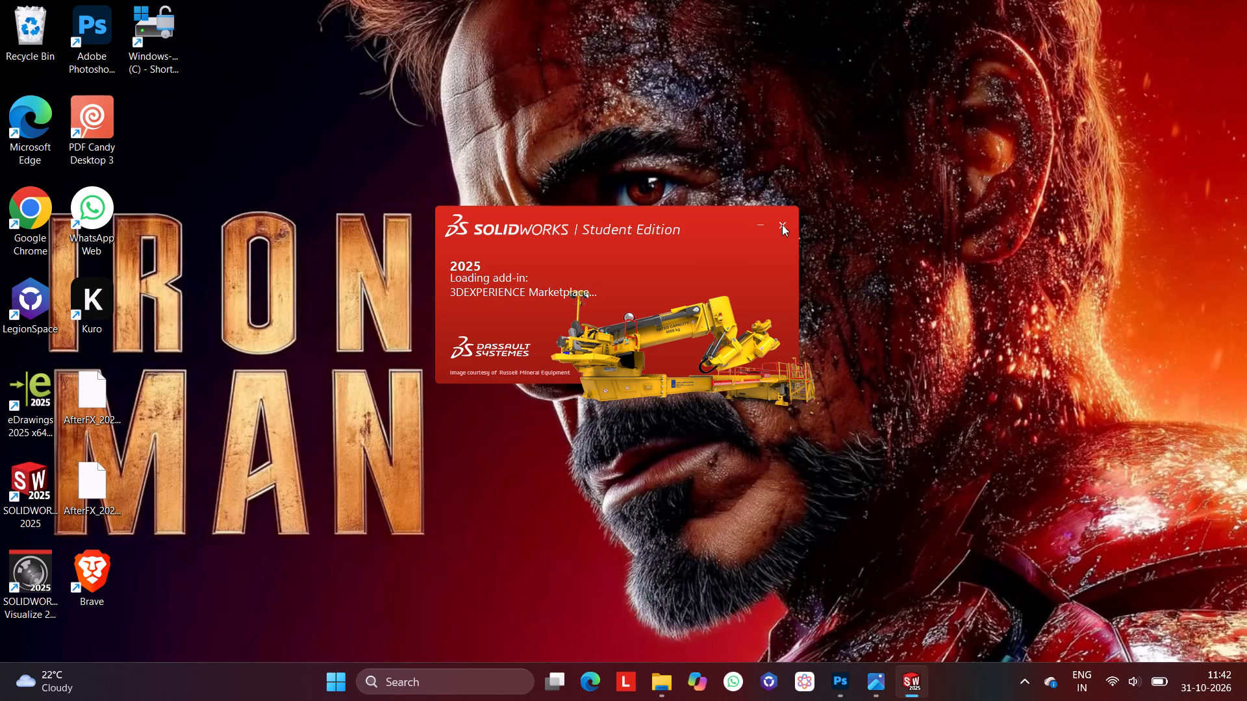
click(782, 225)
double_click(782, 225)
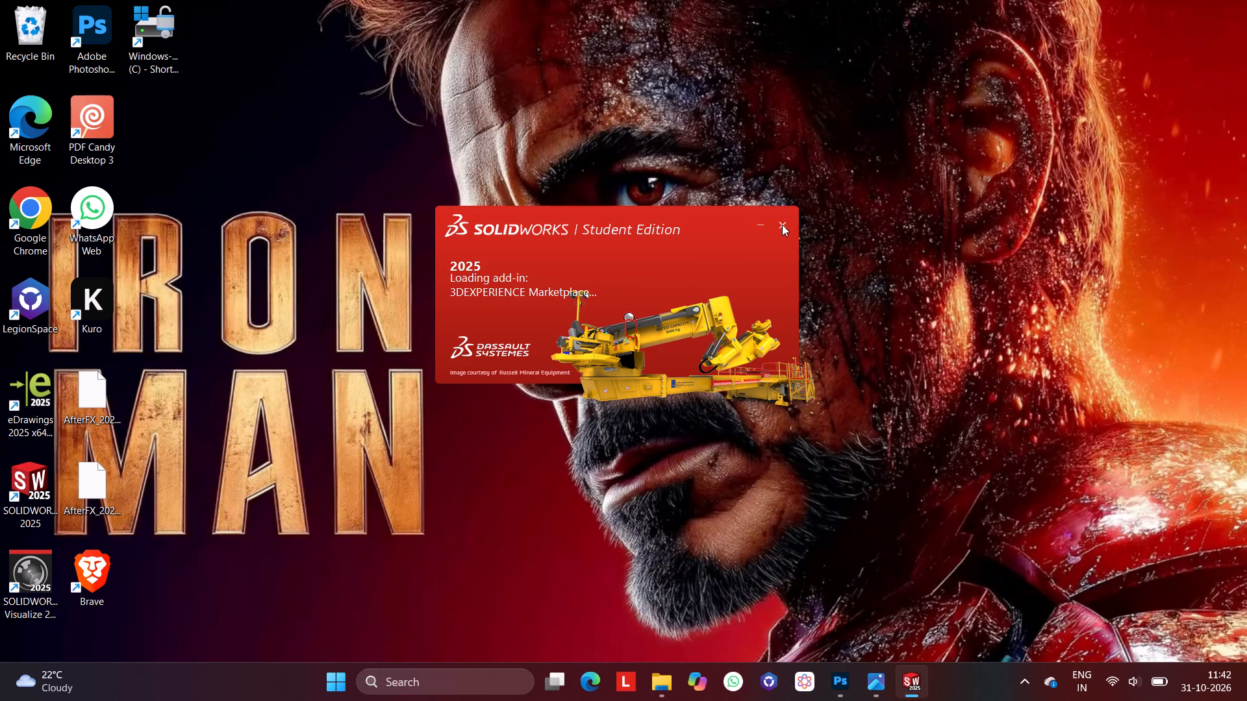
triple_click(782, 225)
click(783, 220)
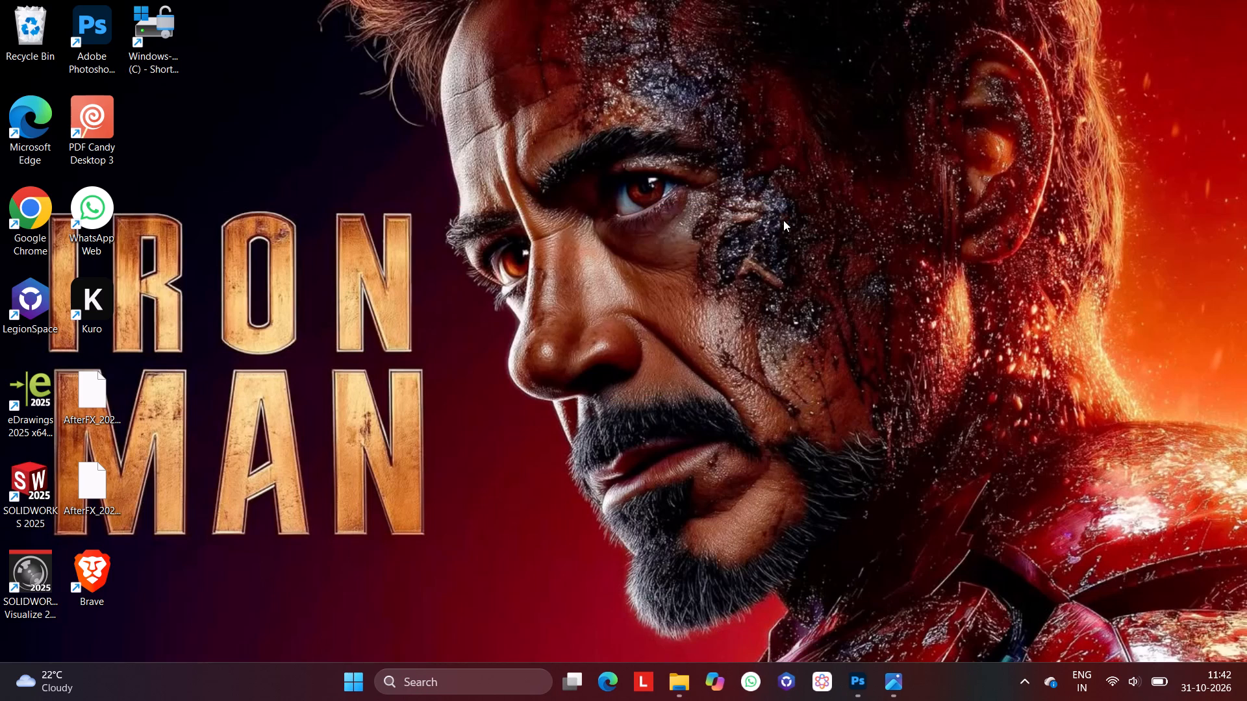
Bring up the National Unity Day reference image still open in Photos and close its window.
scroll(338, 480, right, 3)
click(887, 676)
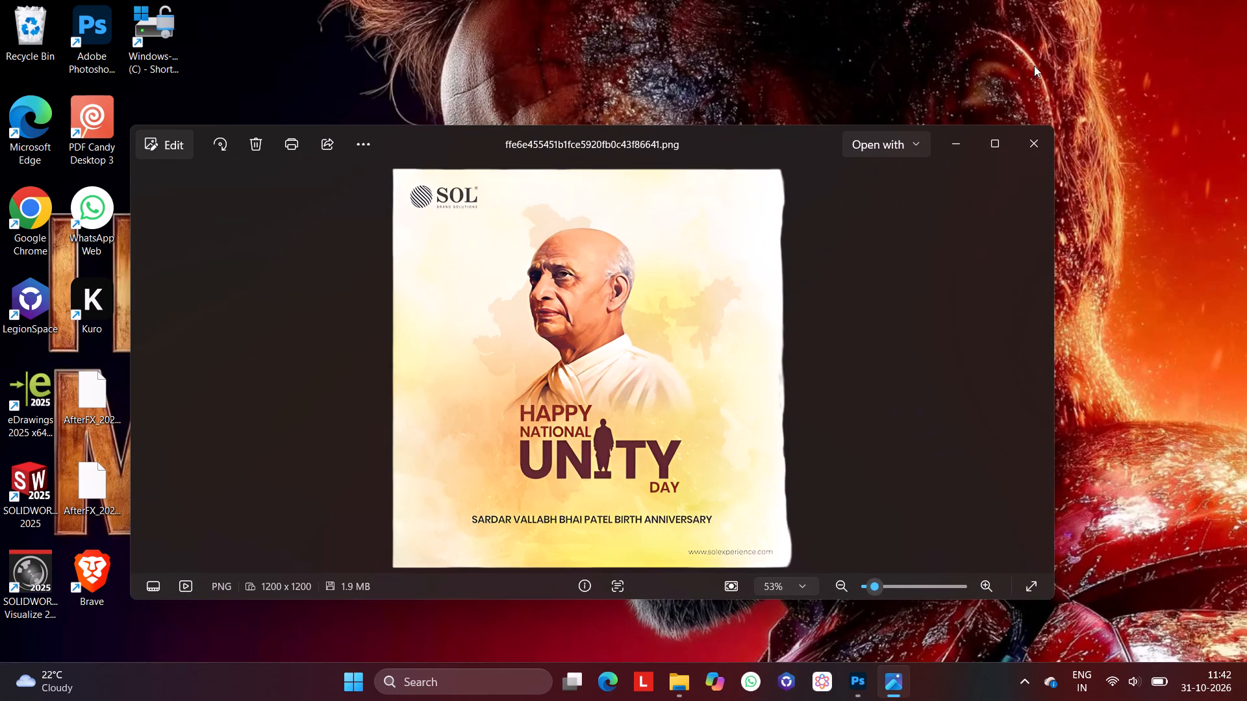
click(1045, 149)
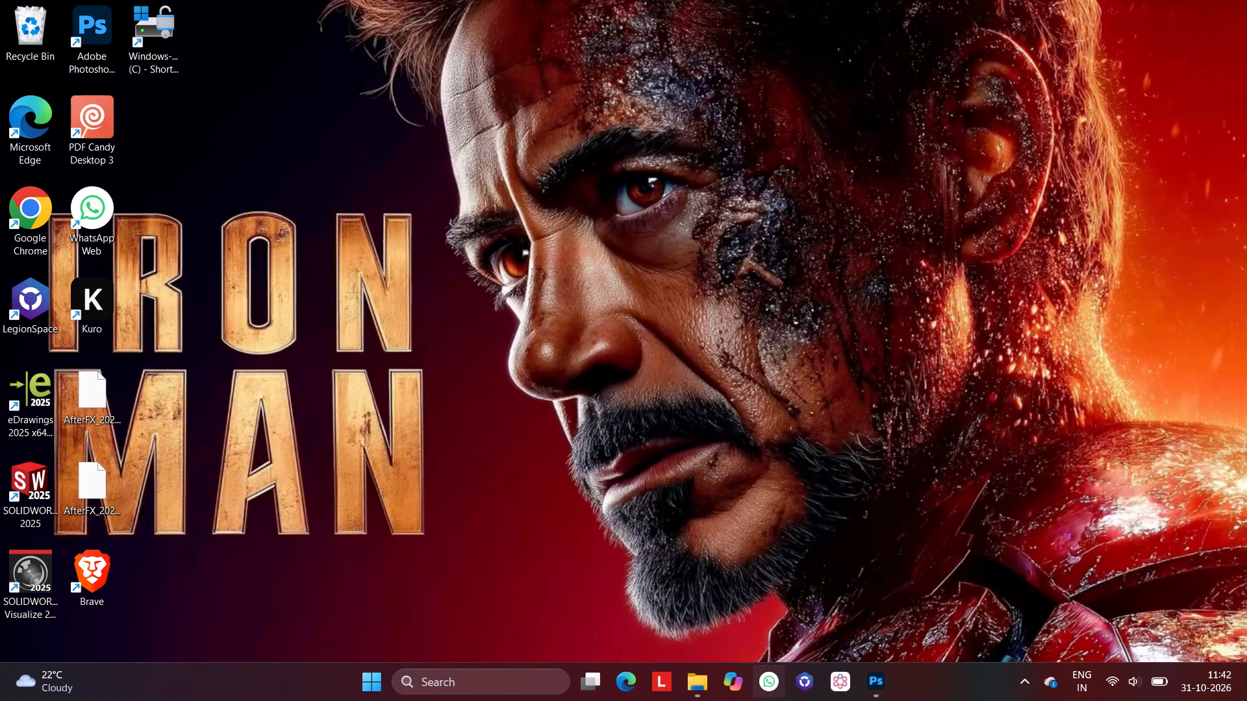
Switch to Photoshop and quit it with the poster documents still open.
click(872, 693)
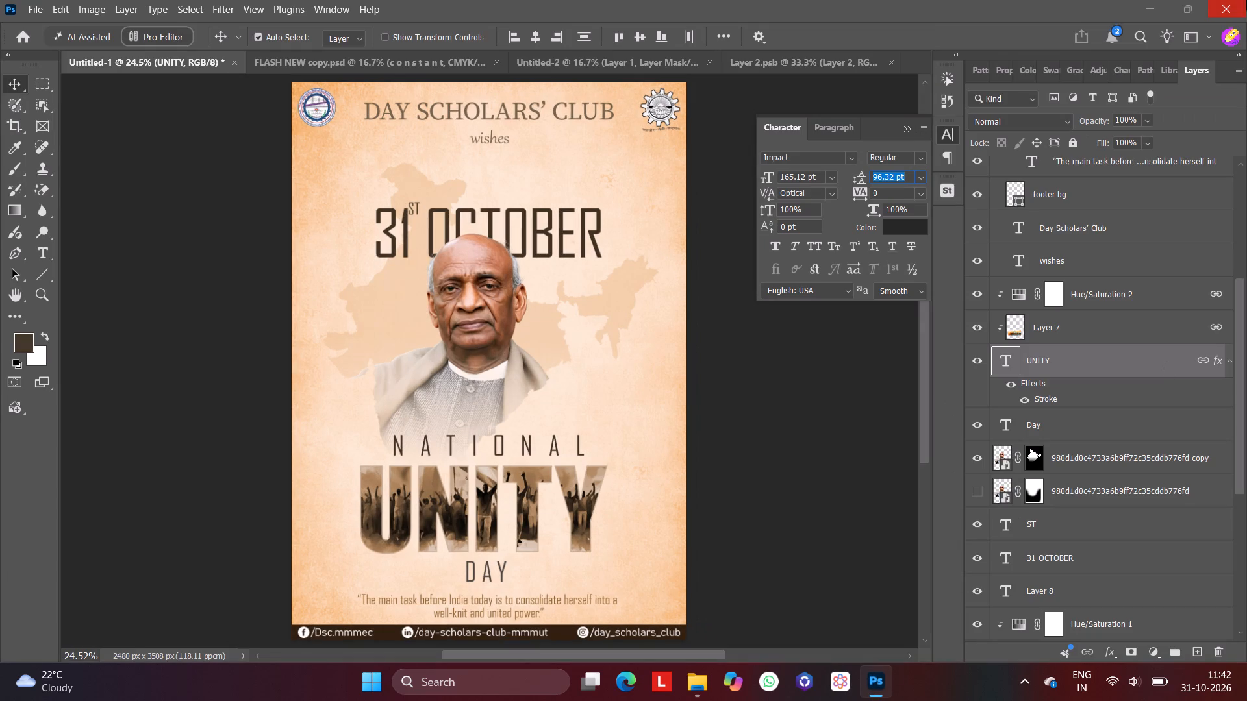
click(1220, 0)
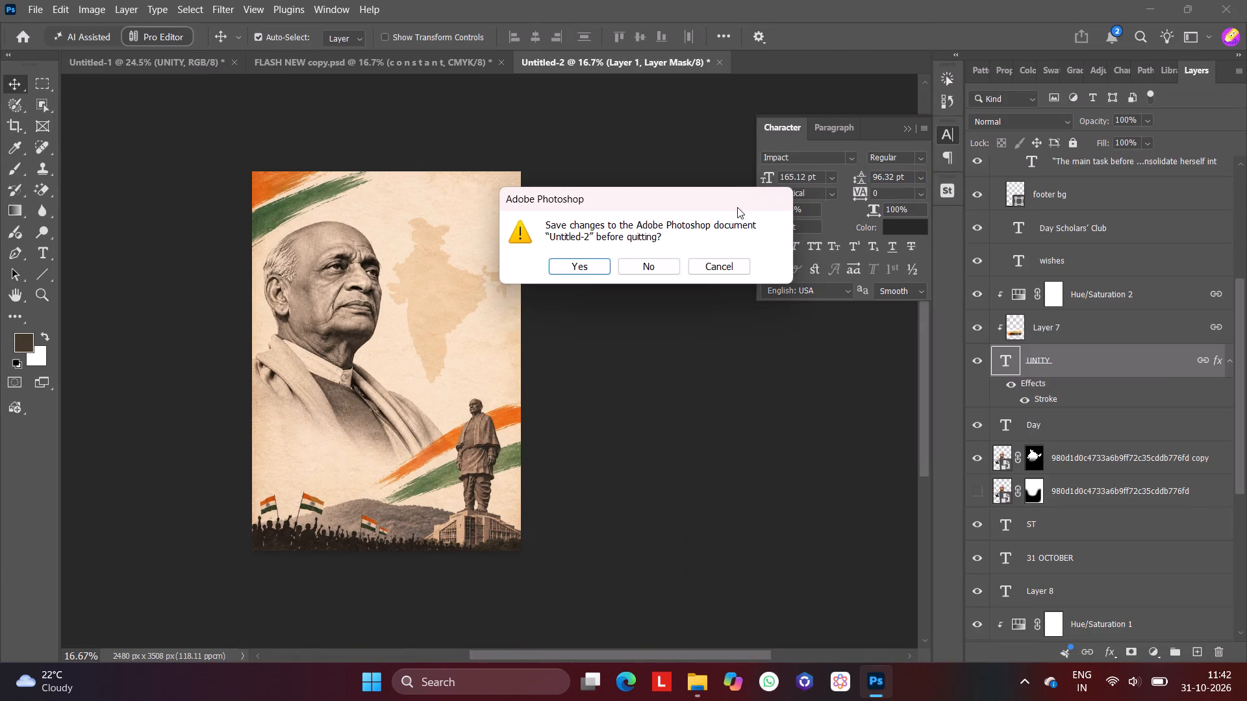
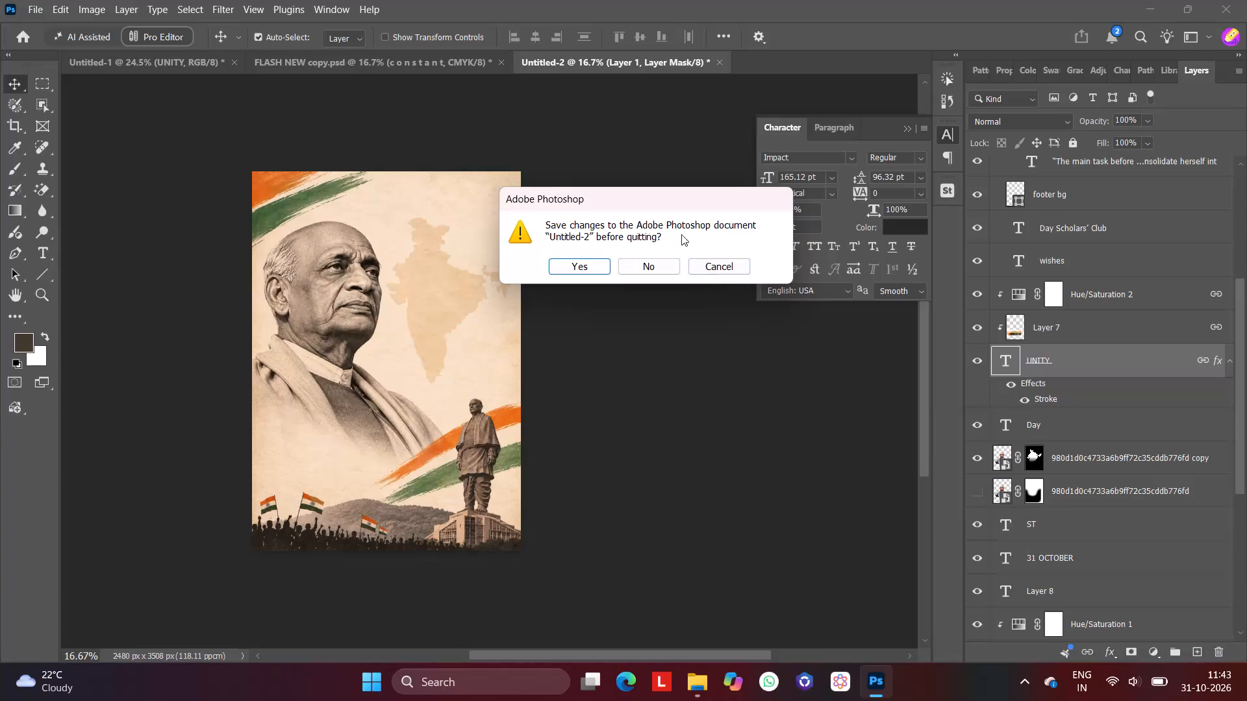
Discard the unsaved changes to Untitled-2 and FLASH NEW copy.psd while quitting.
click(655, 269)
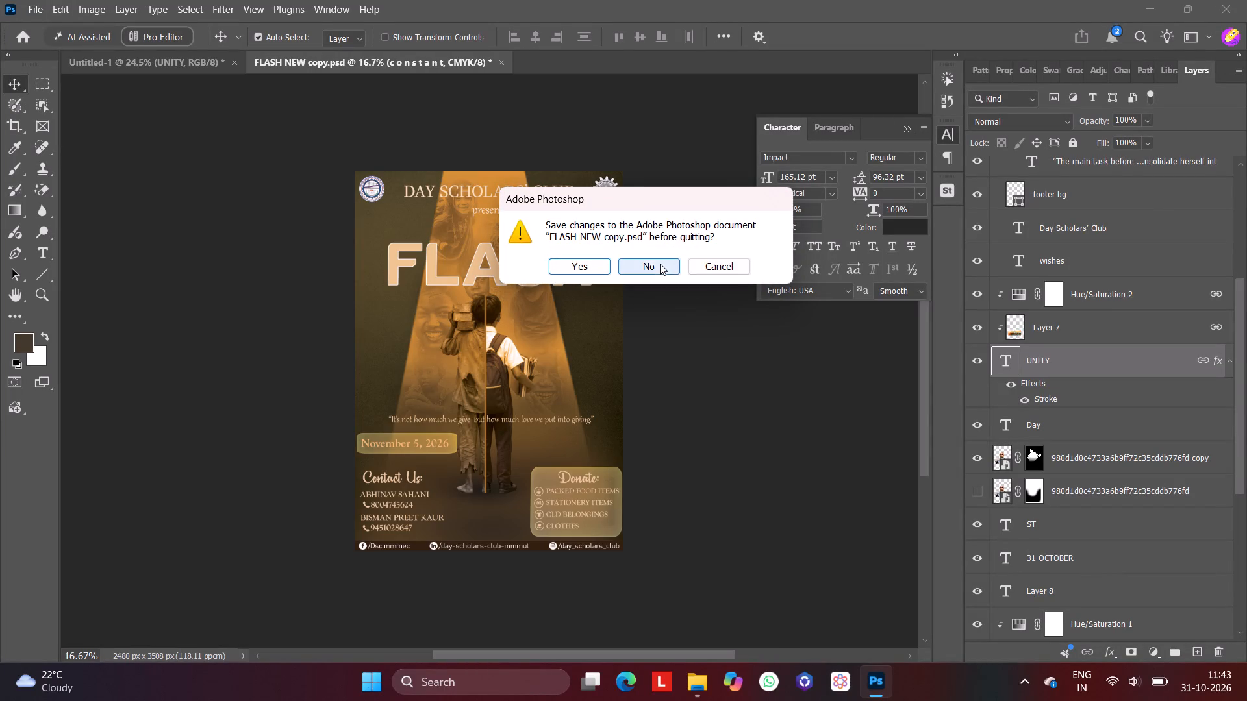
click(660, 264)
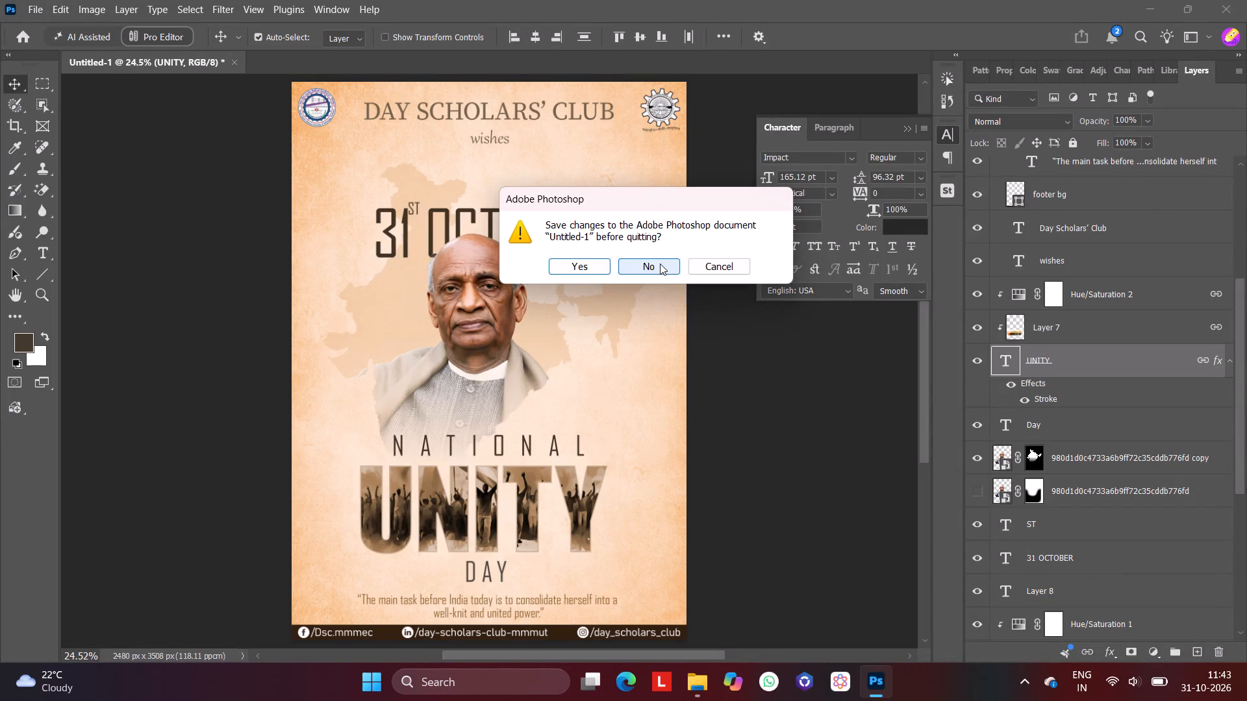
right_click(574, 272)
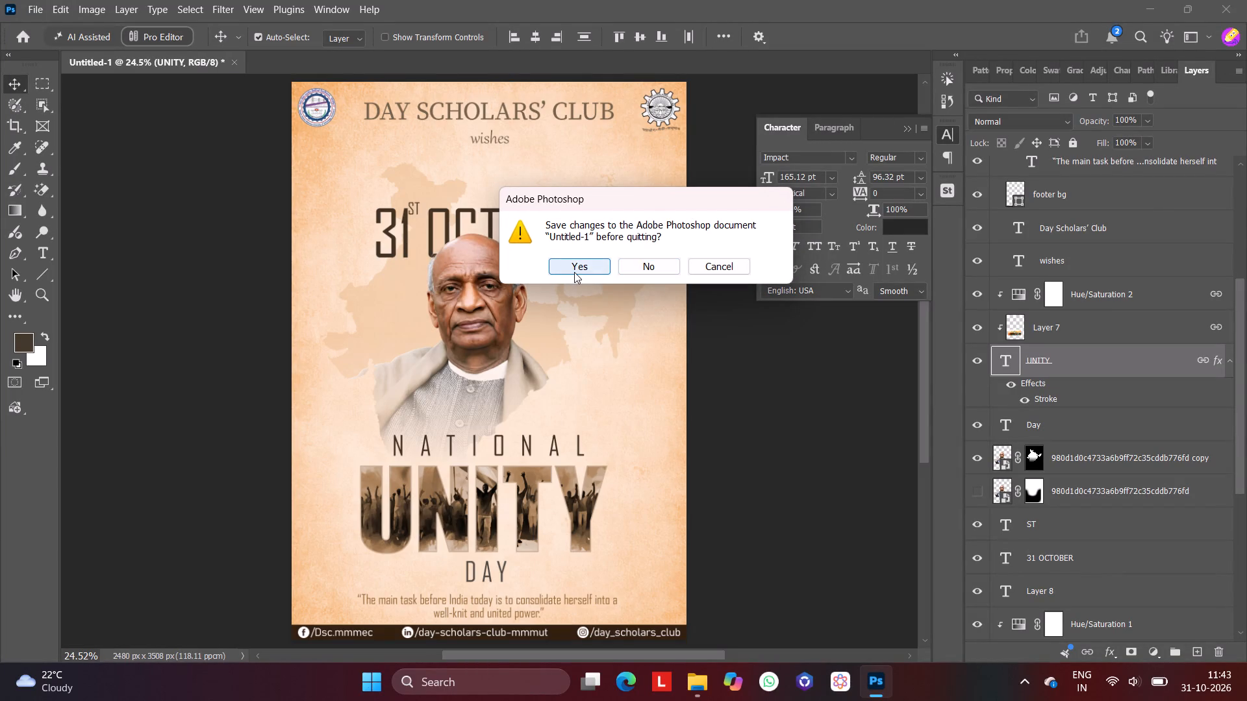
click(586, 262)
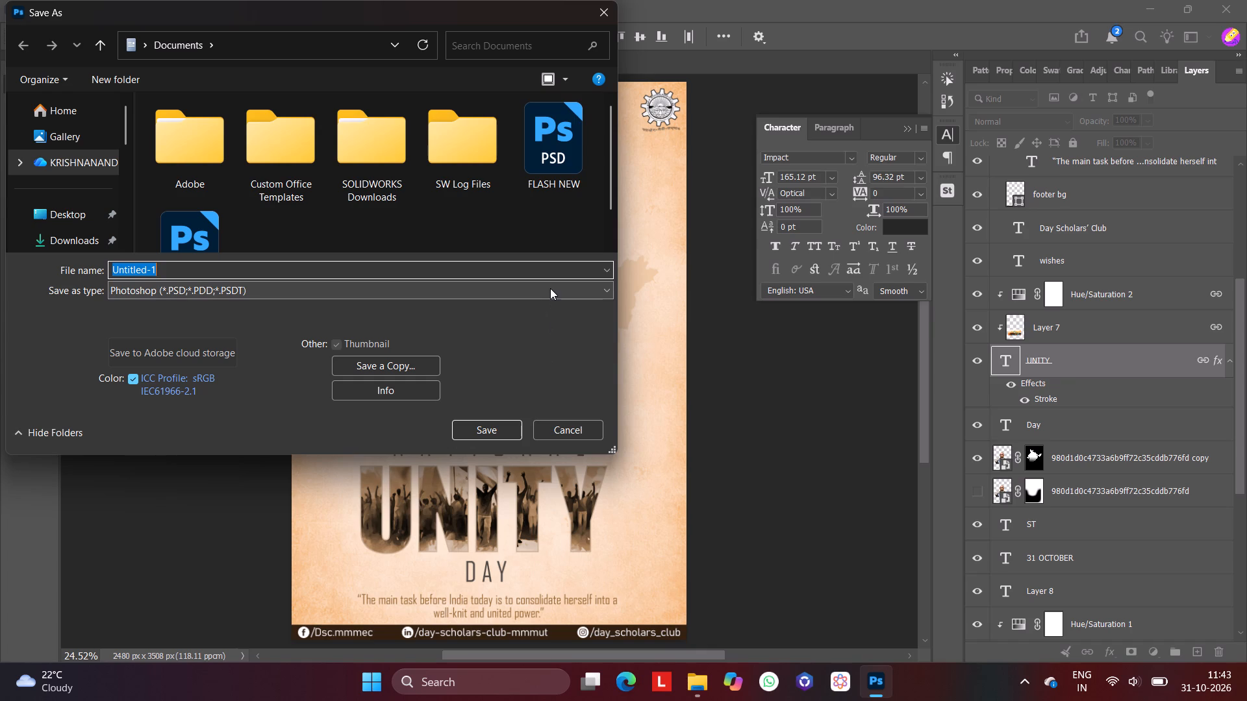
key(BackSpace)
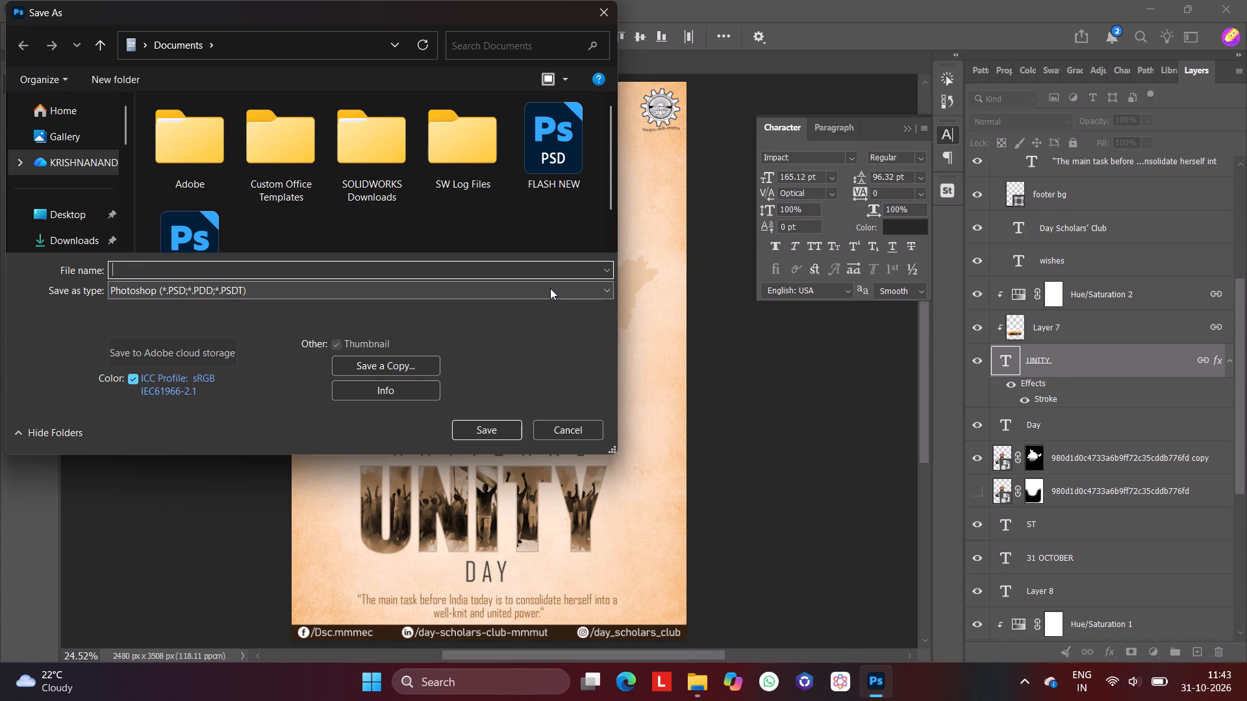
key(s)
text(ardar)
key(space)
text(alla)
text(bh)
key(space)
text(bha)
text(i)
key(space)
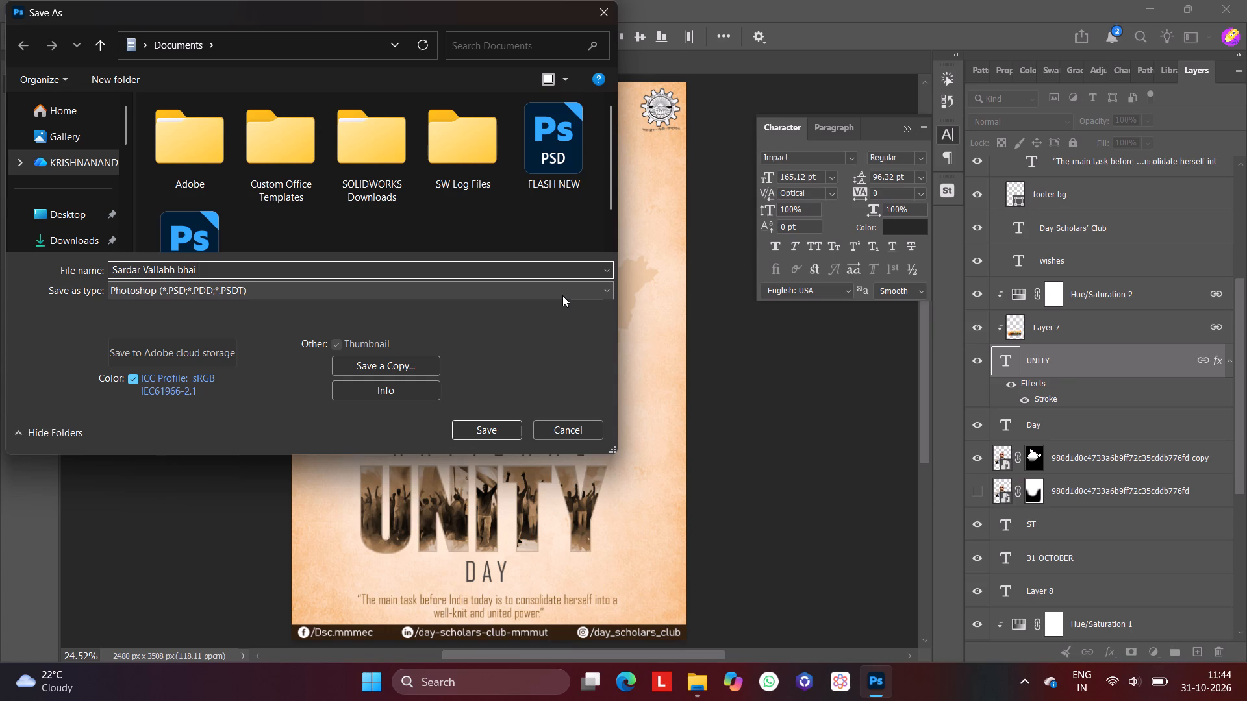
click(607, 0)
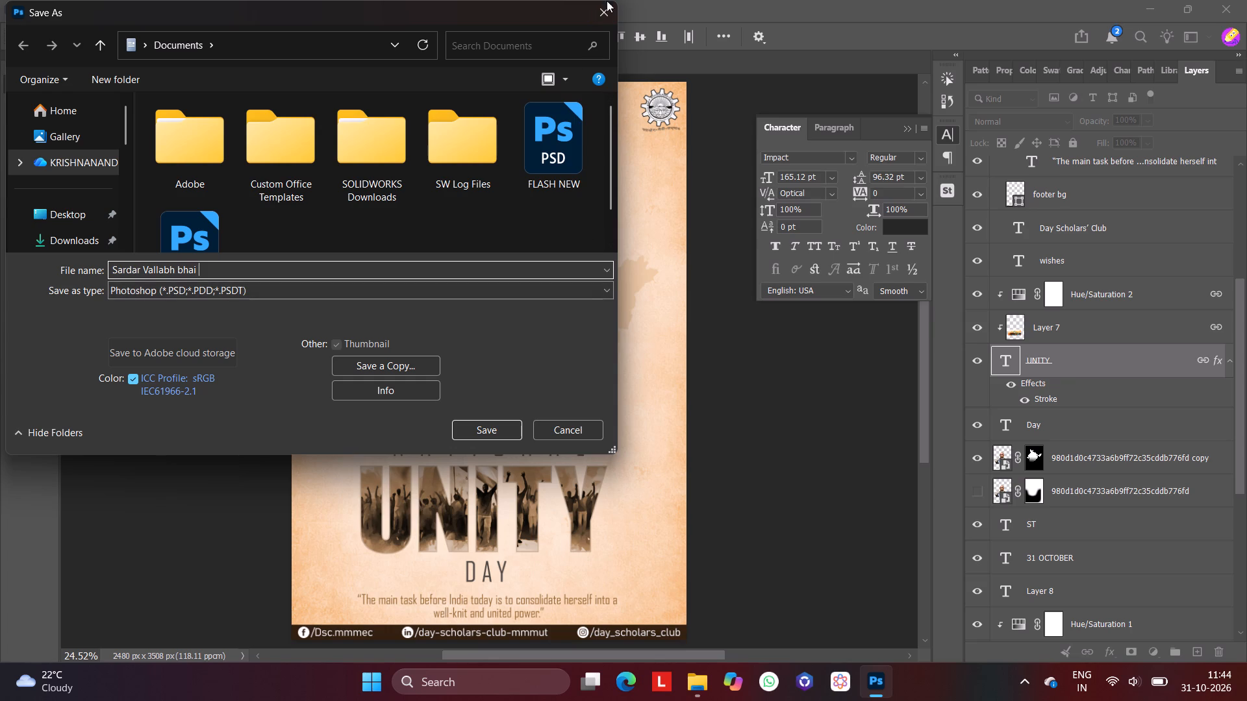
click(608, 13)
Reduce the font size of the 31 OCTOBER heading to 83 pt.
double_click(577, 225)
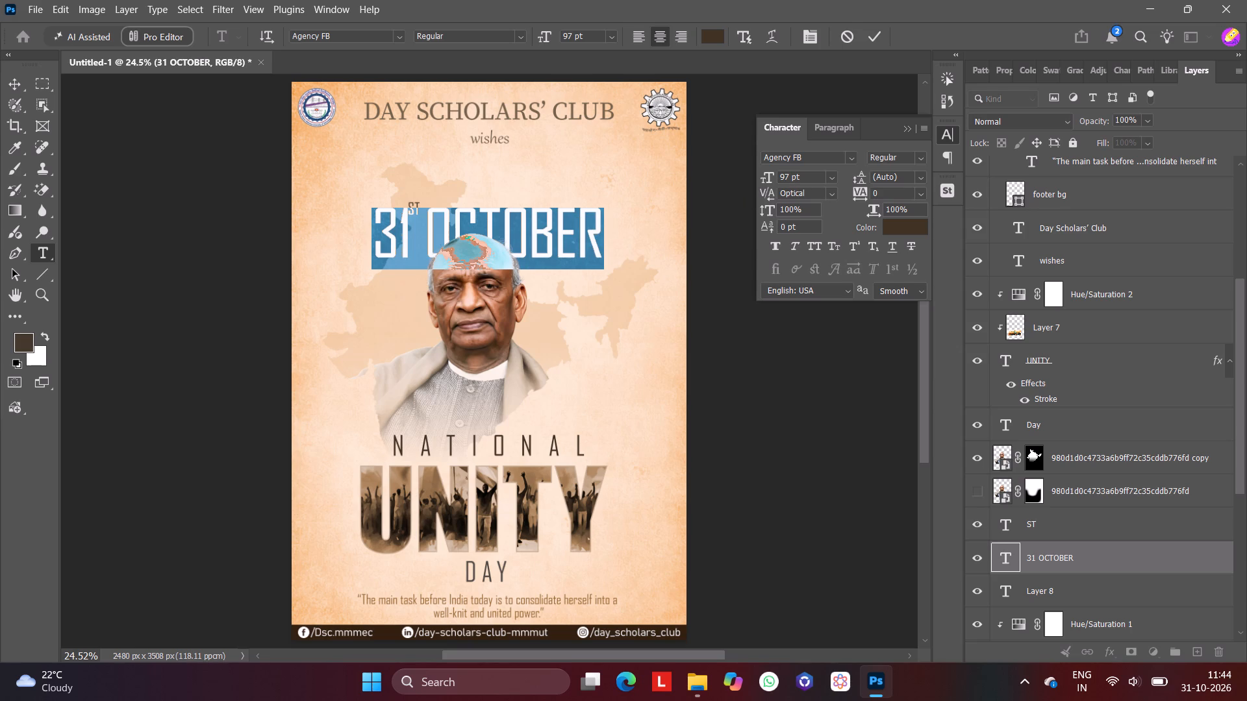
ctrl+drag(796, 180, 792, 180)
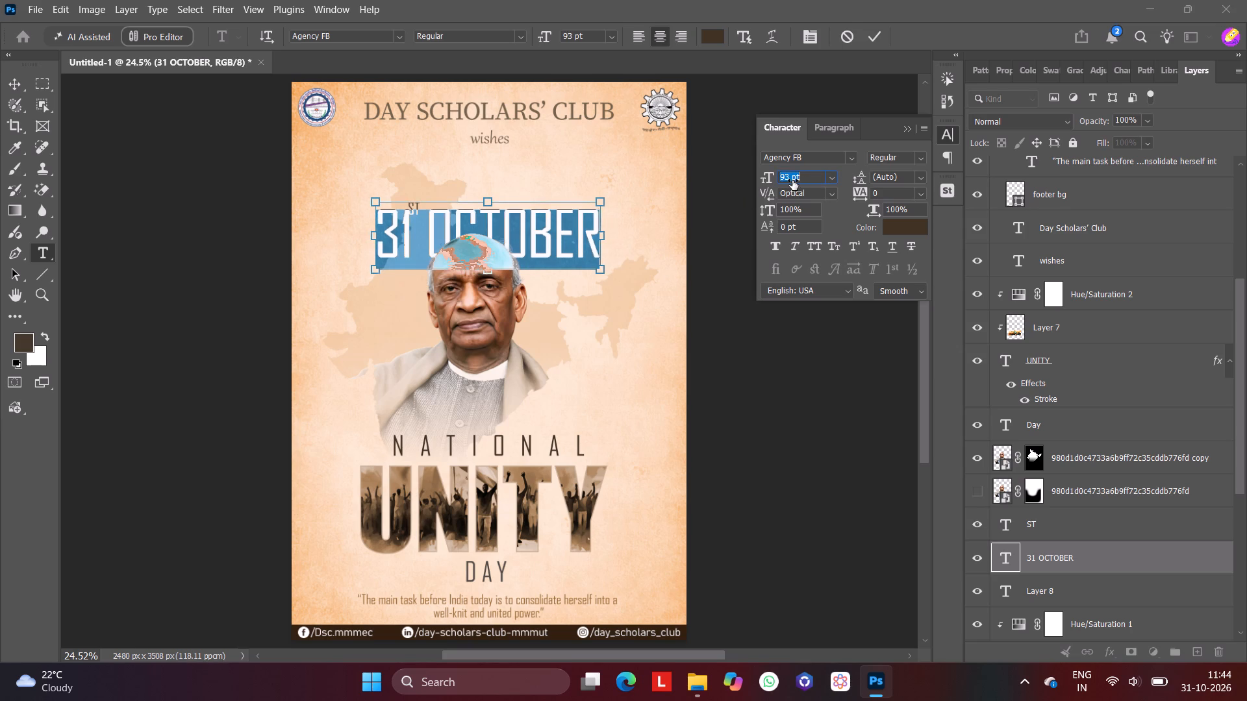
ctrl+drag(792, 180, 785, 180)
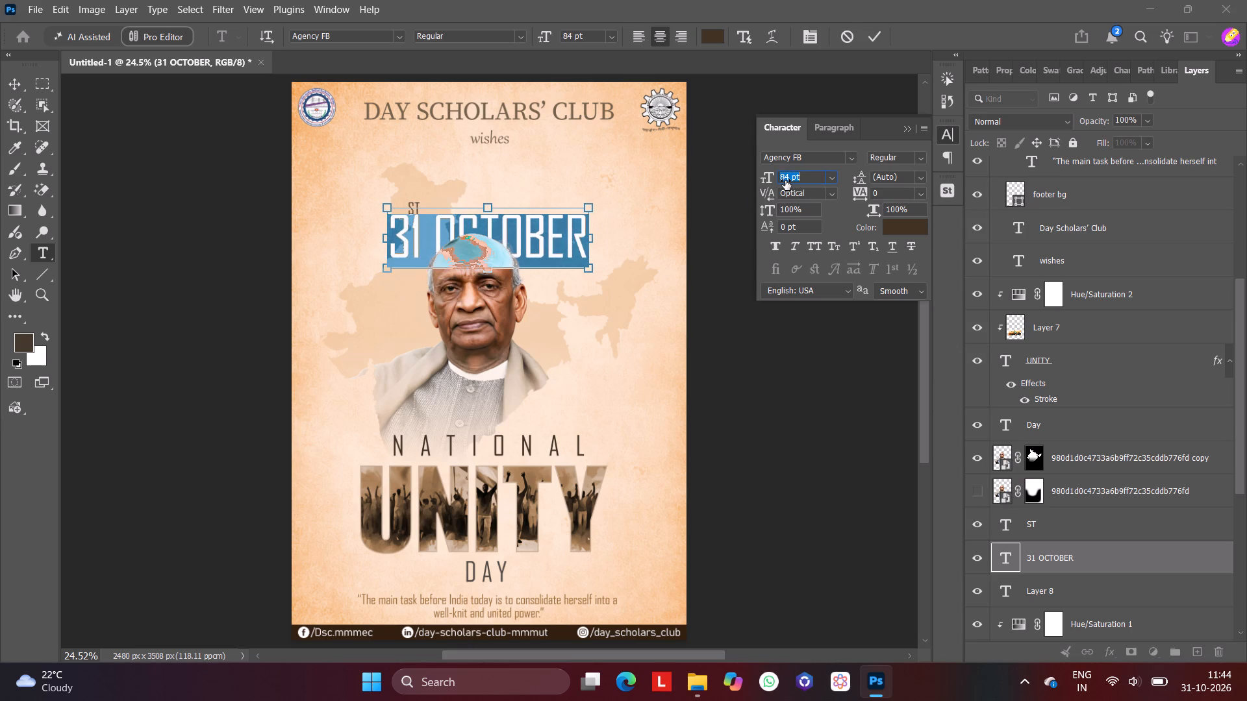
ctrl+drag(785, 180, 785, 180)
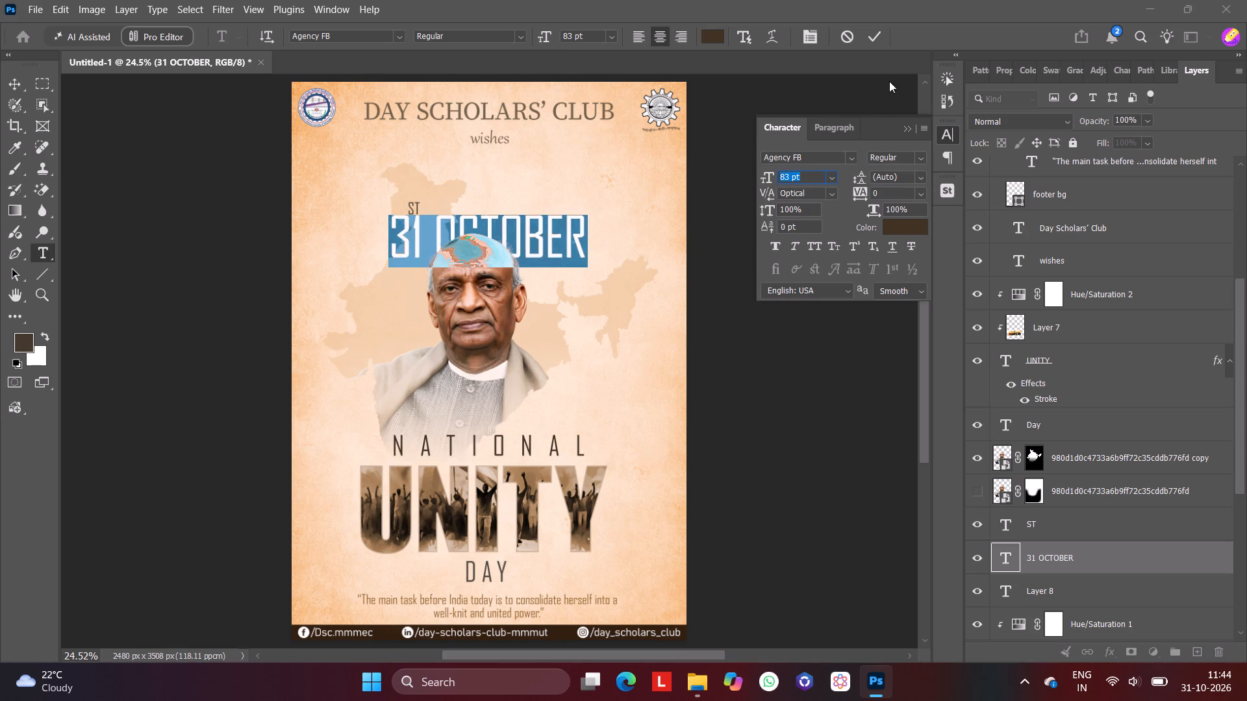
click(874, 47)
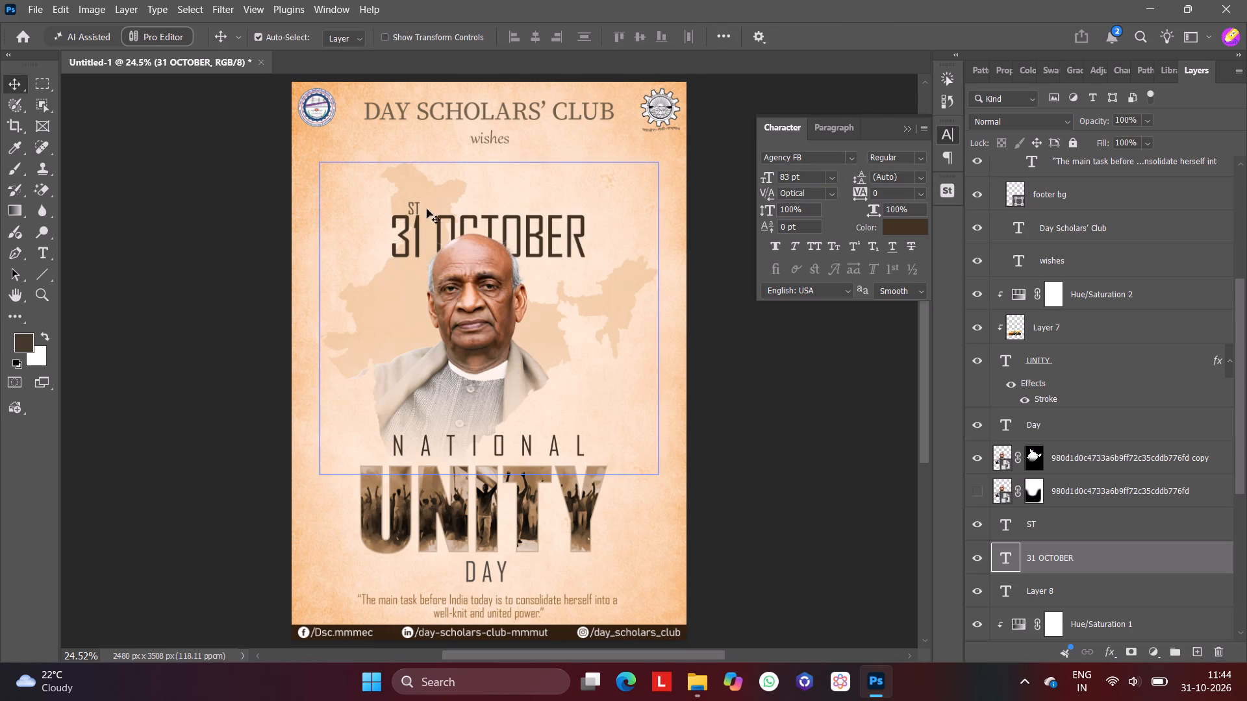
Move the ST superscript about 44 px right and down beside the 31, and set its font size to 21 pt.
drag(414, 208, 425, 214)
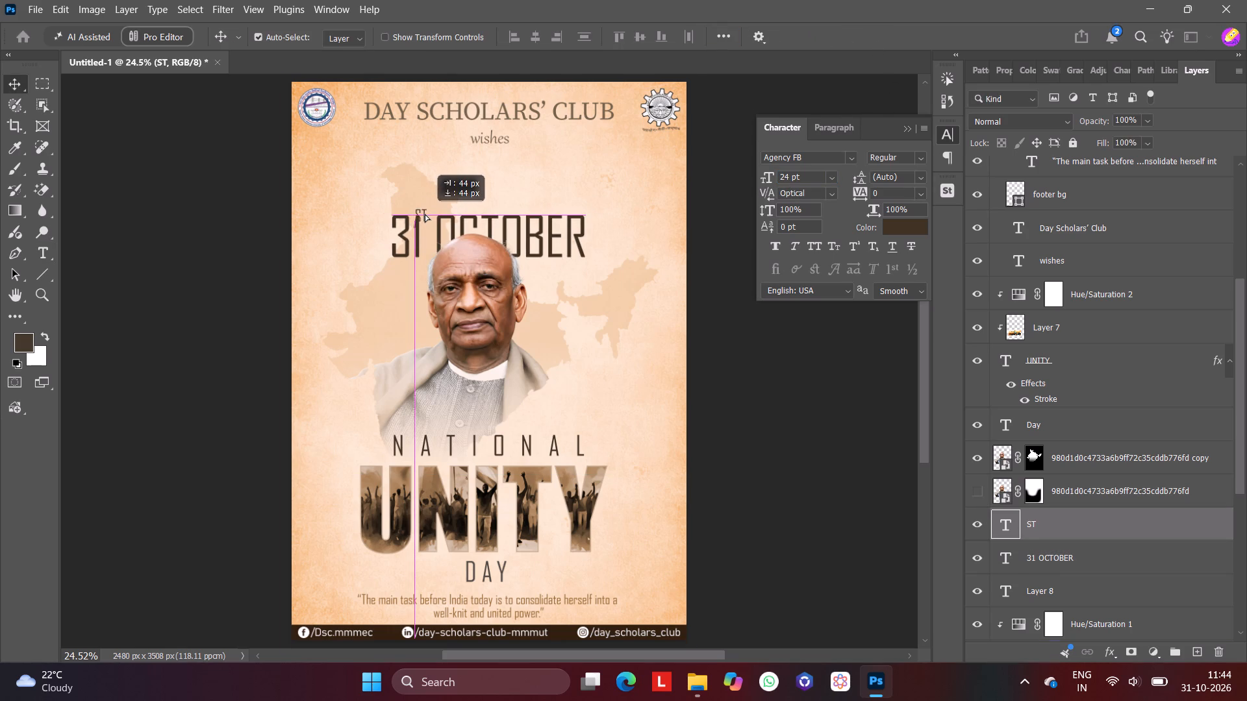
drag(425, 214, 426, 214)
double_click(426, 214)
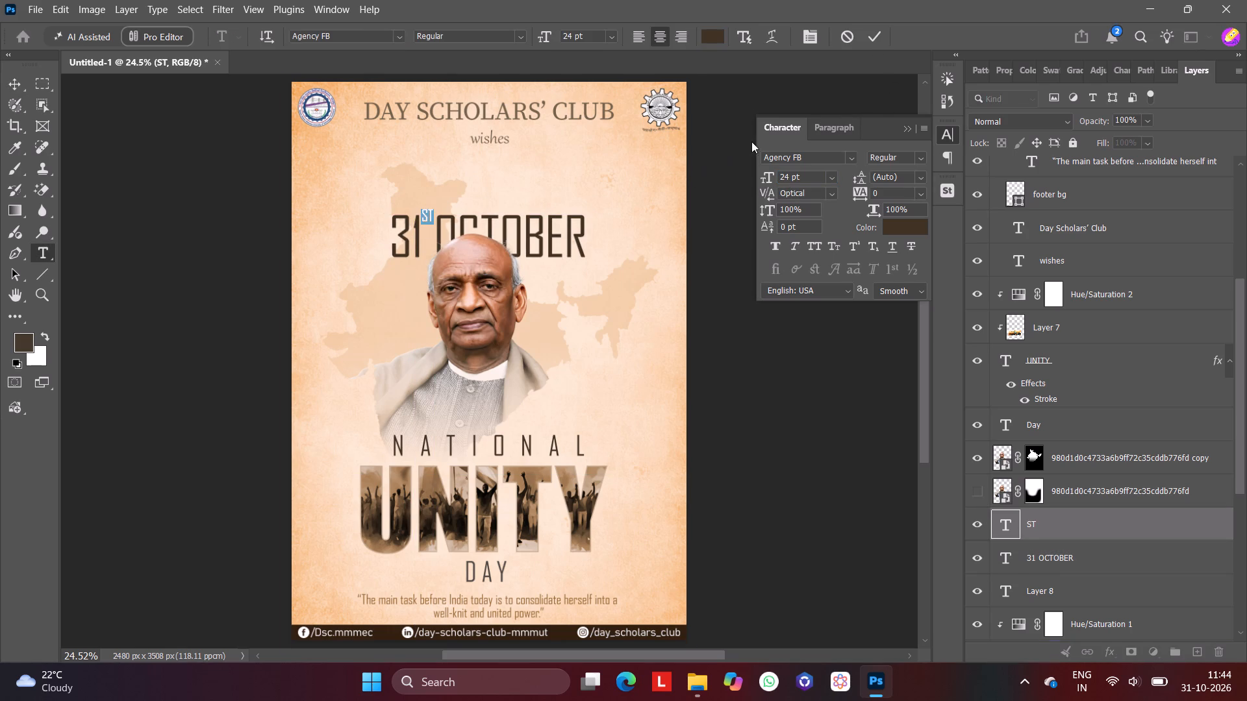
ctrl+click(797, 178)
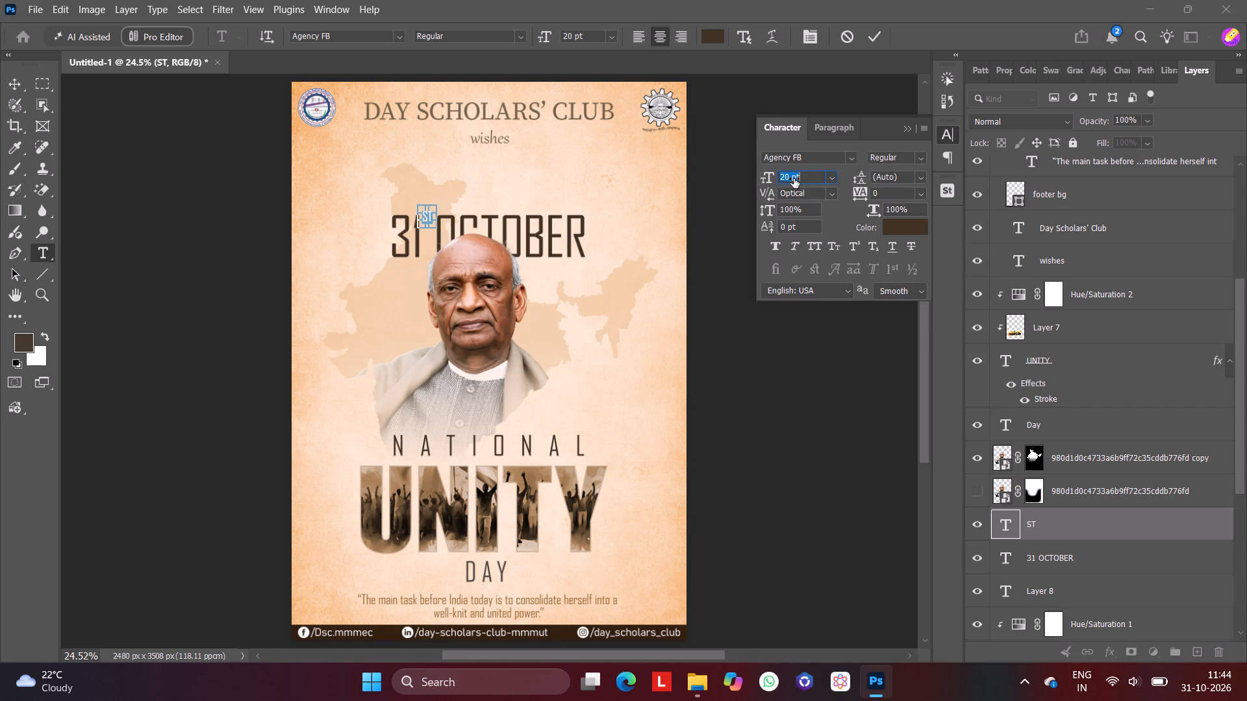
click(877, 42)
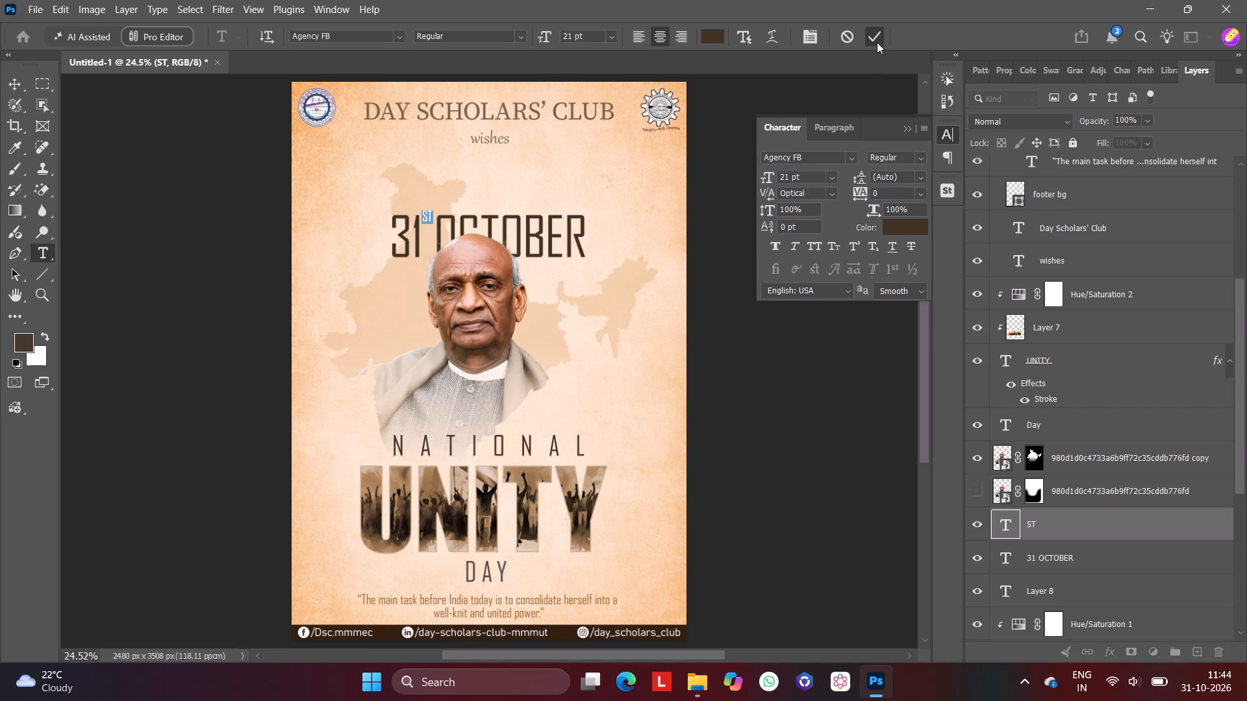
key(Left)
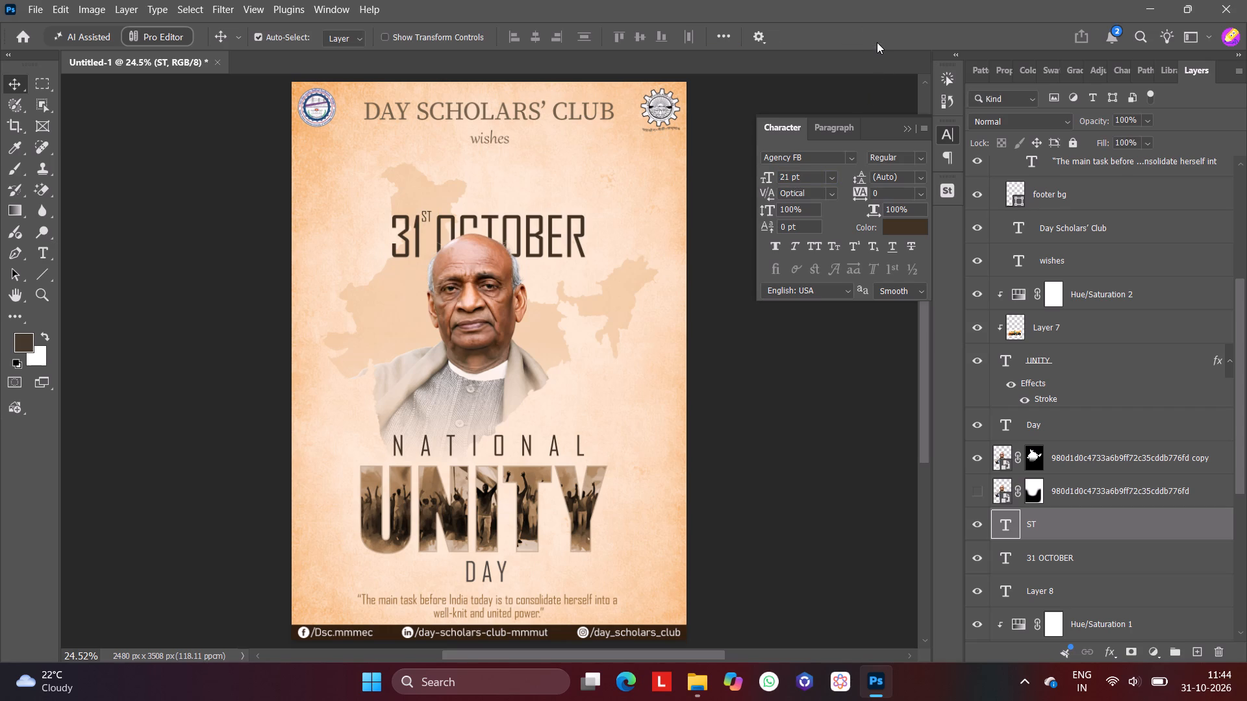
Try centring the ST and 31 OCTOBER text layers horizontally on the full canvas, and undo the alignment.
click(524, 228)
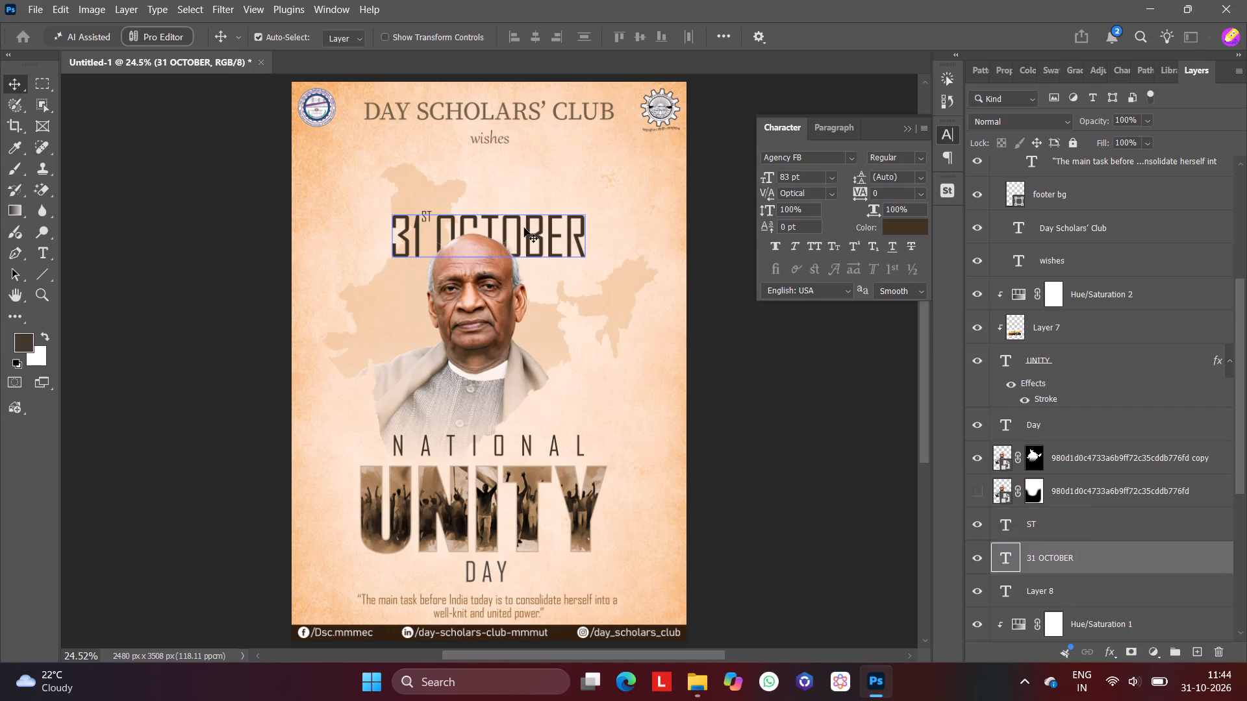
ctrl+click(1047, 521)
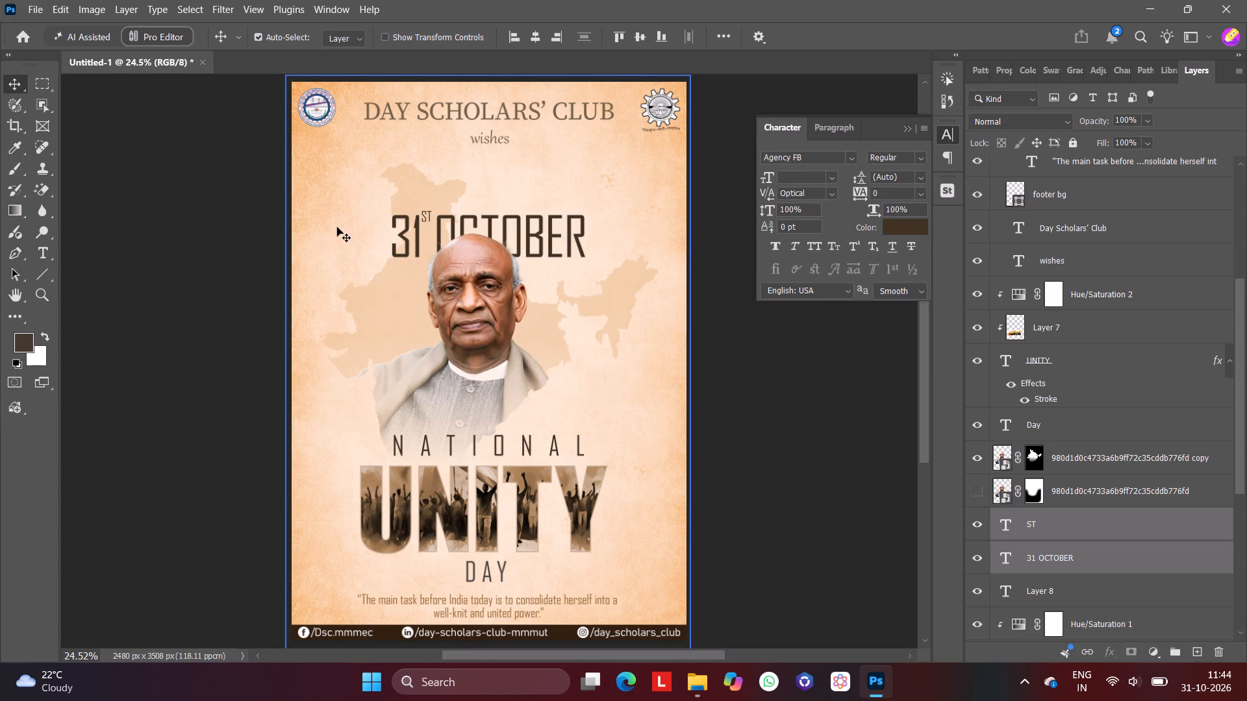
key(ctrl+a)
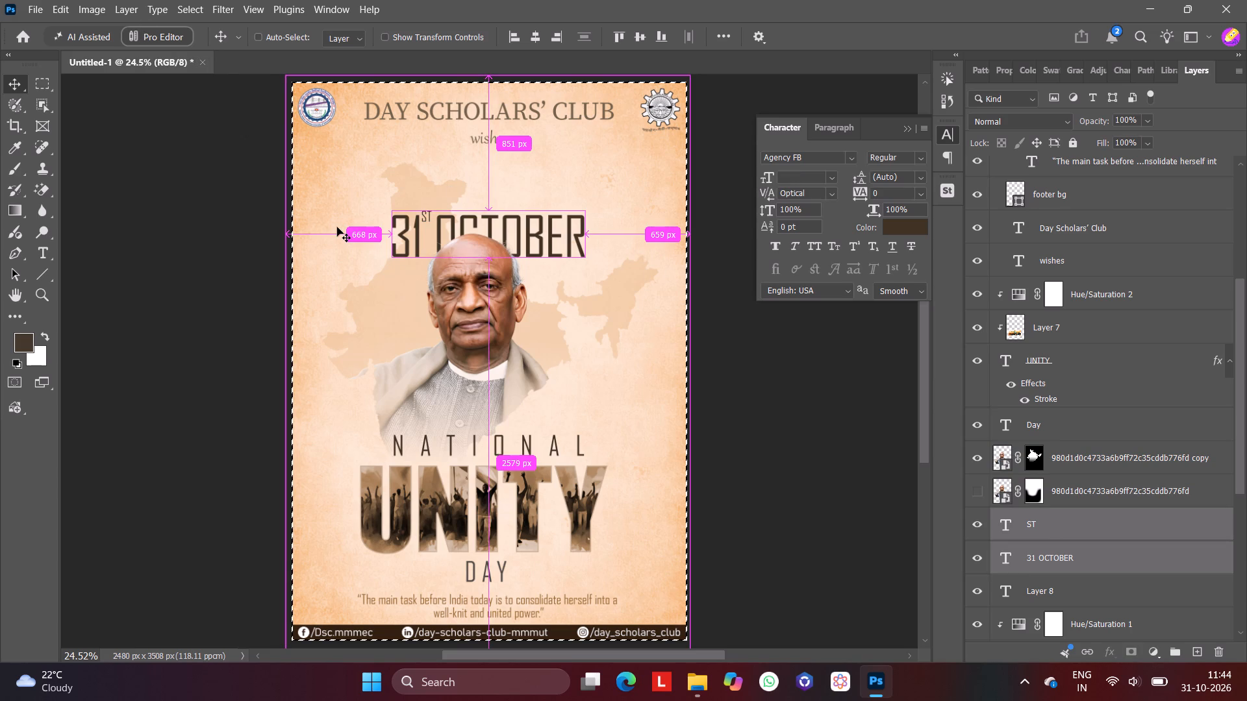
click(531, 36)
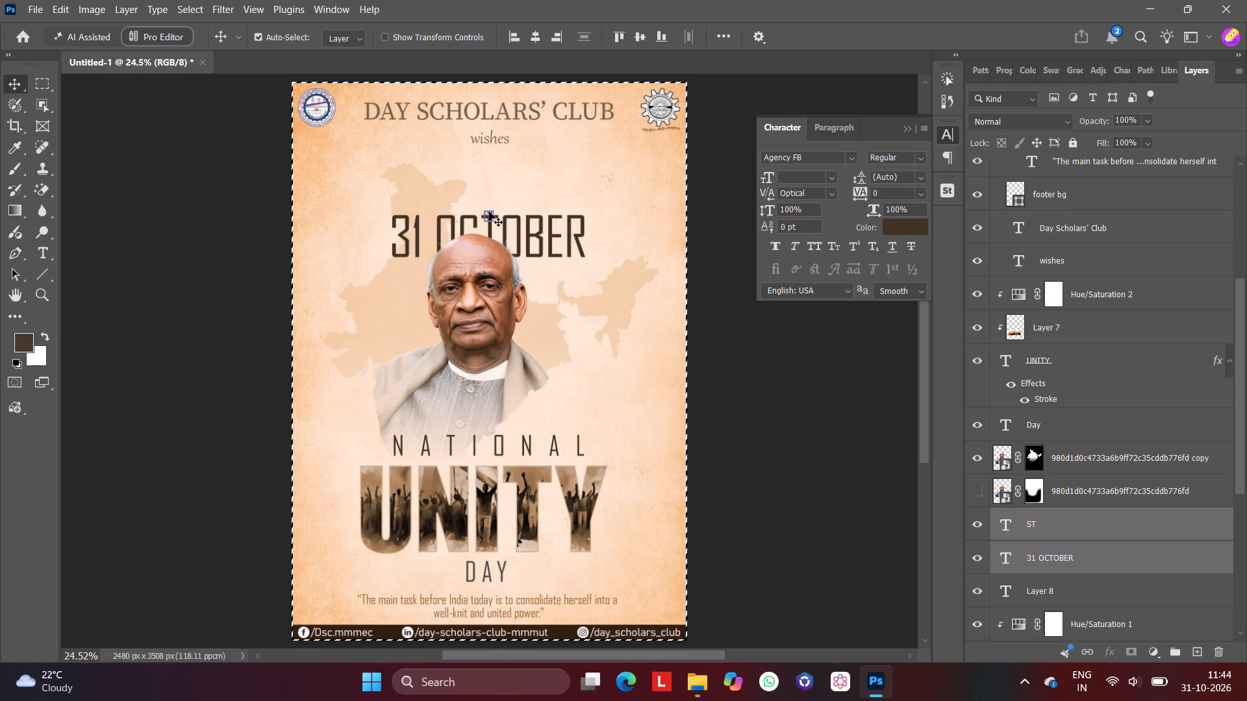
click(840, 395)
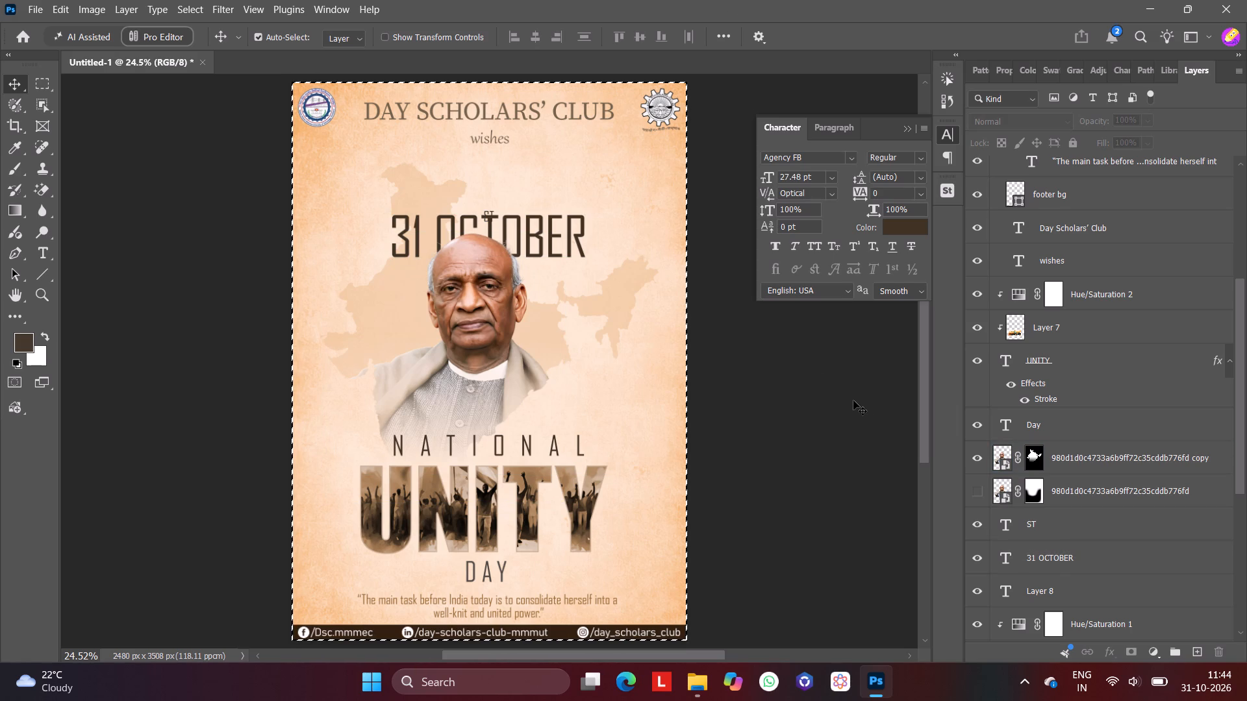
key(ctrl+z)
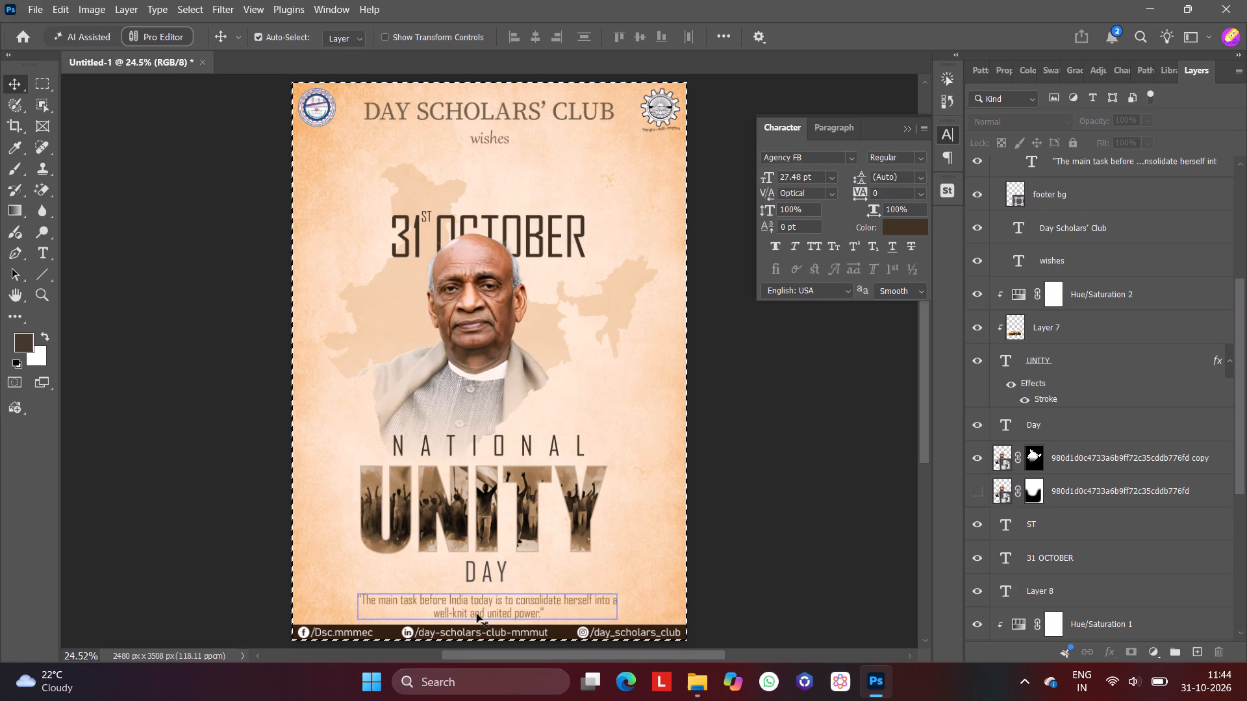
Recolour the quote text above the footer to dark brown #4a341a and collapse the character settings.
double_click(479, 611)
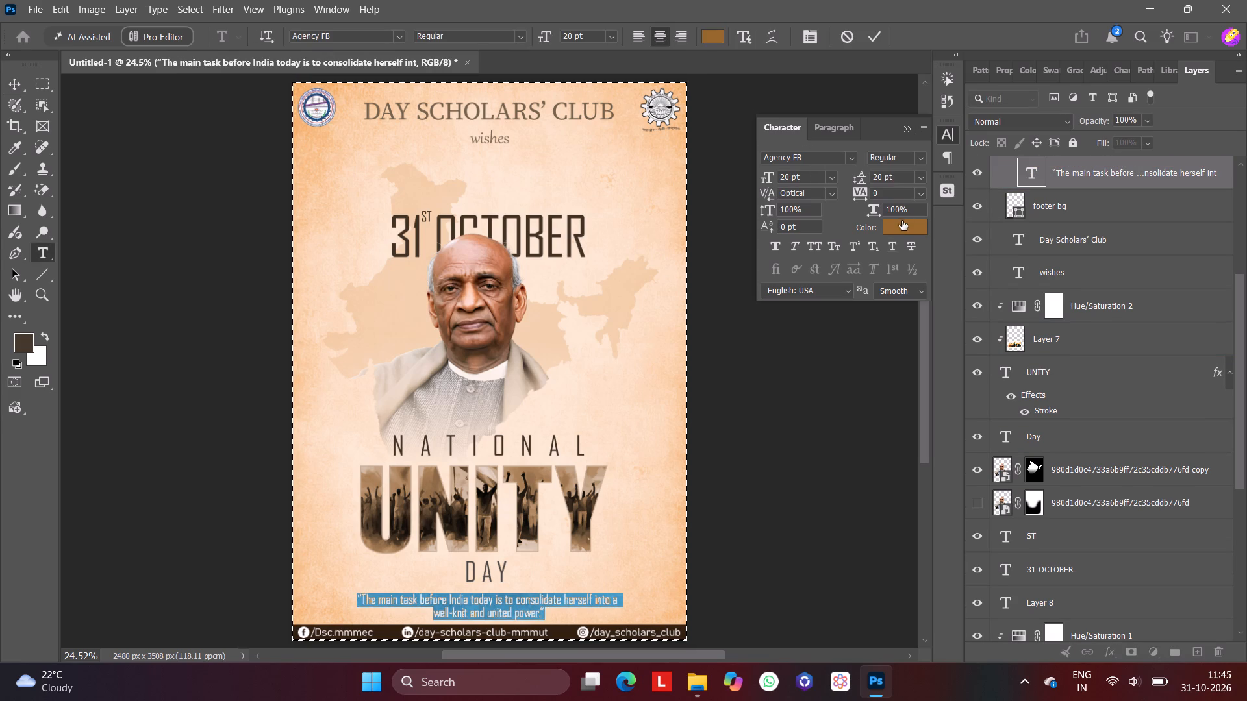
click(903, 225)
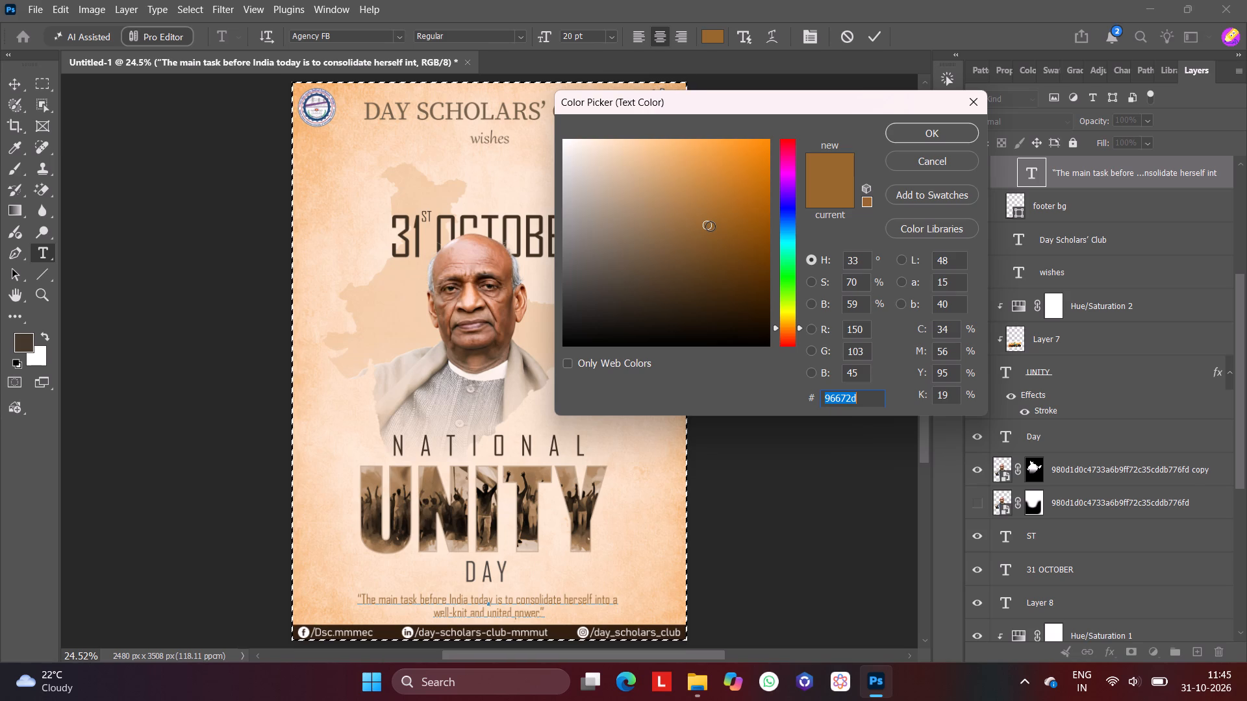
drag(710, 226, 694, 280)
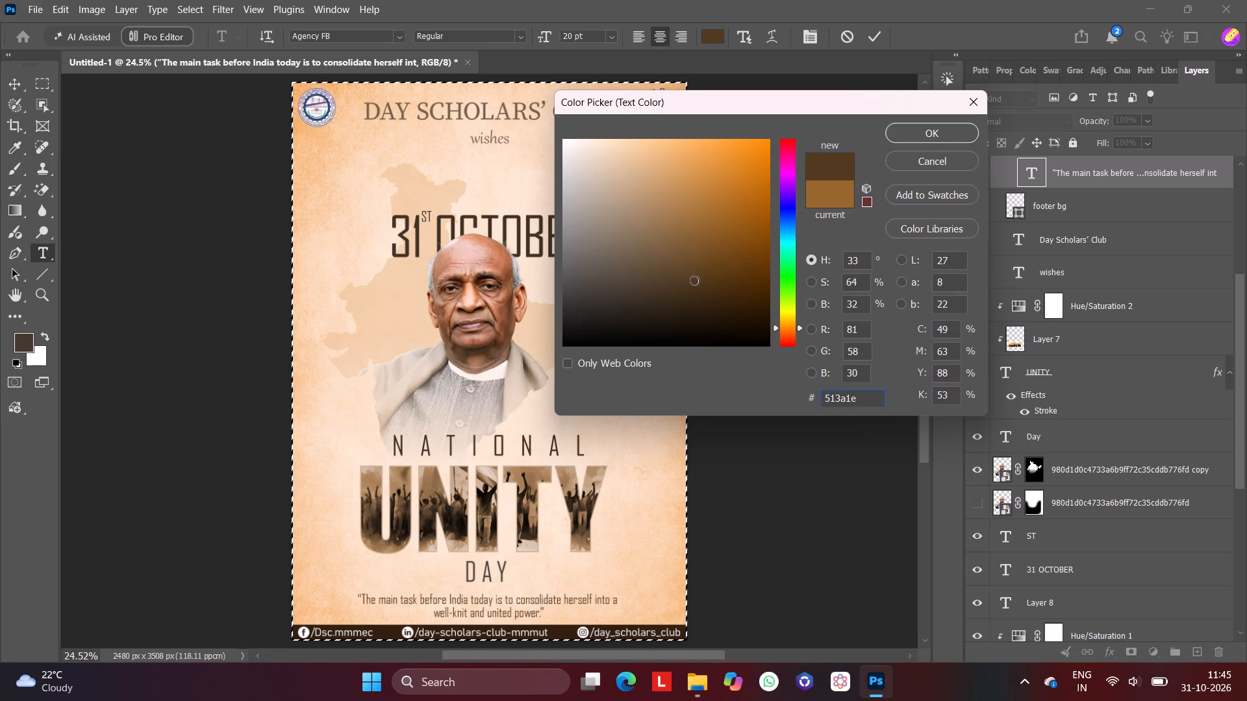
click(695, 280)
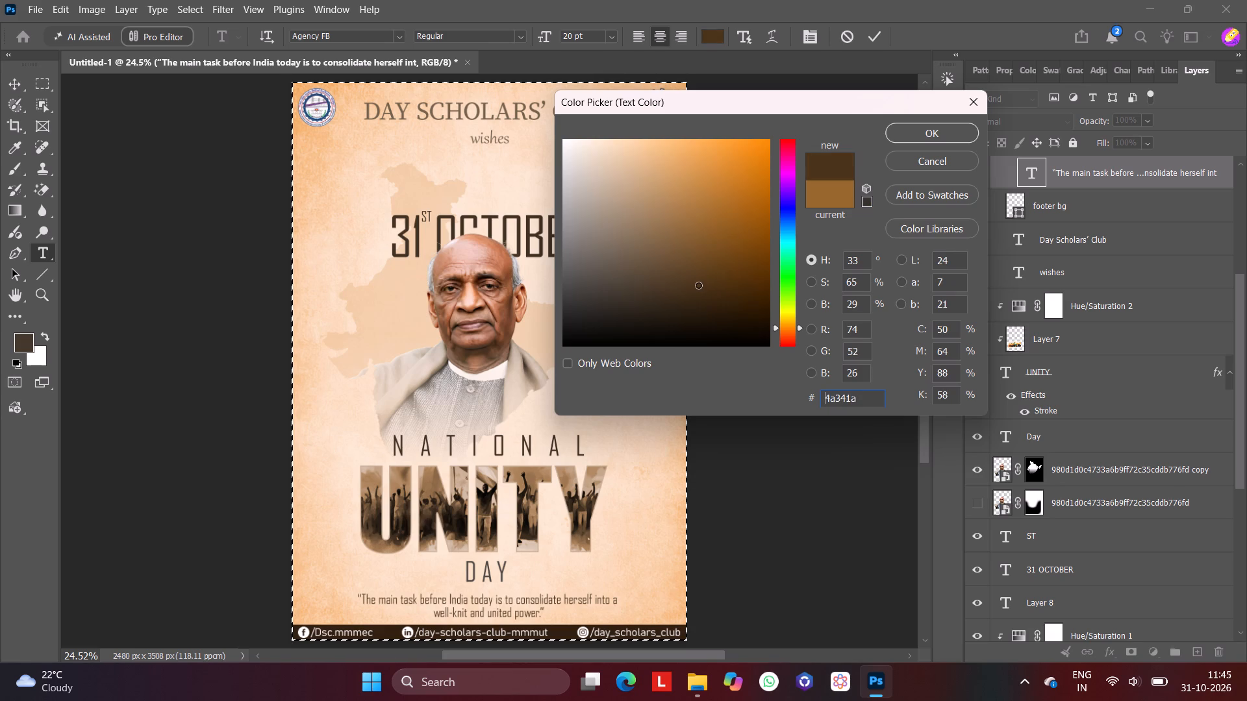
click(919, 127)
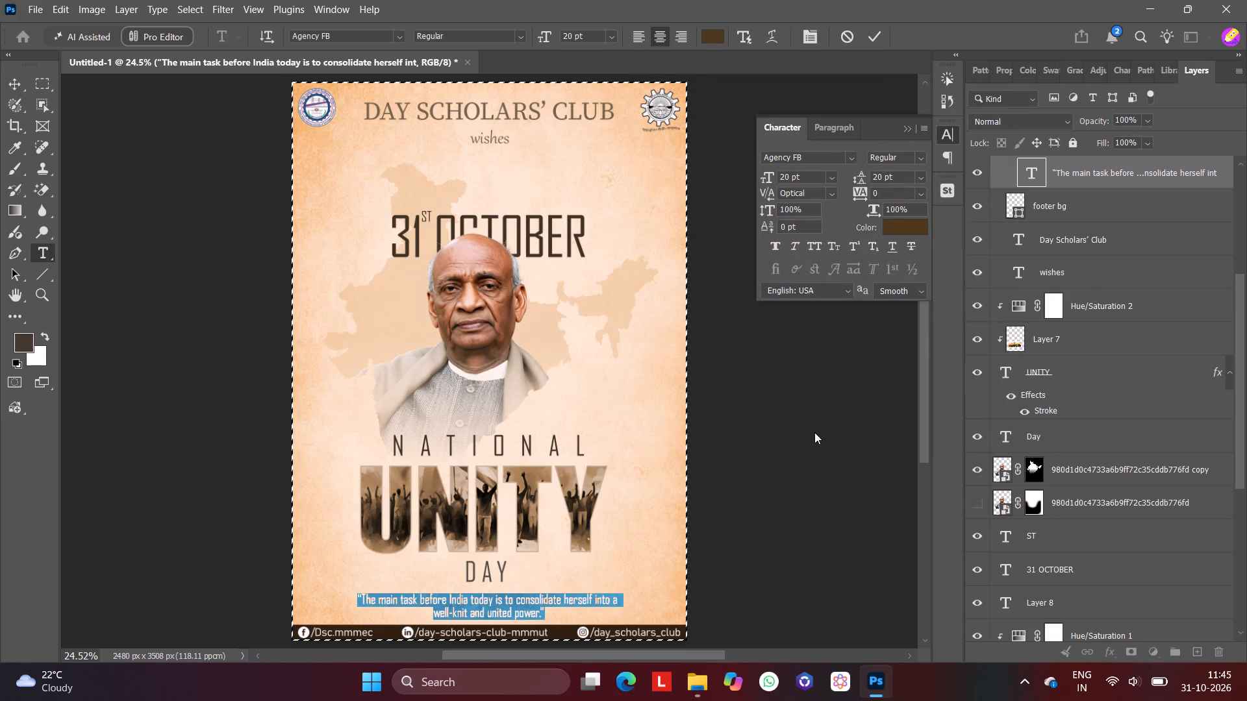
click(814, 437)
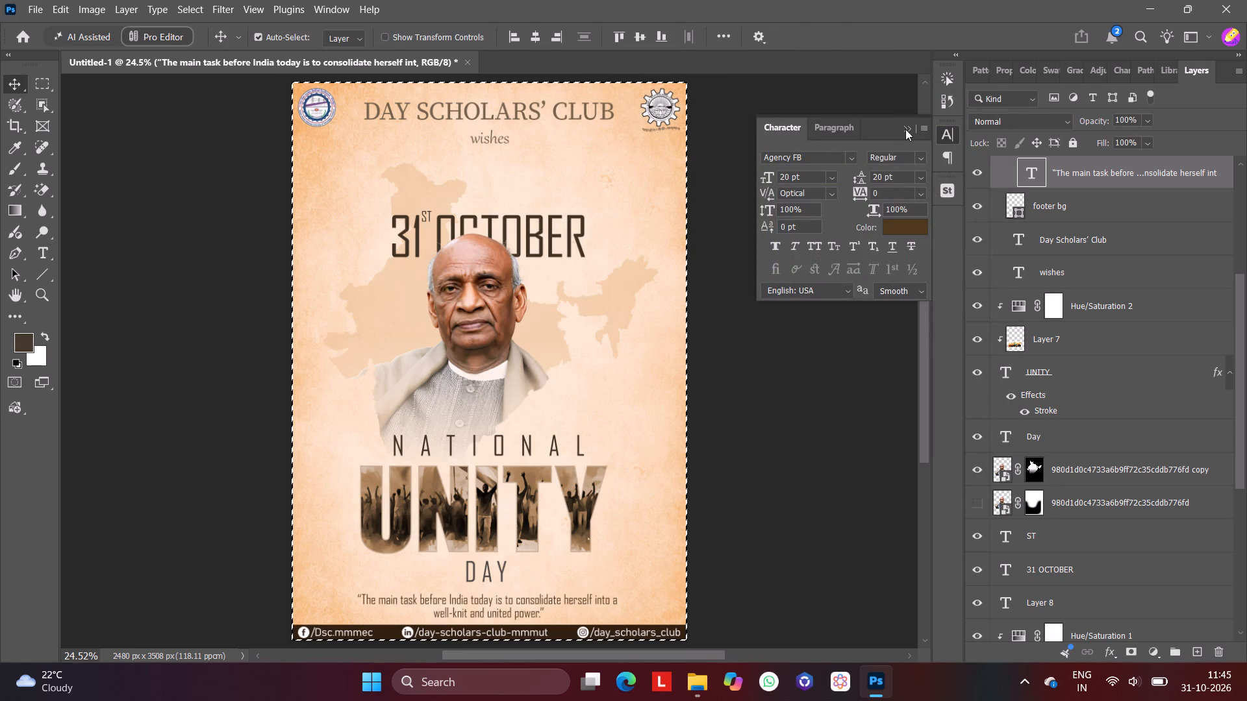
click(905, 128)
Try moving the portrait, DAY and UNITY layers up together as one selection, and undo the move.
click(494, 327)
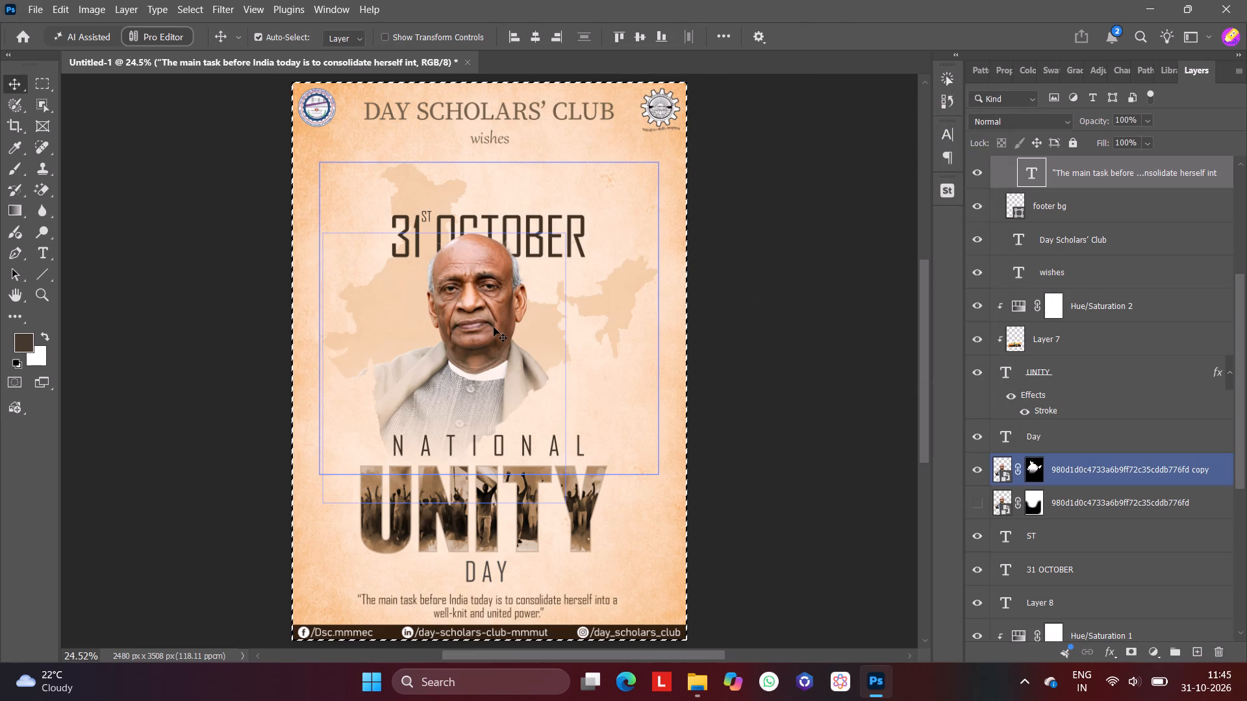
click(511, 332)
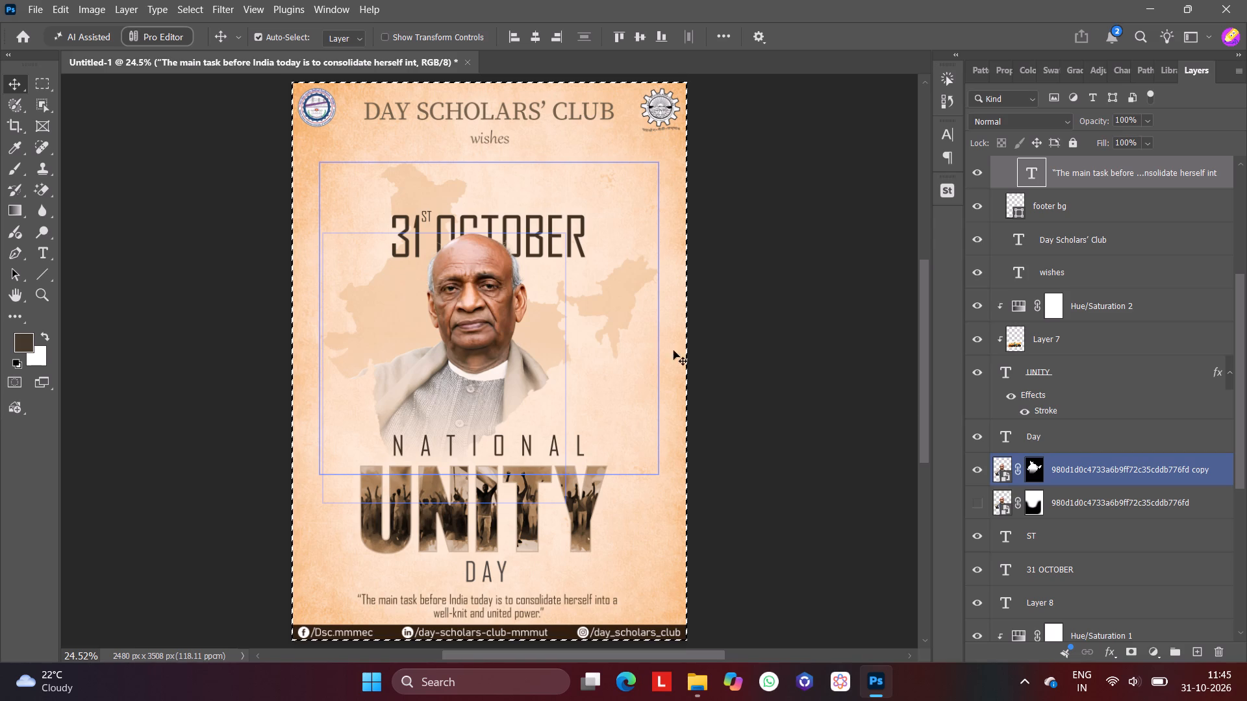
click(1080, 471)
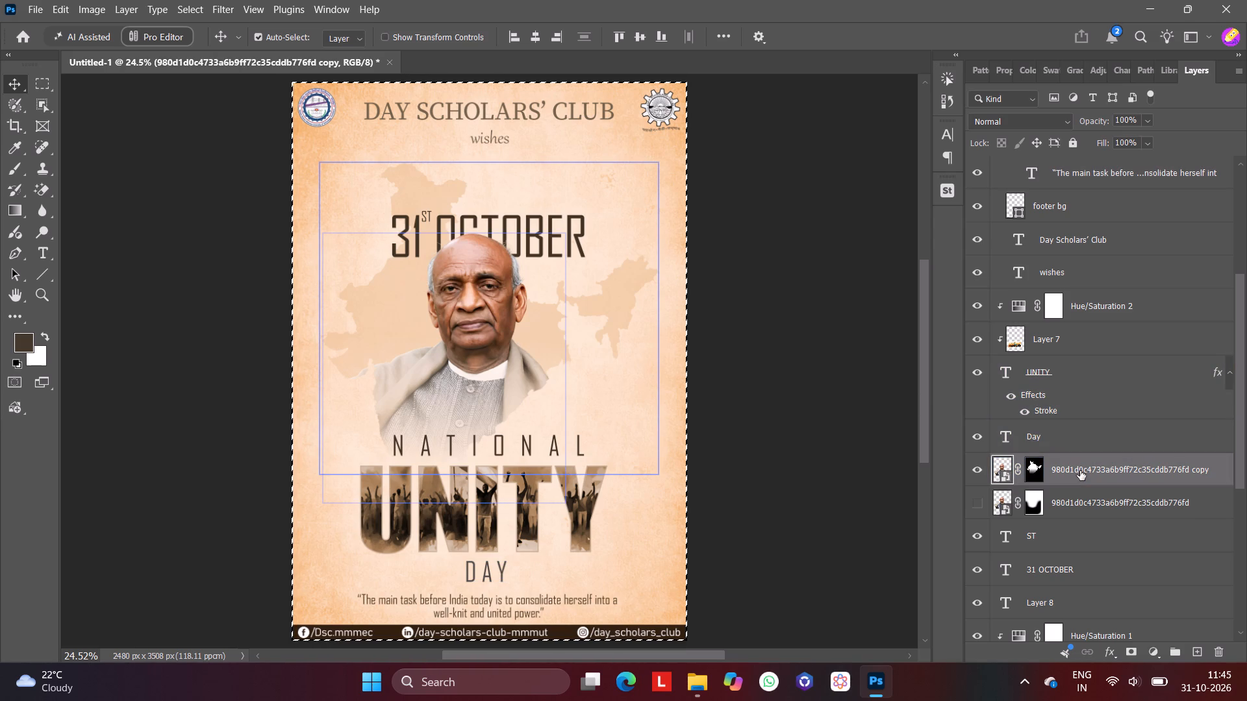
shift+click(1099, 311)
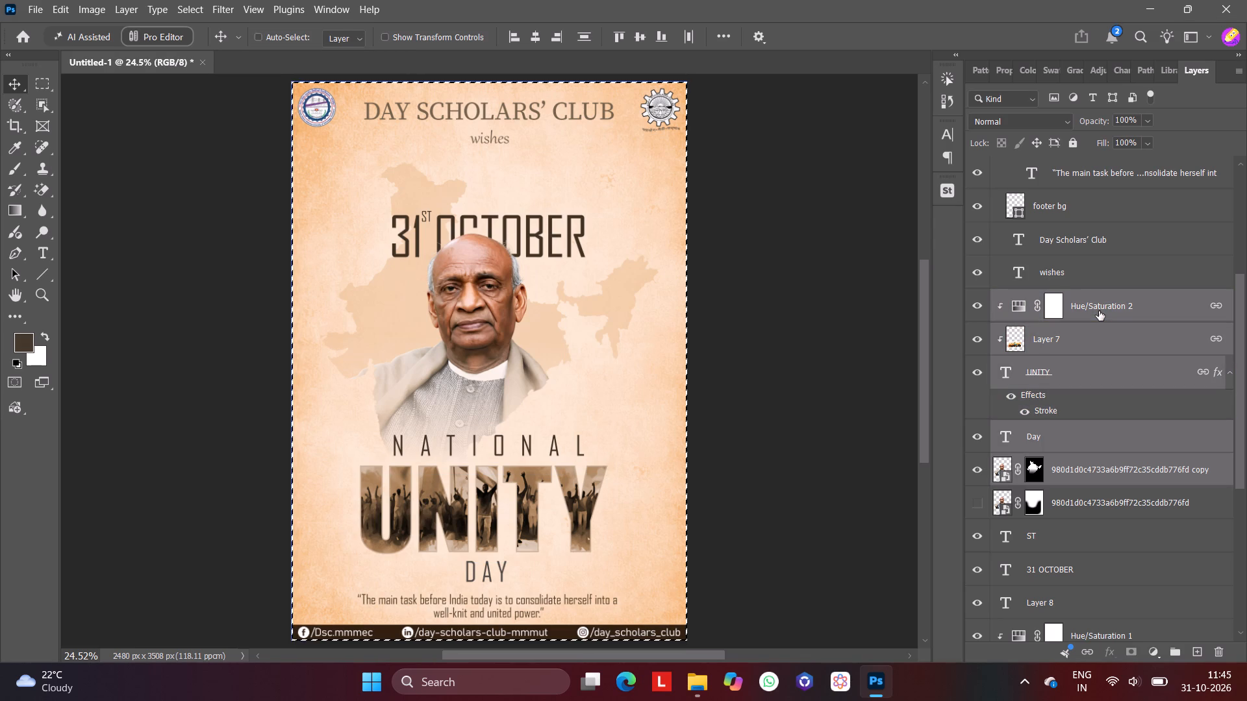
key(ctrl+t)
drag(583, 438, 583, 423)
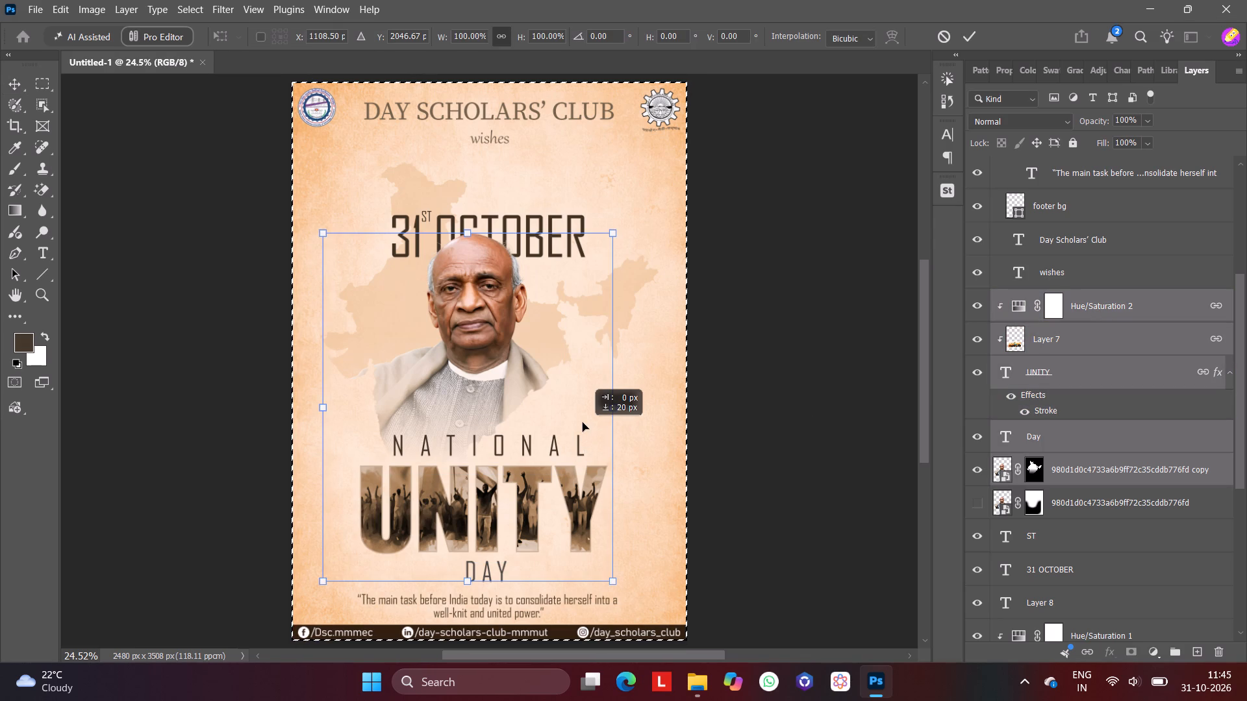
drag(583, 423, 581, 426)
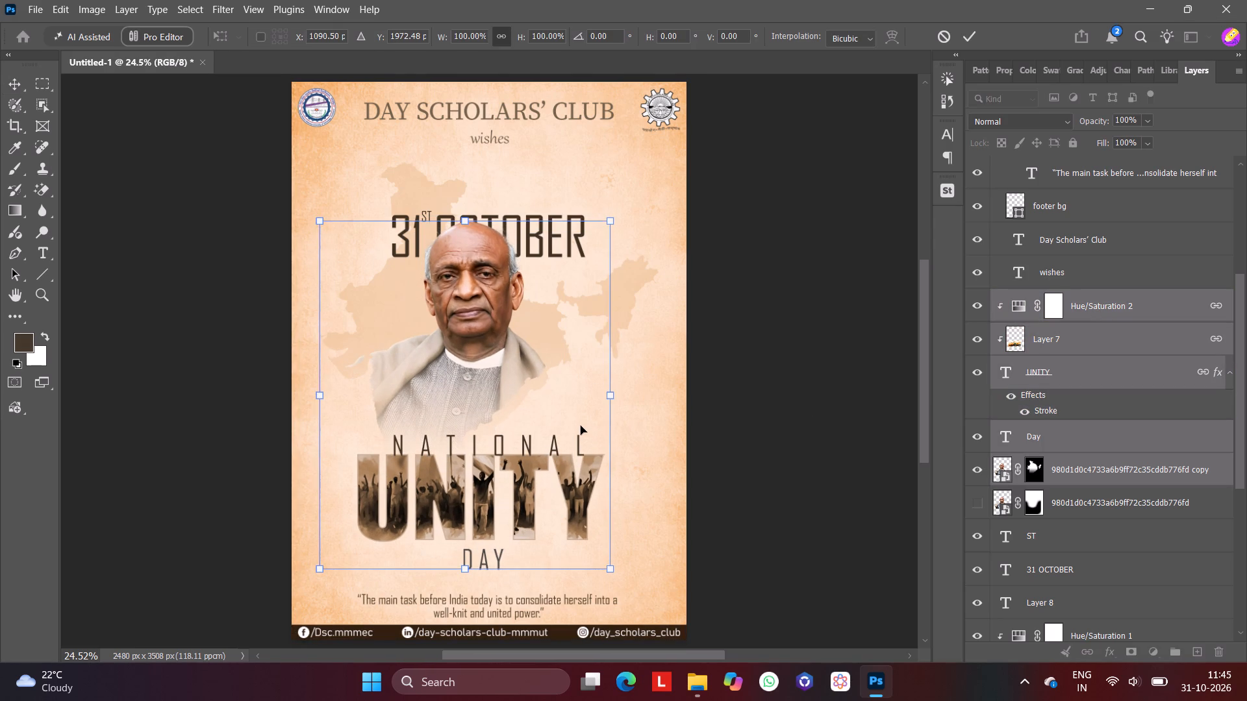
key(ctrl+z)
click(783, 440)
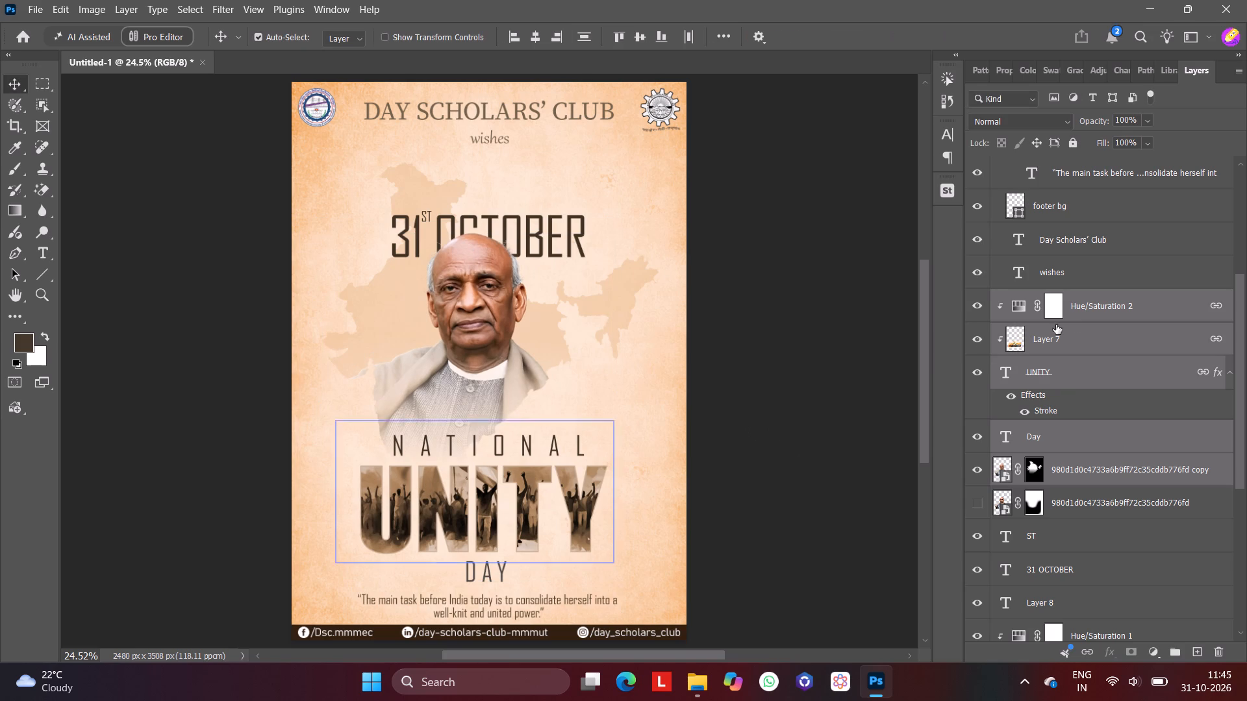
Nudge the ST and 31 OCTOBER text layers up together until the heading overlaps only the top of the portrait's head.
scroll(1090, 447, down, 1)
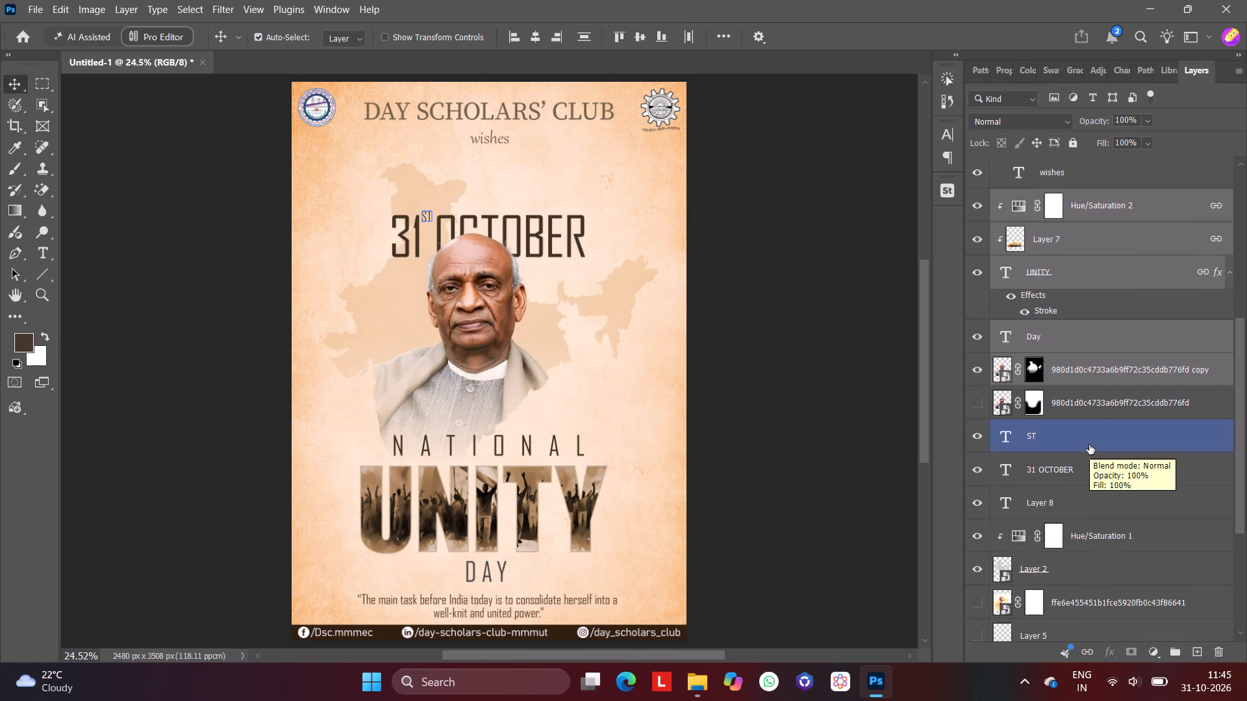
click(1077, 476)
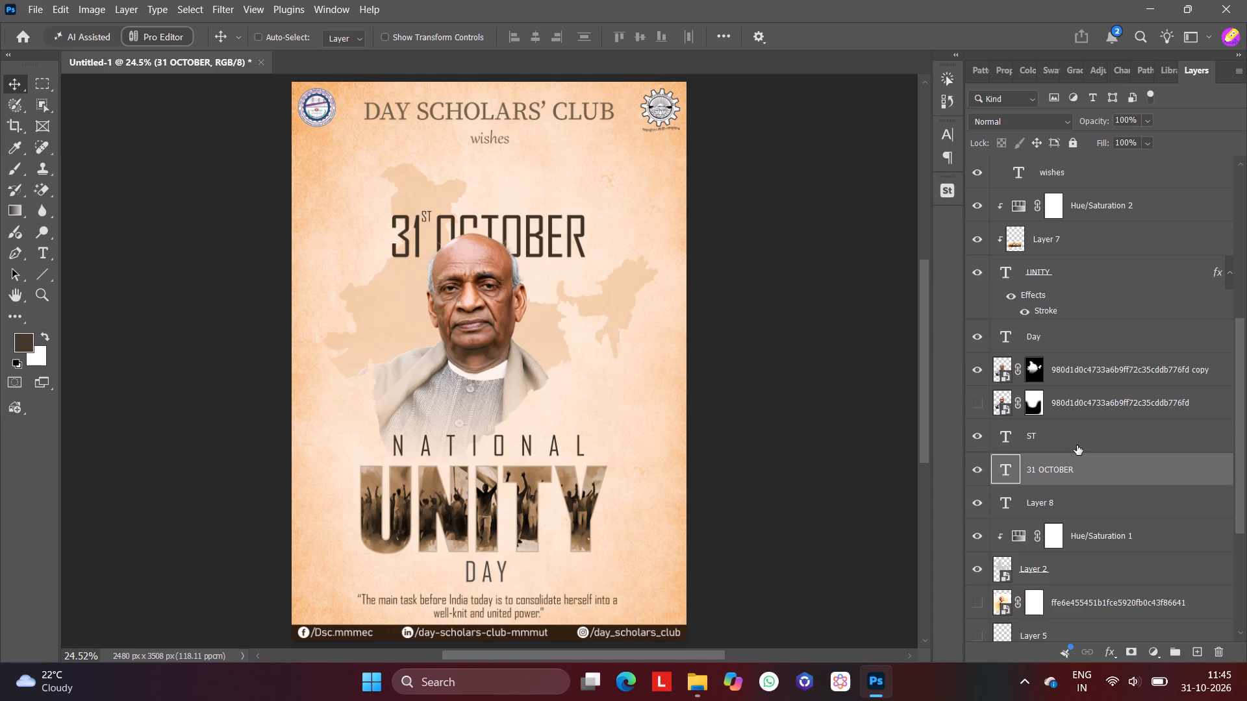
ctrl+click(1076, 445)
key(Up)
key(Up)
key(Up)
key(Up)
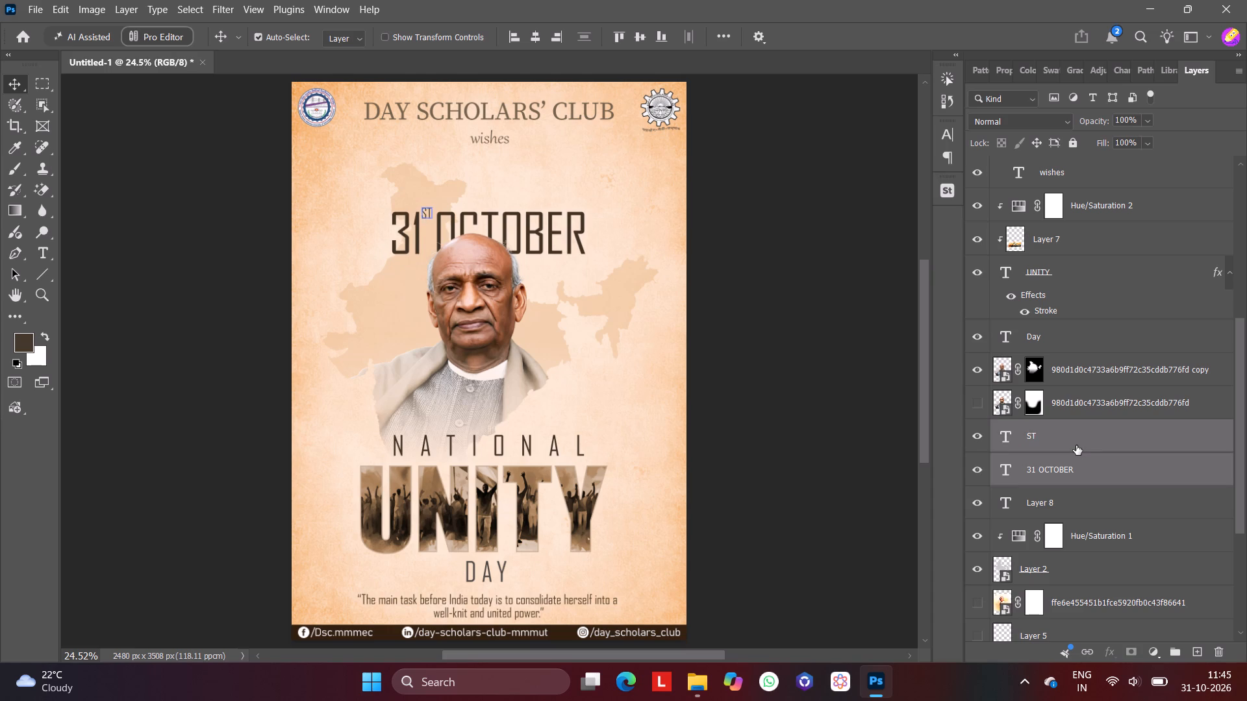
key(Up)
key(Up)
key(Up)
key(Up)
key(Up)
key(Up)
key(Up)
key(Up)
key(Up)
key(Up)
key(Up)
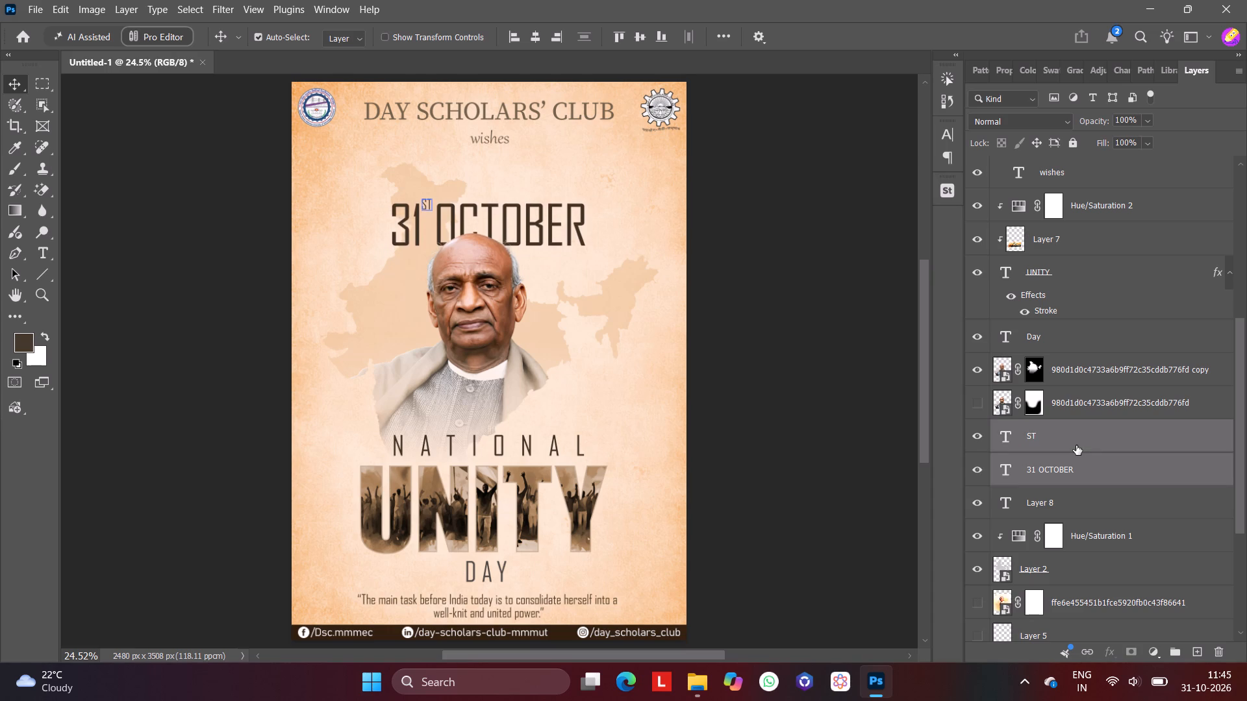
key(Up)
key(Up)
key(Up)
key(Up)
key(Up)
key(Up)
key(Up)
key(Up)
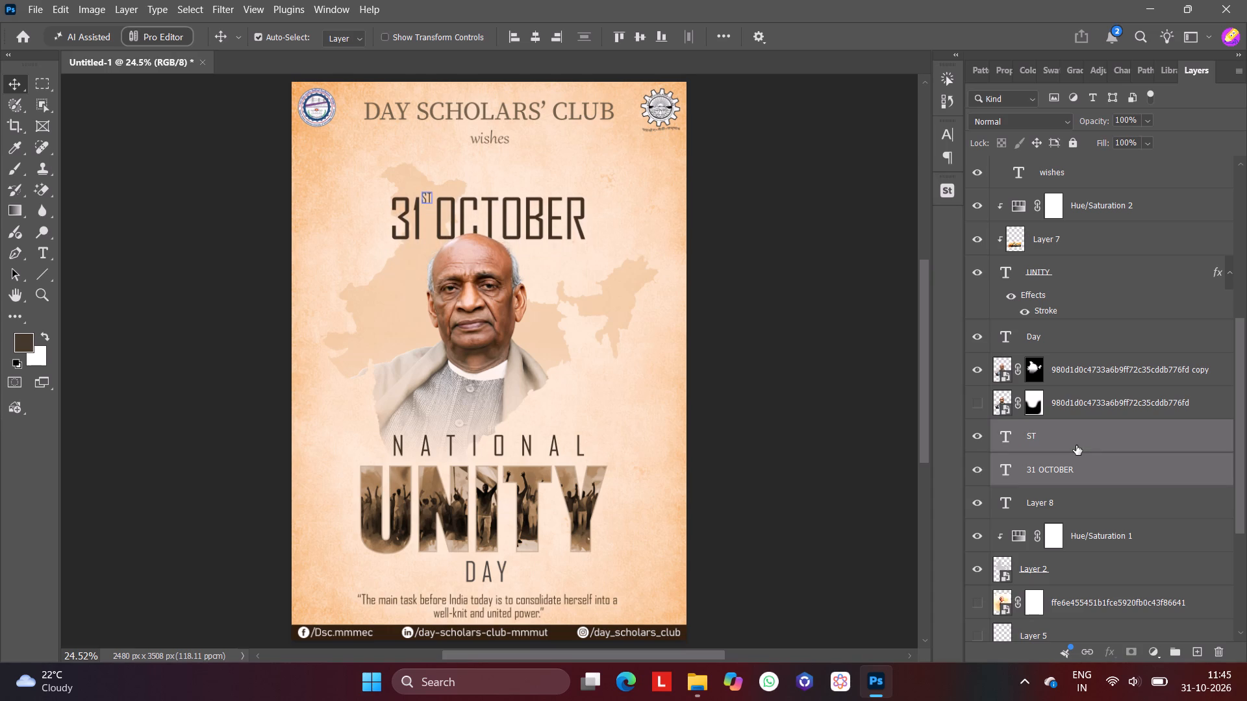
click(774, 519)
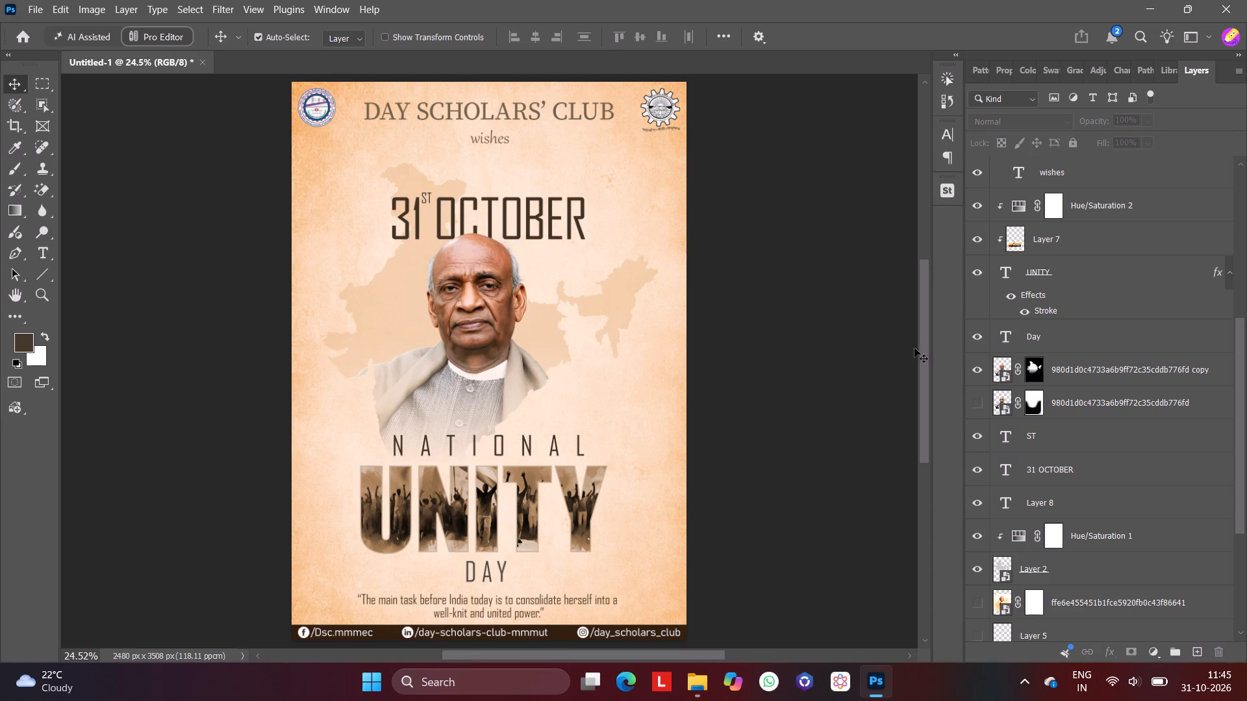
Nudge the India map, 31 OCTOBER heading with its ST, and portrait layers up together, slightly closer to the wishes line.
click(629, 291)
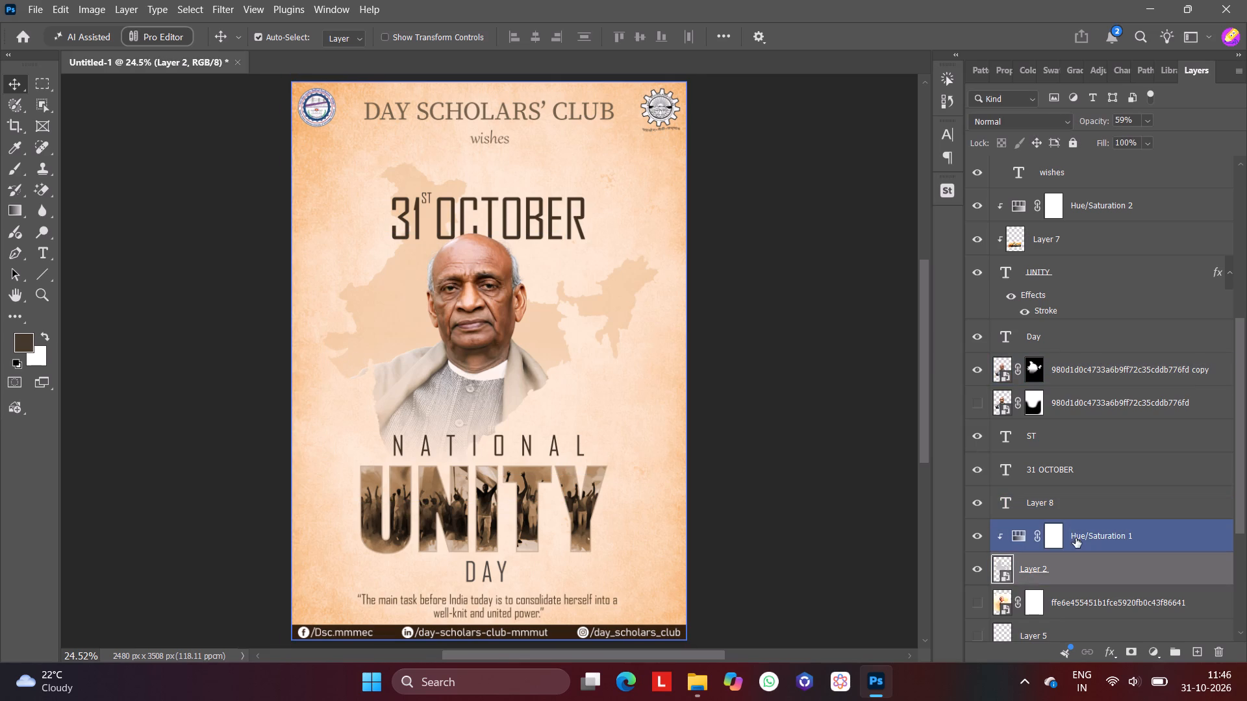
shift+click(1089, 539)
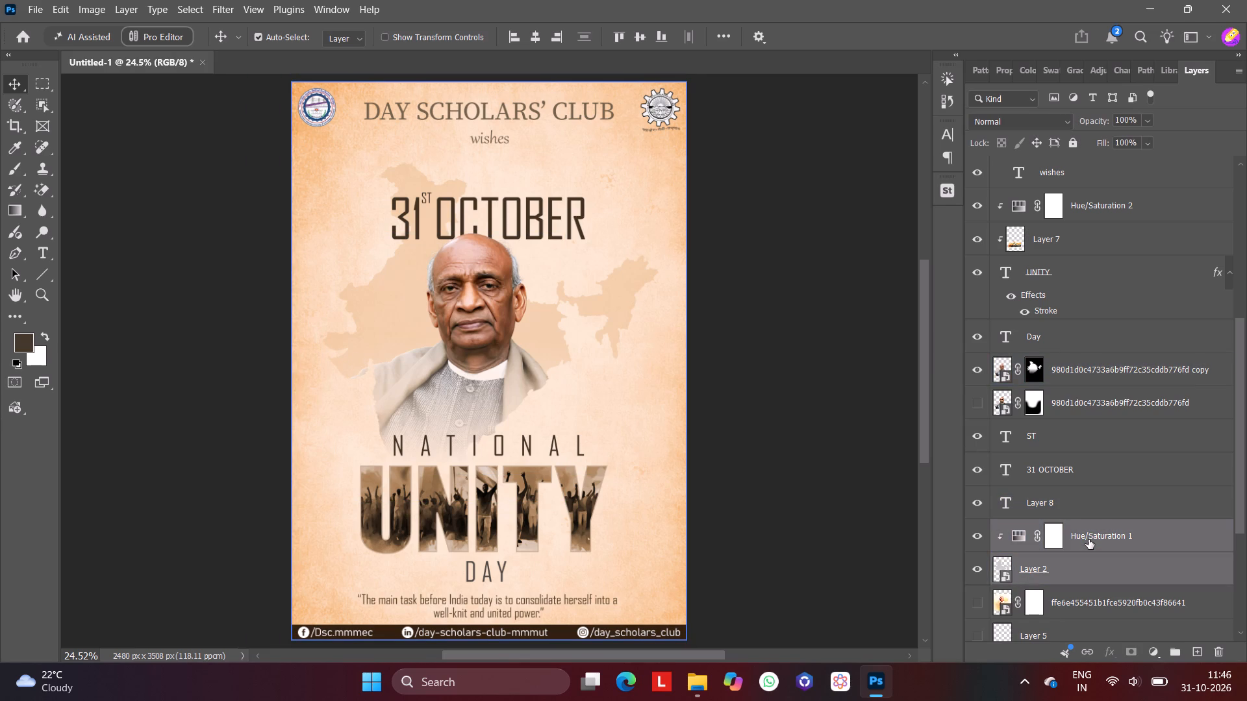
shift+click(1092, 367)
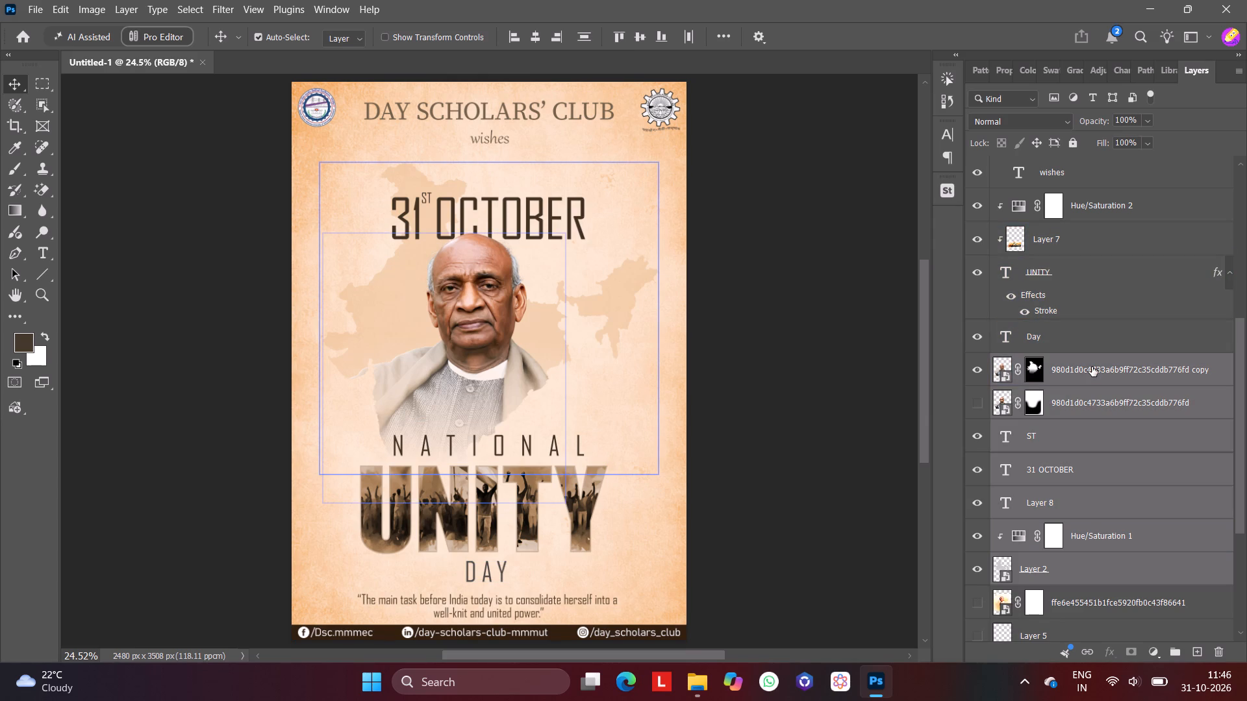
key(Up)
key(Up)
key(Up)
key(Up)
key(Up)
key(Up)
key(Up)
key(Up)
key(Up)
key(Up)
key(Up)
key(Up)
key(Up)
key(Up)
key(Up)
key(Up)
key(Up)
key(Up)
key(Up)
key(Up)
key(Up)
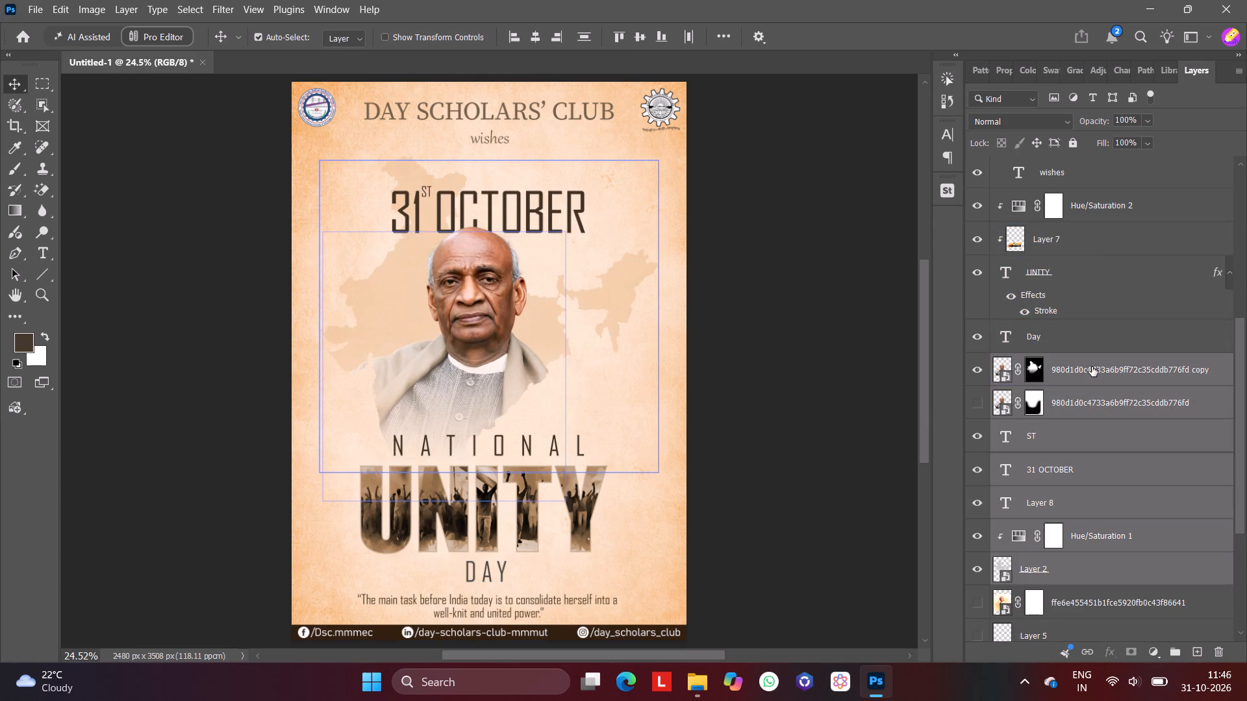
key(Up)
key(Up)
key(Up)
key(Up)
key(Up)
key(Up)
key(Up)
key(Up)
key(Up)
key(Up)
key(Up)
key(Up)
key(Up)
key(Up)
key(Up)
key(Up)
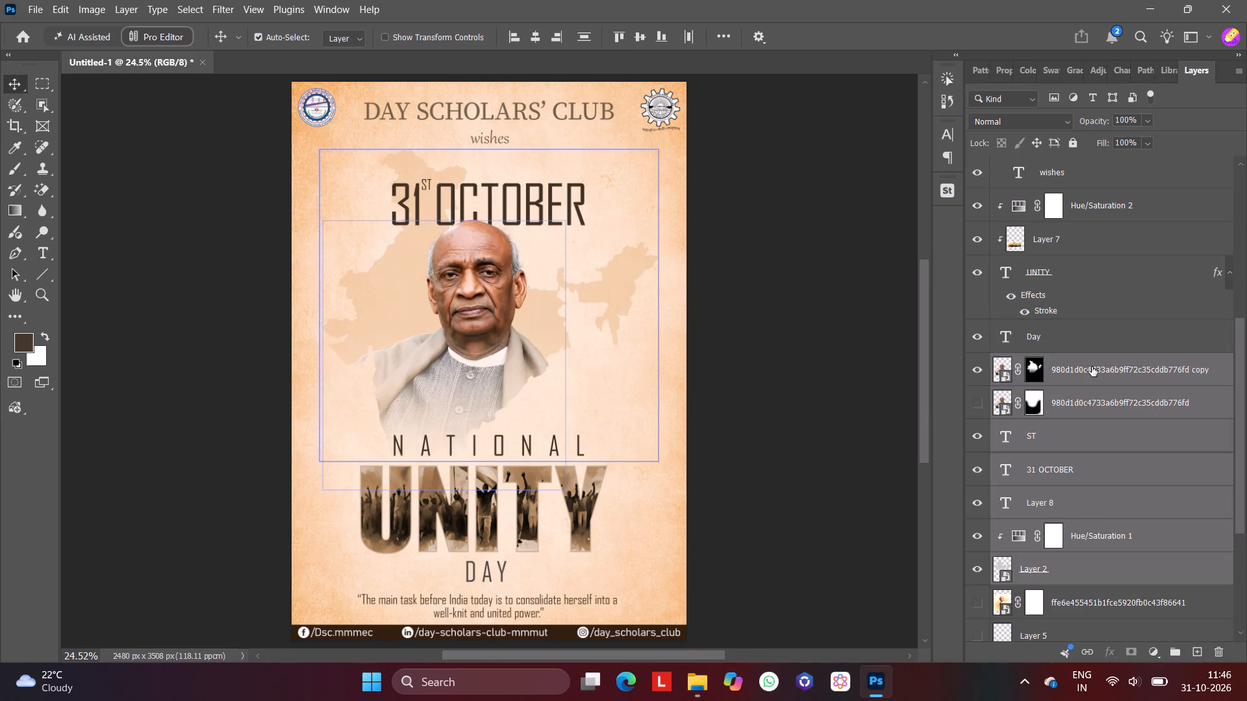
key(Up)
key(Up)
key(Up)
key(Up)
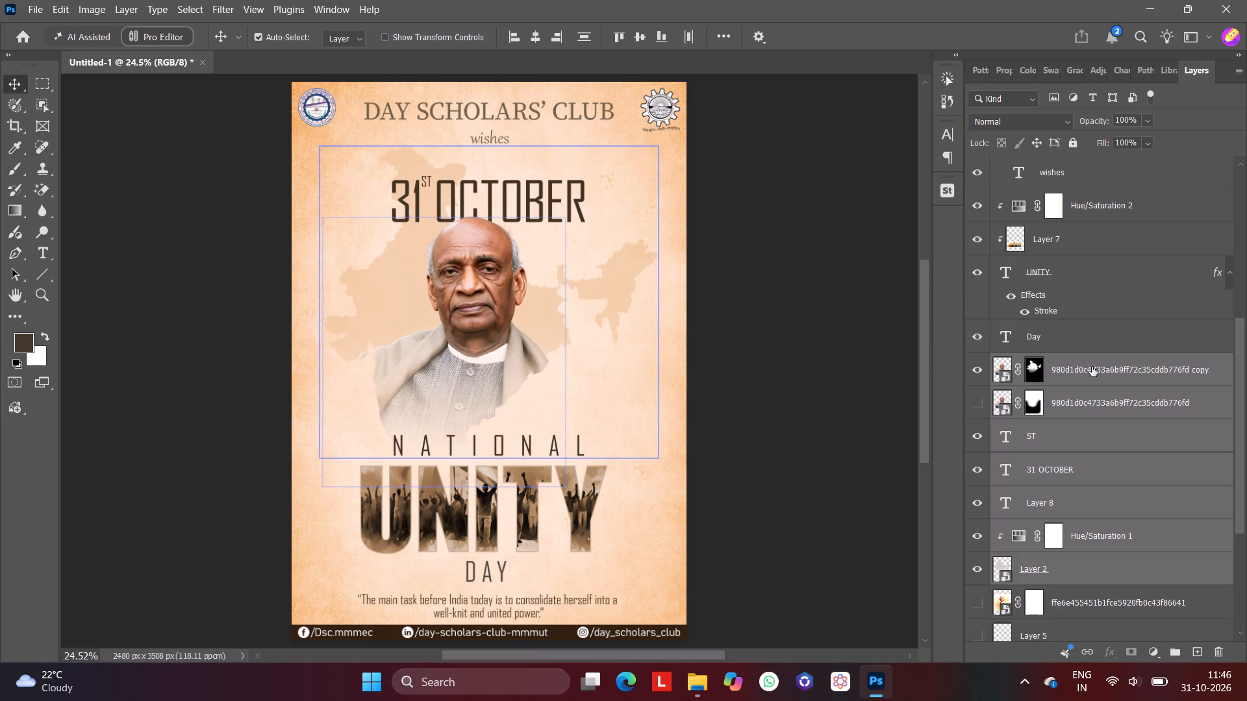
key(Down)
key(Down)
key(Down)
key(Down)
key(Down)
key(Down)
key(Down)
key(Down)
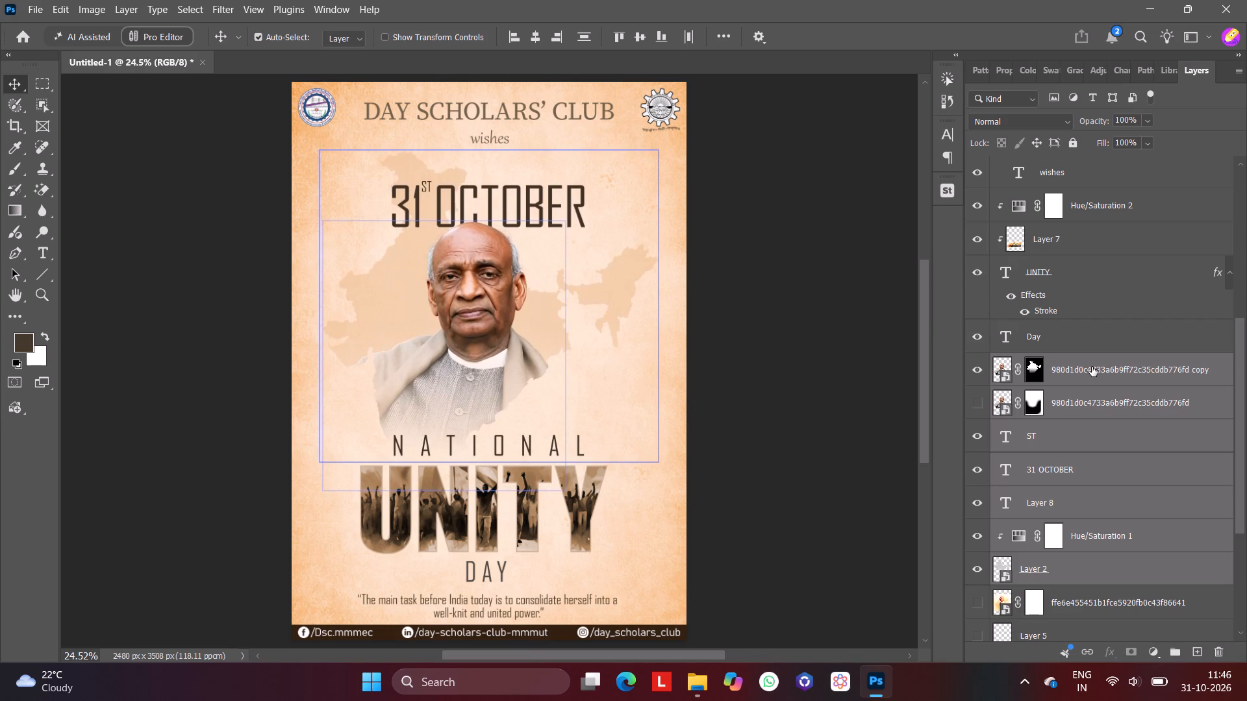
key(Down)
key(Down)
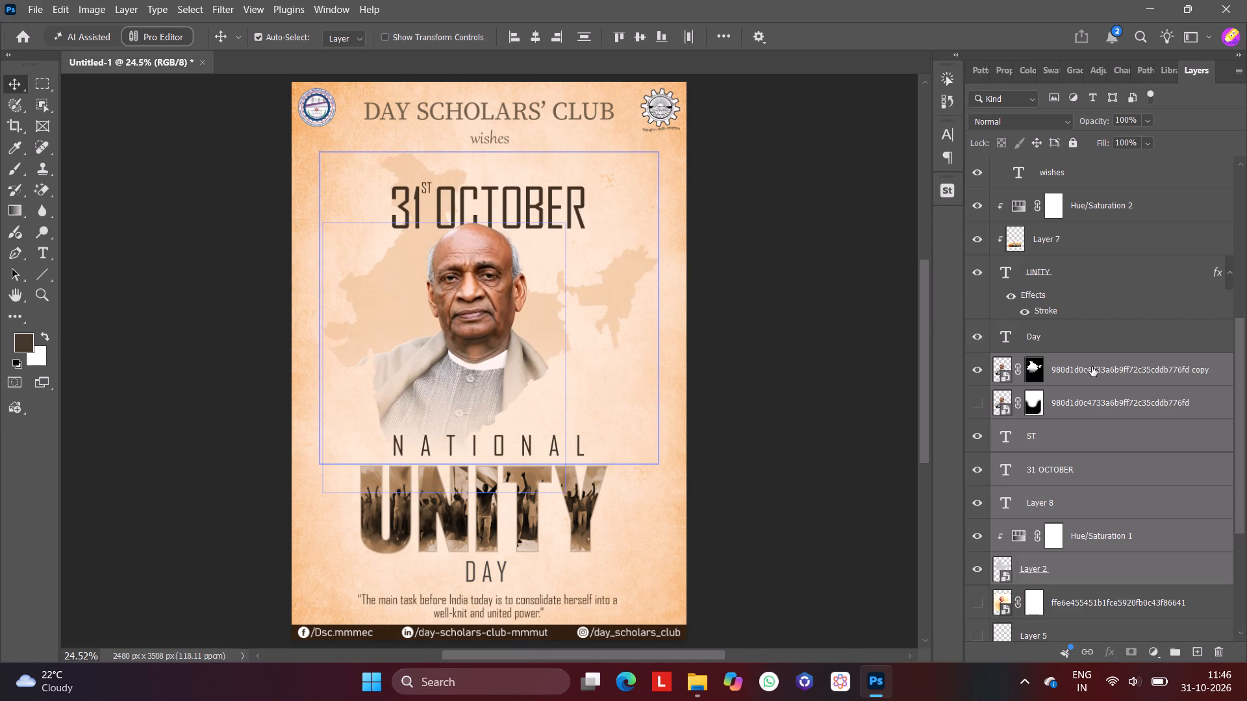
click(870, 358)
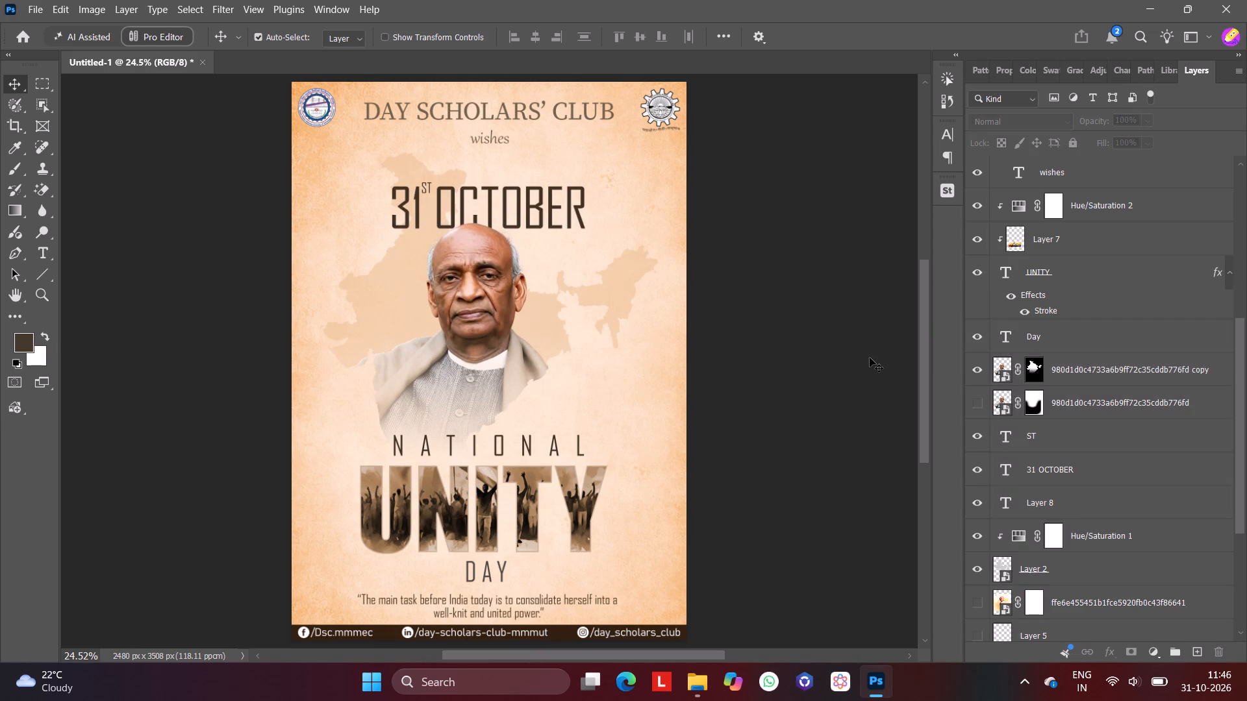
Nudge the ST and 31 OCTOBER text layers down slightly so the heading sits further behind the portrait's head.
click(1120, 453)
click(1120, 467)
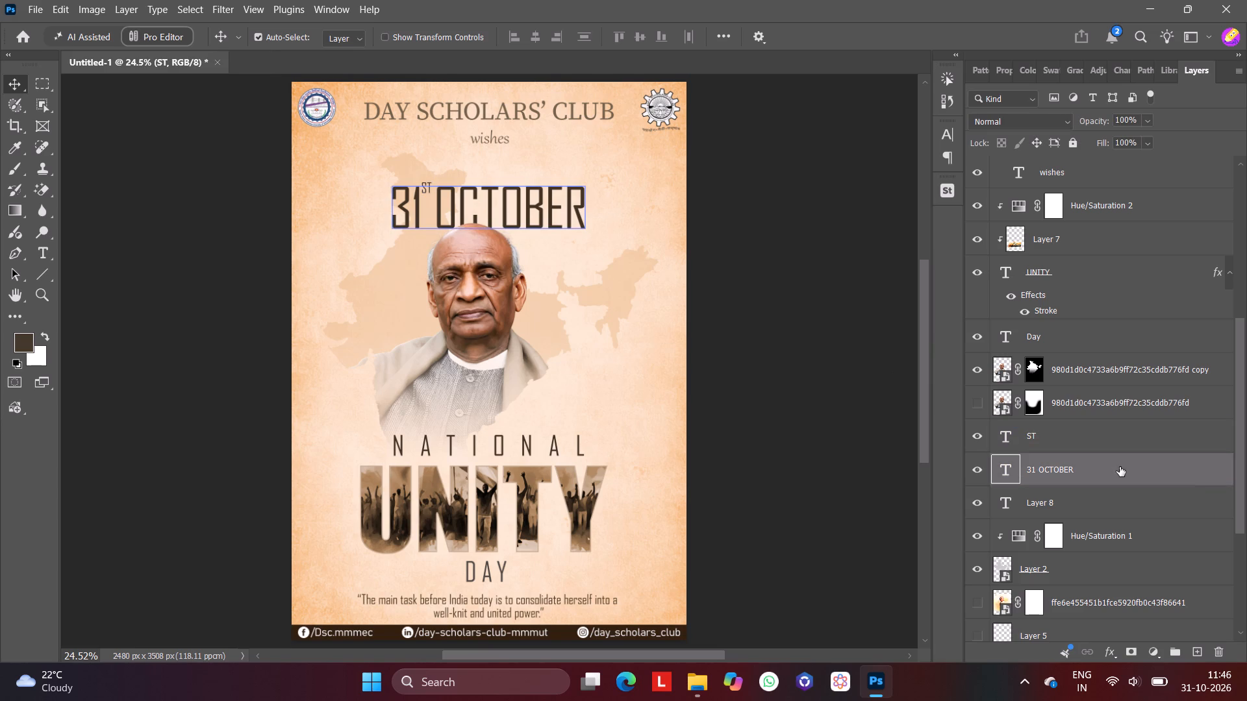
shift+click(1122, 452)
key(Down)
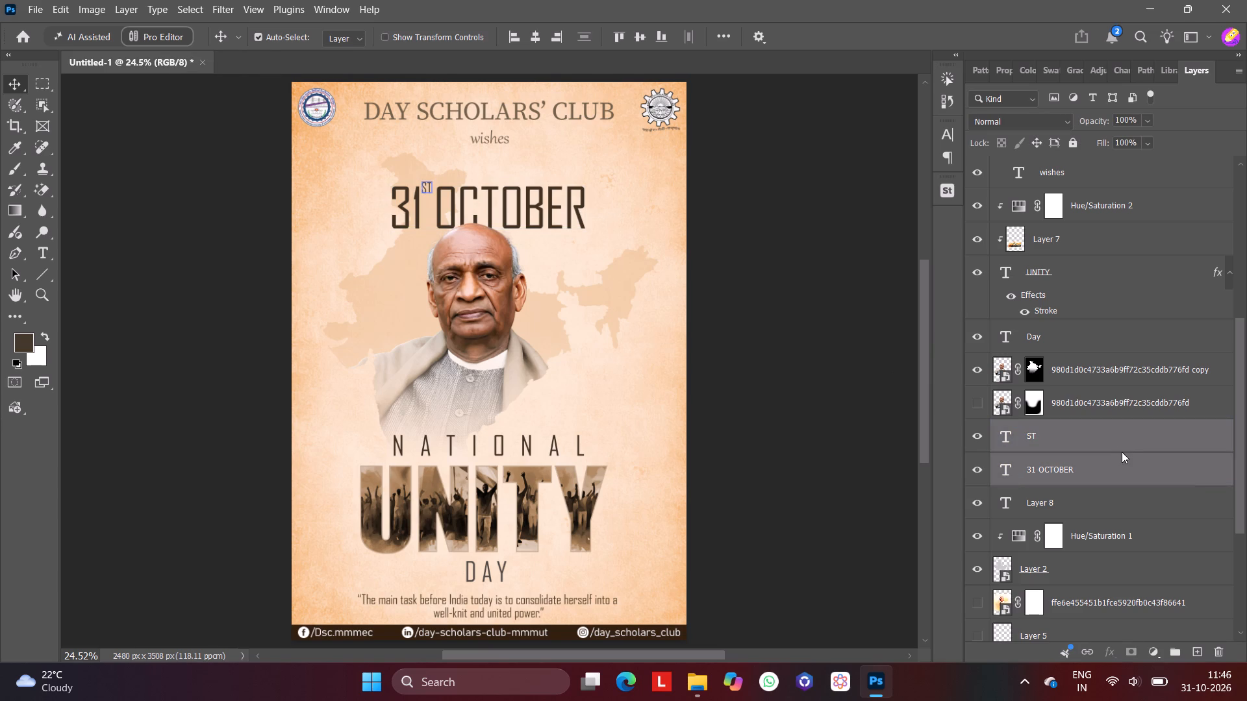
key(Down)
key(Down)
key(Down)
key(Down)
key(Down)
key(Down)
key(Down)
key(Down)
key(Down)
key(Down)
key(Down)
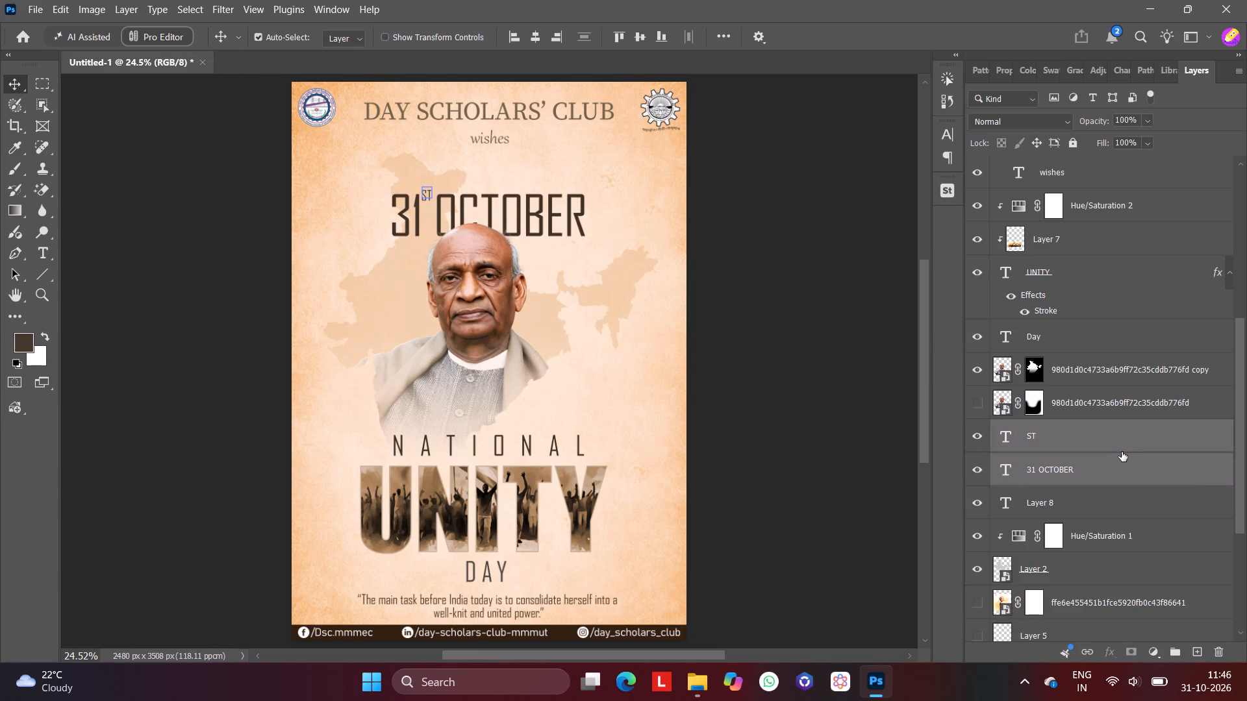
key(Down)
click(765, 539)
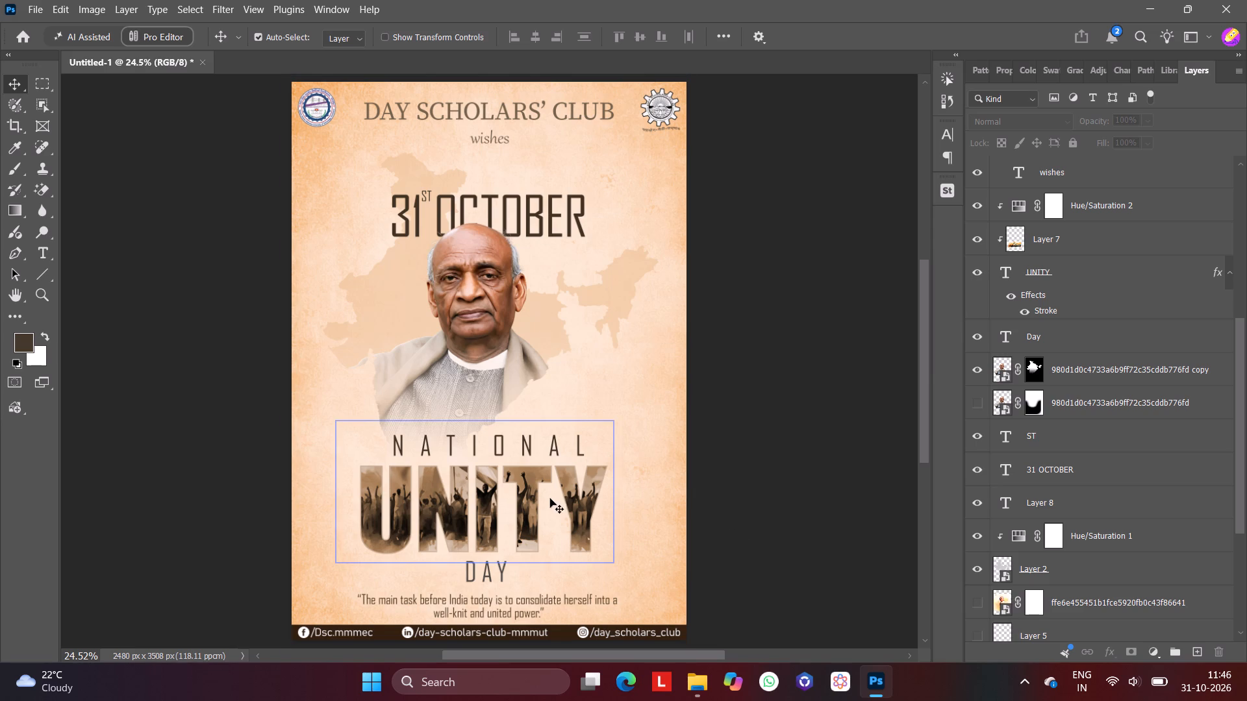
Nudge the NATIONAL, UNITY and DAY text layers up together, closer to the portrait and away from the quote.
click(554, 503)
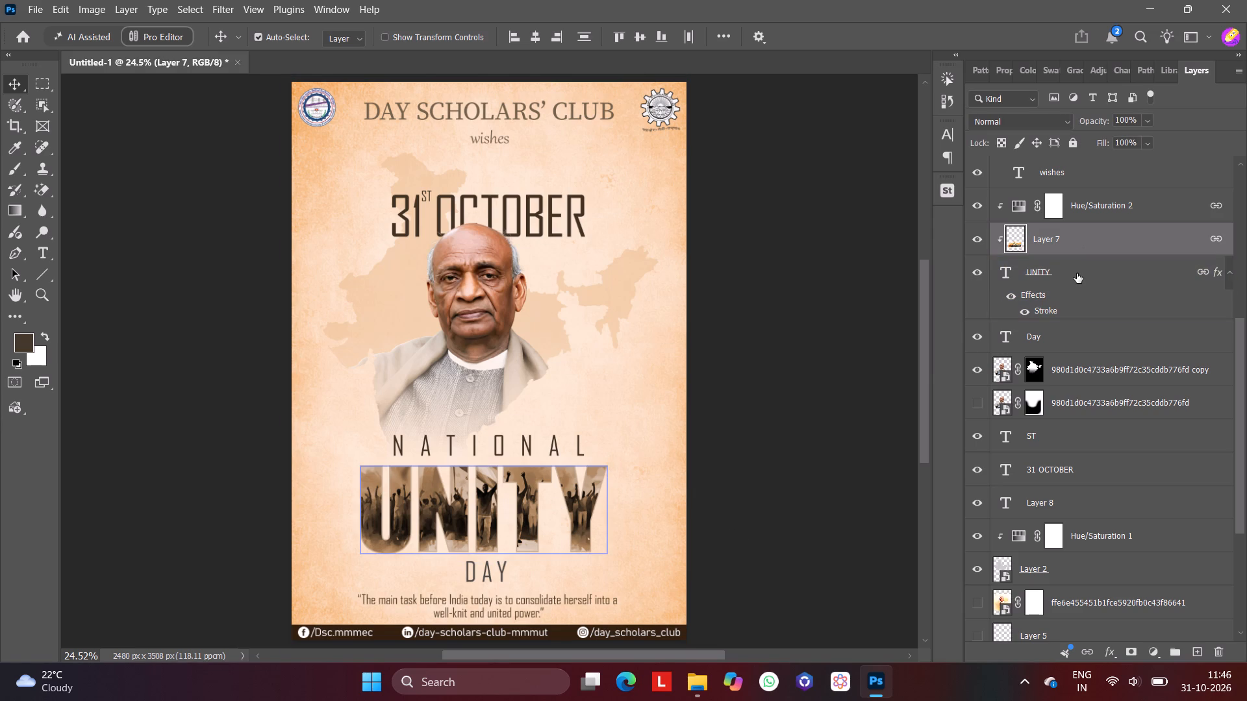
click(1077, 279)
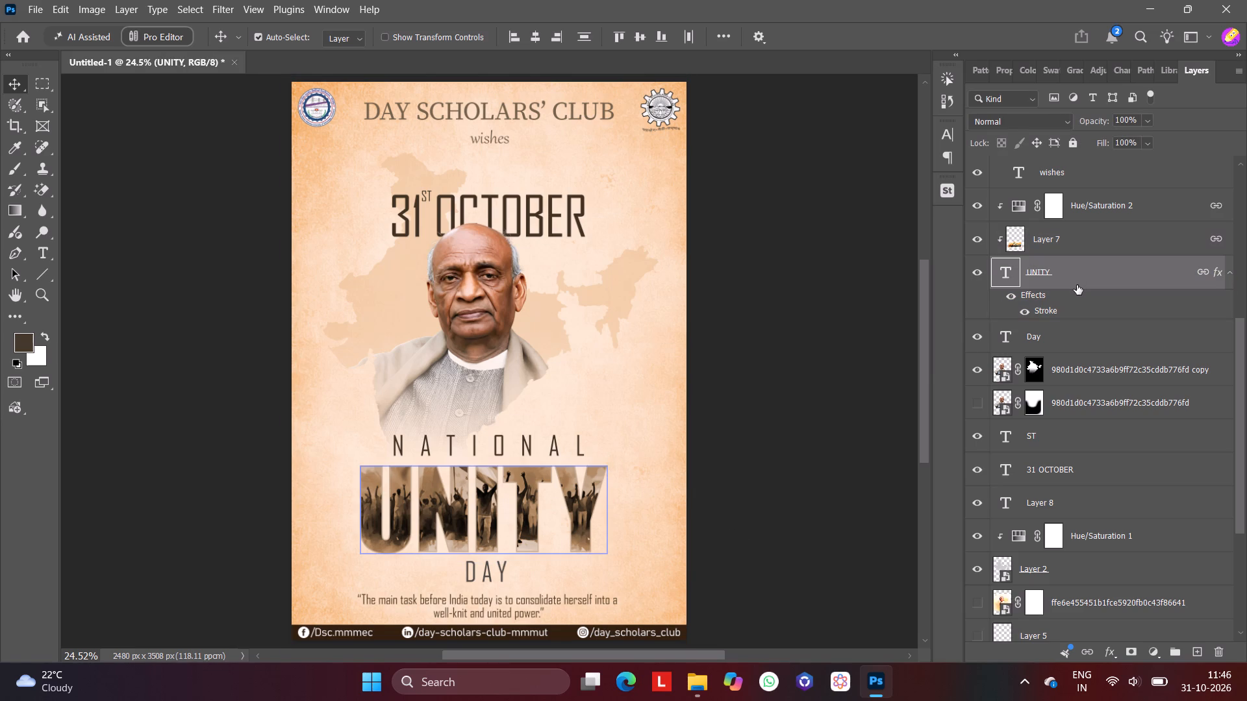
shift+click(1069, 334)
scroll(1069, 334, up, 16)
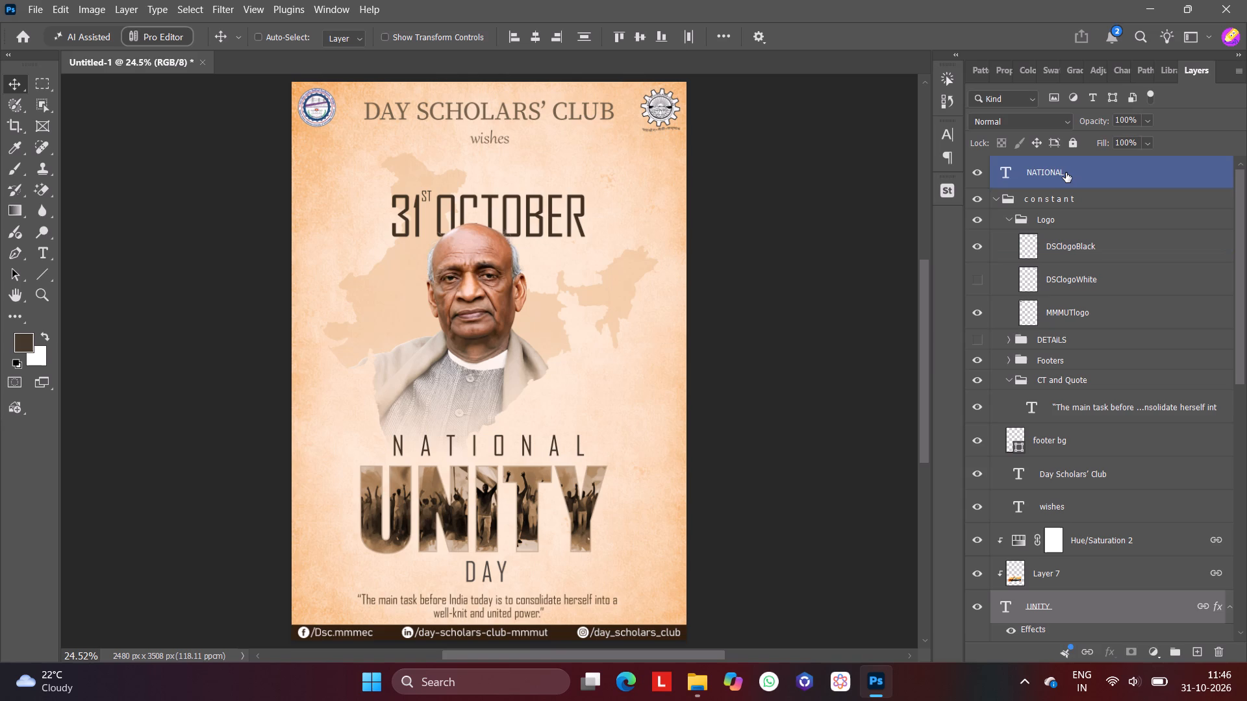
ctrl+click(1066, 173)
key(Up)
key(Up)
key(Up)
key(Up)
key(Up)
key(Up)
key(Up)
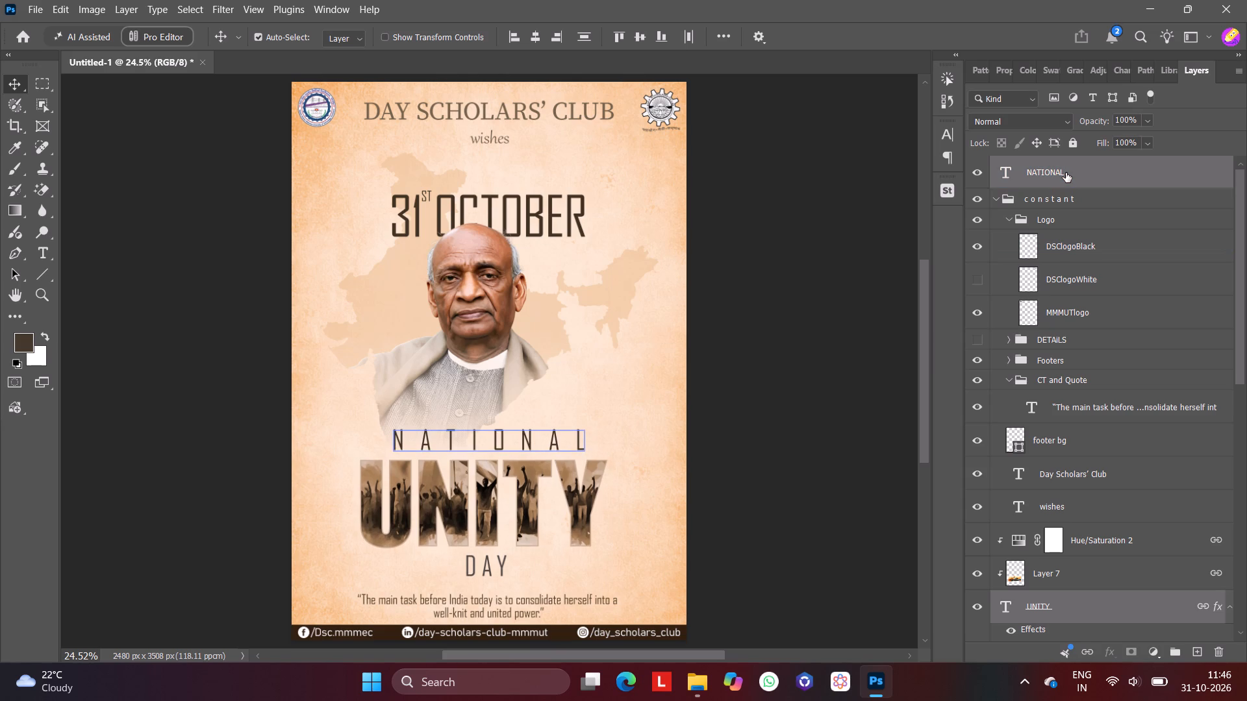
key(Up)
key(Up)
key(Up)
key(Up)
key(Up)
key(Up)
key(Up)
key(Up)
key(Up)
key(Up)
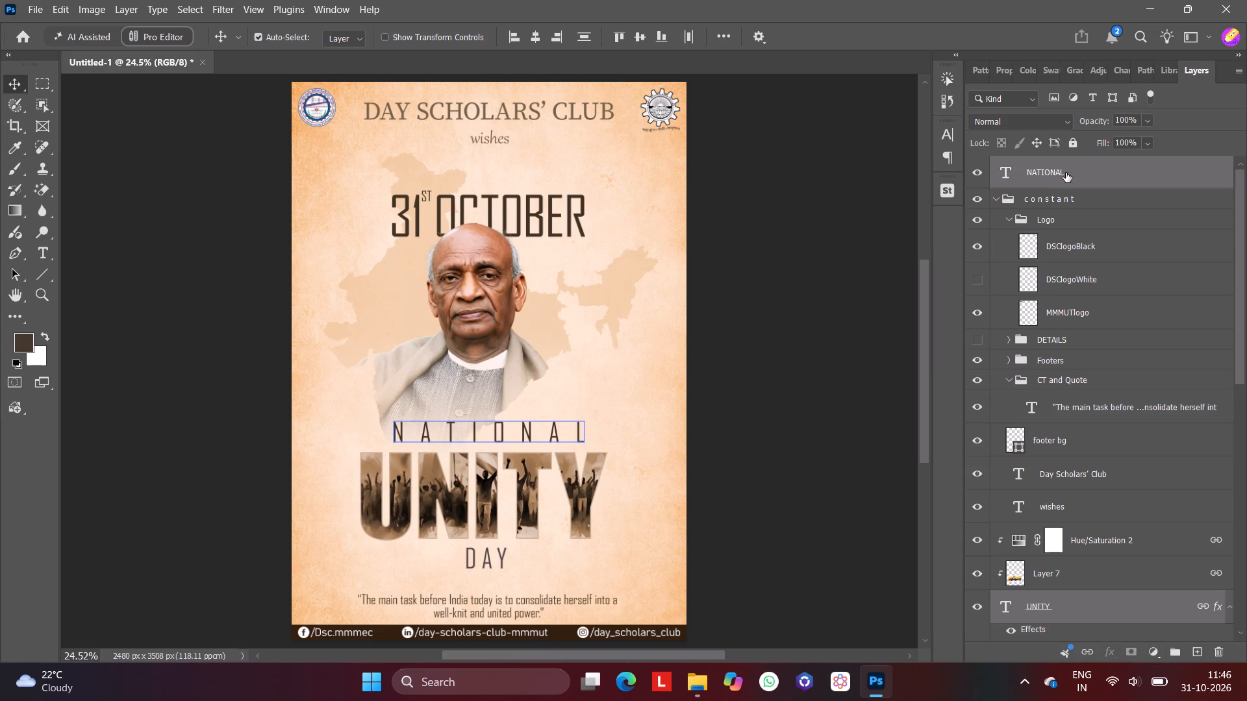
key(Up)
key(Up)
key(Down)
key(Down)
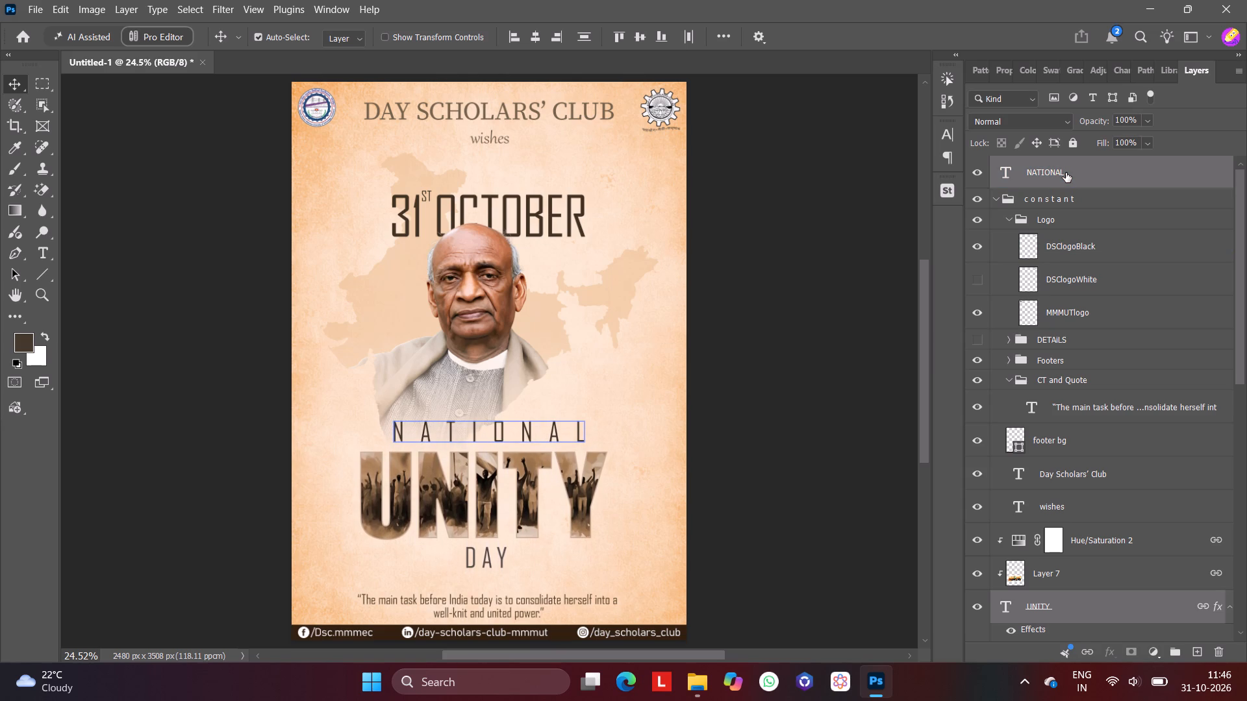
click(783, 338)
Nudge the quote text up slightly to widen its gap above the footer bar.
scroll(783, 338, down, 1)
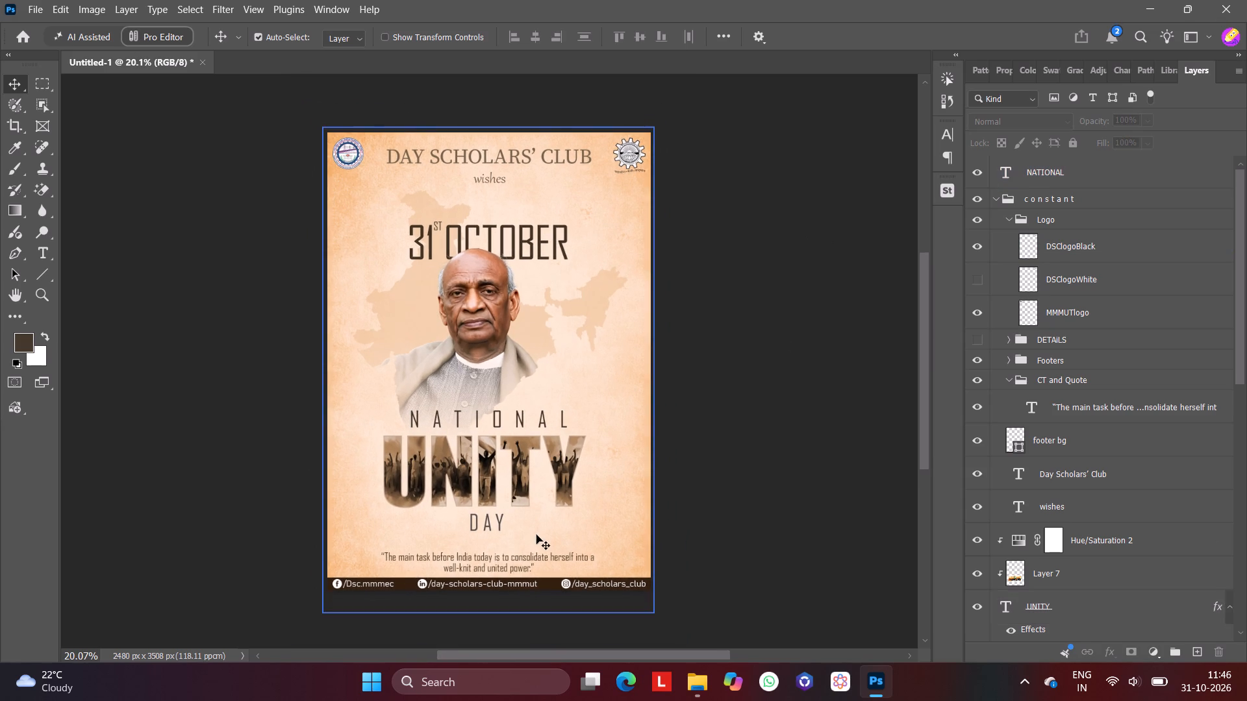
click(538, 558)
key(Up)
key(Up)
key(Up)
key(Up)
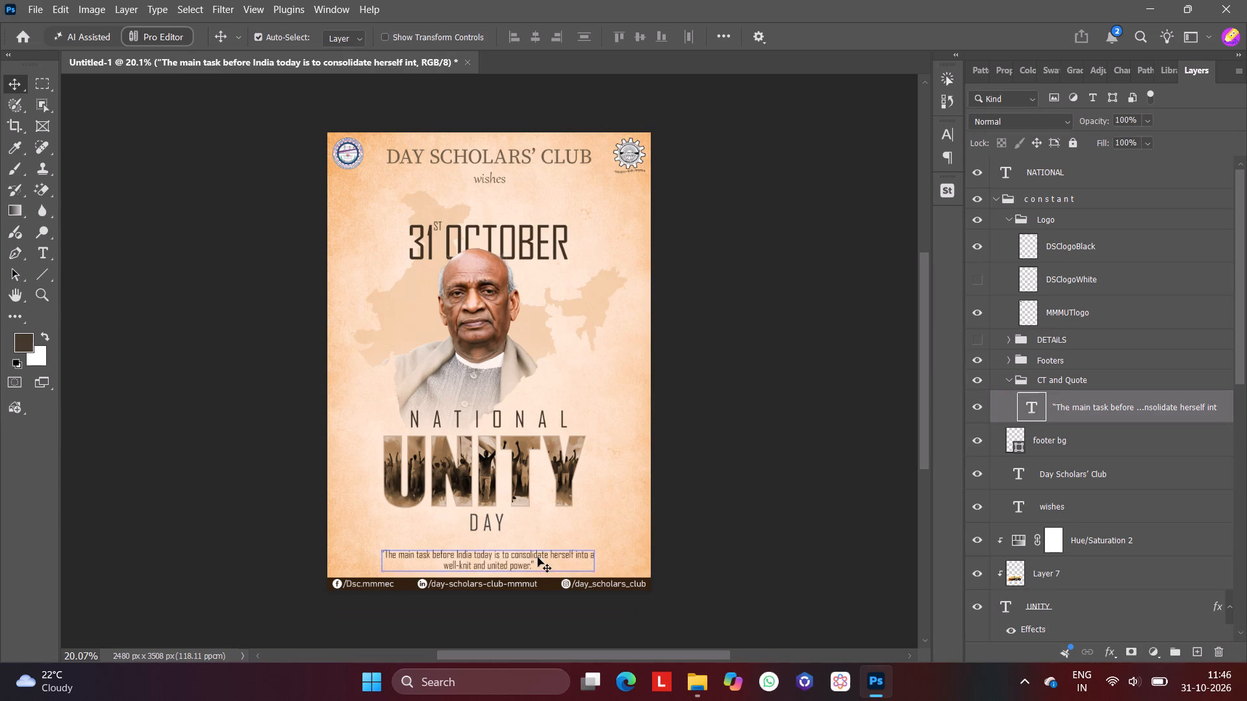
key(Up)
key(Up)
key(Up)
key(Up)
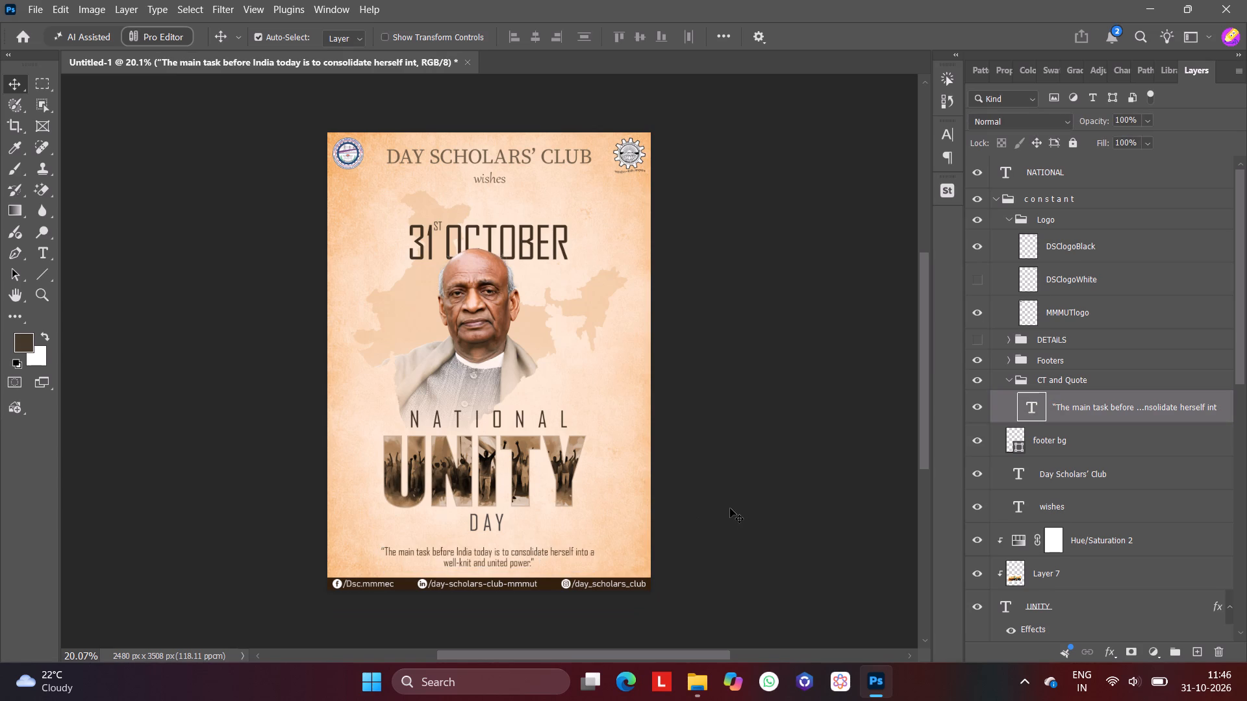
Nudge the quote text down slightly, away from DAY, and deselect it.
key(Down)
key(Down)
key(Down)
click(730, 508)
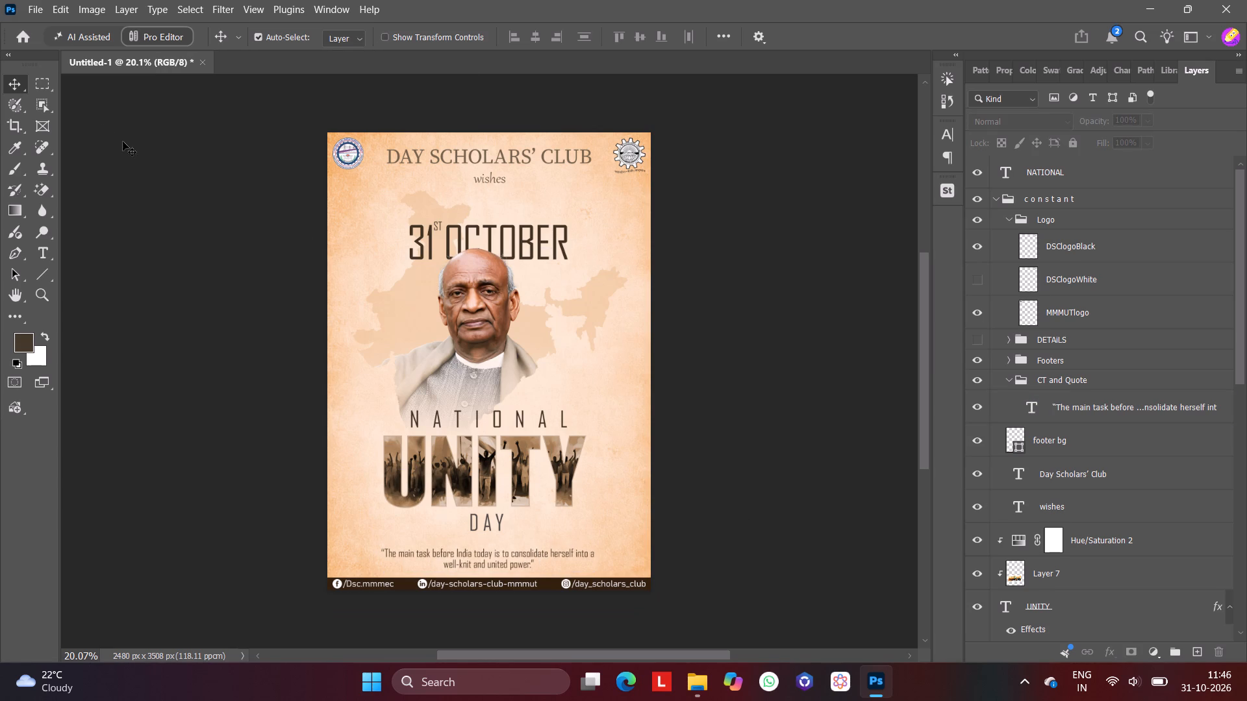
click(37, 16)
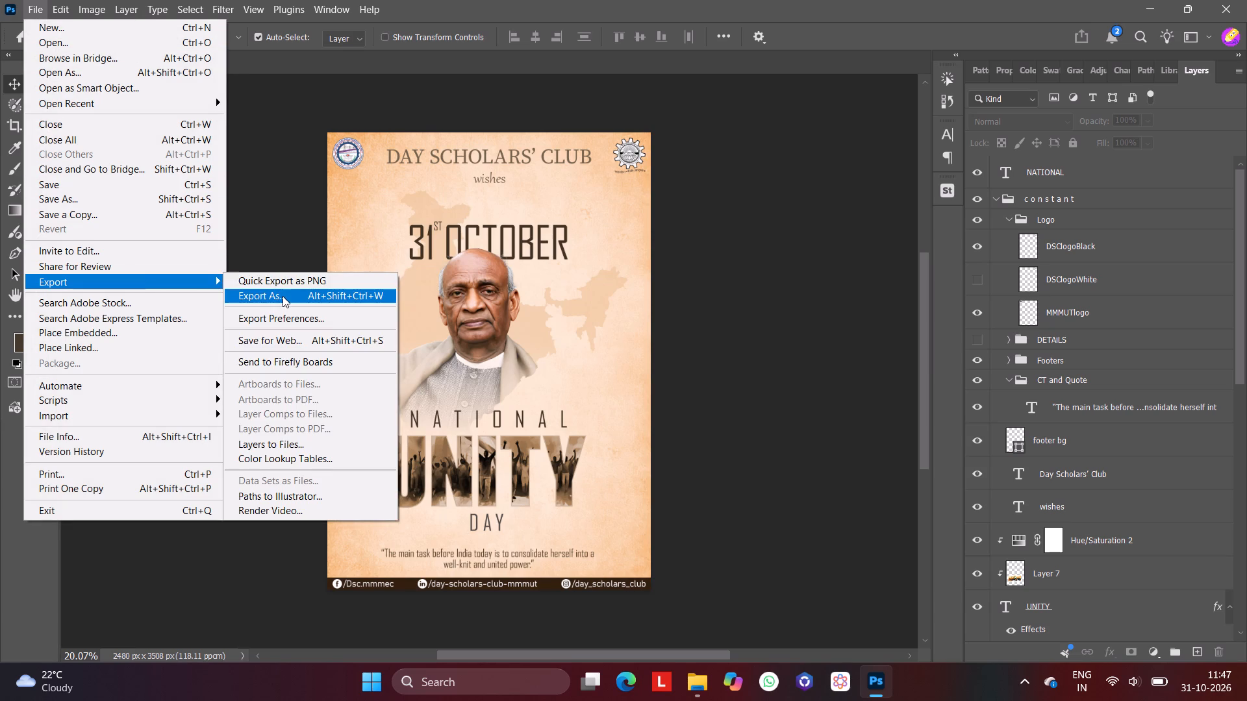
click(283, 296)
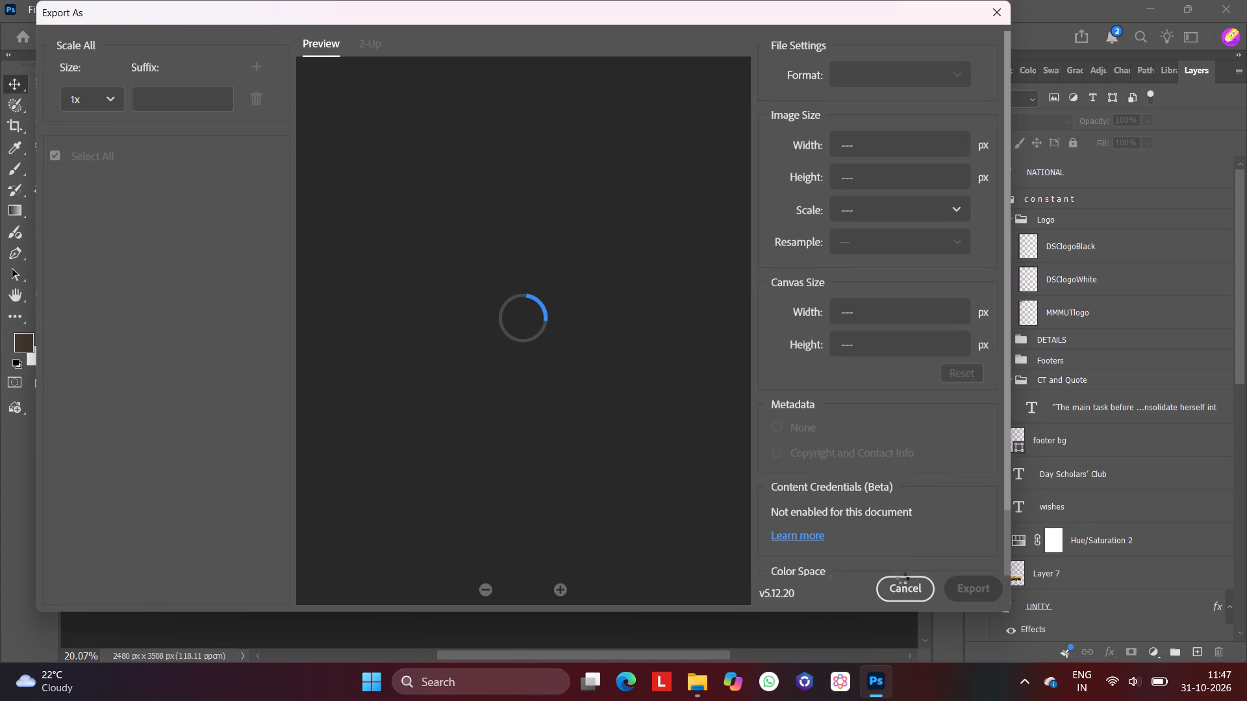
click(986, 597)
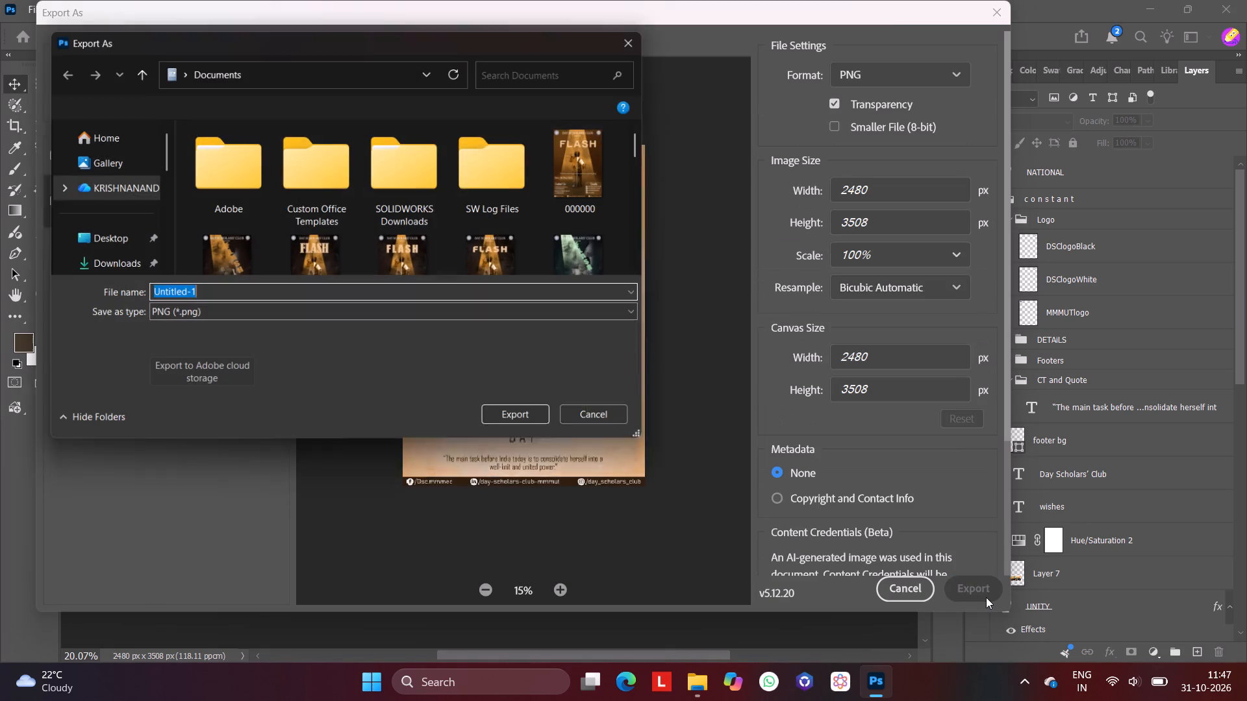
key(BackSpace)
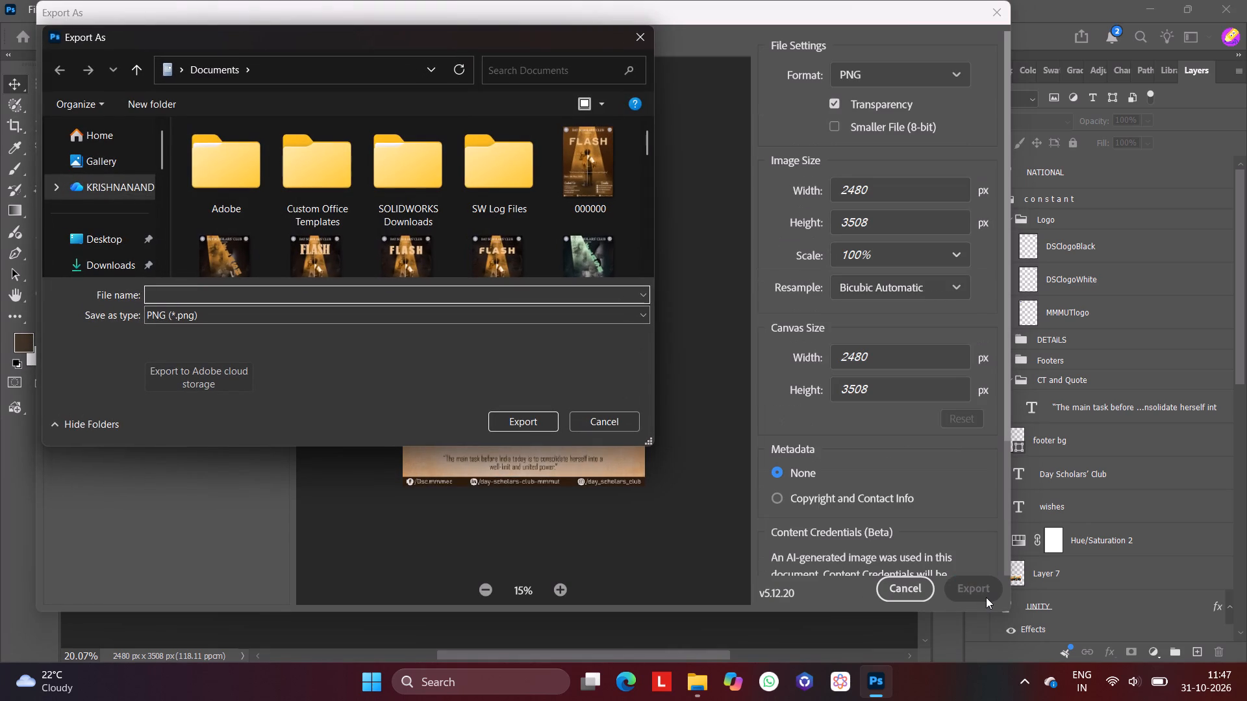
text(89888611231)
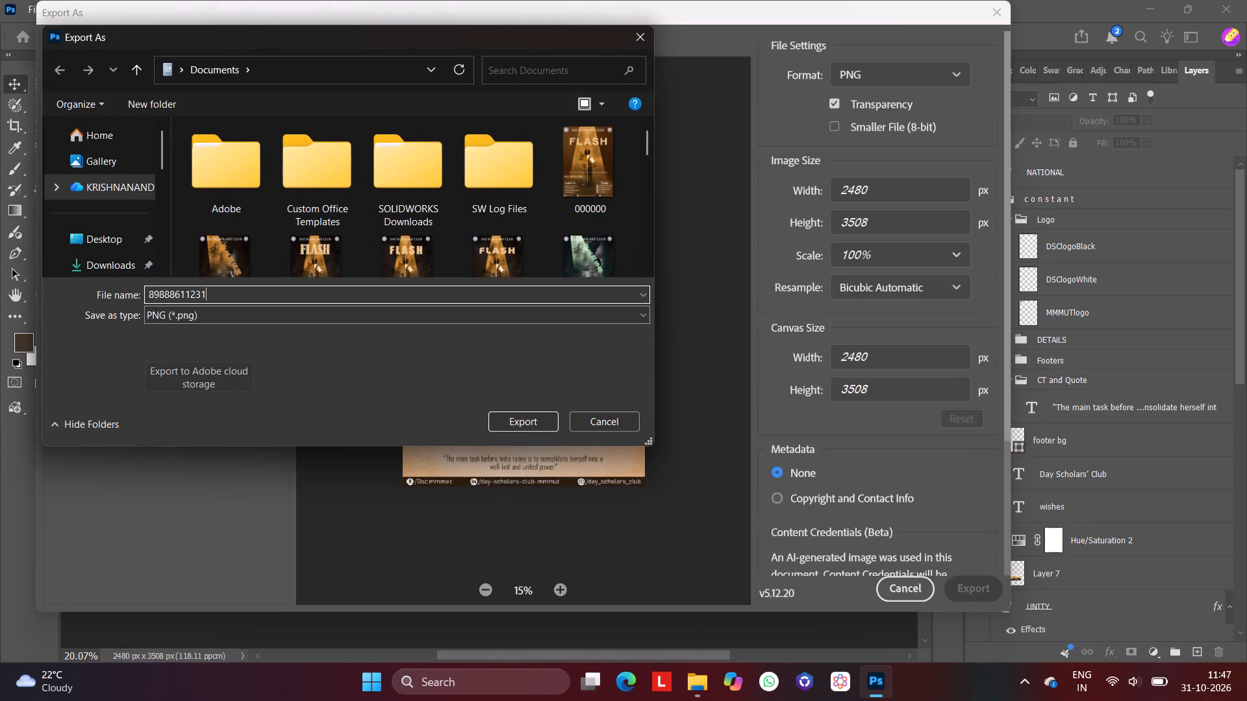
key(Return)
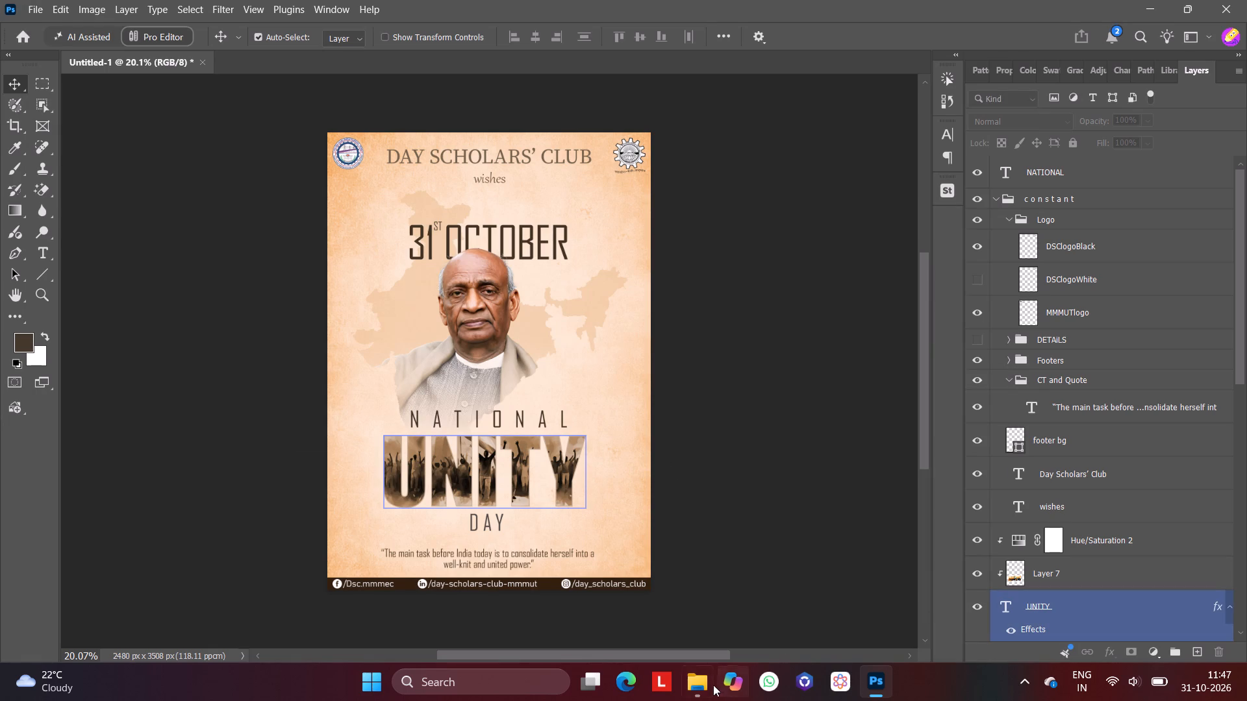
click(712, 683)
click(664, 536)
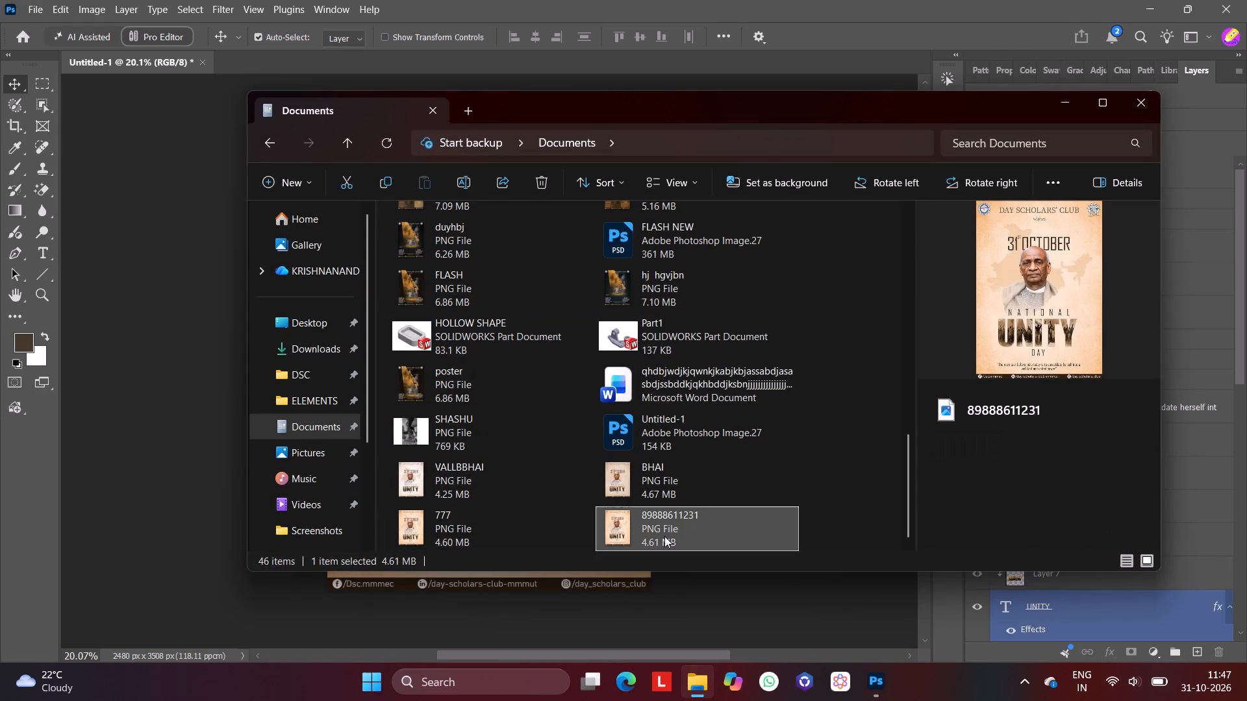
drag(664, 536, 774, 682)
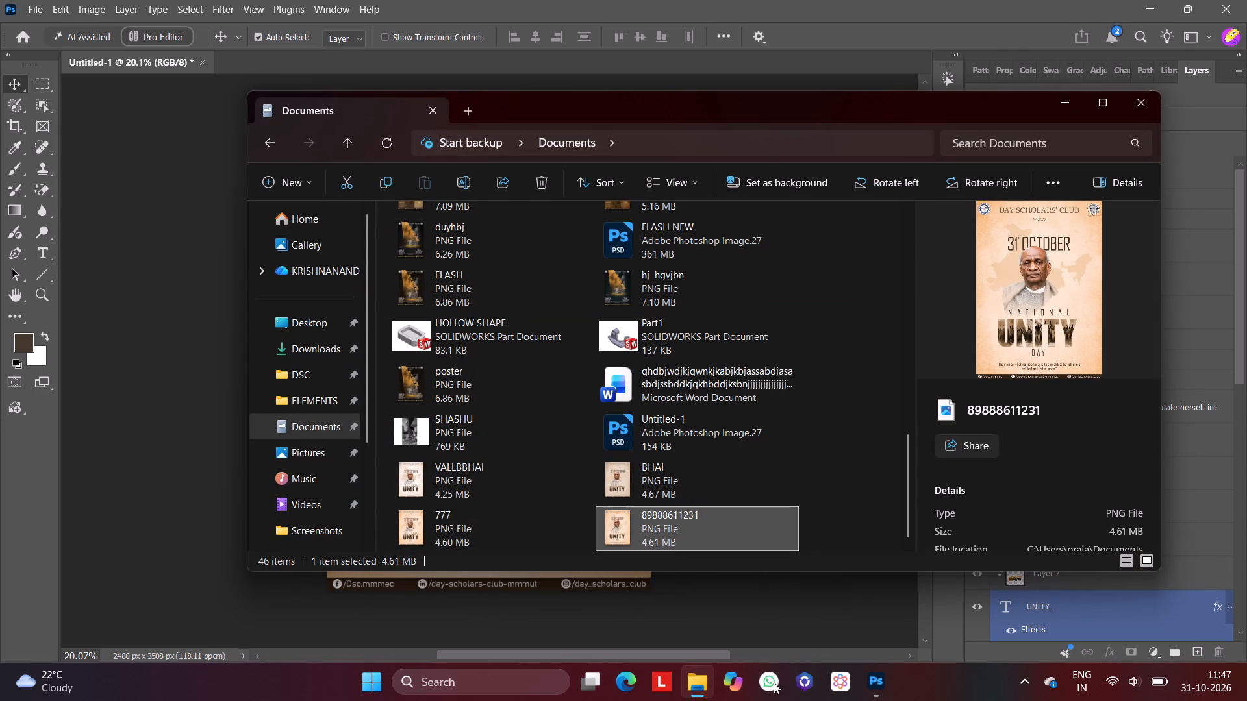
drag(774, 682, 733, 589)
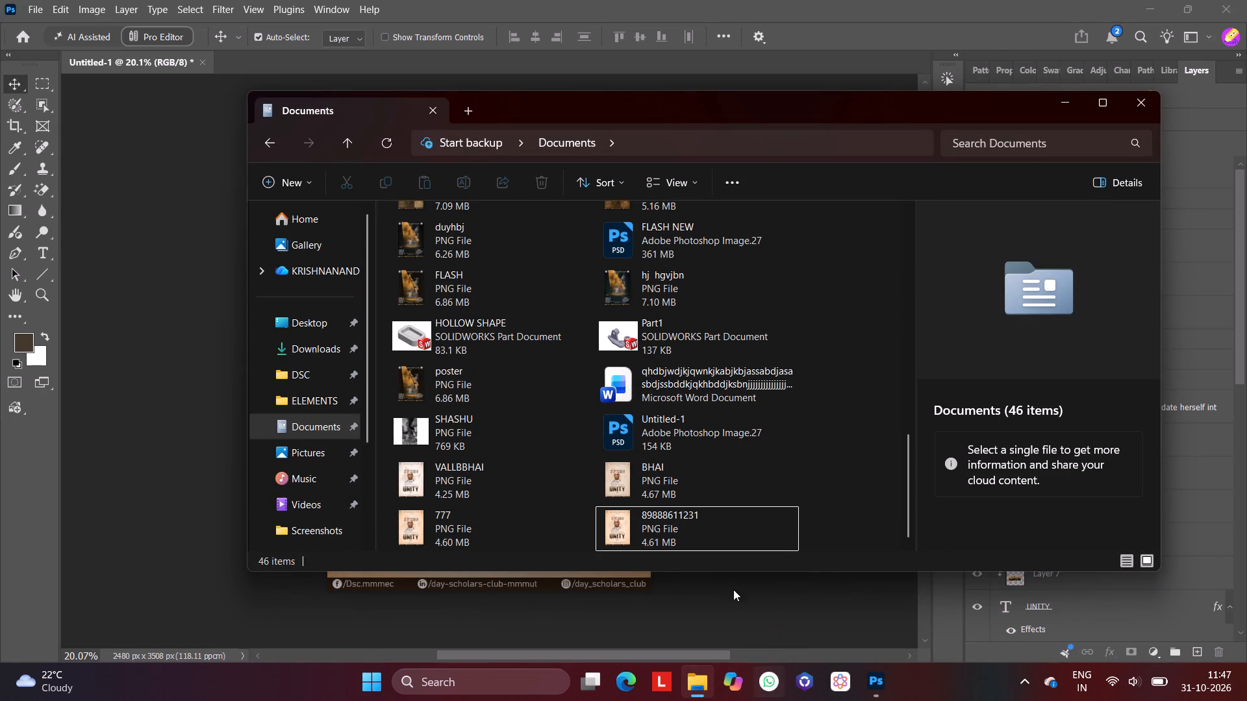
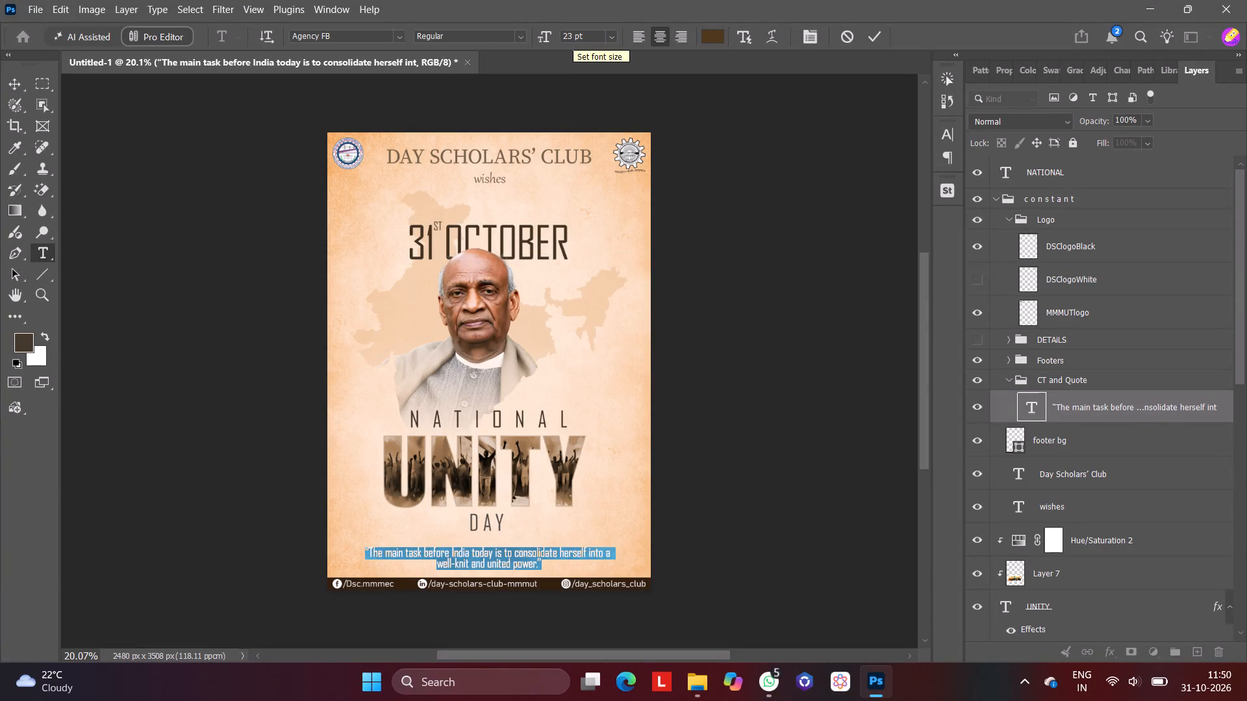
Commit the quote text edit at 23 pt font size and deselect its layer.
click(870, 29)
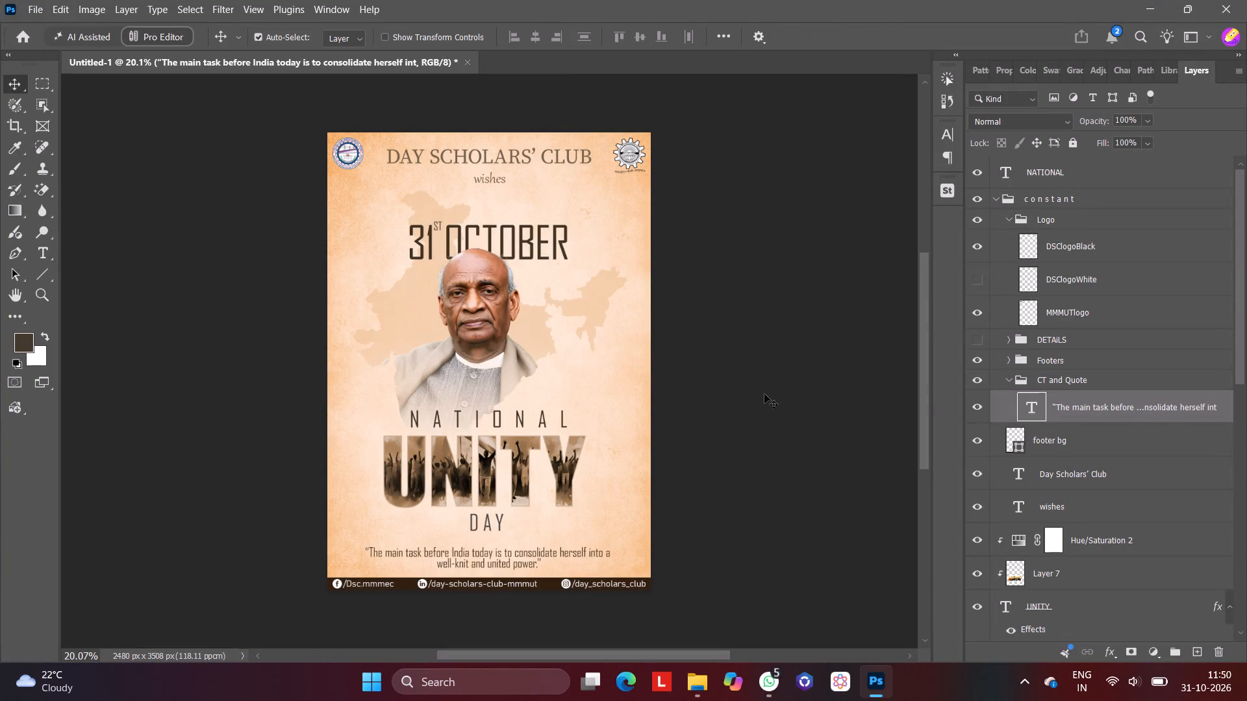
click(727, 538)
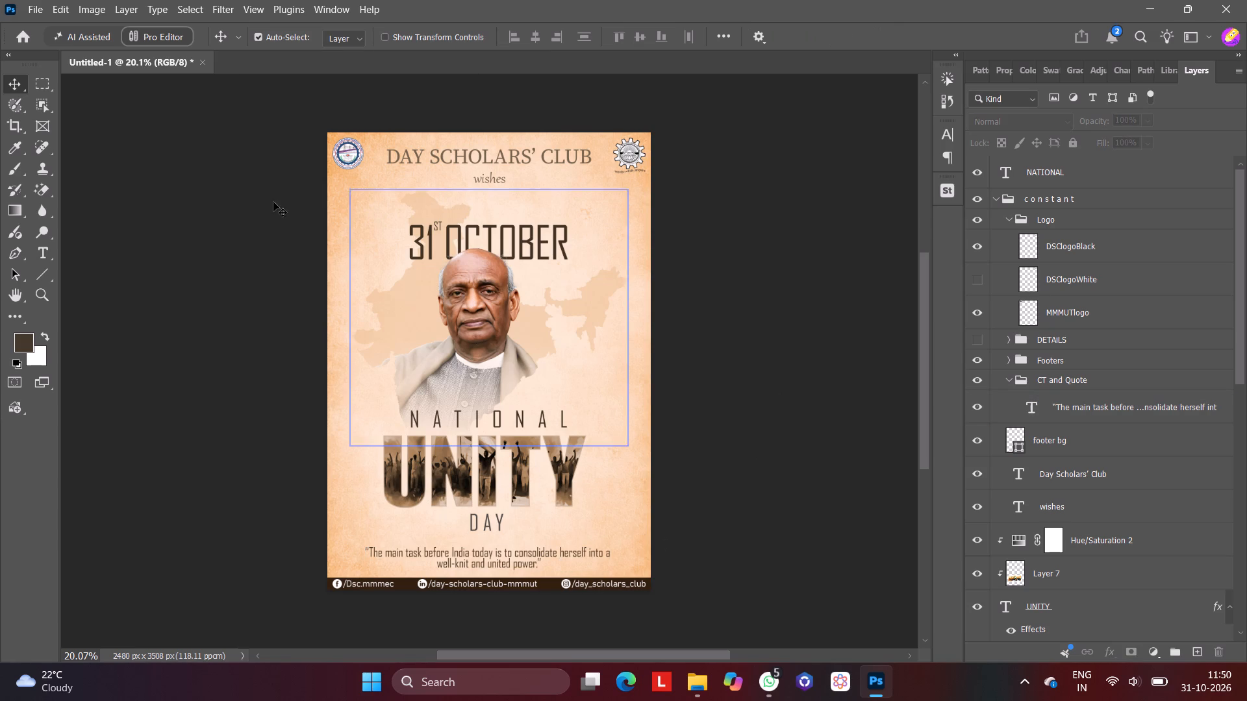
Export the revised poster as a PNG at 100% scale, 2480 by 3508 px.
click(37, 5)
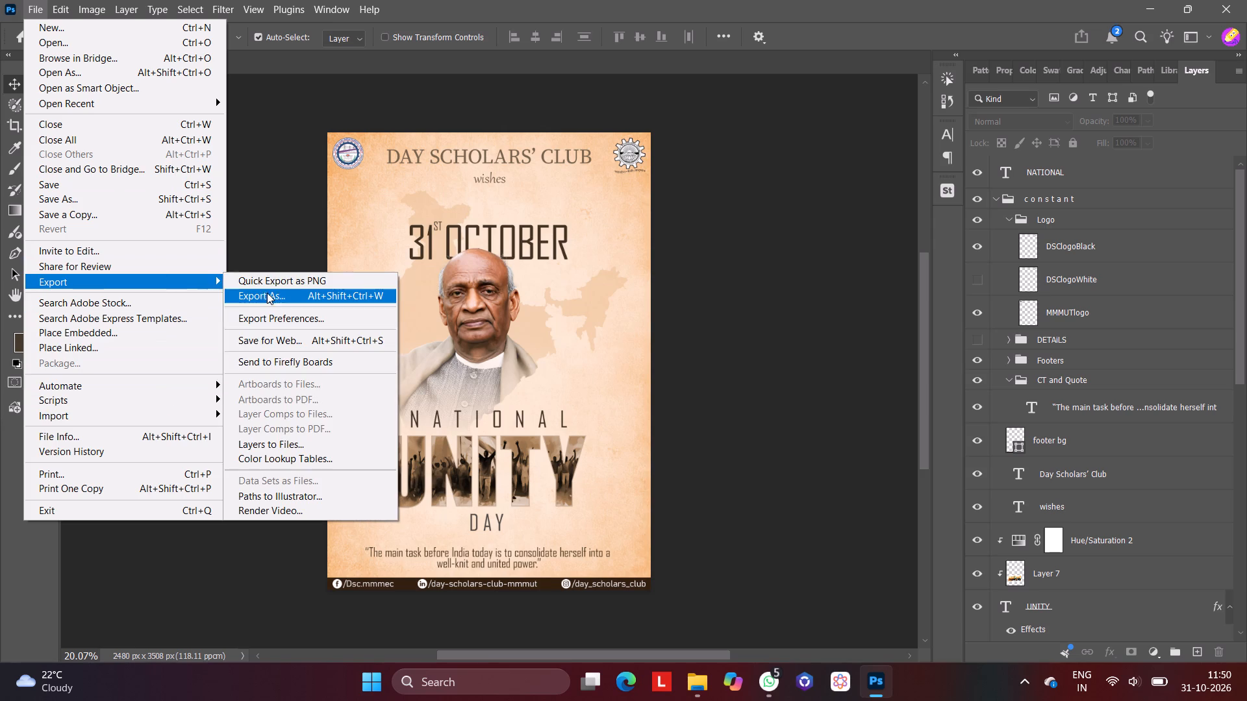
click(271, 301)
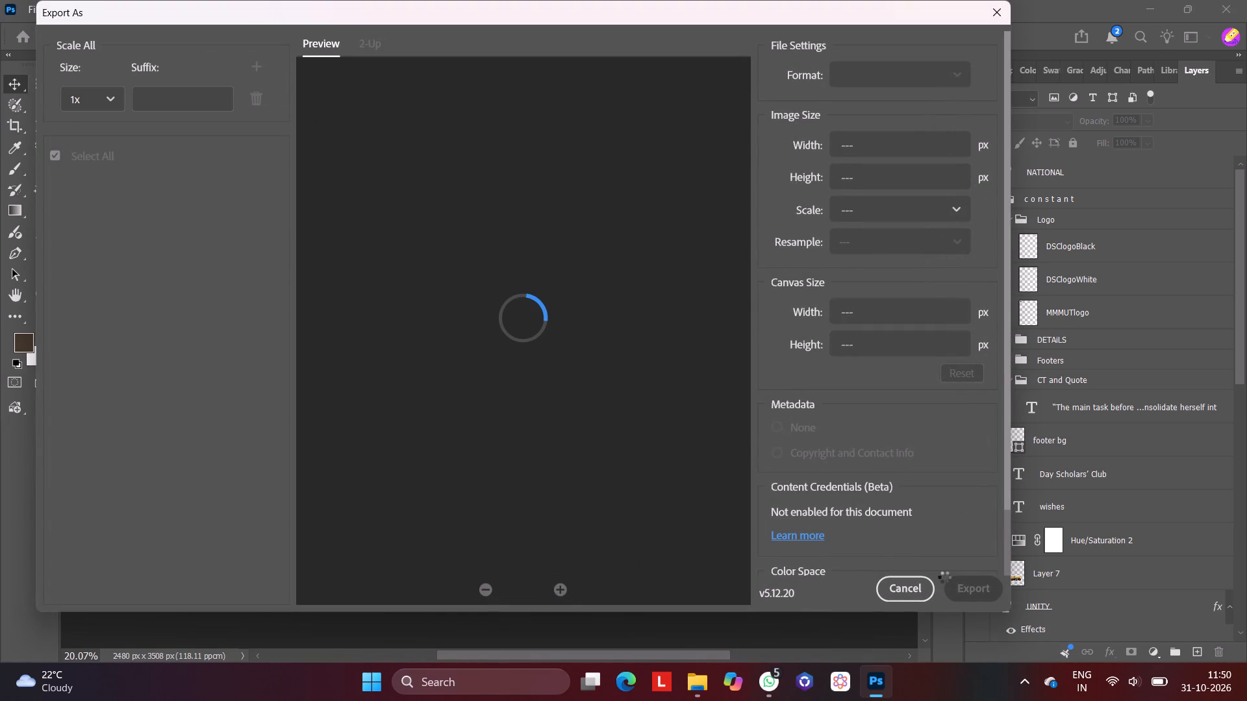
click(968, 595)
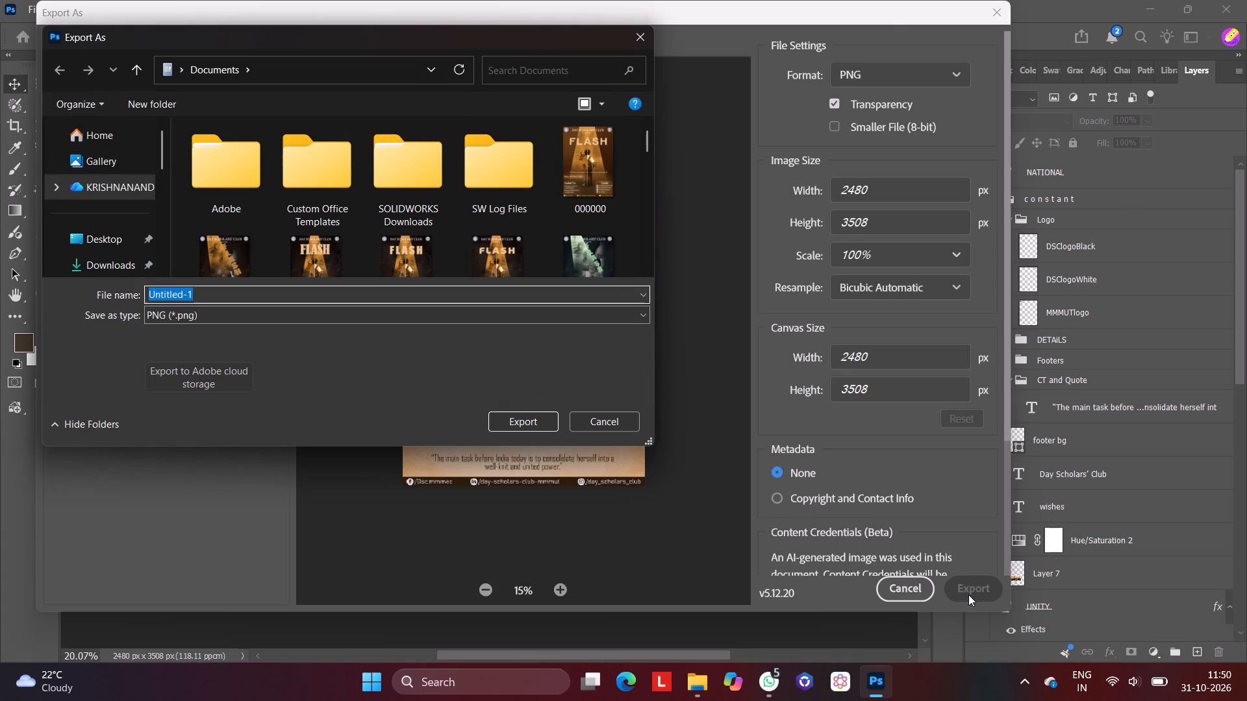
Name the exported PNG wuhdnjkd66 and save it in the Documents folder.
key(BackSpace)
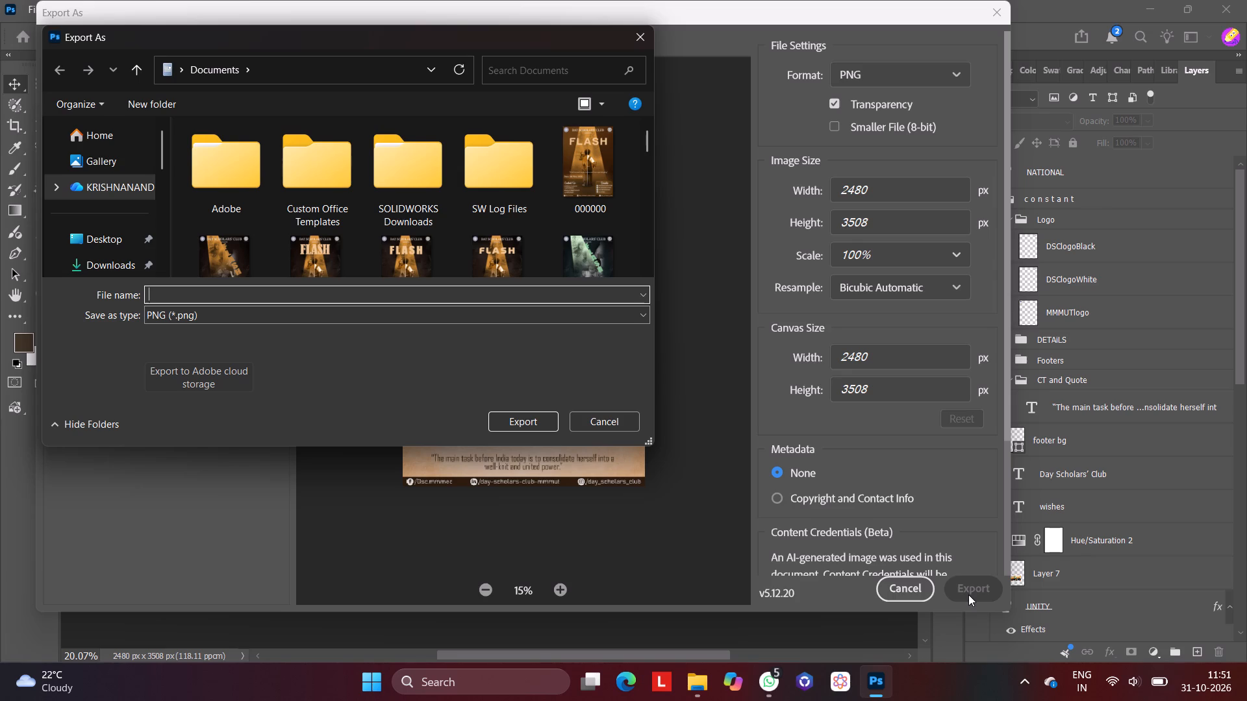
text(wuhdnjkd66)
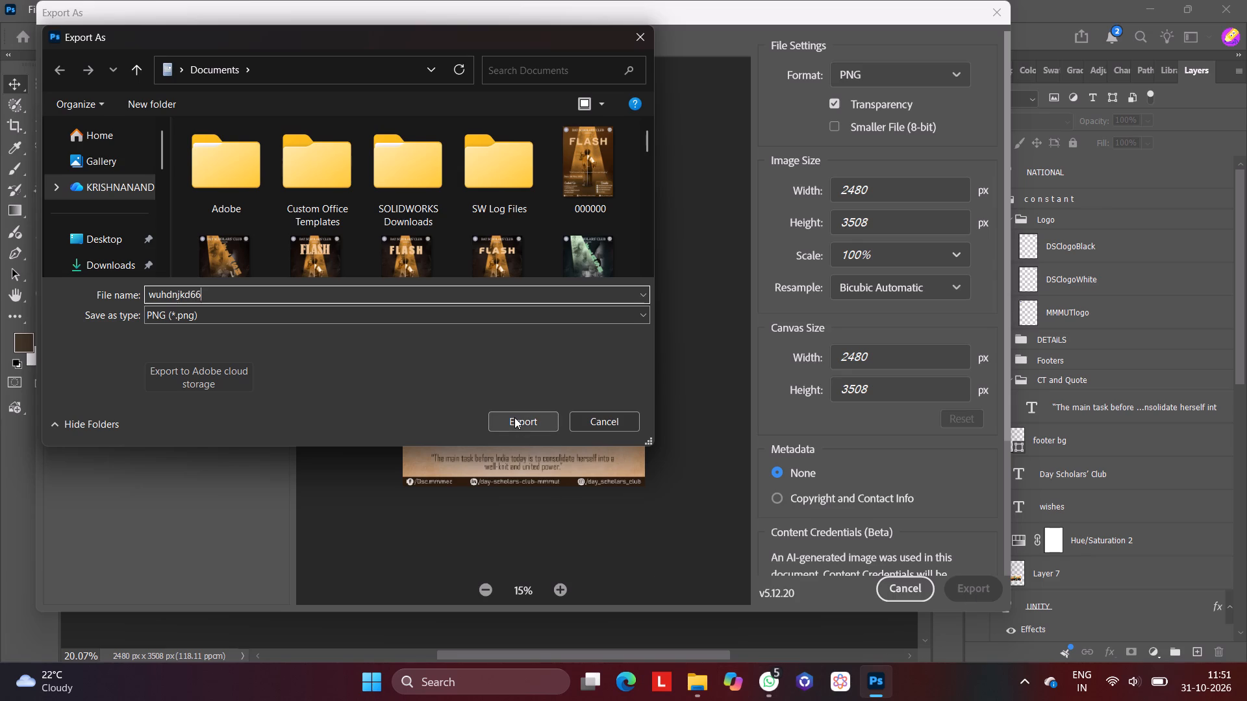
click(514, 417)
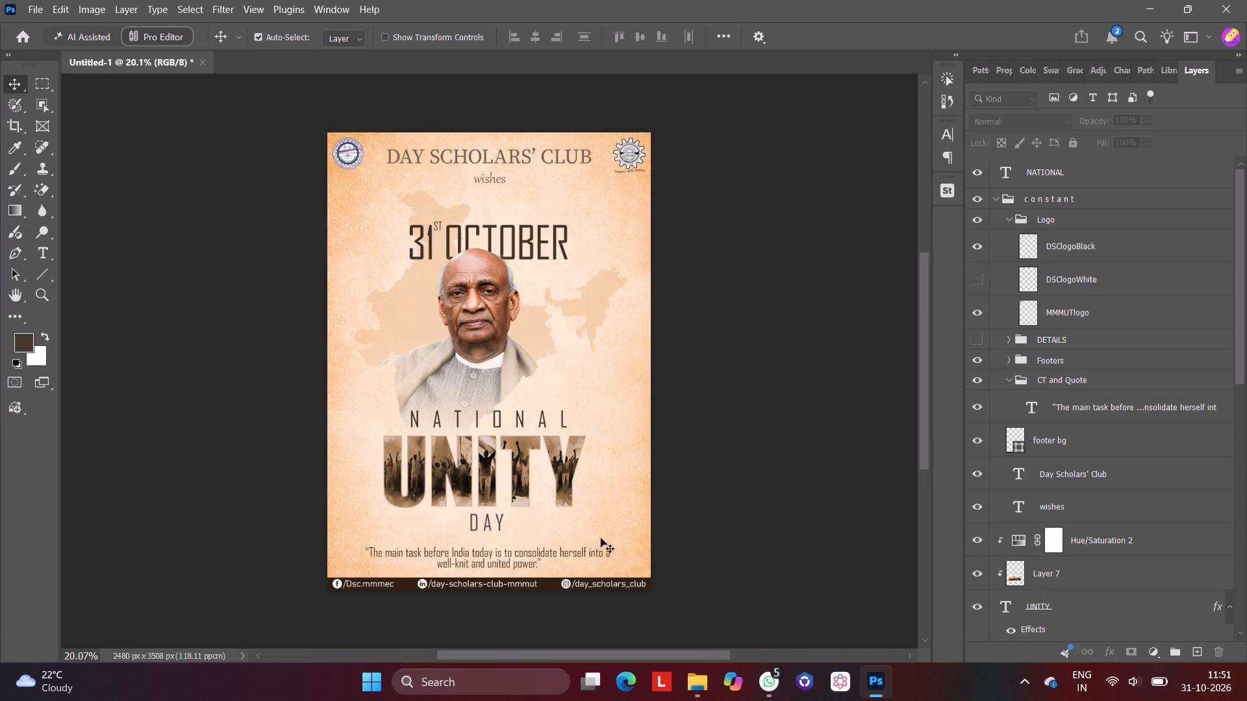
Switch to File Explorer and locate the newly exported wuhdnjkd66 PNG in the Documents folder.
click(687, 689)
scroll(661, 493, down, 1)
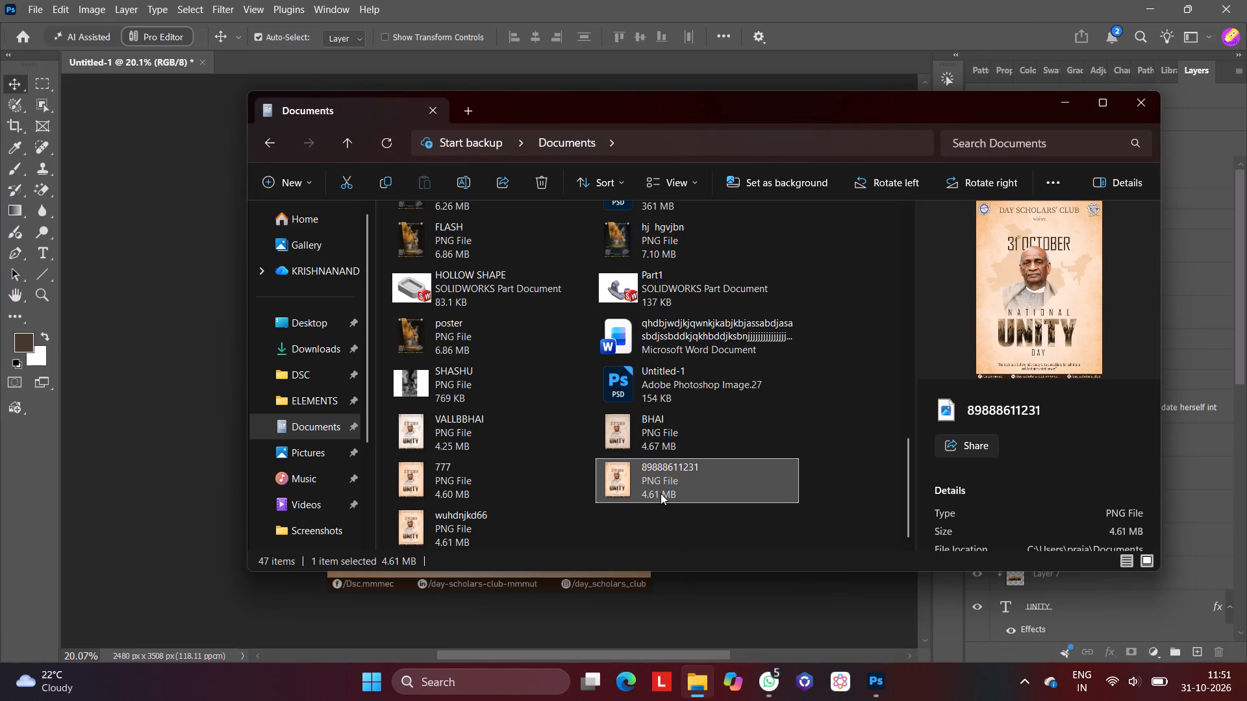
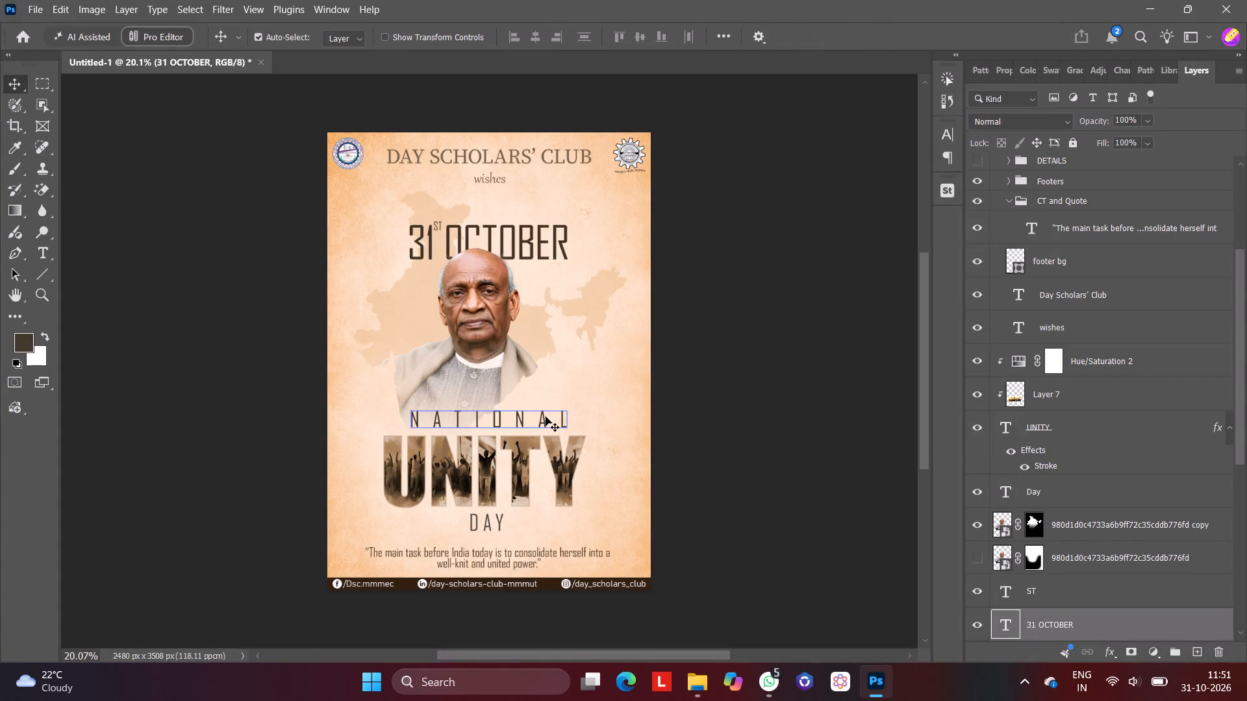
Select the NATIONAL text and then the 31 OCTOBER heading for editing to check their font settings.
double_click(546, 417)
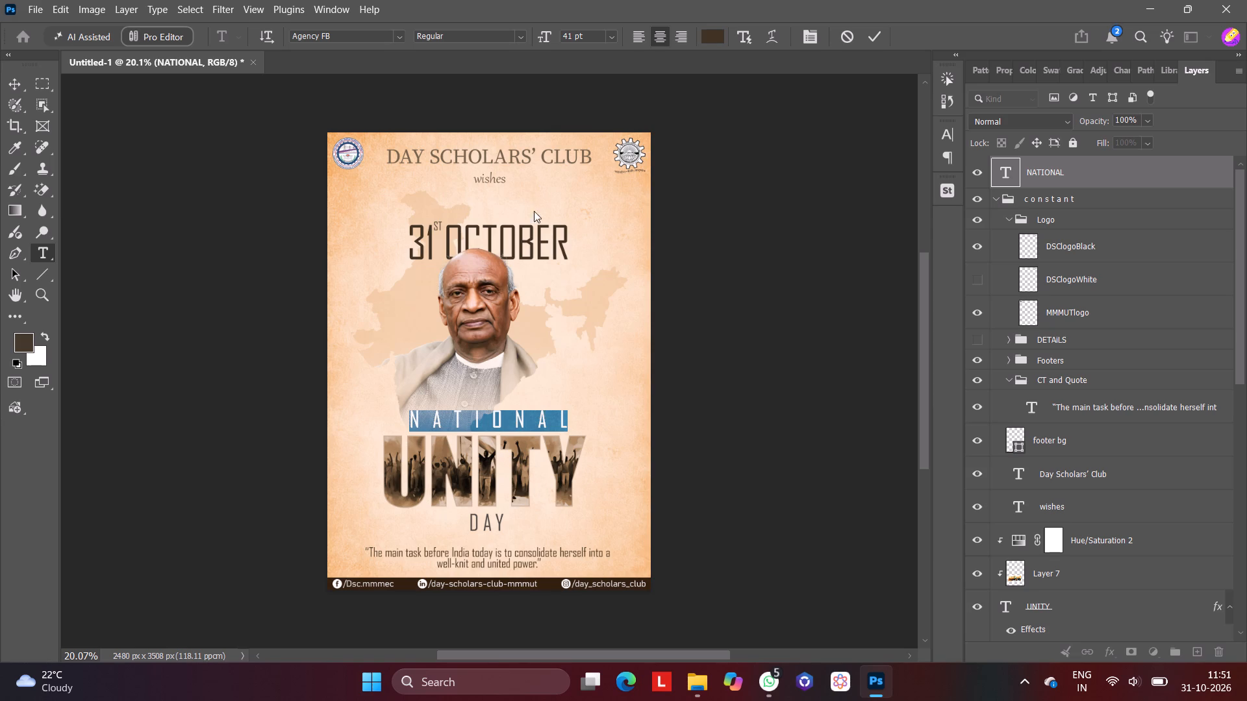
click(536, 233)
double_click(536, 233)
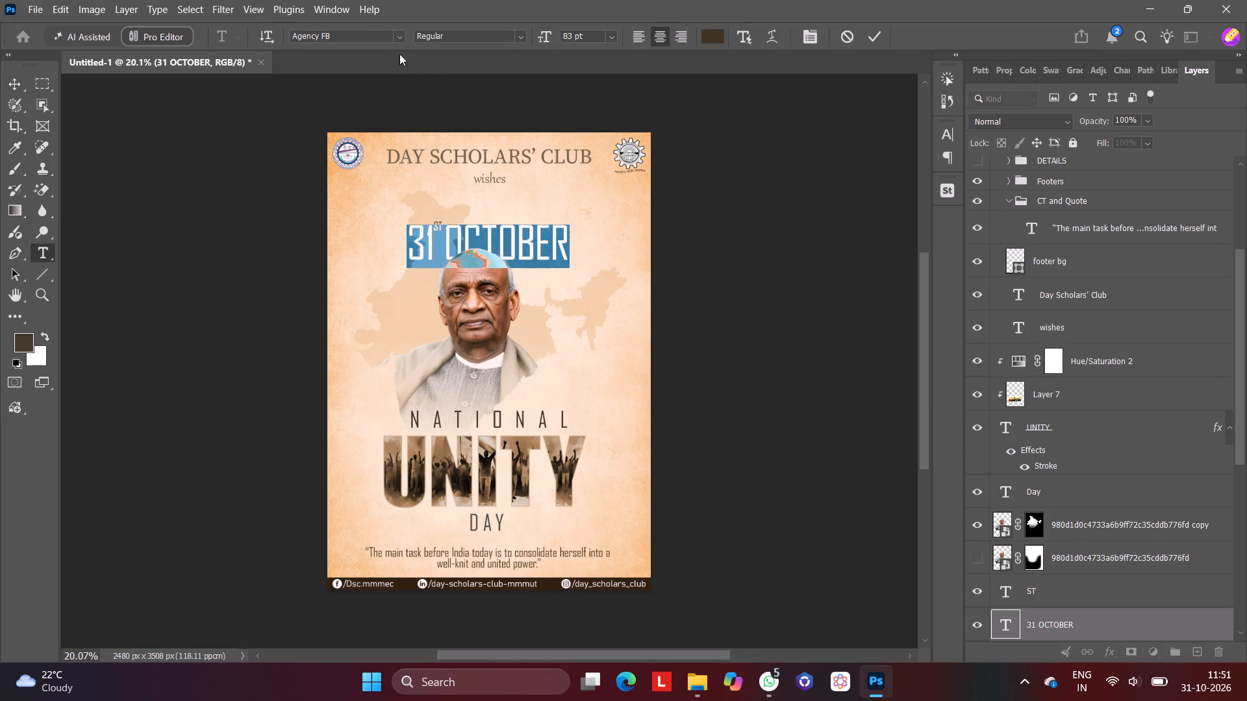
Set the font size of the 31 OCTOBER text to 41 pt and commit the edit.
drag(573, 34, 566, 34)
key(BackSpace)
text(41)
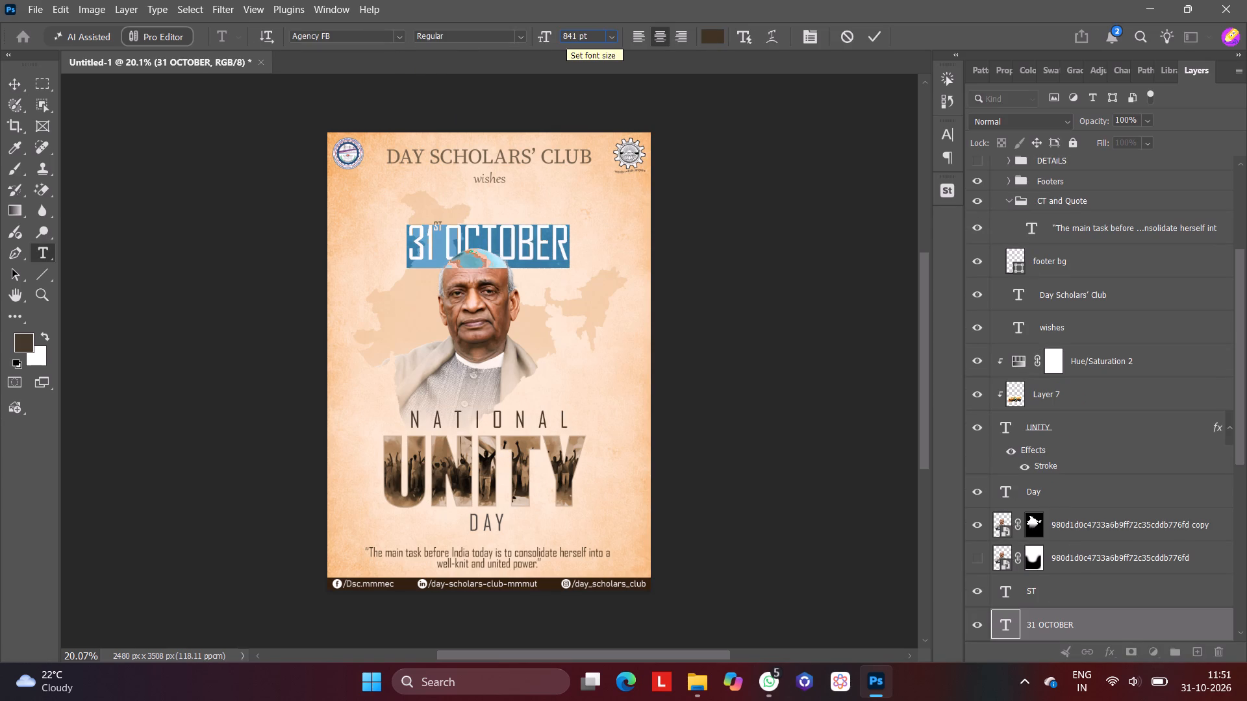
click(566, 35)
key(BackSpace)
click(882, 36)
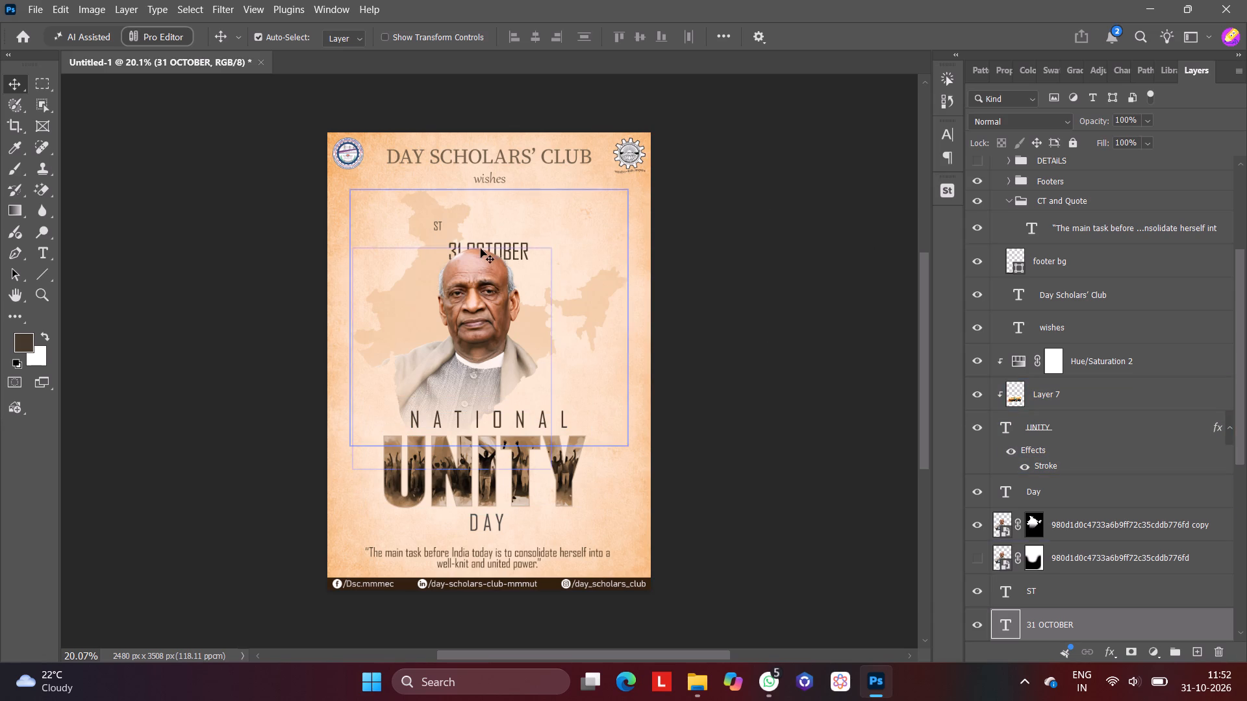
Check the NATIONAL text's letter spacing, and set the 31 OCTOBER text's tracking to the matching 600.
click(499, 250)
double_click(499, 250)
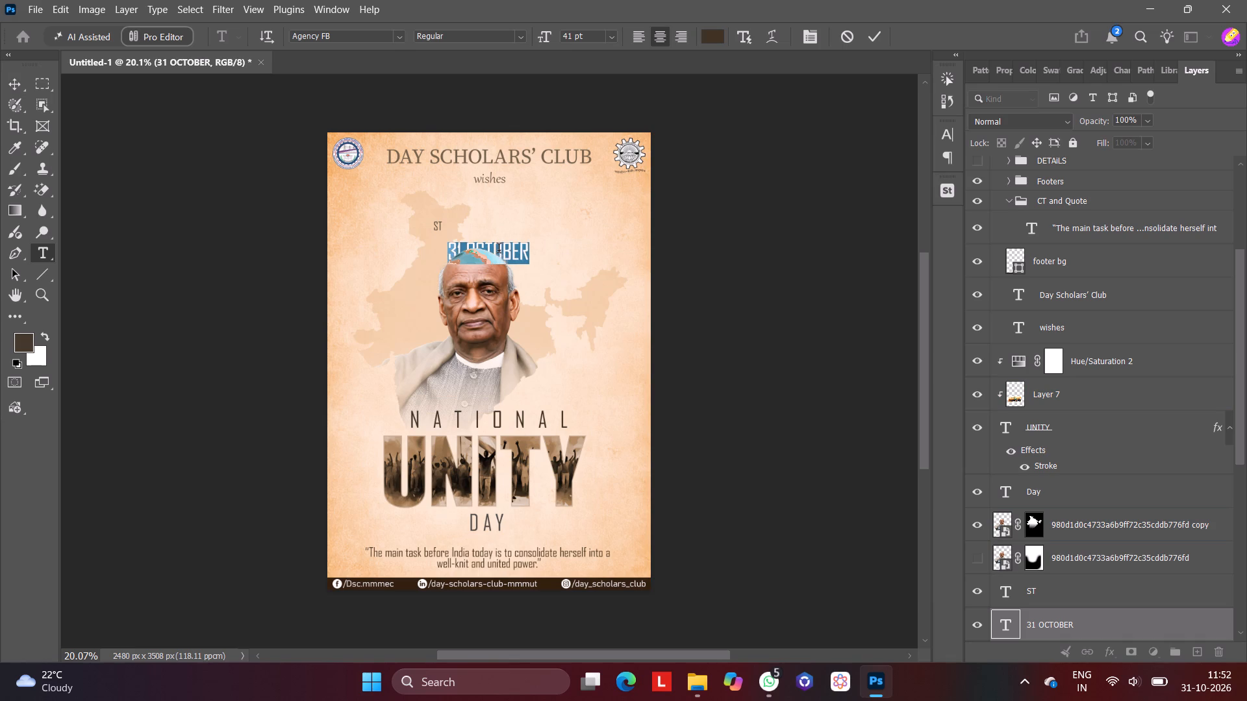
click(542, 418)
click(542, 418)
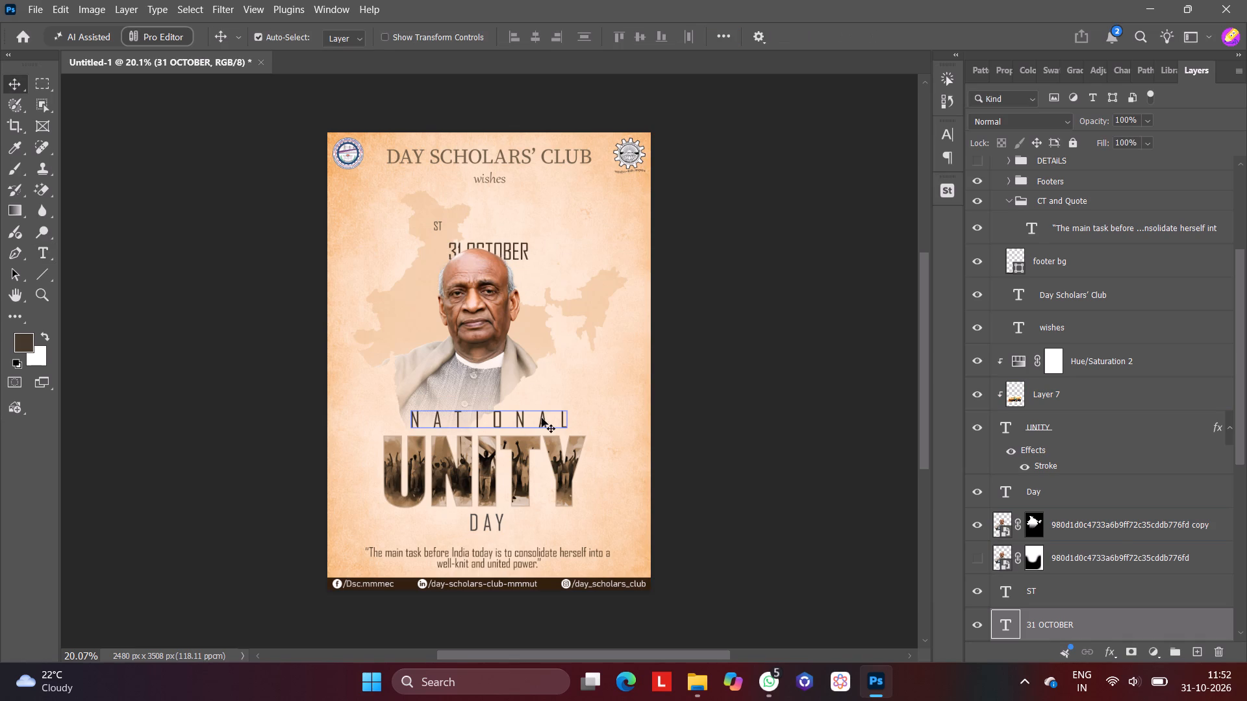
double_click(542, 418)
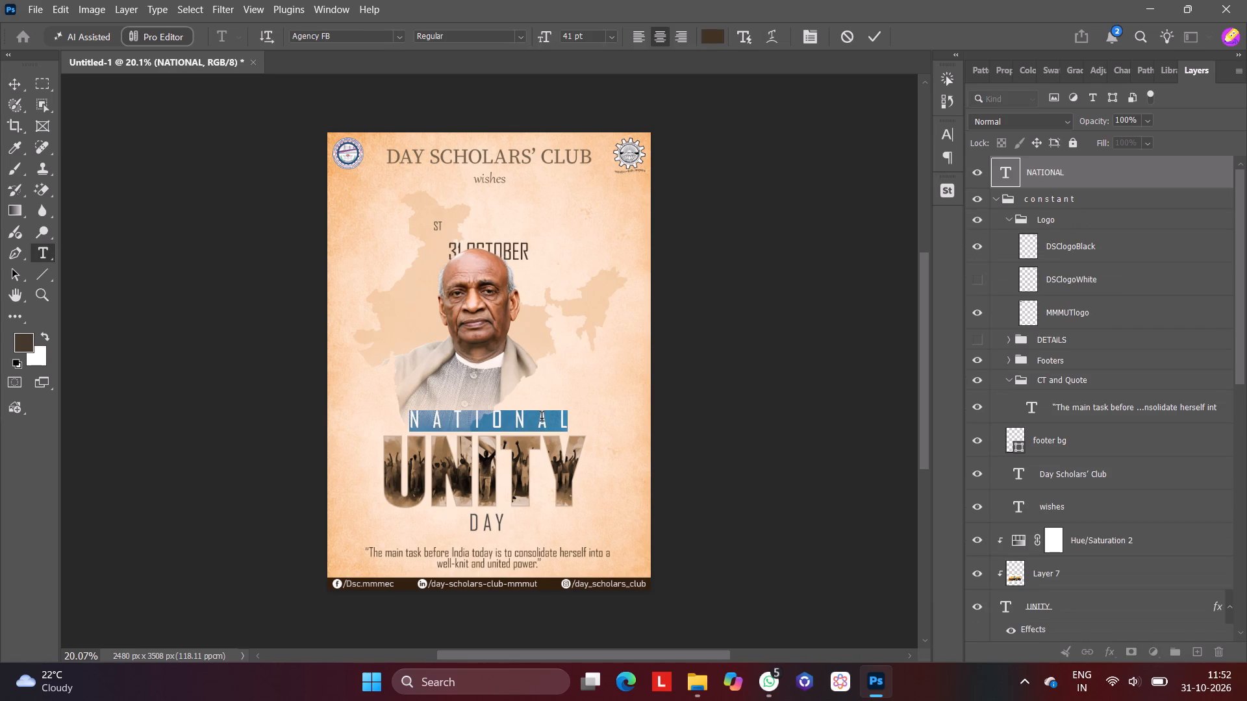
click(998, 77)
click(516, 253)
double_click(516, 253)
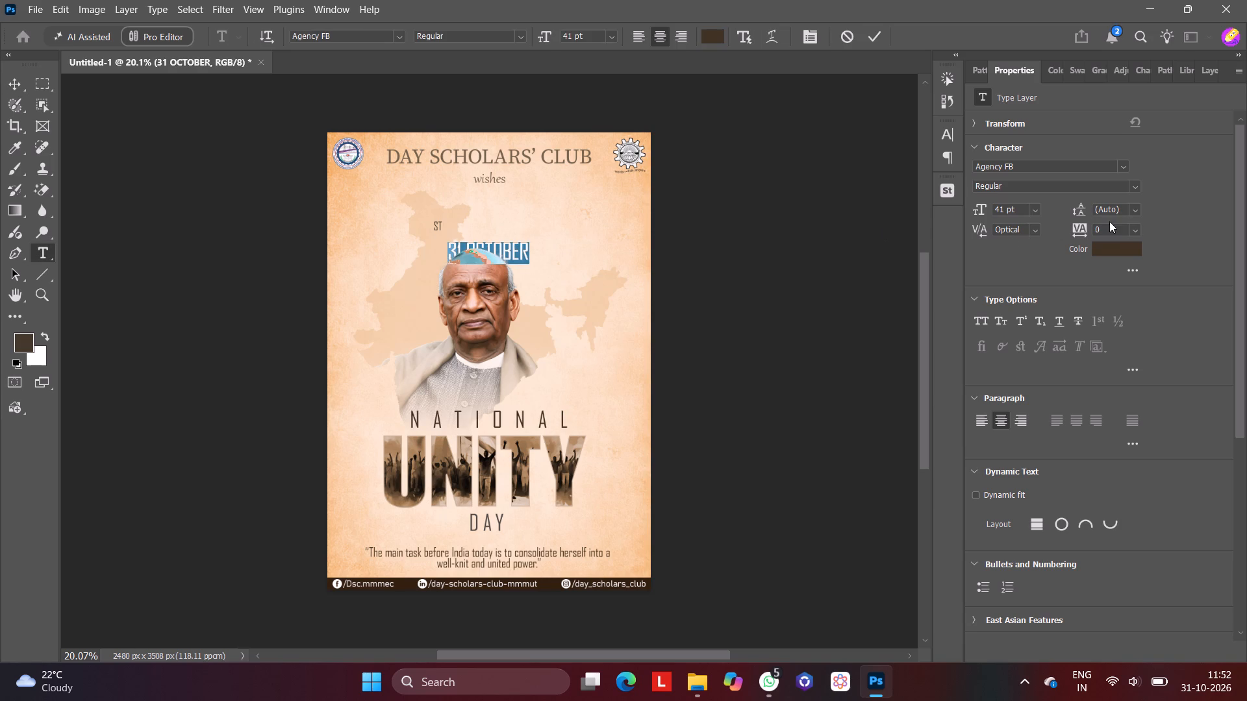
click(1105, 227)
key(BackSpace)
text(600)
key(Return)
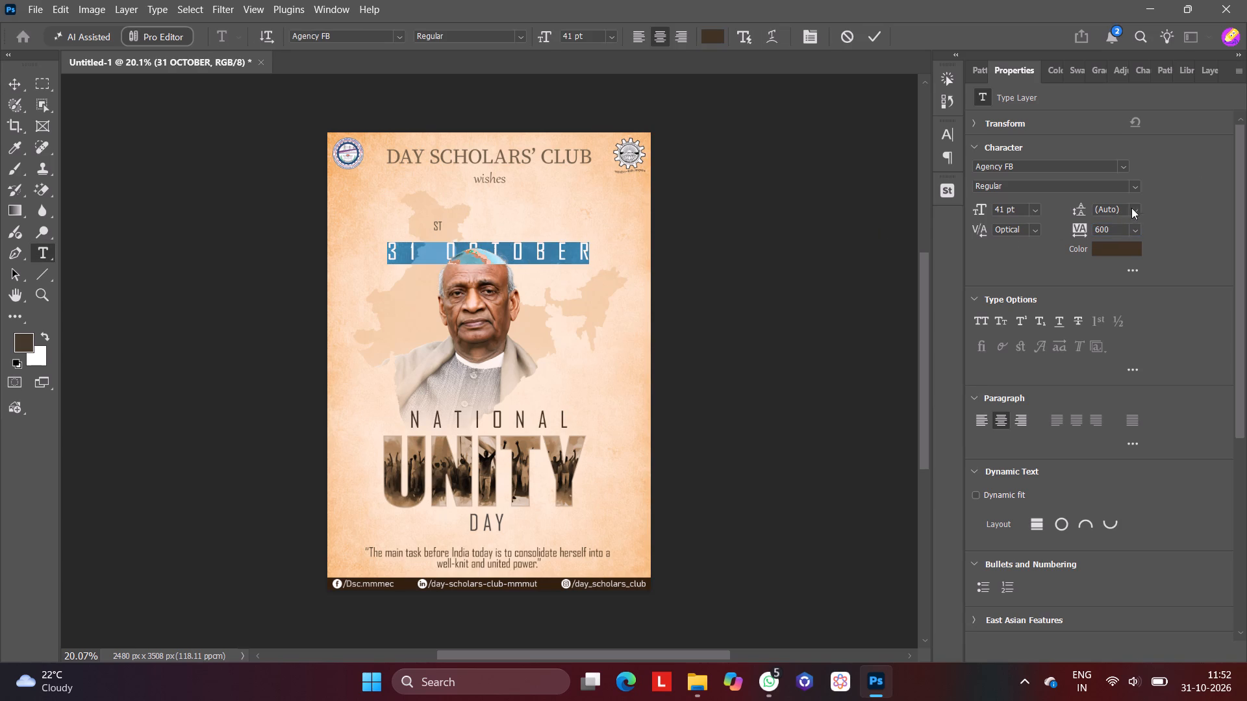
click(873, 35)
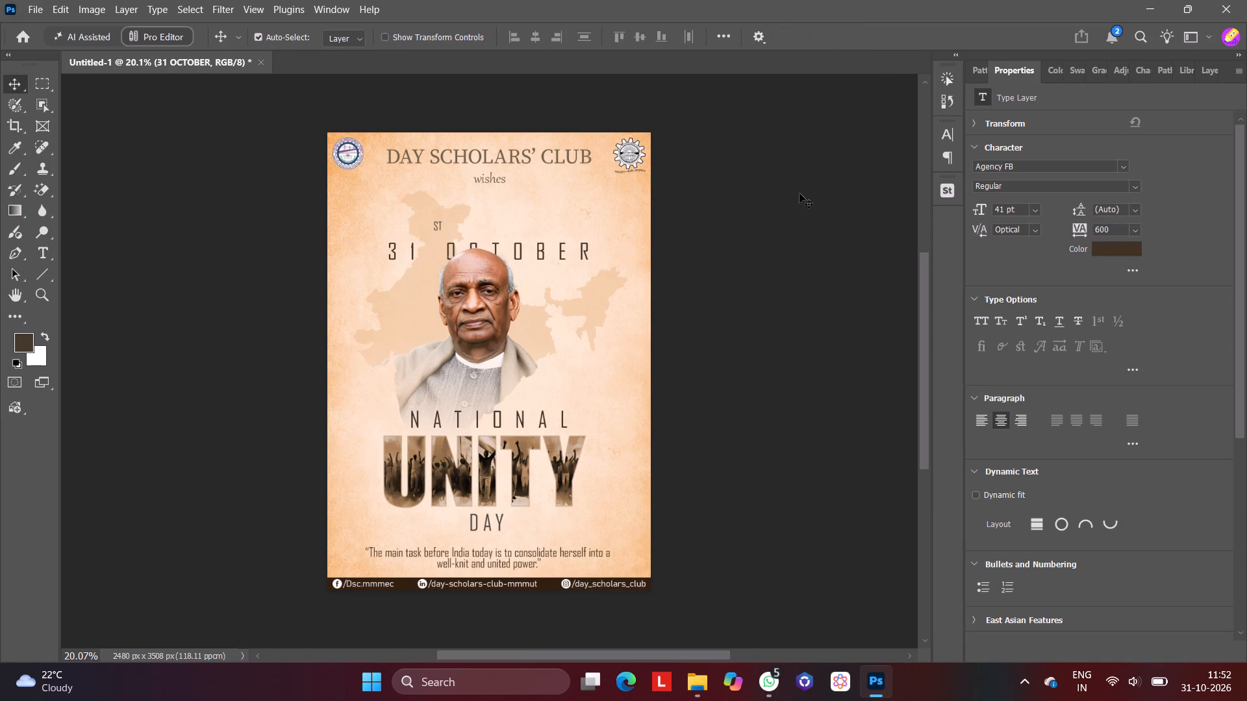
Nudge the 31 OCTOBER text slightly upward above the portrait's head and deselect its layer.
click(570, 251)
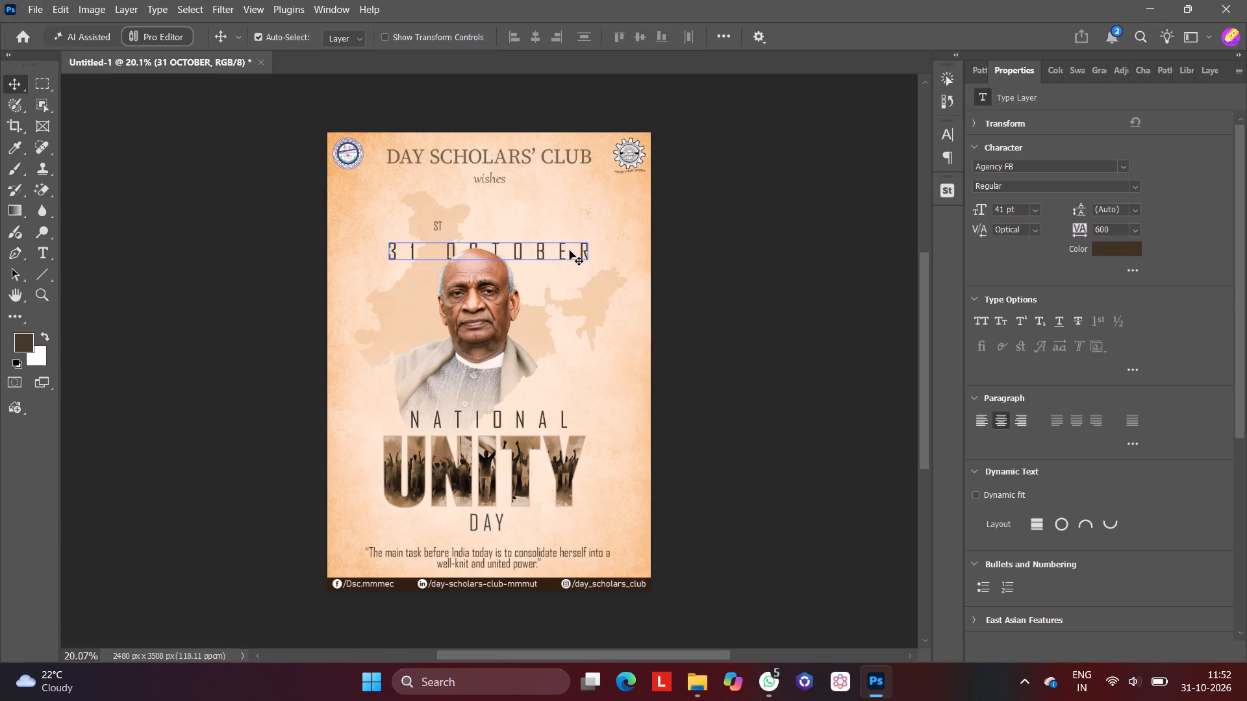
key(Up)
key(Up)
key(Up)
key(Up)
key(Up)
key(Up)
key(Up)
key(Up)
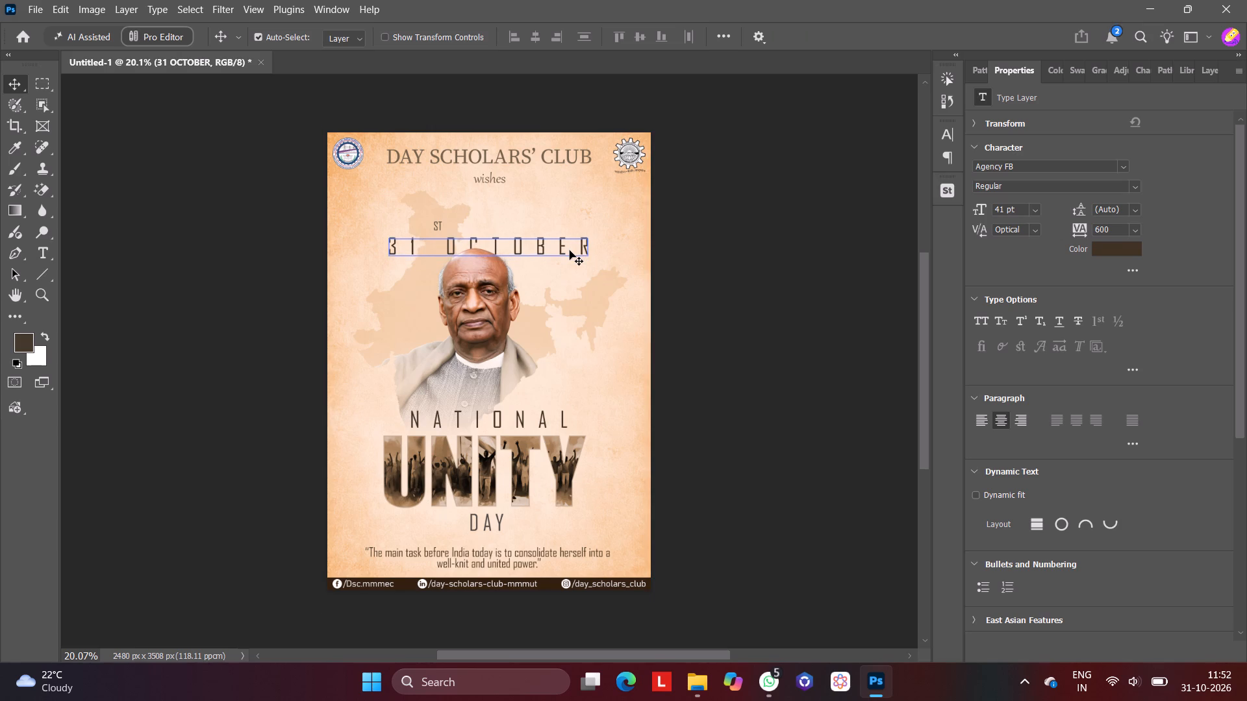
click(712, 247)
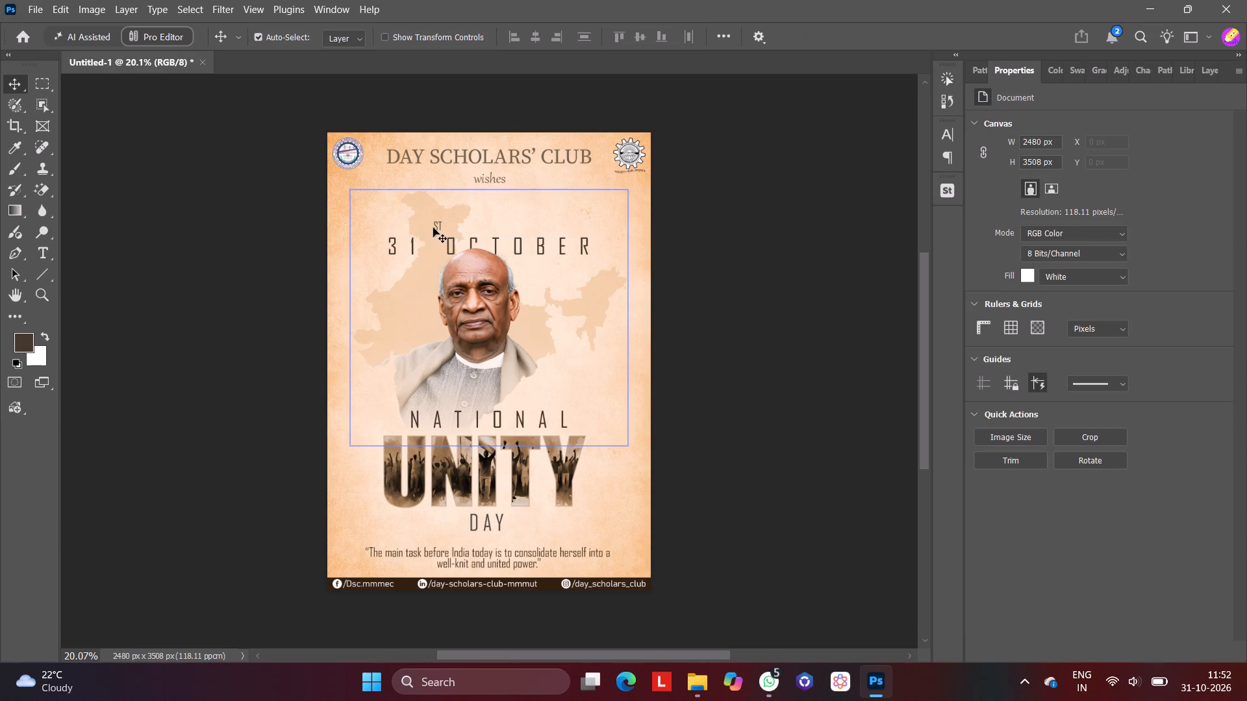
Move the ST text to a superscript position just after the 31 in the date line.
click(436, 226)
drag(436, 226, 427, 228)
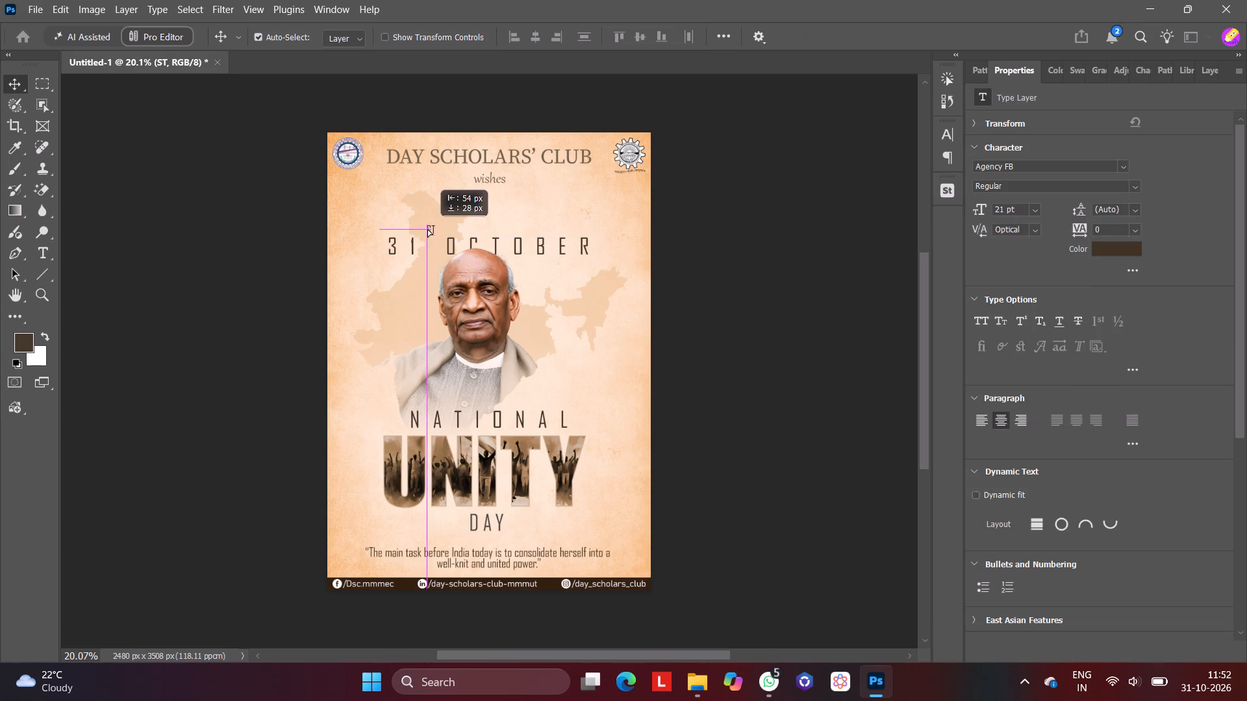
drag(427, 228, 423, 236)
Reduce the ST superscript's font size to 20 pt, commit it, adjust its placement beside the 31, and deselect it.
double_click(423, 236)
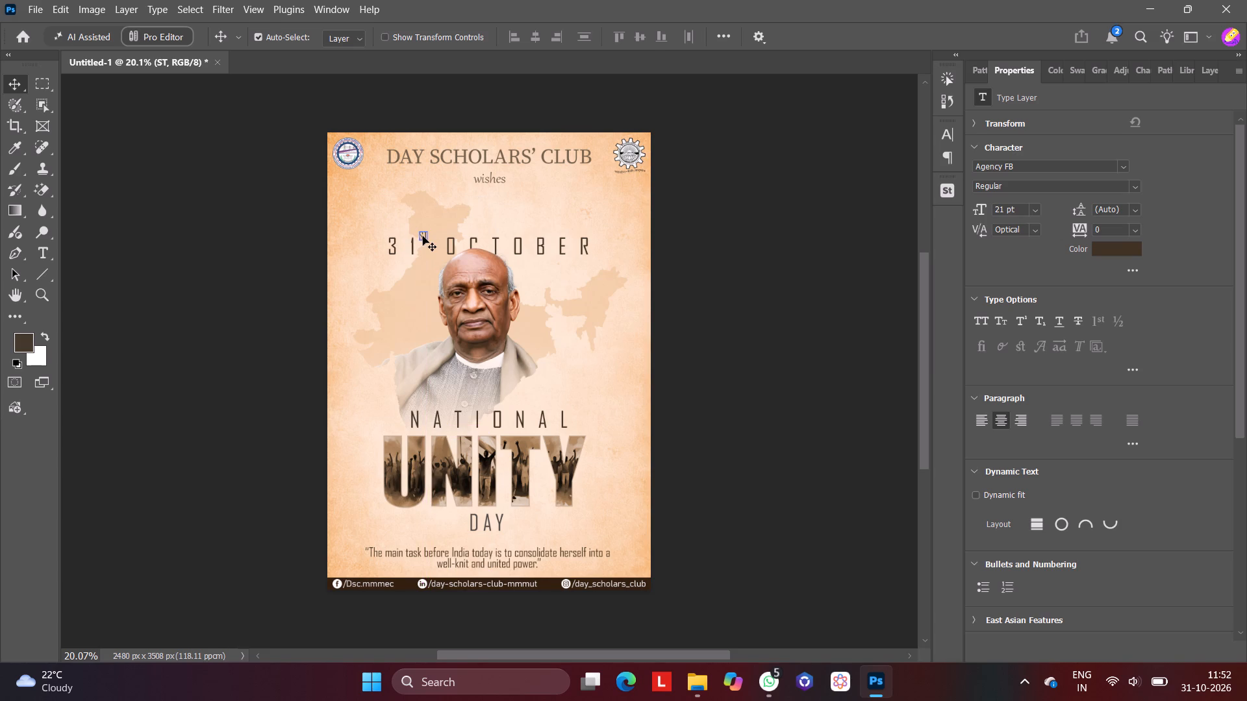
ctrl+click(1003, 206)
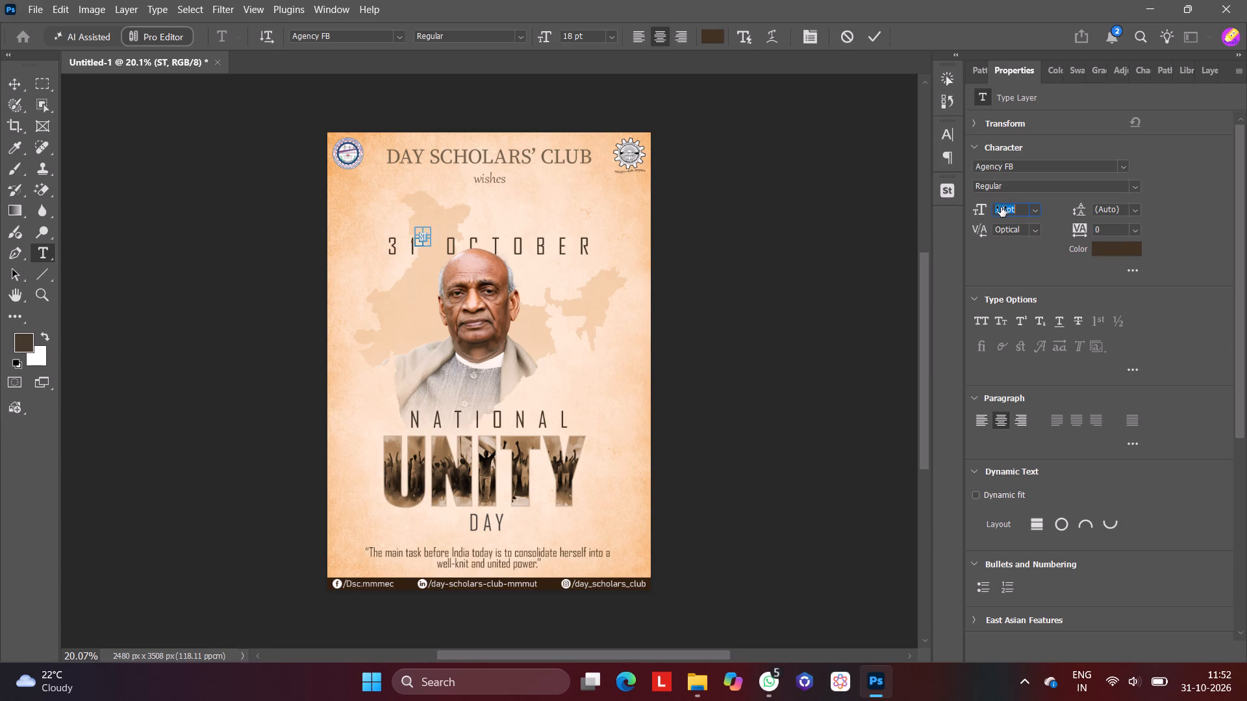
ctrl+click(1002, 207)
click(871, 43)
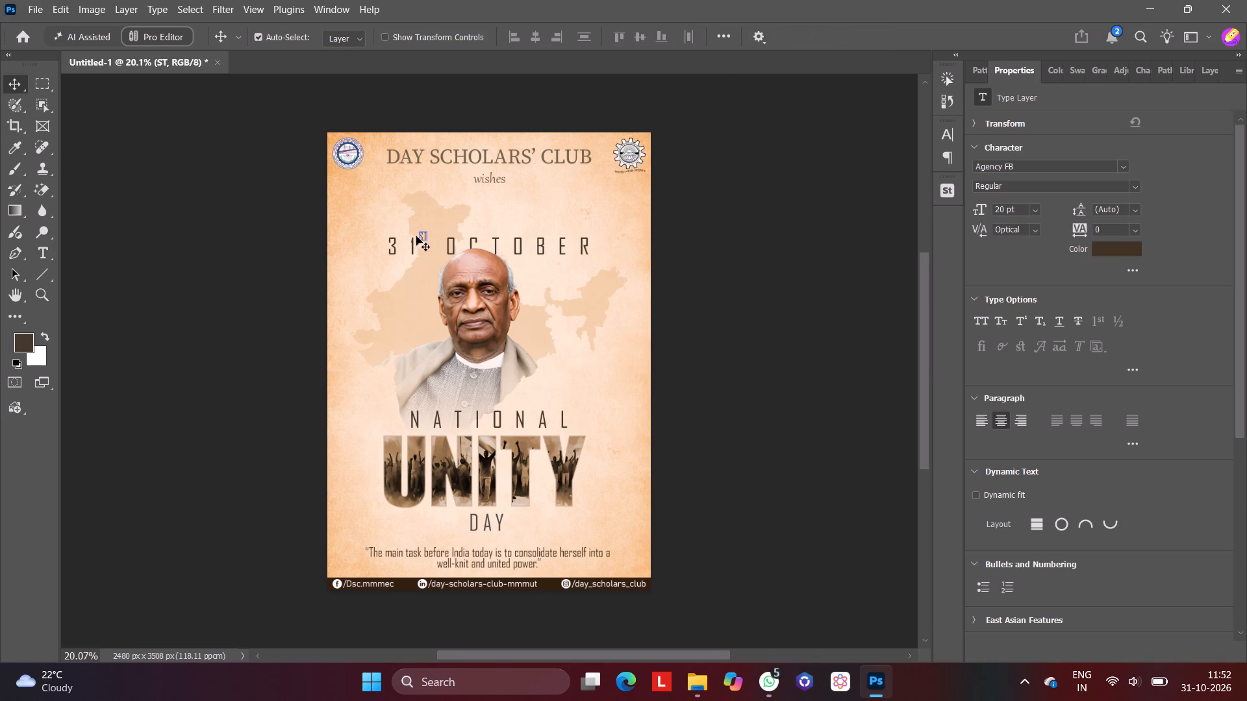
click(423, 237)
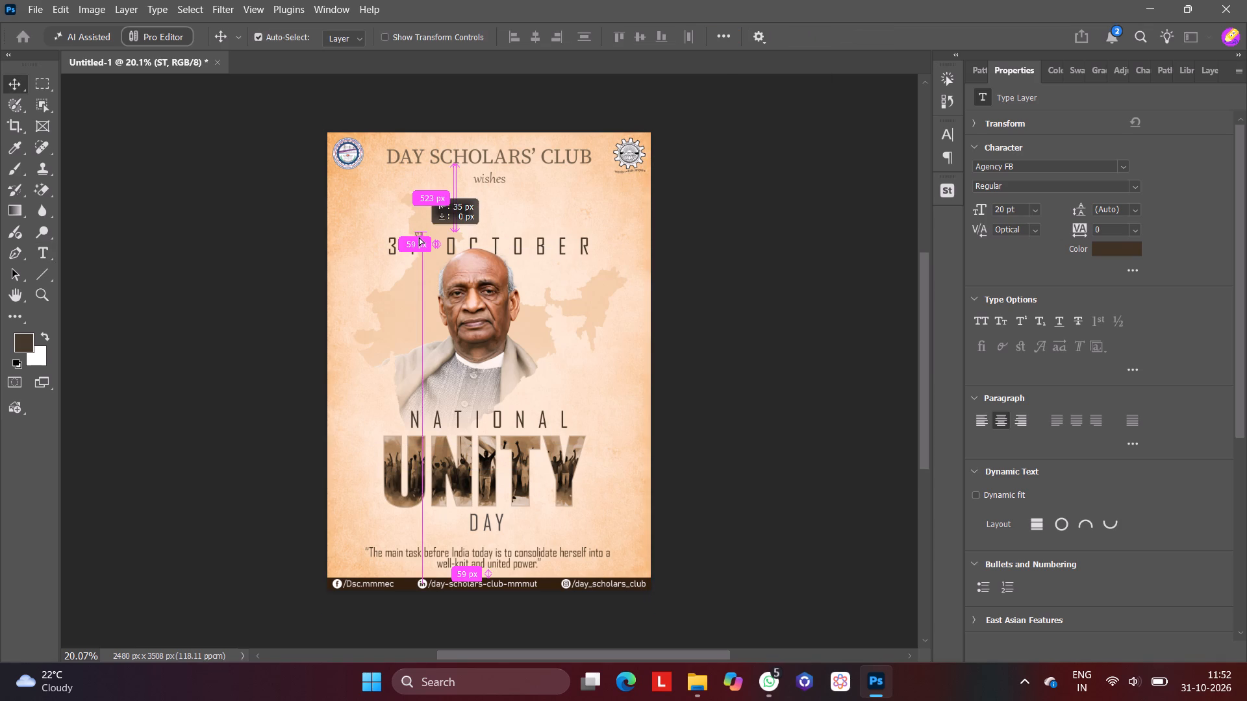
click(740, 184)
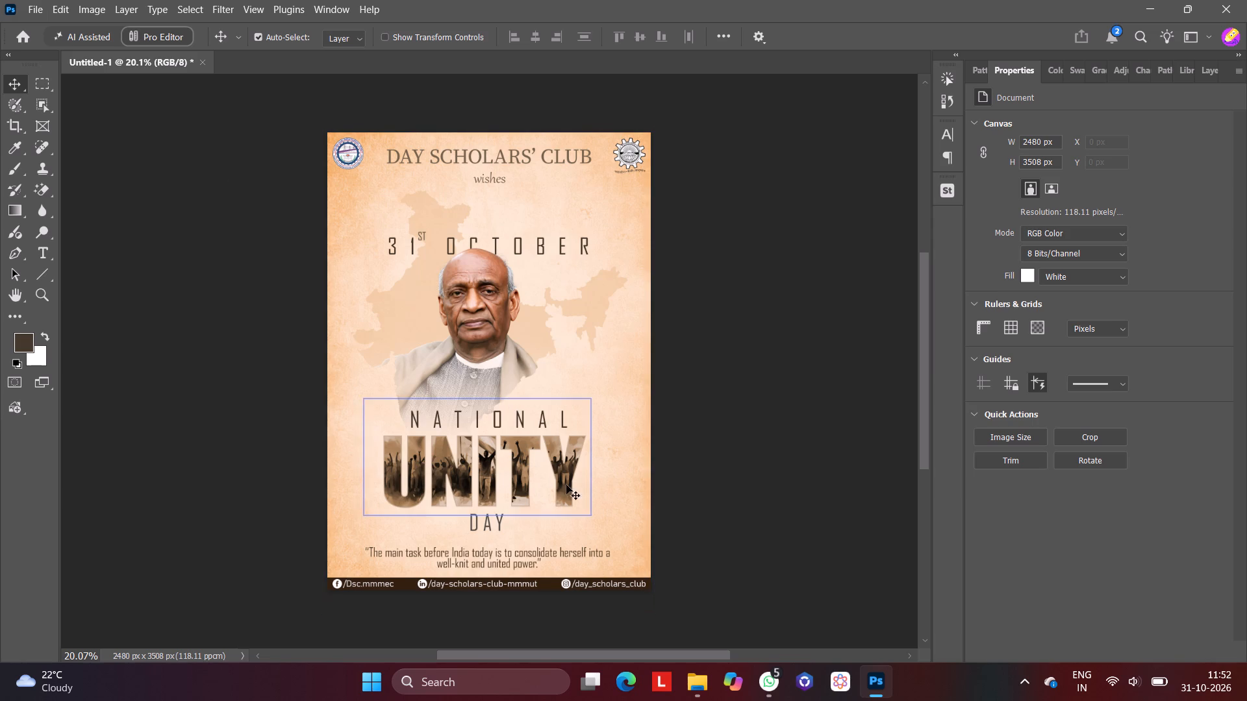
Open the Export As settings for the updated poster.
click(38, 1)
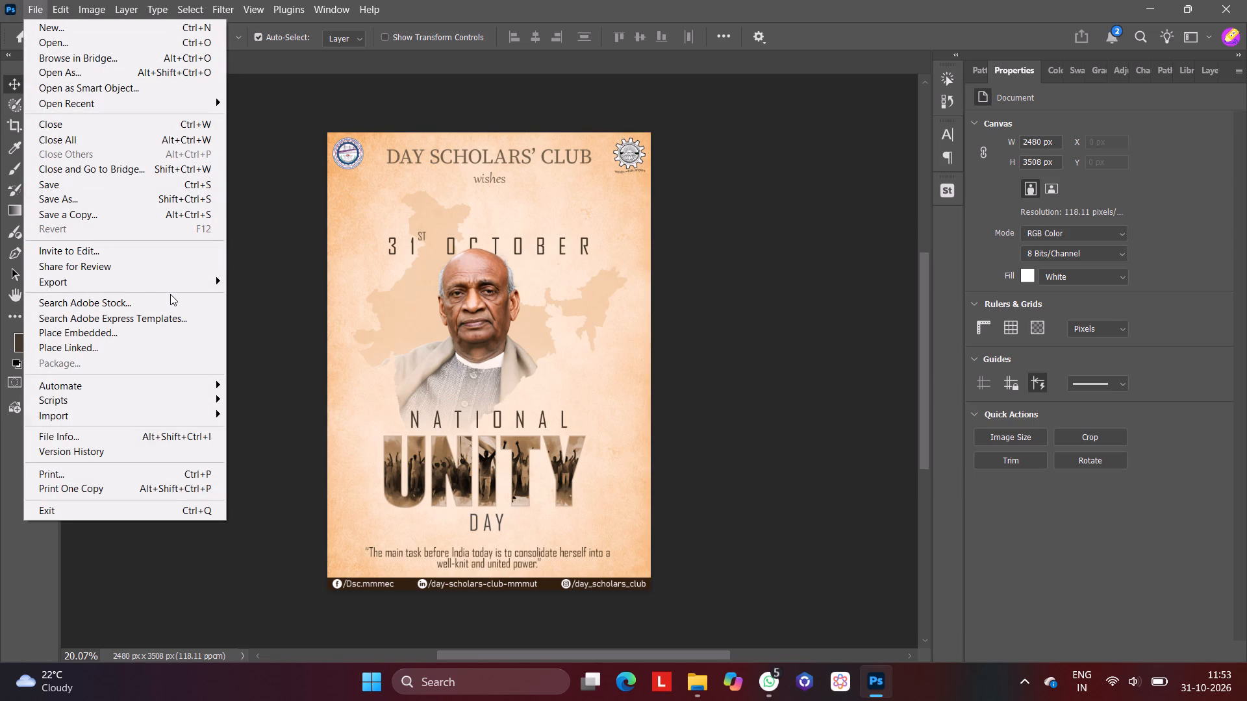
click(257, 293)
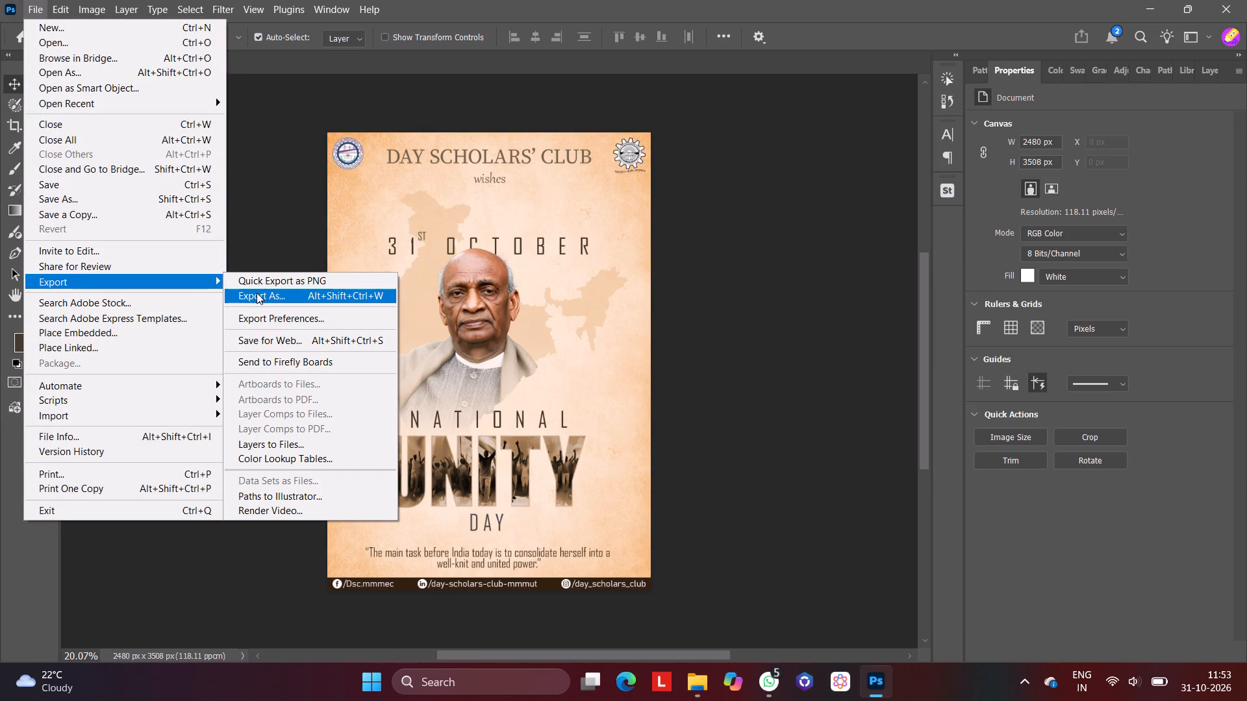
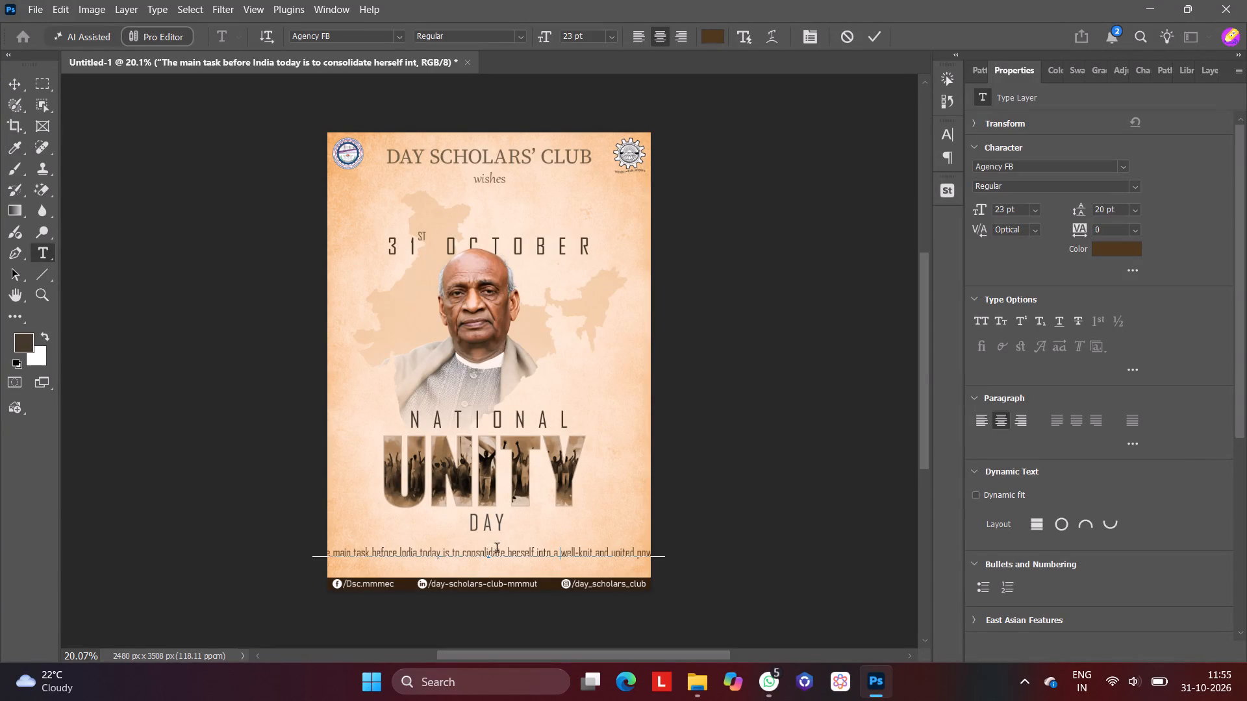
Break the quote below DAY into two lines, with the second line starting at "herself into a well-knit", and commit it.
click(534, 554)
key(Return)
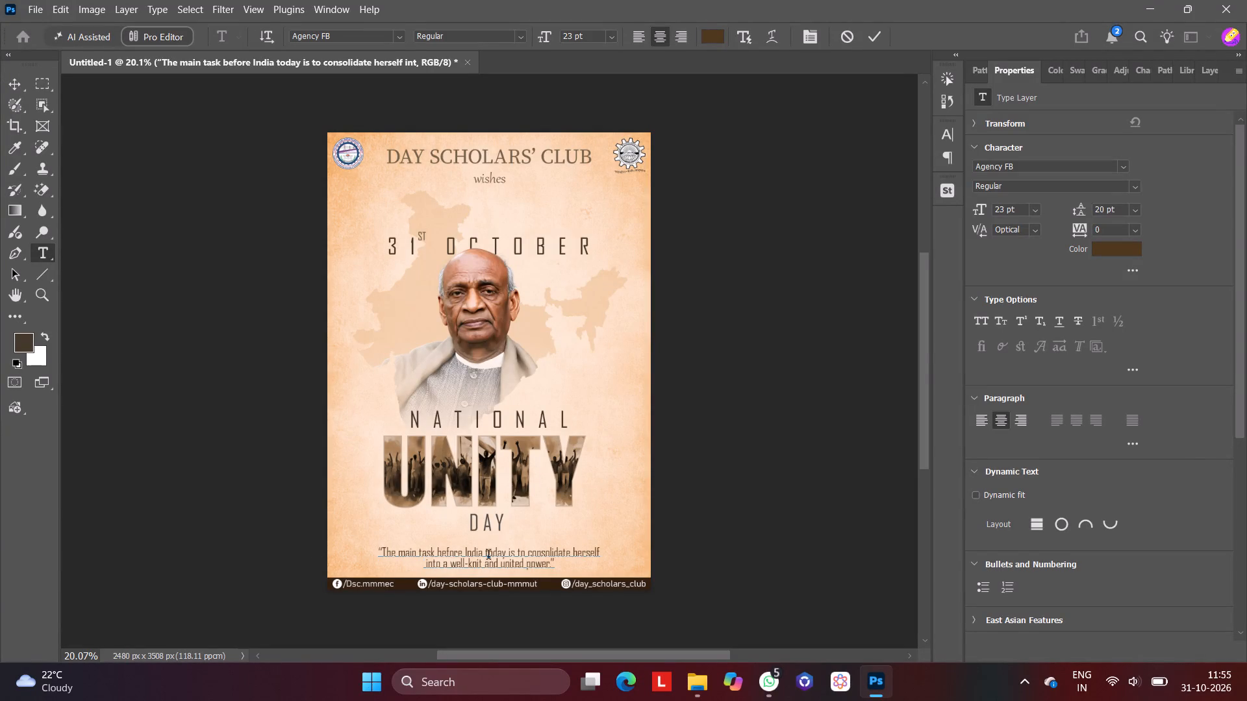
click(571, 555)
key(Return)
click(425, 577)
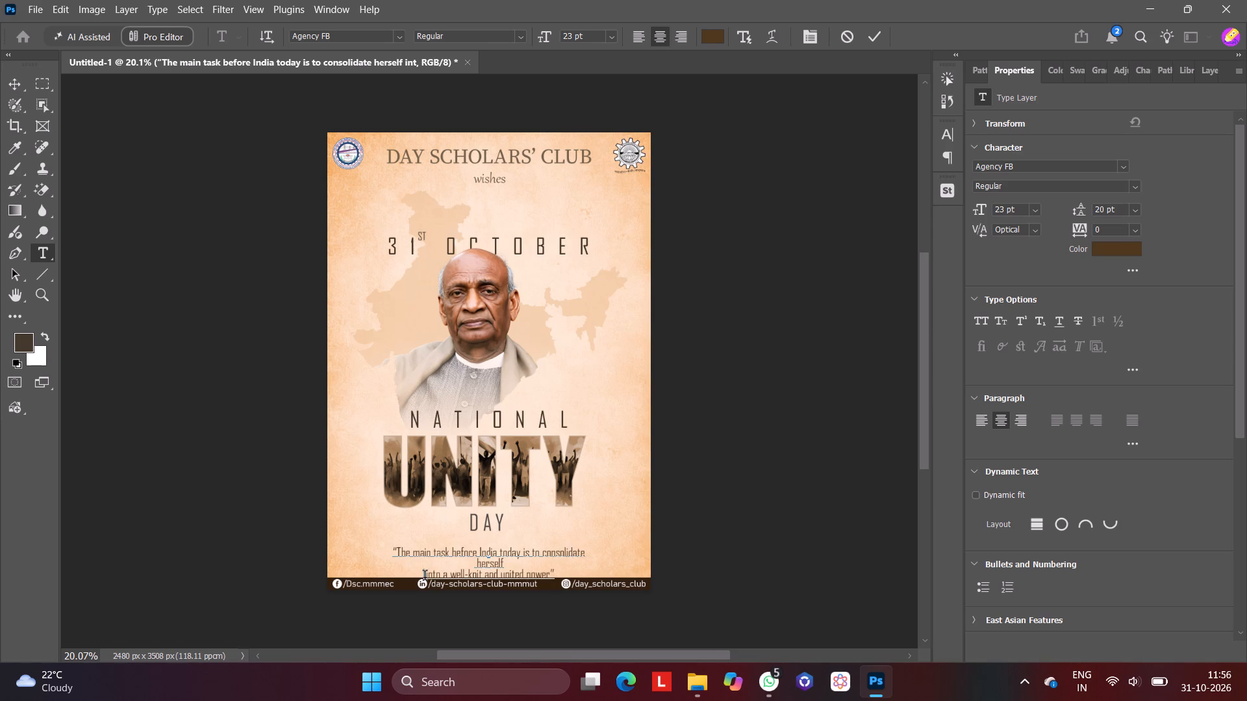
key(BackSpace)
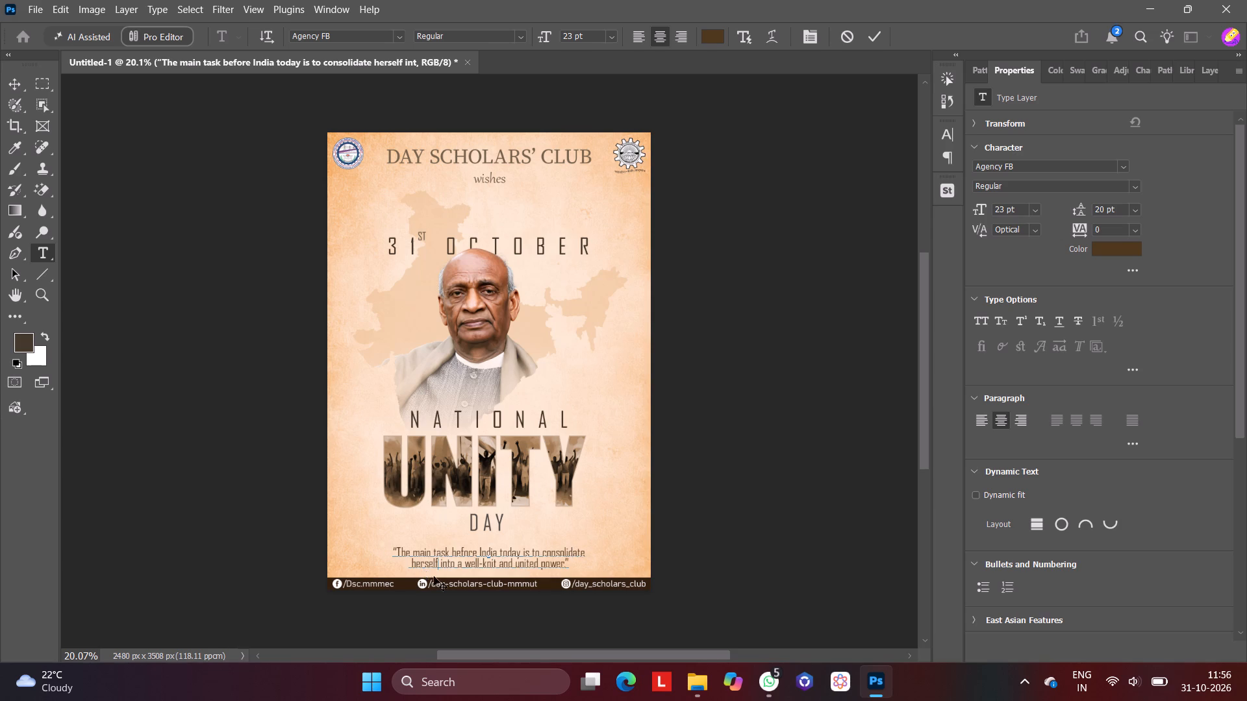
click(775, 577)
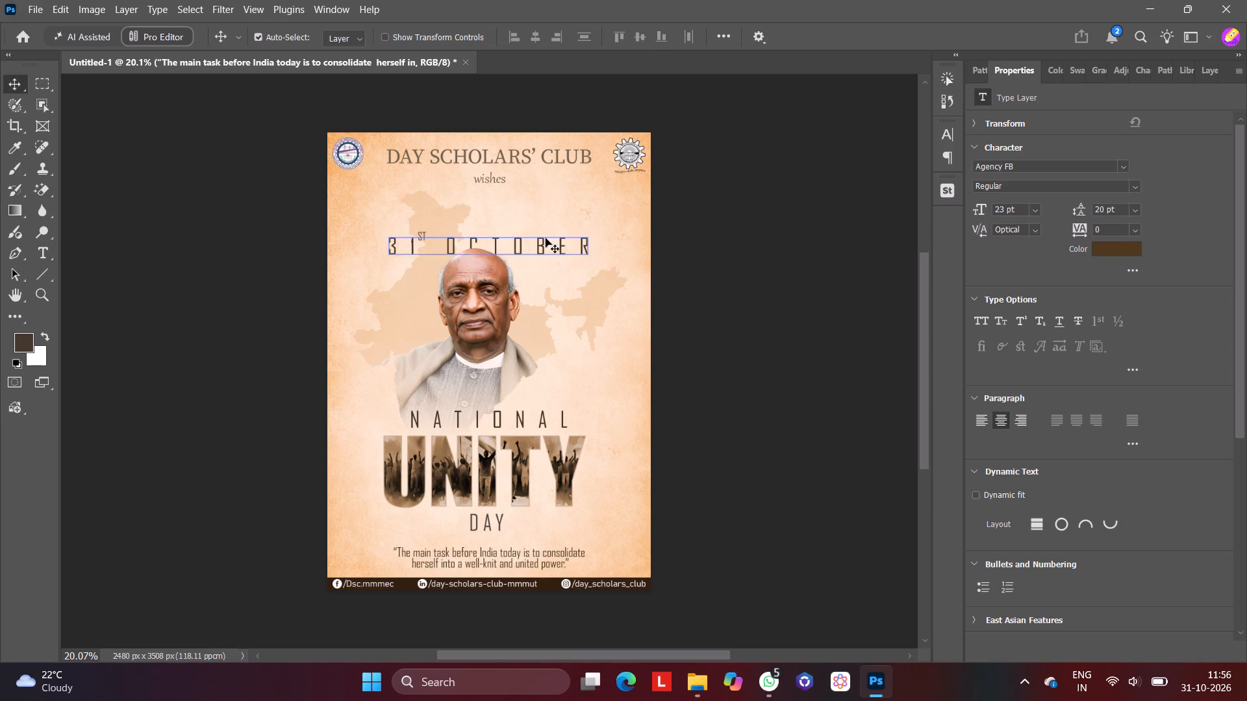
Tighten the letter tracking of the 31 OCTOBER text to 420 and commit the edit.
double_click(539, 245)
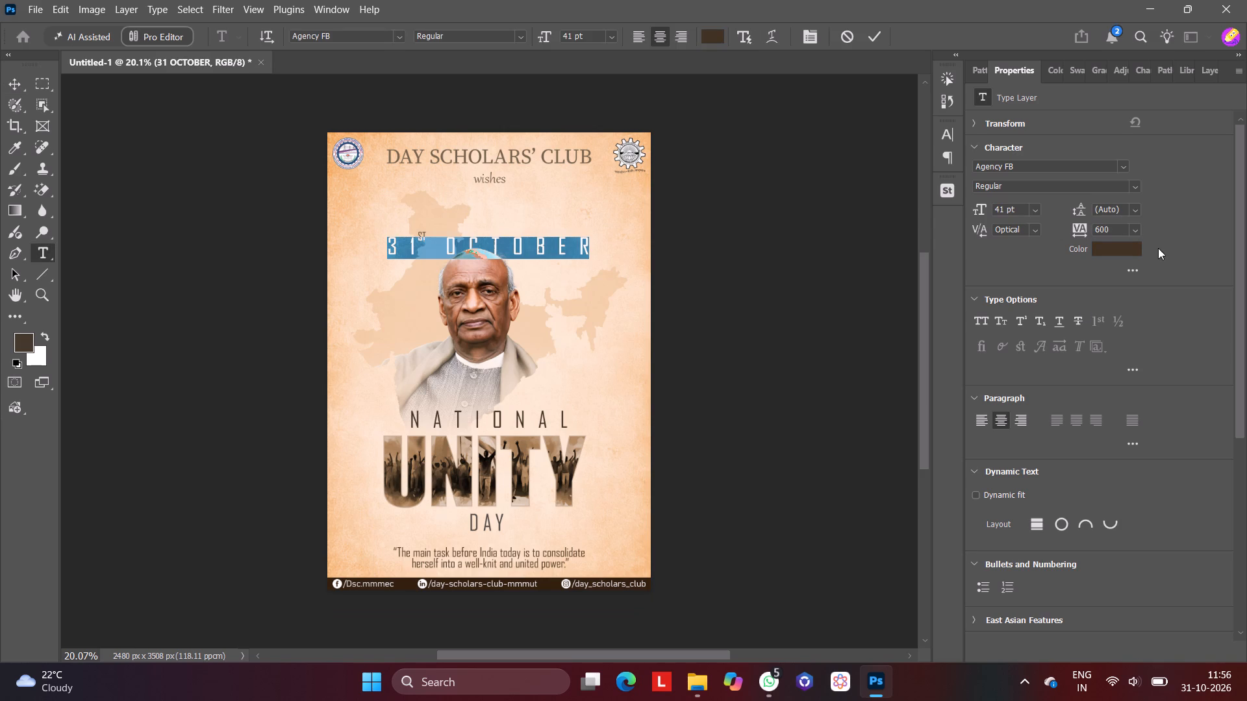
ctrl+drag(1118, 231, 1112, 231)
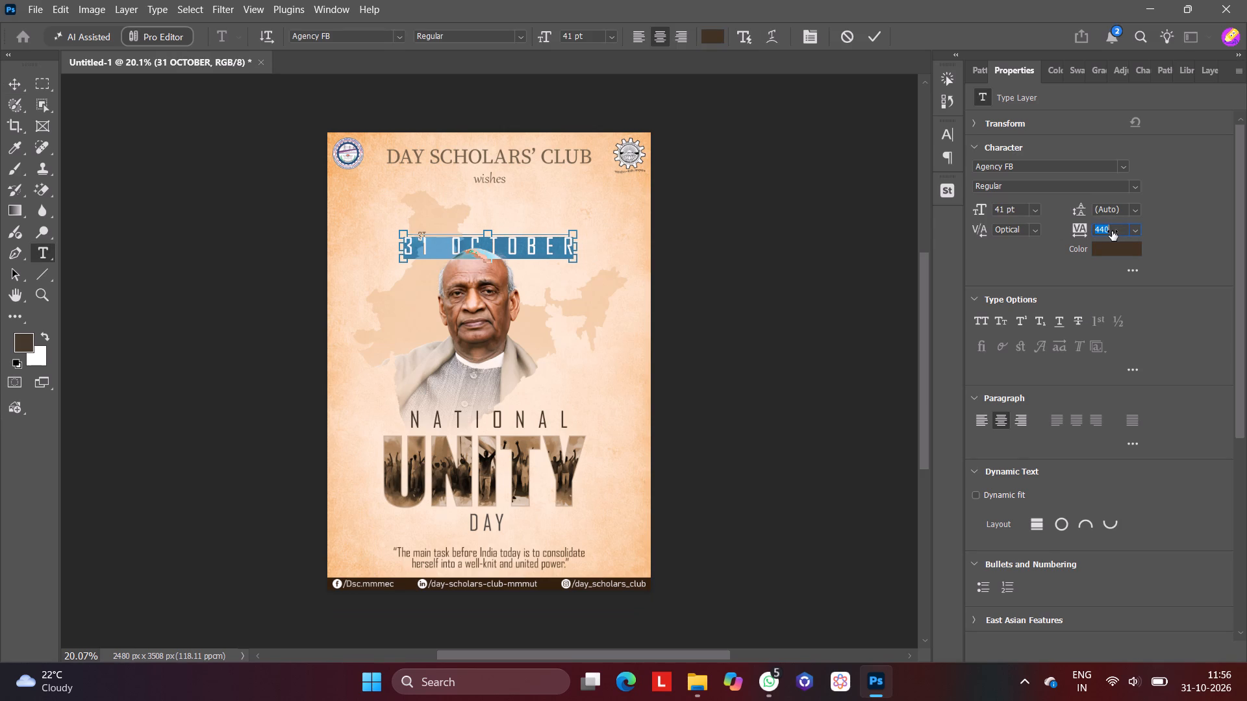
ctrl+drag(1112, 231, 1109, 231)
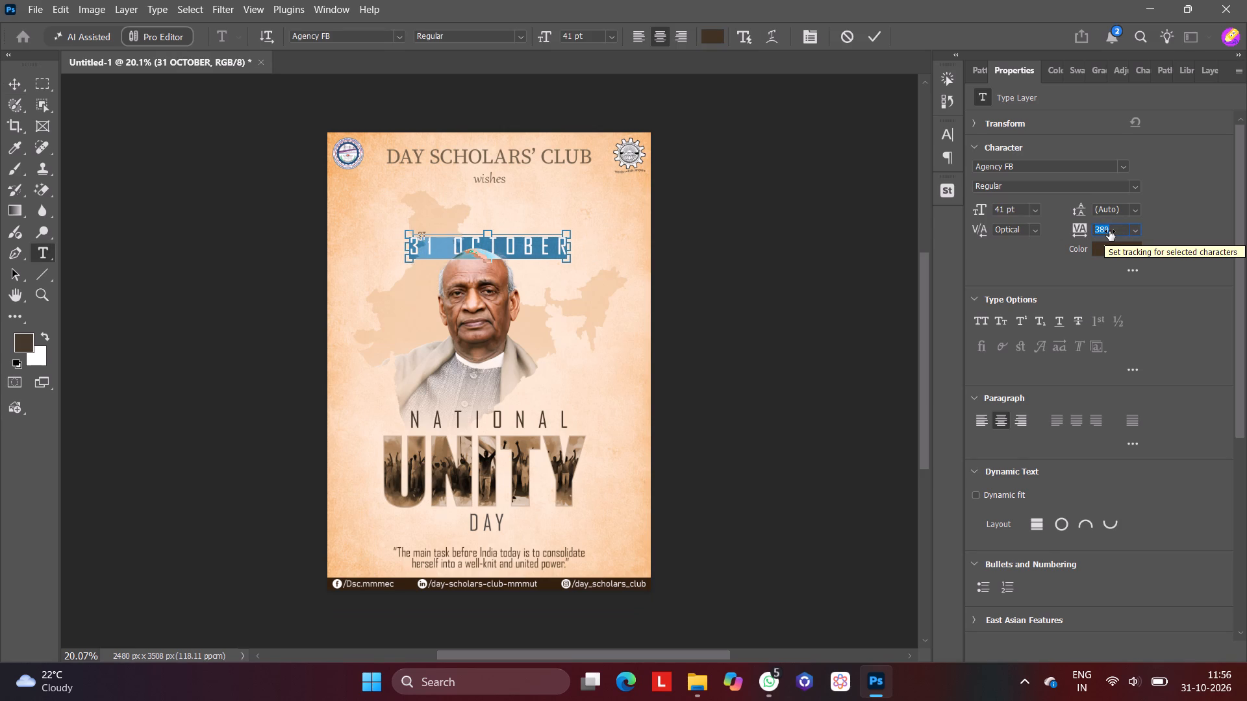
ctrl+drag(1109, 231, 1111, 231)
click(875, 45)
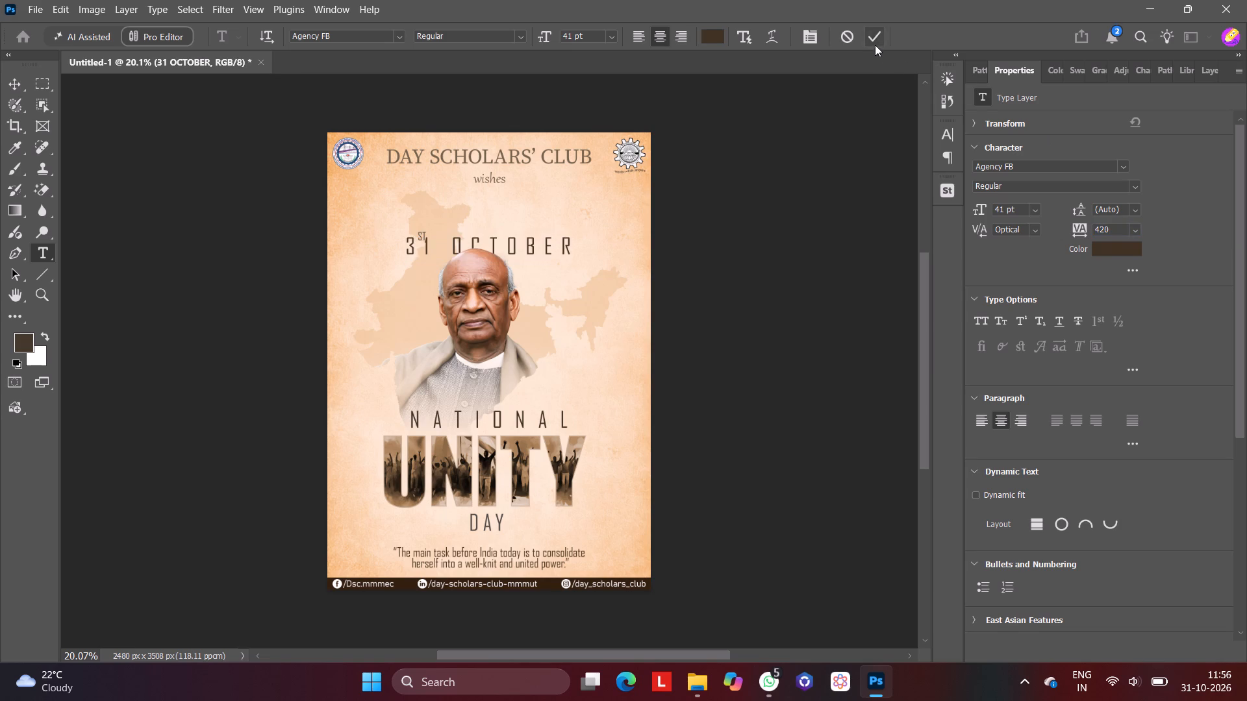
Shift the ST superscript along the date line so it sits just after the 31, and deselect its layer.
click(422, 235)
drag(422, 235, 425, 235)
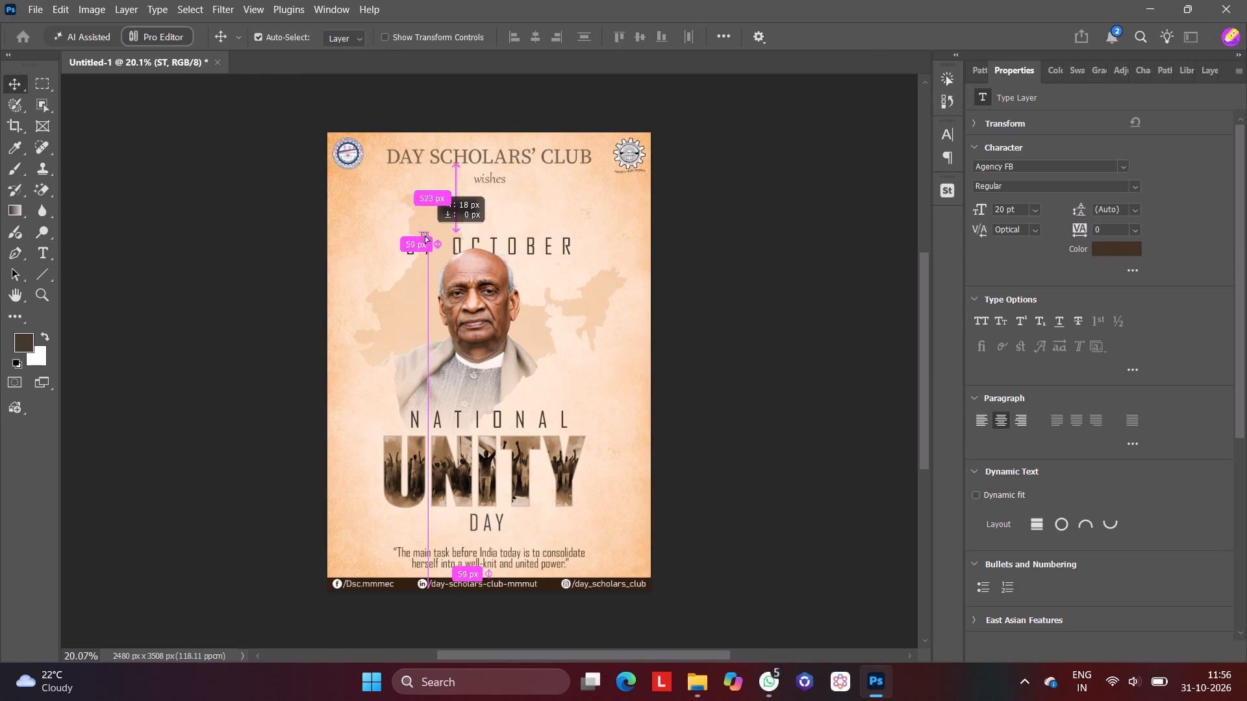
drag(425, 235, 430, 236)
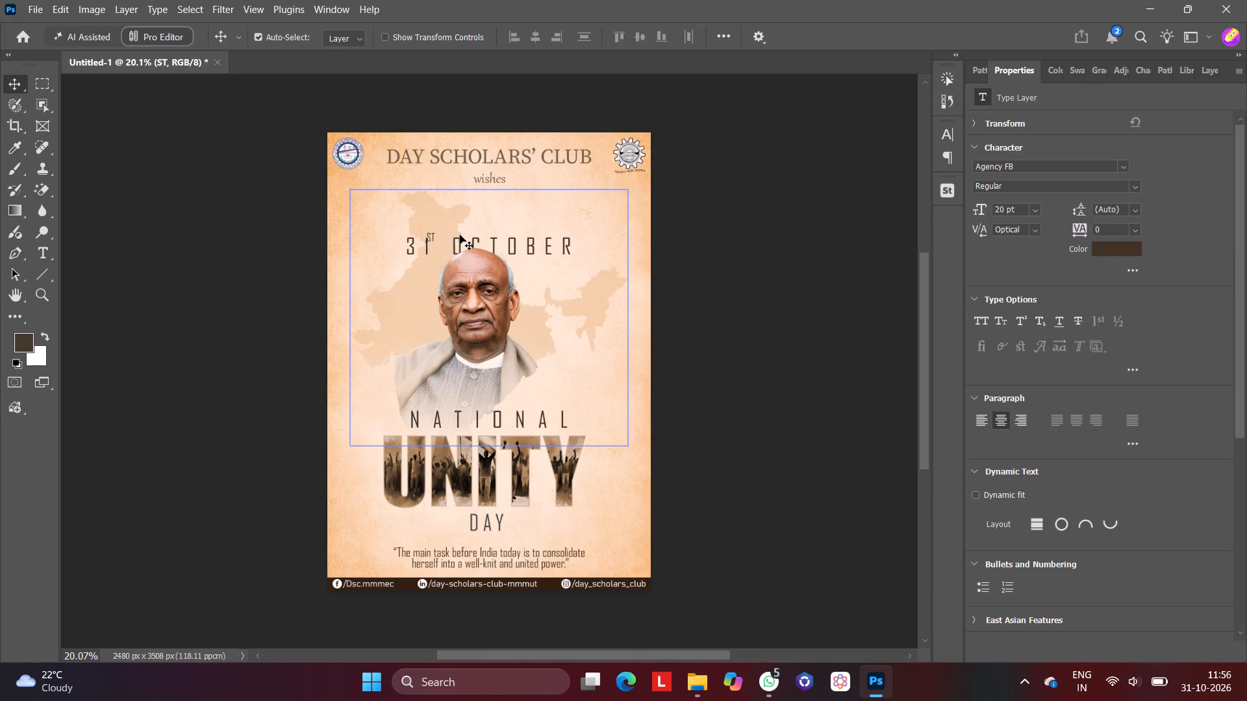
key(Right)
key(Right)
key(Right)
key(Right)
key(Right)
click(685, 315)
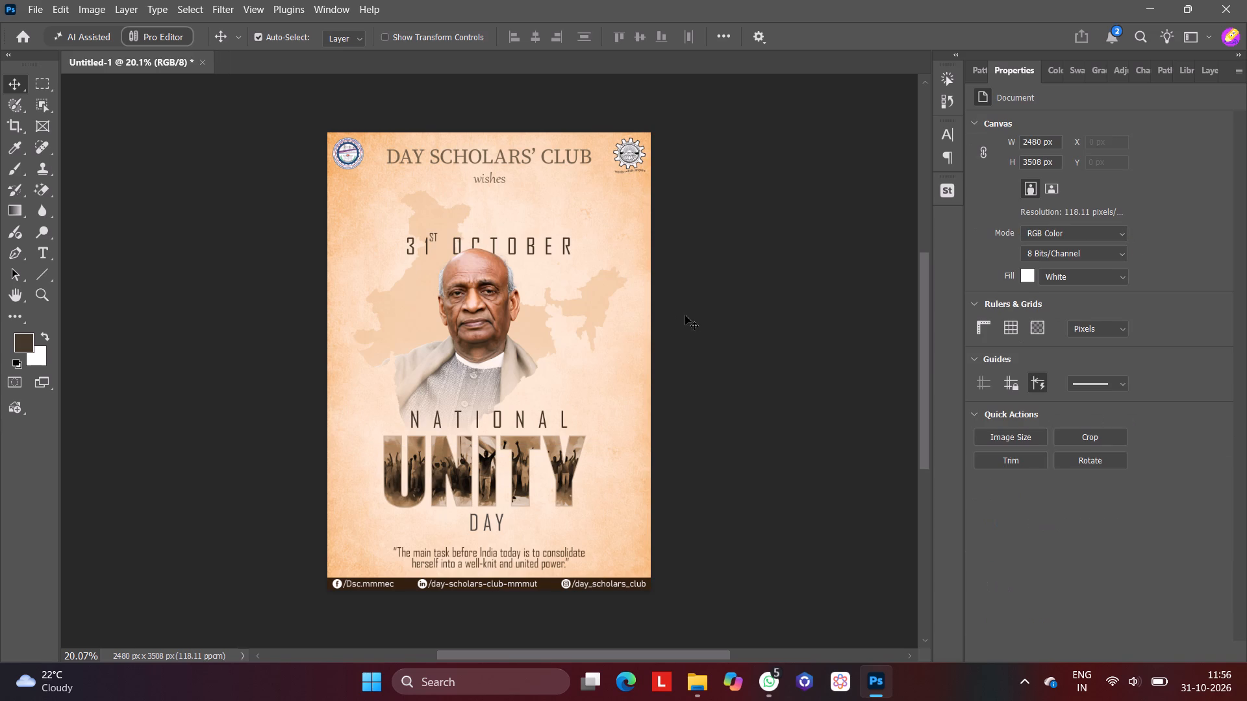
Begin exporting the updated poster.
click(32, 7)
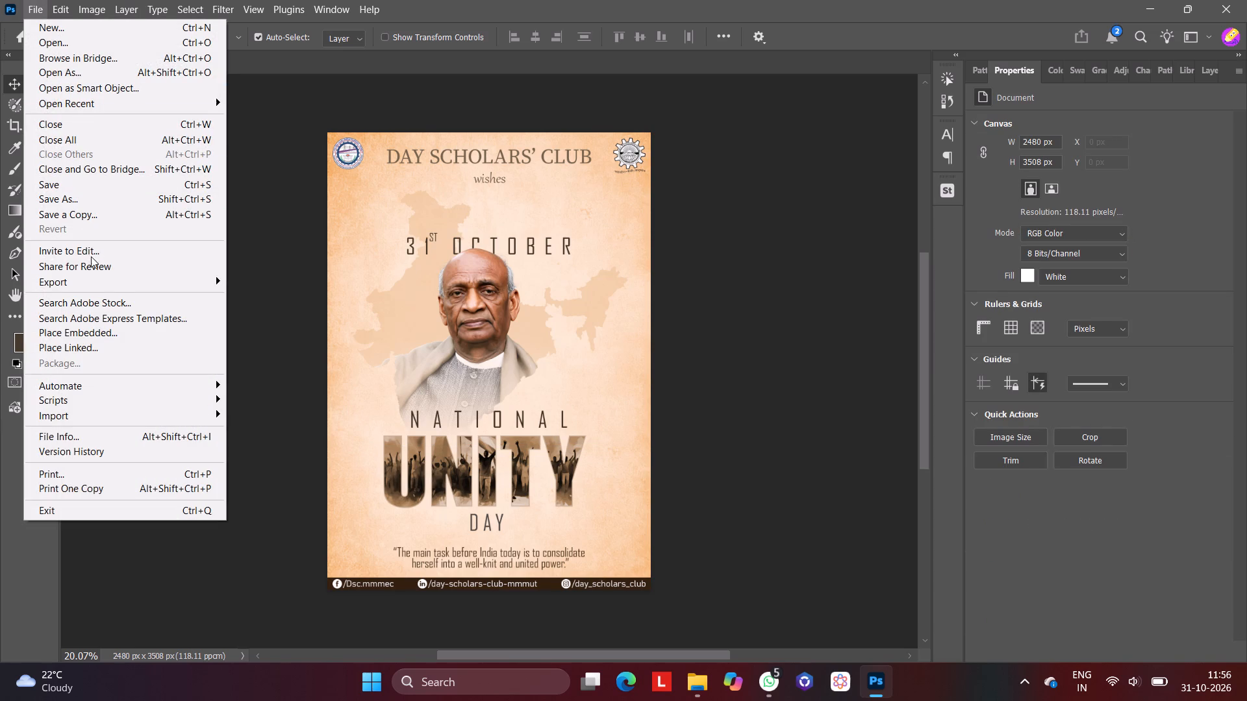
Export the poster at full size as a PNG named uygqbhjajknkivokn in the Documents folder.
click(309, 293)
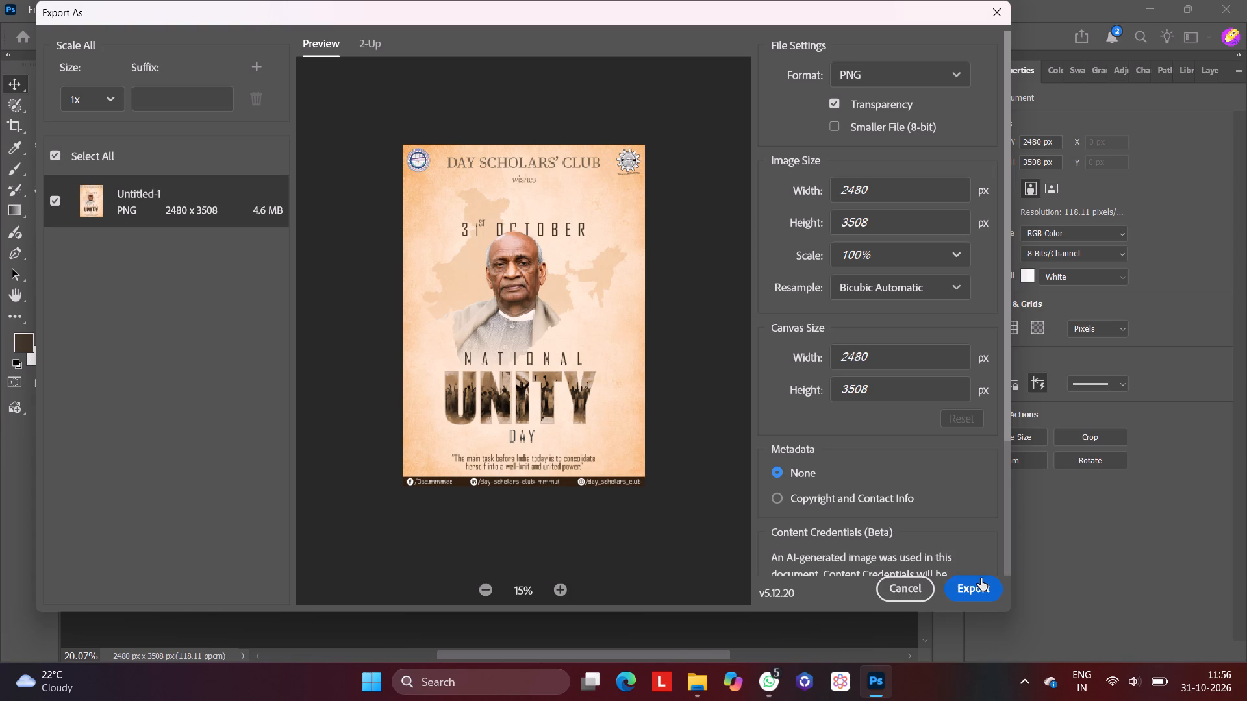
click(985, 587)
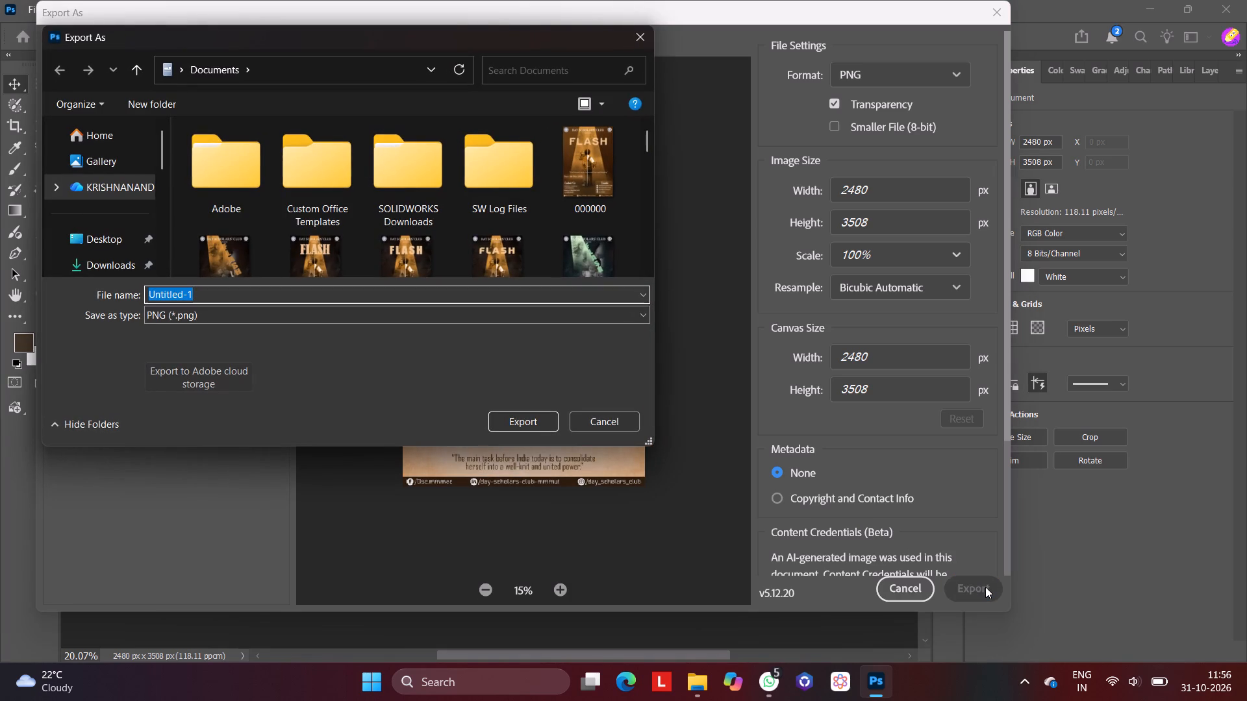
key(BackSpace)
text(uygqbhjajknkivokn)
click(531, 421)
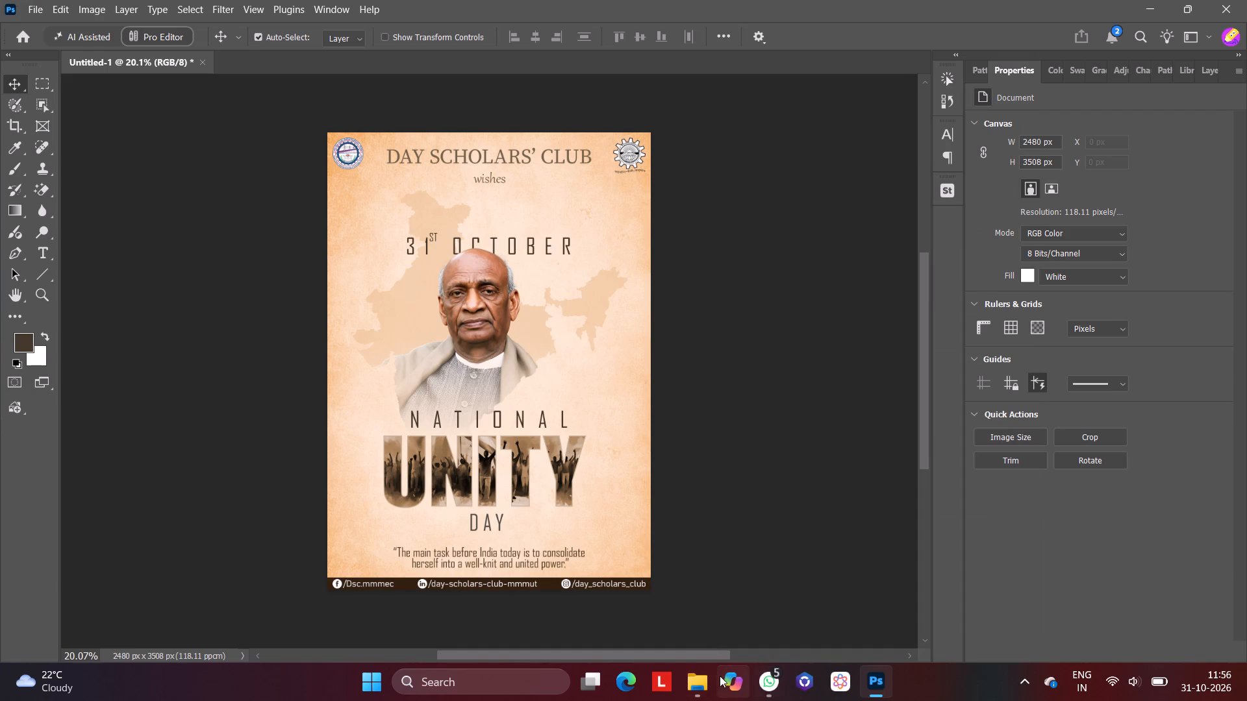
Switch to File Explorer, find the uygqbhjajknkivokn PNG in Documents, and start carrying it out of the folder window.
click(709, 680)
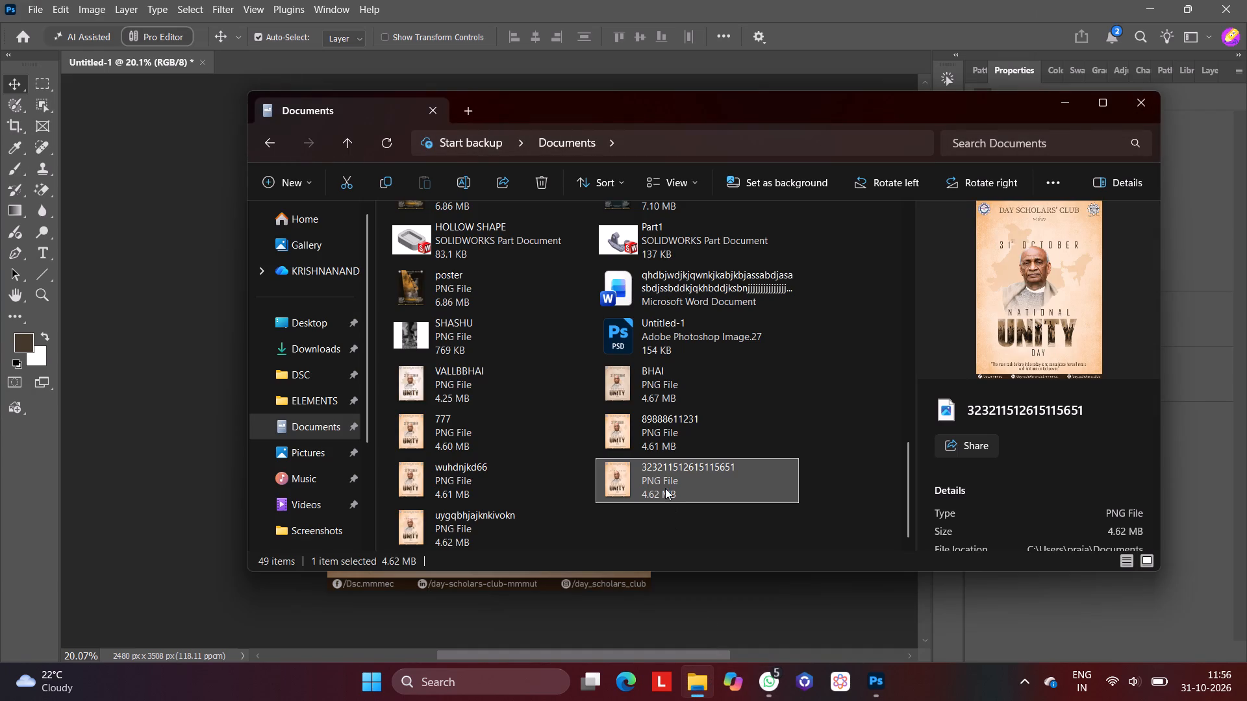
scroll(665, 488, down, 2)
click(538, 518)
drag(538, 518, 706, 599)
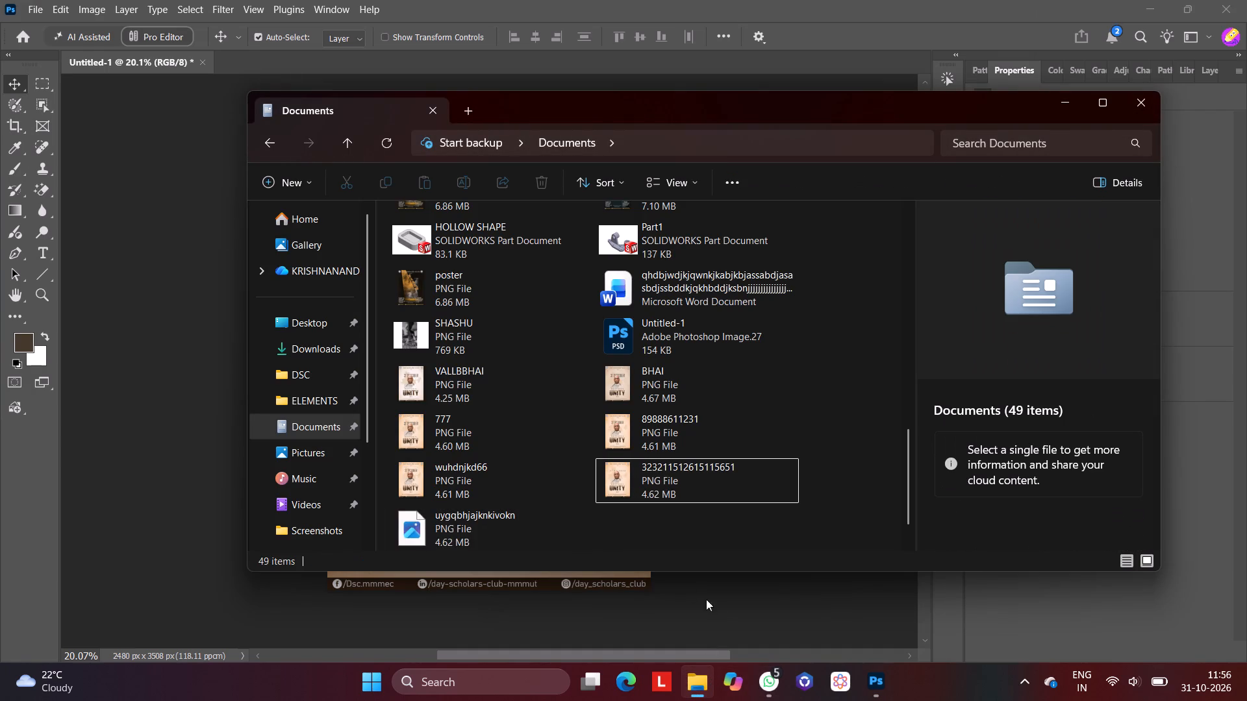
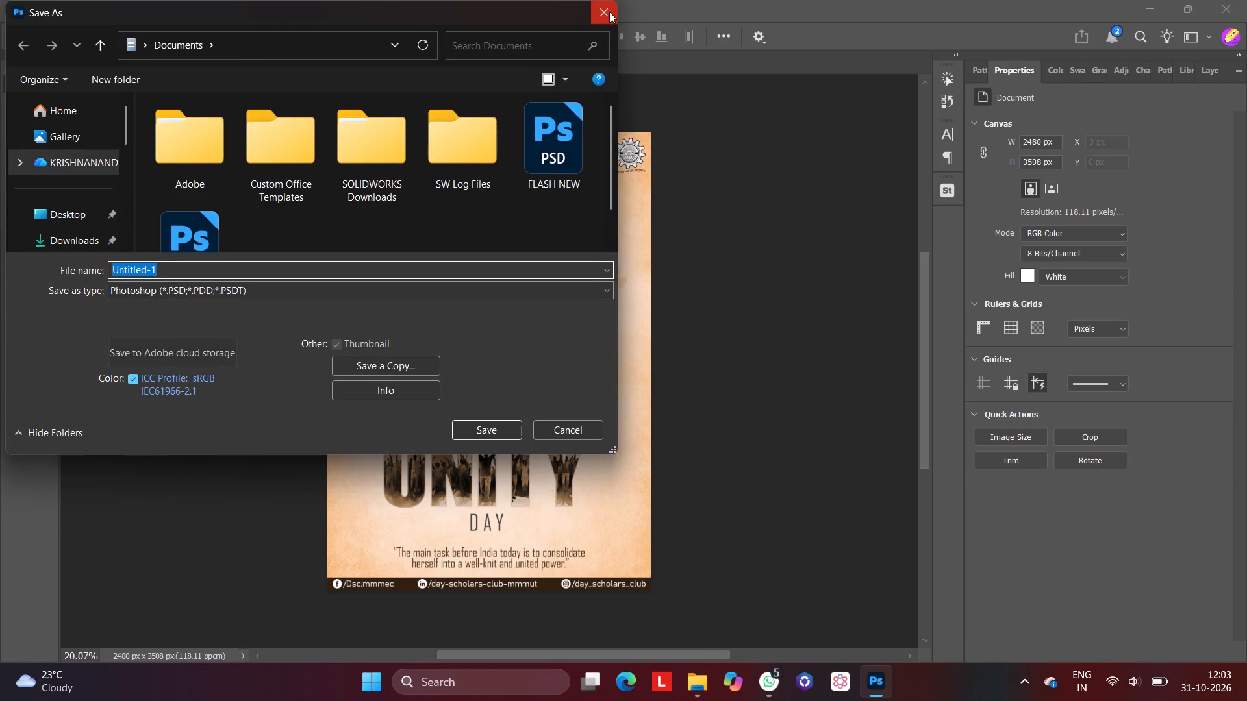
Save the poster as a Photoshop document named SARDAR BHAI in the Documents folder, with Maximize Compatibility on.
click(609, 10)
click(29, 1)
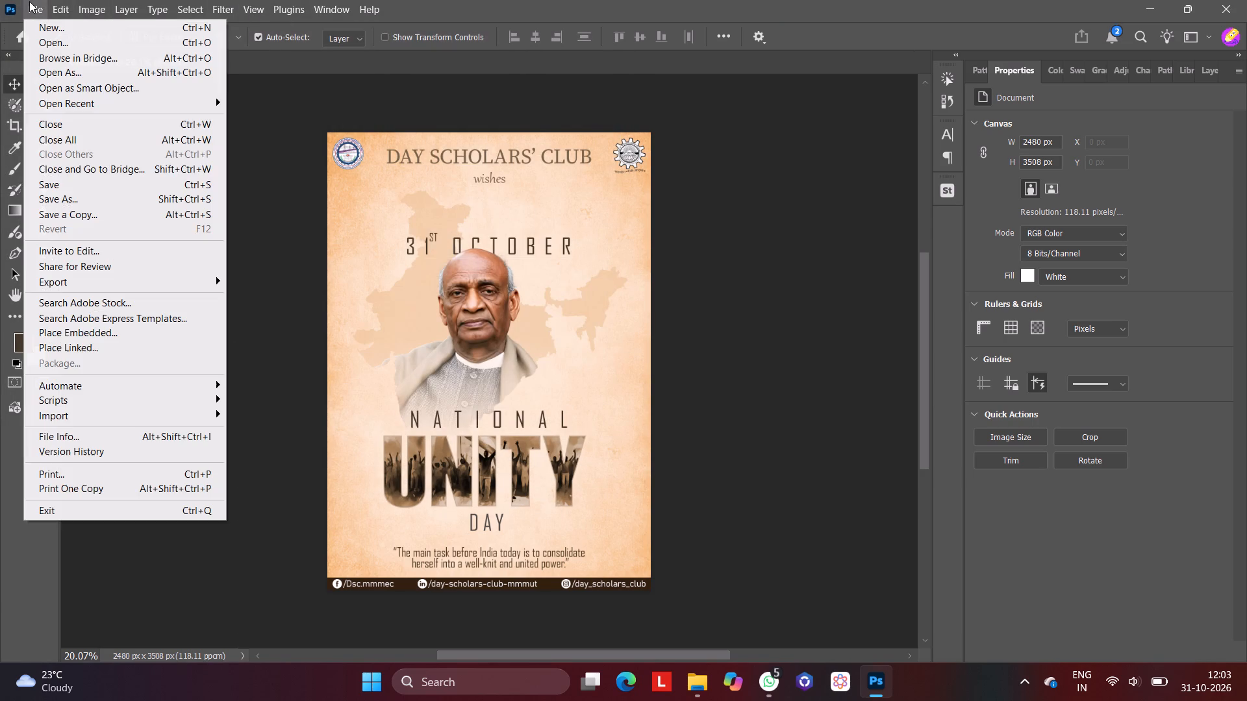
click(197, 195)
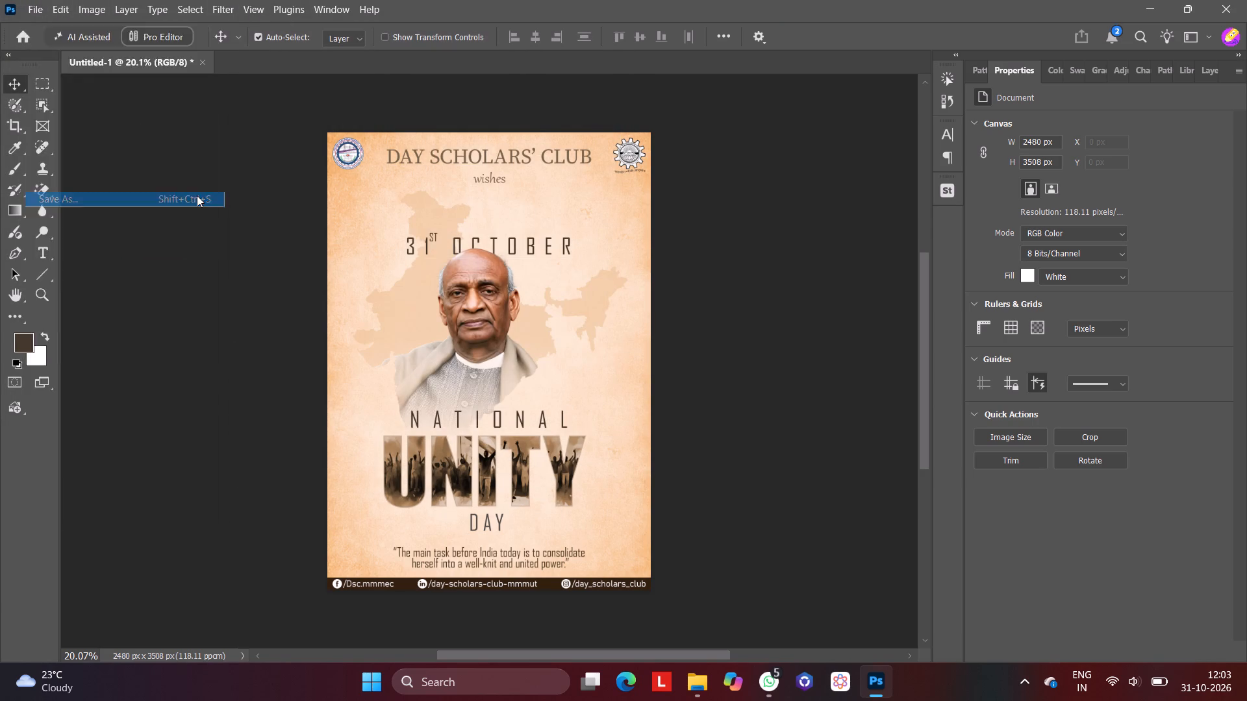
key(BackSpace)
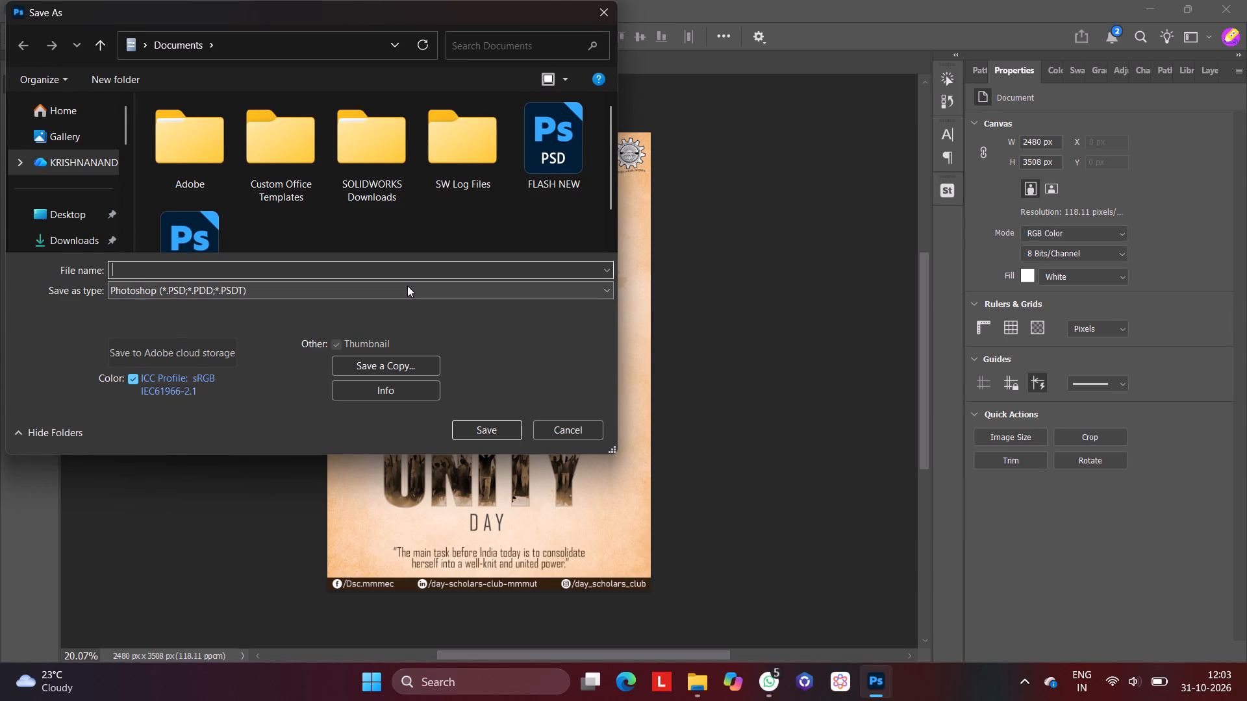
text(SARDAR BHAI)
key(Return)
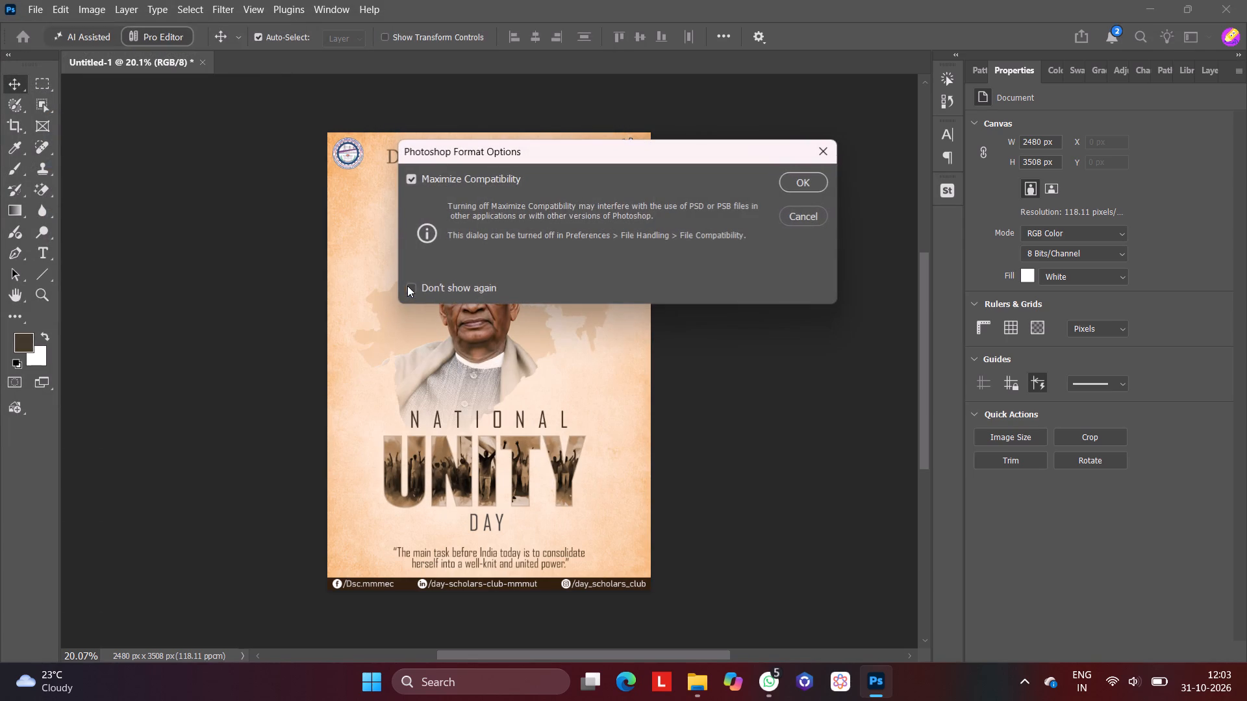
click(809, 181)
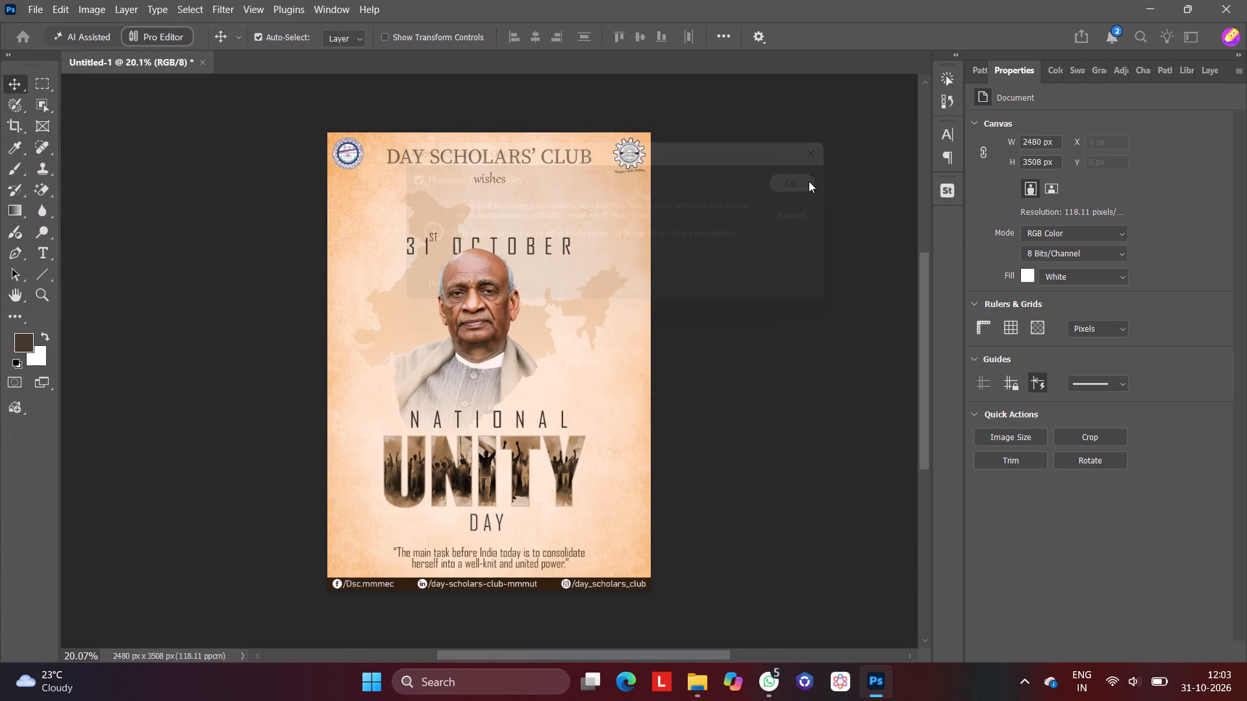